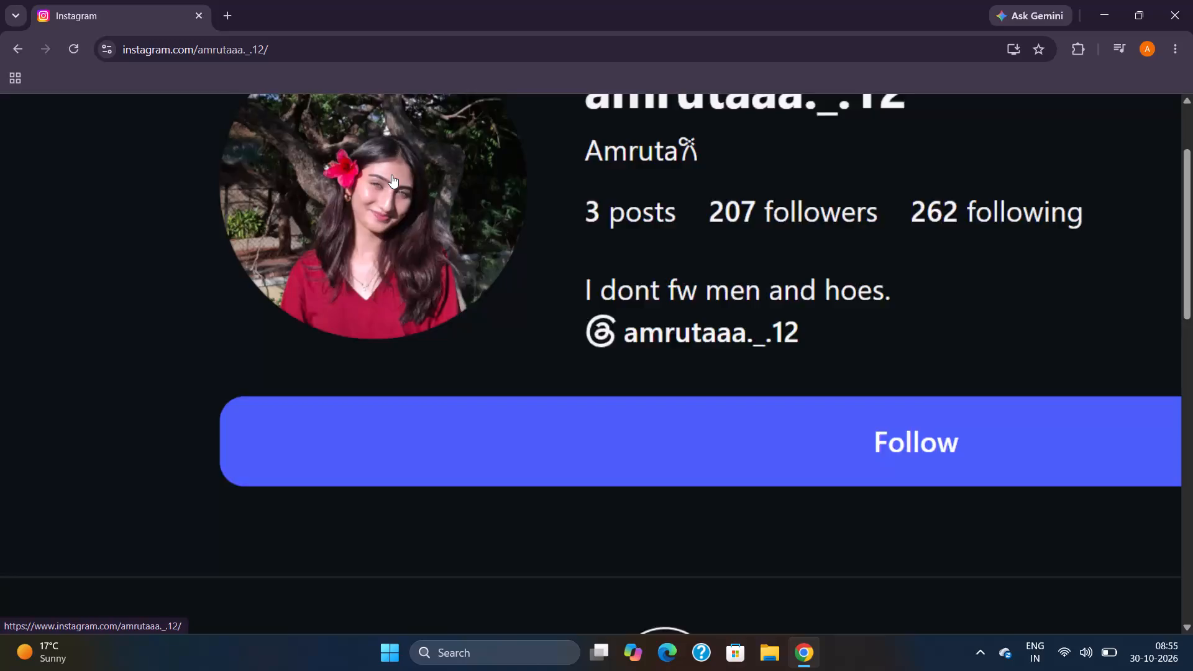
# Return from the profile to the Pre-Diwali comedy reel, read through its comments, and close the post.
pyautogui.hscroll(2, 391, 175)
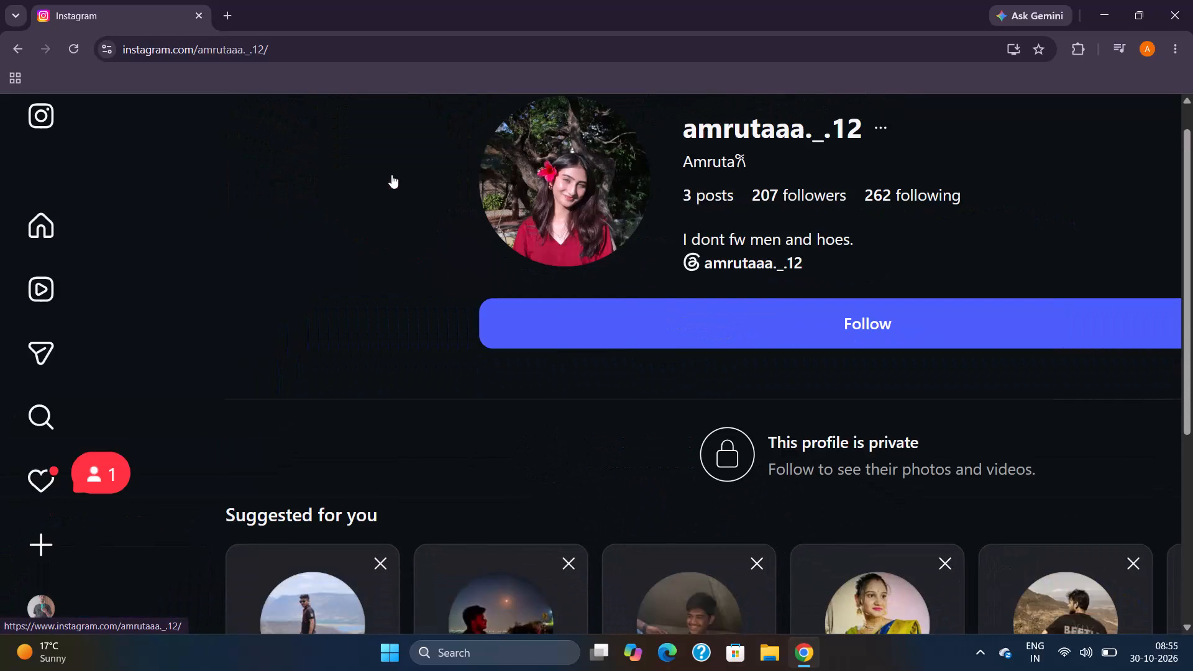
pyautogui.hscroll(4, 391, 175)
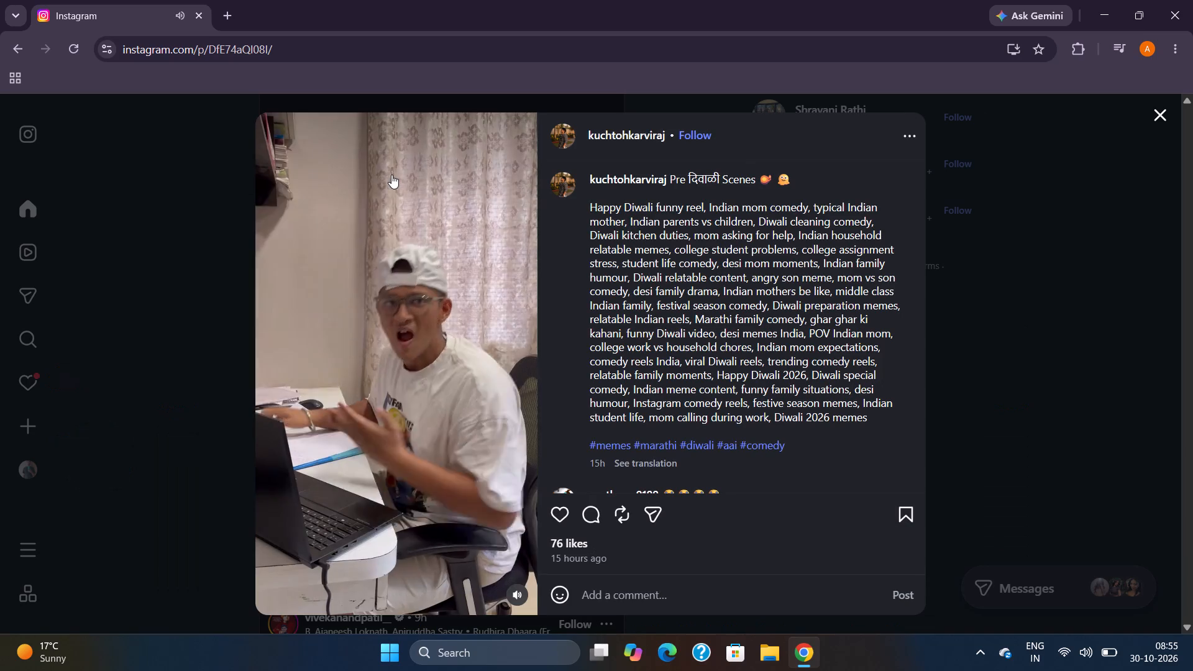
pyautogui.scroll(-2, 391, 175)
pyautogui.scroll(-2, 527, 278)
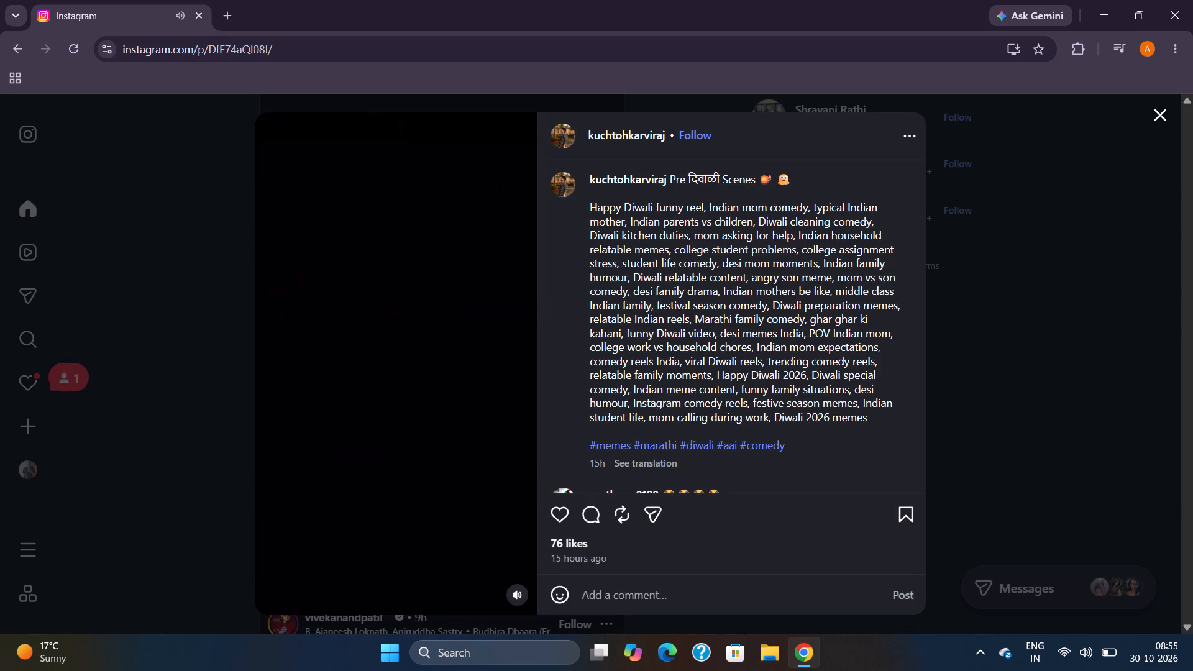
pyautogui.scroll(-7, 617, 332)
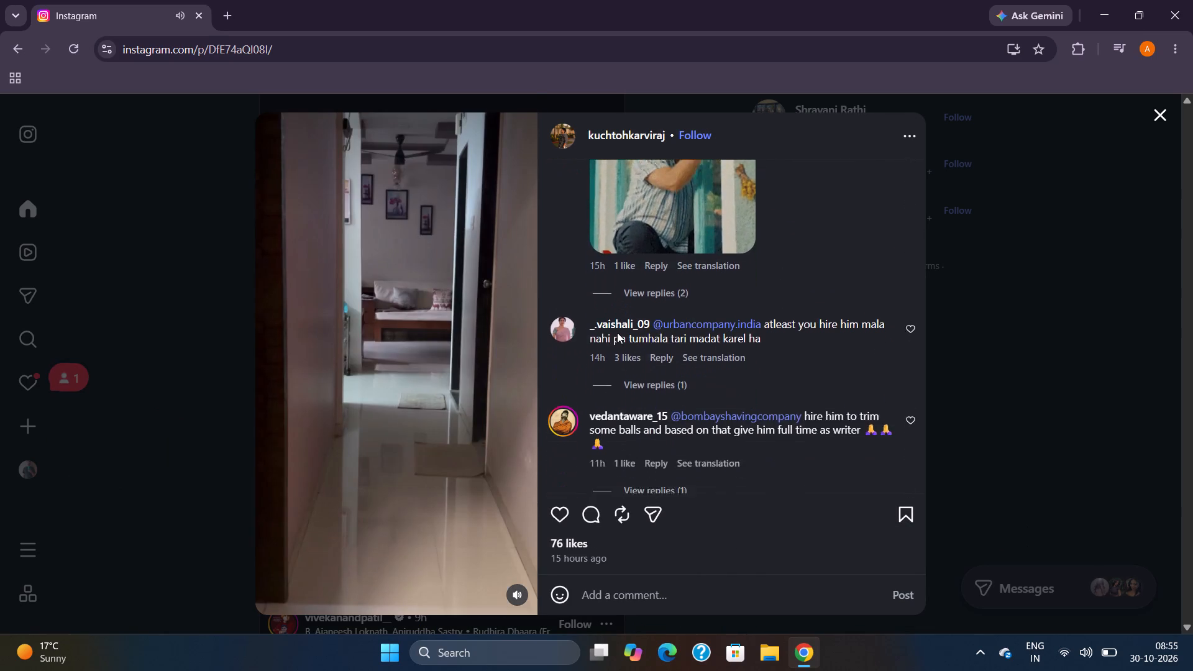
pyautogui.scroll(-3, 617, 332)
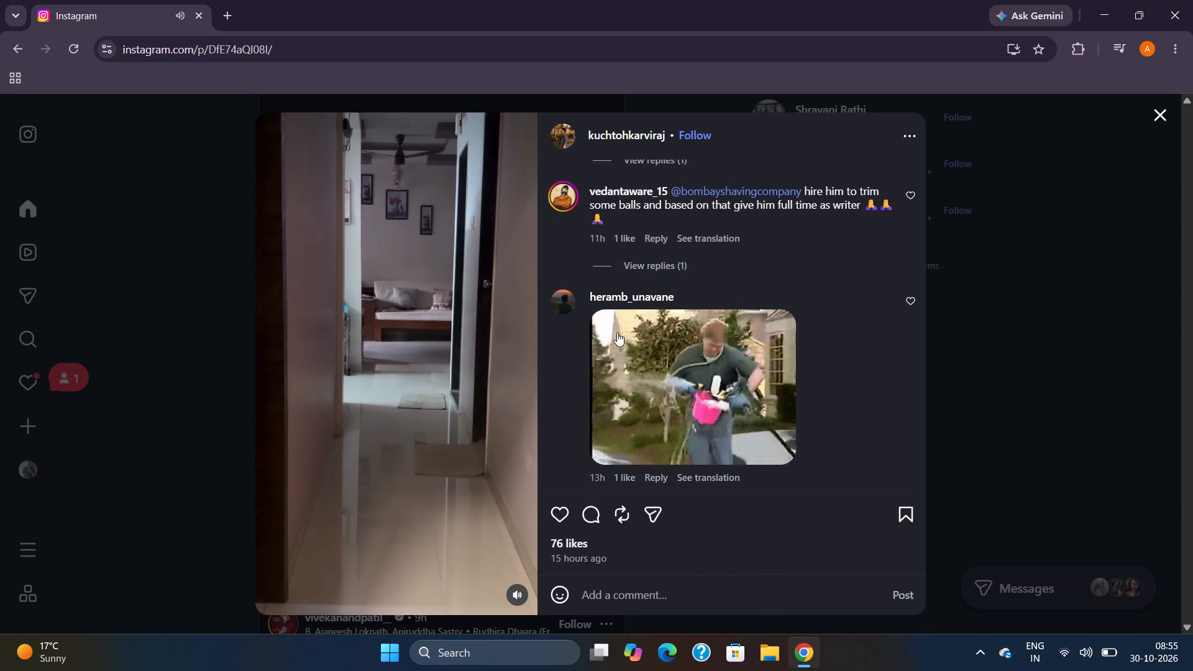
pyautogui.scroll(-8, 617, 332)
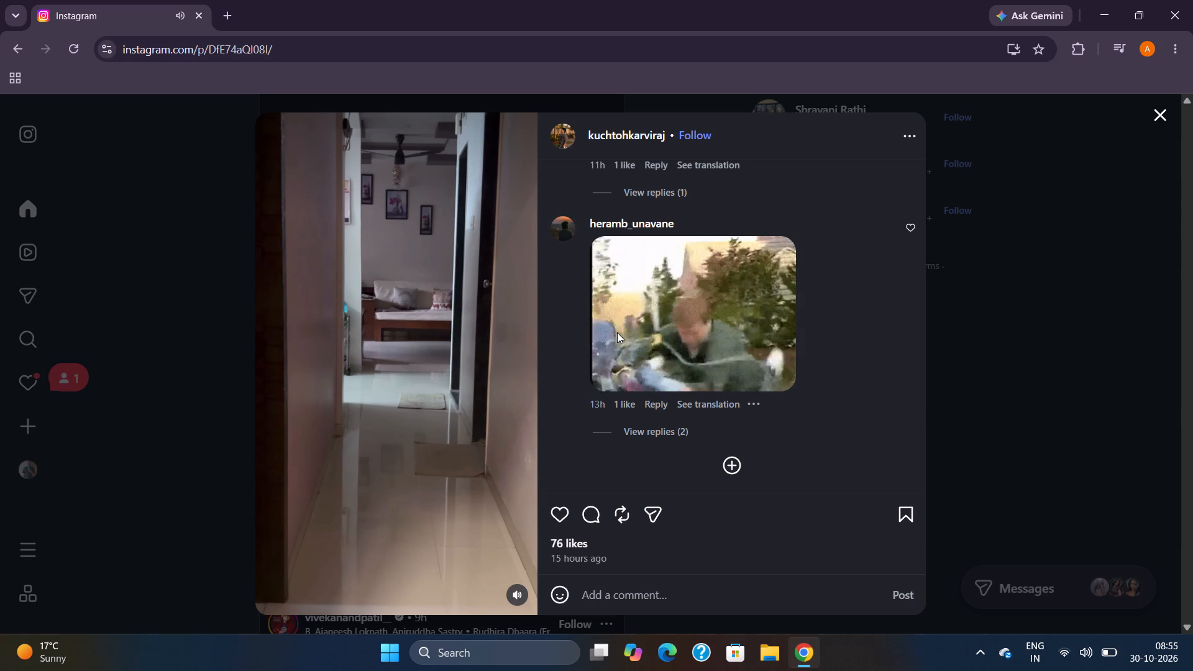
pyautogui.scroll(-2, 617, 332)
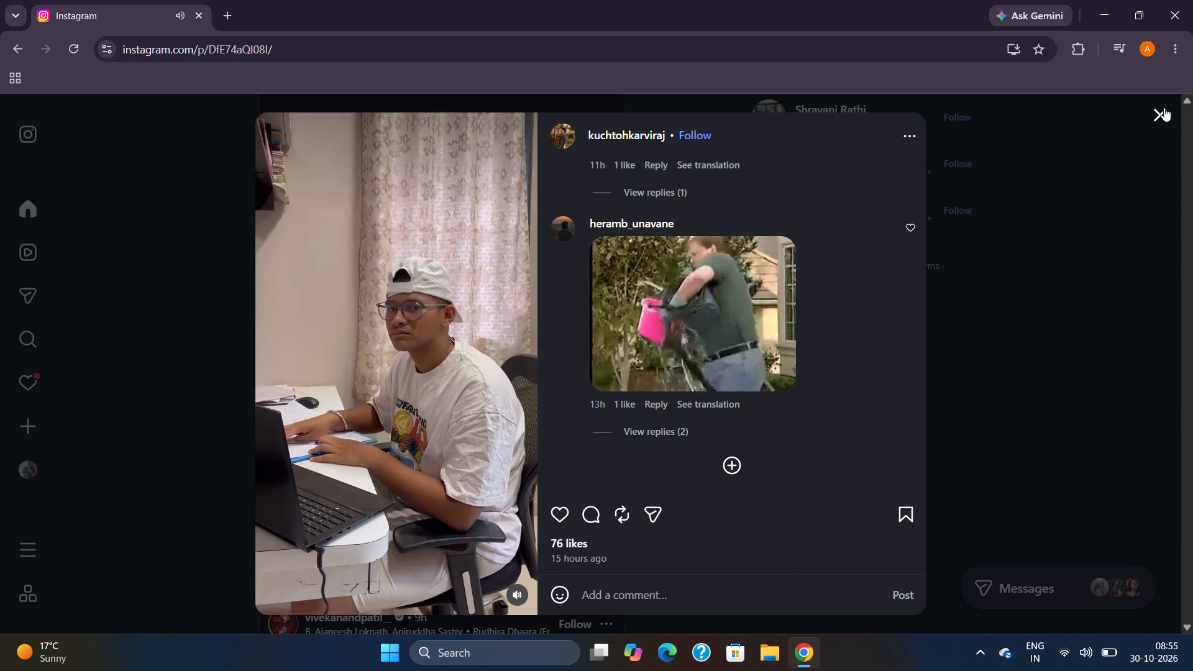
pyautogui.click(1164, 107)
# Browse the home feed posts, including the K K Wagh College video and the reels below it.
pyautogui.scroll(-6, 907, 313)
pyautogui.hscroll(-1, 907, 313)
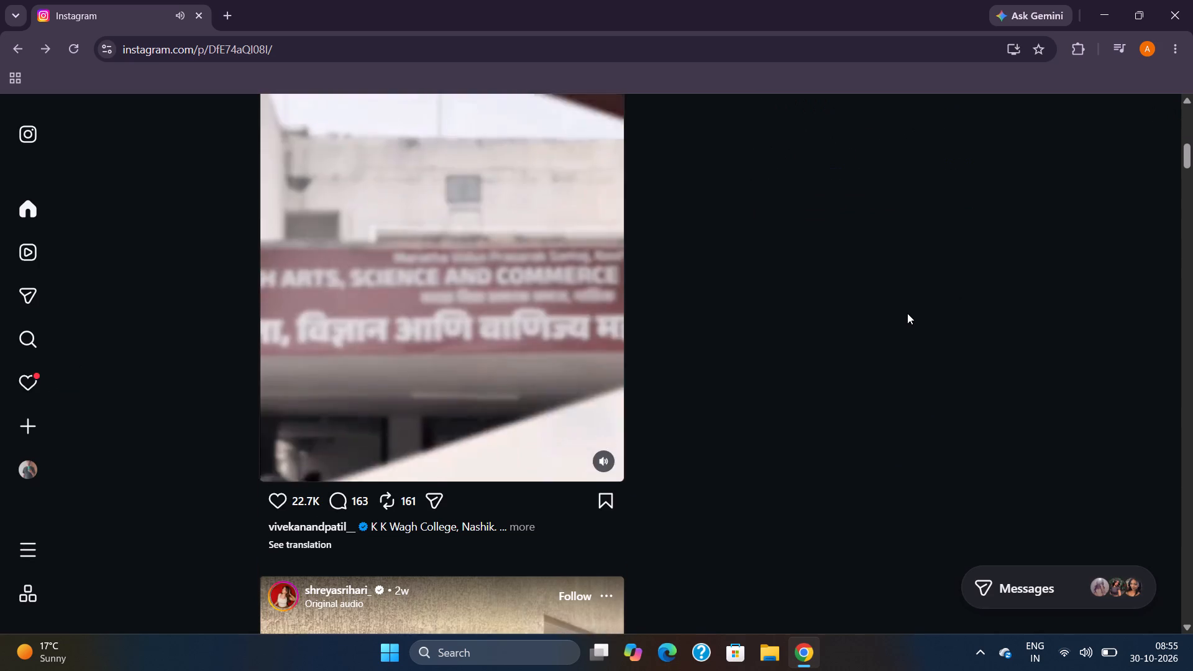
pyautogui.hscroll(-2, 907, 313)
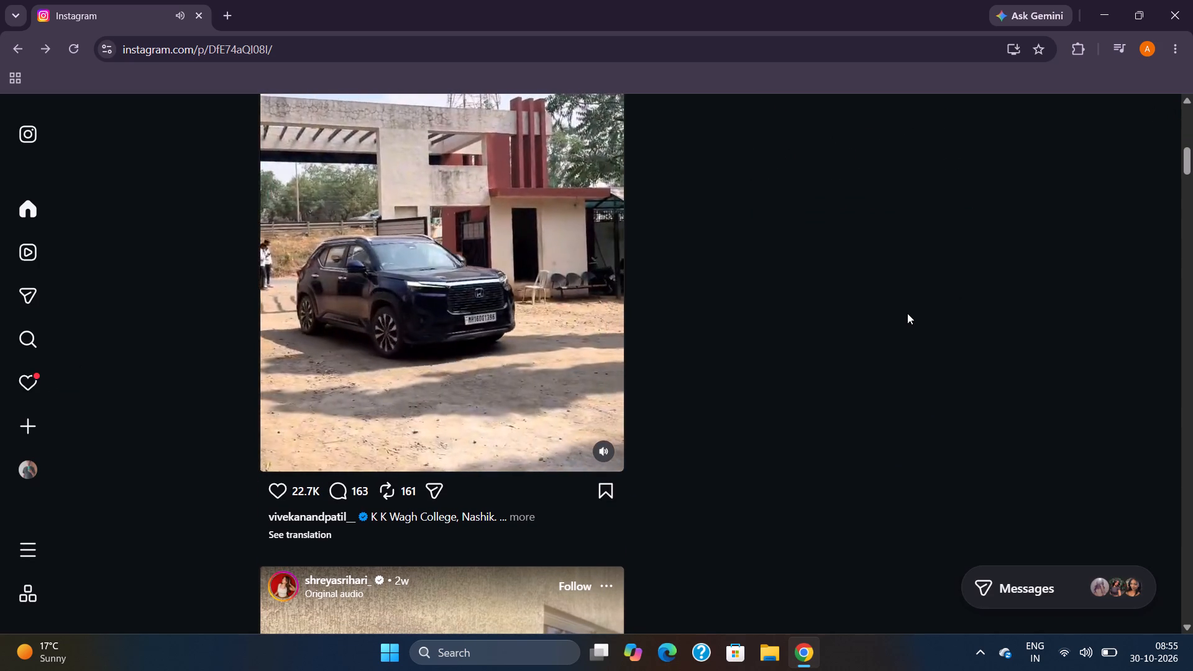
pyautogui.hscroll(-1, 907, 313)
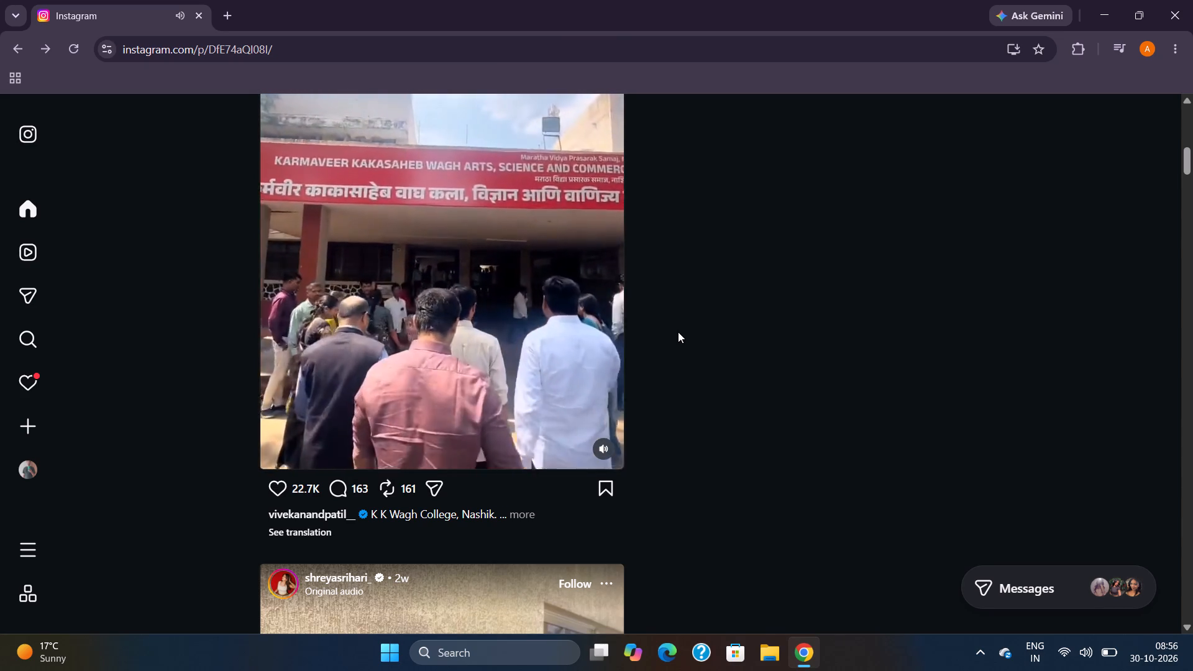
pyautogui.scroll(-5, 678, 332)
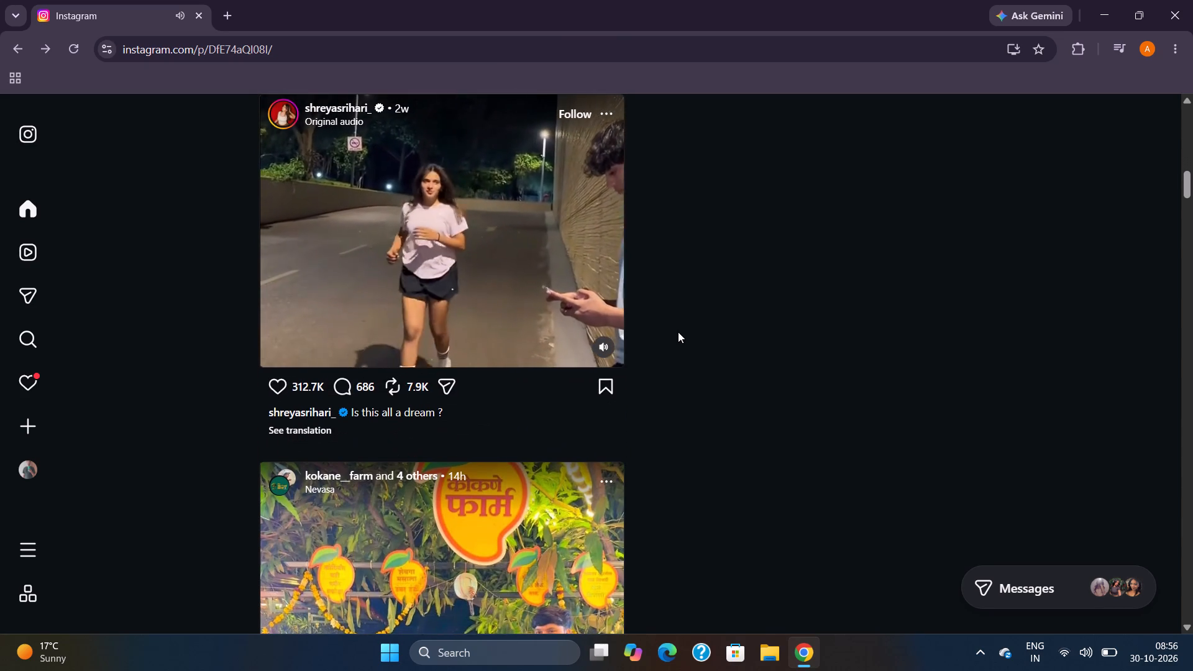
pyautogui.scroll(-5, 678, 332)
# Confirm the follow request from freshers_vitp in the notifications and follow the account back.
pyautogui.click(26, 385)
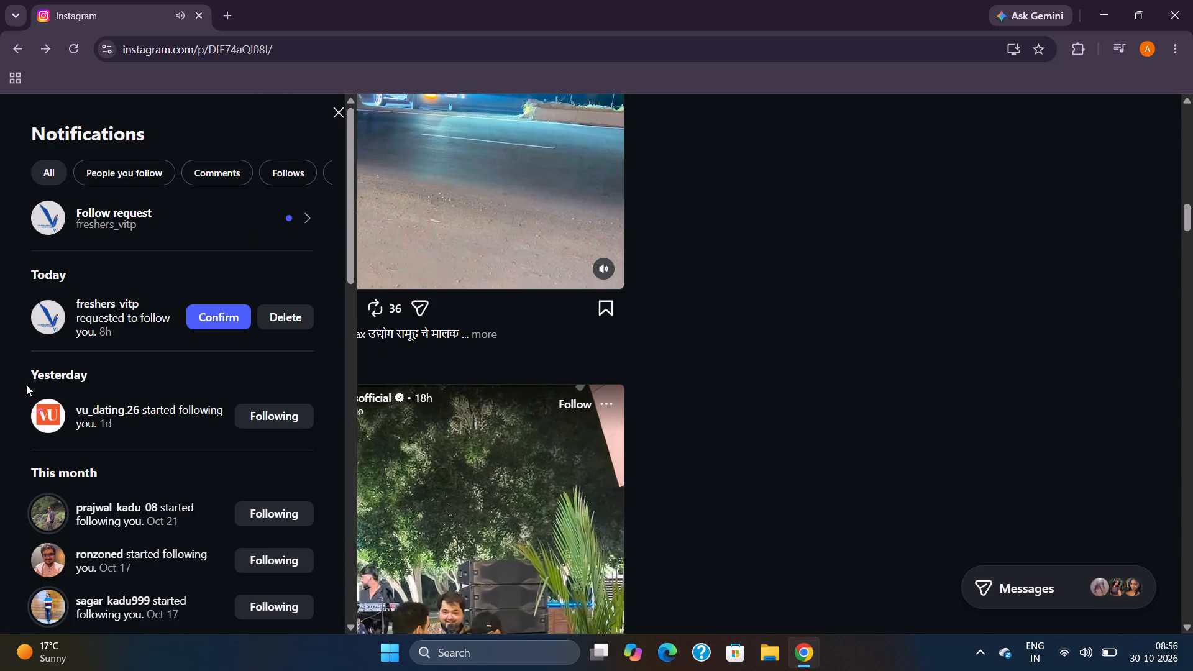
pyautogui.scroll(-3, 623, 384)
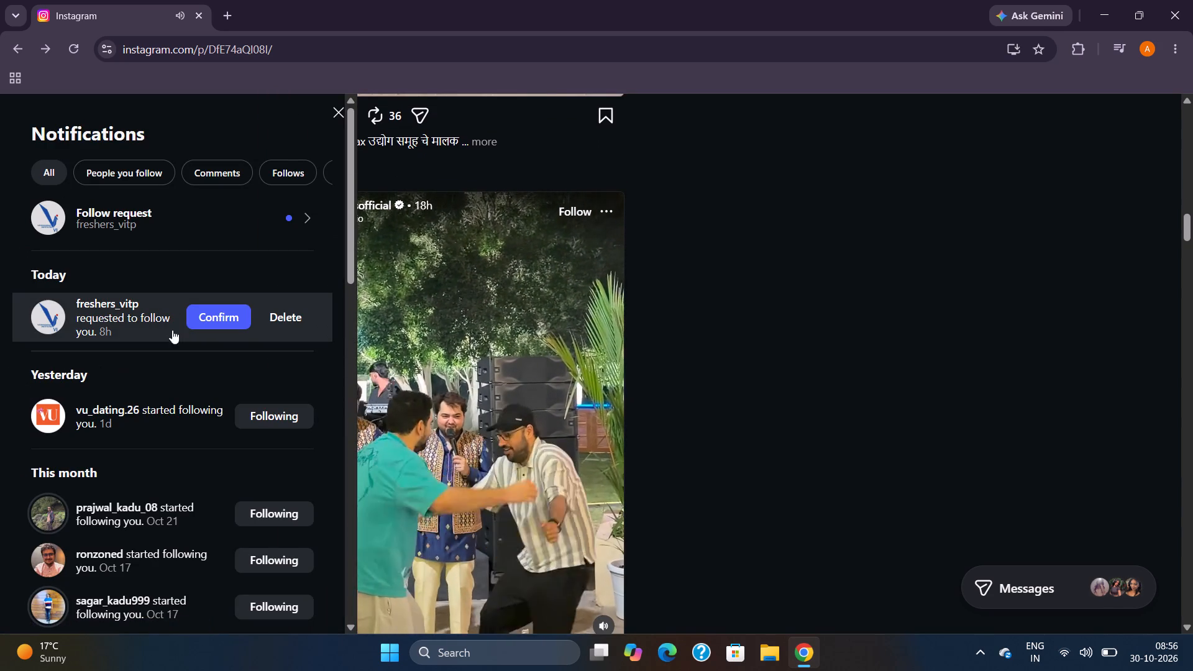
pyautogui.click(211, 317)
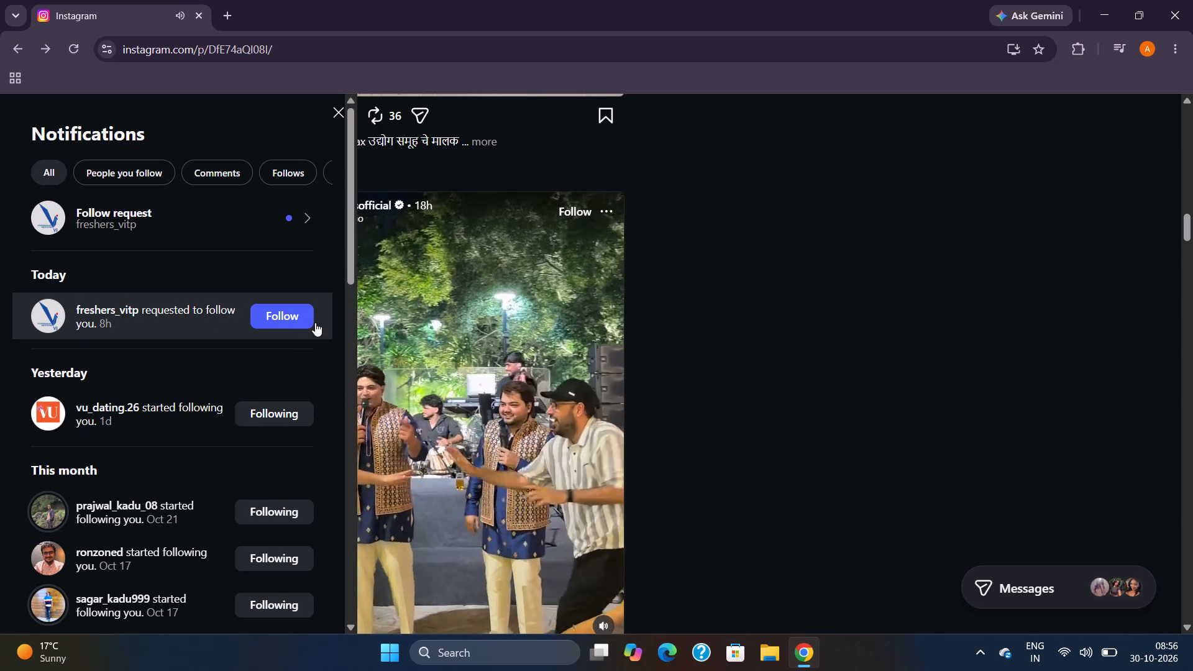
pyautogui.click(293, 317)
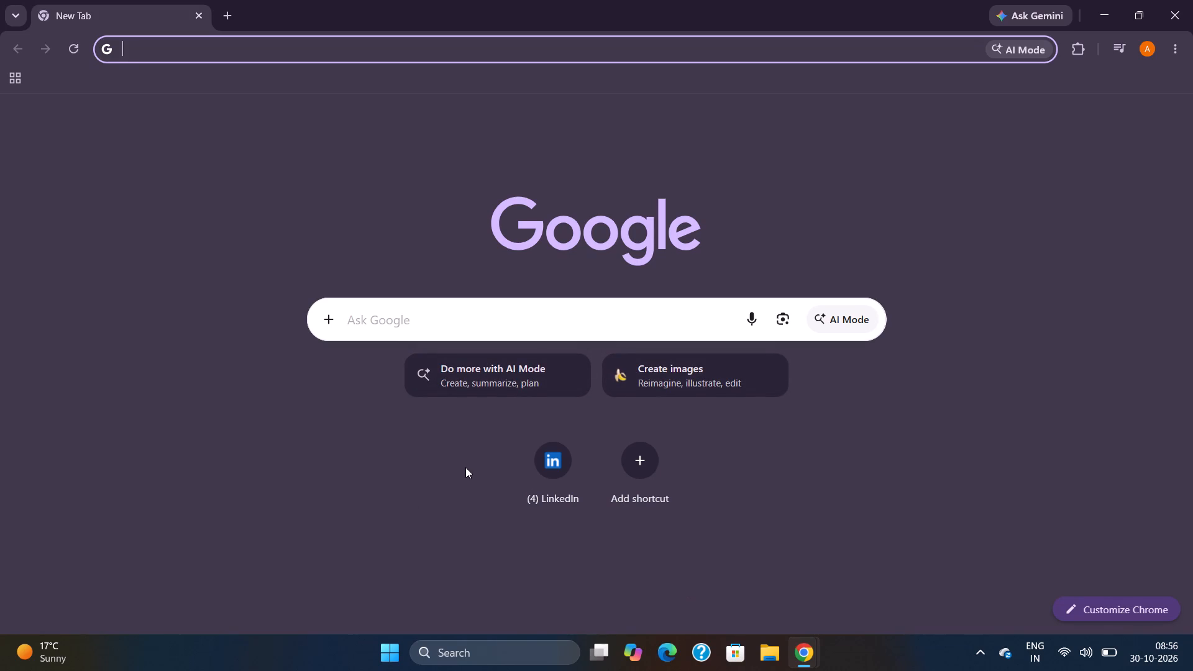
# Close the empty new browser window.
pyautogui.click(1184, 5)
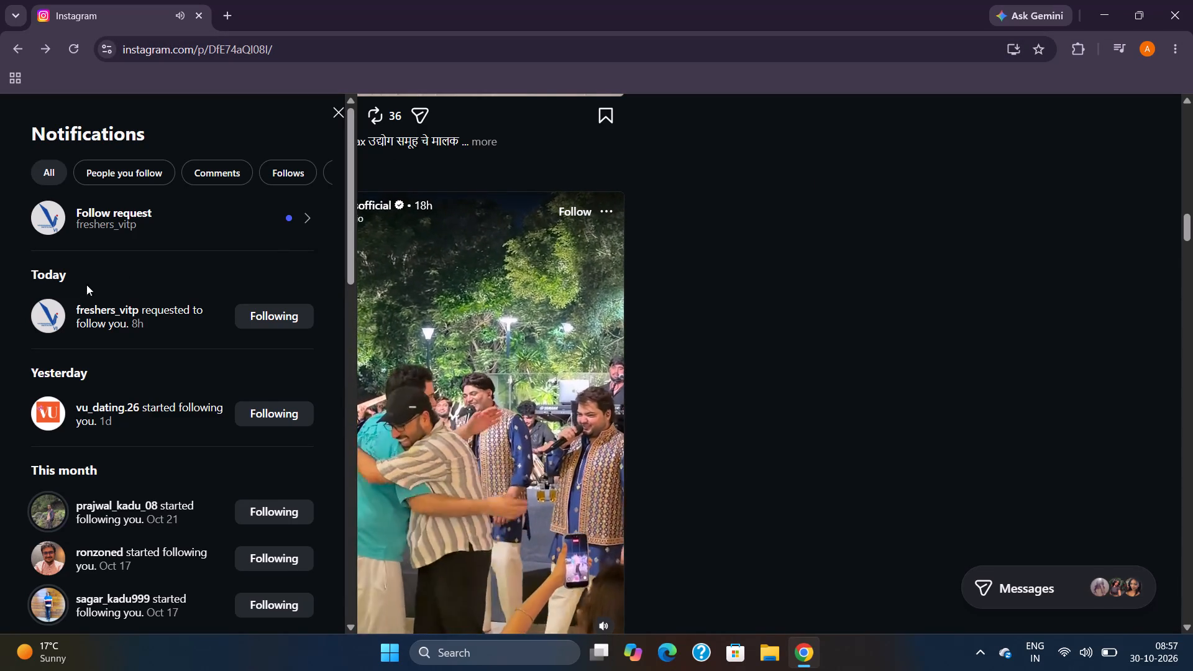
# Try to view the followers and following lists on the freshers_vitp profile, and return to the home feed.
pyautogui.click(52, 307)
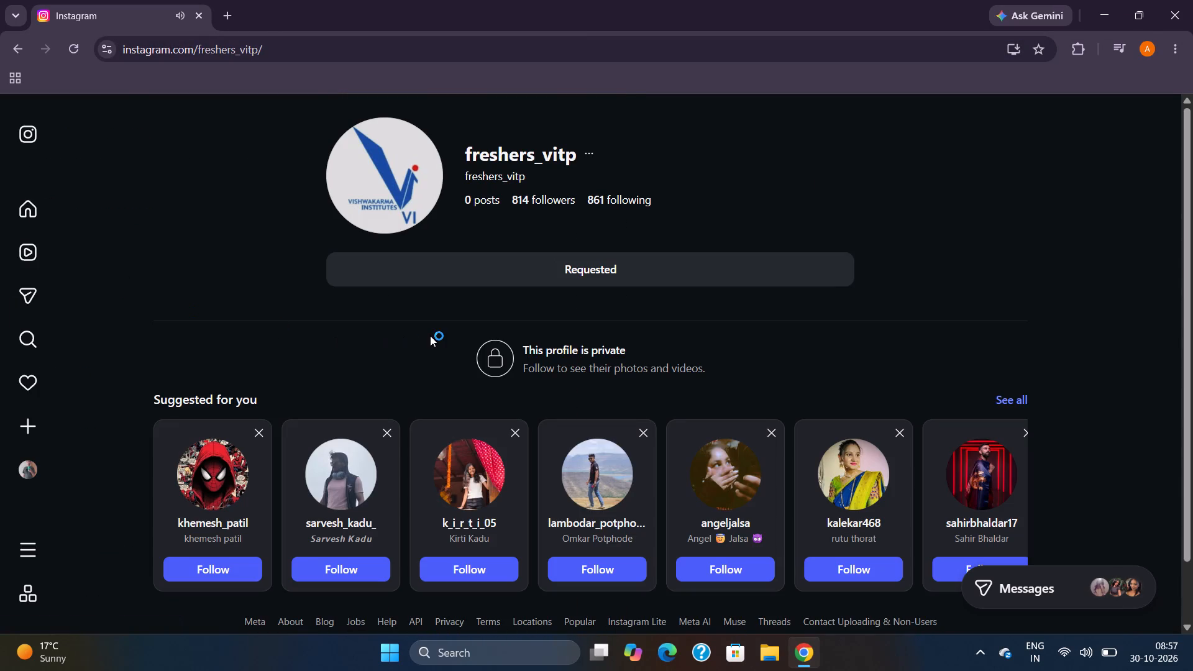
pyautogui.click(534, 199)
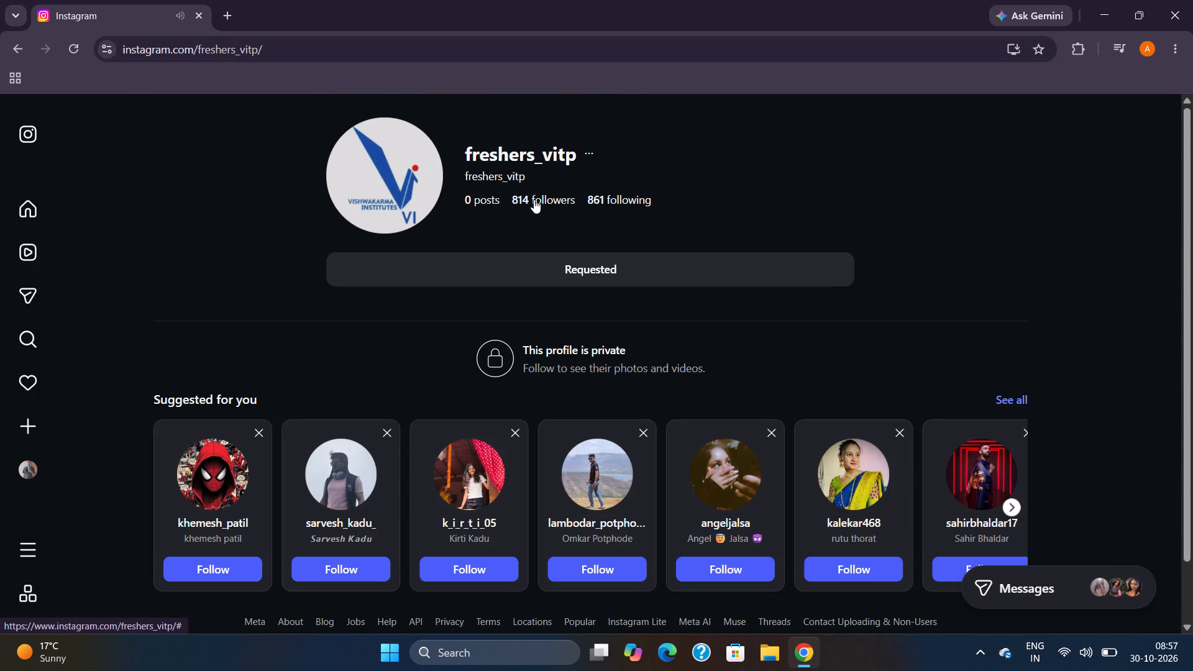
pyautogui.click(534, 199)
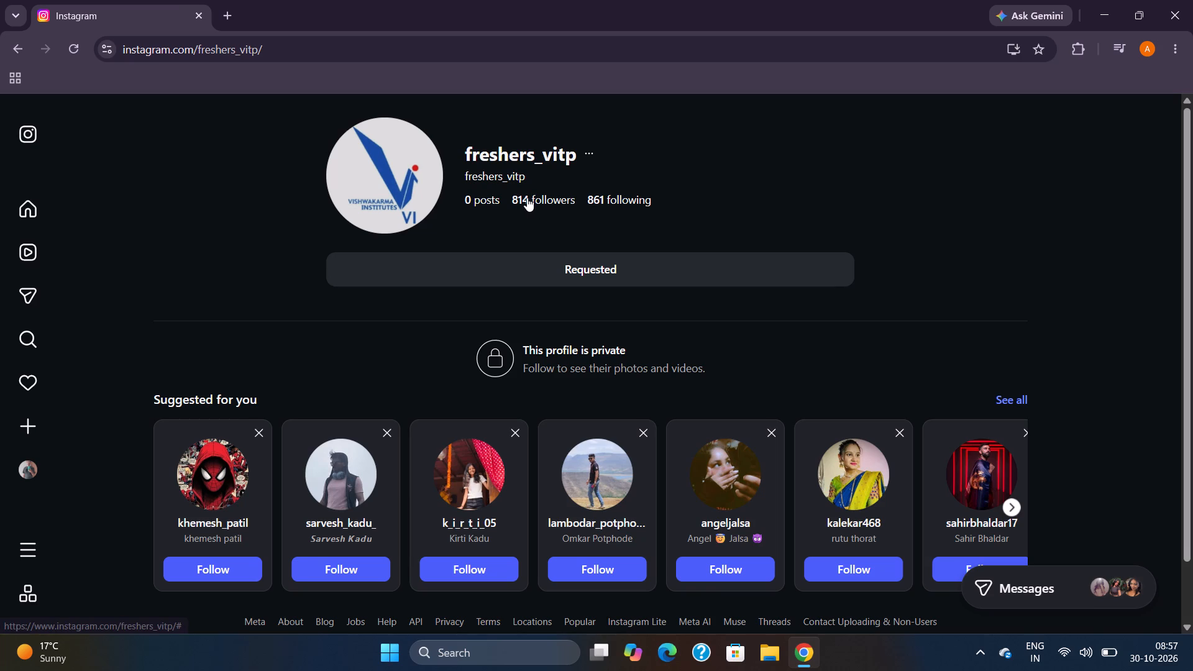
pyautogui.click(527, 198)
pyautogui.click(527, 198)
pyautogui.click(620, 202)
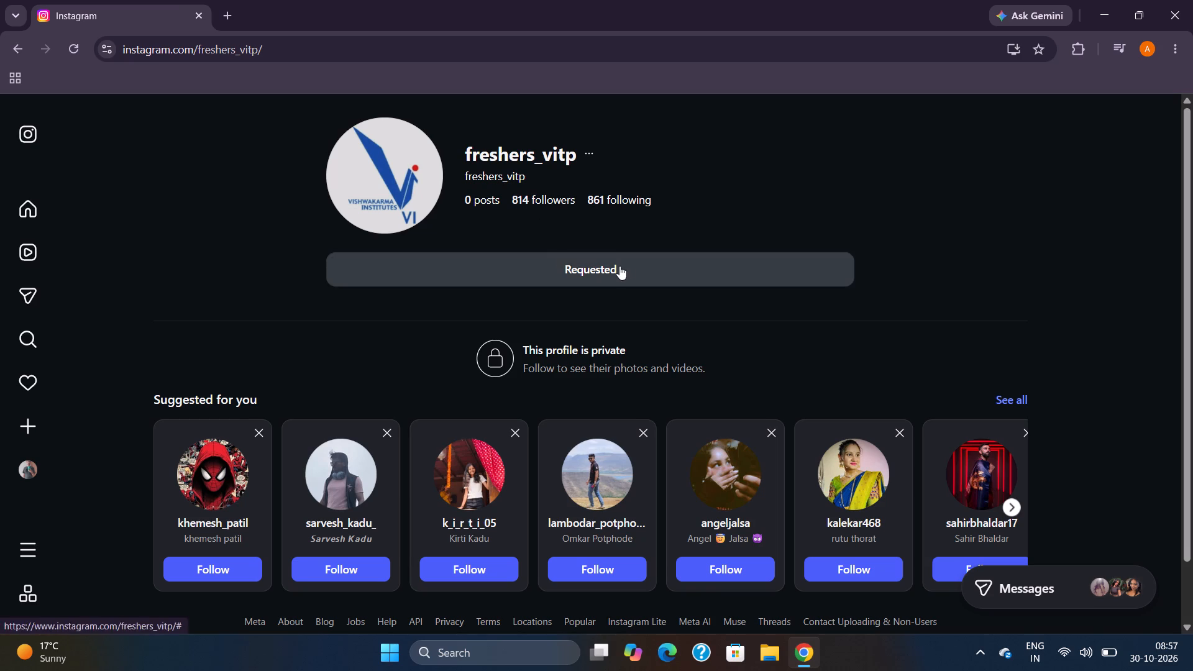
pyautogui.scroll(-2, 487, 294)
pyautogui.scroll(4, 487, 294)
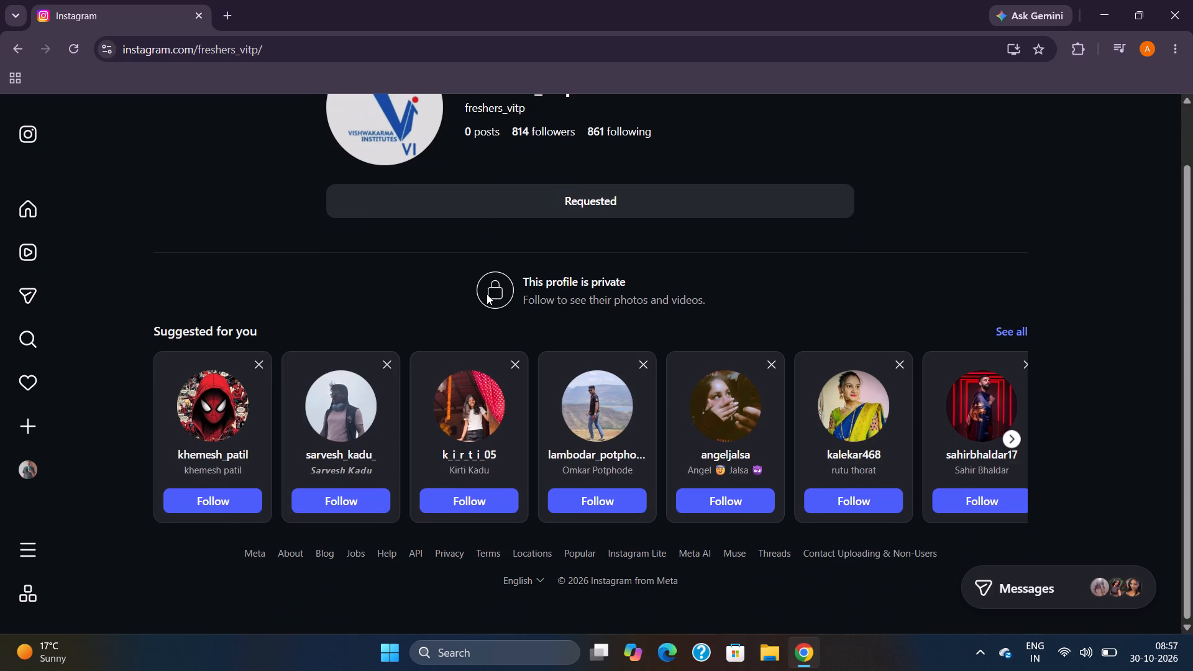
pyautogui.hscroll(13, 239, 170)
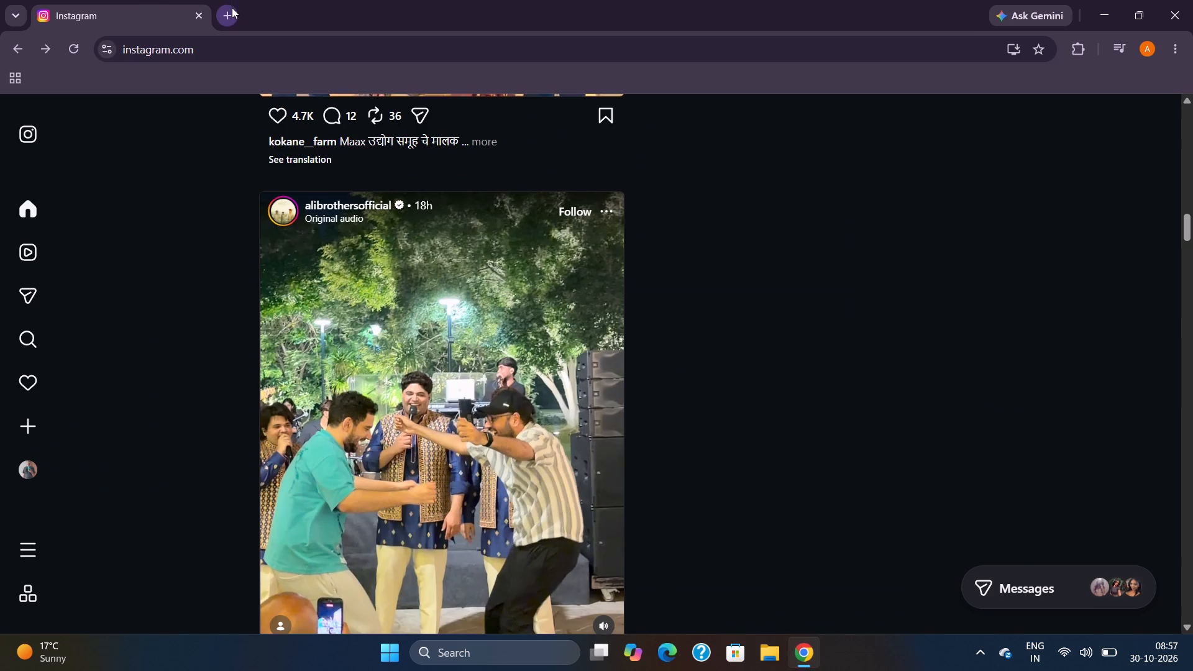
# Open a new browser tab and close the Instagram tab.
pyautogui.click(231, 8)
pyautogui.click(193, 14)
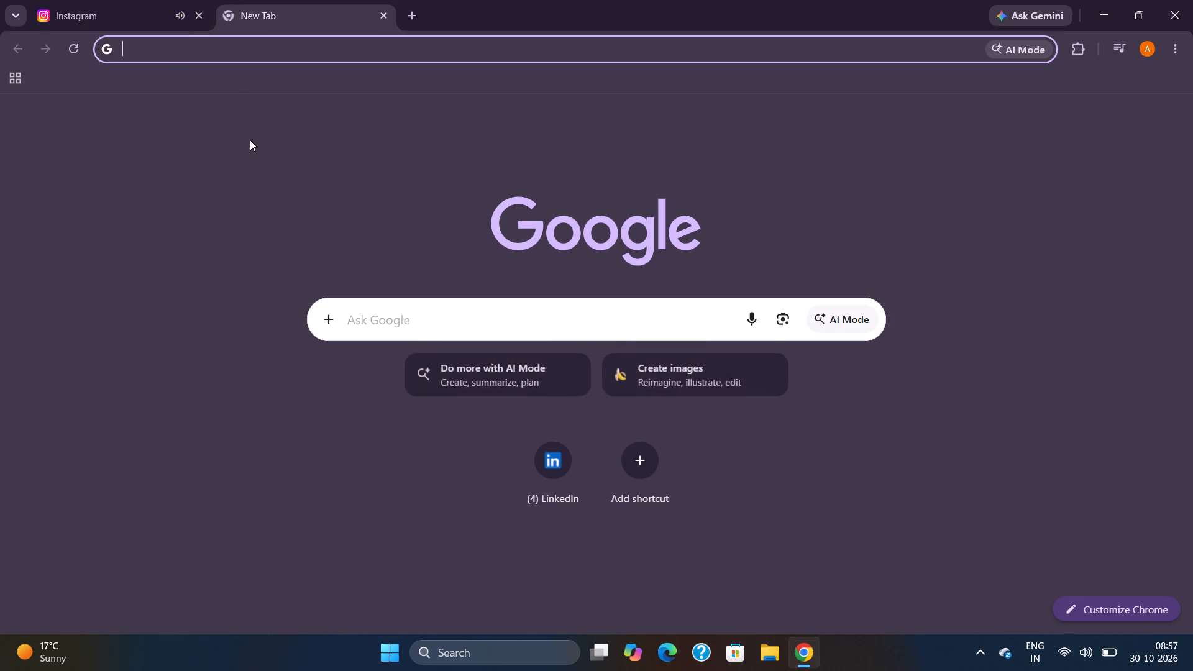
# Search Google for Canva and open the "Canva India: Visual Suite for Everyone" site.
pyautogui.click(414, 319)
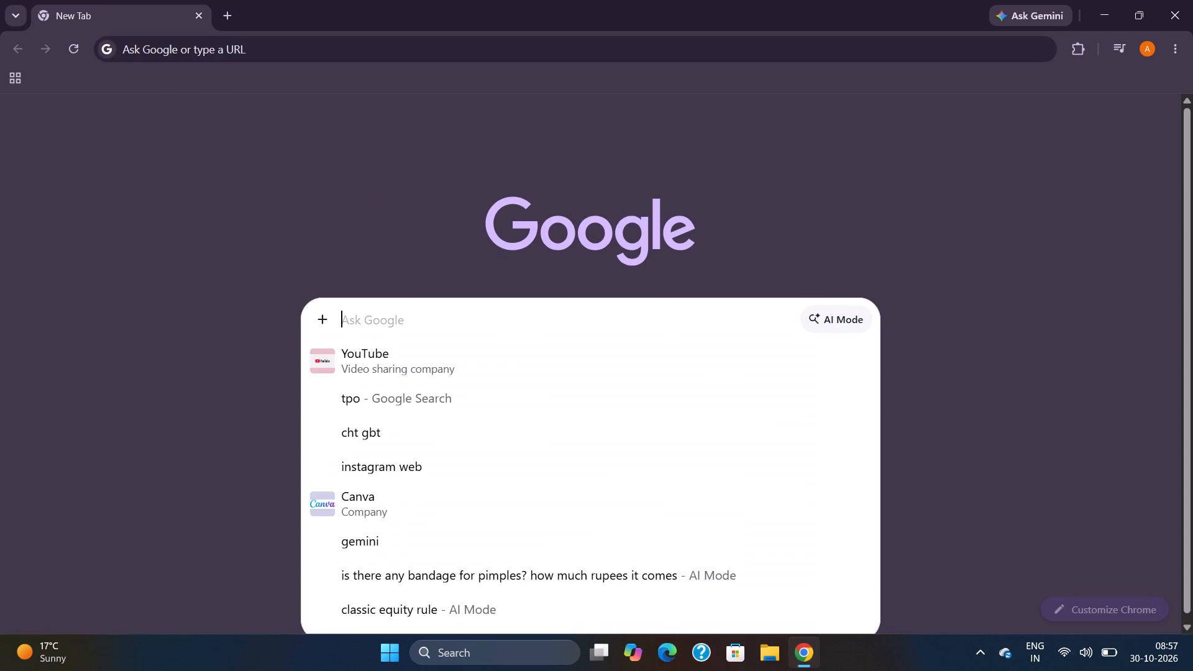
pyautogui.click(418, 503)
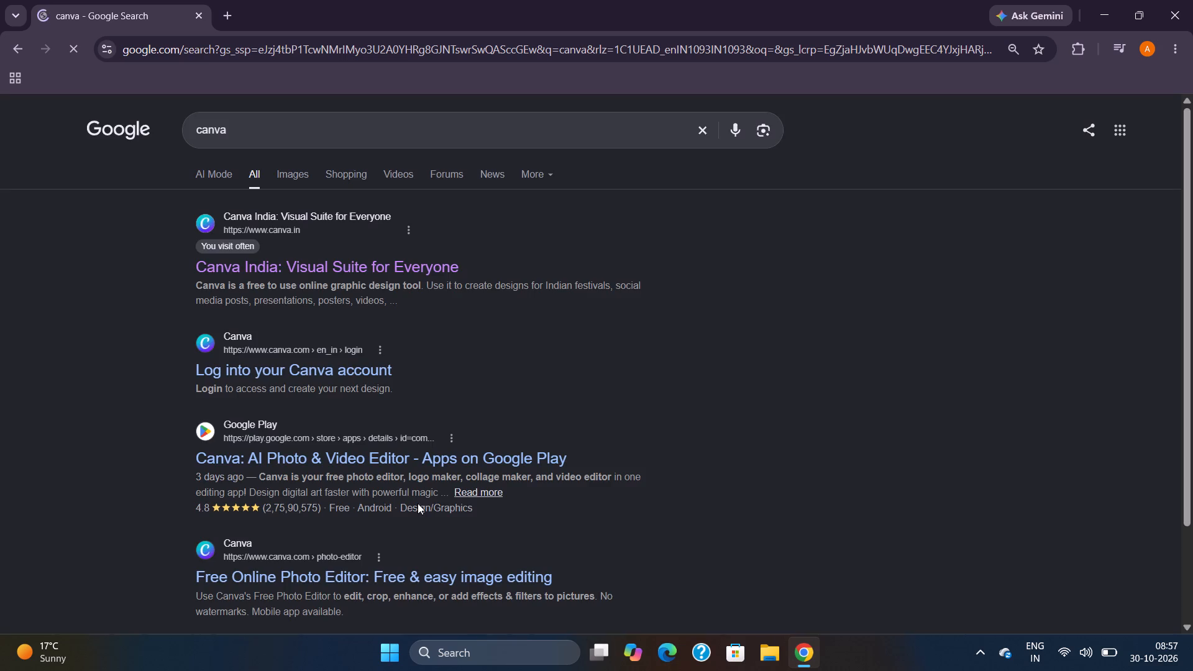
pyautogui.click(300, 273)
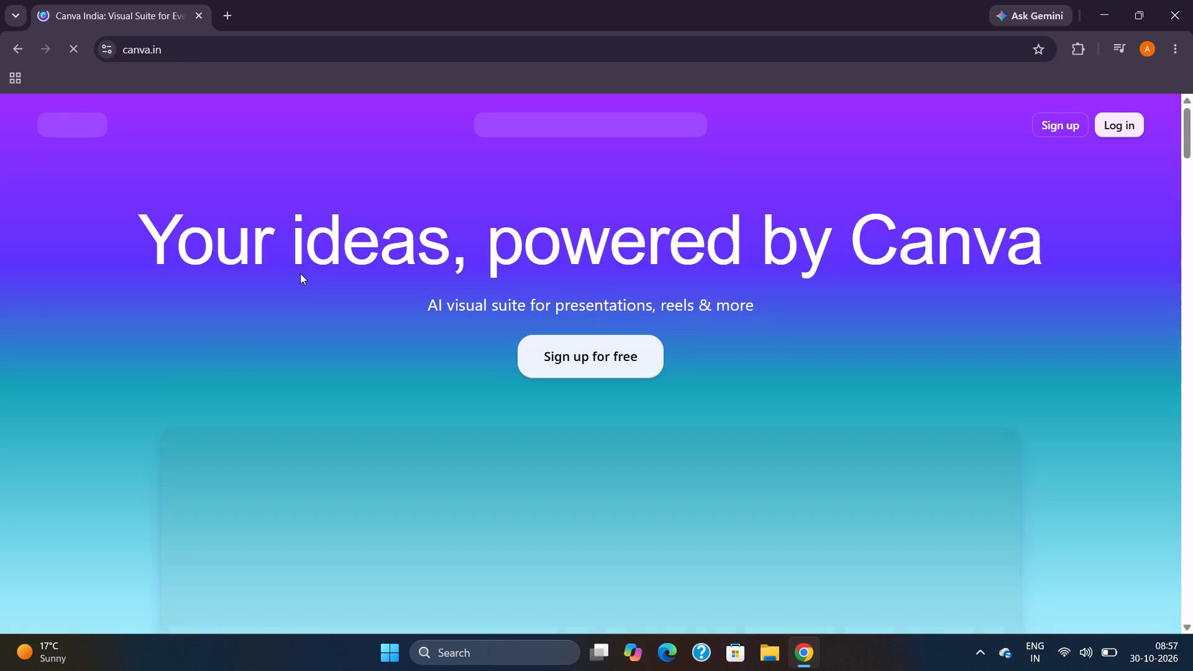
# Start logging in to the existing Canva account from the Canva home page.
pyautogui.click(1123, 134)
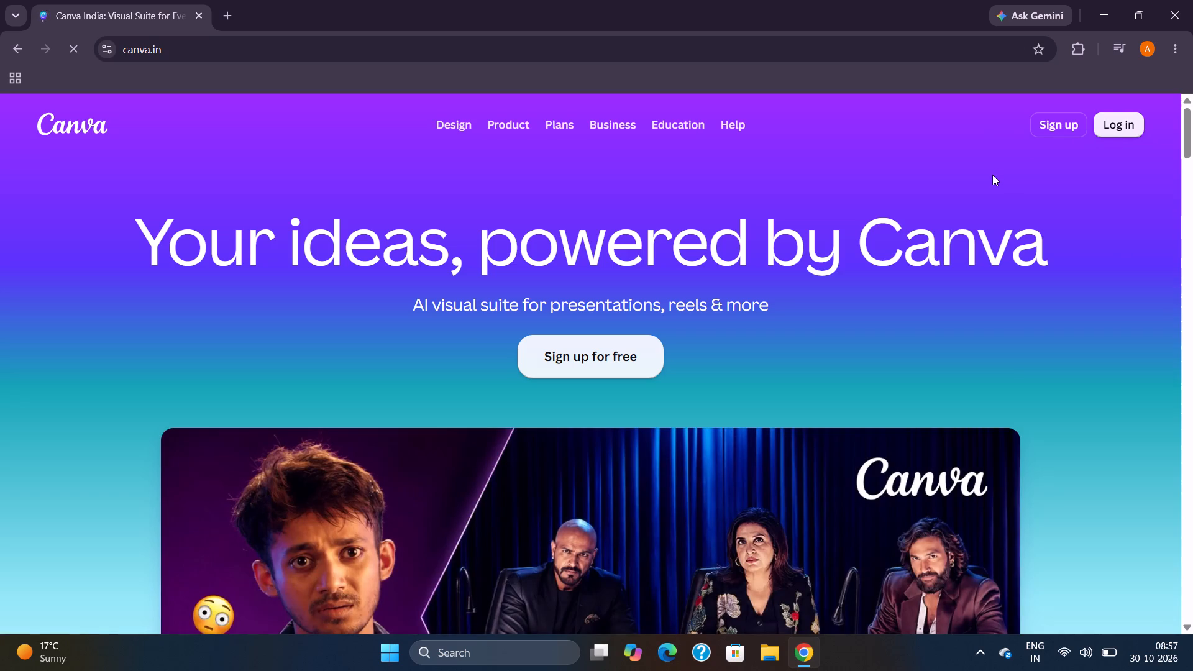
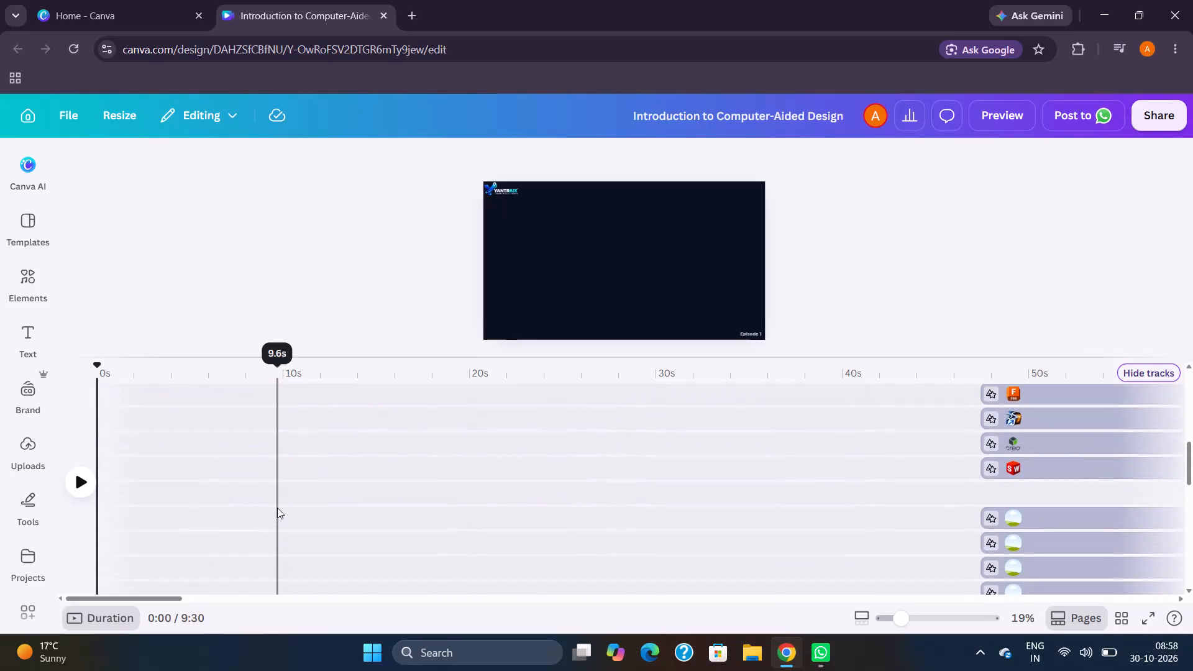
# Play the video from its beginning in full screen, pause the playback, and return to the editor.
pyautogui.scroll(-1, 277, 508)
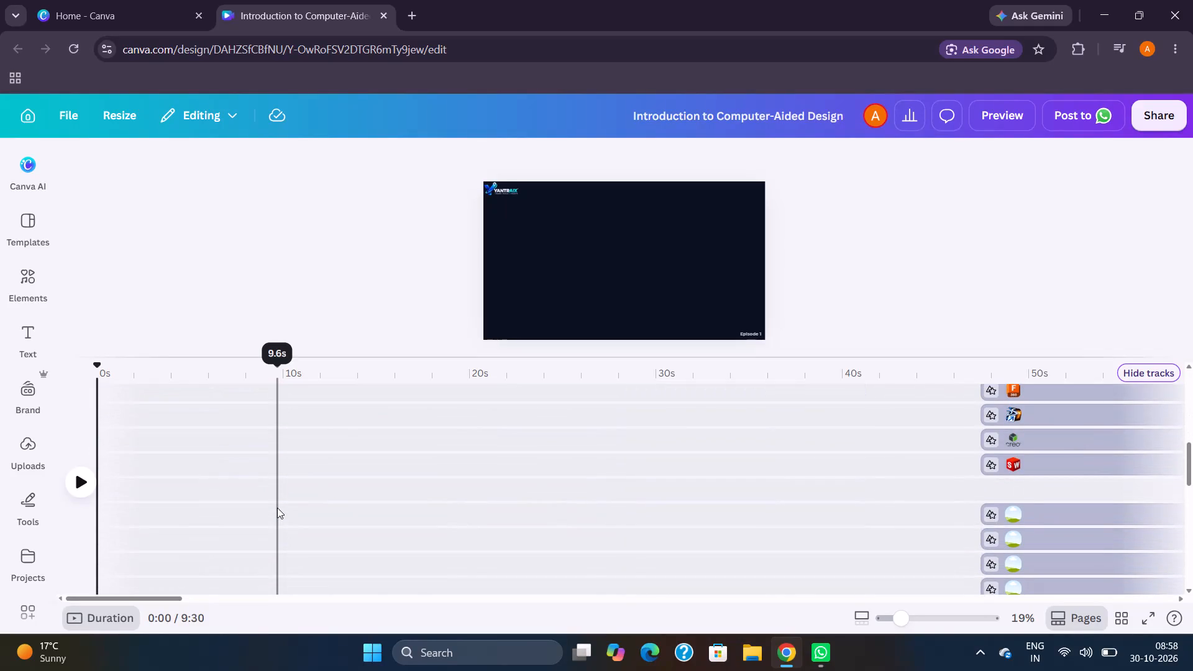
pyautogui.scroll(-5, 277, 508)
pyautogui.scroll(-2, 491, 504)
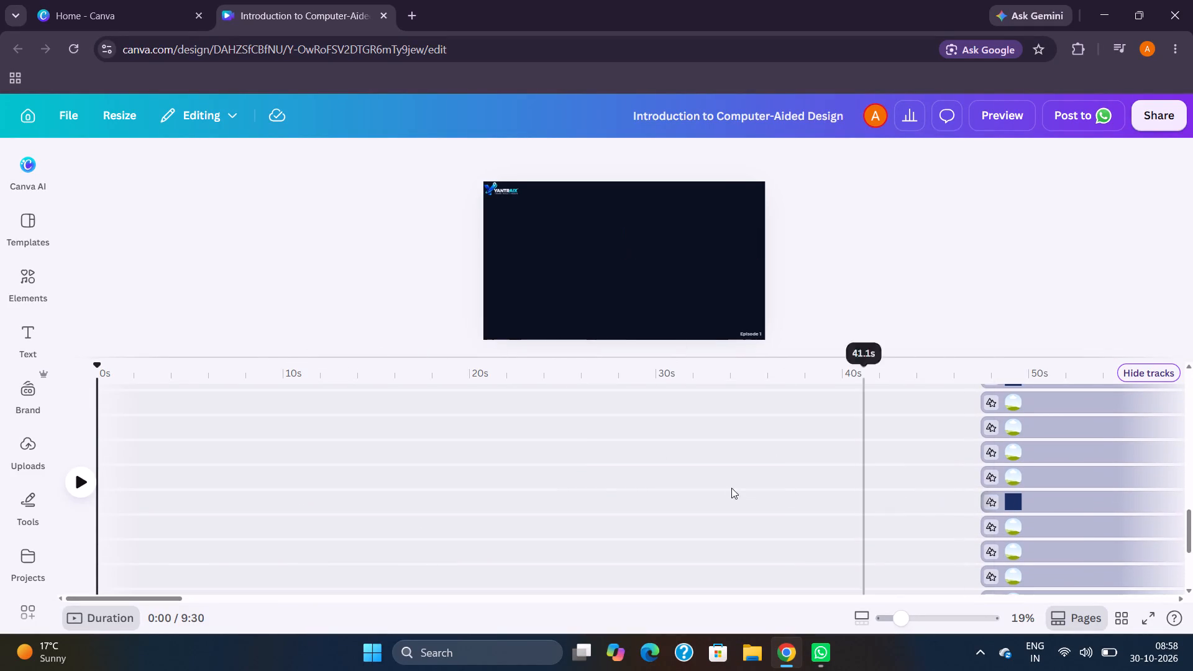
pyautogui.scroll(-5, 603, 486)
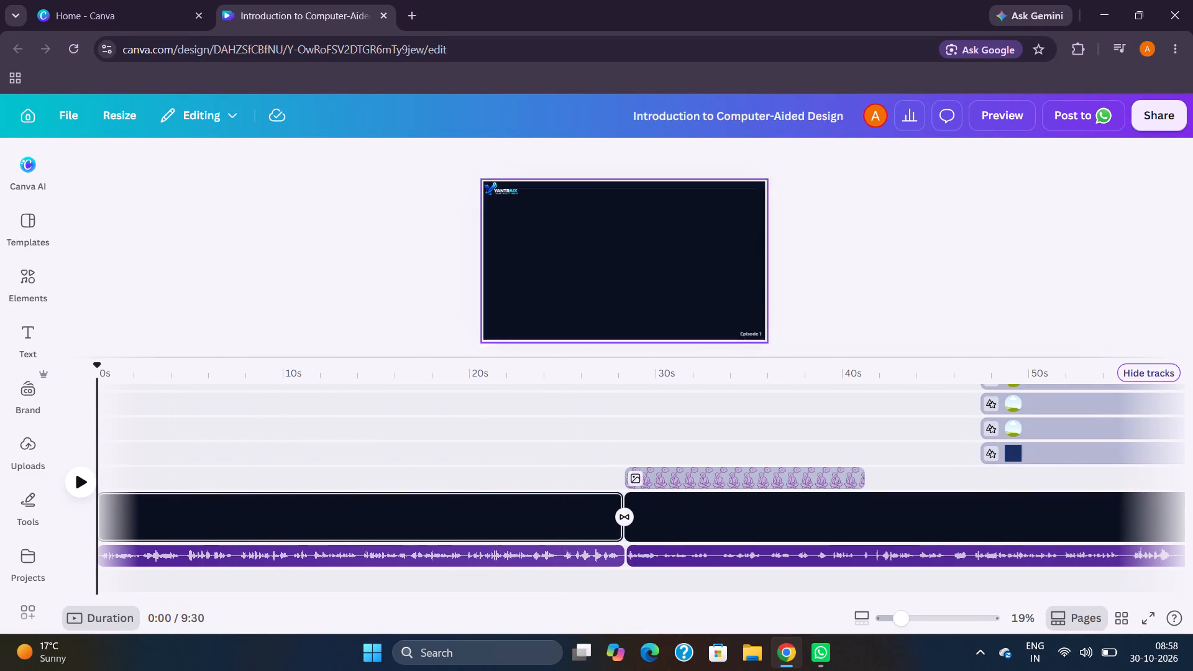
pyautogui.click(74, 480)
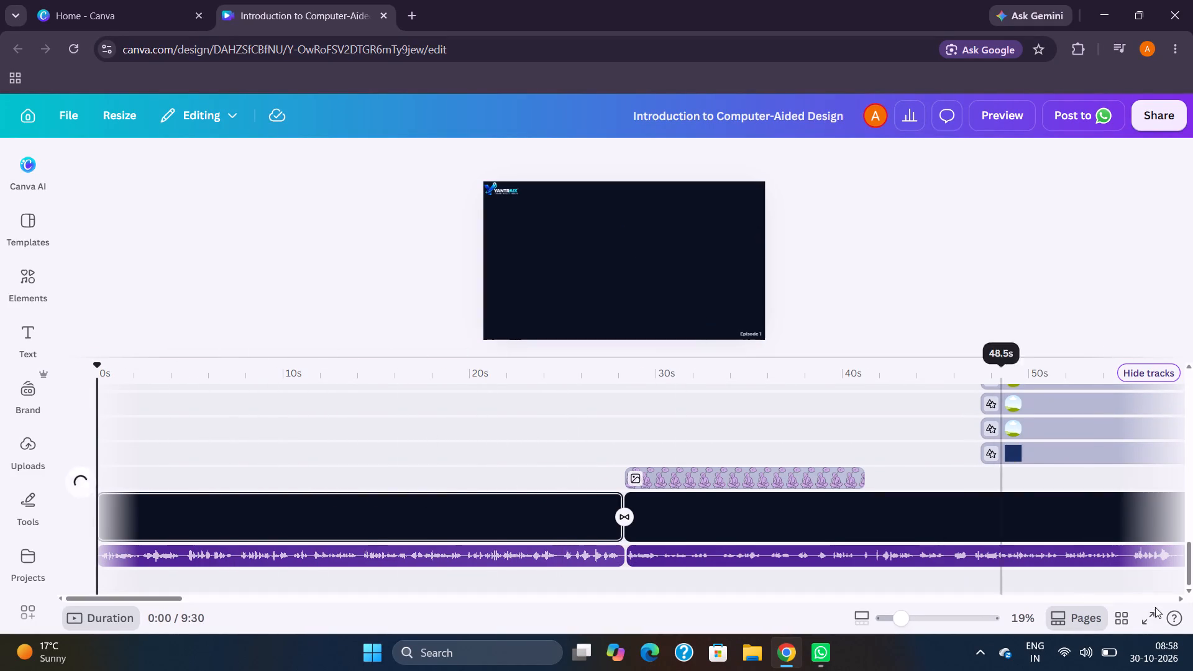
pyautogui.click(1156, 613)
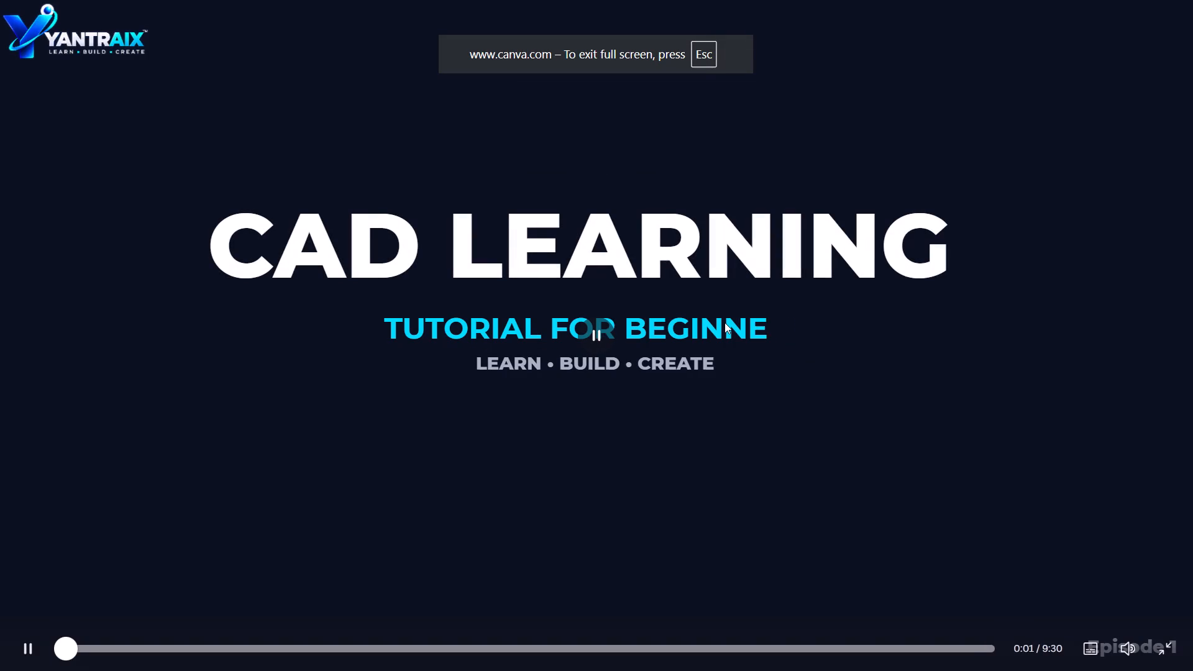
pyautogui.click(724, 322)
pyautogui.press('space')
pyautogui.press('Escape')
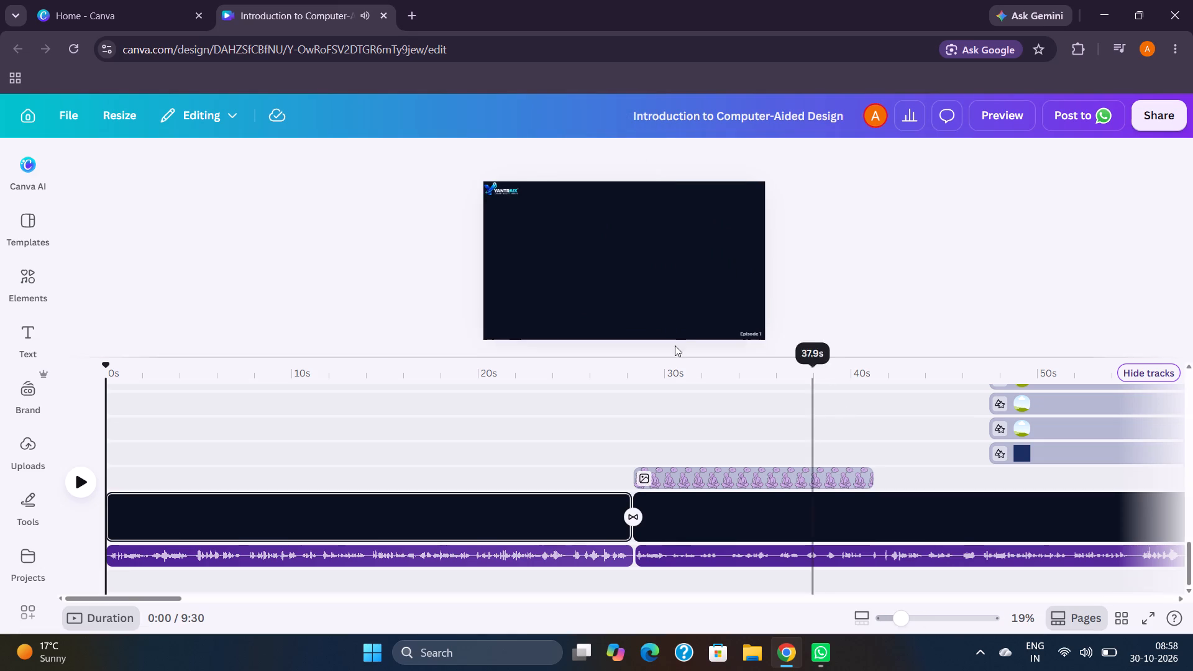
# Open the Windows quick settings to reach the Bluetooth device options.
pyautogui.click(1063, 655)
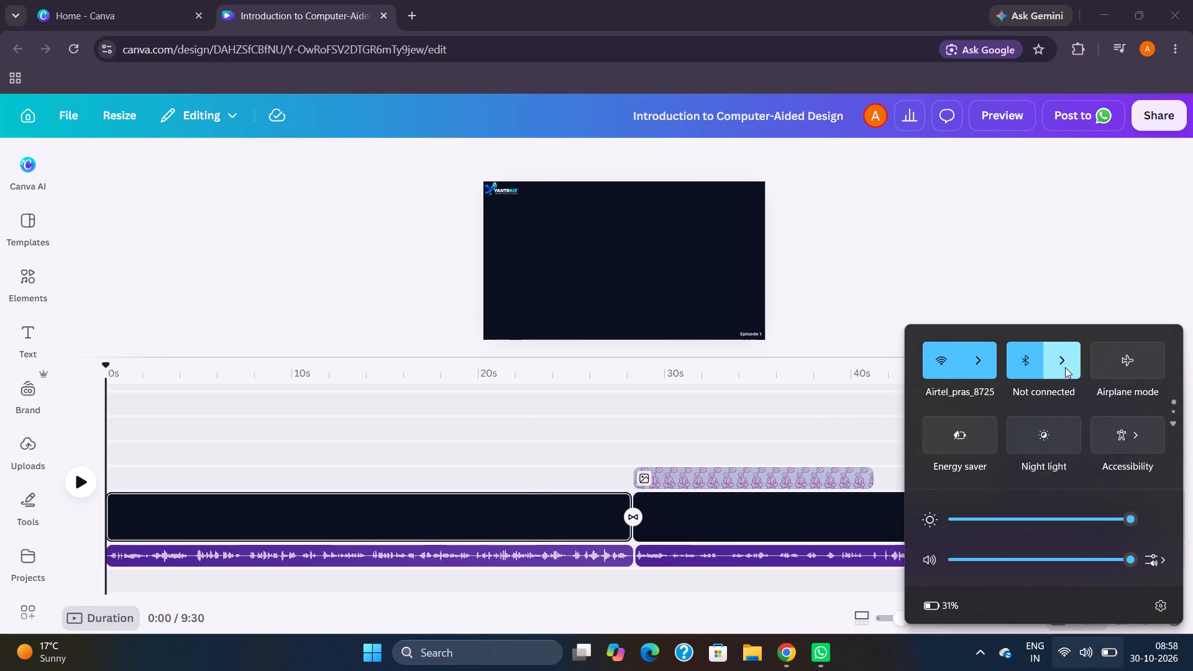
# Connect the boAt Rockerz 255 Pro+ headset over Bluetooth.
pyautogui.click(1064, 367)
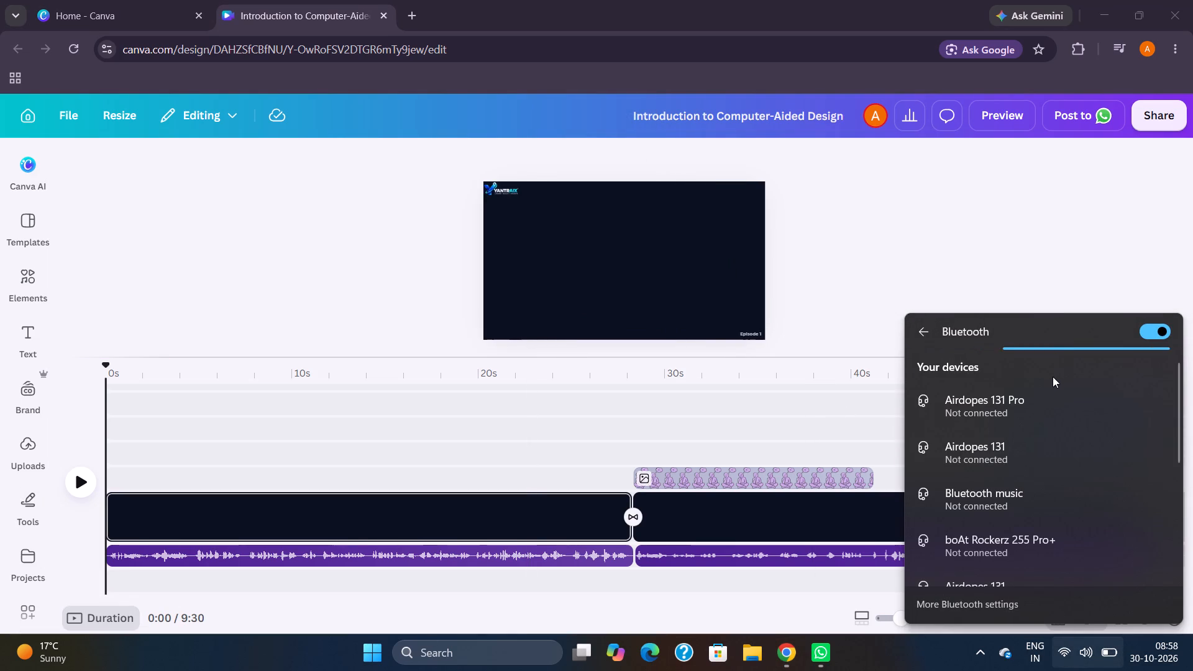
pyautogui.click(995, 535)
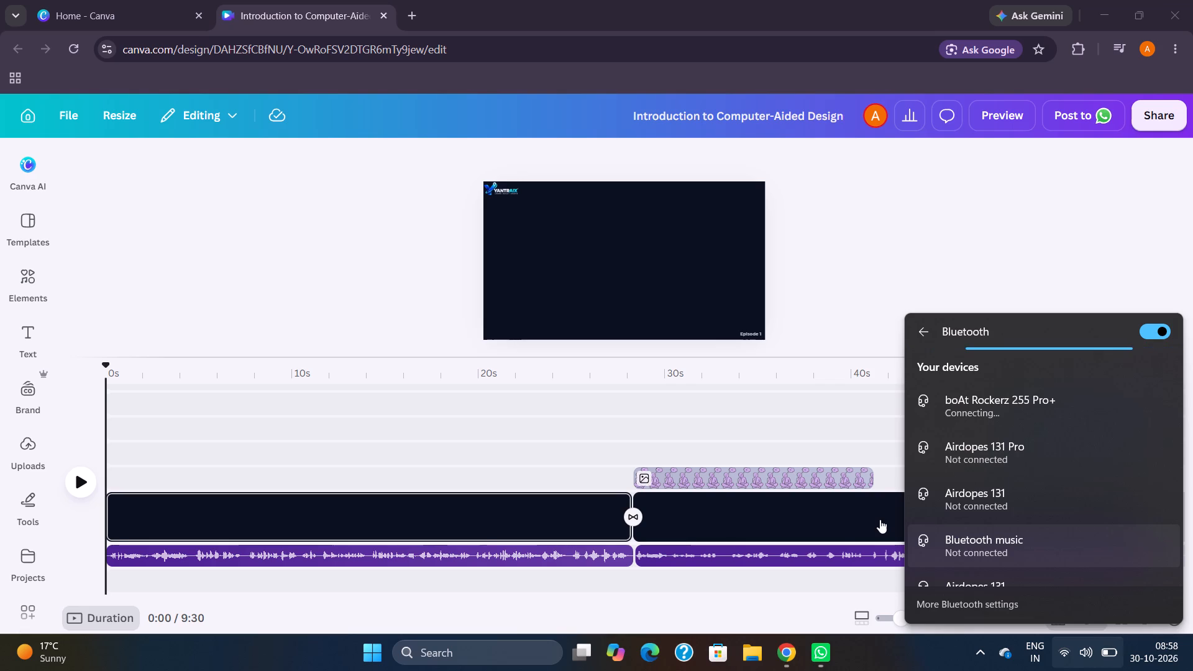
pyautogui.click(722, 624)
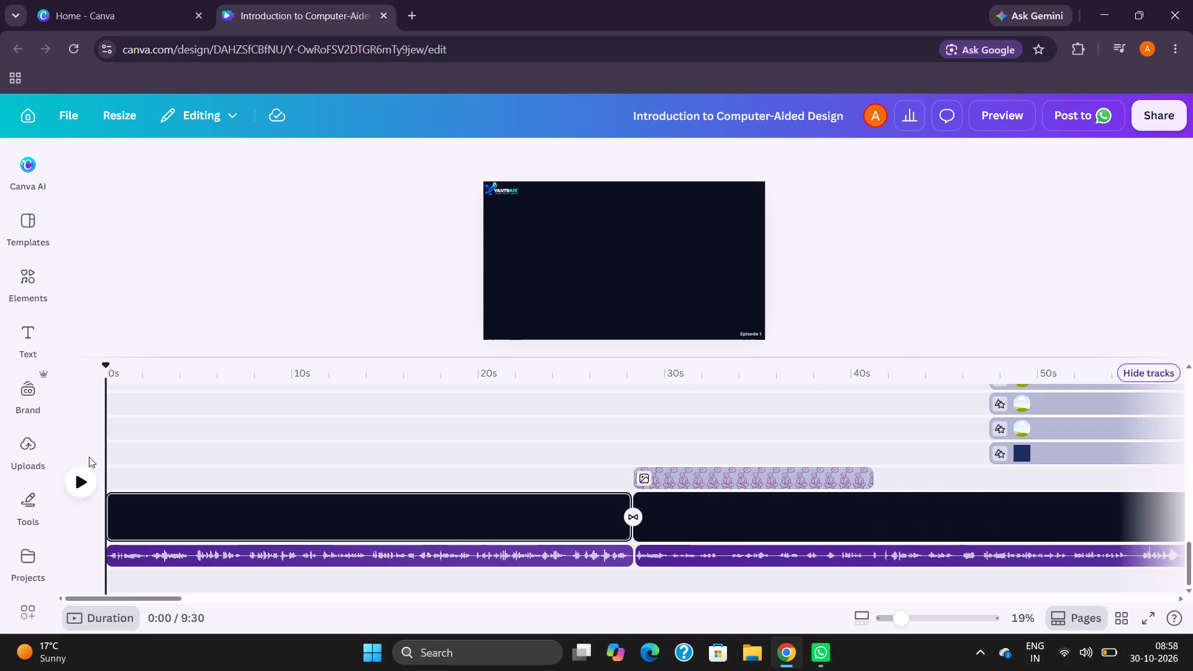
# Preview the opening of the Introduction to Computer-Aided Design video in the timeline and in full screen, then return to the editor.
pyautogui.click(78, 472)
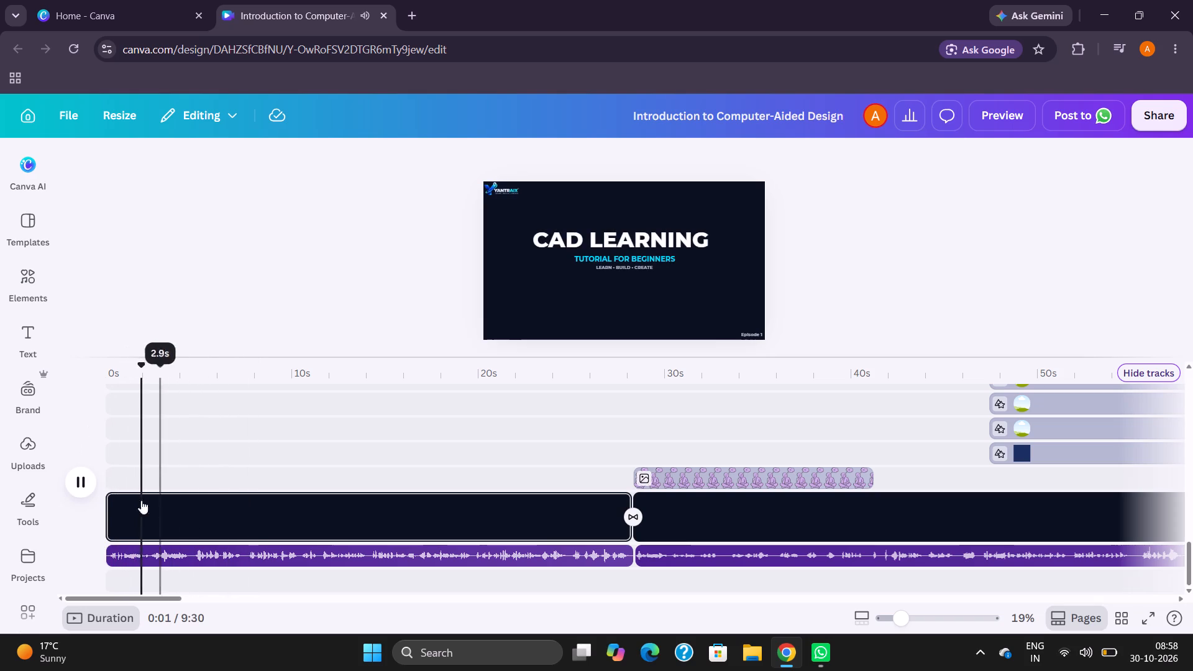
pyautogui.click(118, 463)
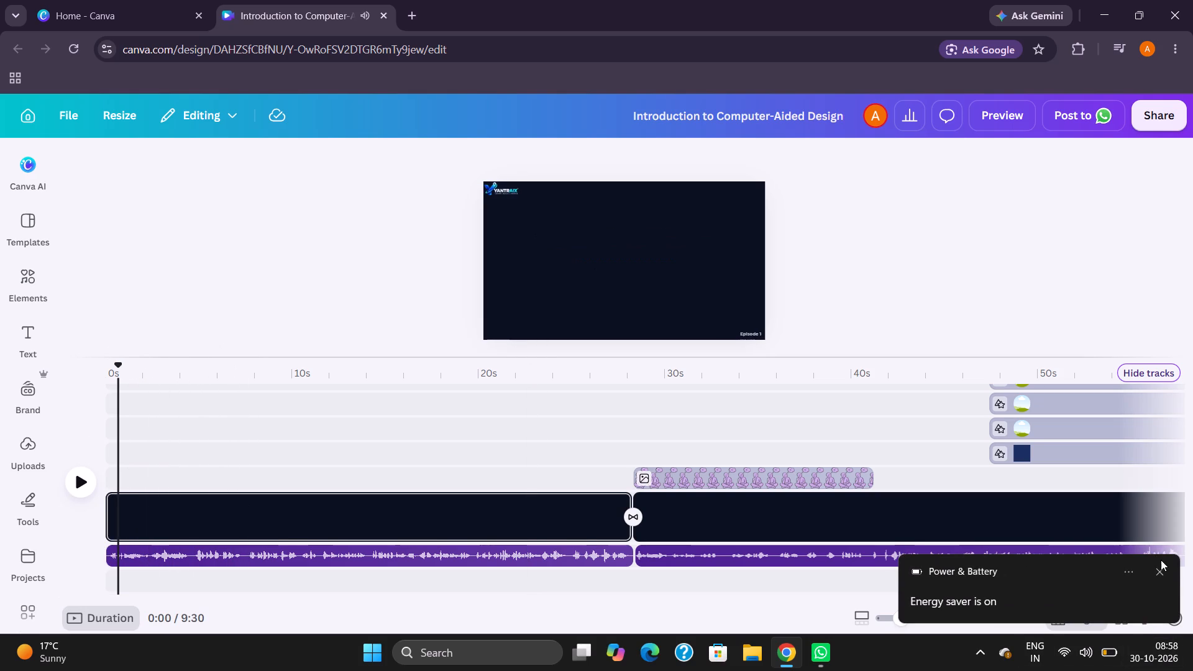
pyautogui.click(1158, 568)
pyautogui.click(1150, 613)
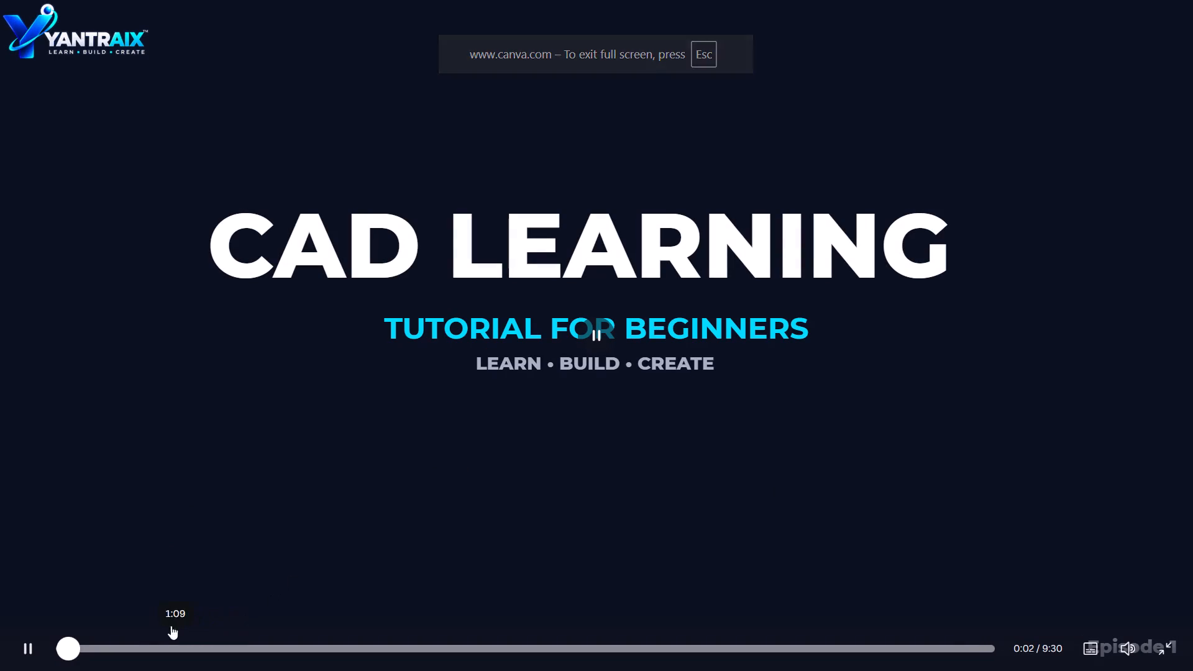
pyautogui.moveTo(62, 649); pyautogui.dragTo(48, 647)
pyautogui.click(29, 644)
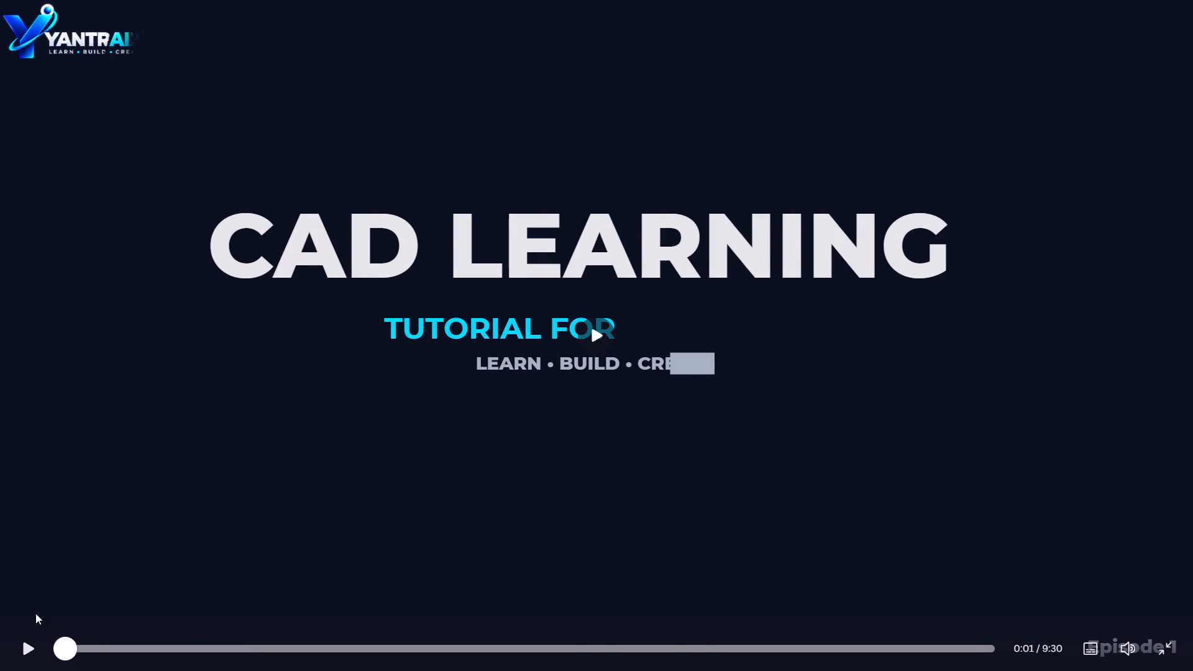
pyautogui.press('Escape')
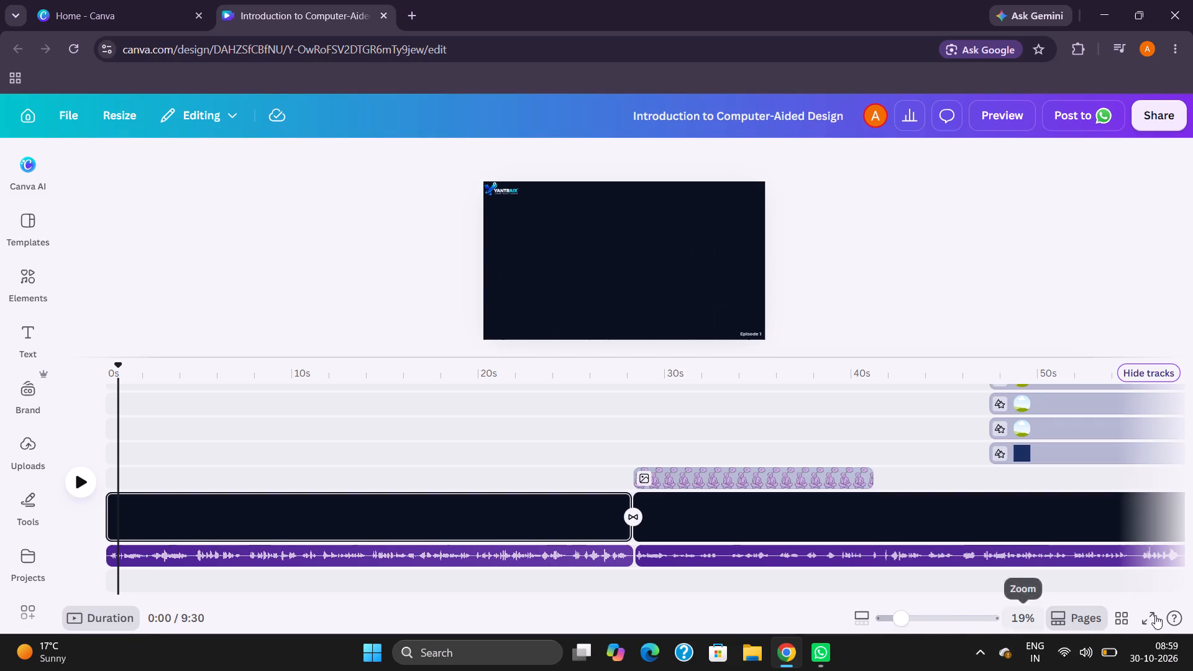
# Check the Bluetooth headset's connection in the system quick settings.
pyautogui.click(1067, 648)
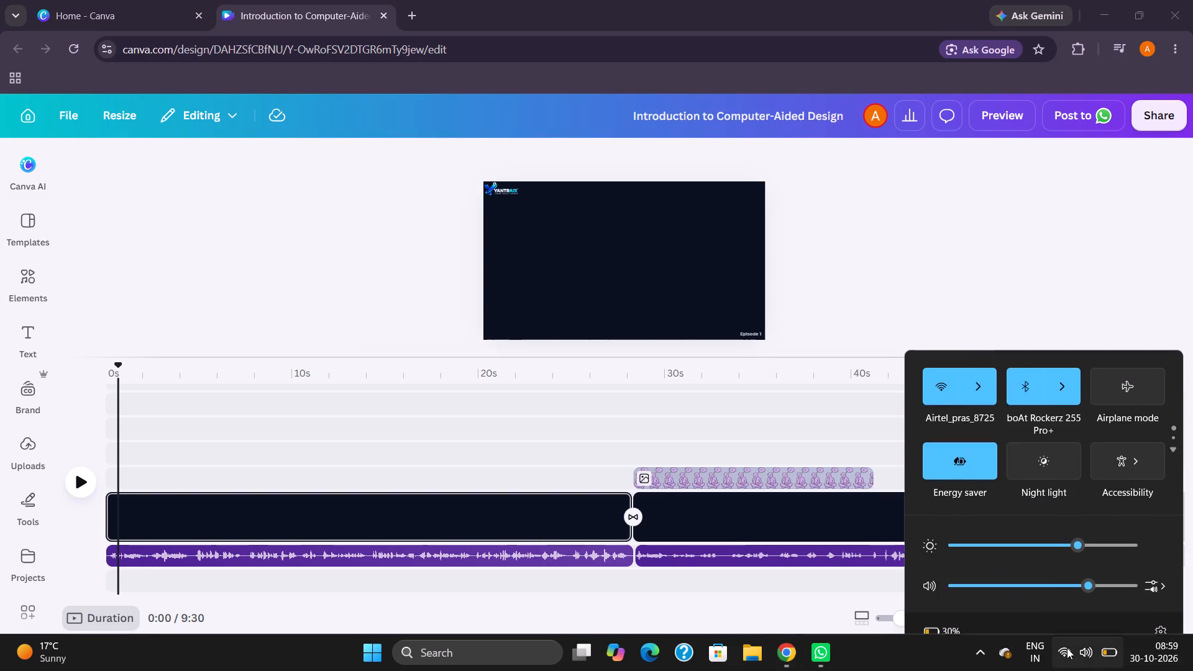
pyautogui.click(971, 170)
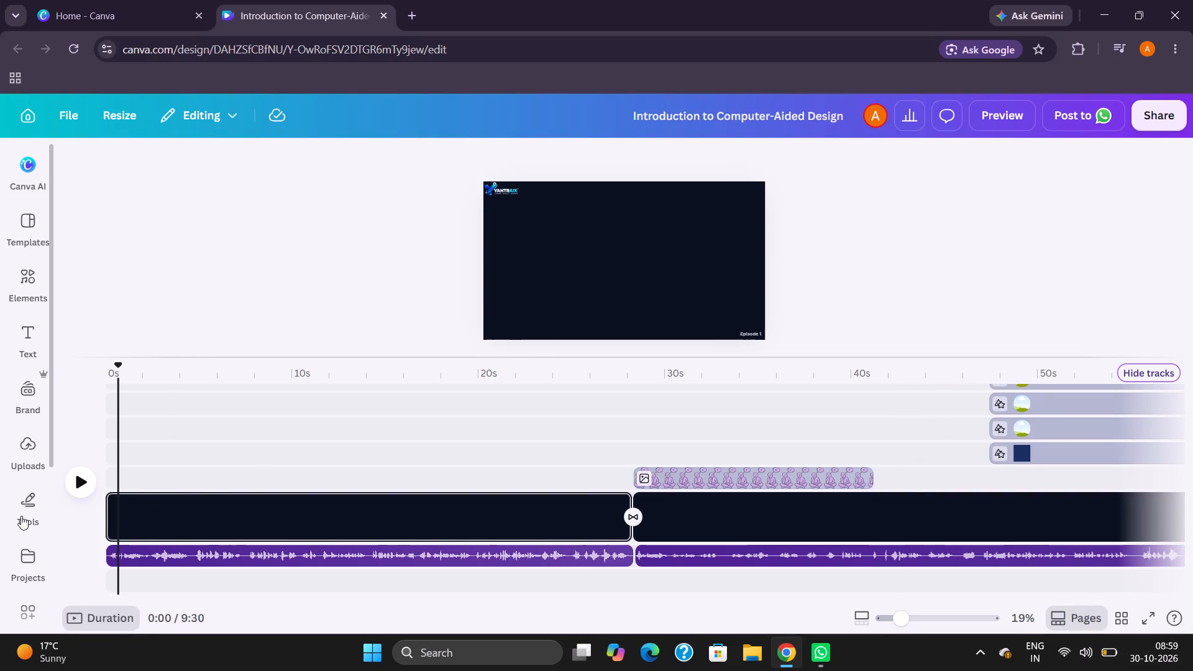
# Play the Introduction to Computer-Aided Design video in full screen from its opening.
pyautogui.click(78, 473)
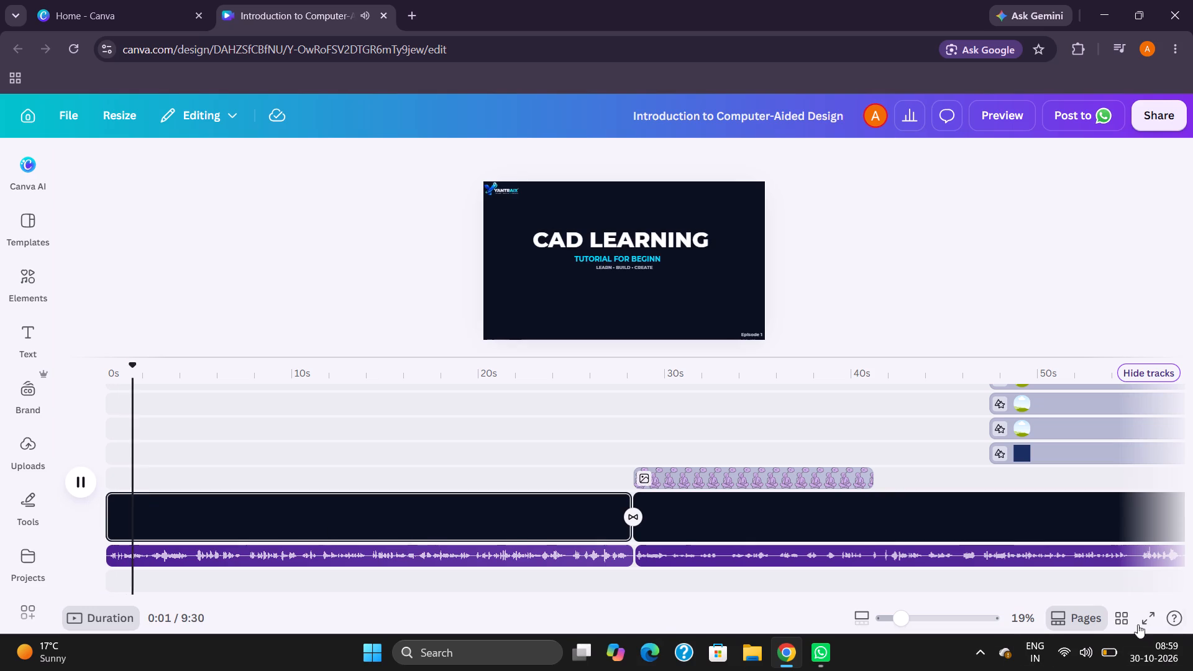
pyautogui.click(1140, 616)
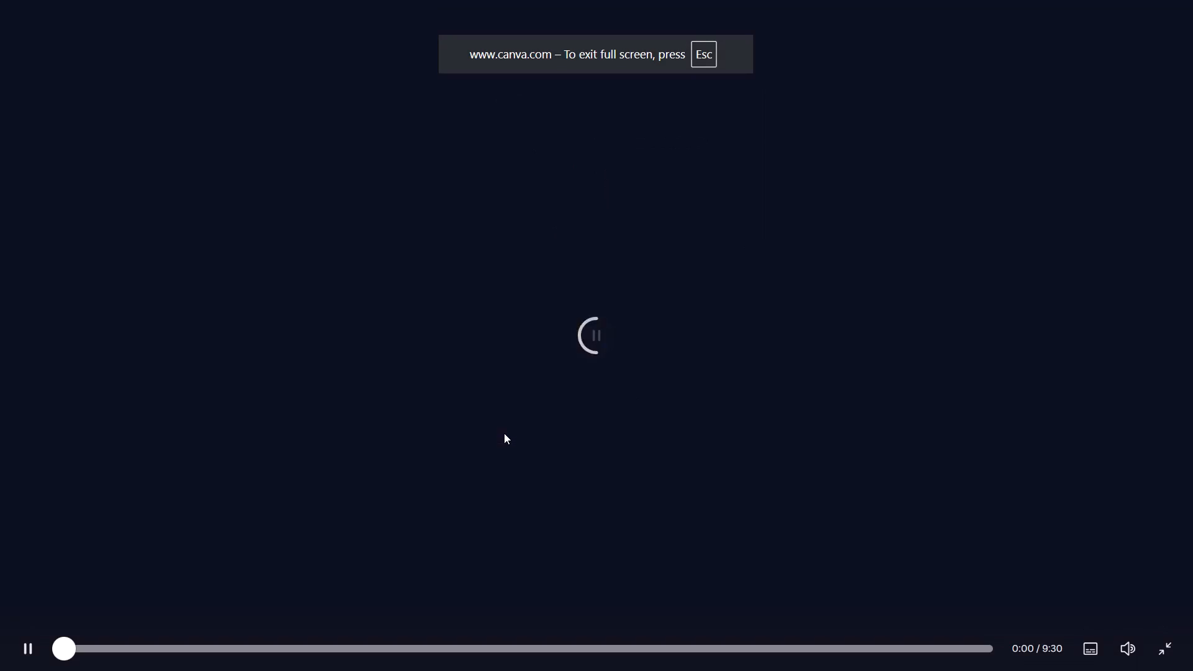
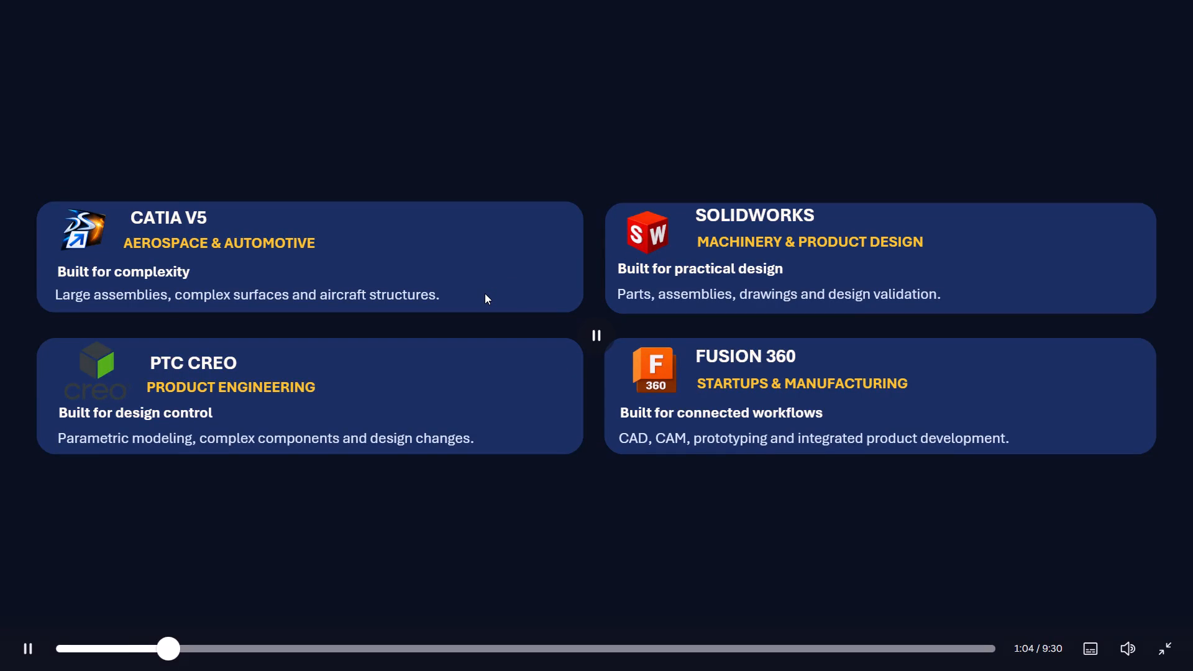
# Stop the full-screen playback, return to the editor and check the timeline between about 41 s and where the four CAD software cards start.
pyautogui.press('space')
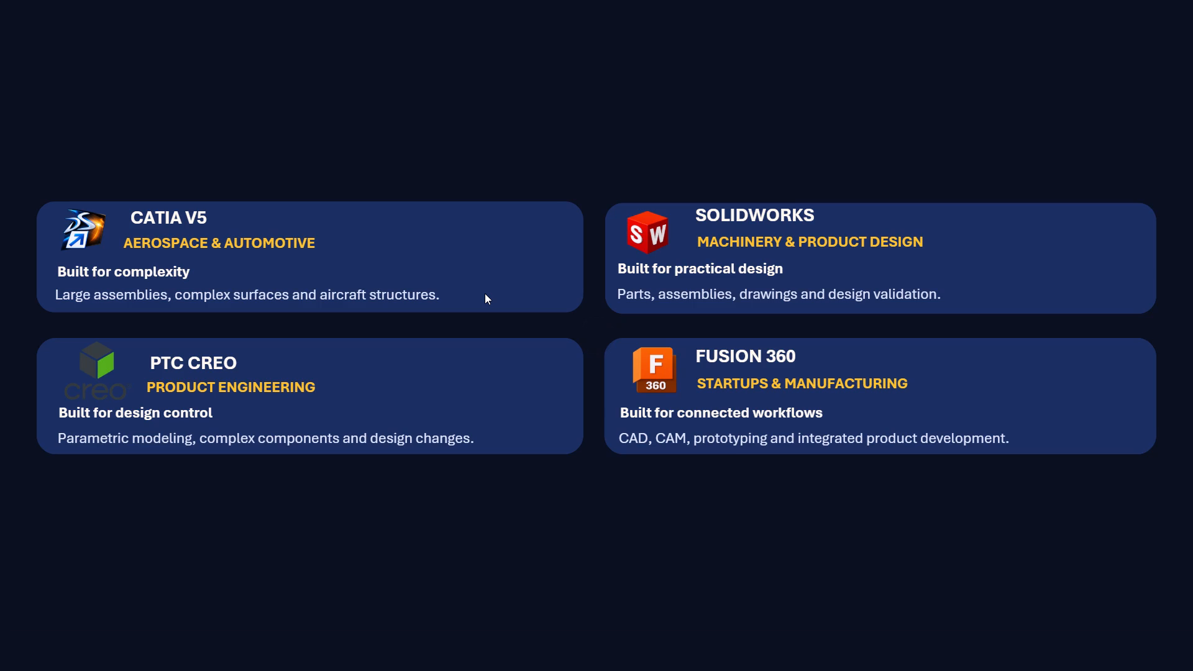
pyautogui.press('Escape')
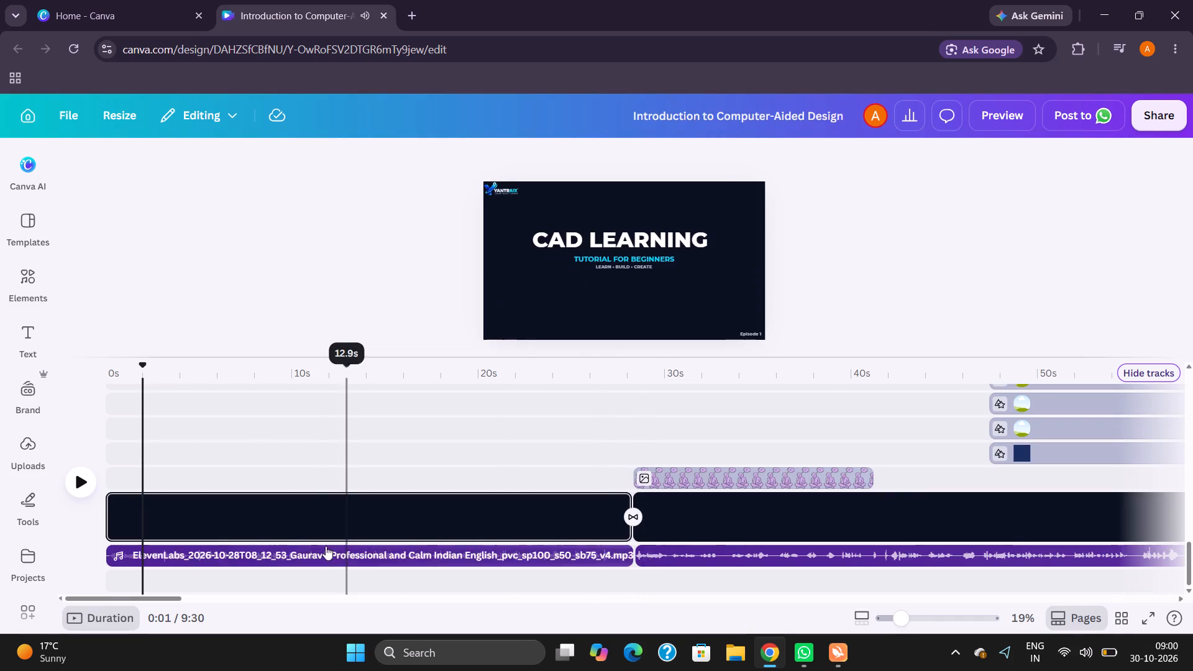
pyautogui.hscroll(1, 303, 541)
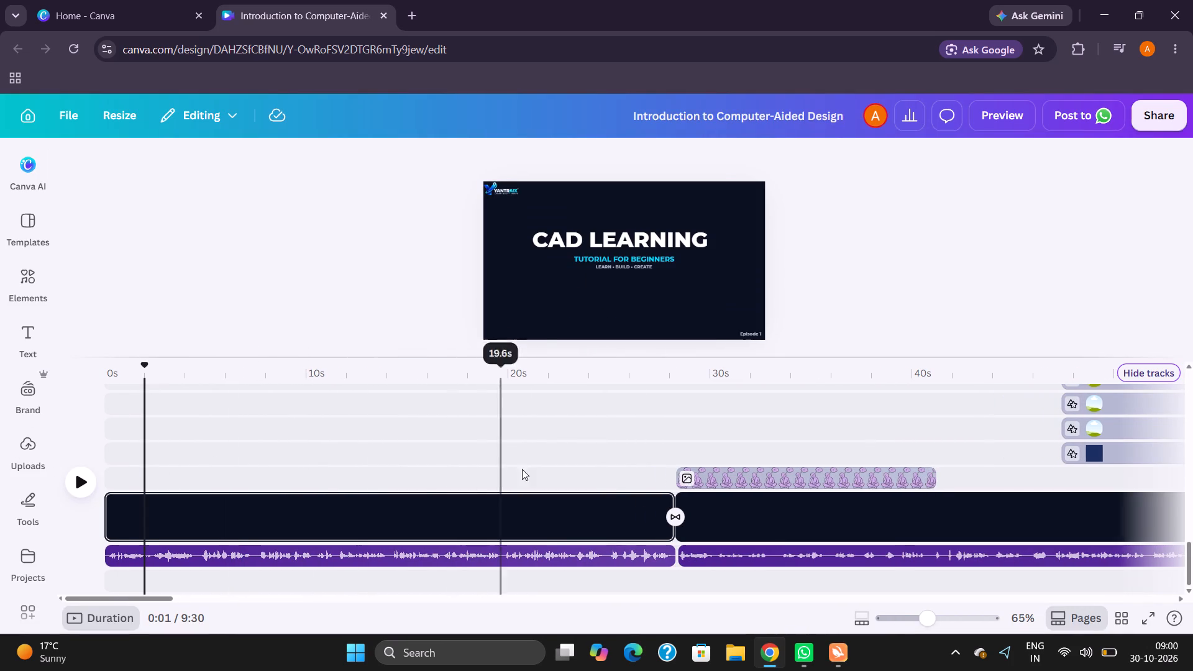
pyautogui.hscroll(-10, 938, 492)
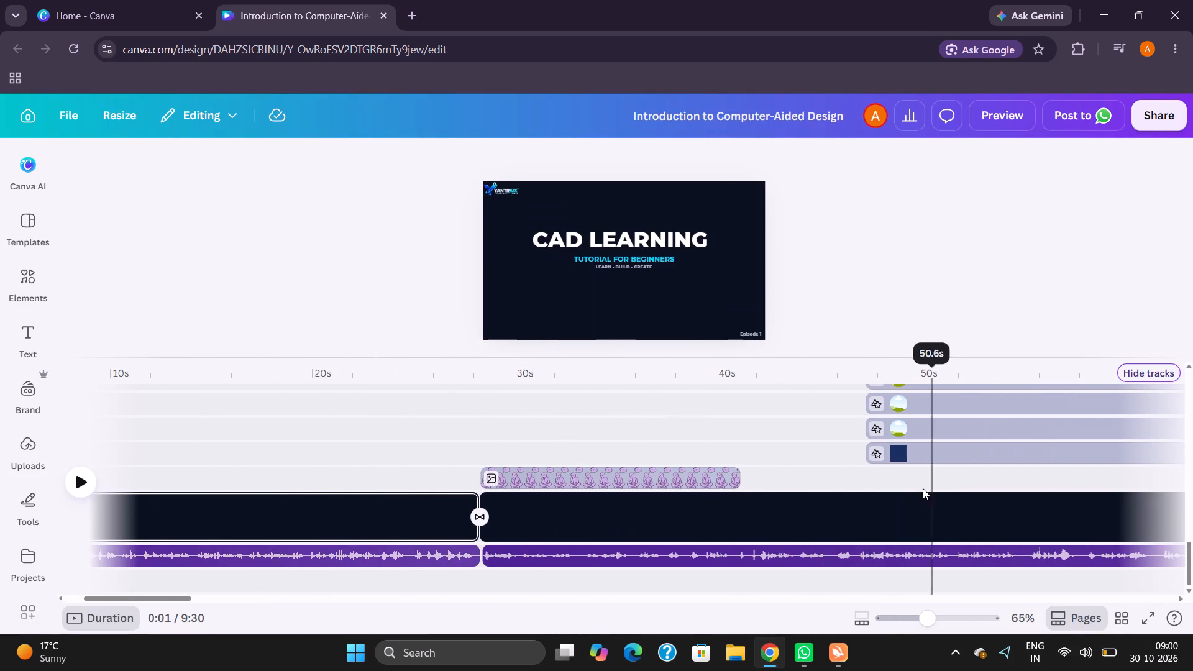
pyautogui.hscroll(-4, 895, 485)
pyautogui.click(589, 467)
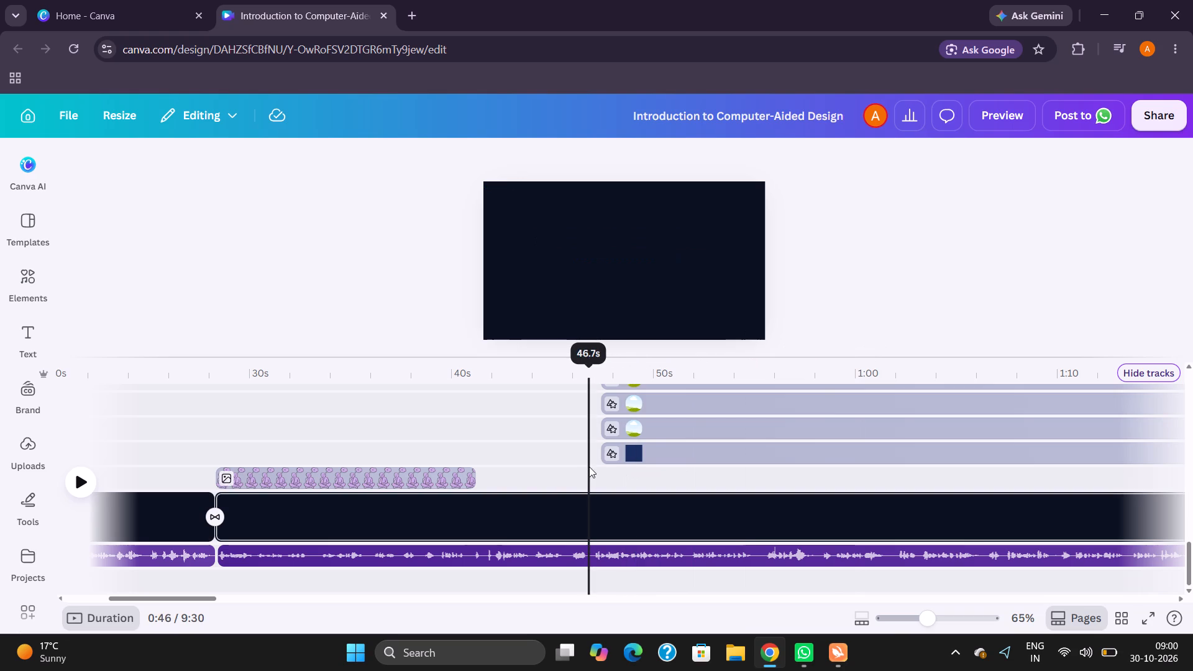
pyautogui.click(613, 474)
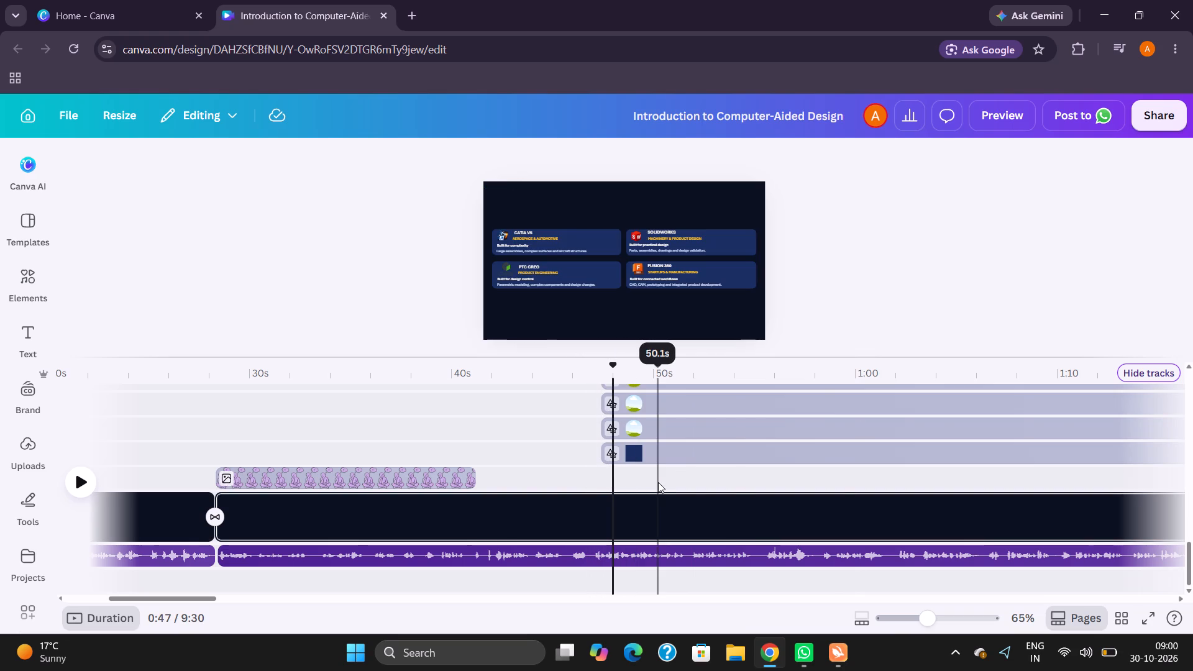
pyautogui.click(487, 475)
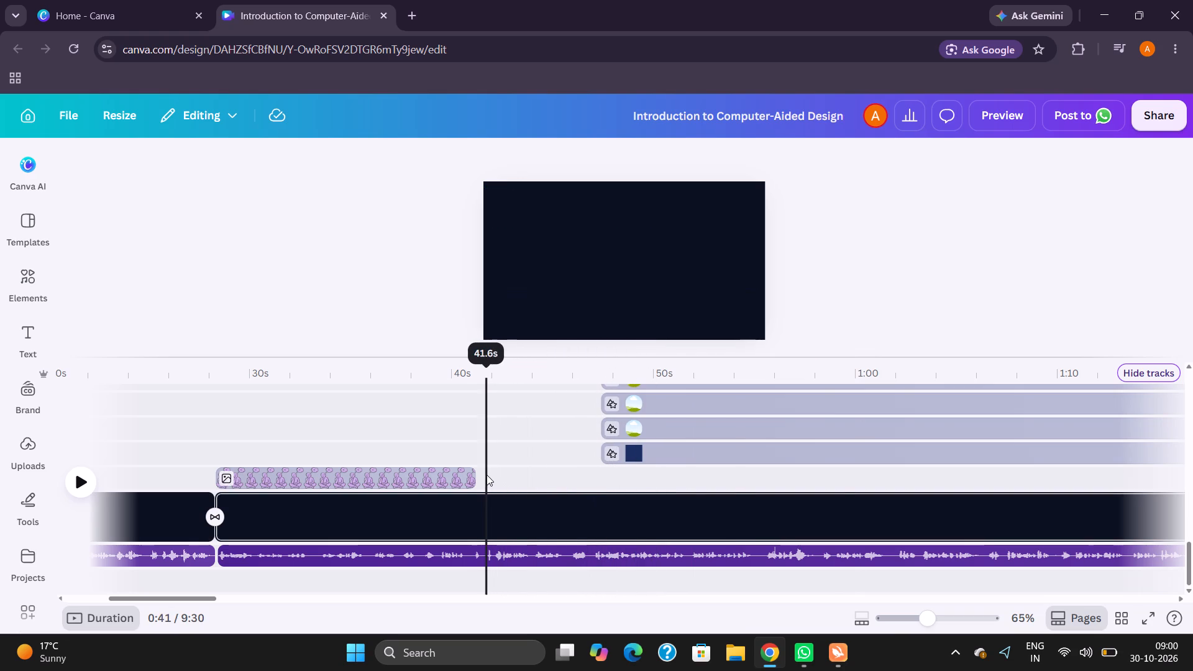
# Play the second page from about 39 s and examine the element tracks around the end of the thinking-figure clip.
pyautogui.click(441, 498)
pyautogui.press('space')
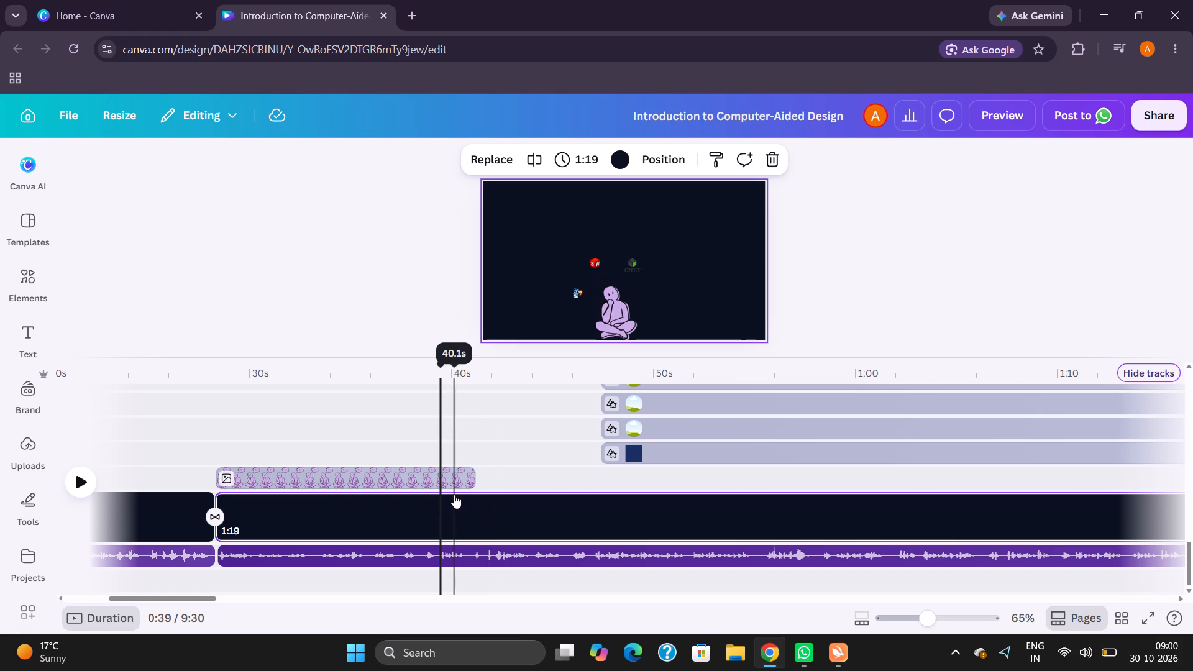
pyautogui.press('space')
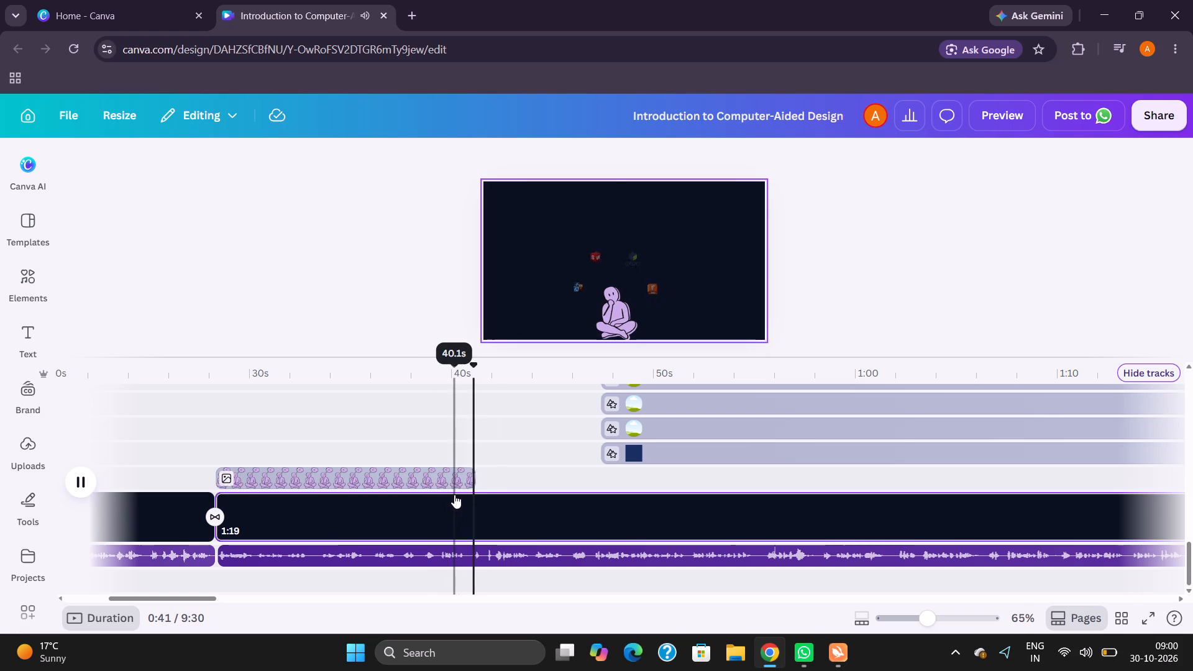
pyautogui.scroll(8, 454, 495)
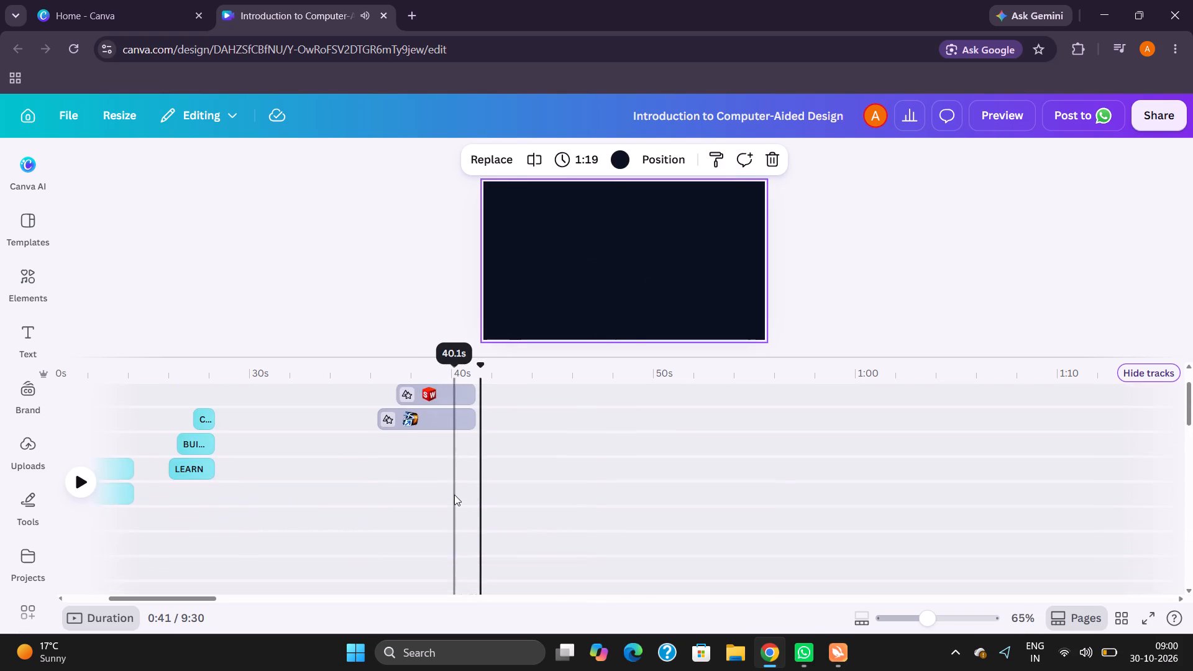
pyautogui.scroll(2, 454, 495)
pyautogui.scroll(-6, 454, 495)
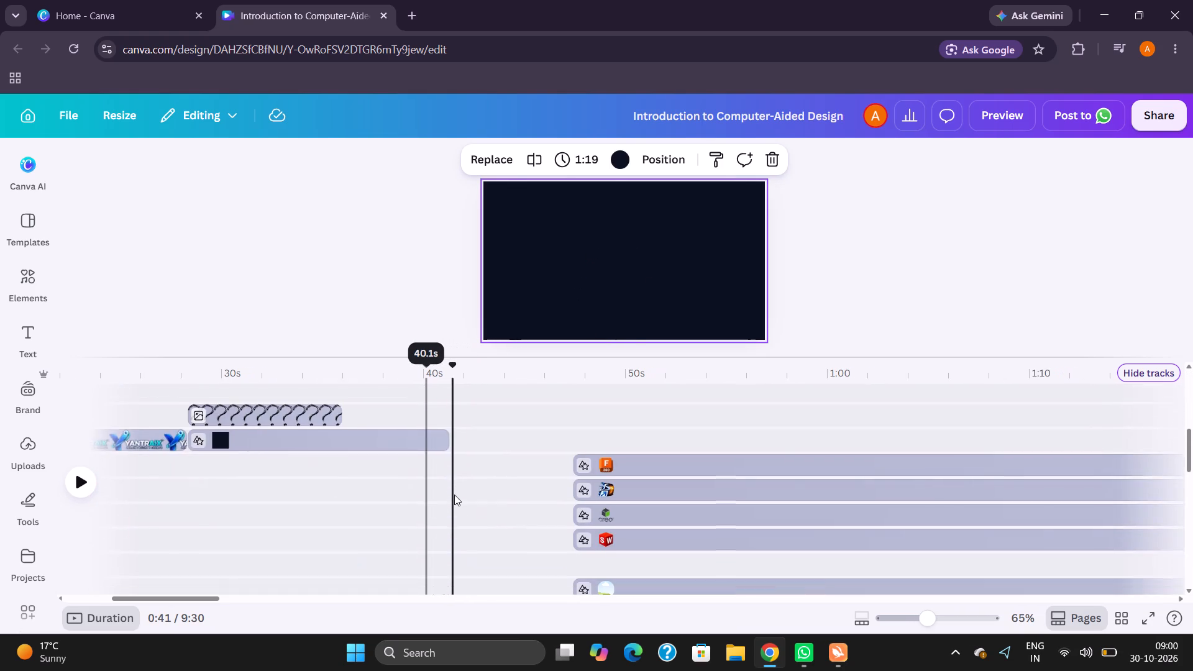
pyautogui.scroll(-6, 454, 495)
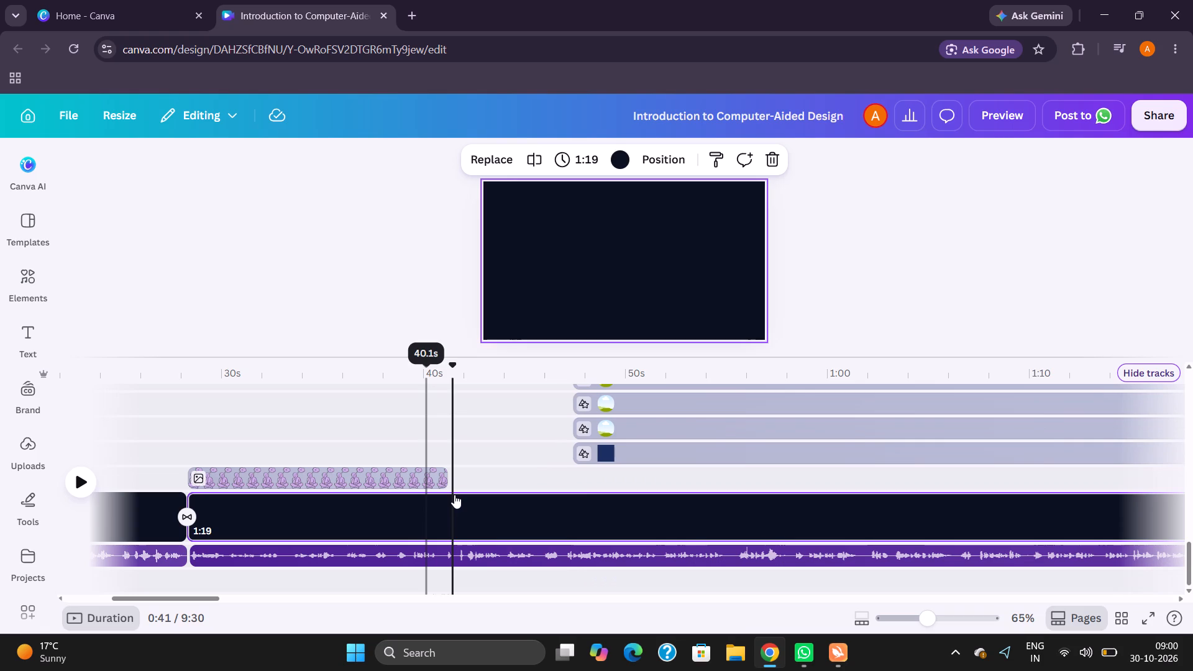
# Replay from 40.6 s through the start of the software cards and return the playhead to the end of the thinking-figure clip.
pyautogui.click(438, 490)
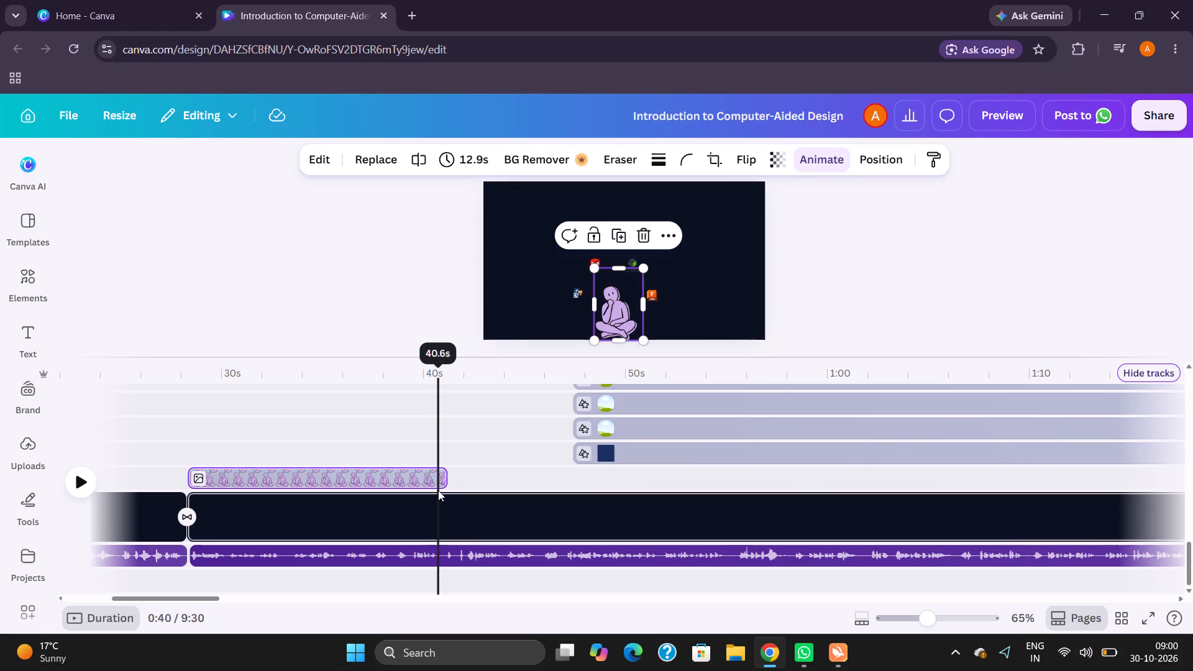
pyautogui.press('space')
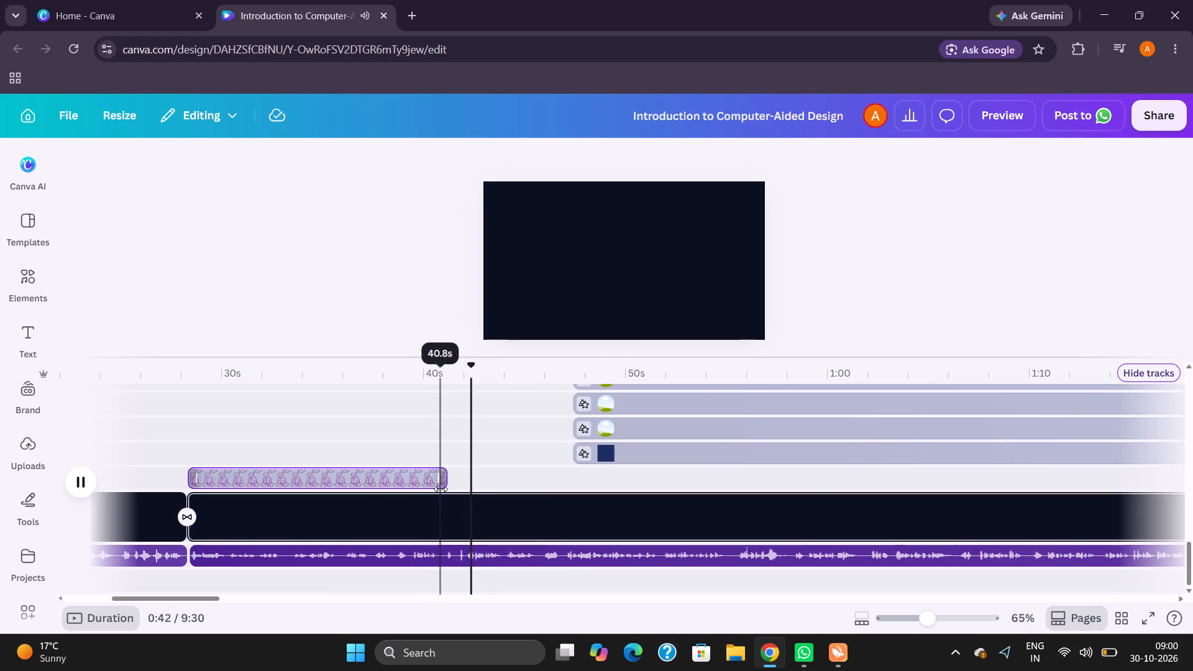
pyautogui.press('space')
pyautogui.press('space')
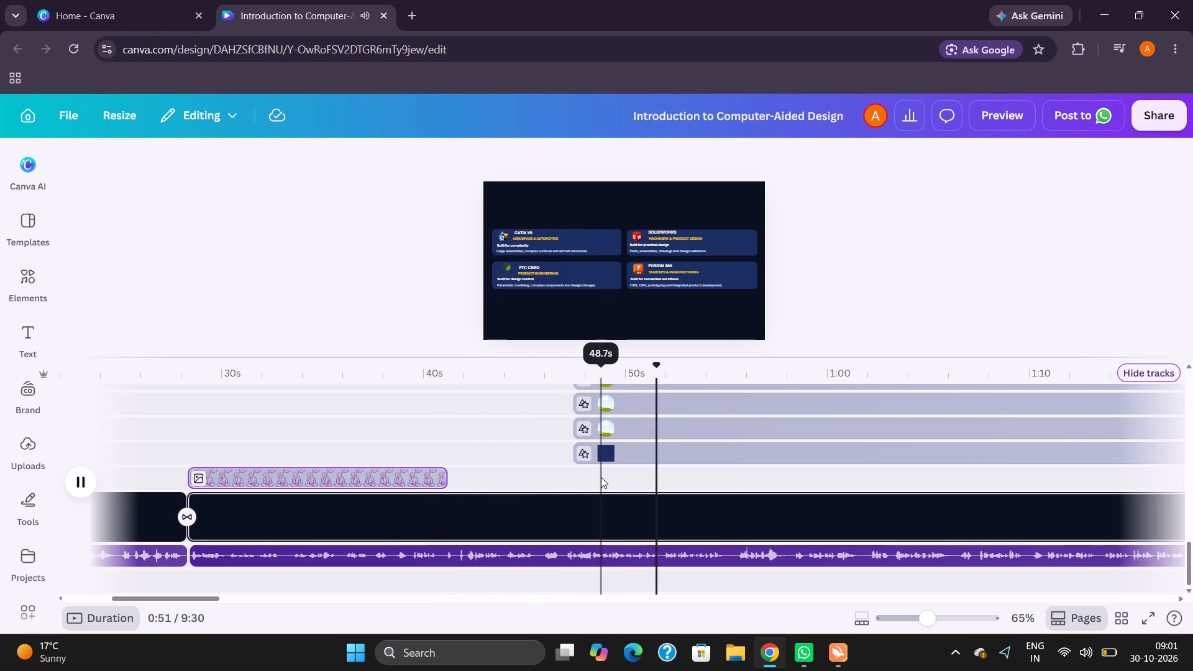
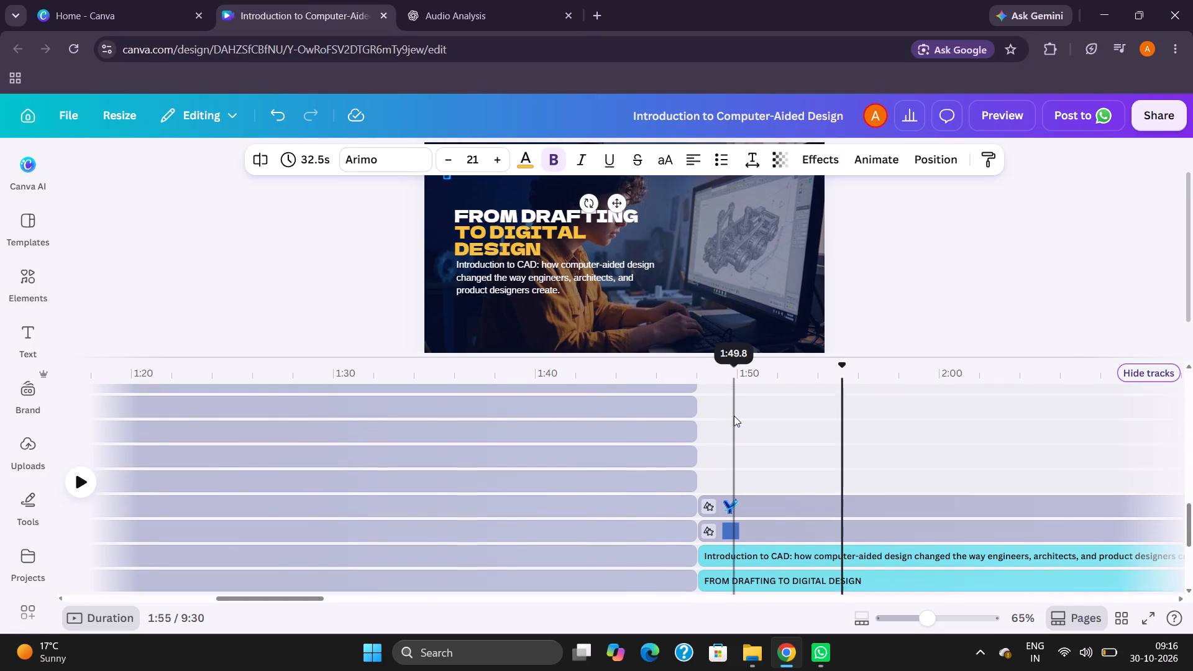
pyautogui.scroll(1, 734, 416)
pyautogui.scroll(-1, 734, 416)
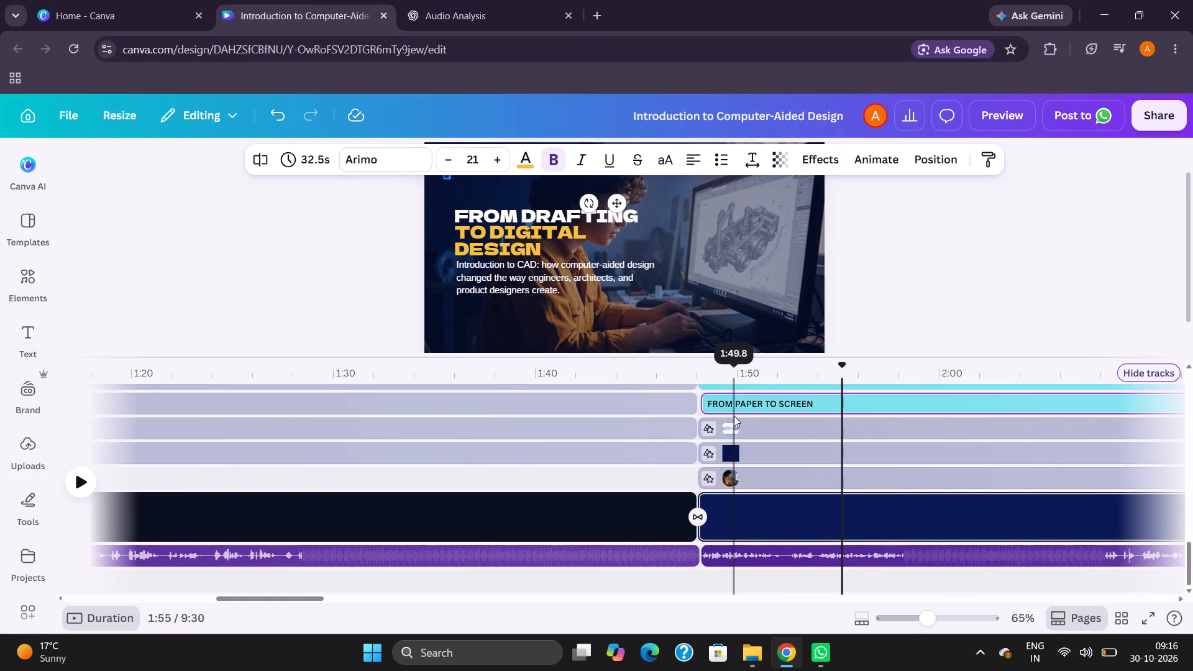
pyautogui.scroll(-1, 734, 416)
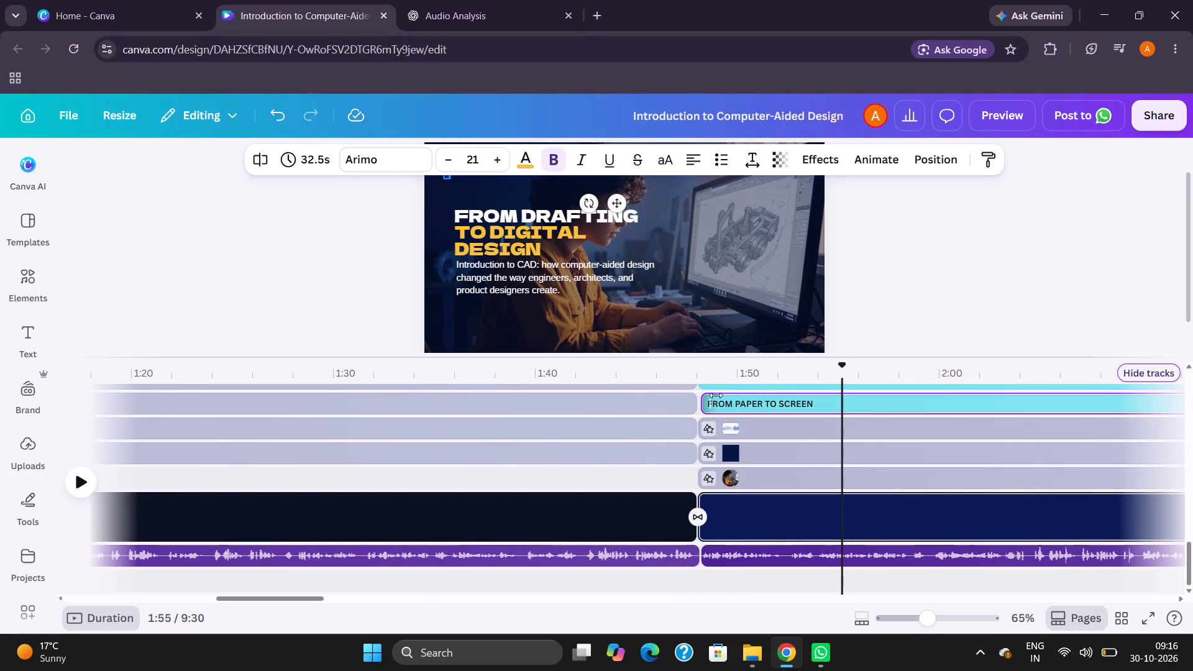
pyautogui.click(715, 577)
pyautogui.click(77, 471)
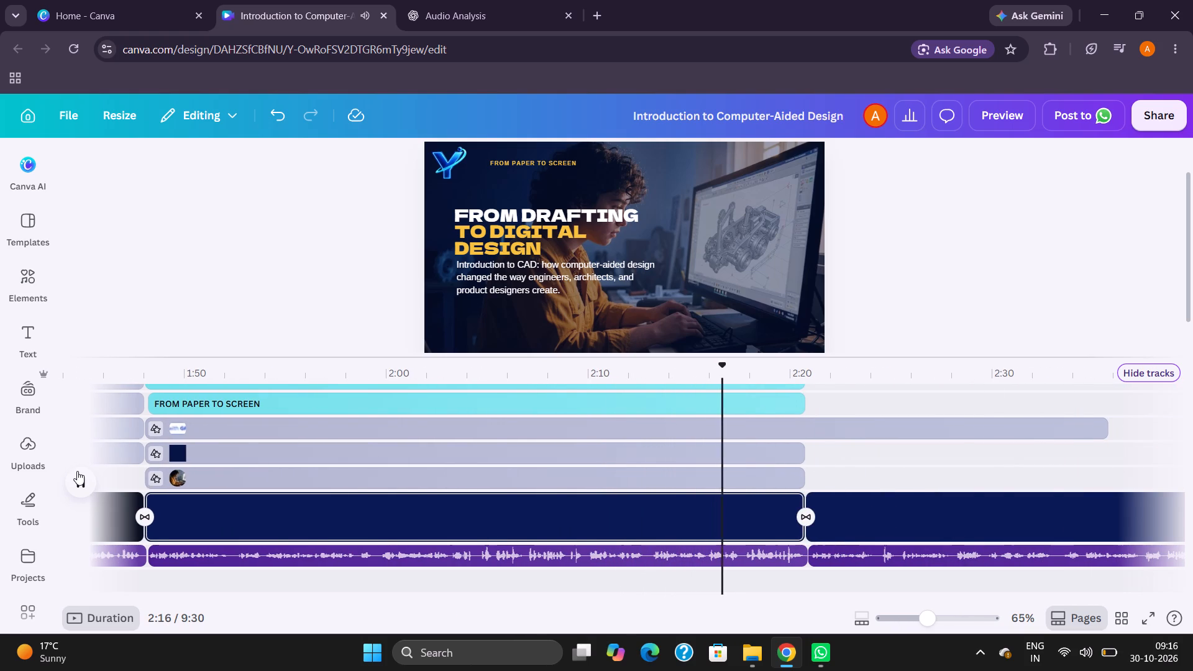
pyautogui.click(77, 471)
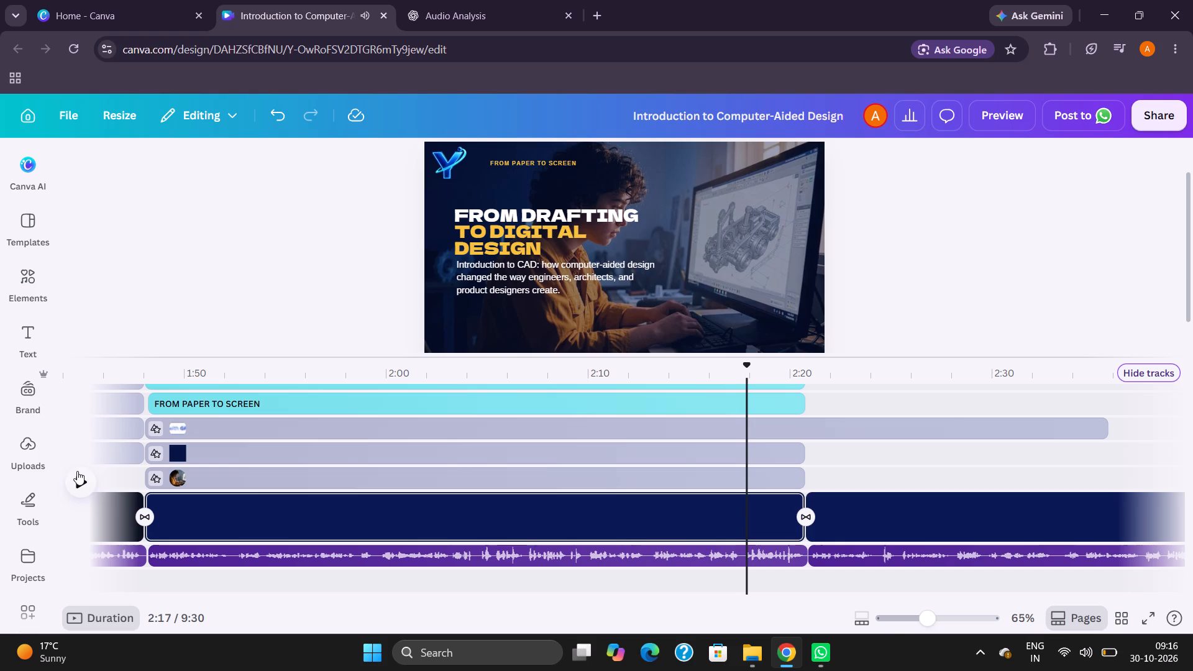
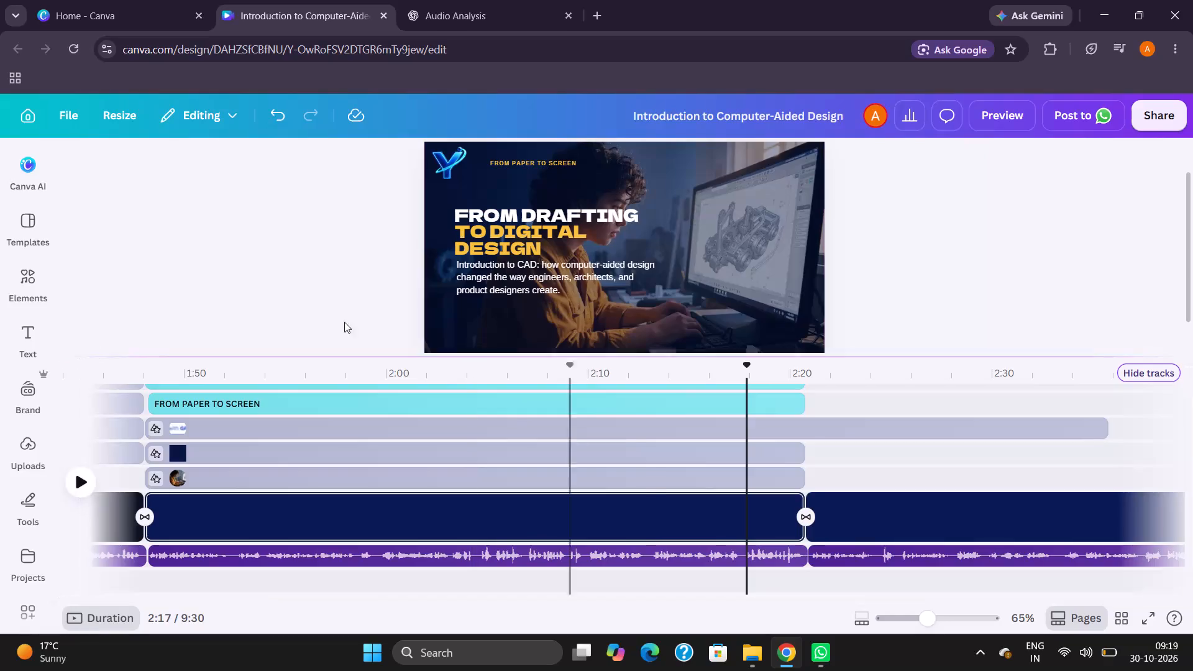
# Resume playback from about 2:17 into the "Before CAD, every change started with a new drawing" page and pause at about 2:30.
pyautogui.press('space')
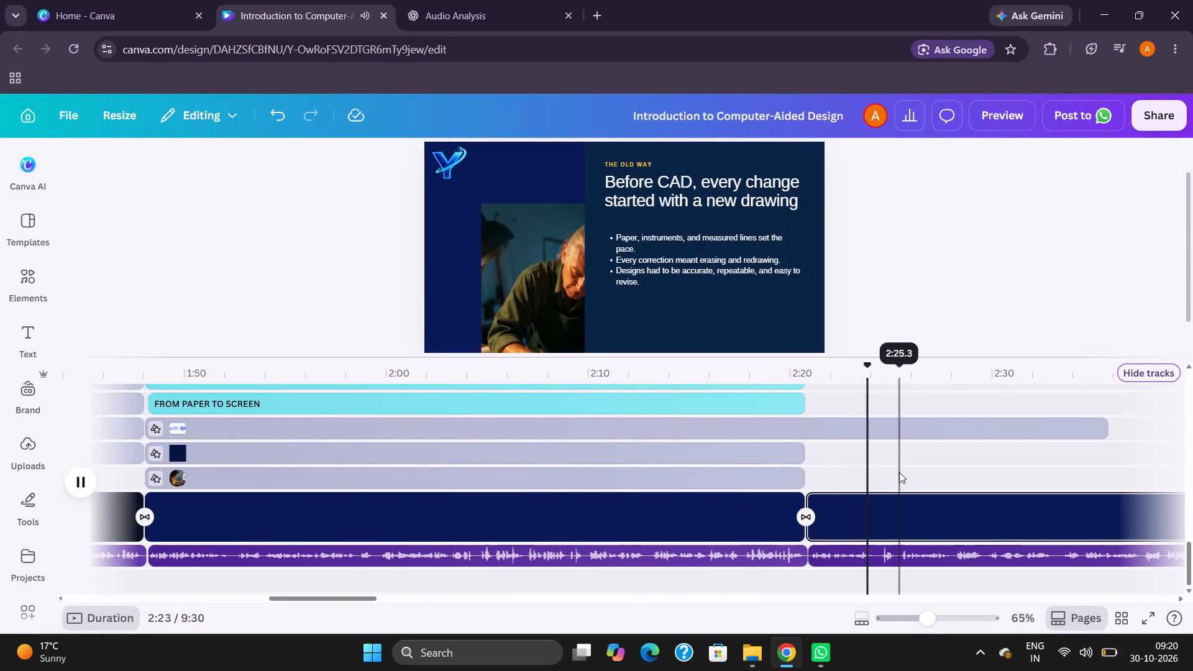
pyautogui.hscroll(-20, 899, 472)
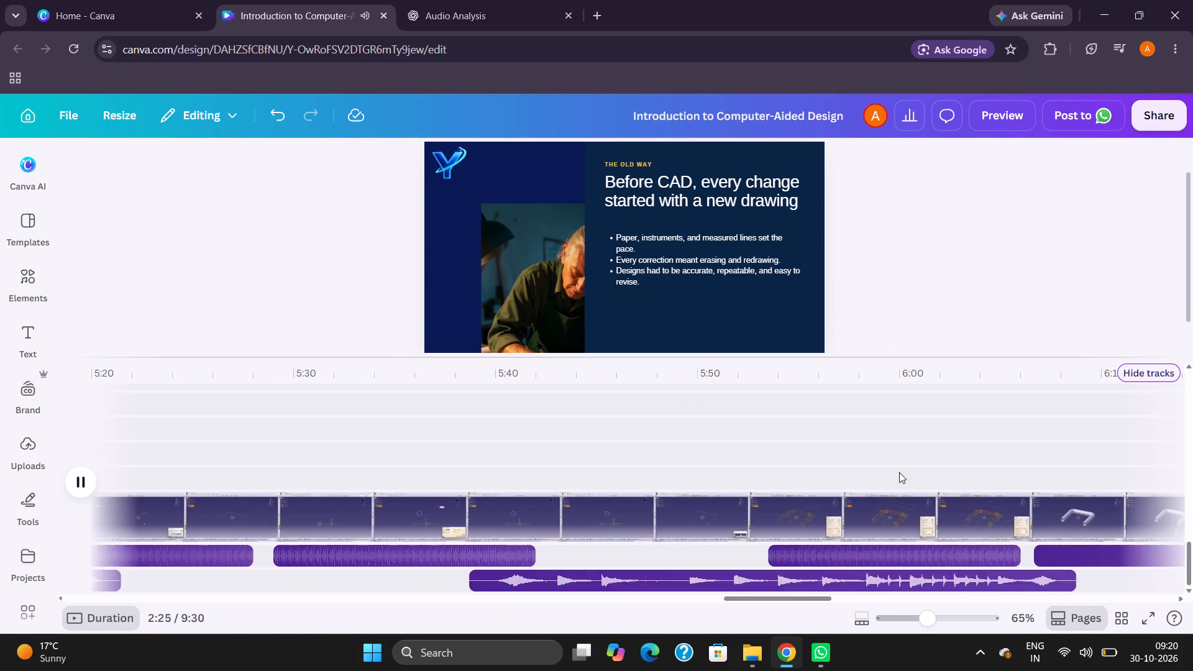
pyautogui.hscroll(-7, 899, 472)
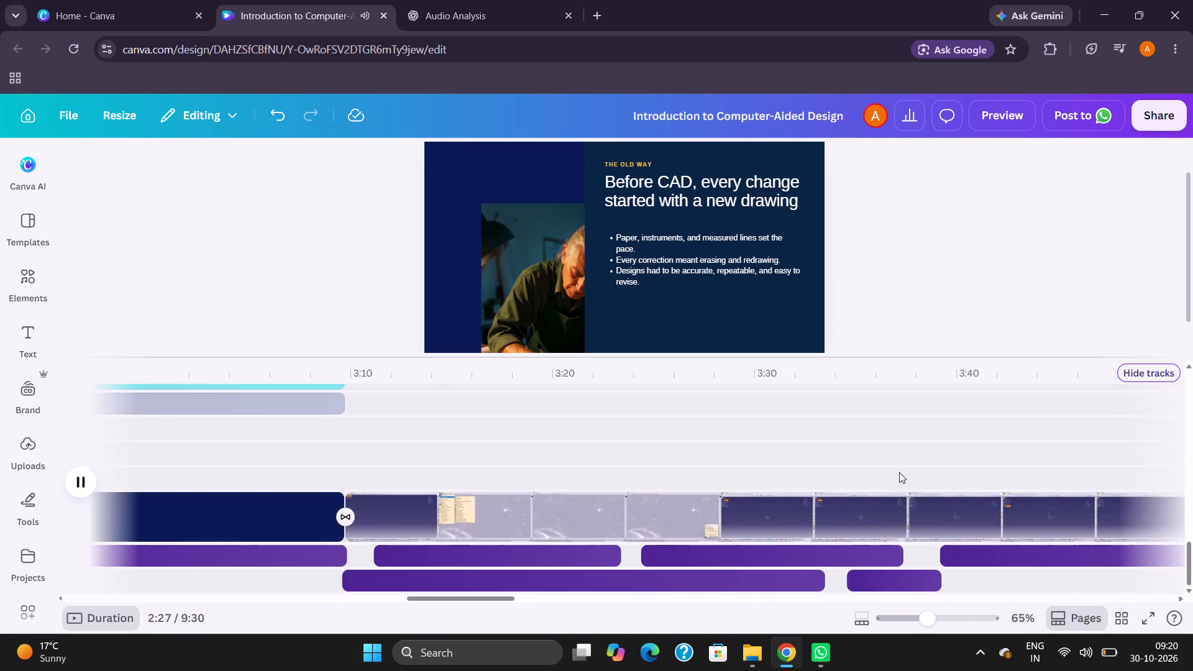
pyautogui.hscroll(-2, 899, 472)
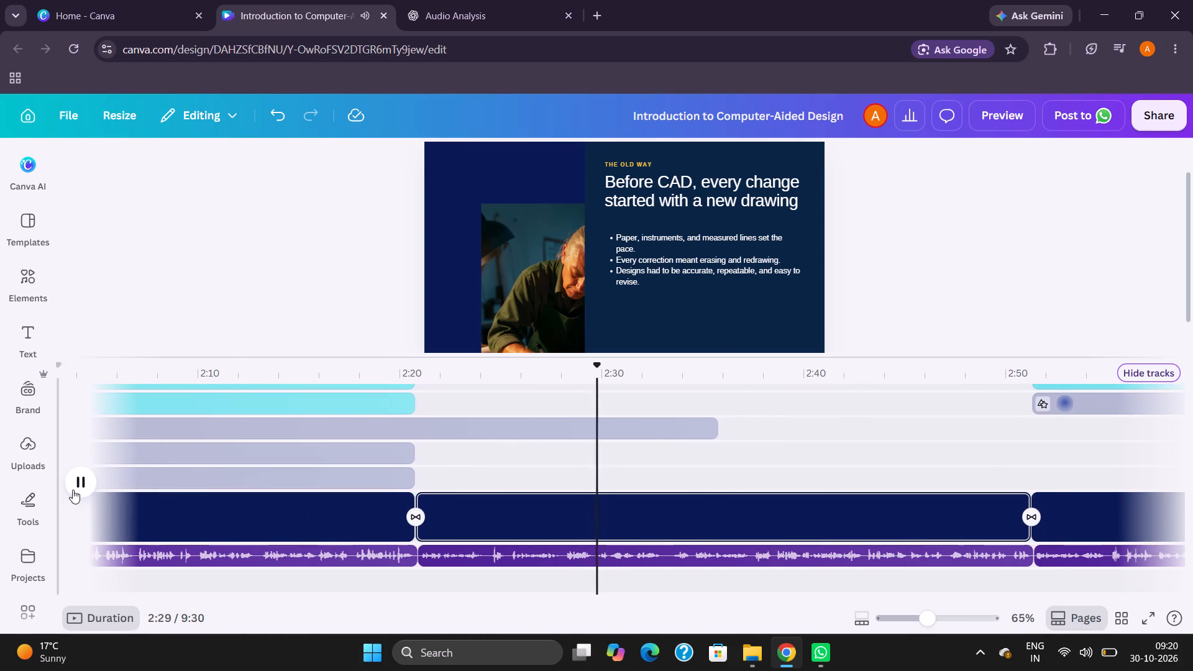
pyautogui.click(78, 489)
# Find the "The design workflow becomes a loop" page and listen to its narration from about 7:17, pausing at about 7:32.
pyautogui.hscroll(-7, 1164, 477)
pyautogui.hscroll(-4, 1065, 500)
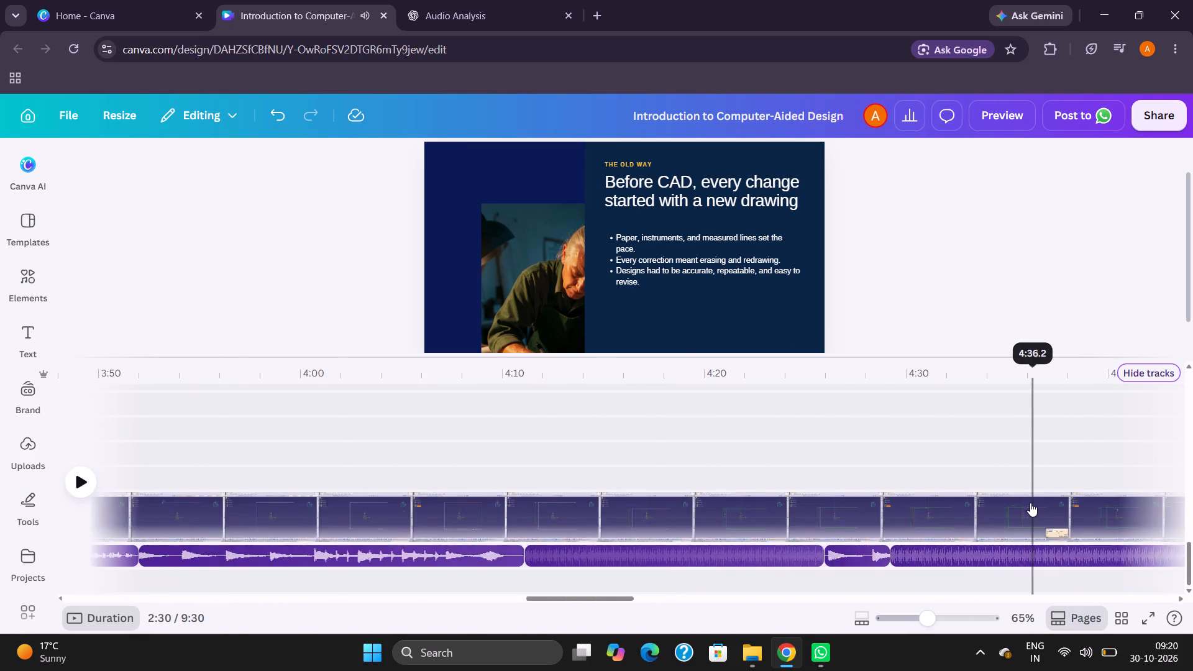
pyautogui.hscroll(-8, 1030, 503)
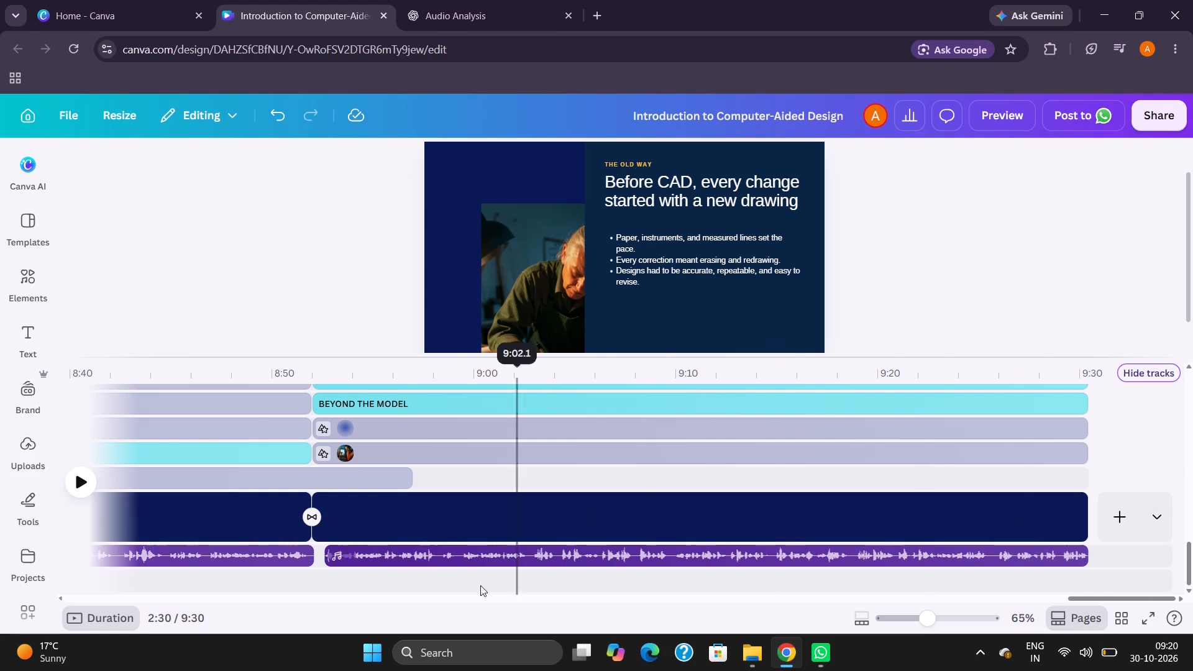
pyautogui.hscroll(3, 338, 588)
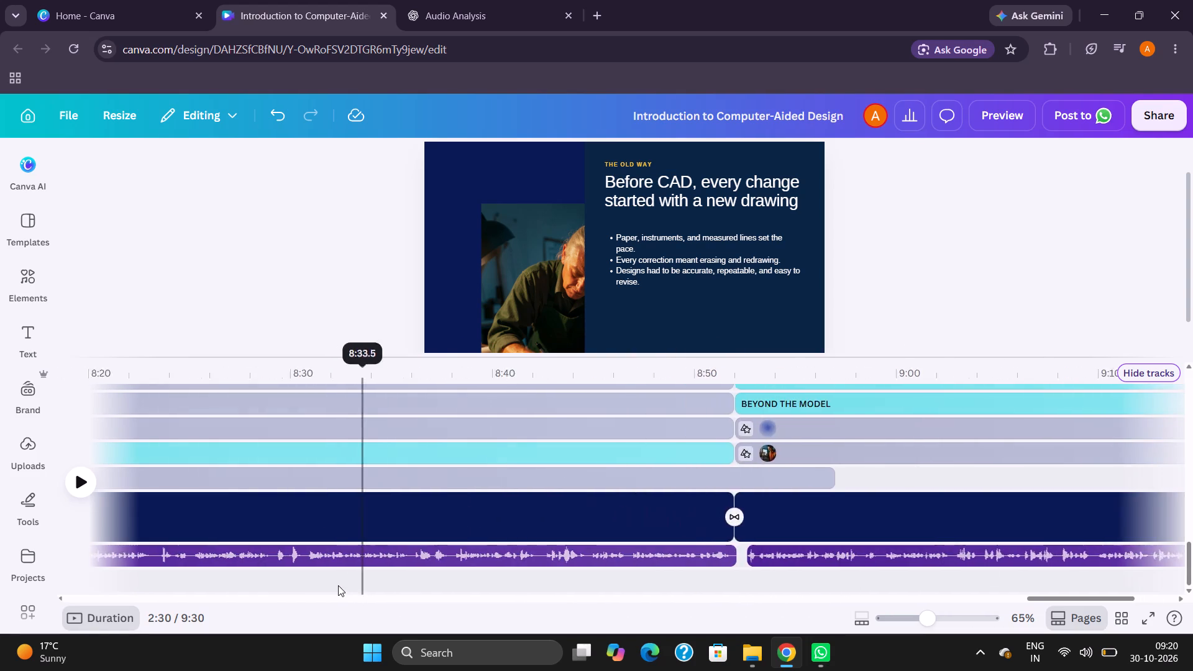
pyautogui.hscroll(7, 338, 585)
pyautogui.hscroll(2, 257, 572)
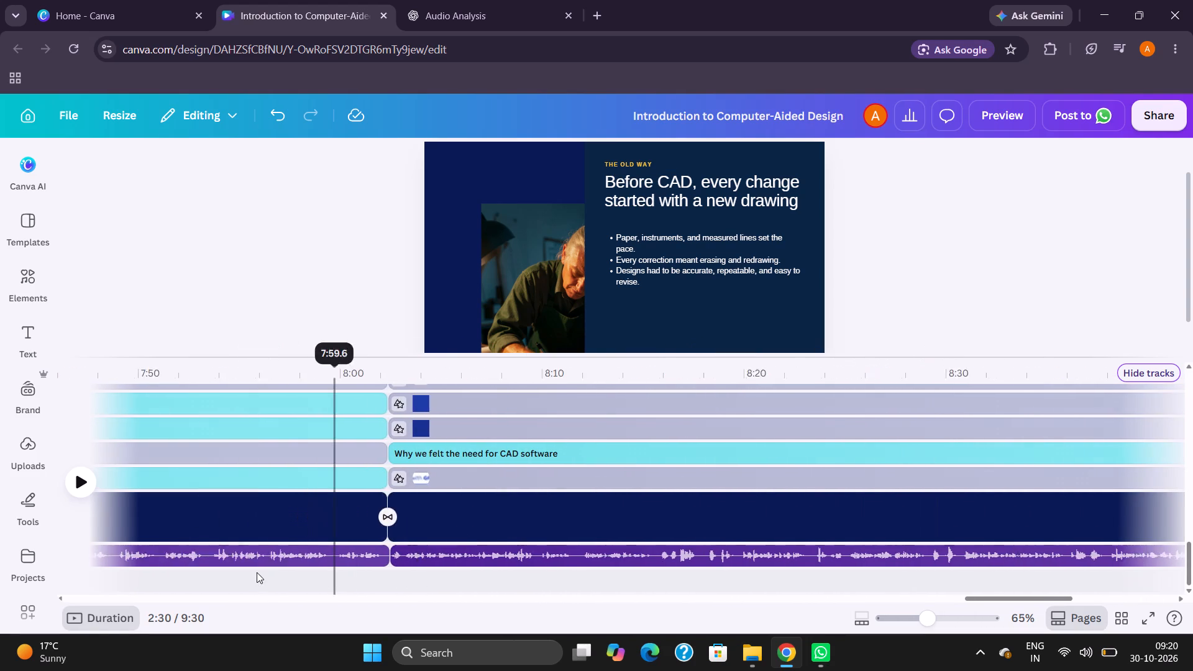
pyautogui.hscroll(8, 257, 572)
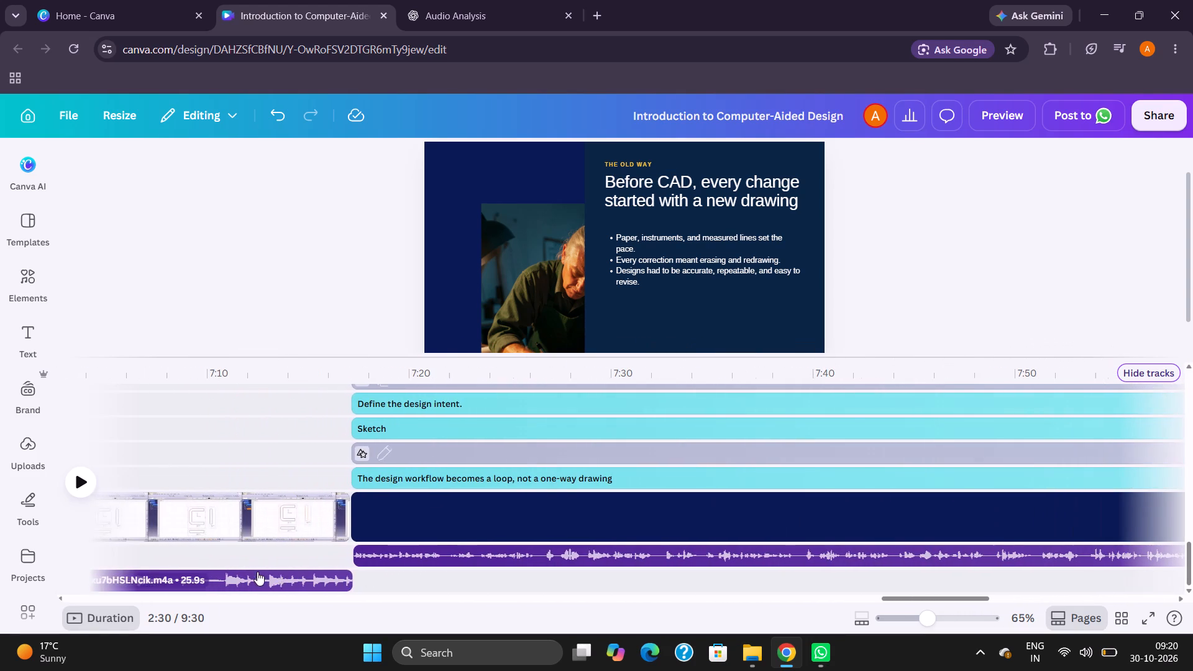
pyautogui.click(386, 570)
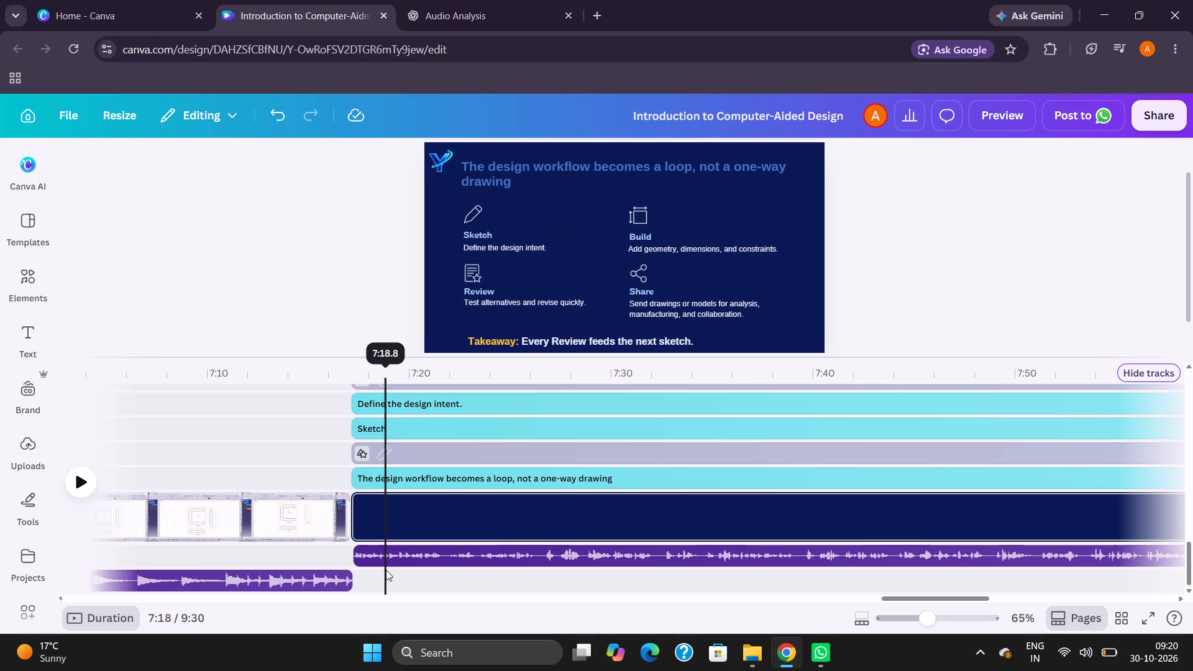
pyautogui.click(355, 583)
pyautogui.press('space')
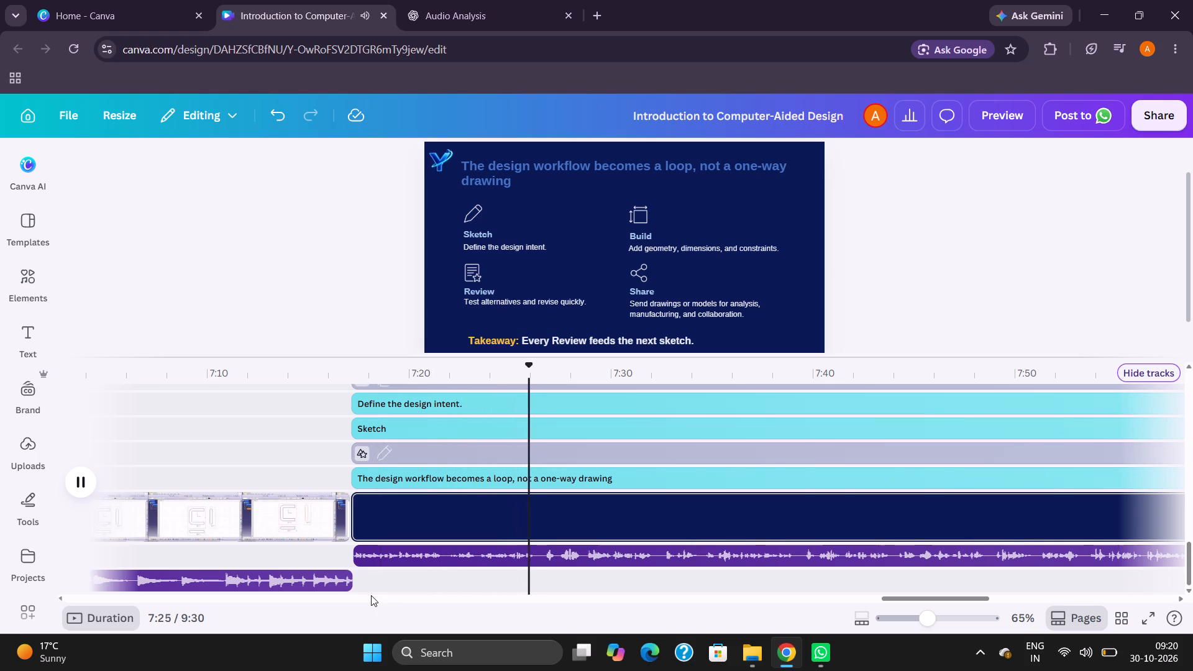
pyautogui.click(437, 620)
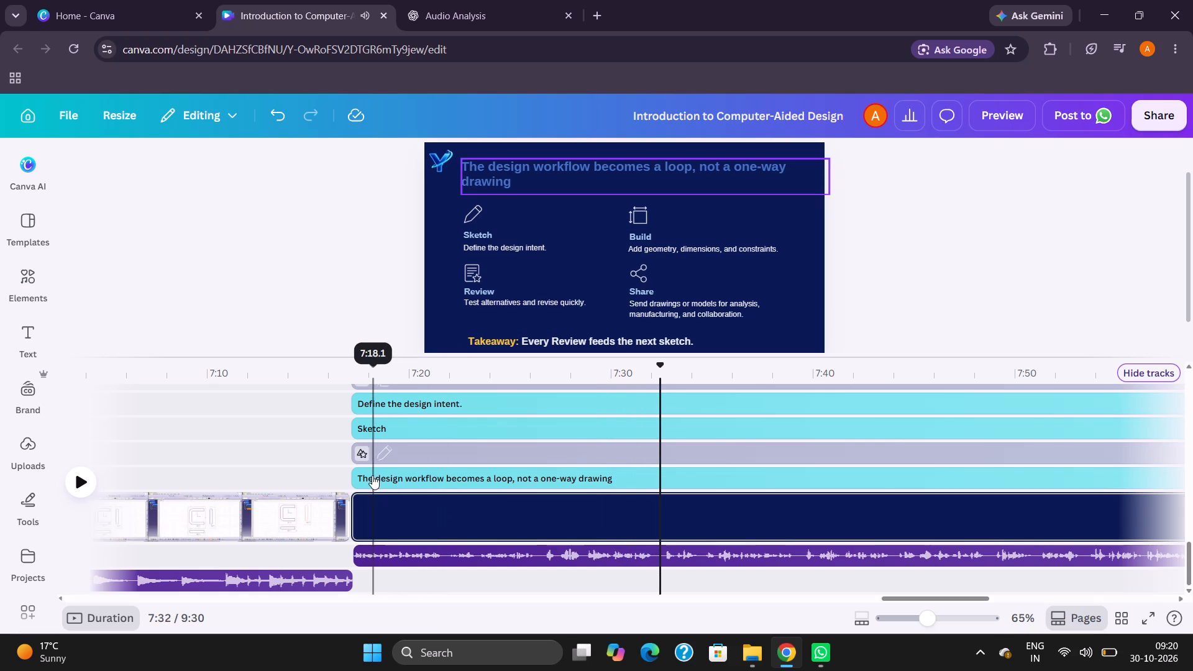
# Trim the start of the "The design workflow becomes a loop, not a one-way drawing" title to about 7:30, giving a 32.1 s duration.
pyautogui.click(372, 475)
pyautogui.click(355, 475)
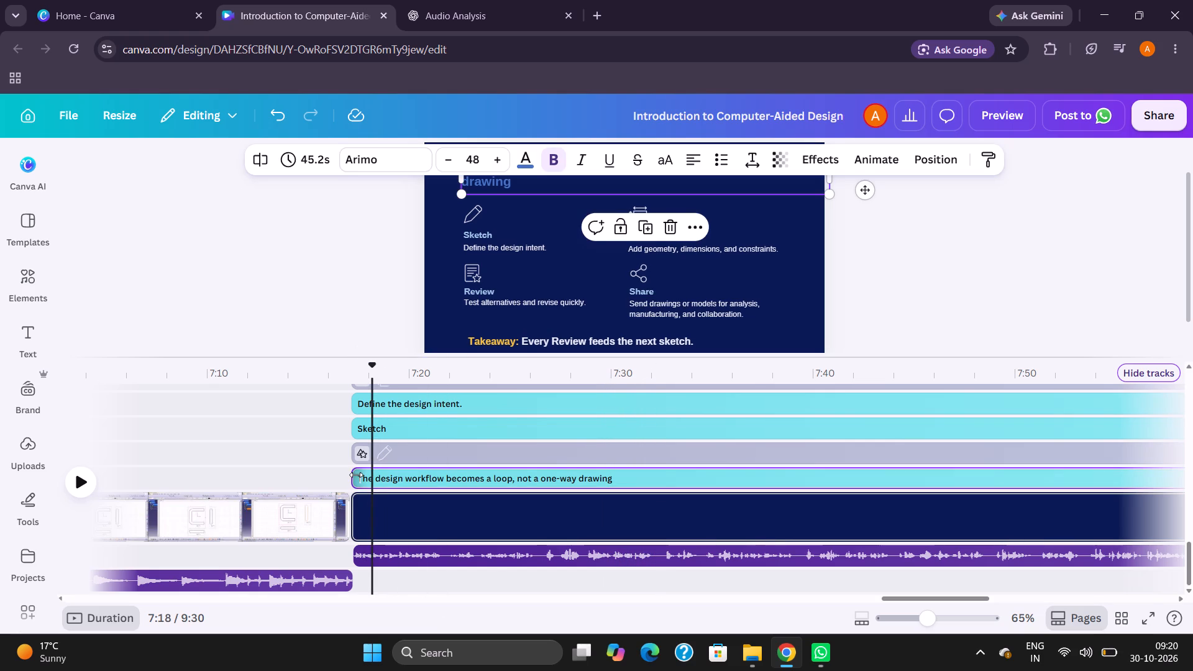
pyautogui.click(577, 596)
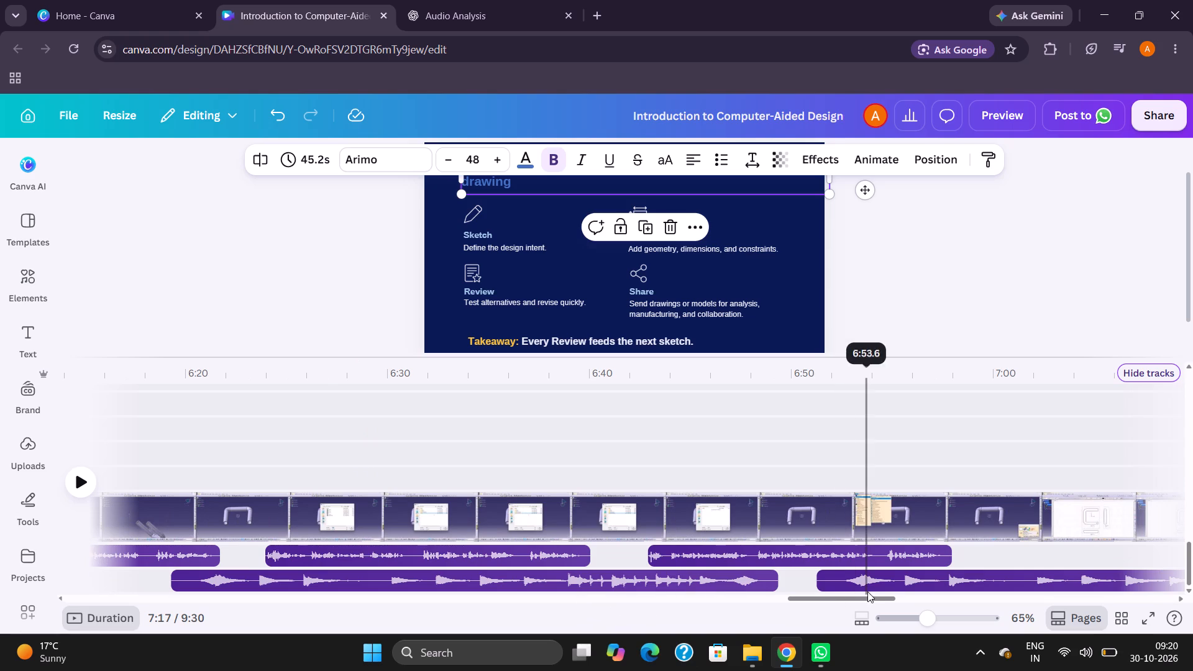
pyautogui.moveTo(854, 600); pyautogui.dragTo(1138, 578)
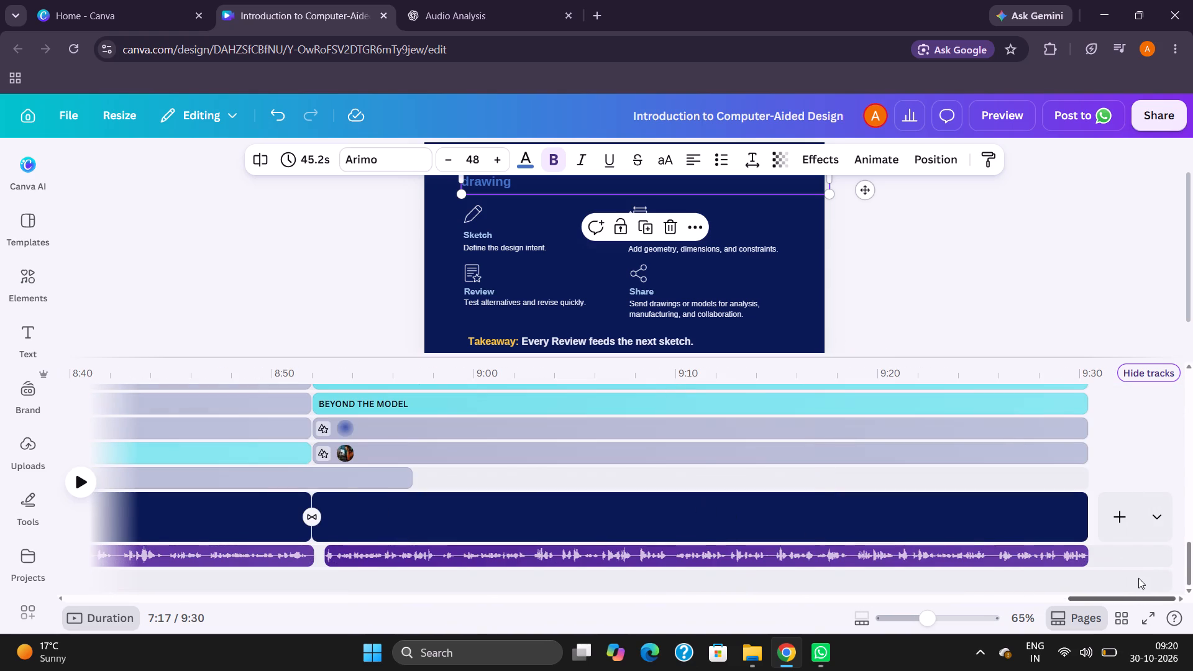
pyautogui.moveTo(1138, 578); pyautogui.dragTo(941, 599)
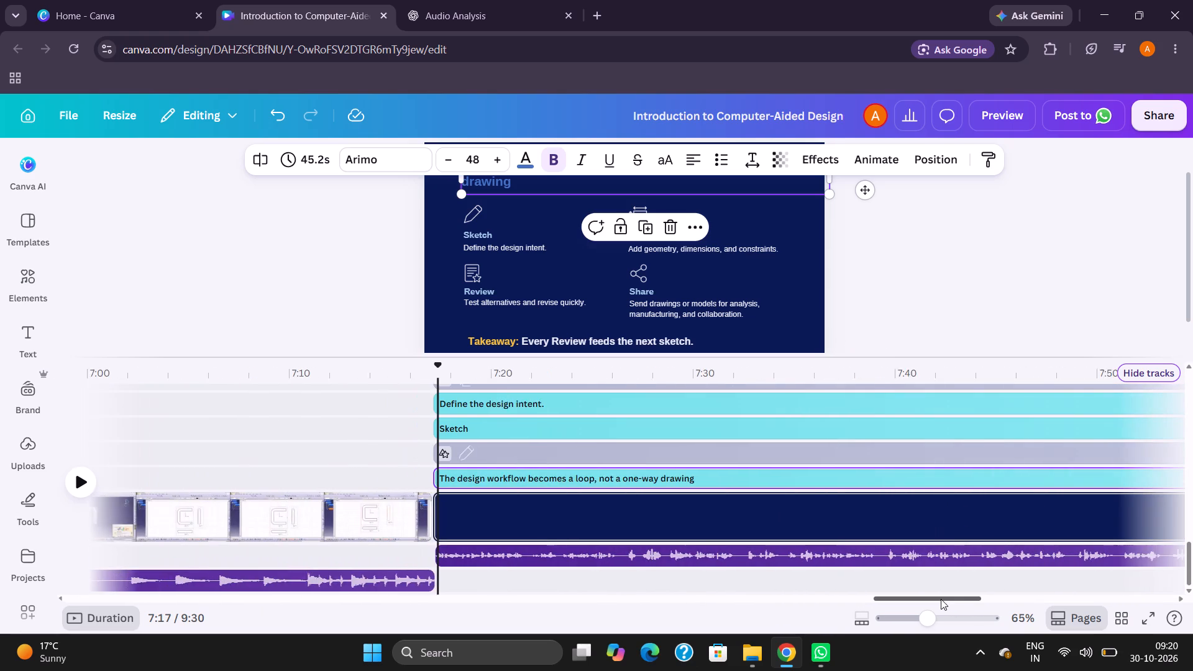
pyautogui.moveTo(941, 599); pyautogui.dragTo(946, 598)
pyautogui.click(638, 581)
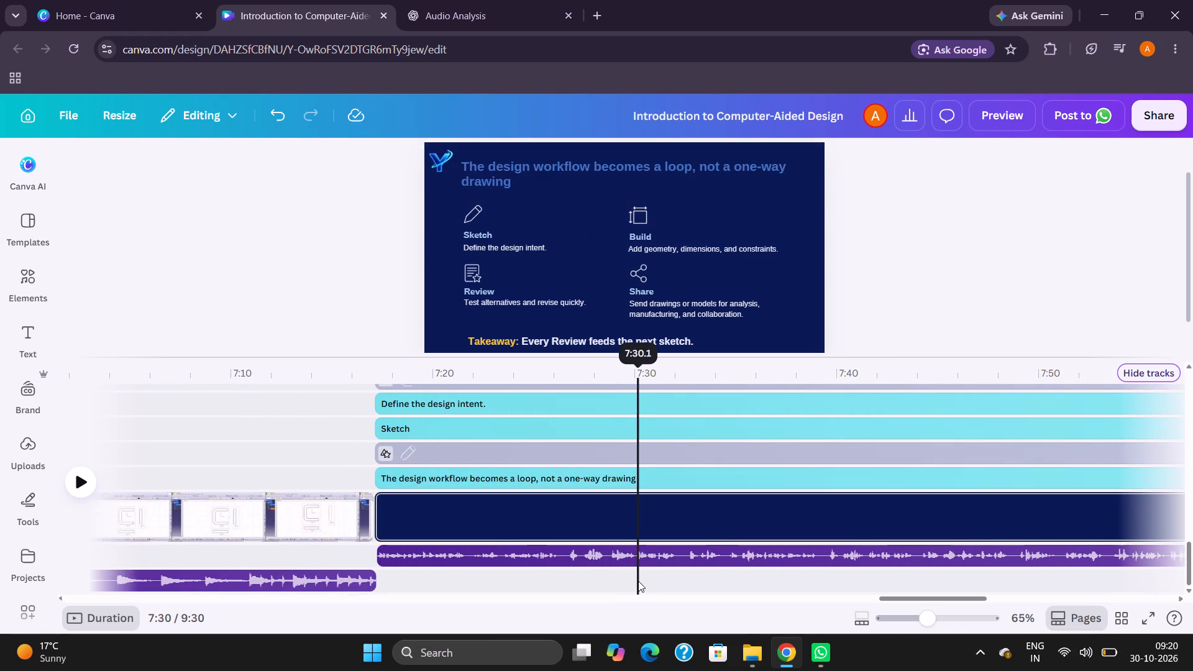
pyautogui.click(393, 475)
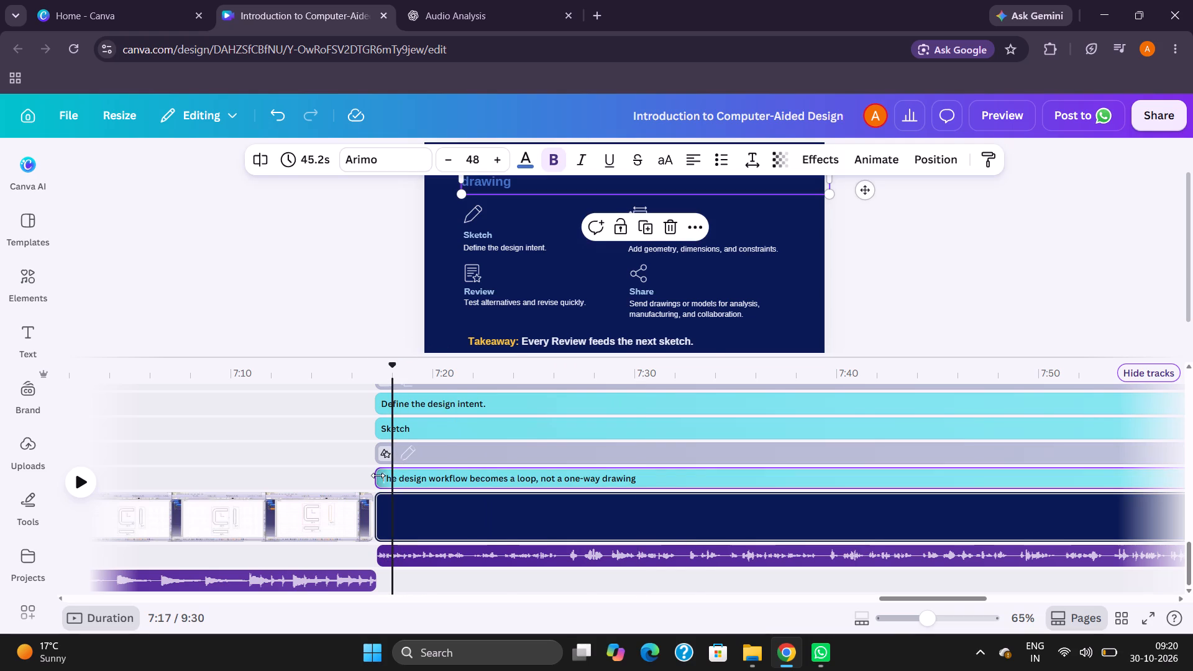
pyautogui.click(639, 565)
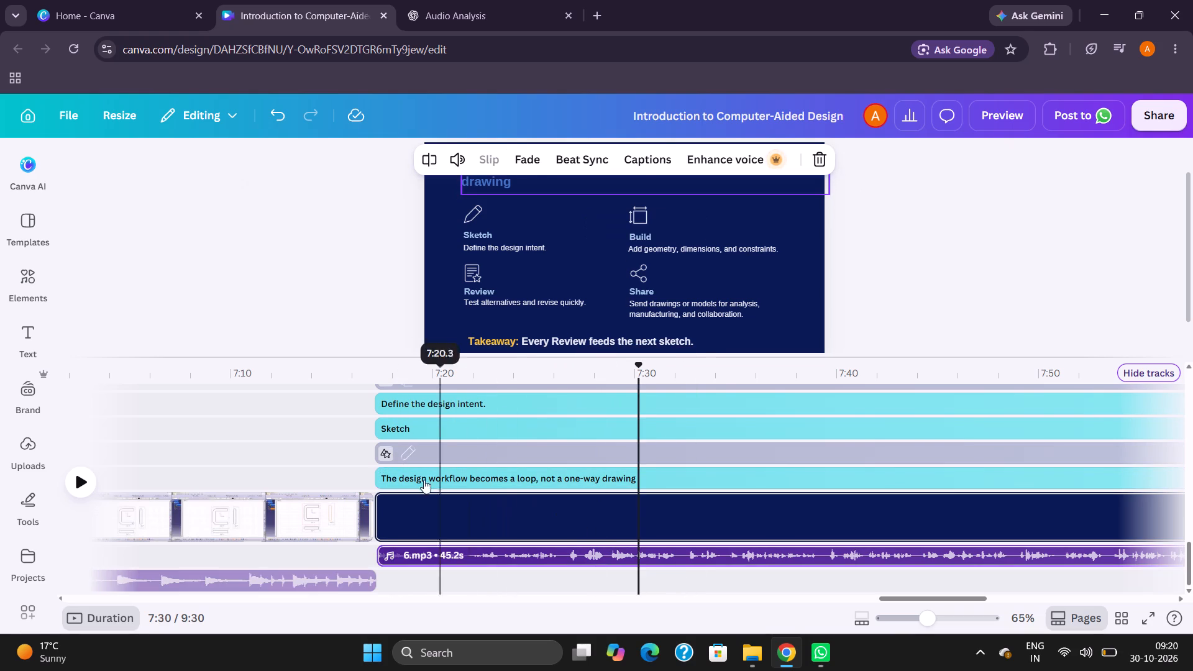
pyautogui.moveTo(377, 477); pyautogui.dragTo(474, 473)
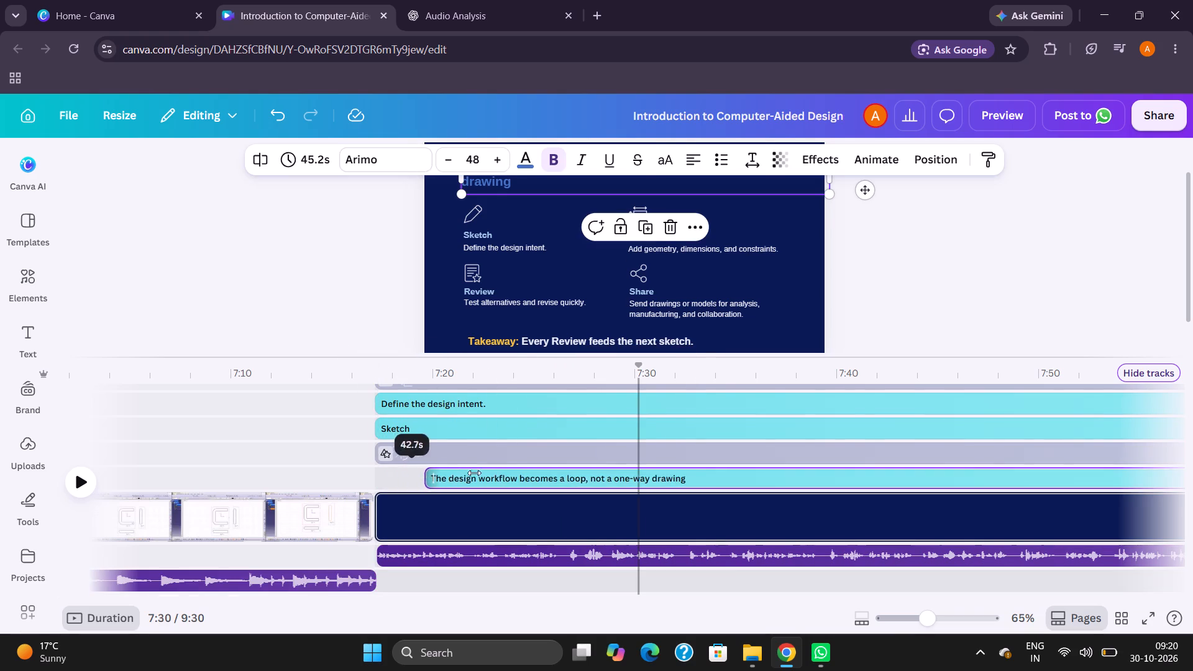
pyautogui.moveTo(474, 473); pyautogui.dragTo(630, 473)
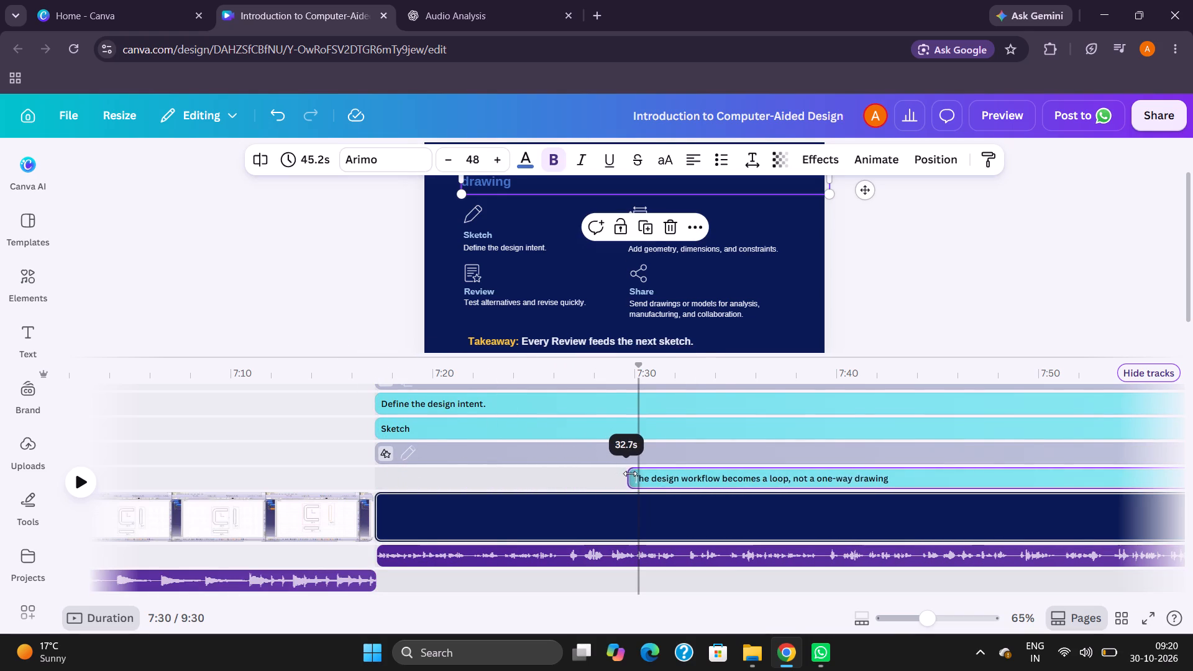
pyautogui.moveTo(630, 473); pyautogui.dragTo(635, 473)
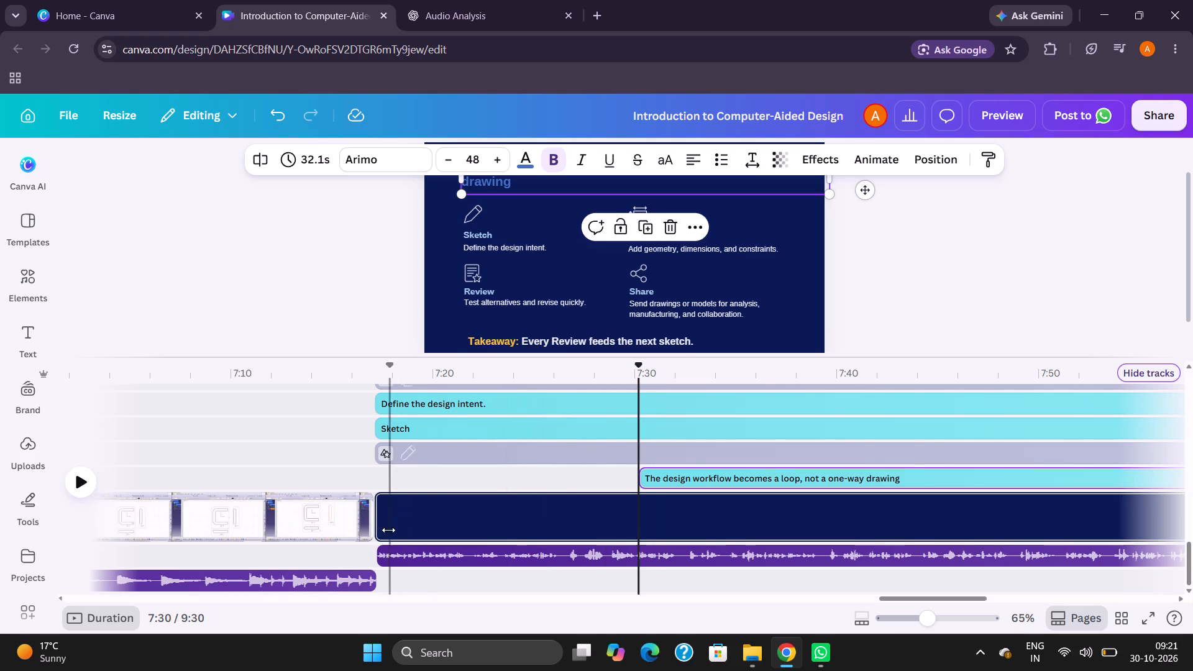
# Look through the design workflow page's element tracks and play the page from about 7:18 to check the title's timing.
pyautogui.scroll(1, 495, 499)
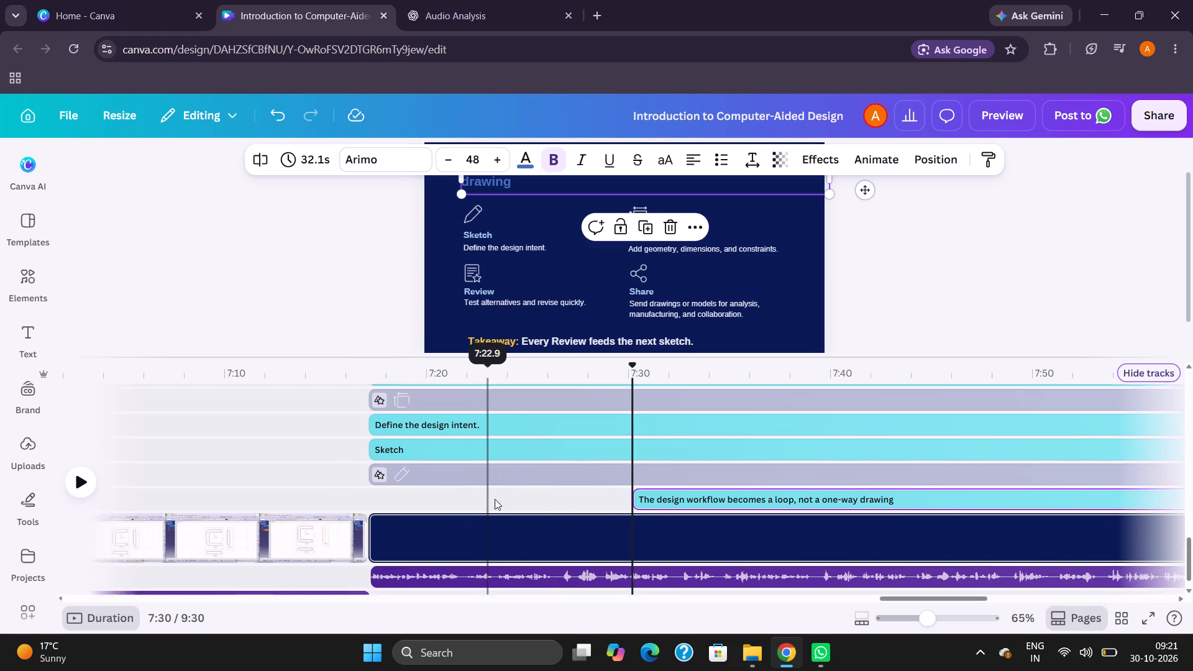
pyautogui.scroll(3, 495, 499)
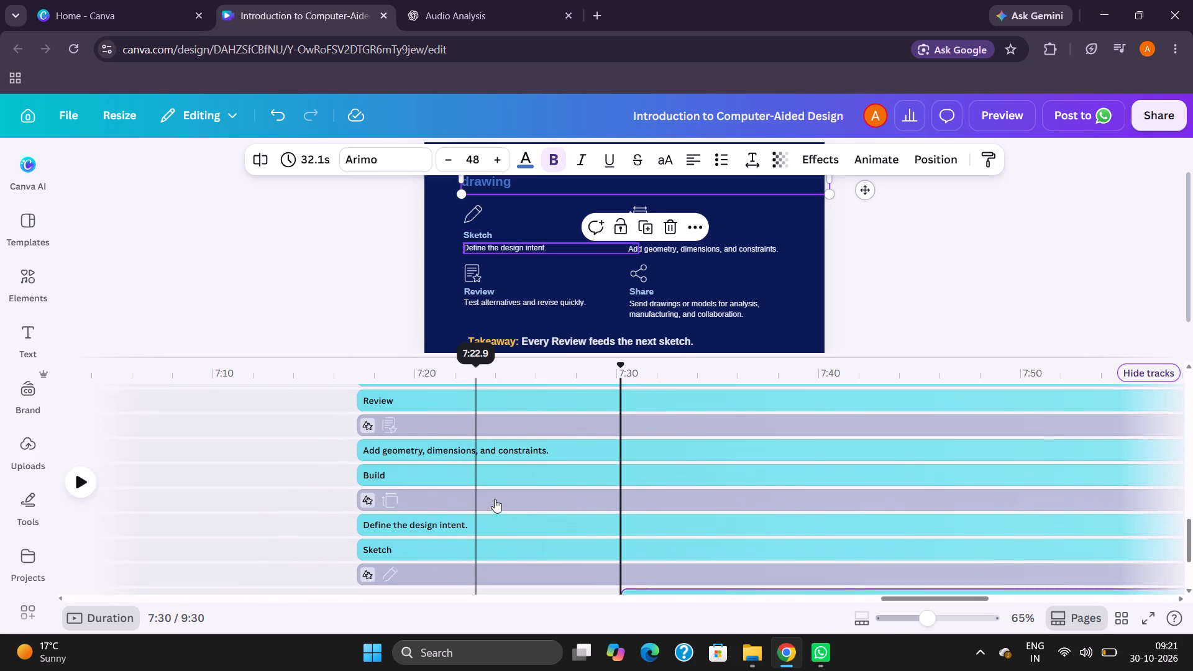
pyautogui.scroll(1, 495, 499)
pyautogui.scroll(1, 514, 274)
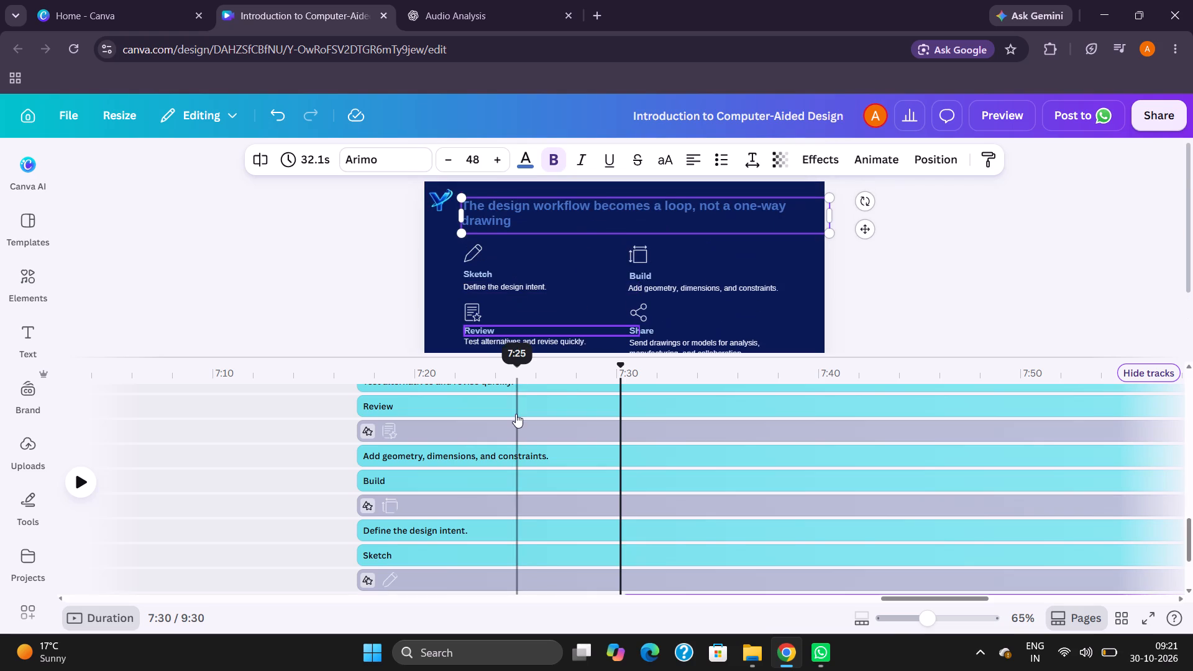
pyautogui.scroll(-2, 516, 414)
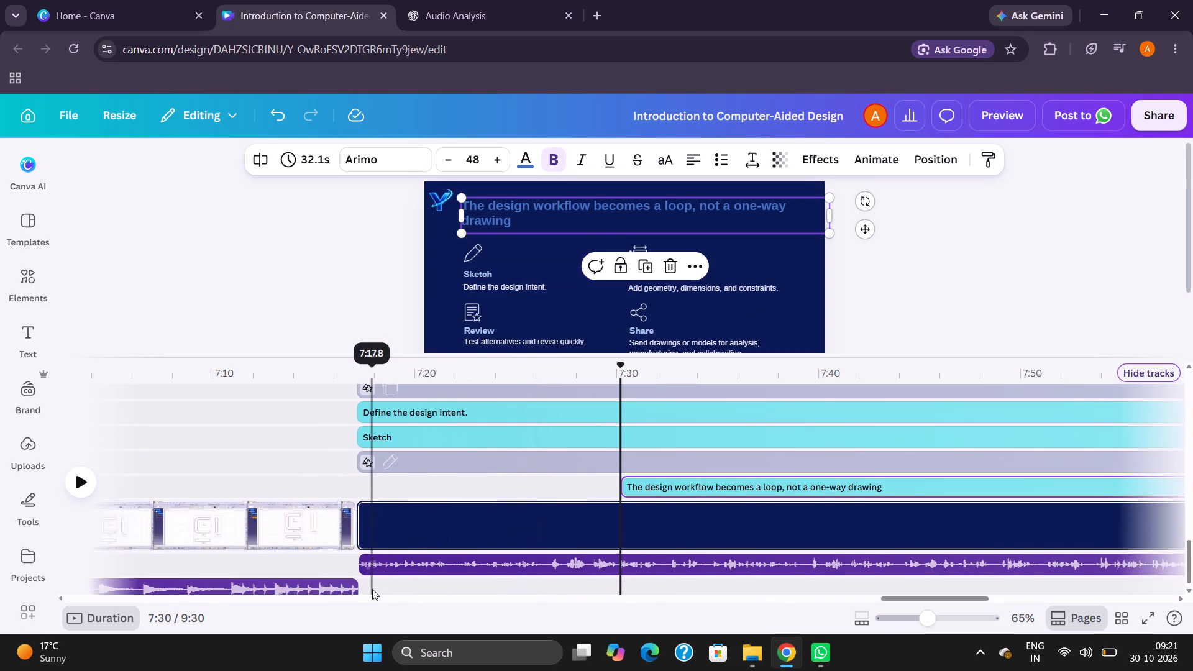
pyautogui.click(372, 589)
pyautogui.press('space')
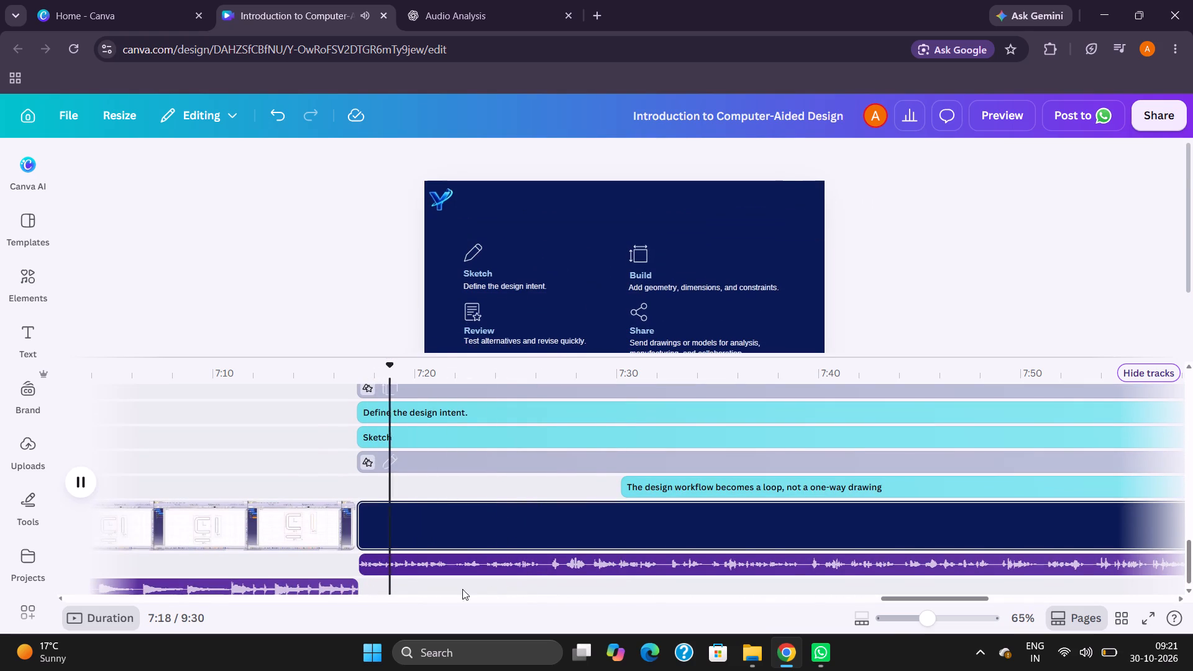
# Apply the Ascend animation to the "The design workflow becomes a loop, not a one-way drawing" title.
pyautogui.click(633, 485)
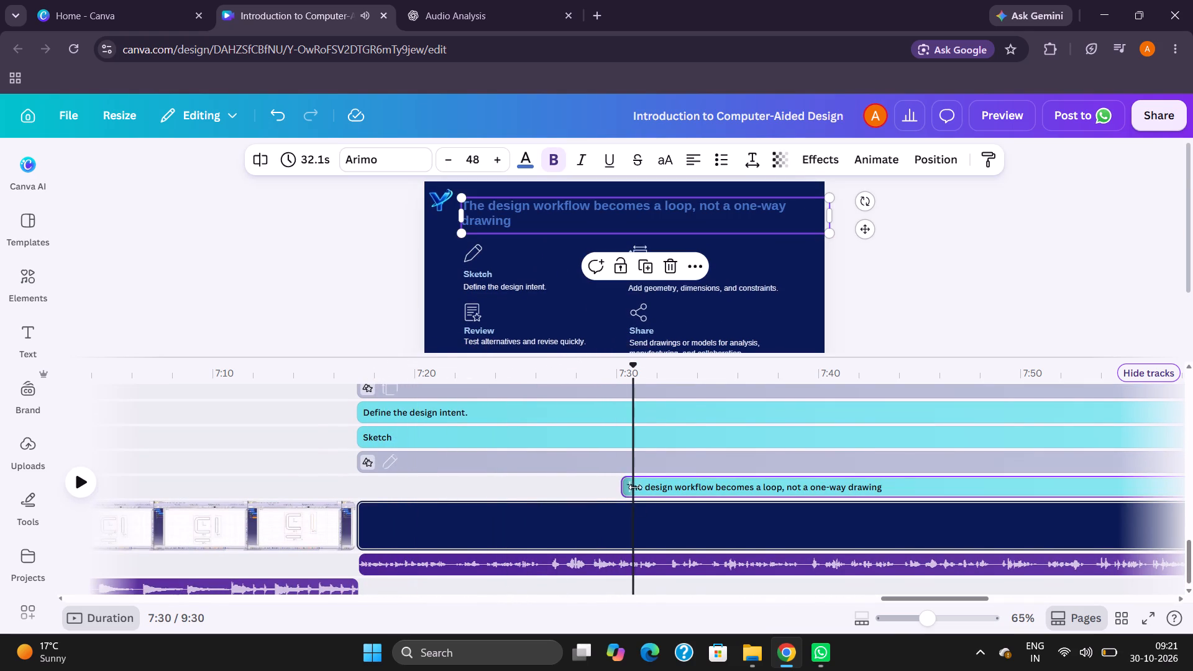
pyautogui.click(873, 164)
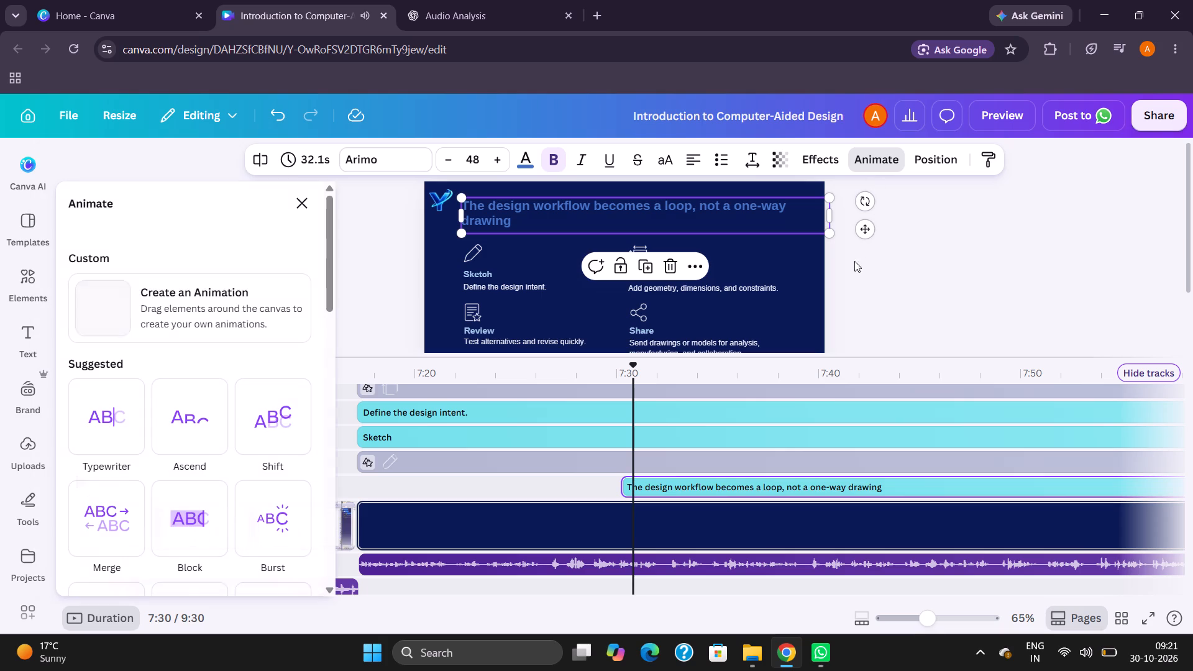
pyautogui.click(163, 429)
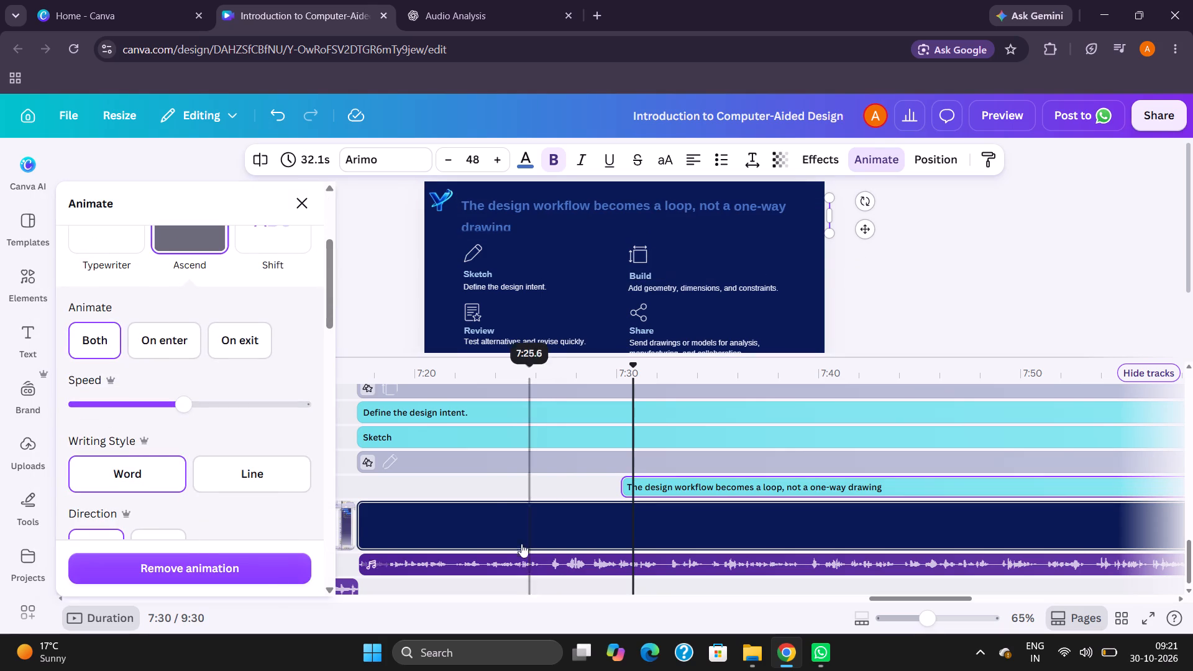
# Play the page from about 7:17.5 to 7:21, and move the design workflow title earlier so it starts at about 7:22.
pyautogui.click(367, 578)
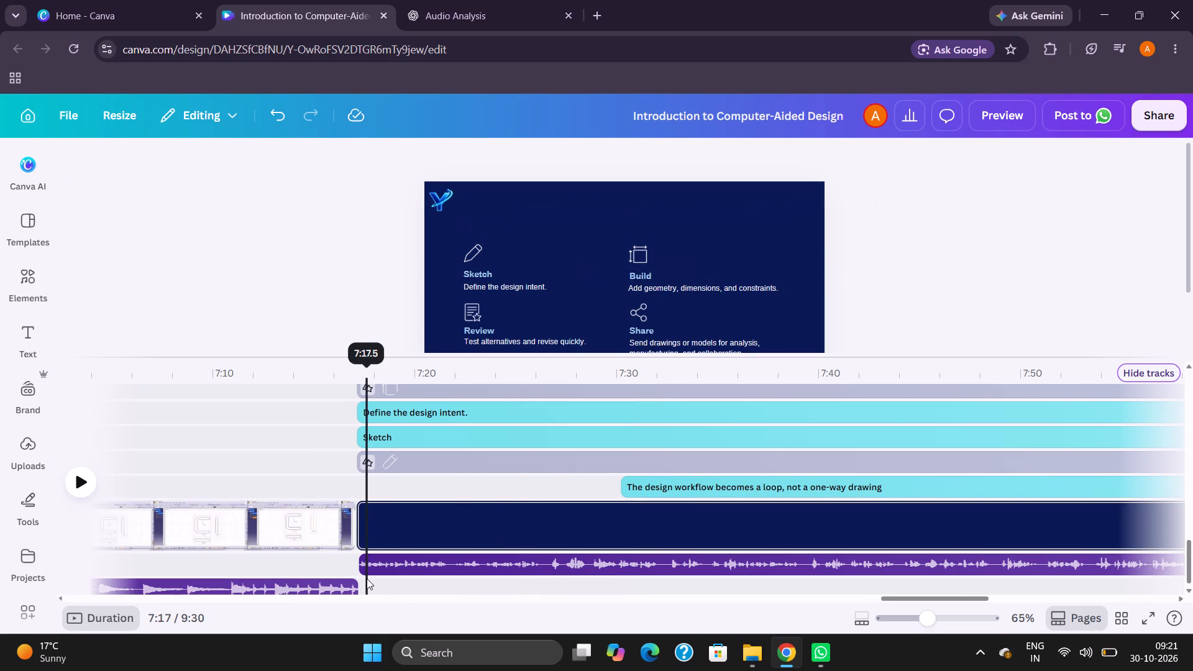
pyautogui.press('space')
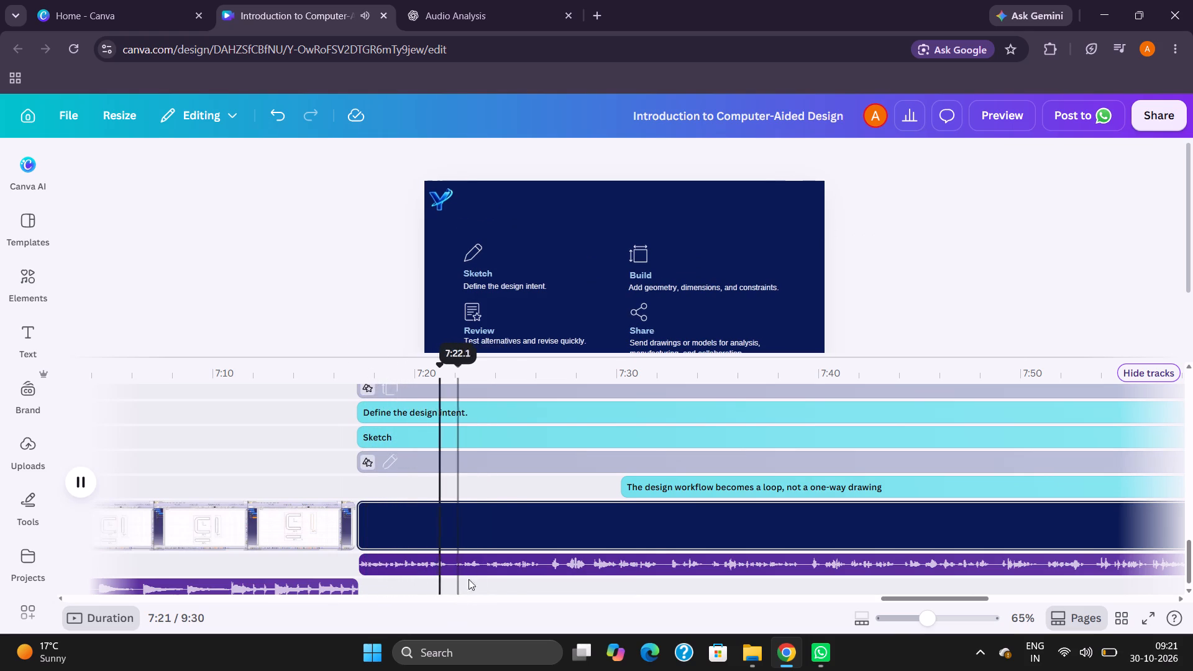
pyautogui.press('space')
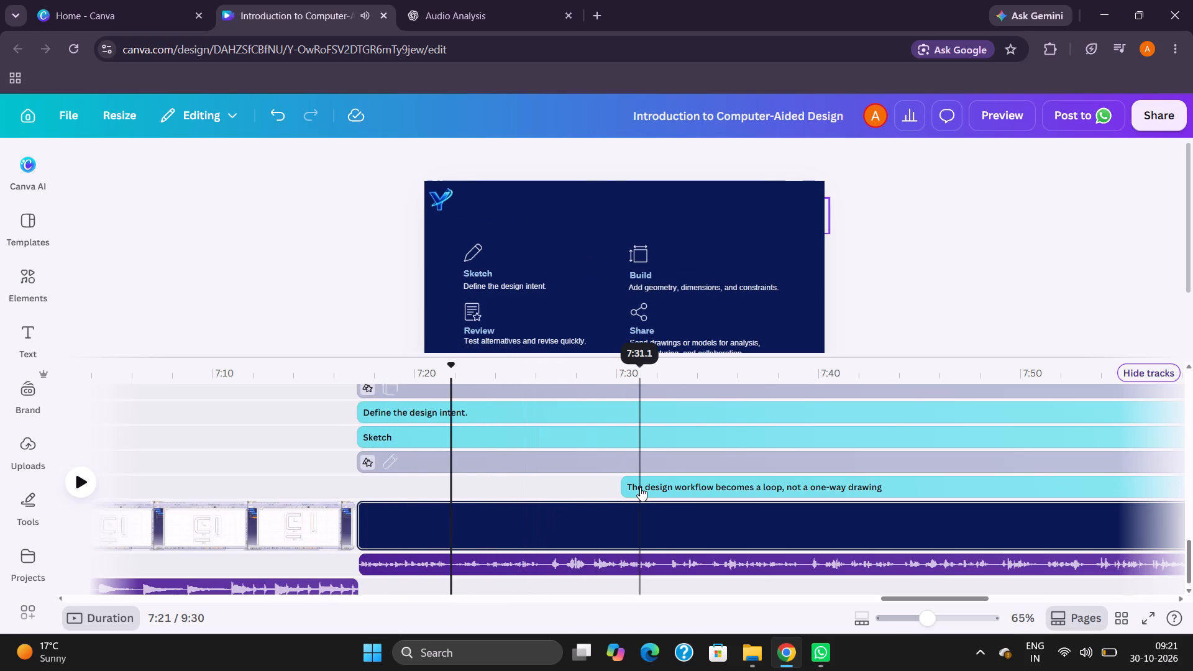
pyautogui.moveTo(640, 487); pyautogui.dragTo(493, 489)
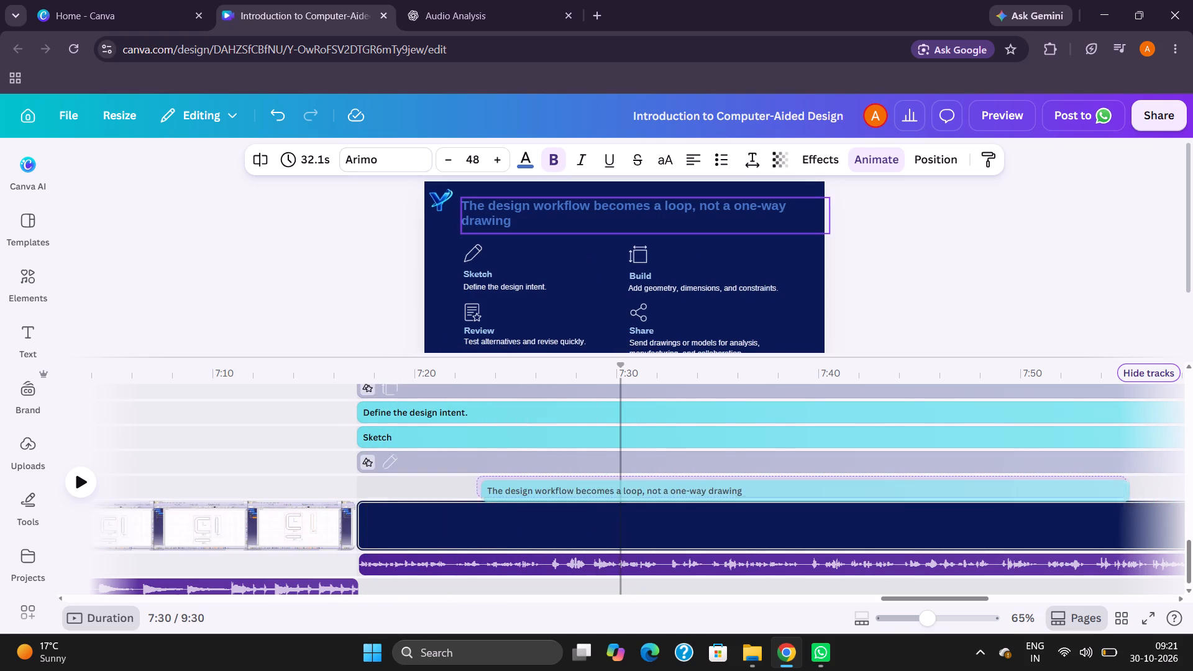
pyautogui.moveTo(493, 489); pyautogui.dragTo(483, 488)
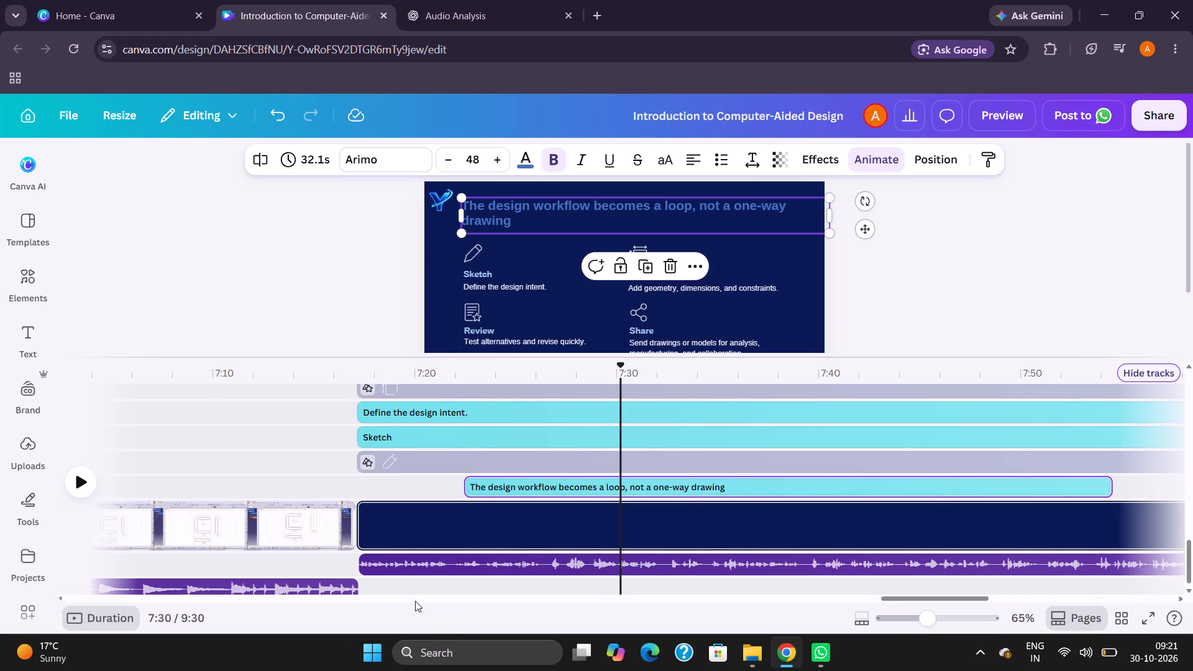
# Play the design workflow page from about 7:18 to 7:34 to hear when the narration reaches the Sketch item.
pyautogui.click(415, 601)
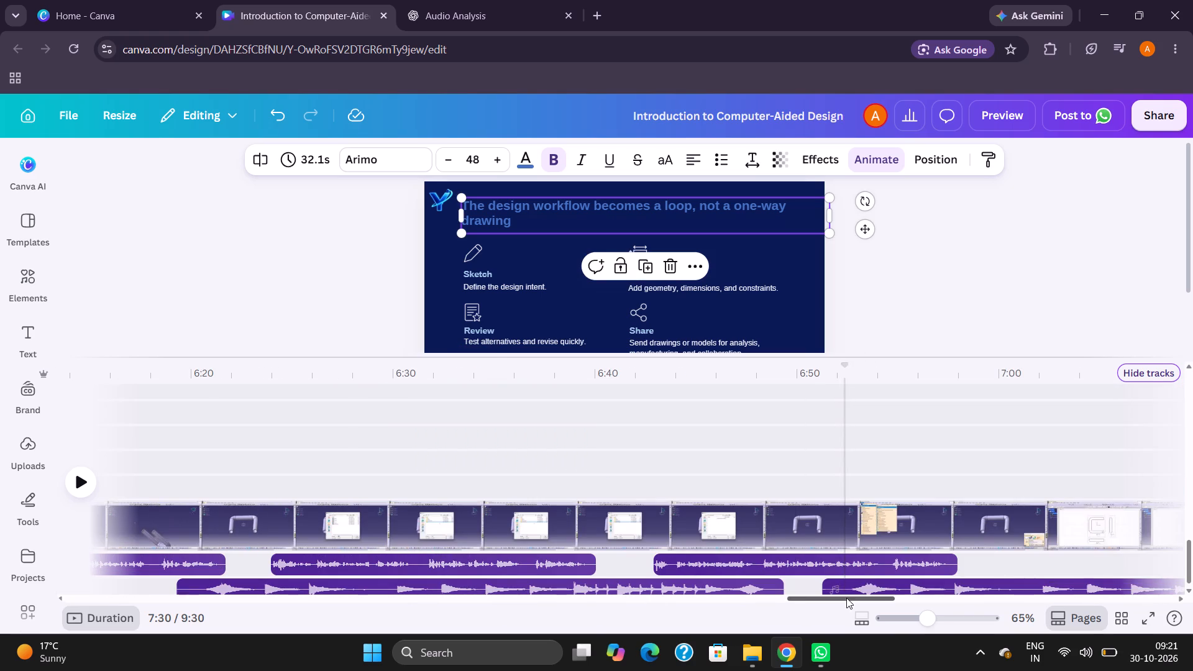
pyautogui.moveTo(846, 598); pyautogui.dragTo(926, 590)
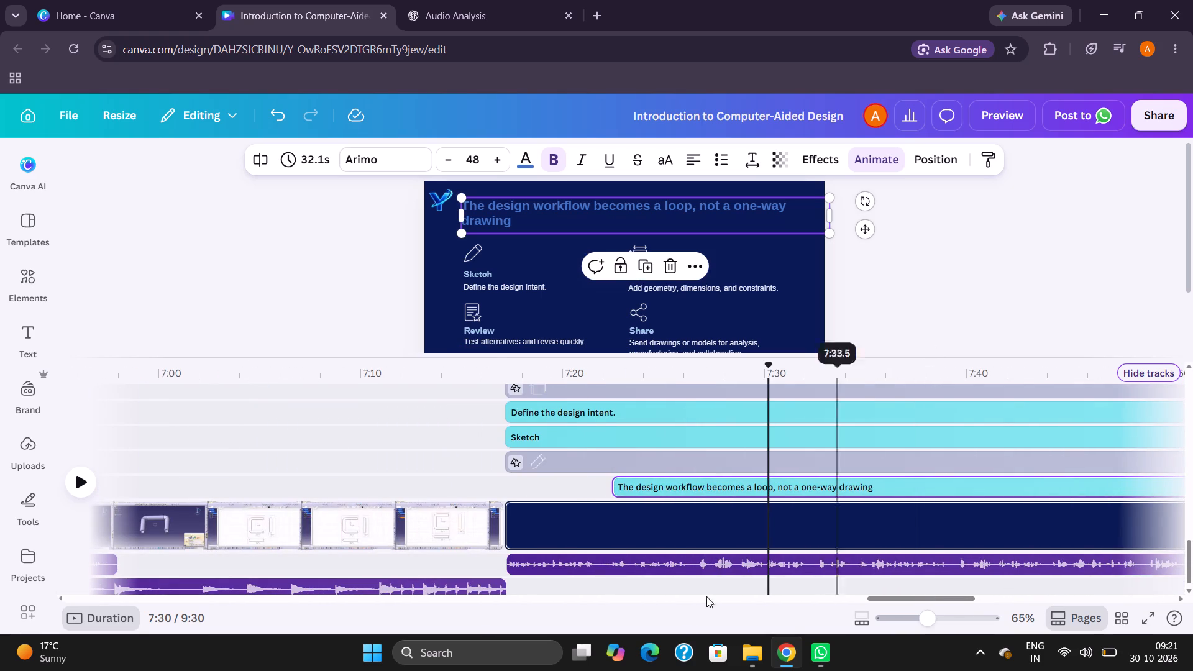
pyautogui.click(529, 593)
pyautogui.press('space')
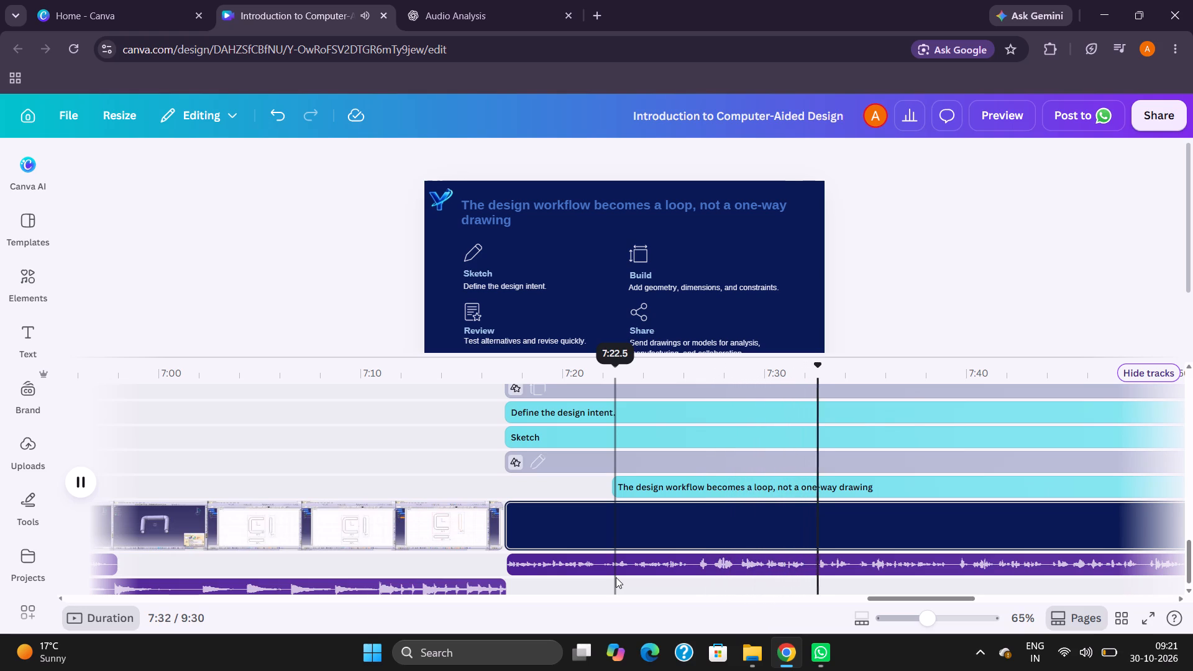
pyautogui.press('space')
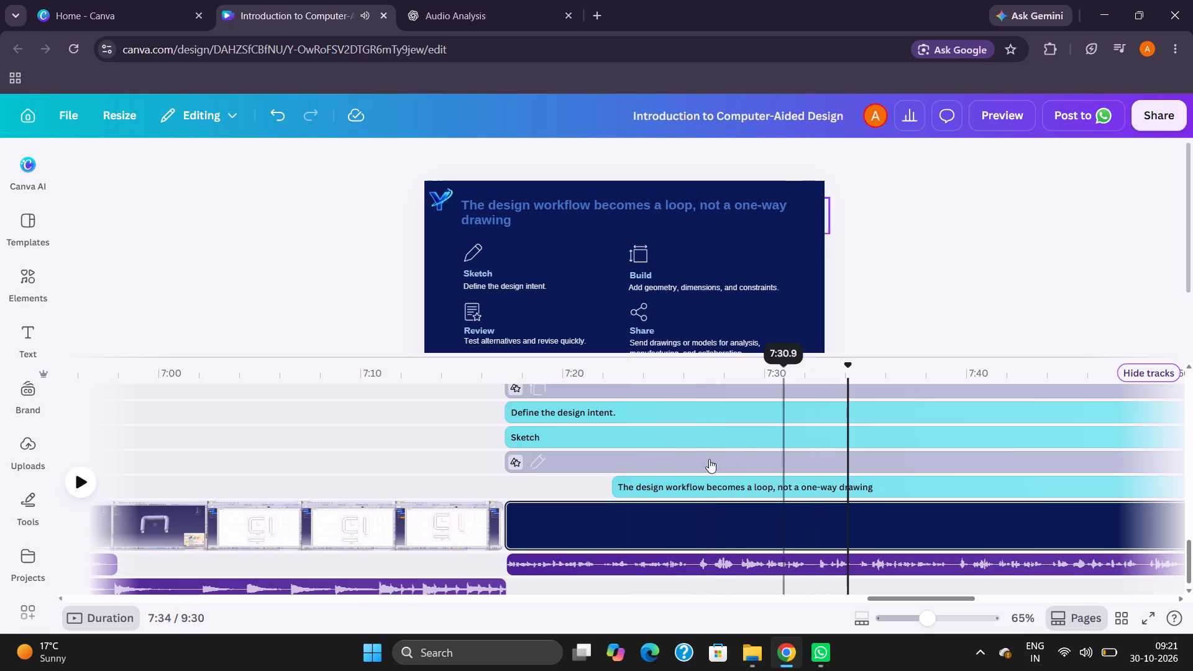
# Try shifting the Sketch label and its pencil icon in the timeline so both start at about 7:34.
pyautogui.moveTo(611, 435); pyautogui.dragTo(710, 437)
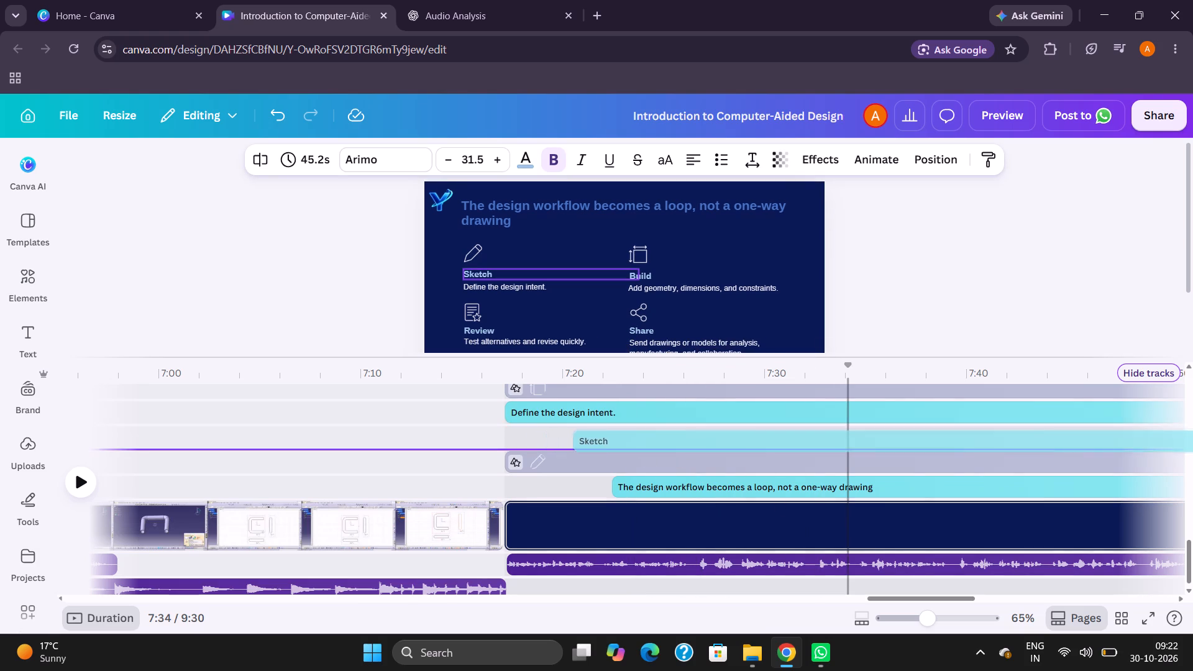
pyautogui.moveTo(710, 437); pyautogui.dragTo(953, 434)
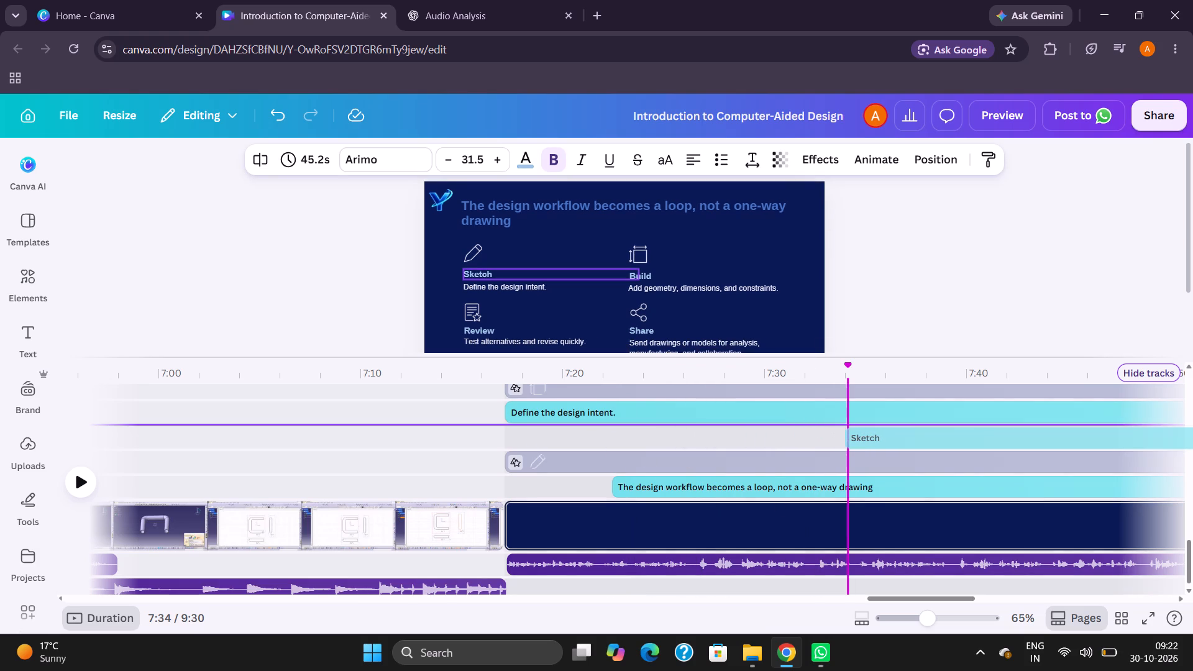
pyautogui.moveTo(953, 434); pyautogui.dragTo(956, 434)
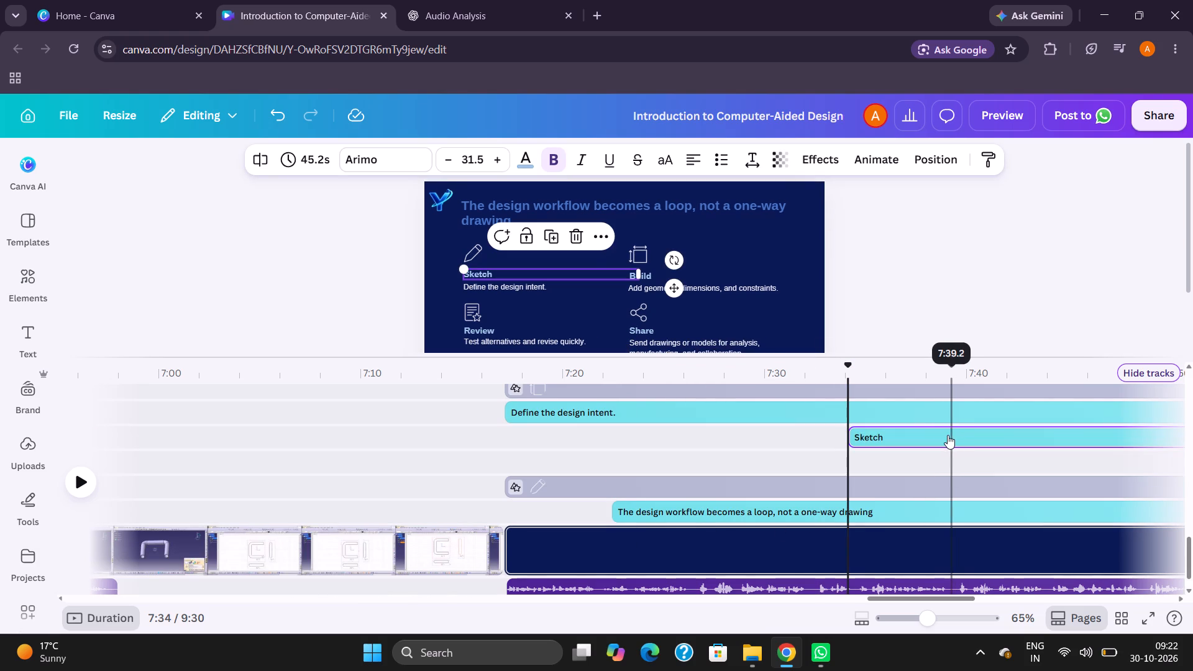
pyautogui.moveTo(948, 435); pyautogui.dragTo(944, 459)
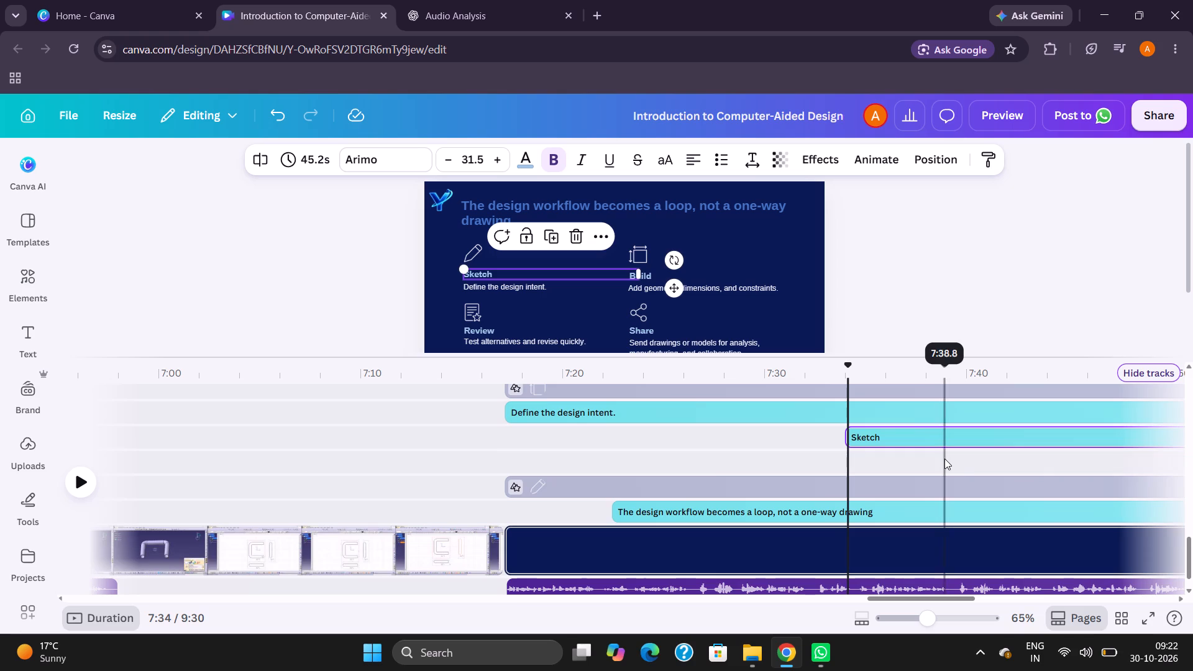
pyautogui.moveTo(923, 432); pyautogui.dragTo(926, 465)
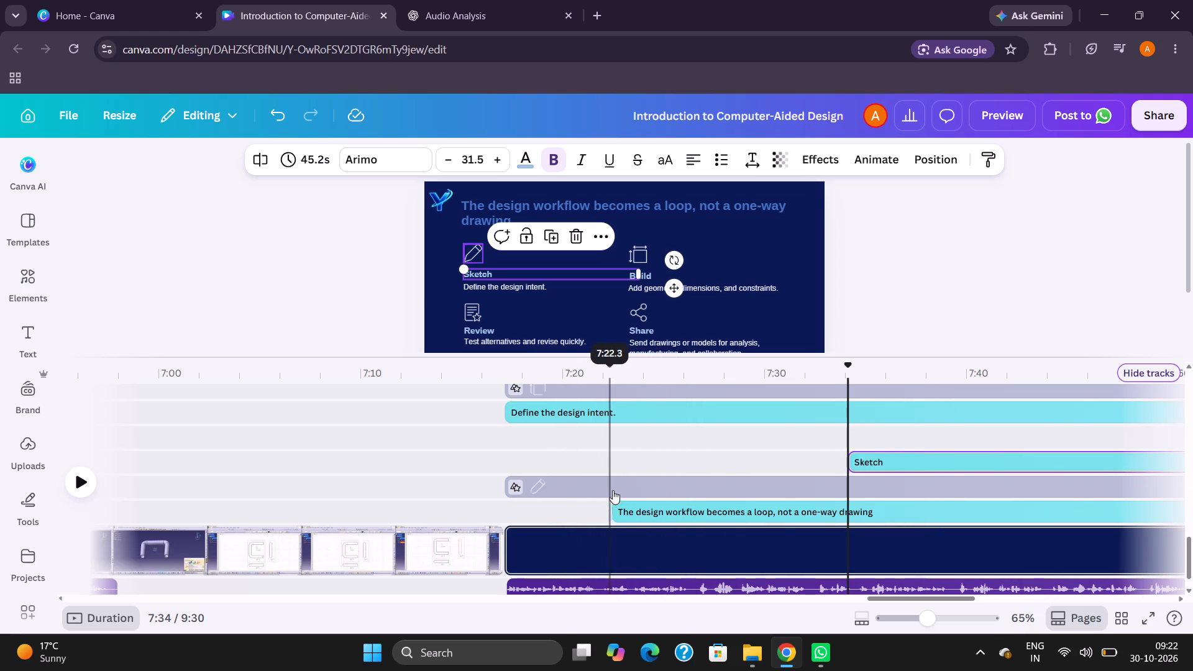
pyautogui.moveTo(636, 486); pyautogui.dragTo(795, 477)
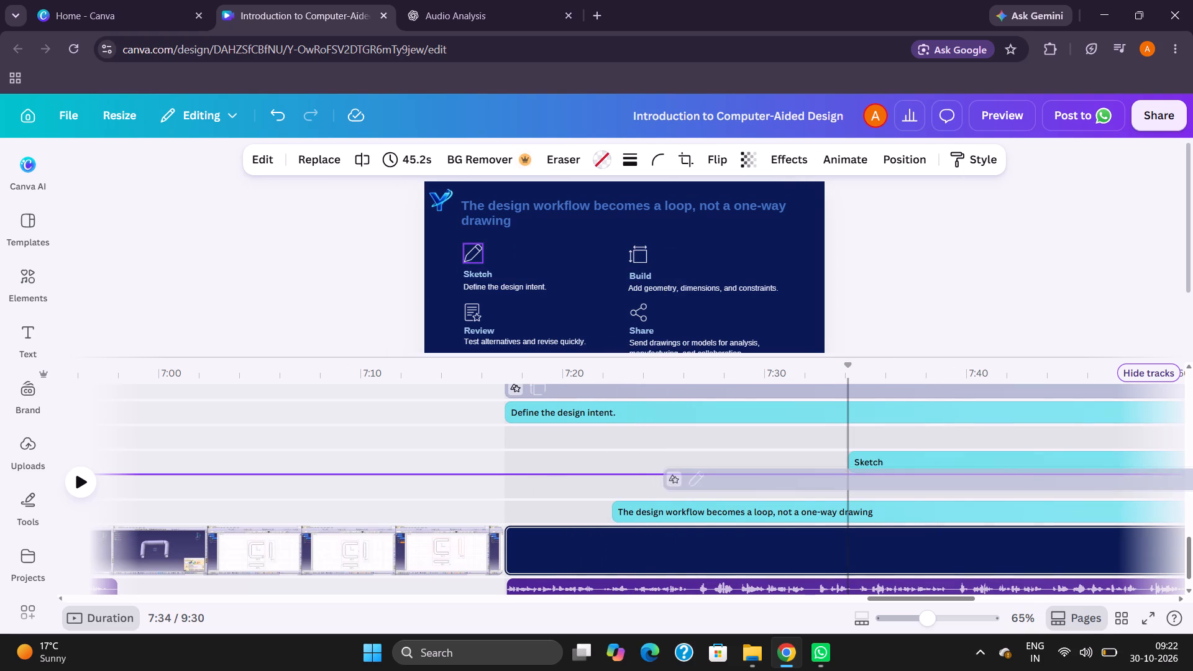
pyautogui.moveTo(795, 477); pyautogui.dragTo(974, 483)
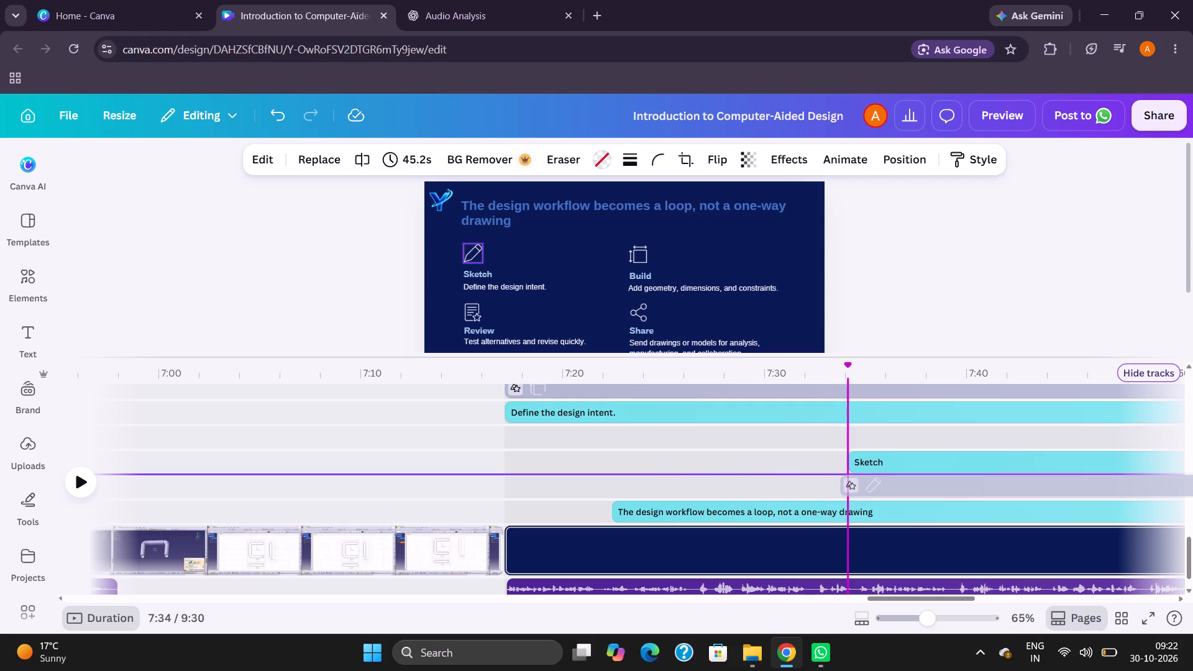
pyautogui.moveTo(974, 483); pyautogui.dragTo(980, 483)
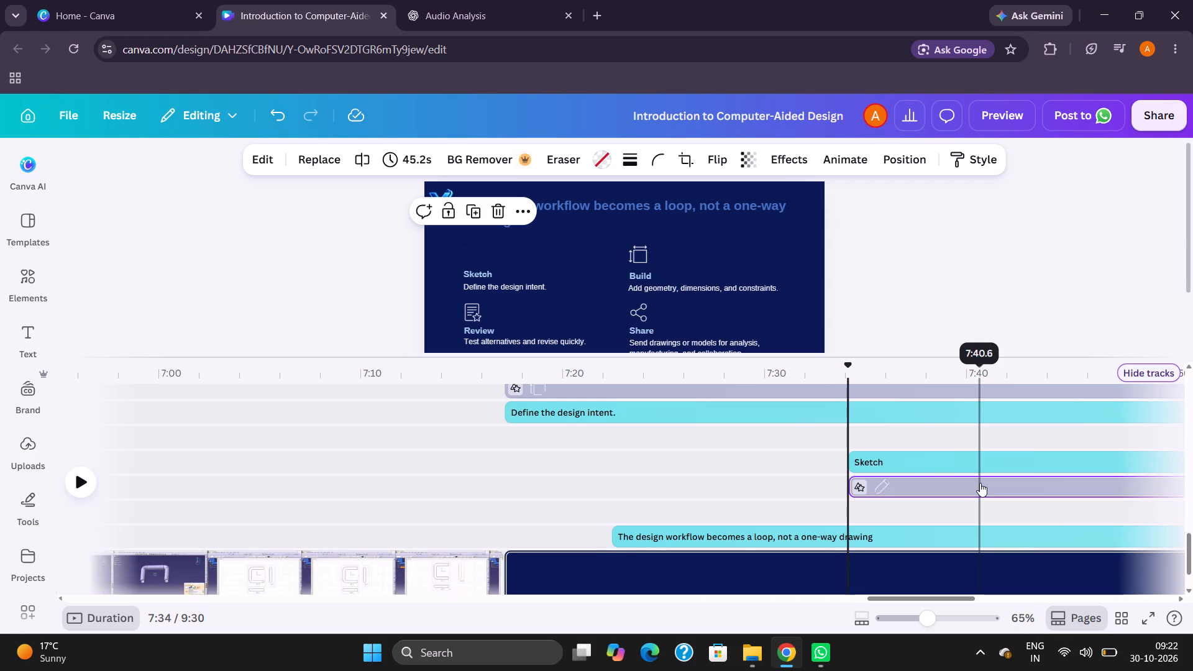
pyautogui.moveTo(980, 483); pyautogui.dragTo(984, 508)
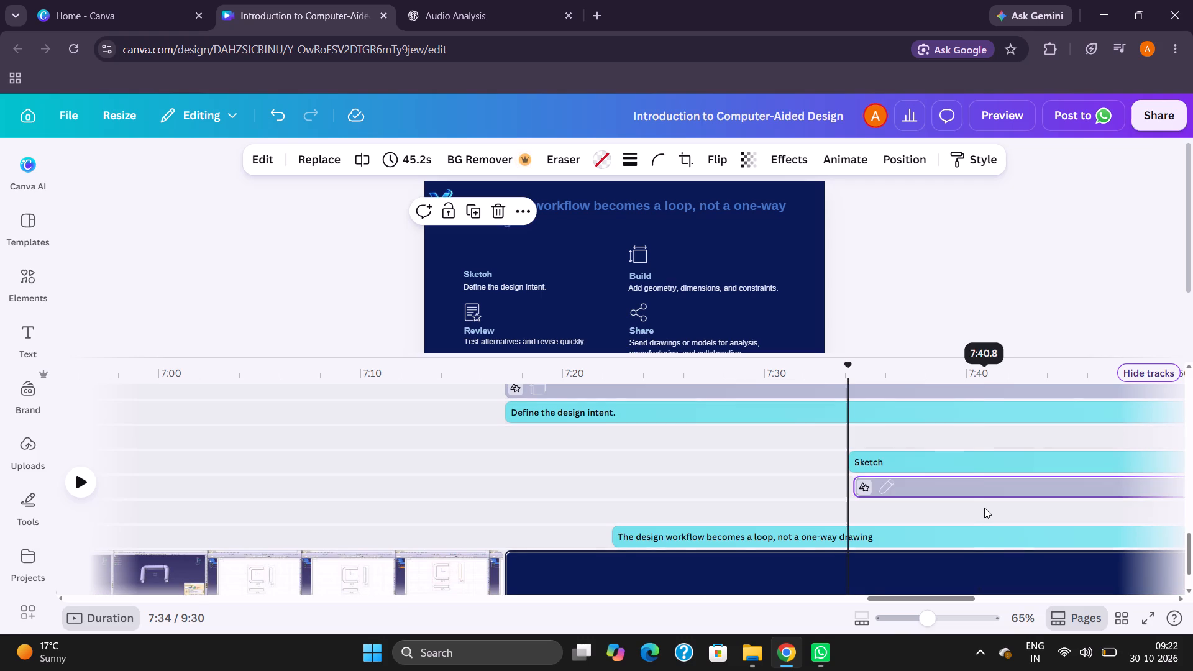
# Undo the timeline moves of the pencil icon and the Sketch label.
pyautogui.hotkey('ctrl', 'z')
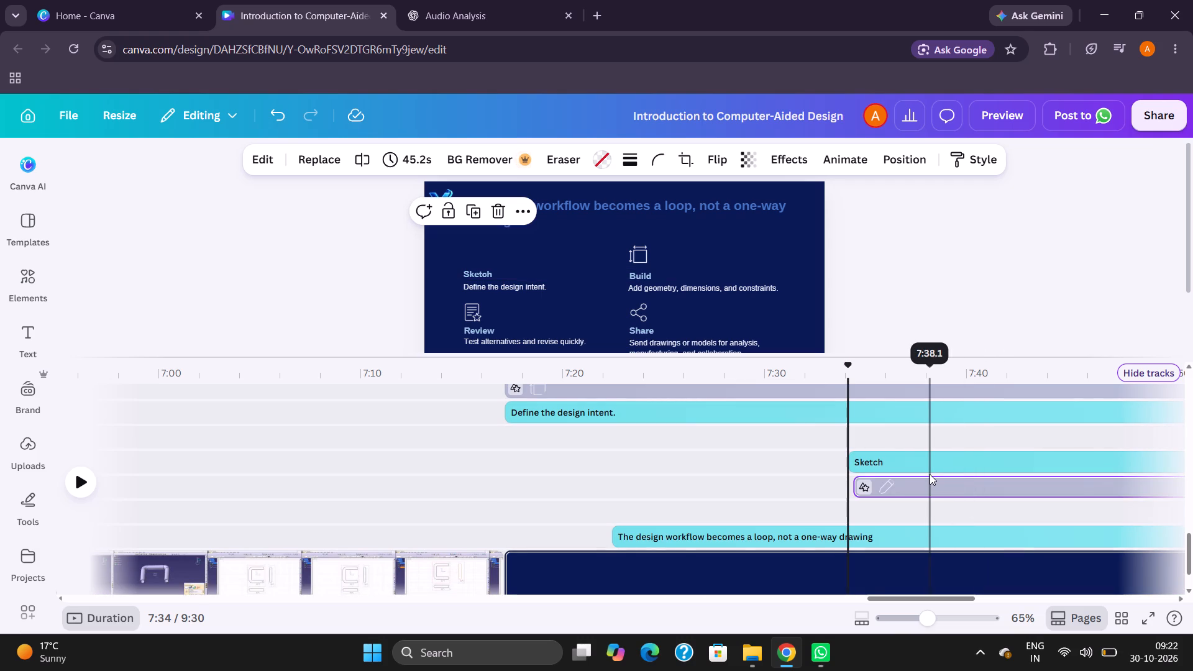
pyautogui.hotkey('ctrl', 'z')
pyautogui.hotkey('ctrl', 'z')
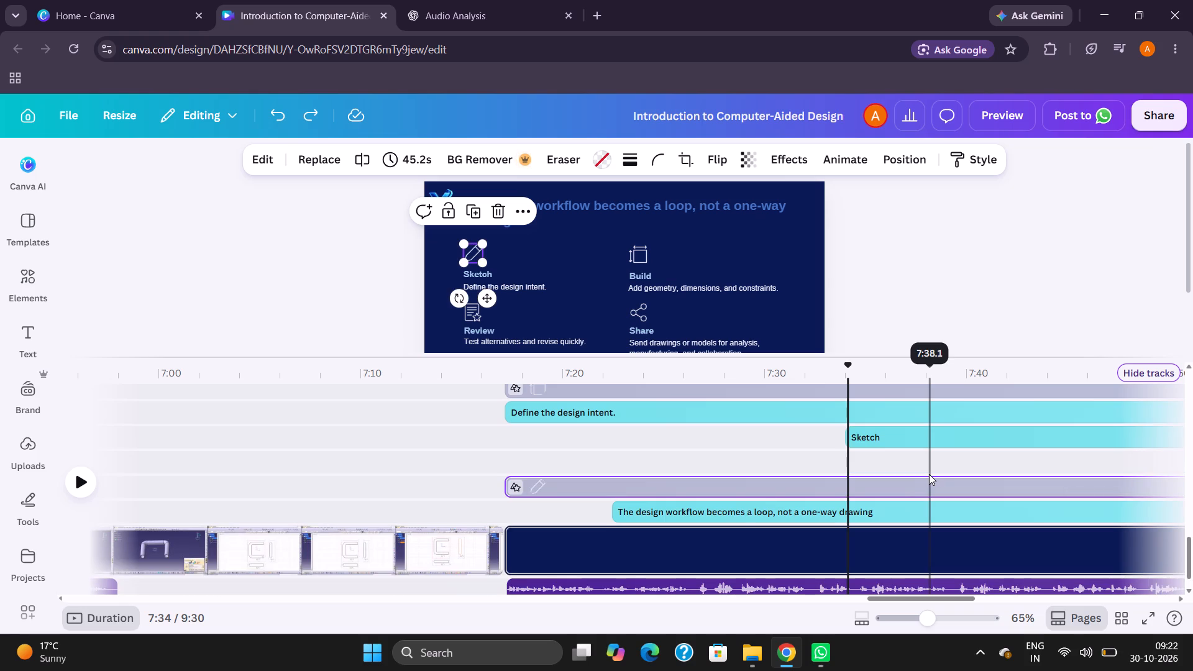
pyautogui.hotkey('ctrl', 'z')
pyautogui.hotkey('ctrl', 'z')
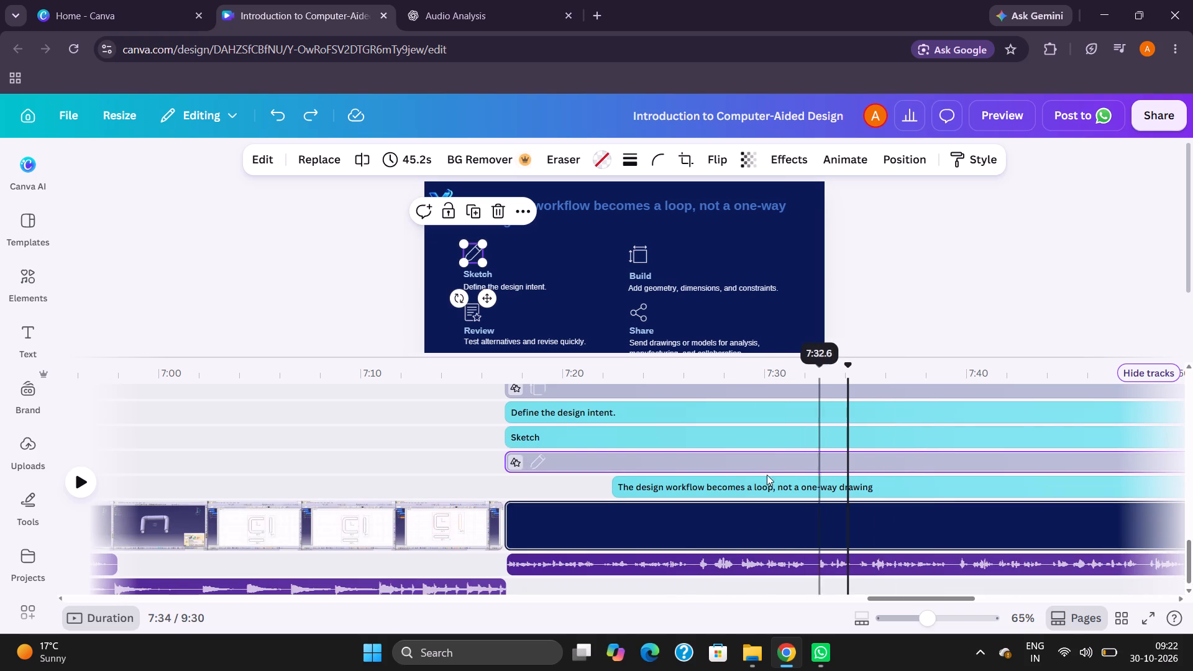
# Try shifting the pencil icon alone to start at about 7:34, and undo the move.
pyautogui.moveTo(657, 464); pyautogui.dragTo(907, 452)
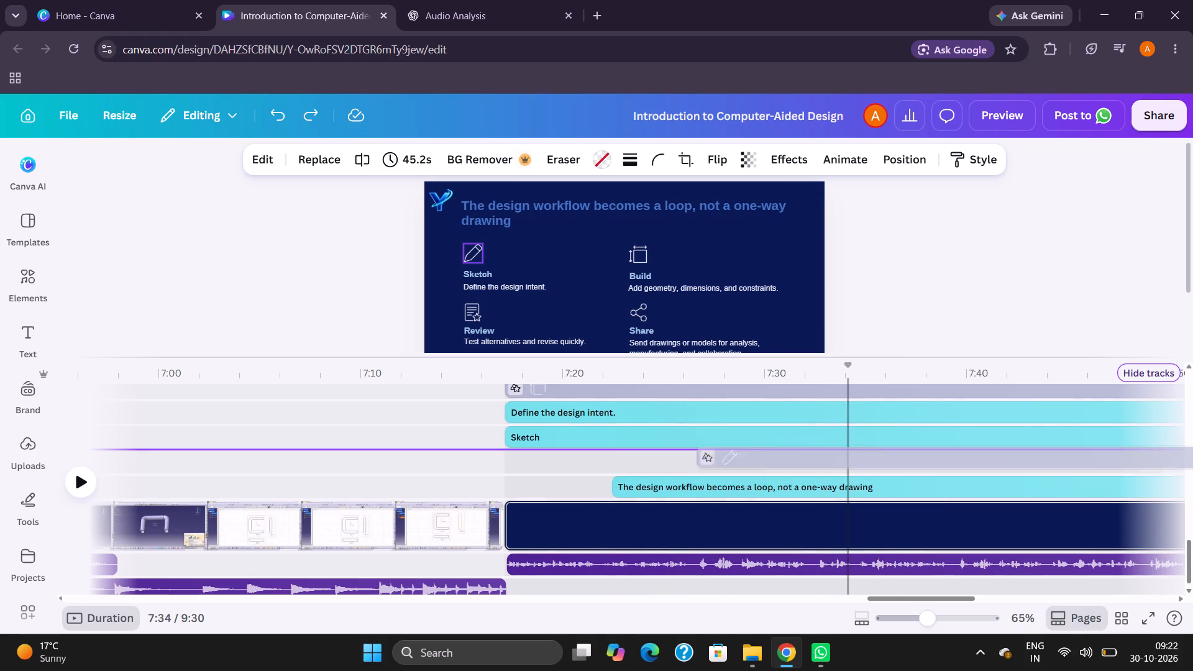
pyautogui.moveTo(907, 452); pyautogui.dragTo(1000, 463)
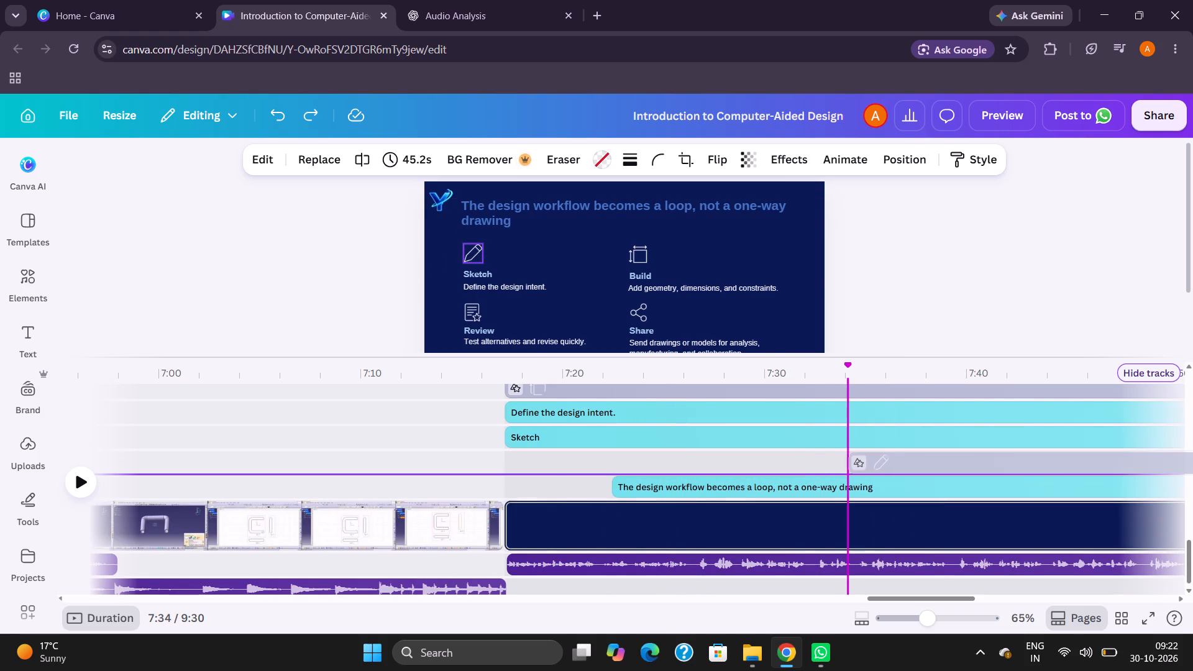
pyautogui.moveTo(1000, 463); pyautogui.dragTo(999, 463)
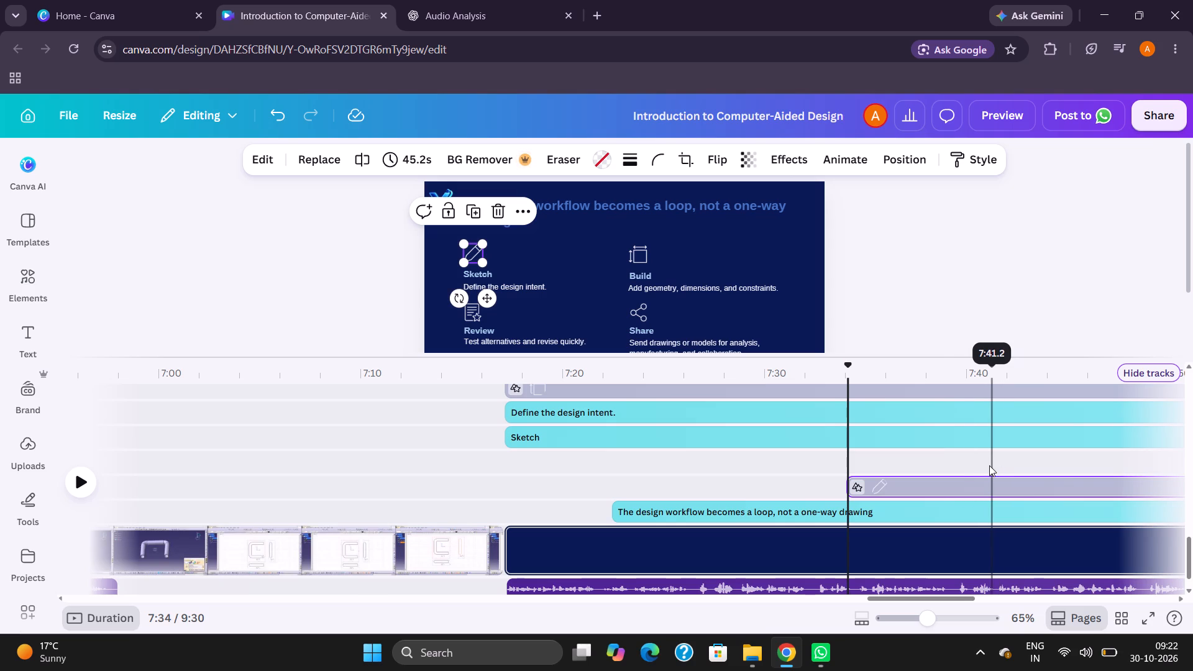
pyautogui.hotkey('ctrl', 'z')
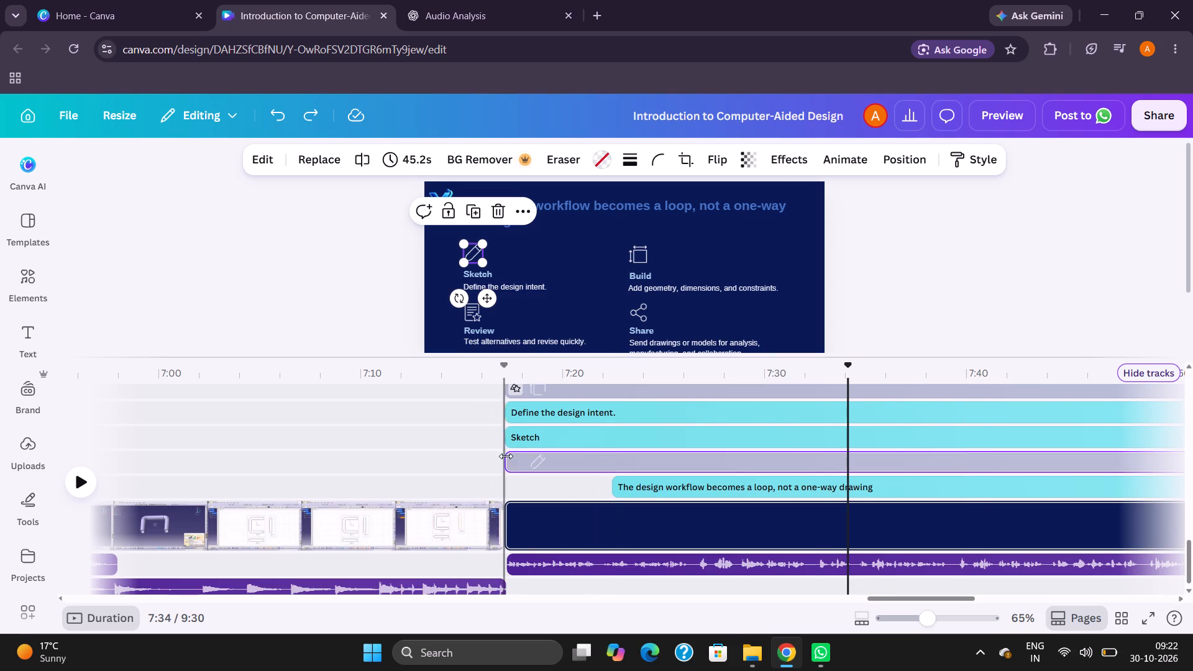
# Trim the start of the pencil icon to about 7:34, giving it a 28.2 s duration.
pyautogui.moveTo(509, 457); pyautogui.dragTo(835, 457)
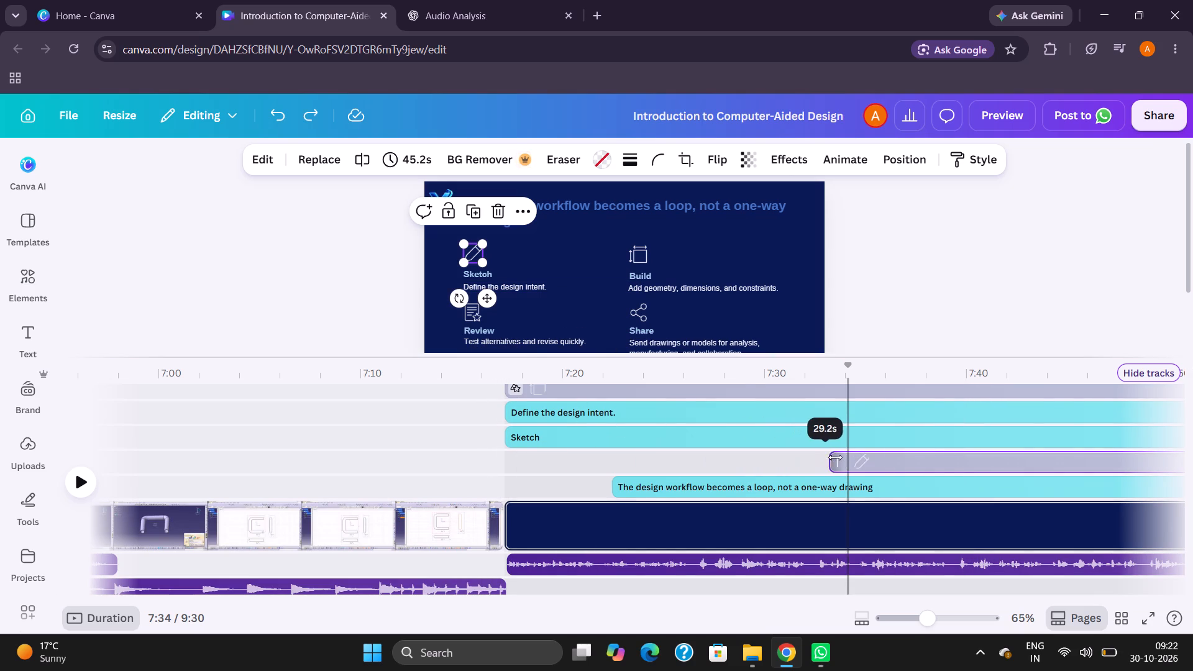
pyautogui.moveTo(835, 457); pyautogui.dragTo(847, 457)
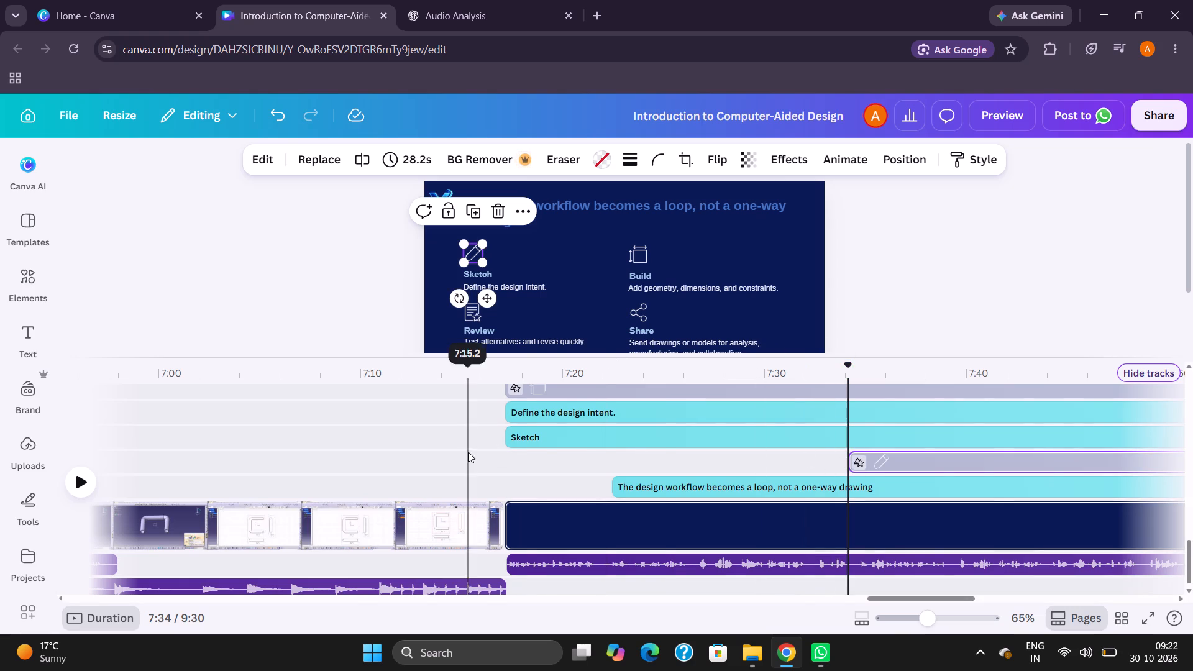
# Trim the start of the Sketch label to about 7:36, giving it a 26.3 s duration.
pyautogui.click(519, 437)
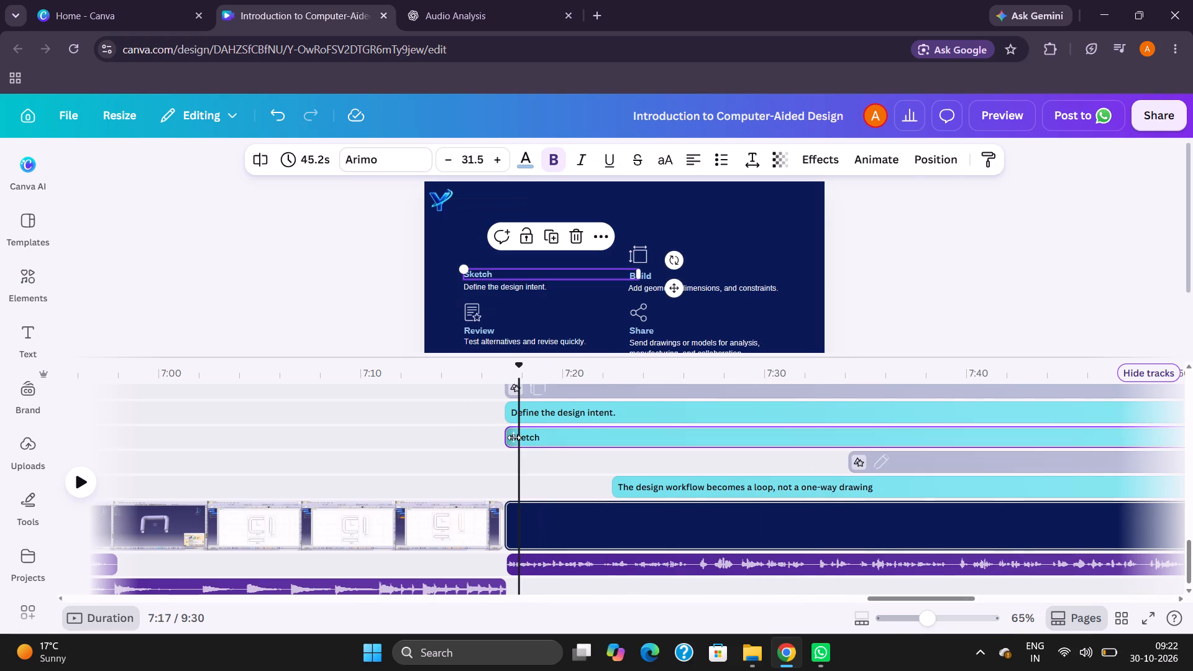
pyautogui.click(845, 464)
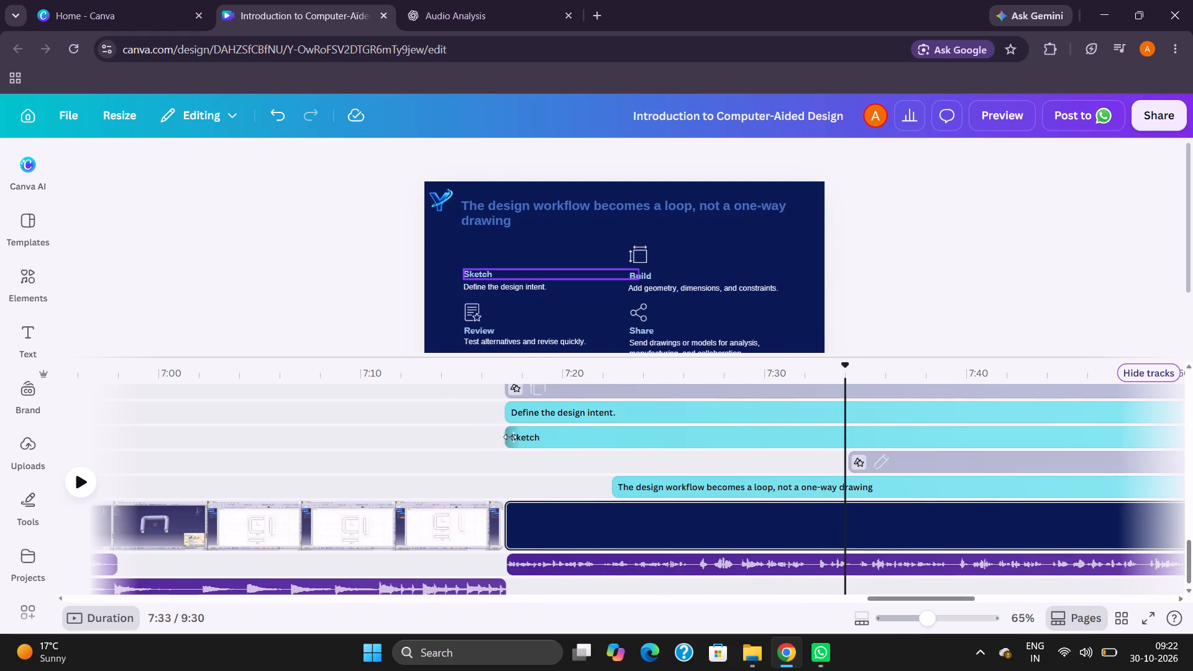
pyautogui.moveTo(511, 436); pyautogui.dragTo(869, 431)
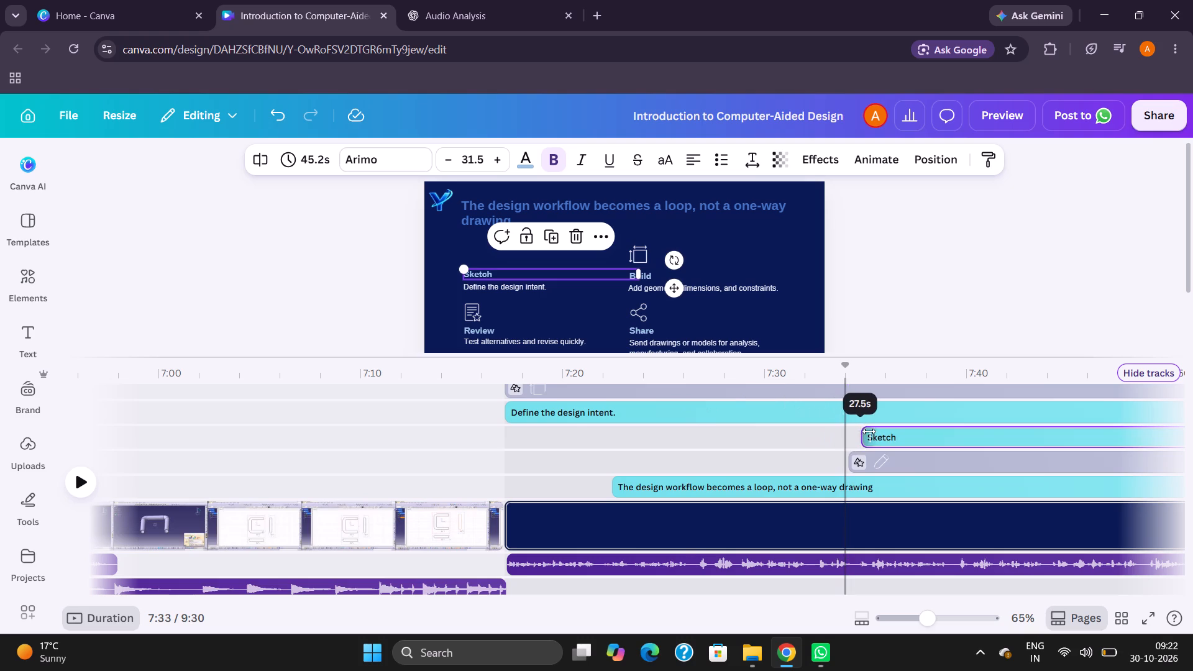
pyautogui.moveTo(869, 431); pyautogui.dragTo(892, 433)
# Extend the pencil icon's start back to about 7:33.3, giving it a 29.0 s duration.
pyautogui.click(832, 456)
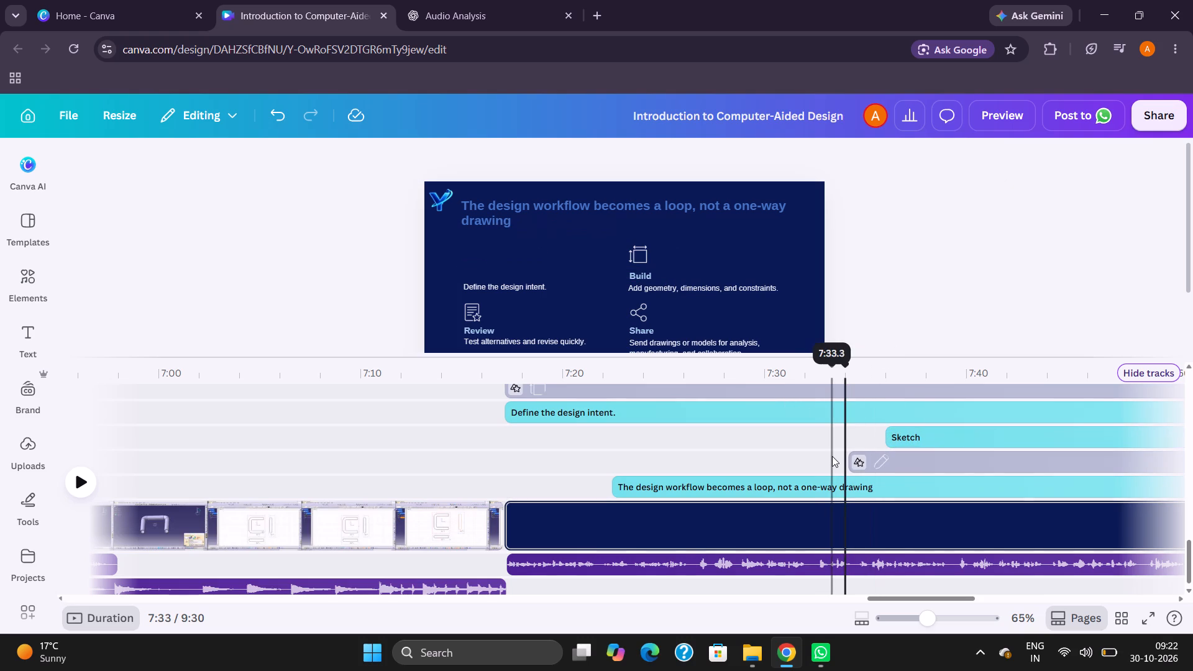
pyautogui.moveTo(851, 457); pyautogui.dragTo(843, 458)
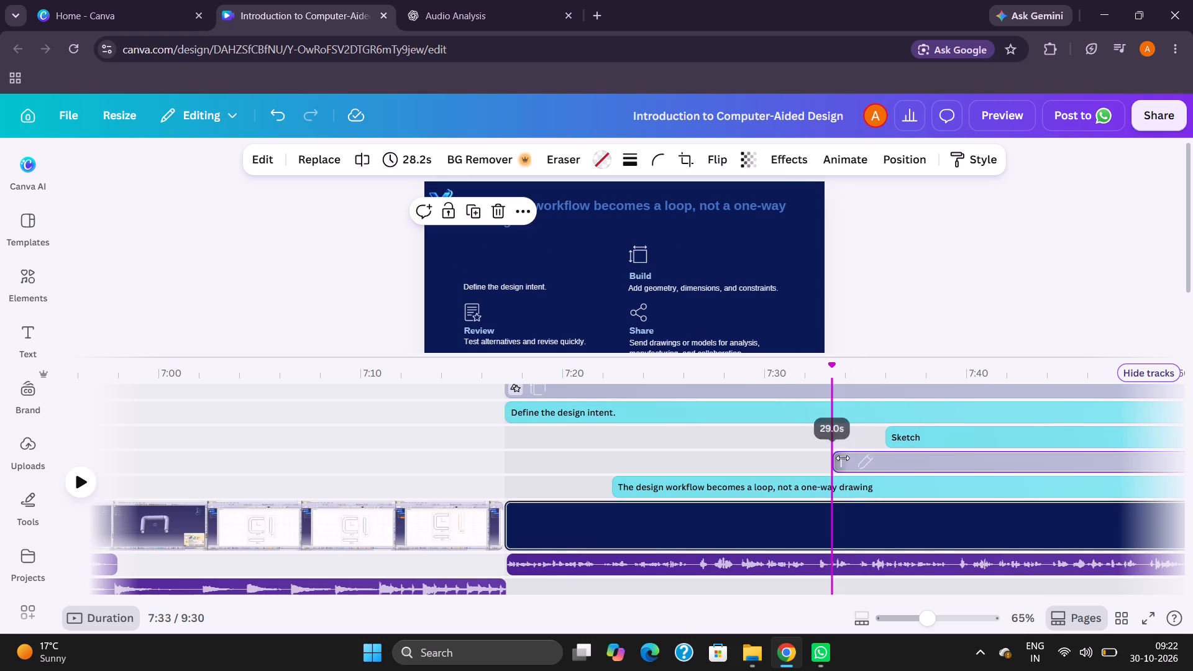
pyautogui.moveTo(843, 458); pyautogui.dragTo(841, 458)
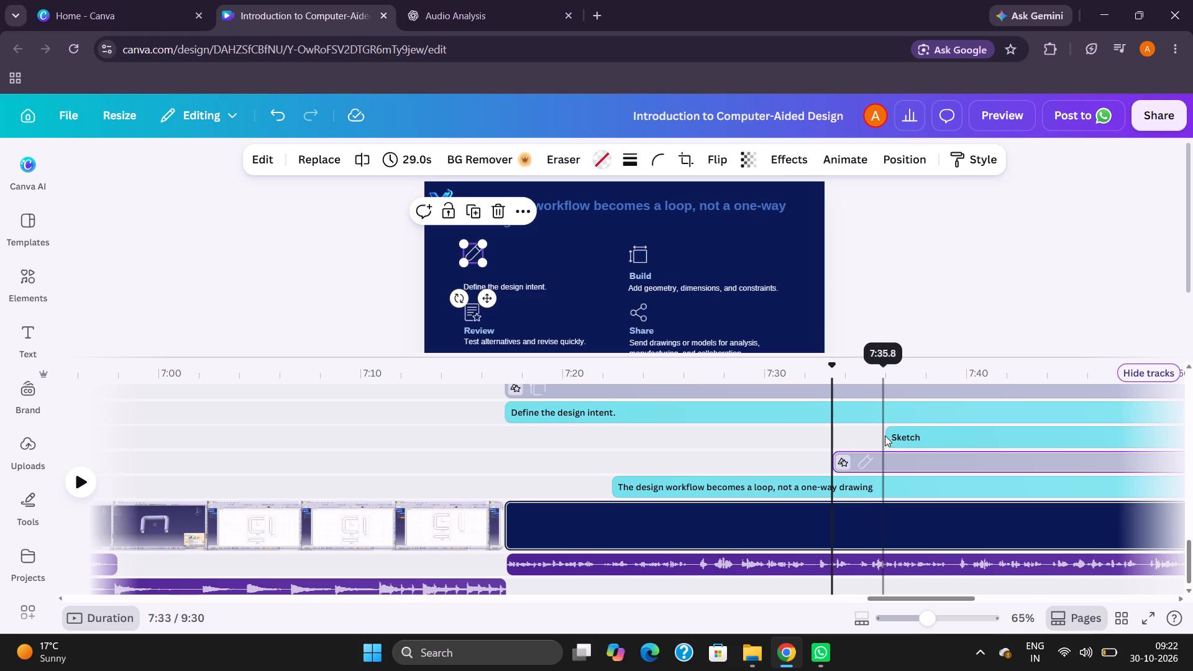
# Apply the Bounce animation to the Sketch label.
pyautogui.click(919, 435)
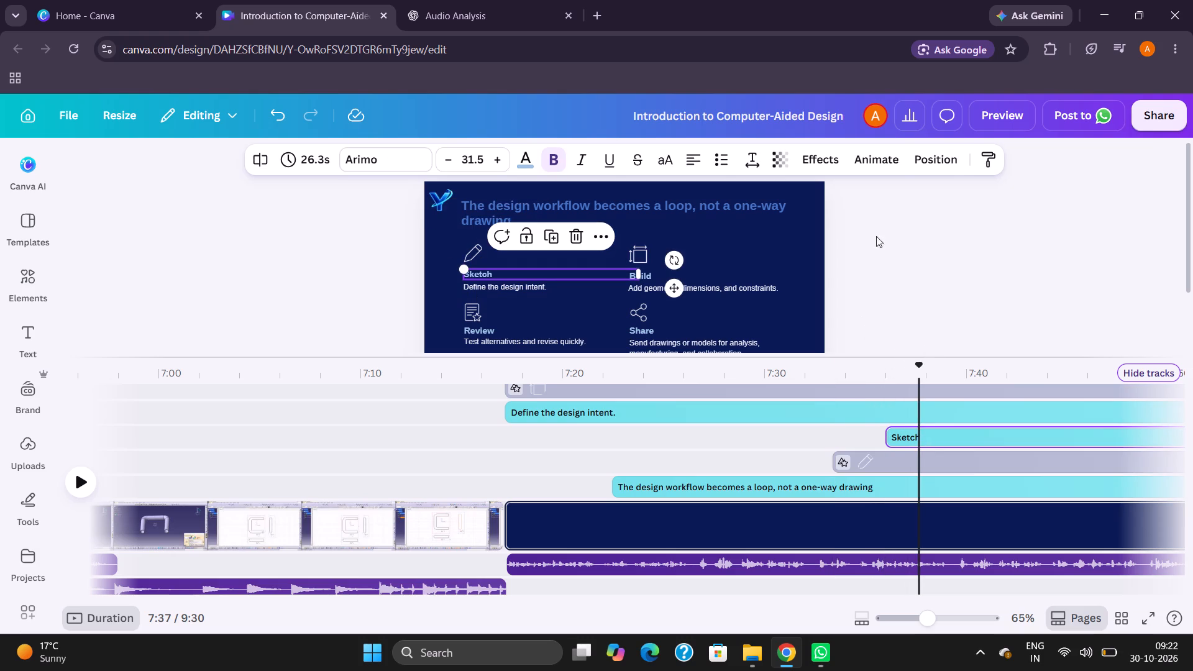
pyautogui.click(880, 163)
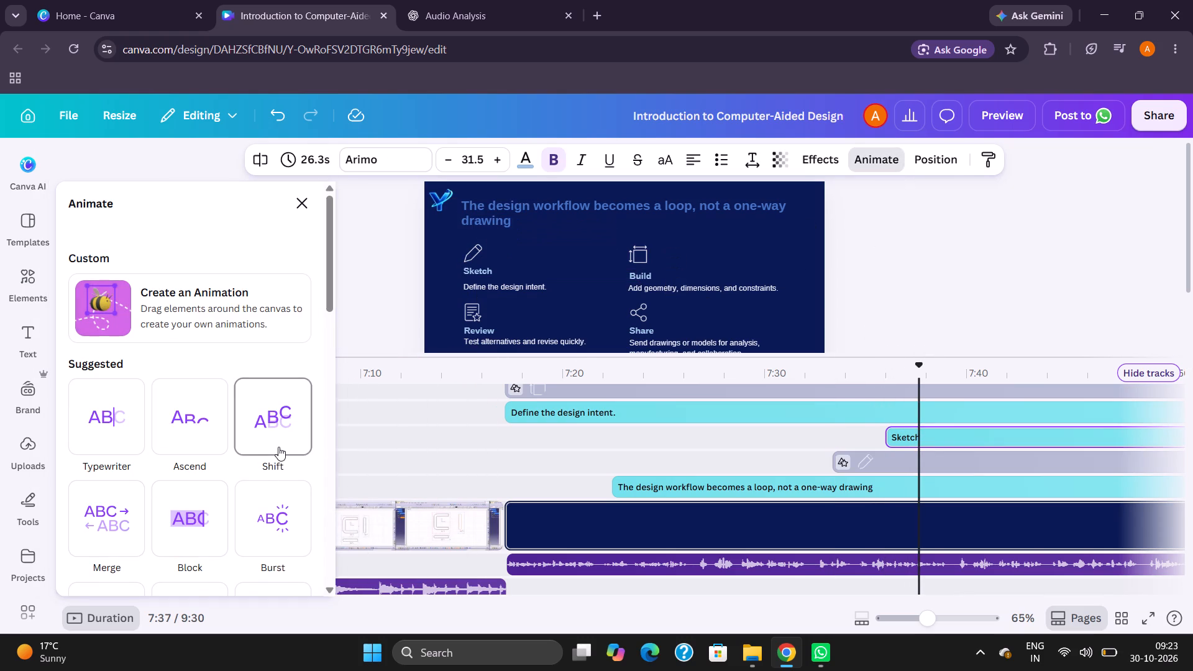
pyautogui.scroll(-1, 209, 436)
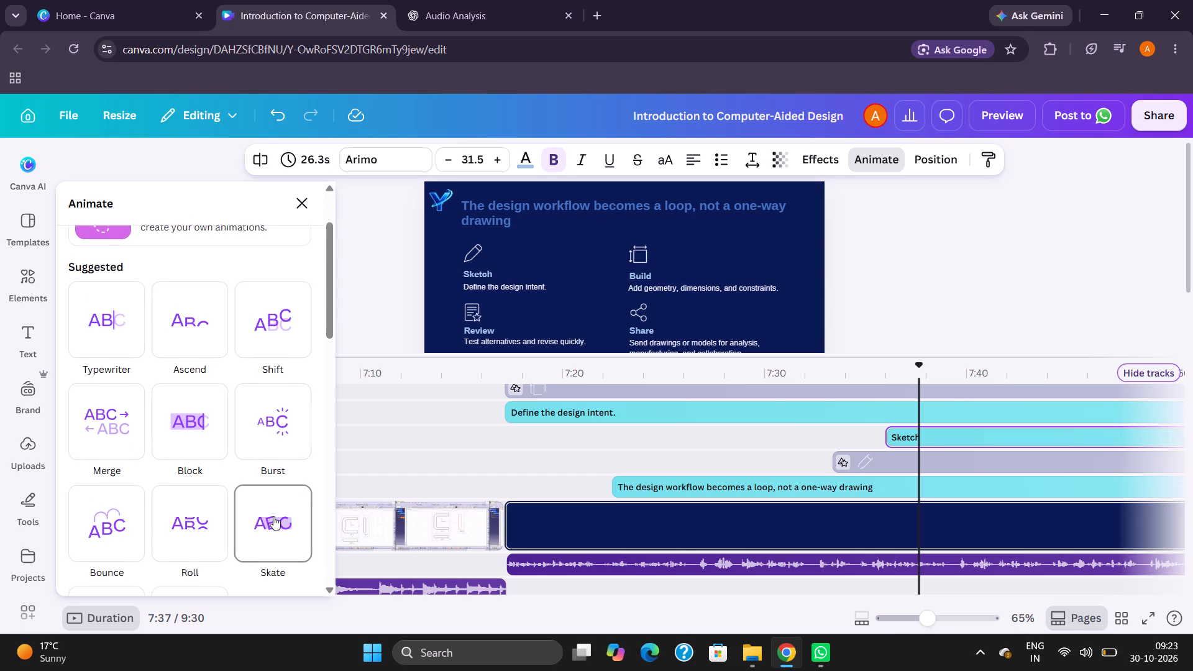
pyautogui.click(106, 526)
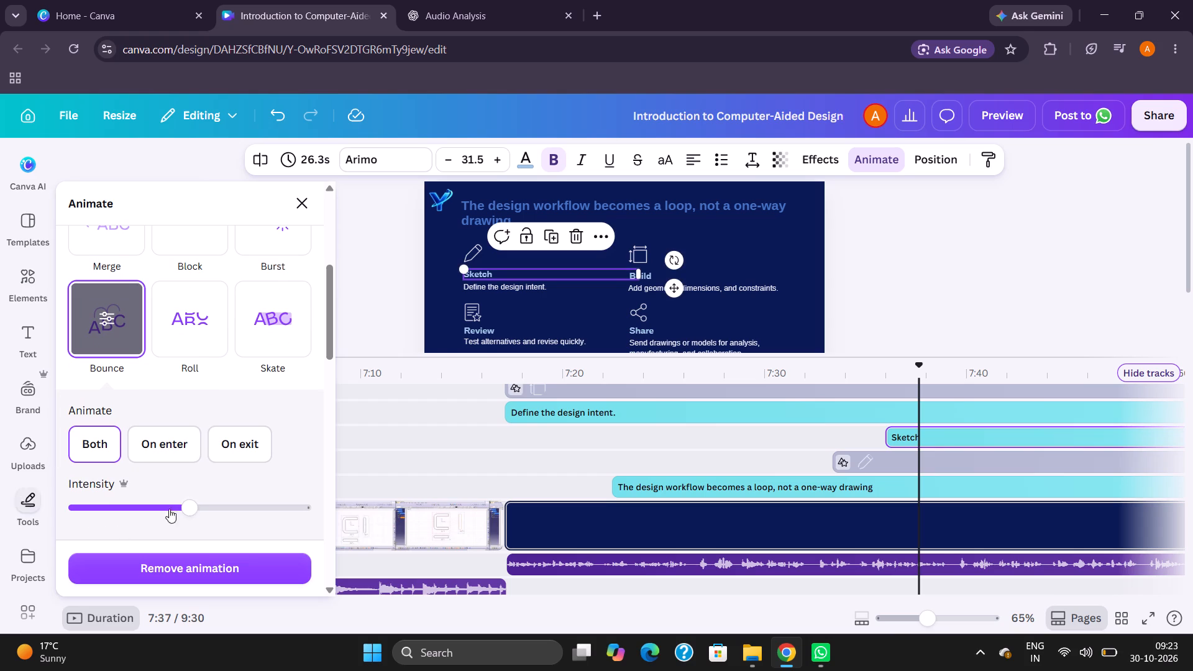
# Play the page from about 7:18 to 7:37 to check the Sketch item's timing, and return the playhead to about 7:31.
pyautogui.click(519, 455)
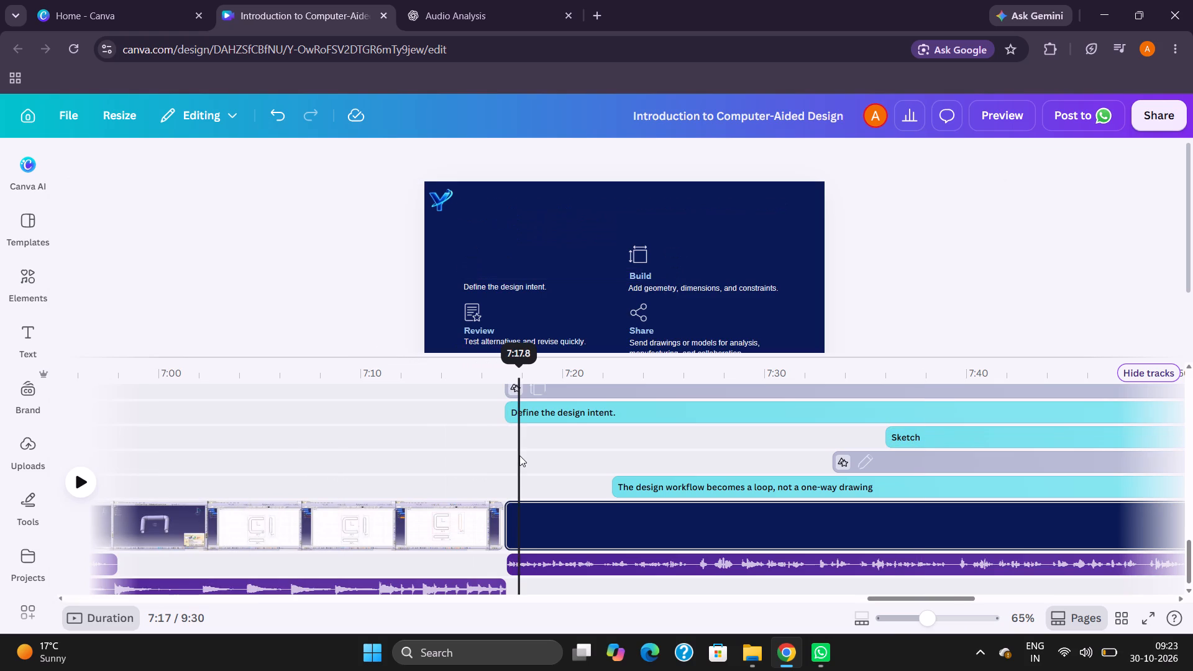
pyautogui.press('space')
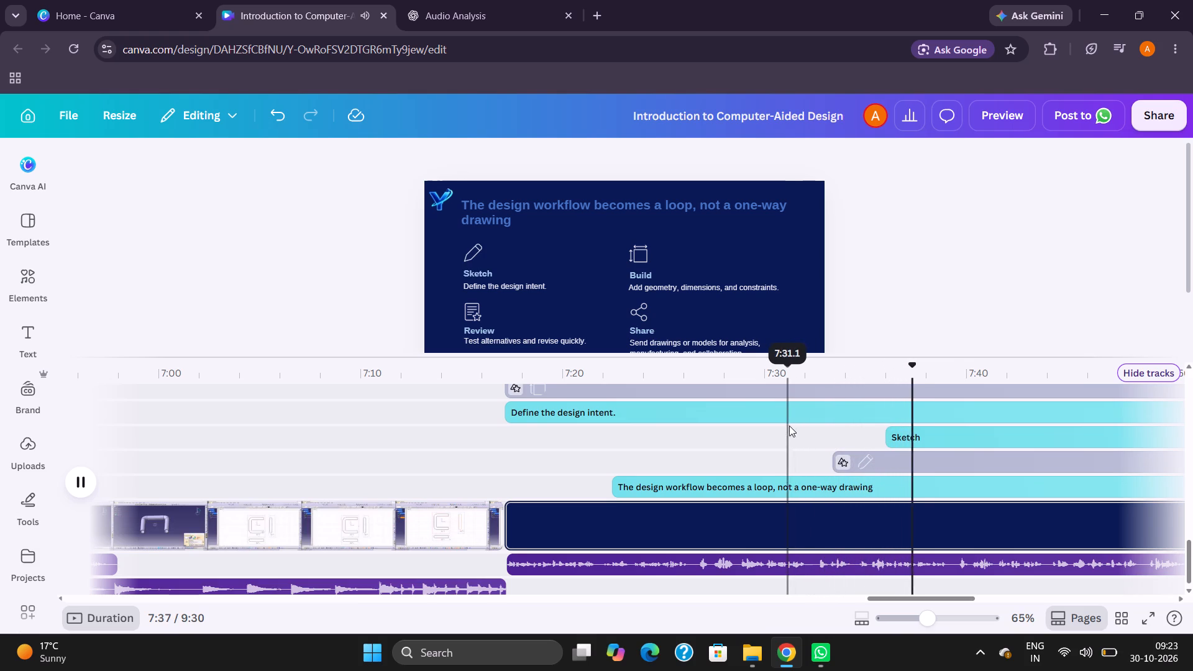
pyautogui.click(797, 441)
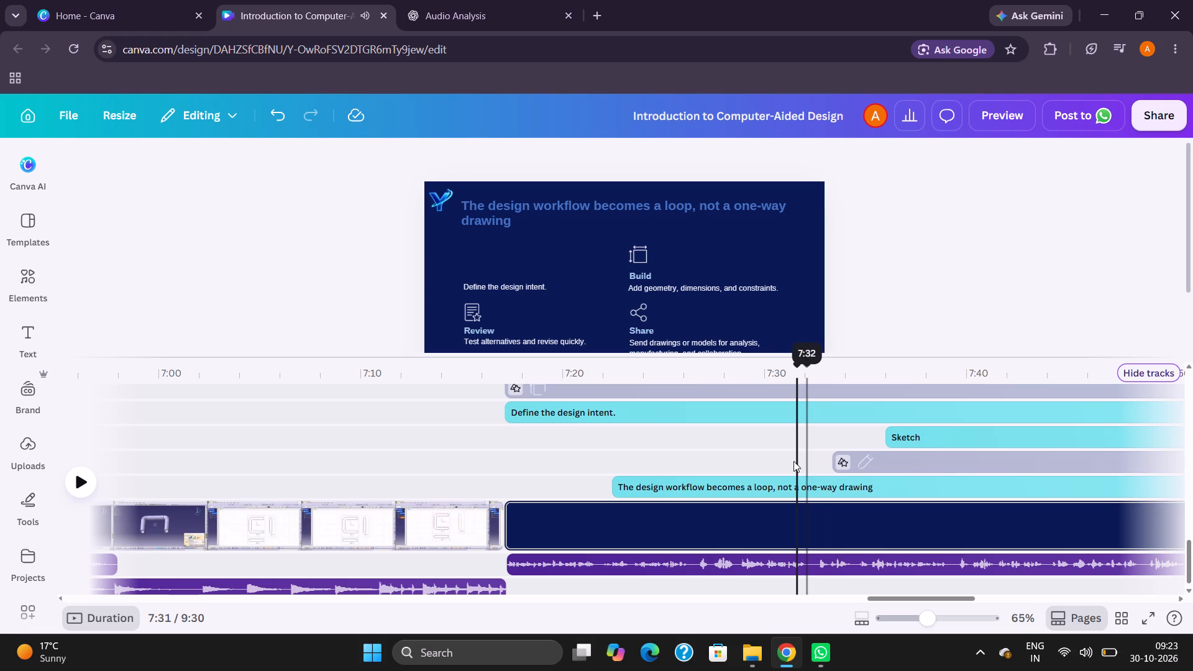
# Play the narration in short stretches from about 7:32 to 7:36 to check when the Sketch label should appear.
pyautogui.press('space')
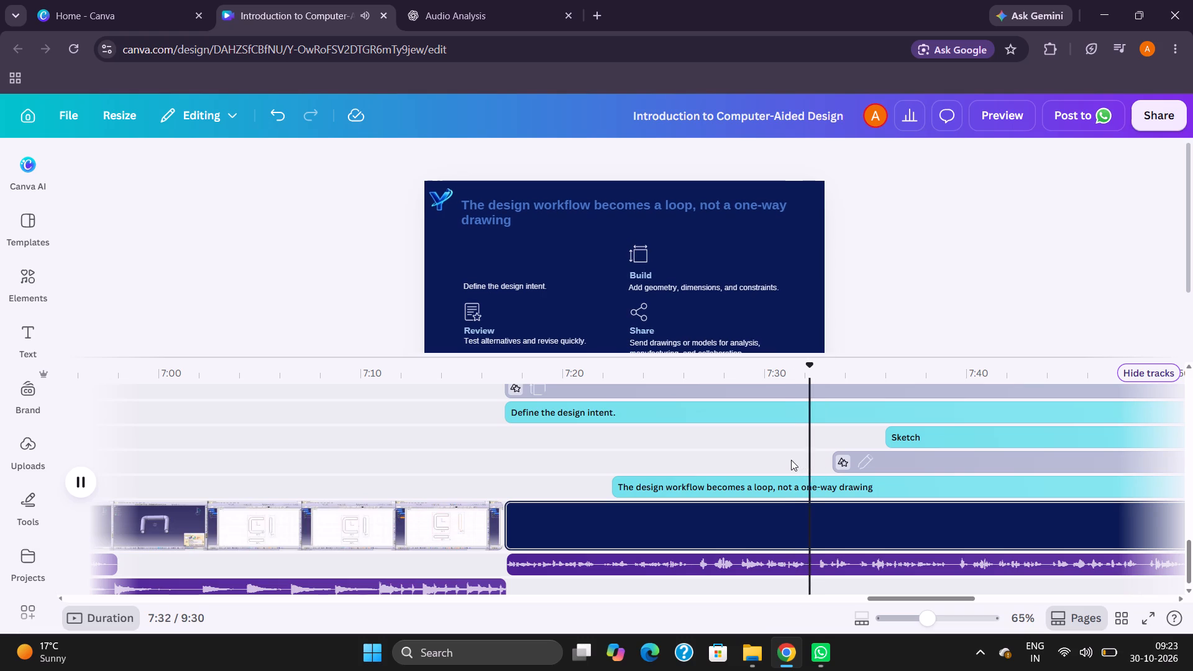
pyautogui.press('space')
pyautogui.press('space')
pyautogui.press('space')
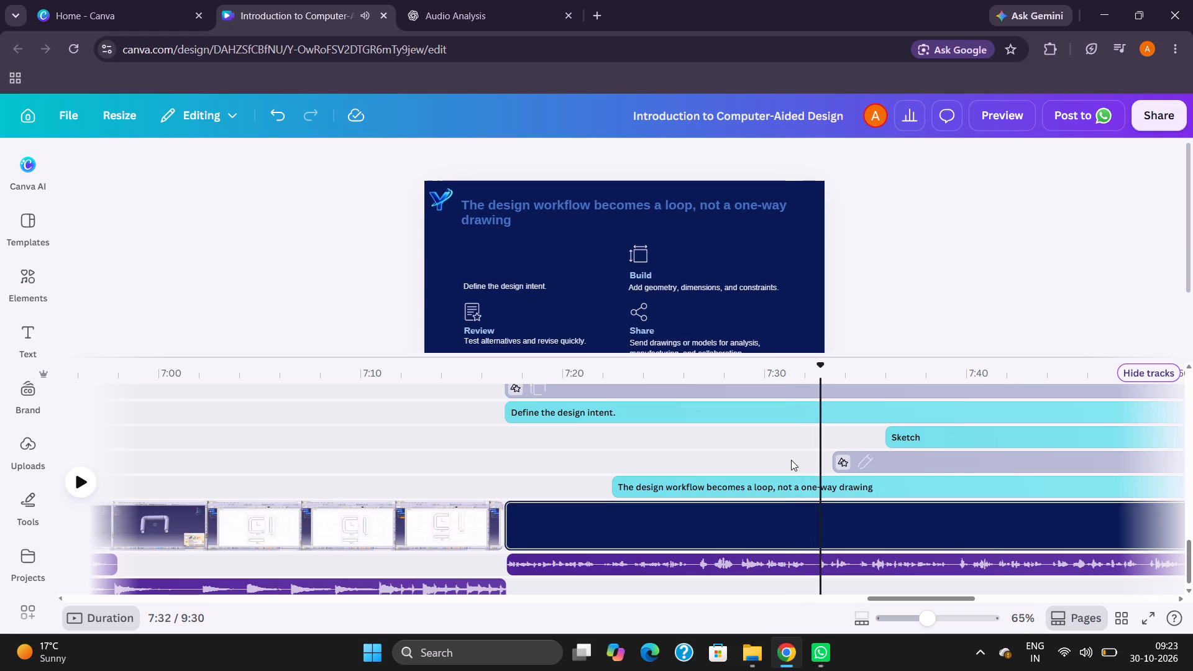
pyautogui.press('space')
pyautogui.press('space')
pyautogui.press('space')
pyautogui.press('space')
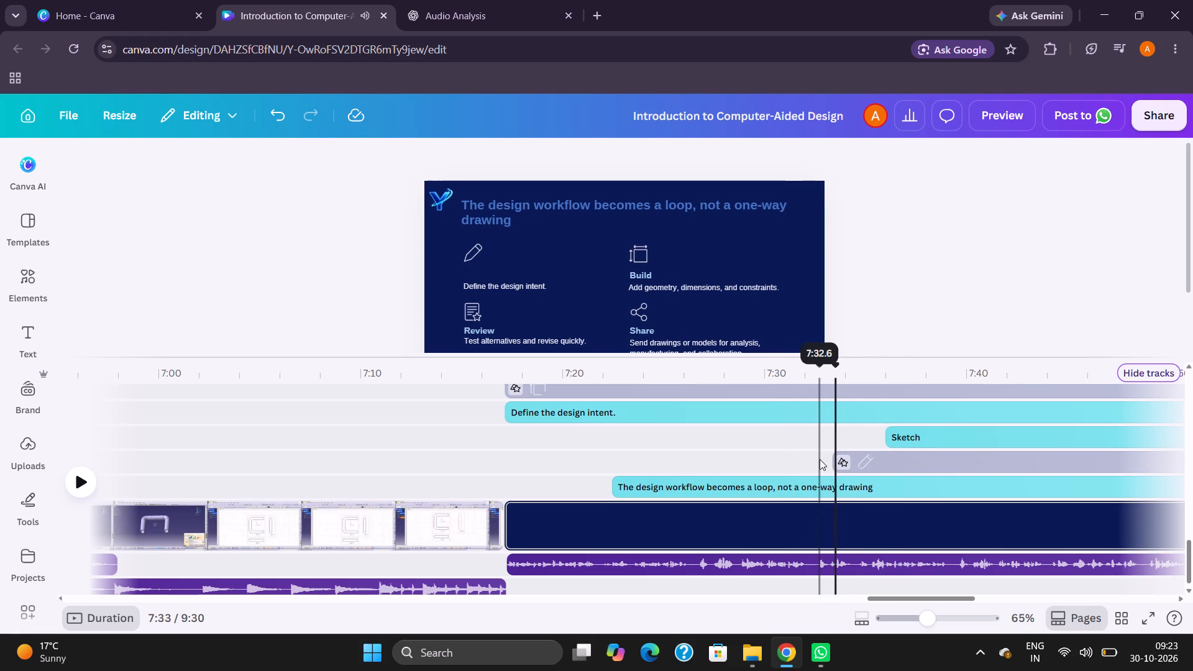
pyautogui.press('space')
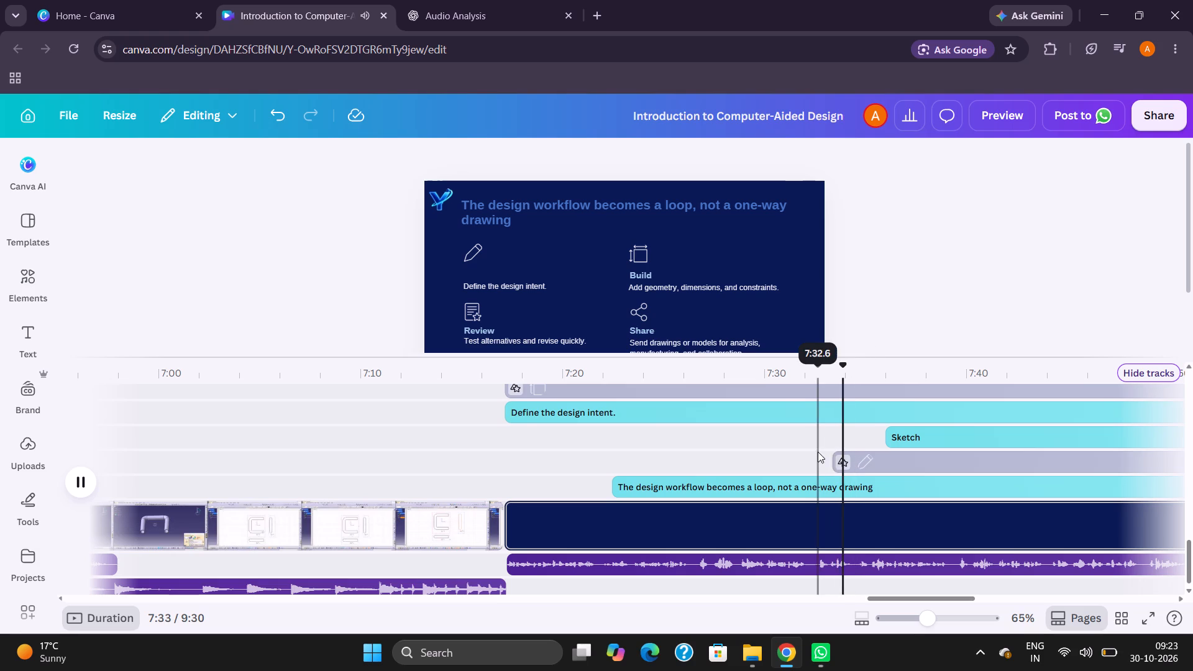
pyautogui.press('space')
pyautogui.press('space')
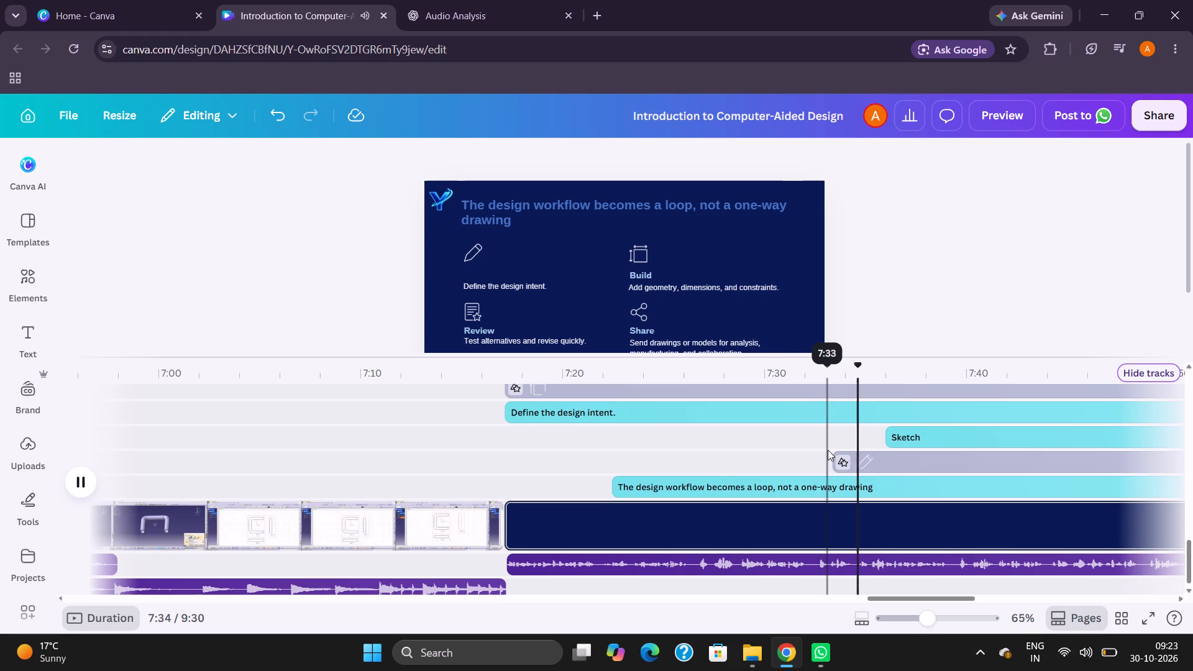
pyautogui.click(825, 450)
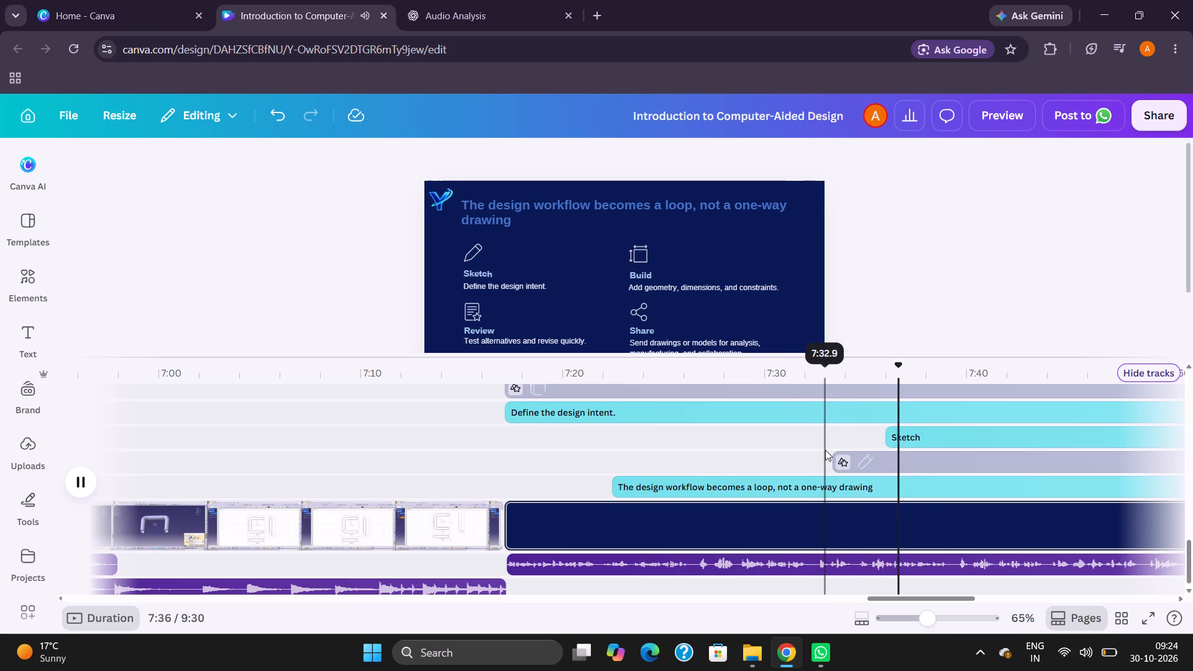
# Move the Sketch label's clip earlier on the timeline so it starts at about 7:33.8, just after the pencil icon.
pyautogui.moveTo(922, 440); pyautogui.dragTo(899, 440)
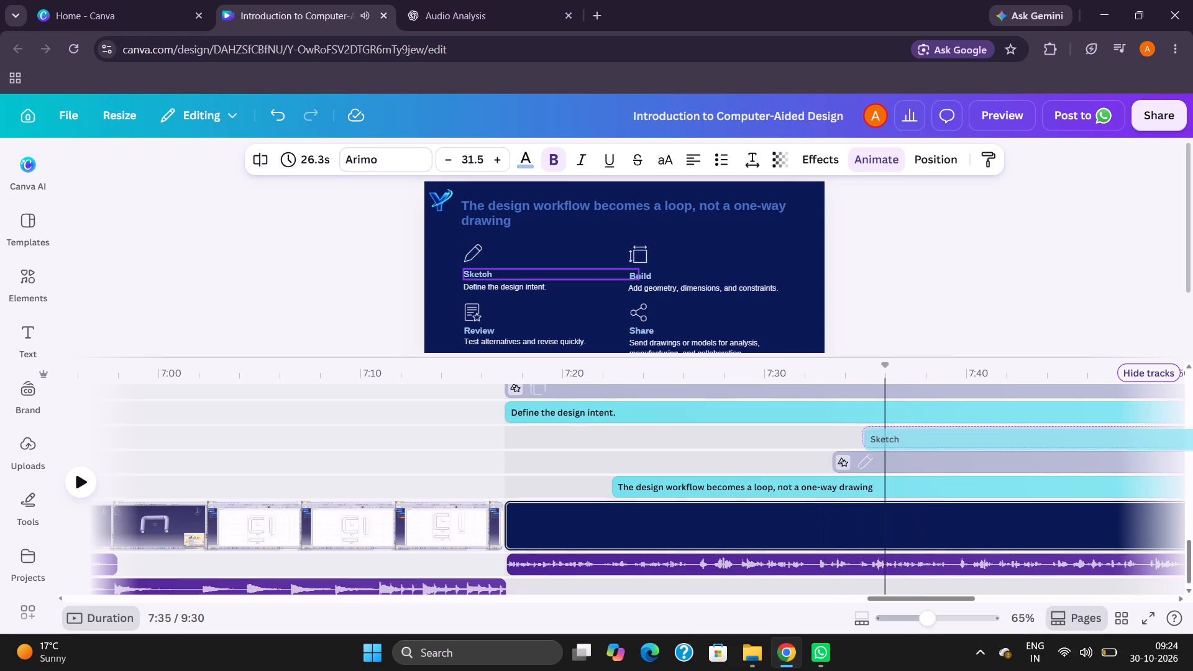
pyautogui.moveTo(899, 440); pyautogui.dragTo(876, 440)
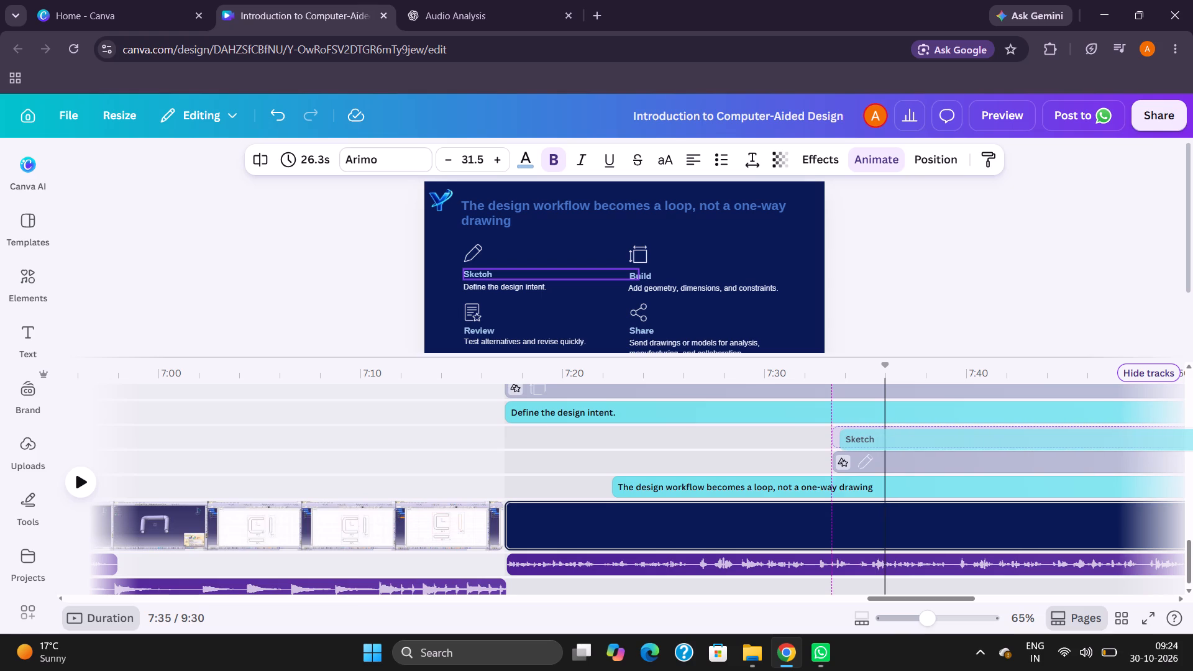
pyautogui.moveTo(876, 440); pyautogui.dragTo(876, 440)
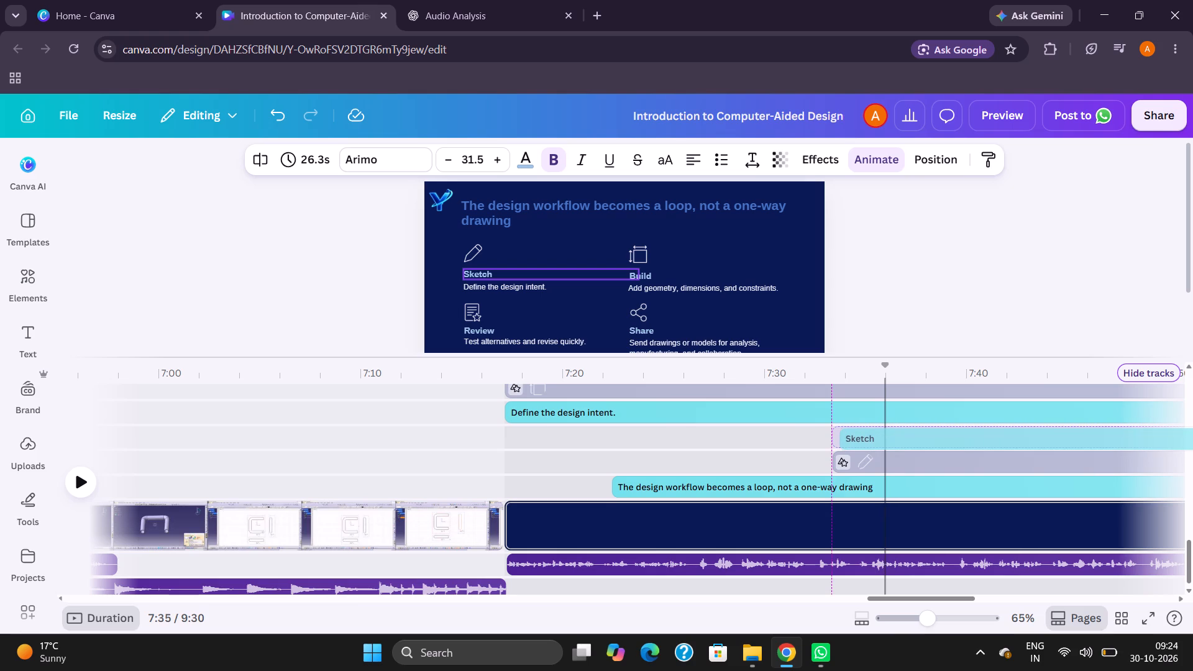
pyautogui.moveTo(876, 440); pyautogui.dragTo(879, 439)
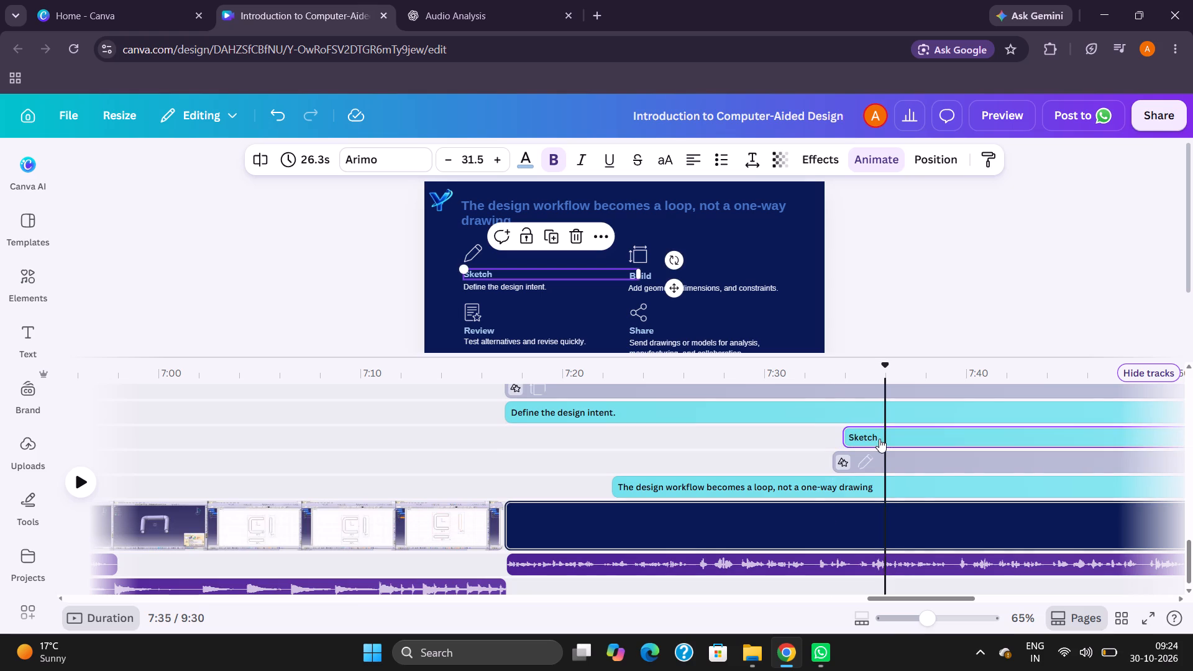
# Play the page from about 7:32 to 7:35 to check the Sketch label's timing against the narration.
pyautogui.click(807, 453)
pyautogui.press('space')
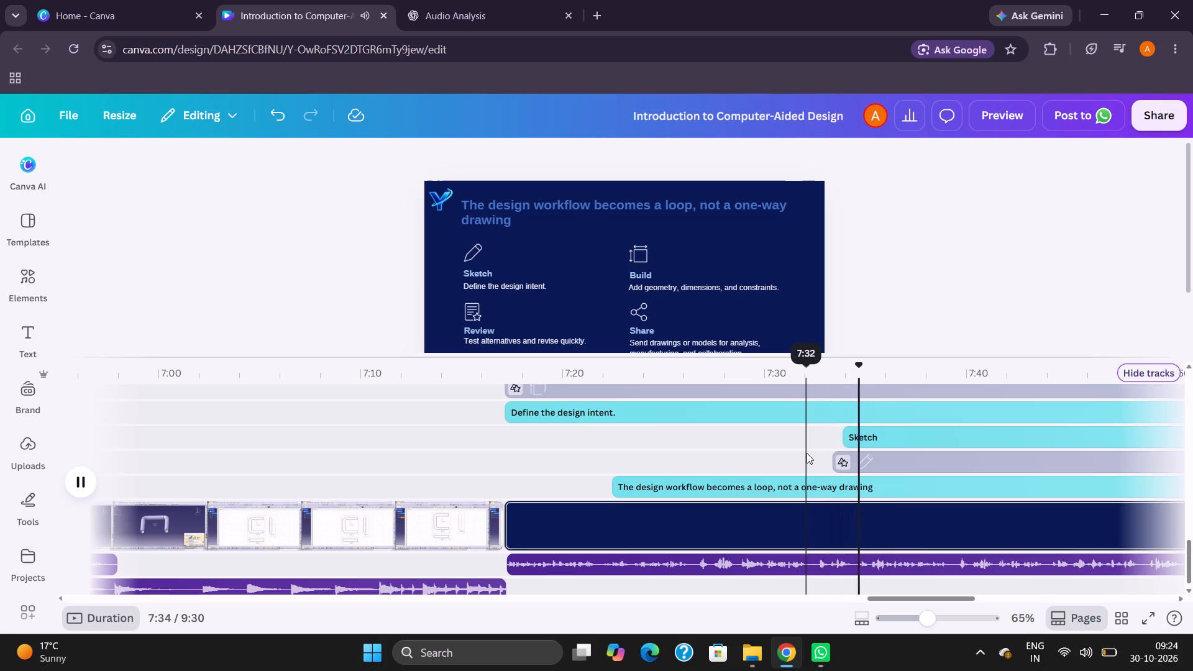
pyautogui.press('space')
pyautogui.hscroll(-1, 872, 467)
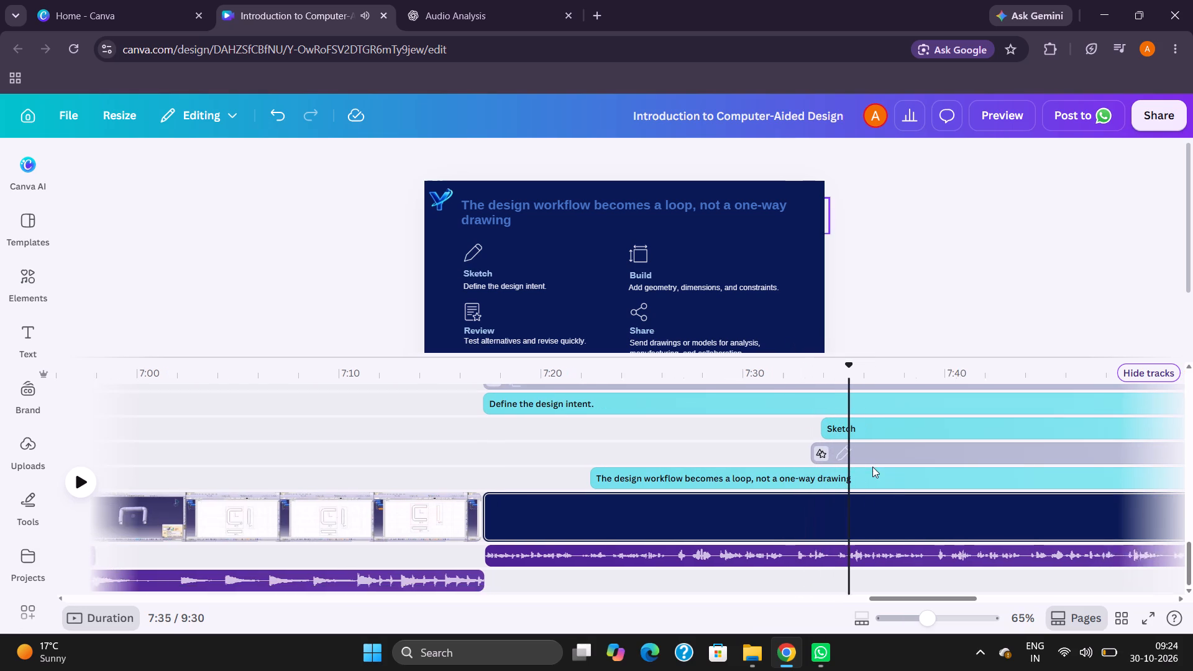
pyautogui.hscroll(-2, 872, 467)
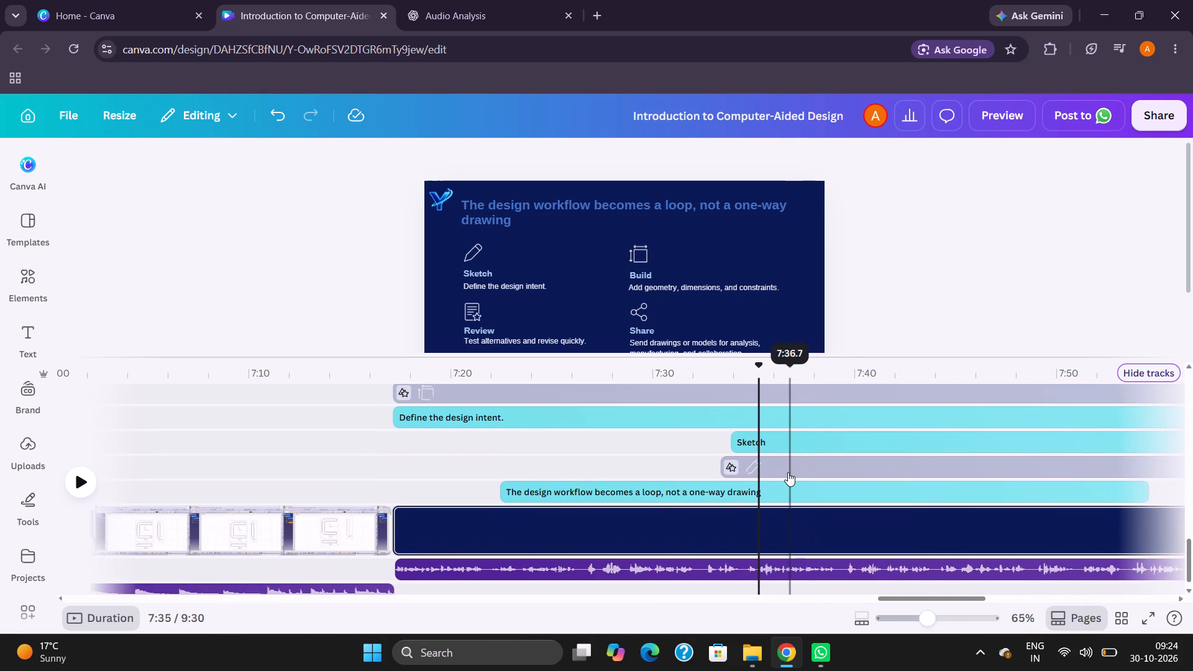
pyautogui.press('space')
pyautogui.press('space')
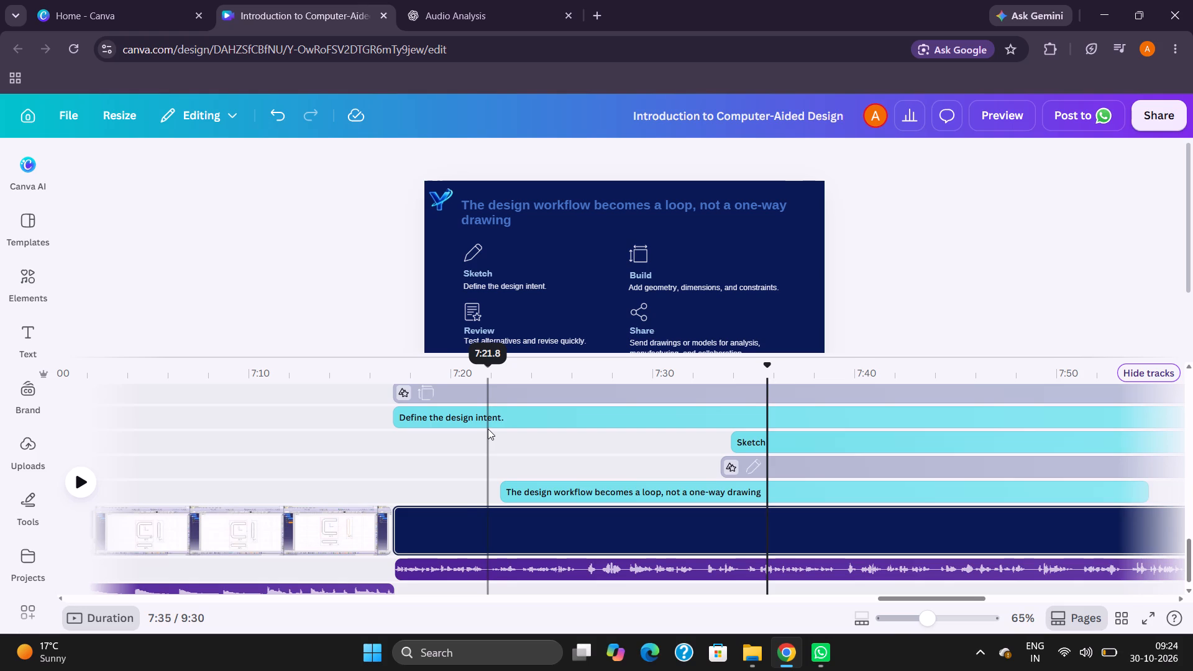
# Trim the start of the "Define the design intent." text to about 7:33.8, matching the Sketch label, for a 28.5 s duration.
pyautogui.click(475, 418)
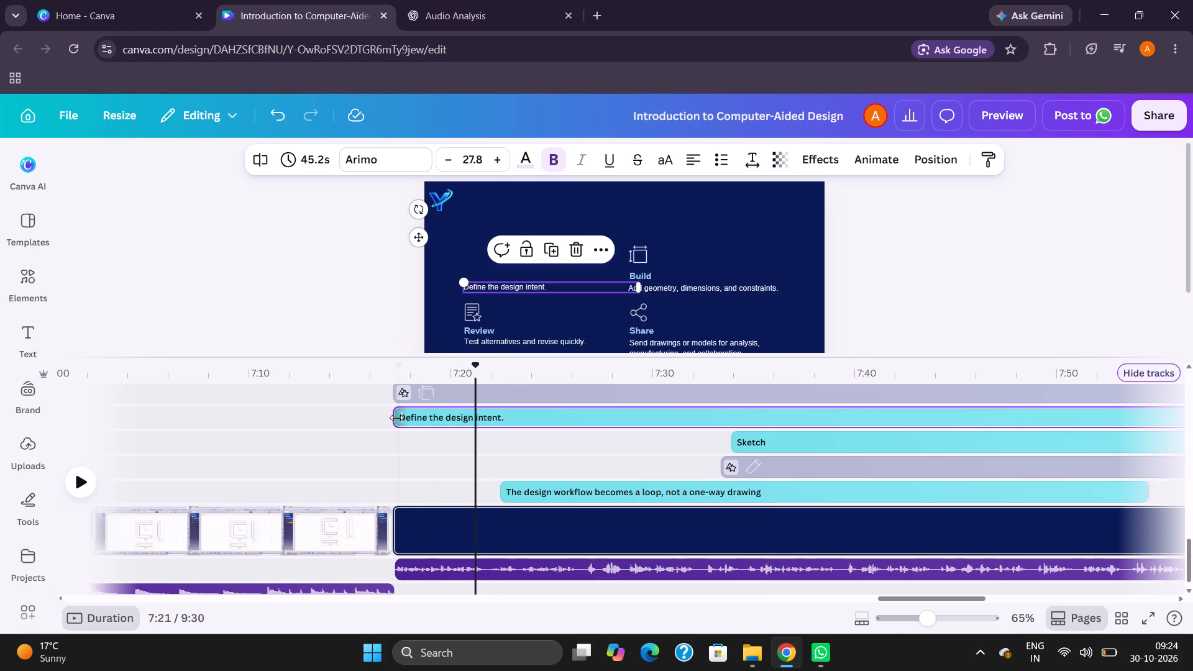
pyautogui.moveTo(396, 418); pyautogui.dragTo(641, 423)
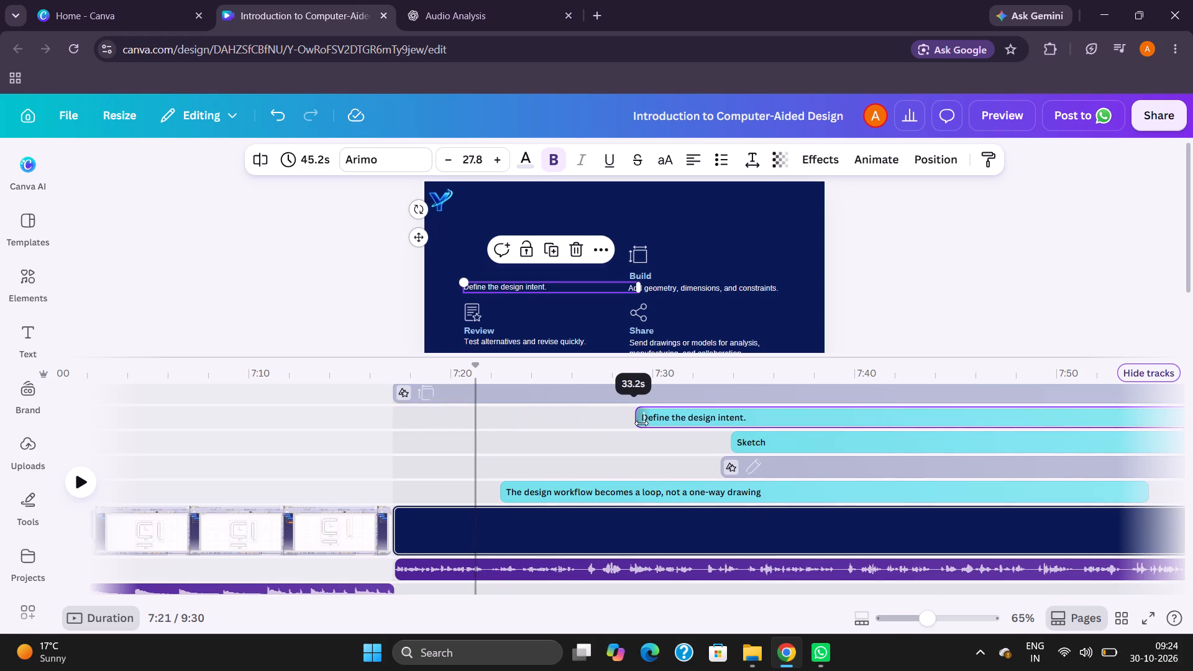
pyautogui.moveTo(641, 423); pyautogui.dragTo(729, 422)
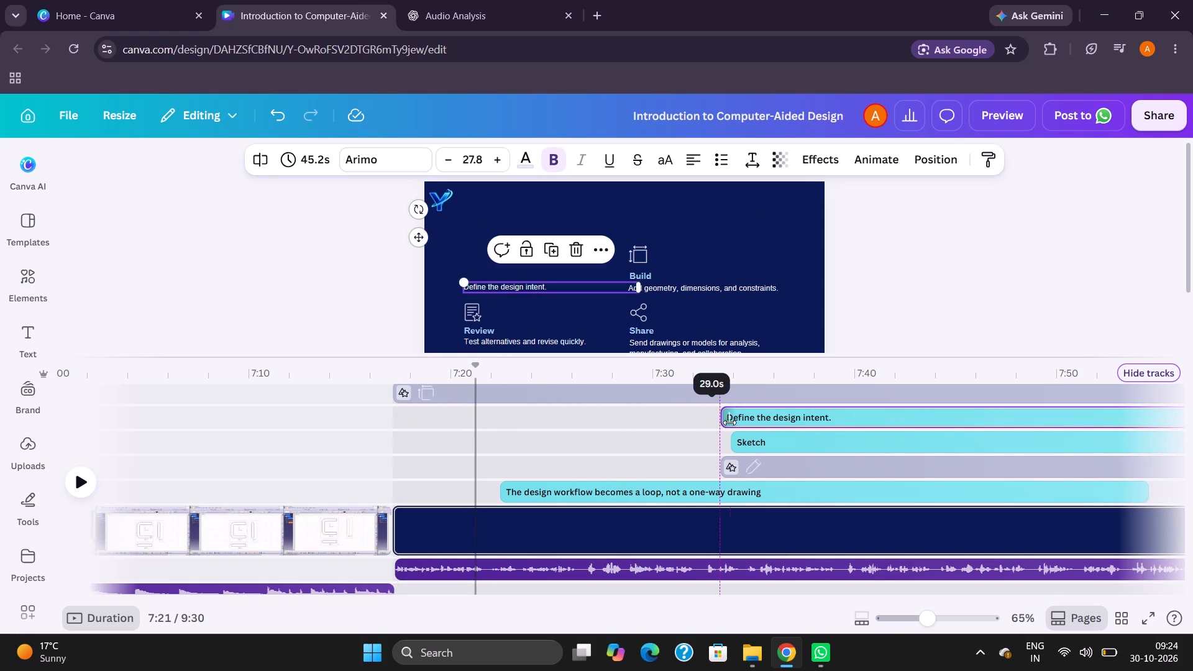
pyautogui.moveTo(729, 422); pyautogui.dragTo(730, 422)
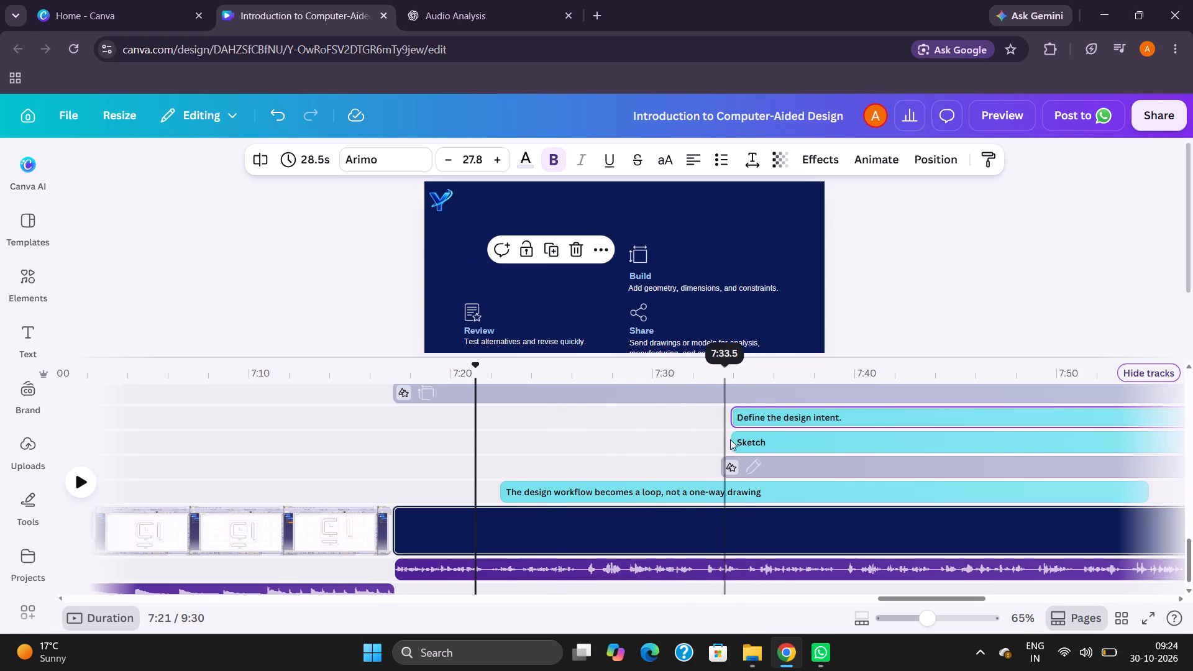
# Play the narration from about 7:32 to 7:41 and replay from about 7:35 to locate the Build cue, leaving the playhead near 7:35.4.
pyautogui.click(703, 468)
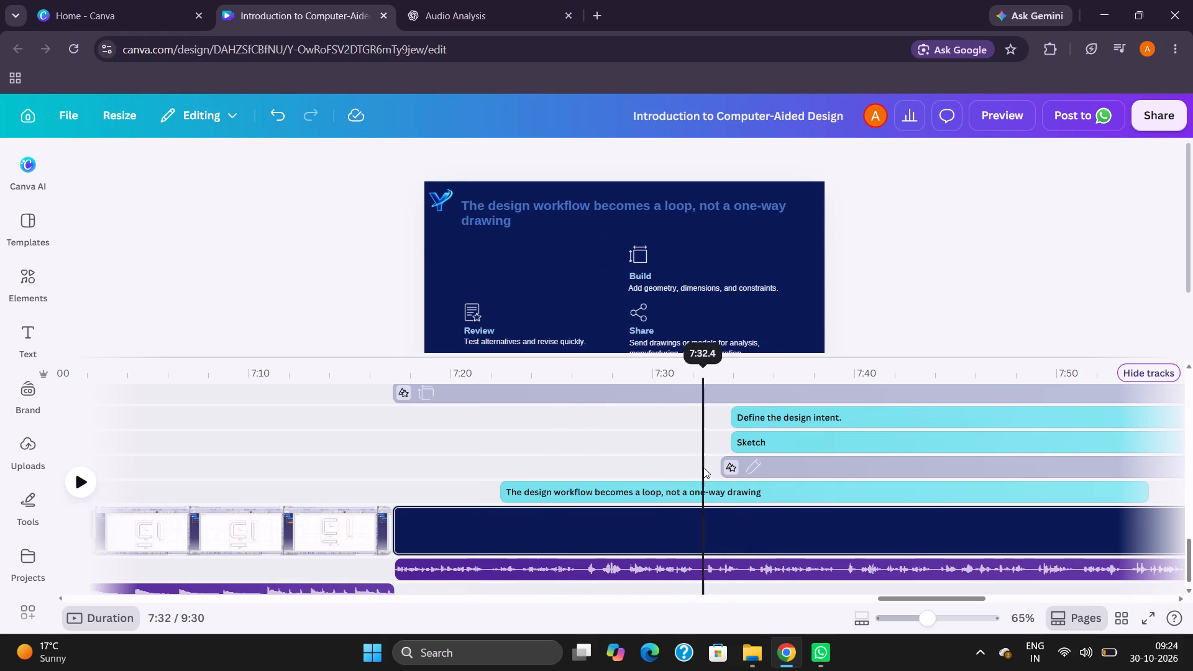
pyautogui.press('space')
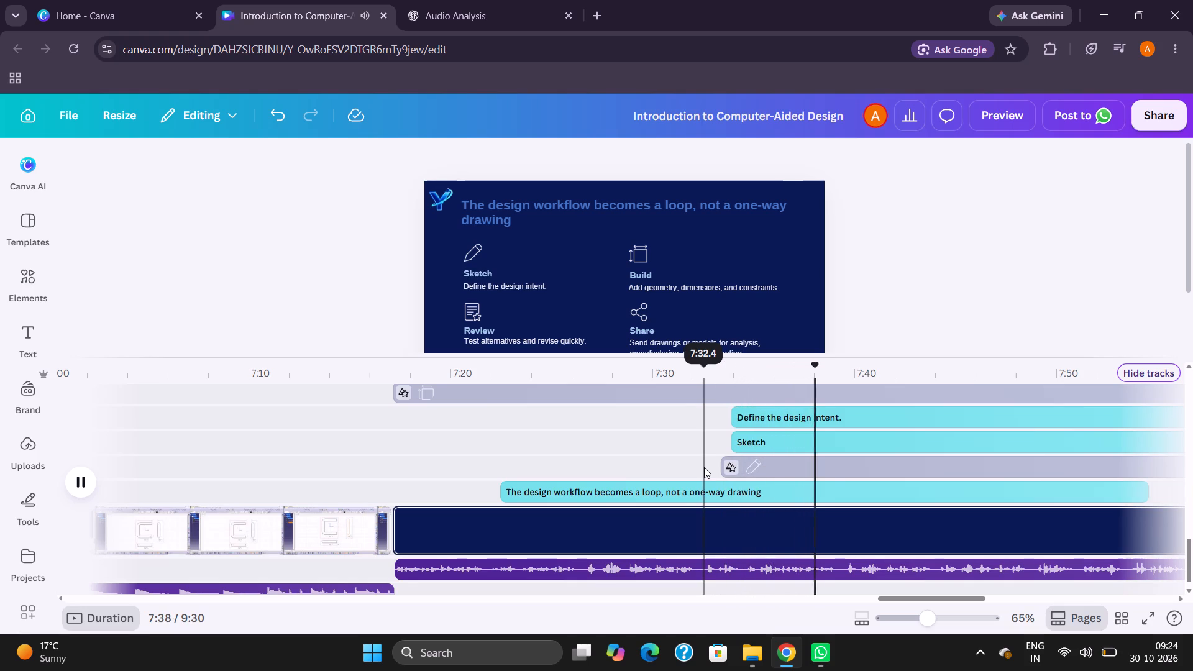
pyautogui.press('space')
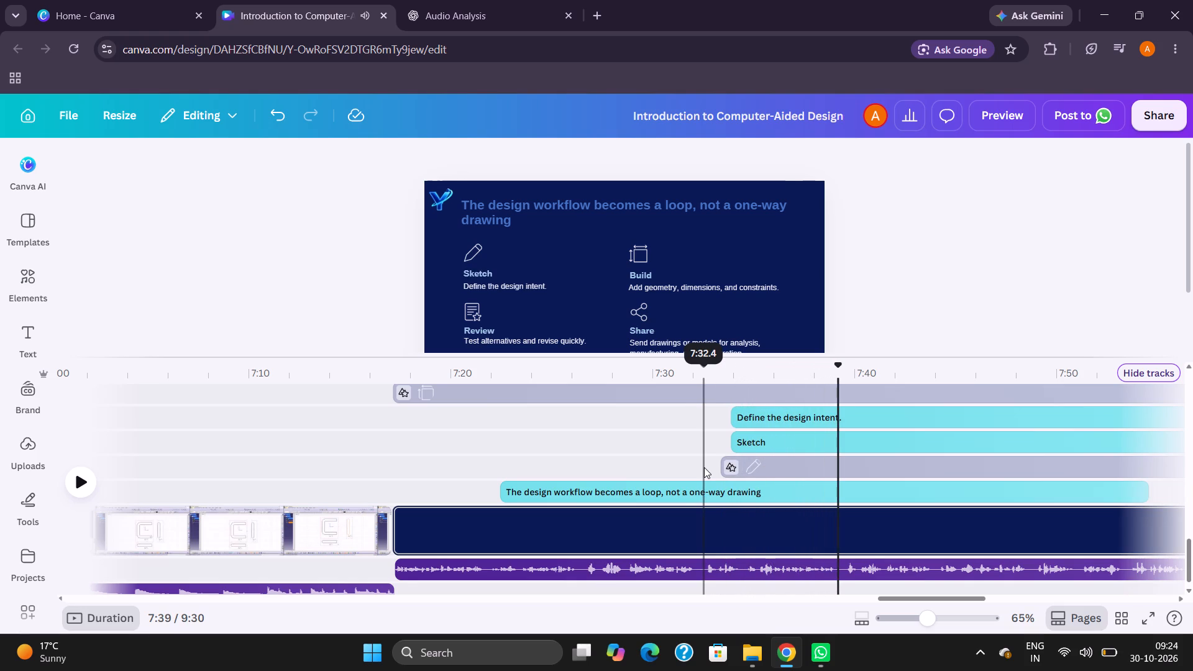
pyautogui.press('space')
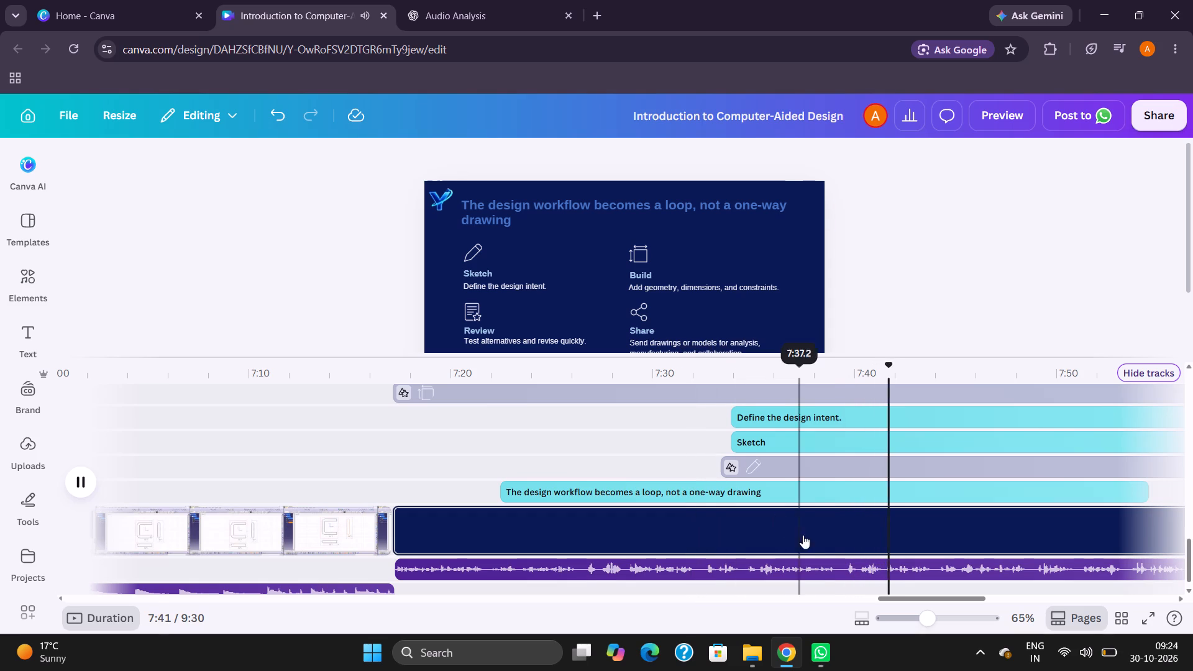
pyautogui.click(787, 583)
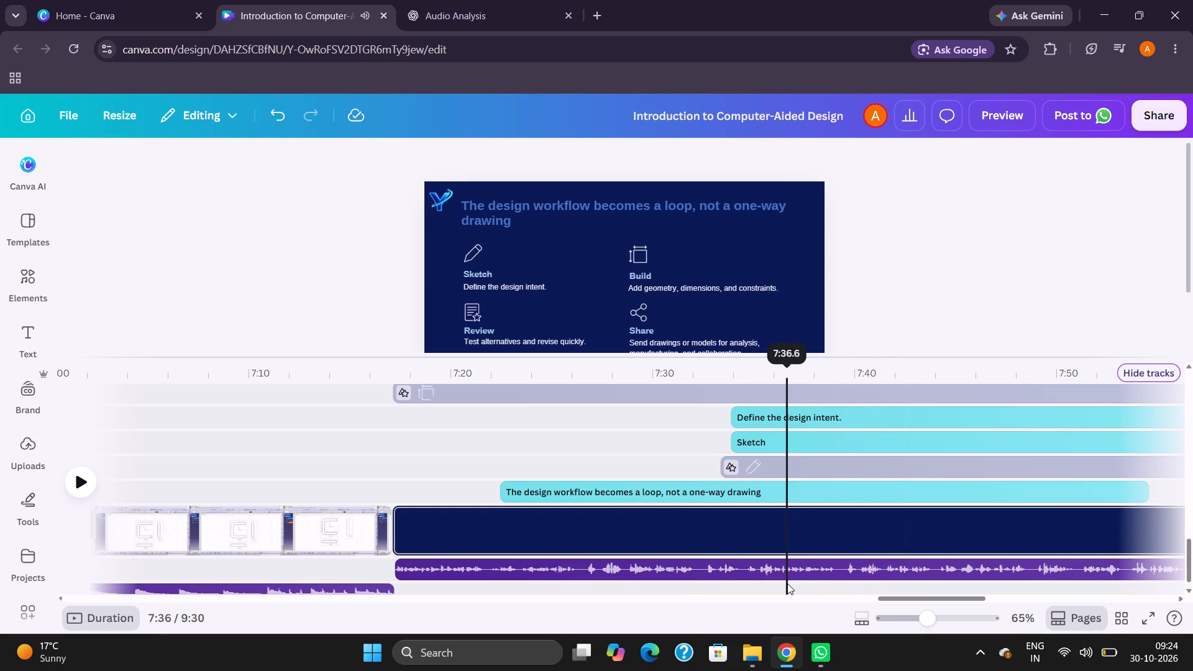
pyautogui.press('space')
pyautogui.press('space')
pyautogui.press('space')
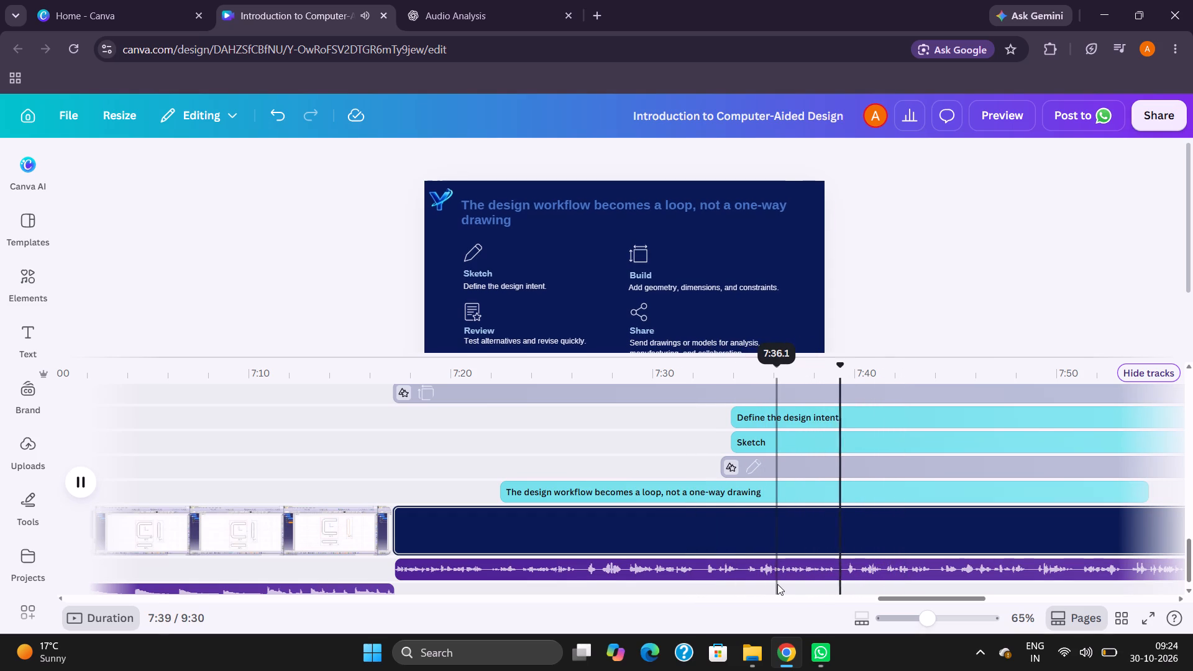
pyautogui.click(777, 584)
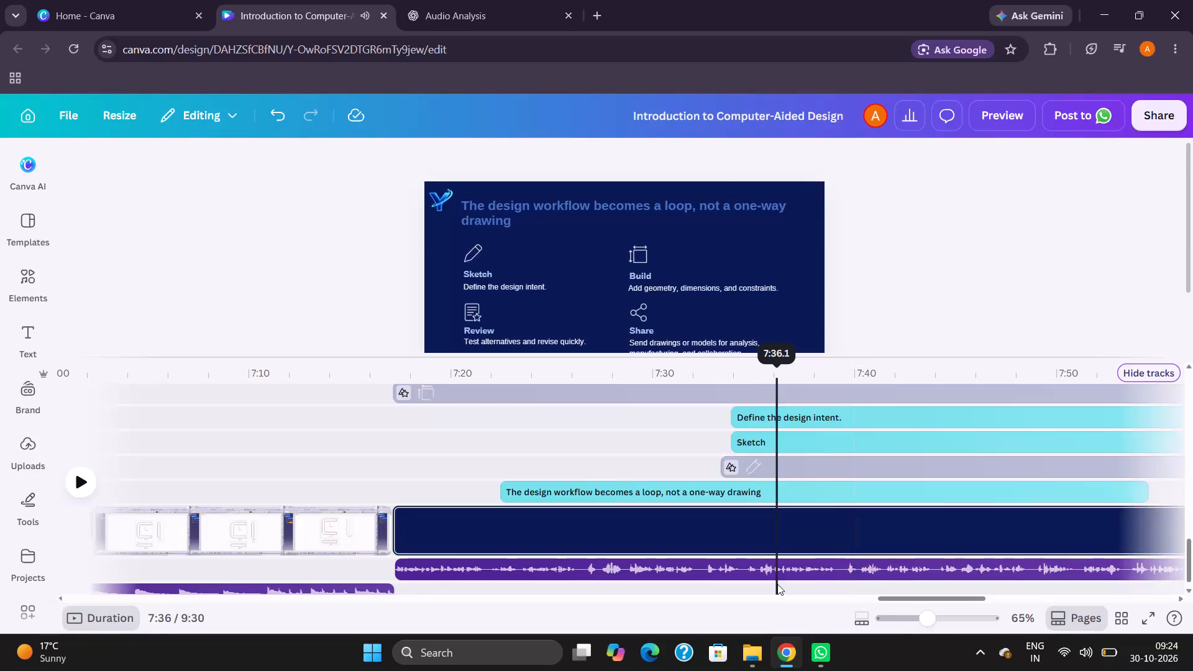
pyautogui.press('space')
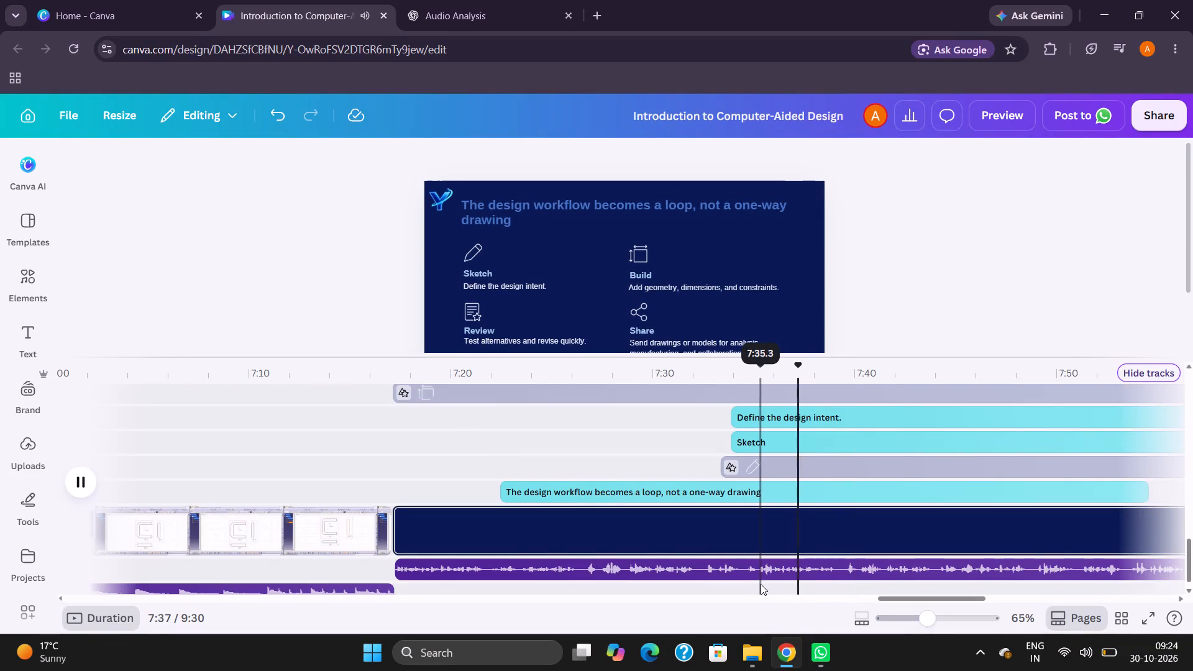
pyautogui.click(761, 584)
pyautogui.press('space')
pyautogui.press('space')
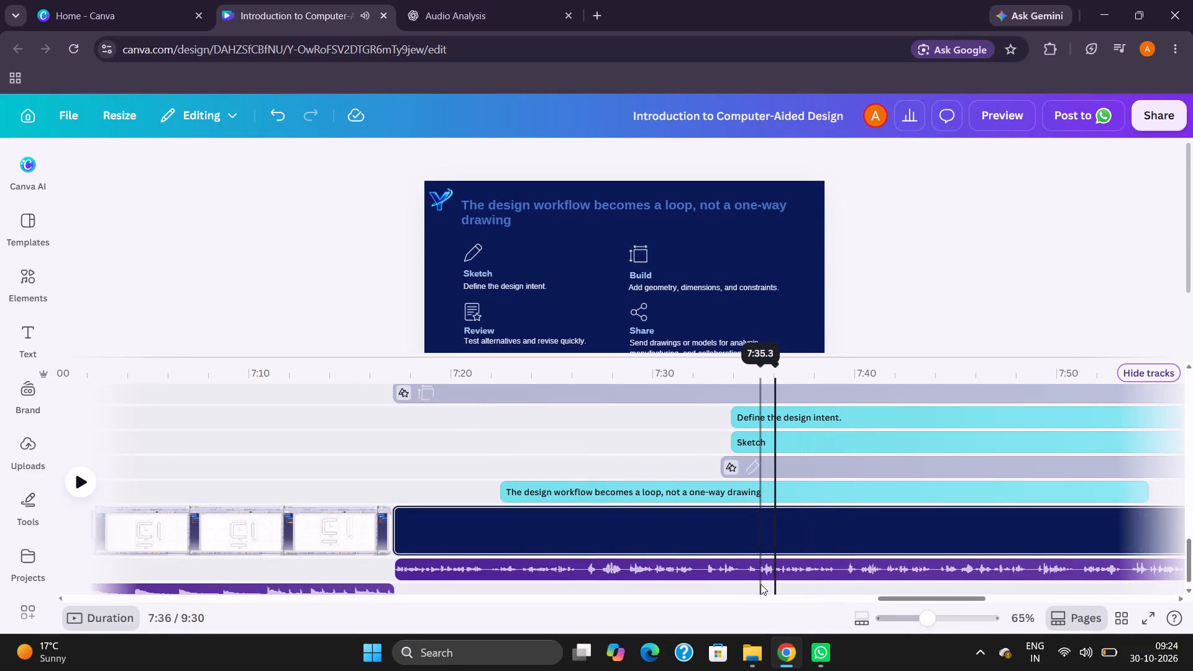
pyautogui.click(761, 584)
pyautogui.press('space')
pyautogui.press('space')
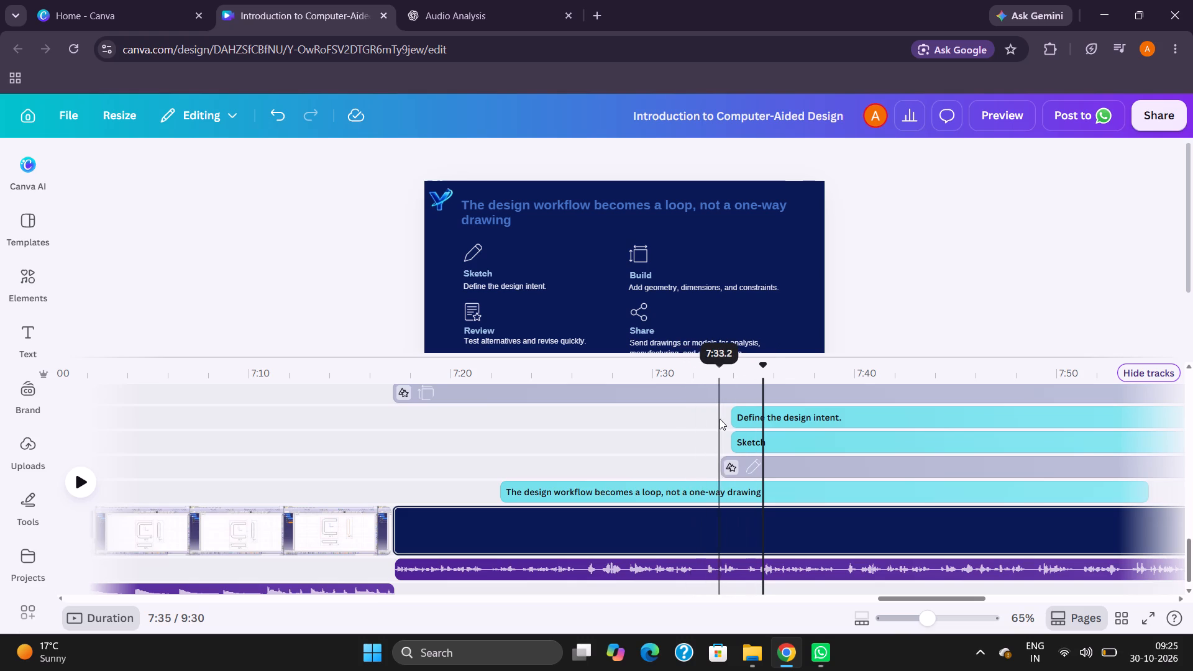
# Trim the start of the Build icon to the playhead at about 7:35.4, giving it a 26.9 s duration.
pyautogui.scroll(1, 718, 419)
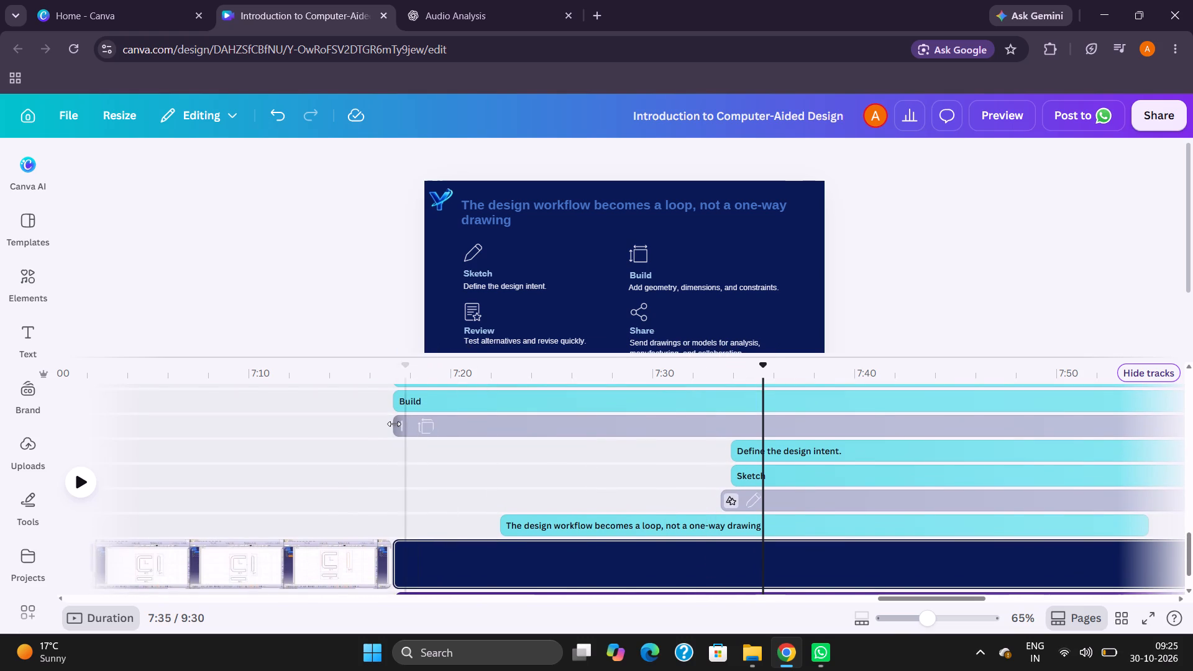
pyautogui.moveTo(395, 424); pyautogui.dragTo(681, 424)
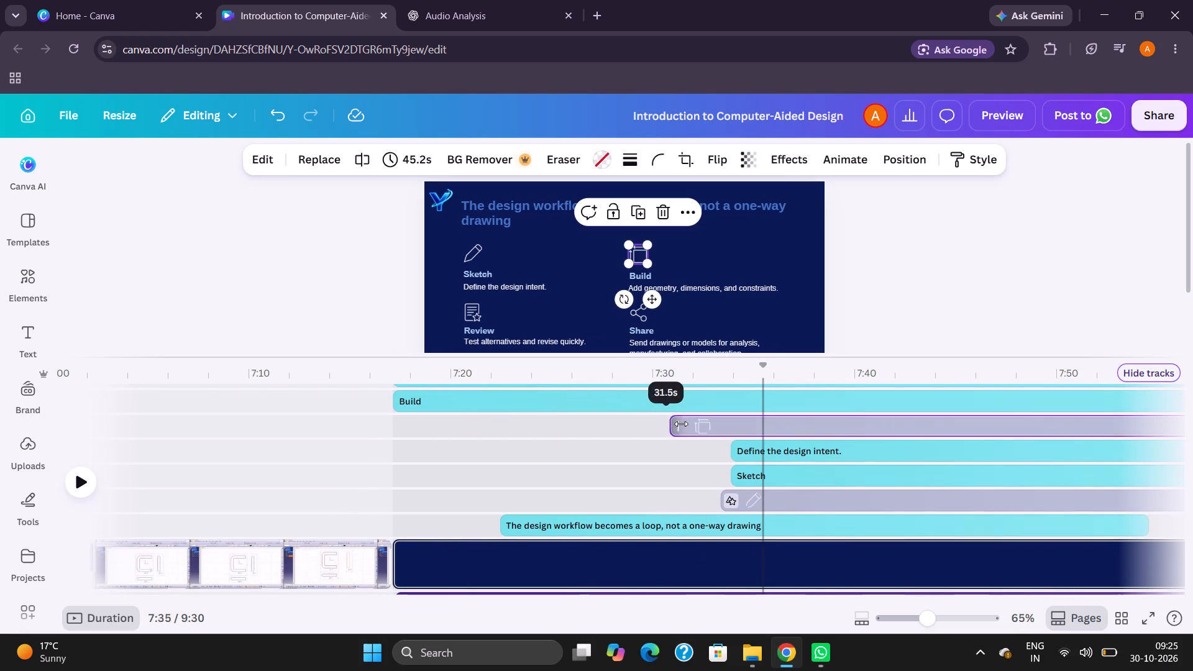
pyautogui.moveTo(681, 424); pyautogui.dragTo(761, 424)
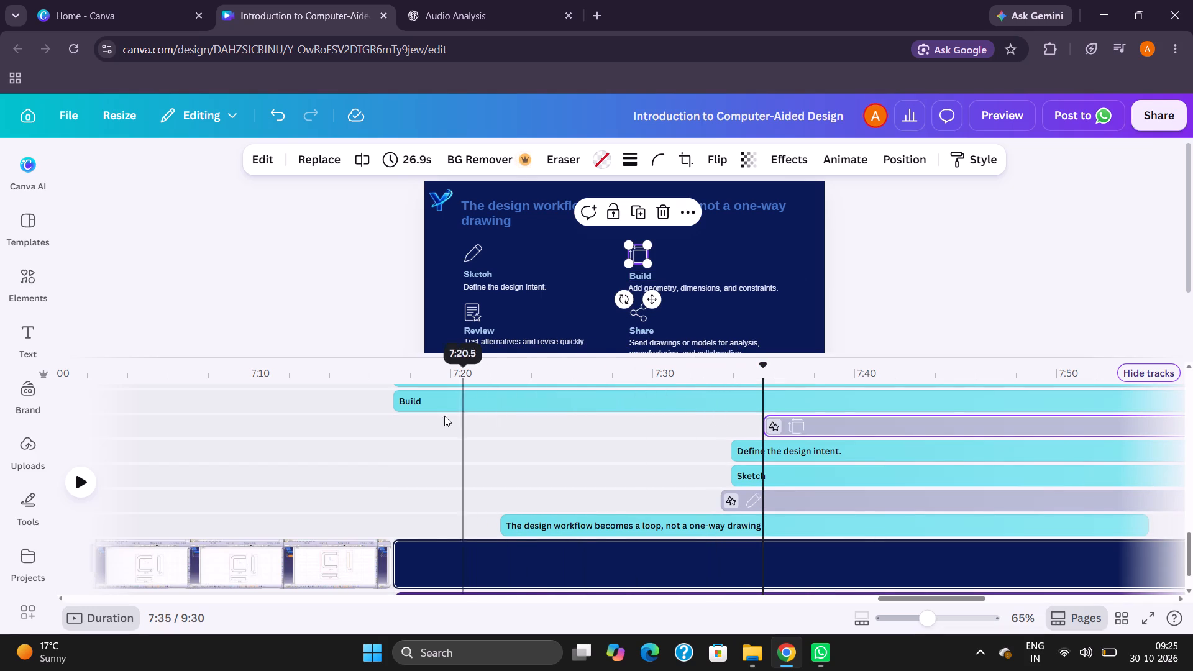
# Trim the start of the Build label to about 7:35.6, giving it a 26.7 s duration.
pyautogui.moveTo(396, 397); pyautogui.dragTo(488, 398)
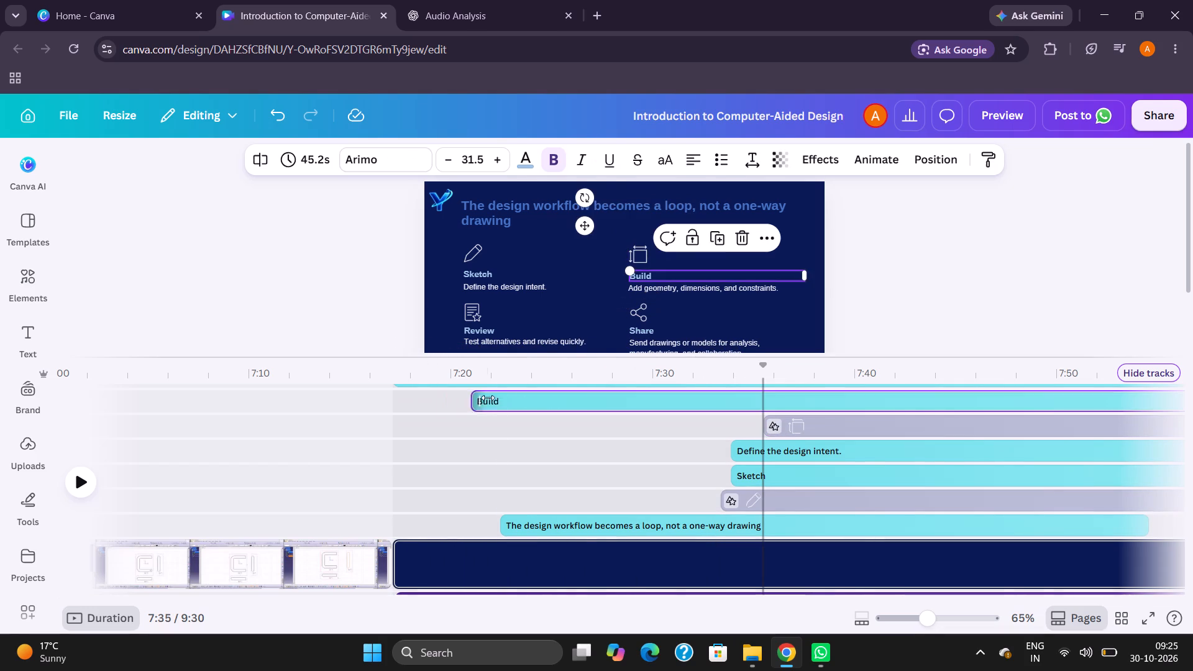
pyautogui.moveTo(488, 398); pyautogui.dragTo(770, 416)
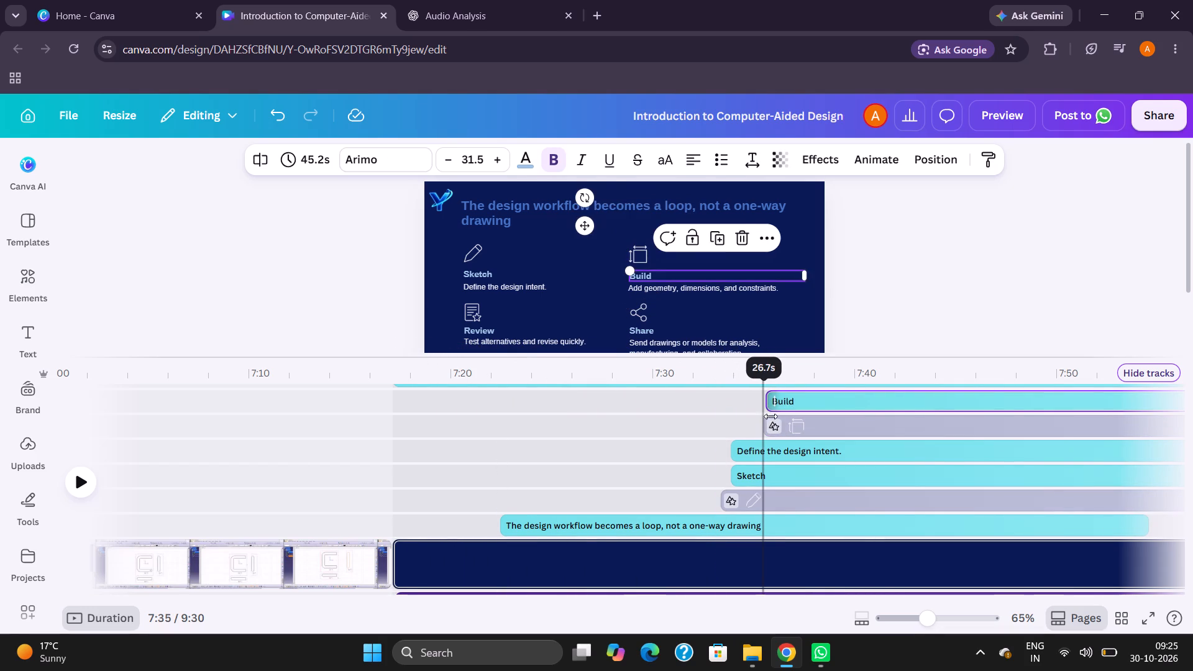
pyautogui.moveTo(770, 416); pyautogui.dragTo(771, 416)
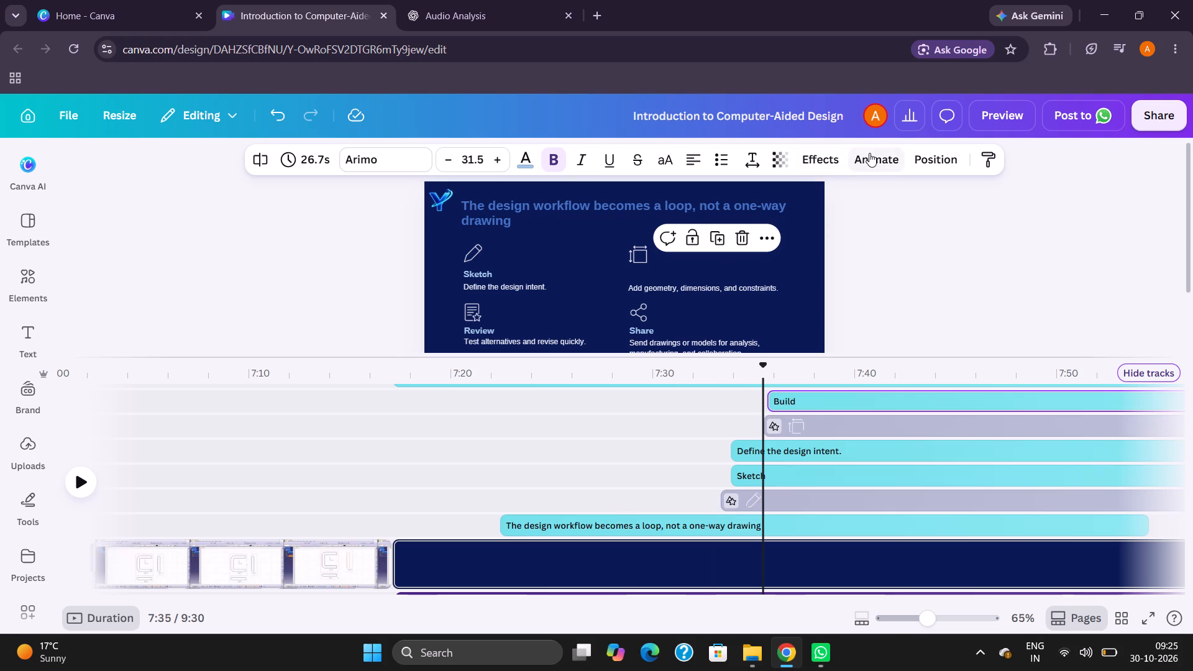
# Apply the Merge text animation to the Build label.
pyautogui.click(871, 152)
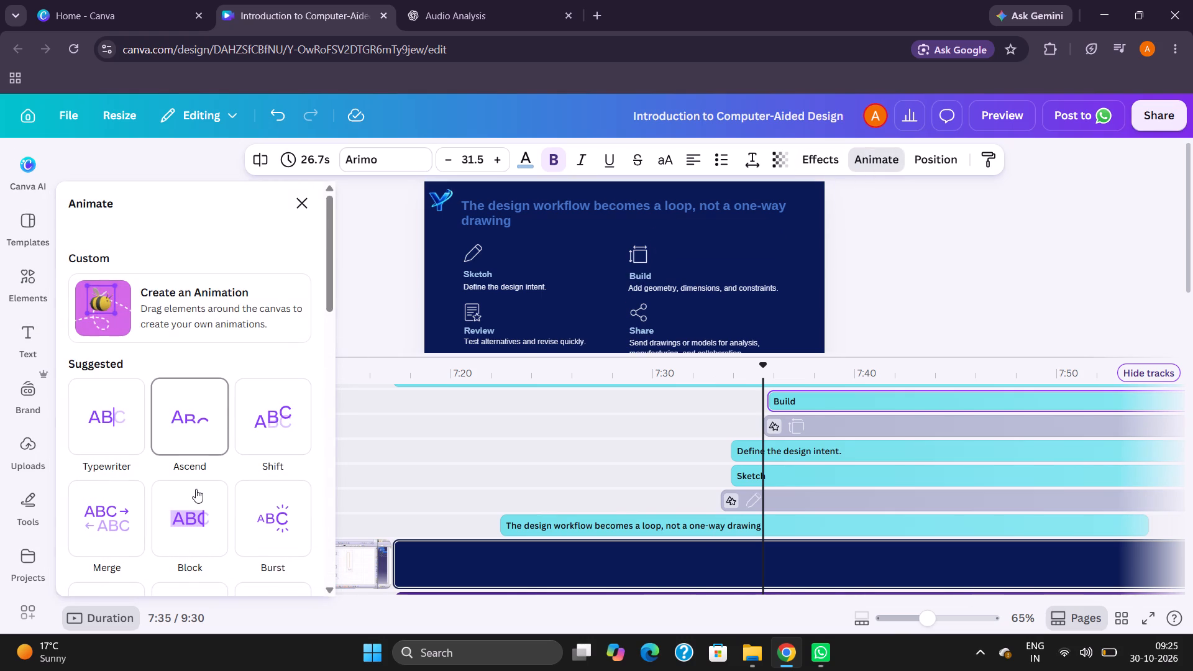
pyautogui.click(81, 511)
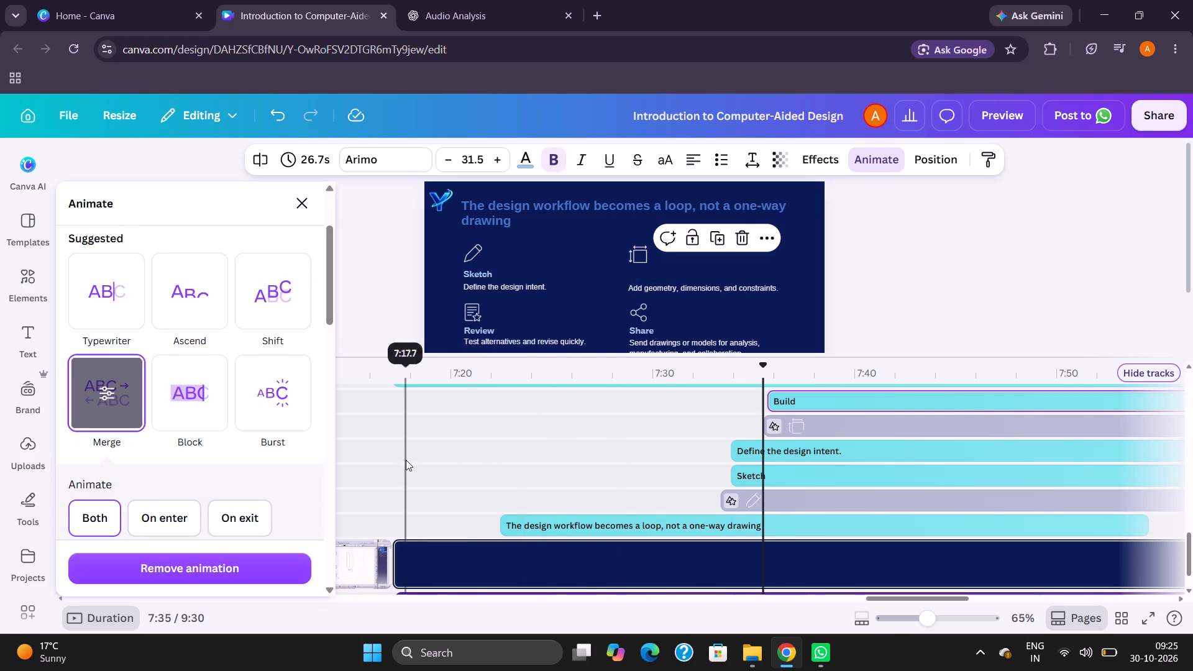
# Trim the start of the "Add geometry, dimensions, and constraints." text to about 7:35.6, matching the Build label, for a 26.7 s duration.
pyautogui.scroll(1, 638, 442)
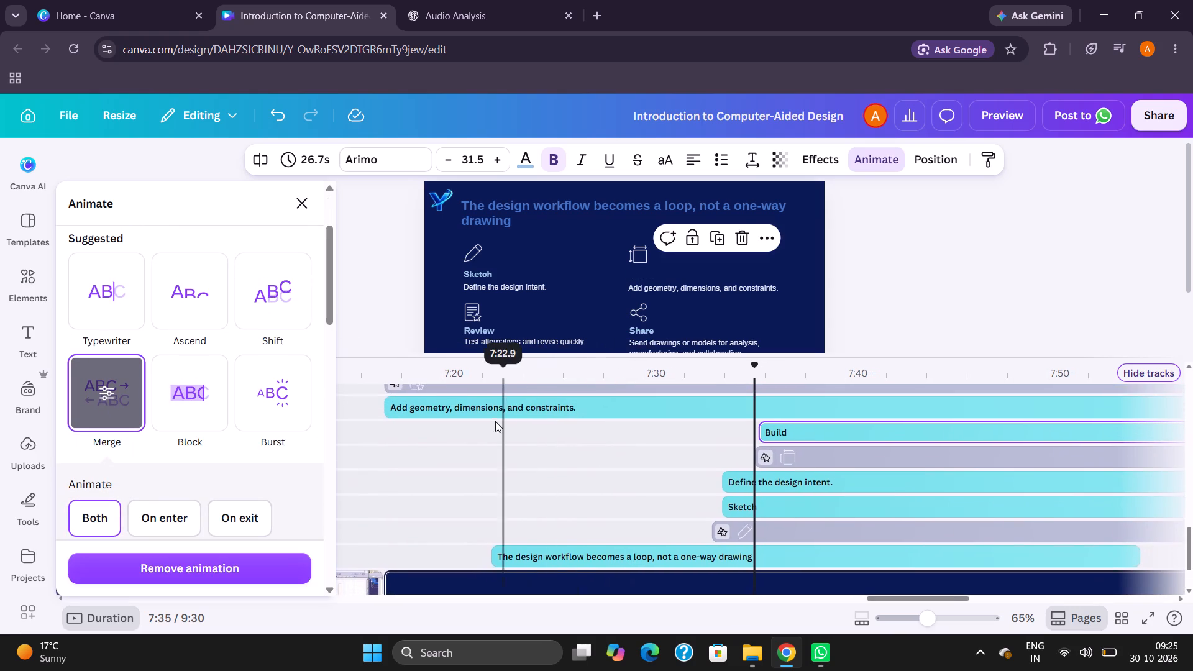
pyautogui.click(483, 412)
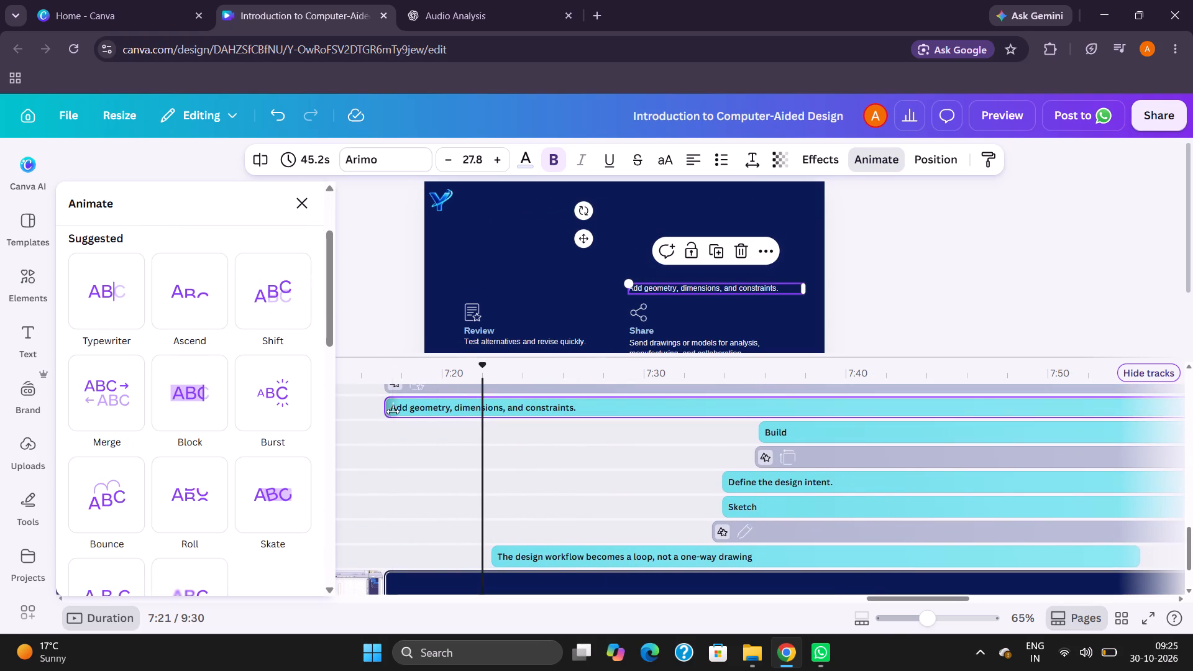
pyautogui.moveTo(390, 411); pyautogui.dragTo(757, 421)
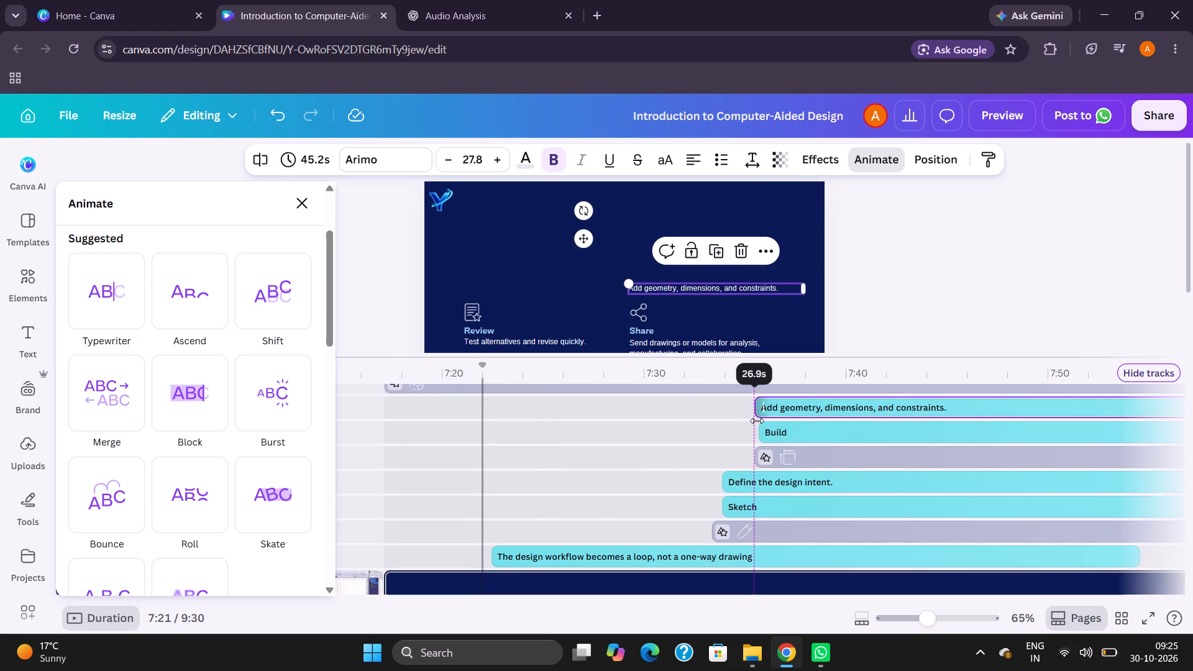
pyautogui.moveTo(757, 421); pyautogui.dragTo(766, 419)
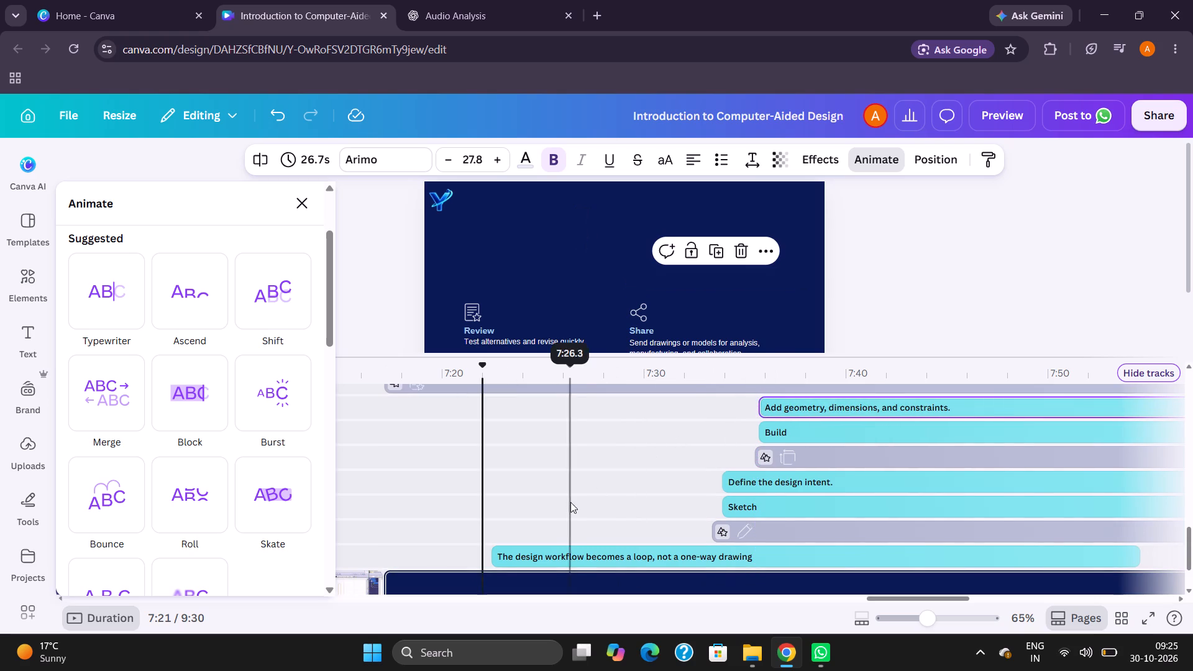
# Preview the Build section from about 7:27 and apply the Typewriter animation to the "Add geometry, dimensions, and constraints." text.
pyautogui.click(590, 501)
pyautogui.press('space')
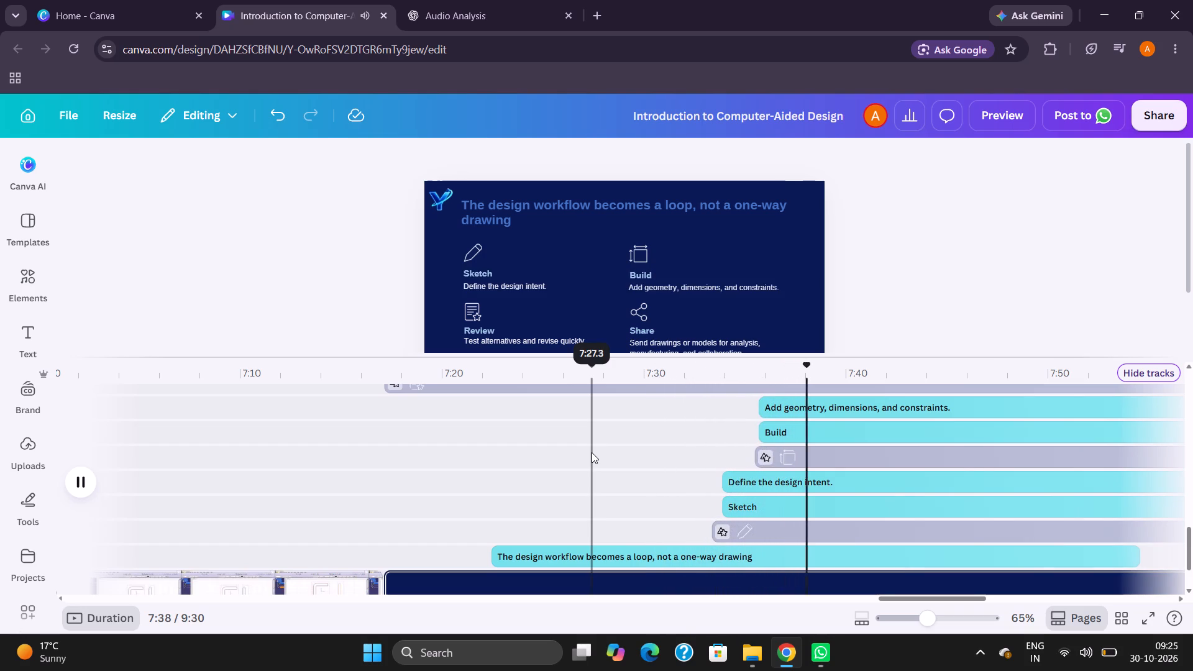
pyautogui.press('v')
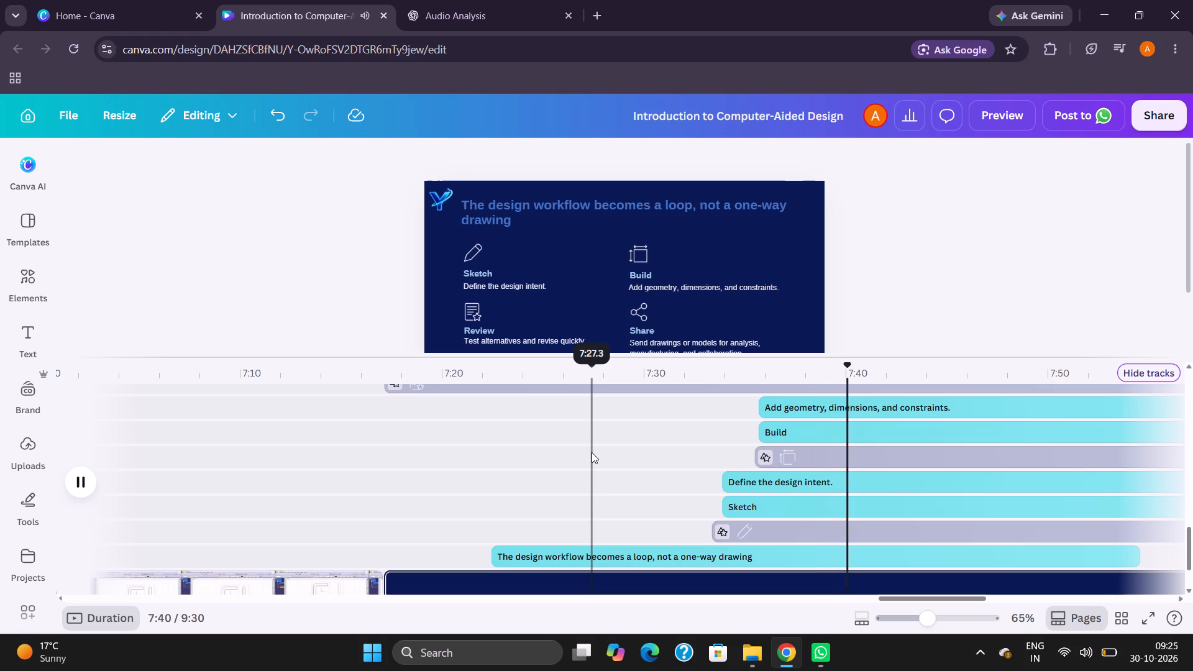
pyautogui.press('space')
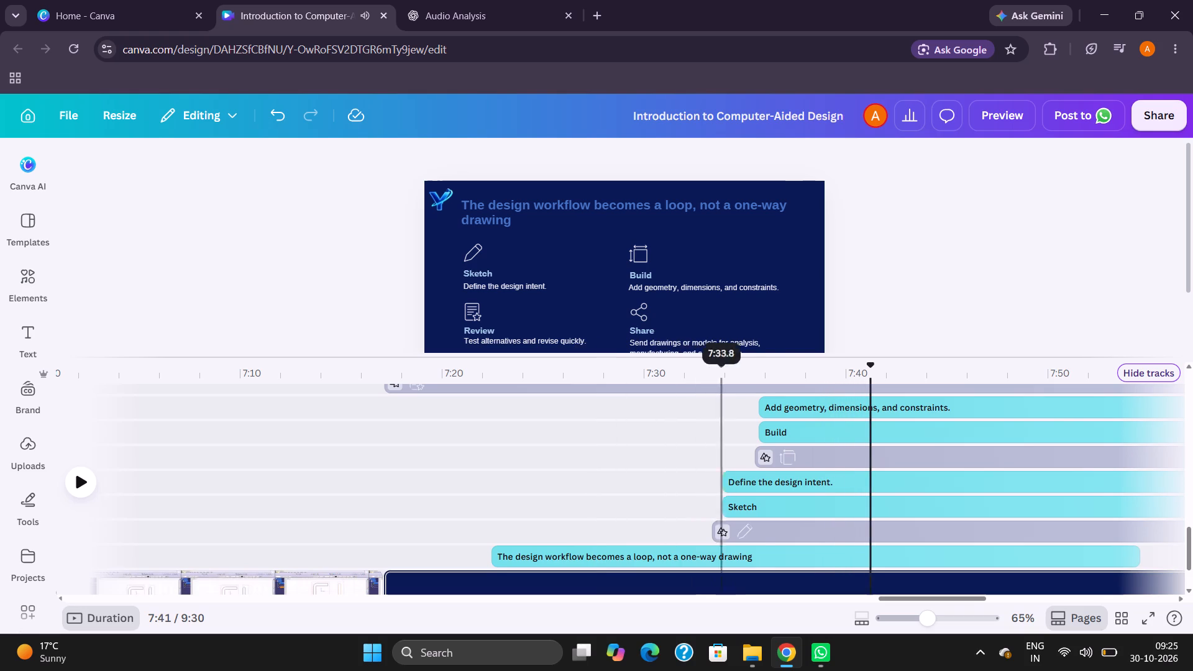
pyautogui.click(813, 407)
pyautogui.click(874, 164)
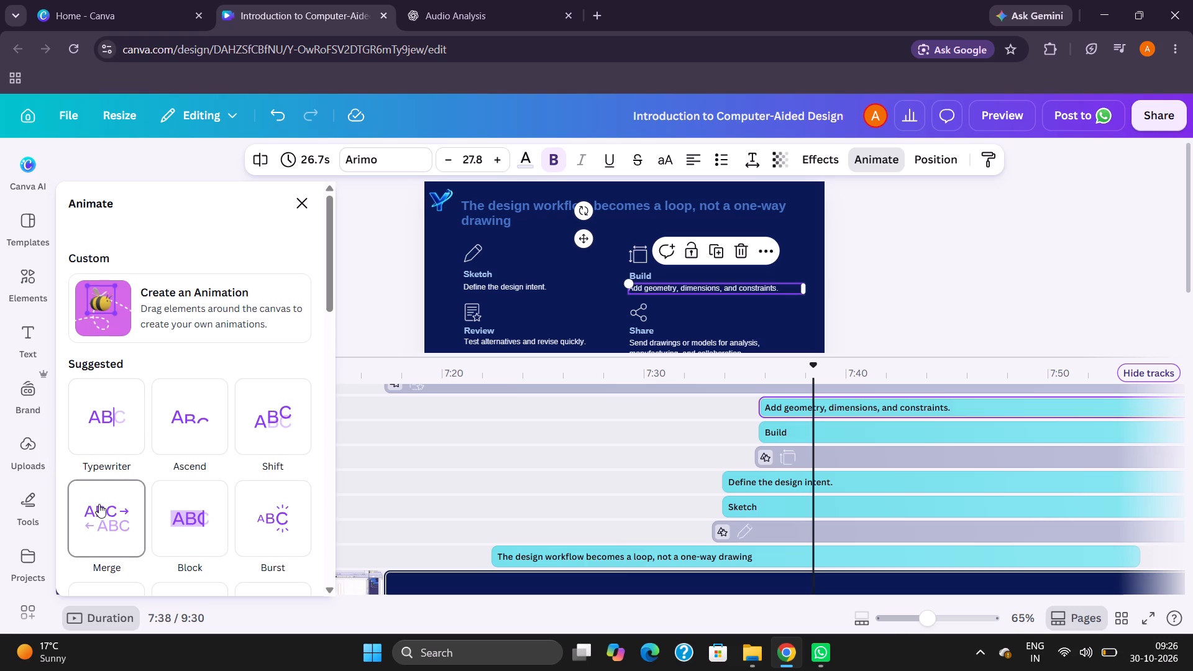
pyautogui.click(98, 422)
pyautogui.click(561, 506)
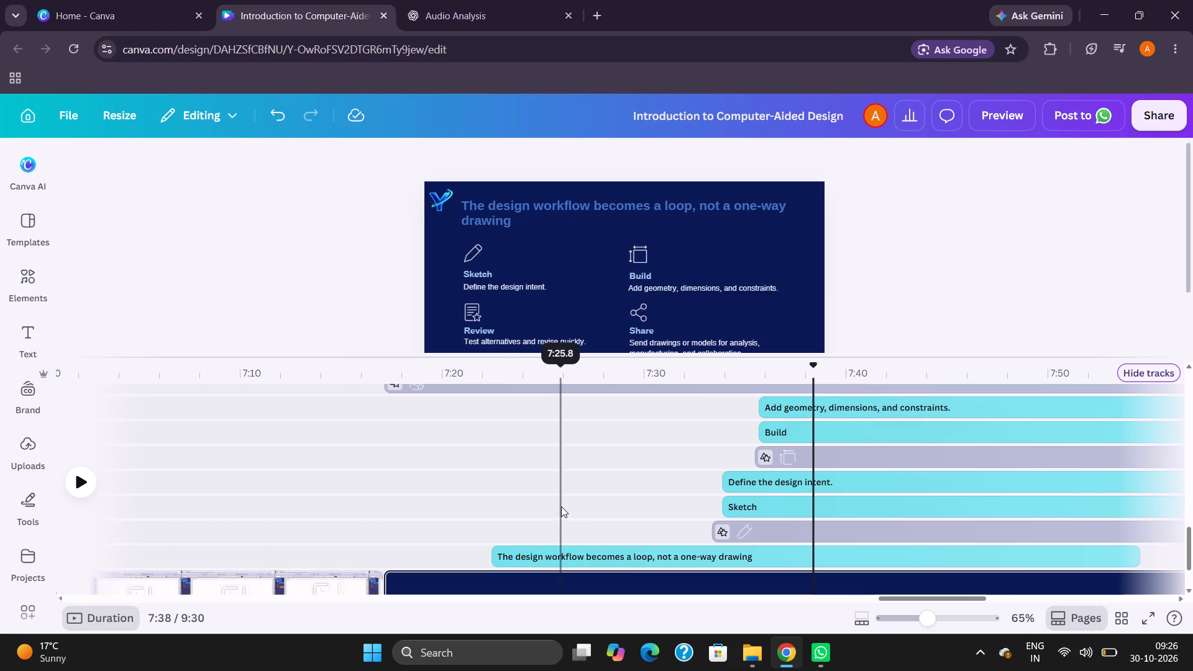
# Replay the page from about 7:32 and again from about 7:33.5 to check the Sketch and Build timing against the narration.
pyautogui.press('space')
pyautogui.click(689, 503)
pyautogui.press('space')
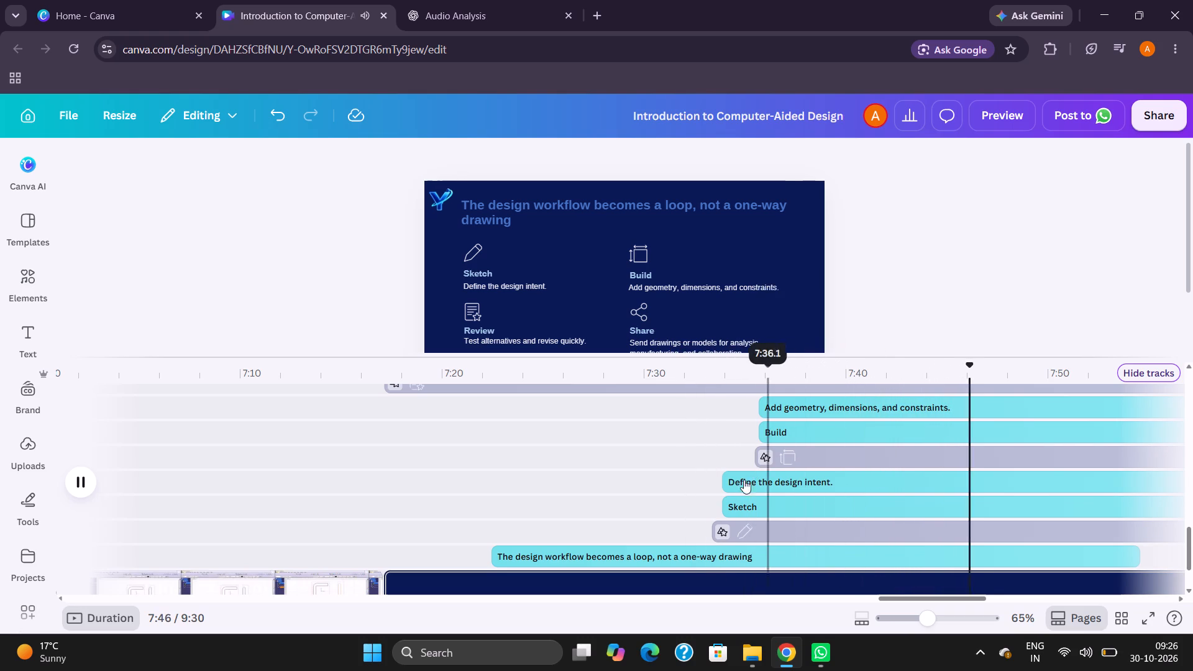
pyautogui.click(716, 472)
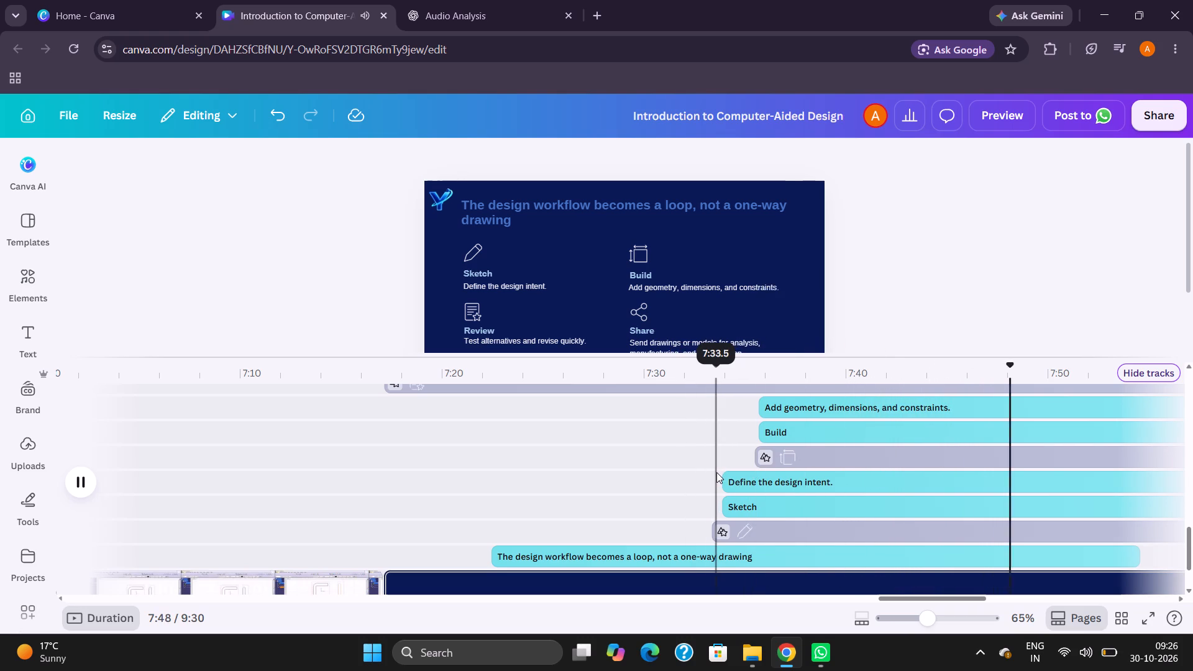
pyautogui.press('space')
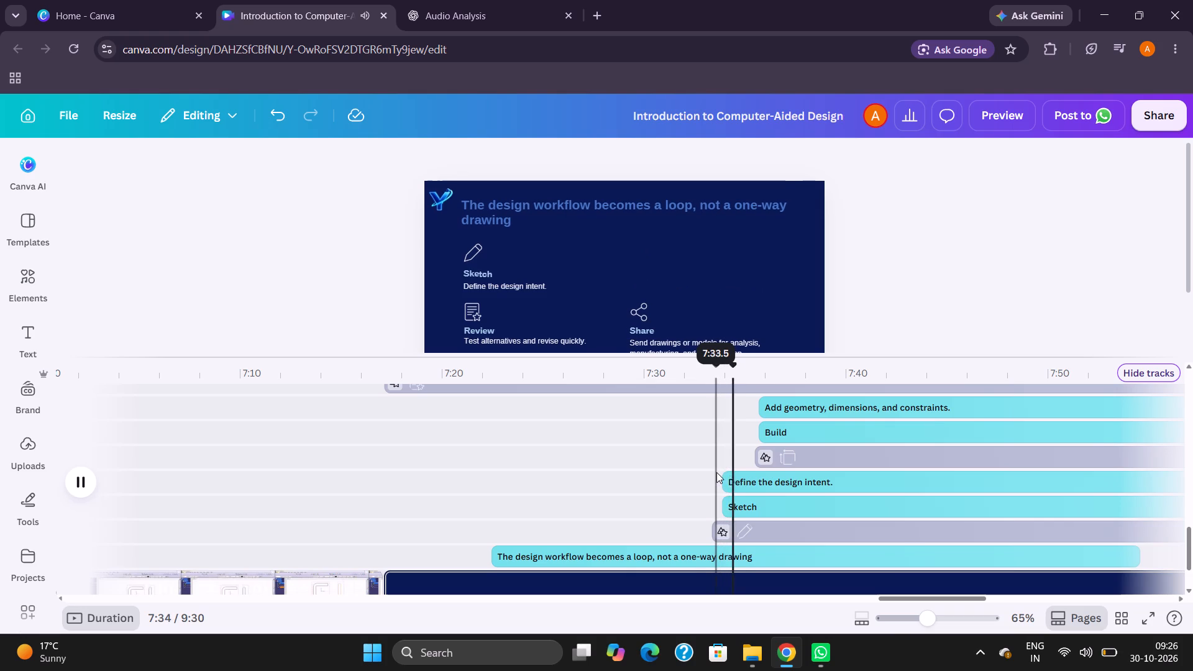
pyautogui.press('space')
pyautogui.press('space')
pyautogui.press('space')
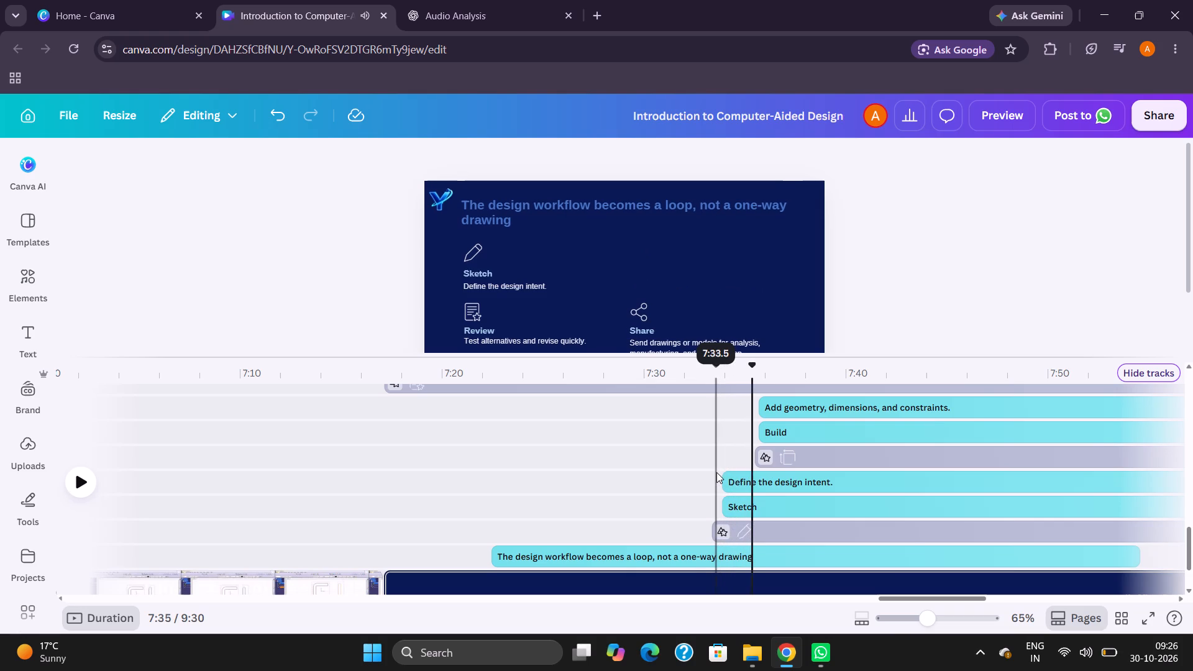
# Replay the narration from the Build label's start to locate the Review cue, leaving the playhead near 7:40.8.
pyautogui.click(777, 455)
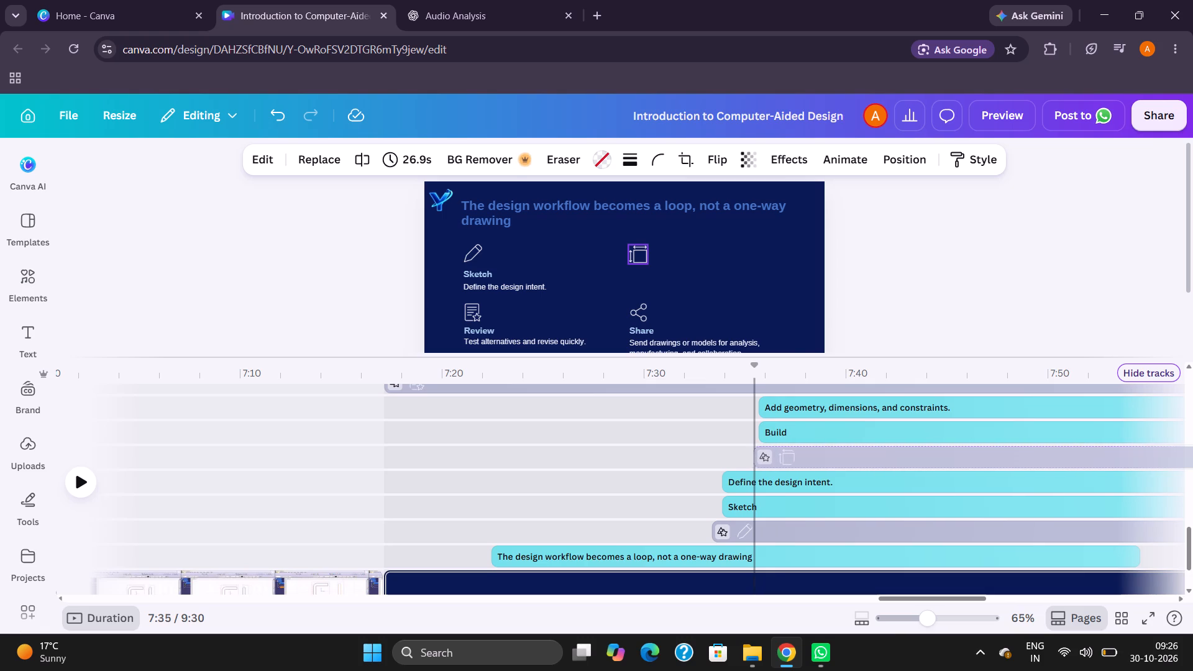
pyautogui.click(782, 431)
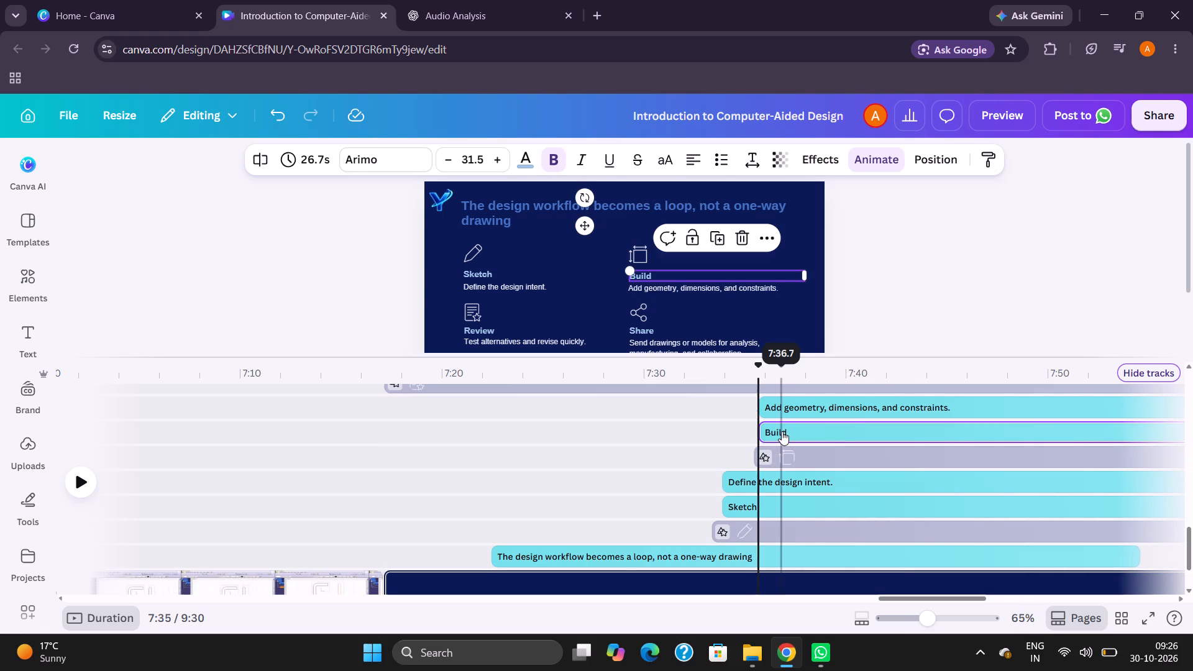
pyautogui.press('space')
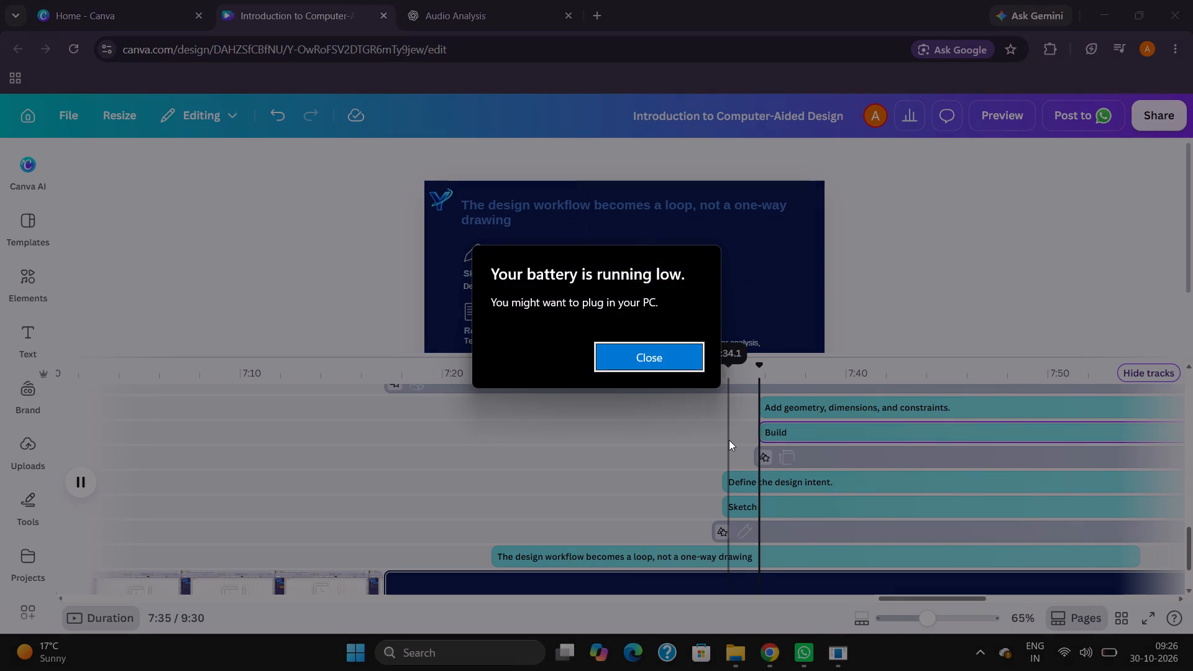
pyautogui.click(663, 357)
pyautogui.press('space')
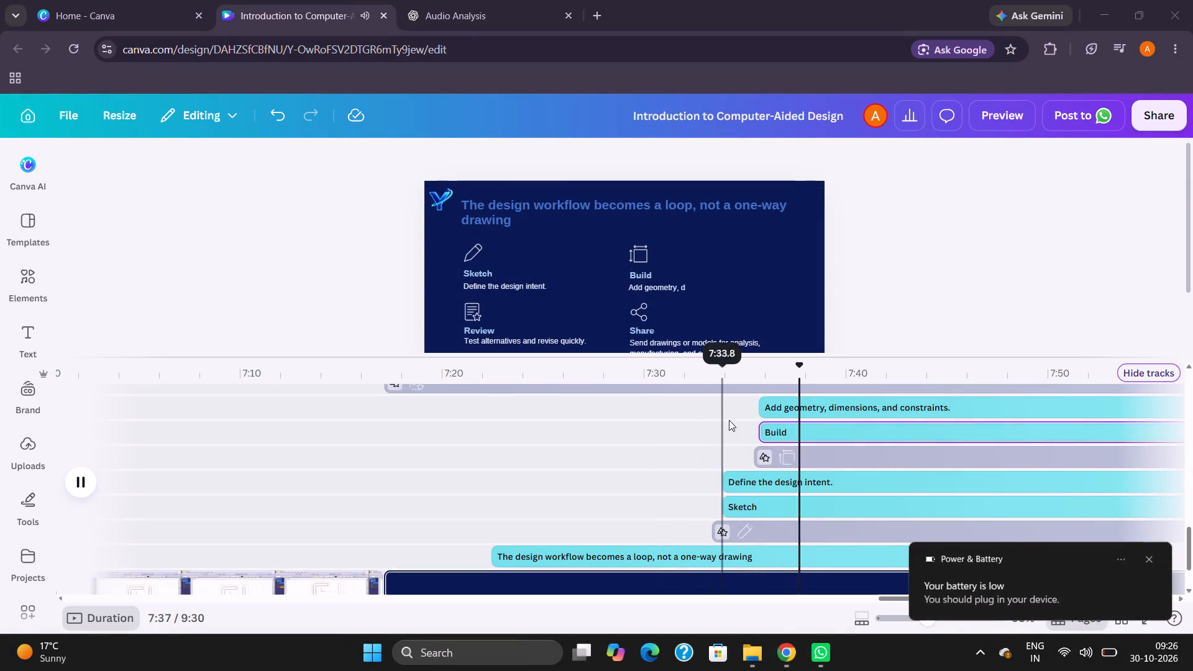
pyautogui.click(736, 420)
pyautogui.press('space')
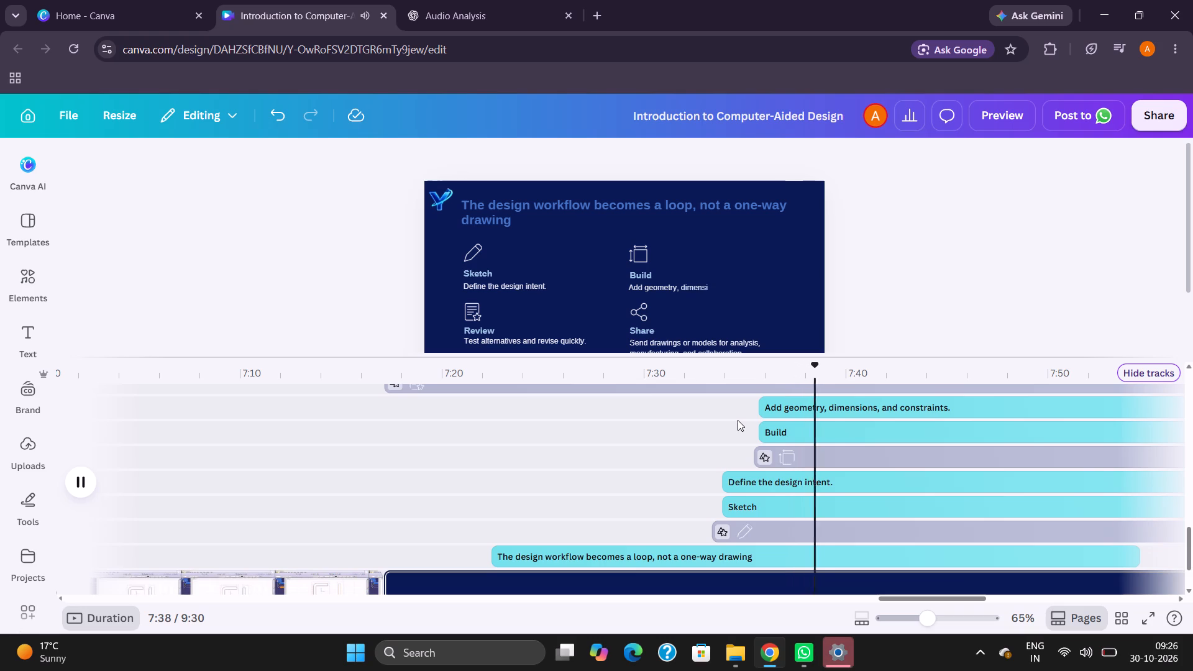
pyautogui.press('space')
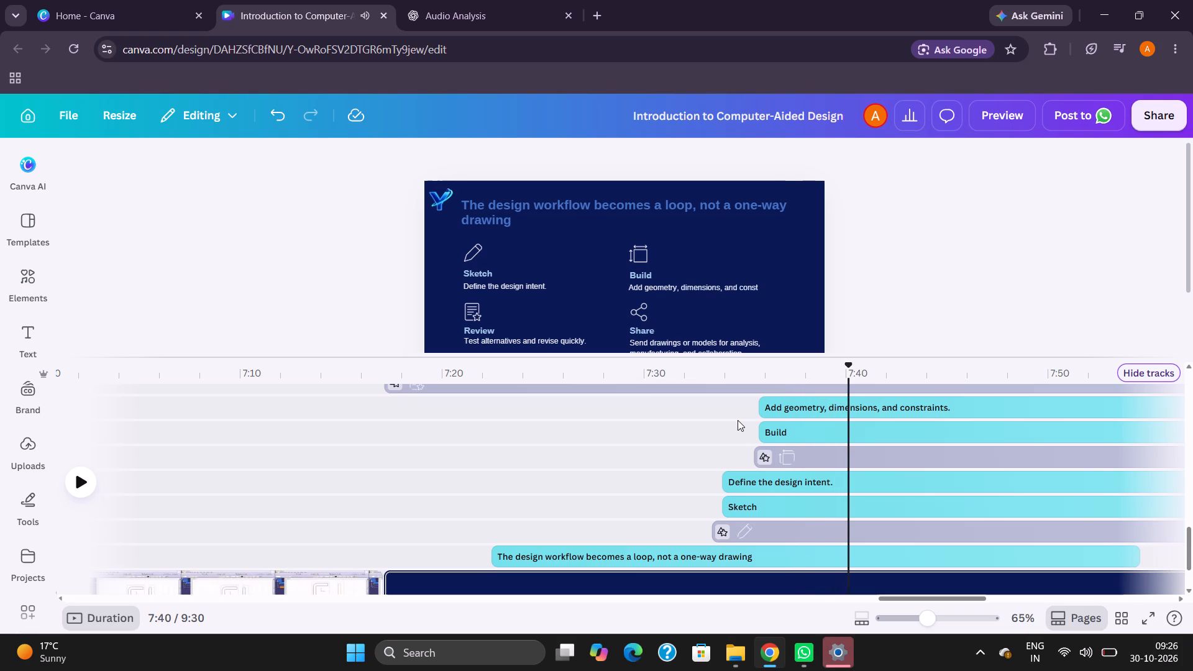
pyautogui.press('space')
pyautogui.press('space')
pyautogui.press('space')
pyautogui.press('space')
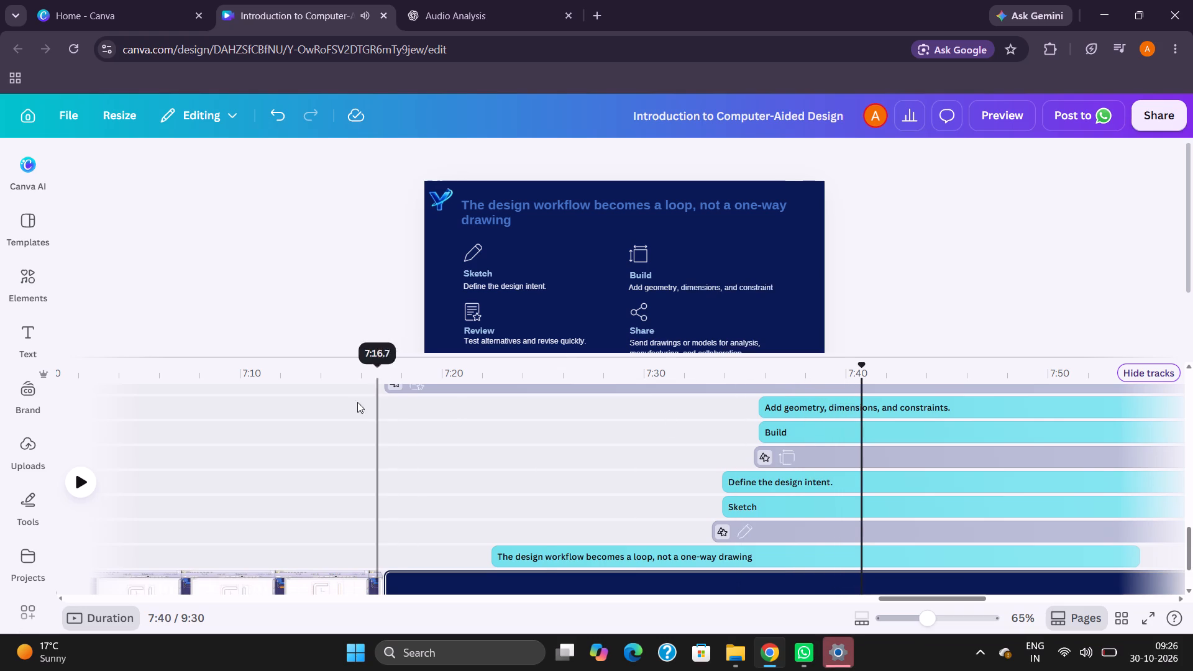
# Trim the start of the Review icon to the playhead at about 7:40.8, giving it a 21.5 s duration.
pyautogui.scroll(1, 821, 468)
pyautogui.moveTo(371, 457); pyautogui.dragTo(451, 455)
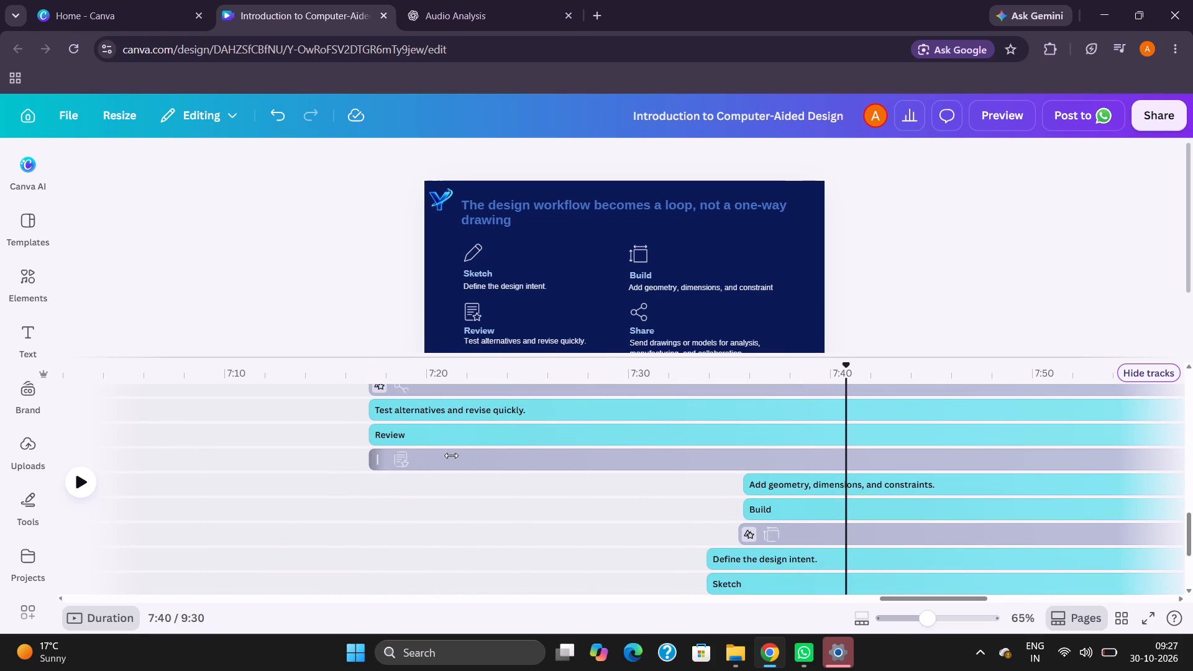
pyautogui.moveTo(451, 455); pyautogui.dragTo(845, 467)
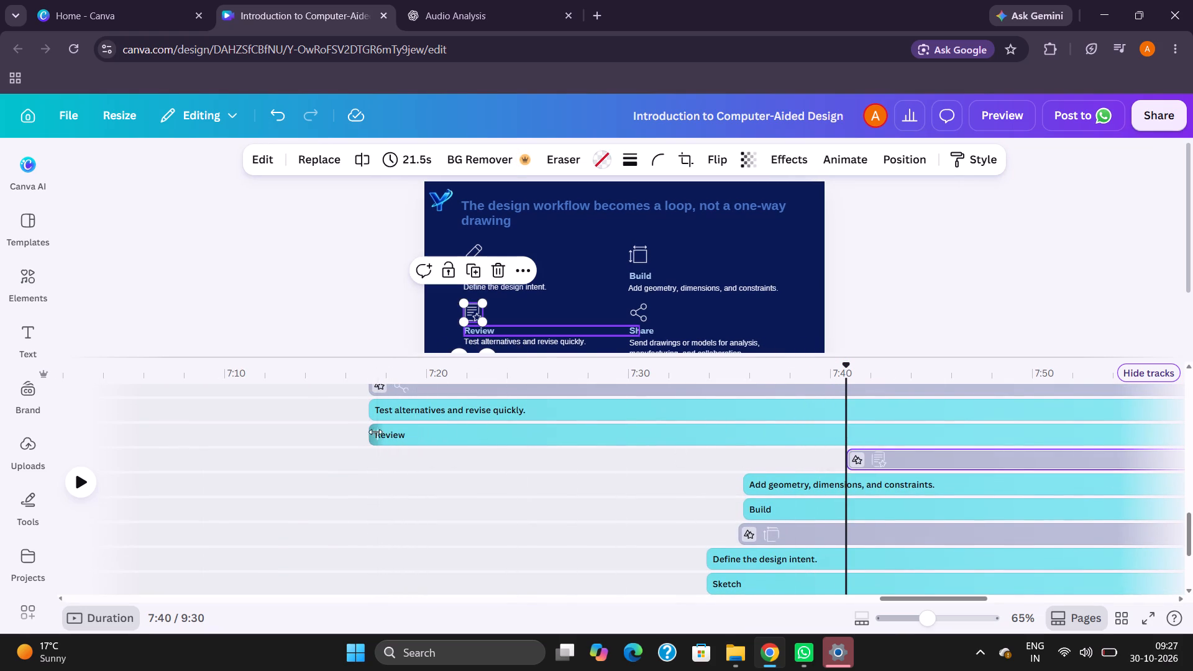
# Trim the start of the Review label to about 7:41.2, giving it a 21.1 s duration.
pyautogui.moveTo(372, 431); pyautogui.dragTo(857, 458)
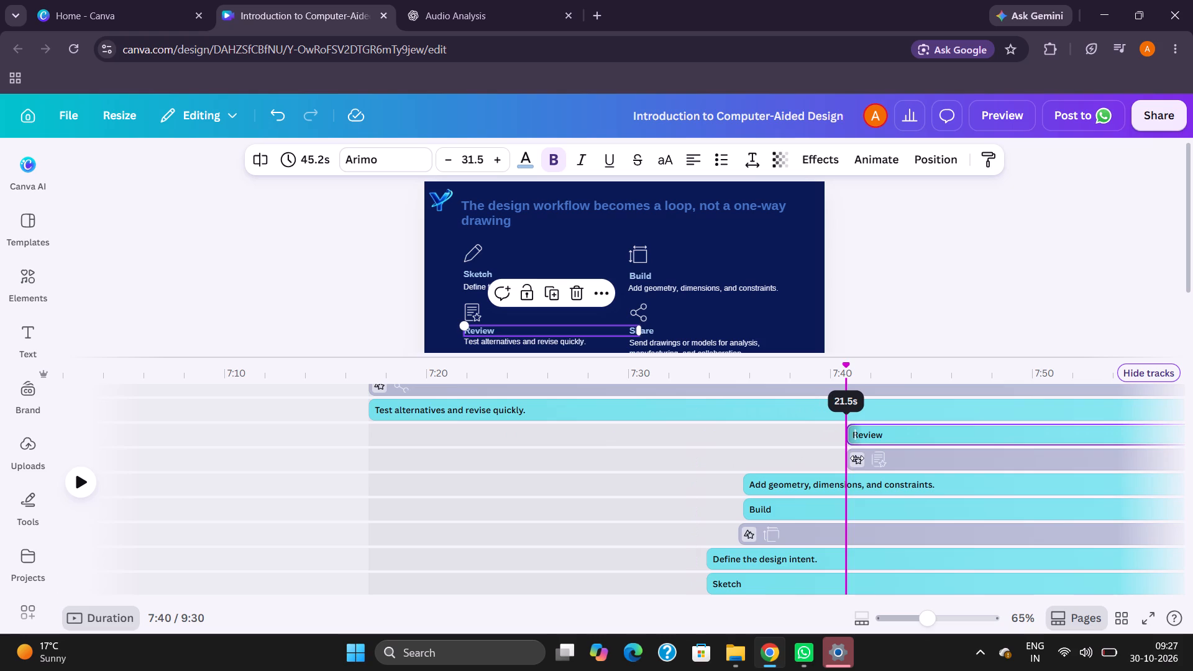
pyautogui.moveTo(857, 458); pyautogui.dragTo(859, 458)
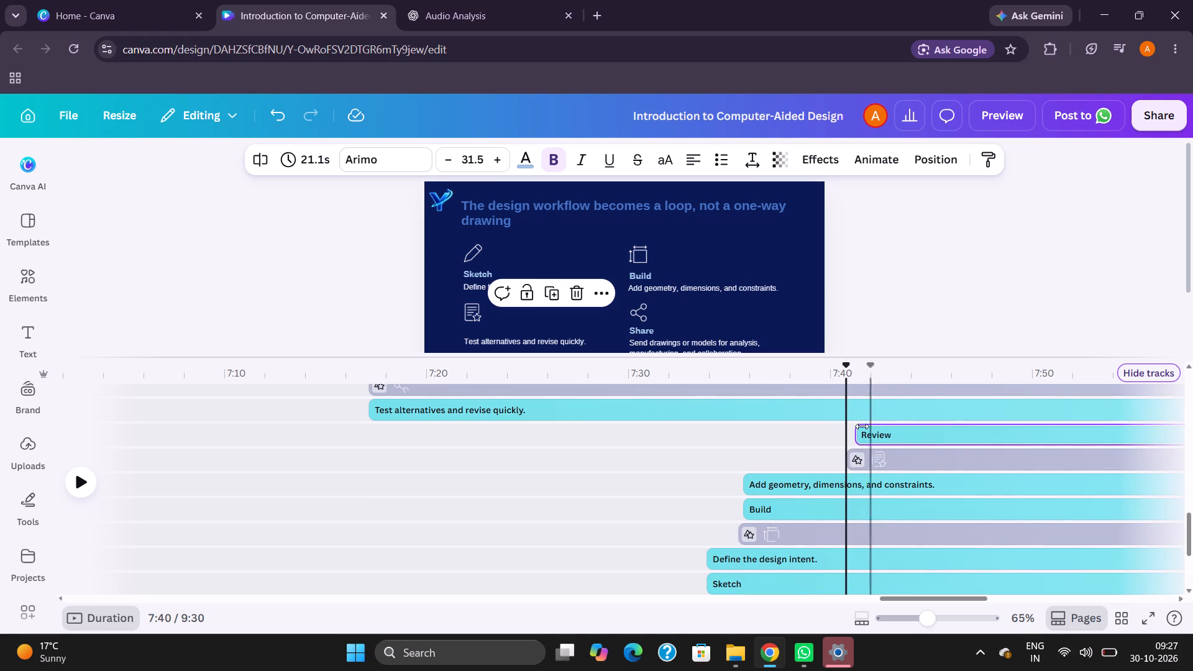
# Try the Ascend animation on the Review label, and settle on the Roll text animation instead.
pyautogui.click(885, 149)
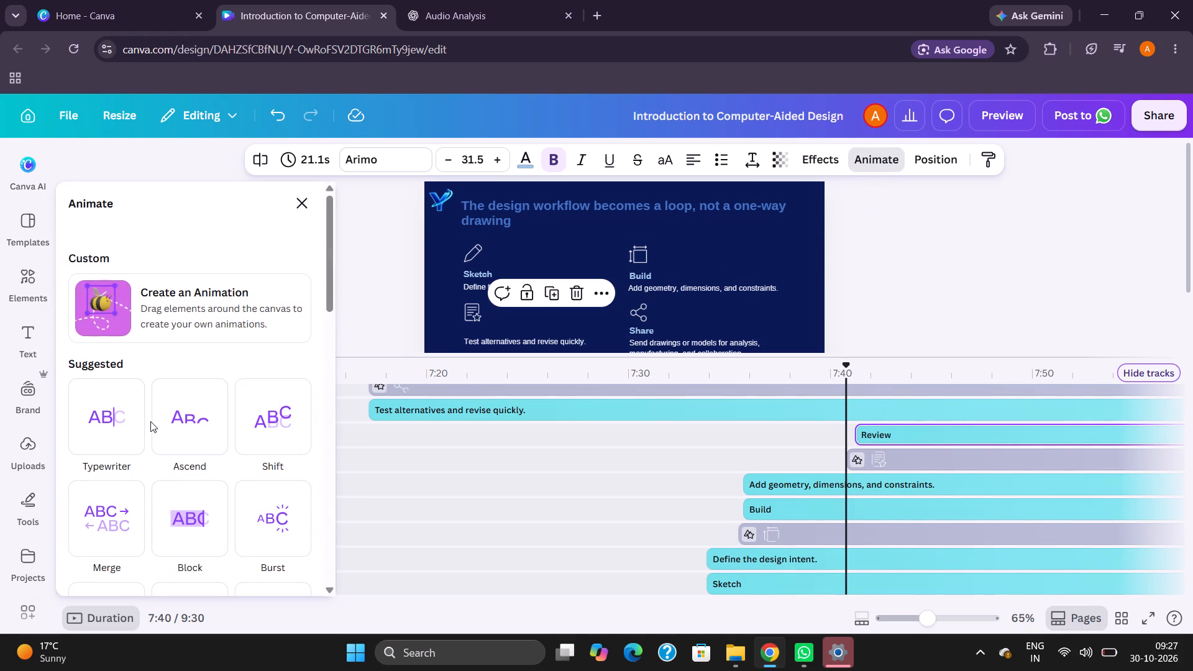
pyautogui.click(155, 421)
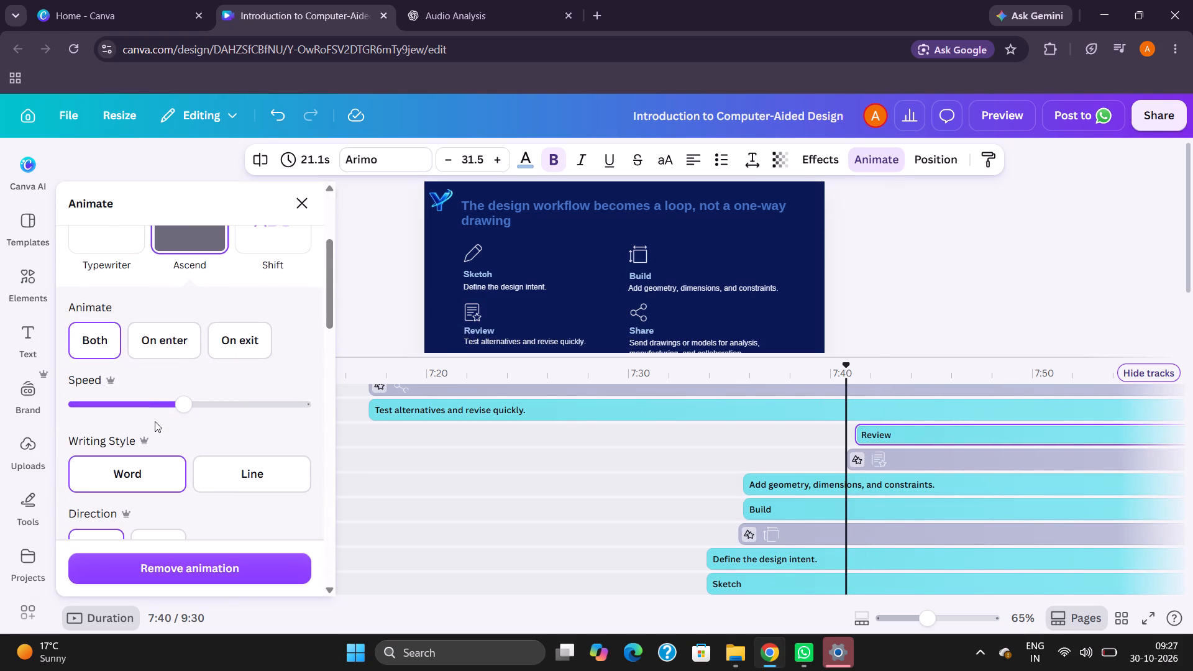
pyautogui.scroll(1, 122, 317)
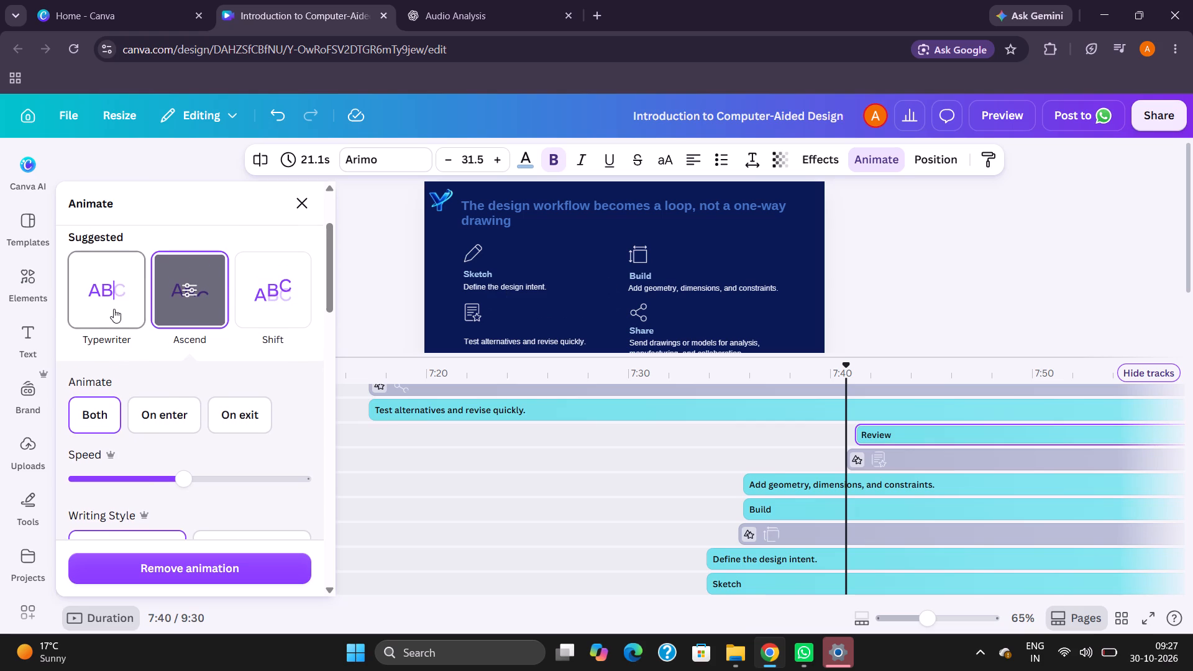
pyautogui.scroll(1, 113, 311)
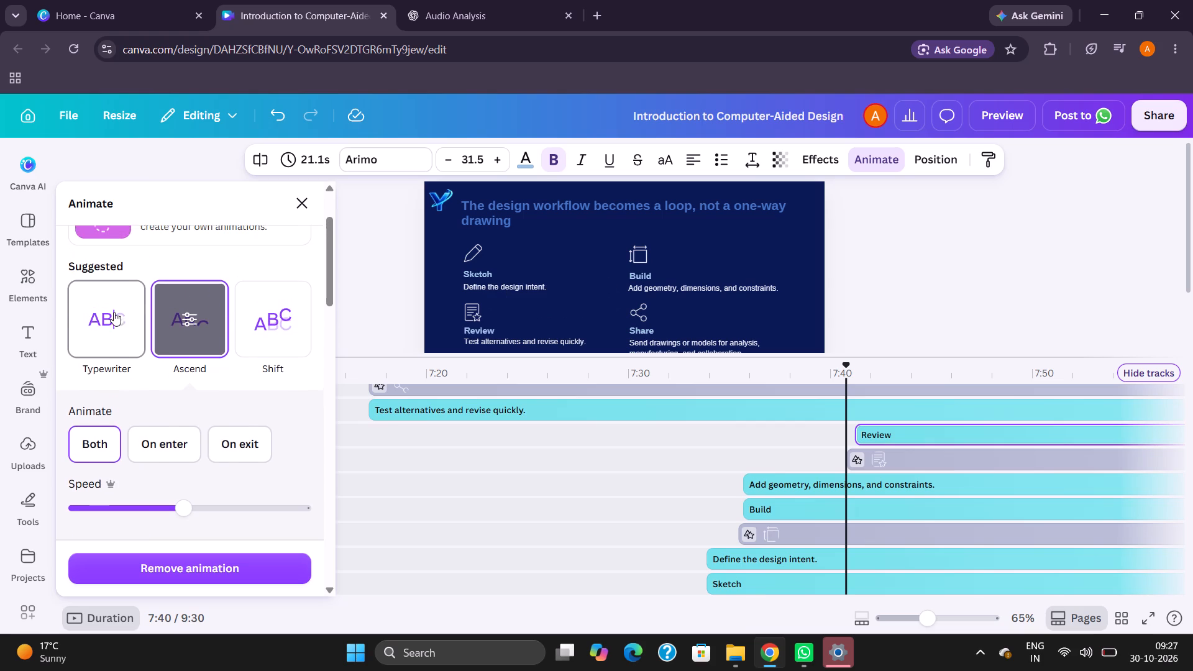
pyautogui.scroll(1, 114, 312)
pyautogui.scroll(-1, 257, 347)
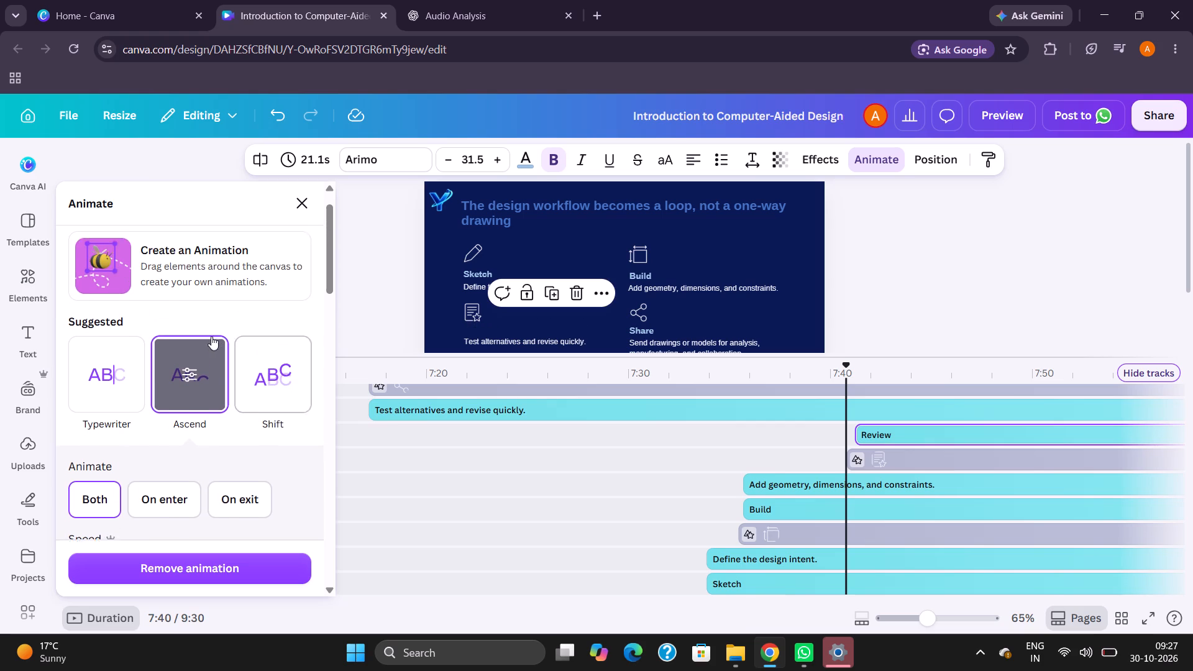
pyautogui.scroll(-1, 211, 336)
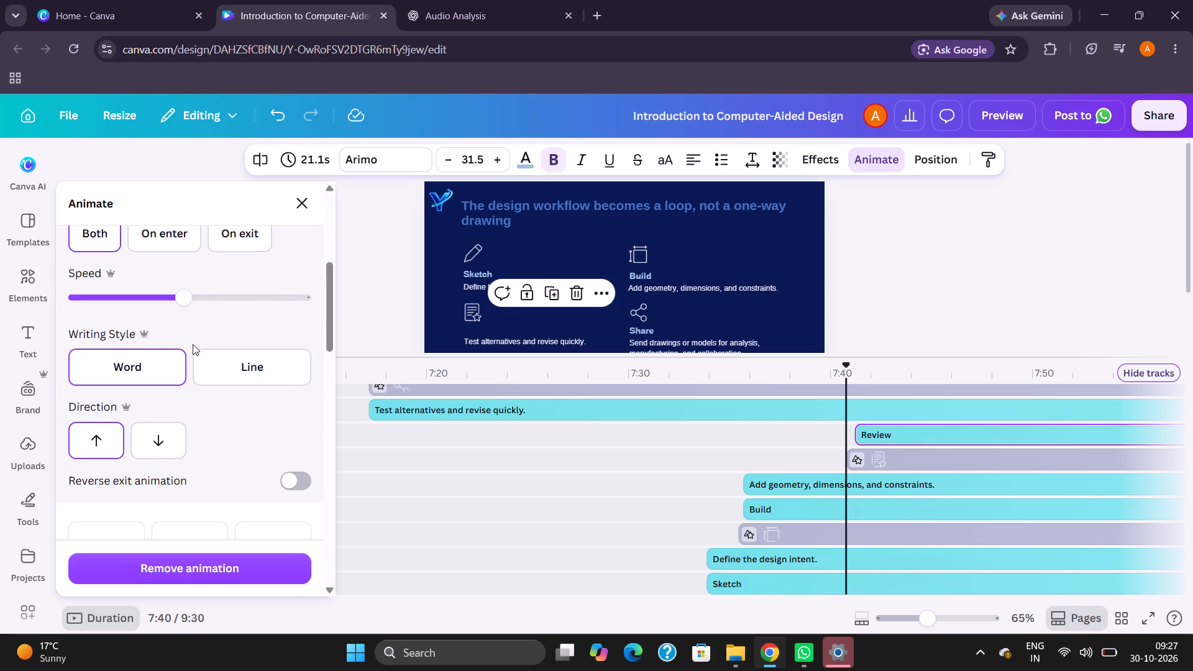
pyautogui.scroll(-3, 193, 344)
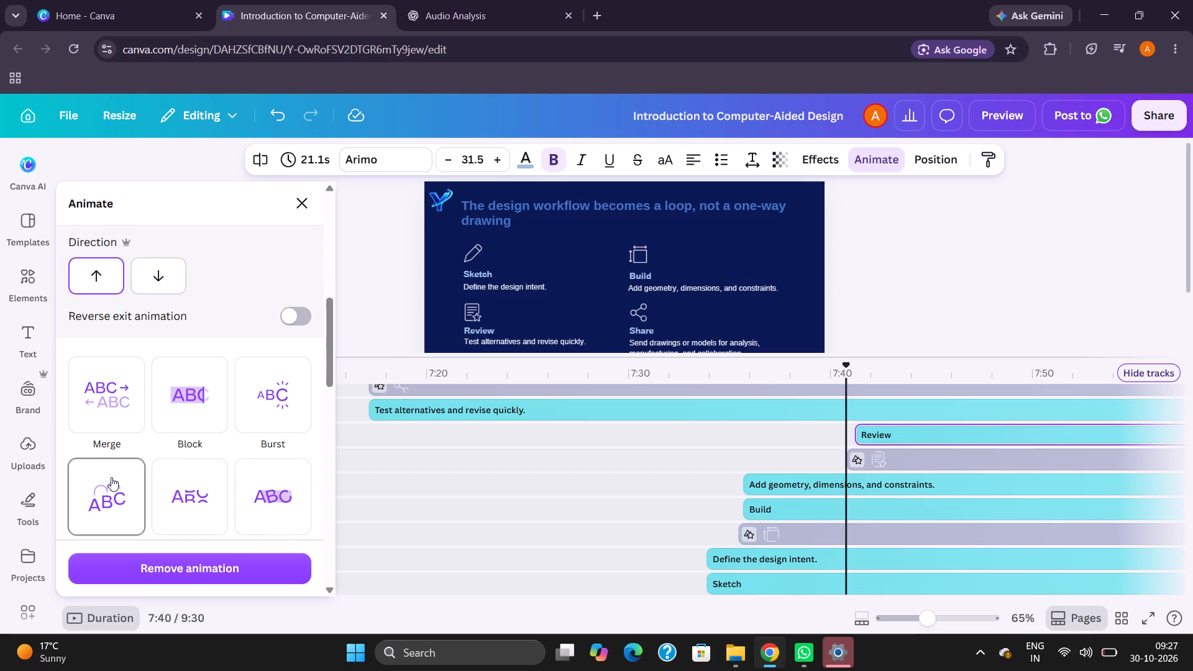
pyautogui.click(175, 495)
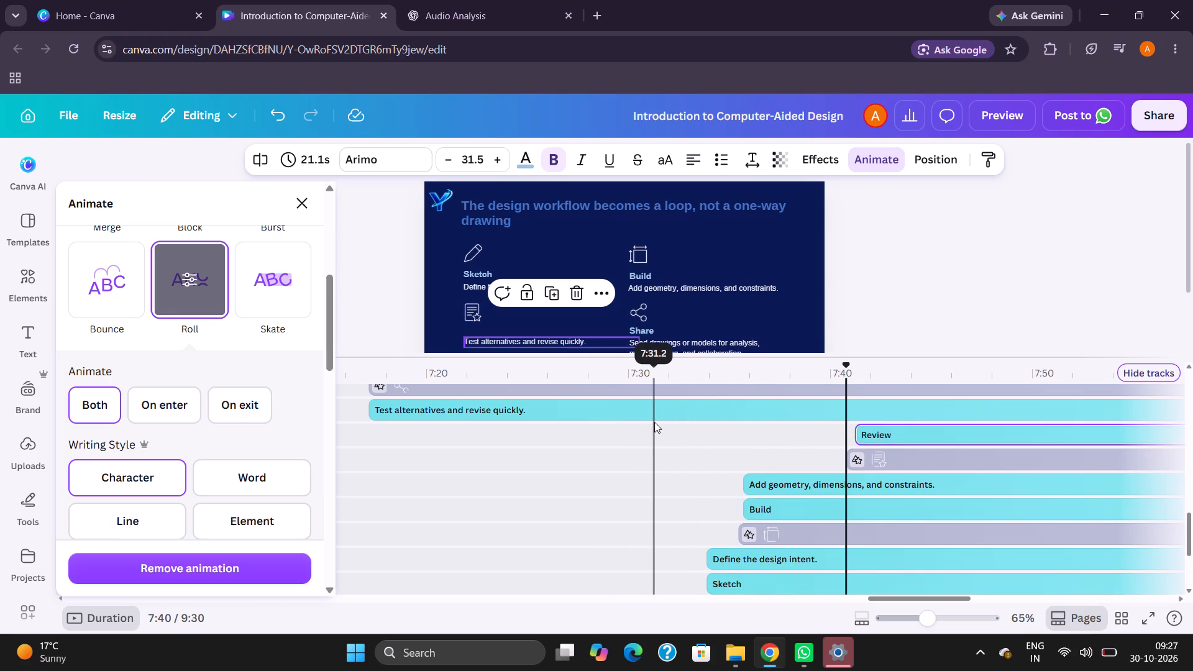
pyautogui.press('space')
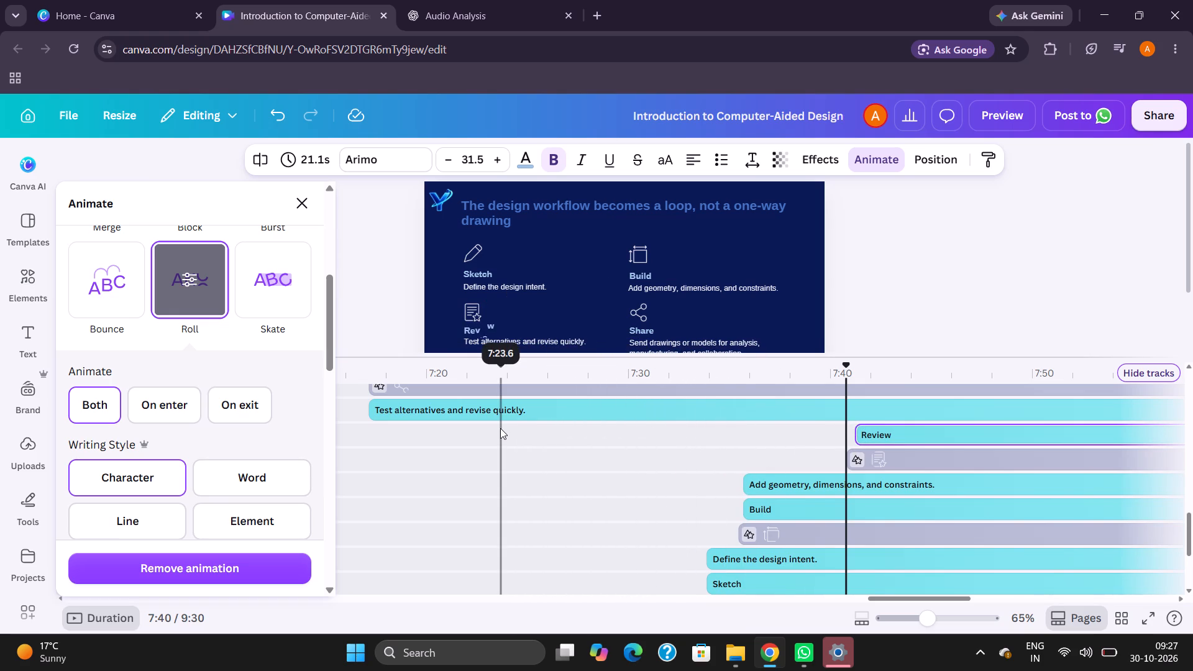
# Trim the start of the "Test alternatives and revise quickly." text to align with the Review label, giving it a 21.1 s duration.
pyautogui.press('space')
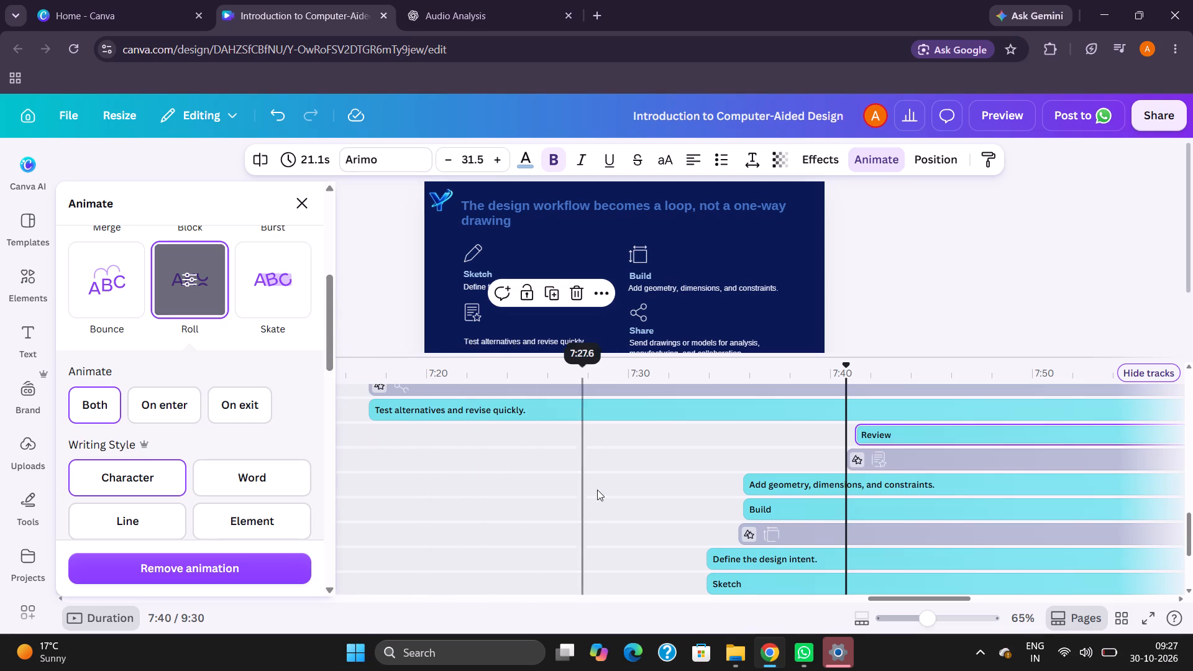
pyautogui.scroll(-3, 598, 490)
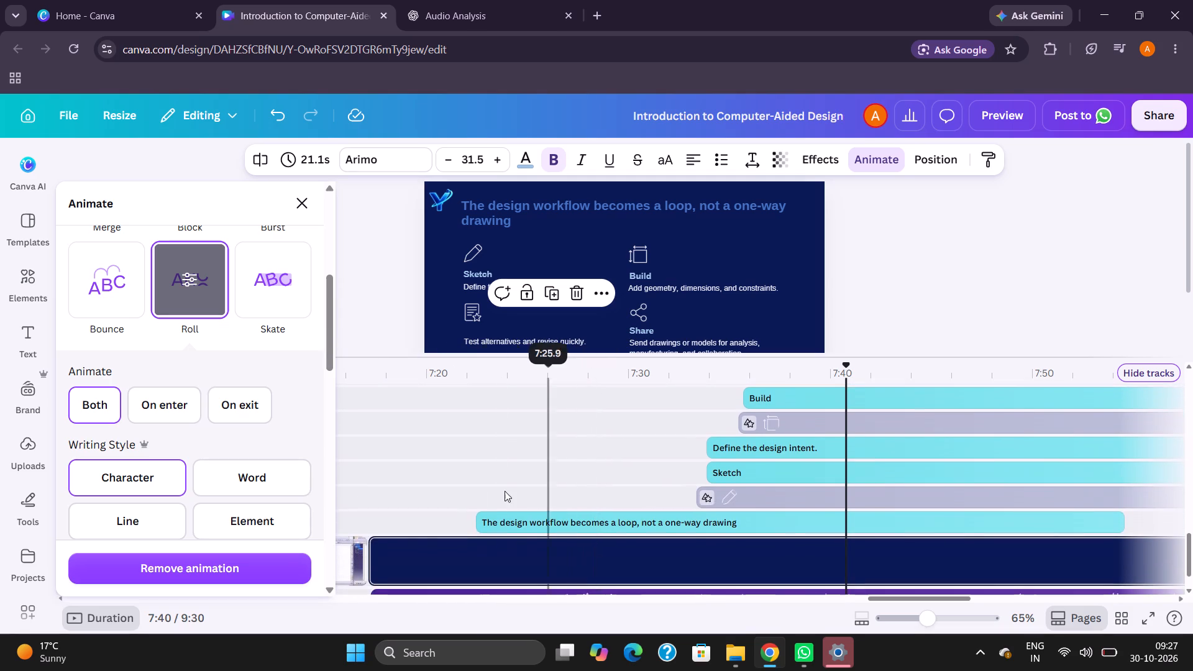
pyautogui.click(300, 204)
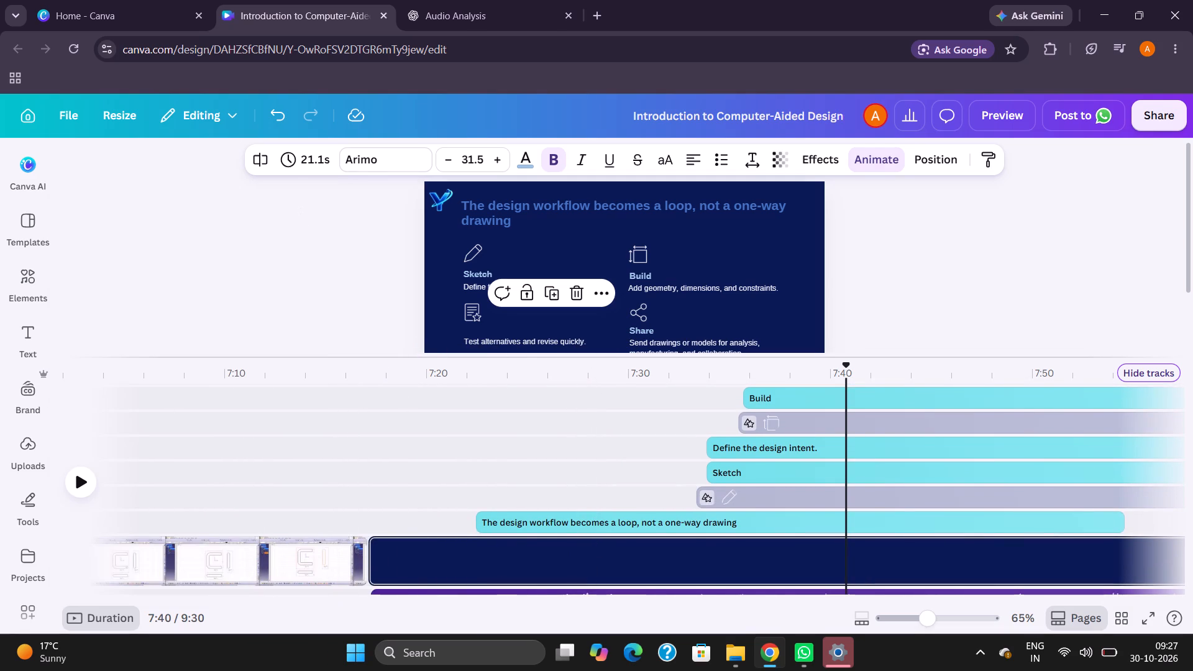
pyautogui.click(80, 478)
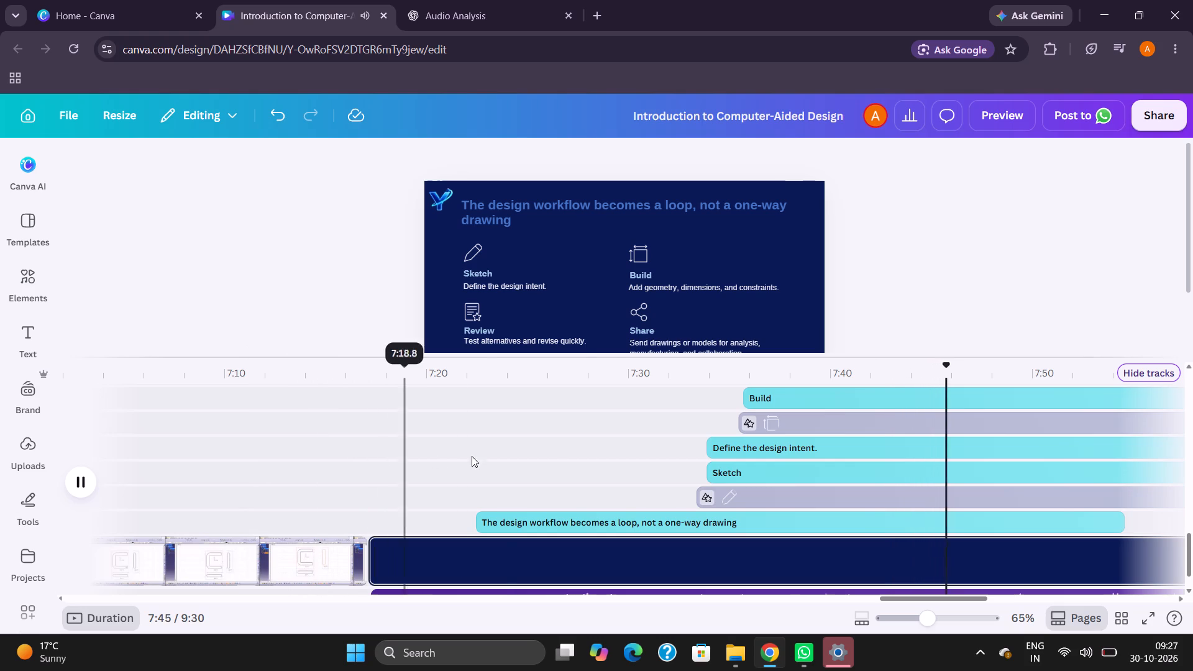
pyautogui.press('space')
pyautogui.scroll(1, 603, 457)
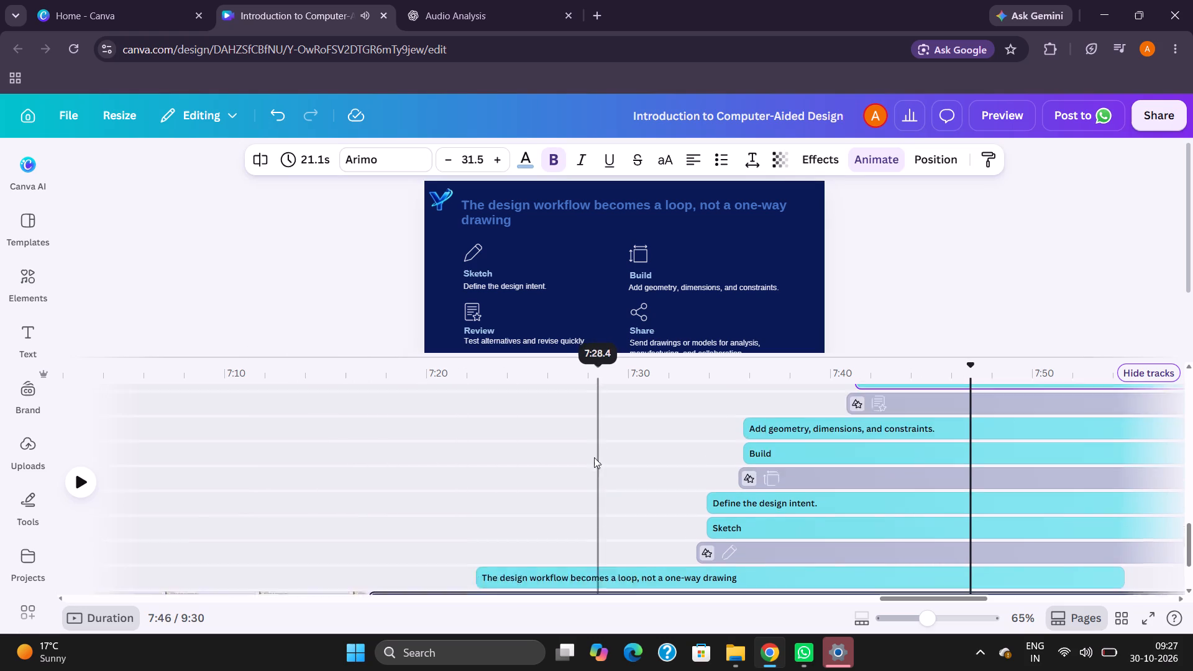
pyautogui.scroll(1, 594, 457)
pyautogui.click(450, 438)
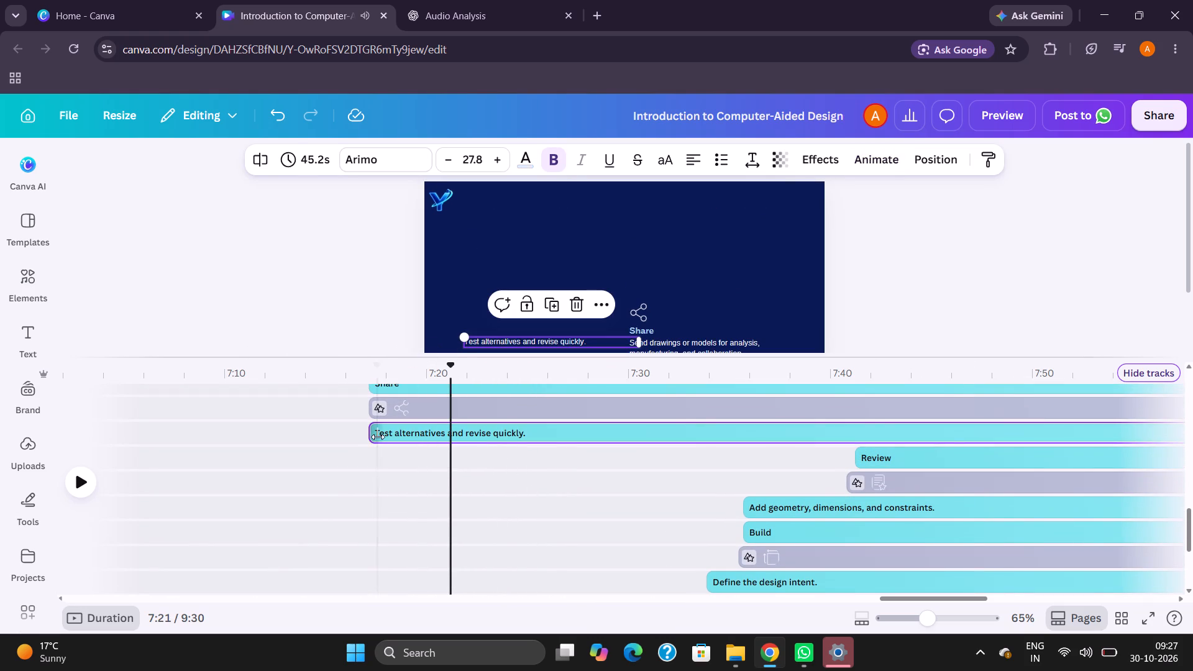
pyautogui.moveTo(374, 435); pyautogui.dragTo(852, 438)
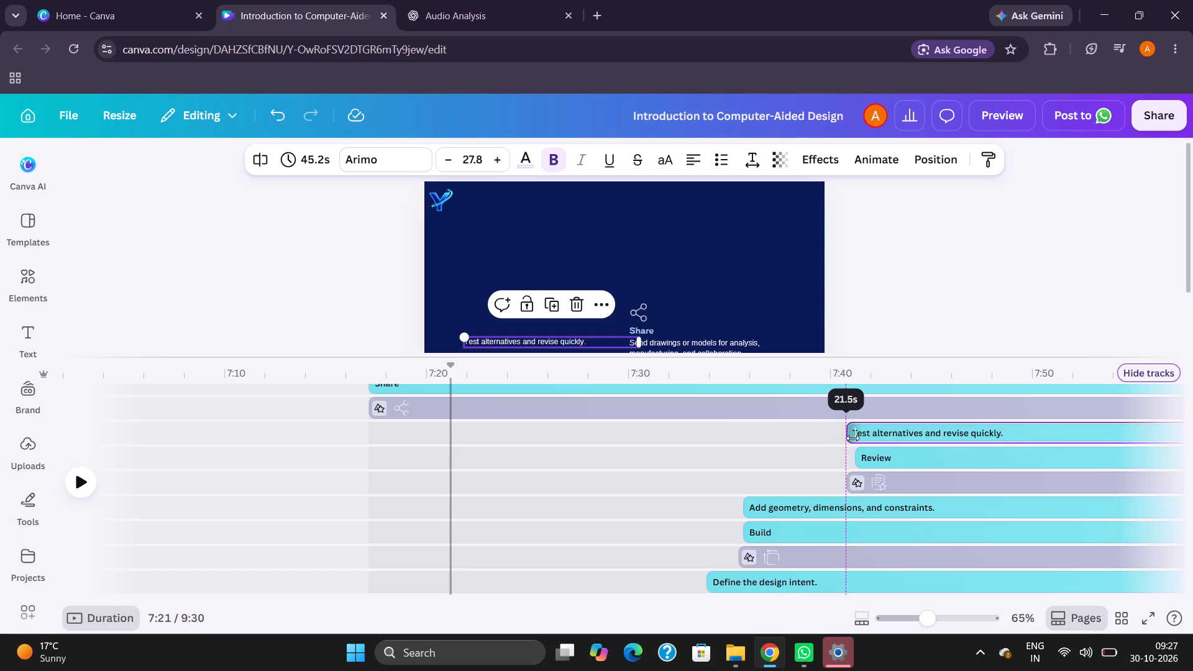
pyautogui.moveTo(852, 438); pyautogui.dragTo(861, 439)
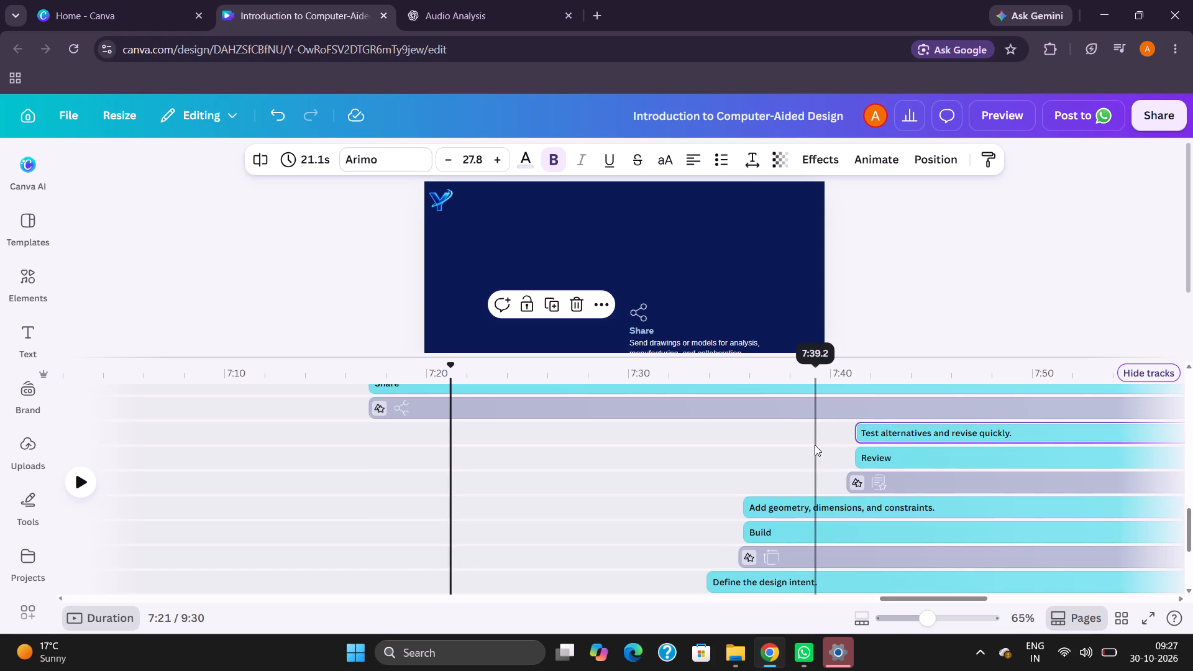
# Replay the narration from about 7:38.7, then in short stretches around 7:44 to 7:46, to locate the Share cue.
pyautogui.click(805, 446)
pyautogui.press('space')
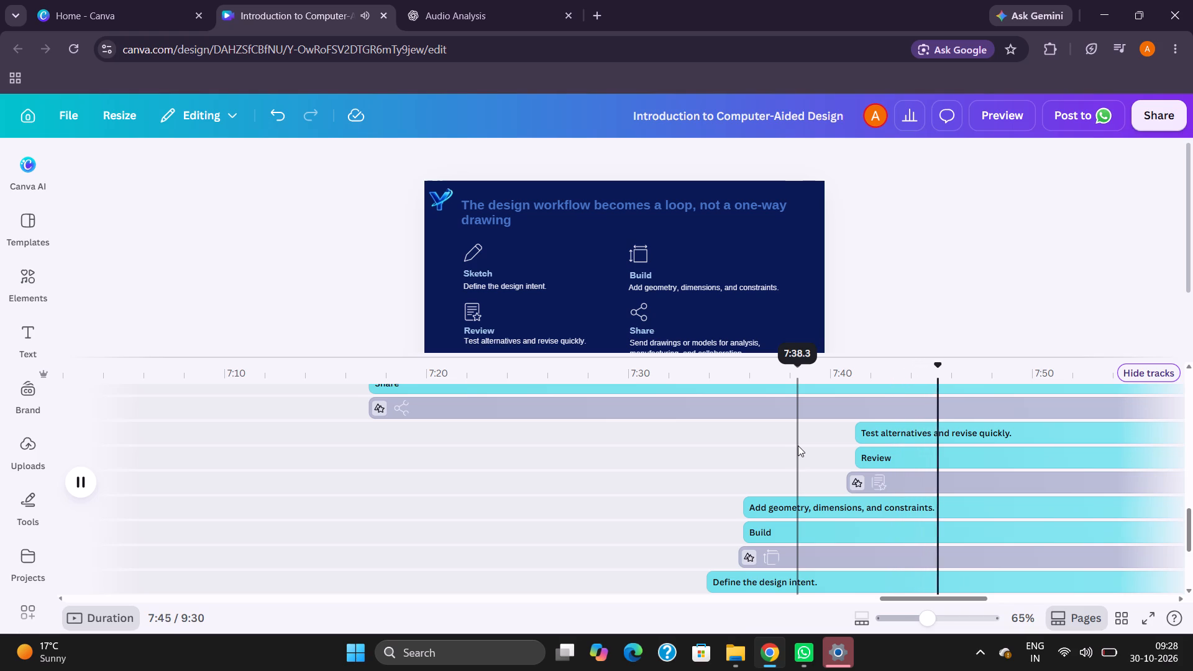
pyautogui.press('space')
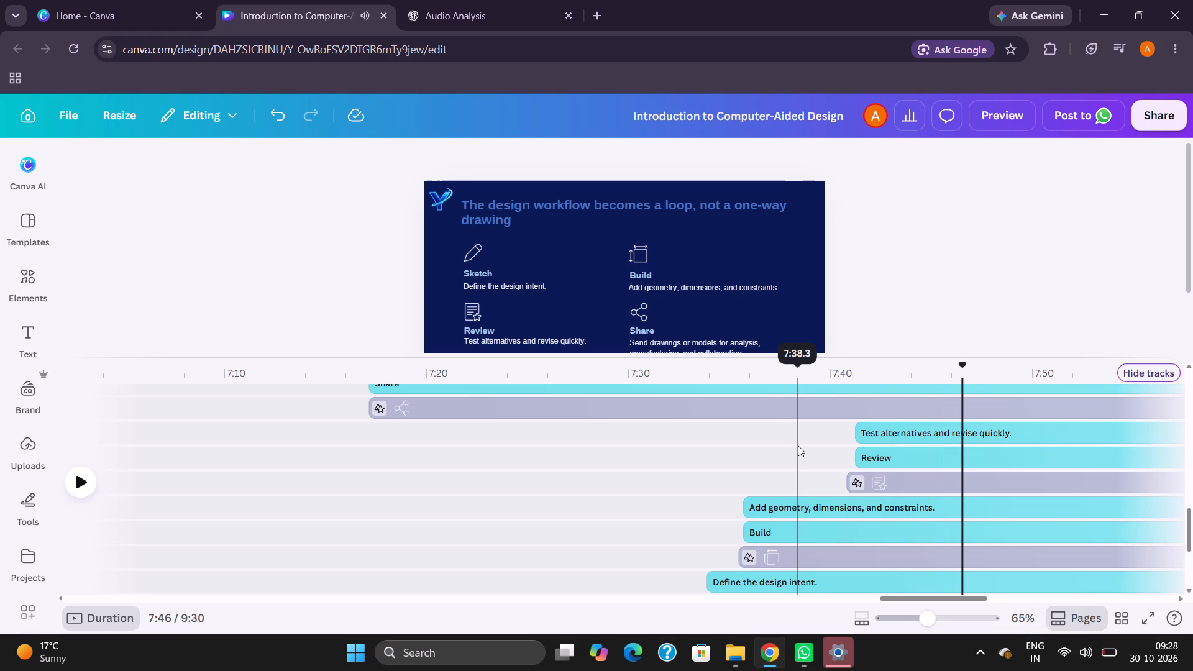
pyautogui.click(953, 465)
pyautogui.press('space')
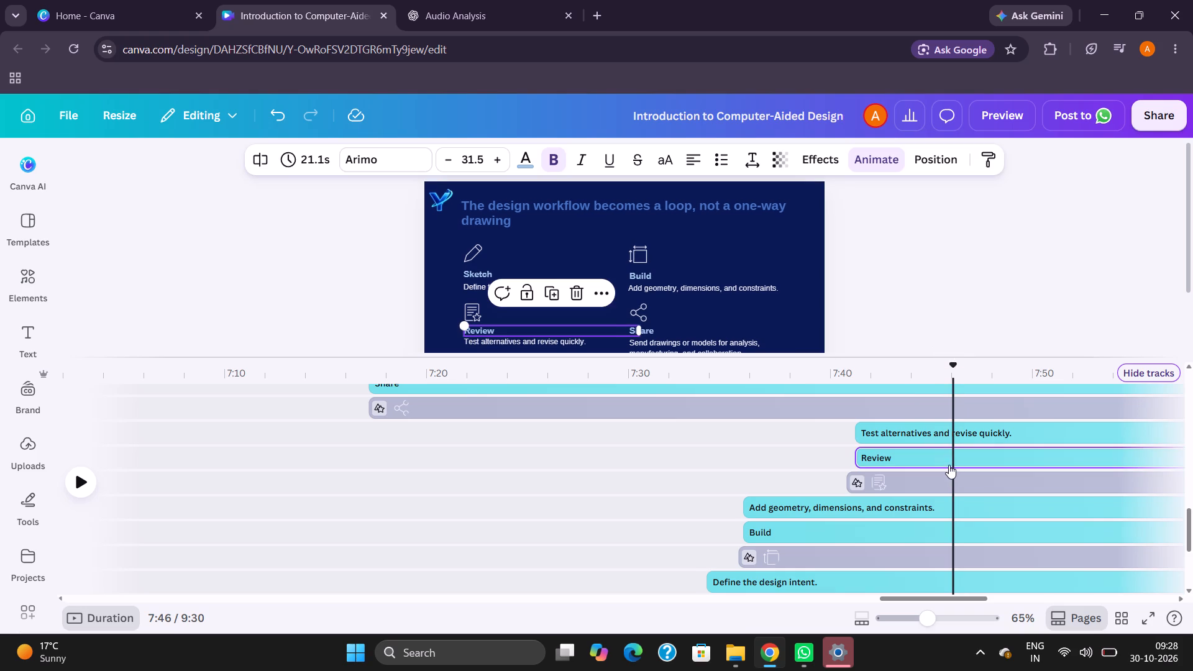
pyautogui.press('space')
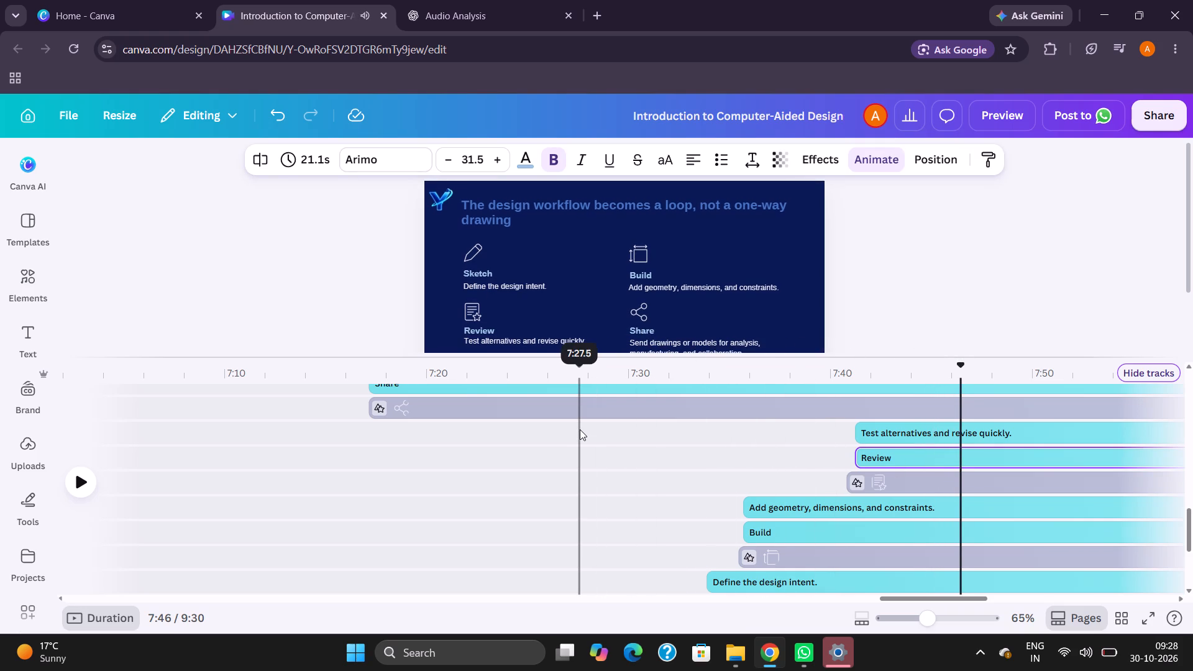
pyautogui.press('space')
pyautogui.press('space')
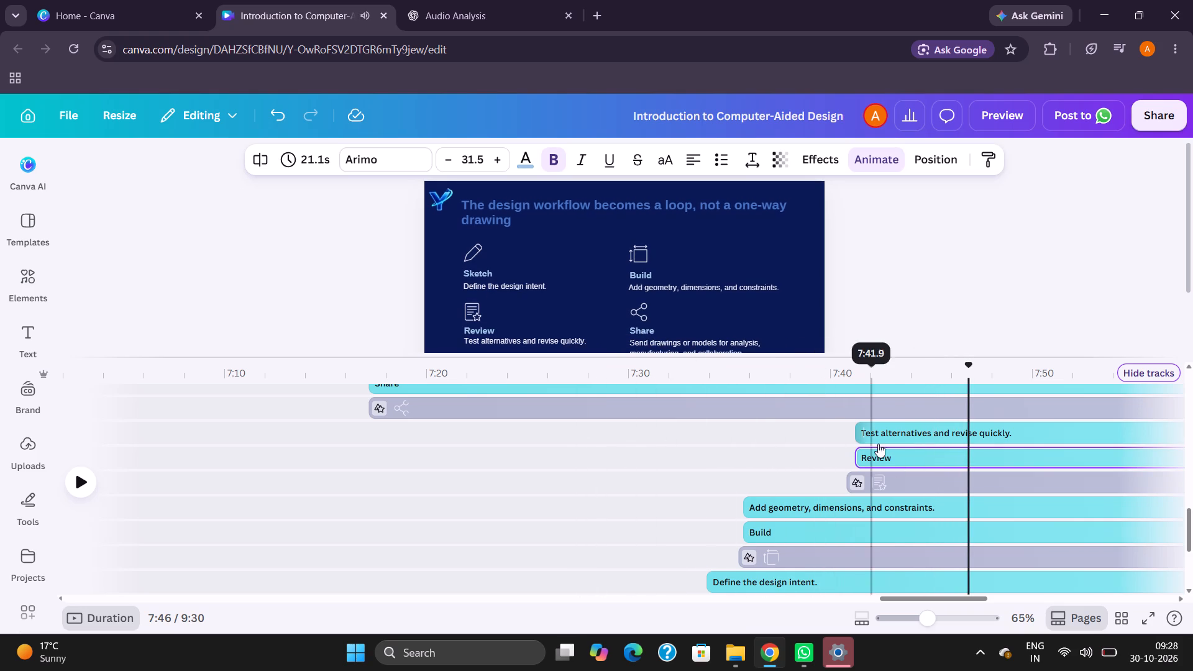
pyautogui.click(930, 471)
pyautogui.press('space')
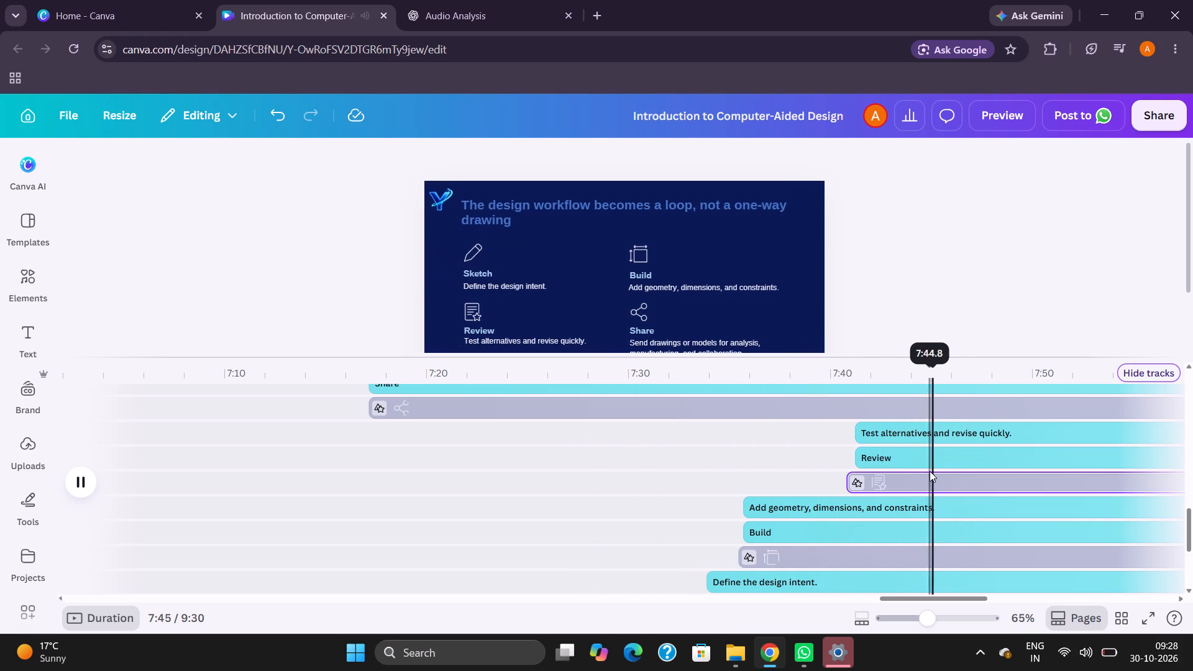
pyautogui.press('space')
pyautogui.click(916, 482)
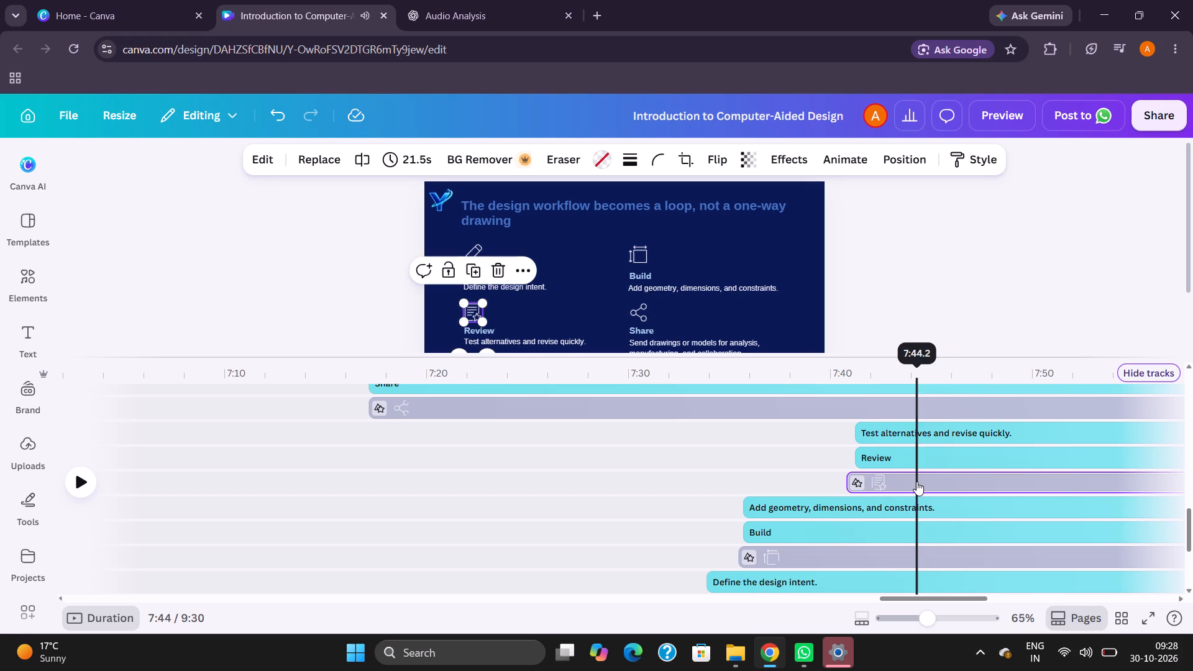
pyautogui.press('space')
pyautogui.press('space')
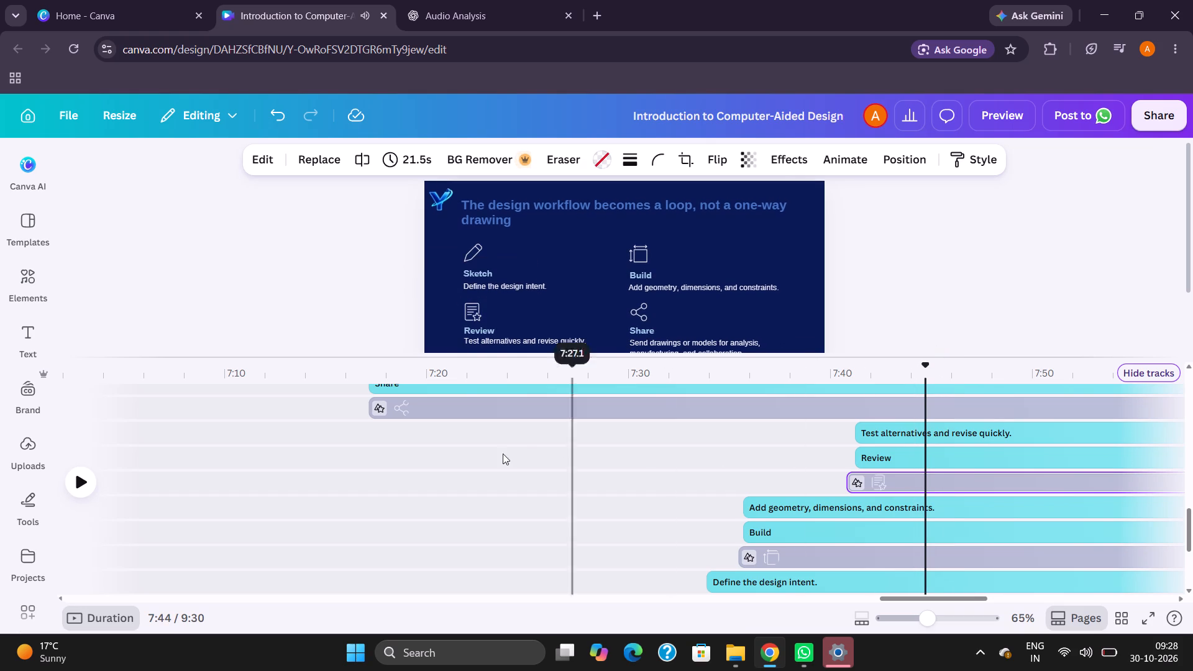
# Trim the start of the Share icon to the narration's Share cue near 7:45, giving it a 17.2 s duration.
pyautogui.scroll(1, 557, 474)
pyautogui.click(463, 455)
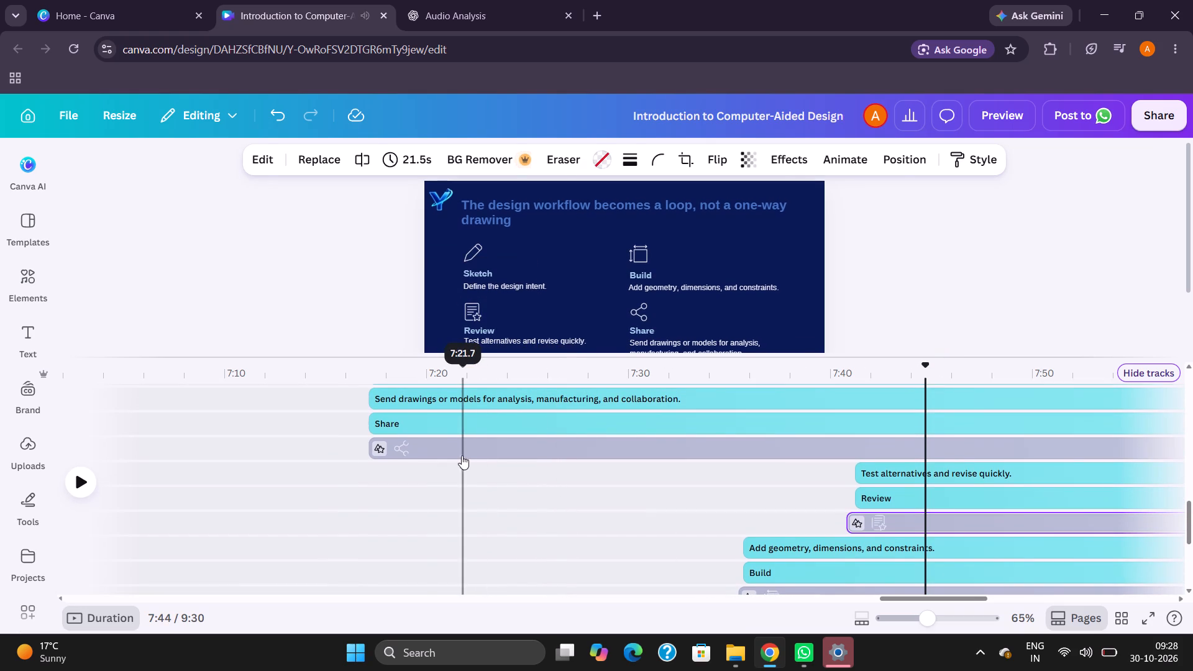
pyautogui.moveTo(372, 447); pyautogui.dragTo(839, 452)
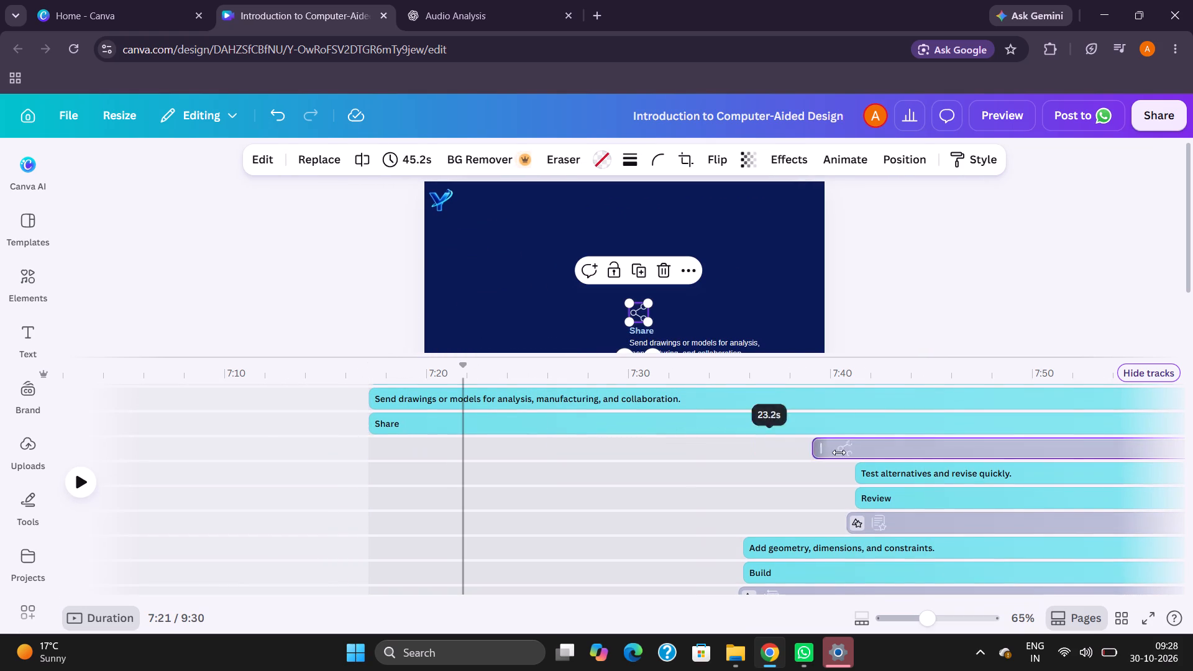
pyautogui.moveTo(839, 452); pyautogui.dragTo(947, 451)
pyautogui.click(939, 524)
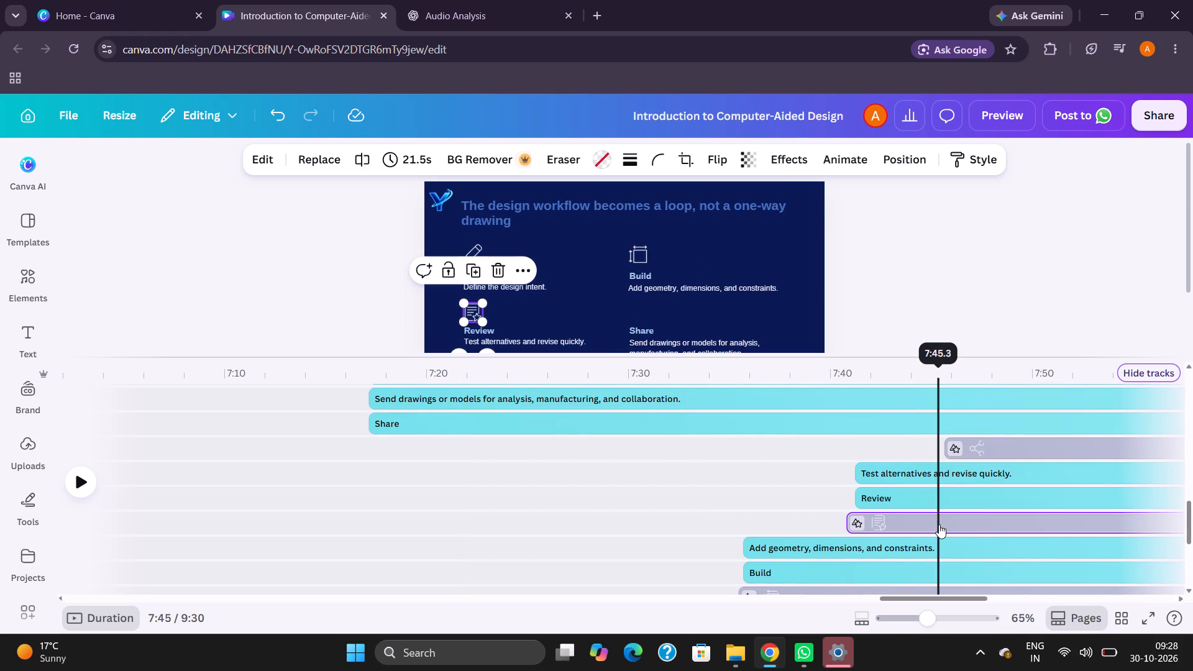
pyautogui.press('space')
pyautogui.press('space')
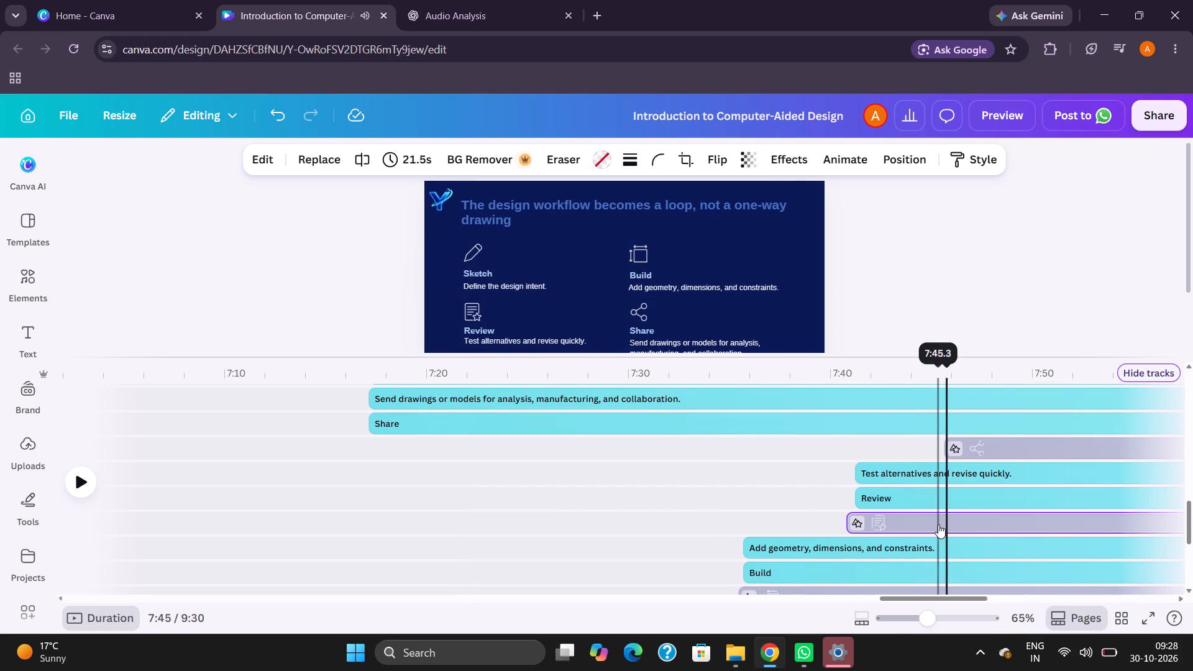
pyautogui.click(927, 525)
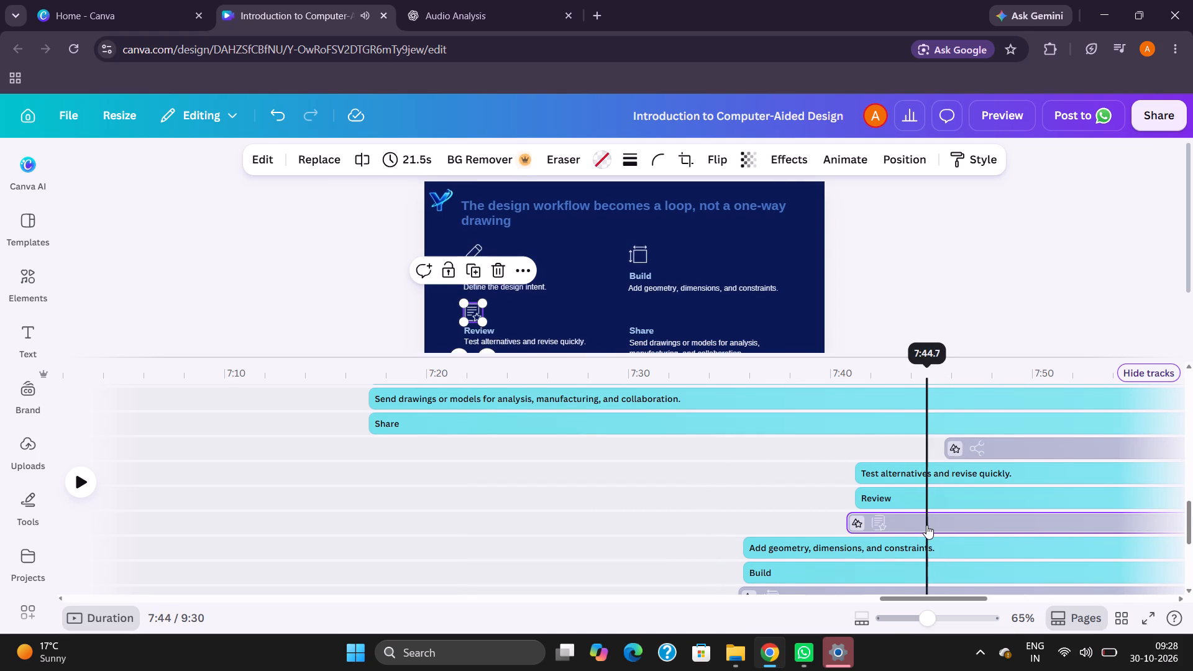
pyautogui.press('space')
pyautogui.press('space')
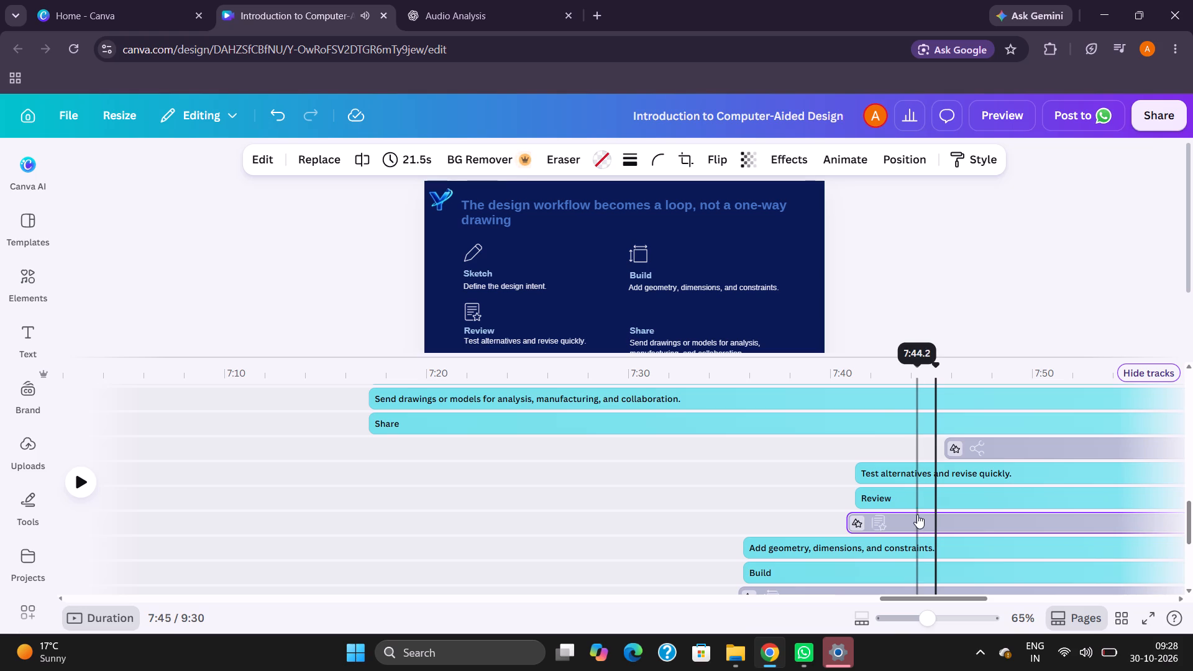
pyautogui.click(923, 524)
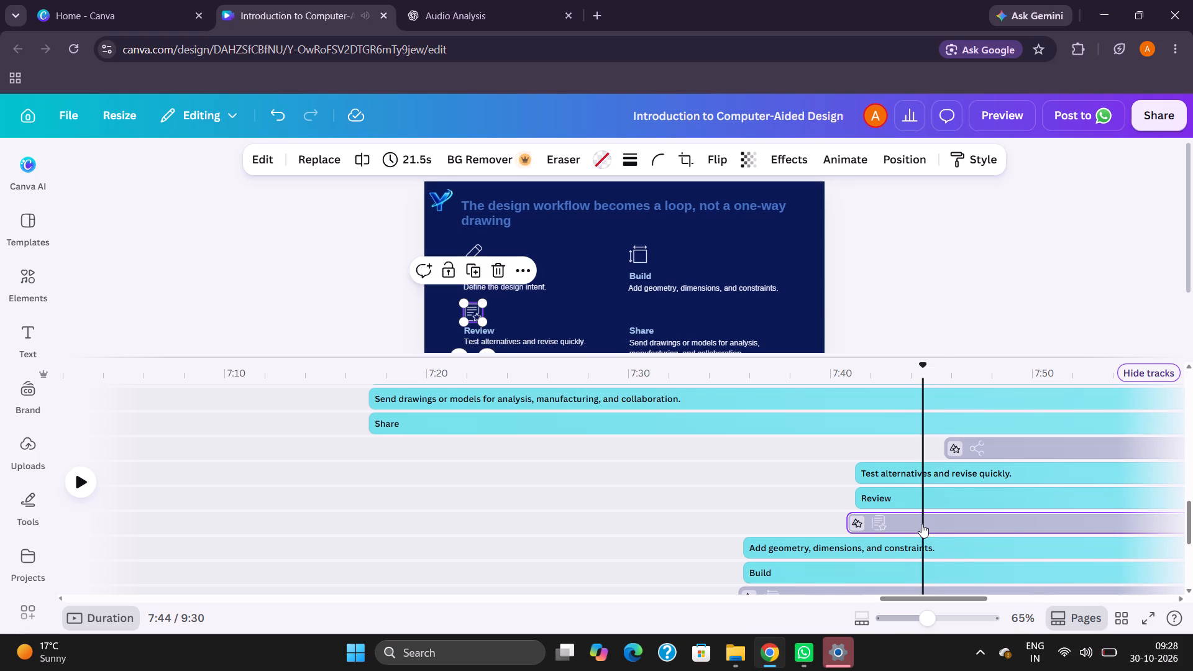
pyautogui.press('space')
pyautogui.press('space')
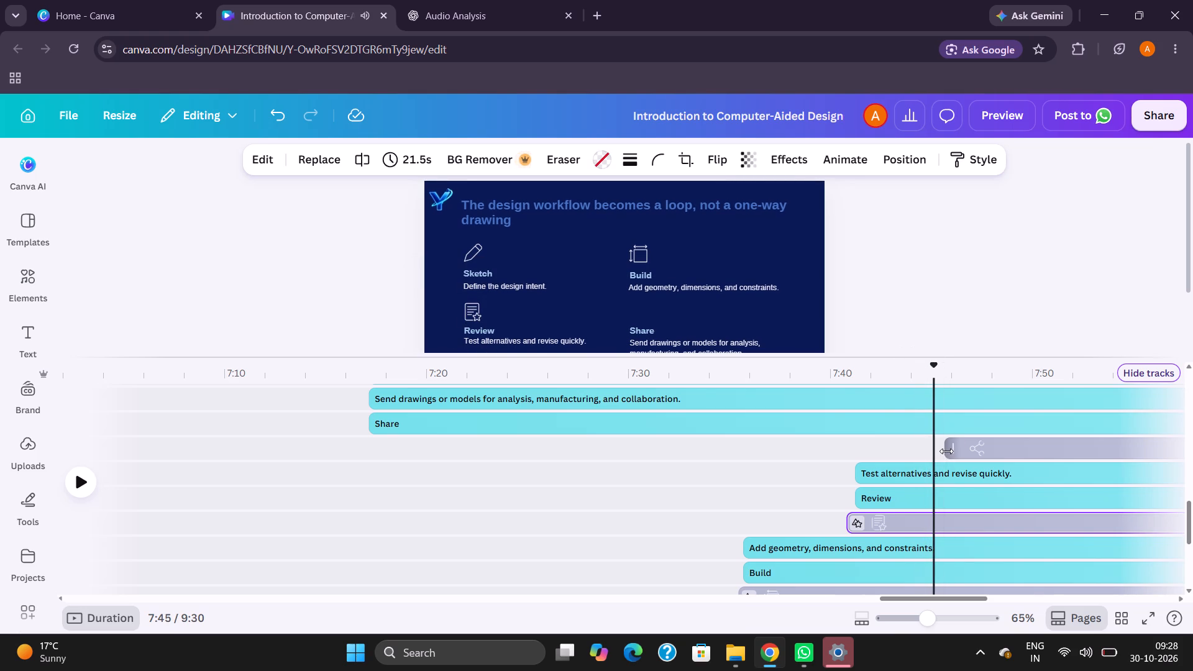
pyautogui.moveTo(946, 451); pyautogui.dragTo(938, 451)
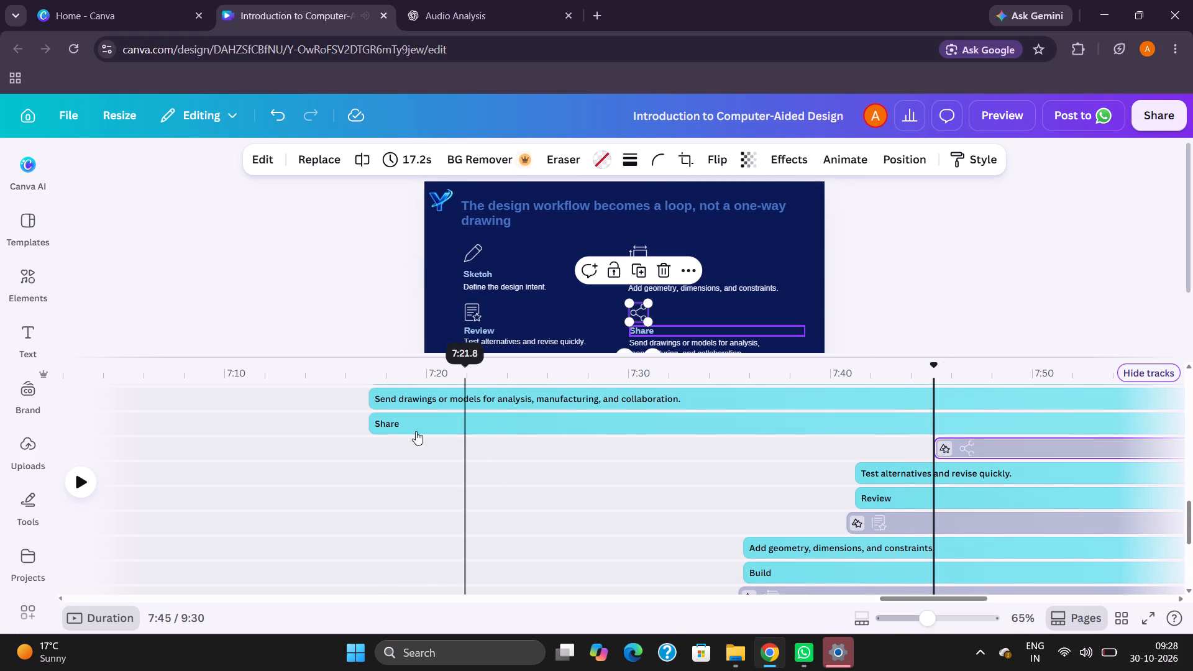
# Trim the start of the Share label to a 16.3 s duration and apply the Burst text animation to it.
pyautogui.moveTo(374, 422); pyautogui.dragTo(848, 414)
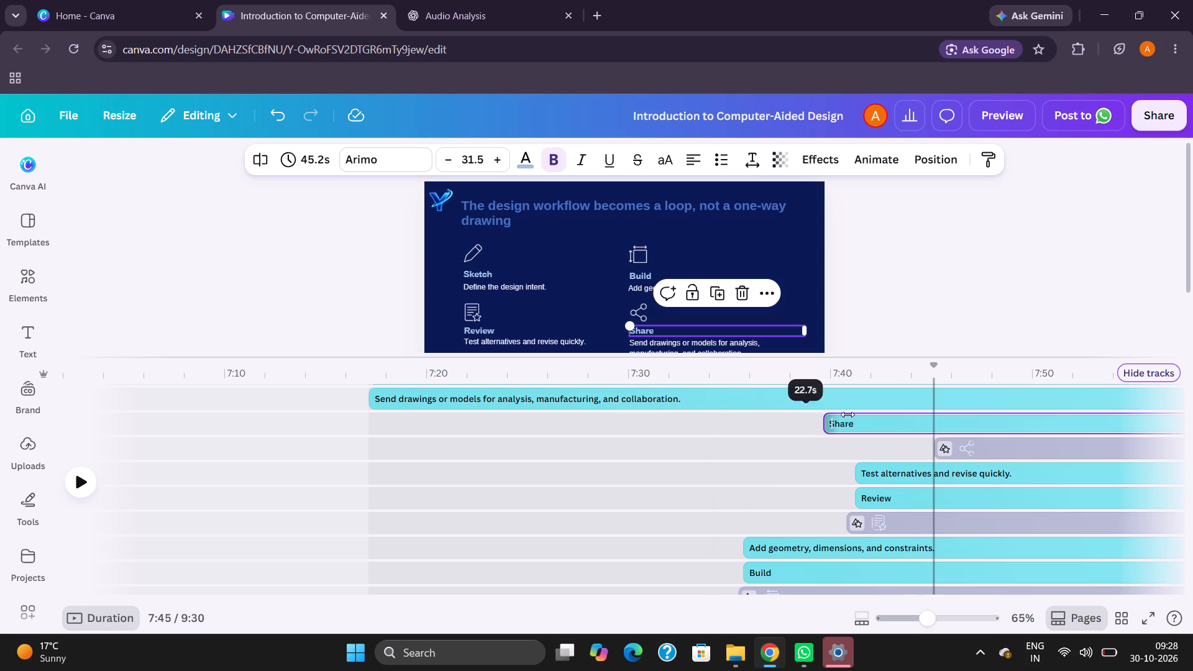
pyautogui.moveTo(848, 414); pyautogui.dragTo(962, 418)
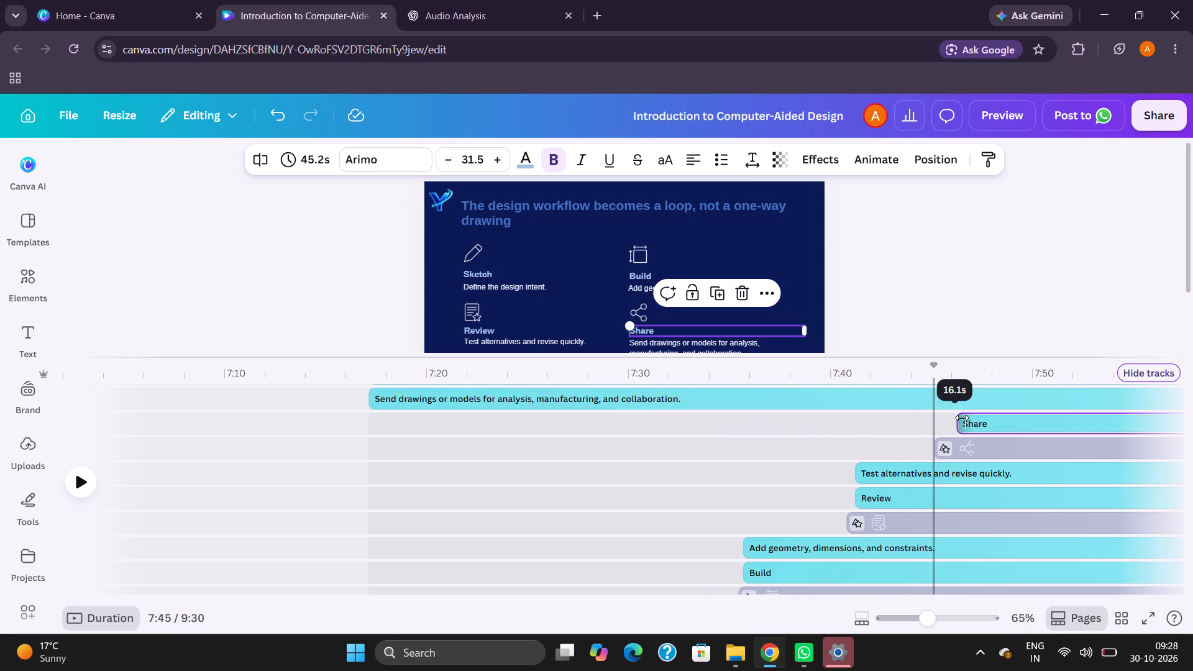
pyautogui.moveTo(962, 418); pyautogui.dragTo(956, 418)
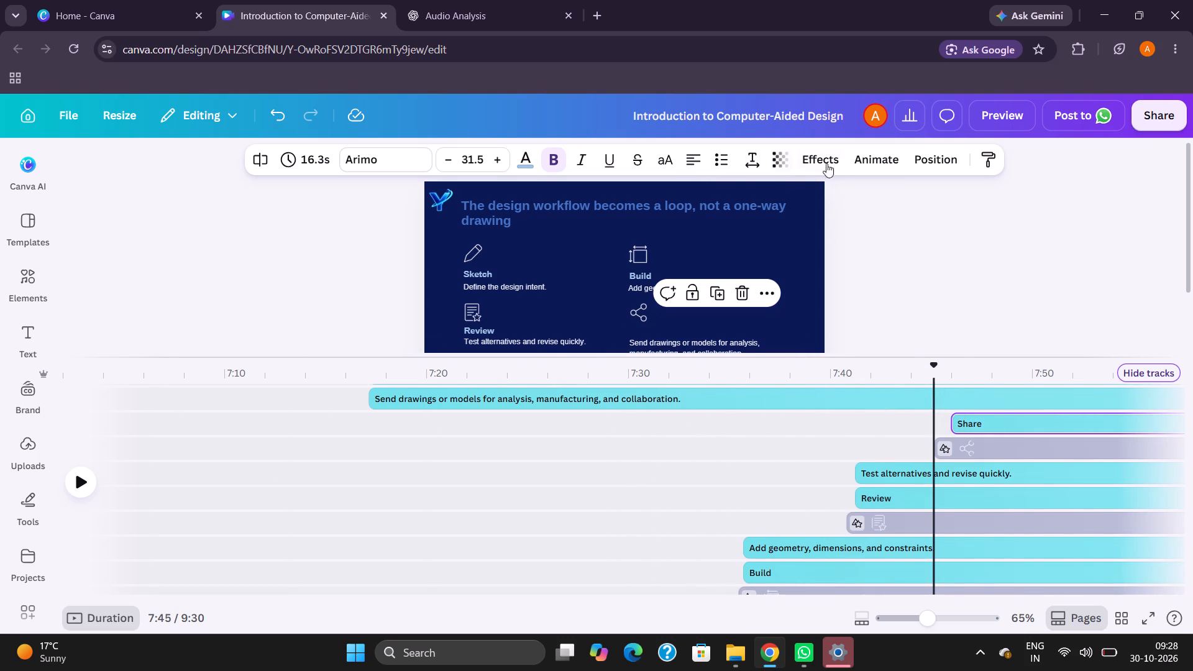
pyautogui.click(869, 159)
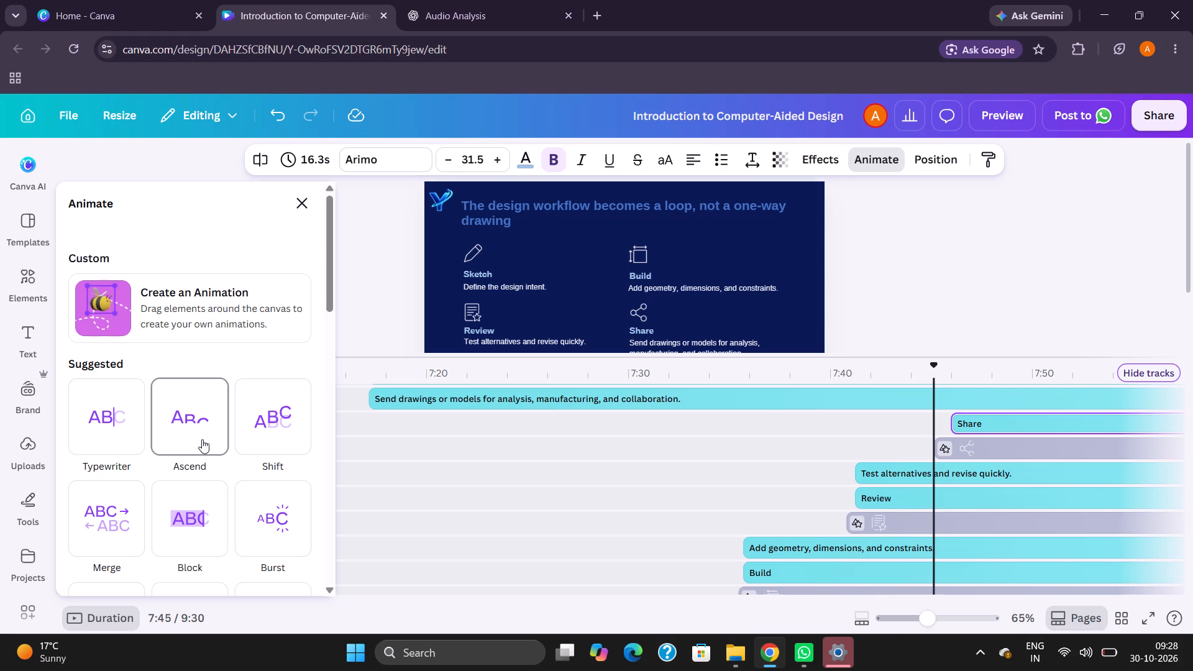
pyautogui.click(259, 516)
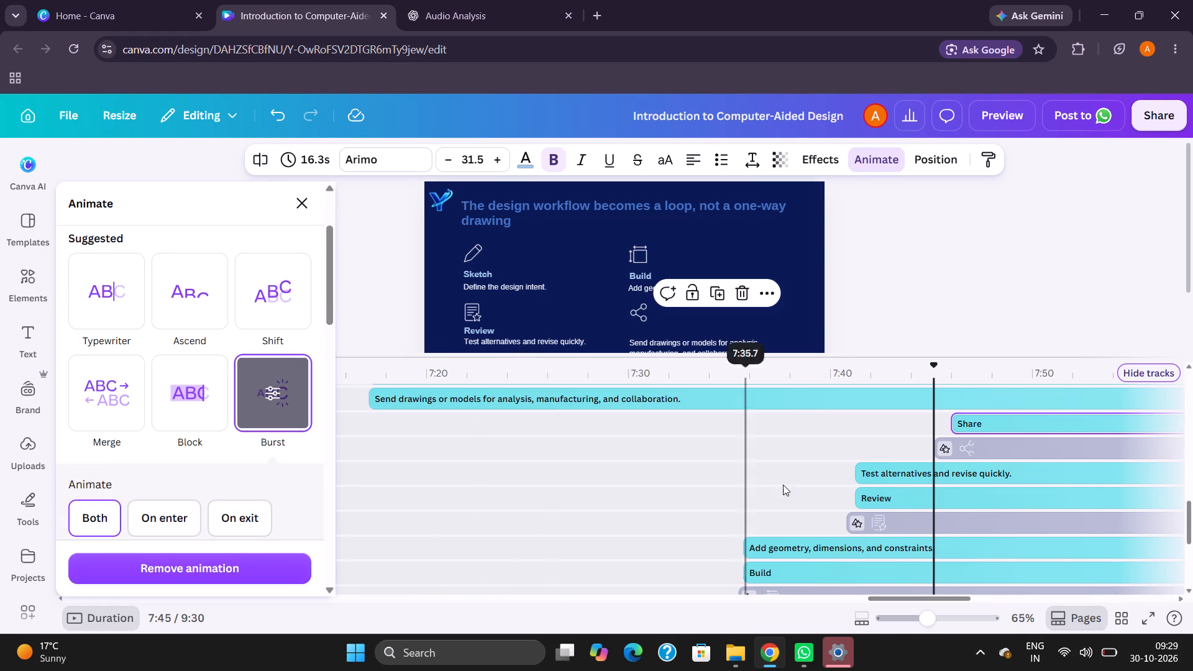
# Trim the "Send drawings or models" text's start to align with the Share label at 16.3 s, and apply the Burst animation.
pyautogui.click(526, 398)
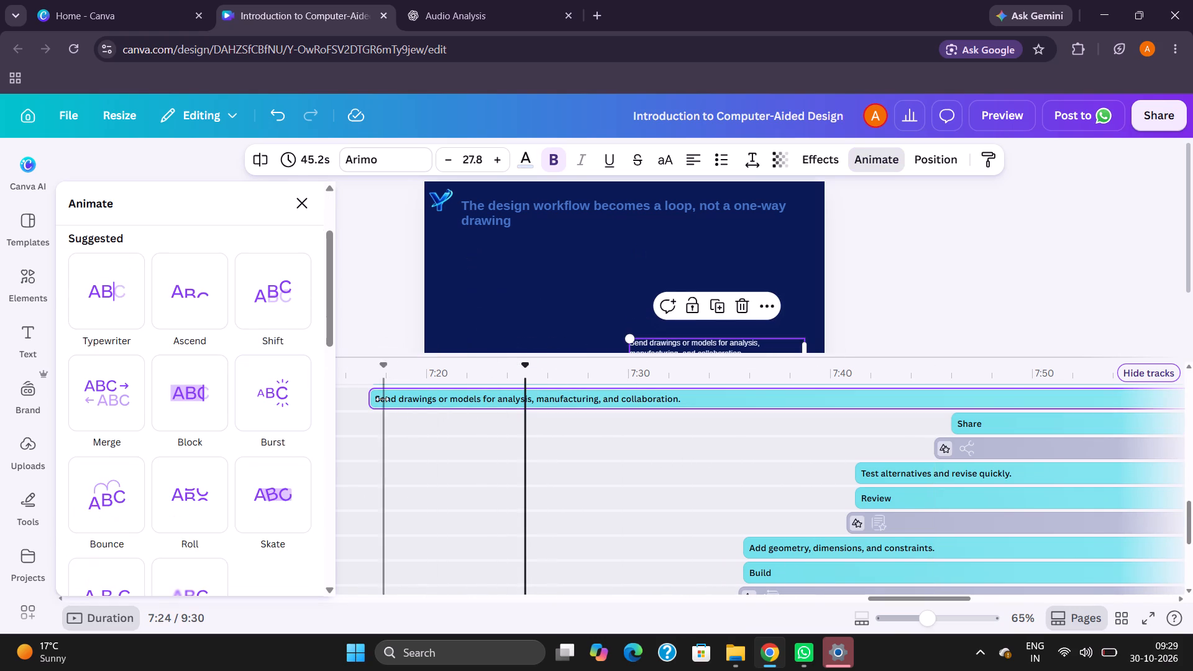
pyautogui.moveTo(377, 398); pyautogui.dragTo(962, 393)
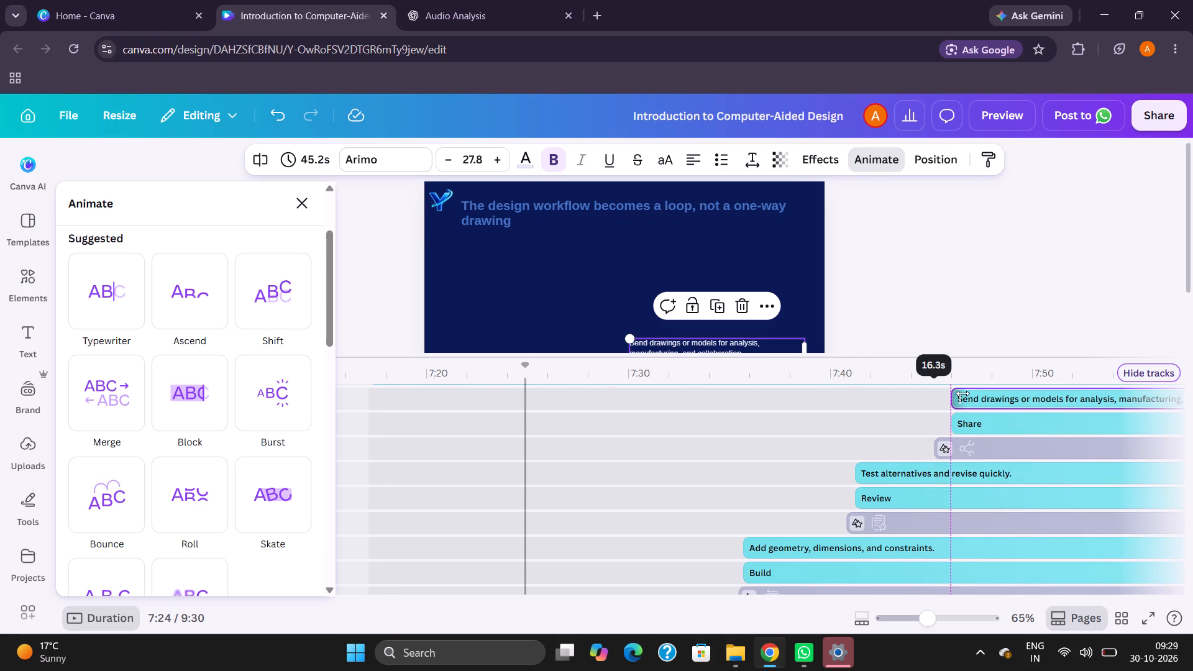
pyautogui.moveTo(962, 393); pyautogui.dragTo(963, 393)
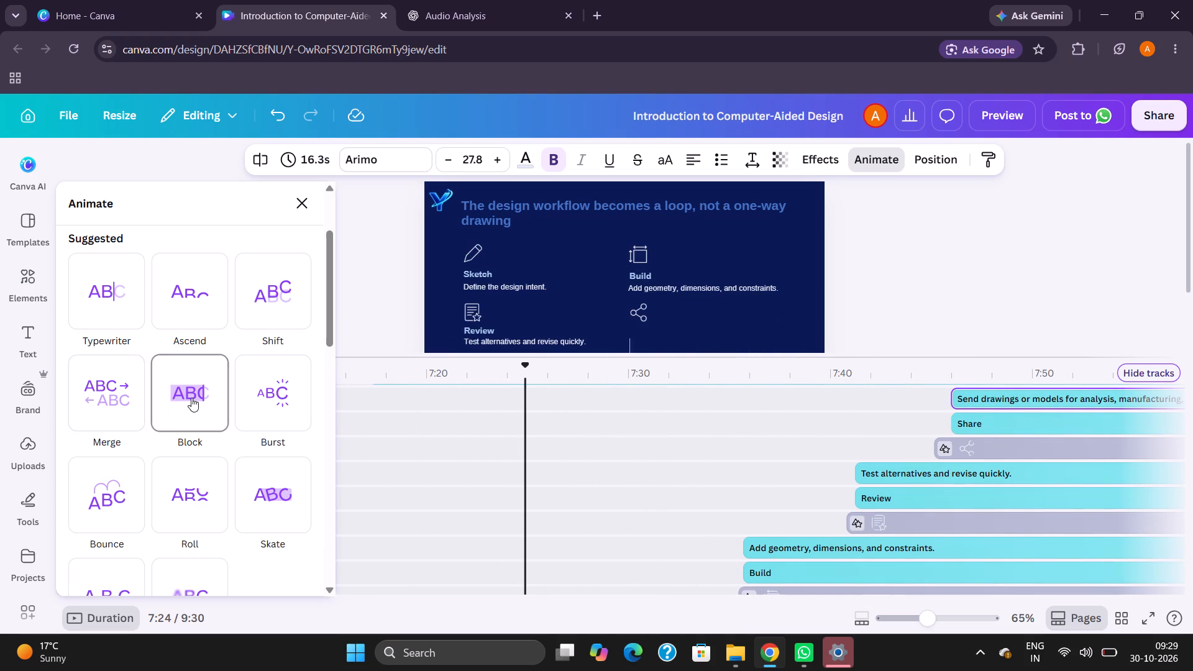
pyautogui.click(260, 391)
# Play the design workflow page from 7:35.6 through its end near 8:03 to check the element timing against the narration.
pyautogui.click(744, 460)
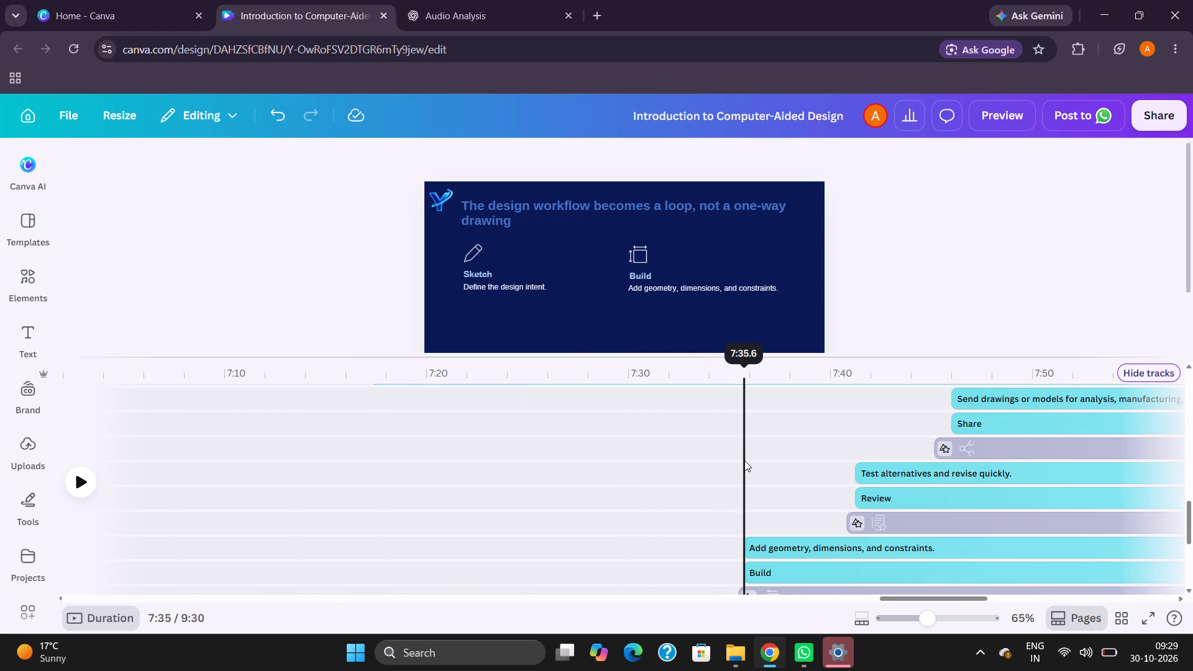
pyautogui.press('space')
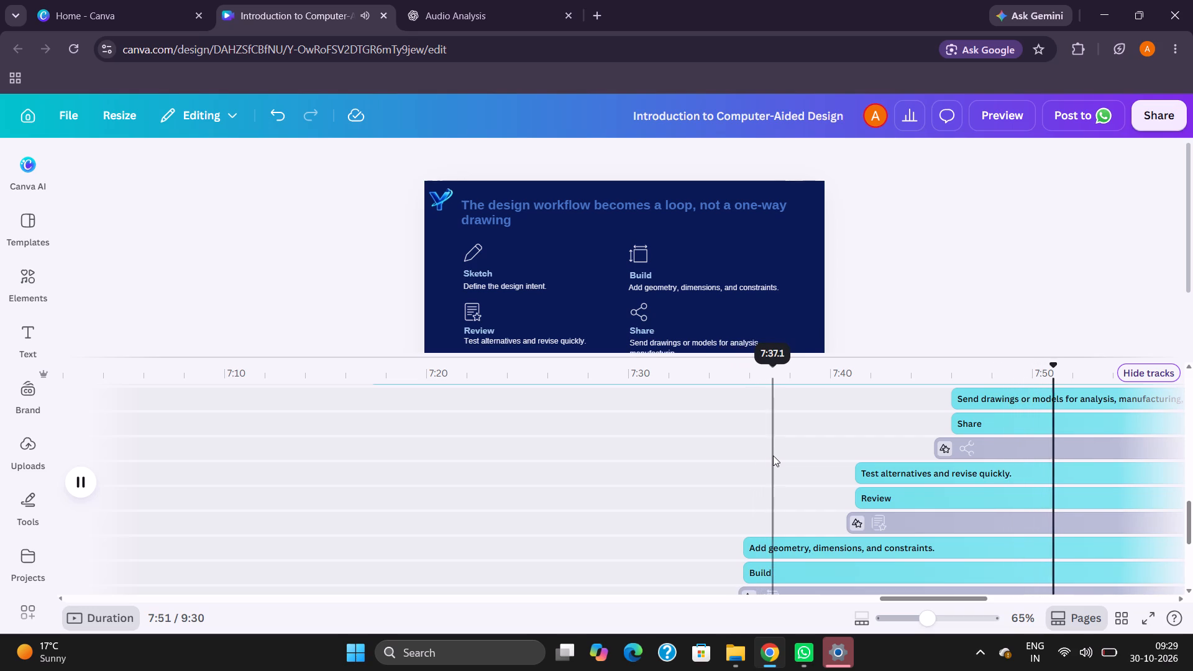
pyautogui.press('space')
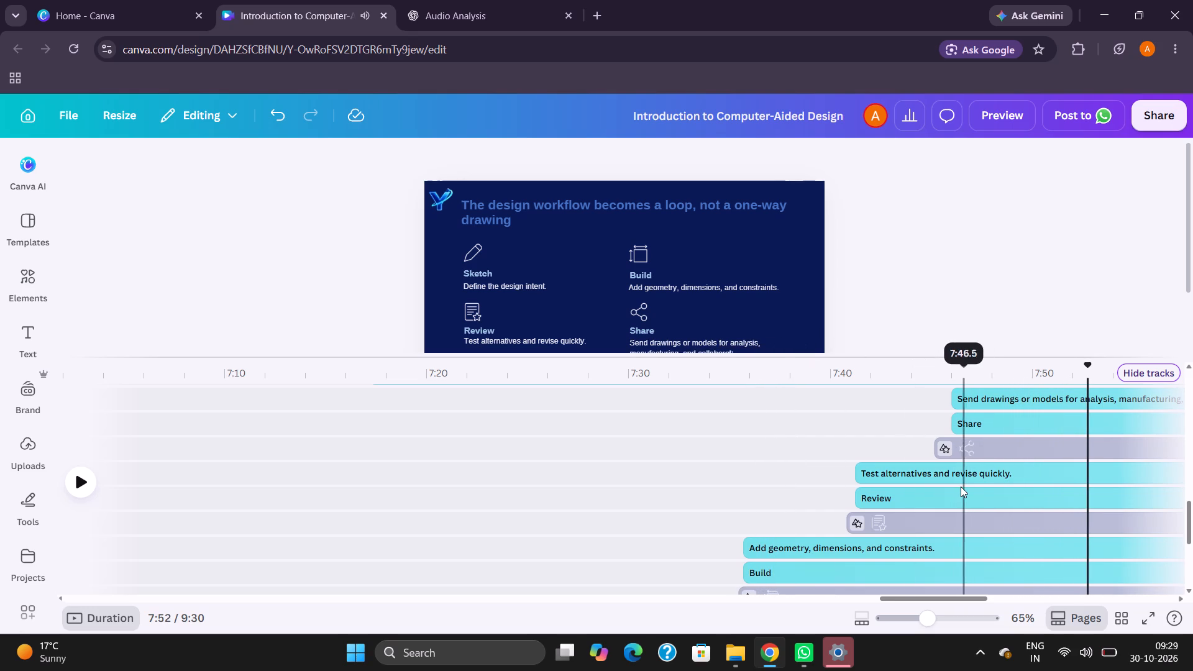
pyautogui.hscroll(-4, 961, 486)
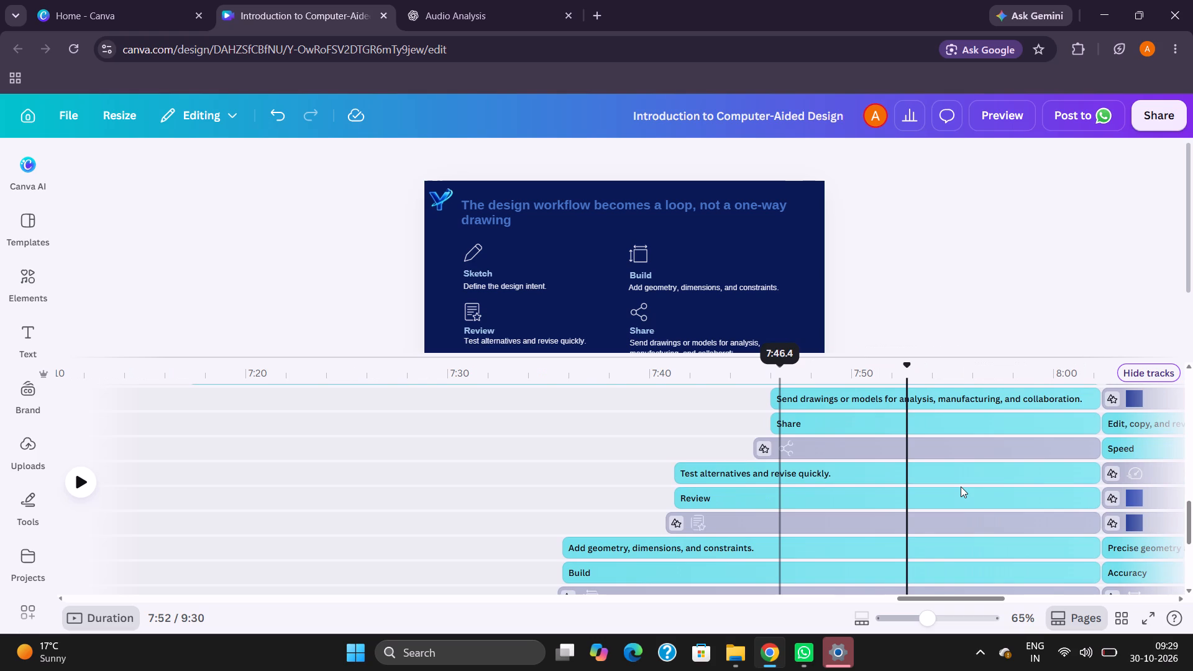
pyautogui.hscroll(-1, 961, 486)
pyautogui.press('space')
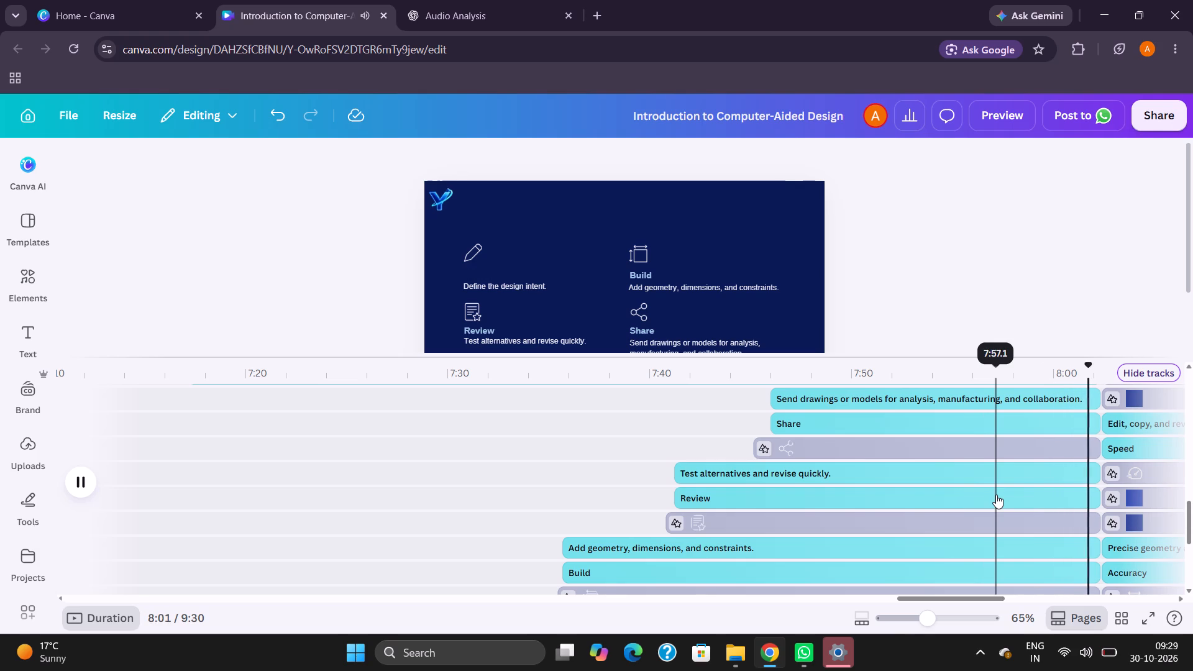
pyautogui.press('space')
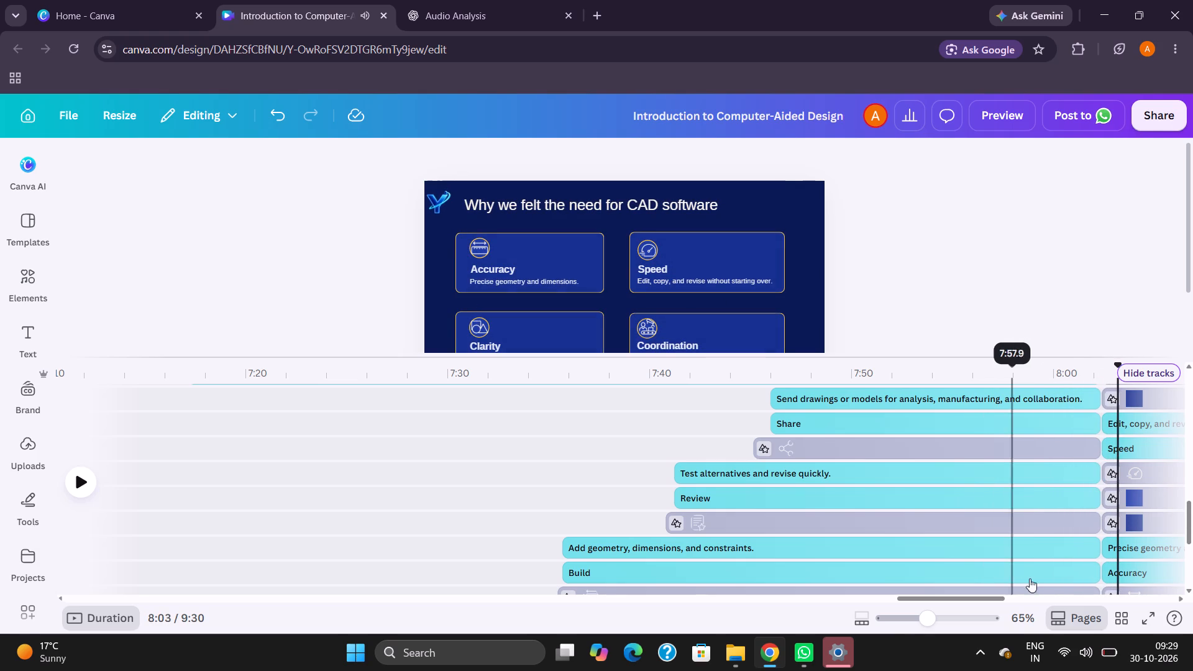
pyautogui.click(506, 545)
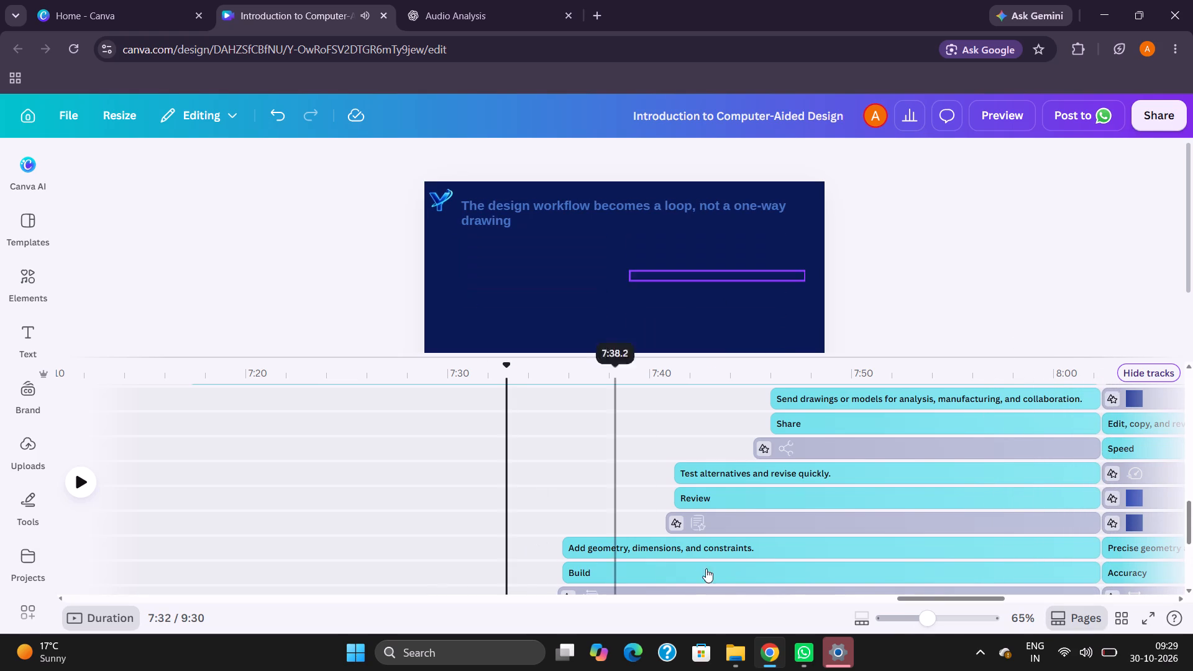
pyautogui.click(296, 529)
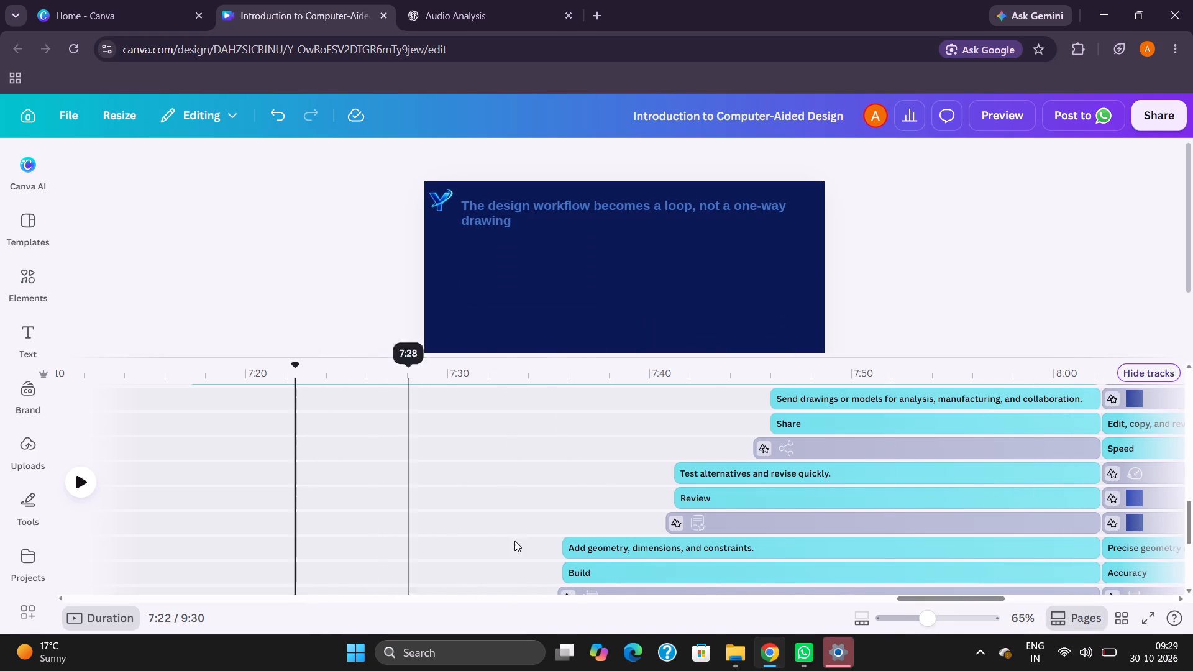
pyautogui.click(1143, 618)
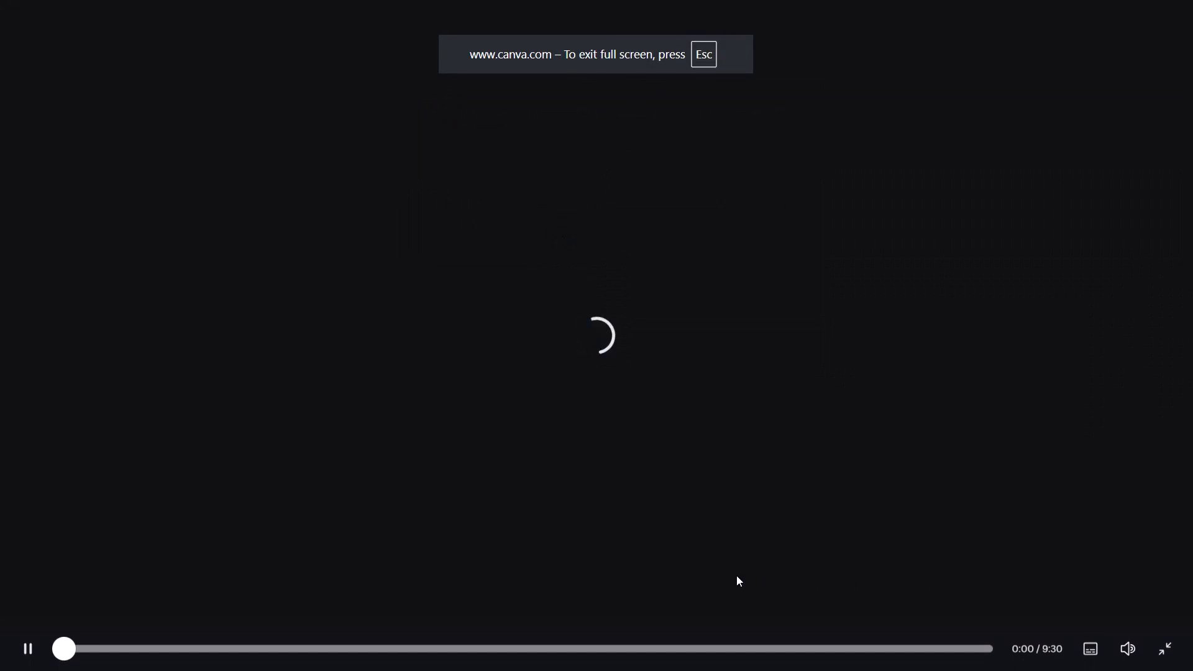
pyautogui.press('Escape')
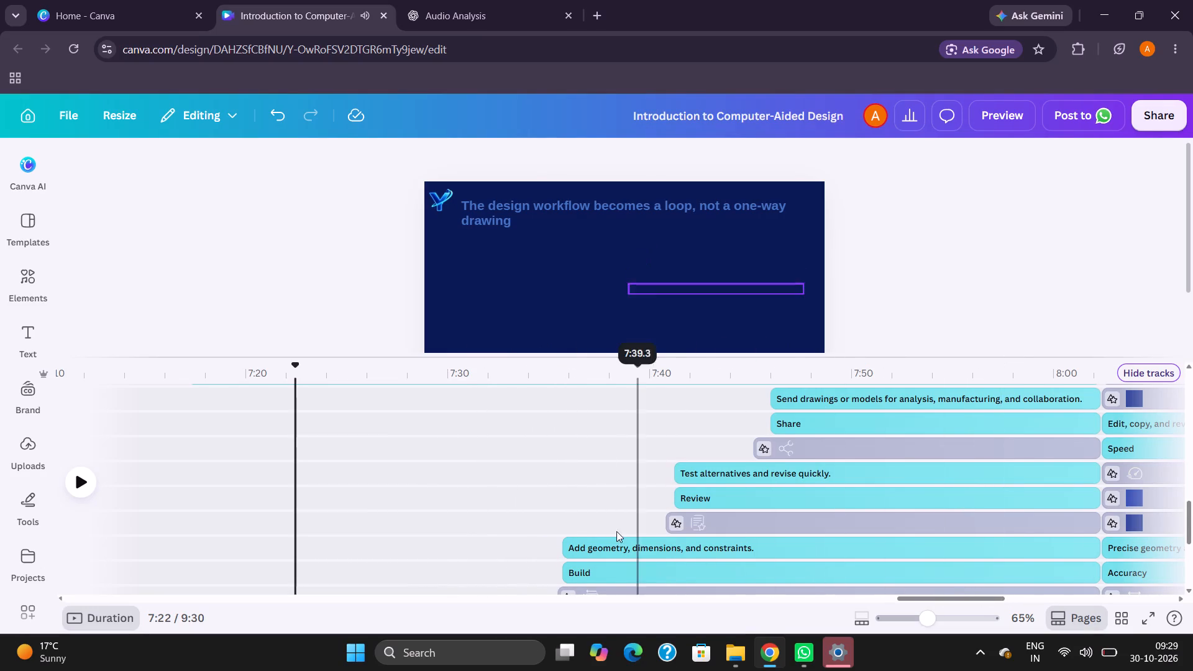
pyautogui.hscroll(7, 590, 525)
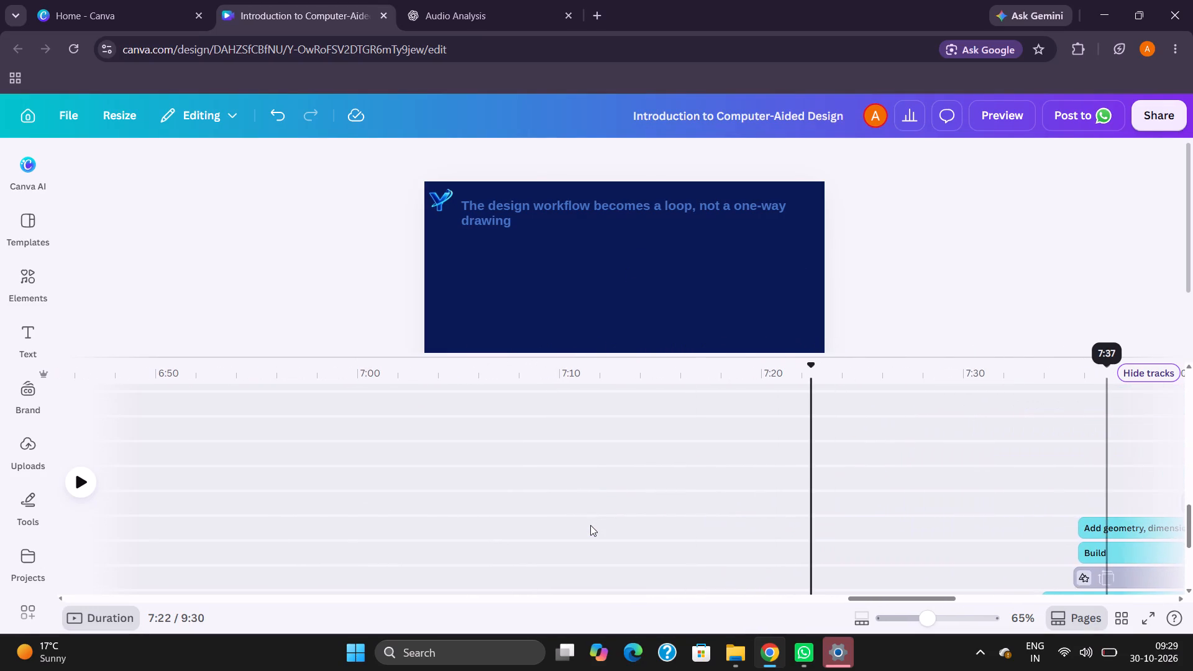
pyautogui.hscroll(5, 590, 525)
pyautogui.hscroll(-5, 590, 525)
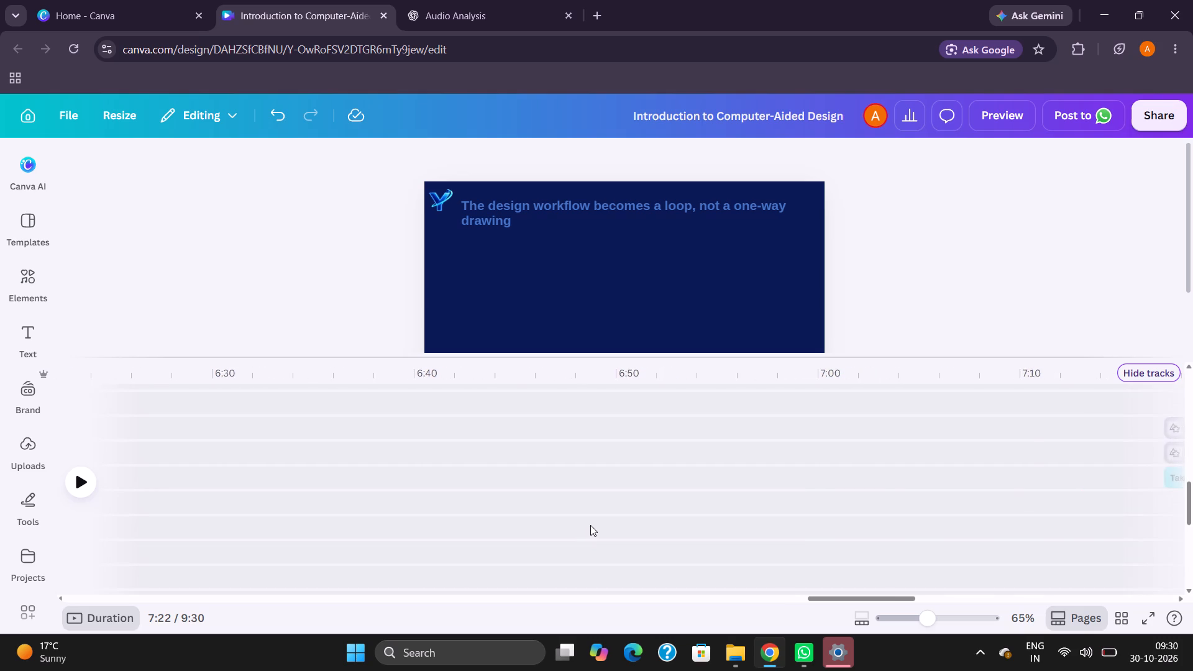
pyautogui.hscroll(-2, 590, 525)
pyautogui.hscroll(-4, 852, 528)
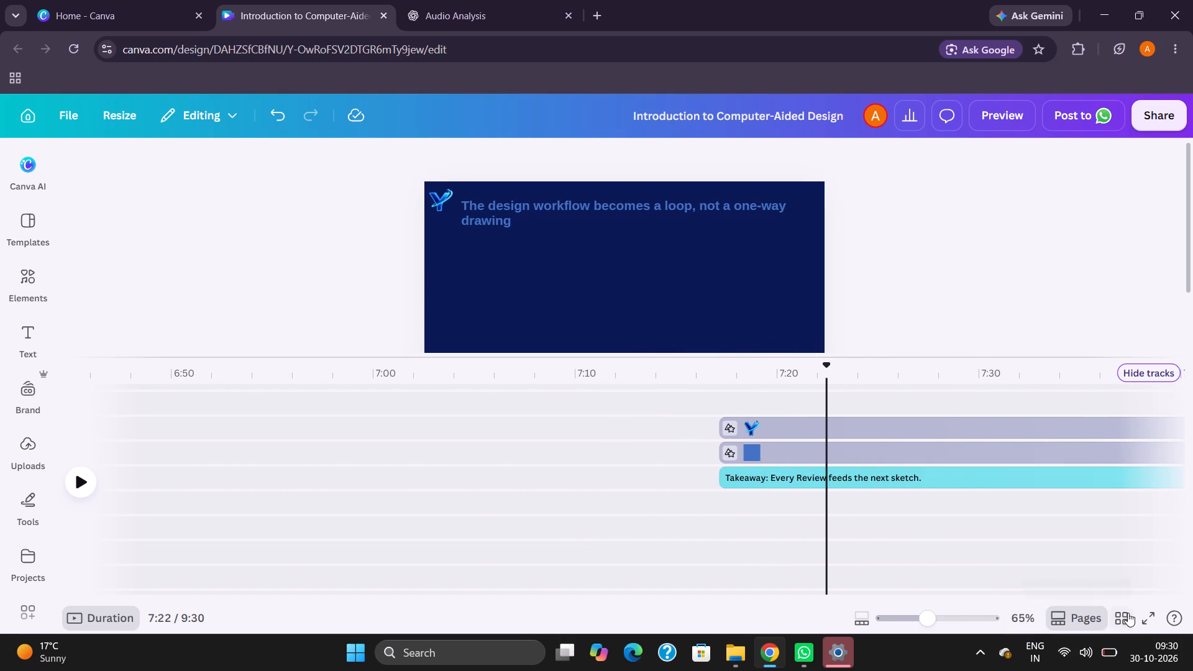
# Preview the video full screen, sampling the CATIA modelling footage around 5:57 and 6:18 and the sketch-constraint section up to 4:51.
pyautogui.click(1143, 616)
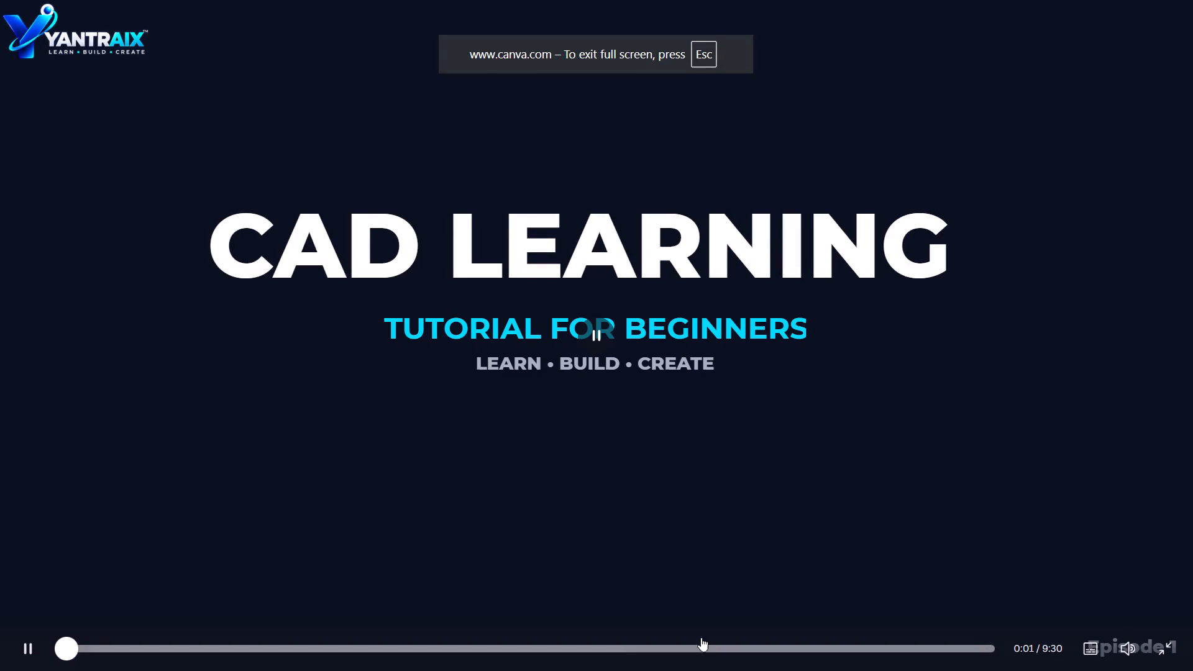
pyautogui.click(589, 653)
pyautogui.click(643, 649)
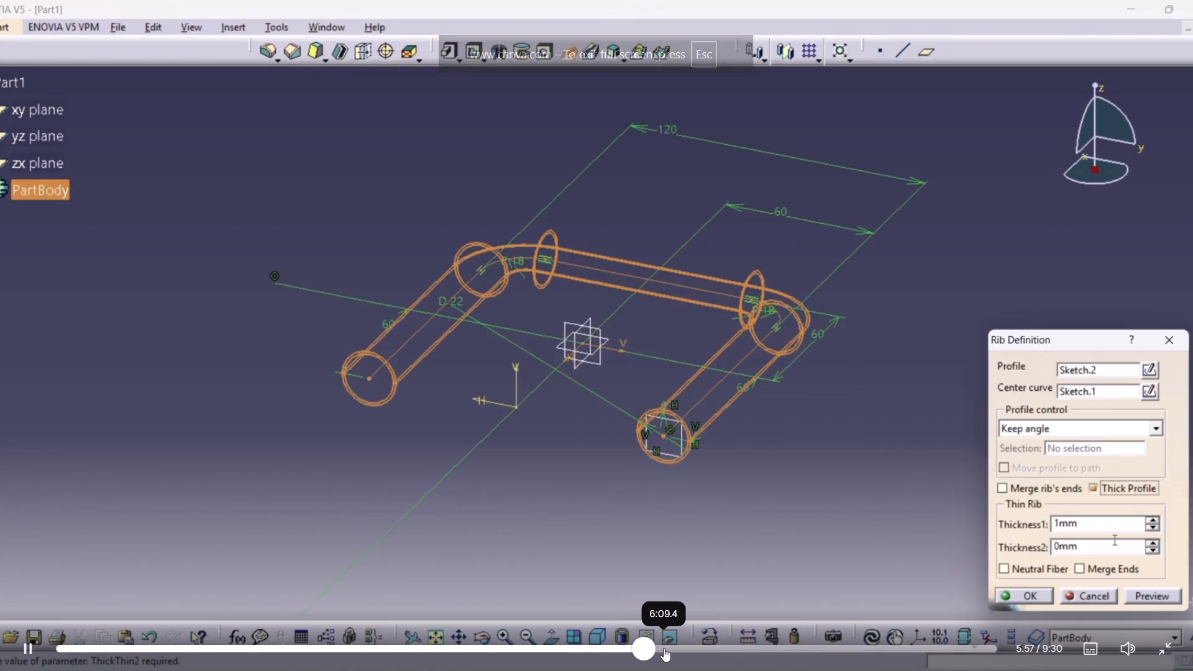
pyautogui.click(676, 648)
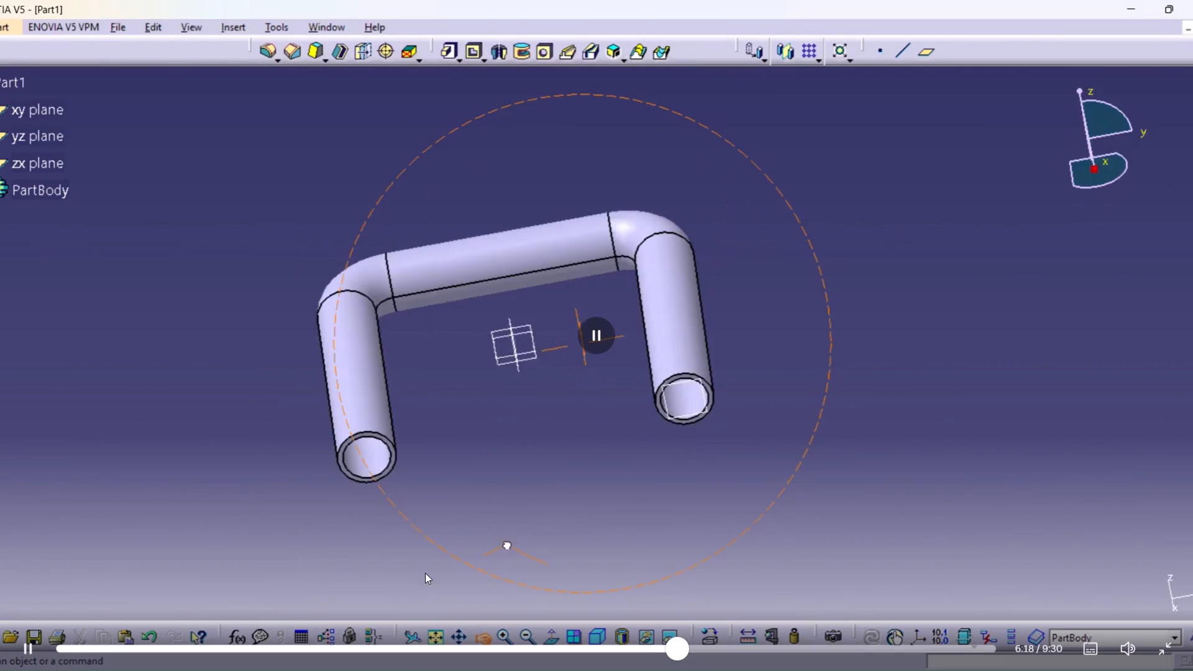
pyautogui.click(459, 642)
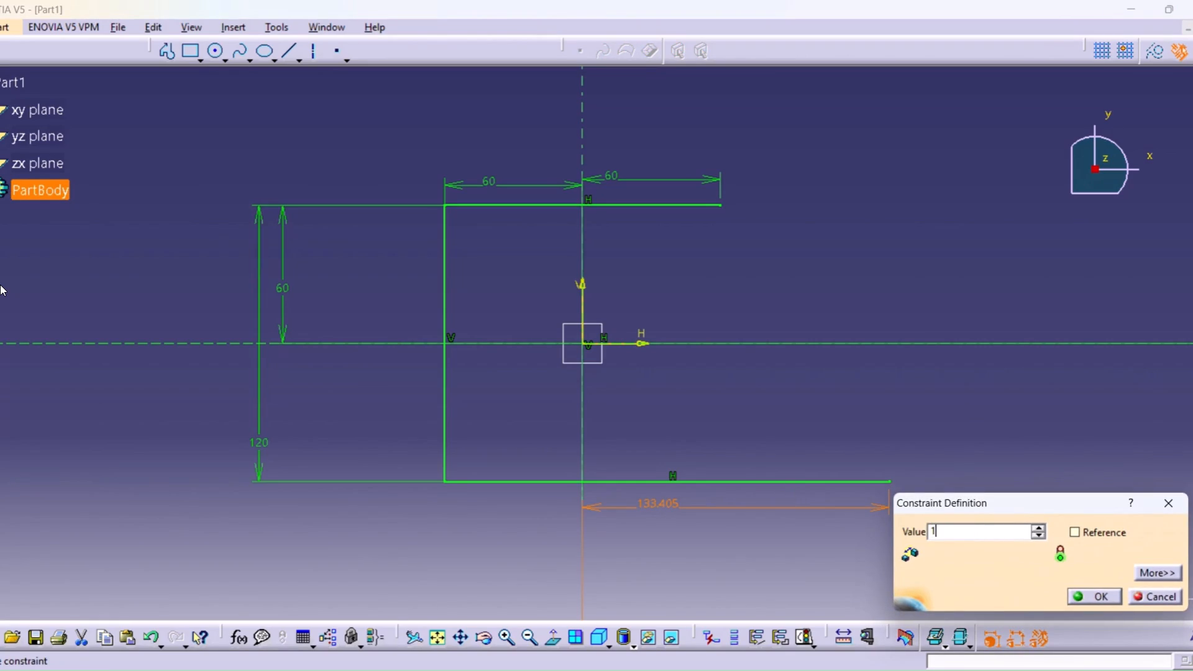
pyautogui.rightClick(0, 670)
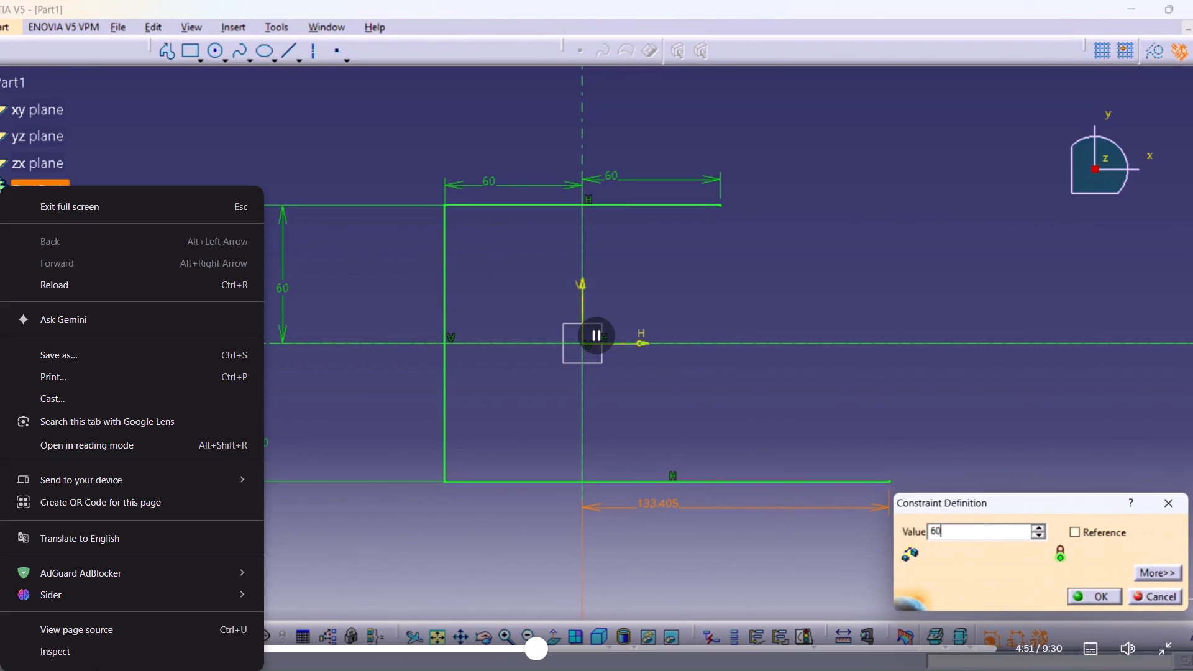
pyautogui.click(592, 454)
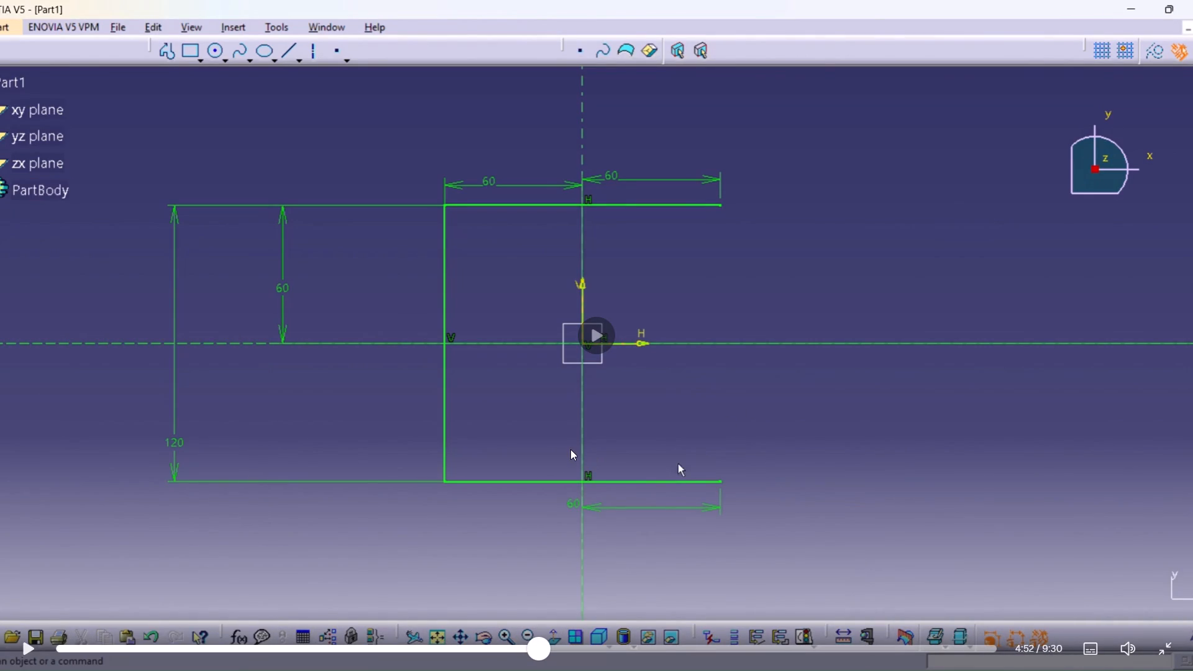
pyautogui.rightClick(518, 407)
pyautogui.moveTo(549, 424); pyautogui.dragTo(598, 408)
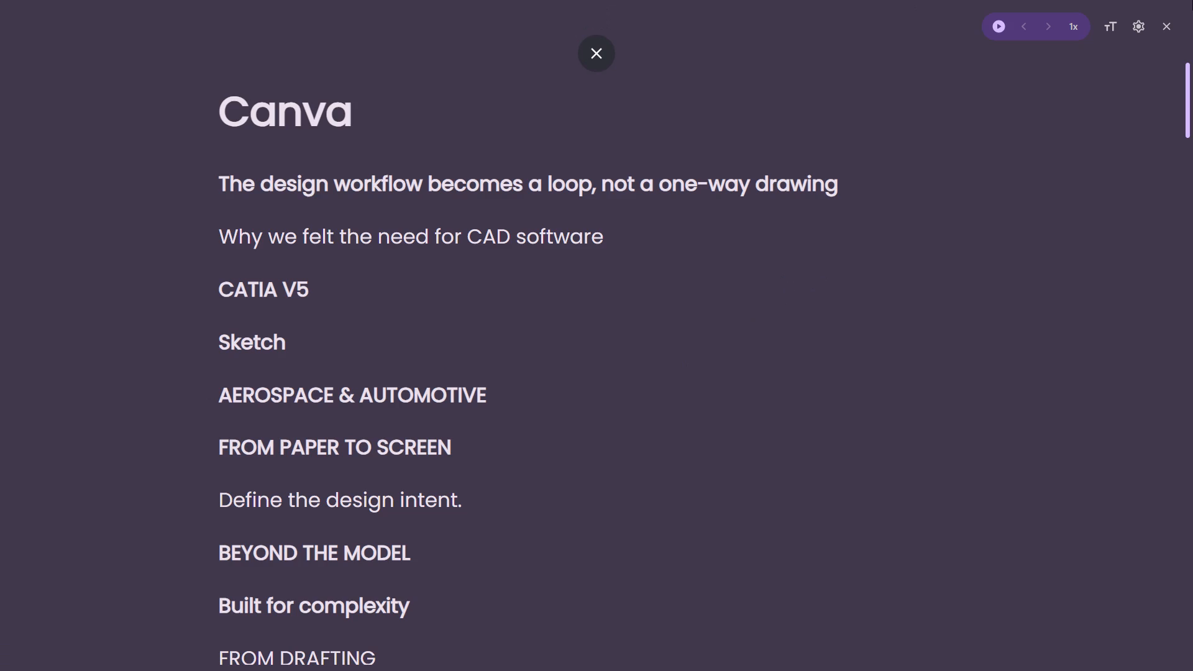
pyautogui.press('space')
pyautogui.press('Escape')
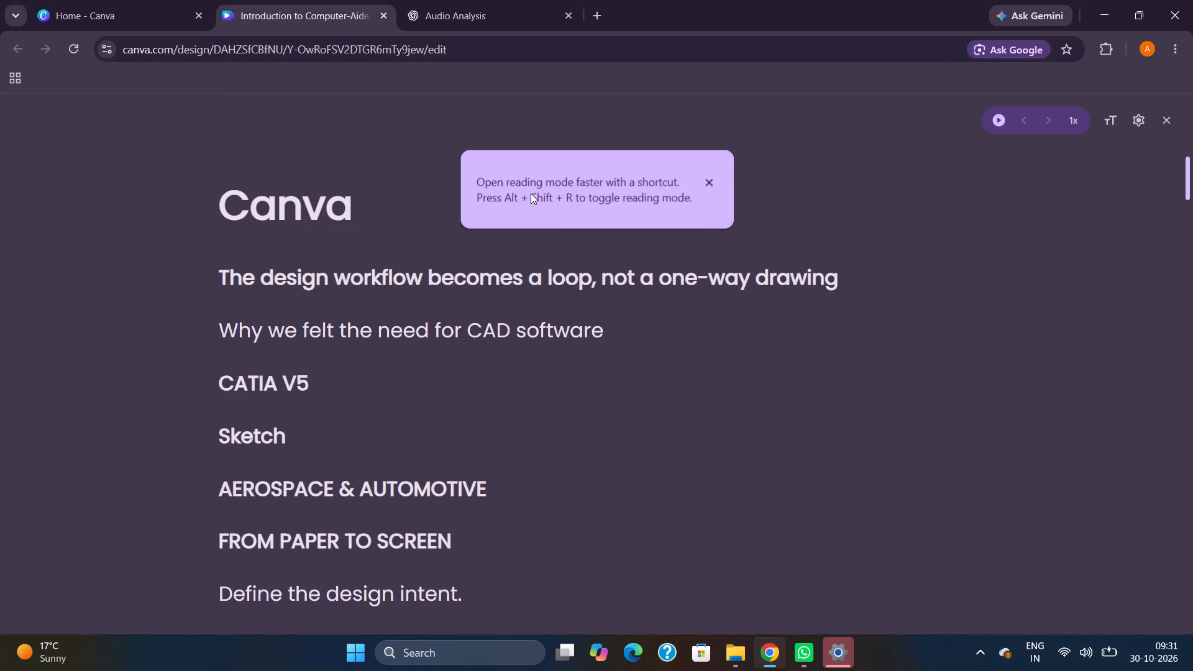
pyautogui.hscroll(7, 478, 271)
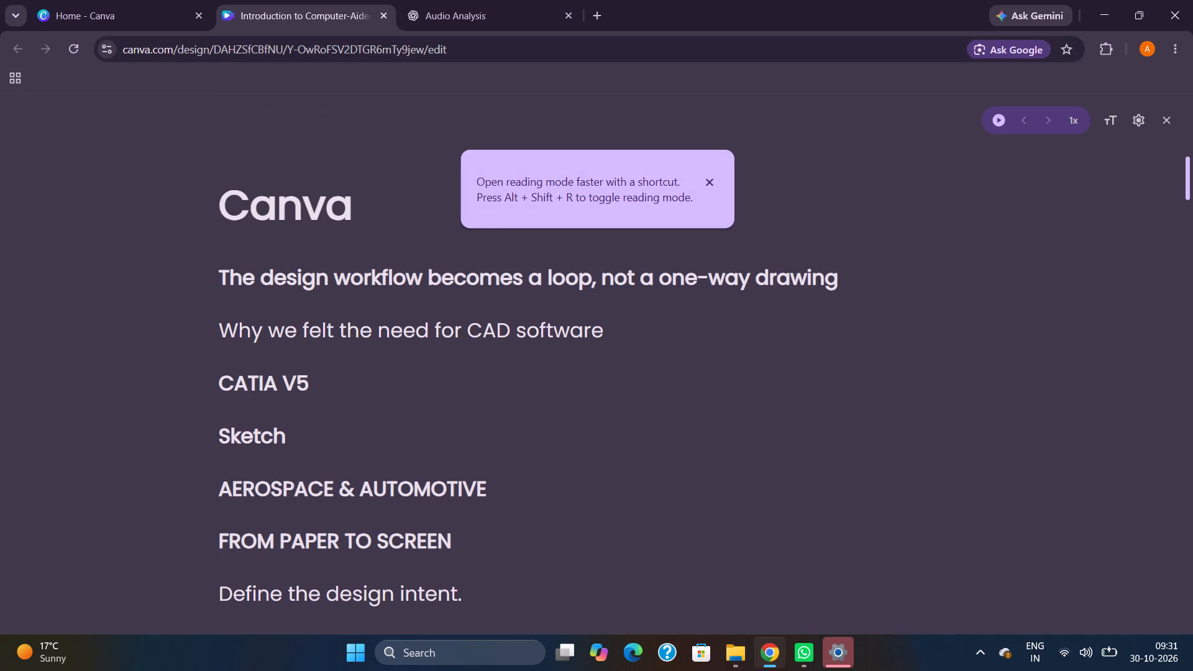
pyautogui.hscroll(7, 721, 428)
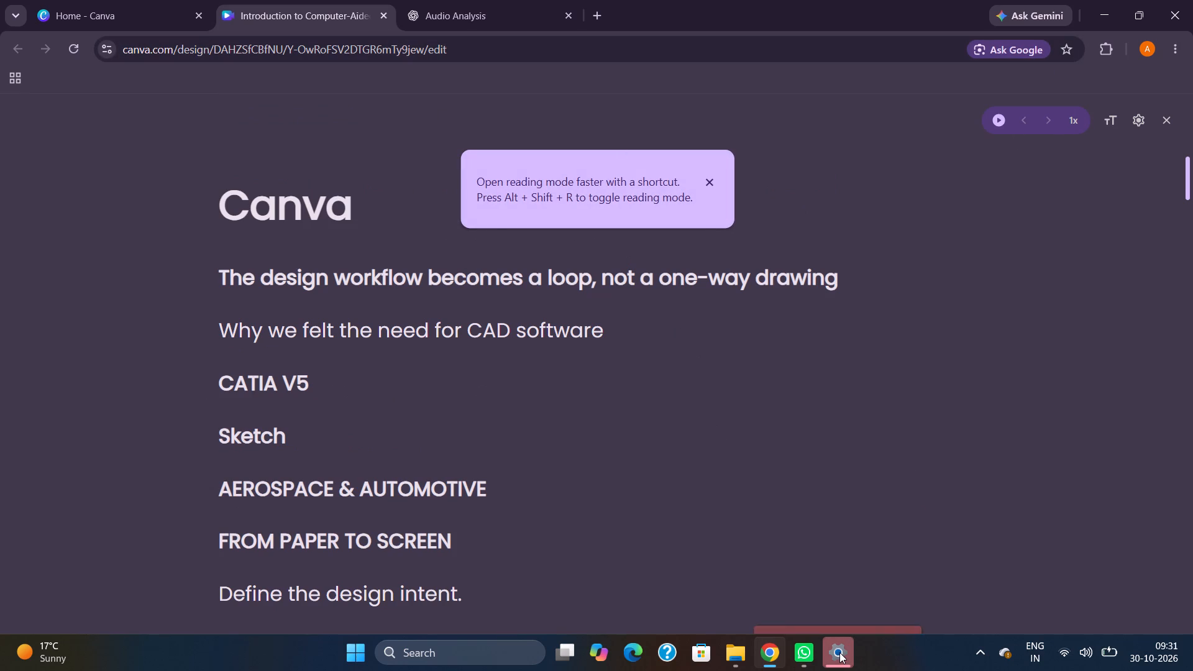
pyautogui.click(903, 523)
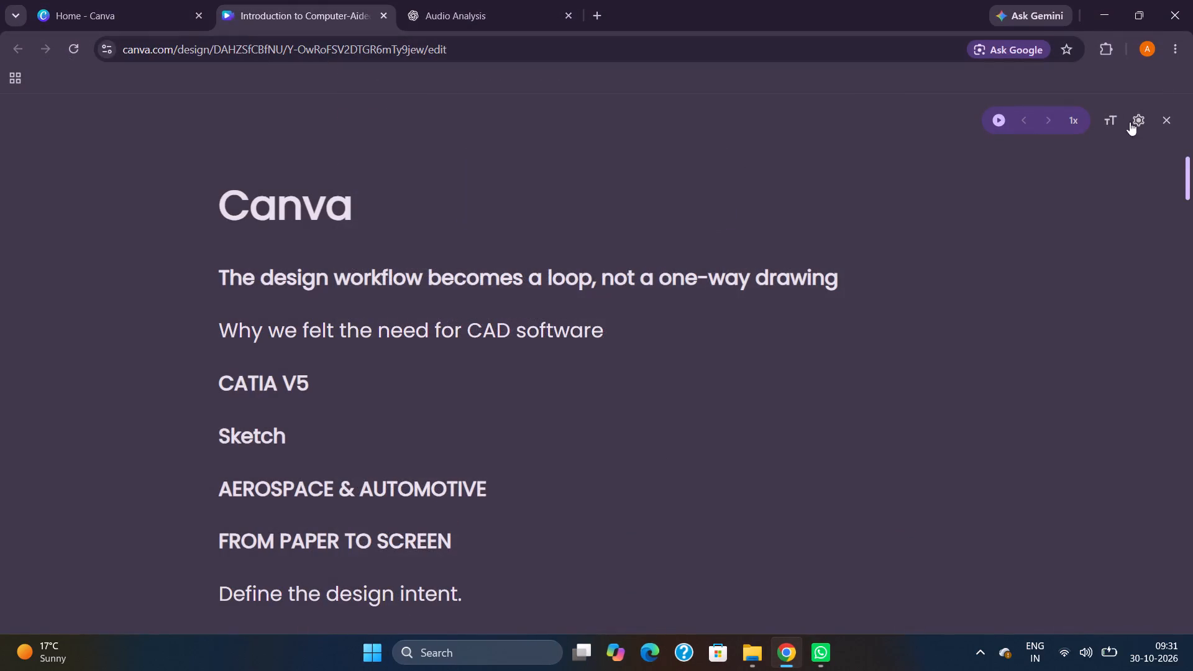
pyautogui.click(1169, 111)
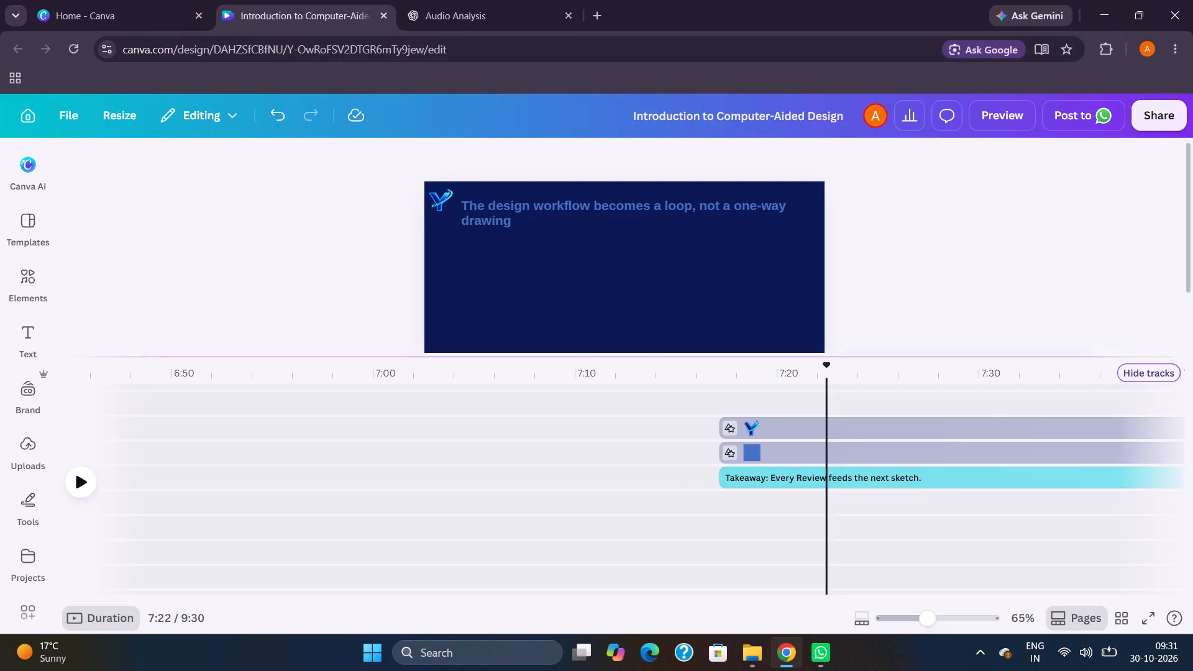
# Preview the video full screen again and review the CATIA footage from about 6:31.
pyautogui.click(1142, 620)
pyautogui.hscroll(-2, 1142, 620)
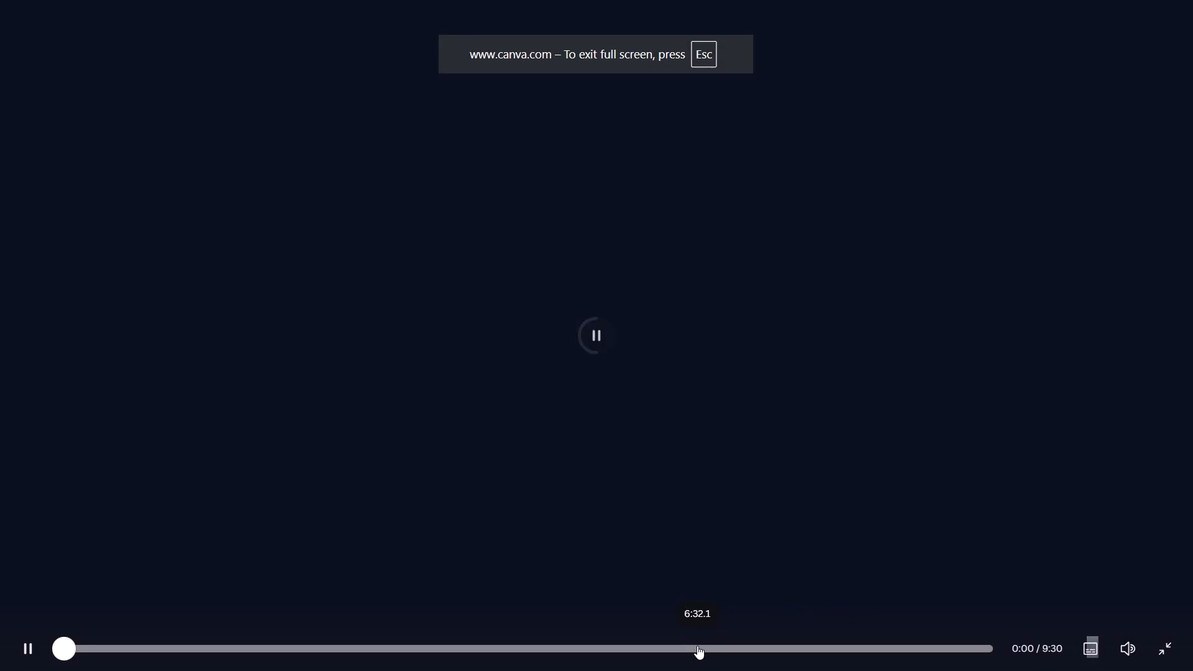
pyautogui.click(697, 646)
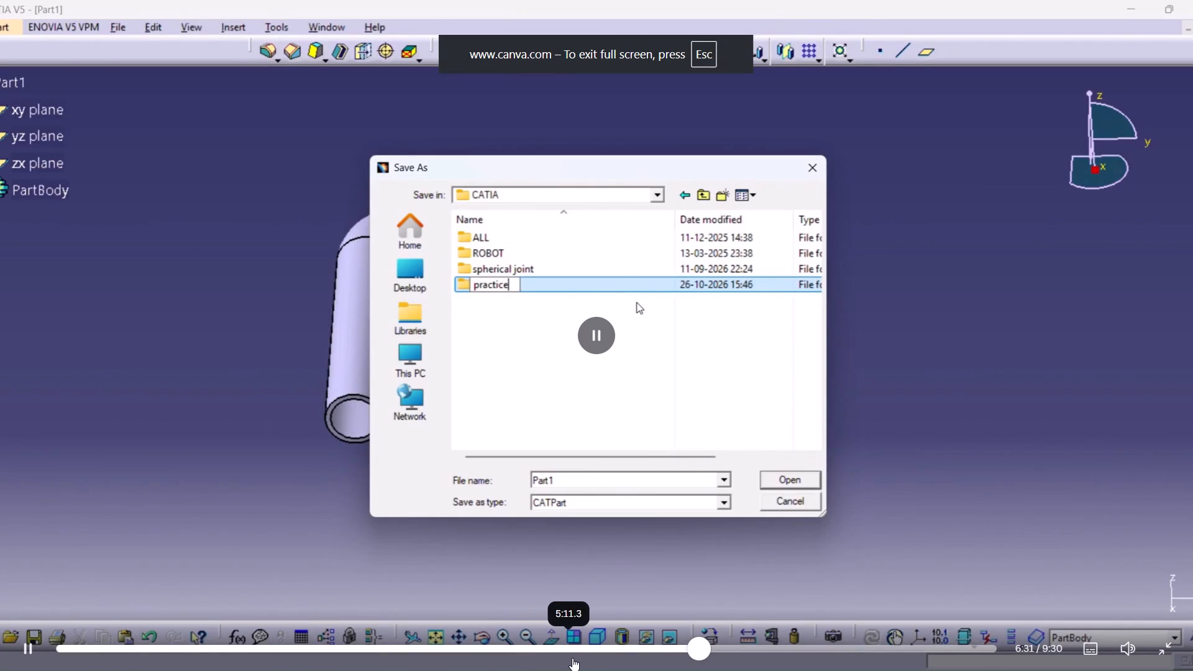
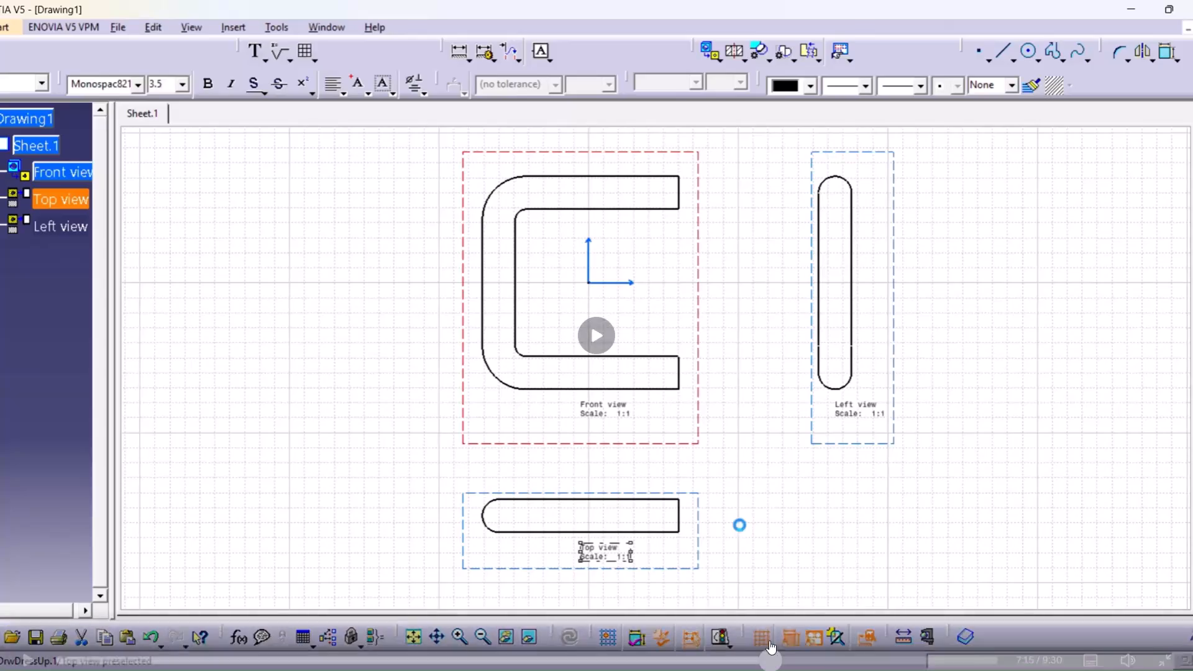
# Restart the full-screen preview and sample the workflow page near 7:39 and the CATIA pipe footage around 6:14, 6:31 and 7:05.
pyautogui.press('Escape')
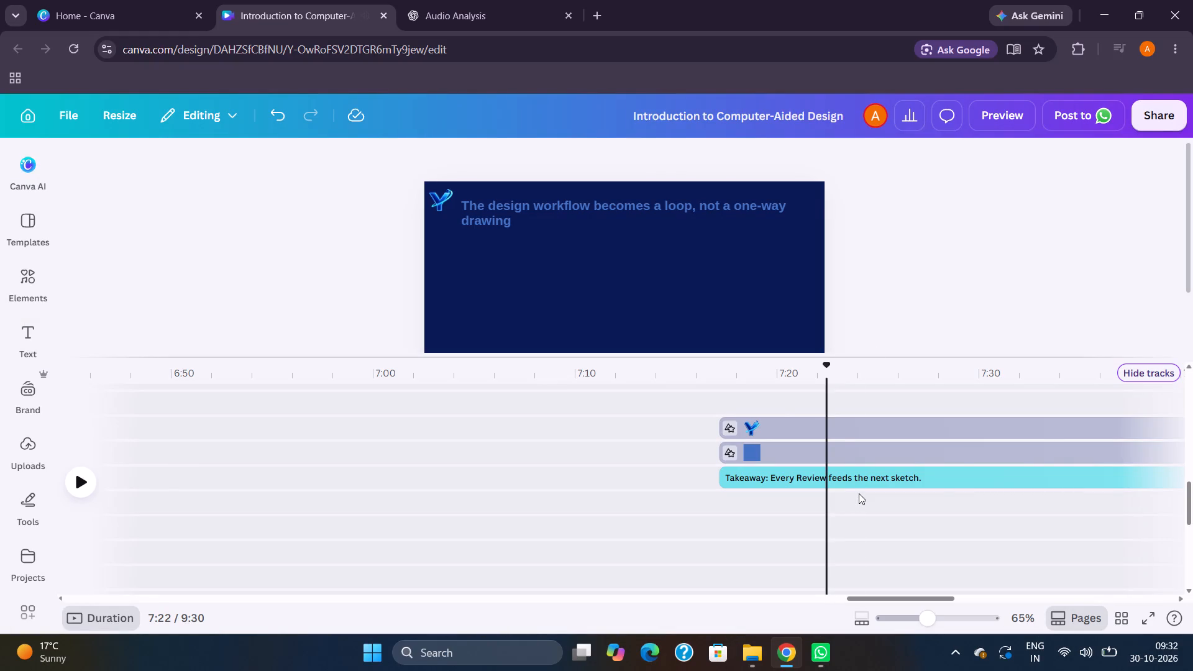
pyautogui.click(1140, 619)
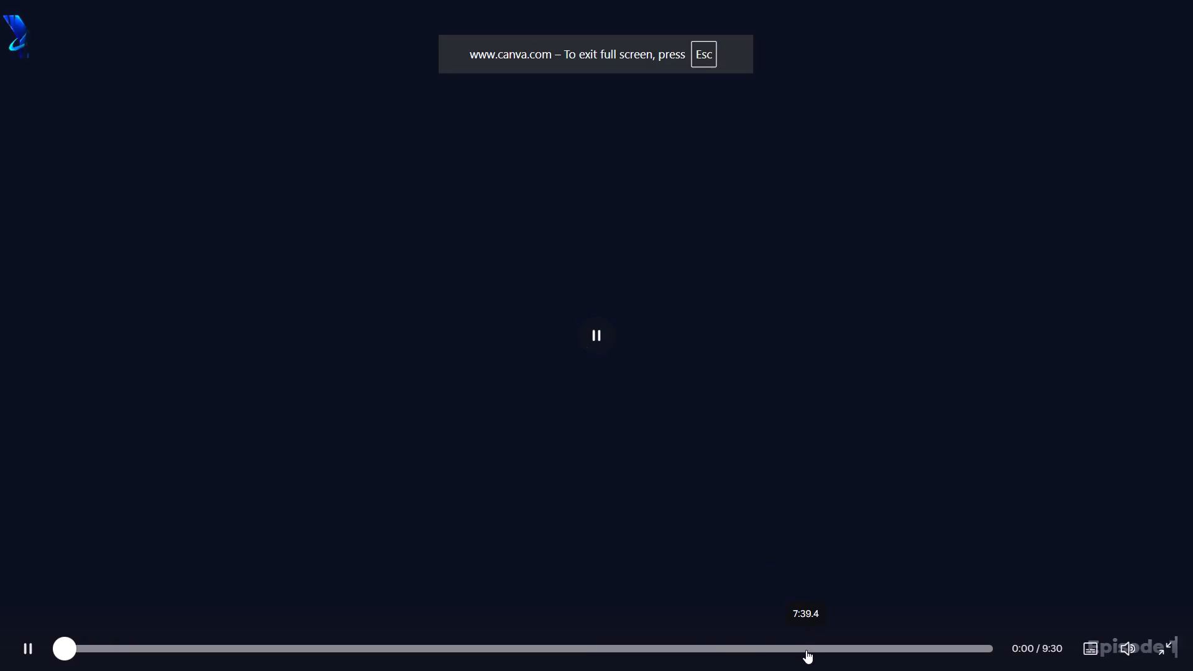
pyautogui.click(806, 650)
pyautogui.click(669, 664)
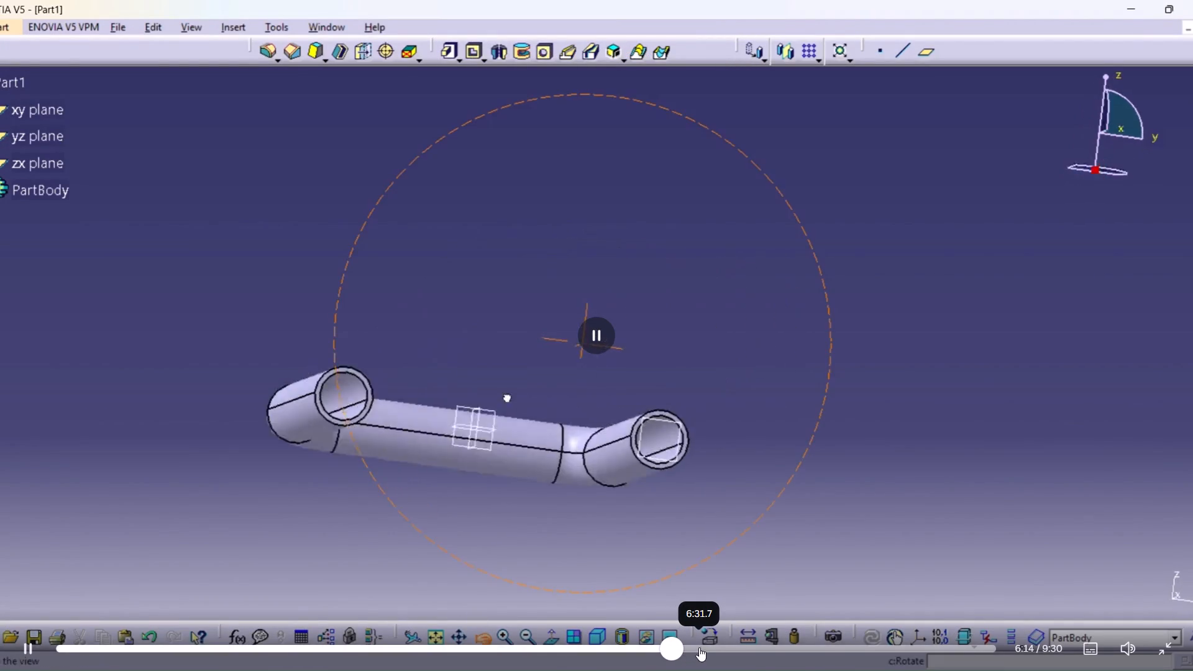
pyautogui.click(699, 647)
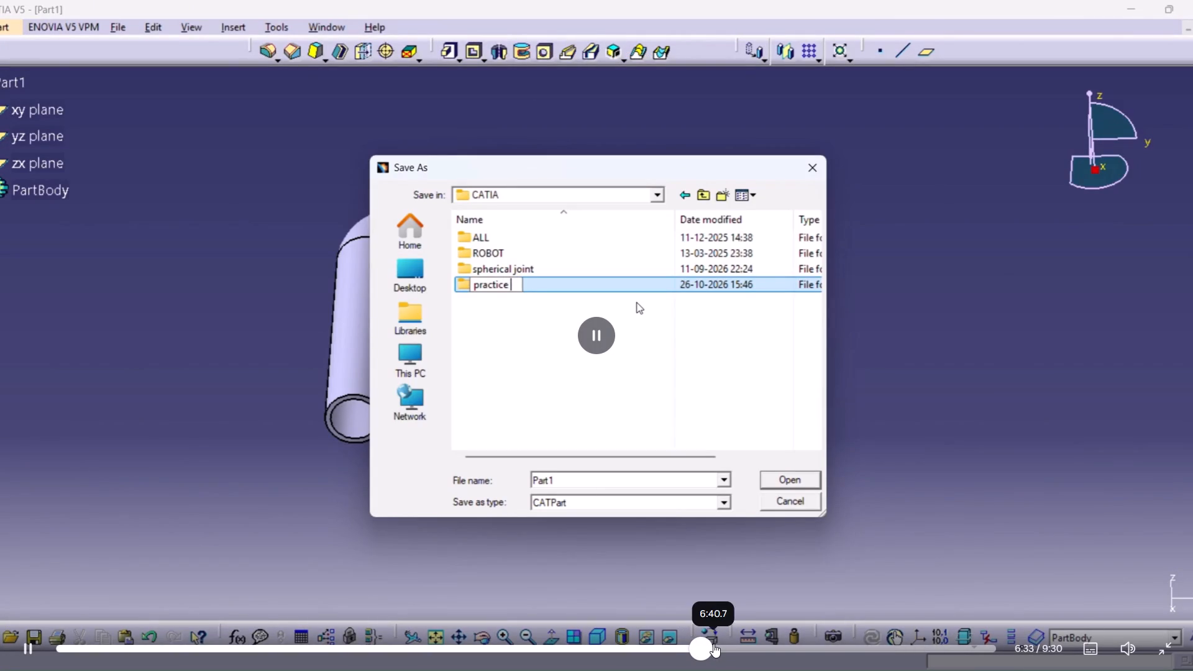
pyautogui.click(725, 649)
pyautogui.click(753, 651)
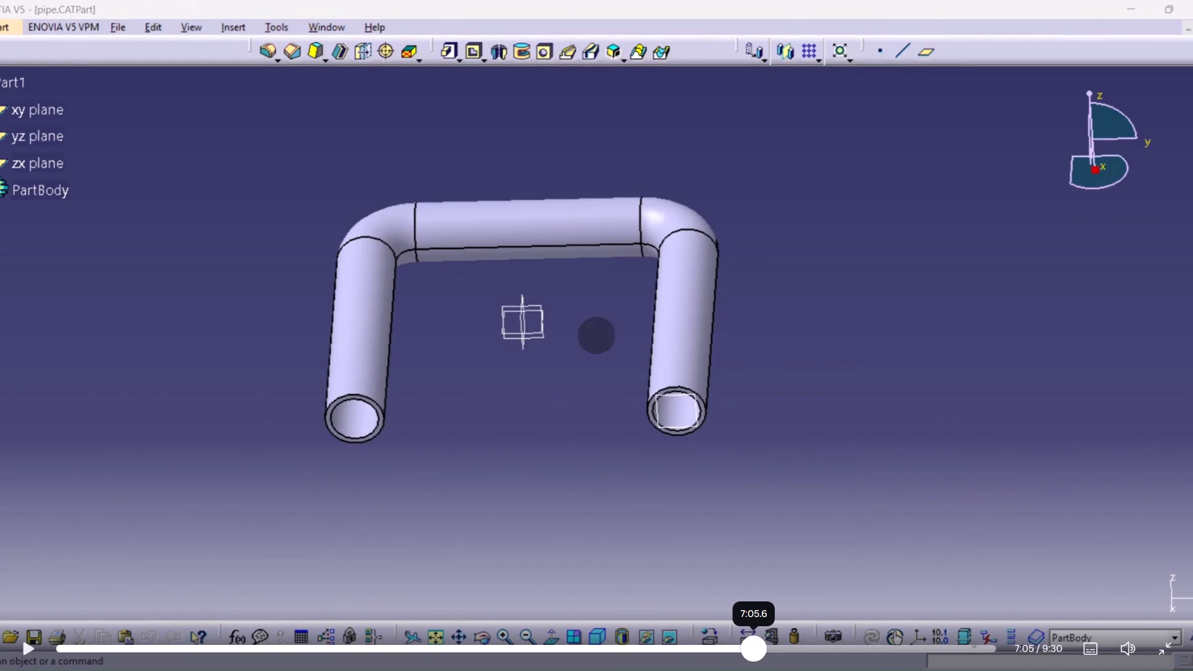
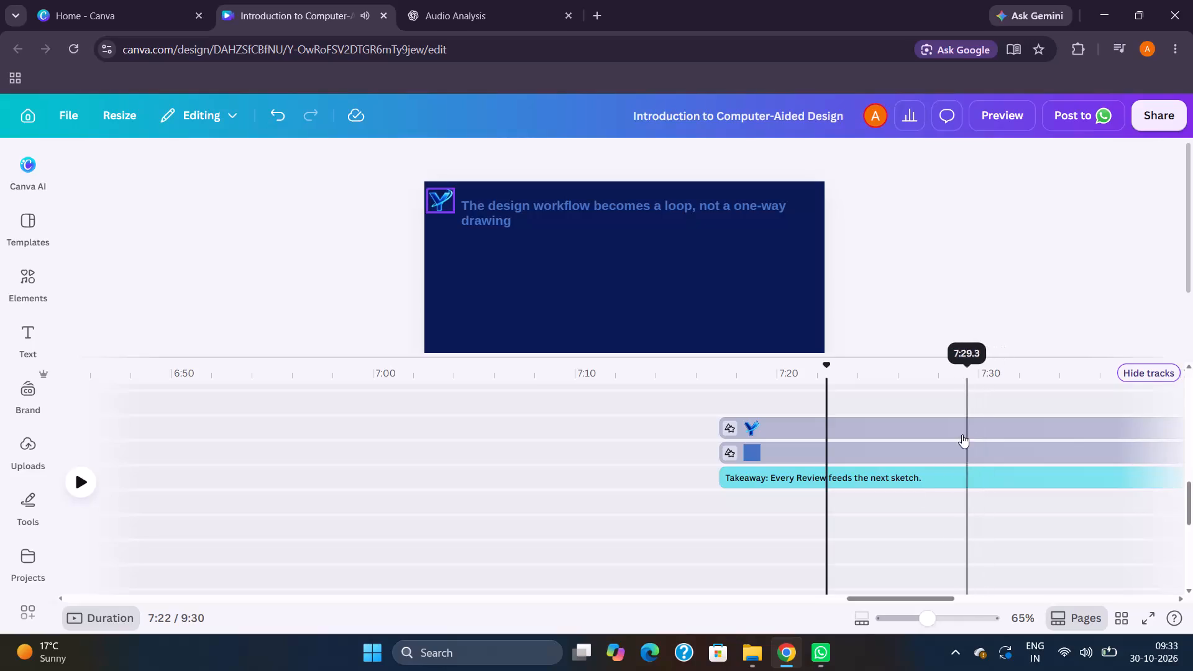
# Extend the workflow page's title text to 39.9 s and its Sketch text to 28.4 s so both end with the page.
pyautogui.hscroll(-7, 913, 492)
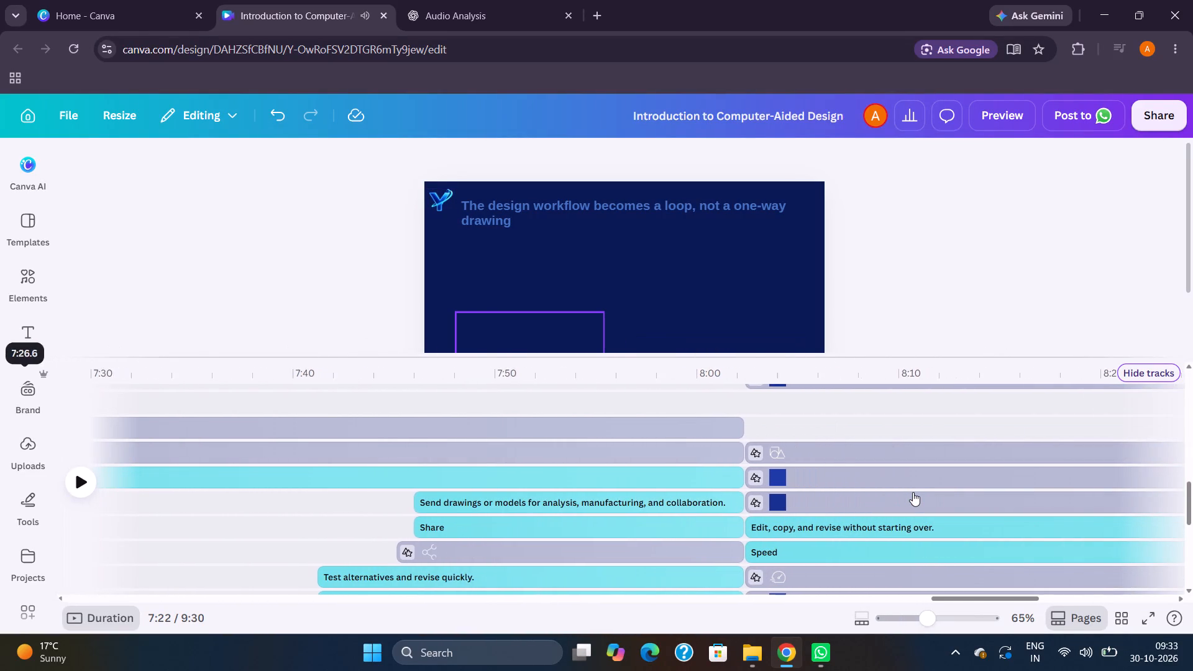
pyautogui.hscroll(-1, 913, 492)
pyautogui.scroll(-4, 913, 492)
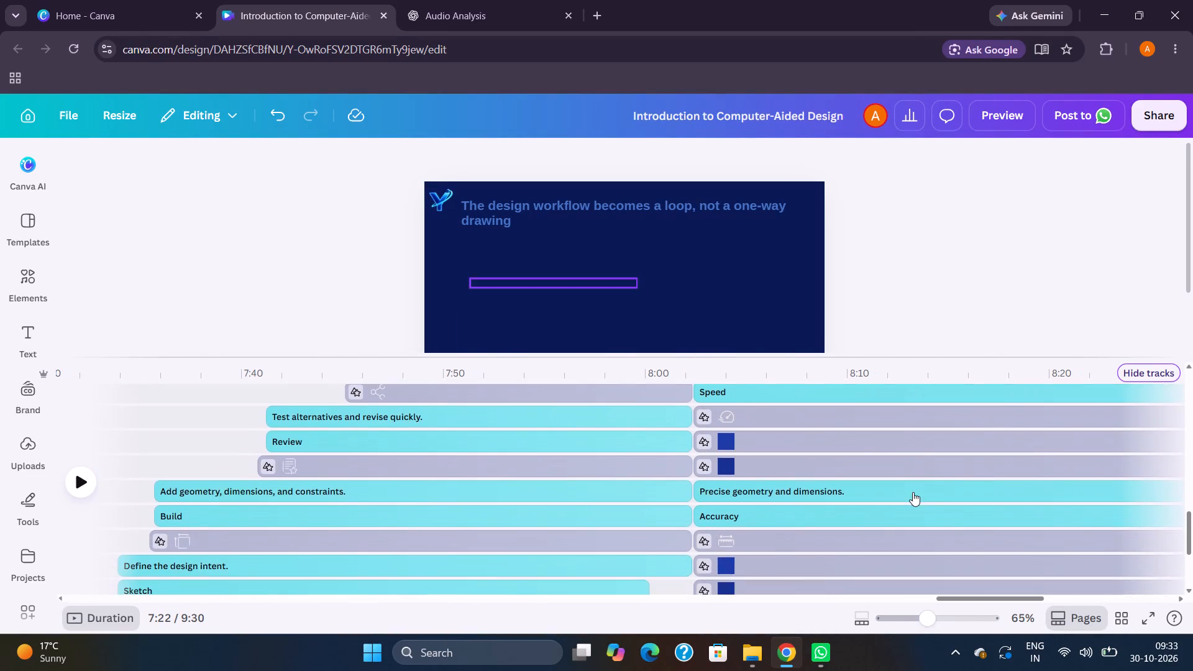
pyautogui.scroll(-2, 913, 492)
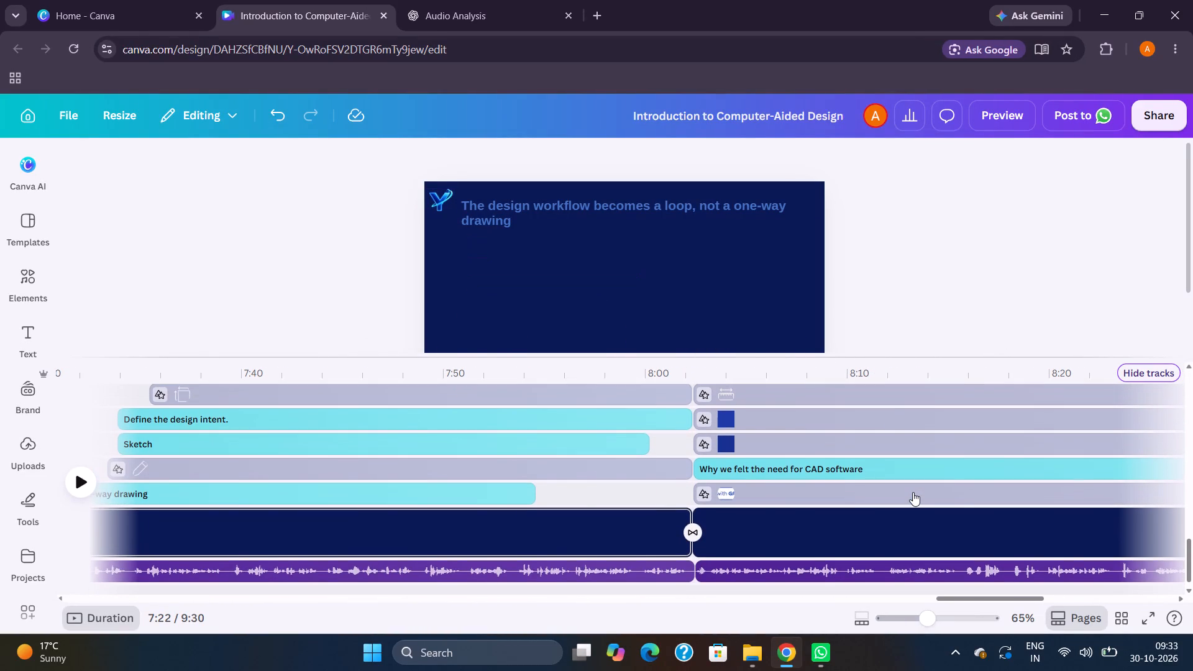
pyautogui.hscroll(1, 913, 492)
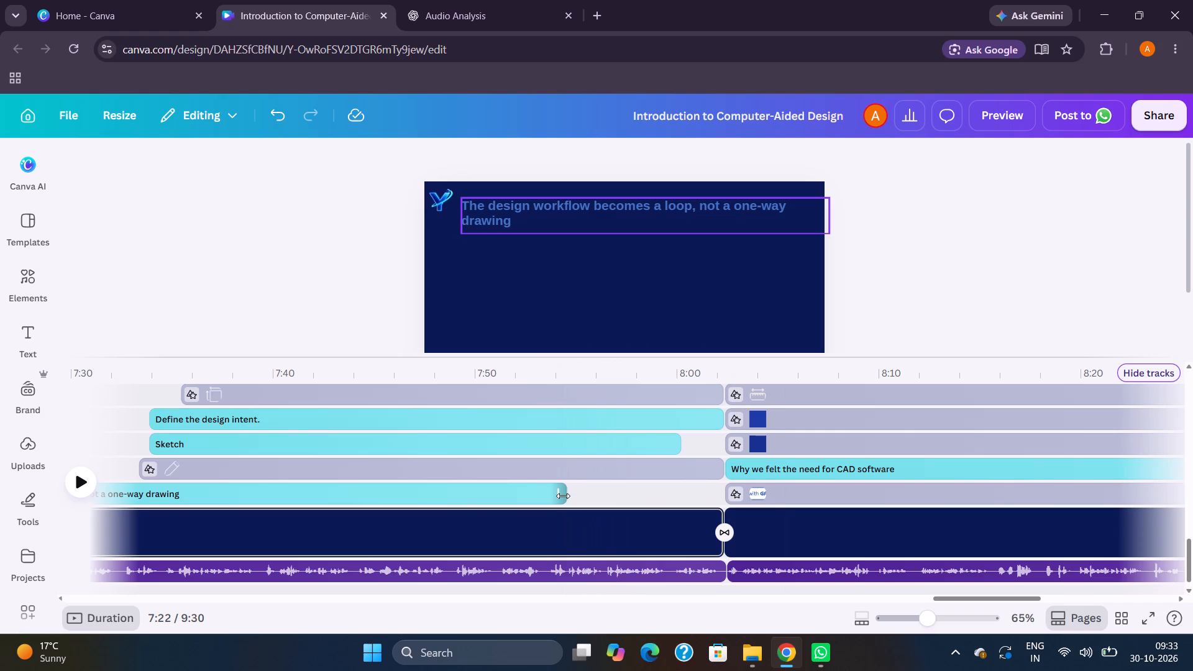
pyautogui.moveTo(563, 496); pyautogui.dragTo(717, 495)
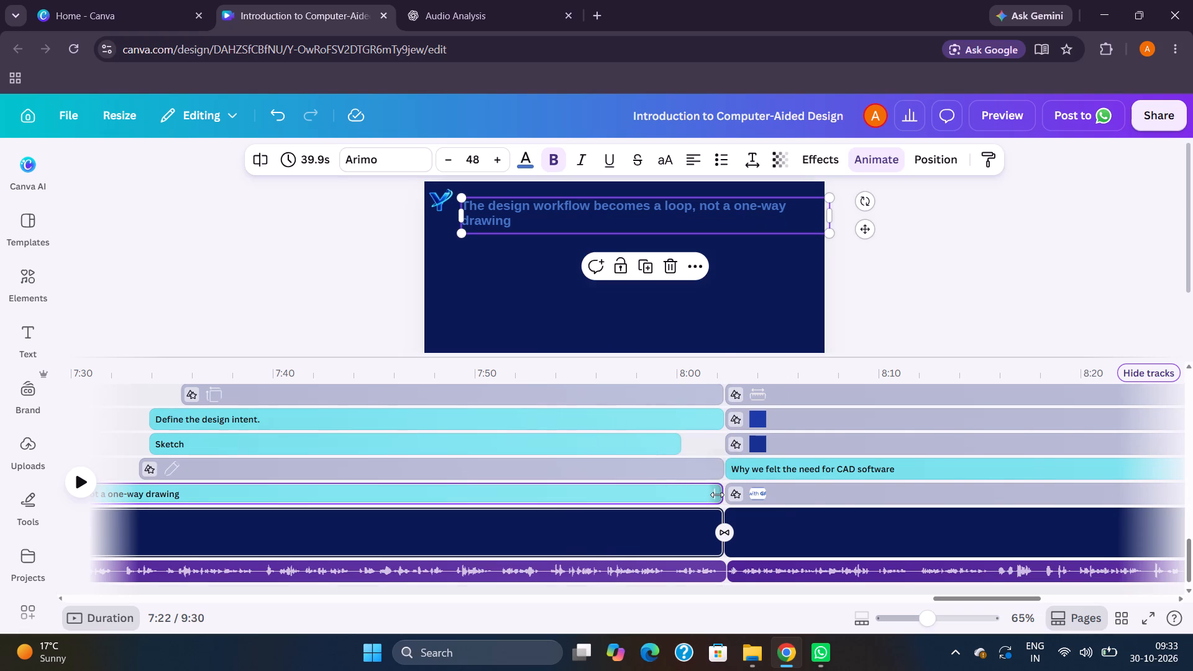
pyautogui.moveTo(677, 439); pyautogui.dragTo(709, 439)
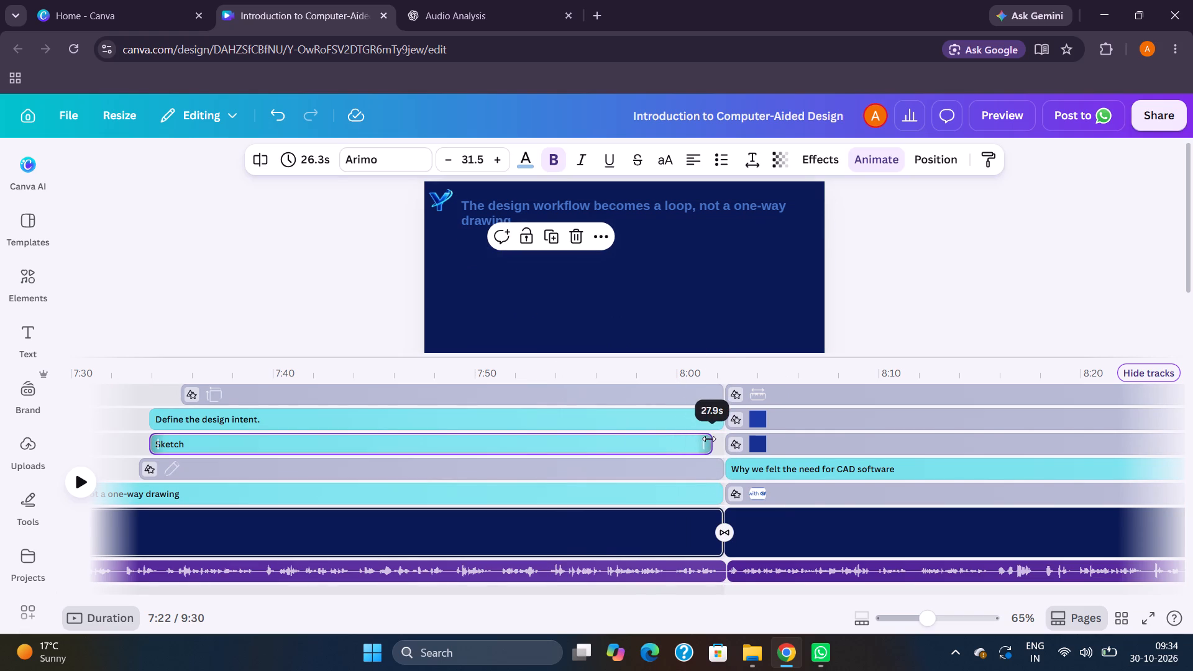
pyautogui.moveTo(709, 439); pyautogui.dragTo(714, 439)
# Look over the workflow page's remaining element tracks and play the page from 7:17 to review its title timing.
pyautogui.scroll(1, 714, 439)
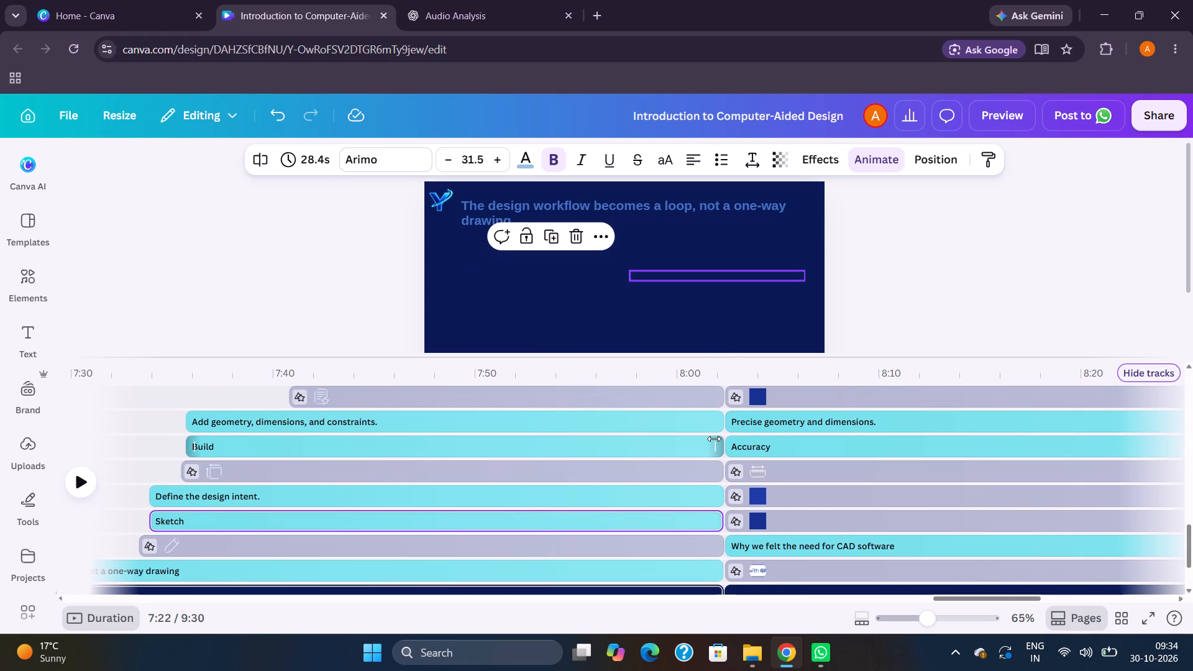
pyautogui.scroll(6, 714, 439)
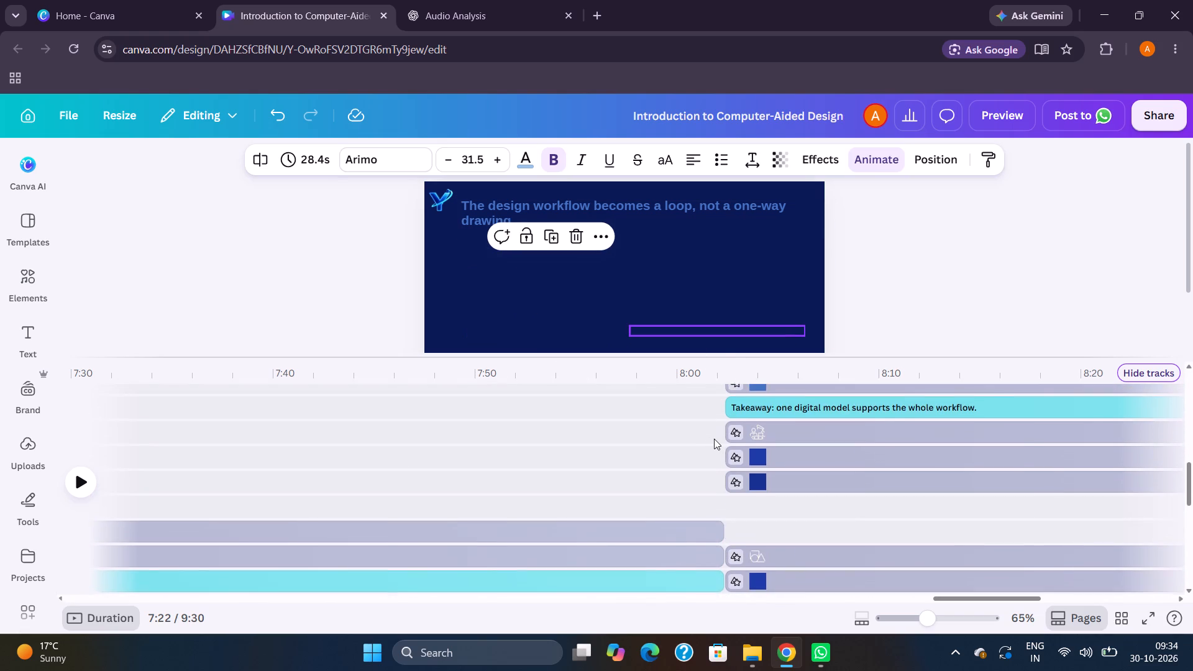
pyautogui.scroll(3, 714, 439)
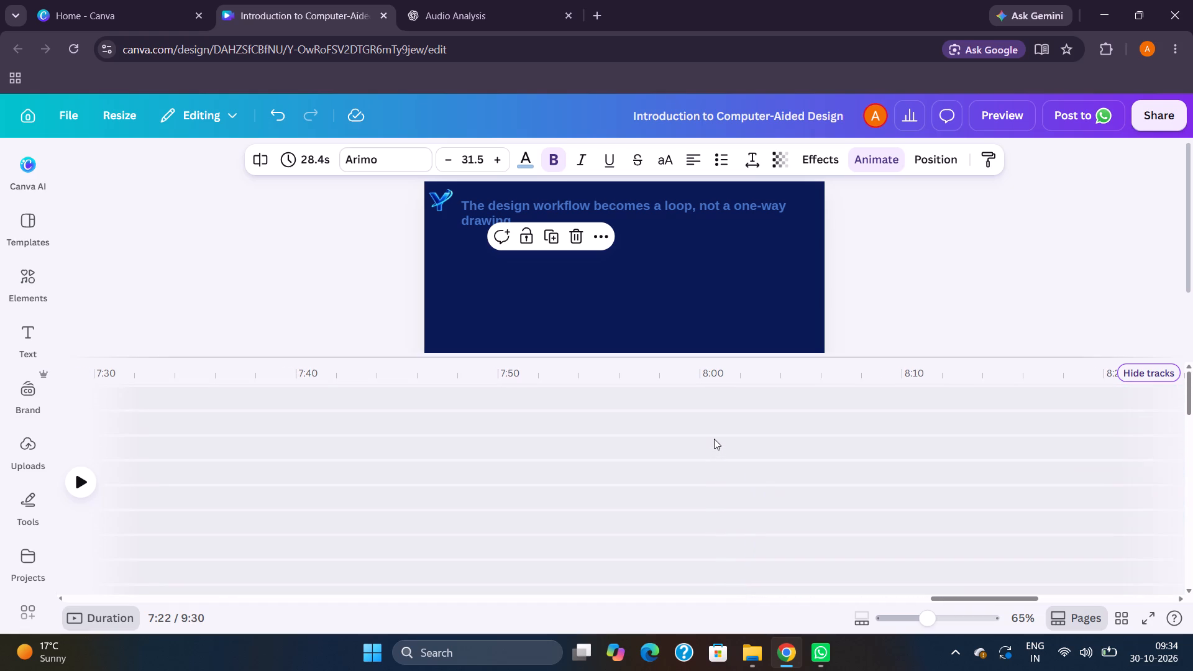
pyautogui.scroll(-8, 714, 439)
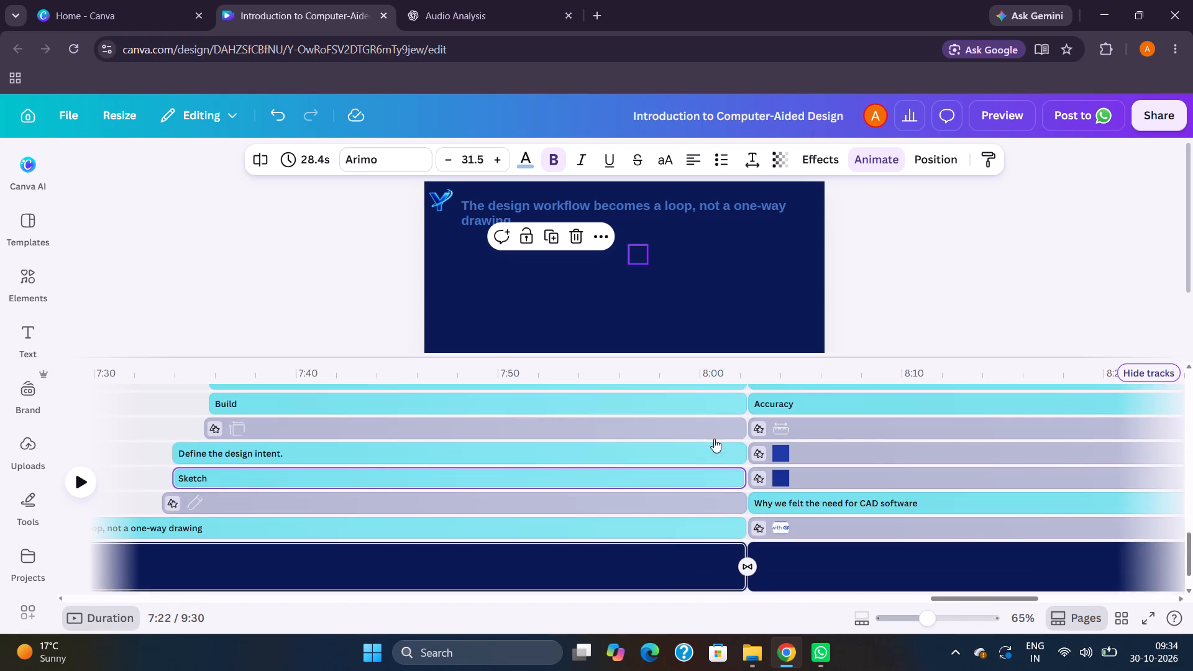
pyautogui.hscroll(2, 714, 439)
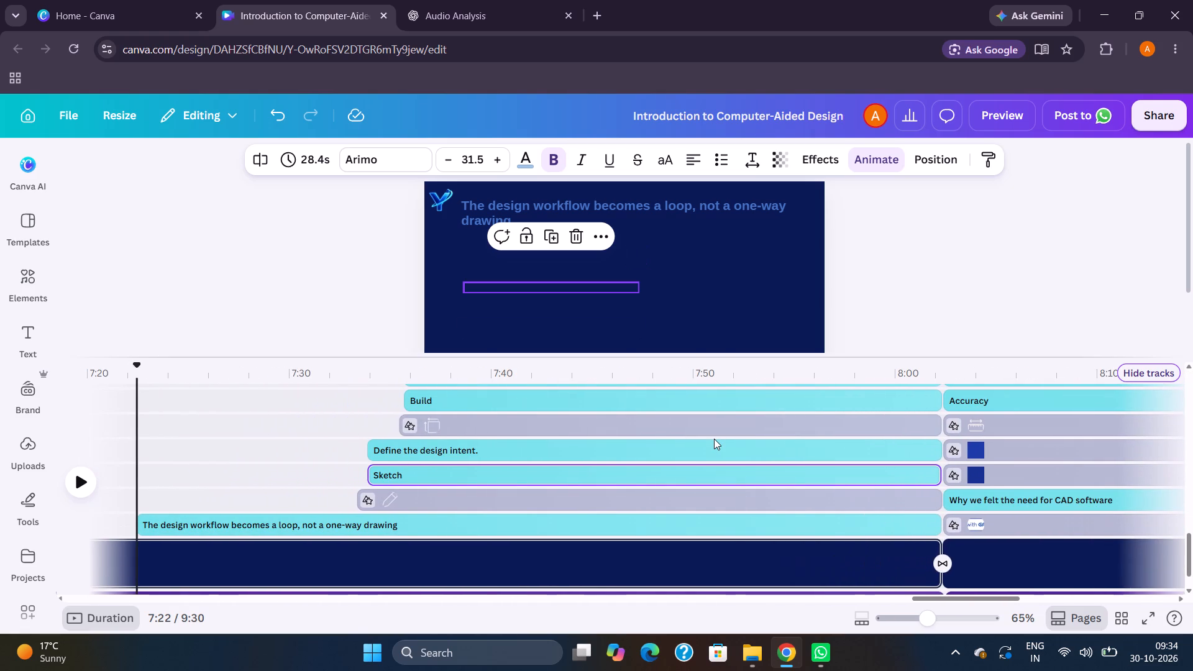
pyautogui.hscroll(2, 204, 461)
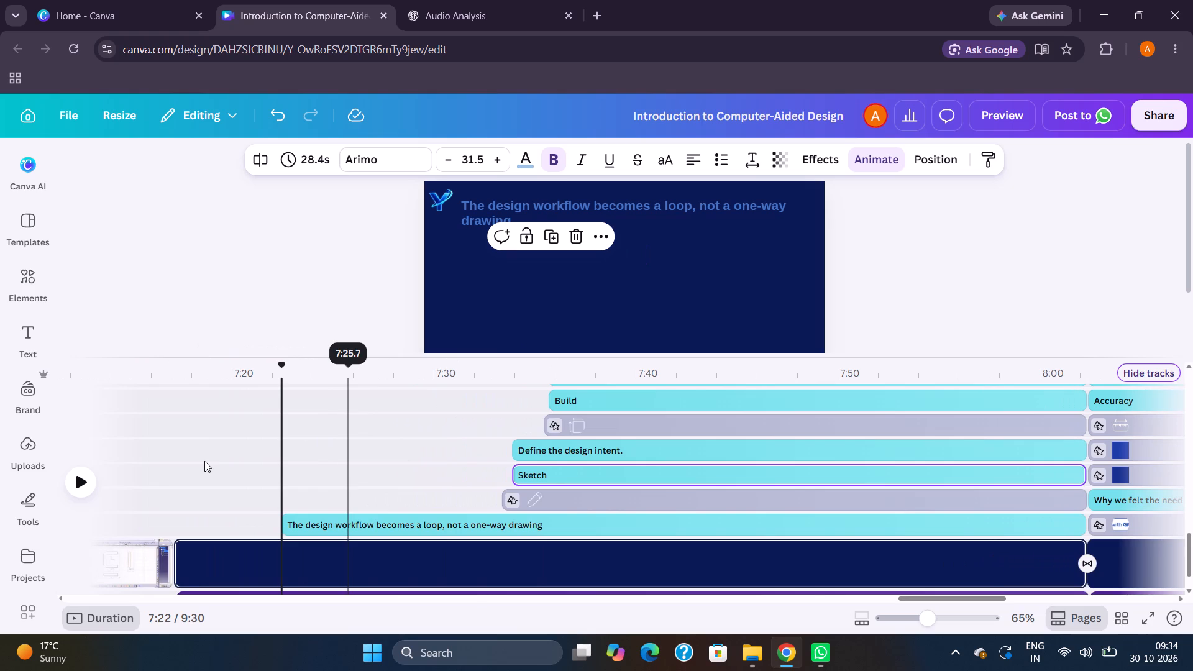
pyautogui.hscroll(1, 204, 461)
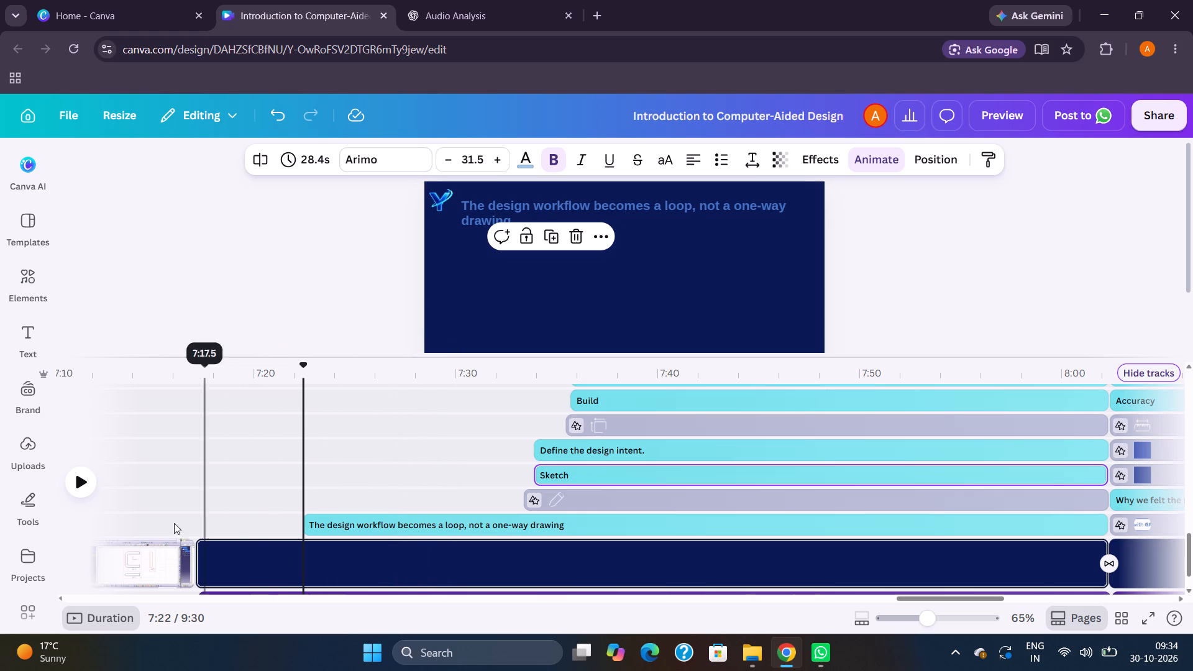
pyautogui.click(204, 498)
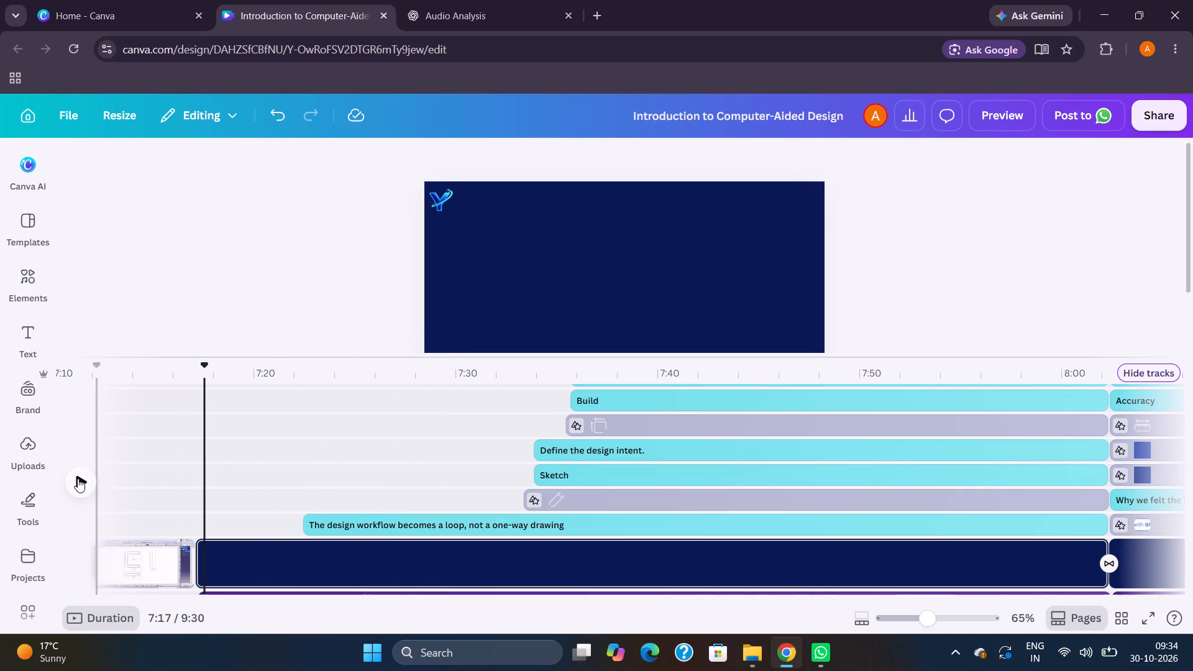
pyautogui.click(76, 478)
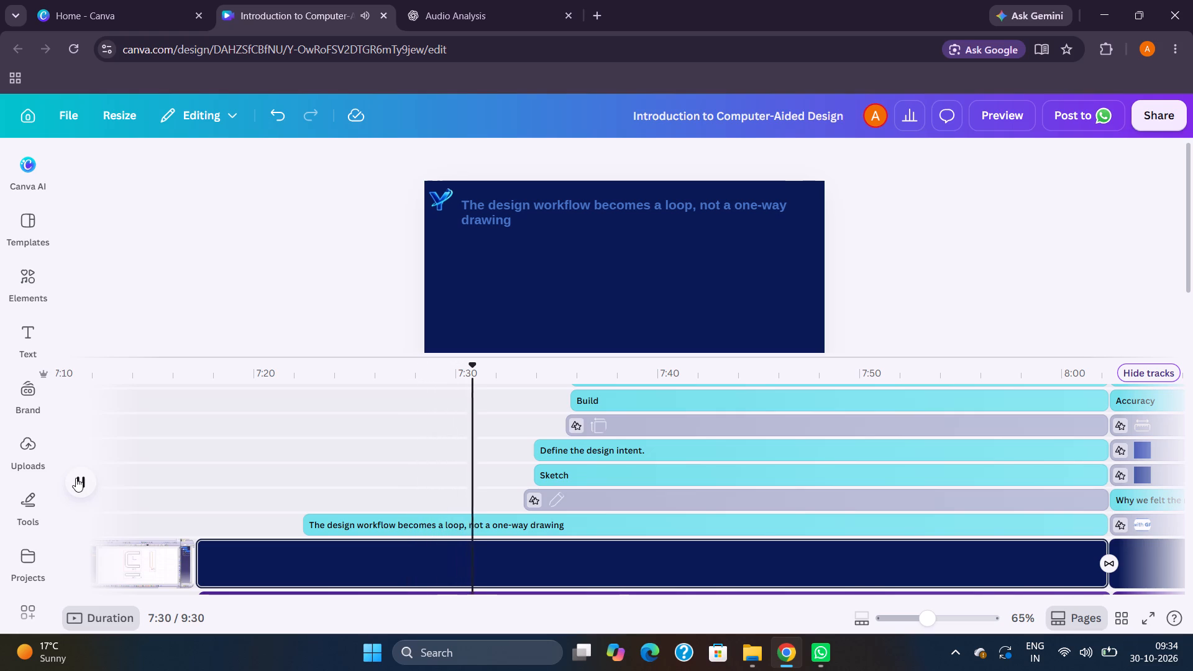
pyautogui.click(381, 533)
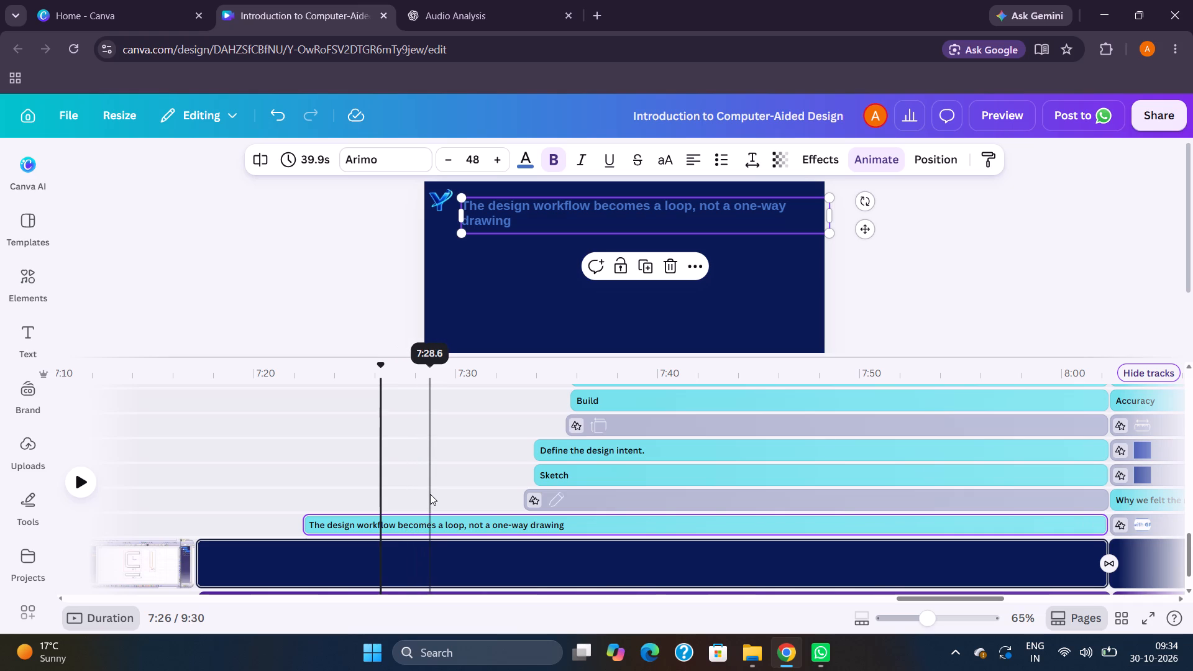
pyautogui.click(559, 259)
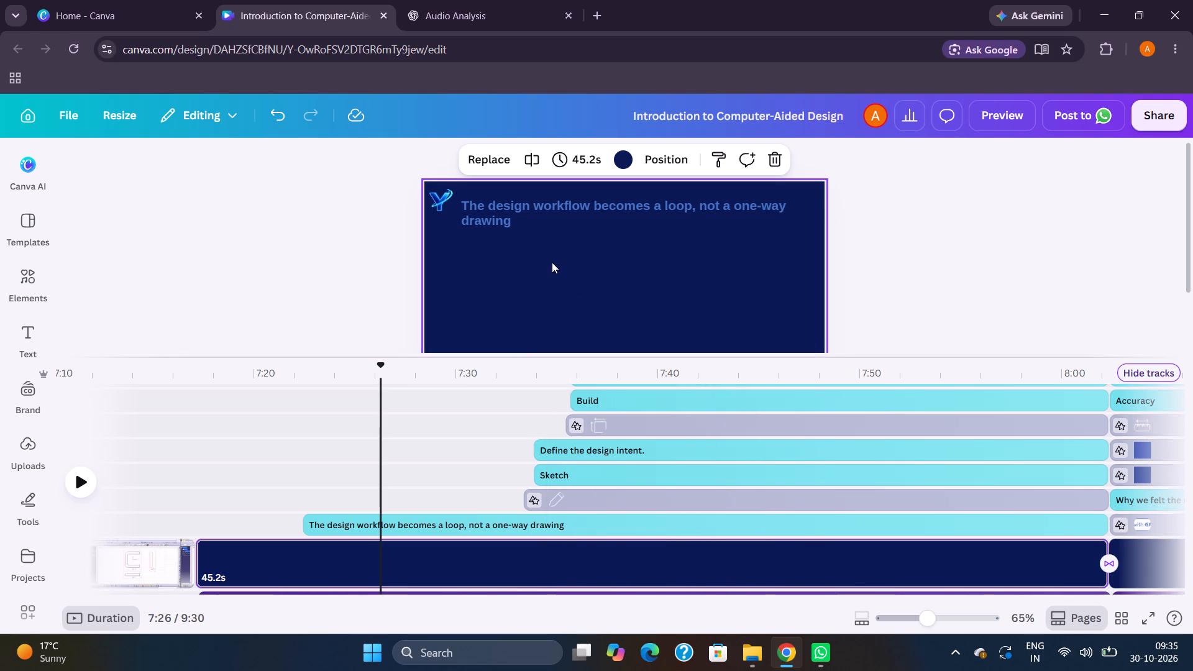
# Play the change from the workflow page to the CAD need page, starting around 8:00, to review the voice-over.
pyautogui.hscroll(-3, 693, 543)
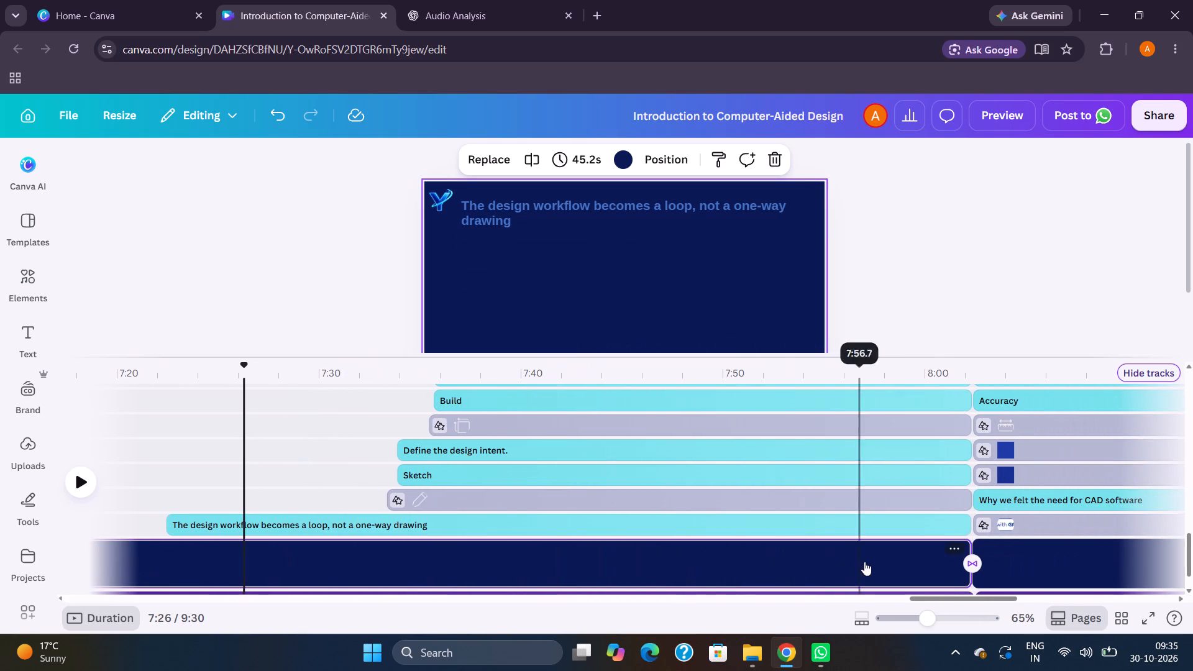
pyautogui.click(935, 554)
pyautogui.press('space')
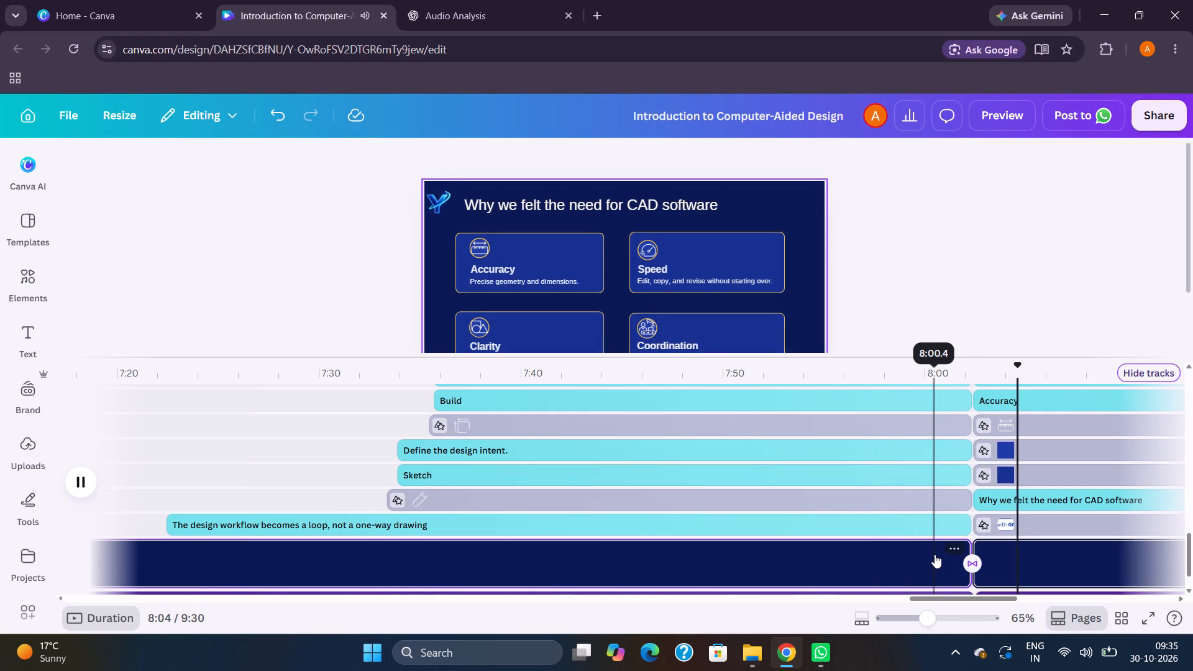
pyautogui.hscroll(-6, 935, 554)
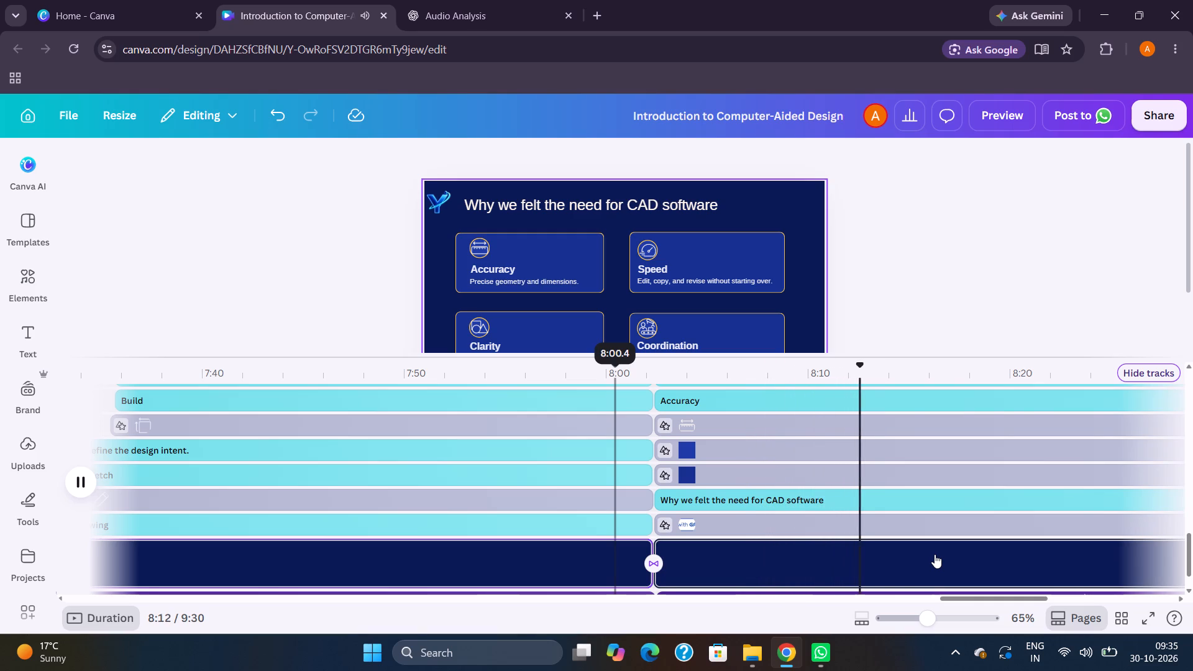
pyautogui.press('space')
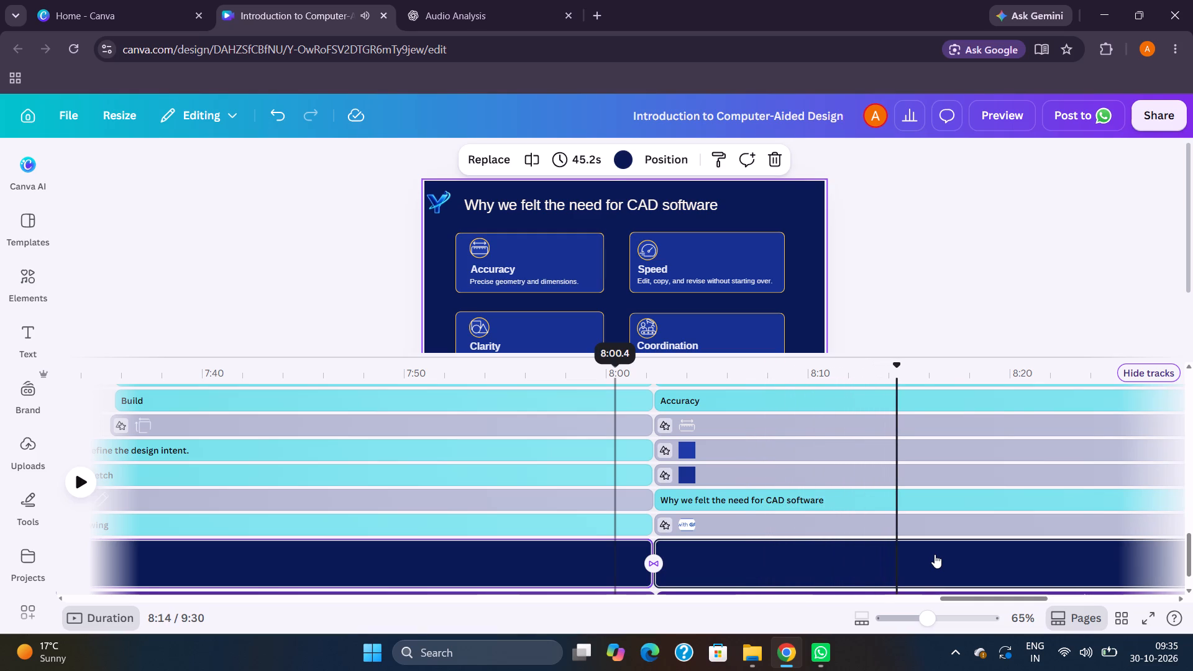
# Delay the "Why we felt the need for CAD software" title to start at its voice-over cue near 8:12, lasting 39.2 s.
pyautogui.hscroll(-2, 935, 554)
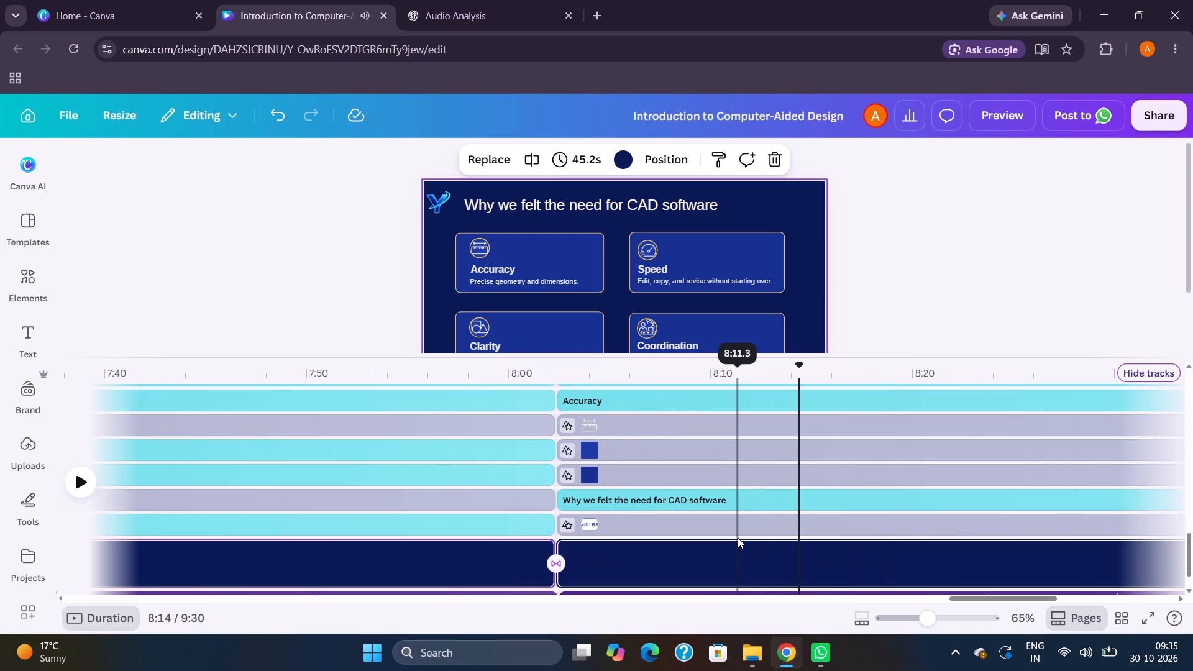
pyautogui.click(738, 537)
pyautogui.press('space')
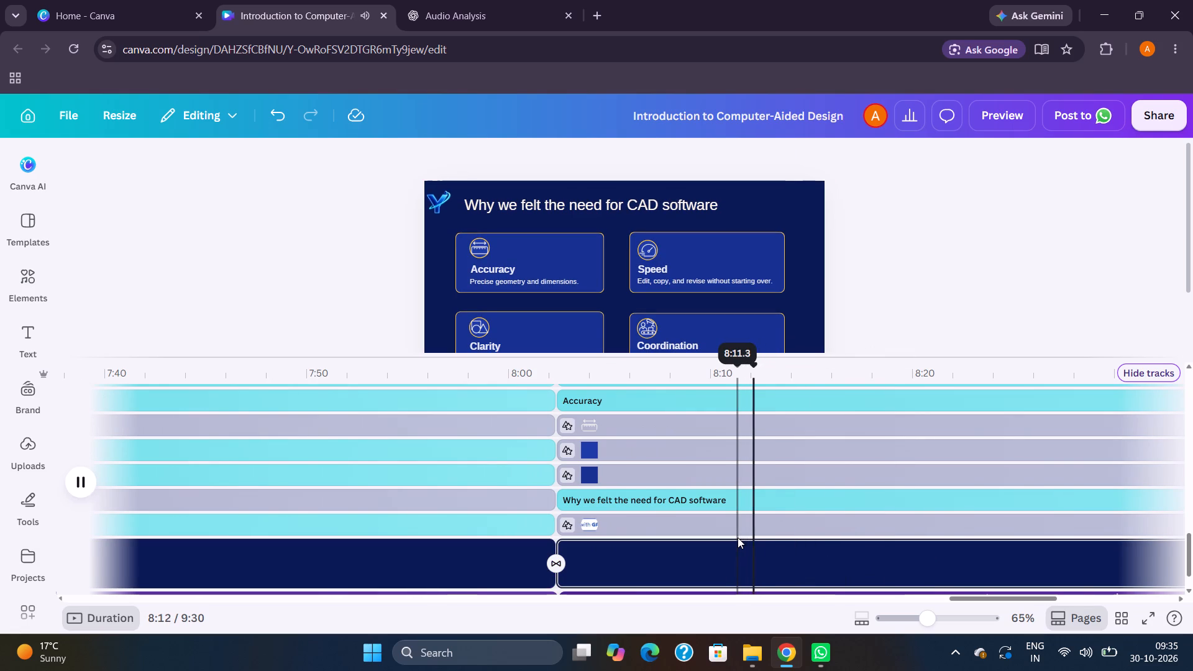
pyautogui.press('space')
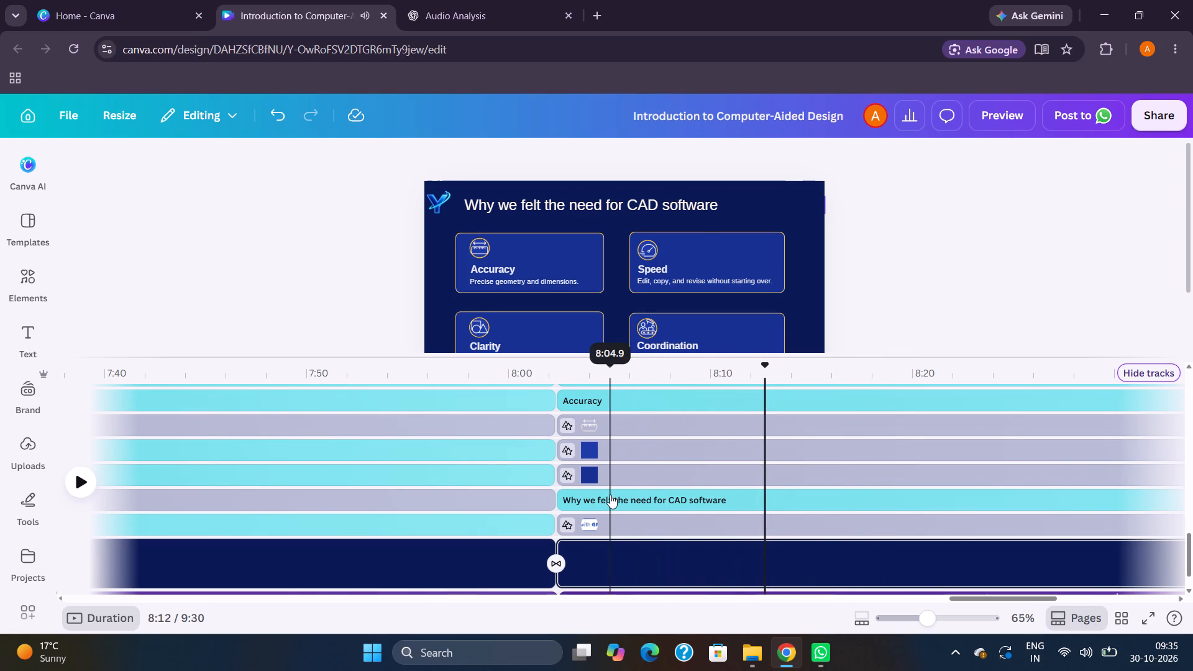
pyautogui.click(610, 495)
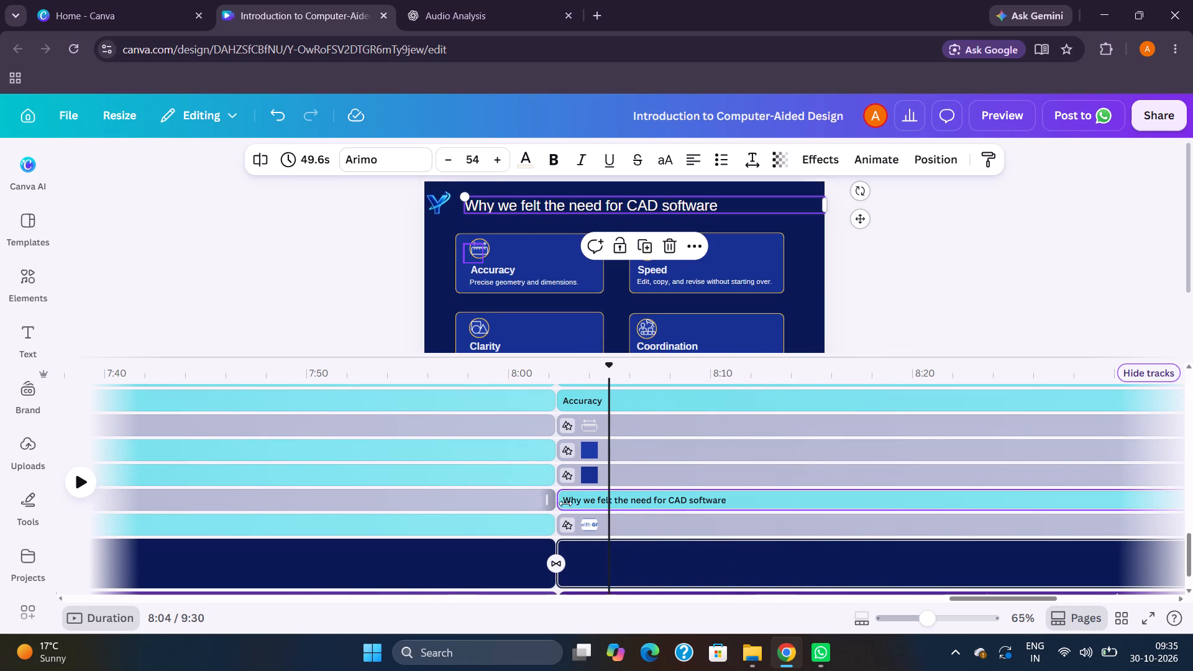
pyautogui.click(687, 536)
pyautogui.press('space')
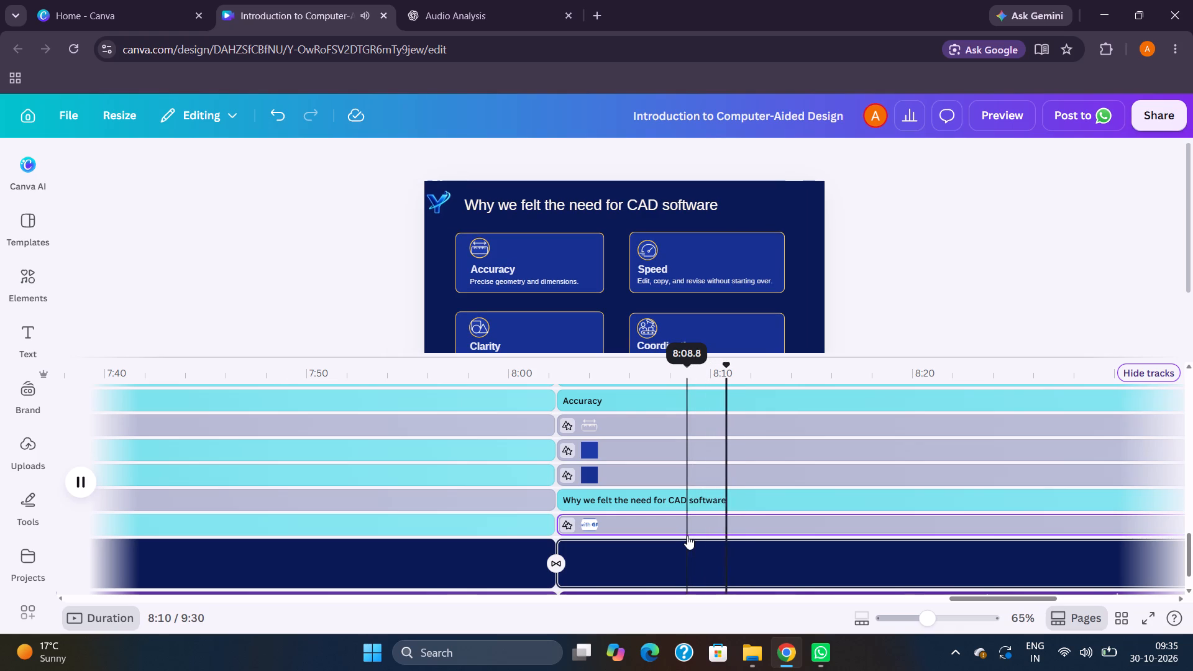
pyautogui.press('space')
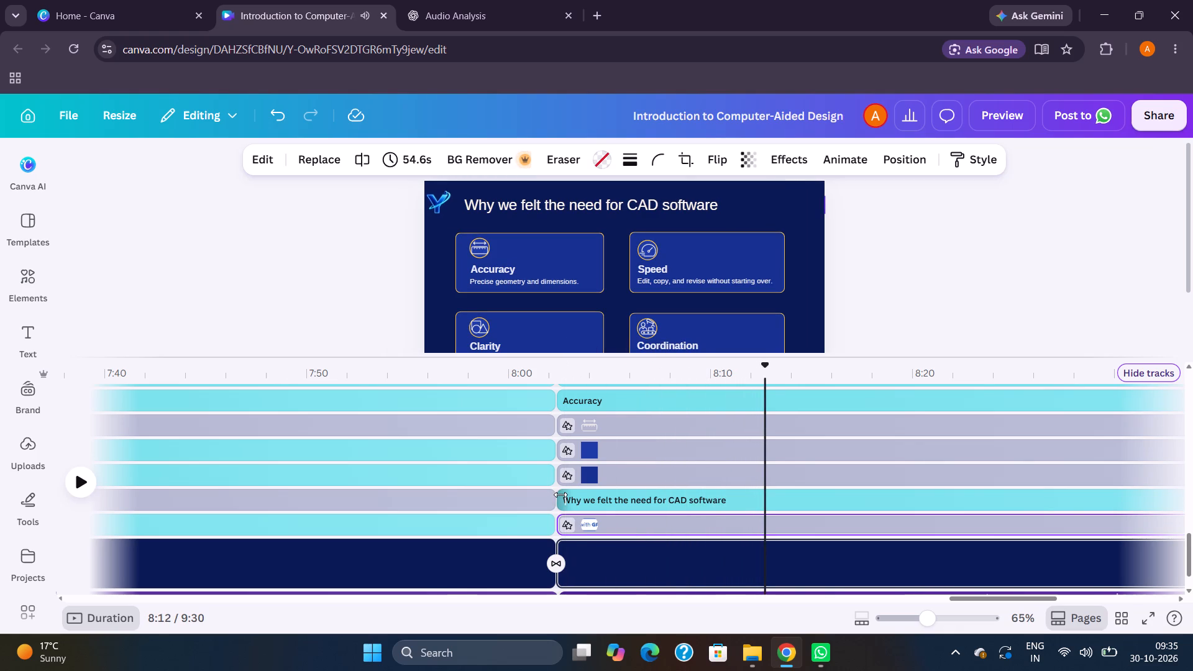
pyautogui.moveTo(561, 495); pyautogui.dragTo(734, 498)
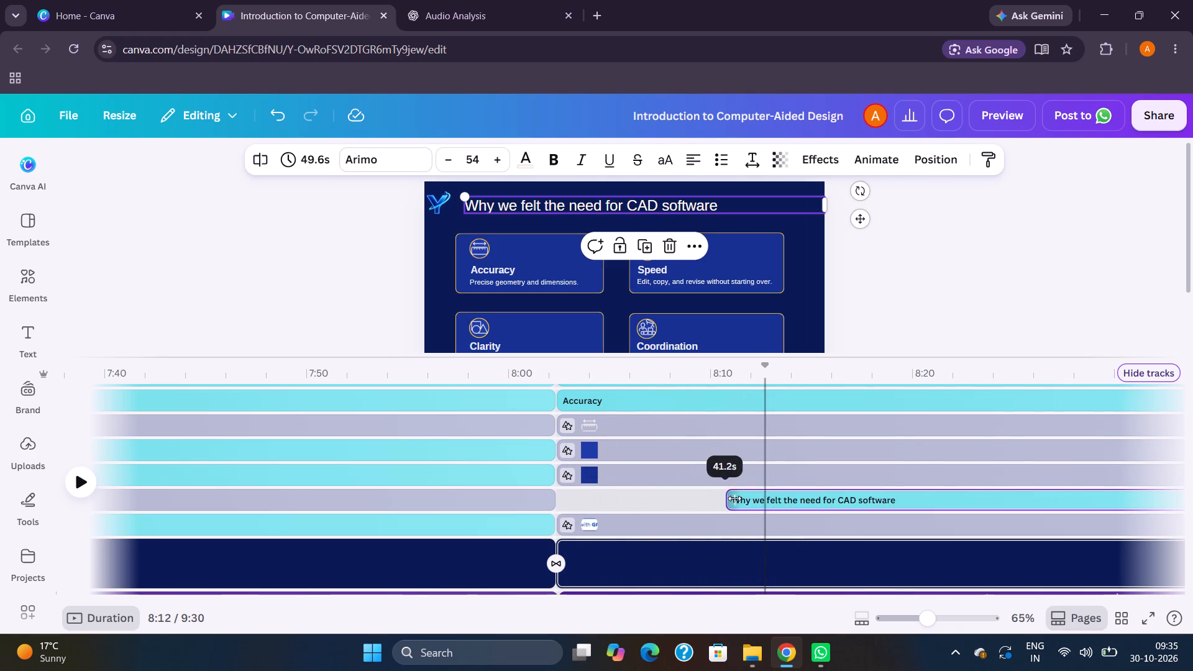
pyautogui.moveTo(734, 498); pyautogui.dragTo(765, 500)
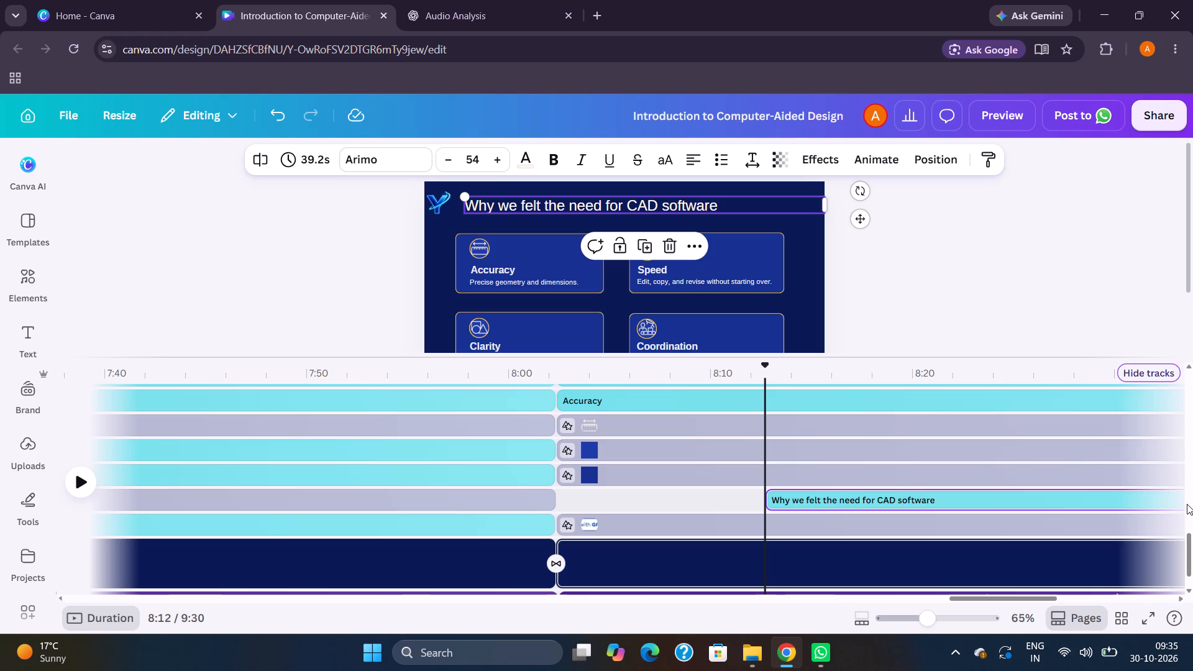
pyautogui.press('space')
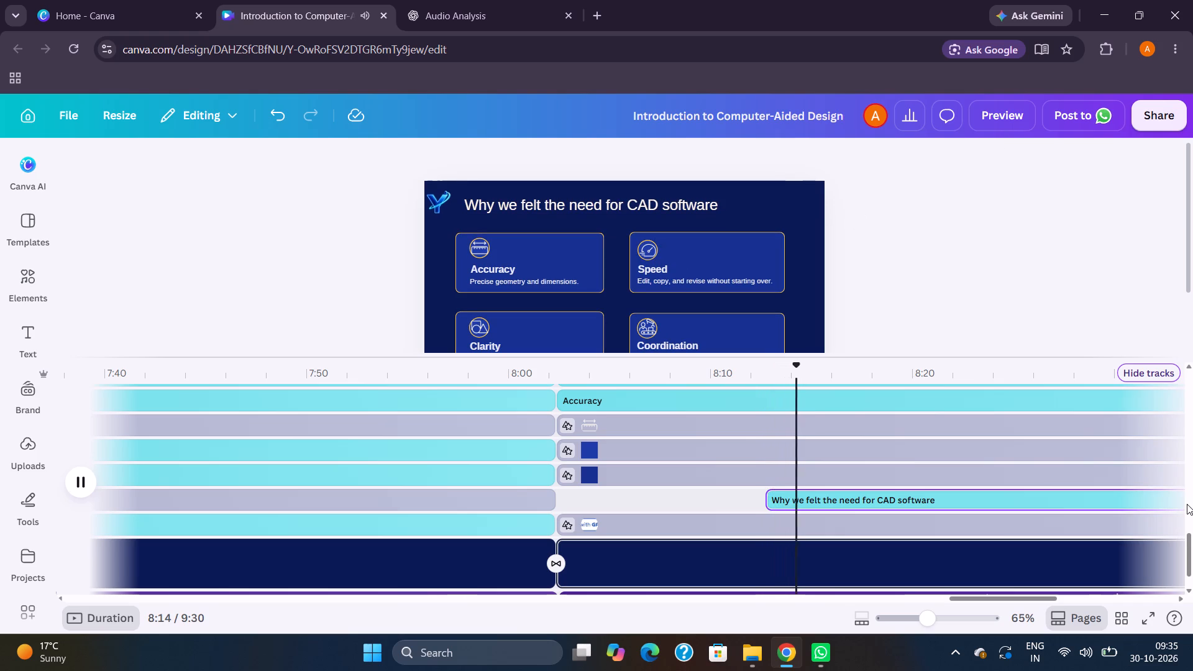
pyautogui.press('space')
# Play the CAD software comparison page from about 46 s to review how its cards match the voice-over.
pyautogui.hscroll(14, 1187, 504)
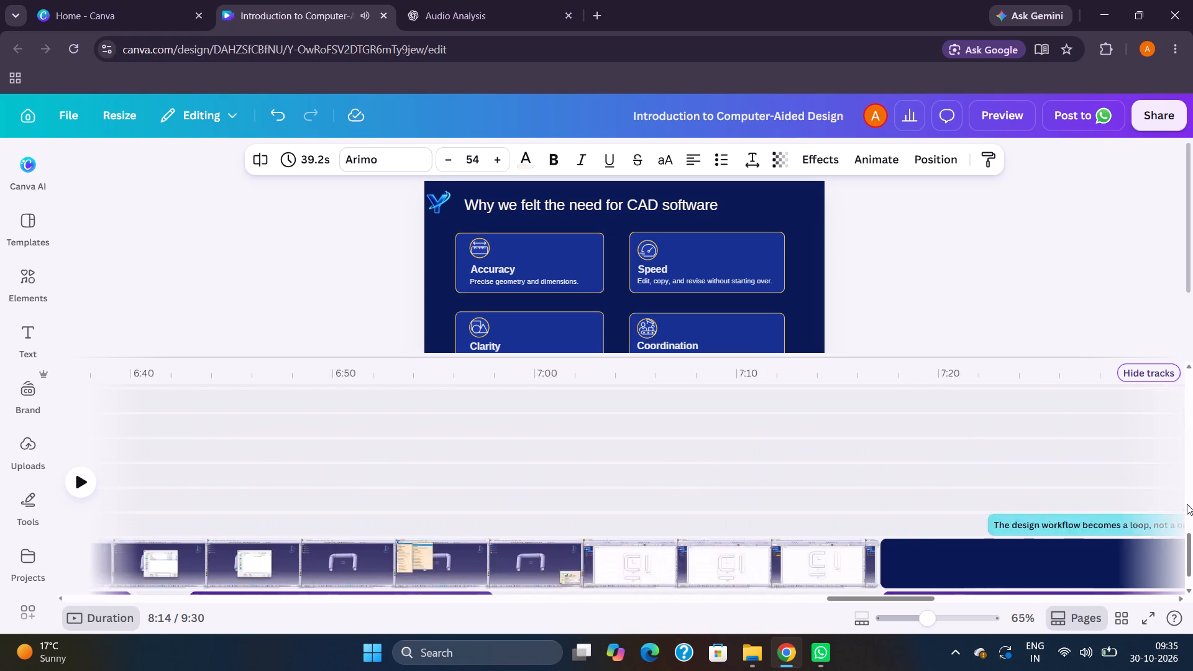
pyautogui.hscroll(16, 1187, 504)
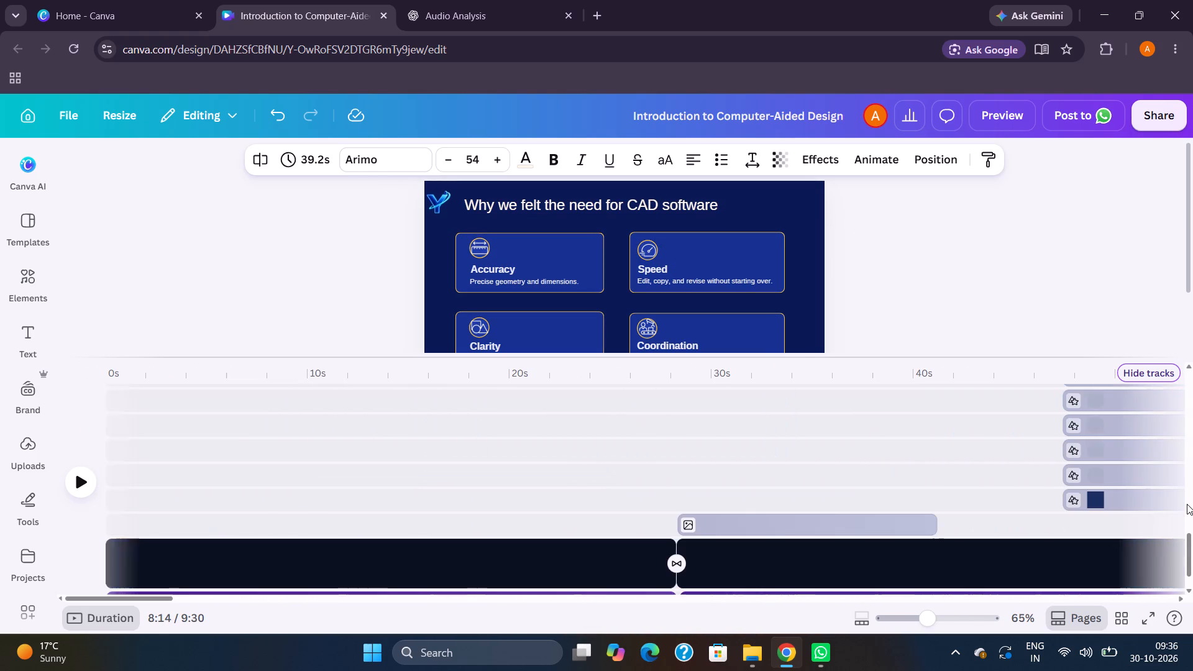
pyautogui.hscroll(-5, 1187, 504)
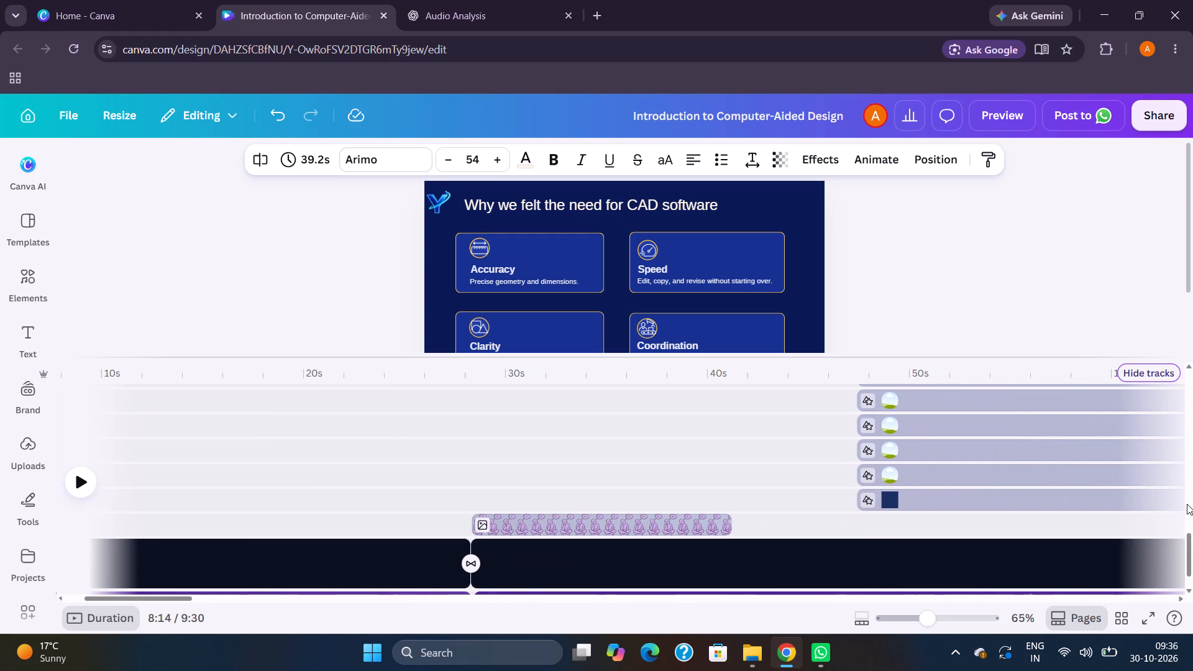
pyautogui.hscroll(-2, 1187, 504)
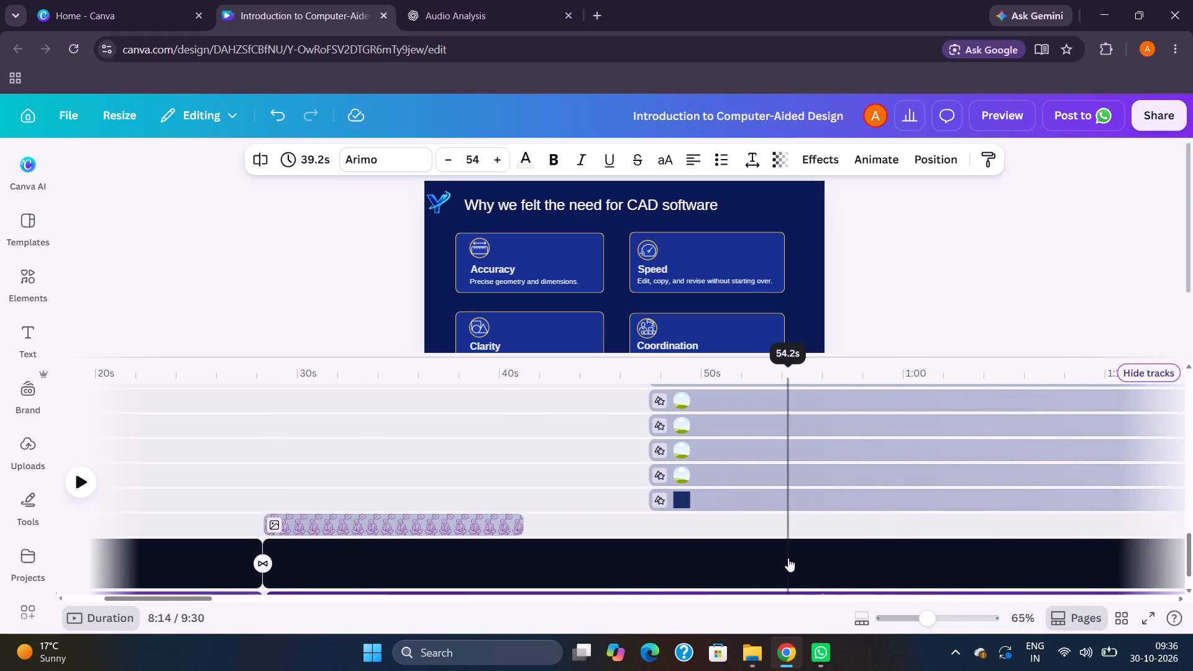
pyautogui.click(620, 549)
pyautogui.press('space')
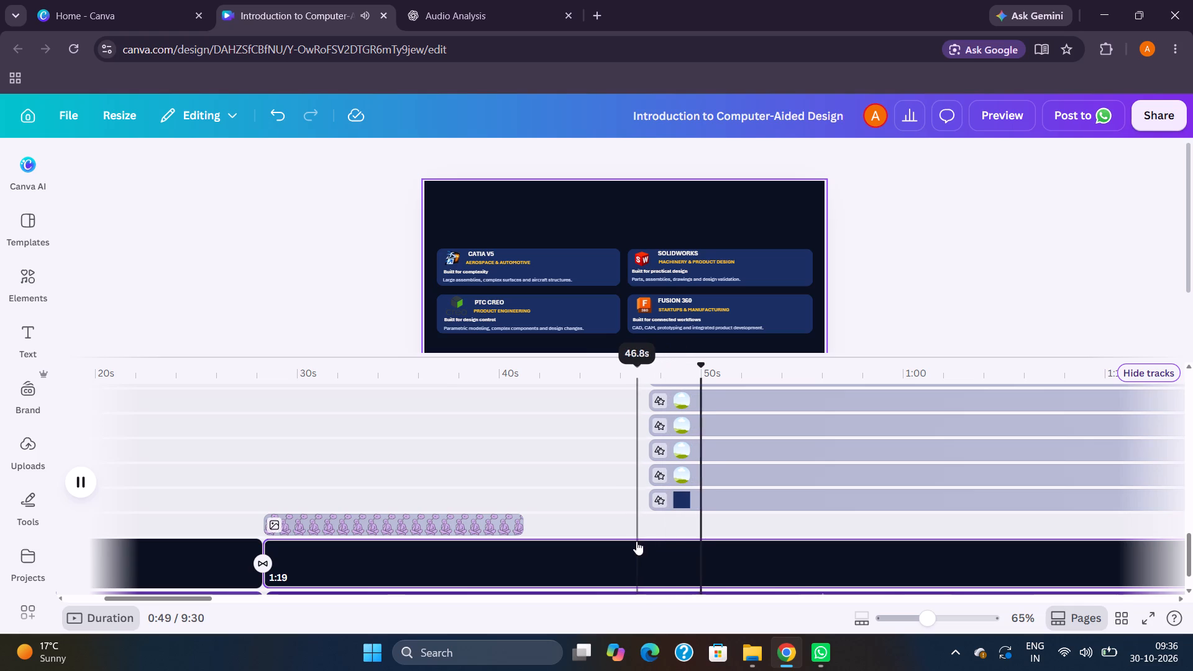
pyautogui.hscroll(-1, 659, 539)
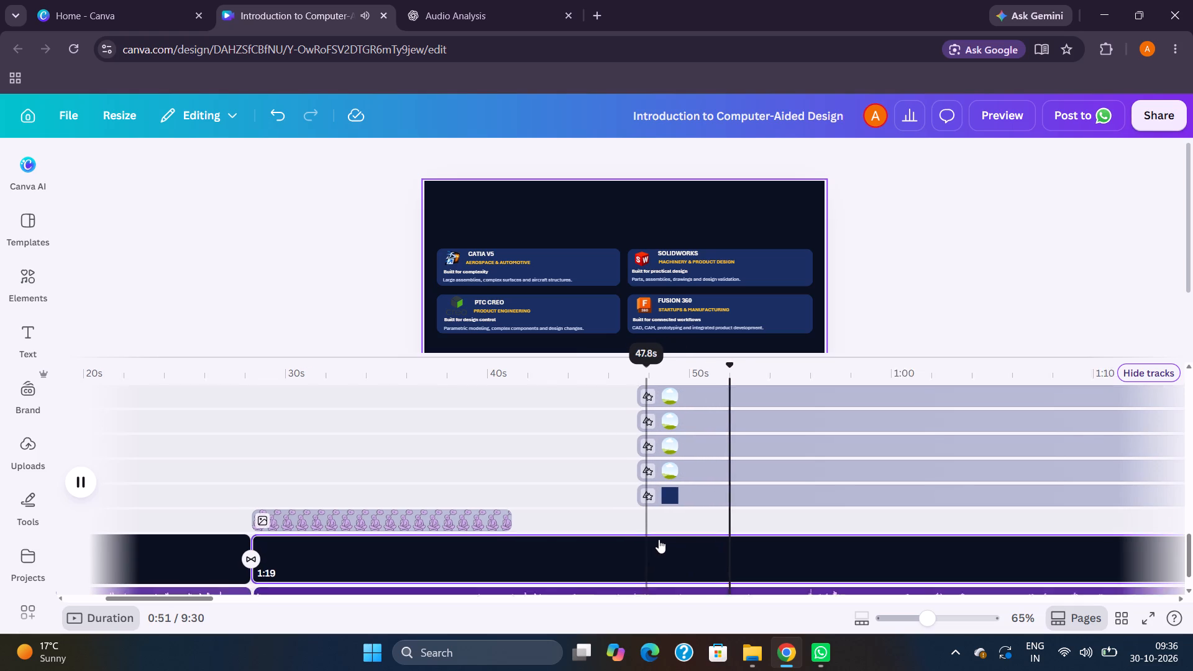
pyautogui.hscroll(-1, 659, 539)
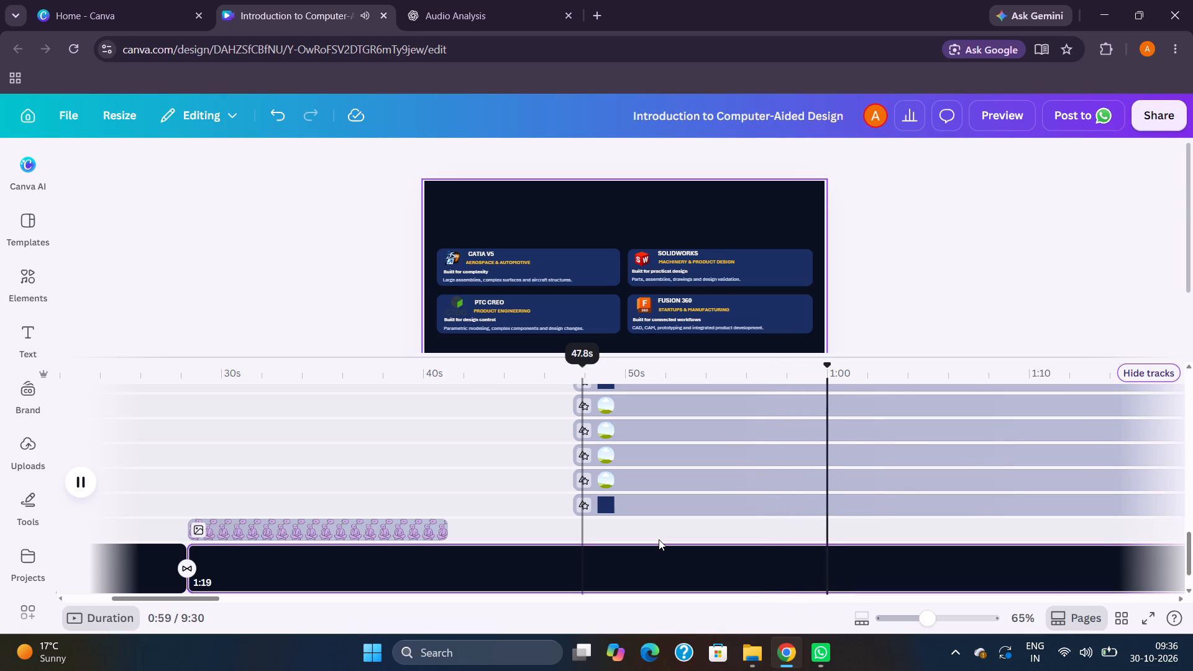
pyautogui.hscroll(-2, 659, 539)
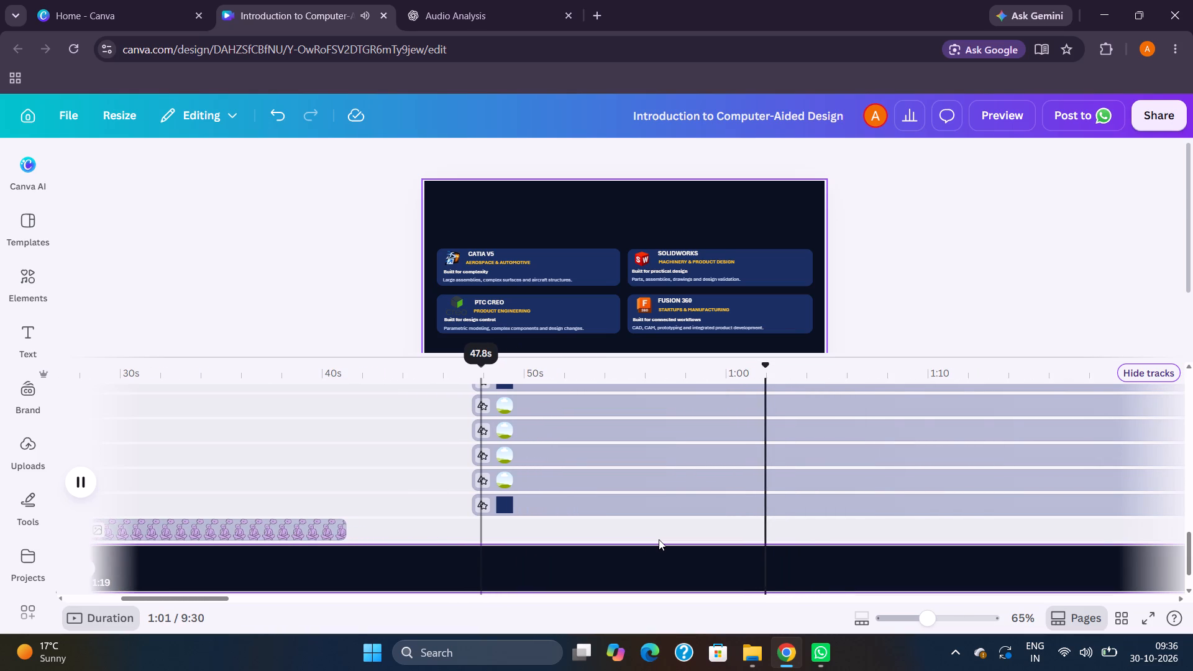
pyautogui.press('space')
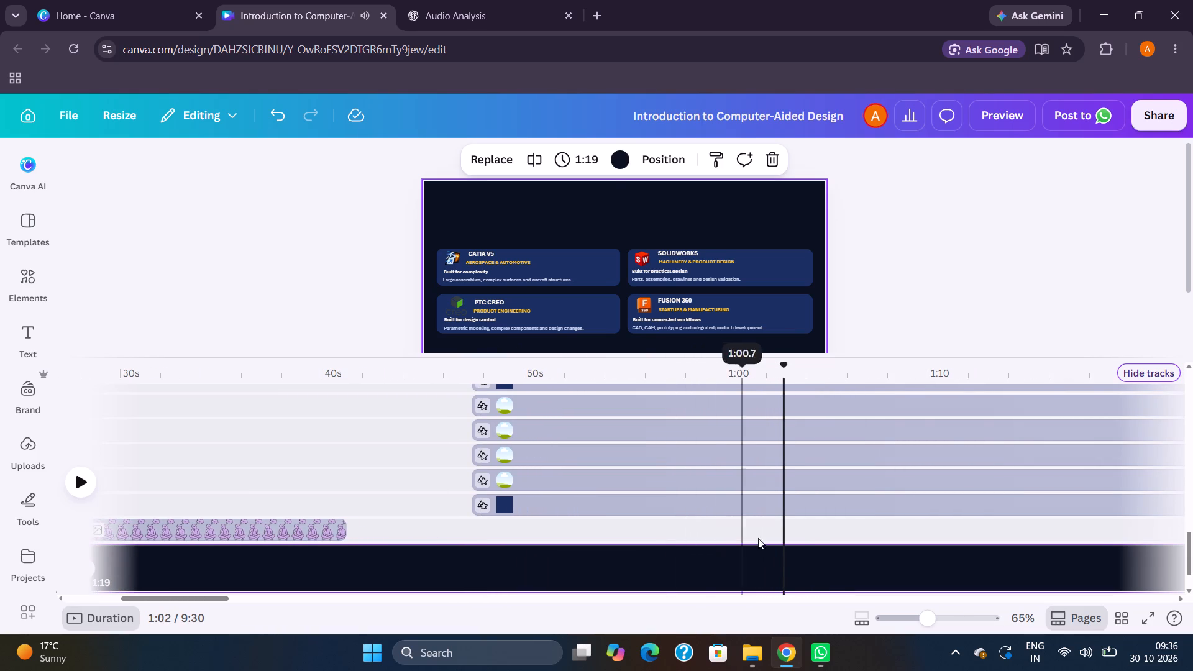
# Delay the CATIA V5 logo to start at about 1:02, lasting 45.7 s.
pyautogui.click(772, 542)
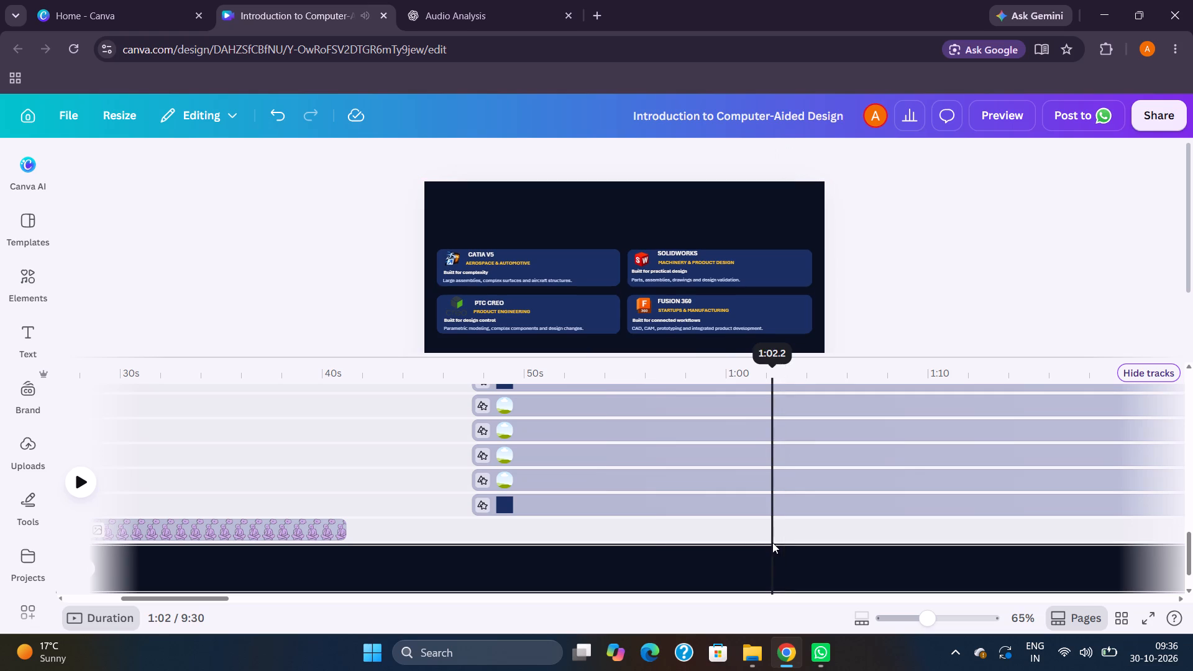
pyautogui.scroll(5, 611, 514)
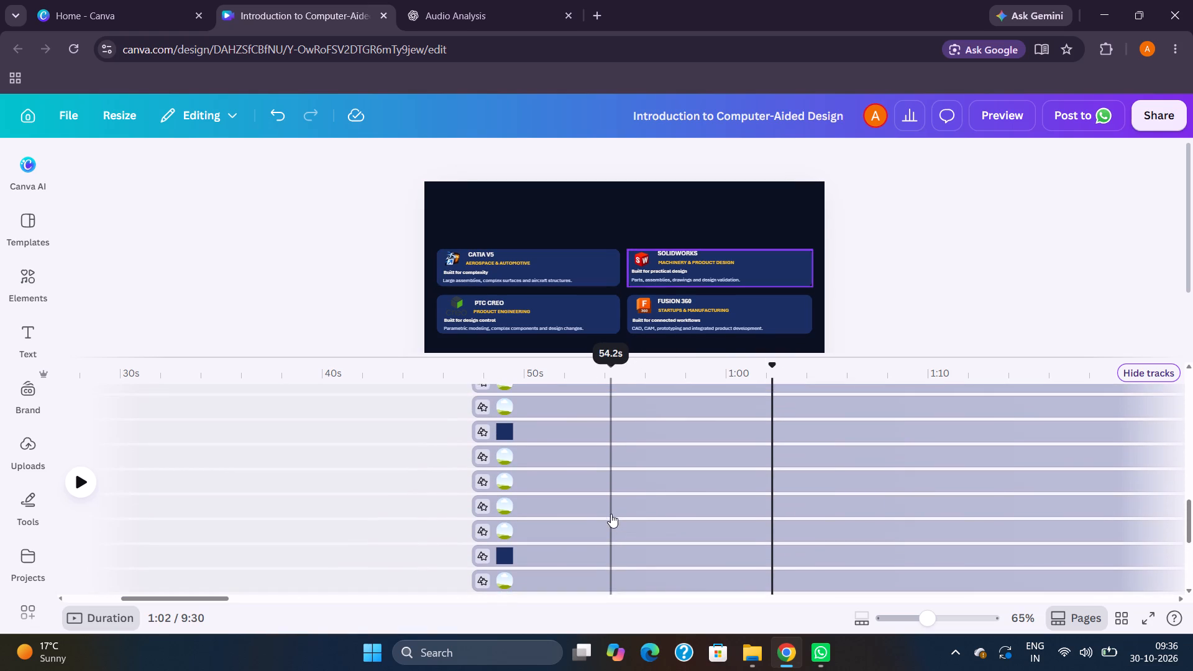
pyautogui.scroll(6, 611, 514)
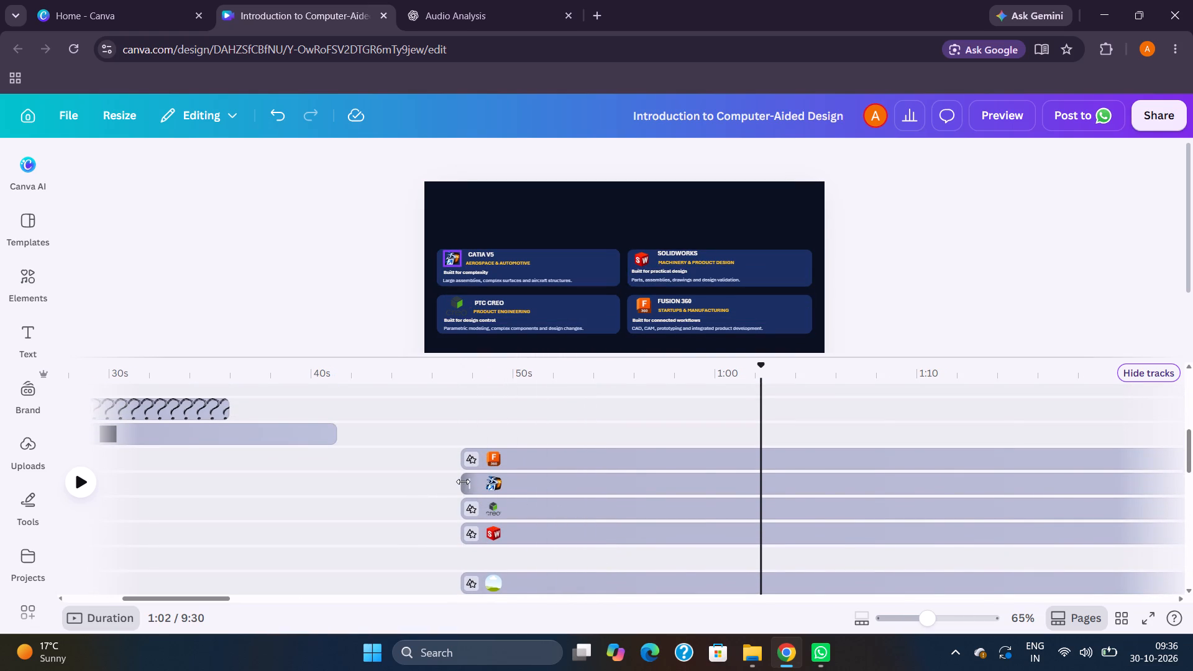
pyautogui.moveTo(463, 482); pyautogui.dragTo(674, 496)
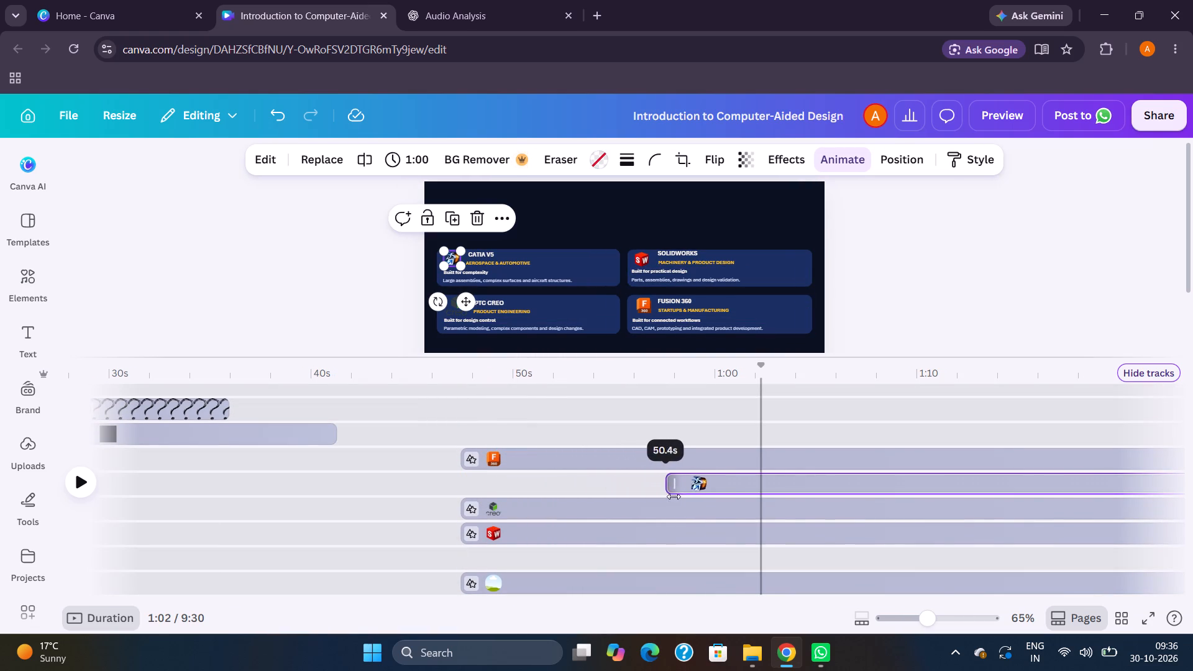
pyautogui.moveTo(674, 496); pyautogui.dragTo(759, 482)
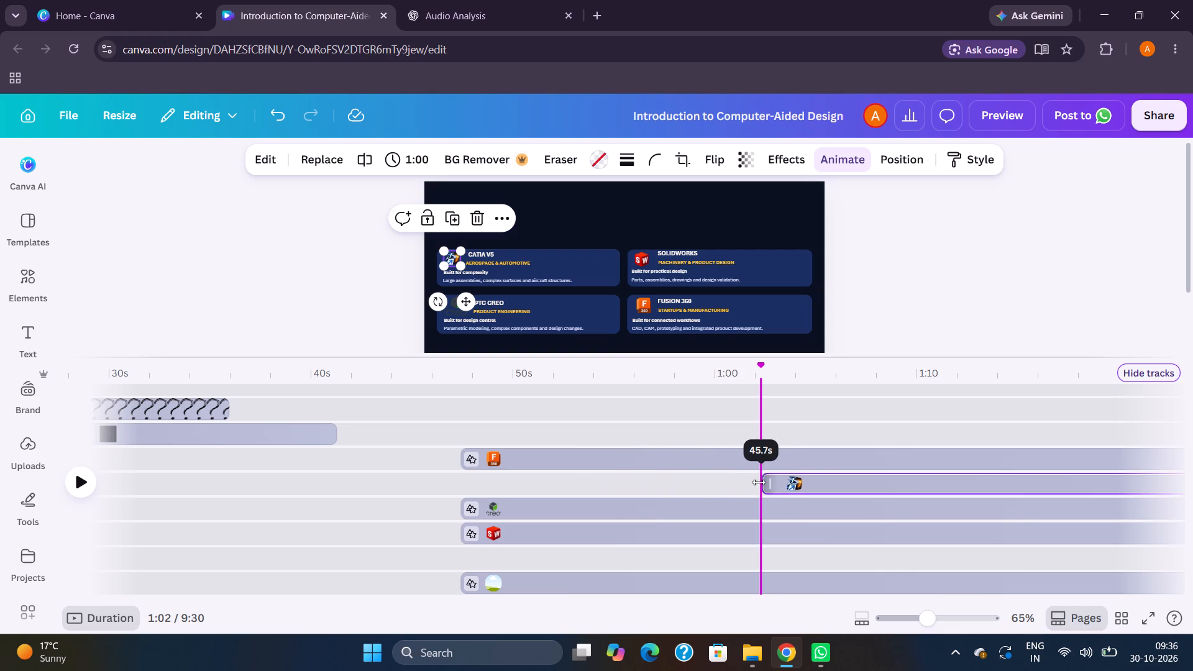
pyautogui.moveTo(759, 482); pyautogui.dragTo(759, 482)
# Look through the comparison page's element tracks to identify the ones belonging to the CATIA V5 card, selecting its title text.
pyautogui.scroll(-1, 597, 490)
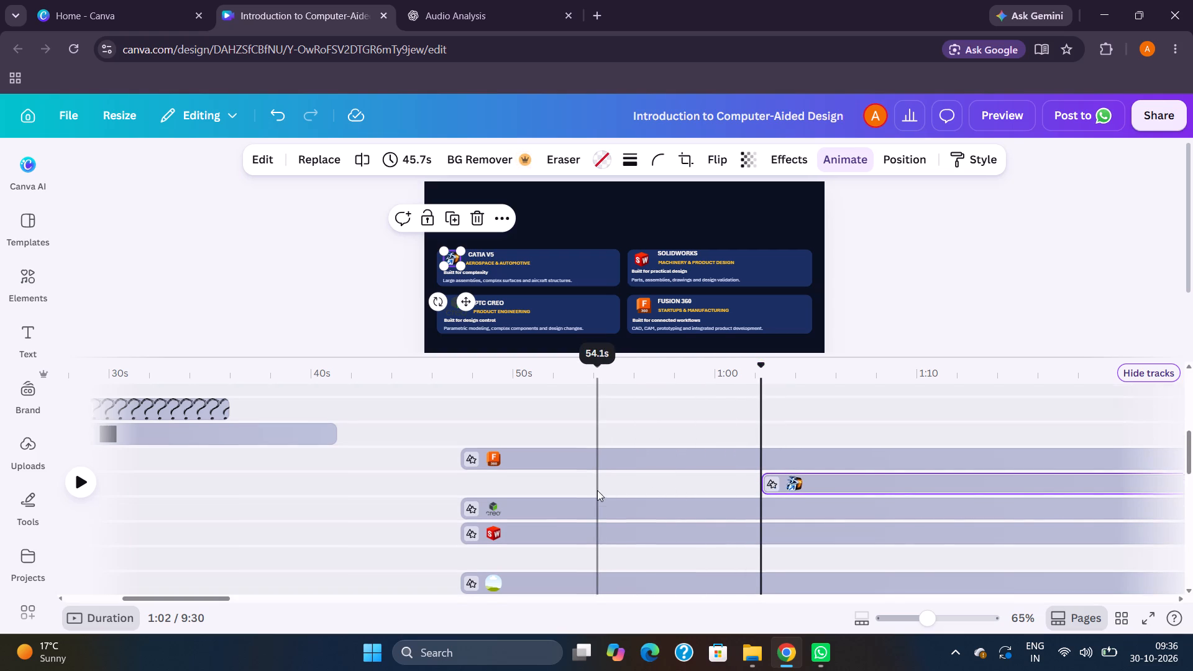
pyautogui.scroll(-1, 597, 490)
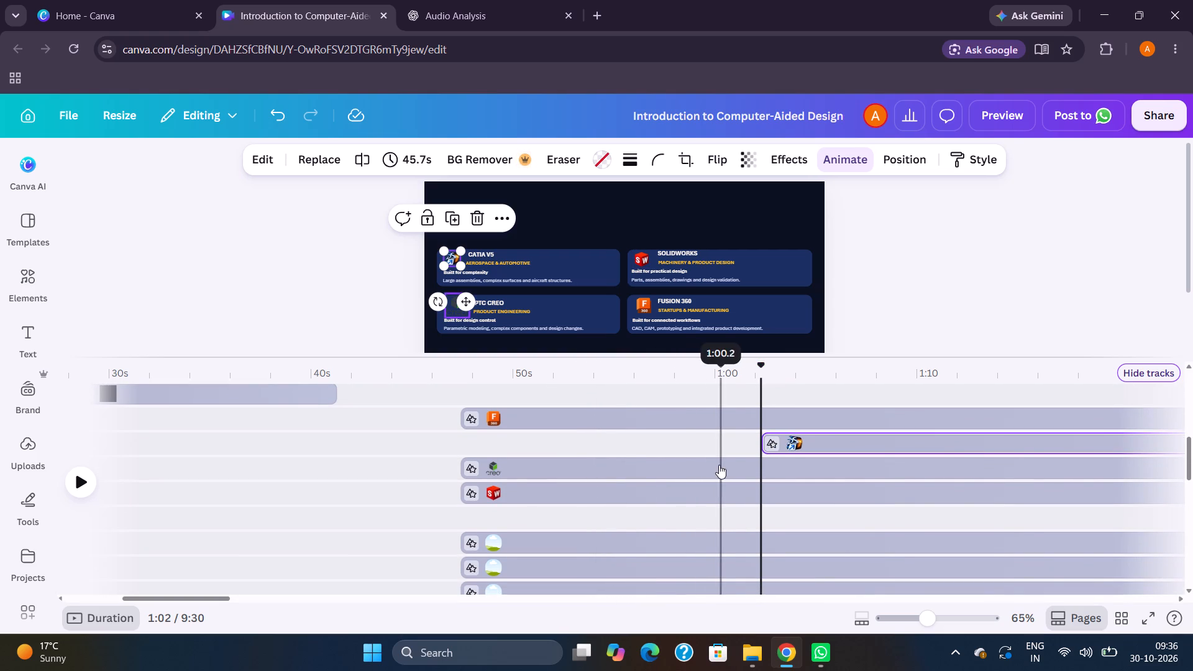
pyautogui.scroll(-2, 720, 449)
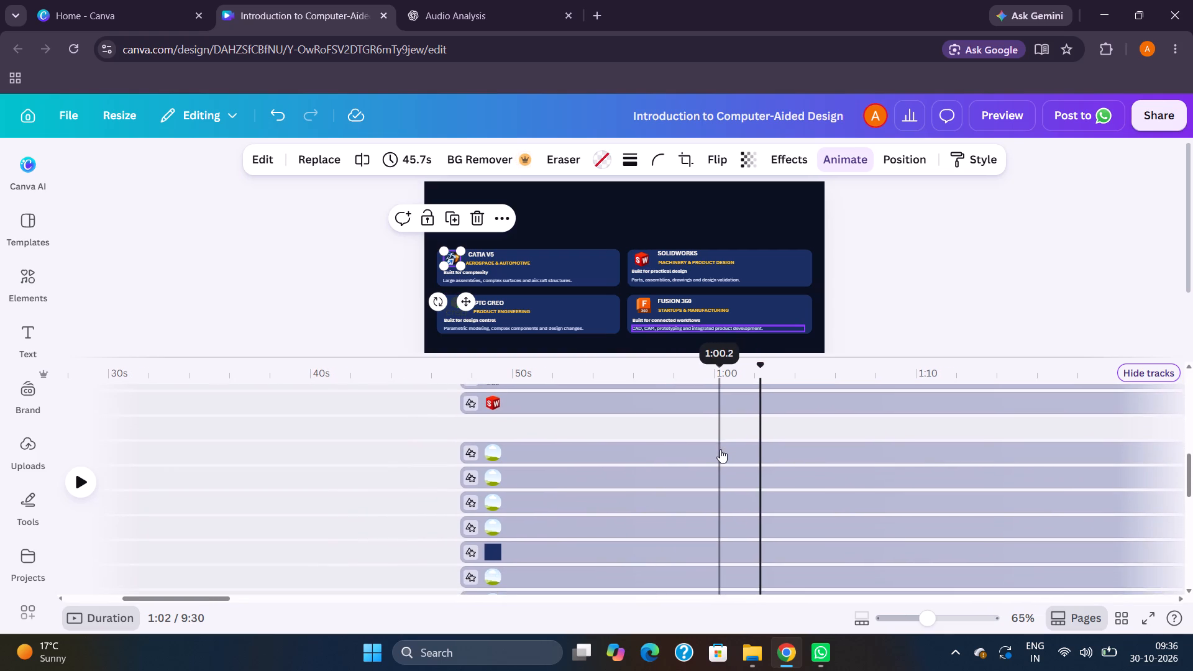
pyautogui.scroll(-1, 720, 449)
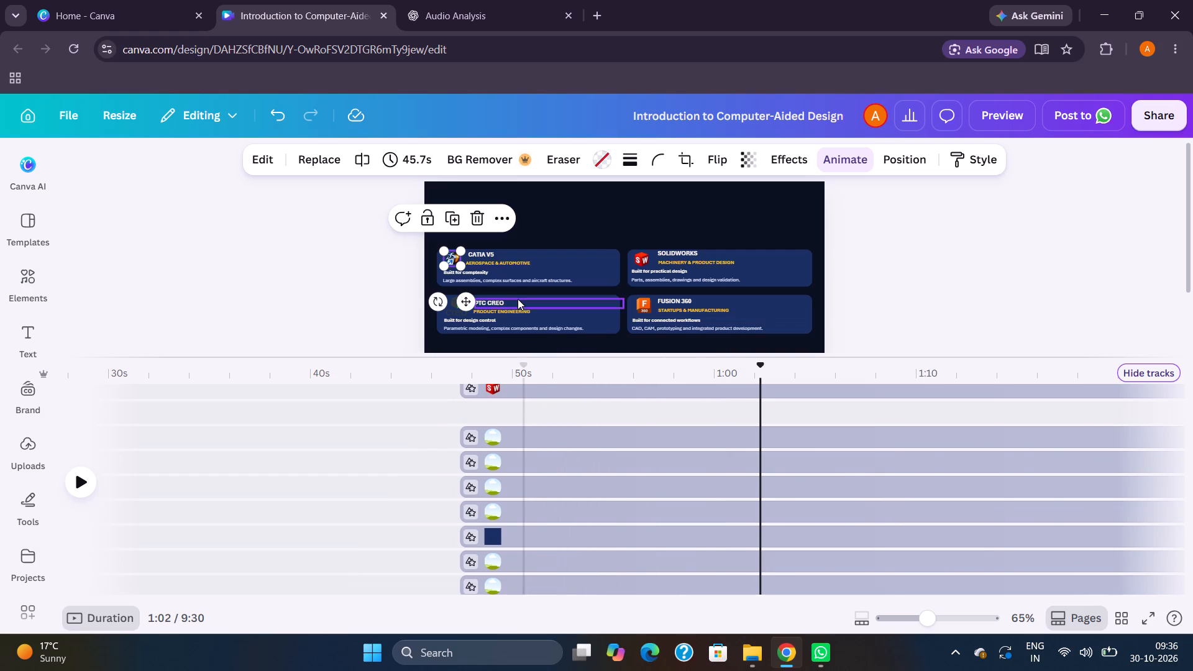
pyautogui.scroll(-1, 517, 272)
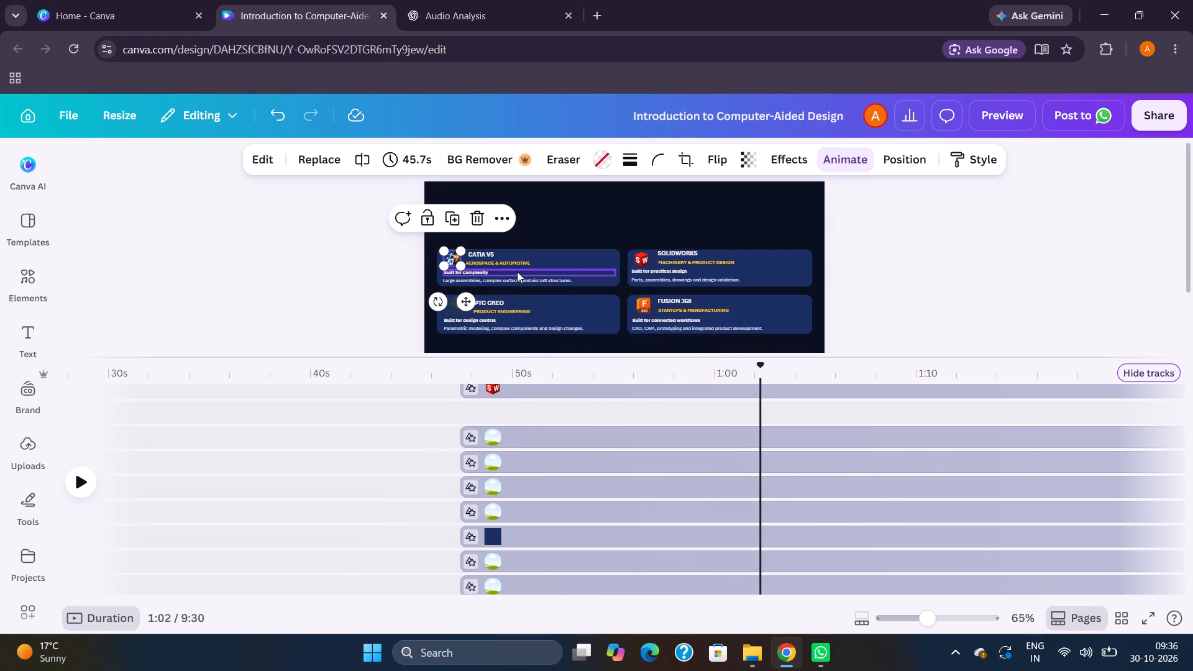
pyautogui.scroll(-2, 517, 272)
pyautogui.scroll(1, 526, 339)
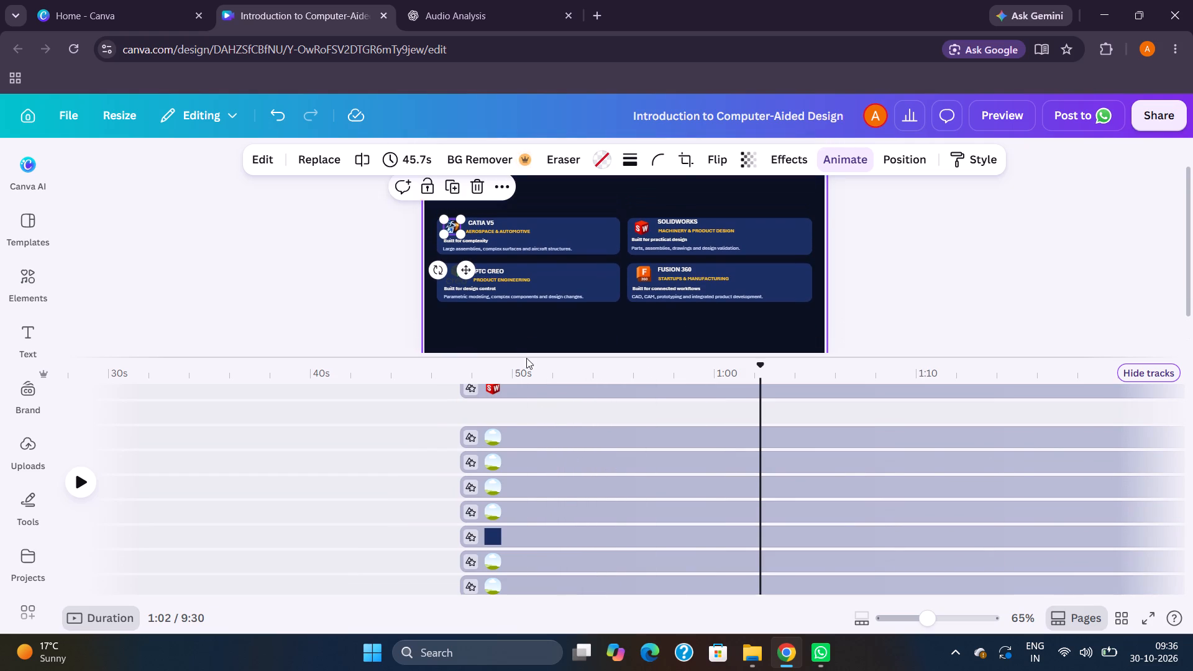
pyautogui.scroll(-4, 559, 498)
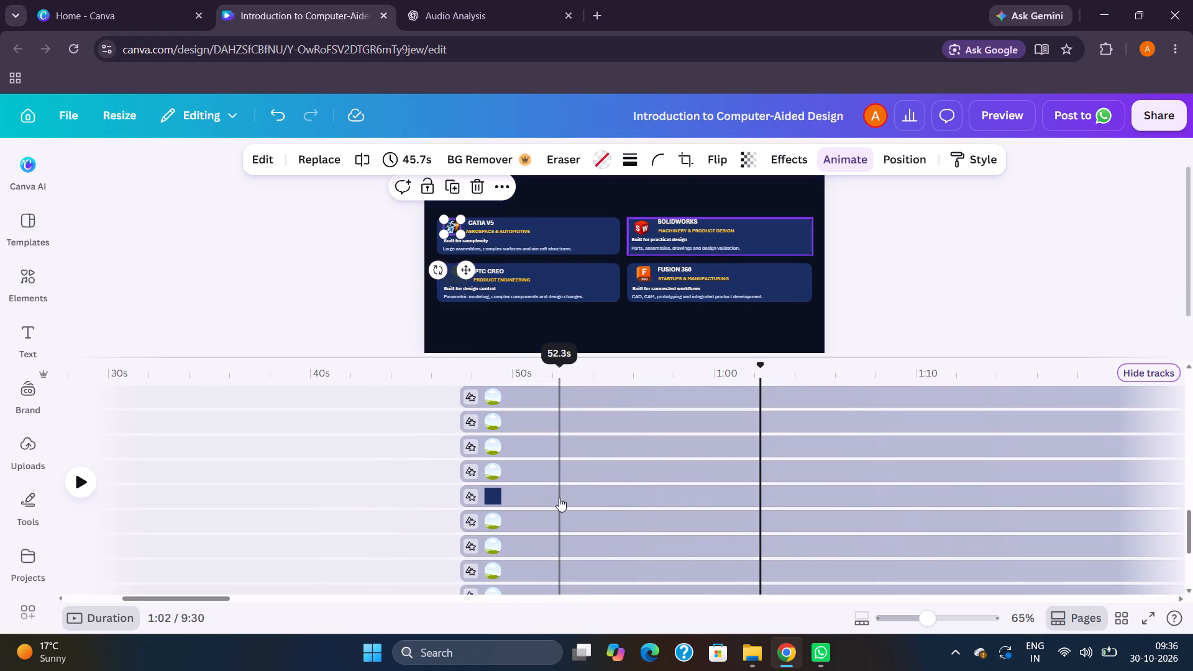
pyautogui.scroll(-2, 559, 498)
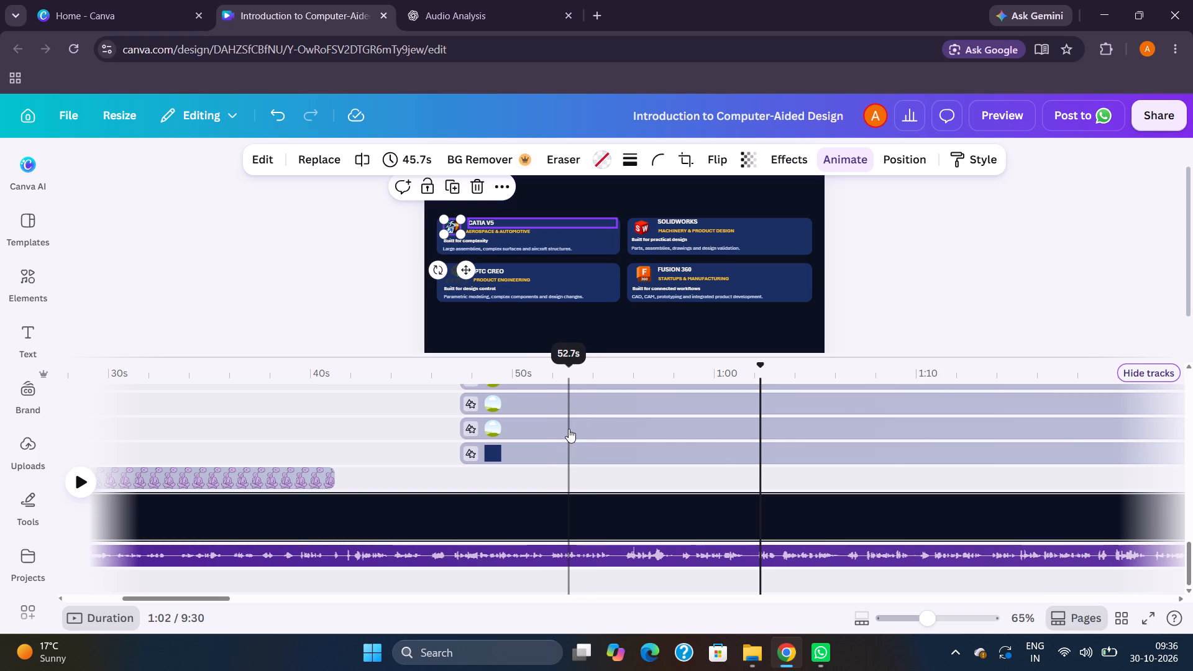
pyautogui.click(569, 429)
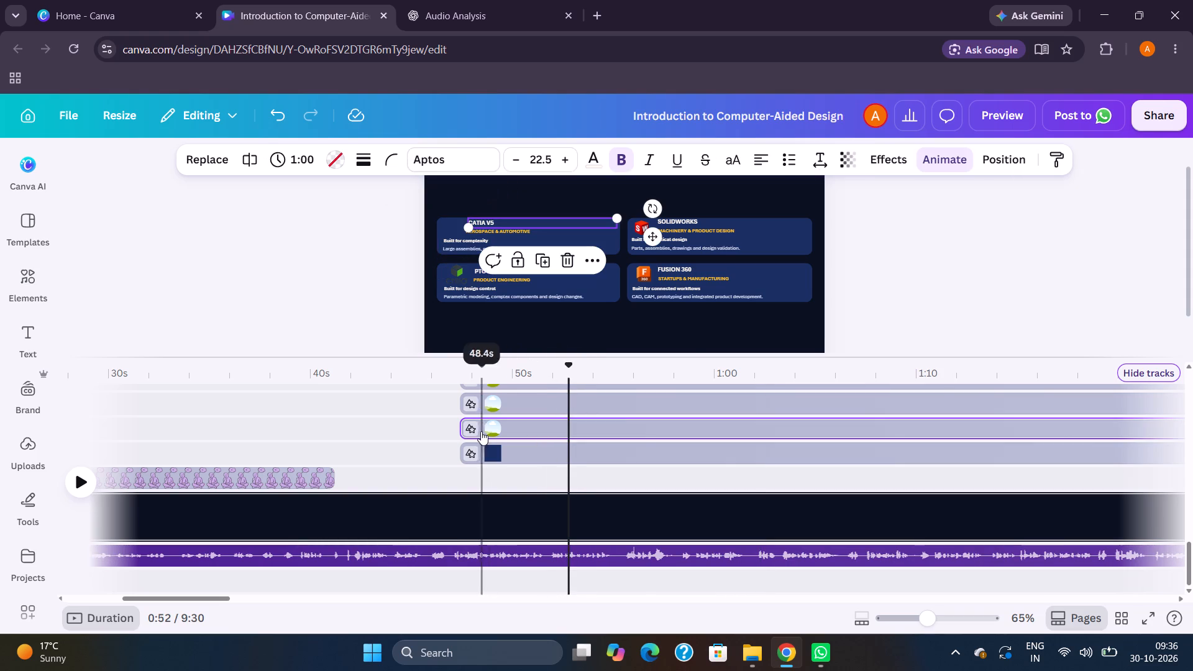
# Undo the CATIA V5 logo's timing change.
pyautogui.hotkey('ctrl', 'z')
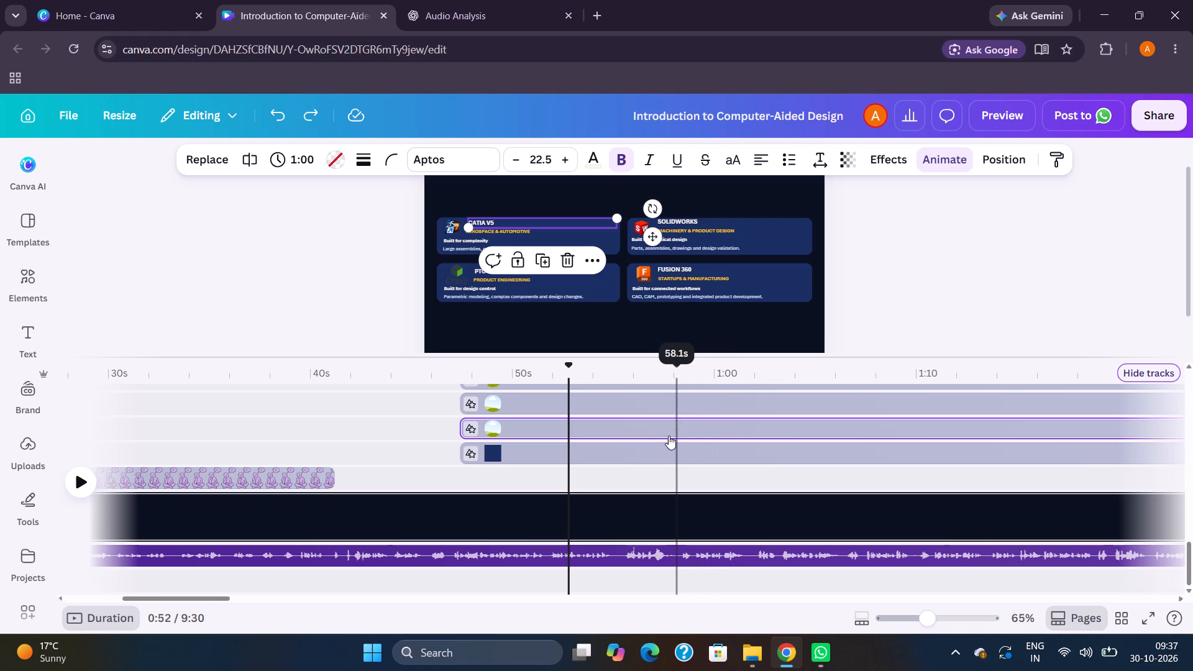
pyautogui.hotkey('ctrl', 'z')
# Play the comparison page from 0:52 to about 1:02, pausing along the way, to pinpoint the CATIA V5 voice-over cue.
pyautogui.scroll(3, 634, 468)
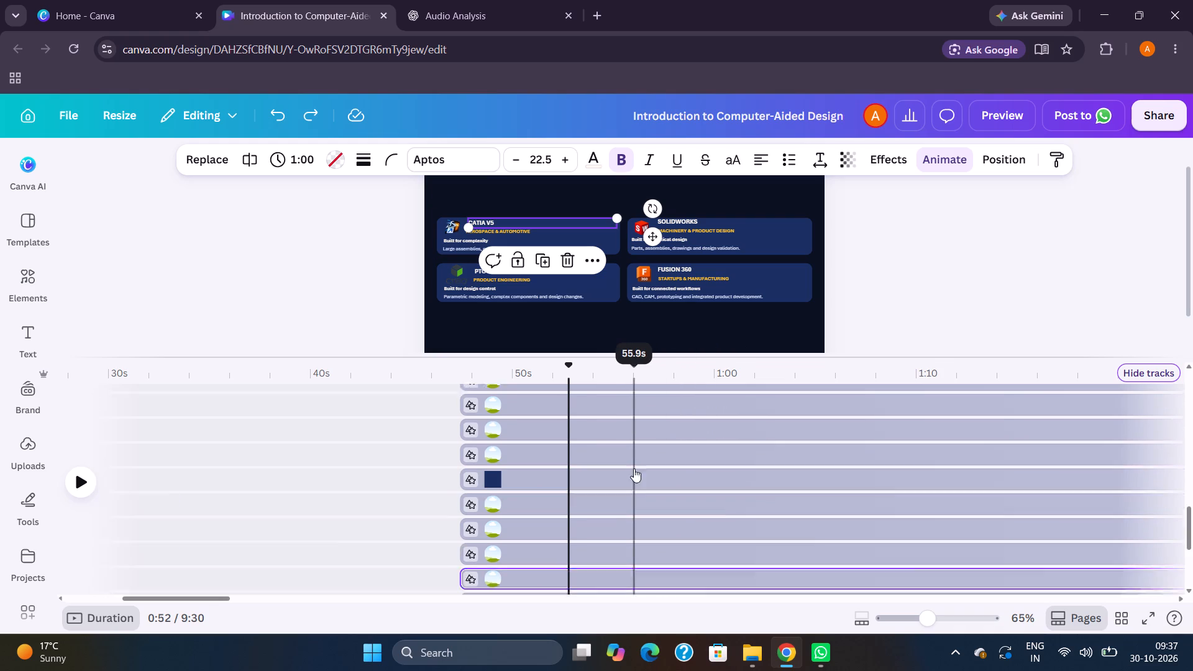
pyautogui.scroll(5, 634, 468)
pyautogui.scroll(-2, 634, 468)
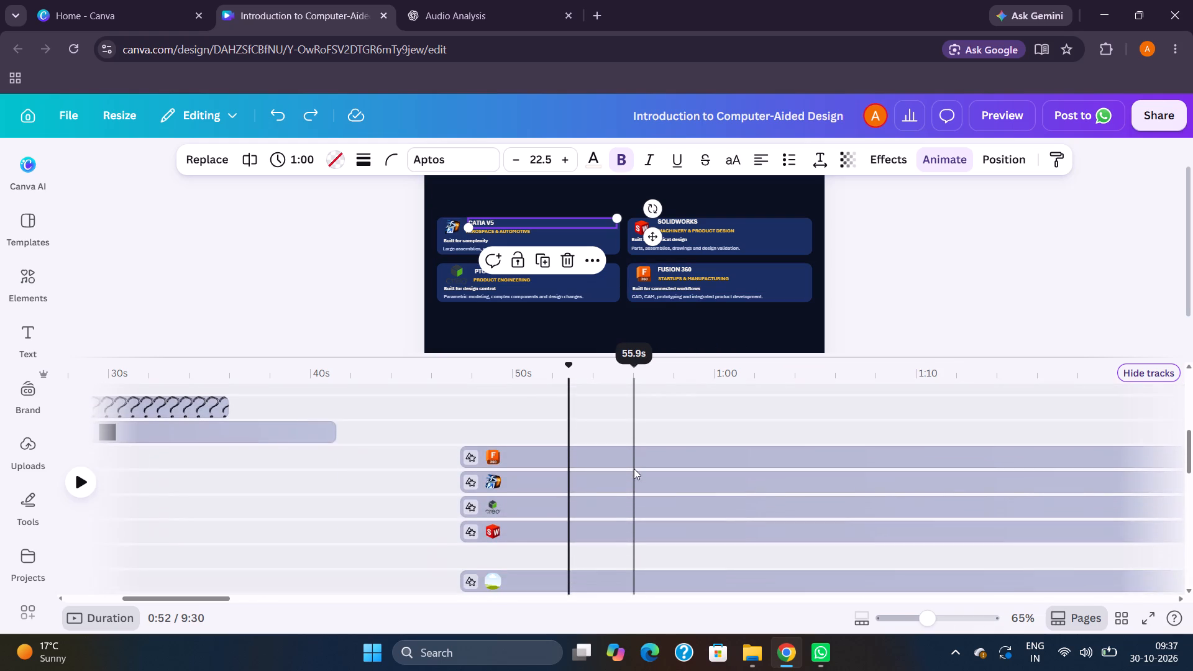
pyautogui.scroll(-4, 634, 468)
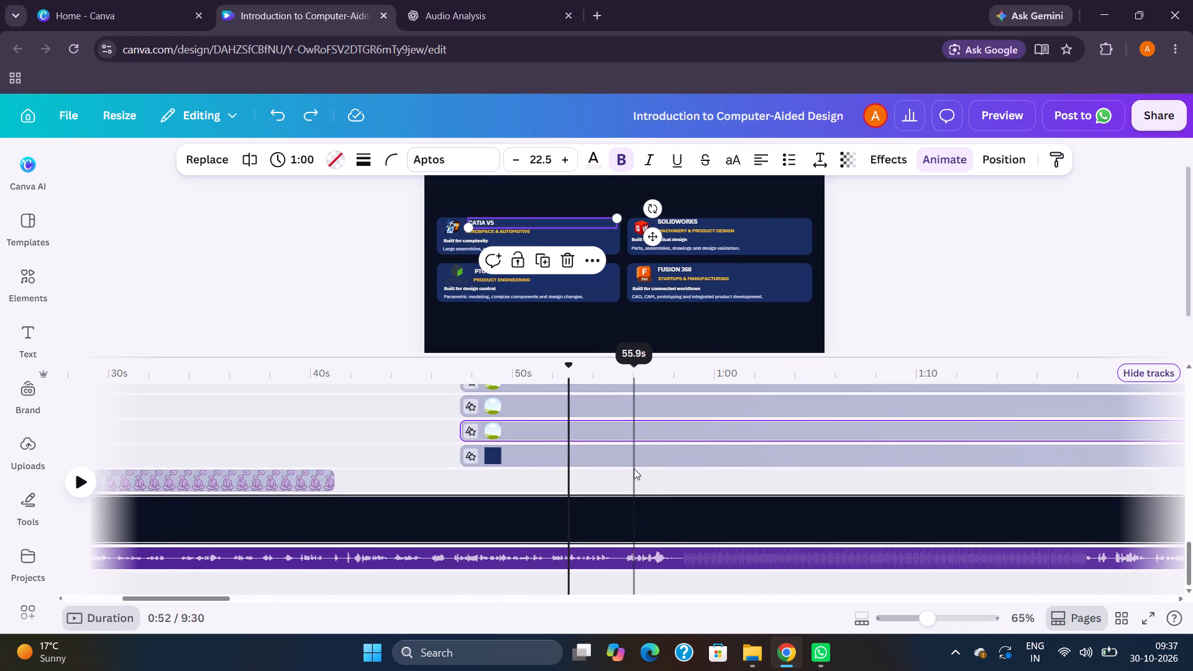
pyautogui.press('space')
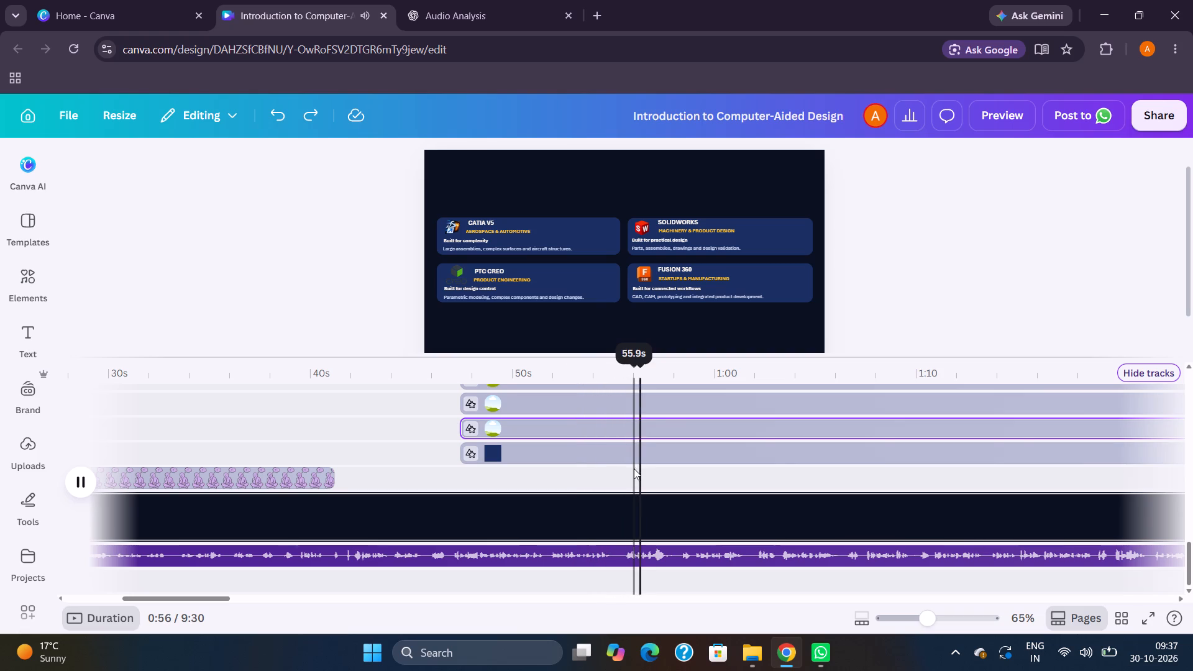
pyautogui.press('space')
pyautogui.press('space')
pyautogui.press('space')
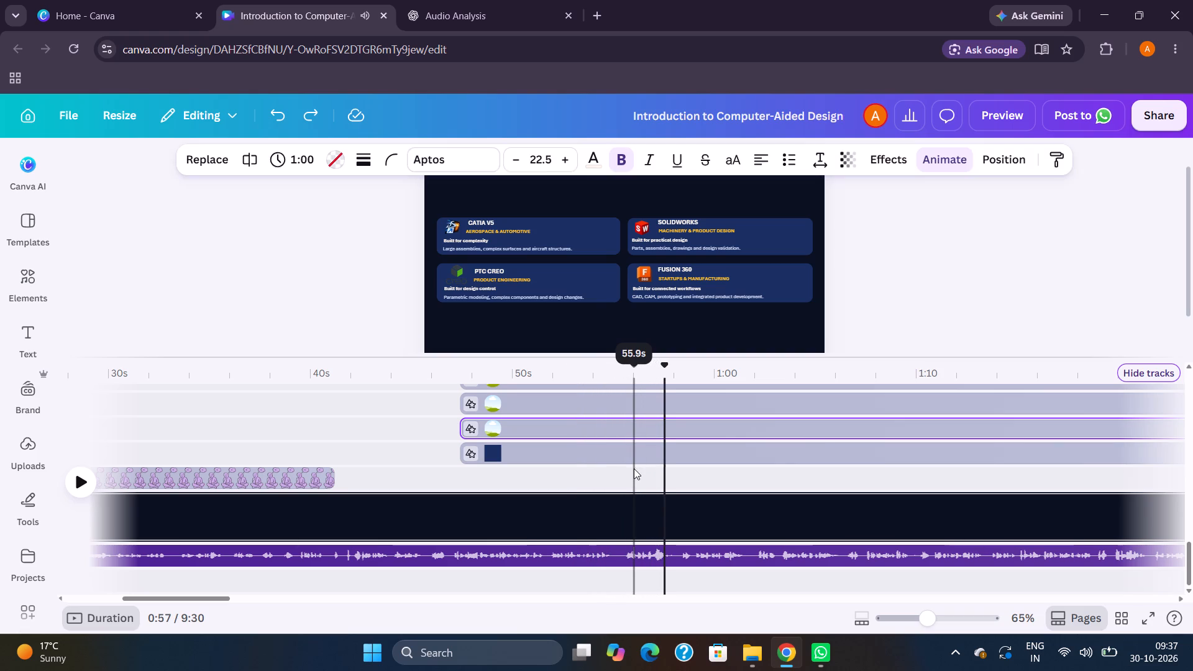
pyautogui.press('space')
pyautogui.press('space')
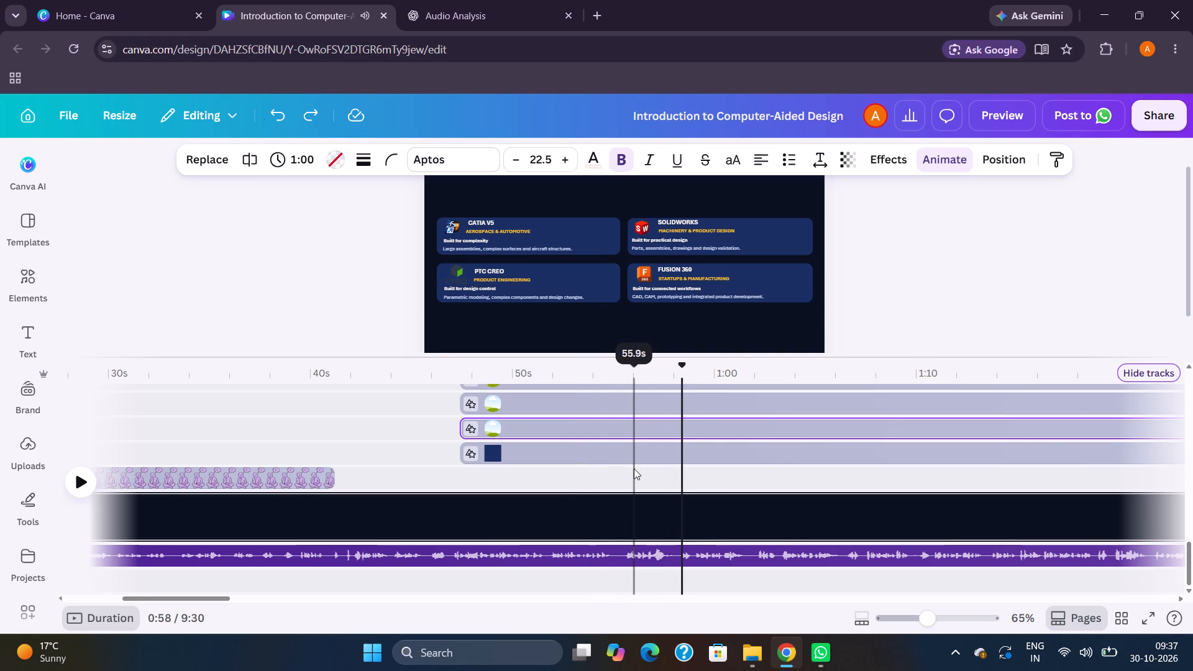
pyautogui.press('space')
pyautogui.press('space')
pyautogui.press('space')
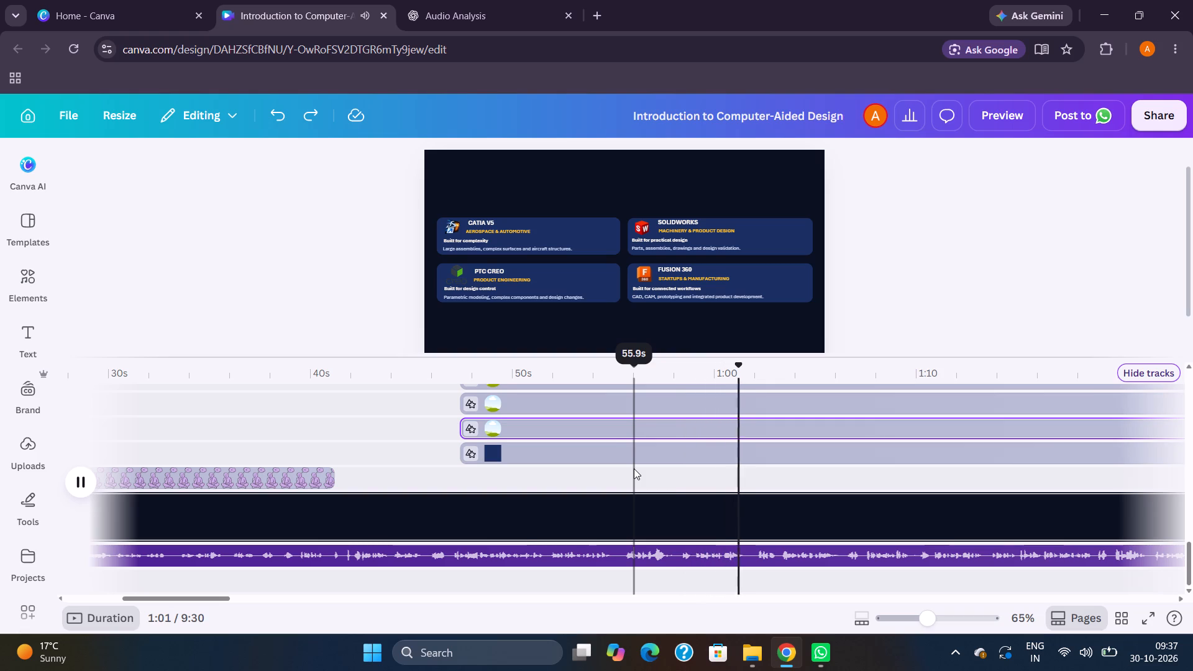
pyautogui.press('space')
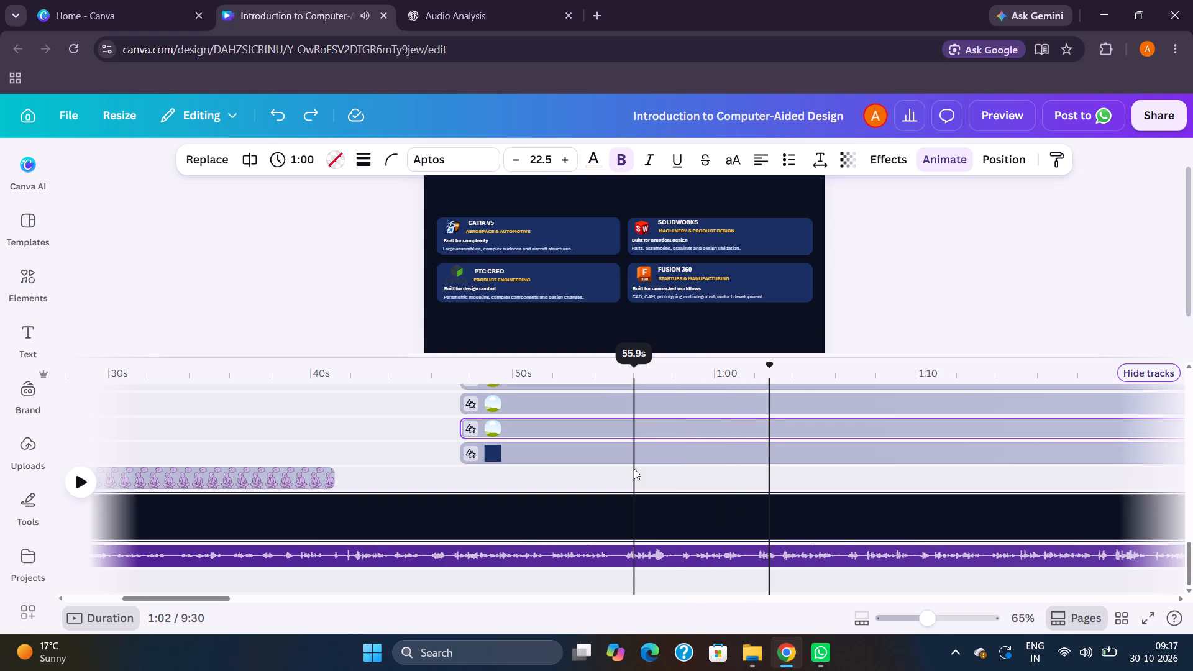
# Delay the CATIA V5 logo on the comparison page to start at about 1:02, lasting 45.9 s.
pyautogui.click(756, 578)
pyautogui.scroll(9, 743, 485)
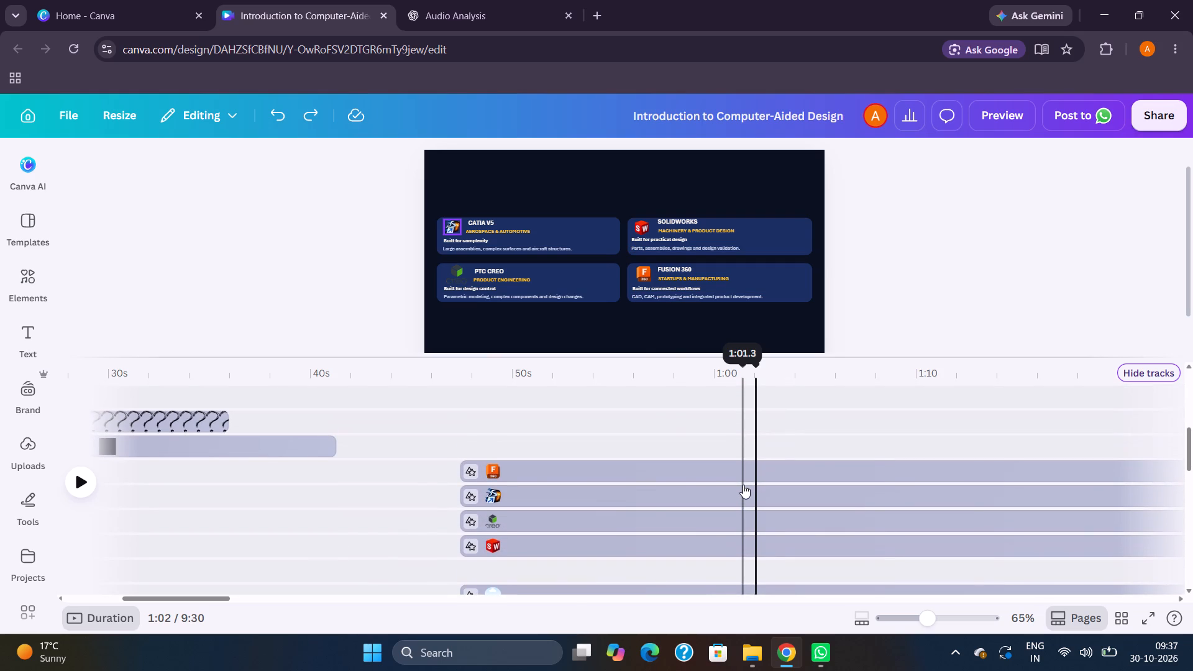
pyautogui.moveTo(469, 493); pyautogui.dragTo(654, 483)
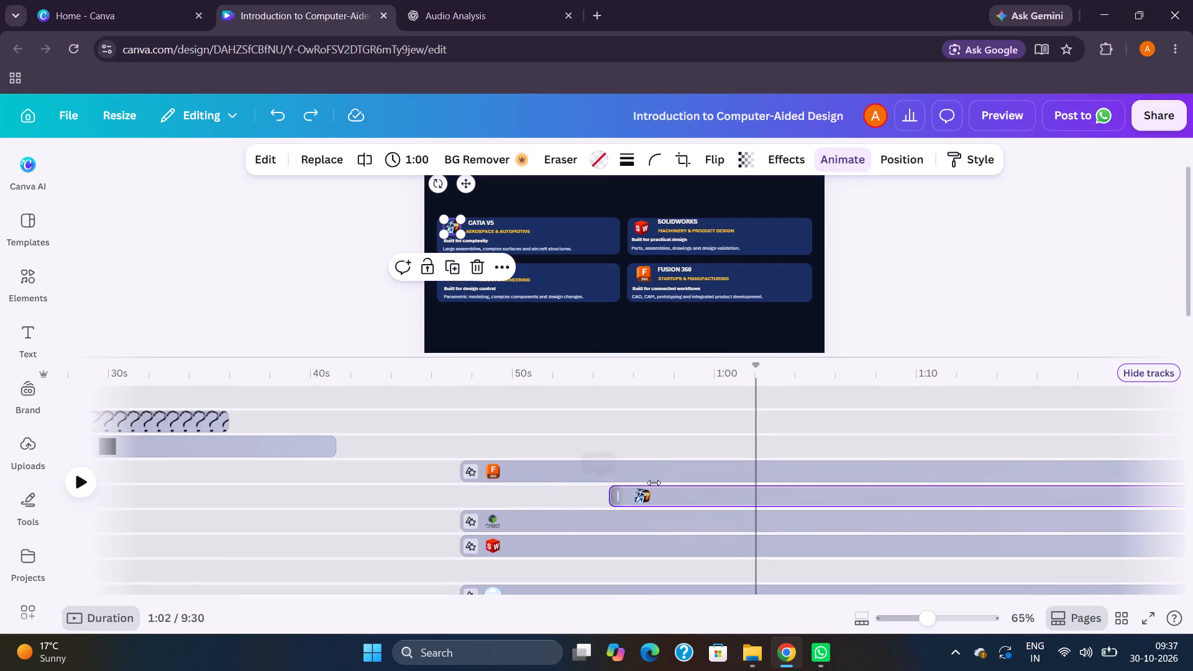
pyautogui.moveTo(654, 483); pyautogui.dragTo(757, 491)
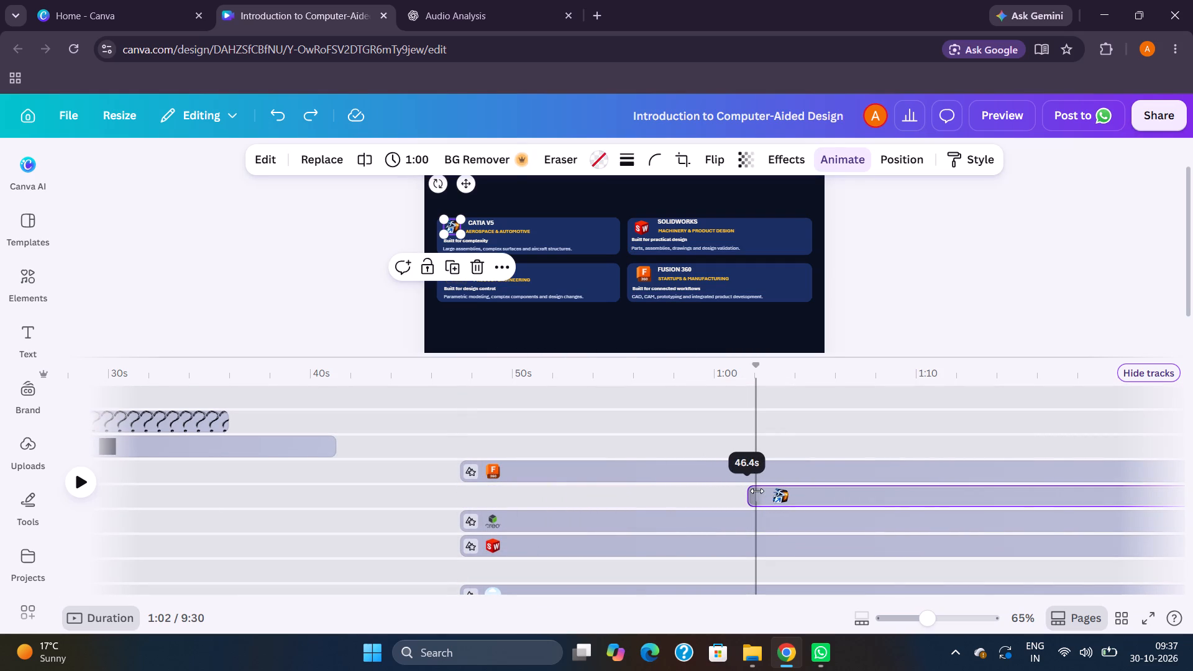
pyautogui.moveTo(757, 491); pyautogui.dragTo(759, 491)
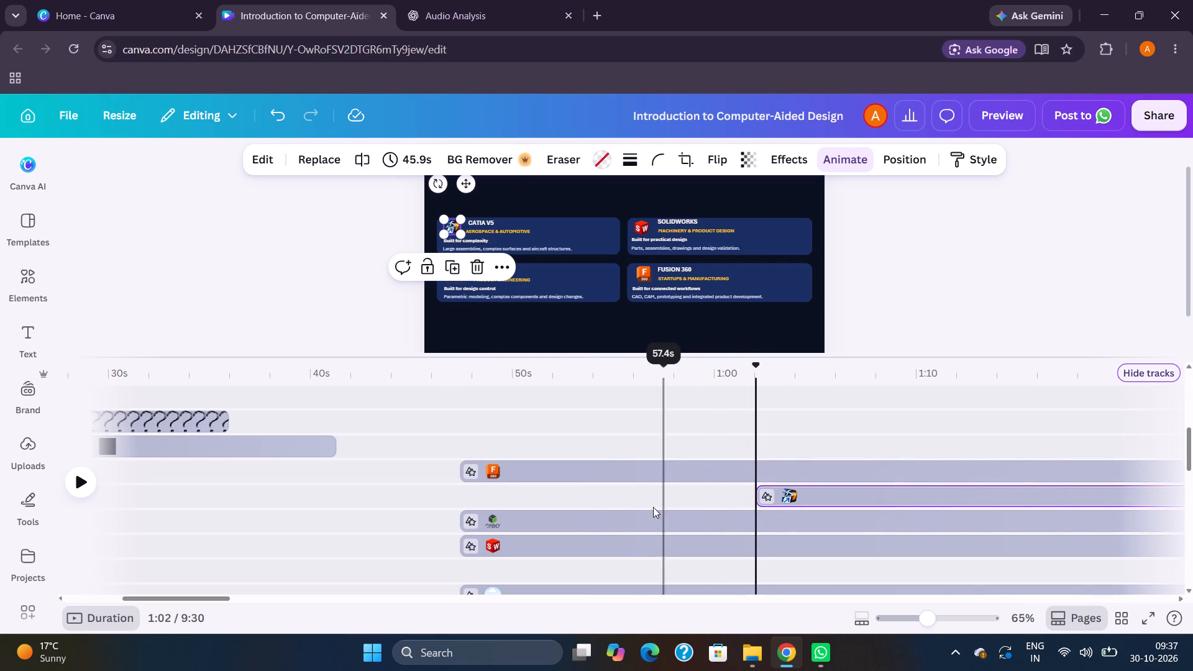
# Delay the CATIA V5 title text to start together with its logo at about 1:02, lasting 45.9 s.
pyautogui.scroll(-4, 647, 509)
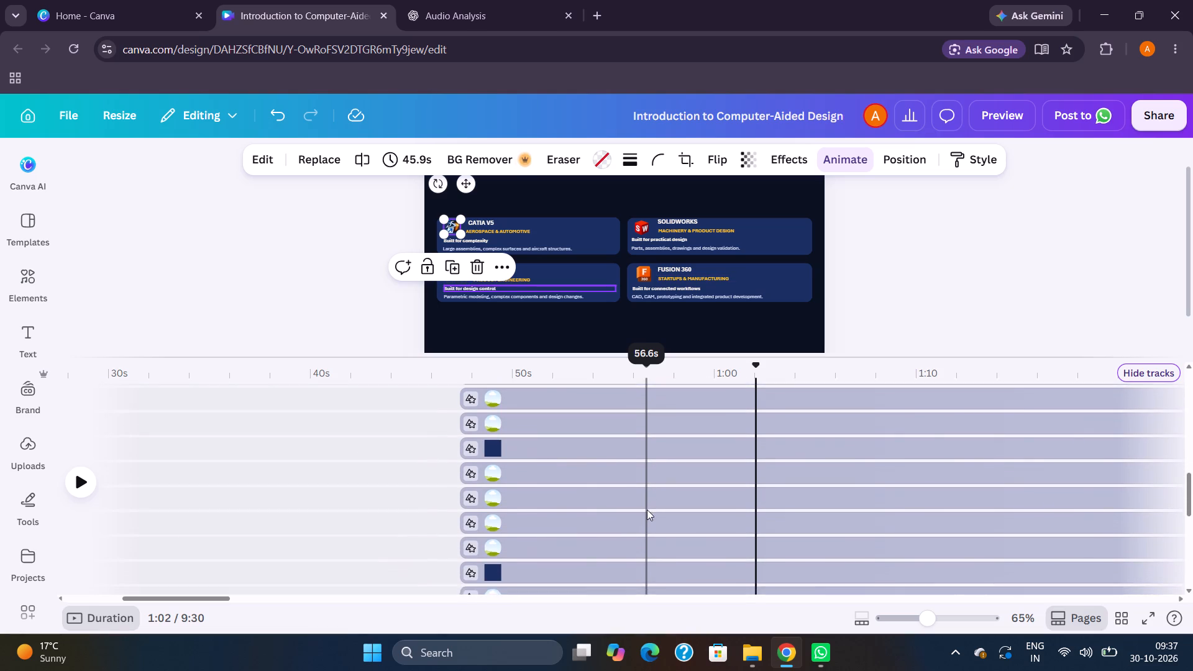
pyautogui.scroll(-2, 647, 509)
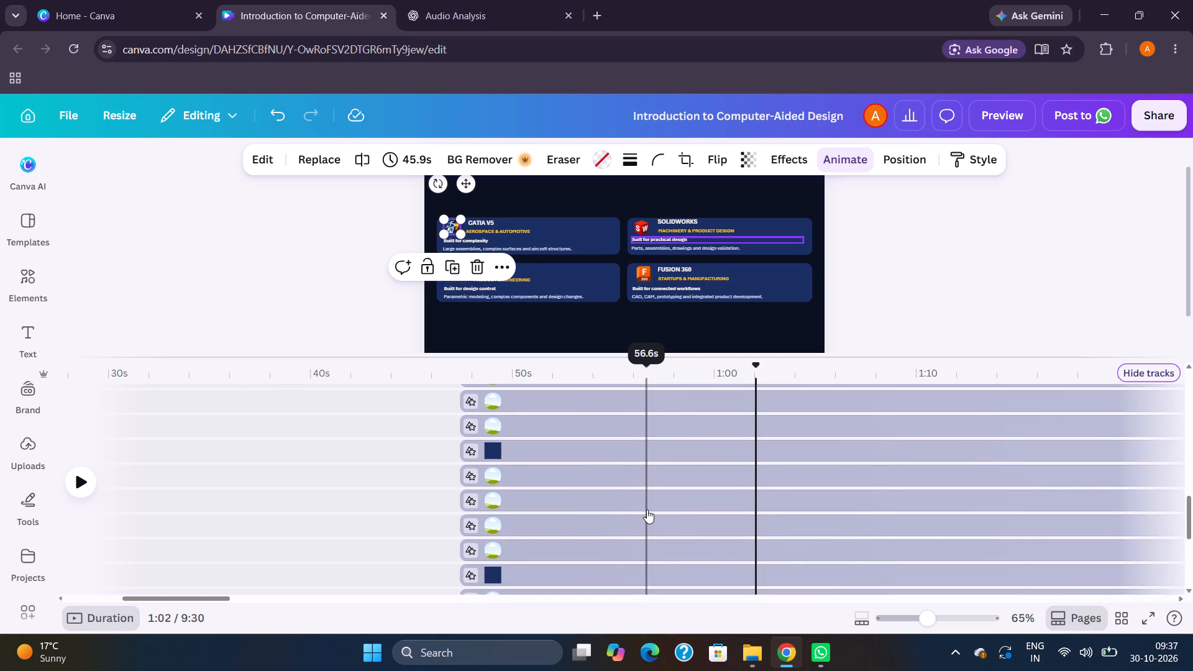
pyautogui.scroll(-2, 647, 509)
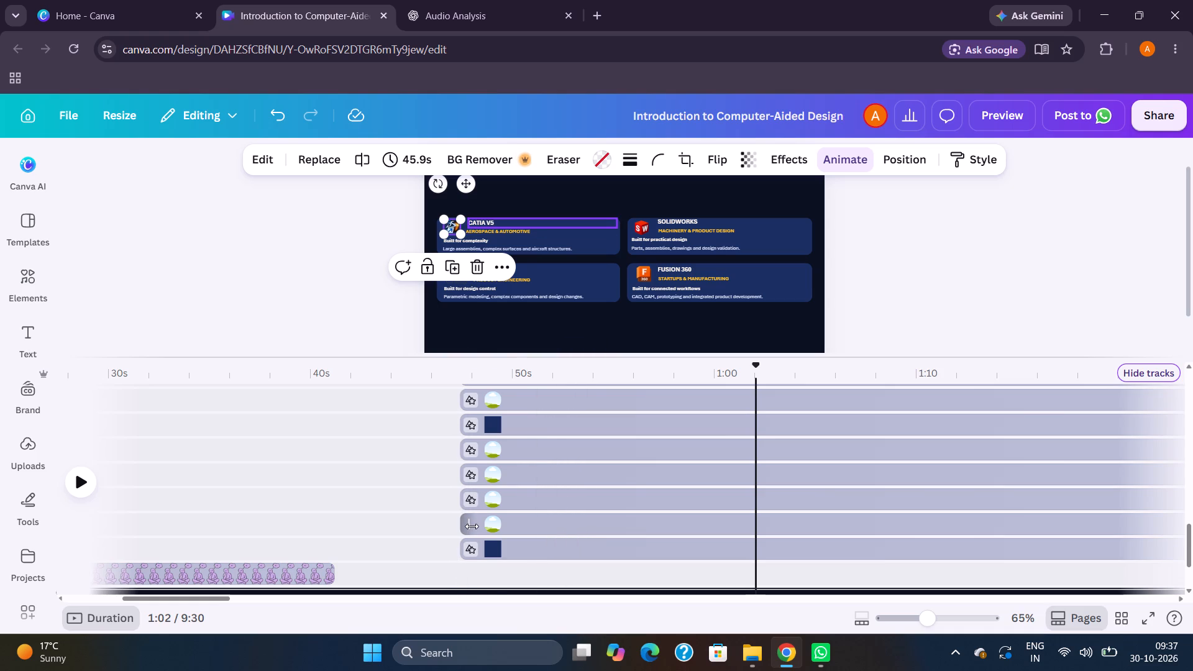
pyautogui.moveTo(472, 526); pyautogui.dragTo(706, 545)
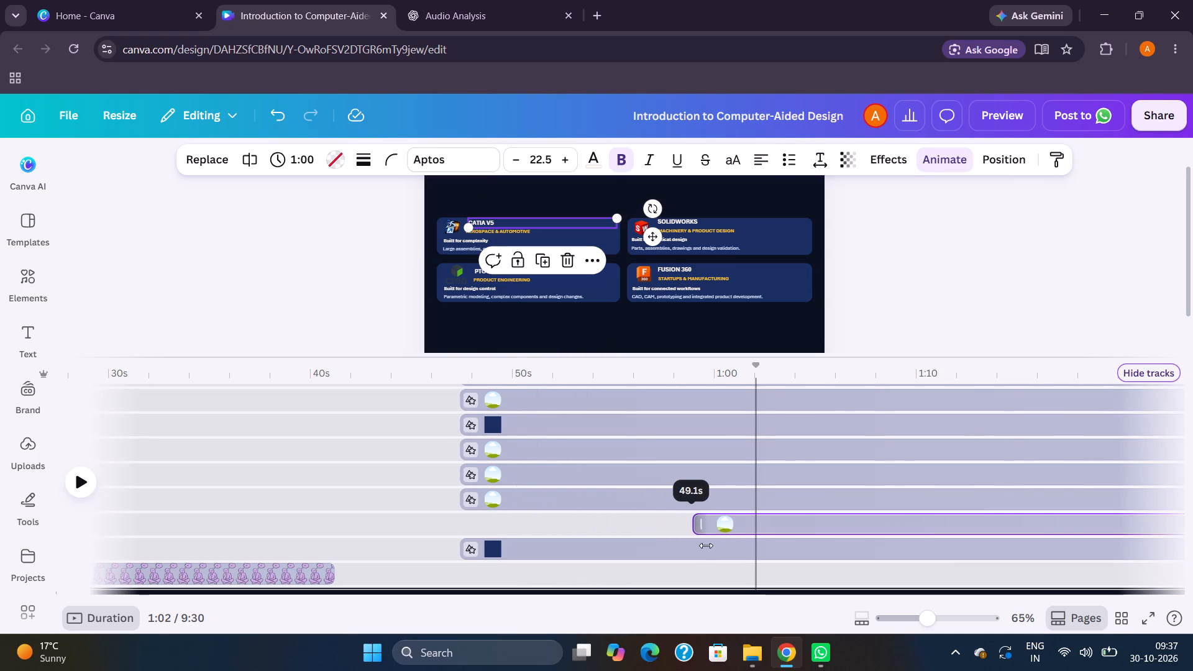
pyautogui.moveTo(706, 545); pyautogui.dragTo(765, 536)
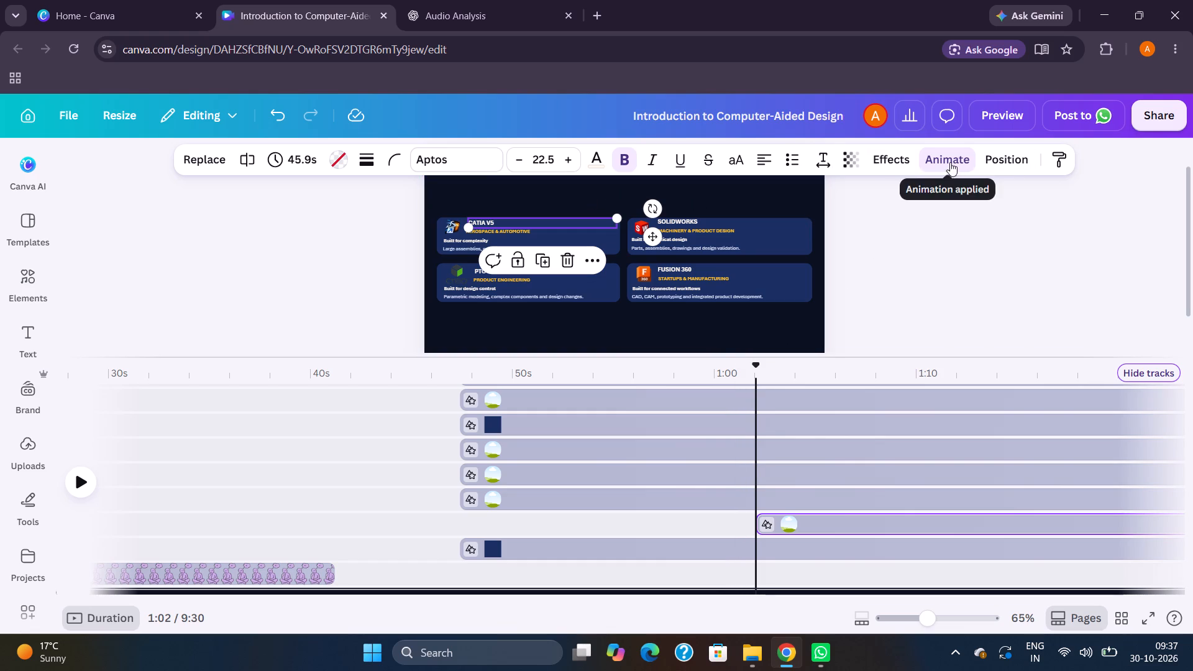
# Change the CATIA V5 title's animation to Pan.
pyautogui.click(949, 162)
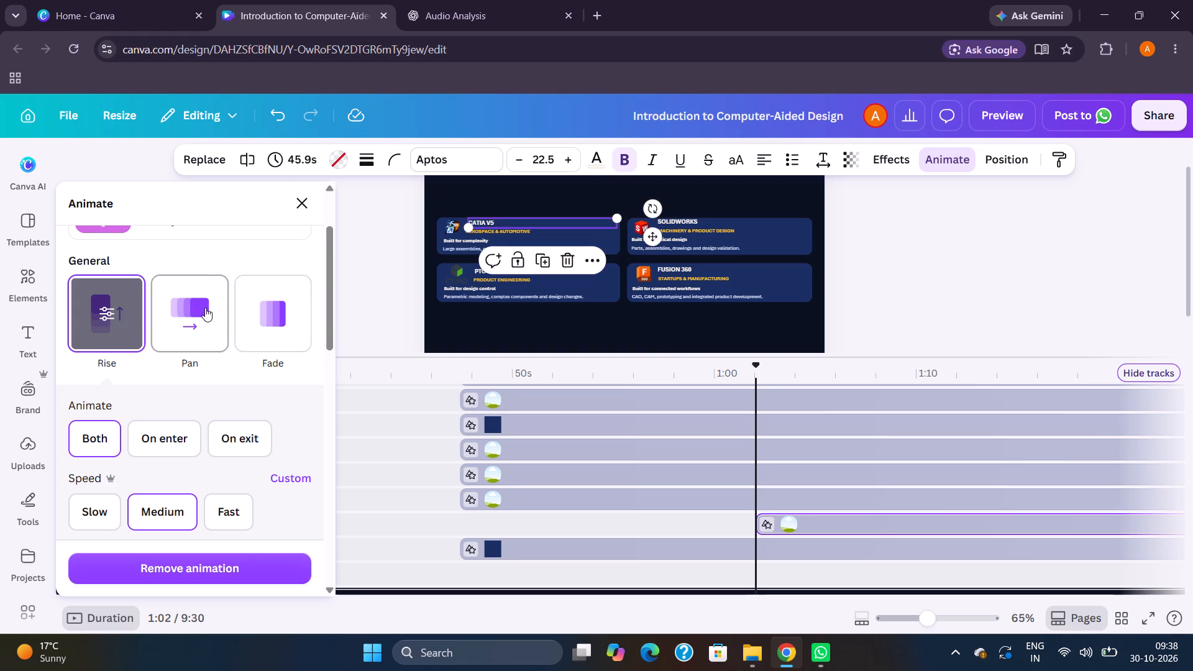
pyautogui.scroll(1, 204, 308)
pyautogui.scroll(-2, 204, 308)
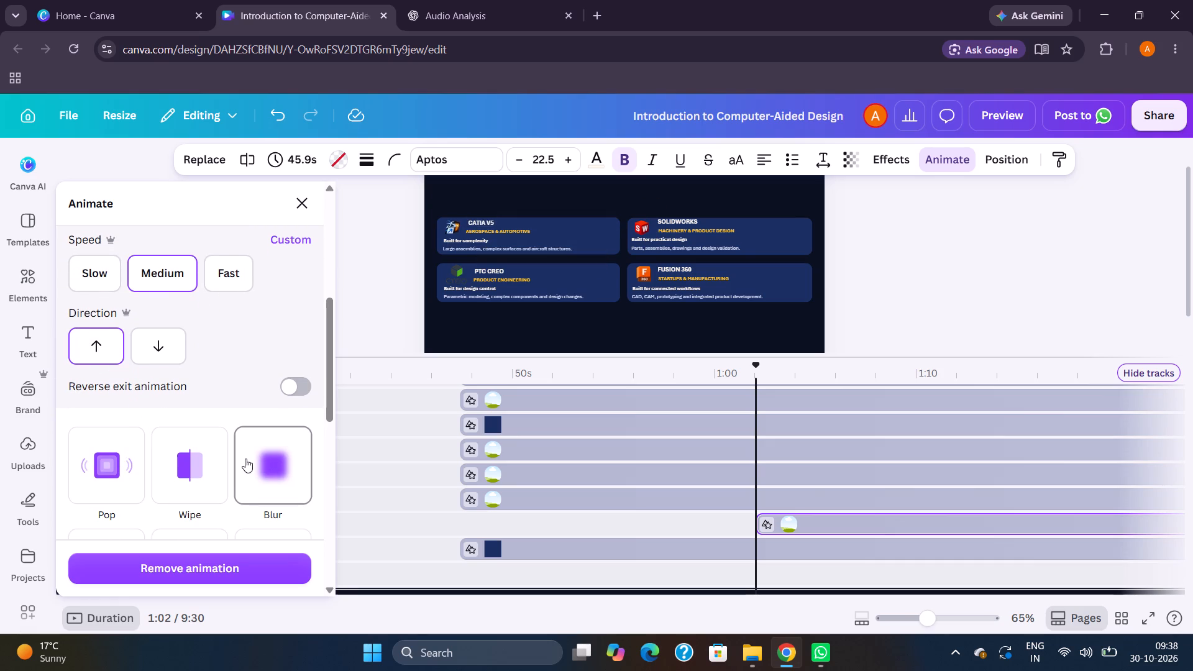
pyautogui.scroll(-1, 245, 459)
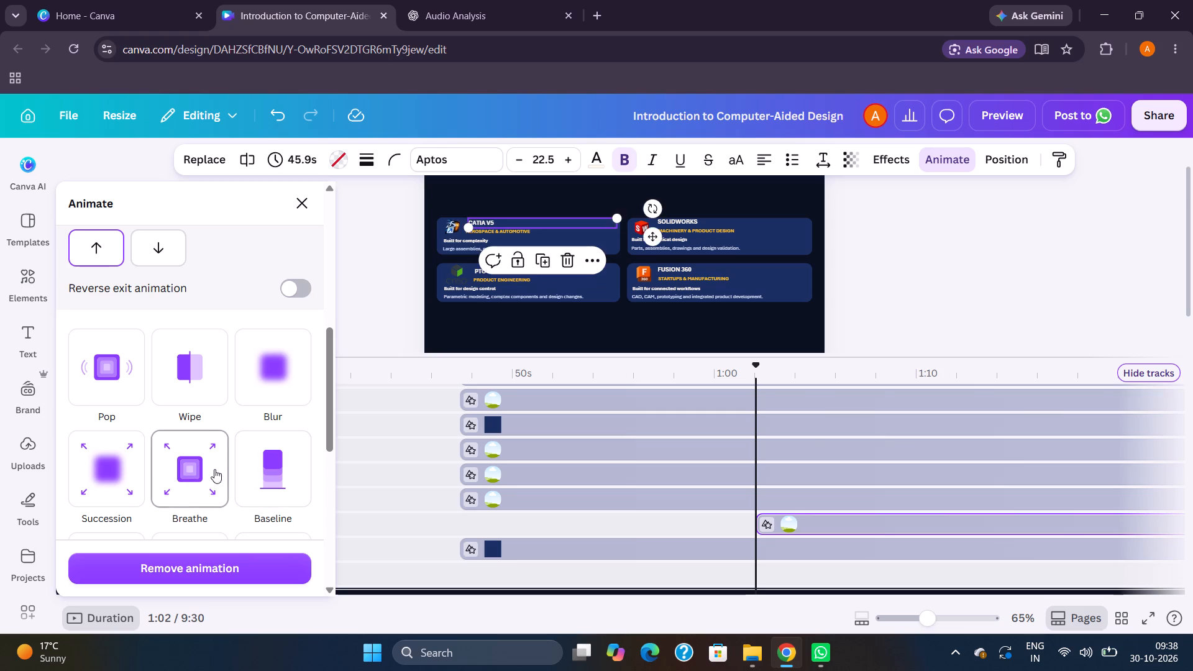
pyautogui.scroll(3, 166, 445)
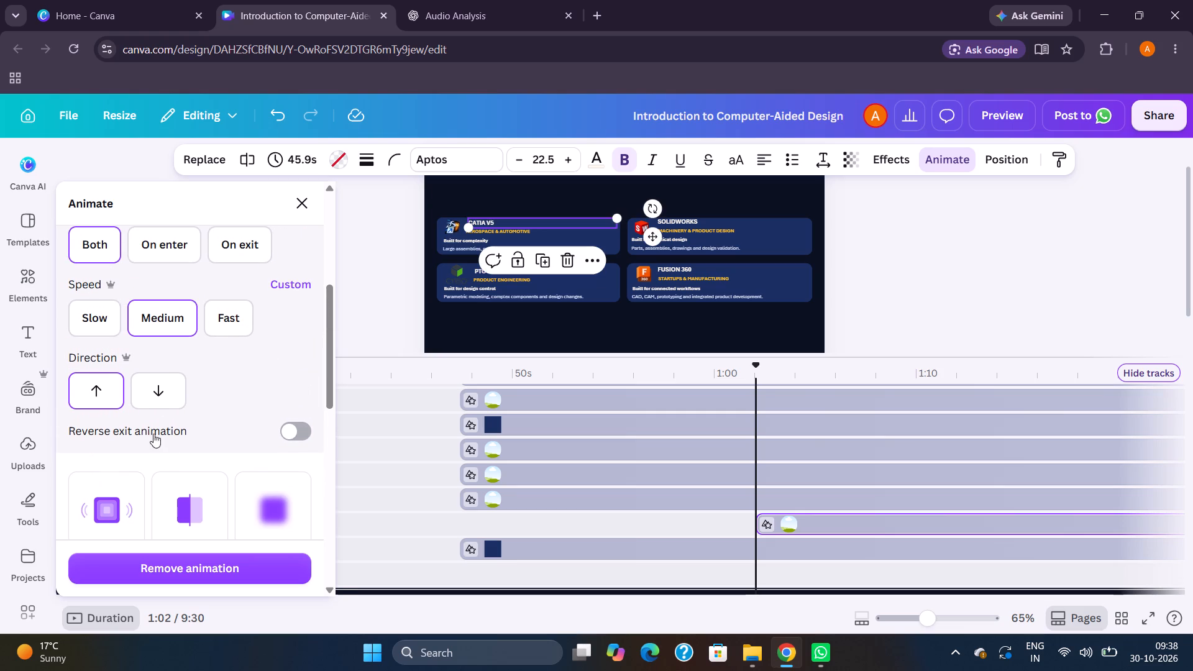
pyautogui.scroll(-1, 168, 447)
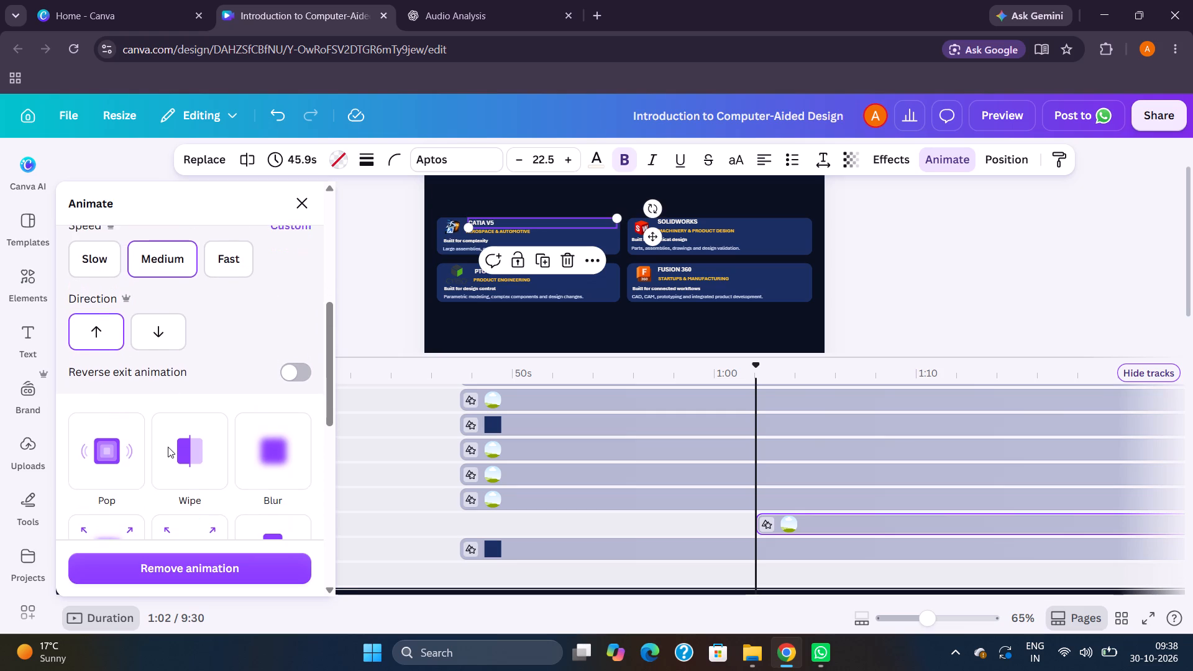
pyautogui.scroll(-1, 168, 447)
pyautogui.scroll(5, 170, 431)
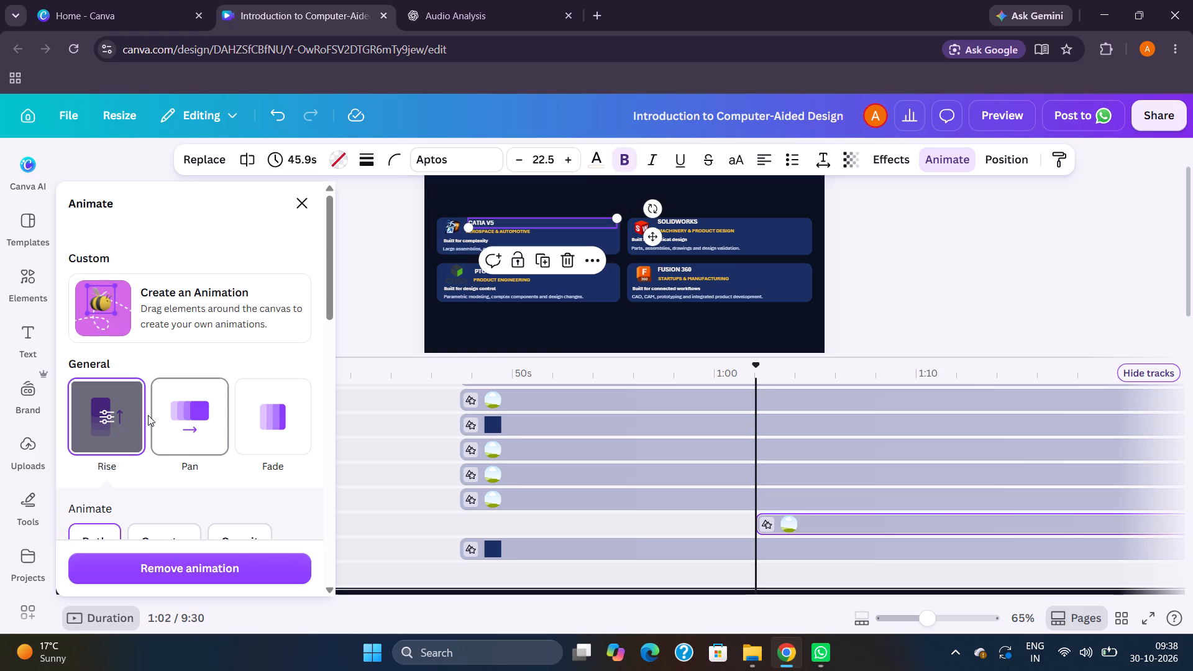
pyautogui.click(205, 416)
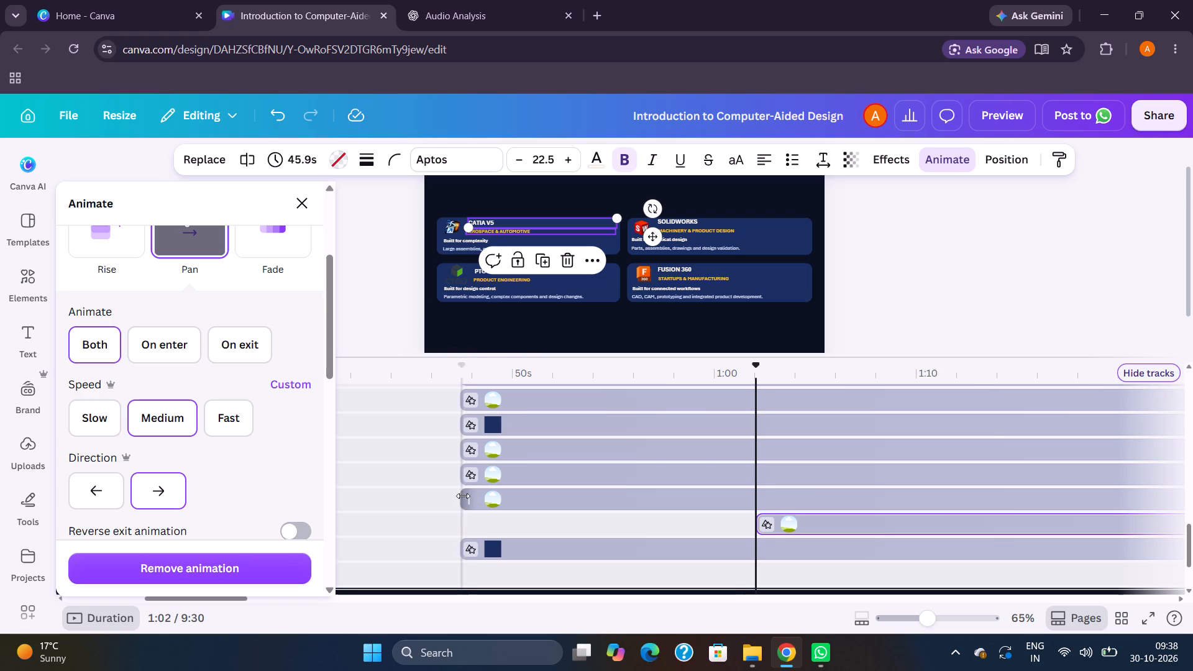
# Delay the CATIA V5 card's "AEROSPACE & AUTOMOTIVE" subtitle to start just after 1:02, lasting 45.6 s.
pyautogui.moveTo(464, 496); pyautogui.dragTo(749, 479)
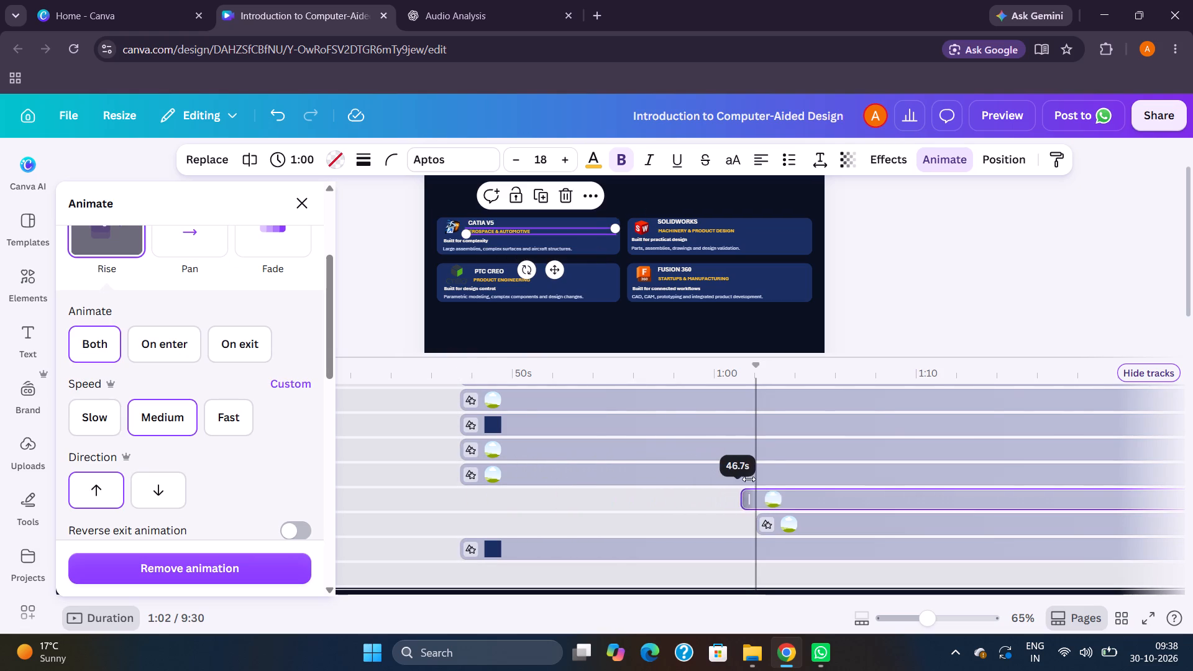
pyautogui.moveTo(749, 479); pyautogui.dragTo(765, 488)
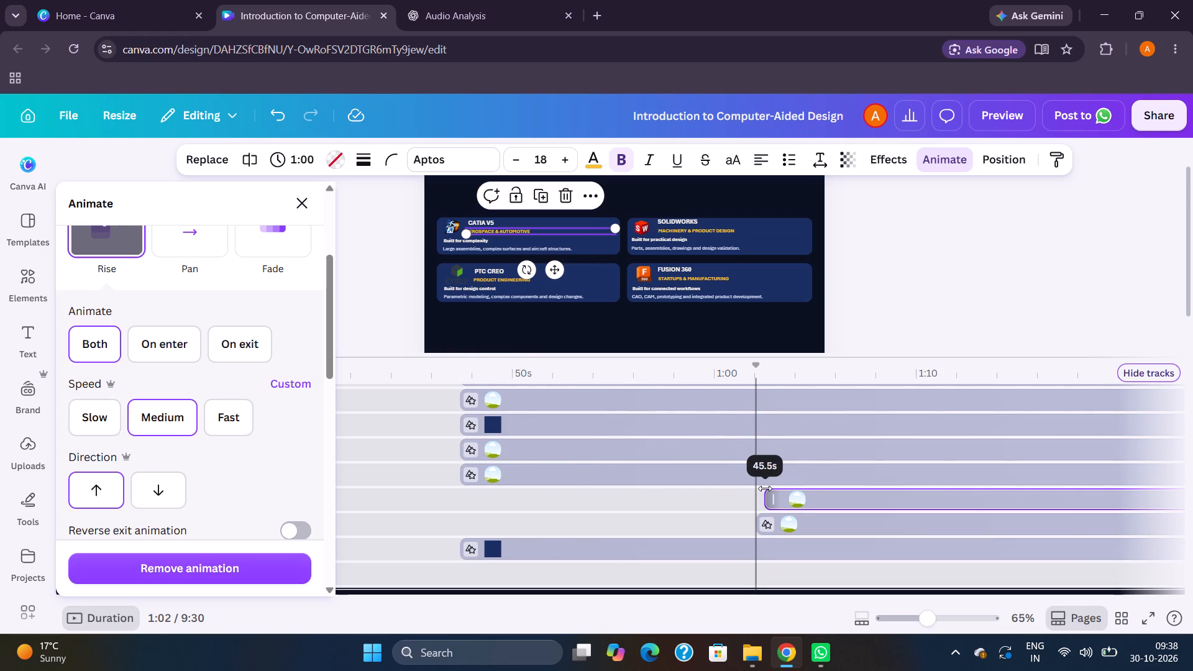
pyautogui.moveTo(765, 488); pyautogui.dragTo(766, 490)
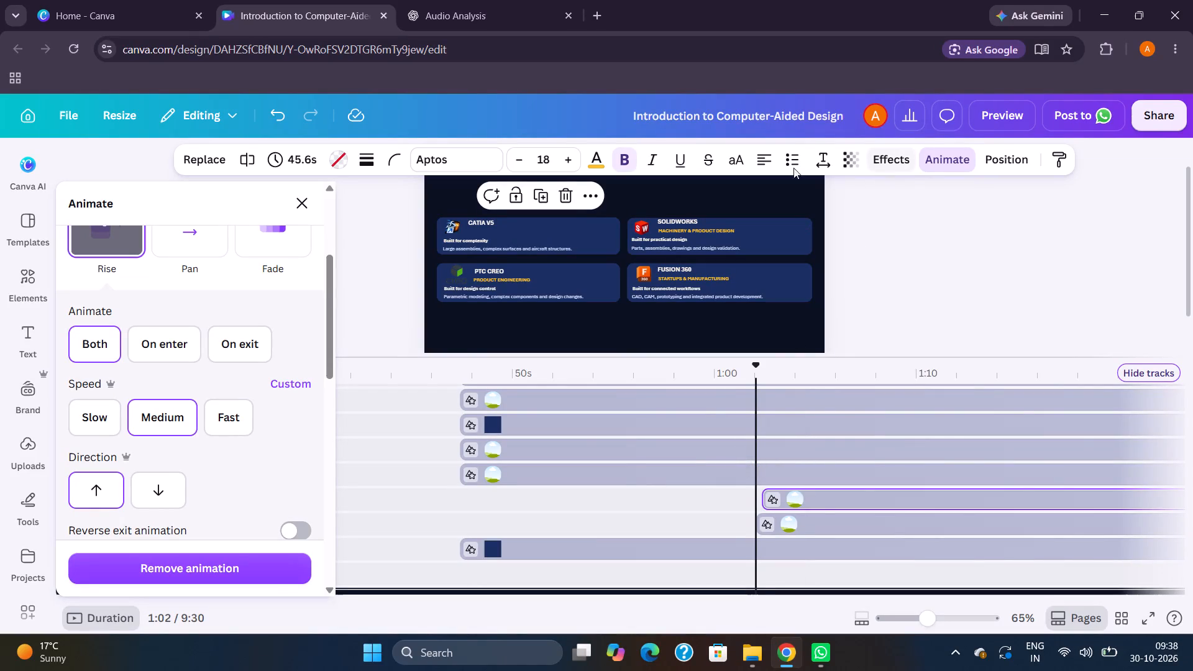
# Change the "AEROSPACE & AUTOMOTIVE" subtitle's animation to Wipe.
pyautogui.scroll(6, 222, 314)
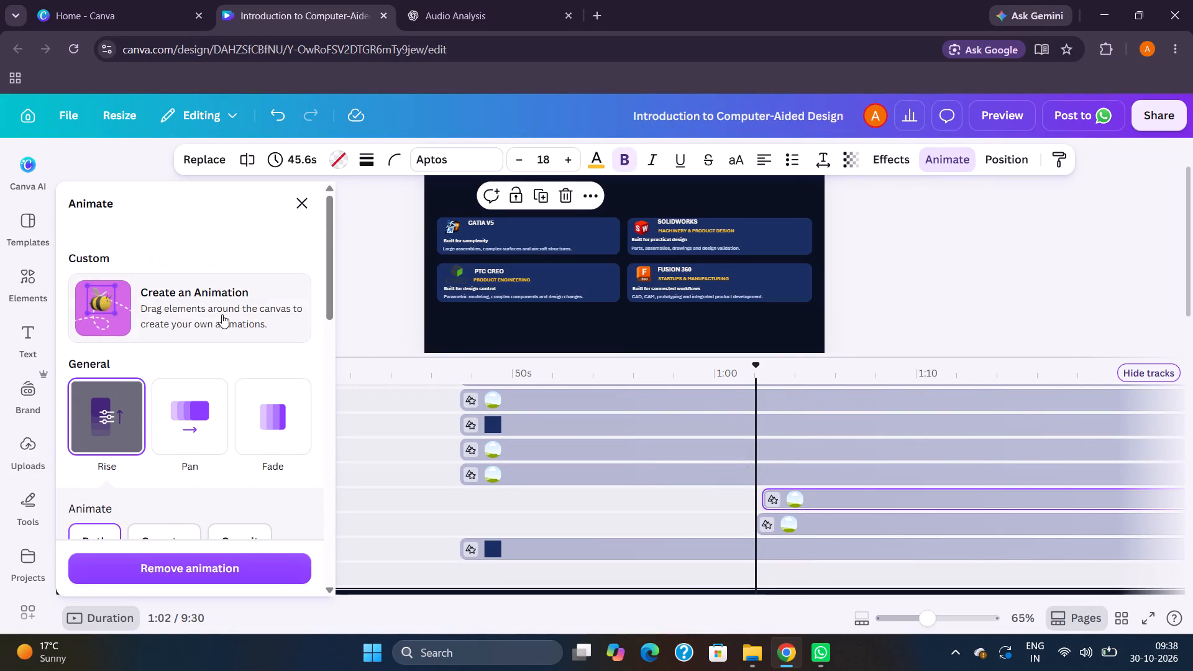
pyautogui.scroll(-3, 222, 314)
pyautogui.scroll(-2, 172, 424)
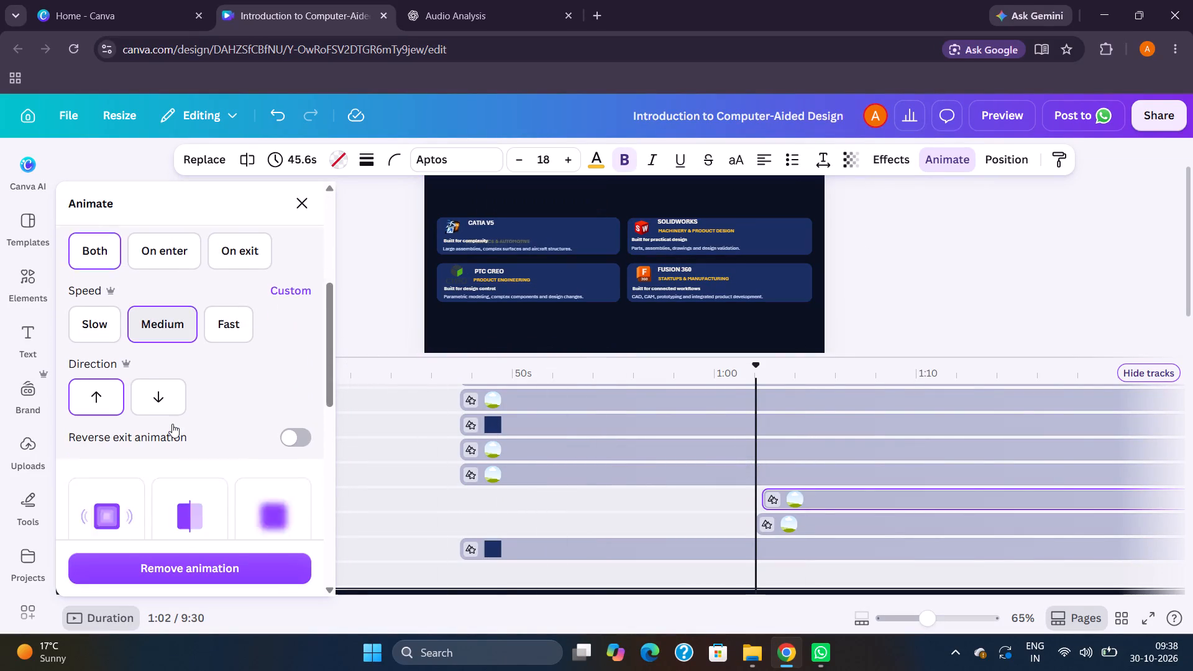
pyautogui.scroll(-2, 172, 424)
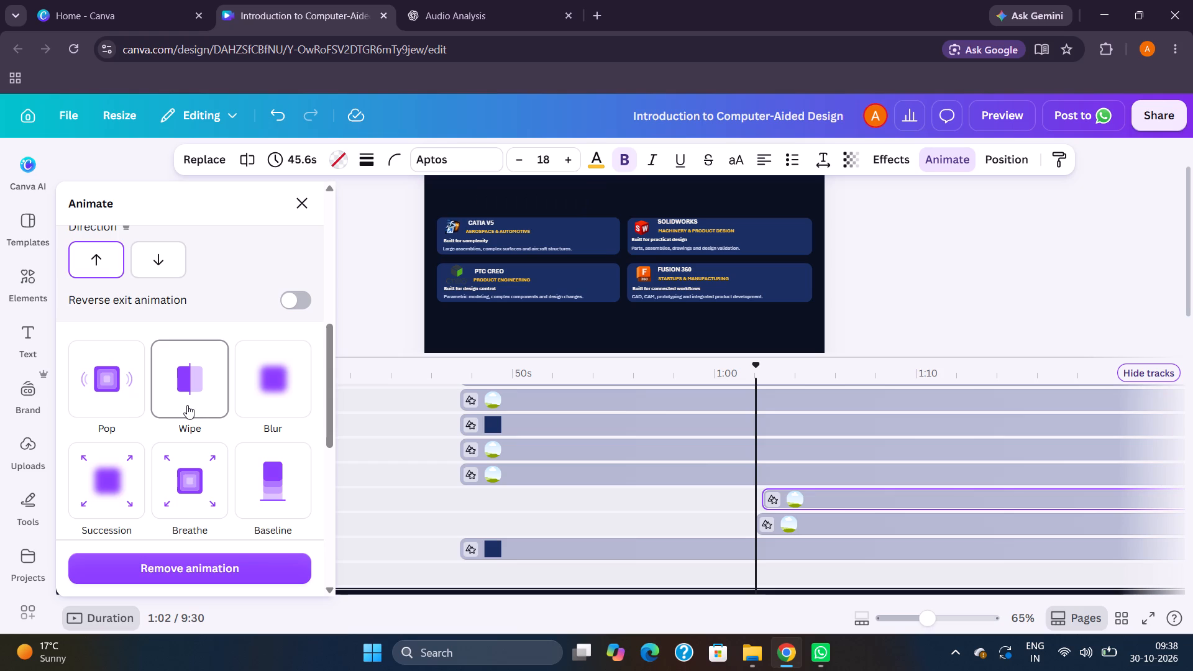
pyautogui.click(187, 405)
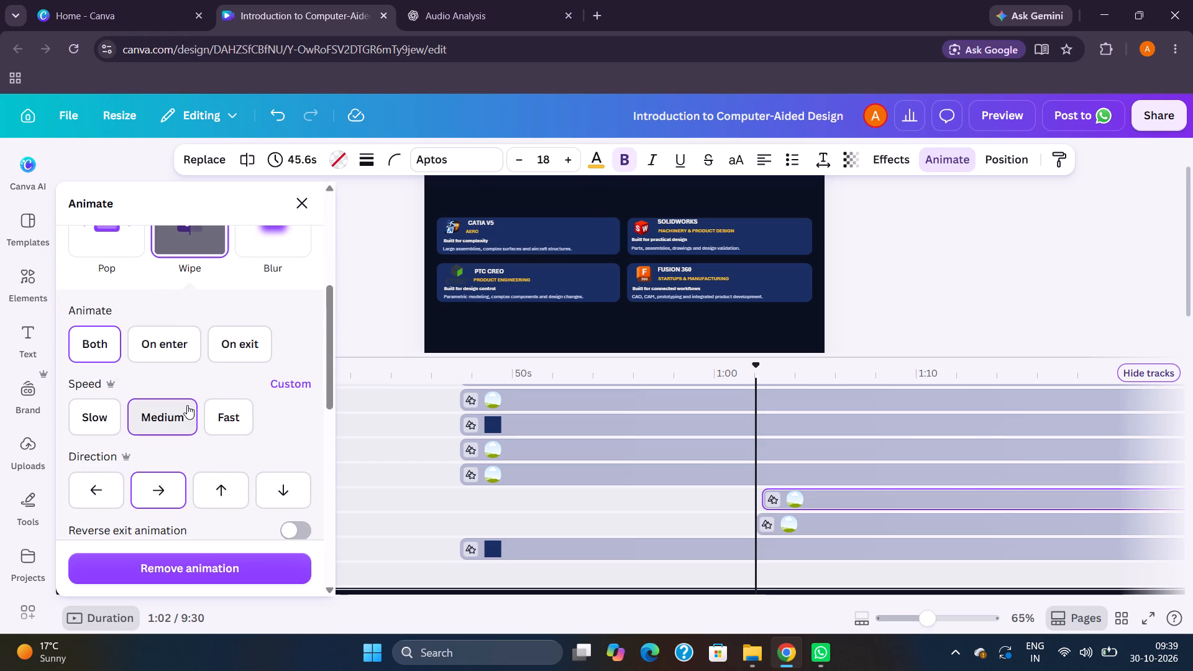
pyautogui.scroll(1, 194, 374)
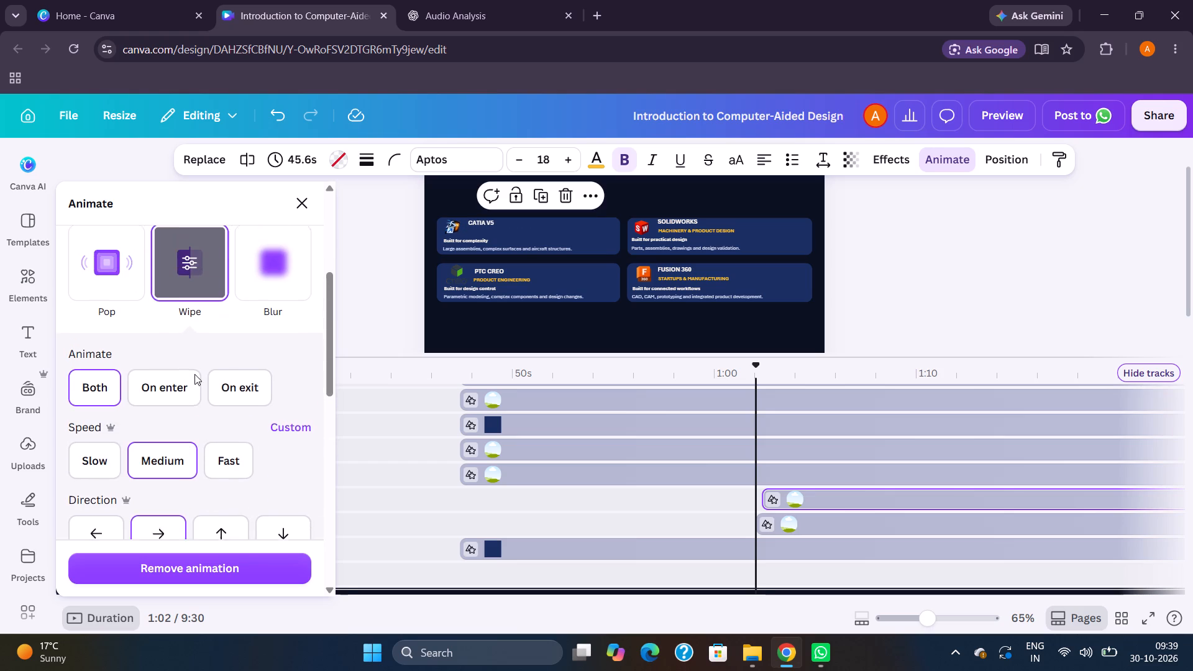
pyautogui.scroll(2, 194, 374)
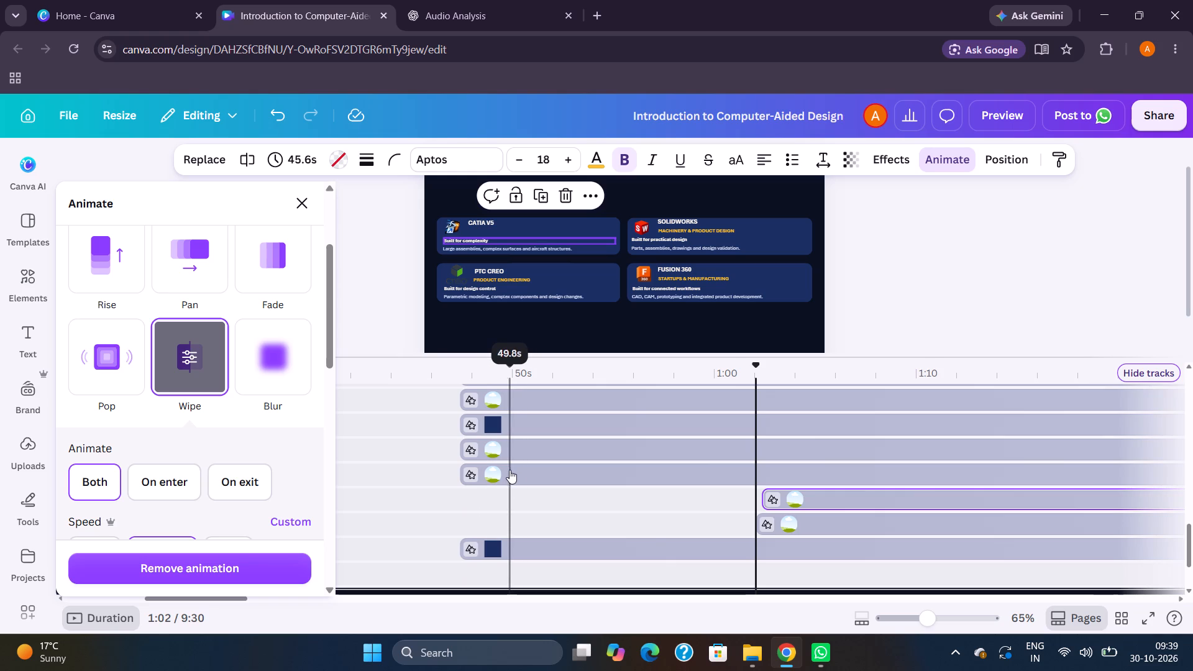
# Delay the "Built for complexity" line and the description below it to start with the CATIA V5 subtitle, lasting 45.6 s.
pyautogui.moveTo(462, 470); pyautogui.dragTo(695, 499)
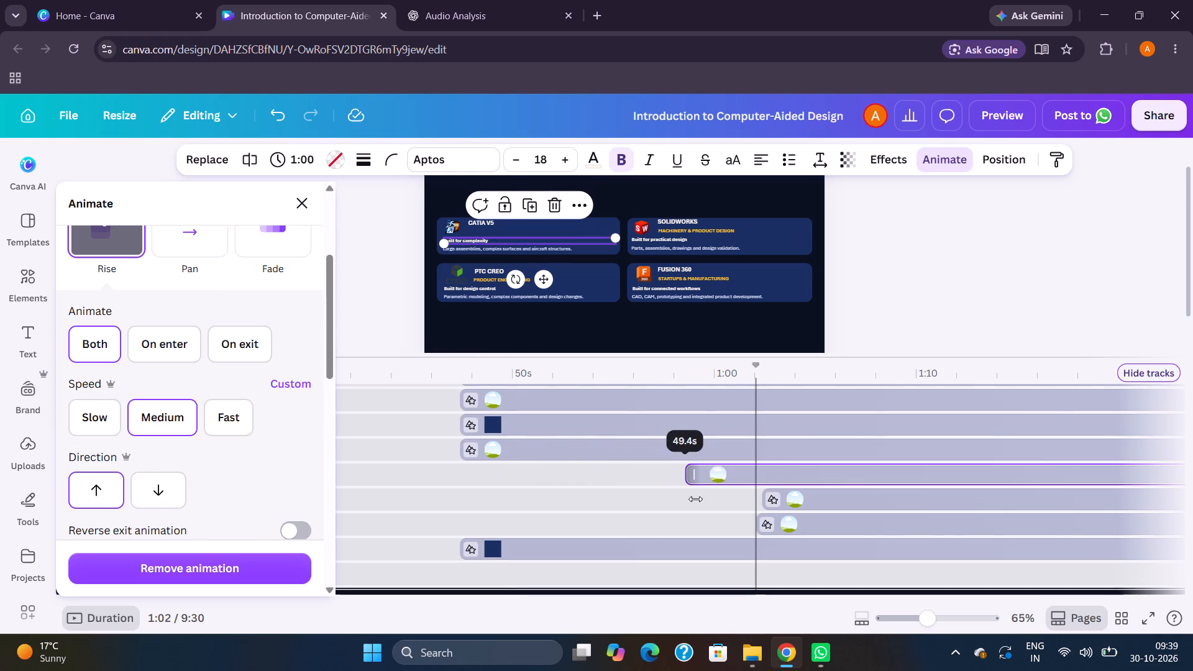
pyautogui.moveTo(695, 499); pyautogui.dragTo(767, 492)
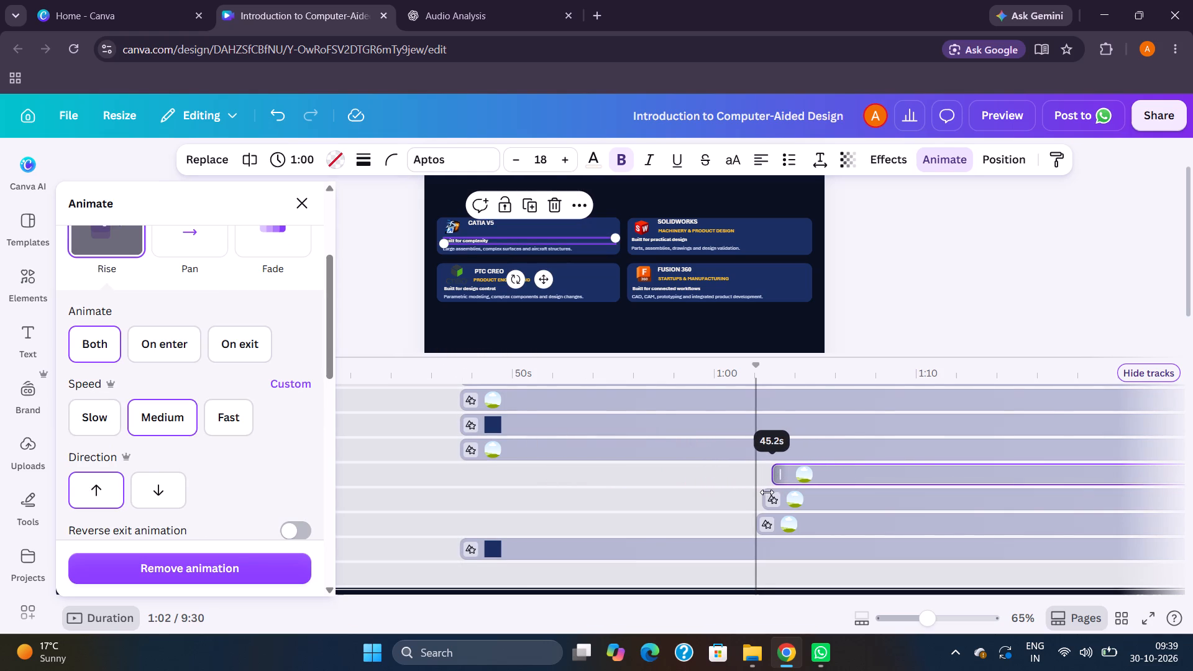
pyautogui.moveTo(467, 447); pyautogui.dragTo(767, 434)
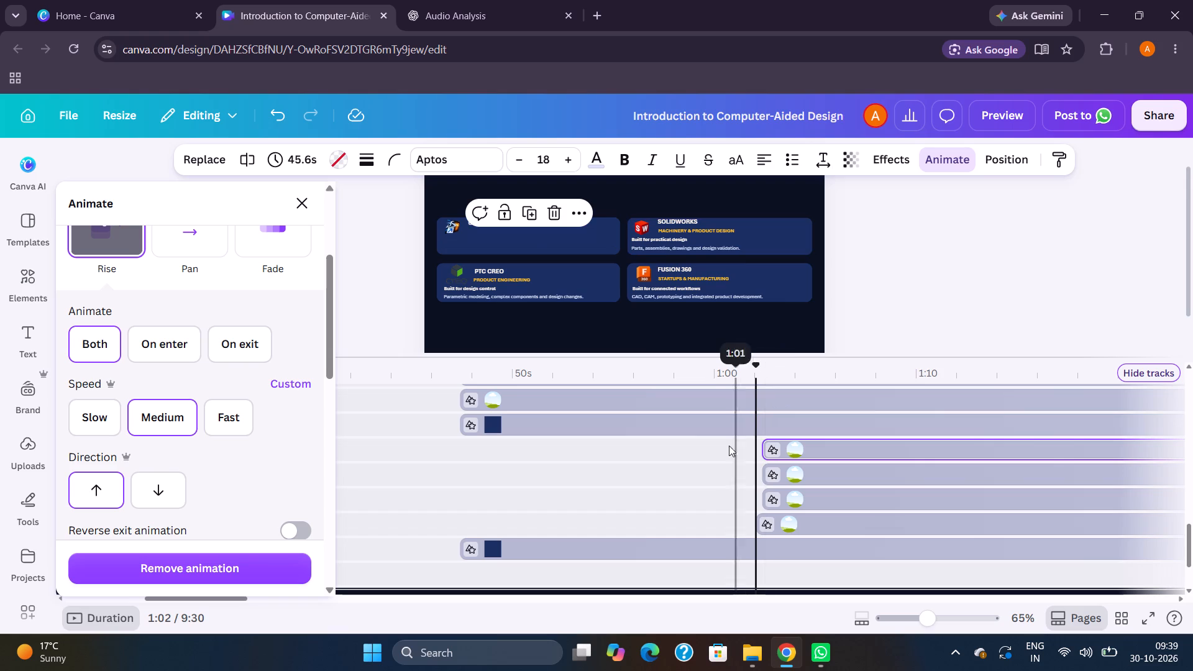
# Apply the Wipe animation to the CATIA V5 card's description line and close the animation settings.
pyautogui.press('space')
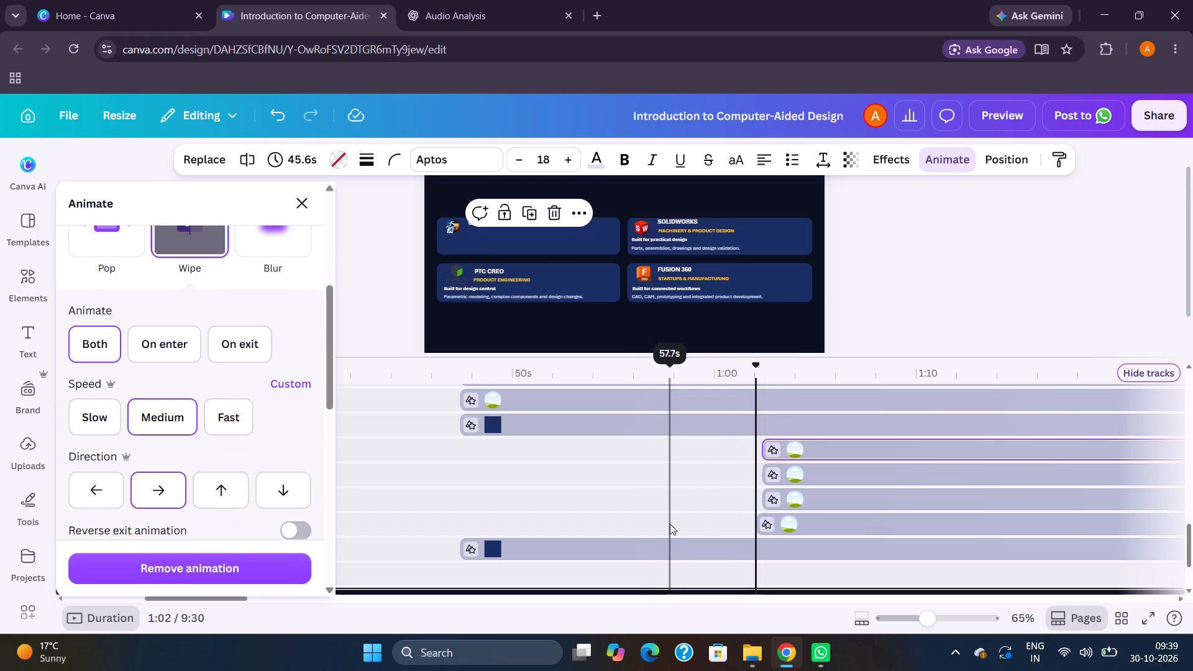
pyautogui.click(298, 201)
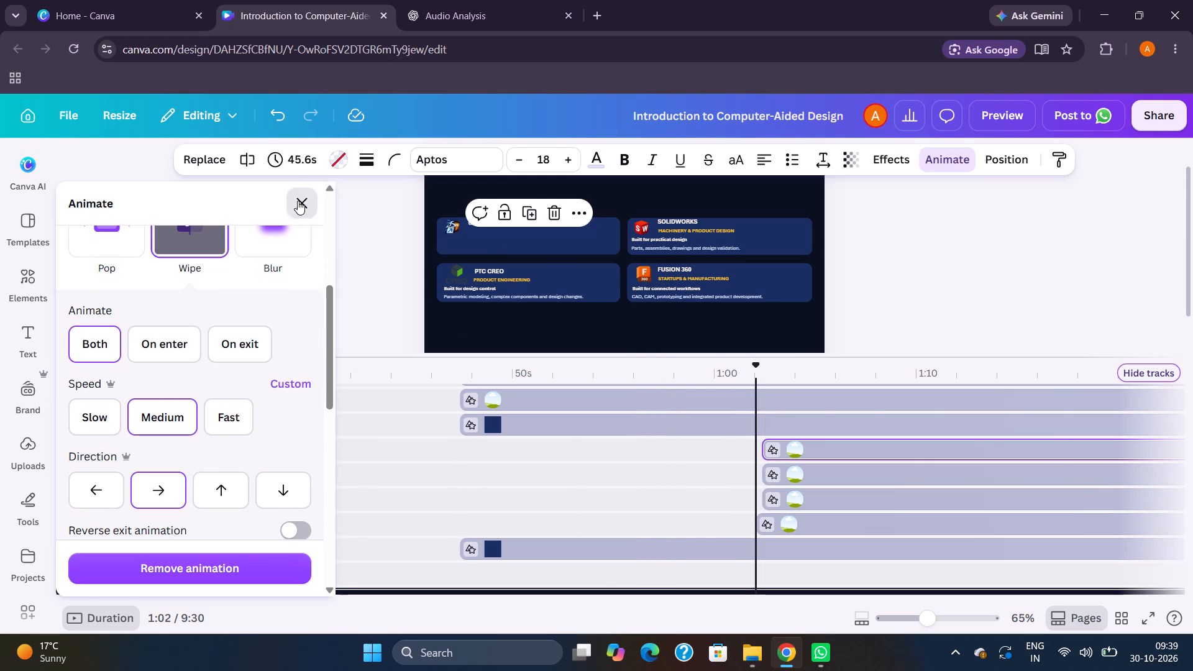
# Play the comparison page from about 1:00 and again from 1:01.5 to review how the CATIA V5 card's contents enter.
pyautogui.click(717, 478)
pyautogui.press('space')
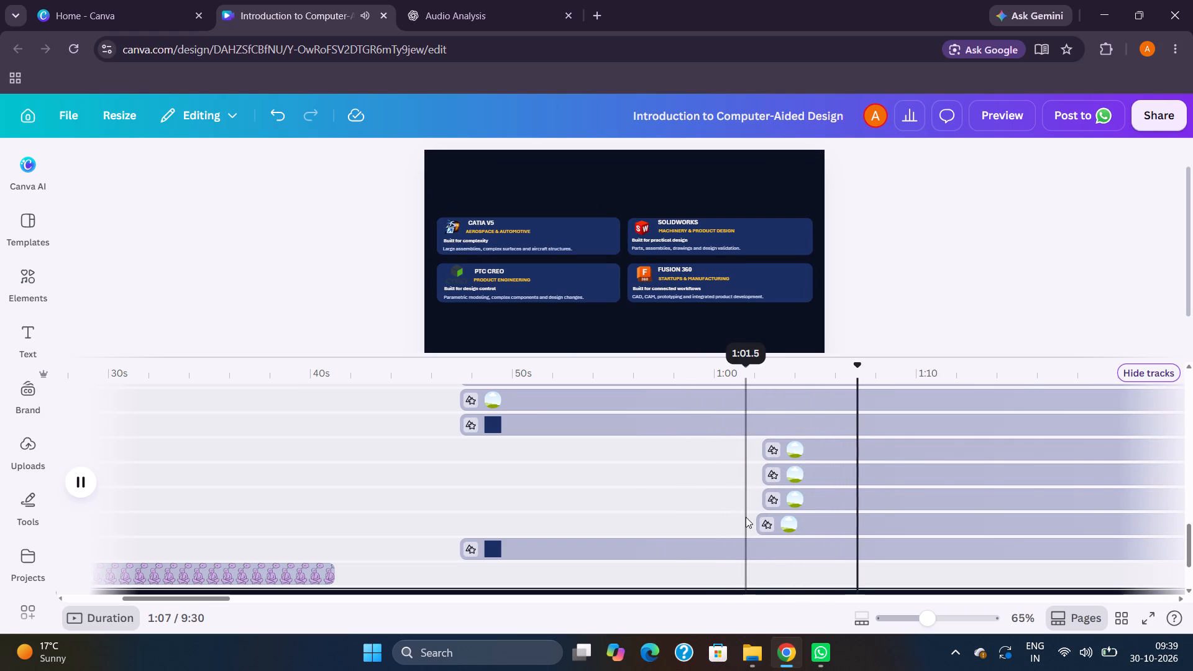
pyautogui.press('space')
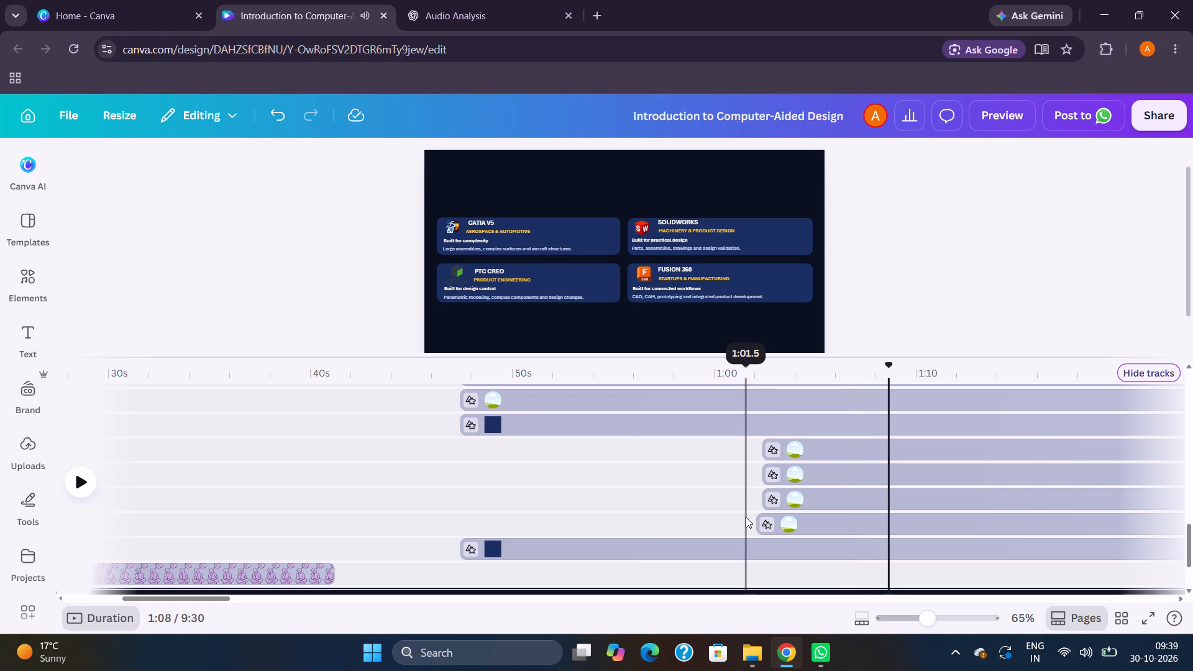
pyautogui.click(746, 517)
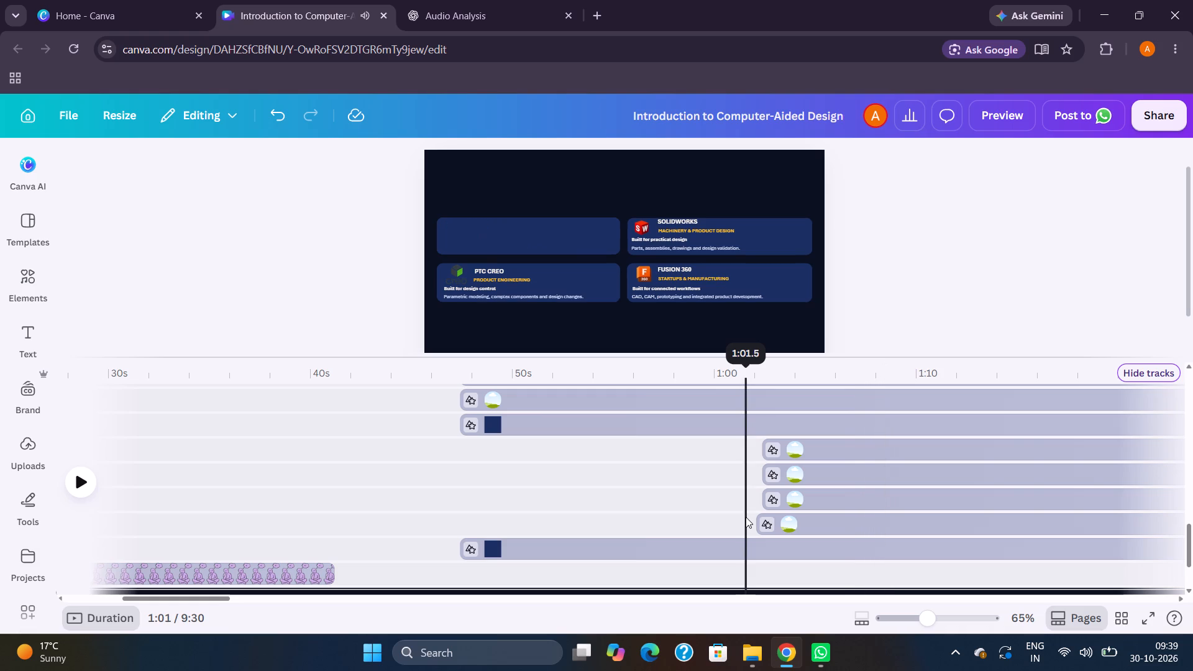
pyautogui.press('space')
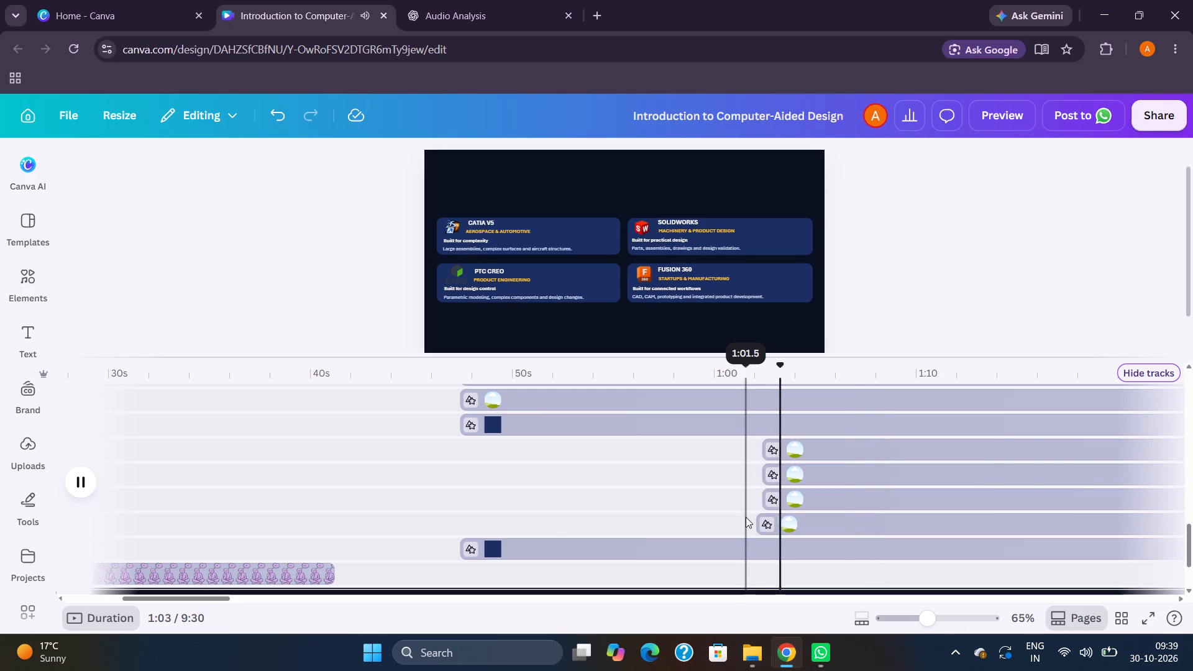
pyautogui.press('space')
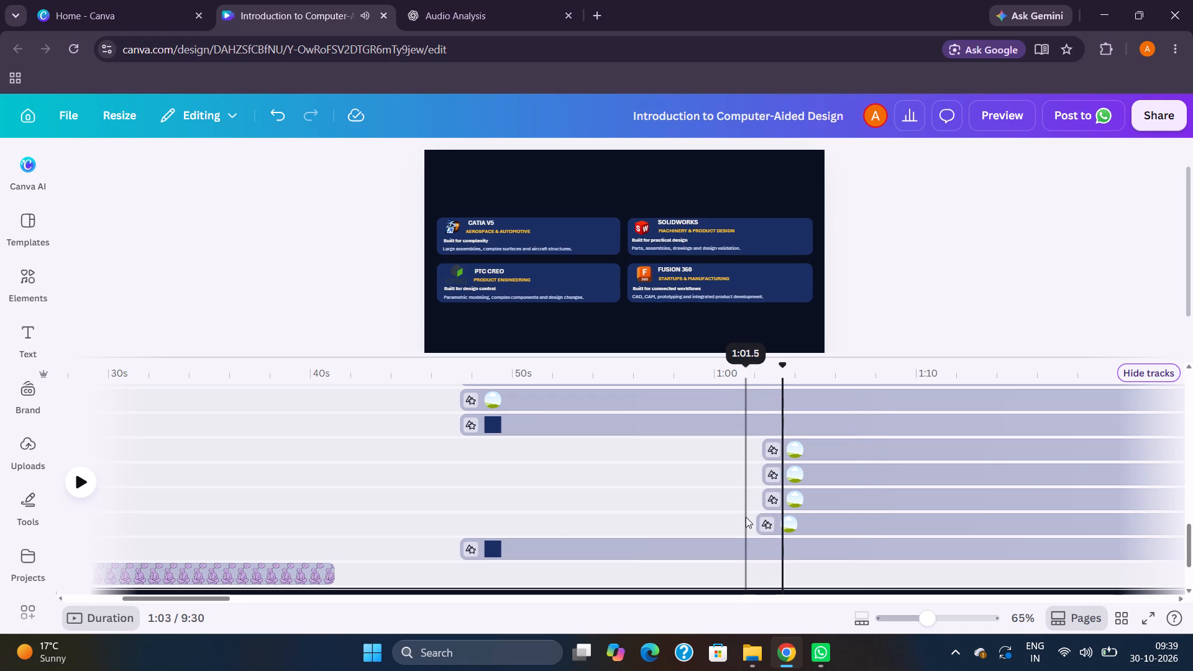
# Play briefly to find the cue, and delay the "AEROSPACE & AUTOMOTIVE" subtitle to start at about 1:04, lasting 43.6 s.
pyautogui.press('space')
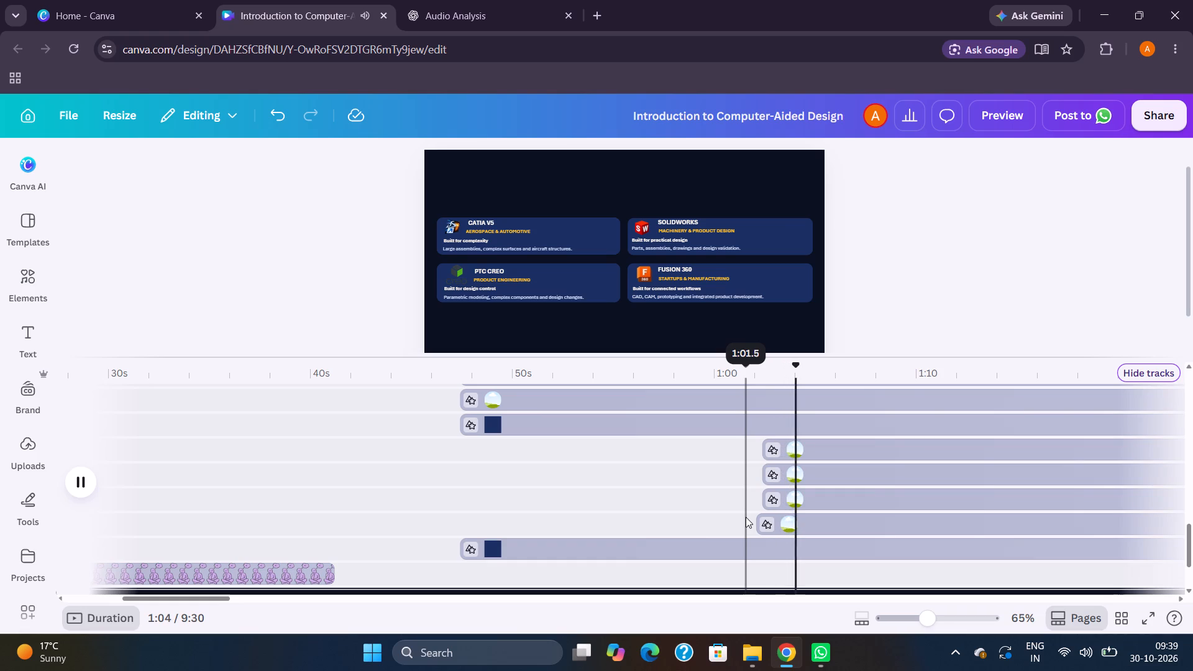
pyautogui.press('space')
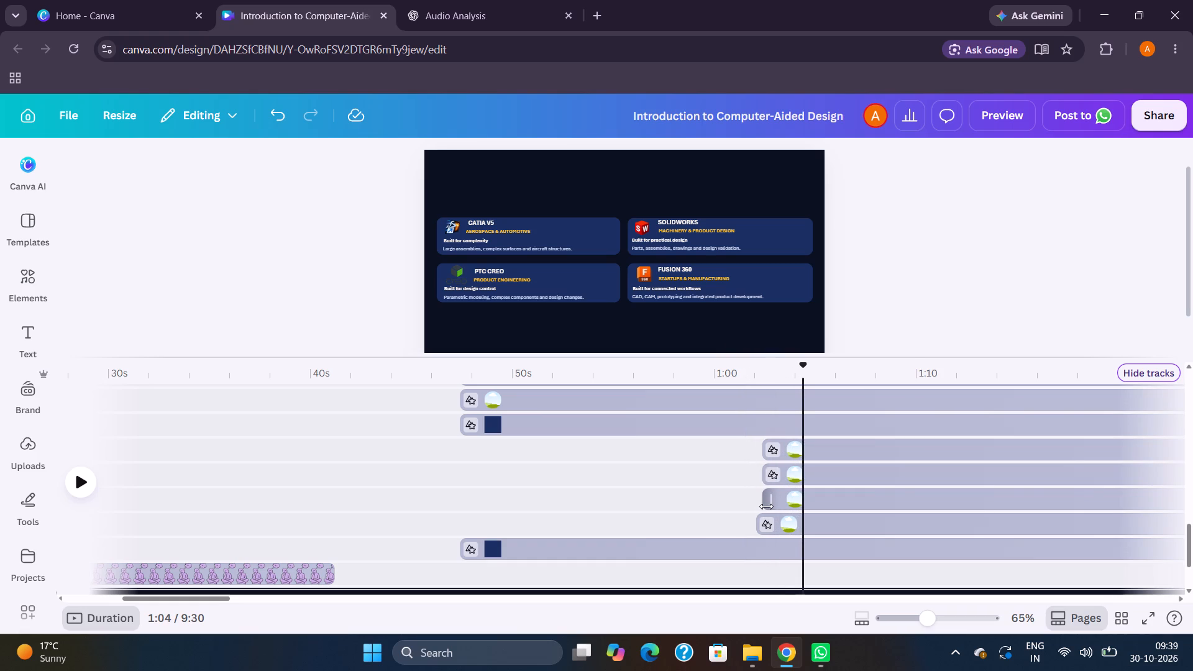
pyautogui.moveTo(766, 506); pyautogui.dragTo(792, 504)
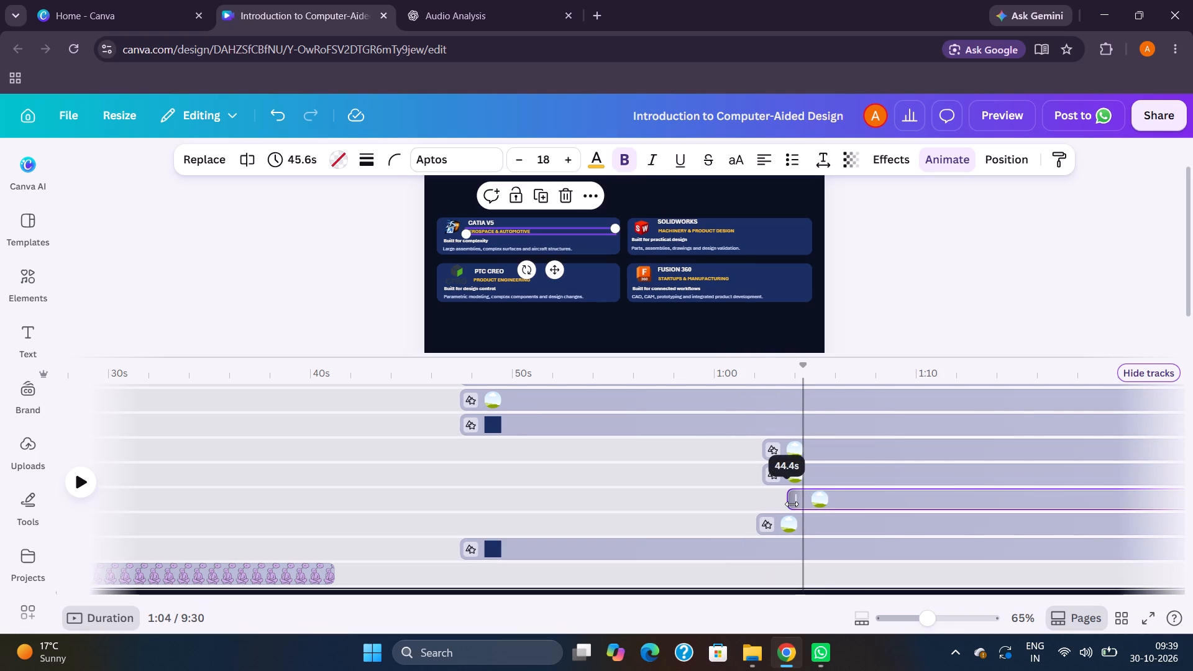
pyautogui.moveTo(792, 504); pyautogui.dragTo(802, 504)
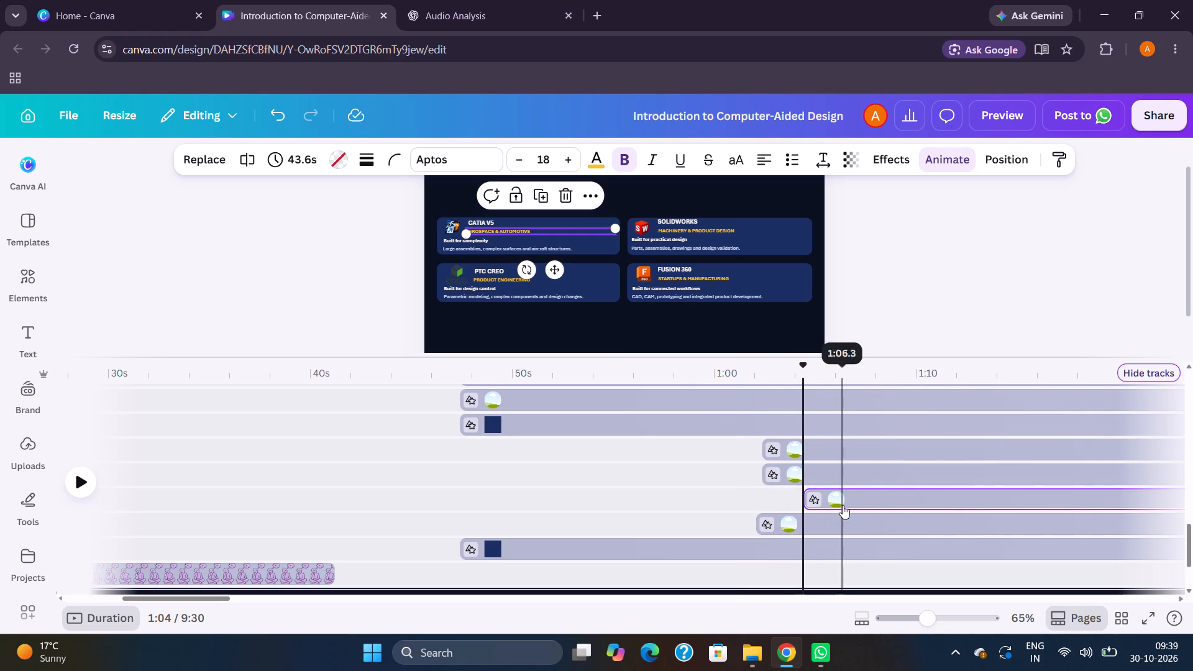
# Change the "AEROSPACE & AUTOMOTIVE" subtitle's animation to Tectonic and close the animation settings.
pyautogui.click(930, 157)
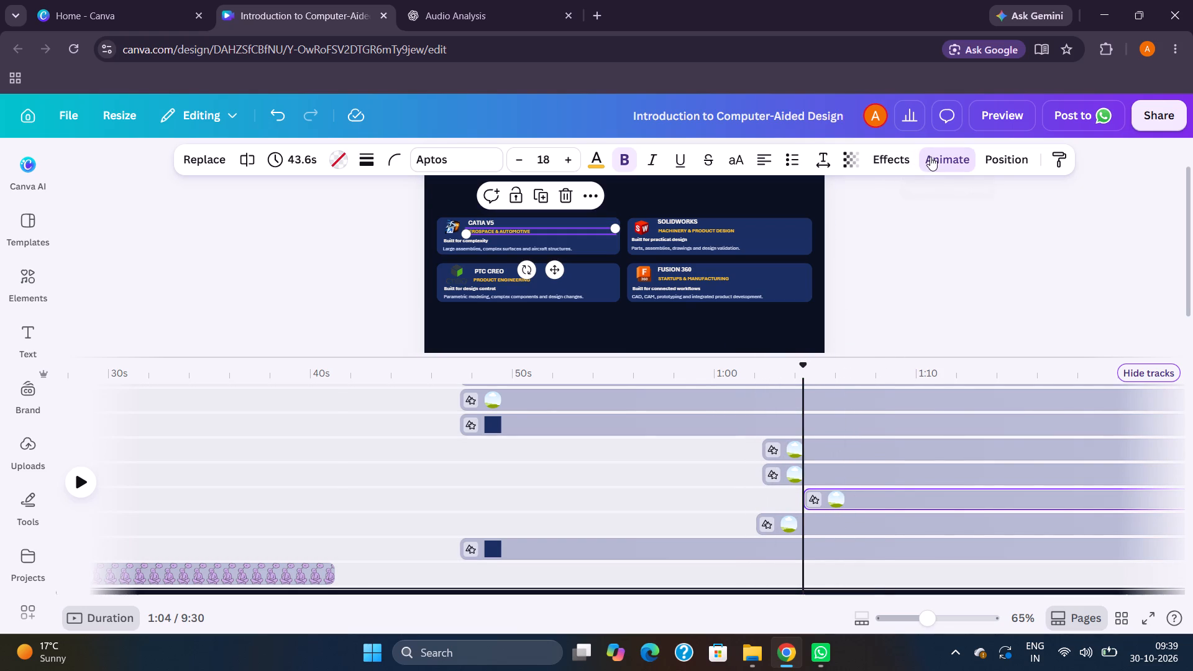
pyautogui.scroll(-1, 203, 360)
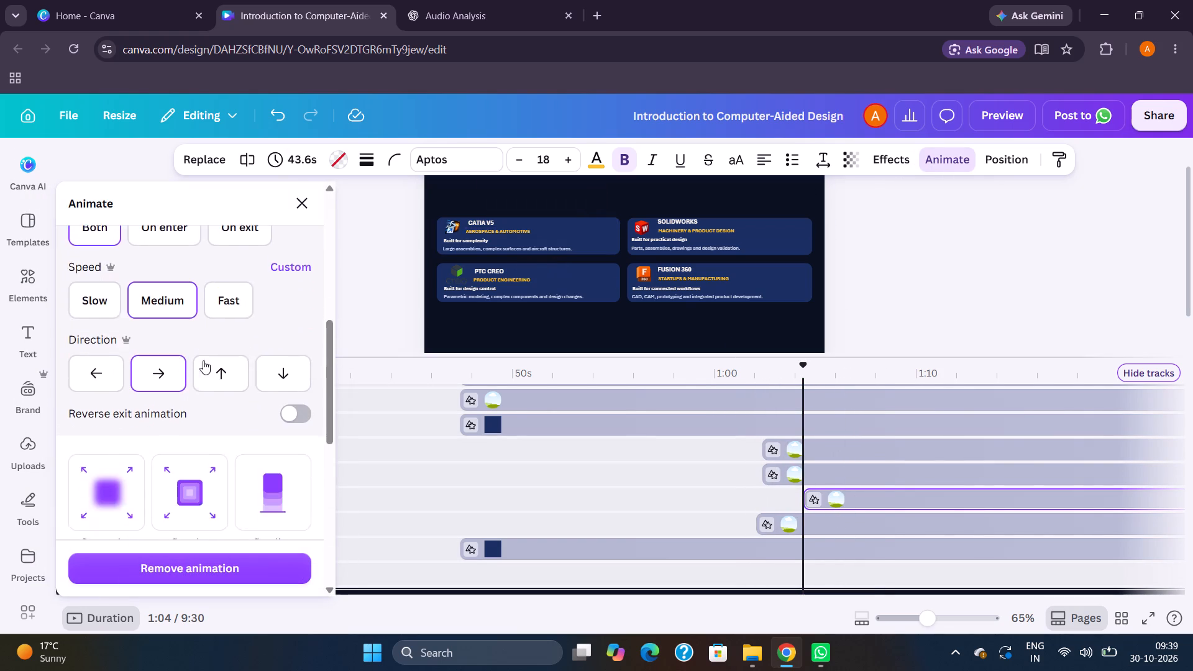
pyautogui.scroll(-3, 203, 360)
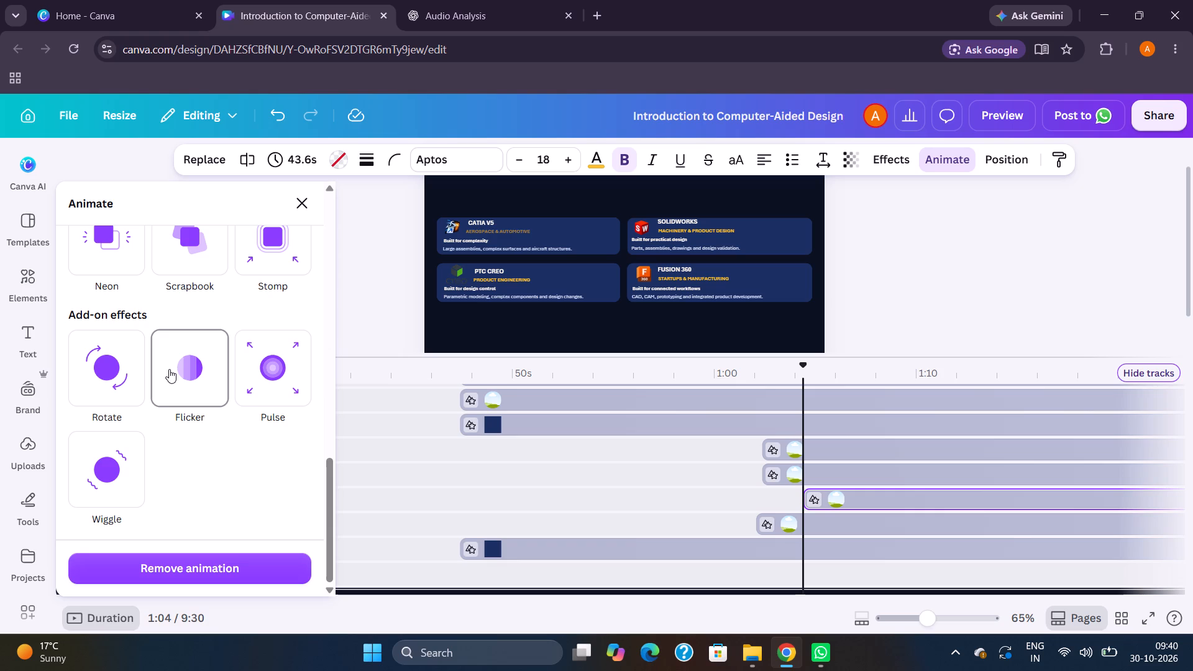
pyautogui.scroll(1, 169, 369)
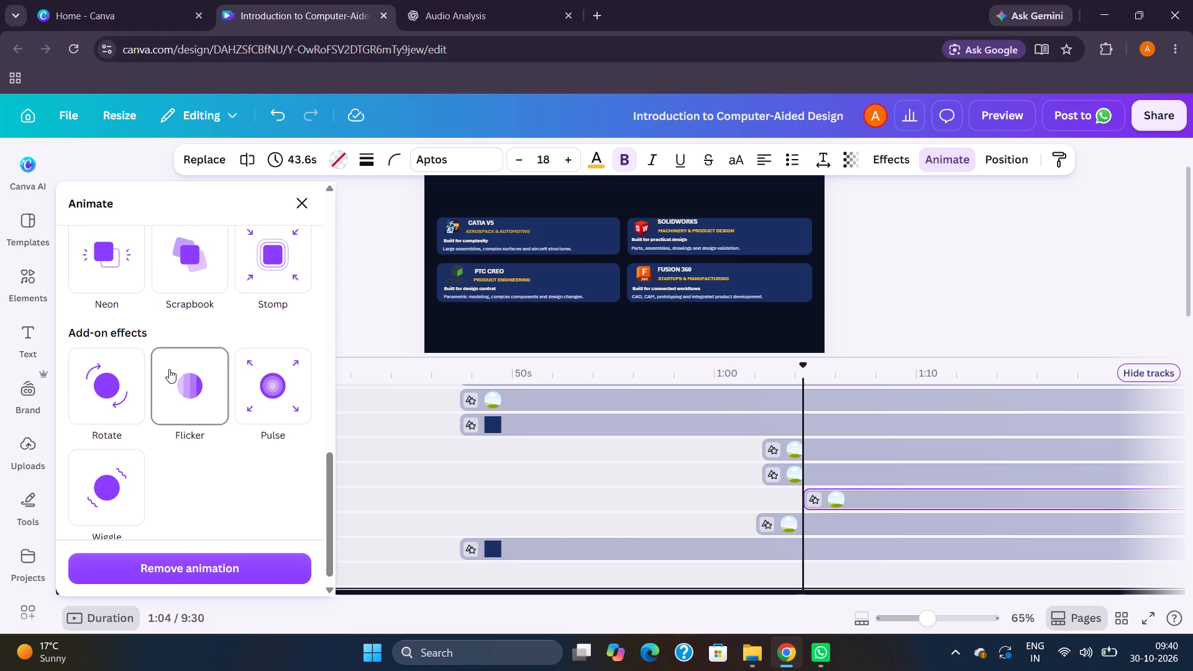
pyautogui.scroll(1, 169, 369)
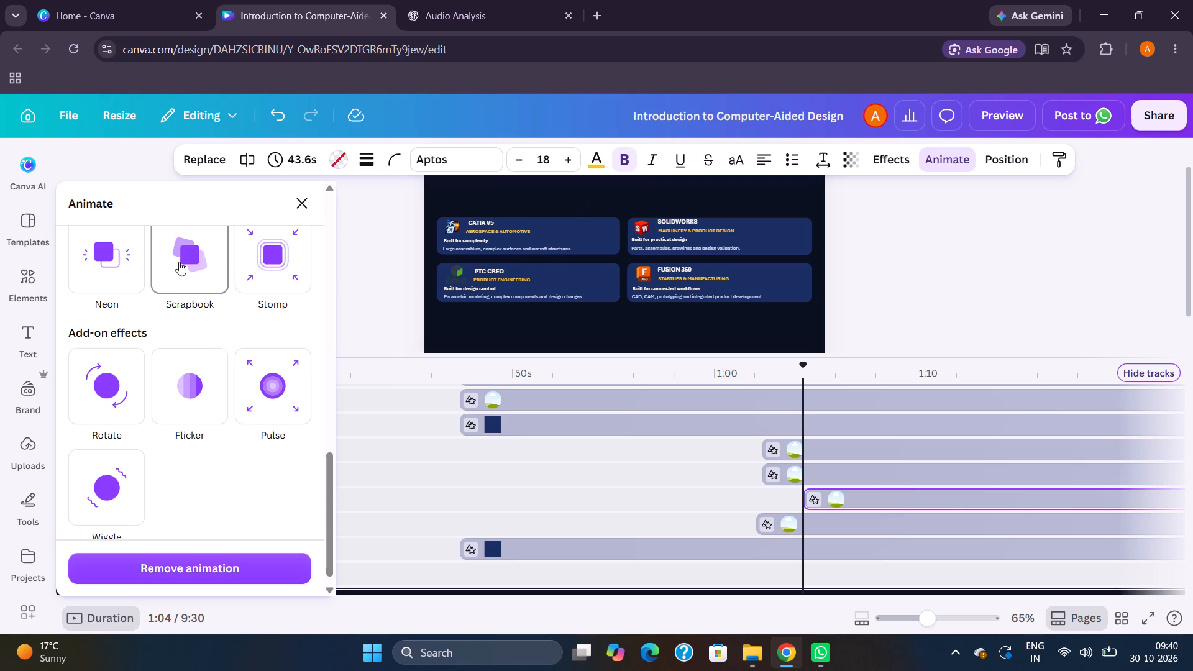
pyautogui.scroll(2, 179, 262)
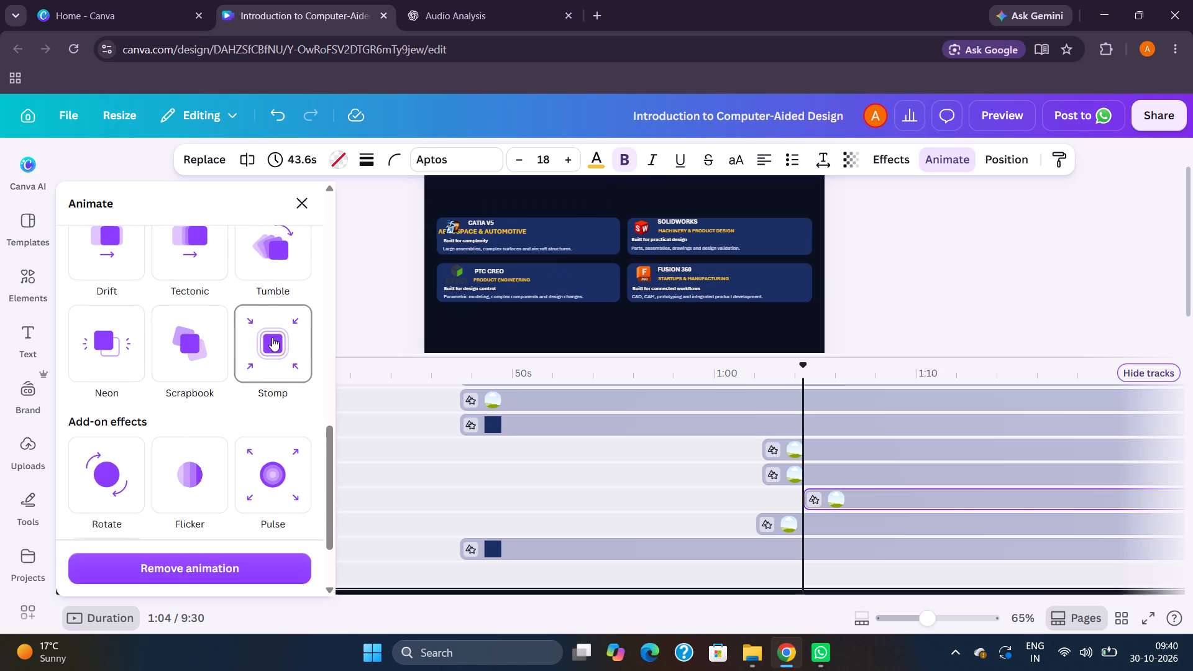
pyautogui.scroll(1, 272, 337)
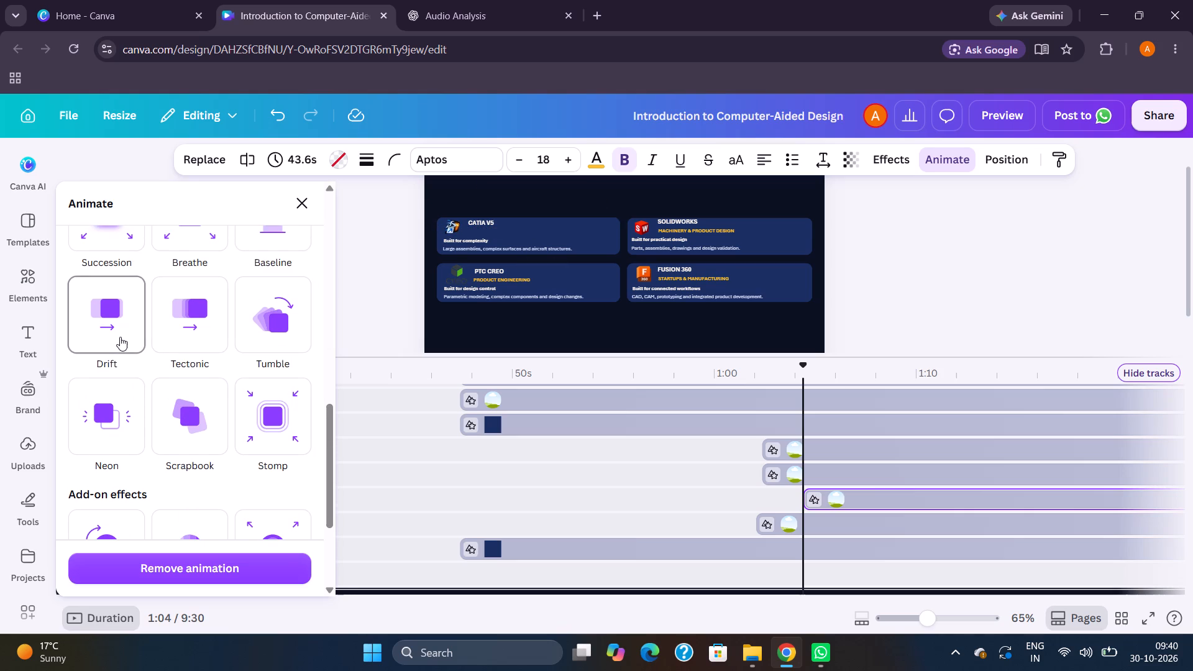
pyautogui.click(162, 335)
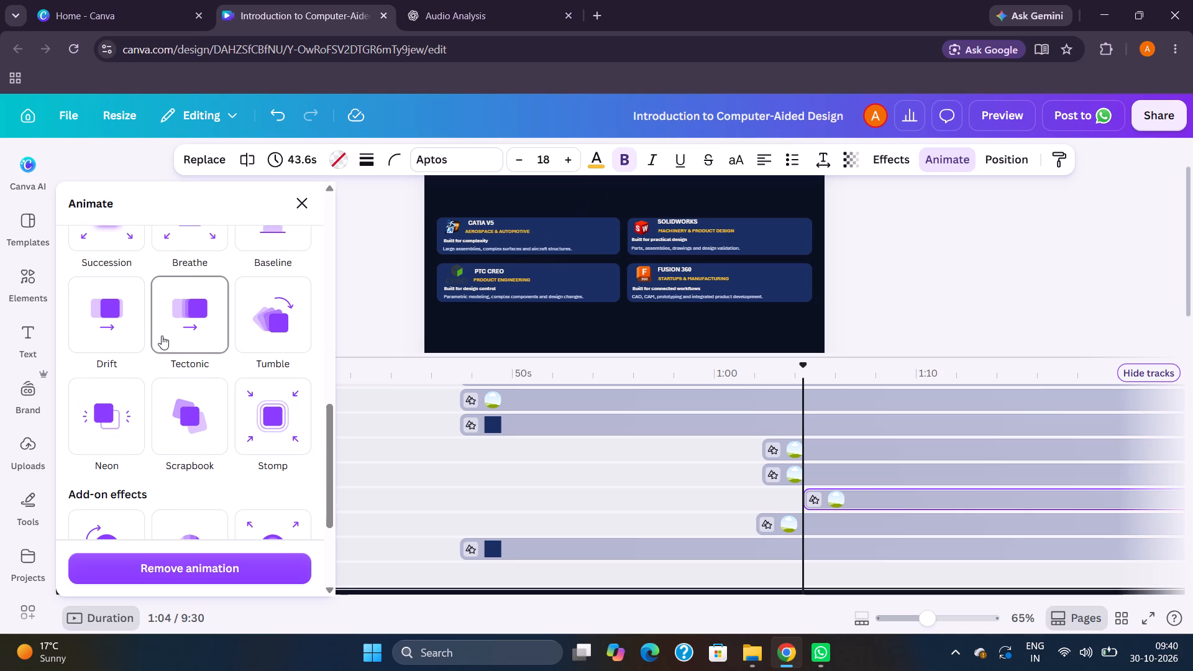
pyautogui.press('space')
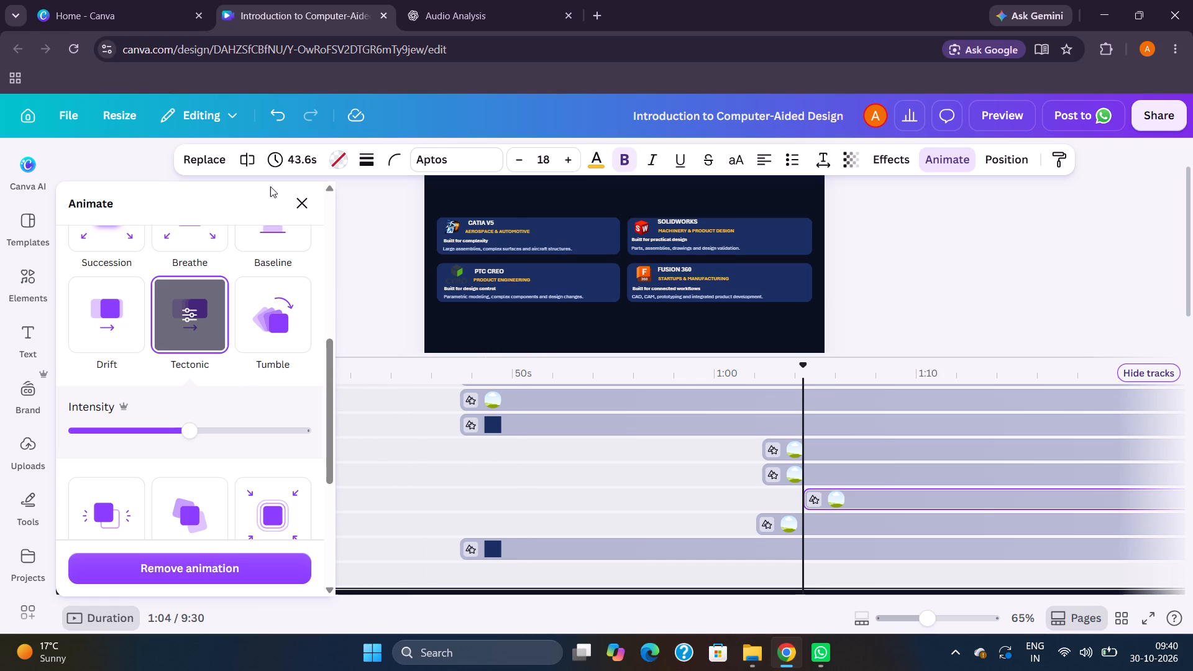
pyautogui.click(299, 199)
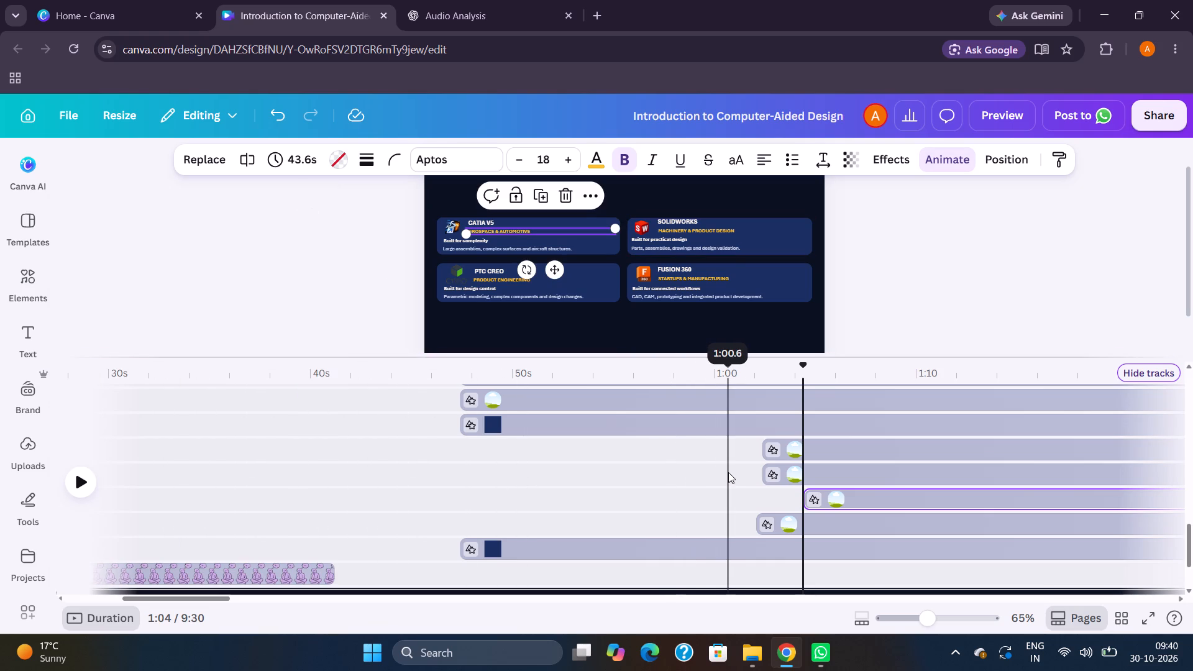
# Play the comparison page repeatedly from about 1:00 to review the CATIA V5 card's entrance against the voice-over.
pyautogui.click(728, 472)
pyautogui.press('space')
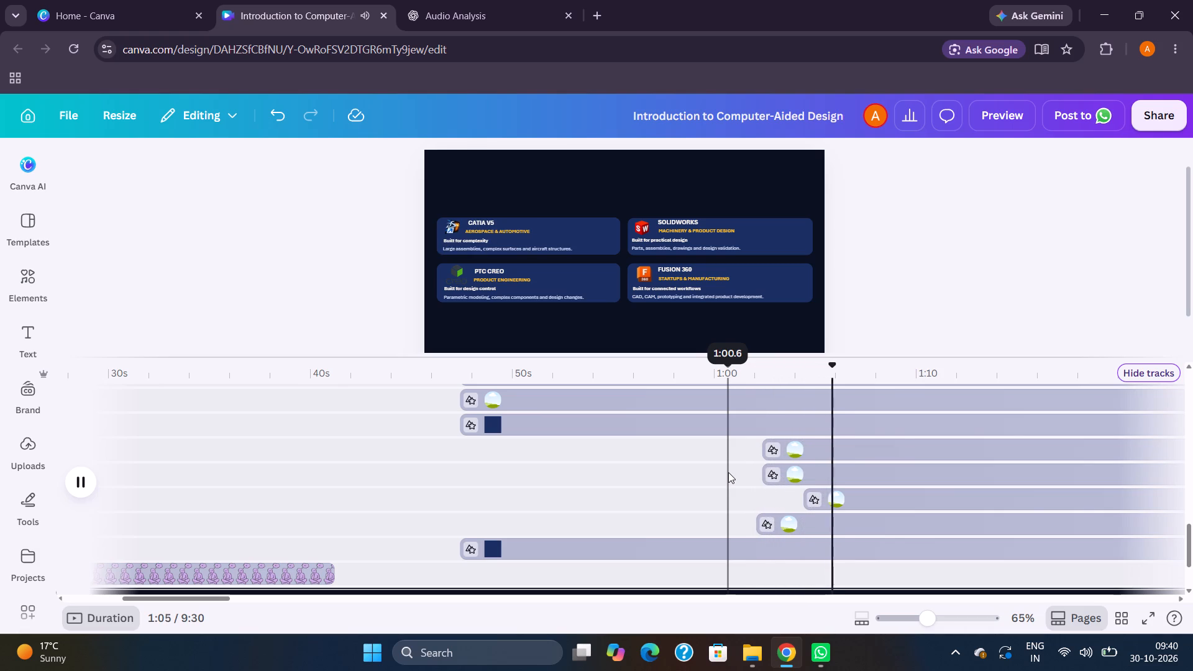
pyautogui.press('space')
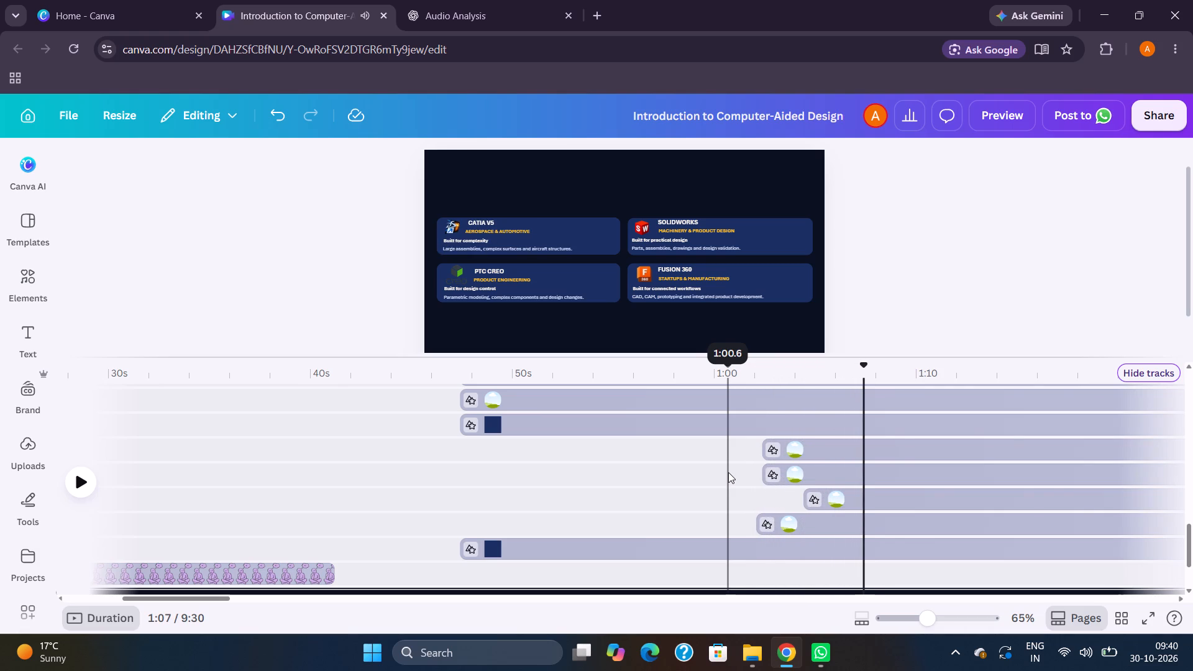
pyautogui.click(726, 478)
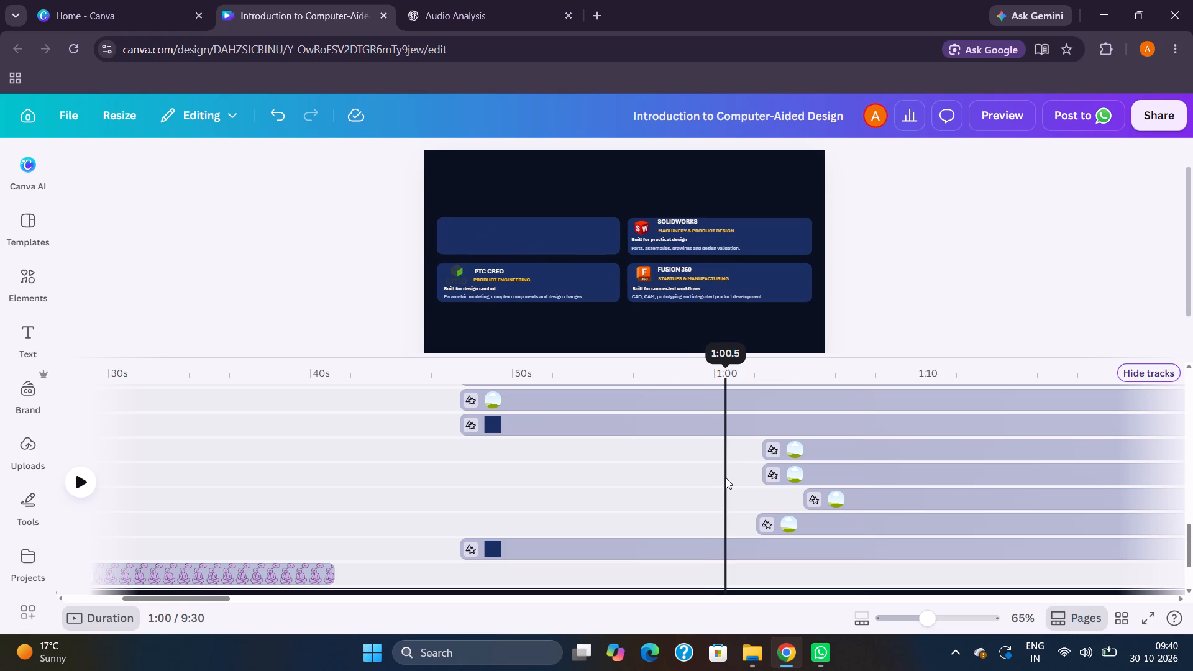
pyautogui.press('space')
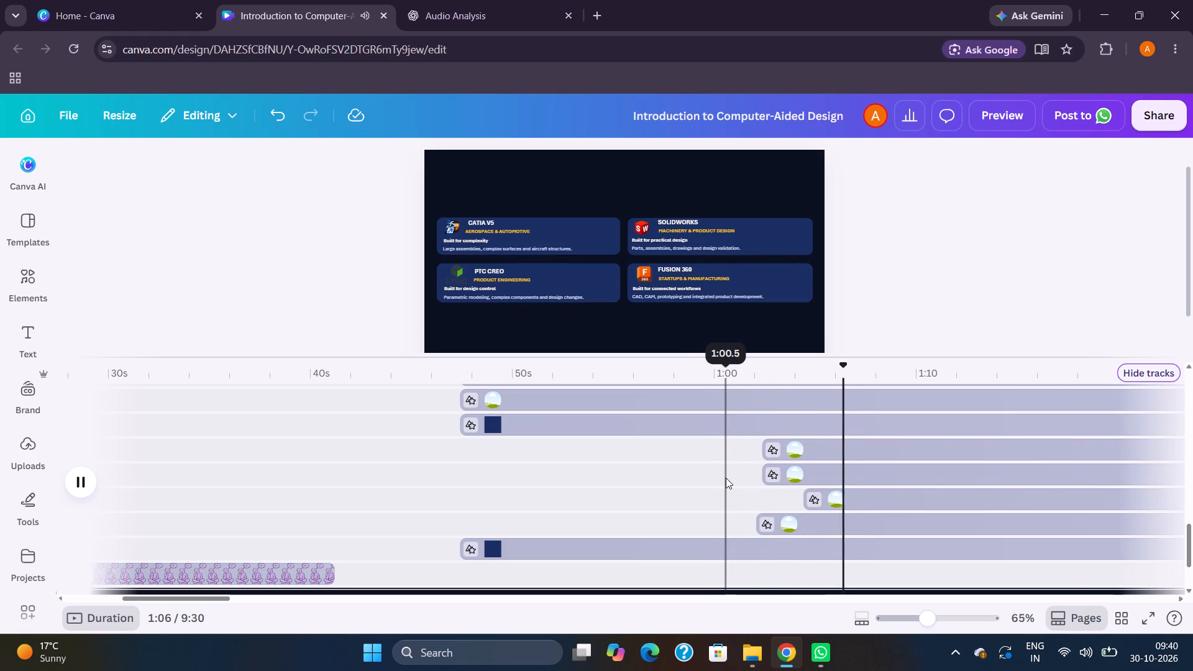
pyautogui.press('space')
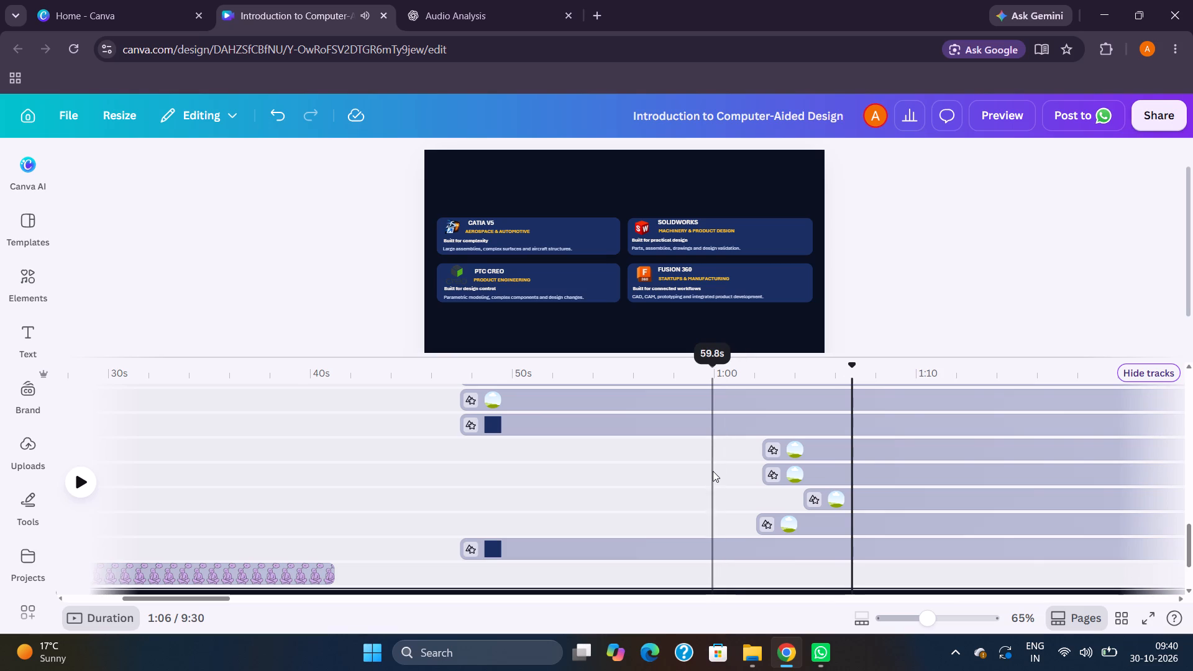
pyautogui.click(712, 472)
pyautogui.press('space')
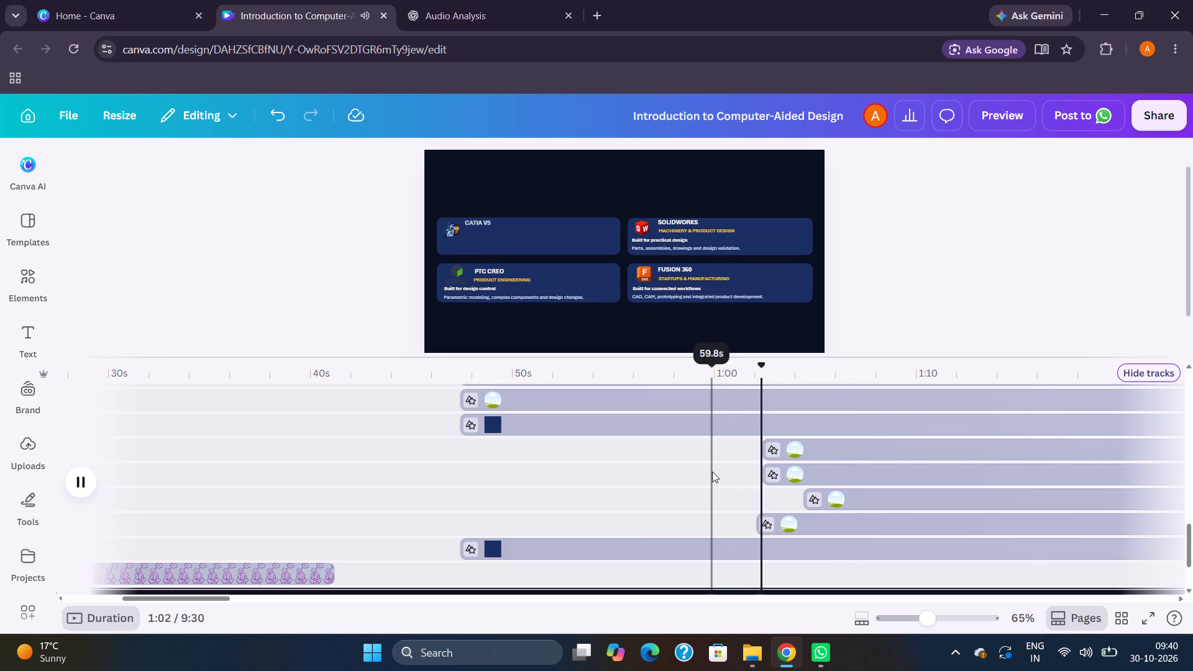
pyautogui.press('space')
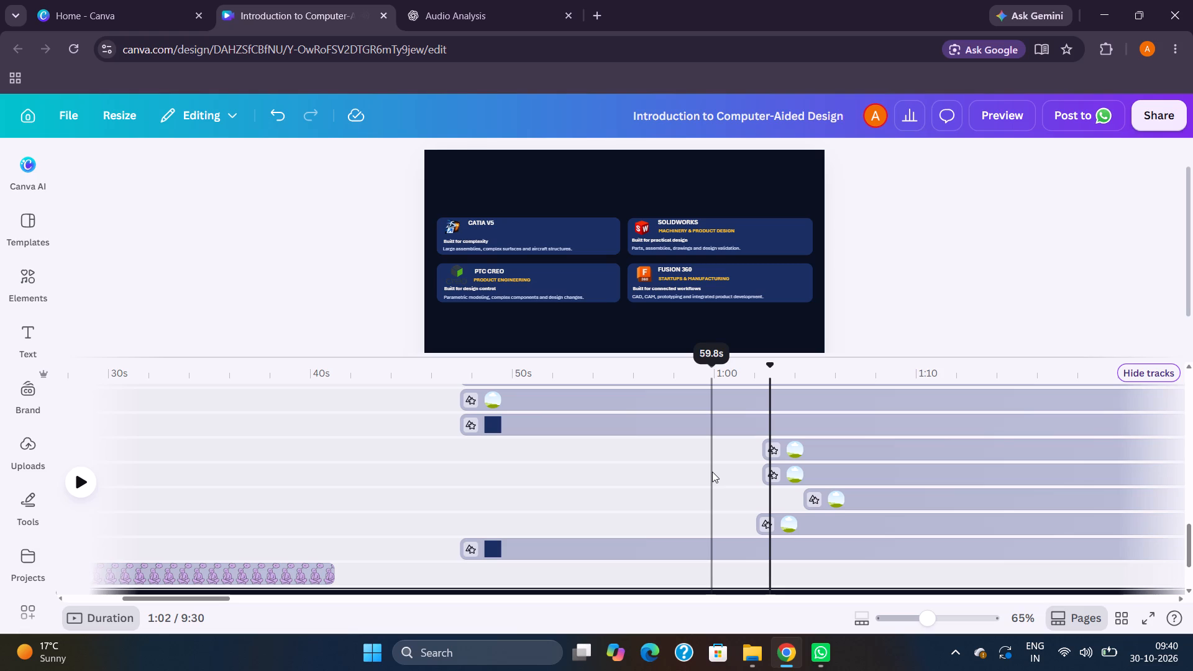
pyautogui.press('space')
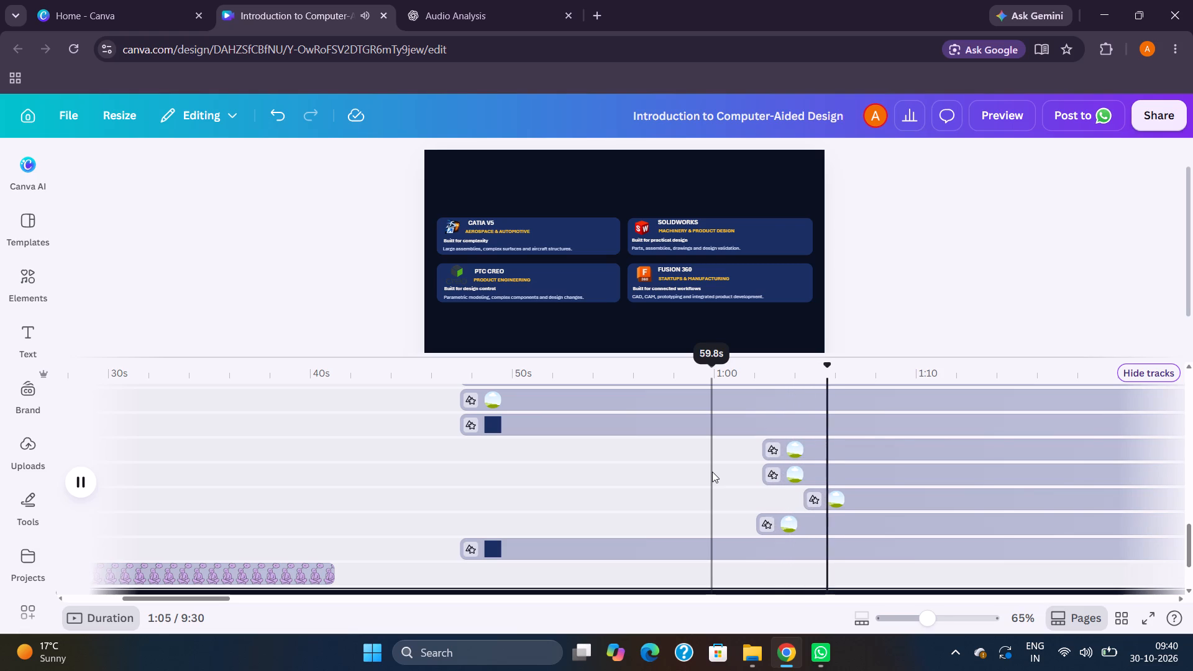
pyautogui.press('space')
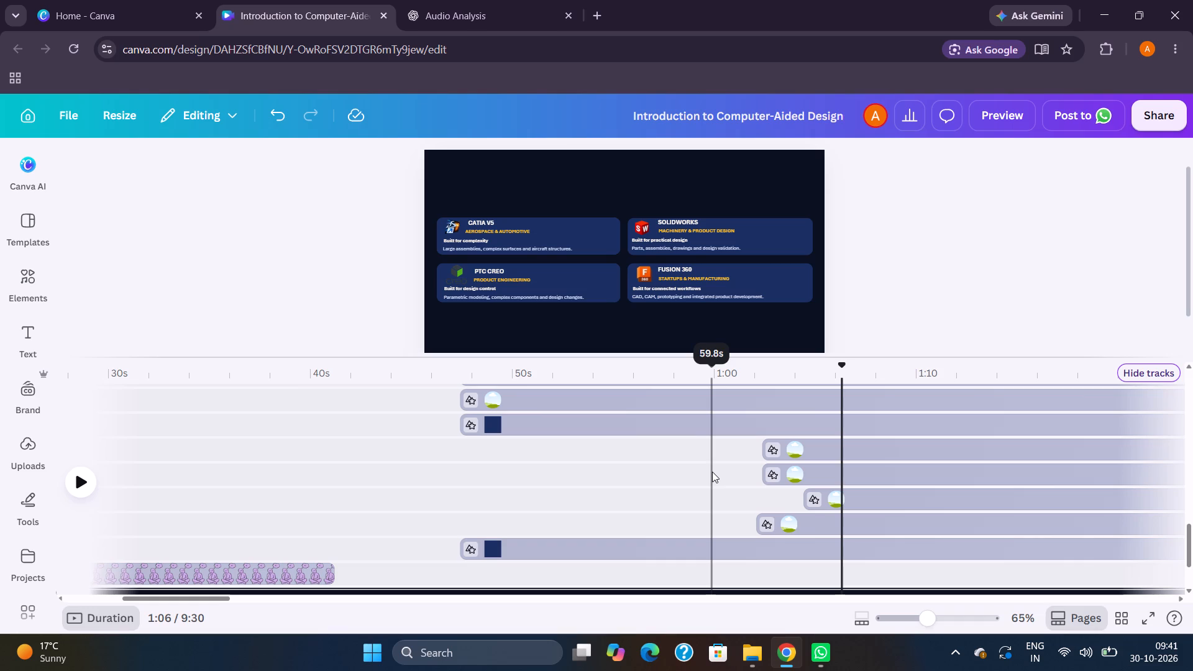
pyautogui.press('space')
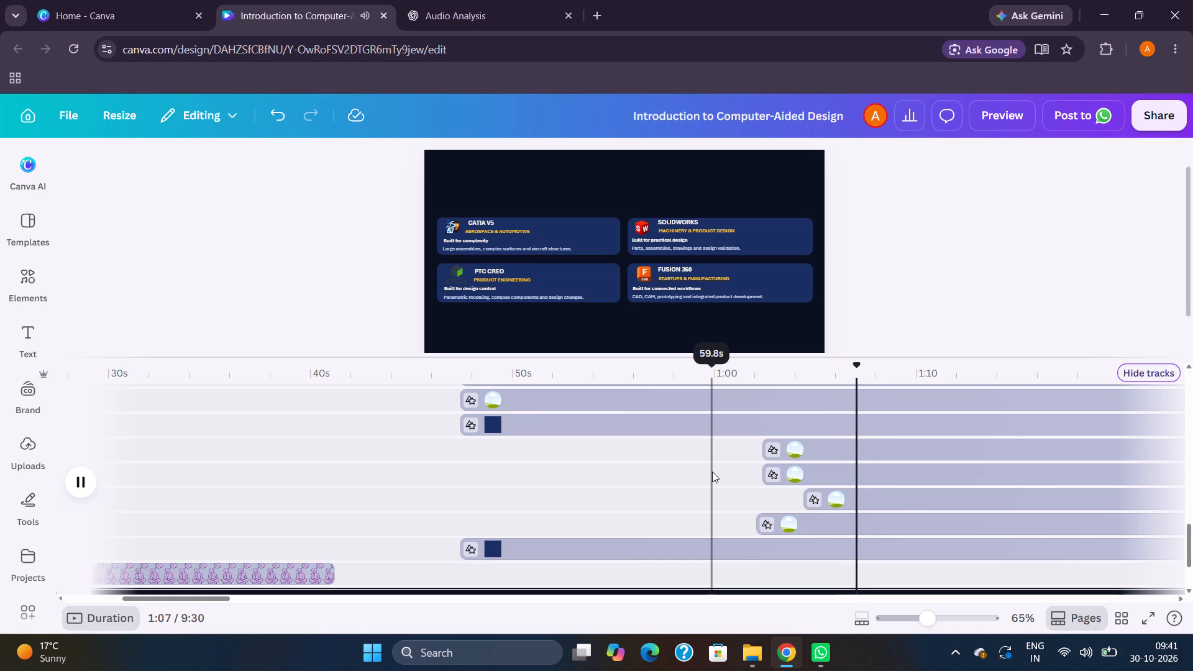
pyautogui.press('space')
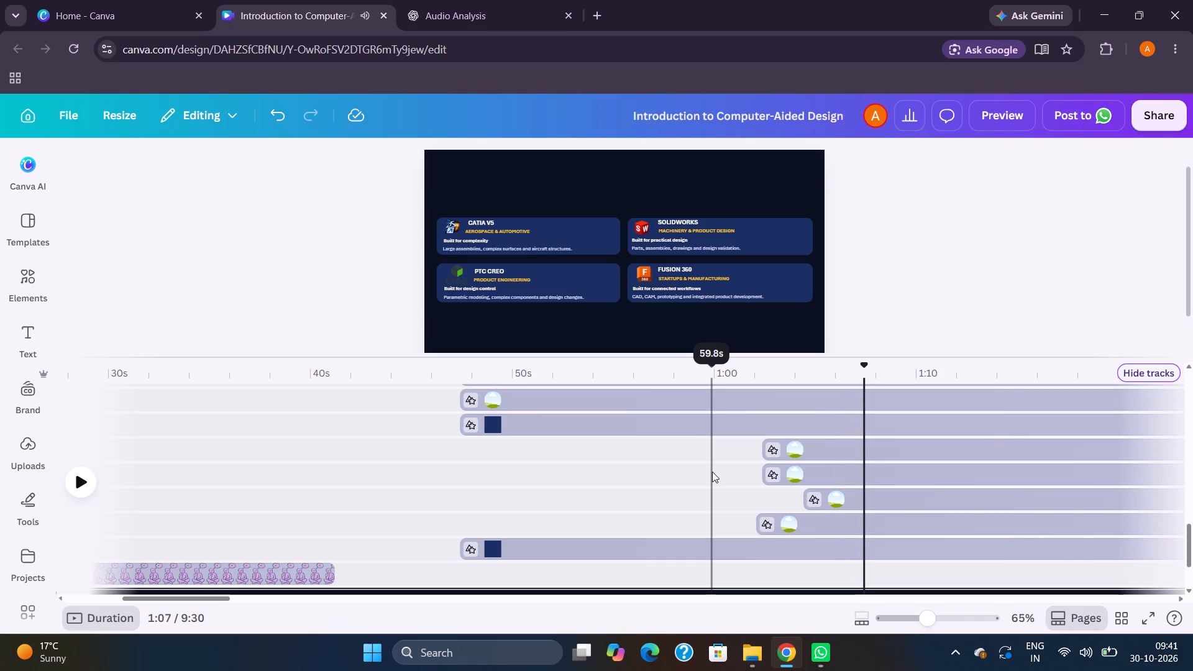
# Find the voice-over cue near 1:06.6 and delay the SOLIDWORKS logo to start there, lasting 41.3 s.
pyautogui.click(849, 535)
pyautogui.press('space')
pyautogui.press('space')
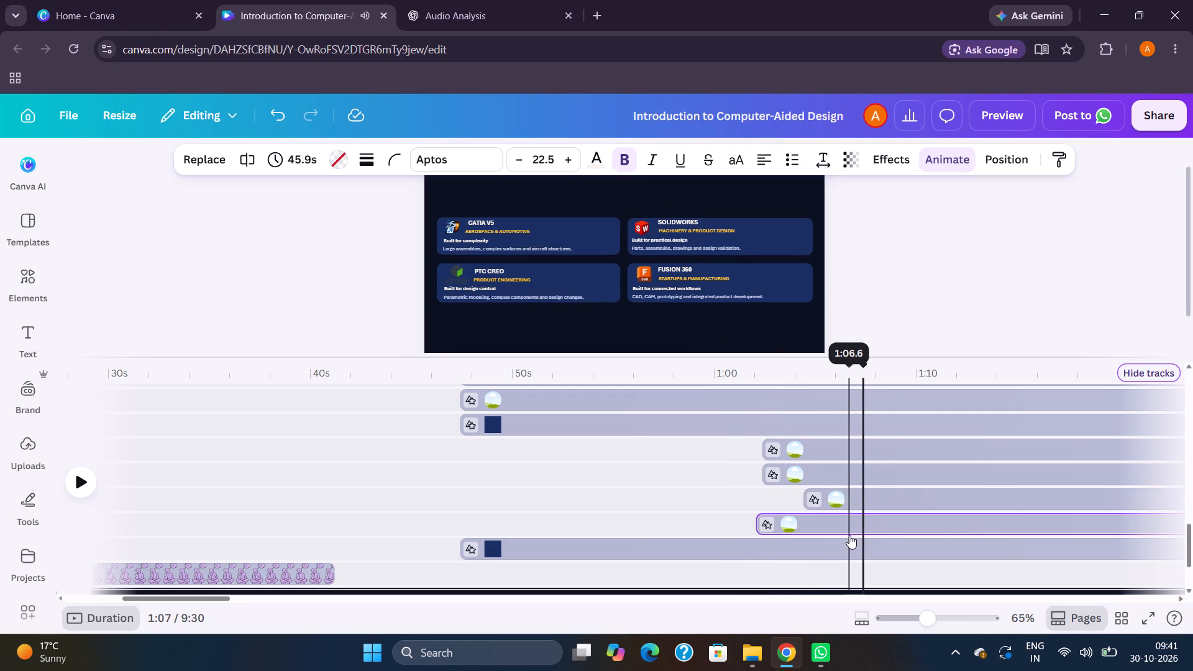
pyautogui.click(849, 567)
pyautogui.press('space')
pyautogui.press('space')
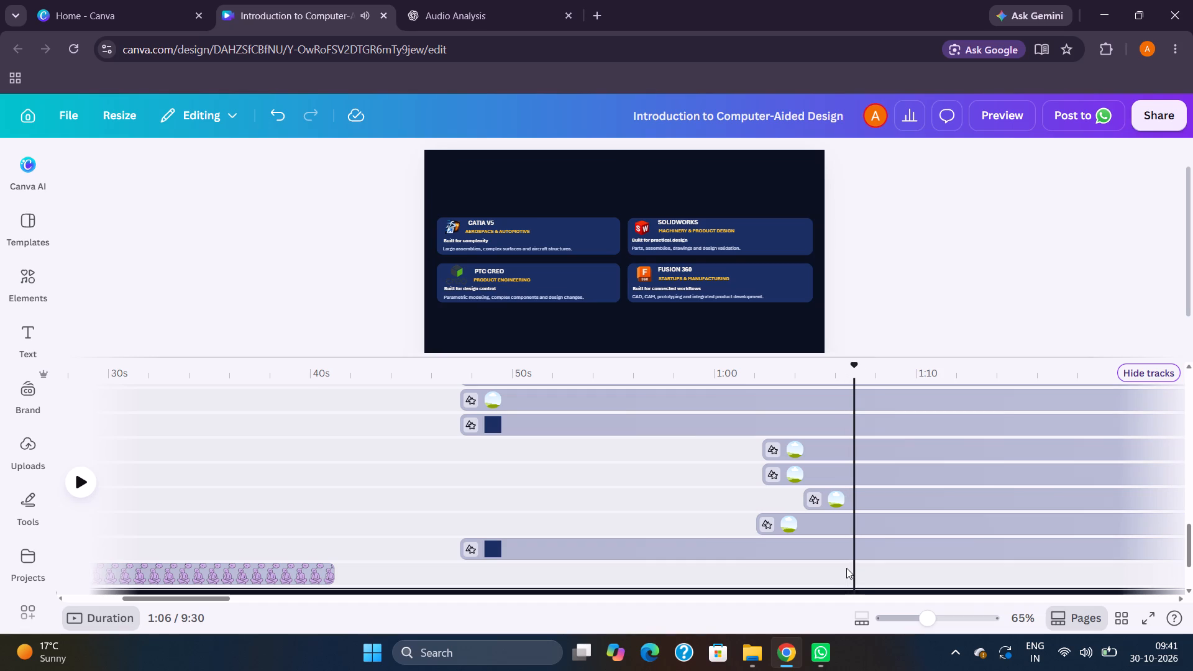
pyautogui.click(846, 568)
pyautogui.press('space')
pyautogui.press('space')
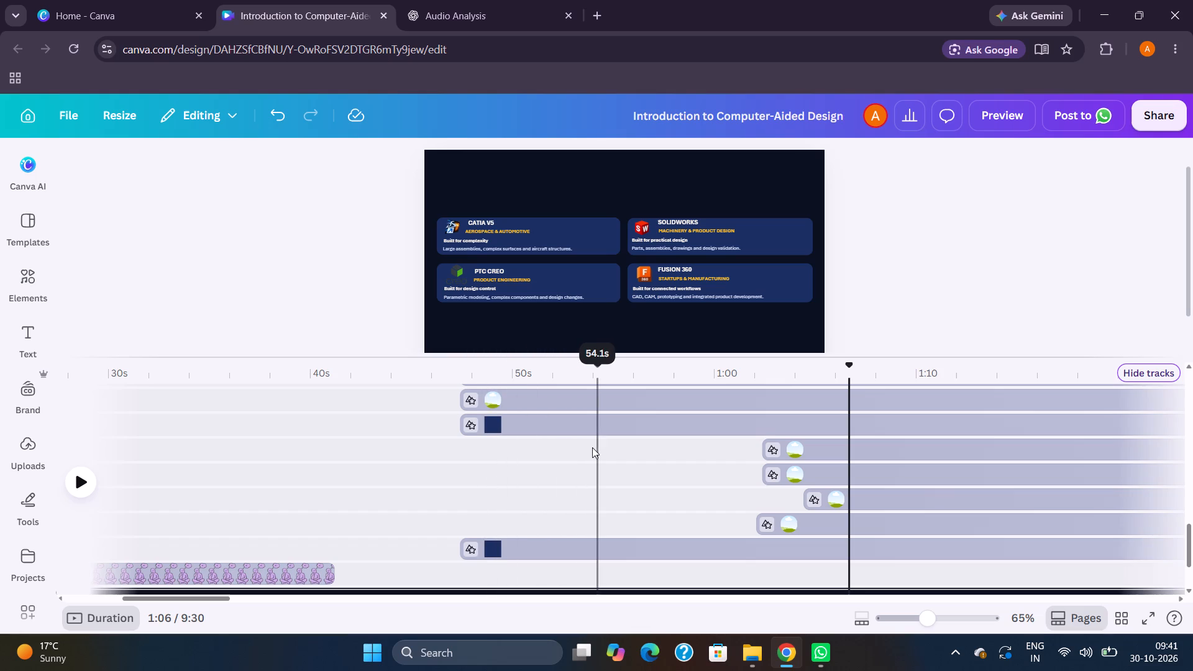
pyautogui.scroll(6, 592, 447)
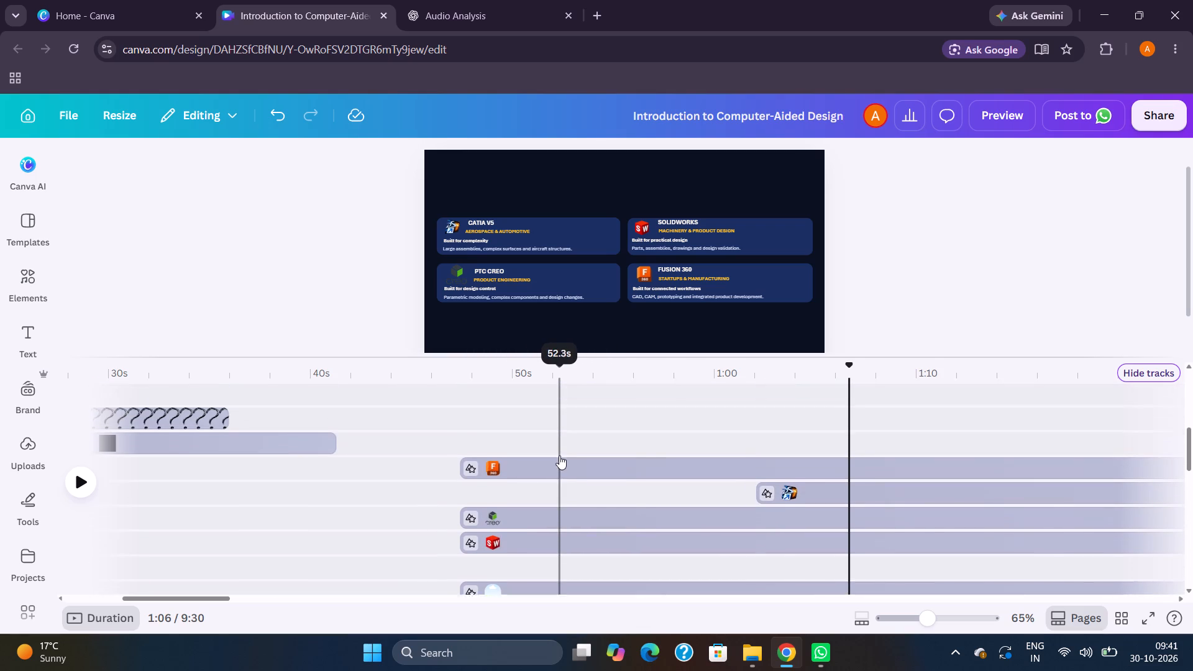
pyautogui.scroll(-1, 490, 546)
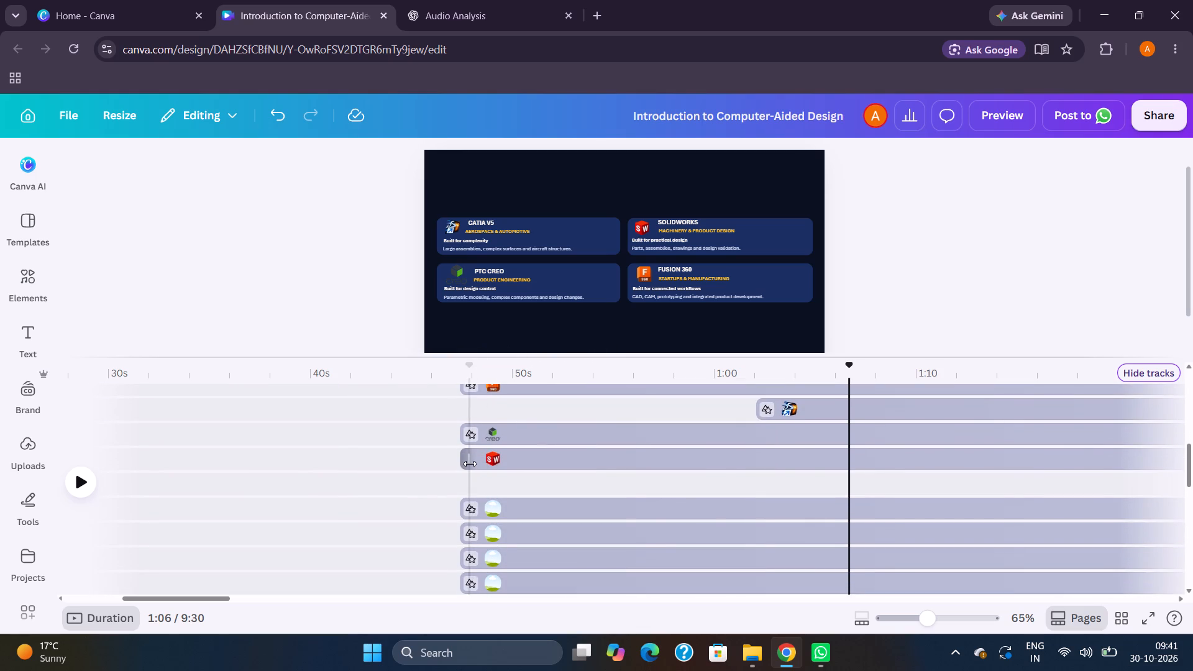
pyautogui.moveTo(470, 463); pyautogui.dragTo(840, 477)
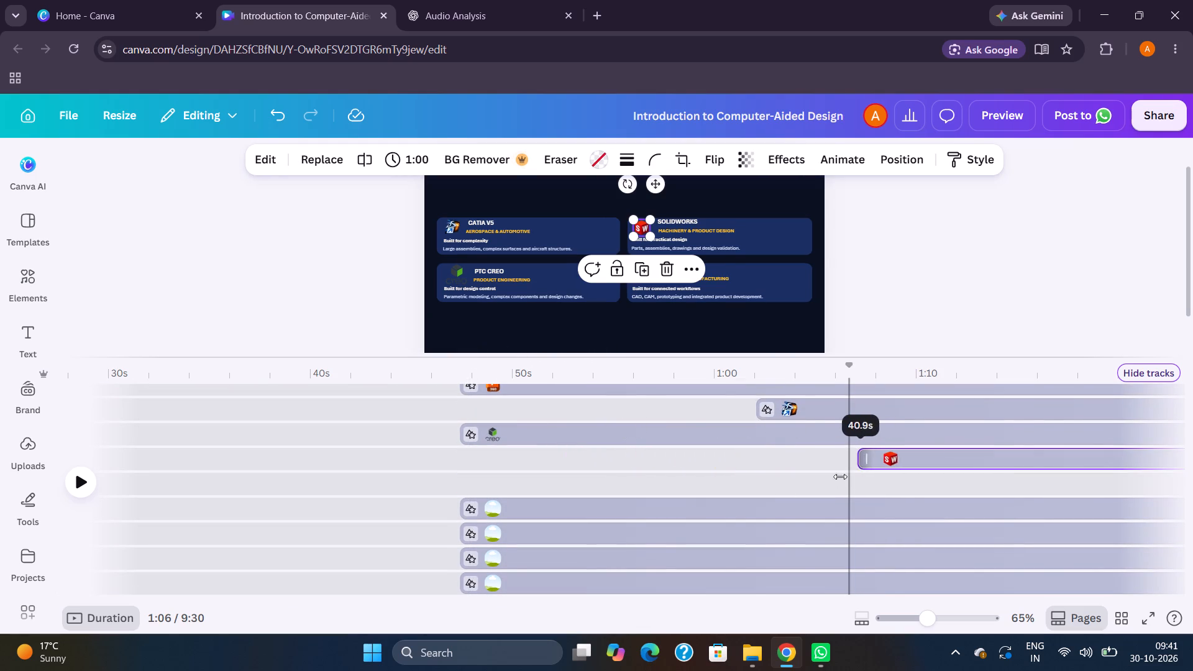
pyautogui.moveTo(840, 477); pyautogui.dragTo(855, 358)
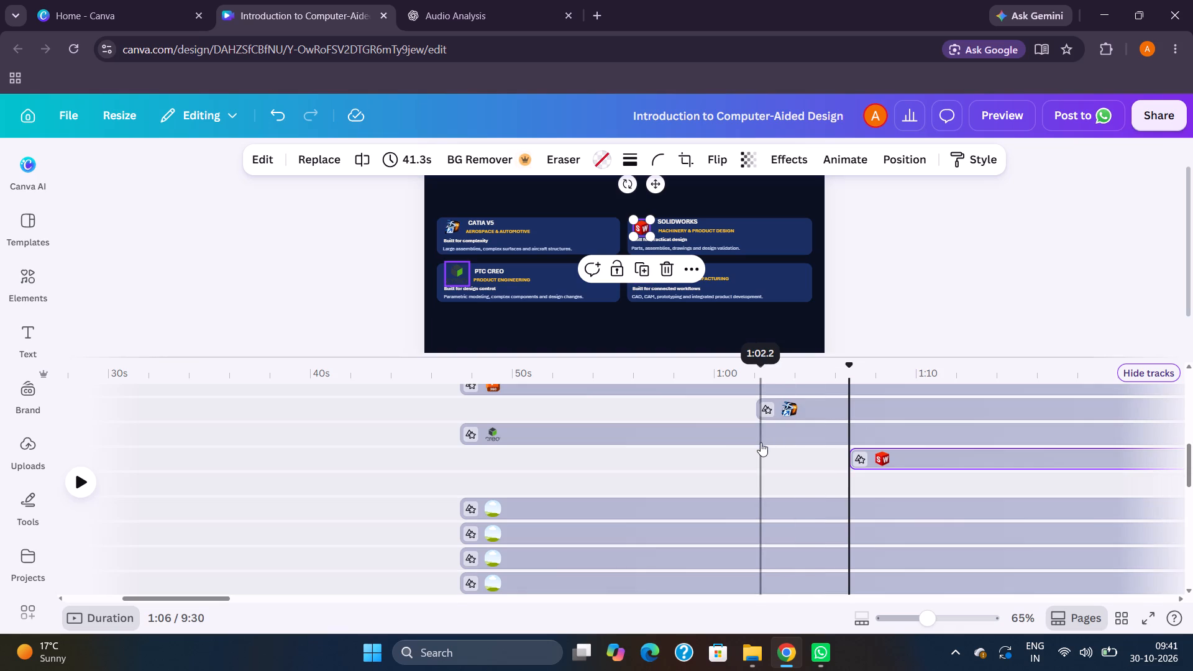
# Delay the SOLIDWORKS card's blue background to start at the playhead at 1:06, lasting 41.3 s.
pyautogui.scroll(-5, 761, 442)
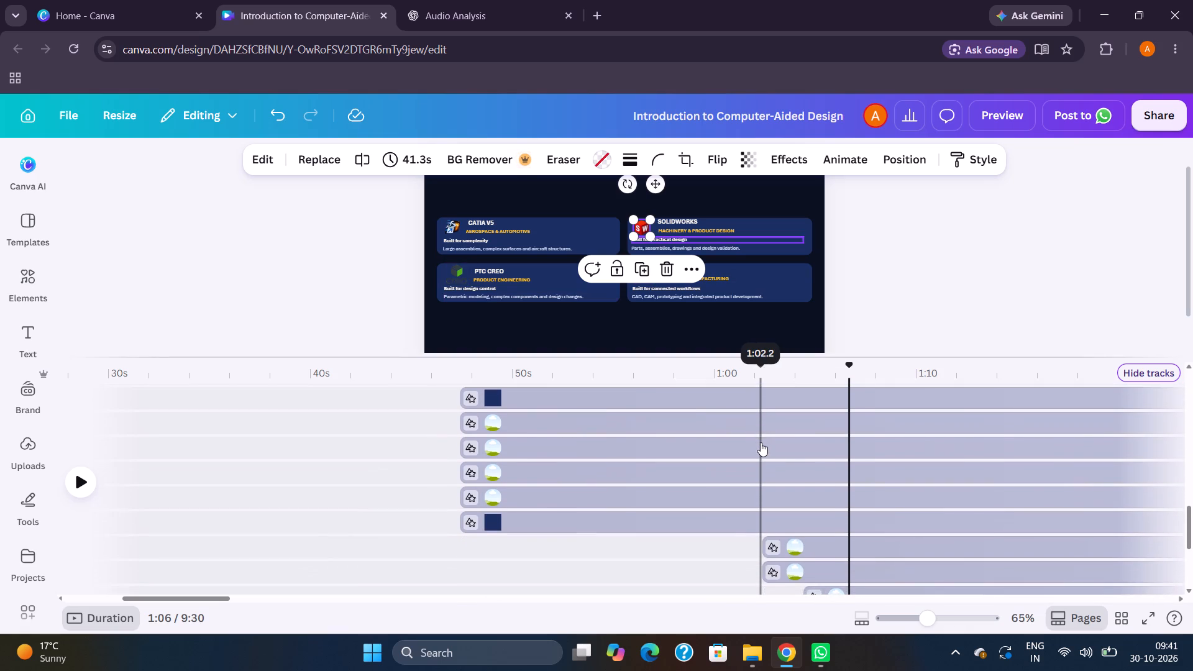
pyautogui.scroll(-1, 761, 442)
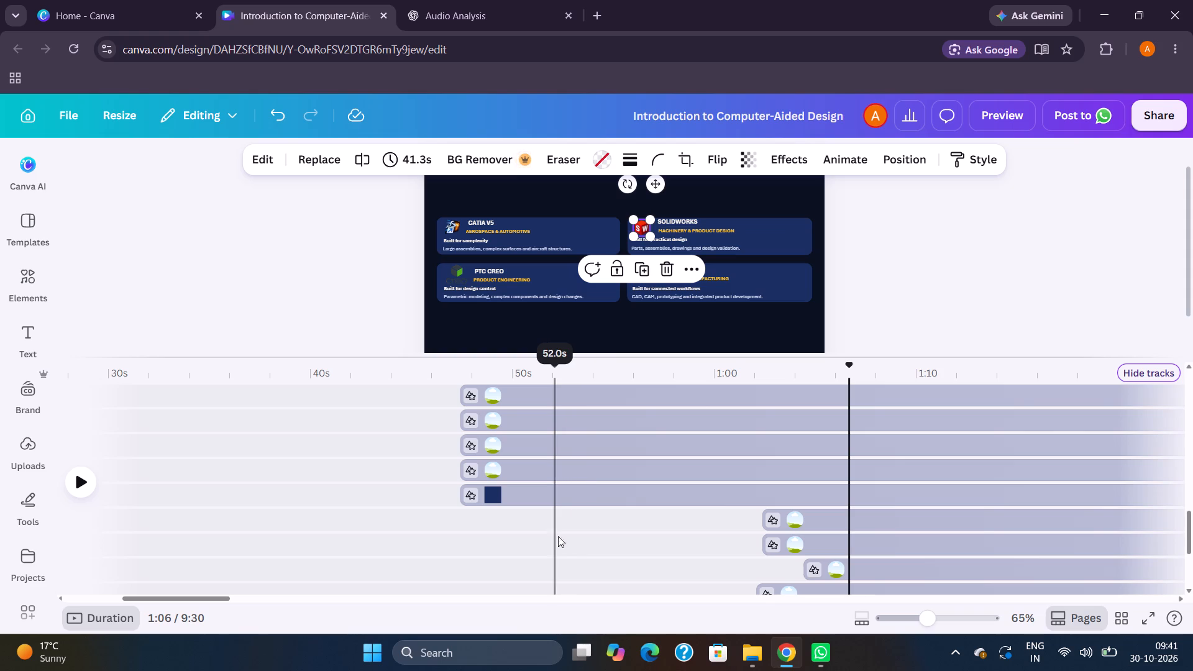
pyautogui.scroll(-2, 589, 549)
pyautogui.scroll(1, 589, 549)
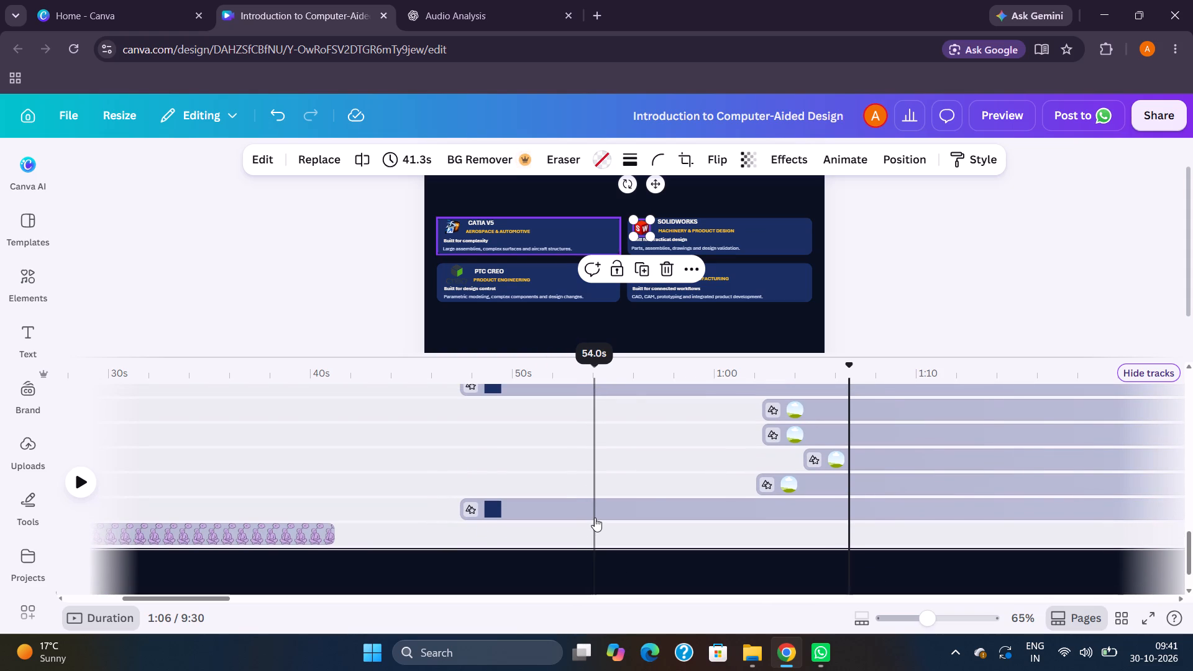
pyautogui.scroll(1, 670, 519)
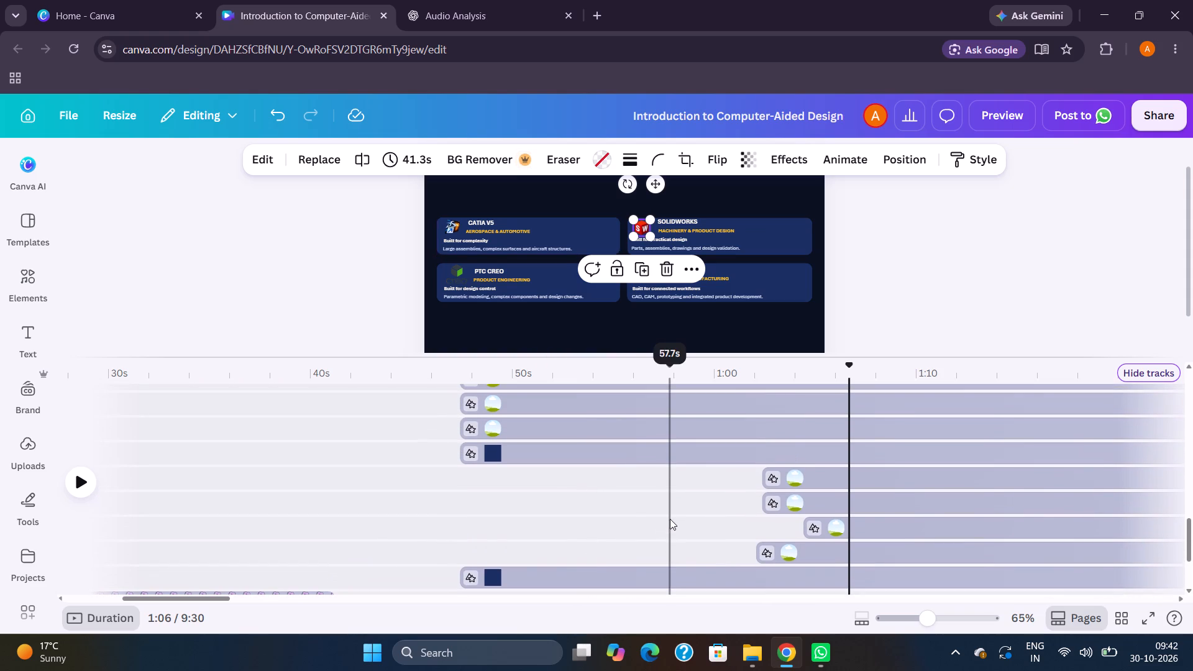
pyautogui.moveTo(470, 453); pyautogui.dragTo(670, 451)
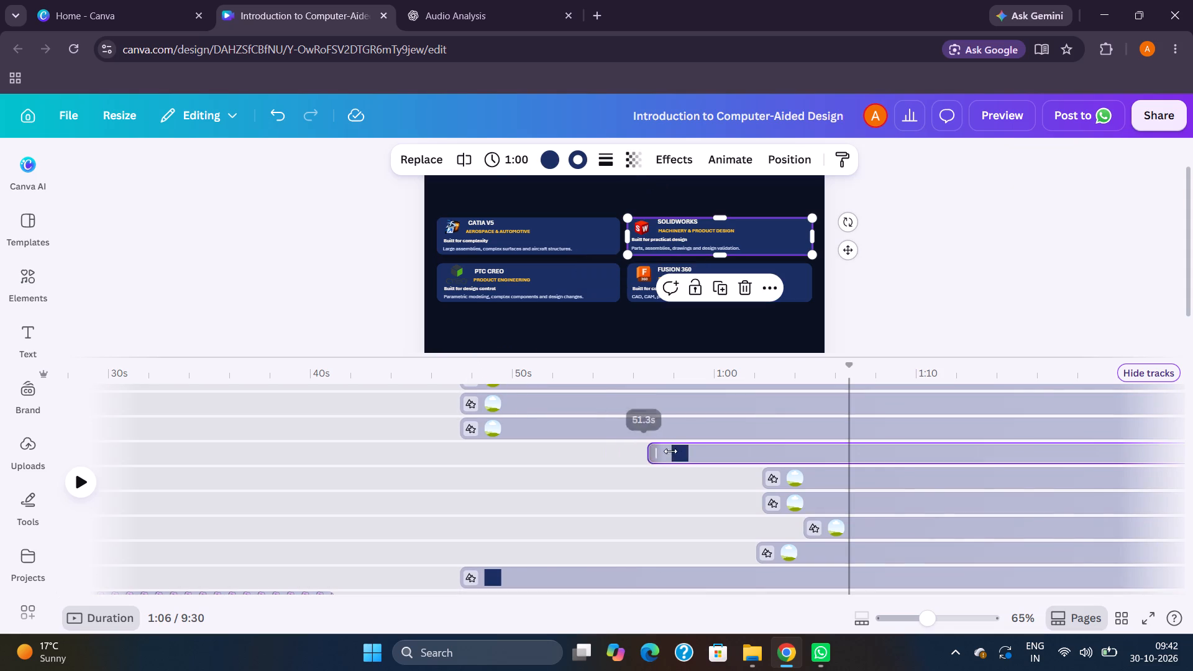
pyautogui.moveTo(670, 451); pyautogui.dragTo(877, 457)
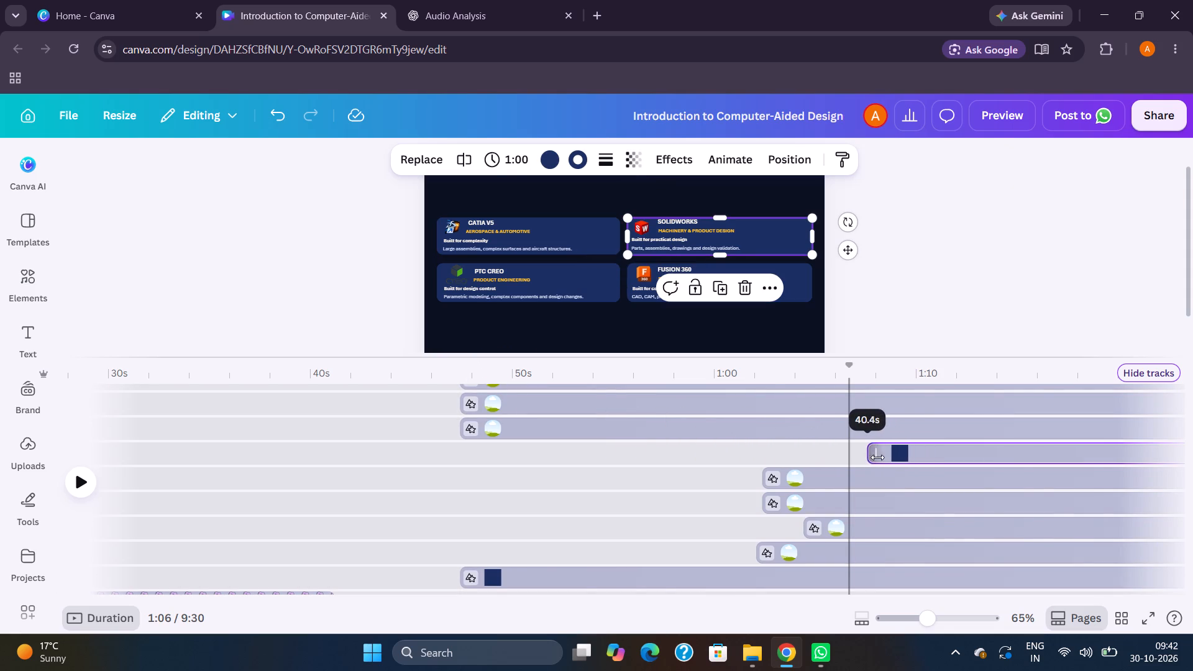
pyautogui.moveTo(877, 457); pyautogui.dragTo(862, 459)
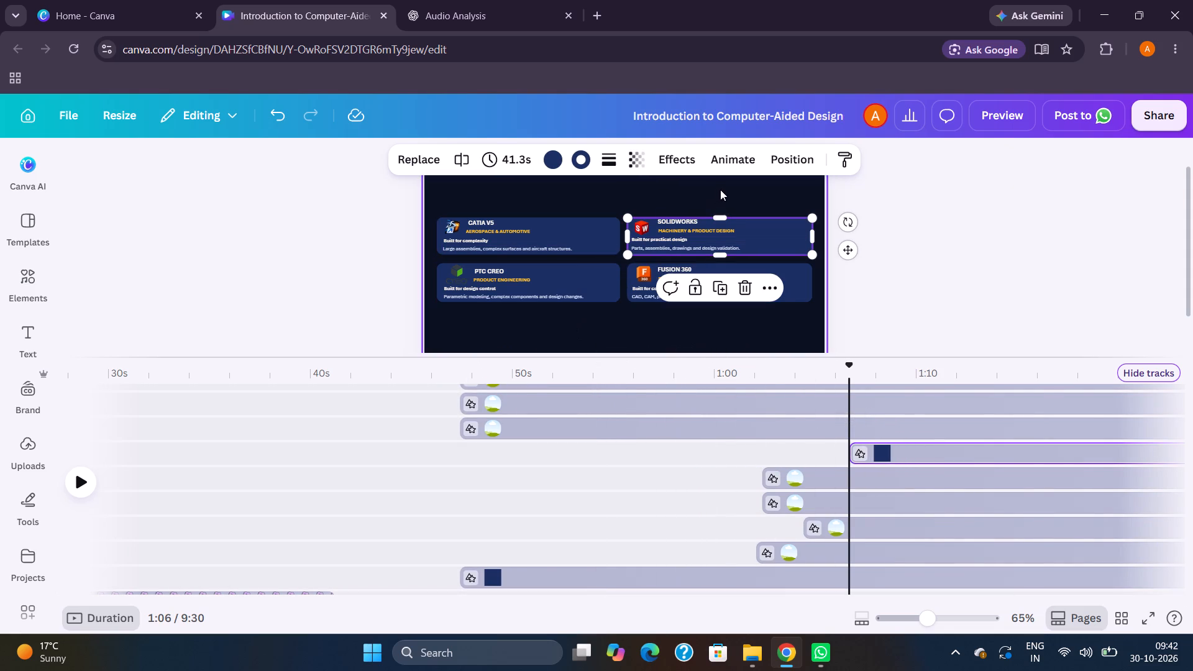
# Apply the Fade animation to the SOLIDWORKS card's blue background.
pyautogui.click(722, 165)
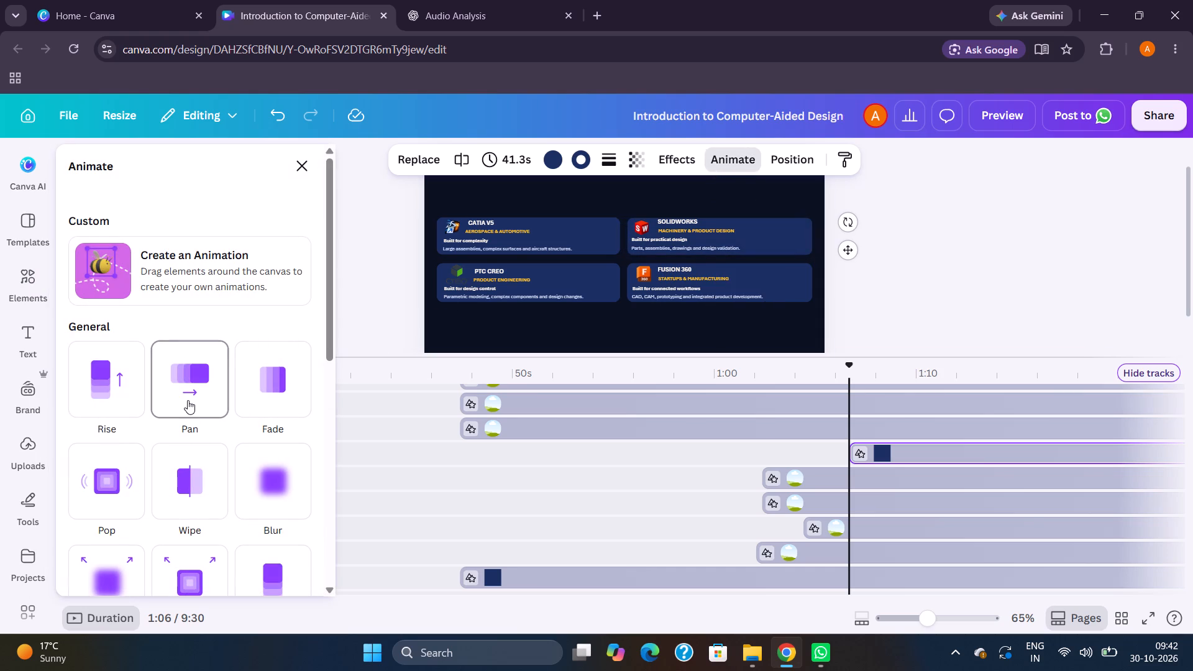
pyautogui.click(258, 392)
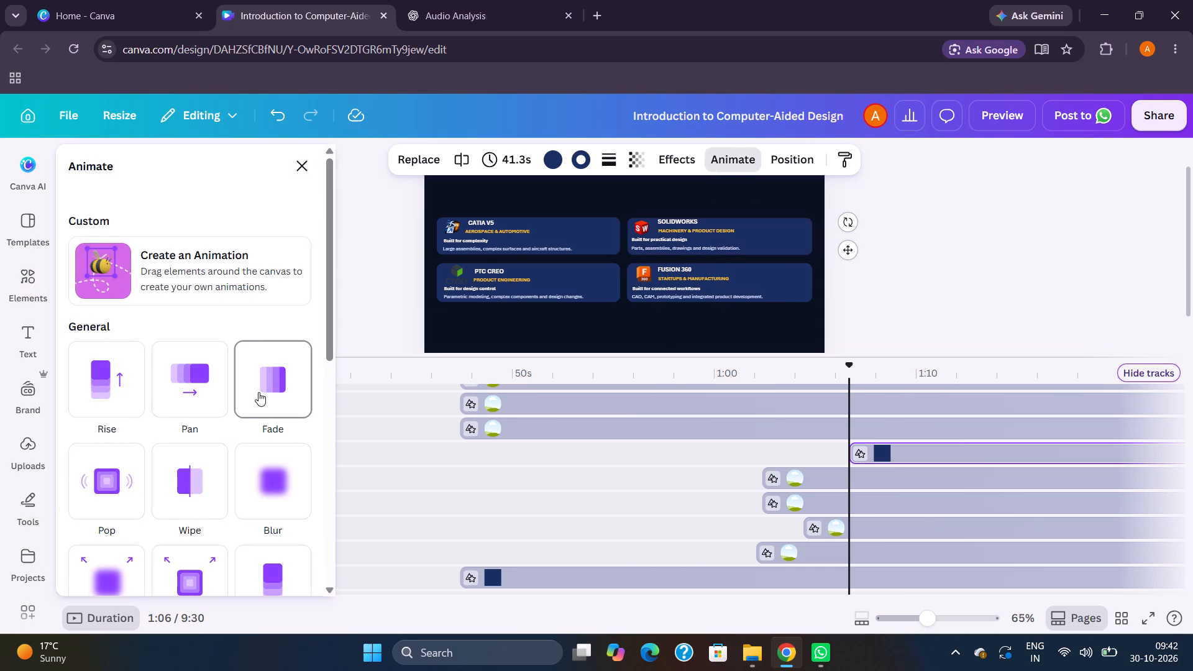
# Delay the "SOLIDWORKS" title to start at the playhead at 1:06, aligned with its card background, lasting 41.3 s.
pyautogui.scroll(1, 690, 514)
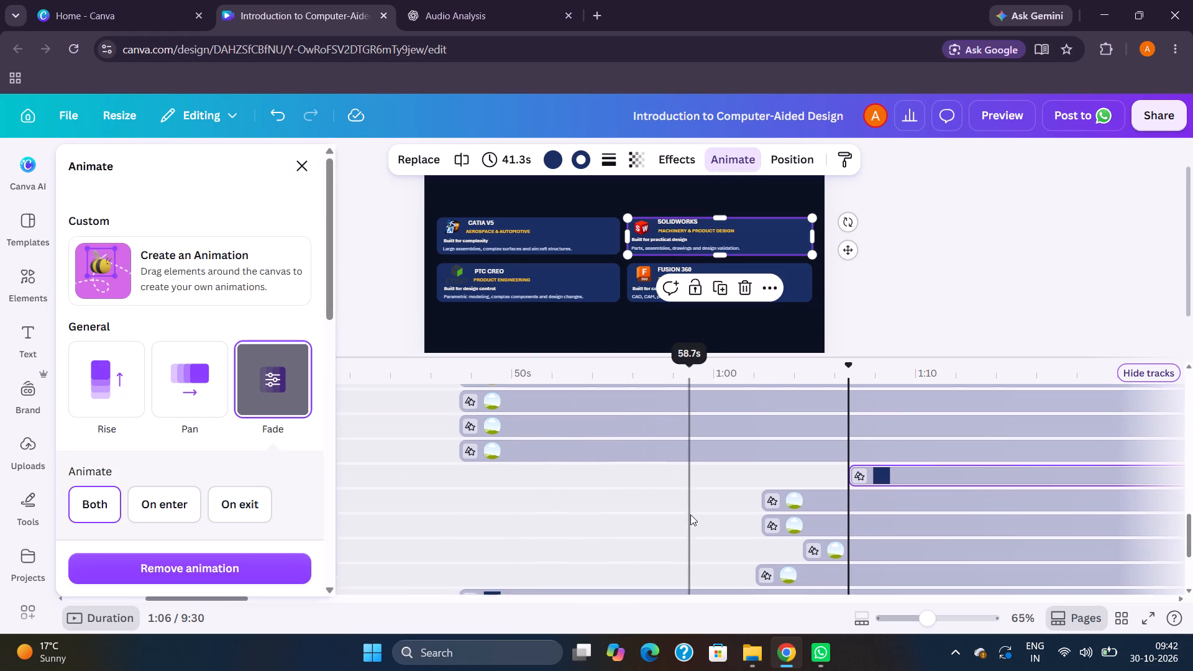
pyautogui.scroll(1, 690, 514)
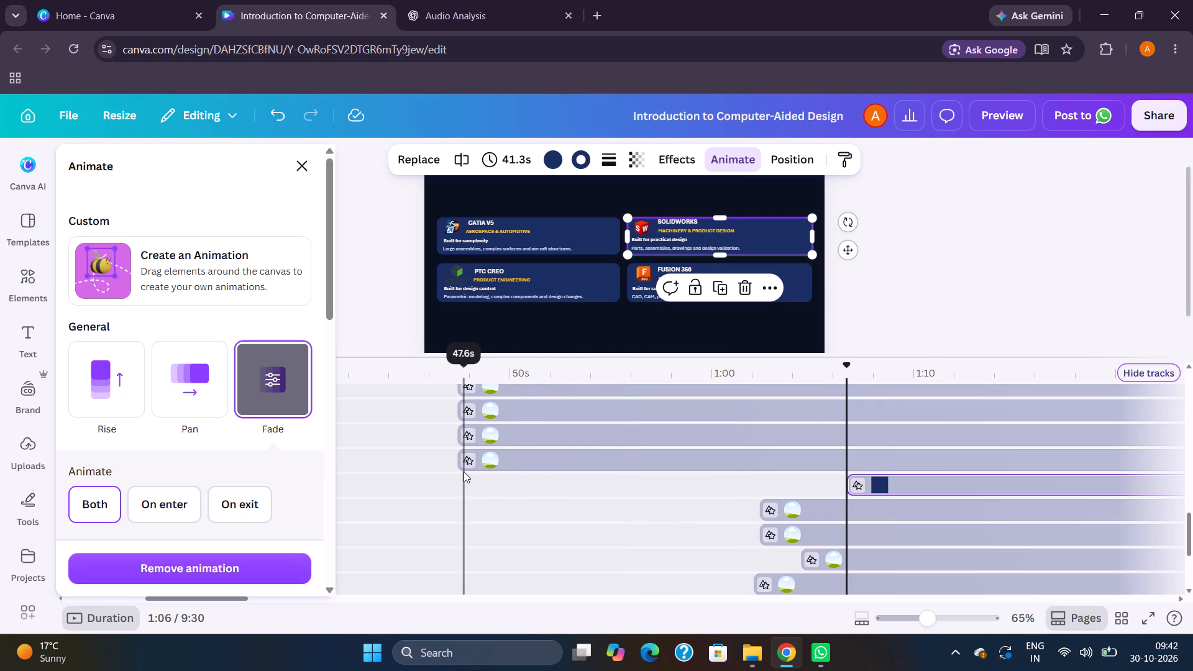
pyautogui.moveTo(460, 464); pyautogui.dragTo(745, 463)
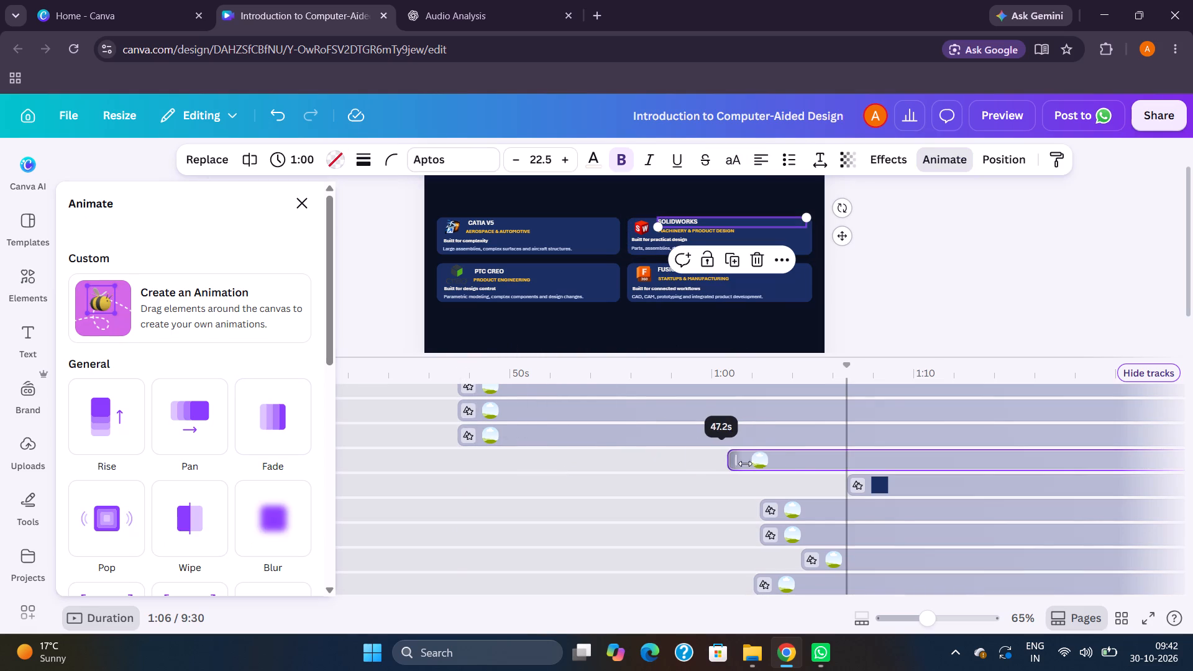
pyautogui.moveTo(745, 463); pyautogui.dragTo(831, 467)
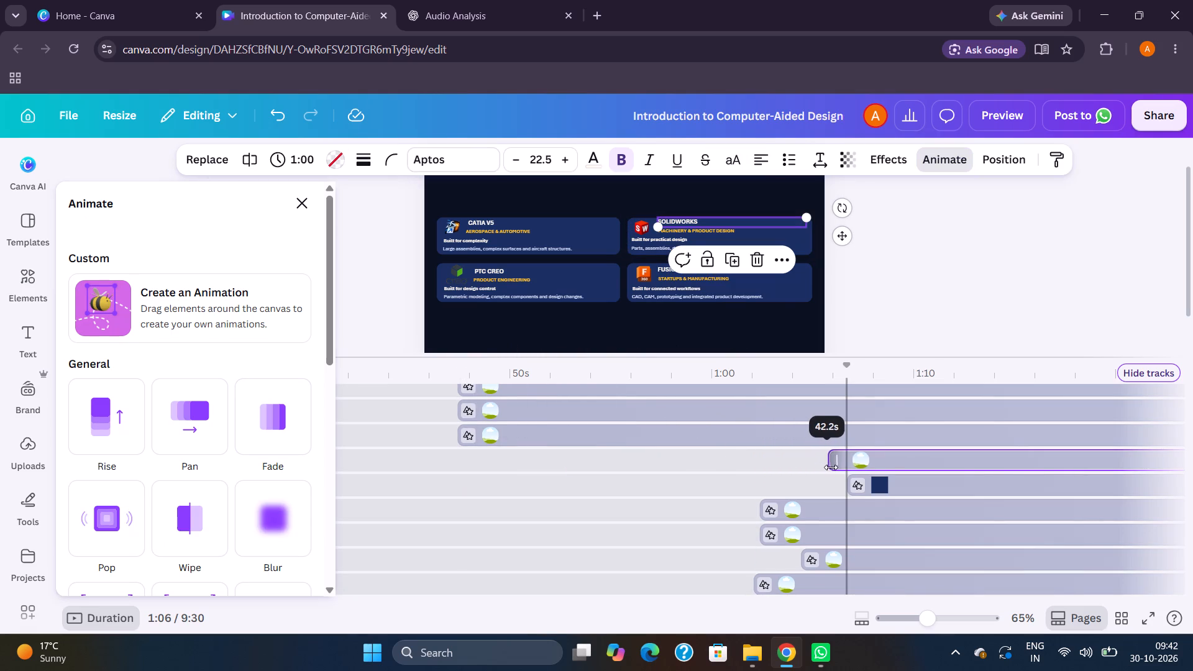
pyautogui.moveTo(831, 467); pyautogui.dragTo(854, 471)
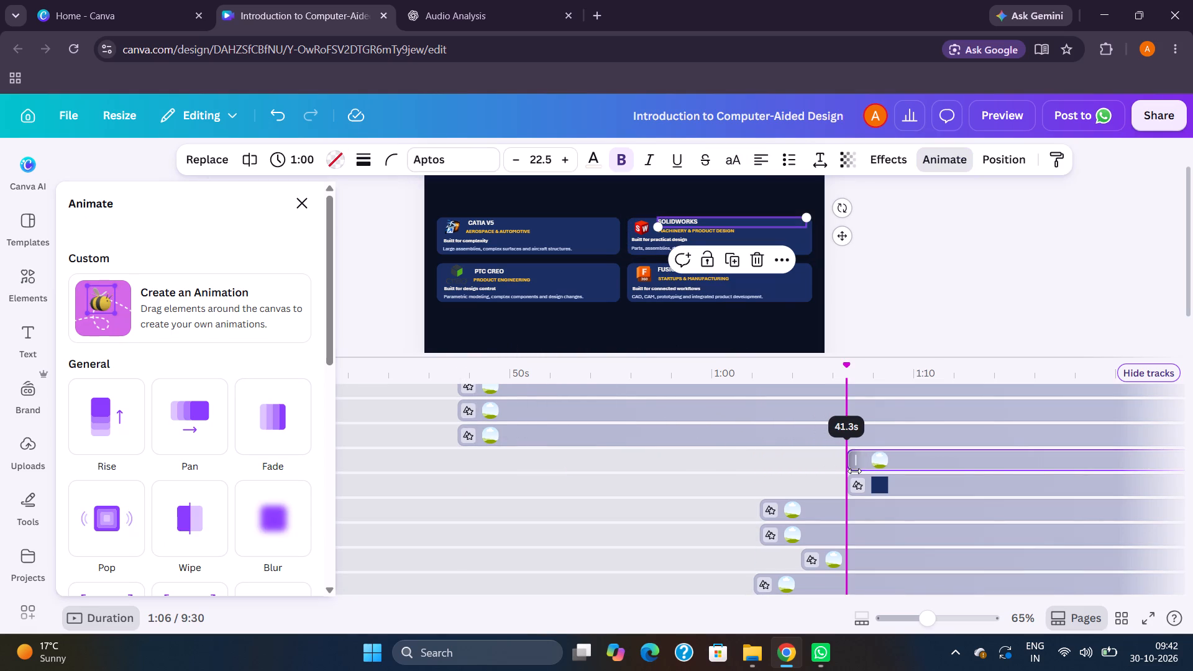
pyautogui.moveTo(854, 471); pyautogui.dragTo(887, 488)
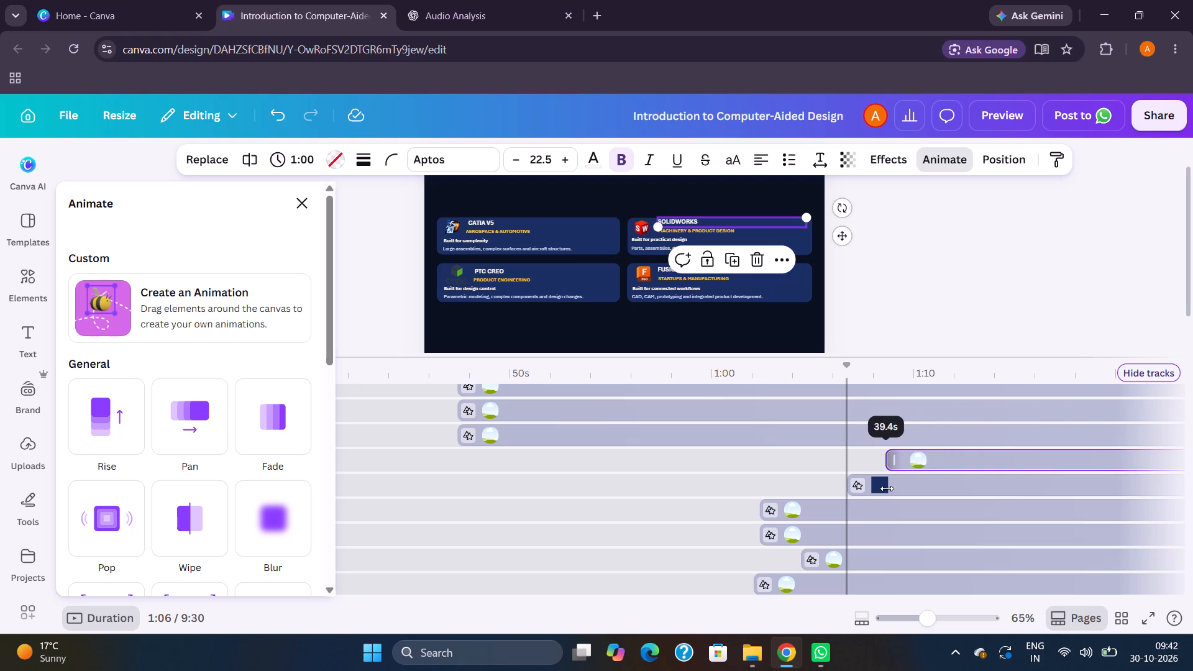
pyautogui.moveTo(887, 488); pyautogui.dragTo(852, 488)
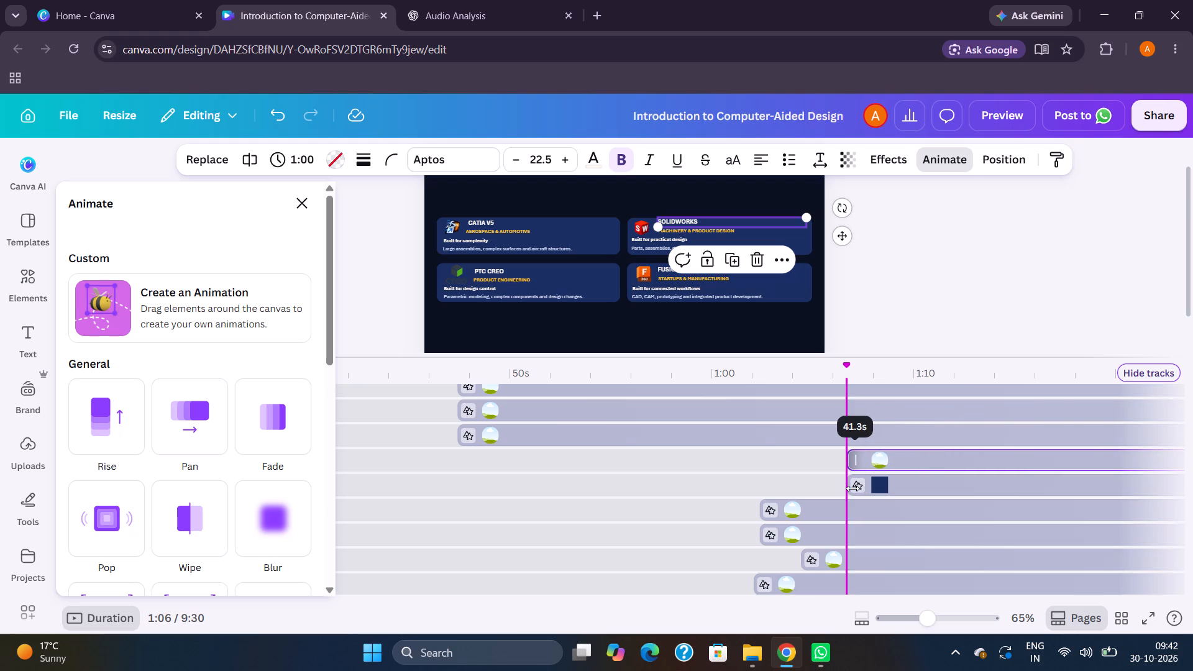
pyautogui.moveTo(852, 488); pyautogui.dragTo(852, 488)
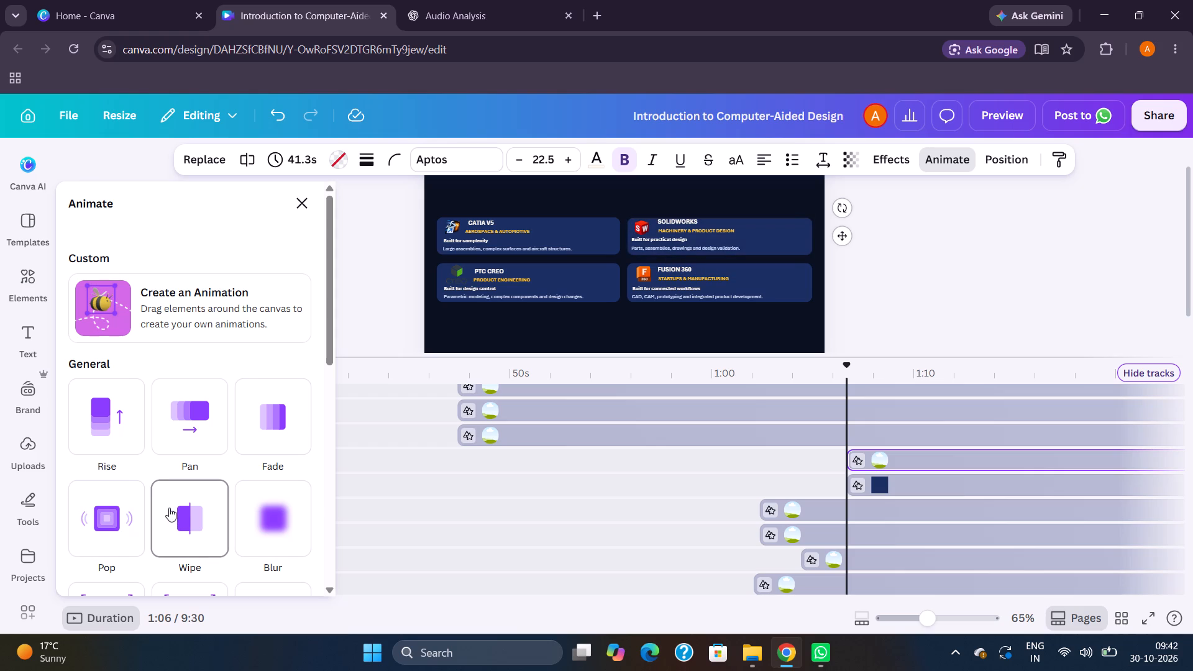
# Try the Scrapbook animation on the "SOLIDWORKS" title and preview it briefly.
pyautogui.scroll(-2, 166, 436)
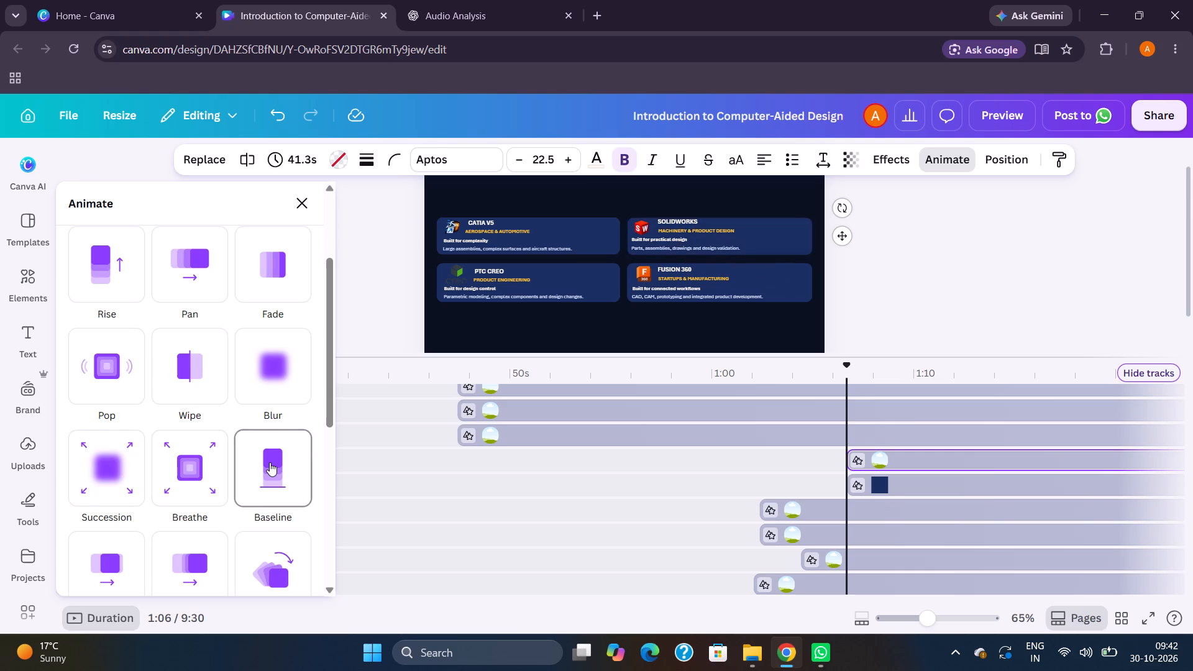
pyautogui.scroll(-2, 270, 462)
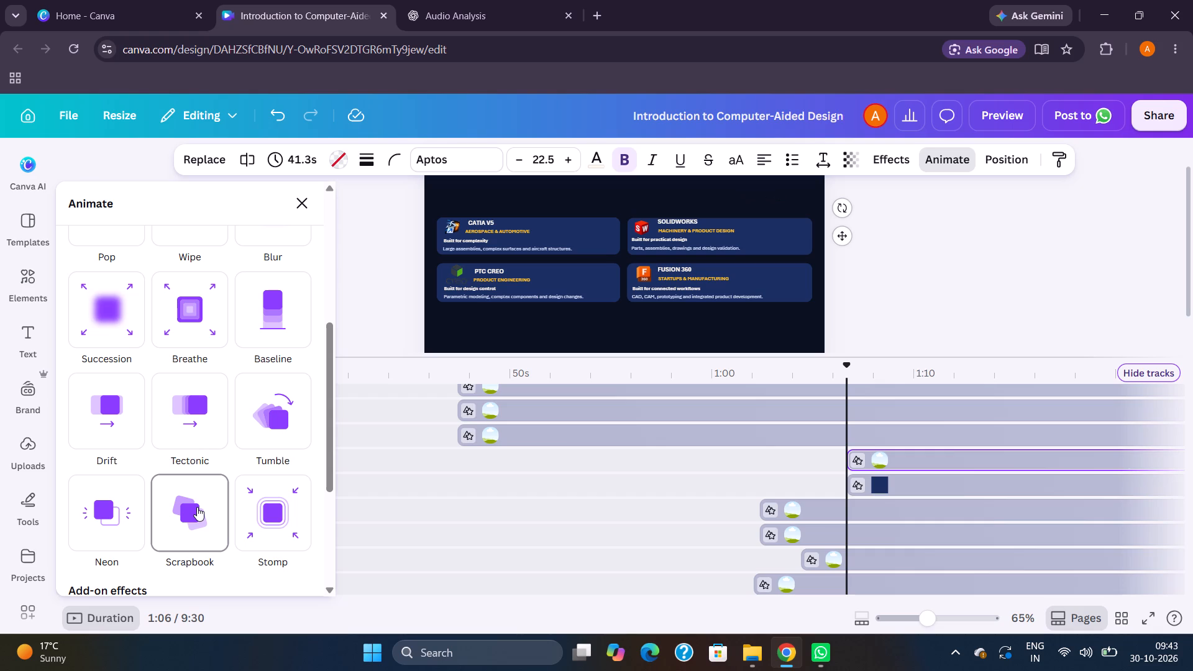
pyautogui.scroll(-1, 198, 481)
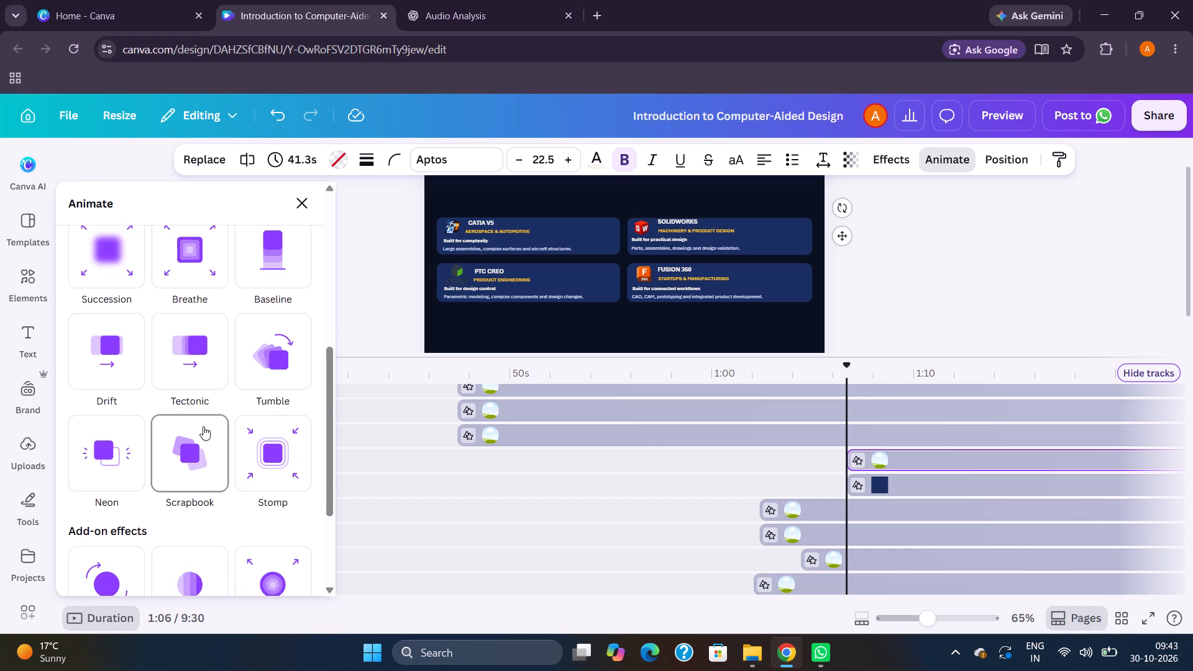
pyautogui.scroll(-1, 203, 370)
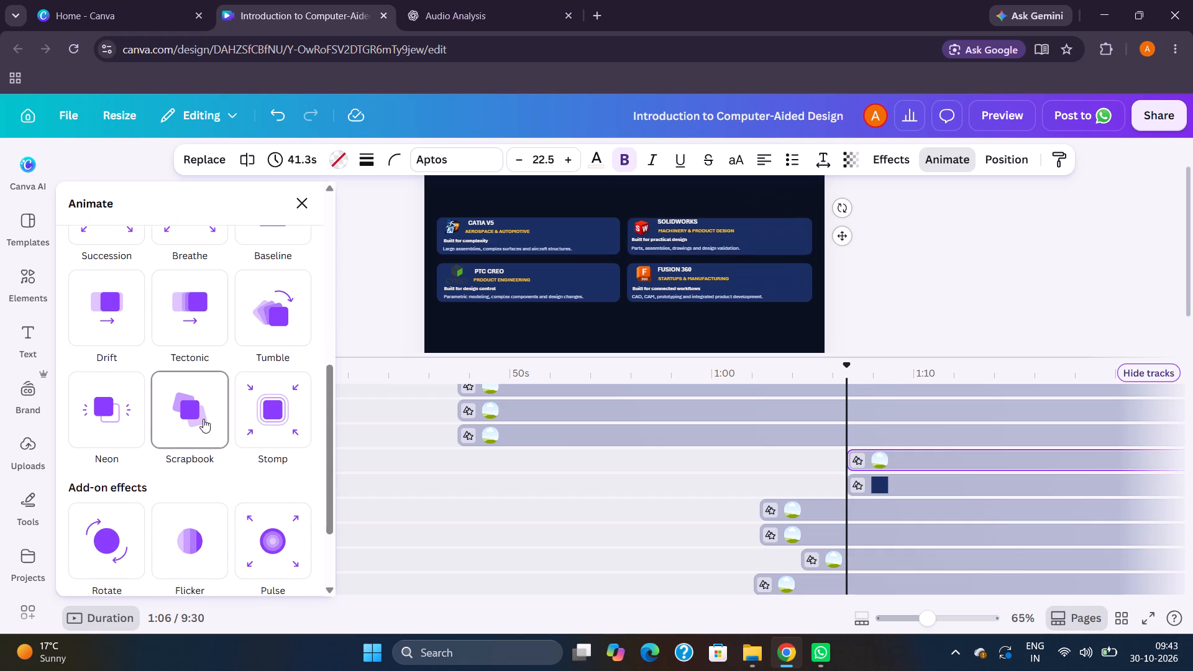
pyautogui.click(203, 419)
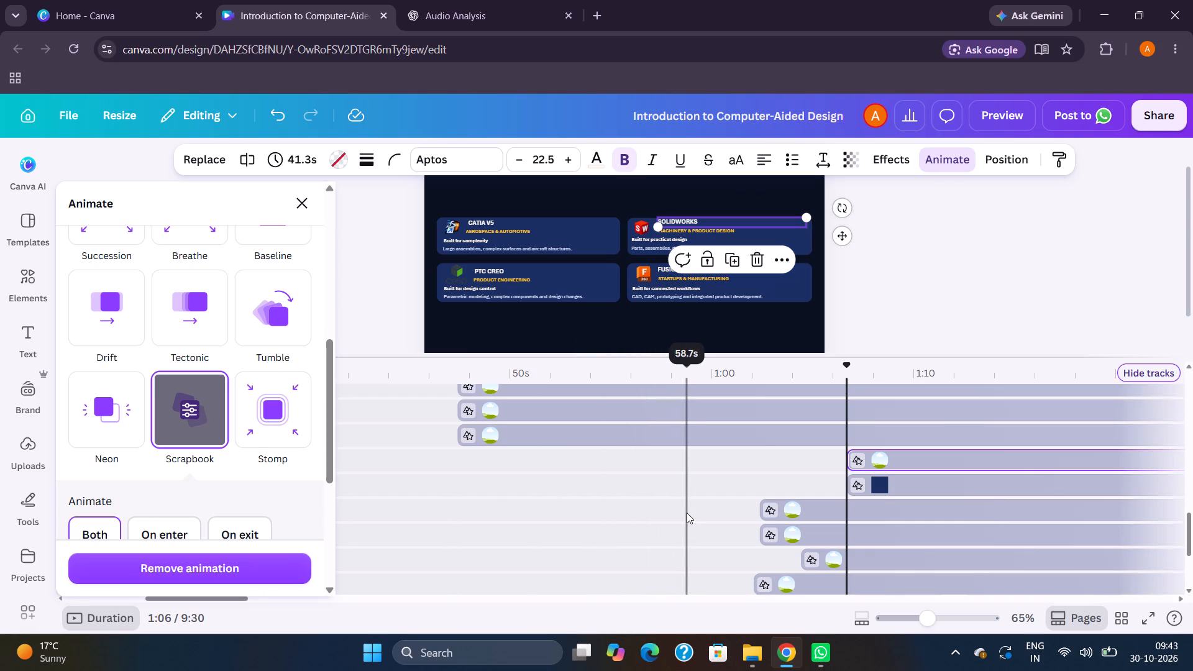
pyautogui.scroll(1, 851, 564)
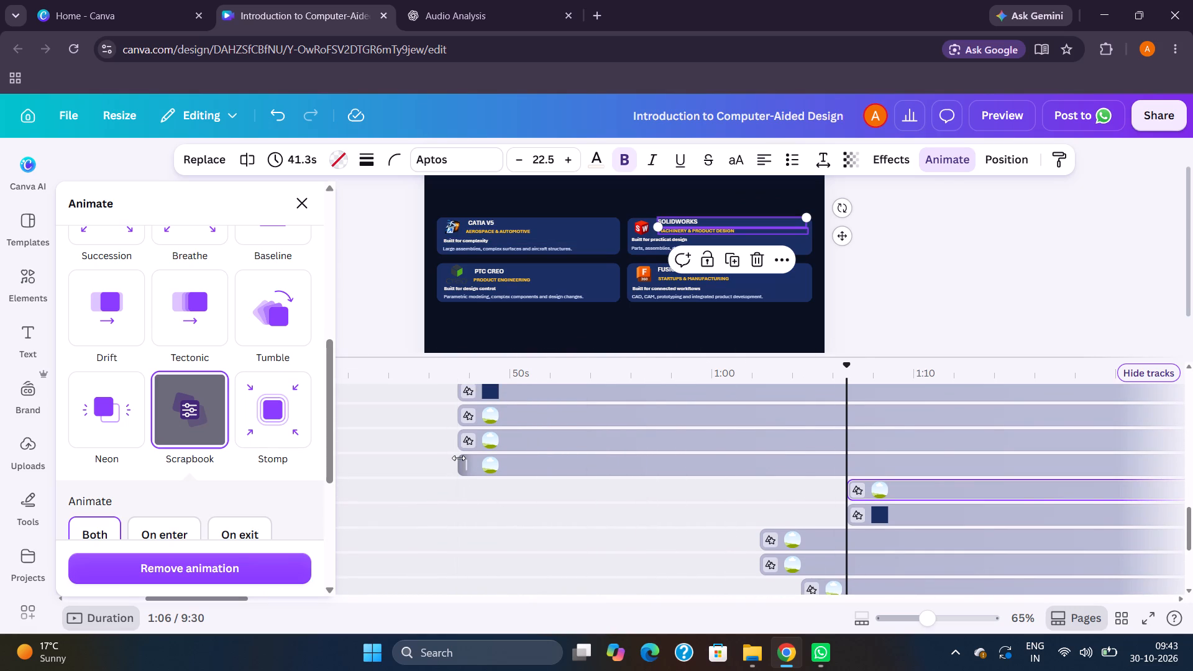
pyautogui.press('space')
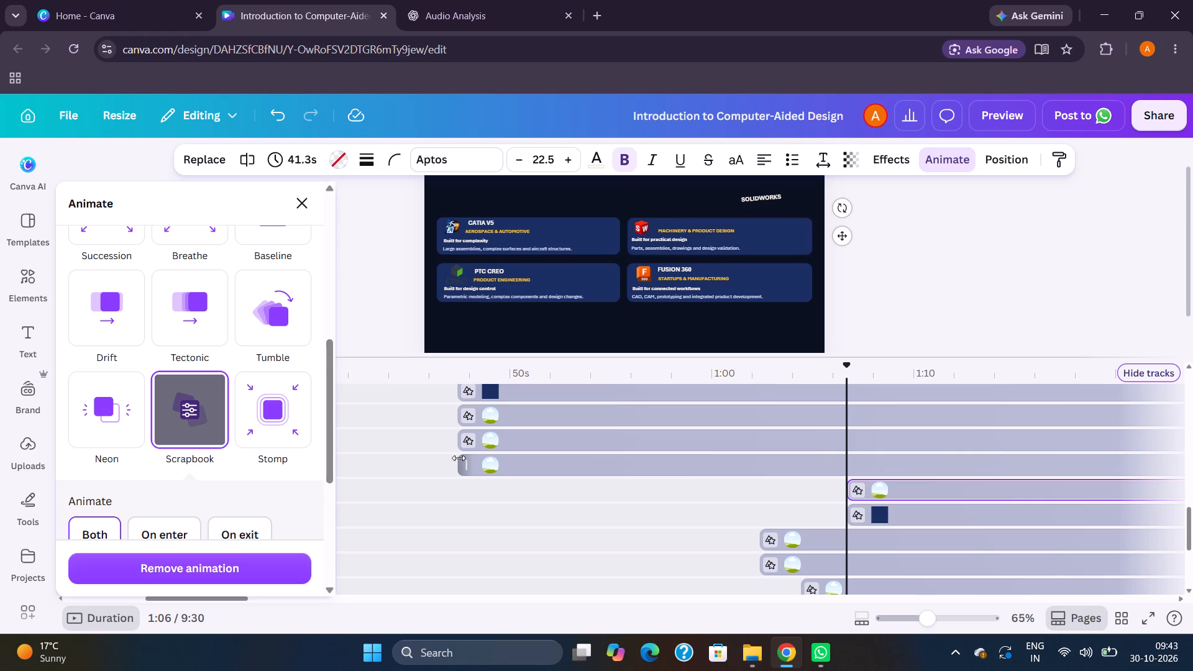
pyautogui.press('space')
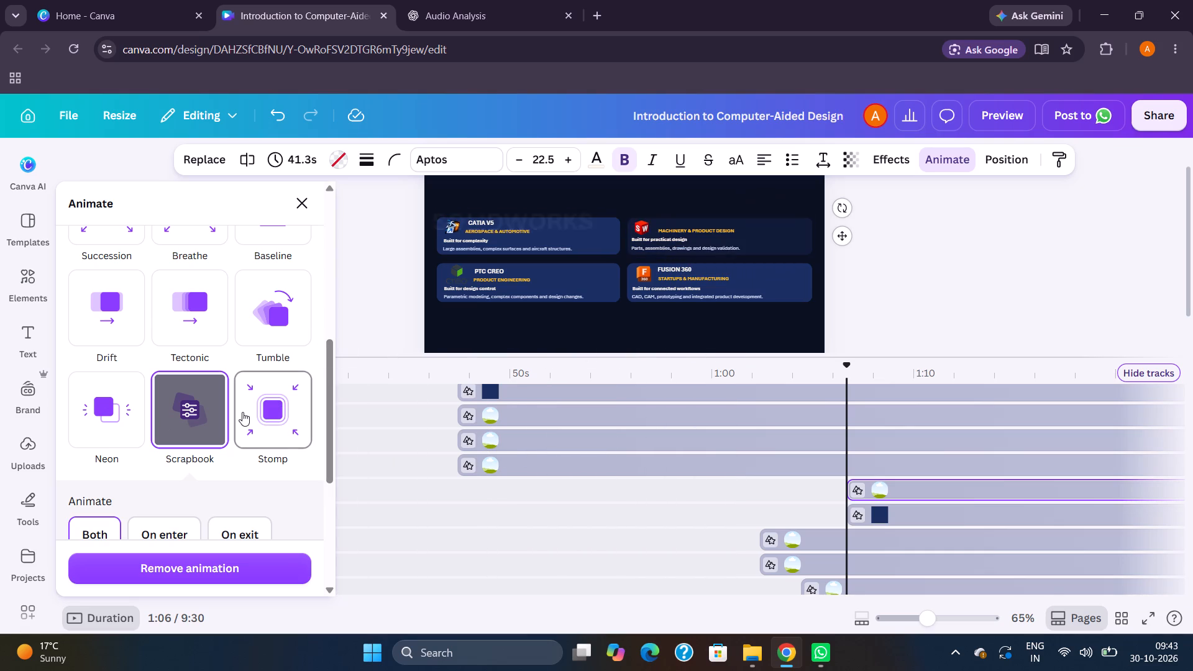
# Set the "SOLIDWORKS" title's animation to Baseline.
pyautogui.scroll(1, 242, 411)
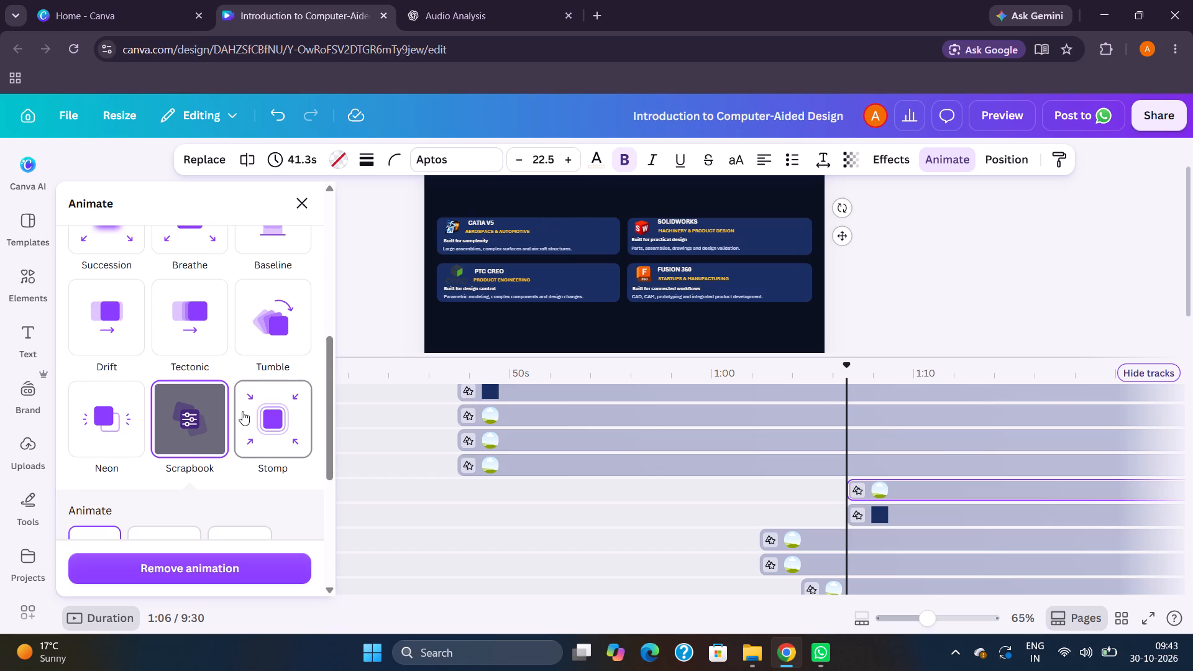
pyautogui.scroll(1, 242, 411)
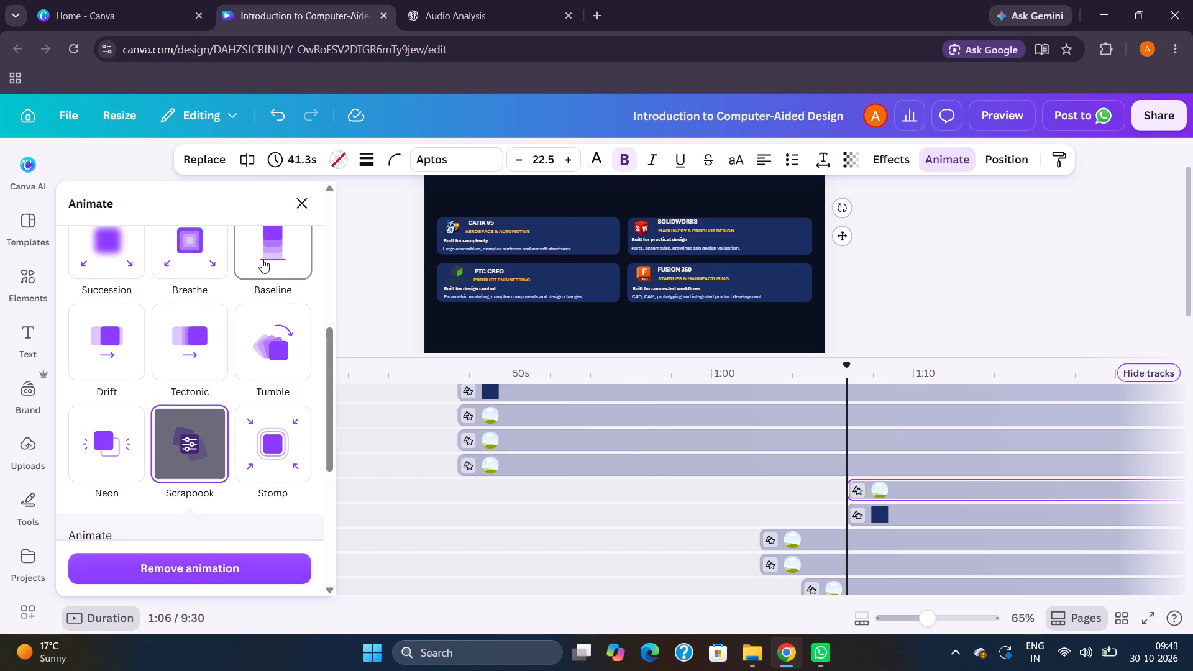
pyautogui.click(277, 232)
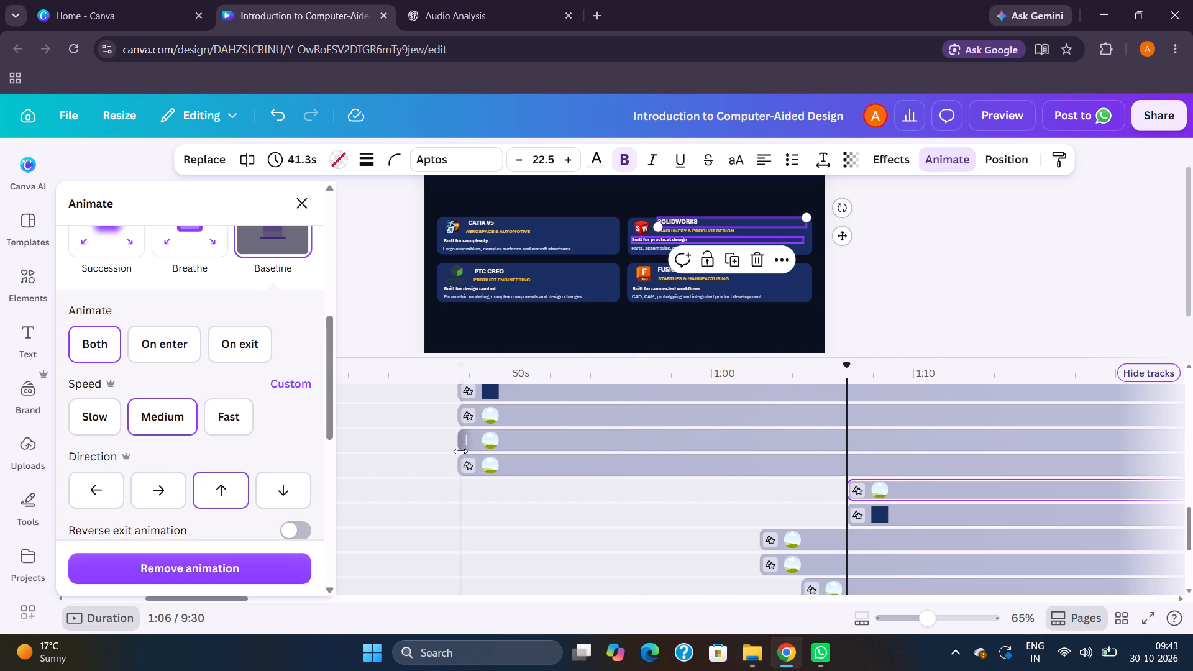
# Delay the "MACHINERY & PRODUCT DESIGN" subtitle to start at about 1:07, just after the title, lasting 41.0 s.
pyautogui.moveTo(460, 460); pyautogui.dragTo(839, 486)
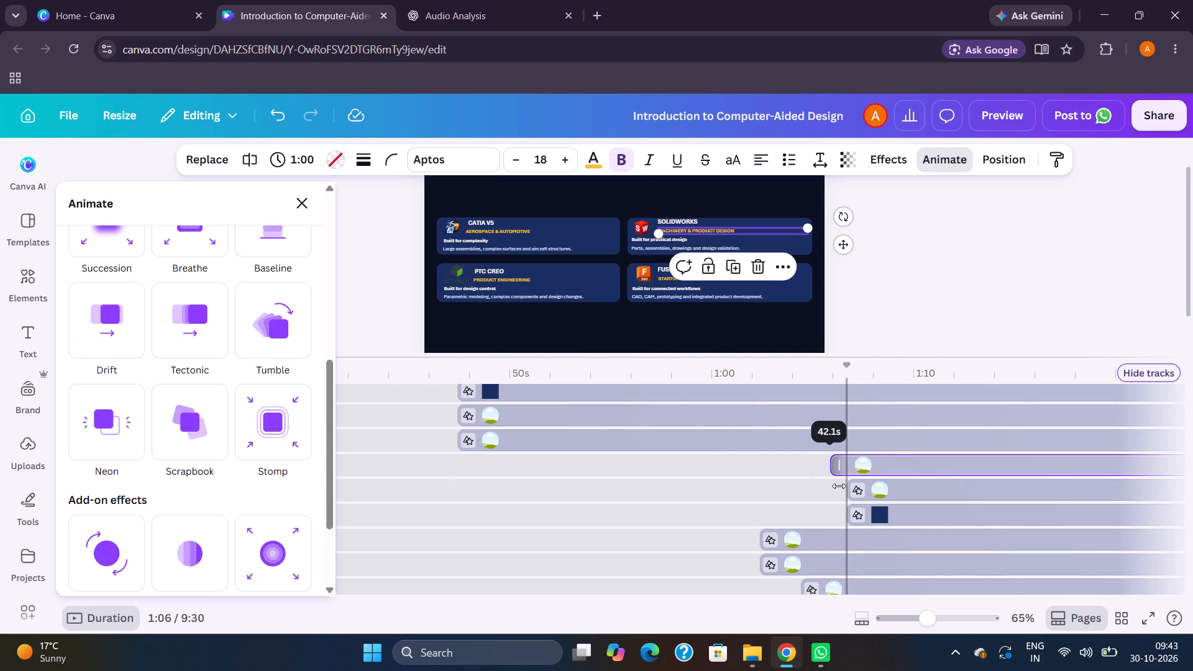
pyautogui.moveTo(839, 486); pyautogui.dragTo(845, 486)
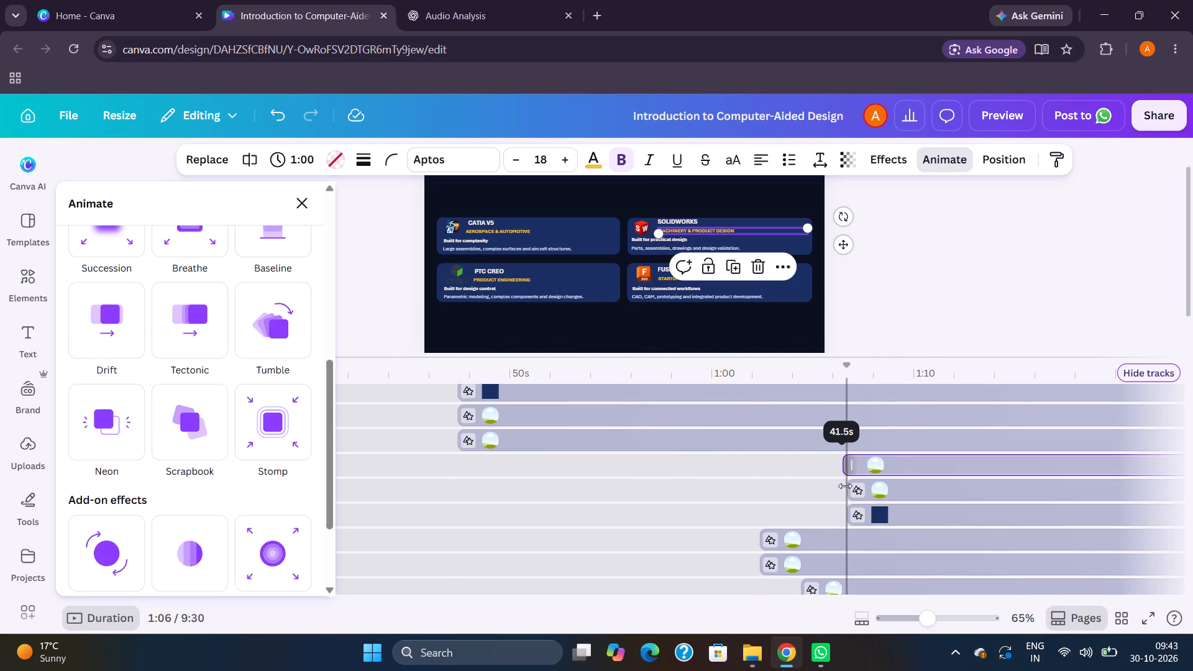
pyautogui.moveTo(845, 486); pyautogui.dragTo(855, 486)
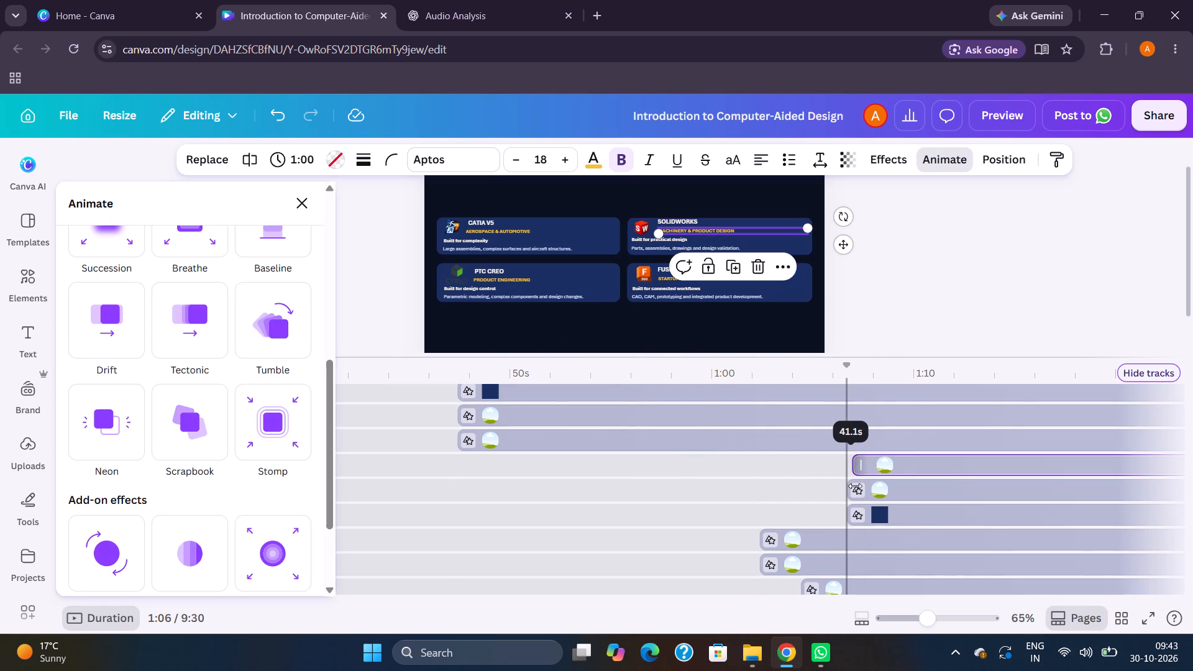
pyautogui.moveTo(855, 486); pyautogui.dragTo(856, 486)
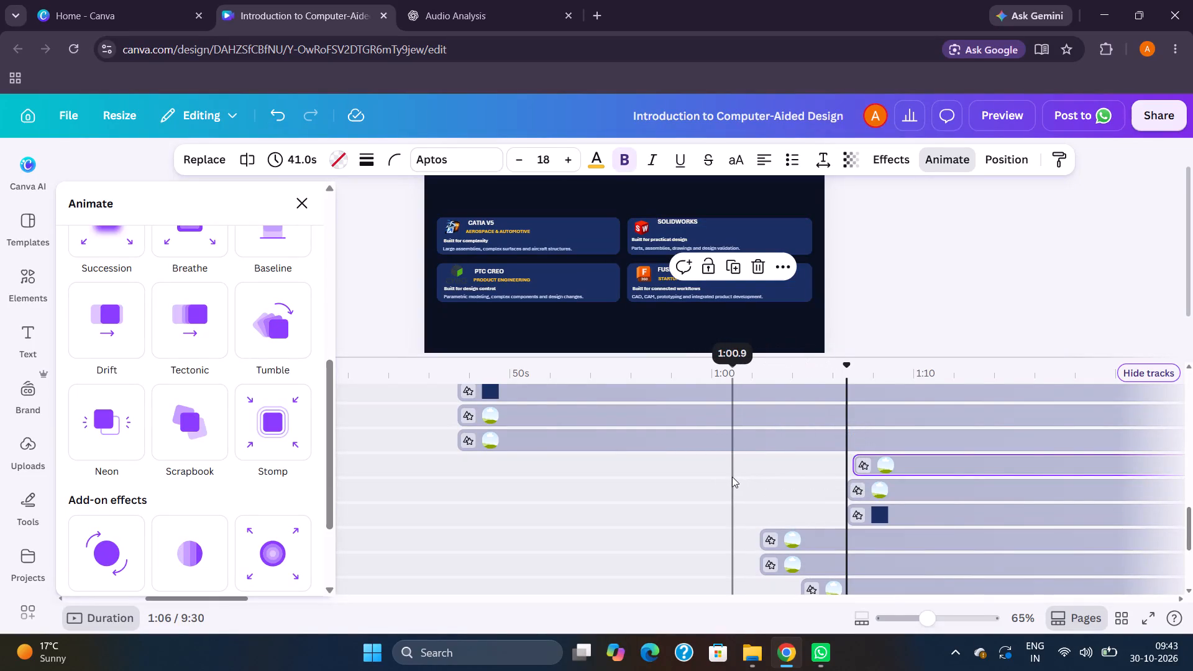
# Set the "MACHINERY & PRODUCT DESIGN" subtitle's animation to Wipe.
pyautogui.click(875, 429)
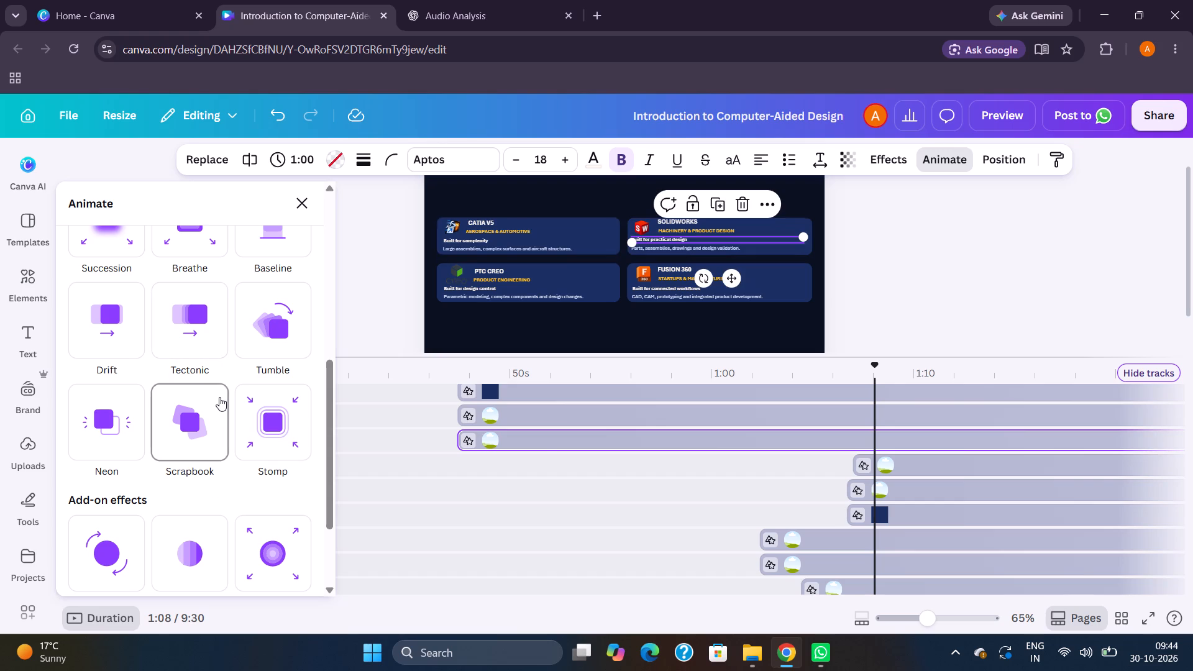
pyautogui.click(909, 459)
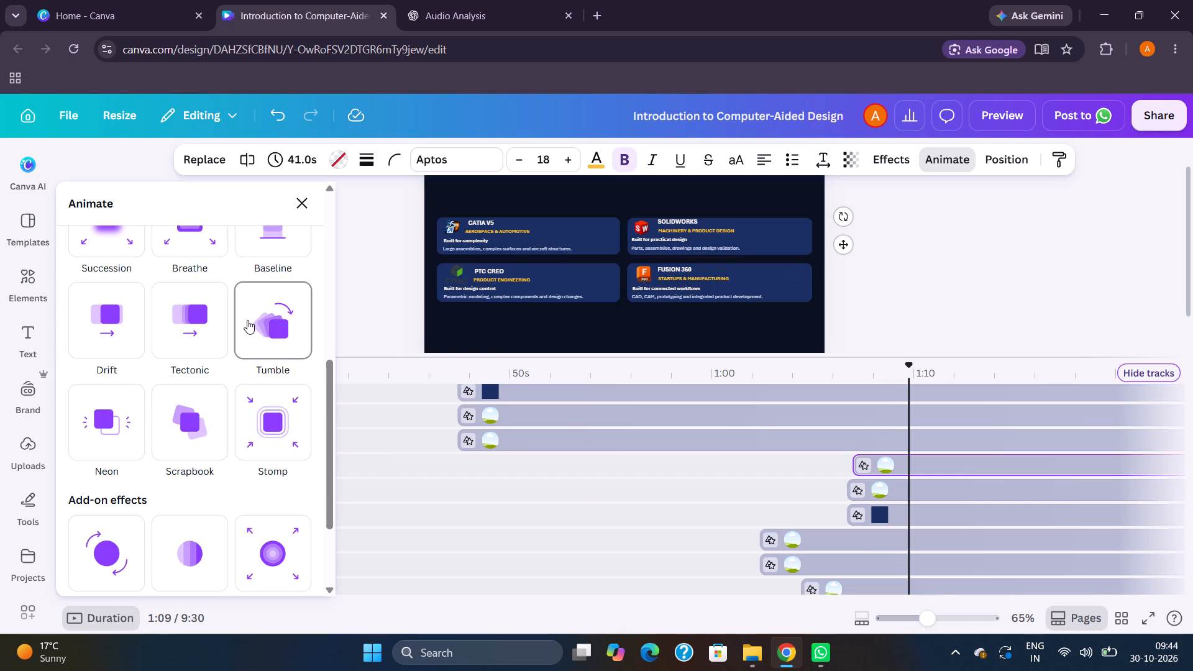
pyautogui.scroll(3, 193, 321)
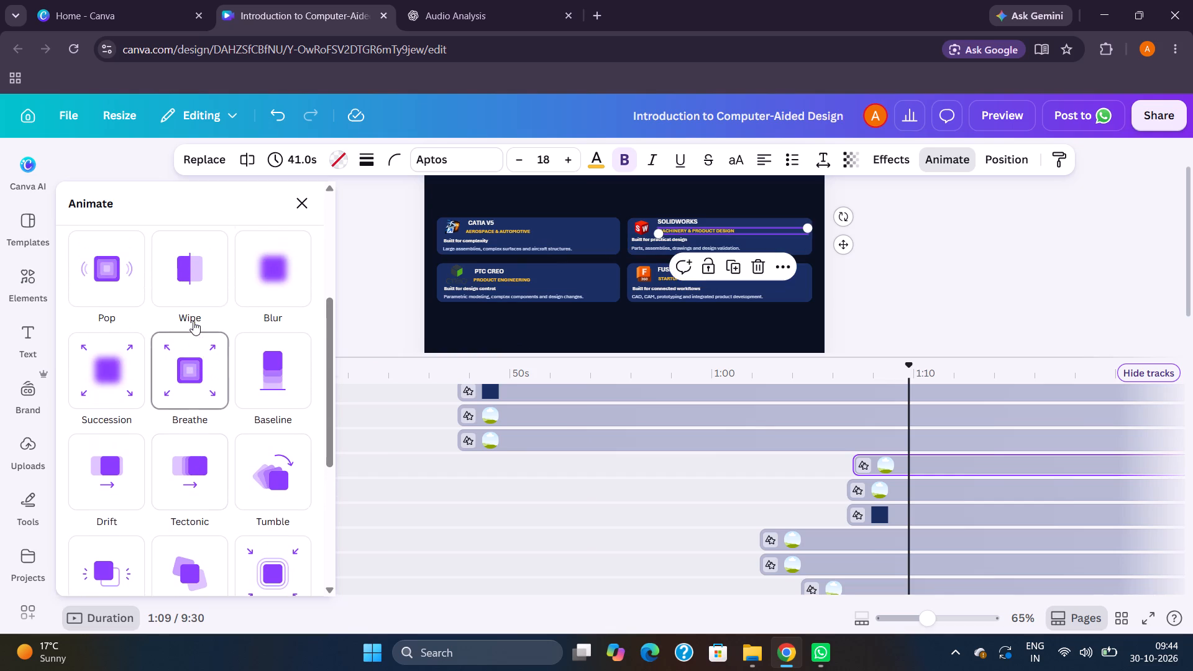
pyautogui.click(190, 303)
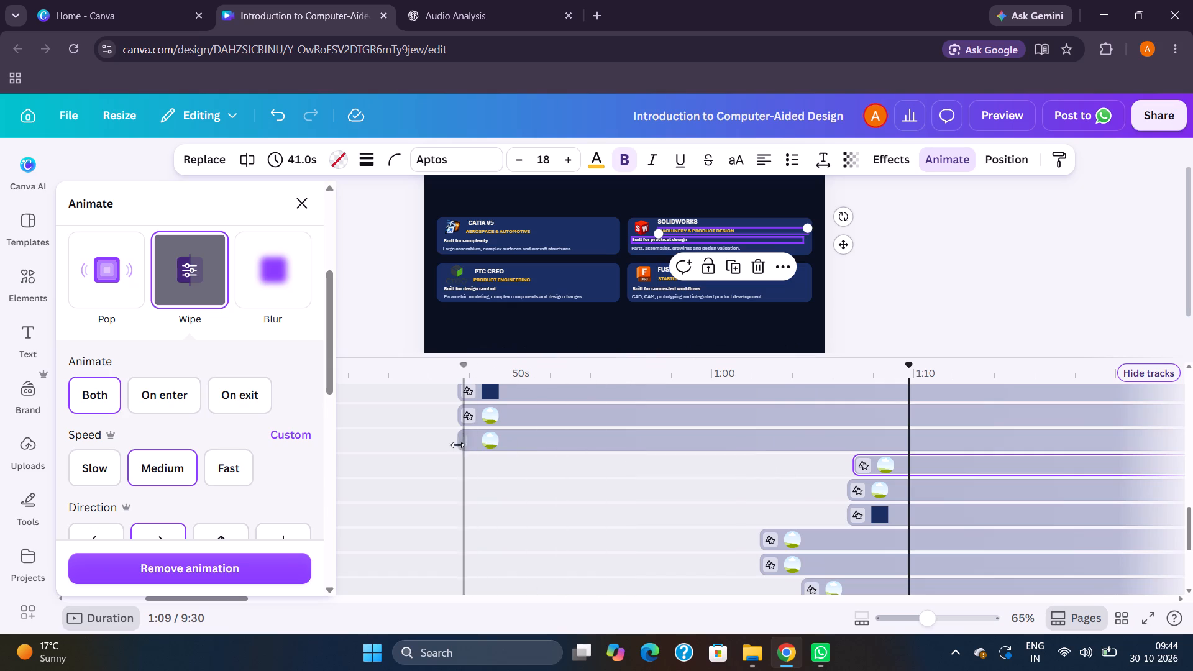
# Delay the SOLIDWORKS card's "Built for practical design" line to start just after the subtitle, lasting 40.8 s.
pyautogui.moveTo(466, 439); pyautogui.dragTo(754, 459)
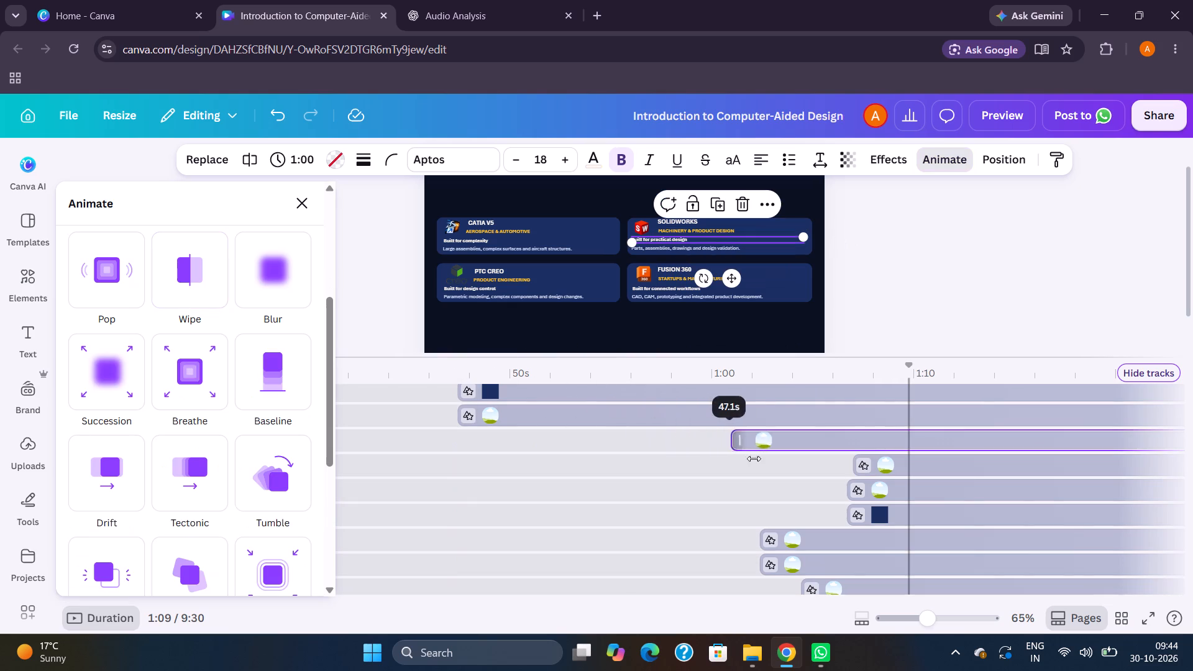
pyautogui.moveTo(754, 459); pyautogui.dragTo(897, 464)
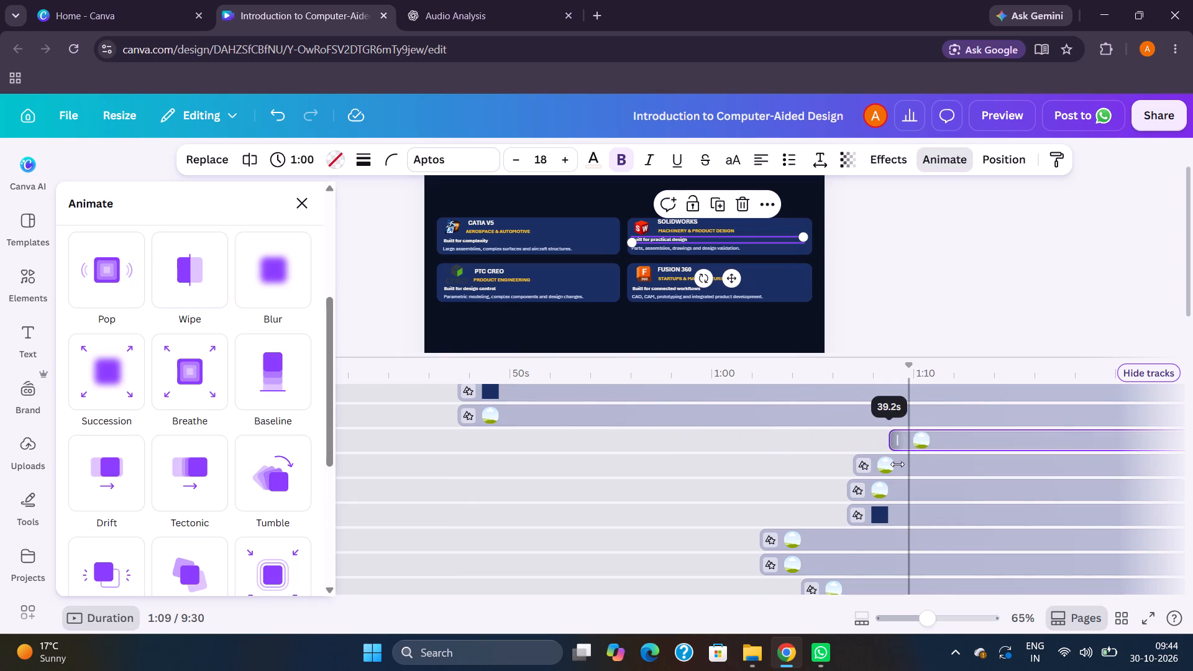
pyautogui.moveTo(897, 464); pyautogui.dragTo(869, 463)
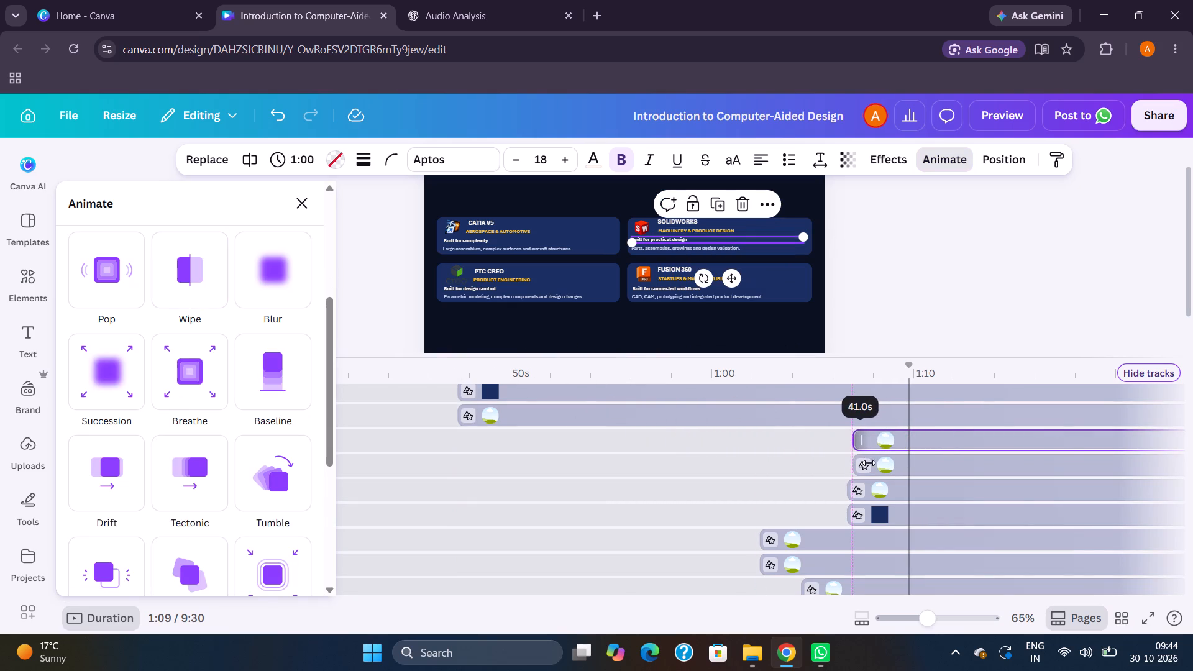
pyautogui.moveTo(869, 463); pyautogui.dragTo(864, 462)
pyautogui.moveTo(864, 462); pyautogui.dragTo(864, 462)
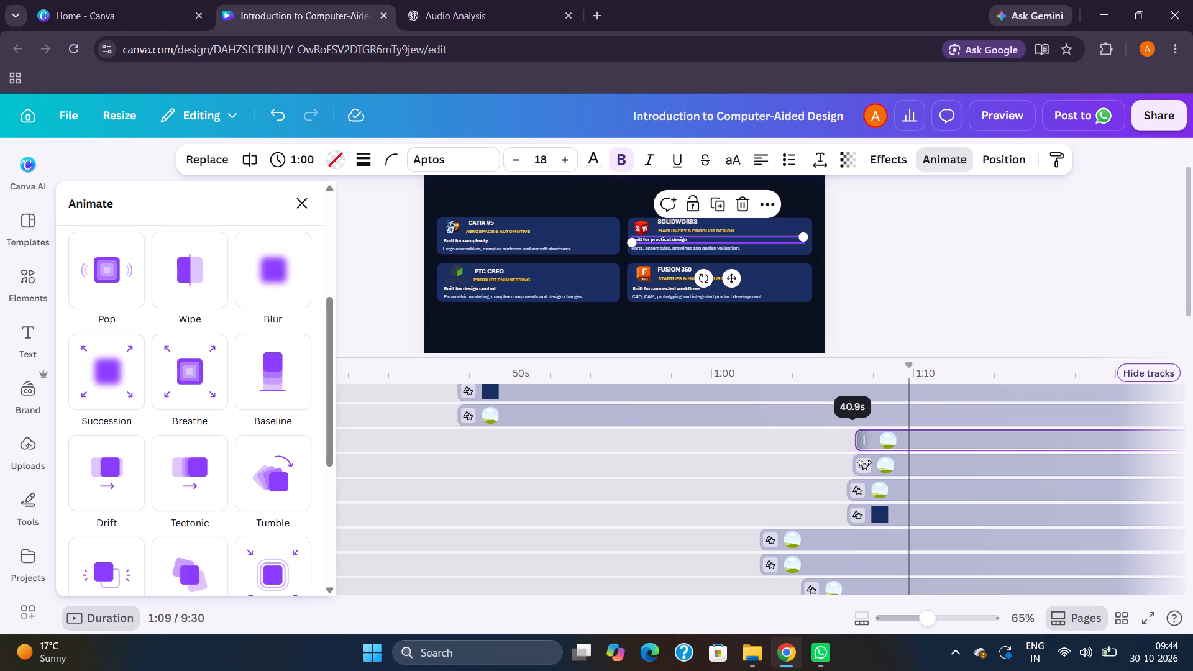
pyautogui.moveTo(864, 462); pyautogui.dragTo(866, 462)
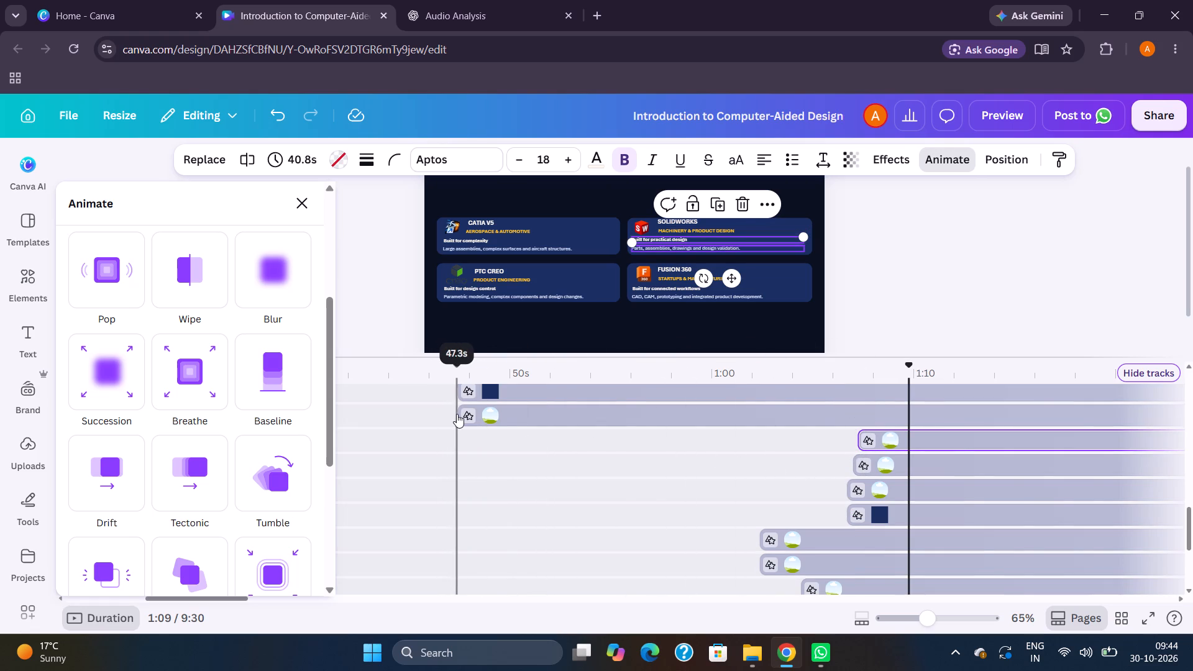
# Delay the "Parts, assemblies, drawings and design validation." text to start just after the "Built for practical design" line, lasting 40.4 s.
pyautogui.moveTo(461, 414); pyautogui.dragTo(839, 405)
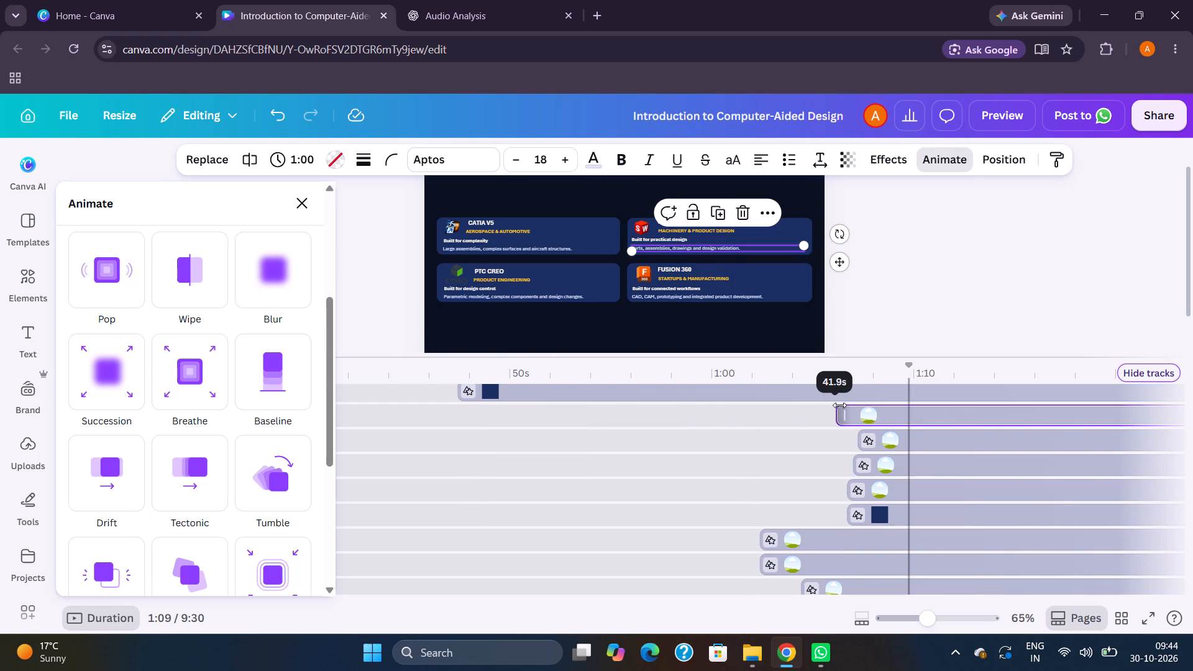
pyautogui.moveTo(839, 405); pyautogui.dragTo(864, 406)
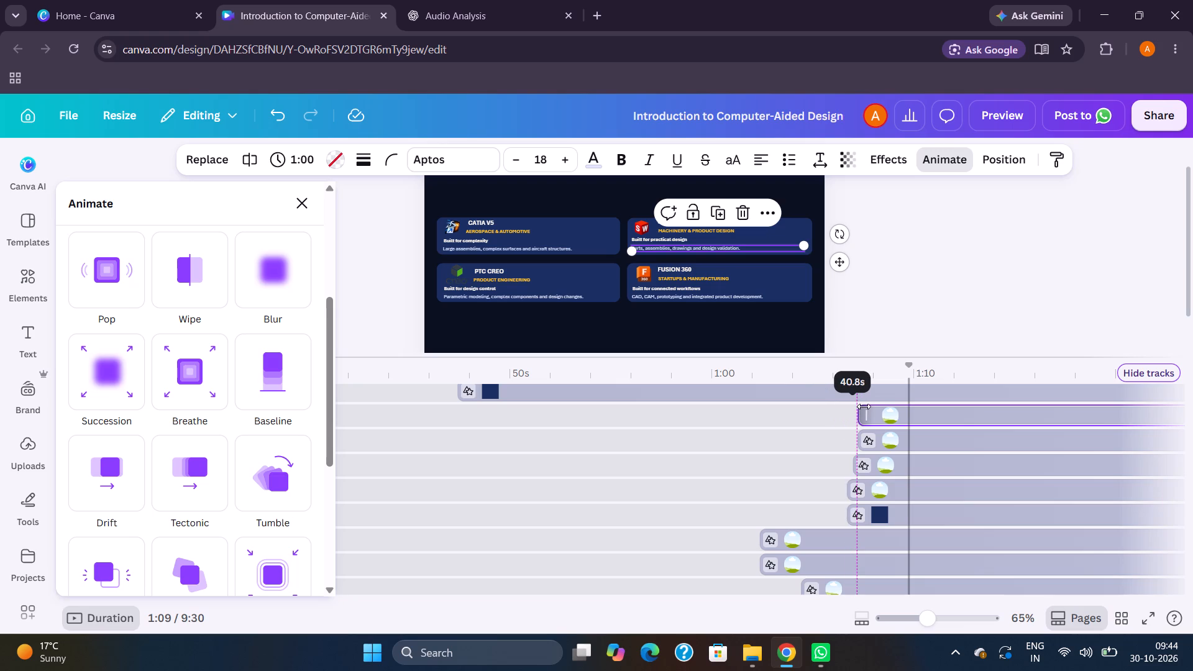
pyautogui.moveTo(864, 406); pyautogui.dragTo(869, 411)
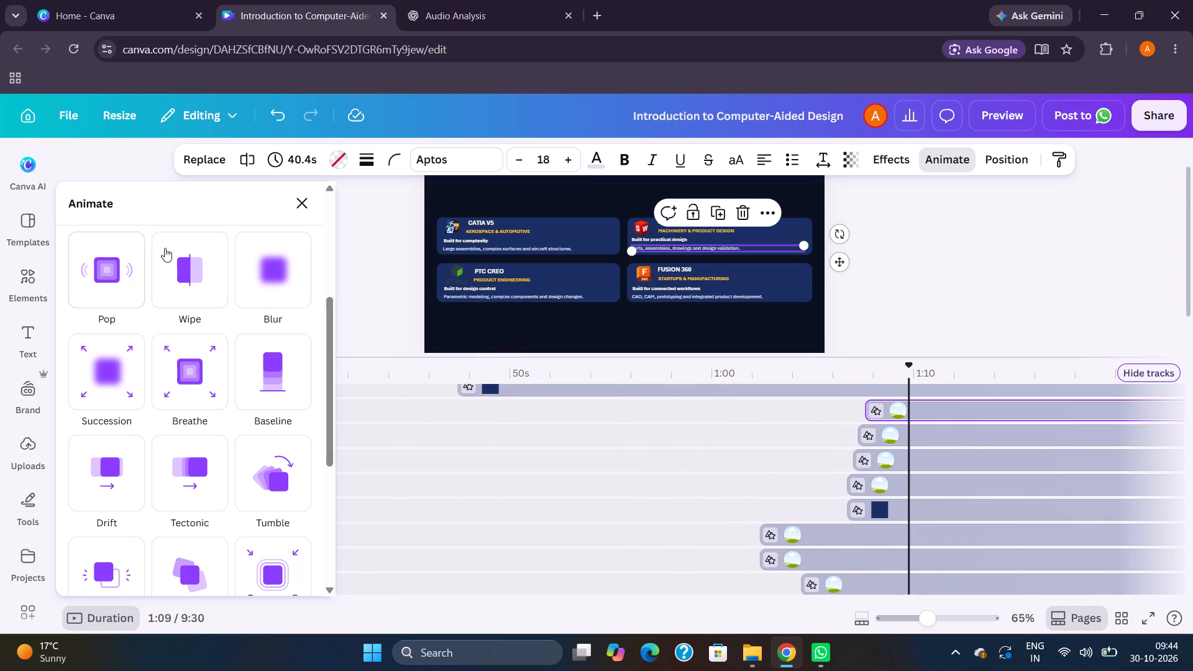
# Apply the Wipe animation to the SOLIDWORKS card's description text and its "Built for practical design" line.
pyautogui.click(179, 258)
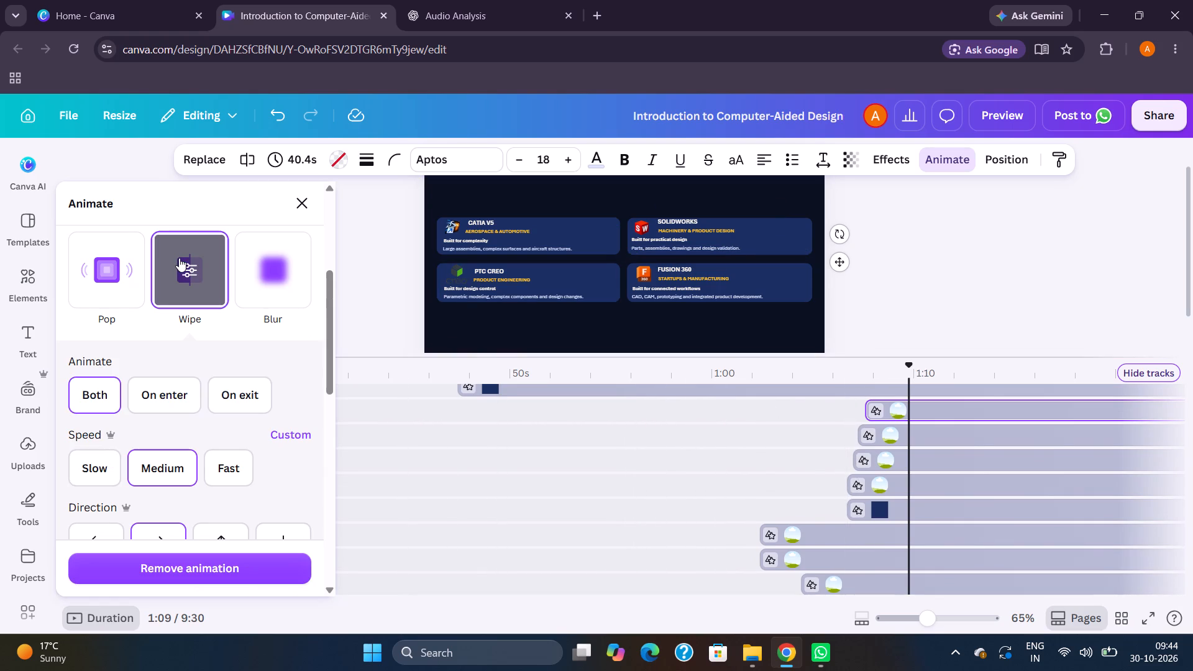
pyautogui.click(894, 438)
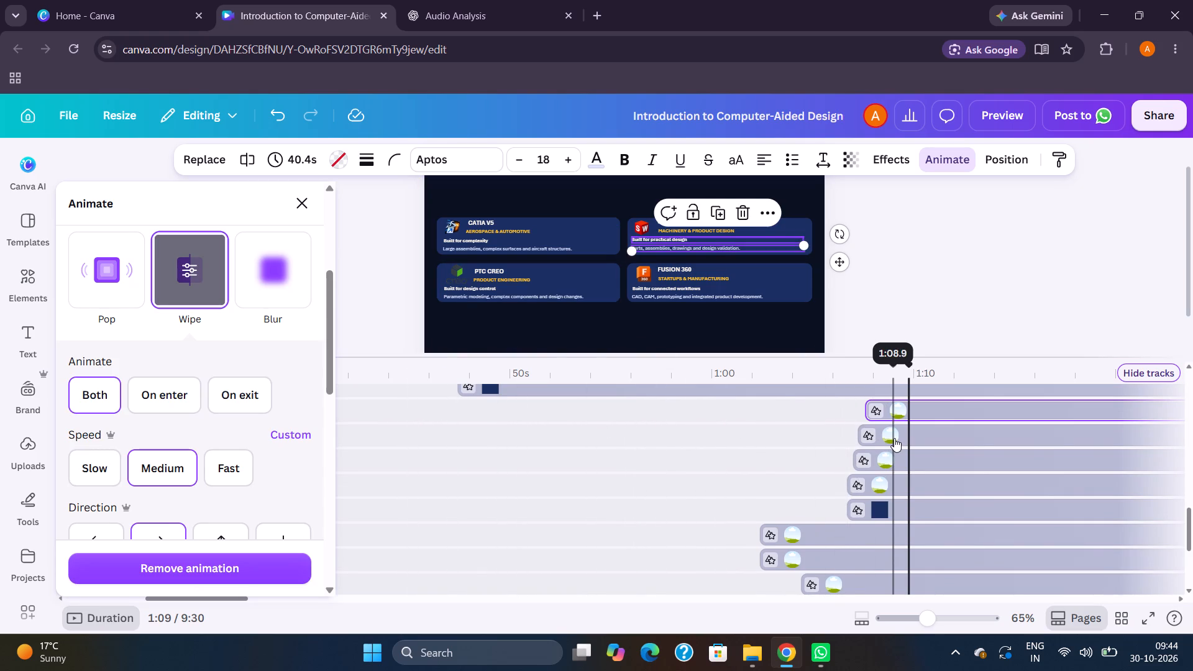
pyautogui.click(185, 306)
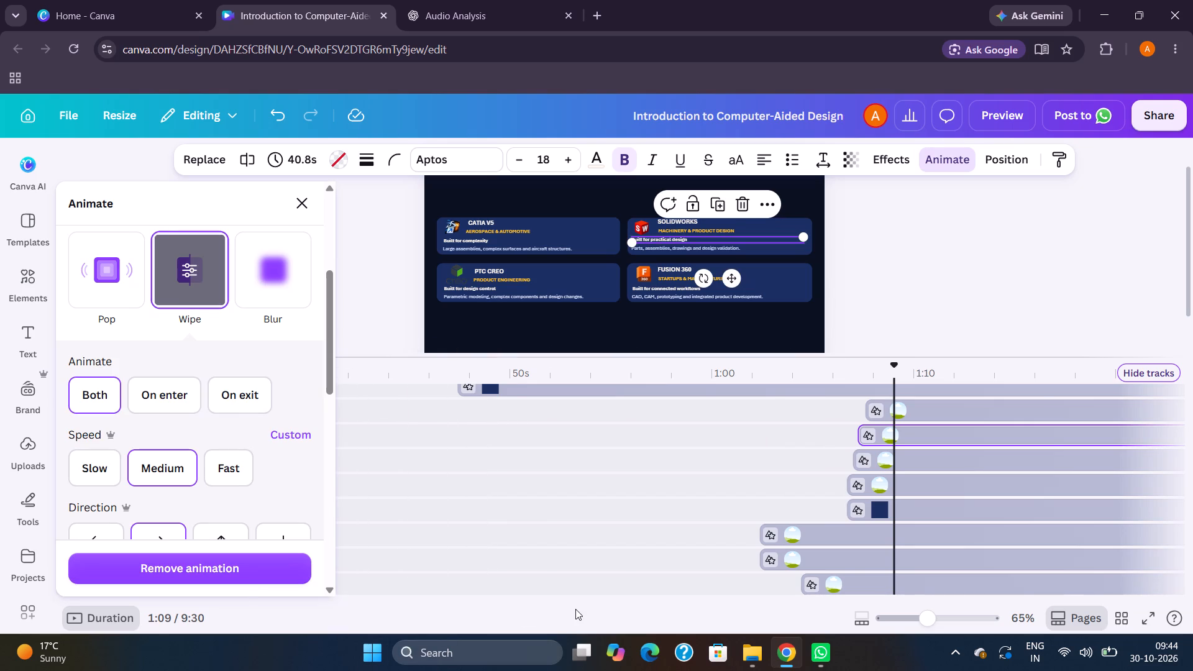
pyautogui.click(306, 194)
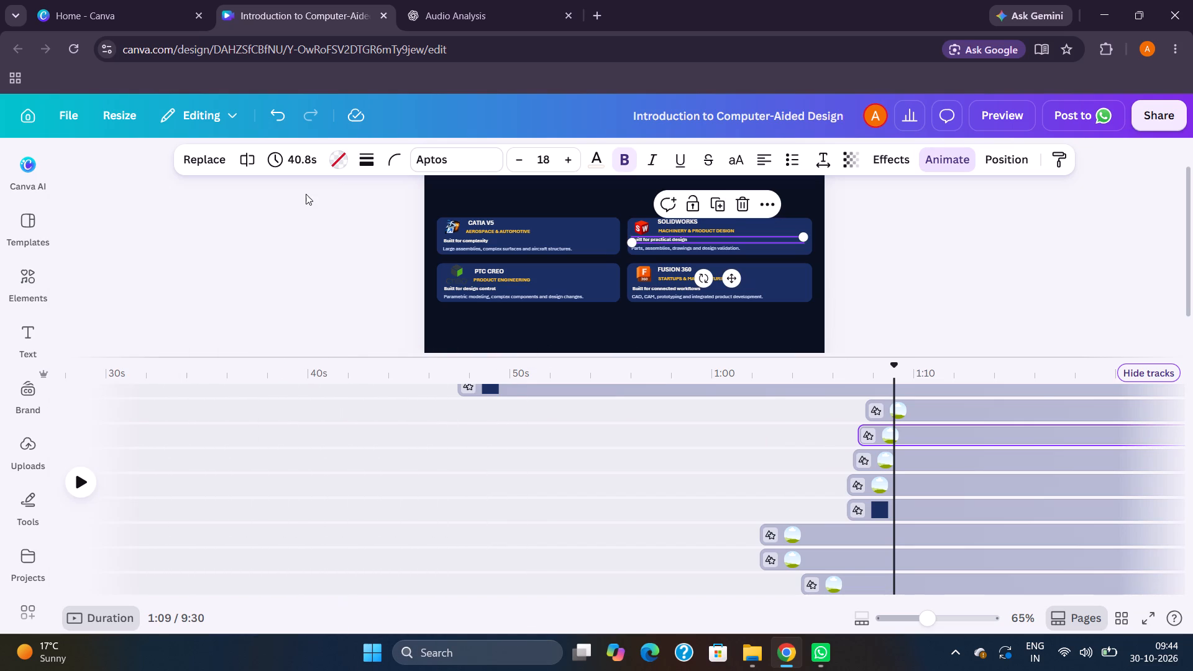
# Play back the CATIA V5 and SOLIDWORKS card animations from about 1:01, replaying from 1:03, to check their timing.
pyautogui.click(750, 448)
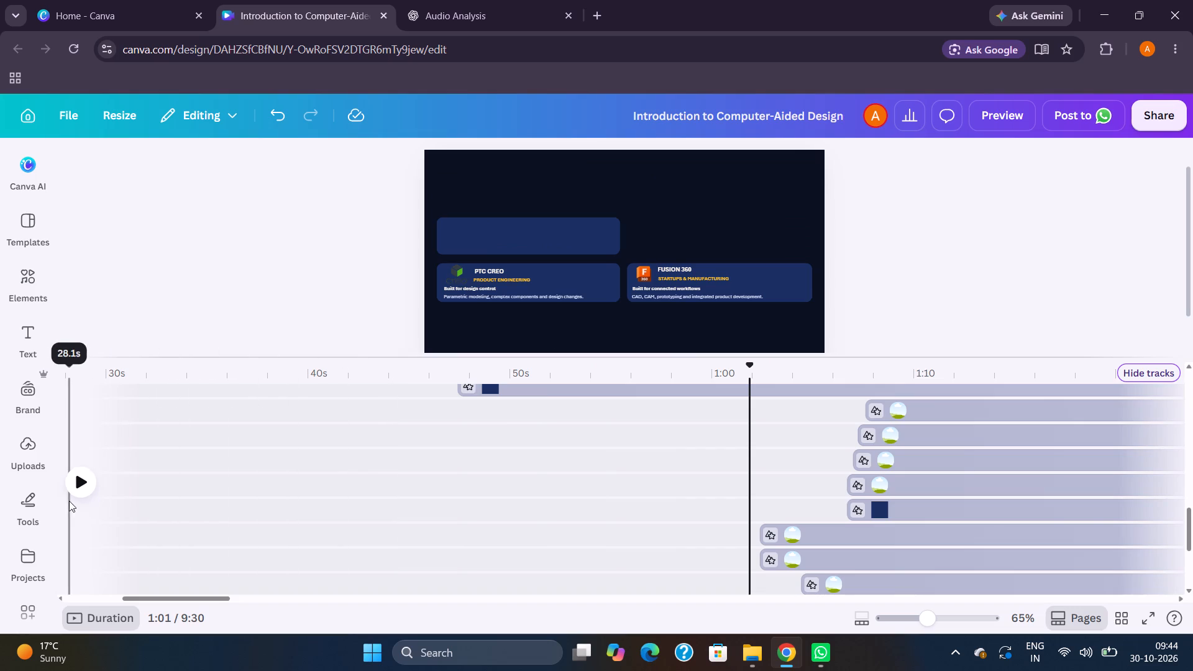
pyautogui.click(79, 485)
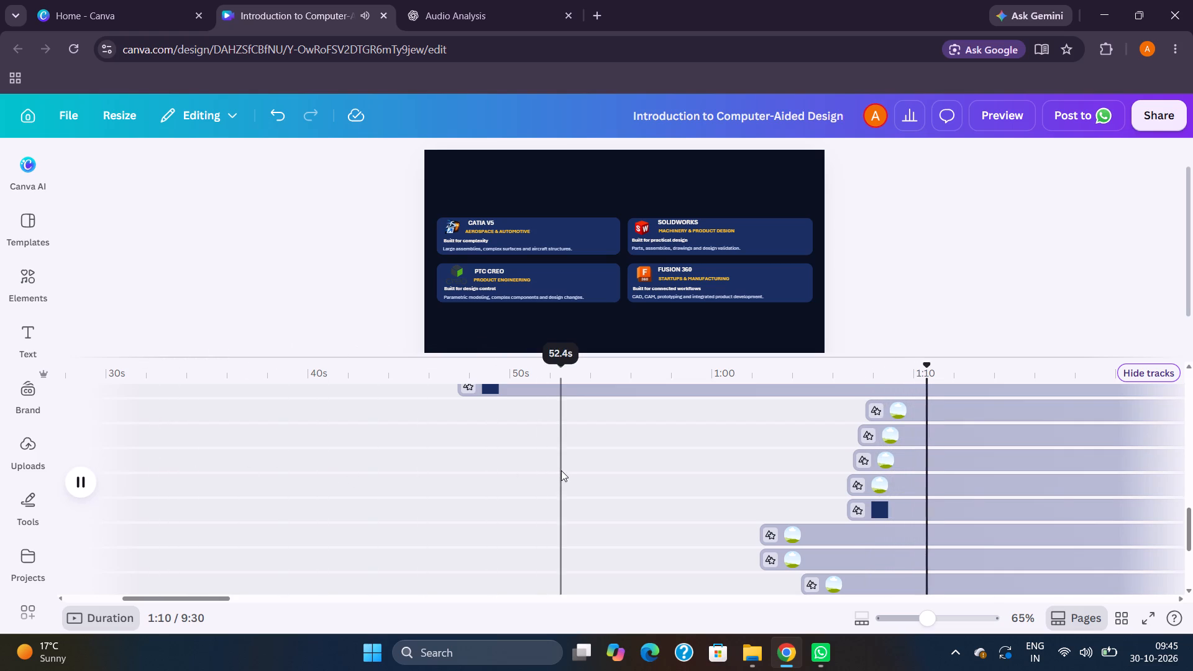
pyautogui.click(790, 456)
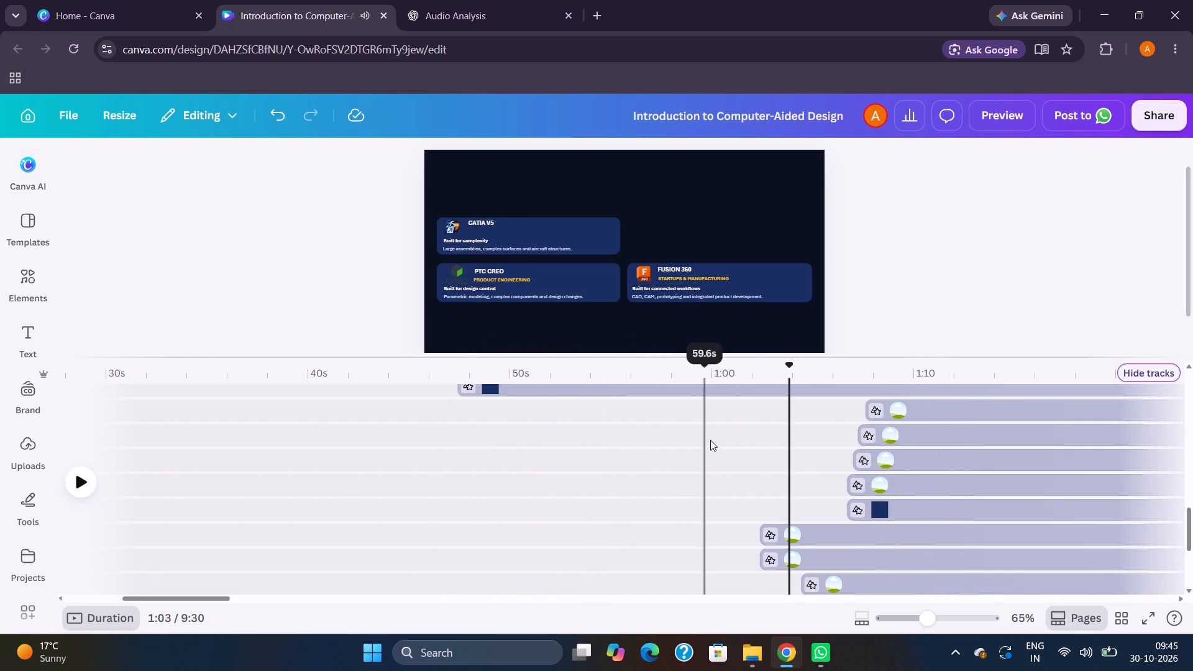
pyautogui.press('space')
pyautogui.press('space')
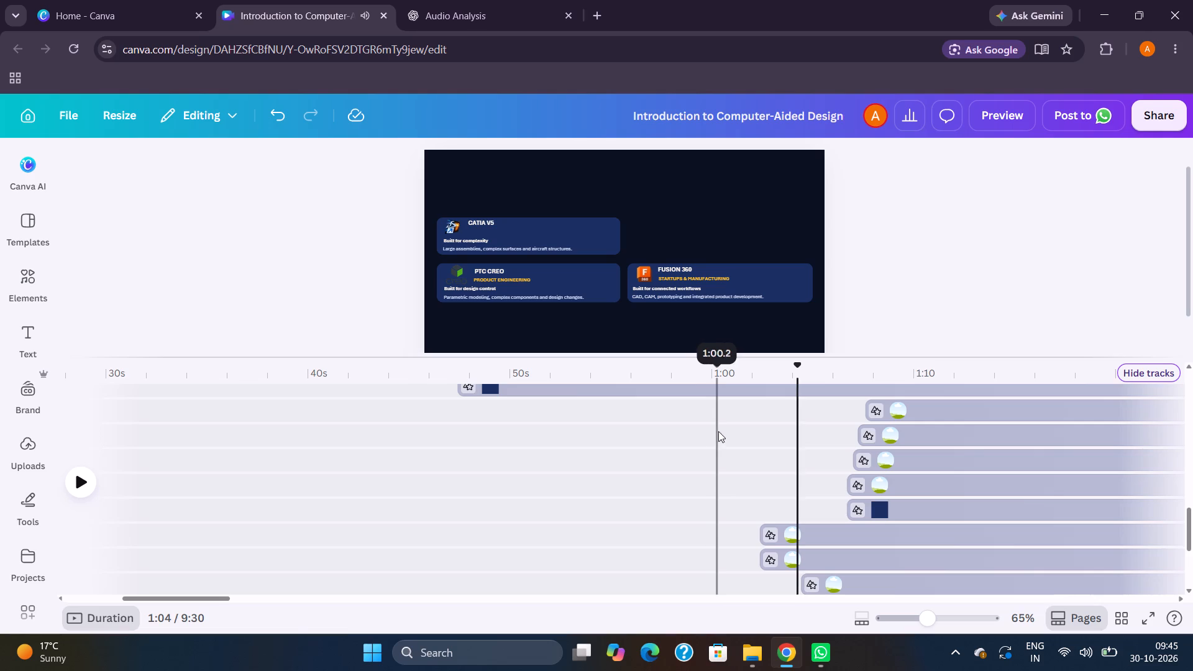
# Change the CATIA V5 card's "AEROSPACE & AUTOMOTIVE" subtitle animation to Wipe.
pyautogui.click(842, 580)
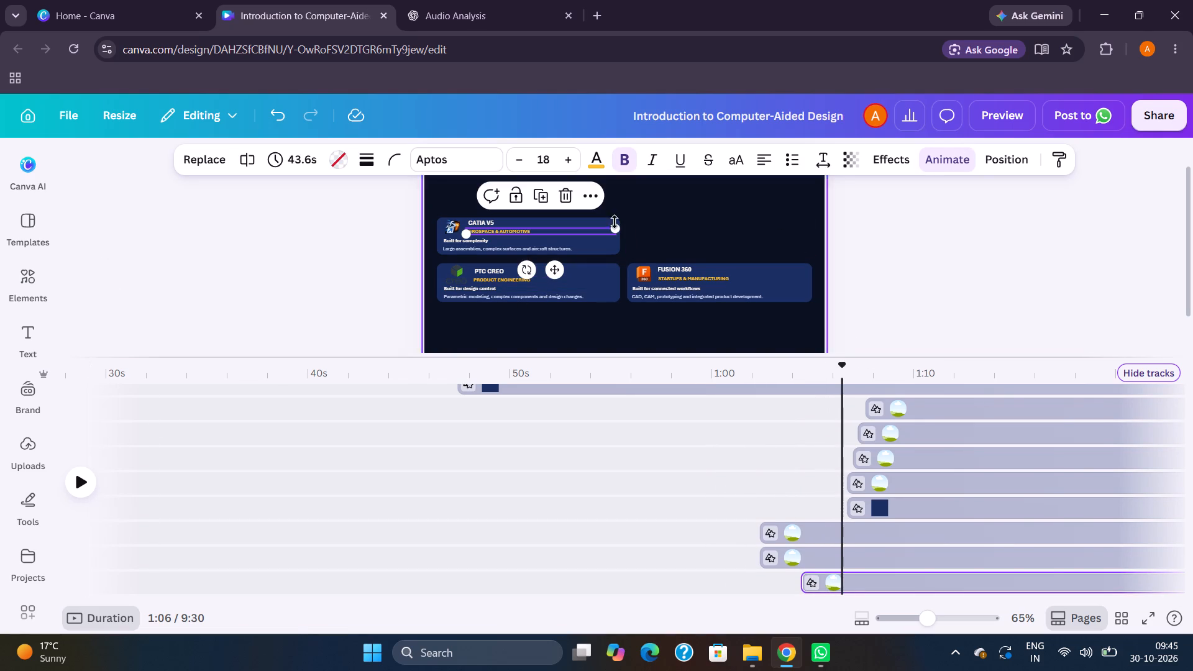
pyautogui.click(951, 159)
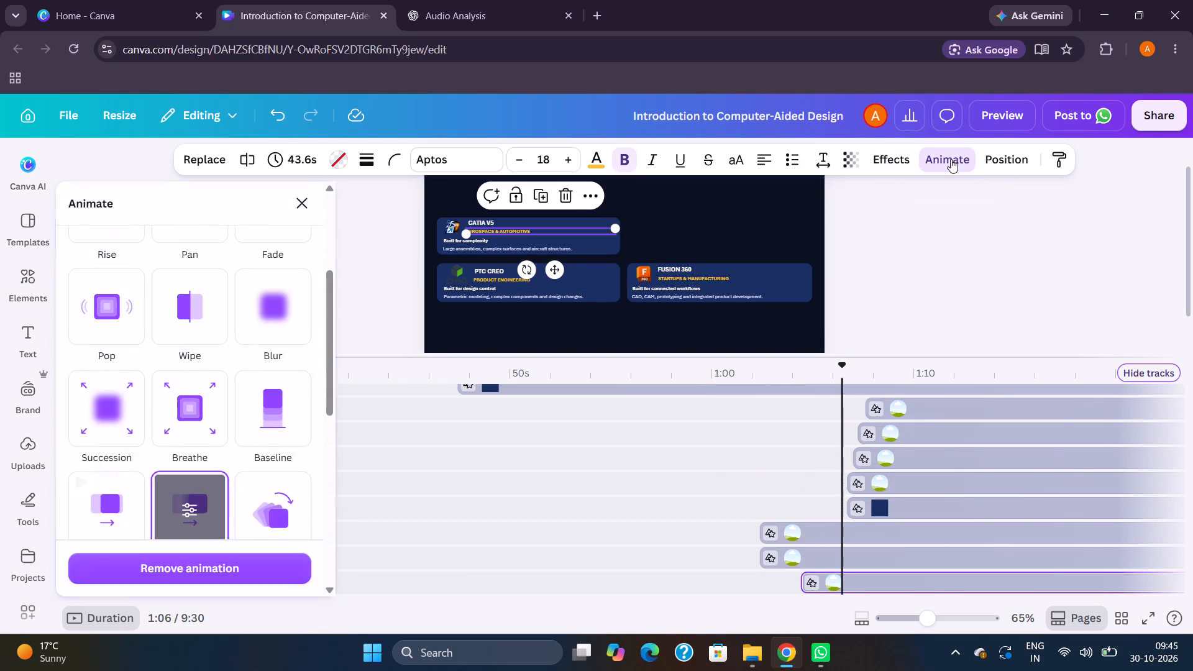
pyautogui.scroll(2, 203, 476)
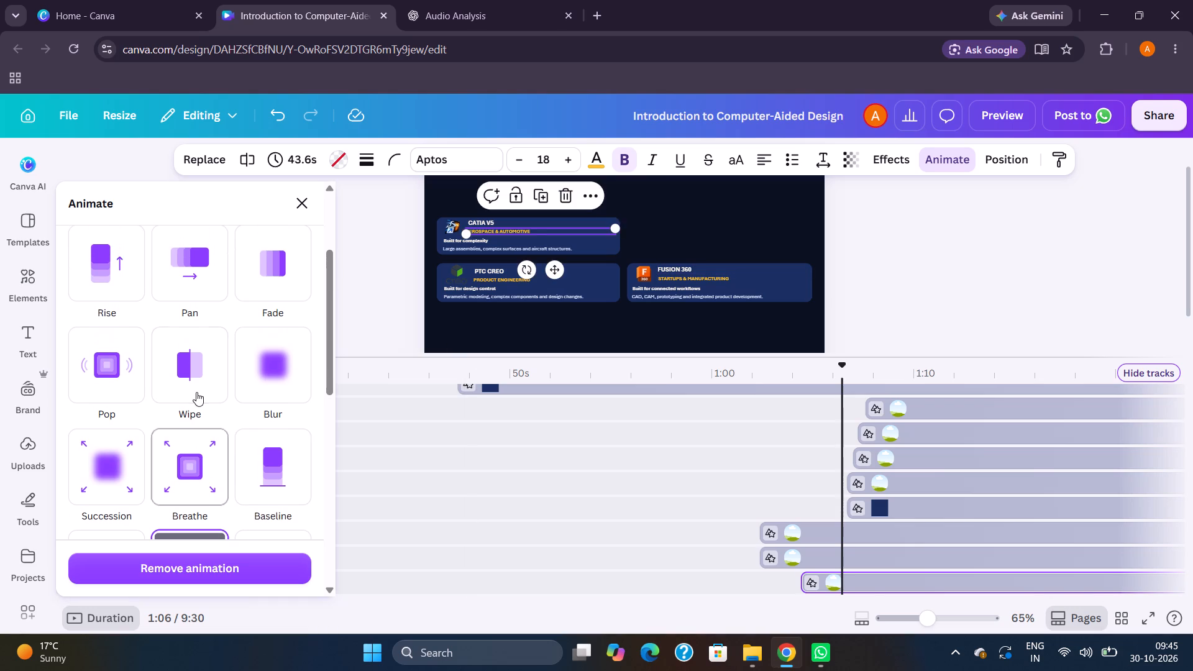
pyautogui.scroll(4, 196, 386)
pyautogui.scroll(-6, 196, 386)
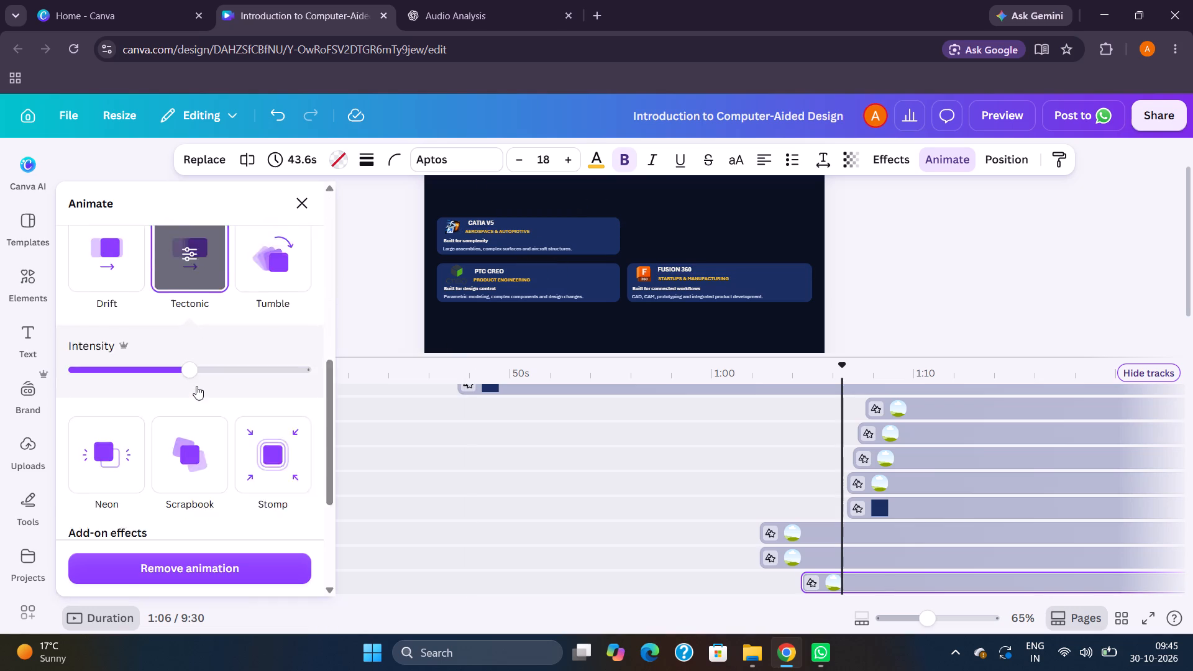
pyautogui.scroll(-2, 196, 386)
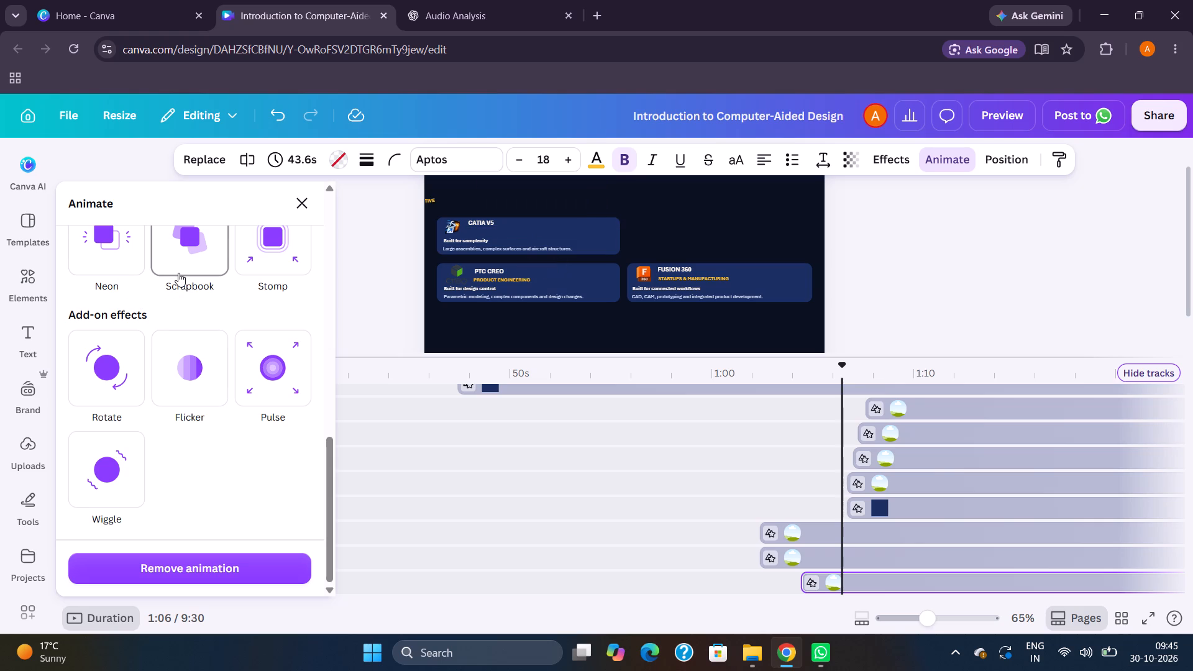
pyautogui.scroll(4, 219, 283)
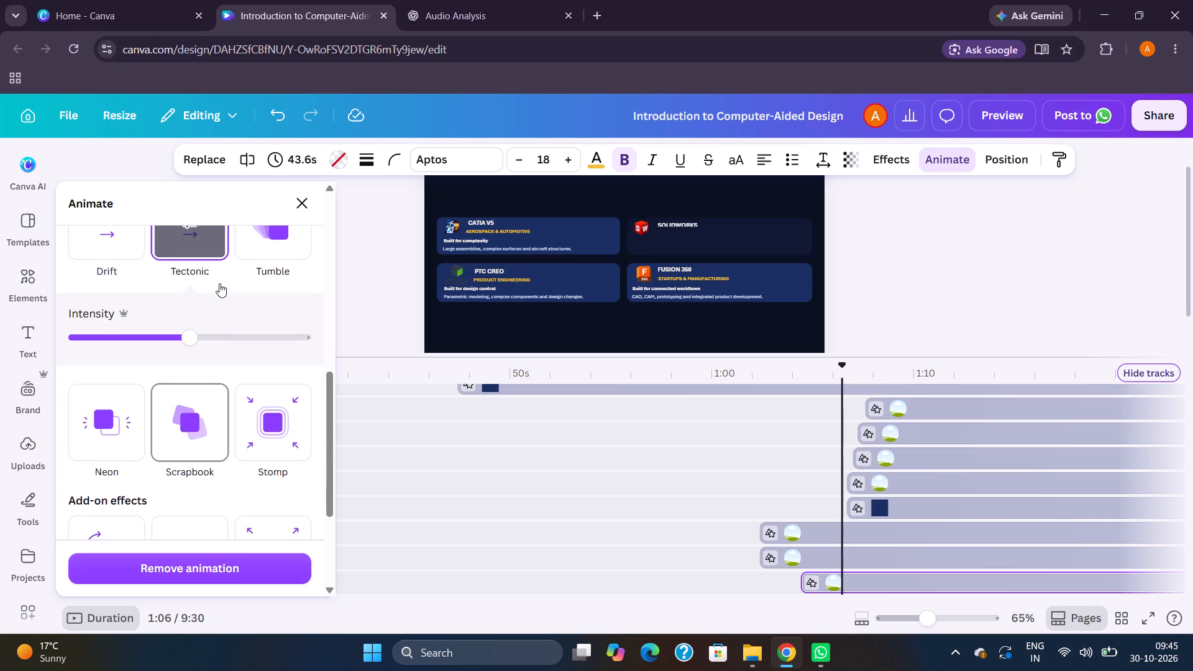
pyautogui.scroll(3, 219, 283)
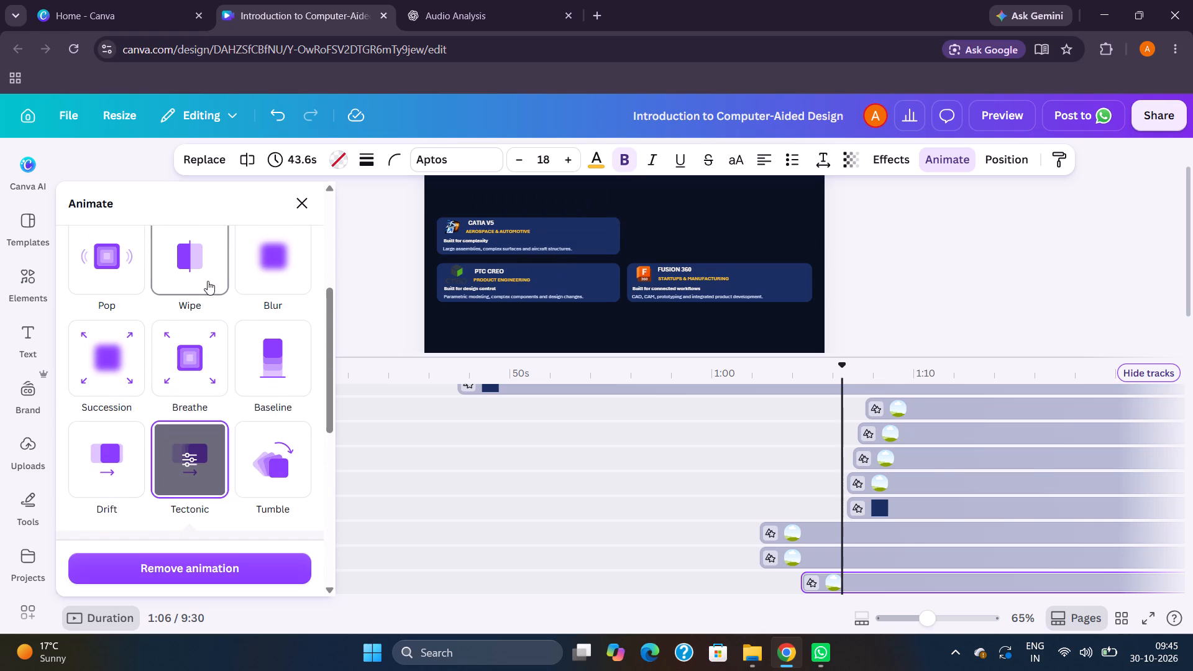
pyautogui.scroll(1, 207, 280)
pyautogui.click(207, 280)
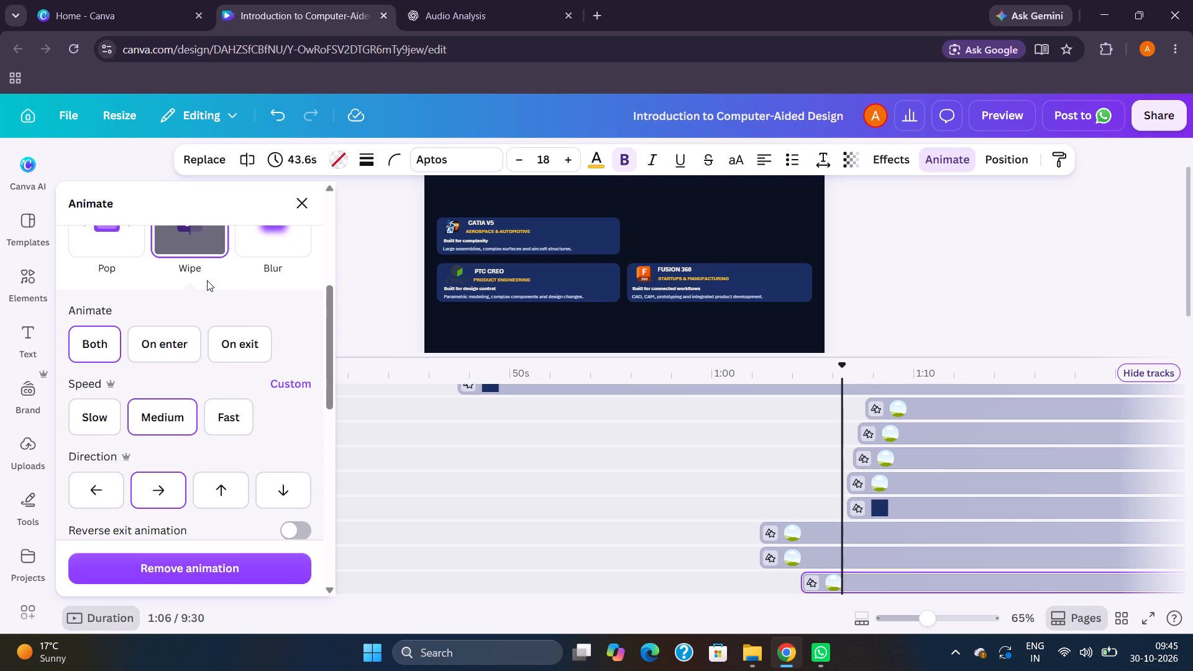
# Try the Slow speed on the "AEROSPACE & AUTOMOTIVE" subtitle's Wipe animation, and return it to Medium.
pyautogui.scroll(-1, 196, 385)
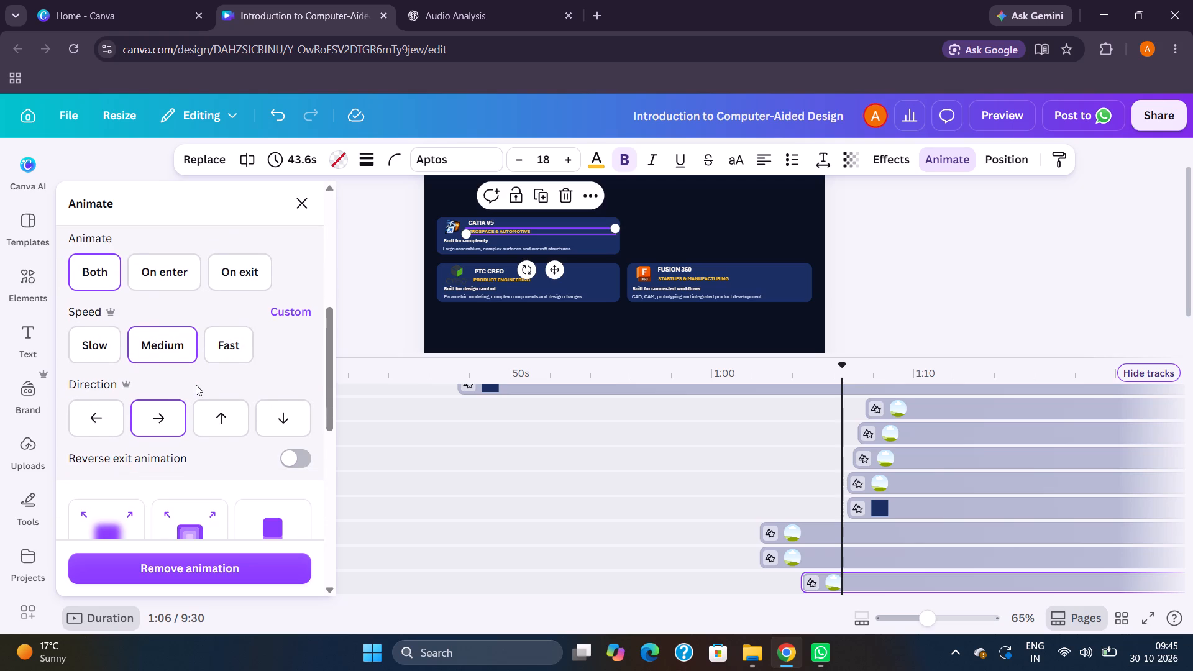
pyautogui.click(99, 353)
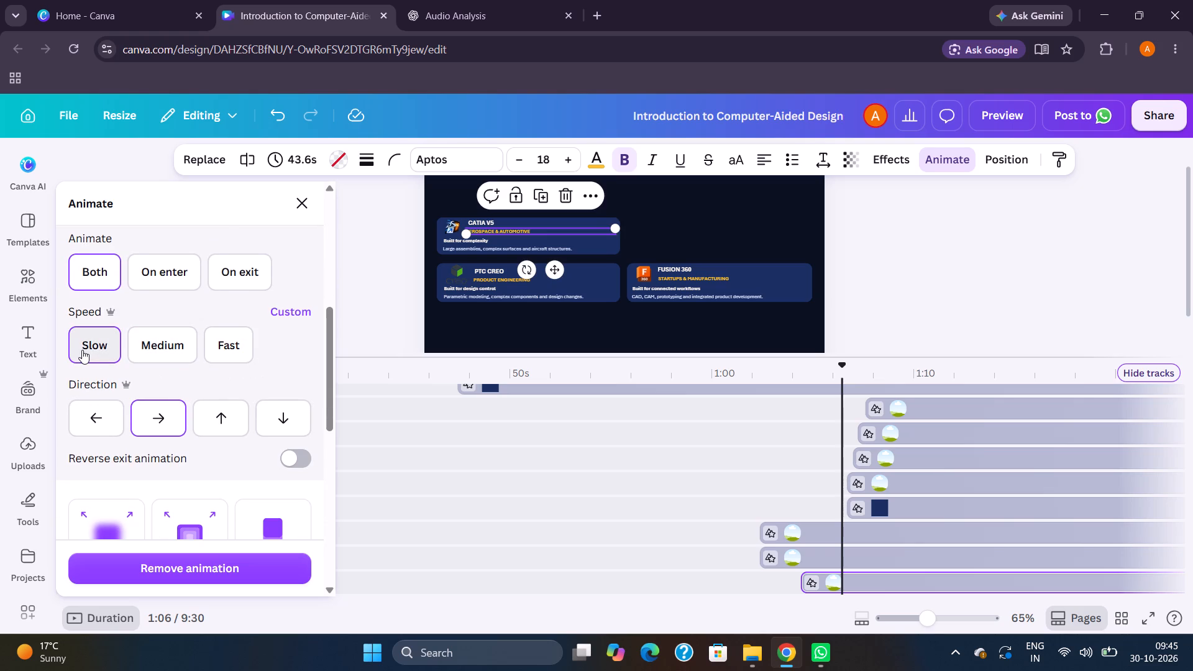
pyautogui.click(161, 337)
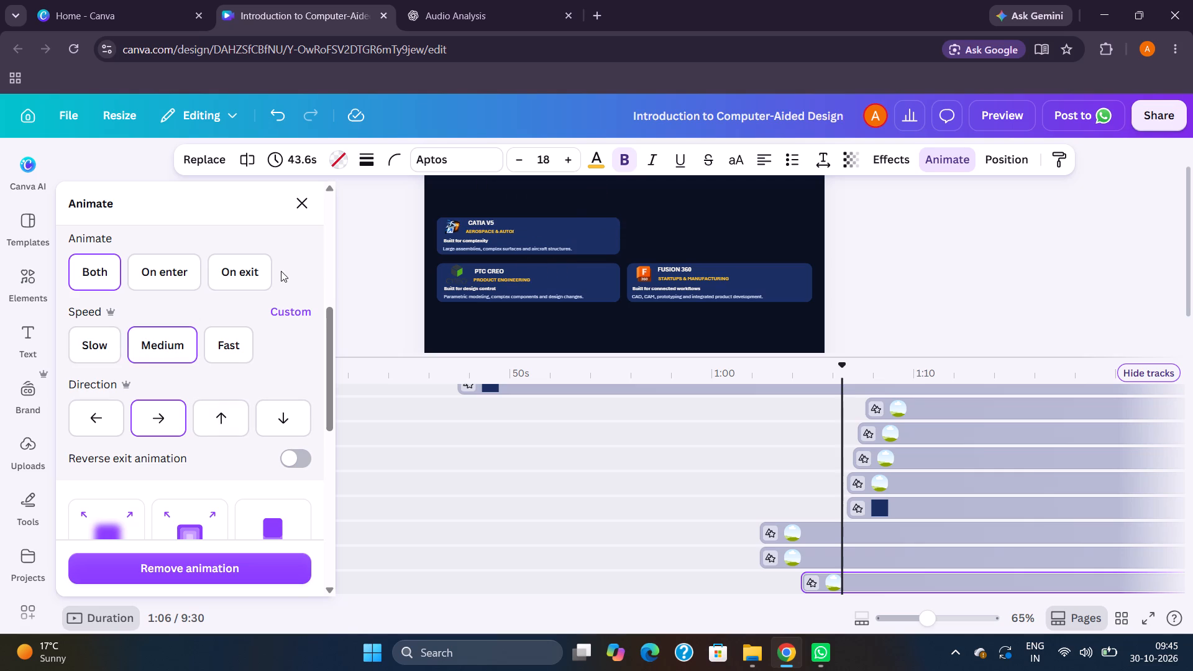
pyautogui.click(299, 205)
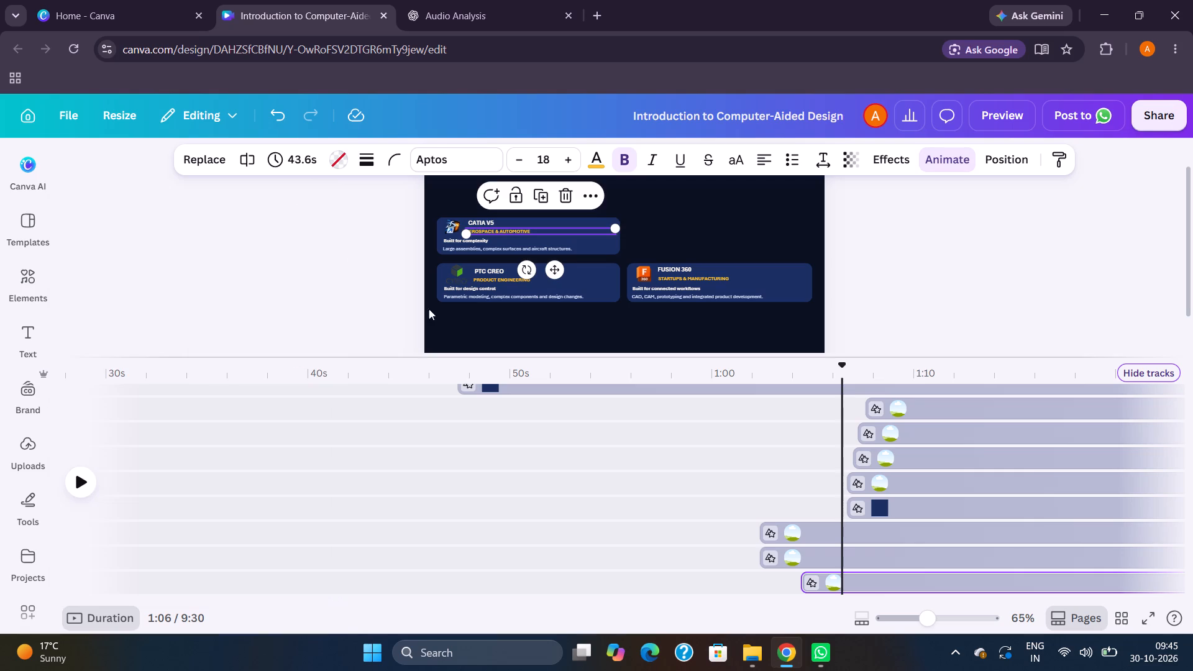
# Play back the page from about 1:02 to check the subtitle's Wipe animation and the SOLIDWORKS card's entrance.
pyautogui.click(754, 510)
pyautogui.press('space')
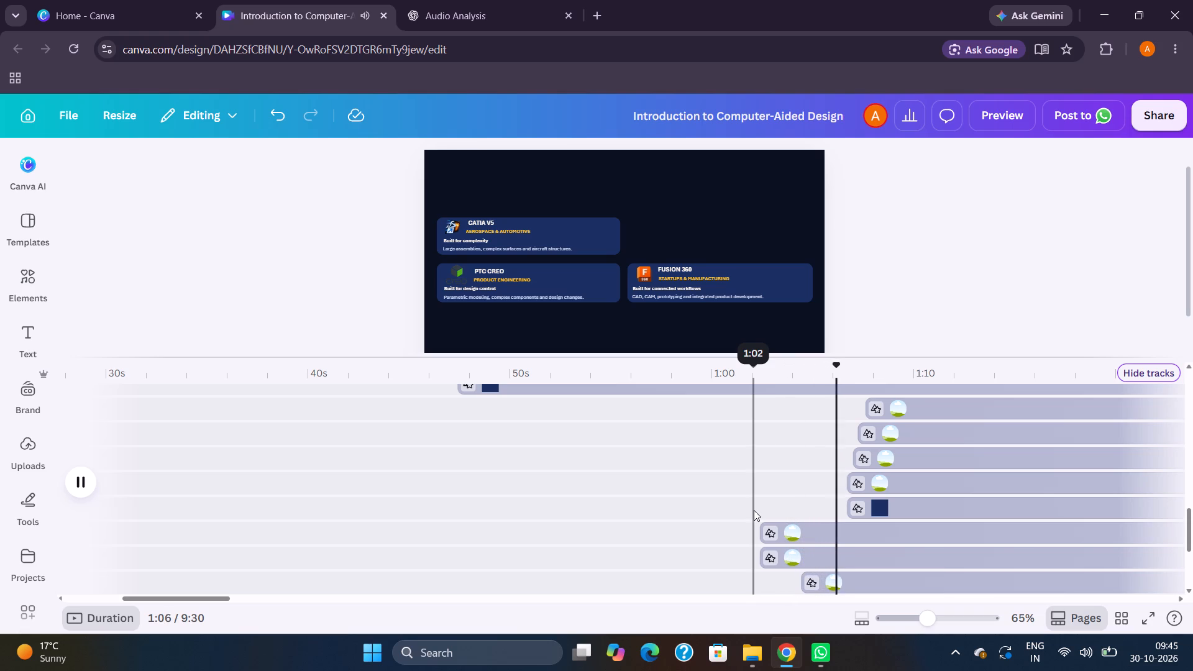
pyautogui.press('space')
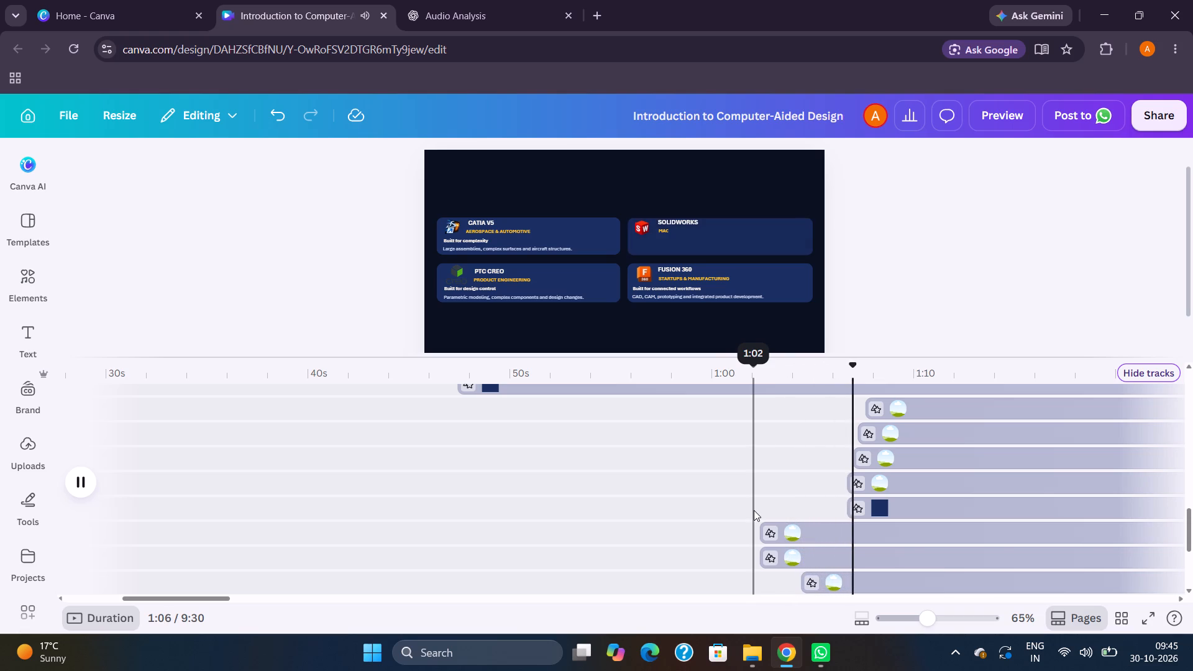
# Play back the page from about 1:06 to check the SOLIDWORKS card's text entrances against the voice-over.
pyautogui.click(833, 509)
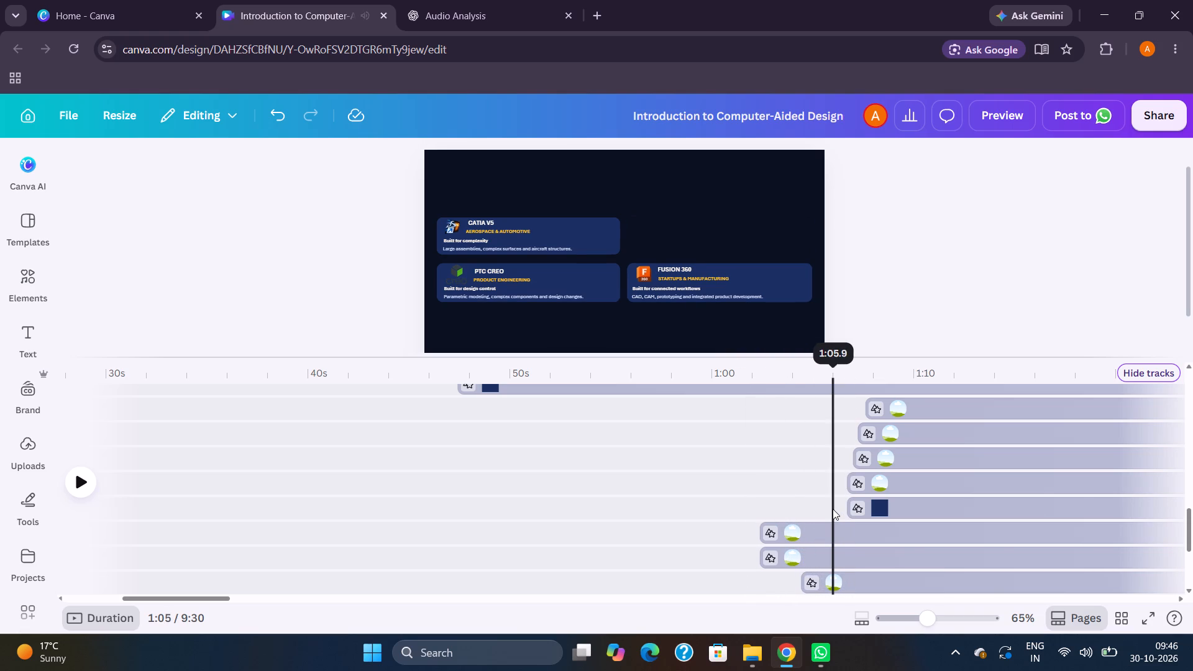
pyautogui.press('space')
pyautogui.press('space')
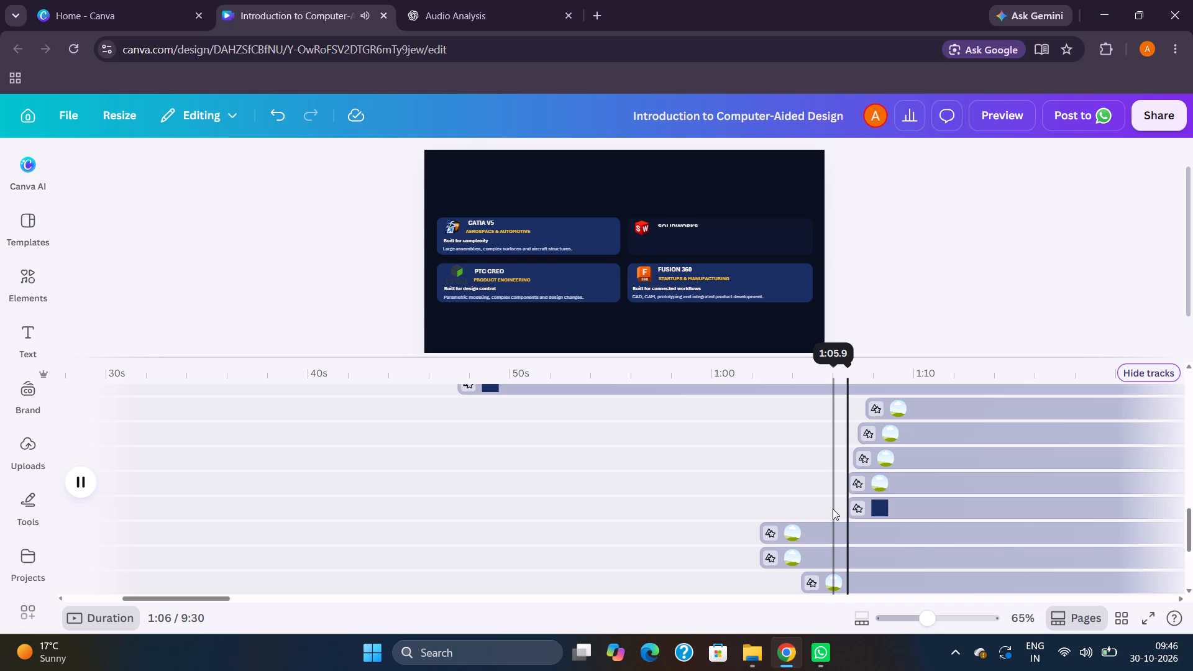
pyautogui.press('space')
pyautogui.press('space')
pyautogui.press('space')
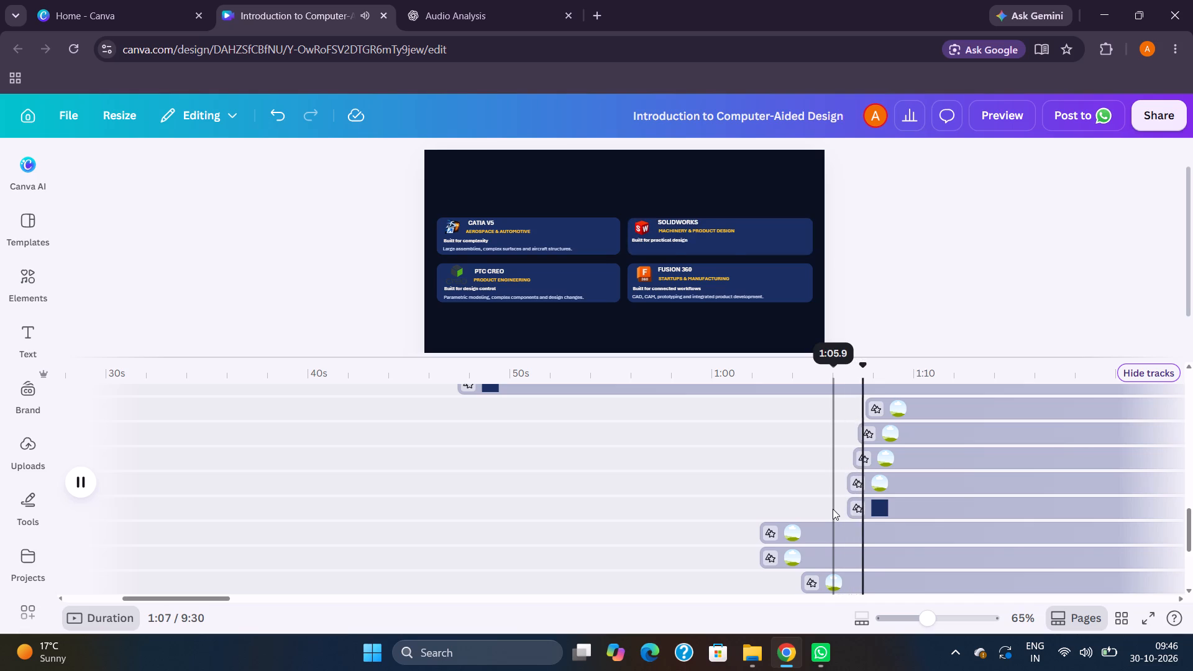
pyautogui.press('space')
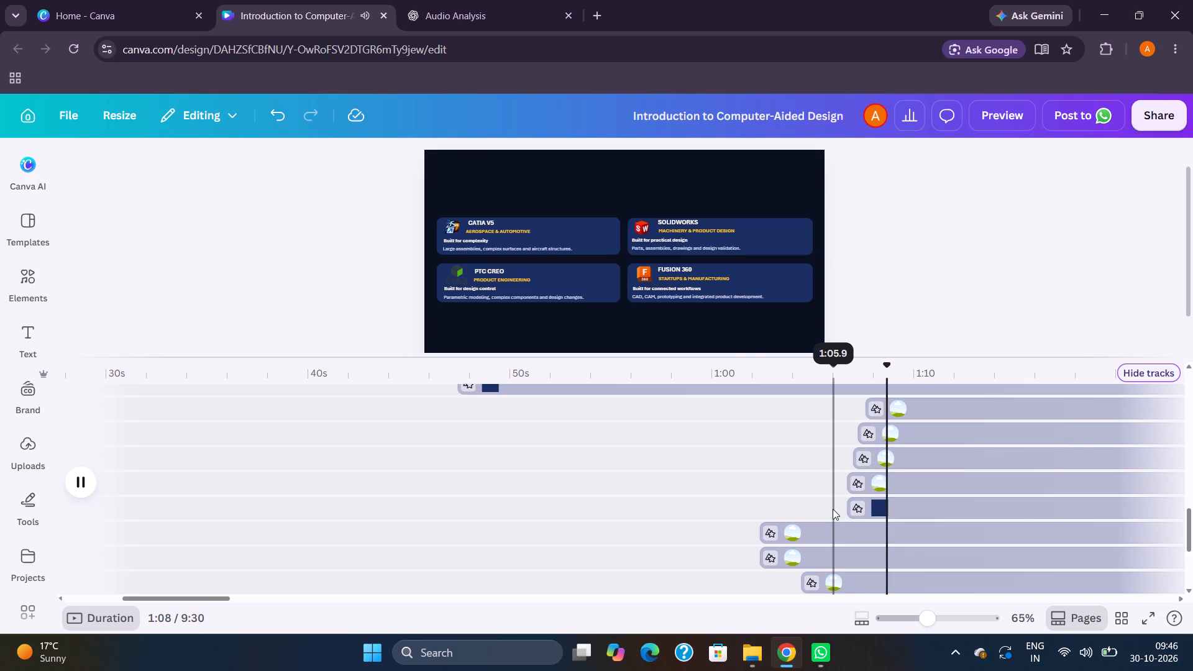
# Replay the page from about 1:02.4 and again from 1:01.5 to check when the CATIA V5 card's text enters.
pyautogui.click(762, 511)
pyautogui.press('space')
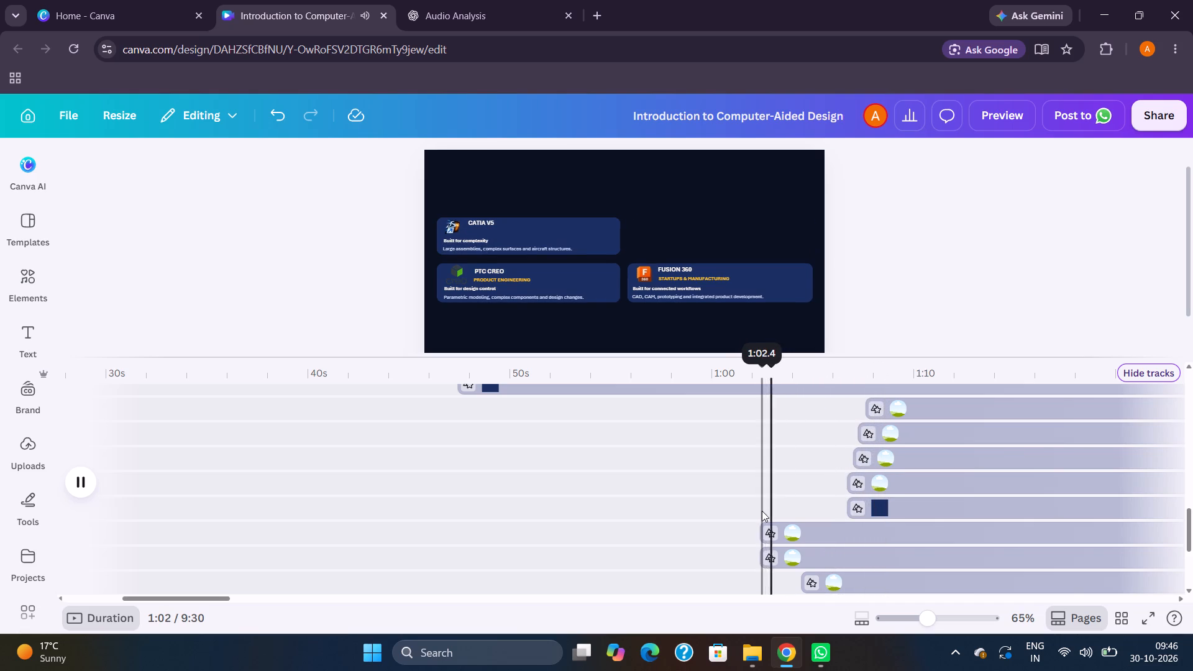
pyautogui.click(743, 501)
pyautogui.press('space')
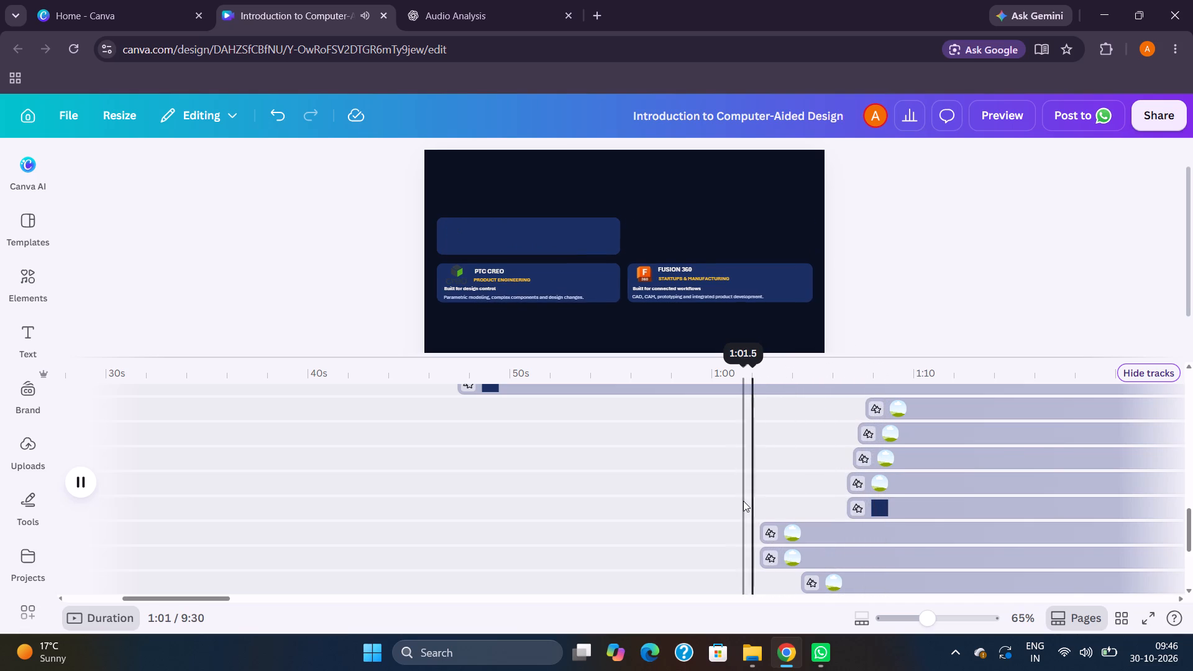
pyautogui.press('space')
pyautogui.press('space')
pyautogui.press('space')
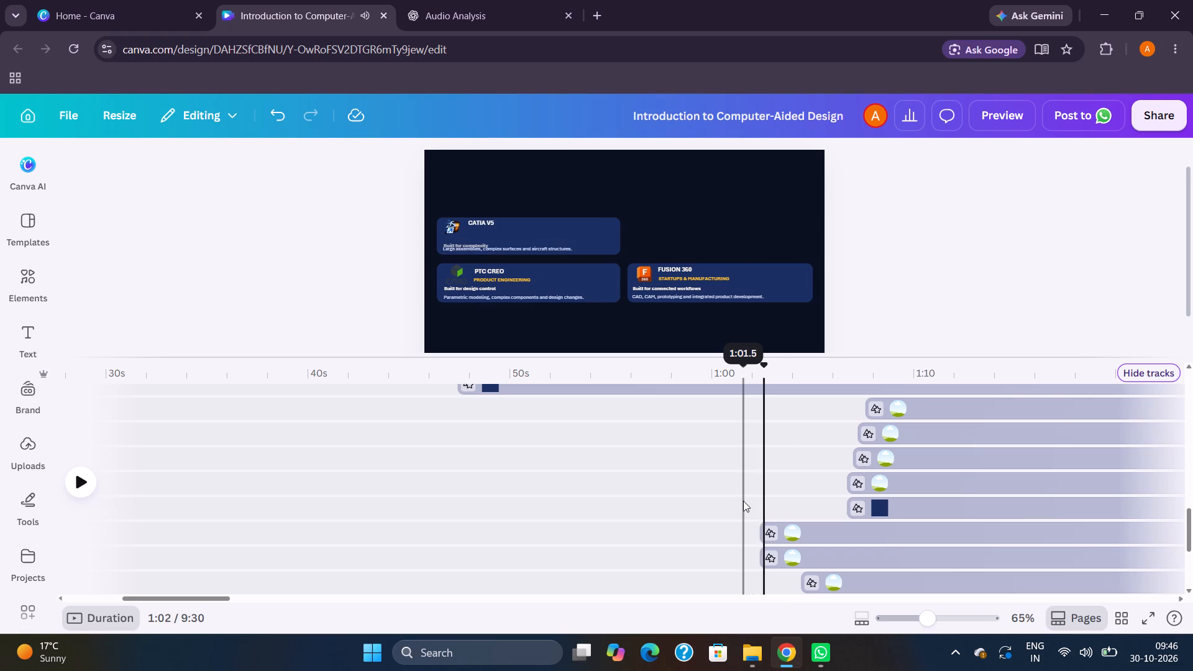
# Delay the CATIA V5 card's "Built for complexity" and description lines to start with its subtitle at about 1:04.
pyautogui.scroll(-1, 743, 501)
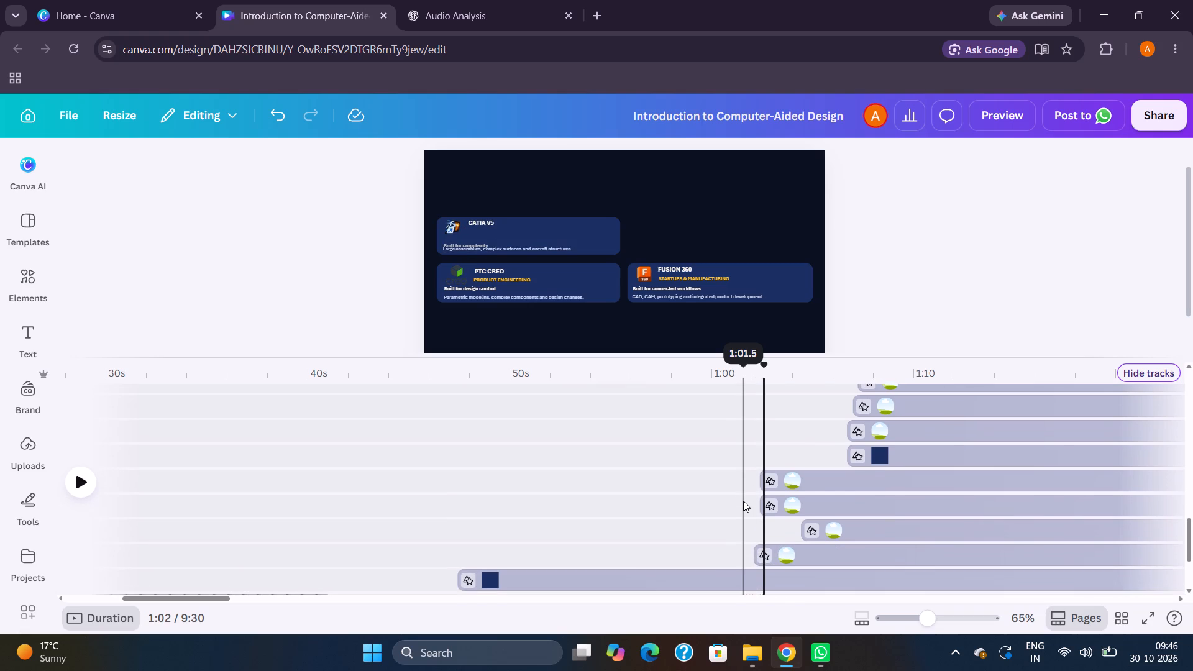
pyautogui.press('space')
pyautogui.press('space')
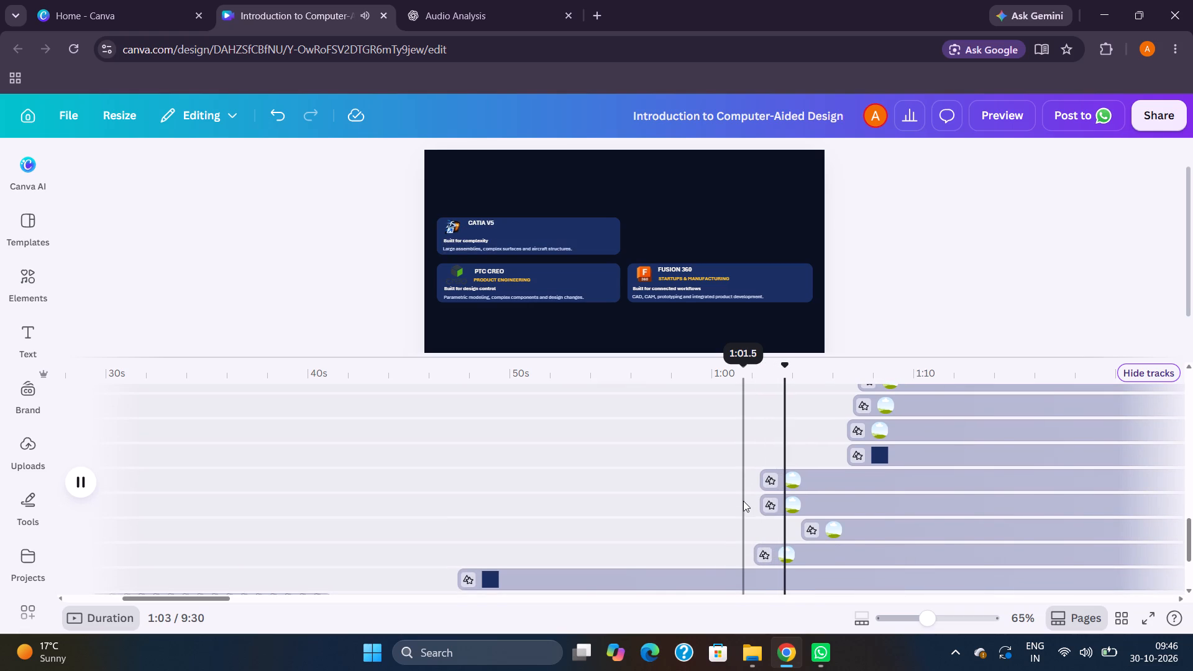
pyautogui.moveTo(761, 477); pyautogui.dragTo(786, 477)
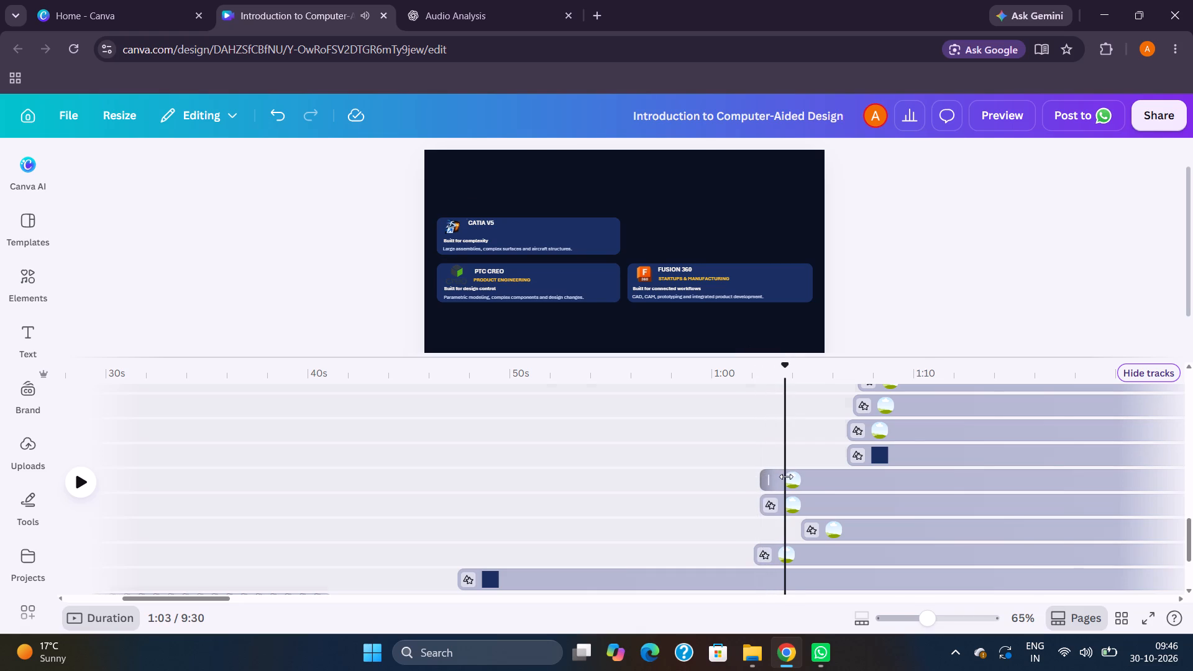
pyautogui.moveTo(786, 477); pyautogui.dragTo(799, 477)
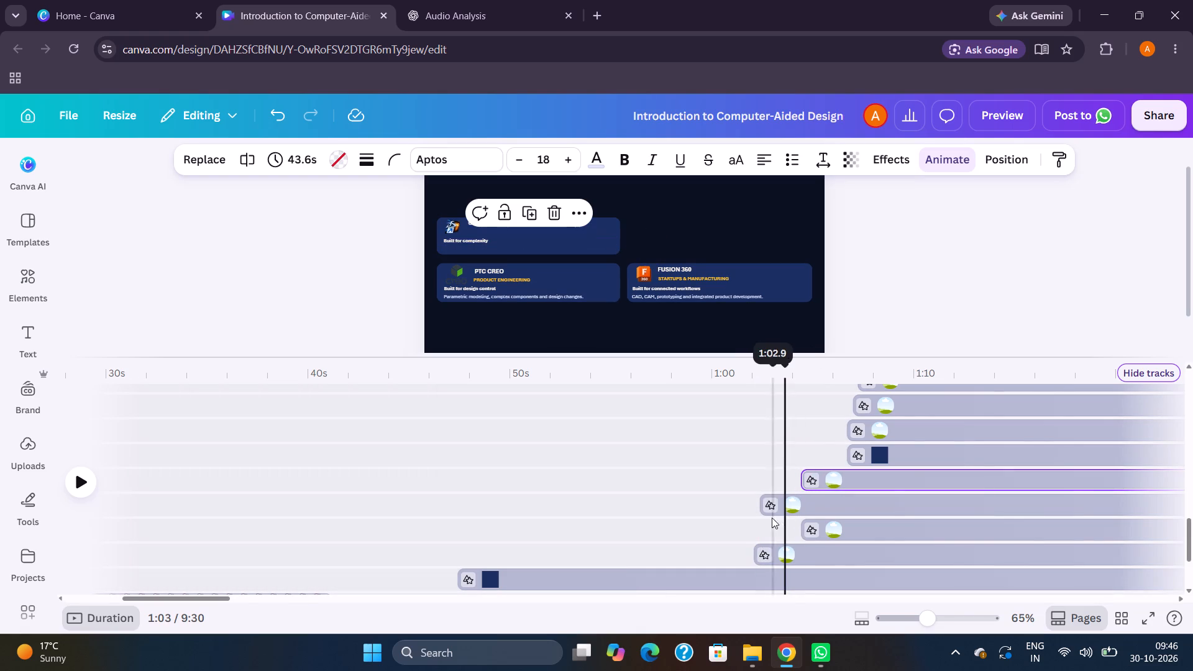
pyautogui.moveTo(770, 510); pyautogui.dragTo(799, 511)
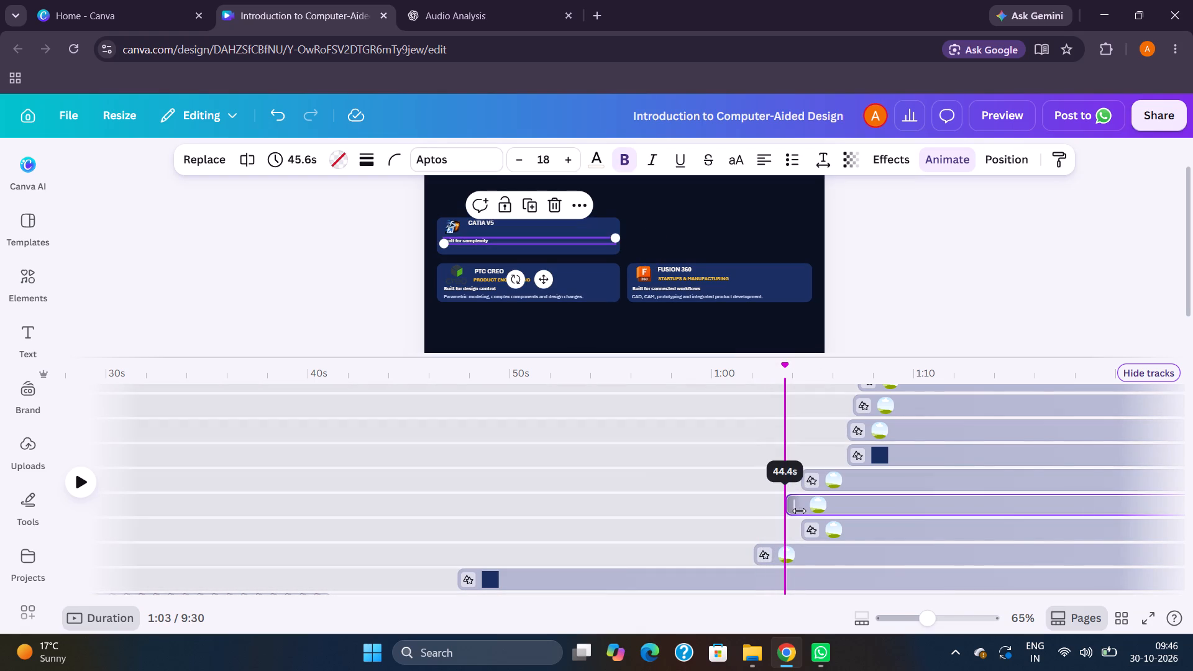
pyautogui.moveTo(799, 511); pyautogui.dragTo(805, 511)
# Play back from about 1:03 to check the CATIA V5 text timing and the SOLIDWORKS card's entrance.
pyautogui.press('space')
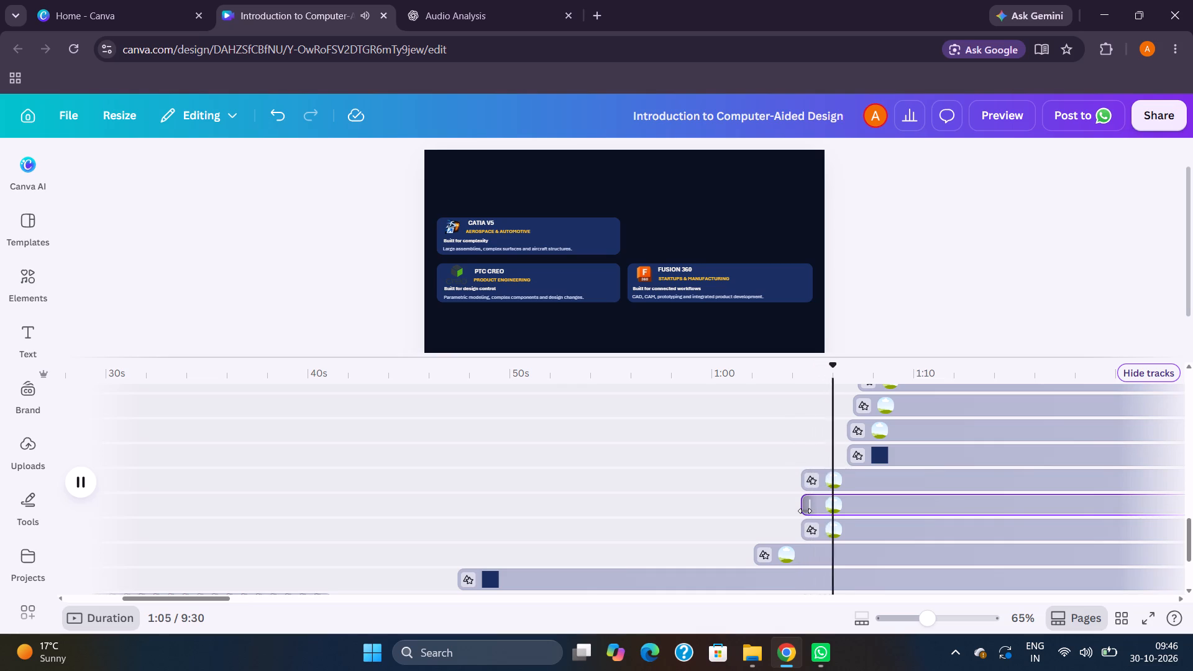
pyautogui.hscroll(-2, 805, 511)
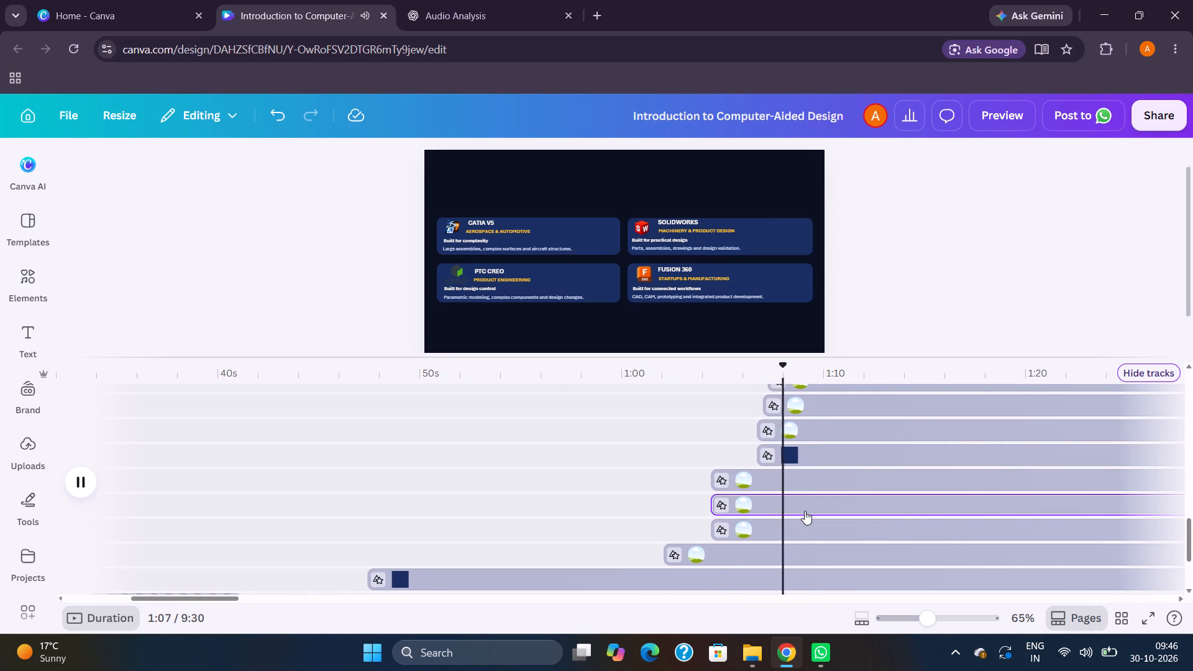
pyautogui.hscroll(-1, 805, 511)
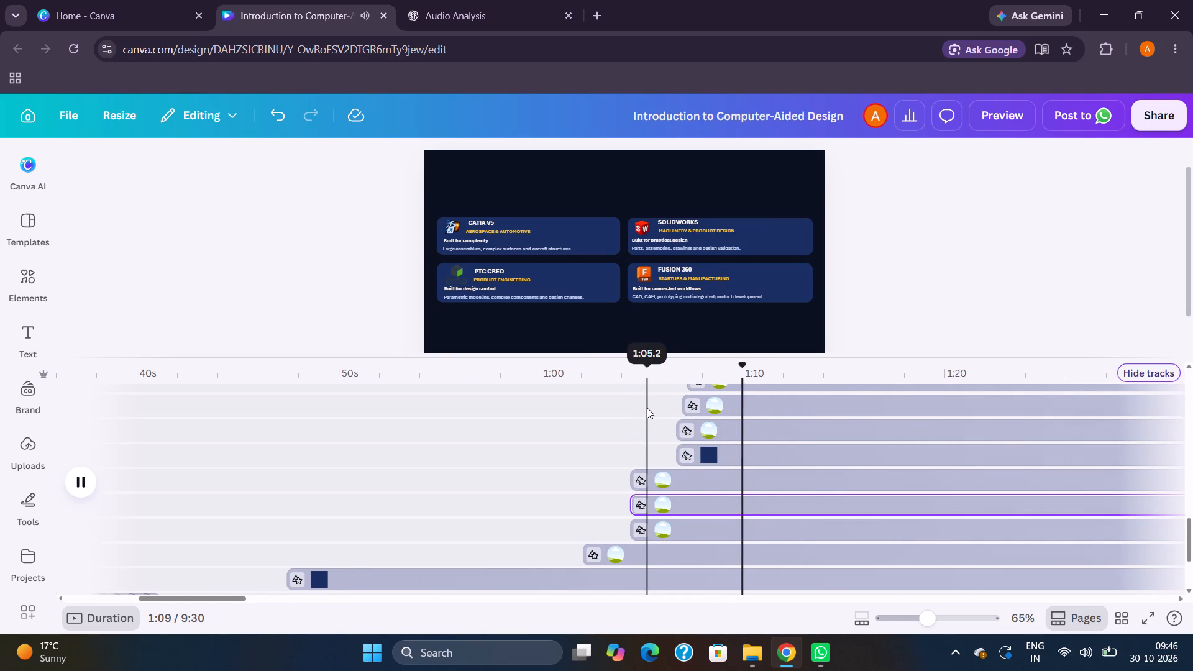
pyautogui.click(647, 408)
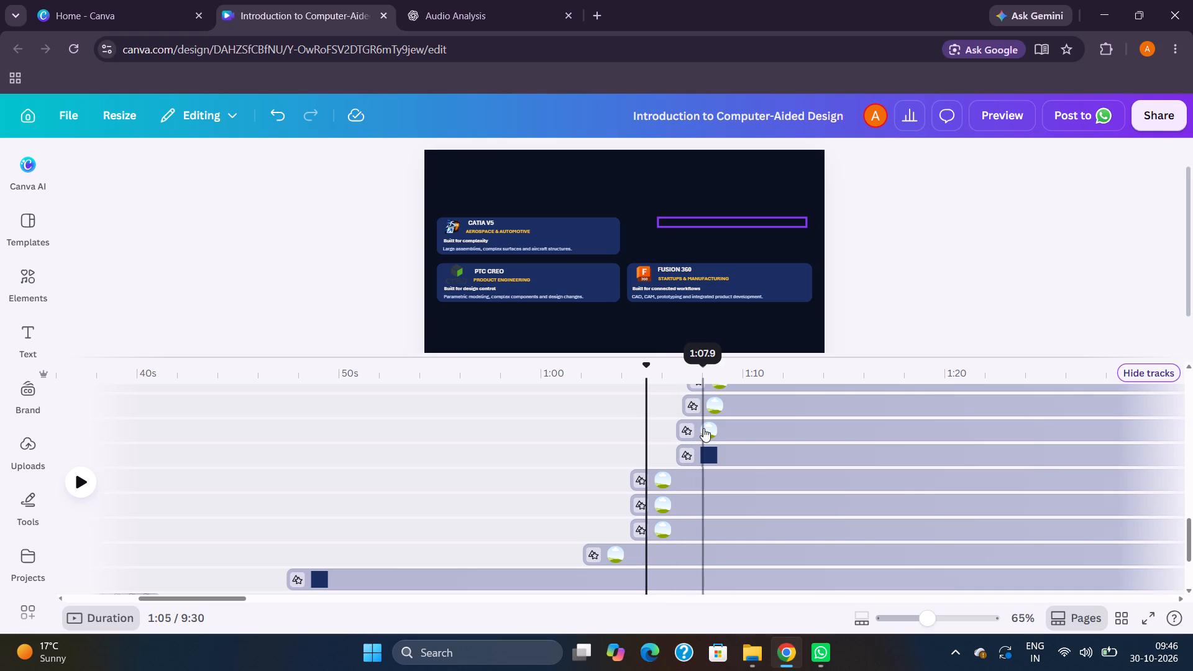
# Delay the SOLIDWORKS card's "MACHINERY & PRODUCT DESIGN" subtitle to start at about 1:08, giving it a 39.9 s duration.
pyautogui.click(703, 428)
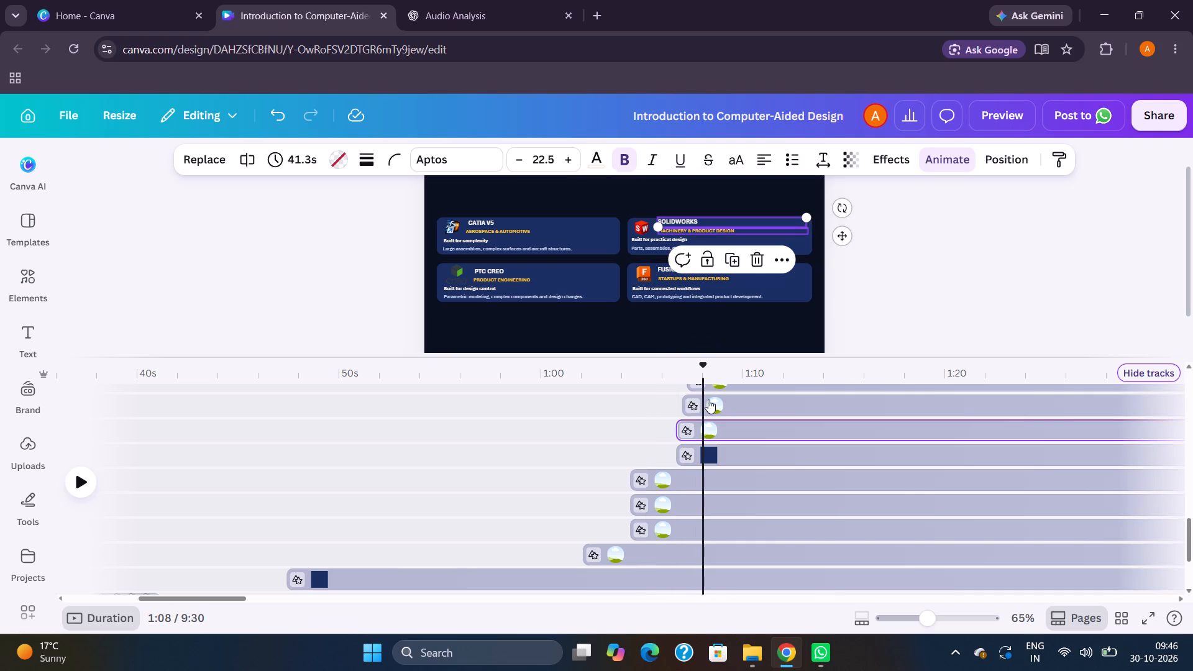
pyautogui.click(708, 399)
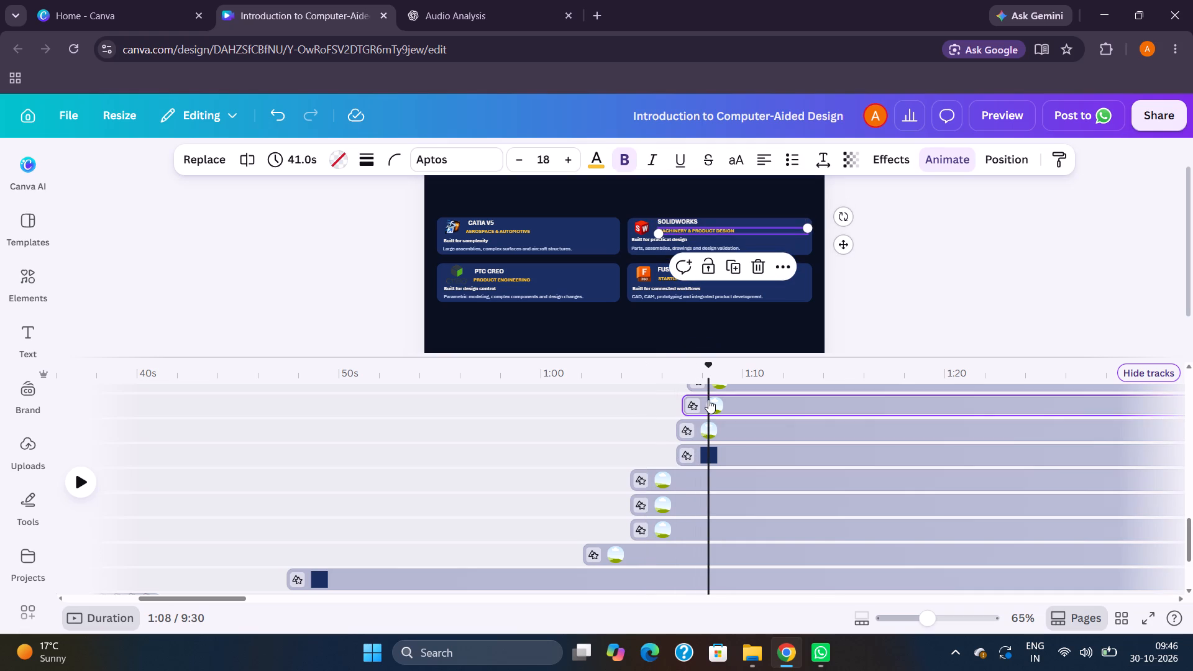
pyautogui.scroll(1, 702, 429)
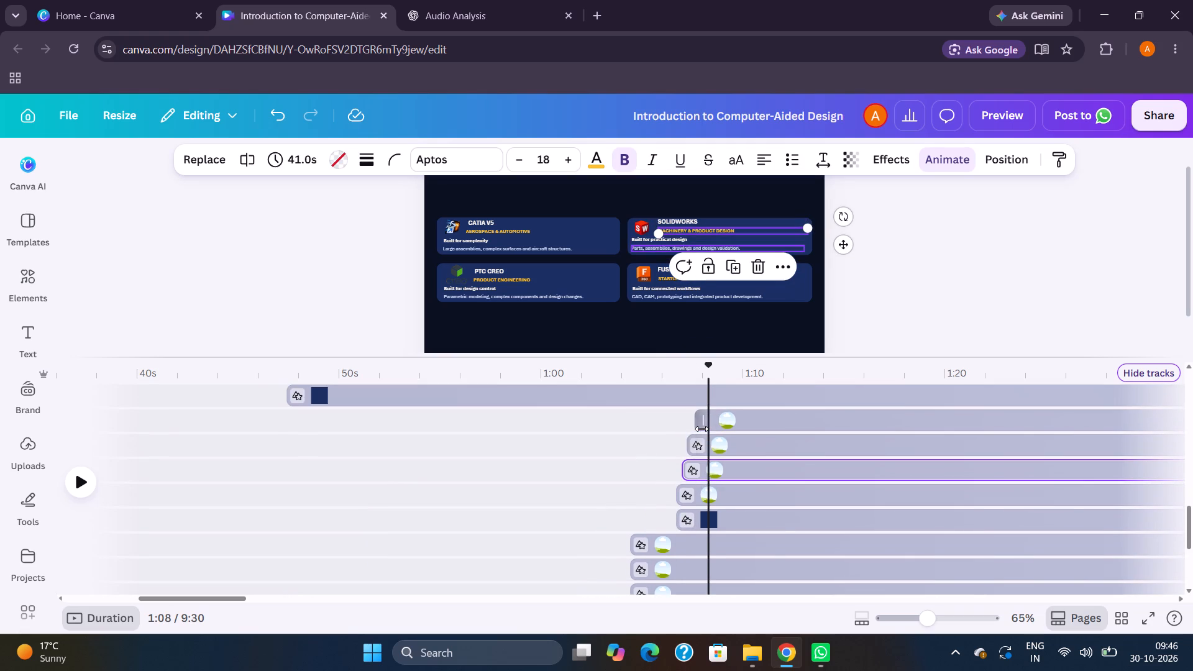
pyautogui.click(674, 468)
pyautogui.press('space')
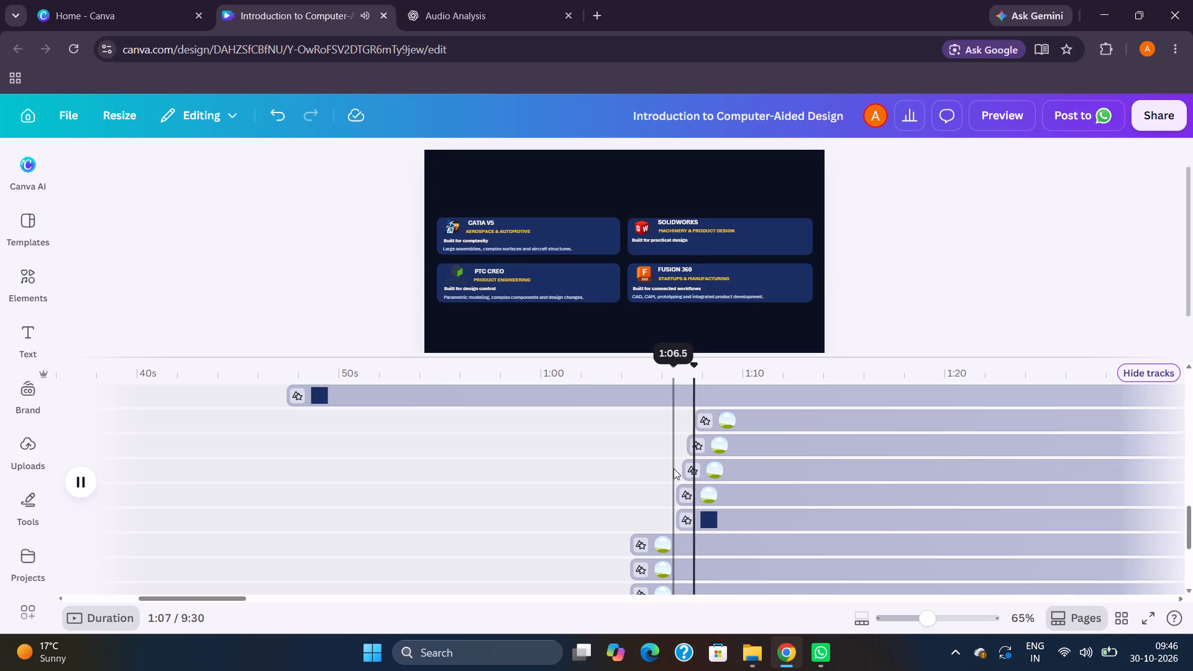
pyautogui.press('space')
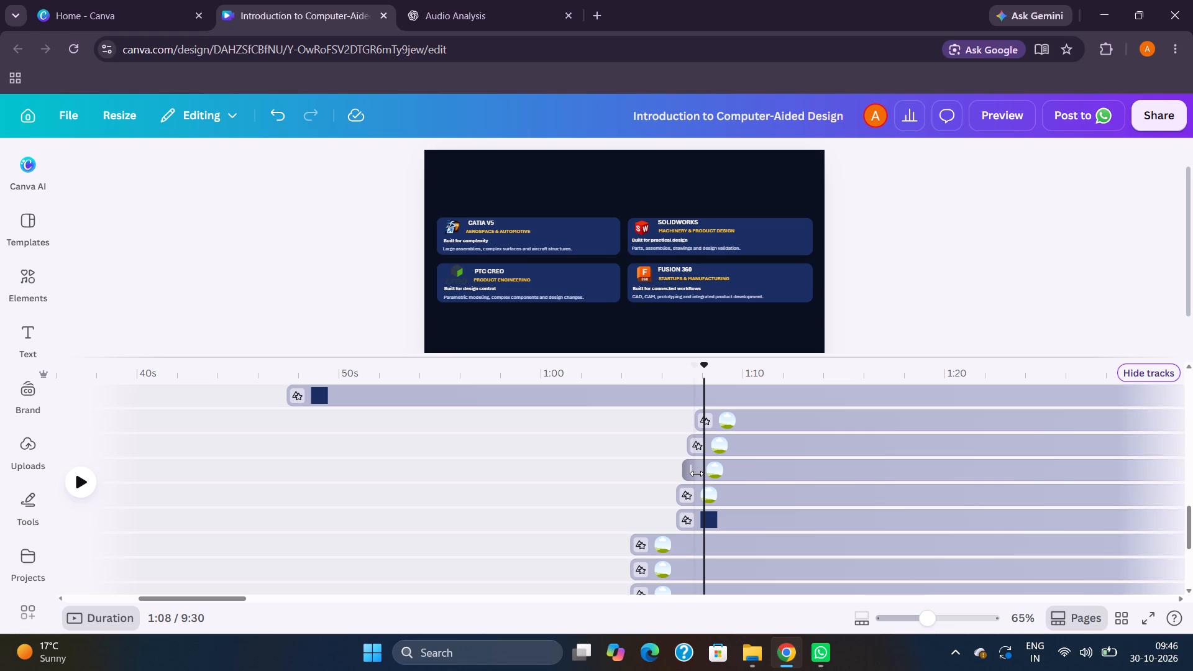
pyautogui.moveTo(697, 473); pyautogui.dragTo(718, 473)
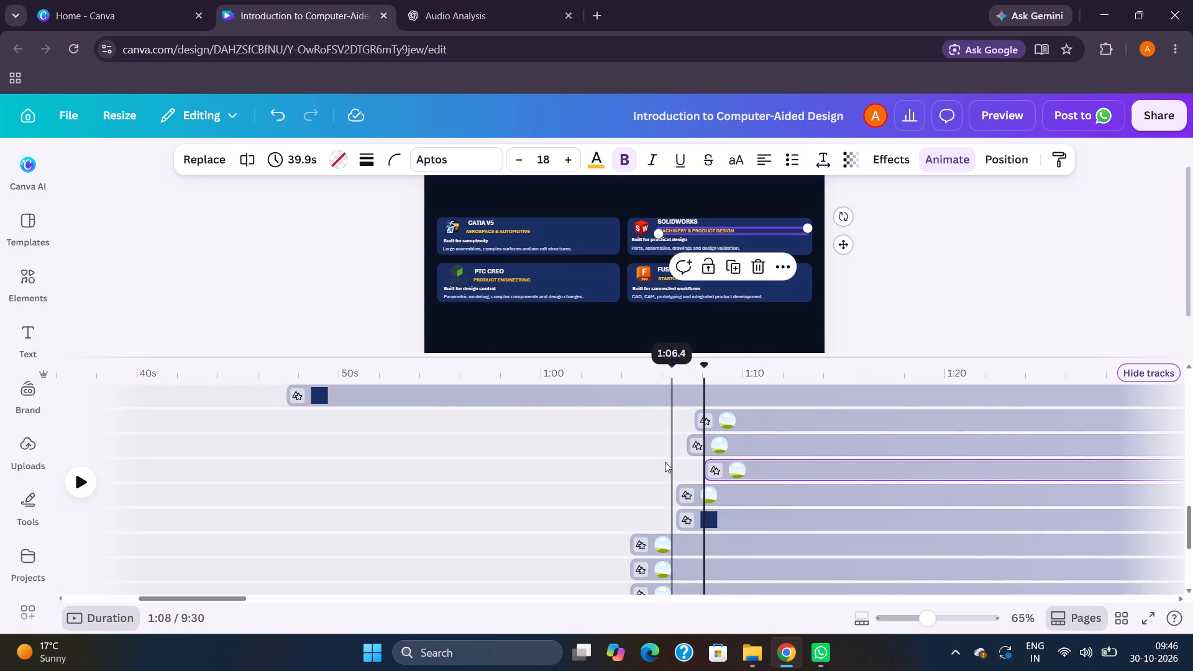
# Apply the Wipe animation at Medium speed to the "MACHINERY & PRODUCT DESIGN" subtitle.
pyautogui.click(937, 160)
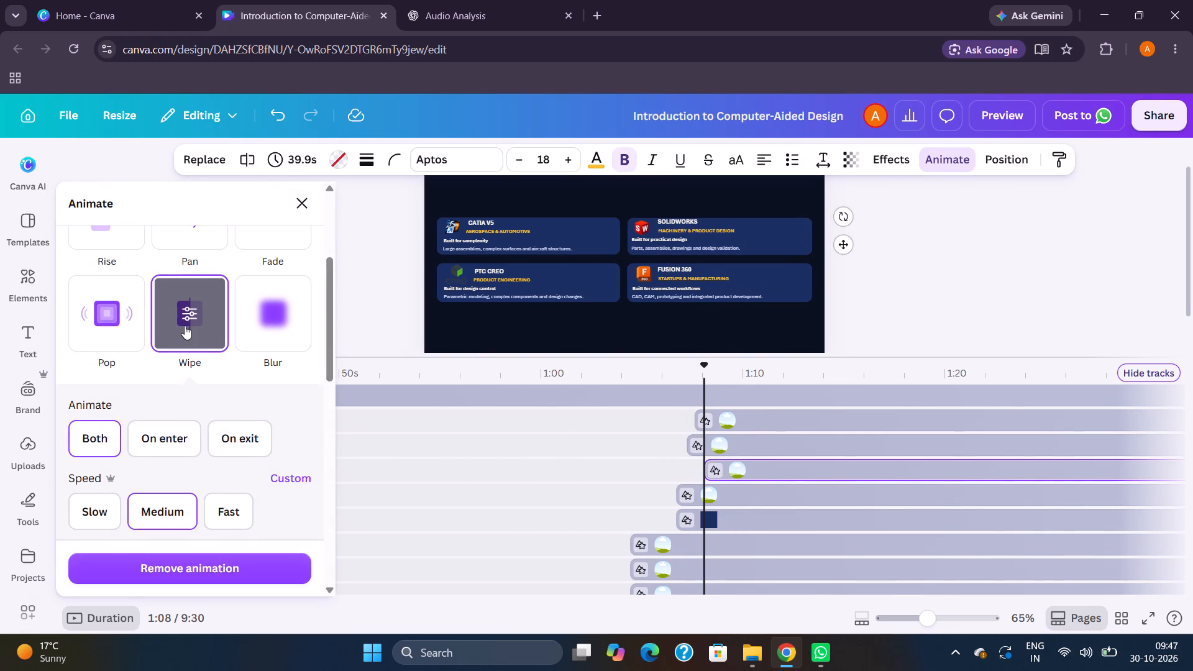
pyautogui.click(185, 326)
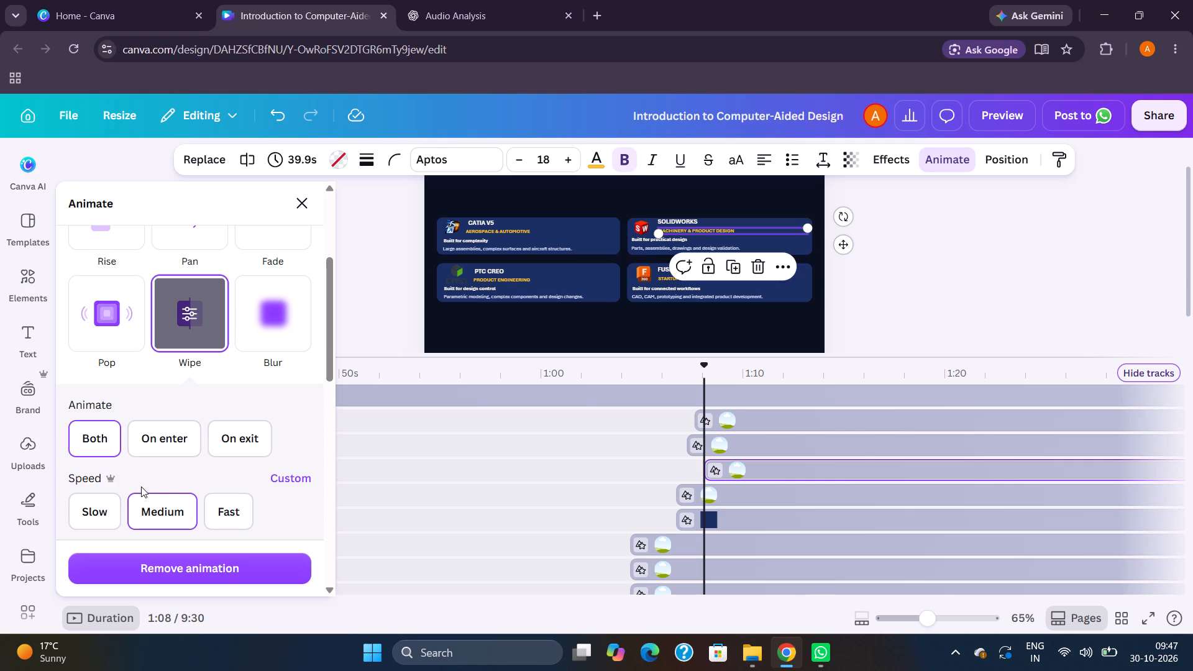
pyautogui.click(153, 513)
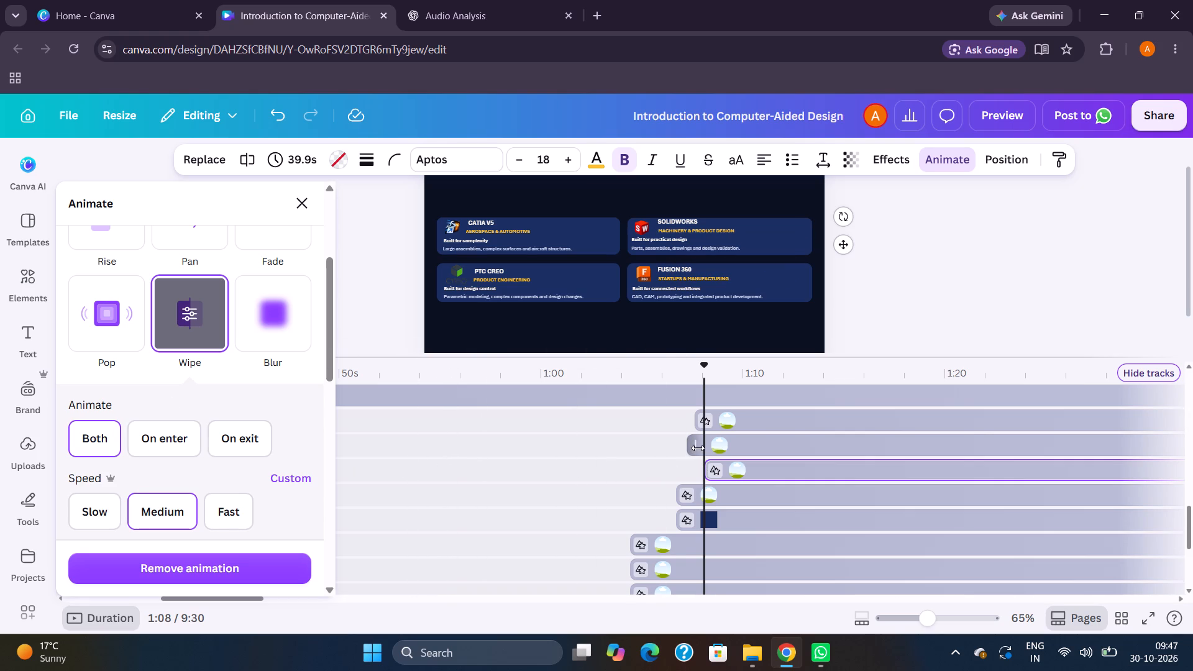
# Delay the SOLIDWORKS card's "Built for practical design" and description lines so that each has a 39.4 s duration.
pyautogui.moveTo(698, 448); pyautogui.dragTo(726, 446)
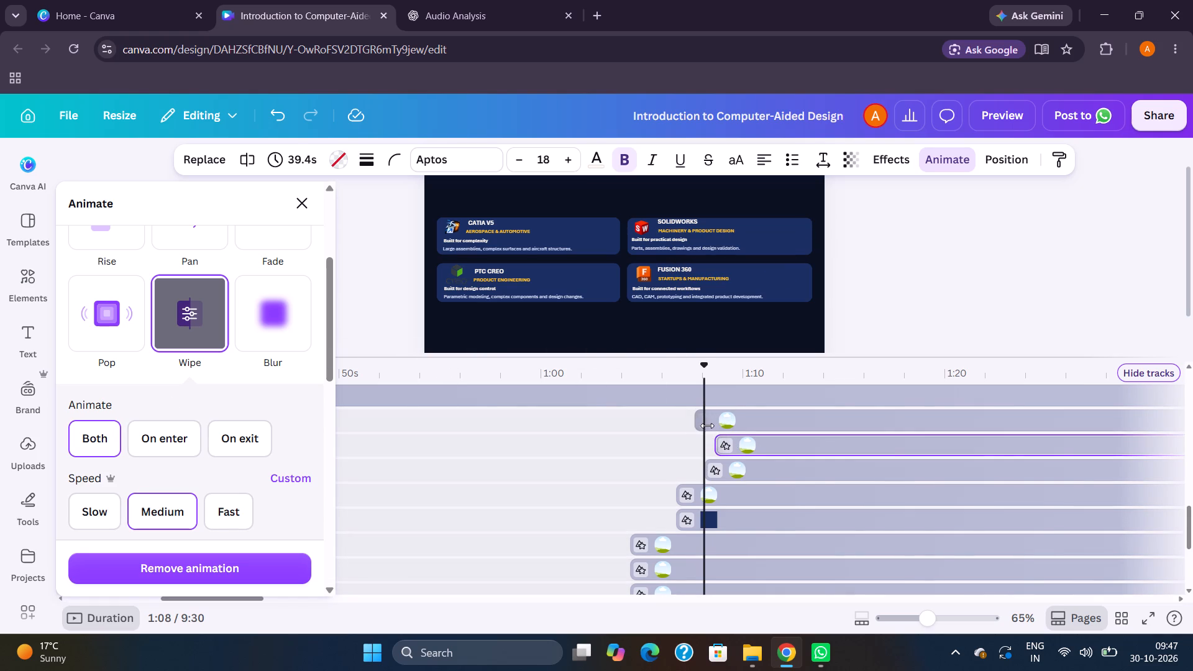
pyautogui.moveTo(705, 422); pyautogui.dragTo(706, 422)
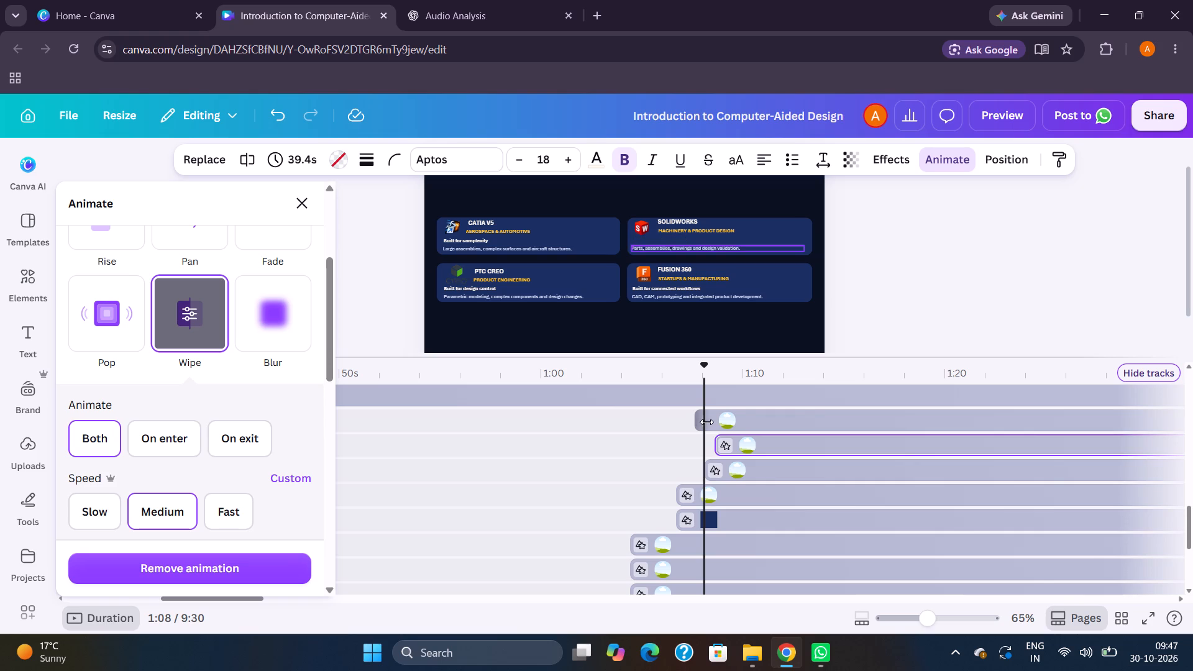
pyautogui.moveTo(706, 422); pyautogui.dragTo(724, 421)
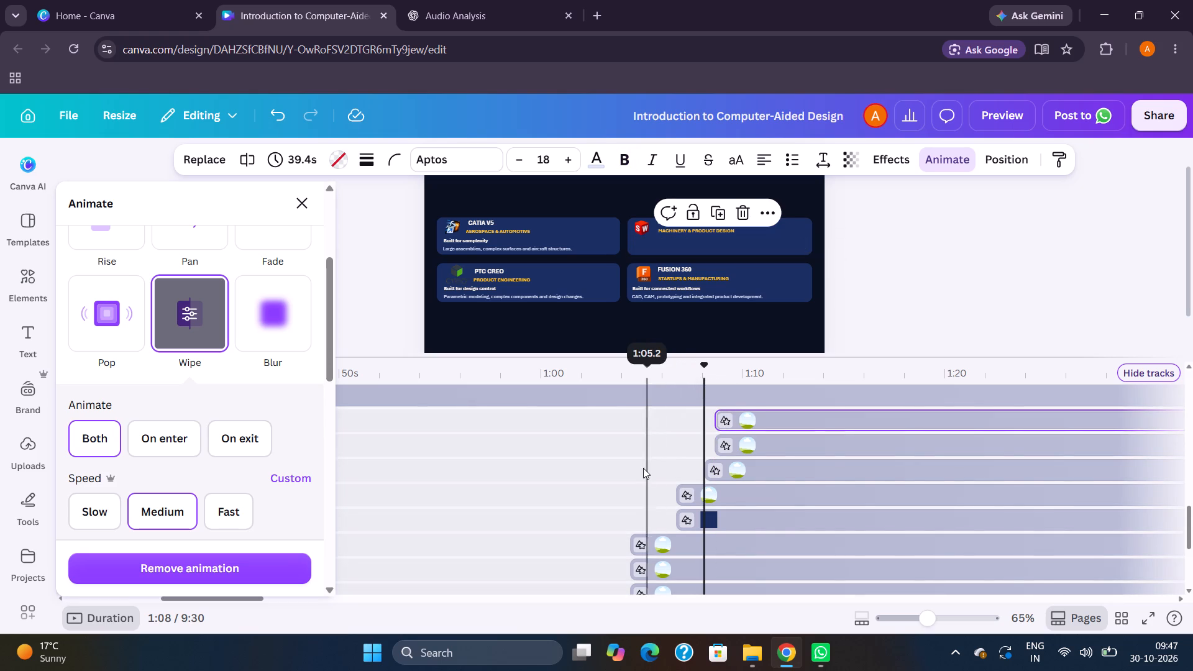
# Play back from about 1:04, replaying the stretch around 1:10, to check the SOLIDWORKS card's text timing and find the PTC CREO cue.
pyautogui.click(626, 467)
pyautogui.press('space')
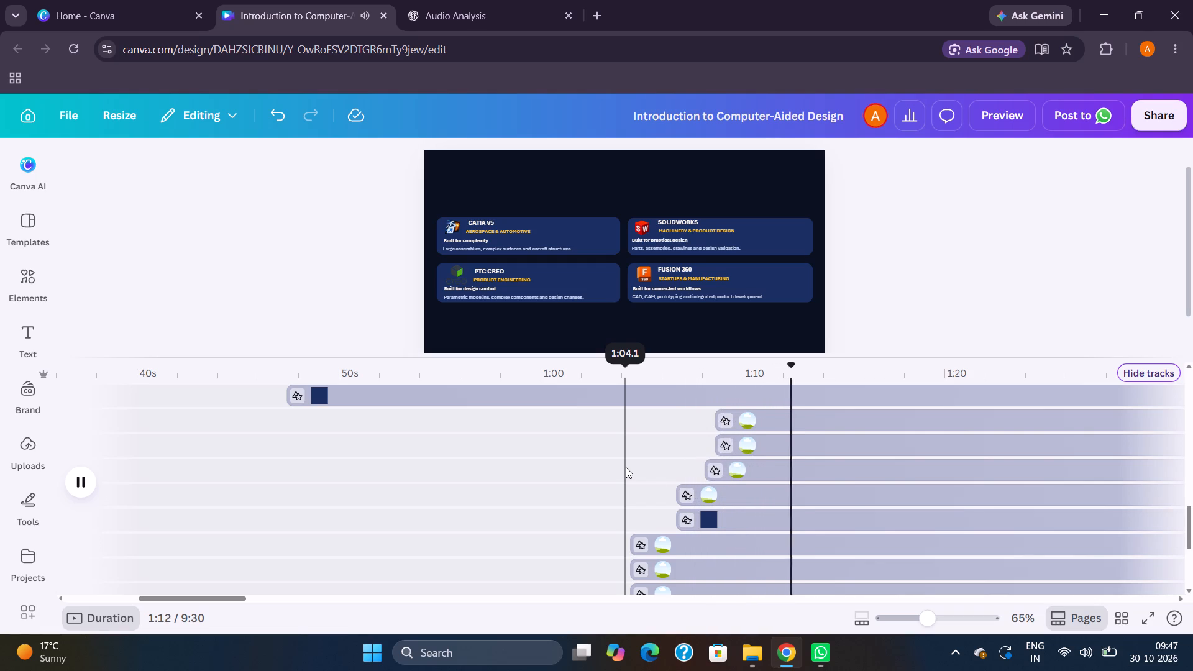
pyautogui.click(767, 508)
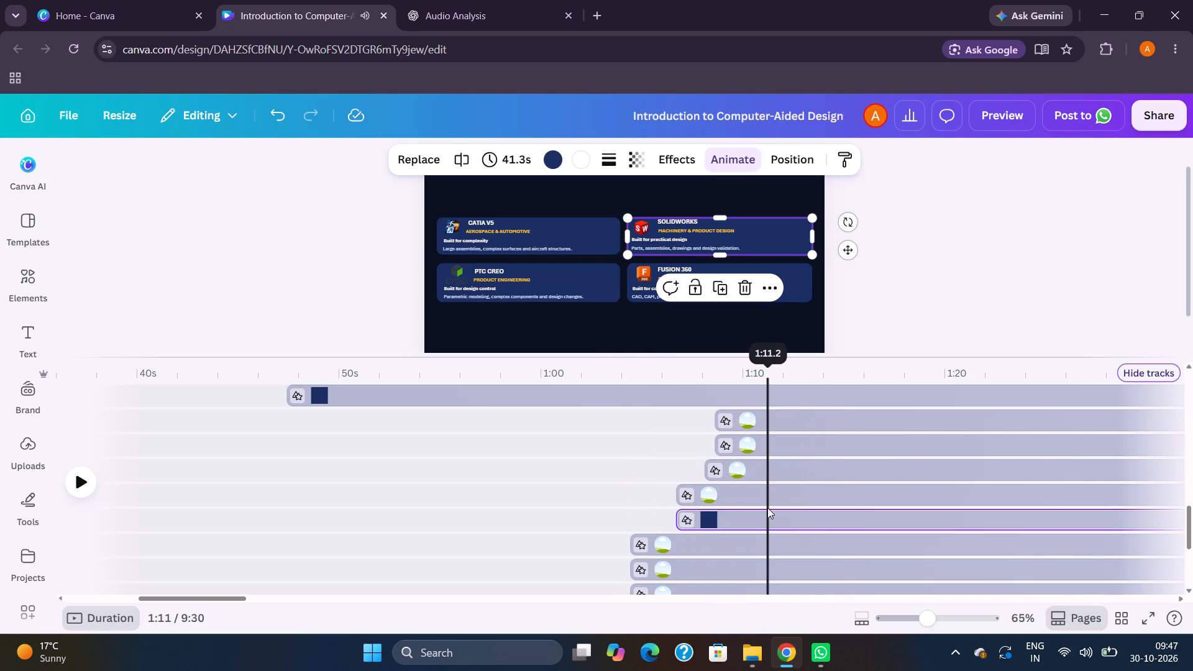
pyautogui.press('space')
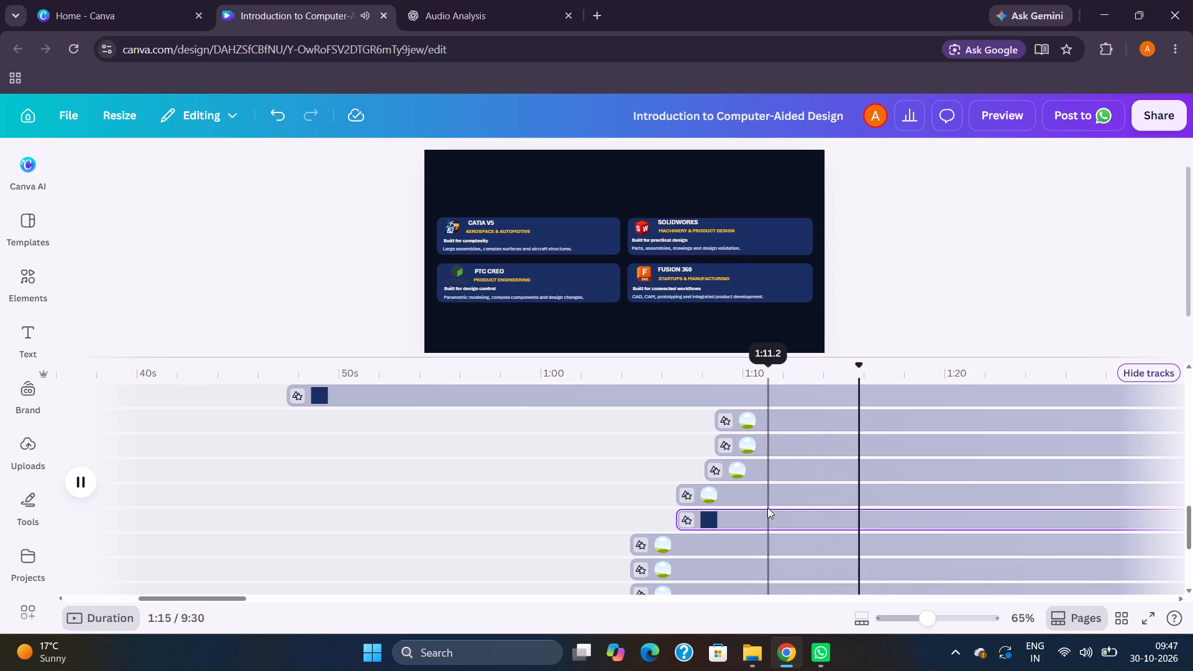
pyautogui.click(767, 508)
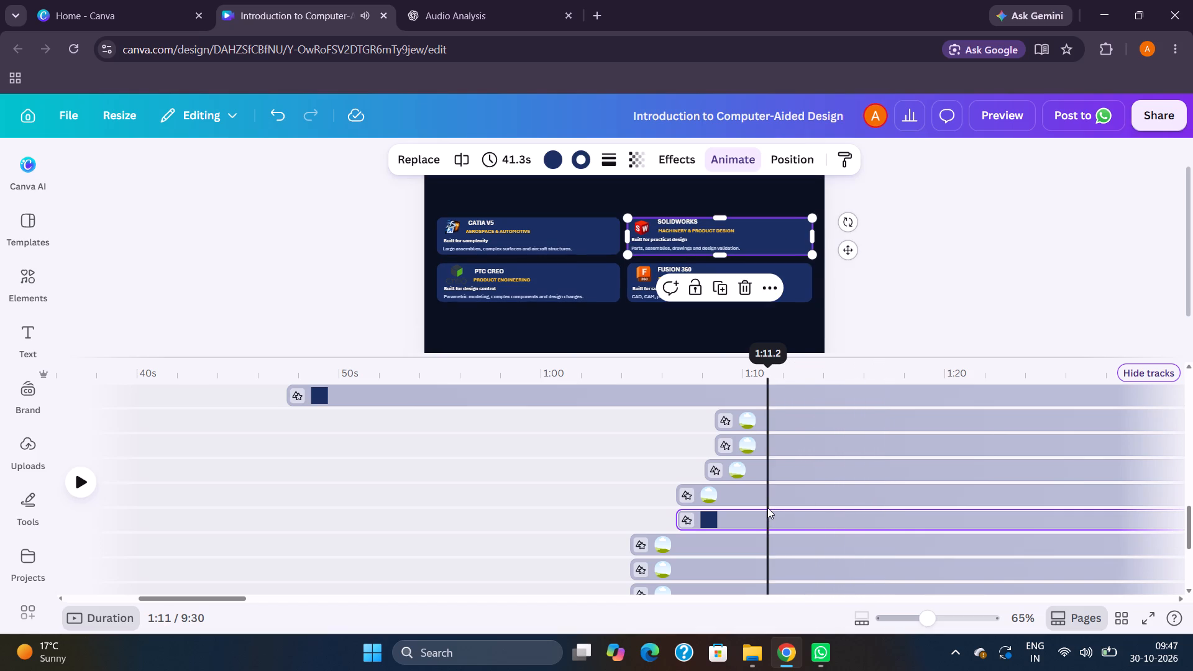
pyautogui.click(739, 488)
pyautogui.press('space')
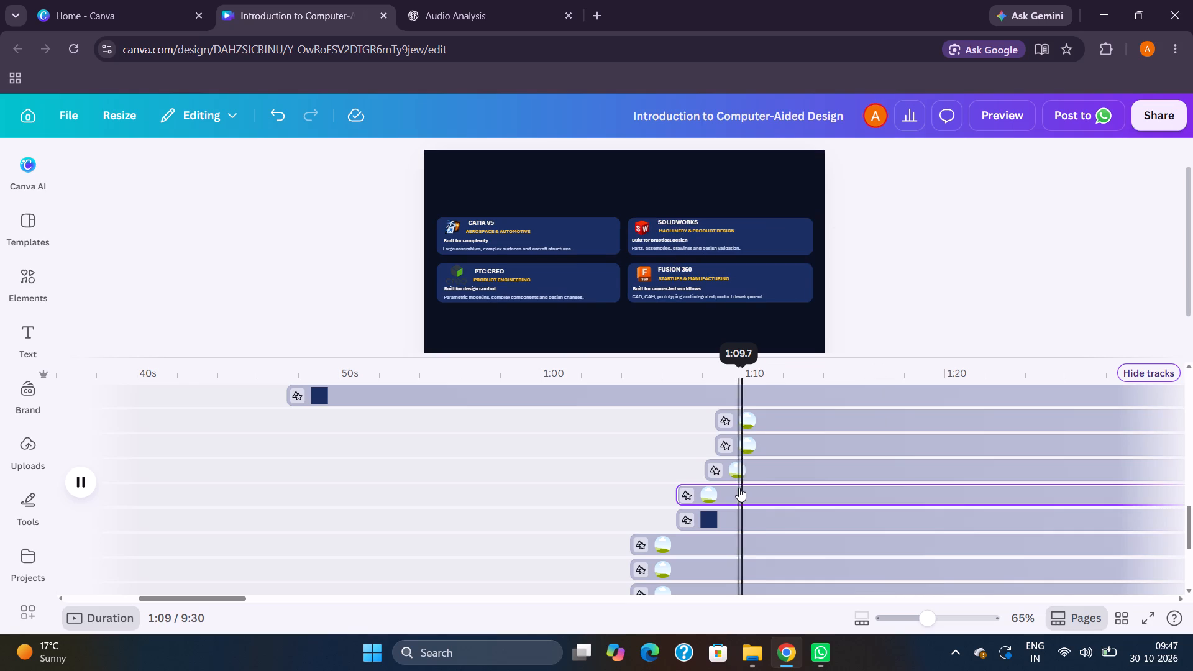
pyautogui.press('space')
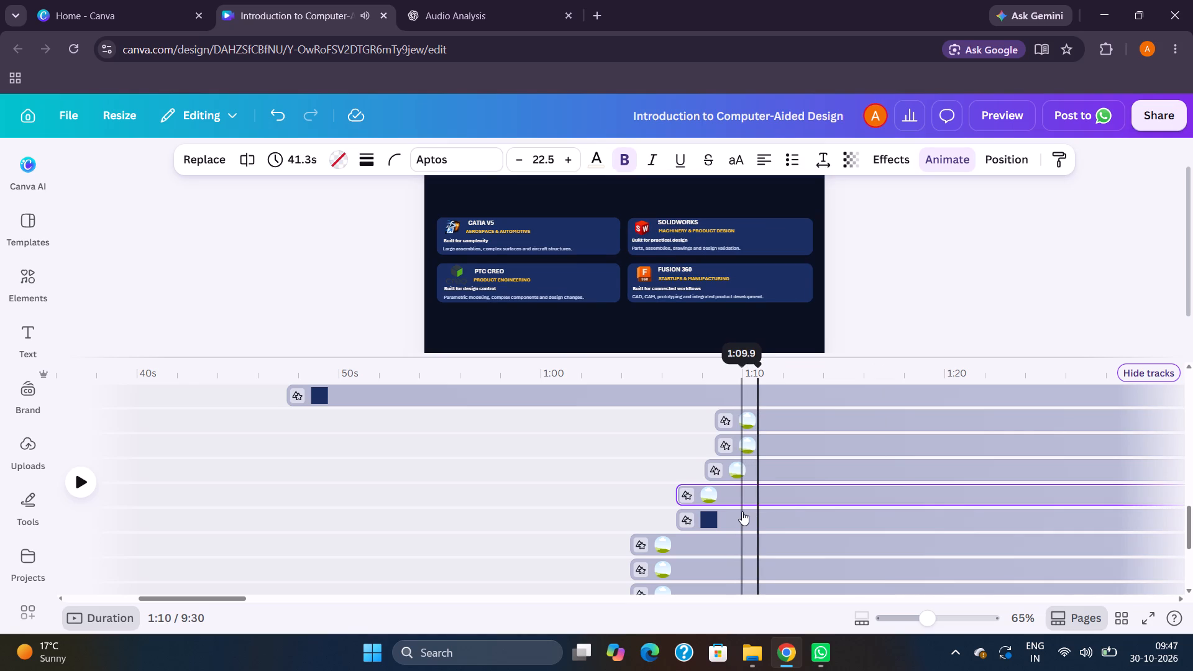
pyautogui.click(741, 511)
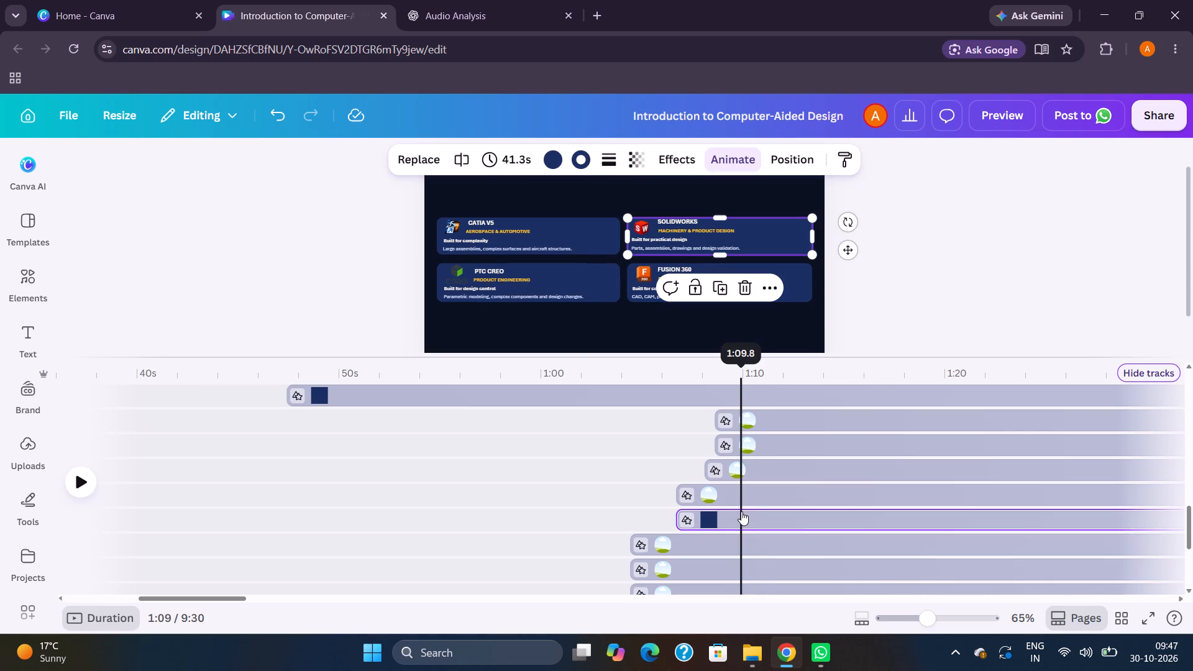
pyautogui.press('space')
pyautogui.press('space')
pyautogui.press('space')
pyautogui.press('space')
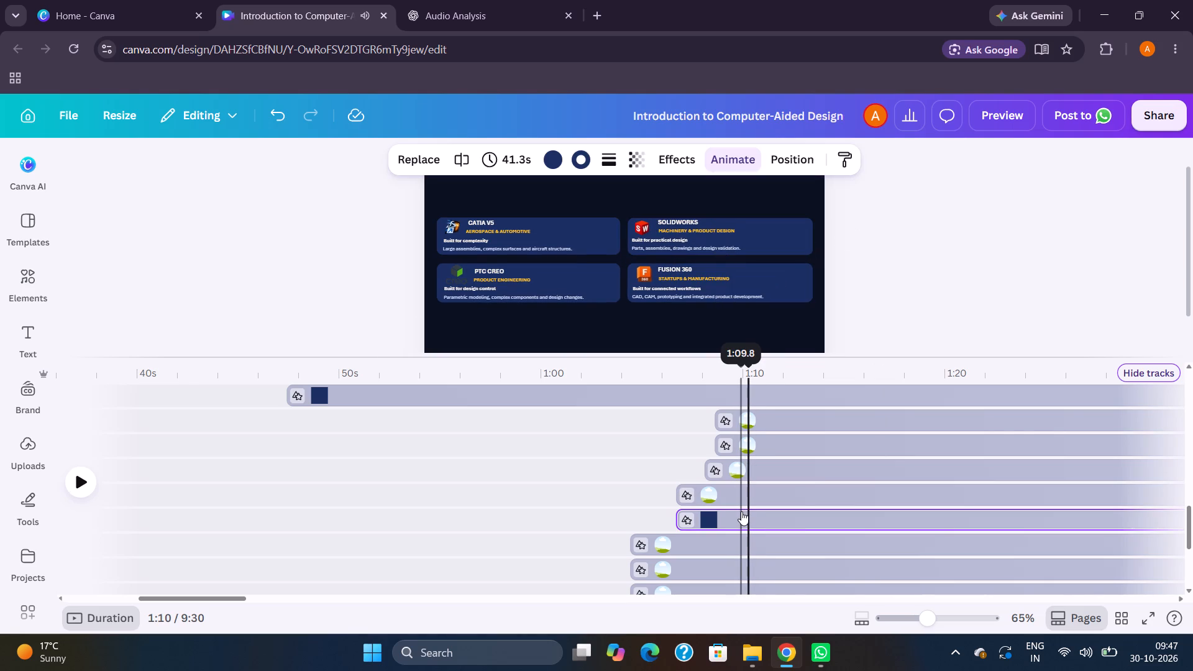
# Delay the PTC CREO card's background rectangle to start at about 1:10, giving it a 37.8 s duration.
pyautogui.scroll(2, 741, 511)
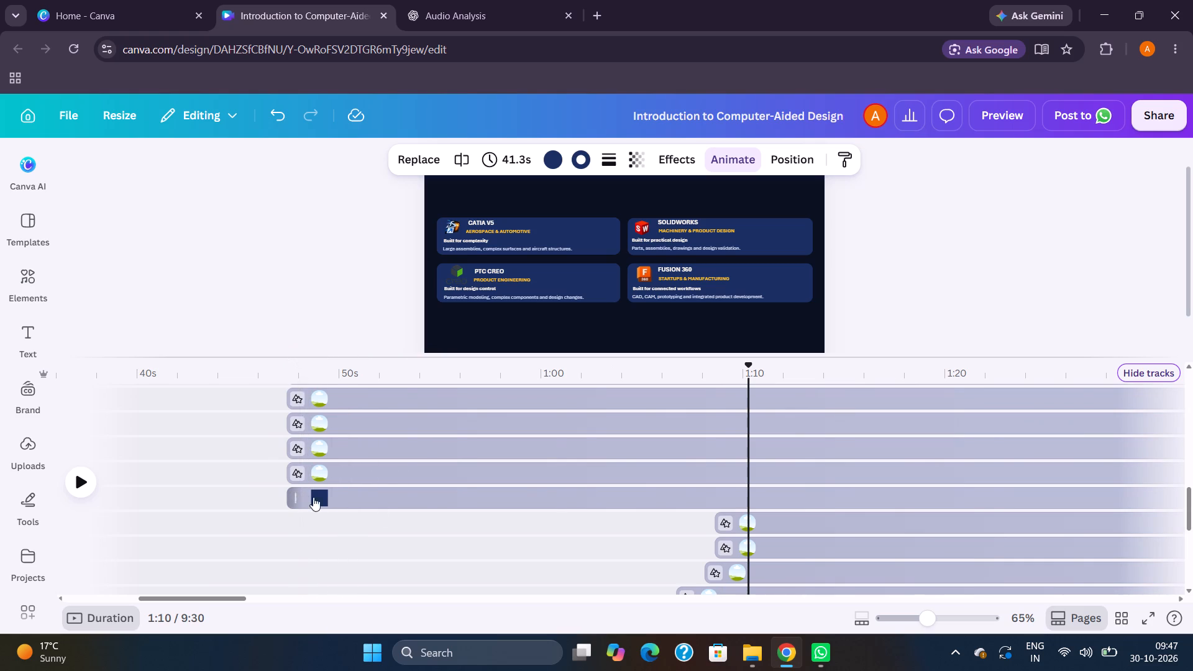
pyautogui.click(747, 384)
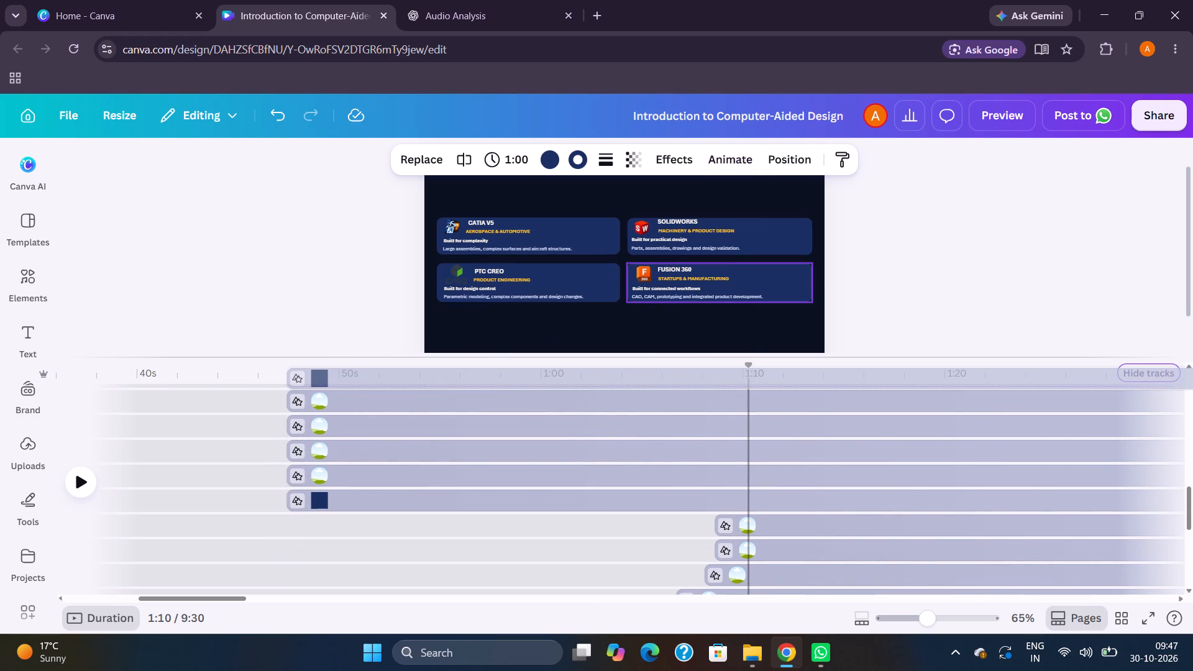
pyautogui.hotkey('ctrl', 'z')
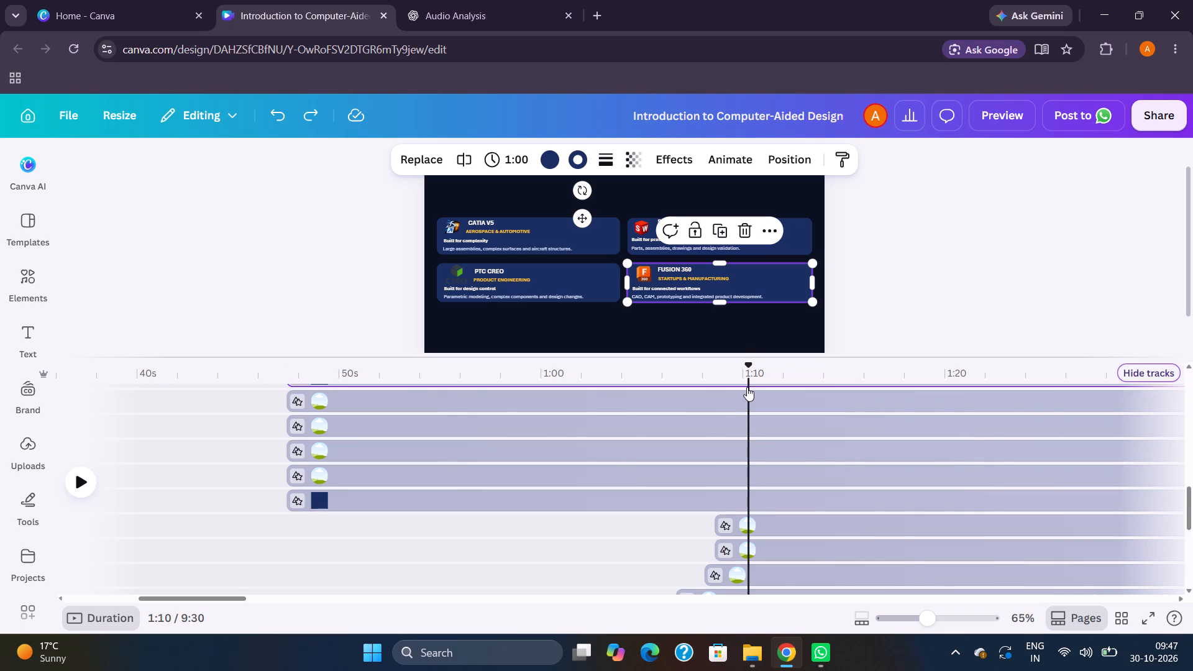
pyautogui.moveTo(748, 373); pyautogui.dragTo(748, 372)
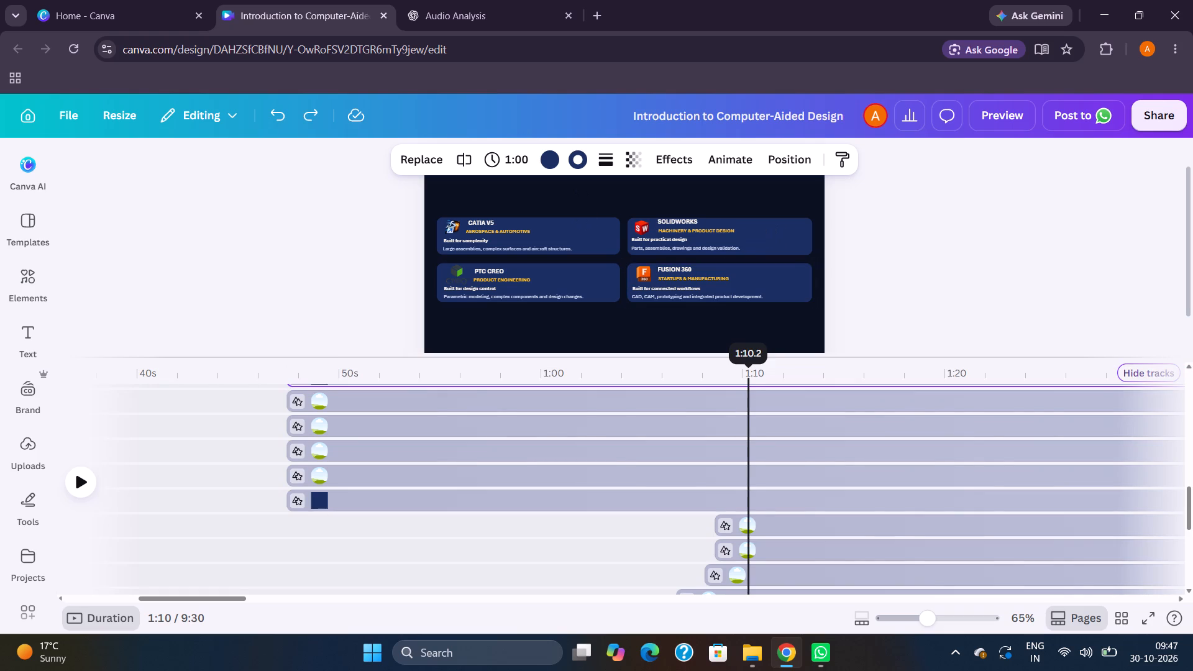
pyautogui.moveTo(748, 372); pyautogui.dragTo(747, 371)
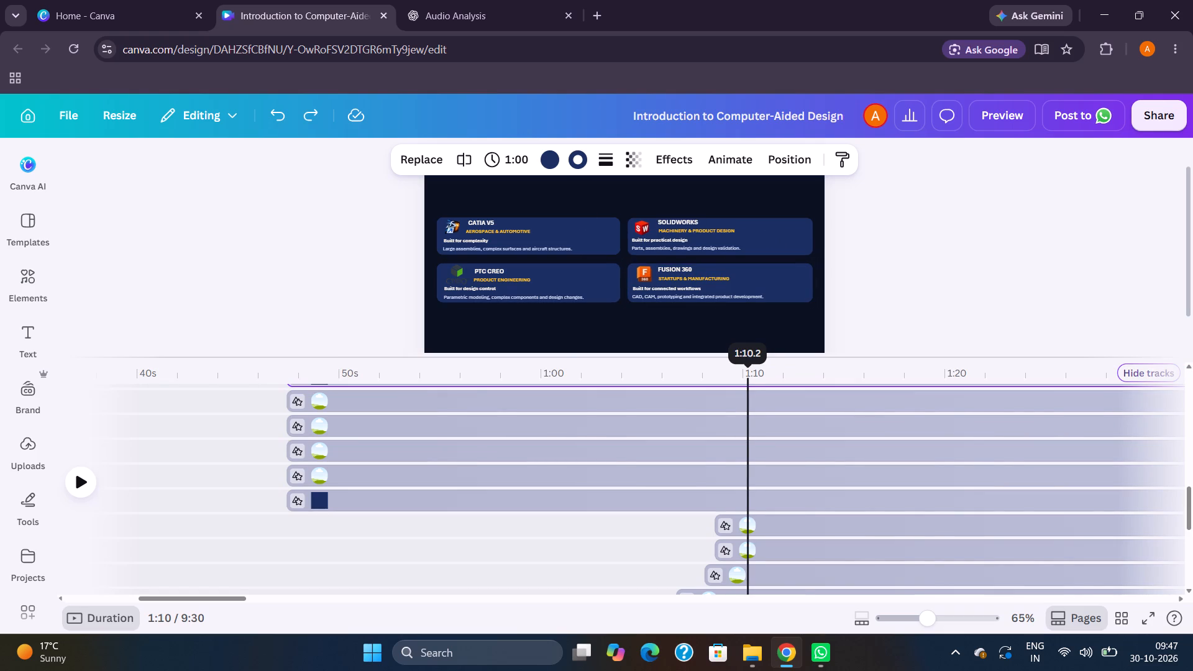
pyautogui.moveTo(747, 371); pyautogui.dragTo(744, 367)
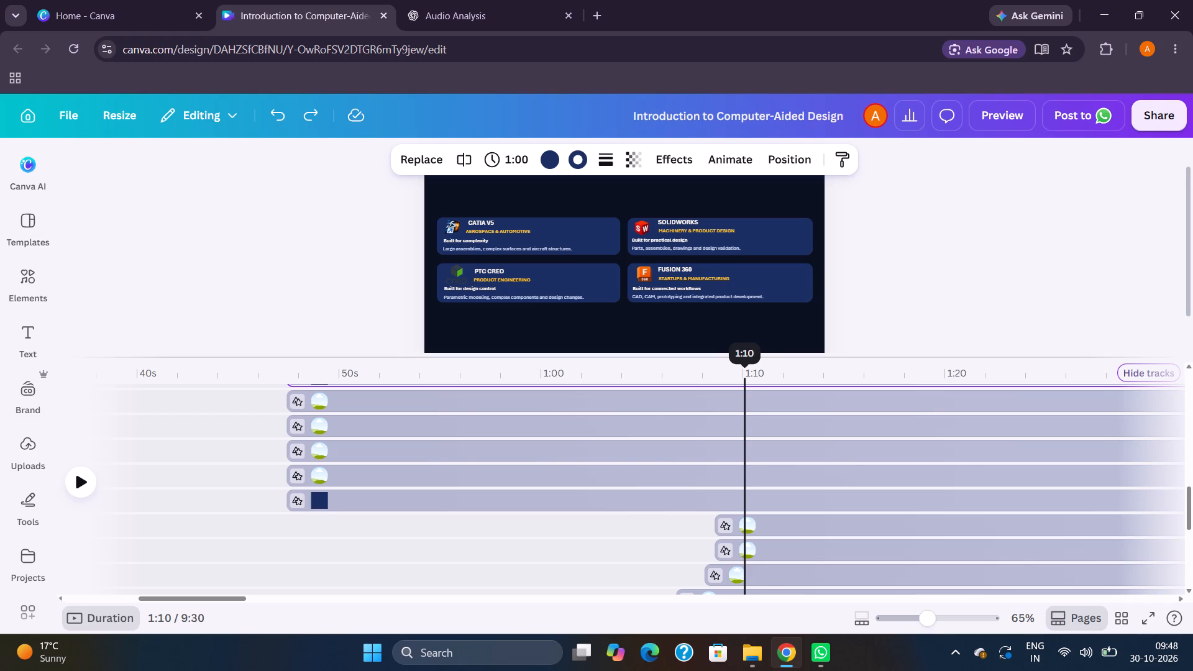
pyautogui.moveTo(744, 367); pyautogui.dragTo(746, 367)
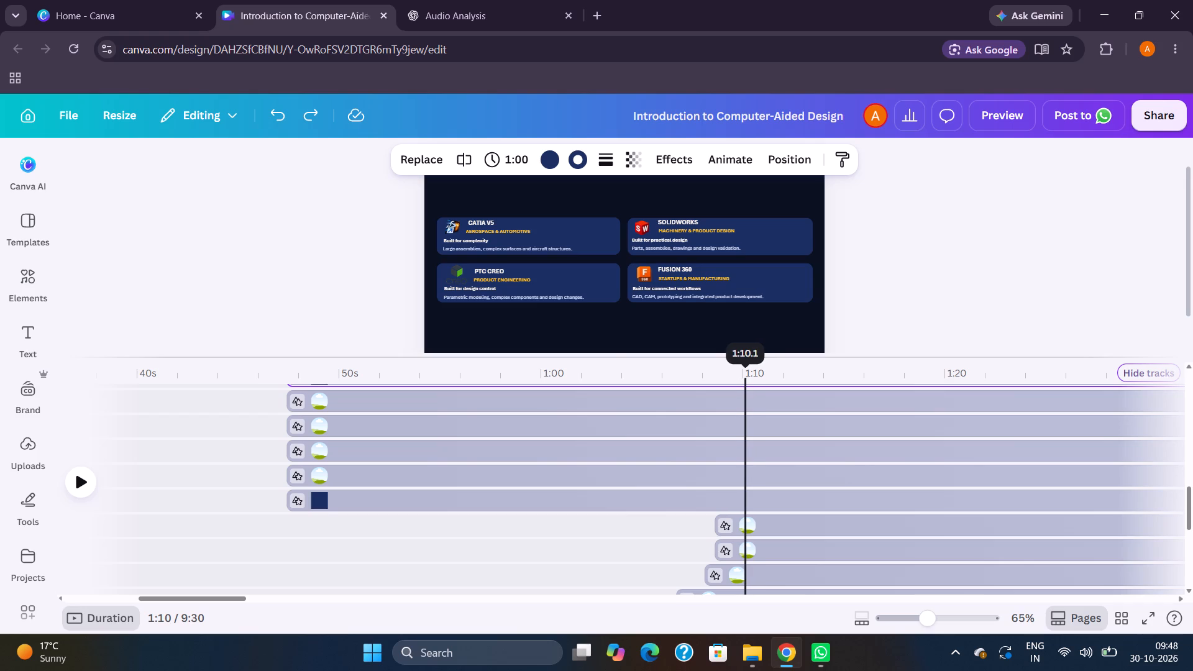
pyautogui.moveTo(746, 367); pyautogui.dragTo(746, 367)
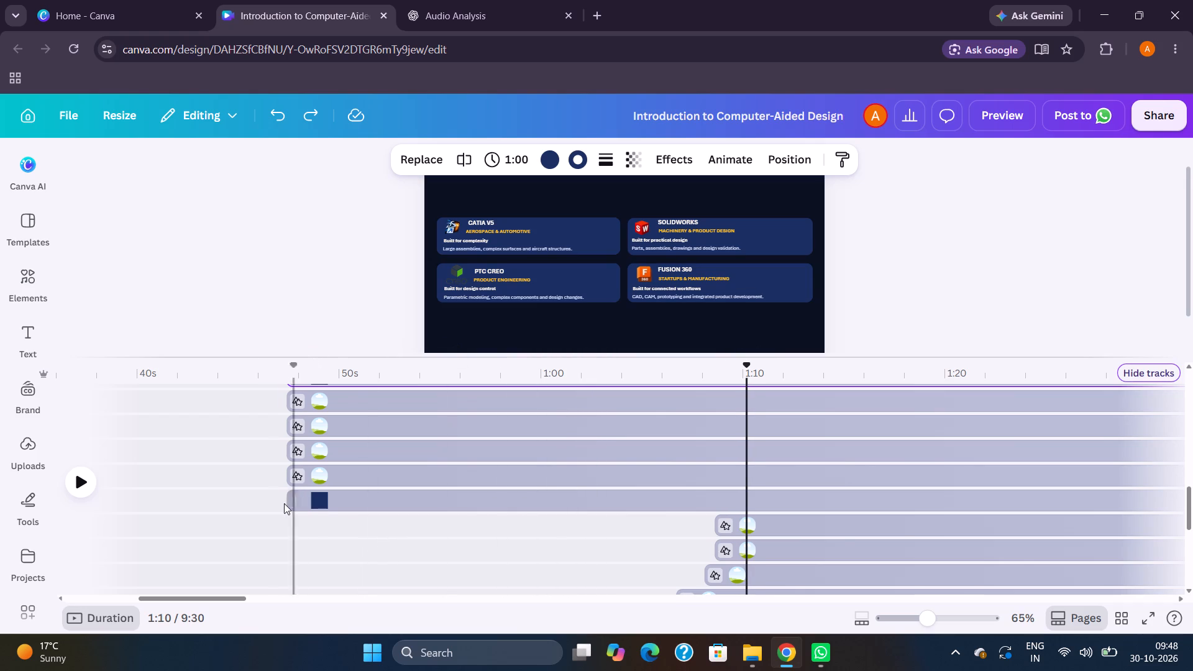
pyautogui.moveTo(292, 504); pyautogui.dragTo(660, 544)
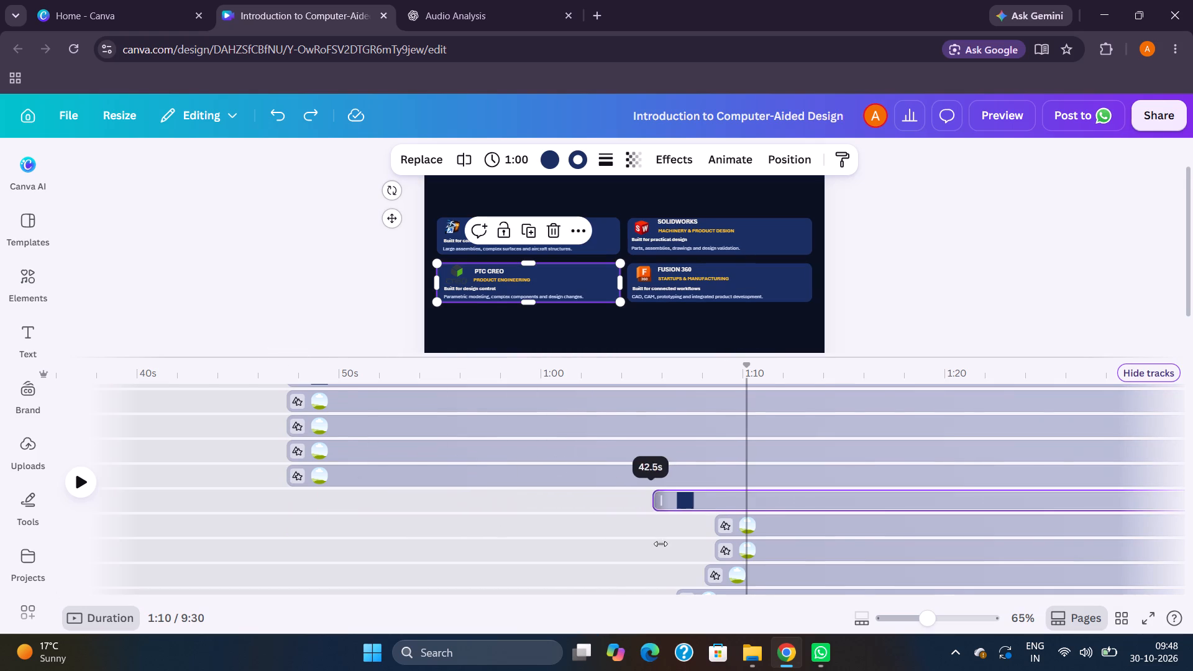
pyautogui.moveTo(660, 544); pyautogui.dragTo(747, 529)
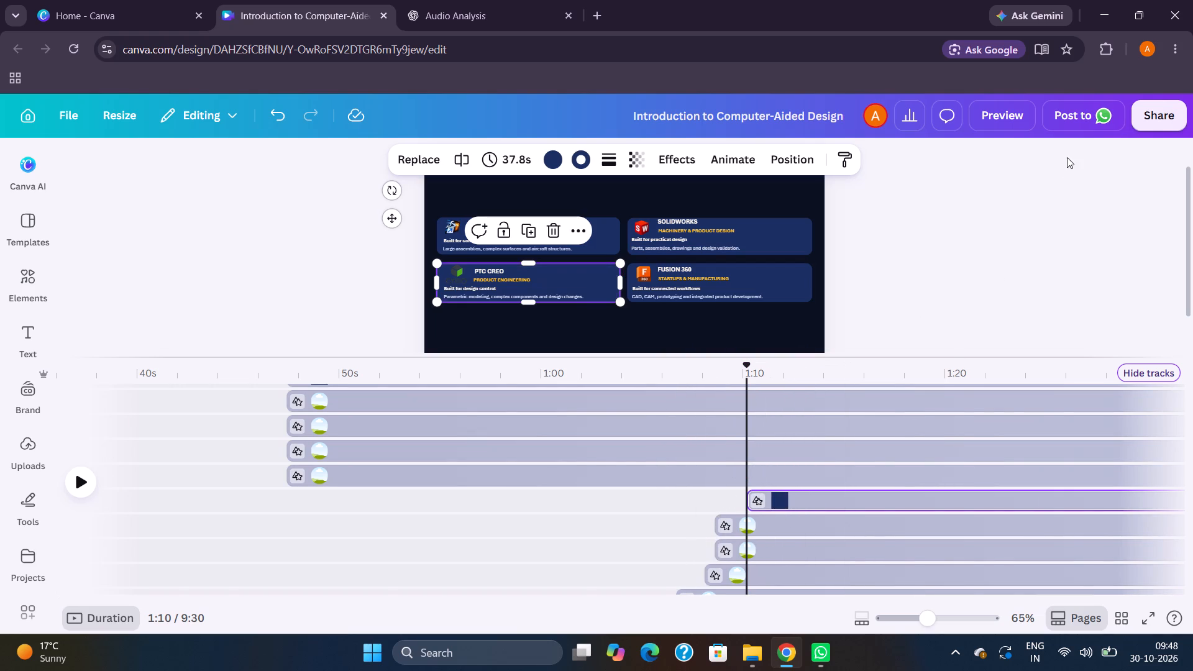
# Apply the Fade animation to the PTC CREO card's background rectangle, on both enter and exit.
pyautogui.click(716, 153)
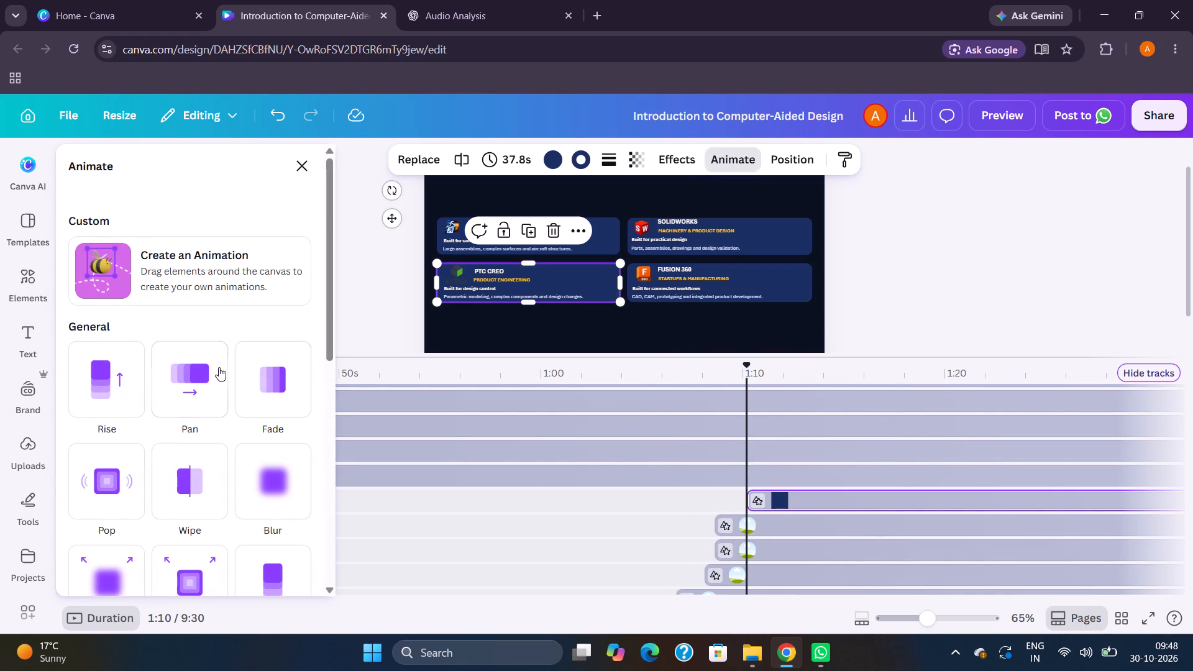
pyautogui.click(255, 384)
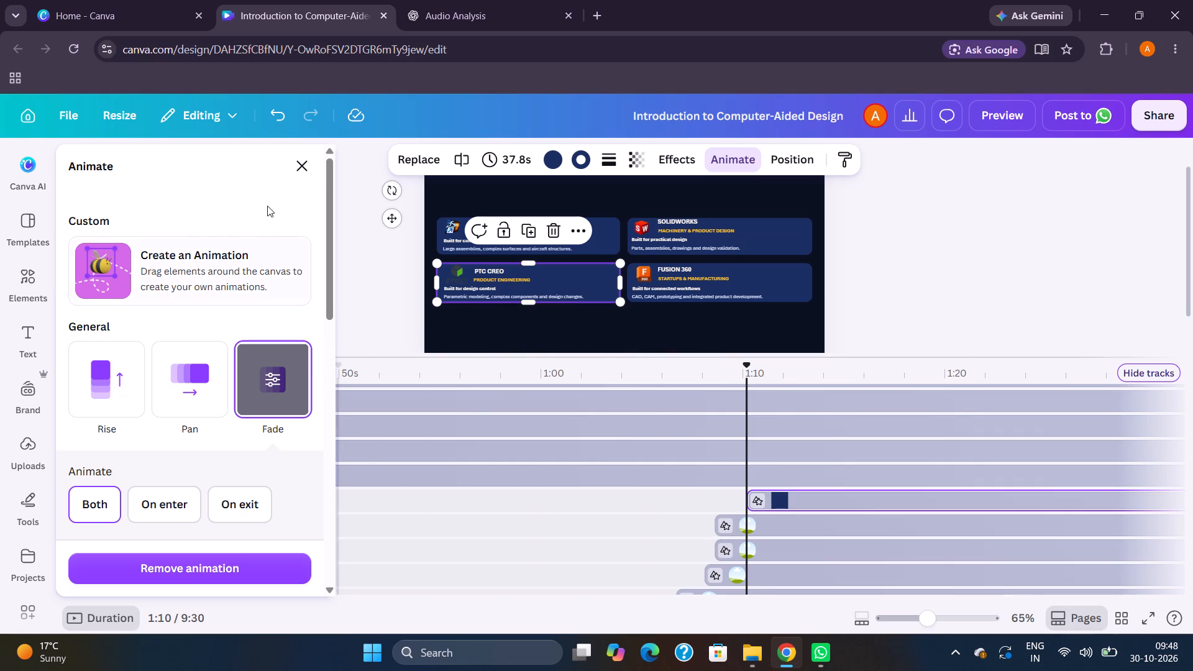
pyautogui.click(299, 168)
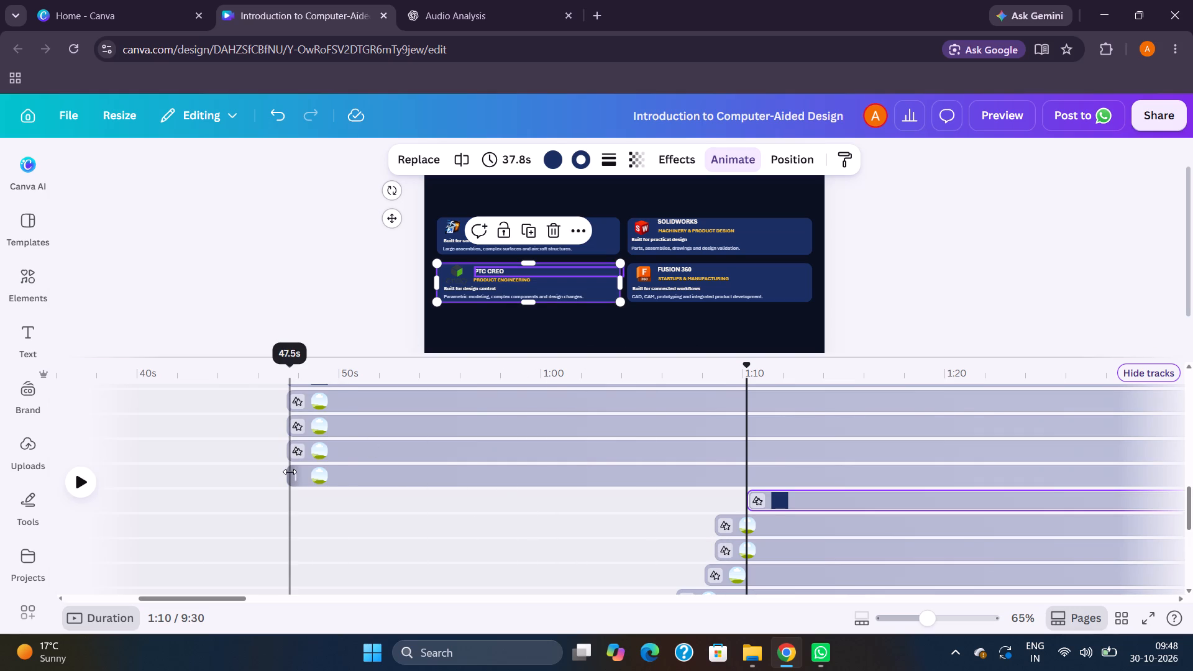
# Delay the "PTC CREO" title to give it a 37.6 s duration and apply the Pan animation at Medium speed.
pyautogui.moveTo(293, 474); pyautogui.dragTo(752, 474)
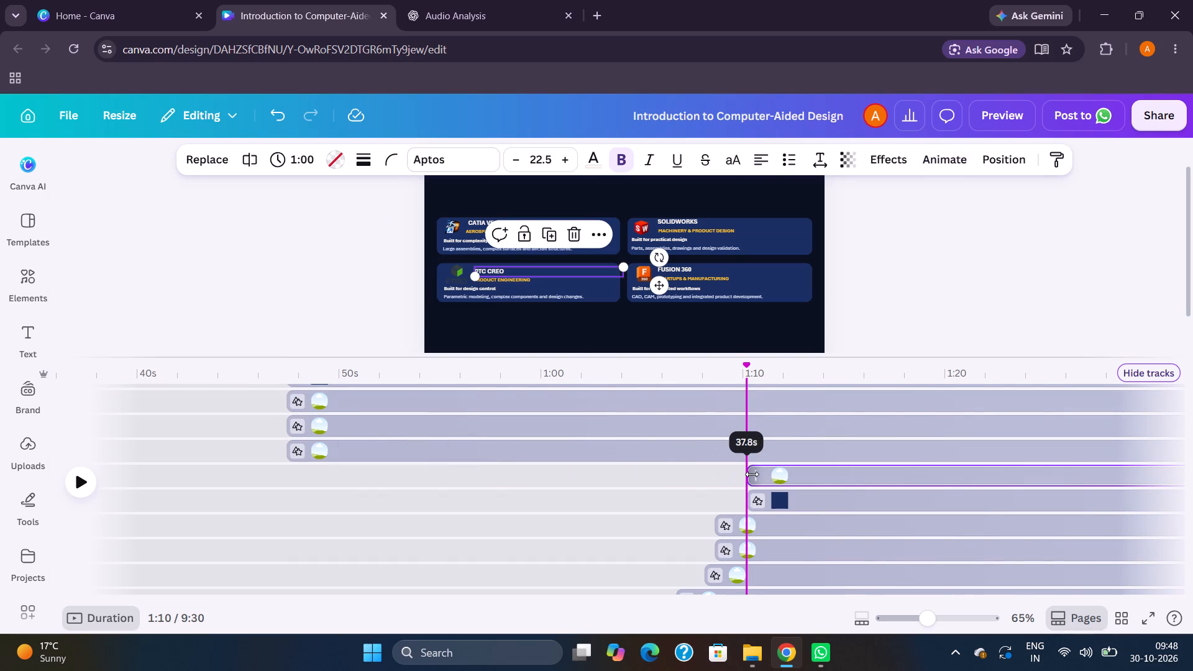
pyautogui.moveTo(752, 474); pyautogui.dragTo(759, 475)
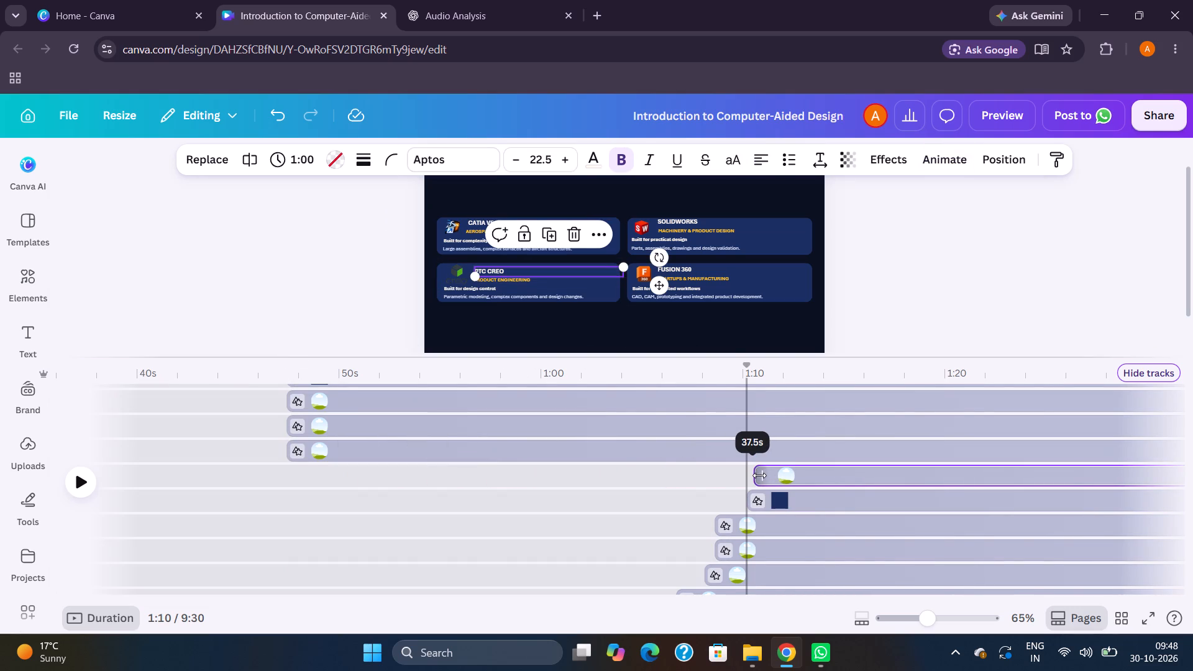
pyautogui.moveTo(759, 475); pyautogui.dragTo(756, 473)
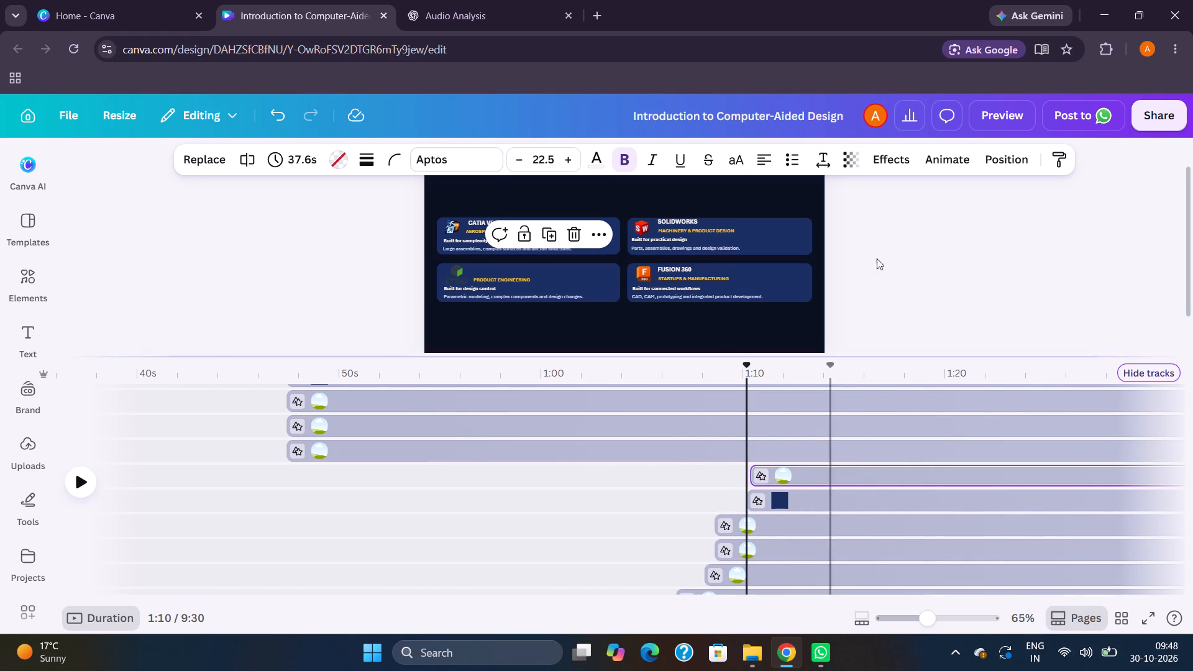
pyautogui.click(936, 165)
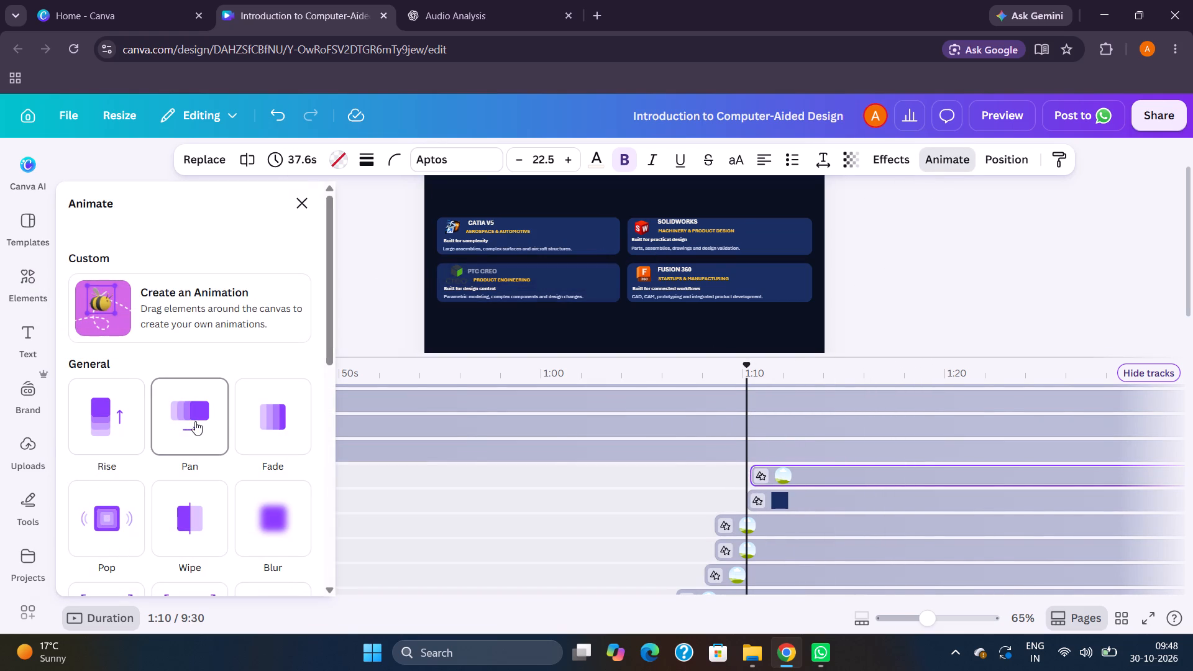
pyautogui.click(195, 421)
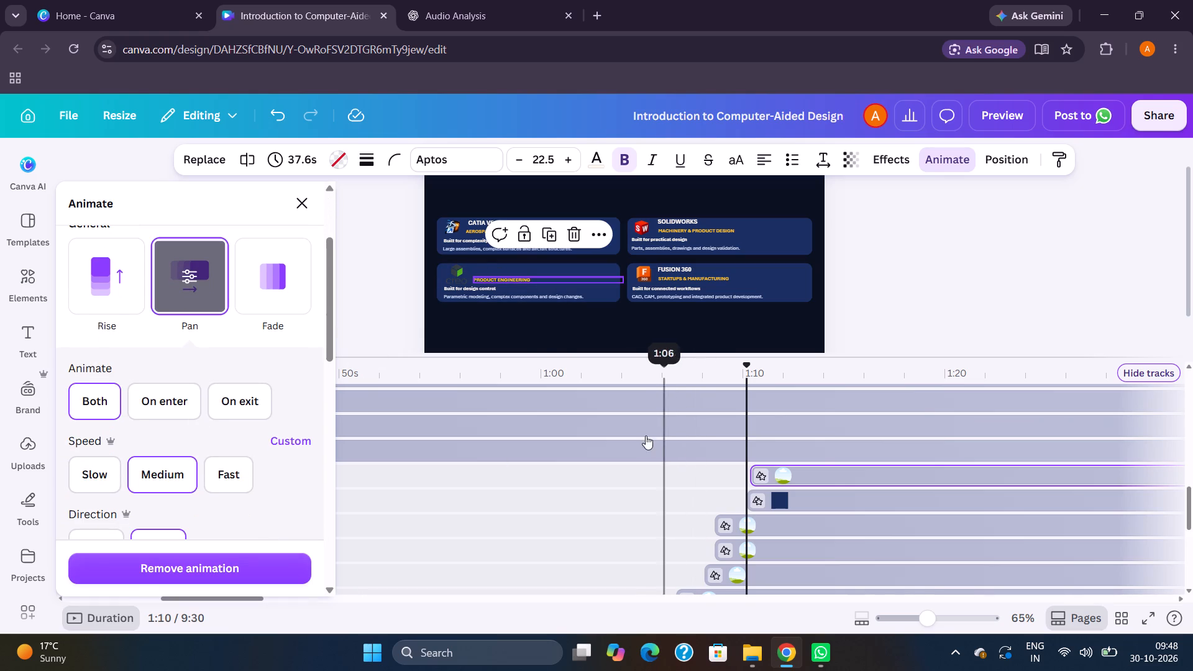
# Delay the PTC CREO card's "PRODUCT ENGINEERING" subtitle to start at about 1:11, giving it a 36.9 s duration.
pyautogui.click(507, 447)
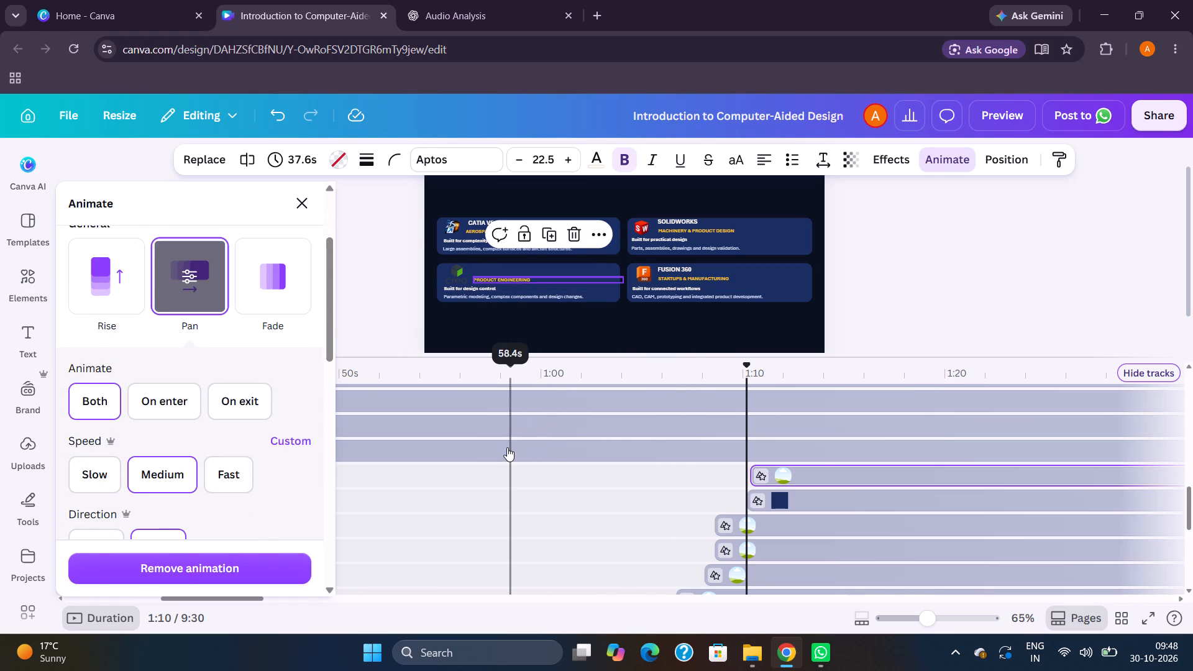
pyautogui.hscroll(2, 661, 483)
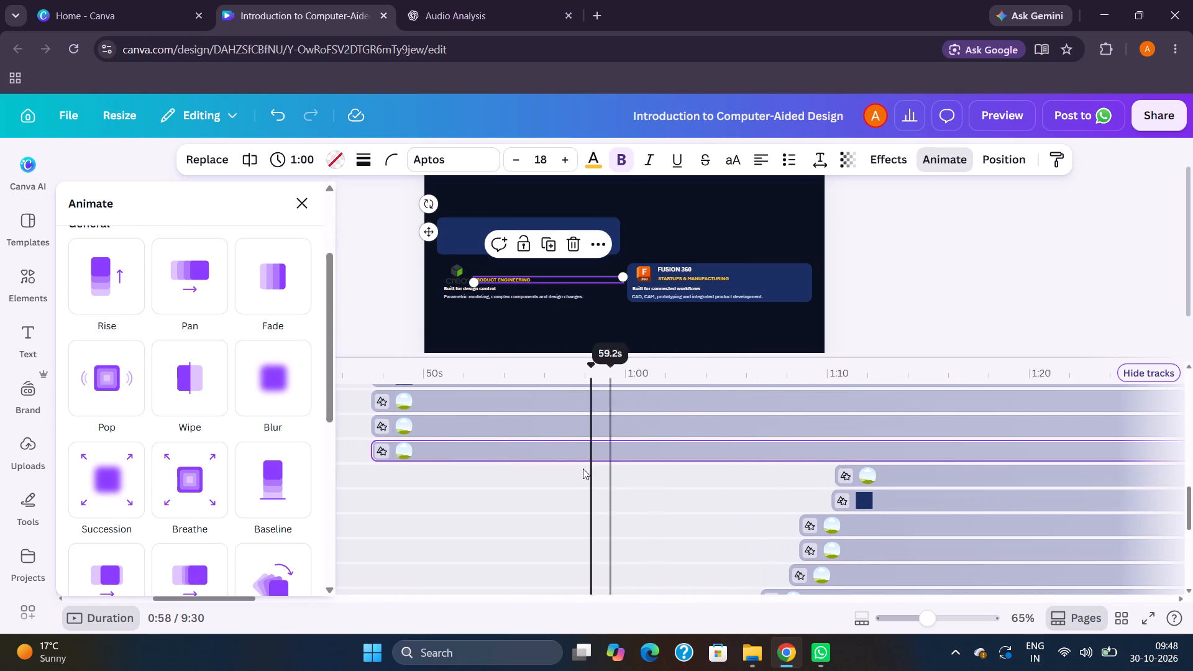
pyautogui.hscroll(1, 583, 468)
pyautogui.moveTo(408, 448); pyautogui.dragTo(721, 449)
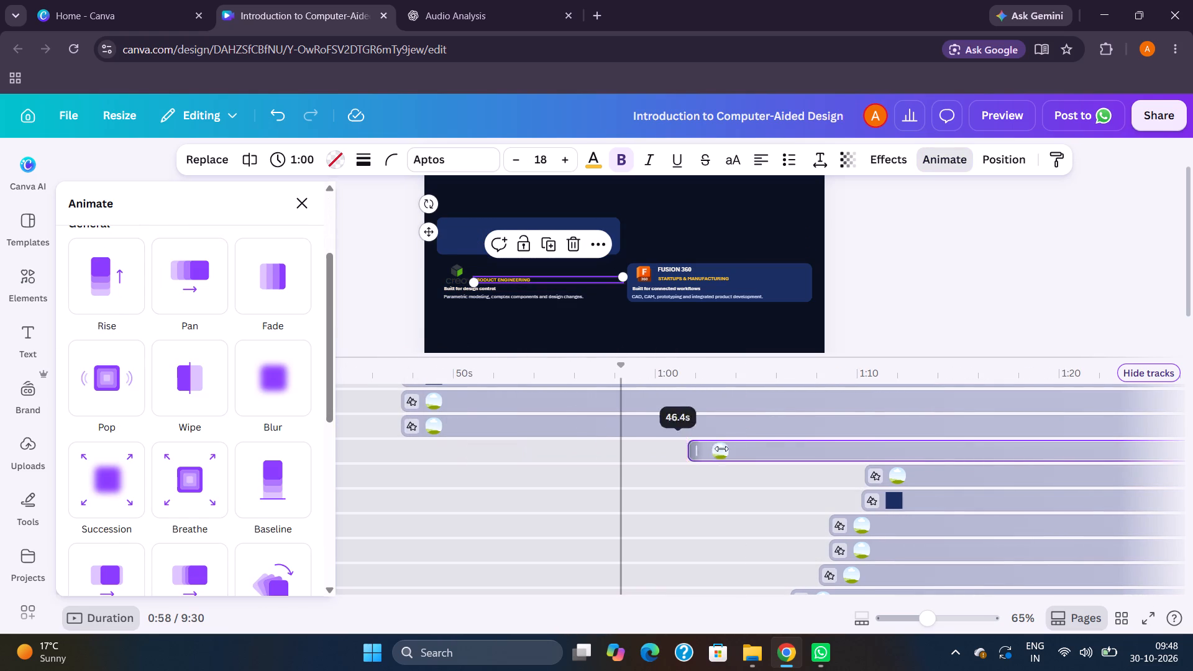
pyautogui.moveTo(721, 449); pyautogui.dragTo(885, 444)
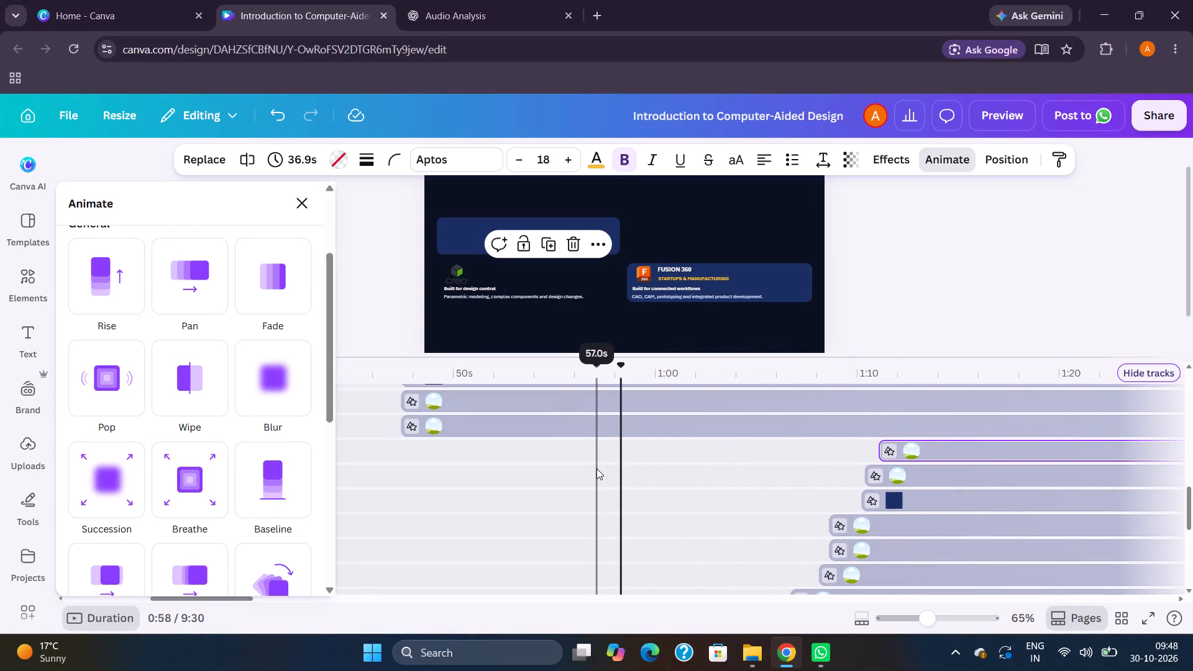
# Delay the PTC CREO card's "Built for design control" and description lines so that each has a 36.9 s duration.
pyautogui.scroll(1, 595, 468)
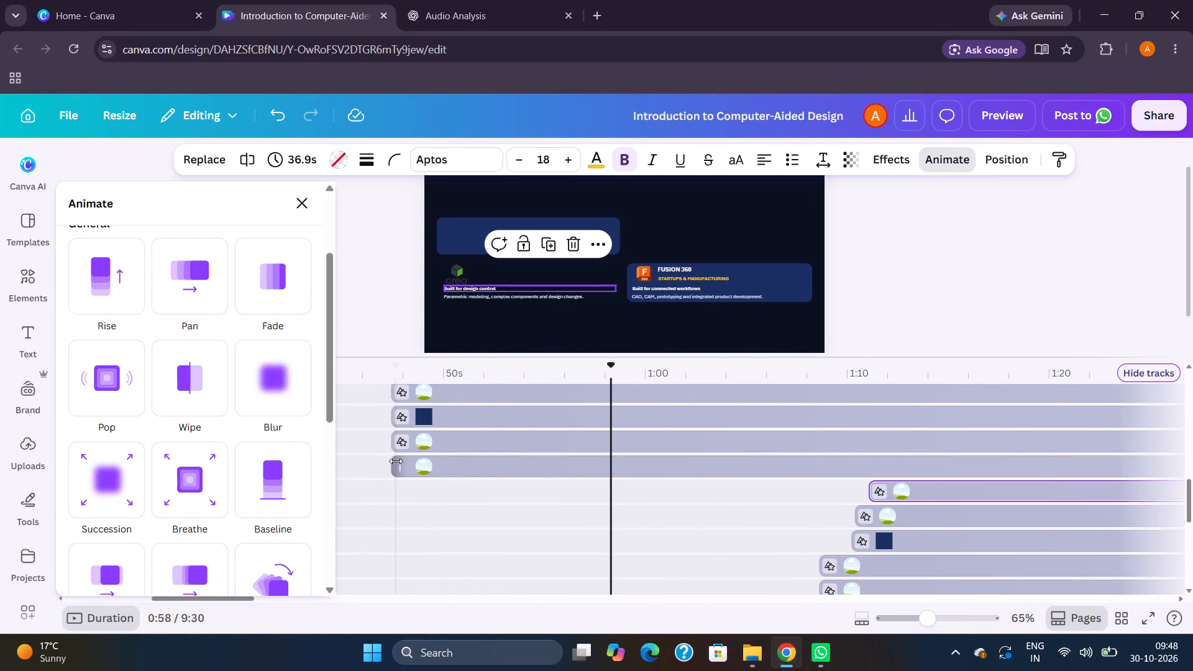
pyautogui.moveTo(397, 463); pyautogui.dragTo(870, 467)
pyautogui.moveTo(402, 440); pyautogui.dragTo(455, 439)
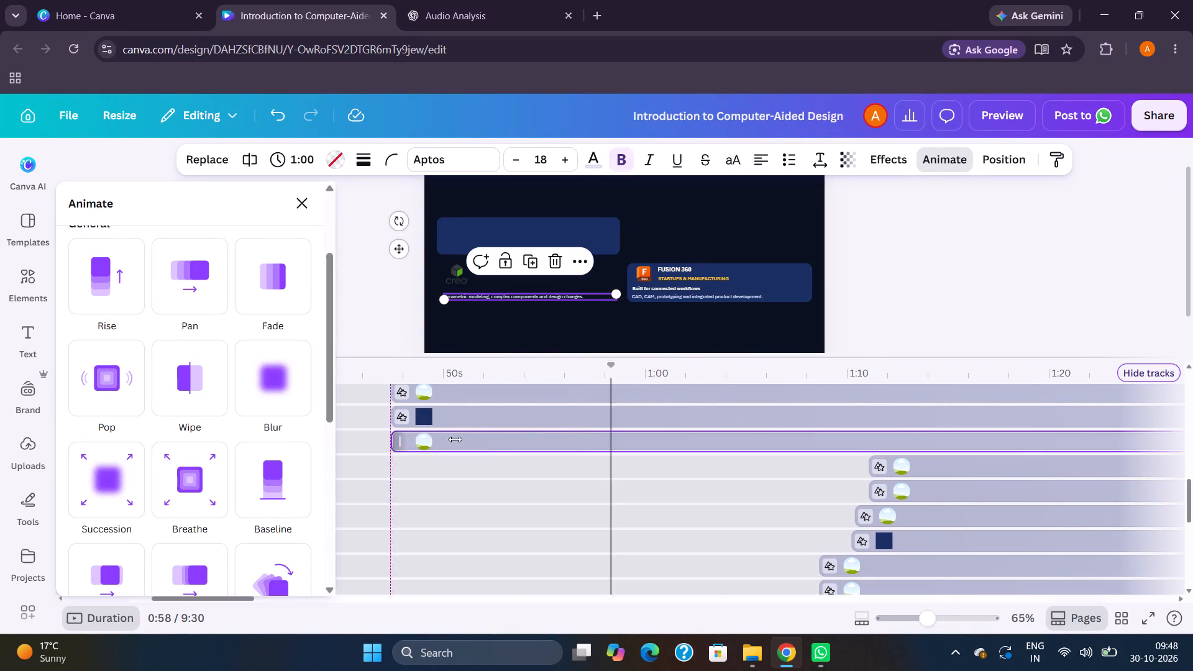
pyautogui.moveTo(455, 439); pyautogui.dragTo(880, 450)
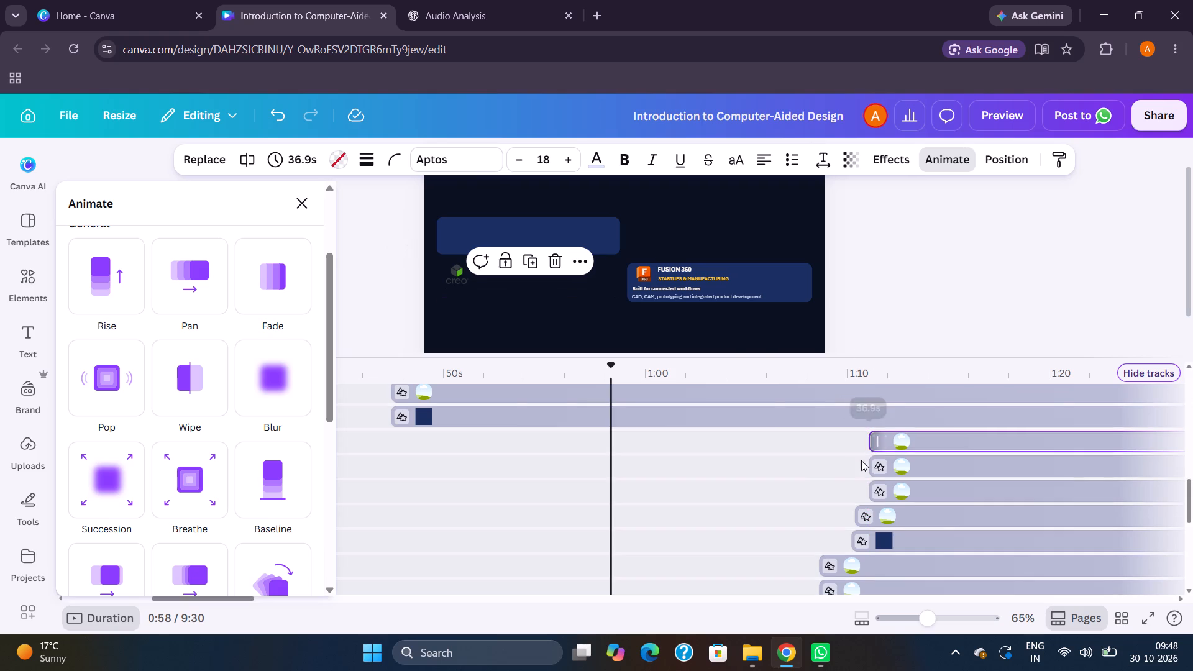
# Play the page back from about 0:58 to check how the software cards appear against the voice-over and their tracks.
pyautogui.press('space')
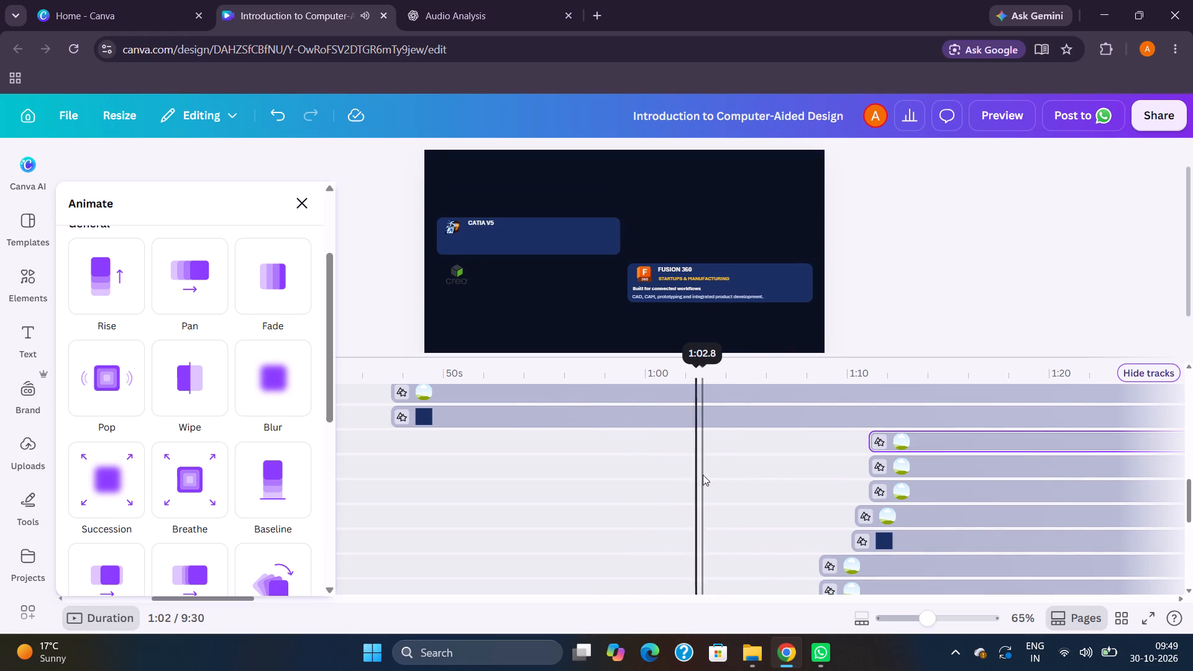
pyautogui.scroll(-3, 703, 475)
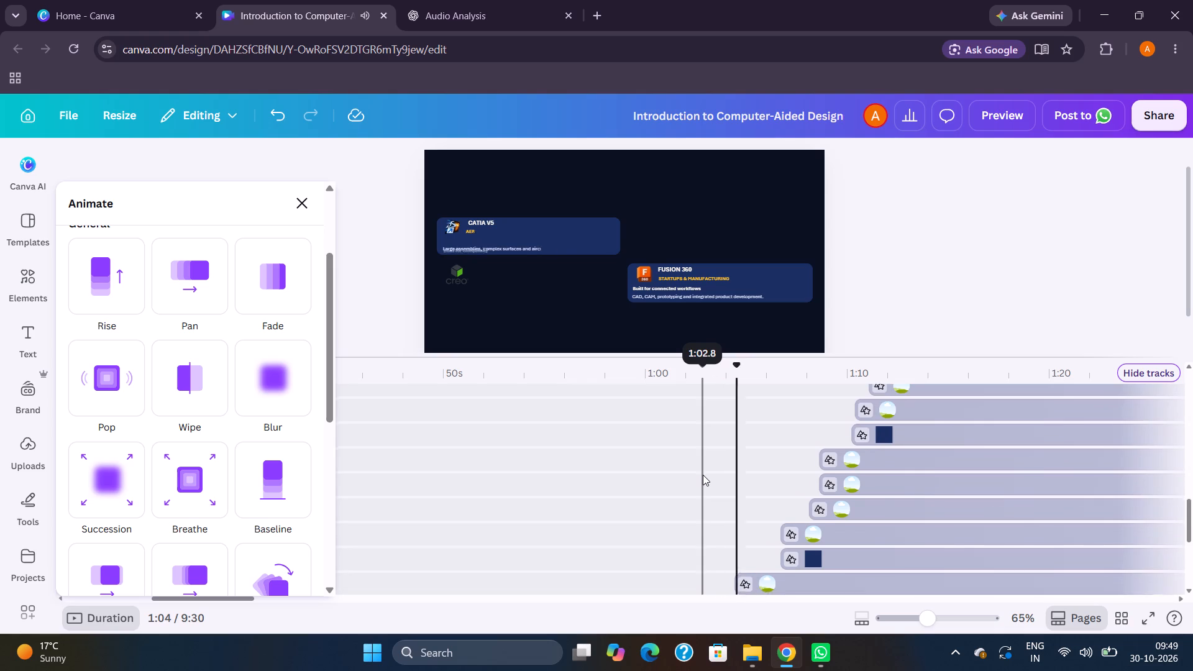
pyautogui.scroll(-1, 703, 475)
pyautogui.scroll(1, 703, 475)
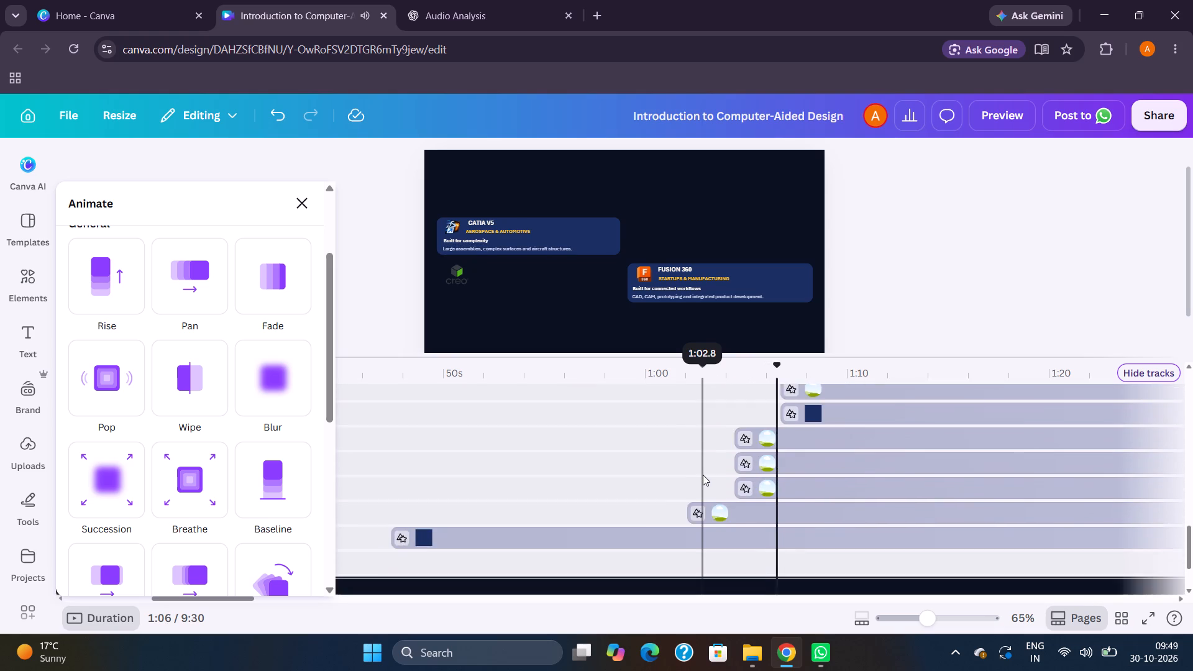
pyautogui.scroll(1, 703, 475)
pyautogui.scroll(-1, 703, 475)
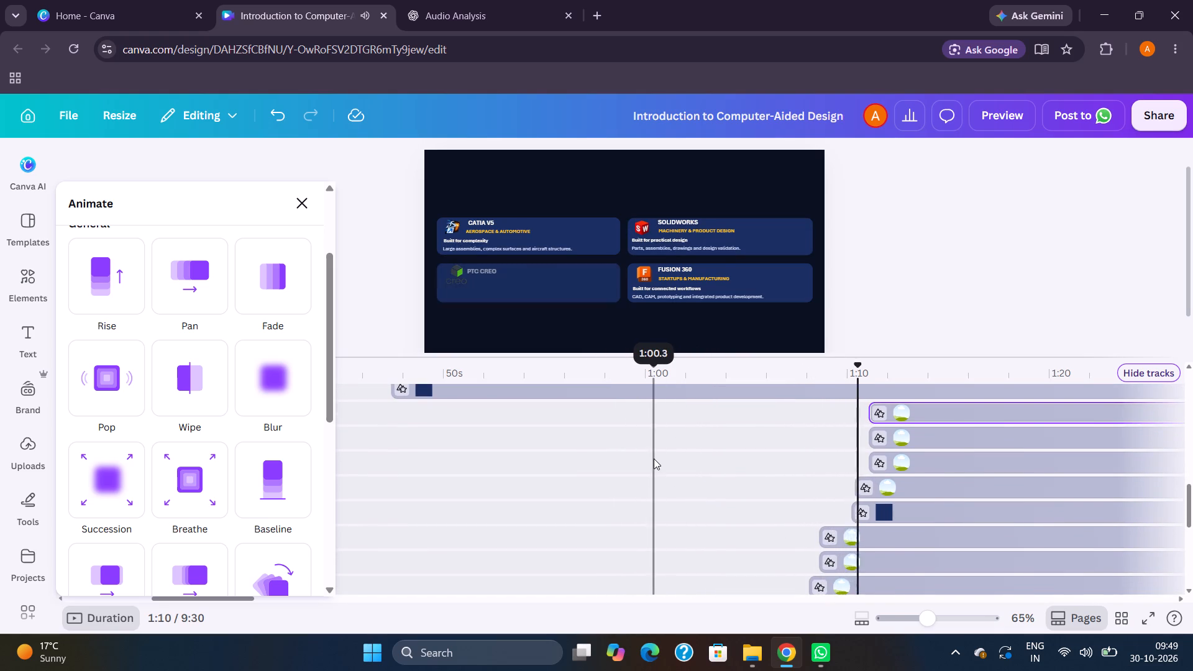
pyautogui.scroll(3, 654, 459)
pyautogui.scroll(-2, 654, 459)
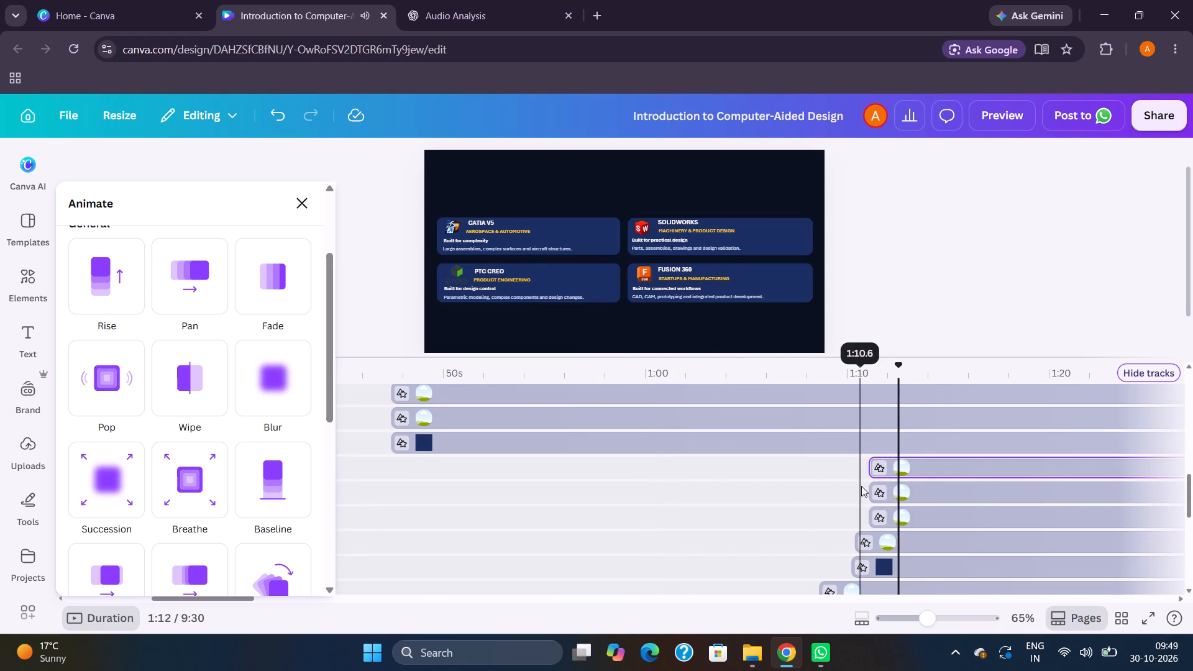
# Delay the Creo logo to start at about 1:10, in line with the PTC CREO card's background rectangle.
pyautogui.click(839, 520)
pyautogui.scroll(1, 839, 520)
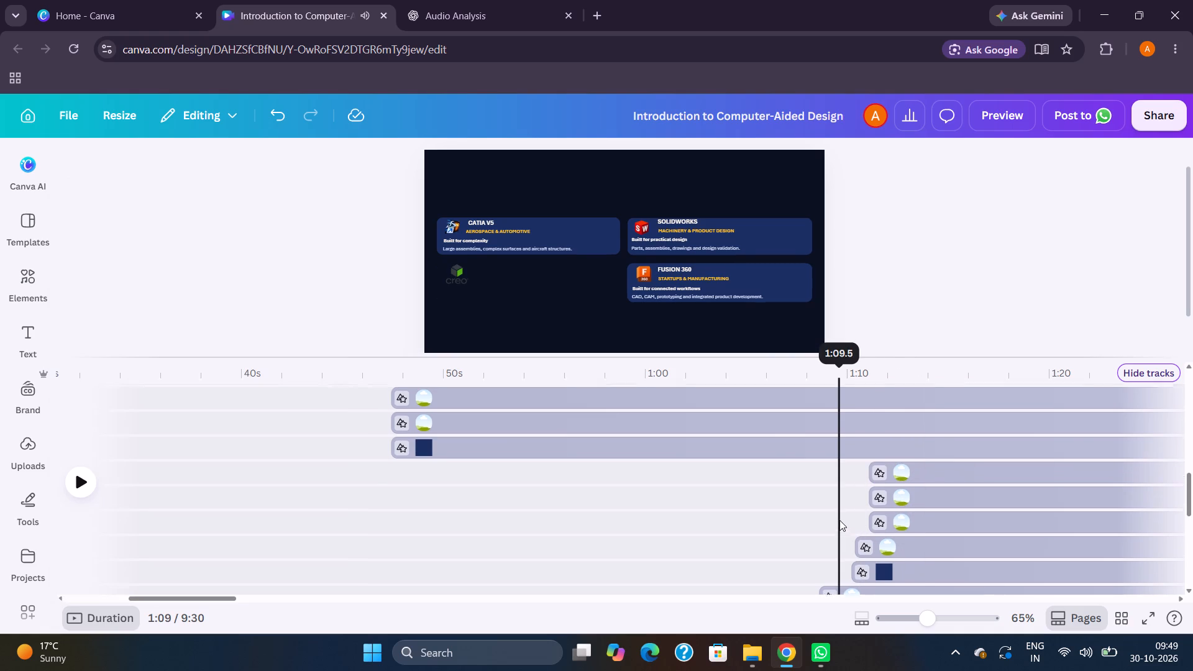
pyautogui.scroll(1, 839, 520)
pyautogui.press('space')
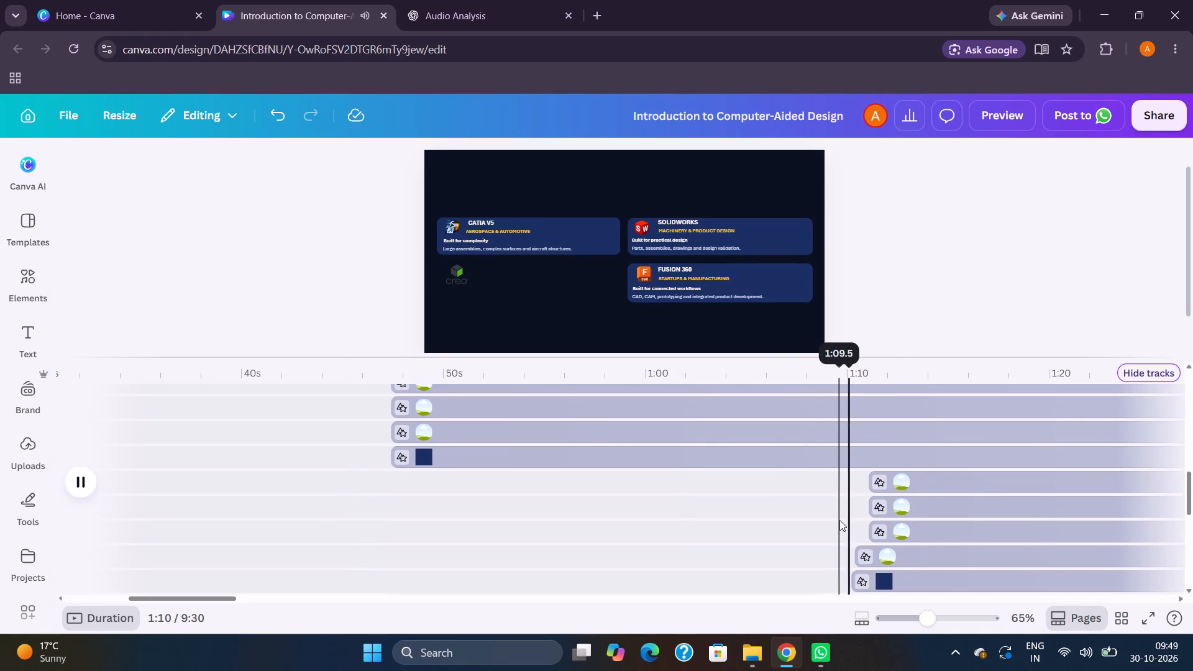
pyautogui.press('space')
pyautogui.scroll(3, 839, 520)
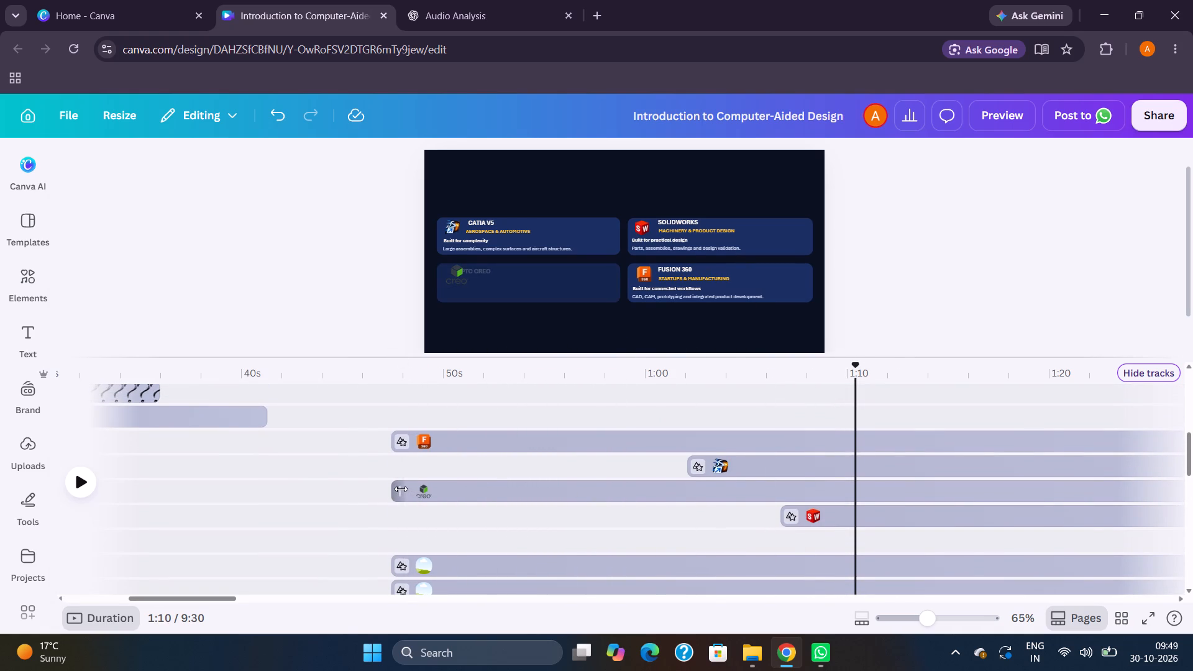
pyautogui.moveTo(401, 489); pyautogui.dragTo(790, 477)
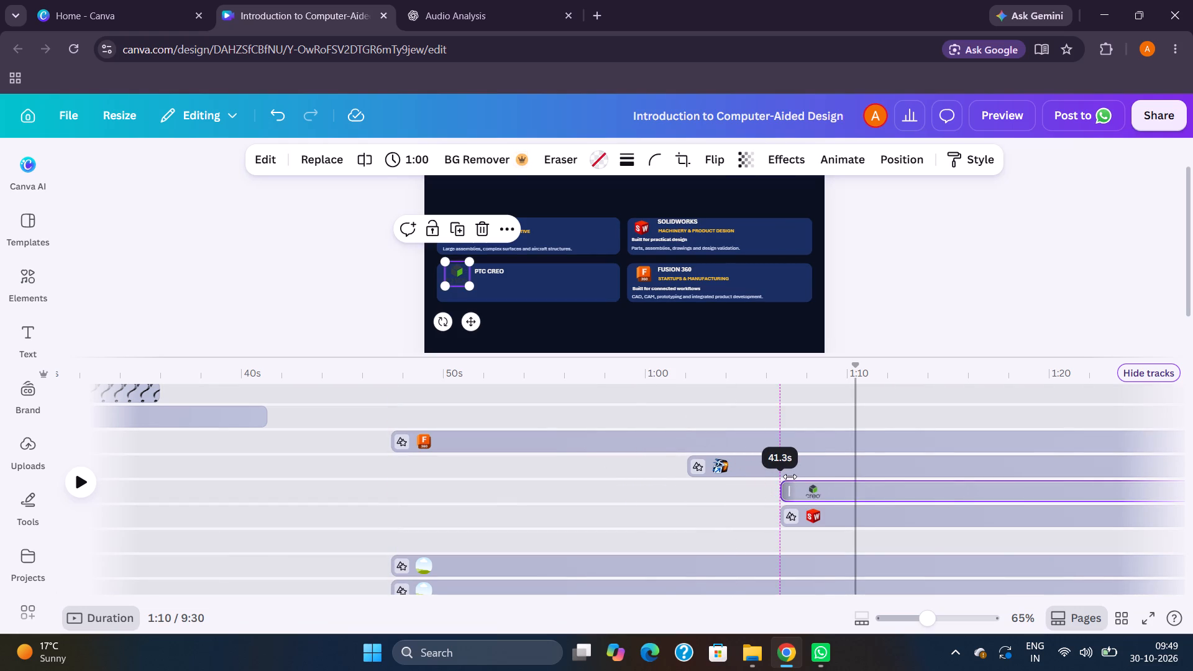
pyautogui.moveTo(790, 477); pyautogui.dragTo(851, 483)
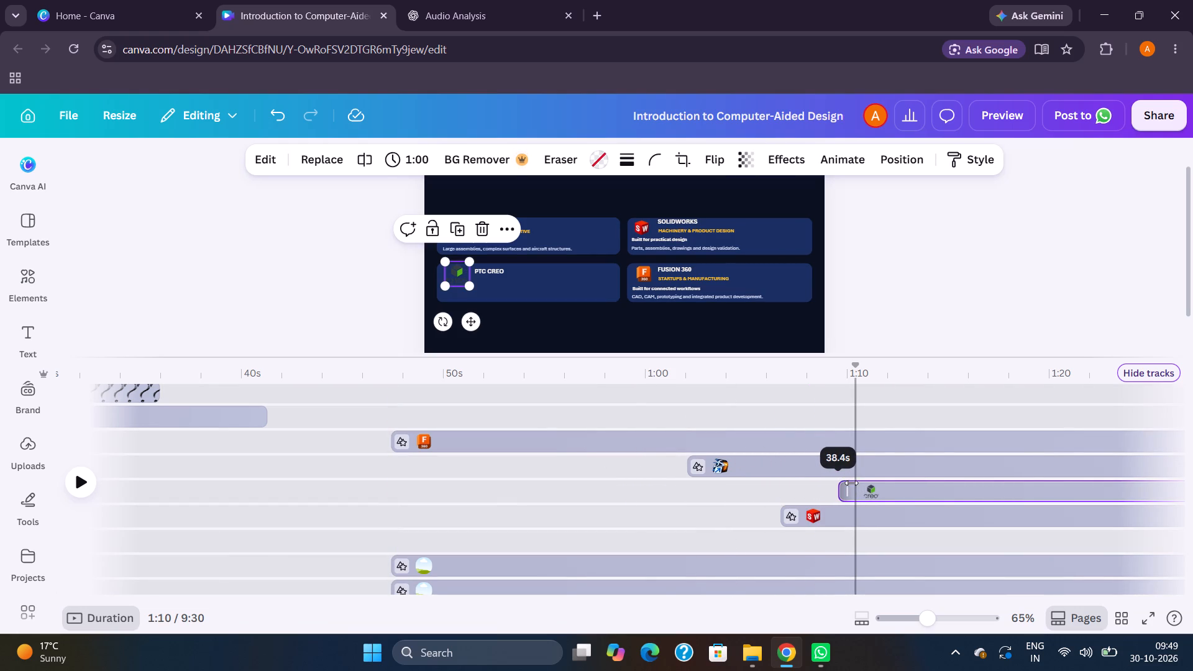
pyautogui.moveTo(851, 483); pyautogui.dragTo(854, 485)
# Replay the page from about 1:05 to check the SOLIDWORKS and PTC CREO cards' entrances against the voice-over.
pyautogui.press('space')
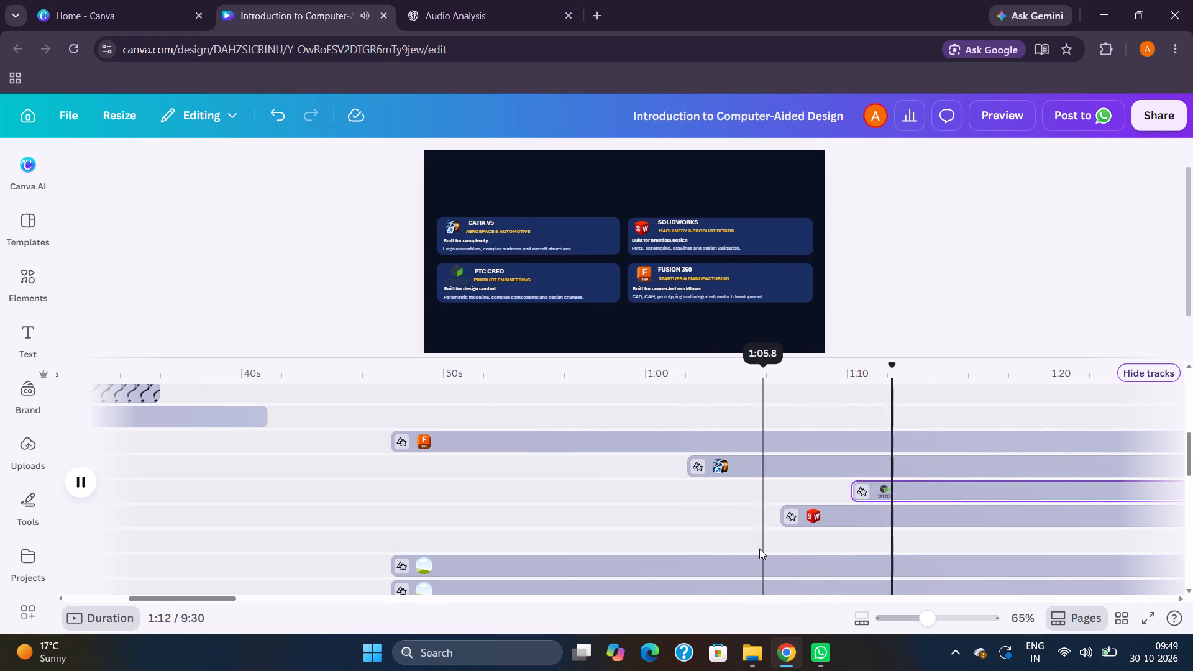
pyautogui.click(759, 549)
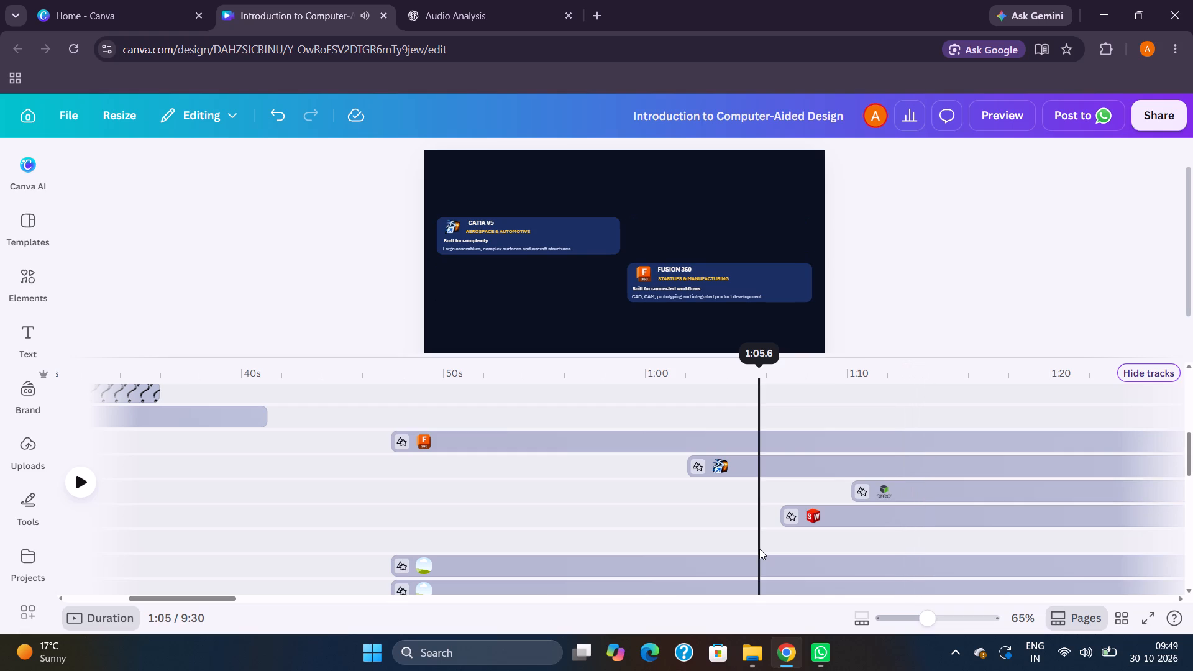
pyautogui.press('space')
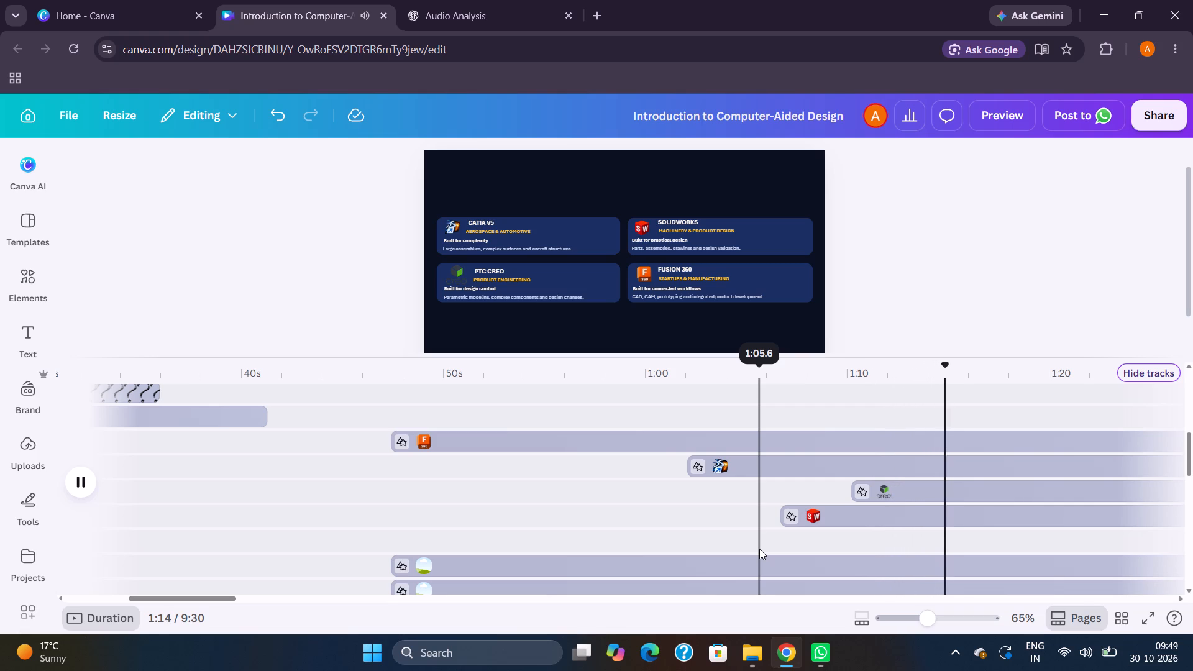
pyautogui.click(759, 549)
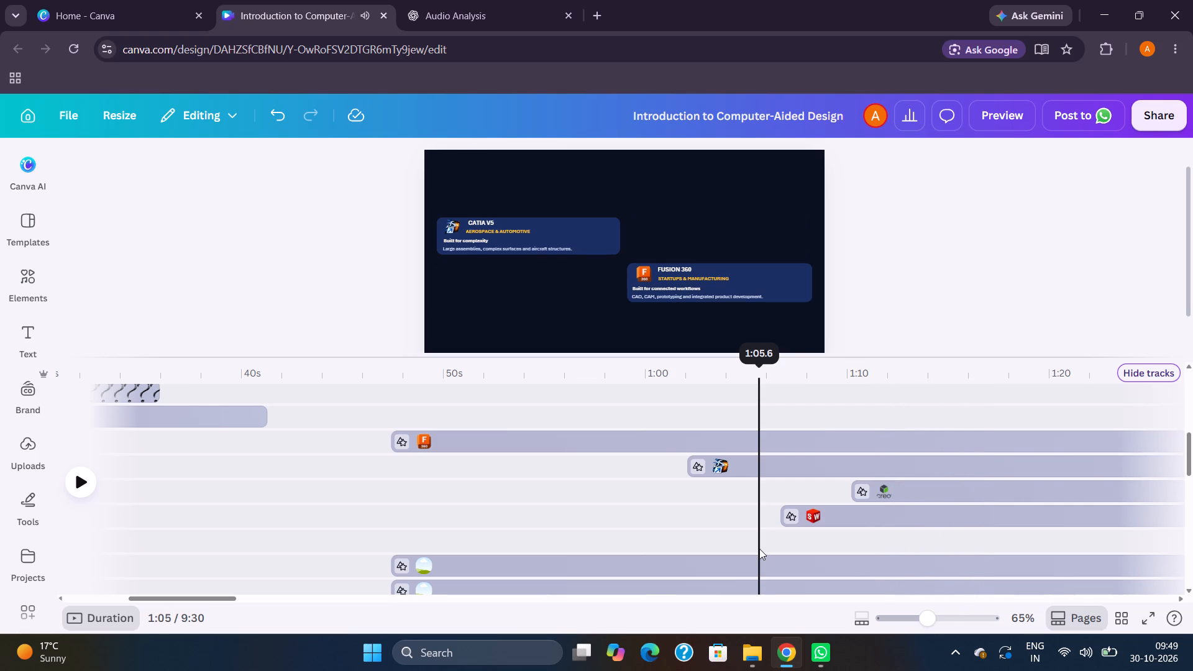
pyautogui.press('space')
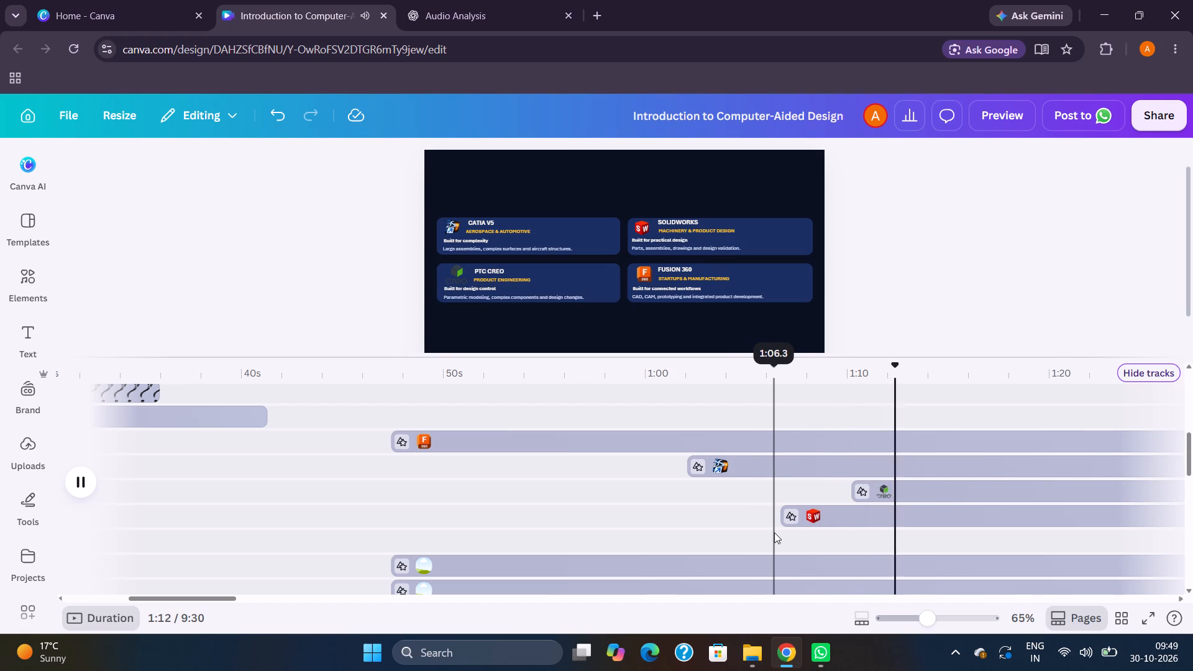
pyautogui.press('space')
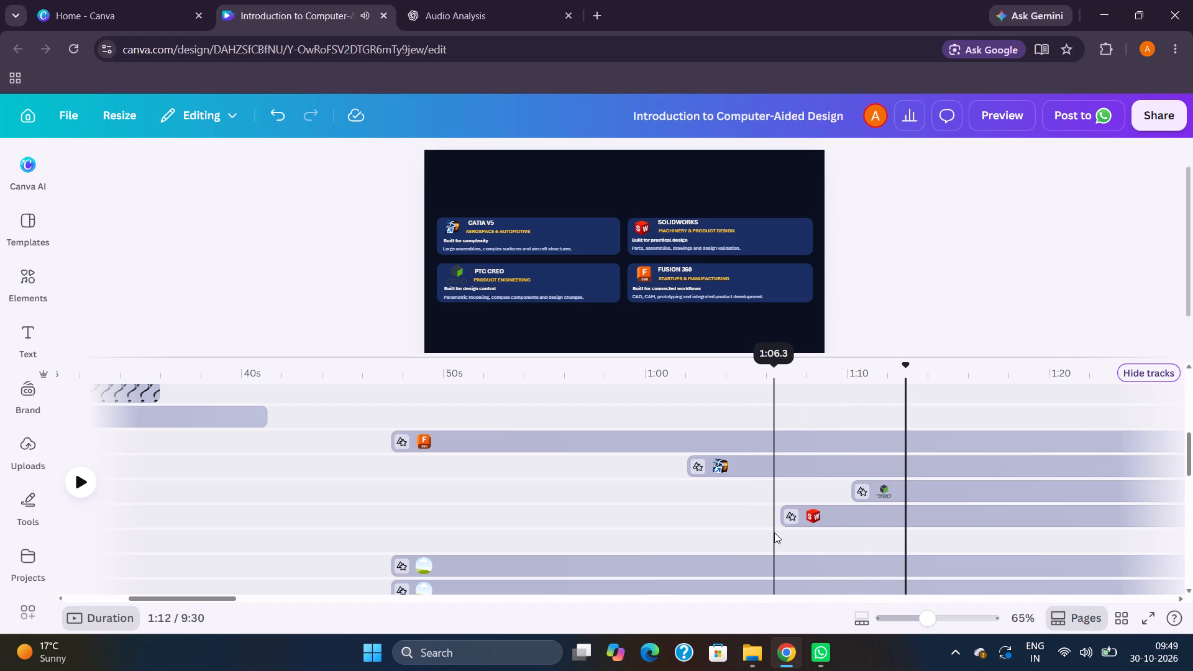
# Step back through the frames between about 1:12 and 1:10 to examine the PTC CREO card's entrance timing.
pyautogui.press('Left')
pyautogui.press('Left')
pyautogui.press('Left')
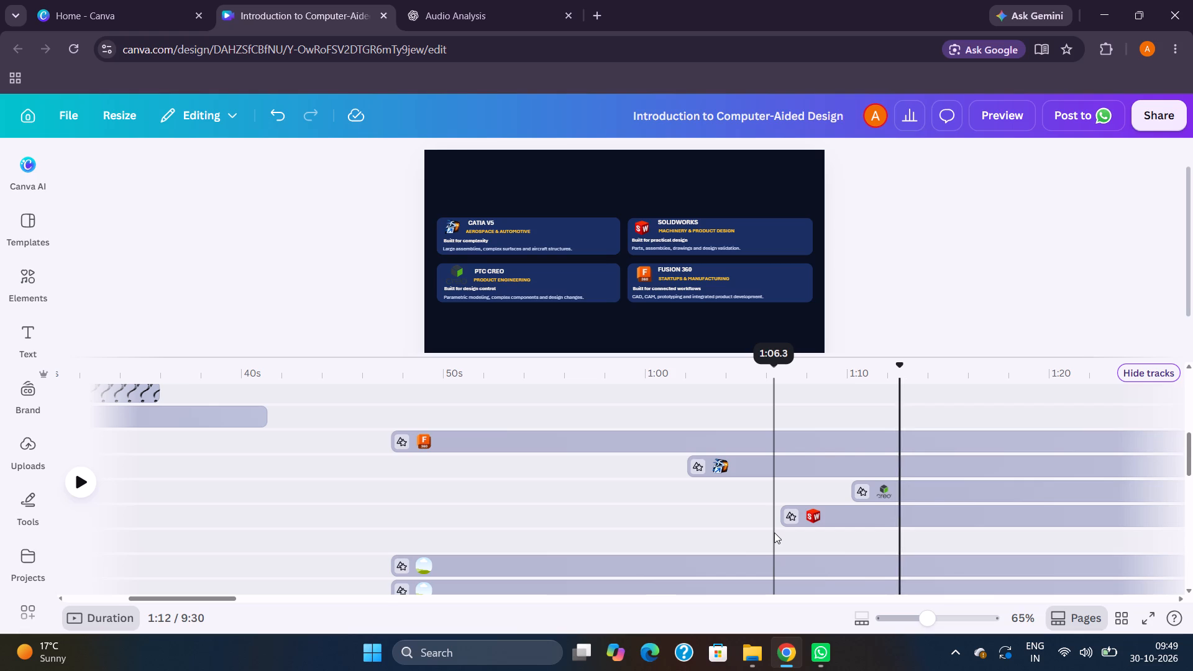
pyautogui.press('Left')
pyautogui.press('space')
pyautogui.press('Left')
pyautogui.press('Left')
pyautogui.press('Left')
pyautogui.press('Left')
pyautogui.press('Left')
pyautogui.press('Left')
pyautogui.press('Left')
pyautogui.press('space')
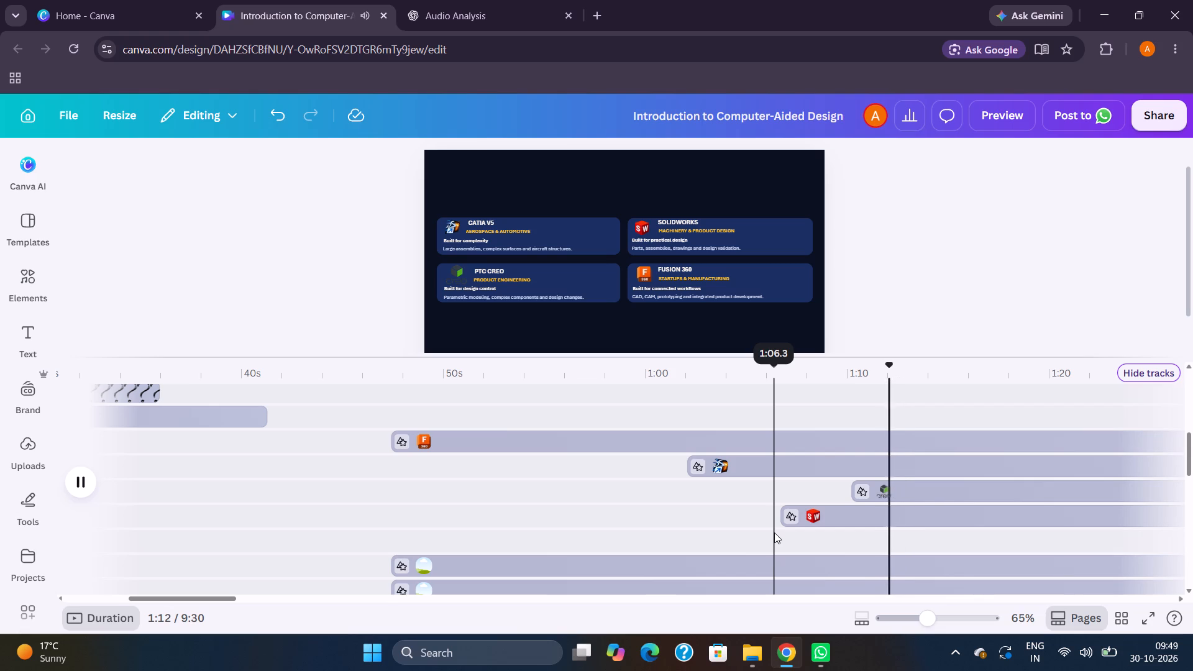
pyautogui.press('space')
pyautogui.press('Left')
pyautogui.press('Left')
pyautogui.press('Left')
pyautogui.press('Left')
pyautogui.press('Left')
pyautogui.press('Left')
pyautogui.press('Left')
pyautogui.press('Left')
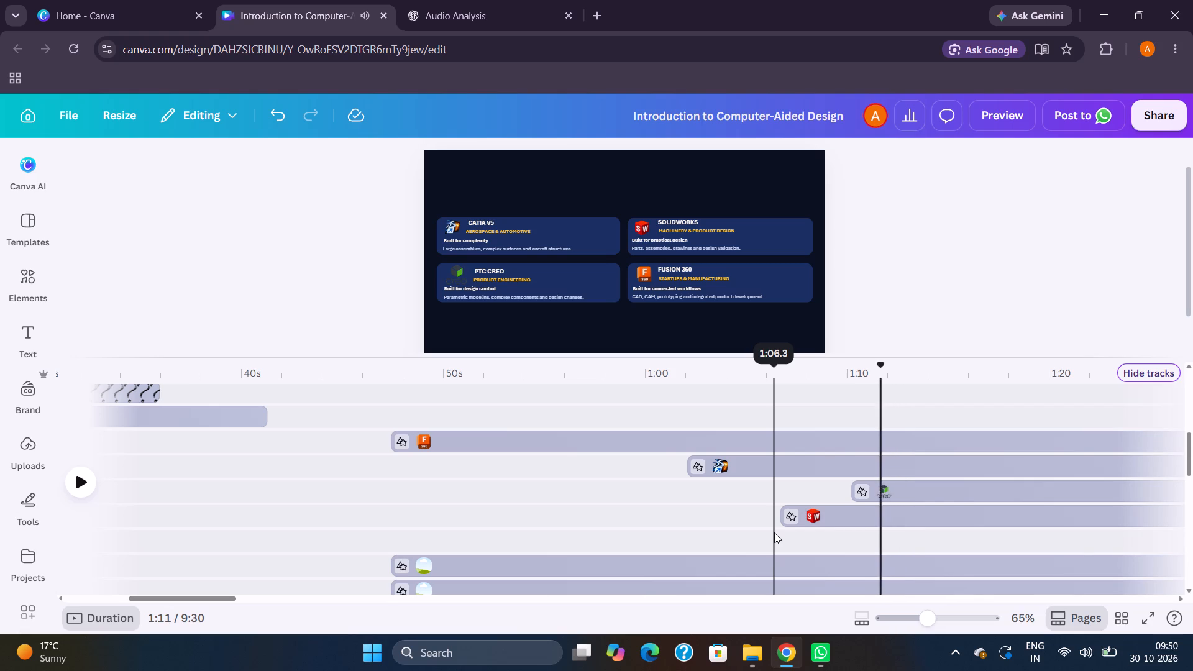
pyautogui.press('Left')
pyautogui.press('Left')
pyautogui.press('Left')
pyautogui.press('Left')
pyautogui.press('Left')
pyautogui.press('space')
pyautogui.press('space')
pyautogui.press('Left')
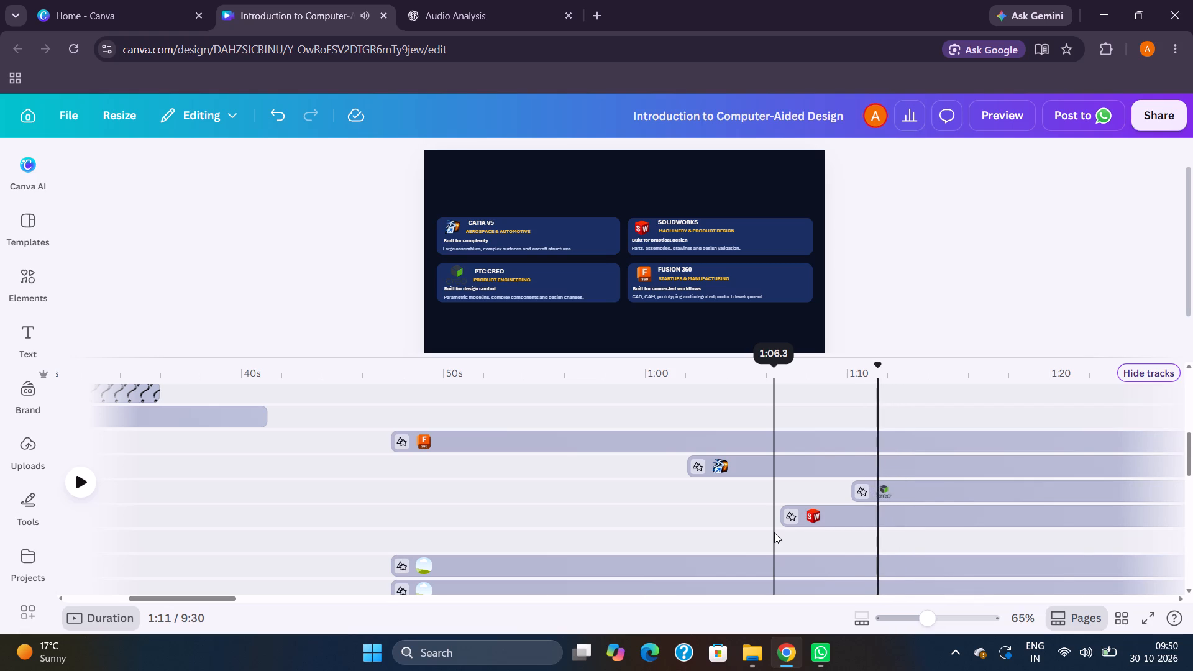
pyautogui.press('Left')
pyautogui.press('Left')
pyautogui.press('Left')
pyautogui.press('Left')
pyautogui.press('Left')
pyautogui.press('Left')
pyautogui.press('Left')
pyautogui.press('Left')
pyautogui.press('Left')
pyautogui.press('Left')
pyautogui.press('Left')
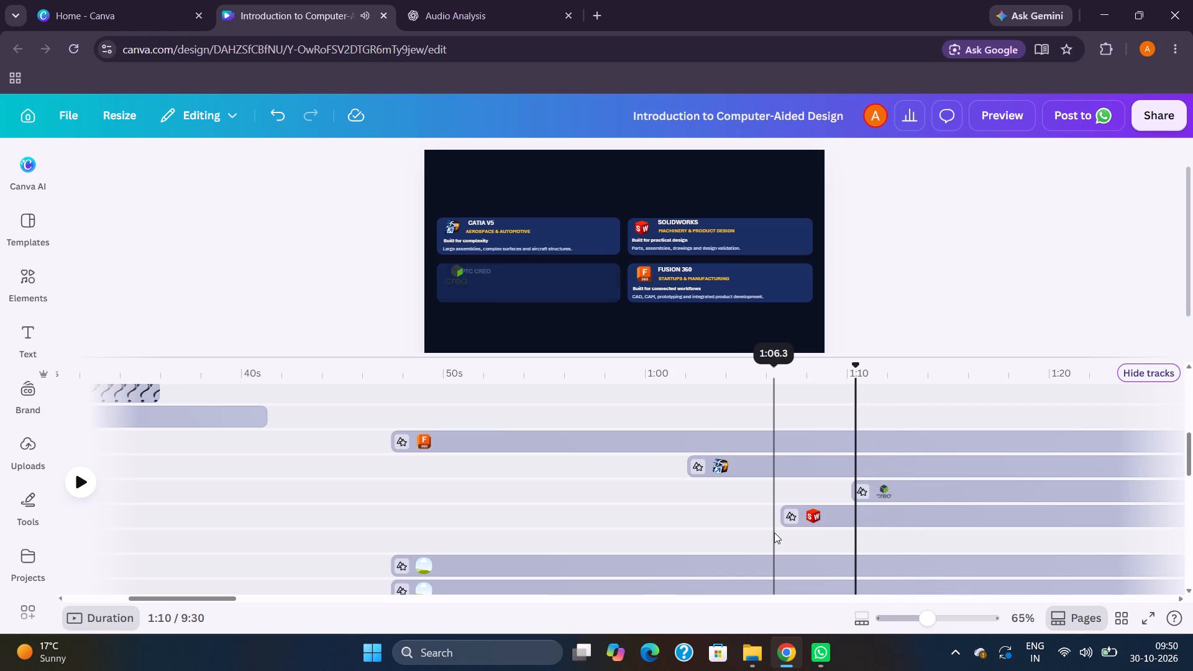
pyautogui.press('Left')
pyautogui.press('space')
pyautogui.press('space')
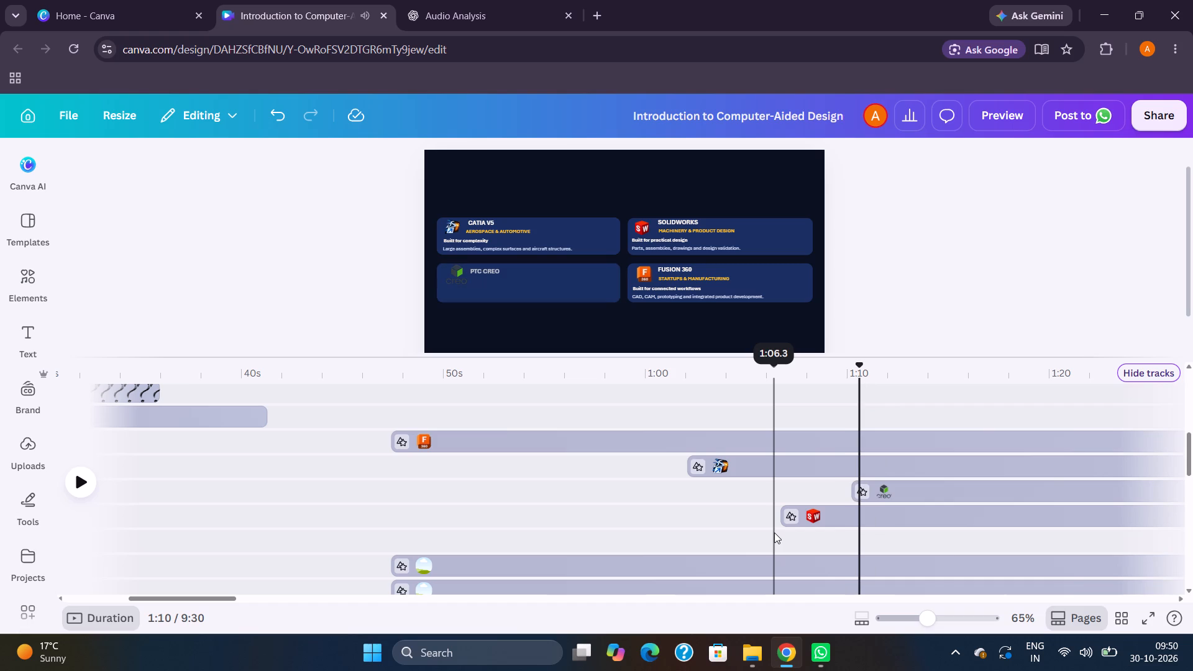
# Play short bursts from about 1:10 to 1:13 to compare the PTC CREO card's text tracks with the voice-over.
pyautogui.scroll(-5, 774, 532)
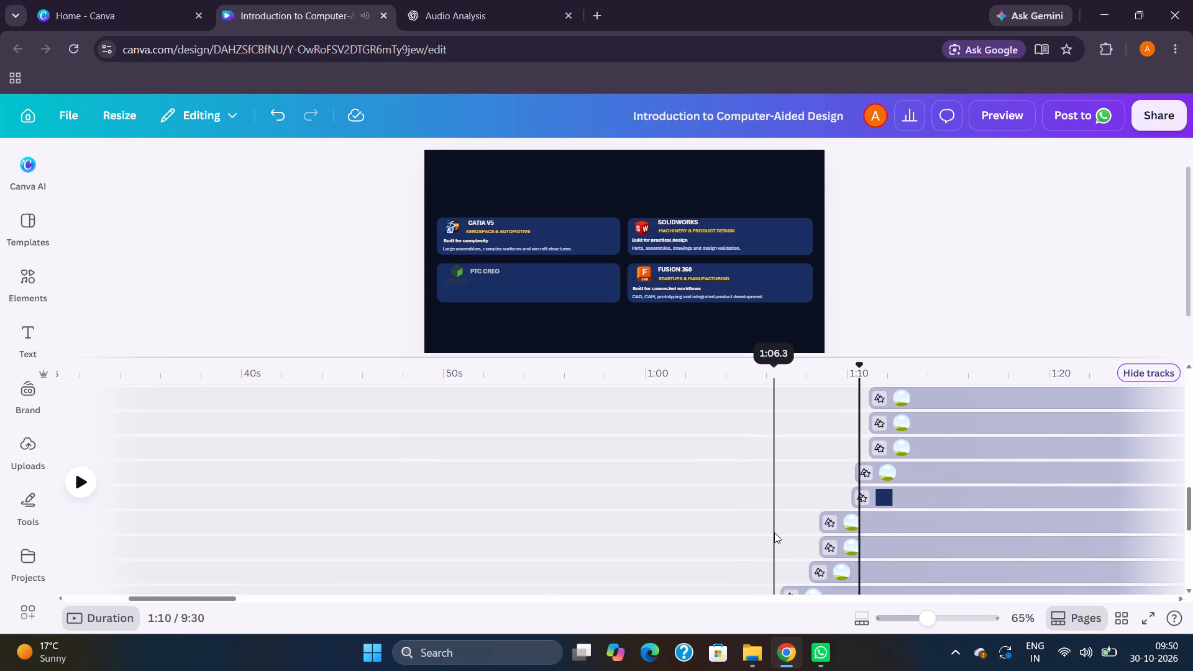
pyautogui.press('space')
pyautogui.press('space')
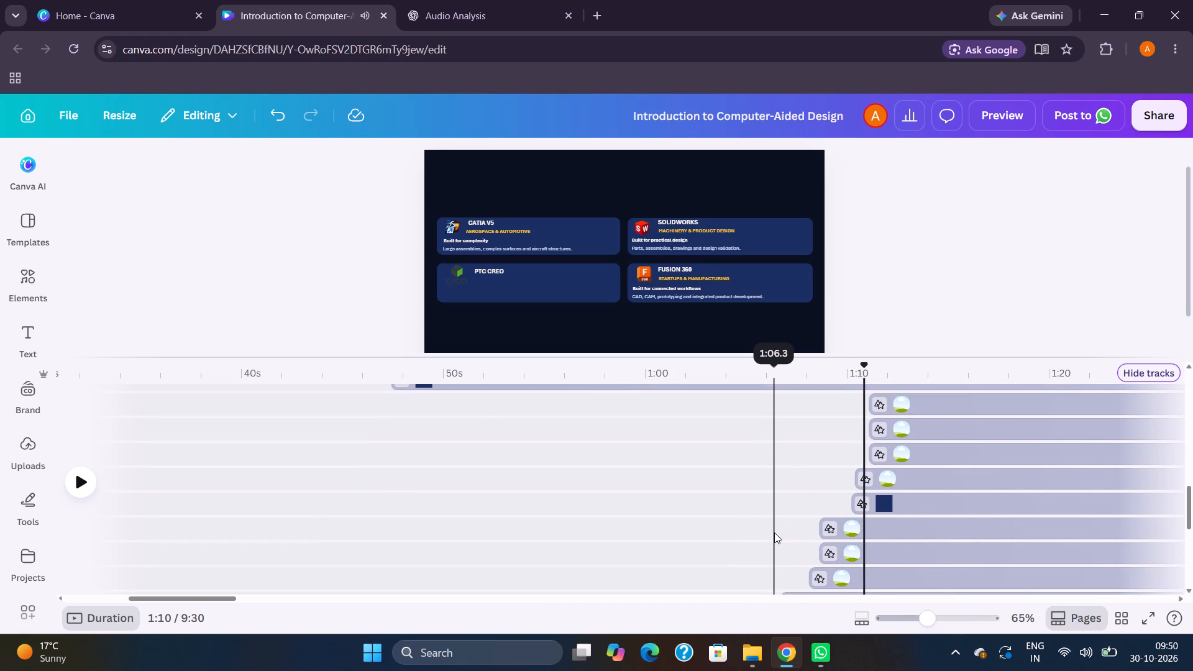
pyautogui.press('space')
pyautogui.press('space')
pyautogui.press('space')
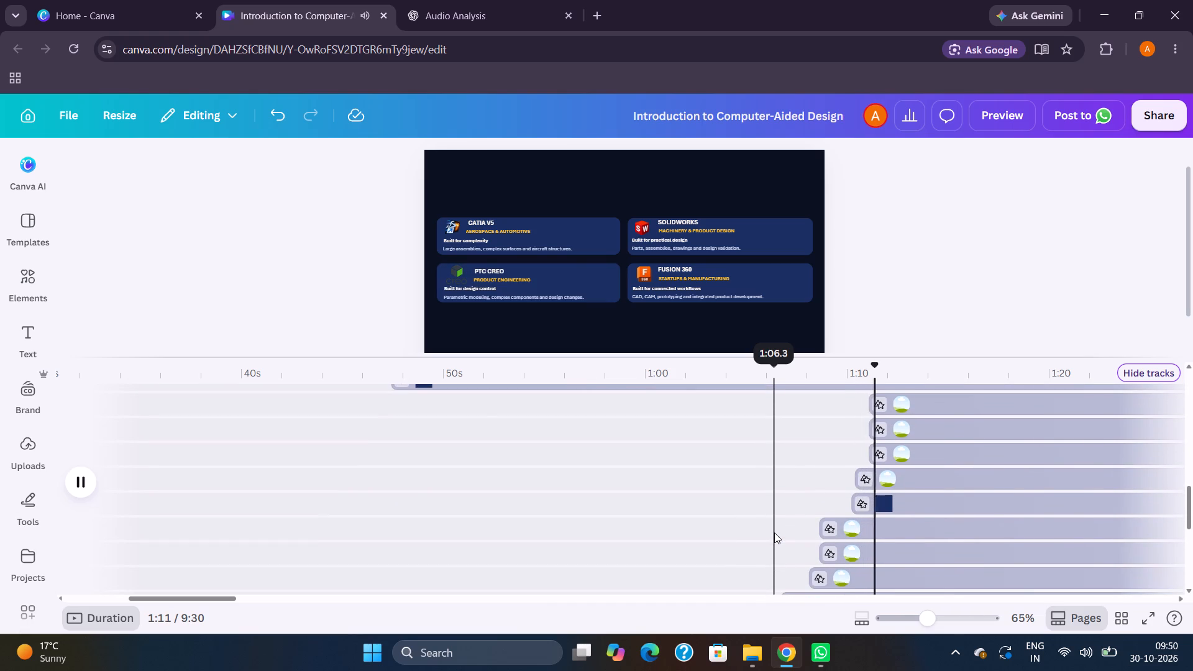
pyautogui.press('space')
pyautogui.press('space')
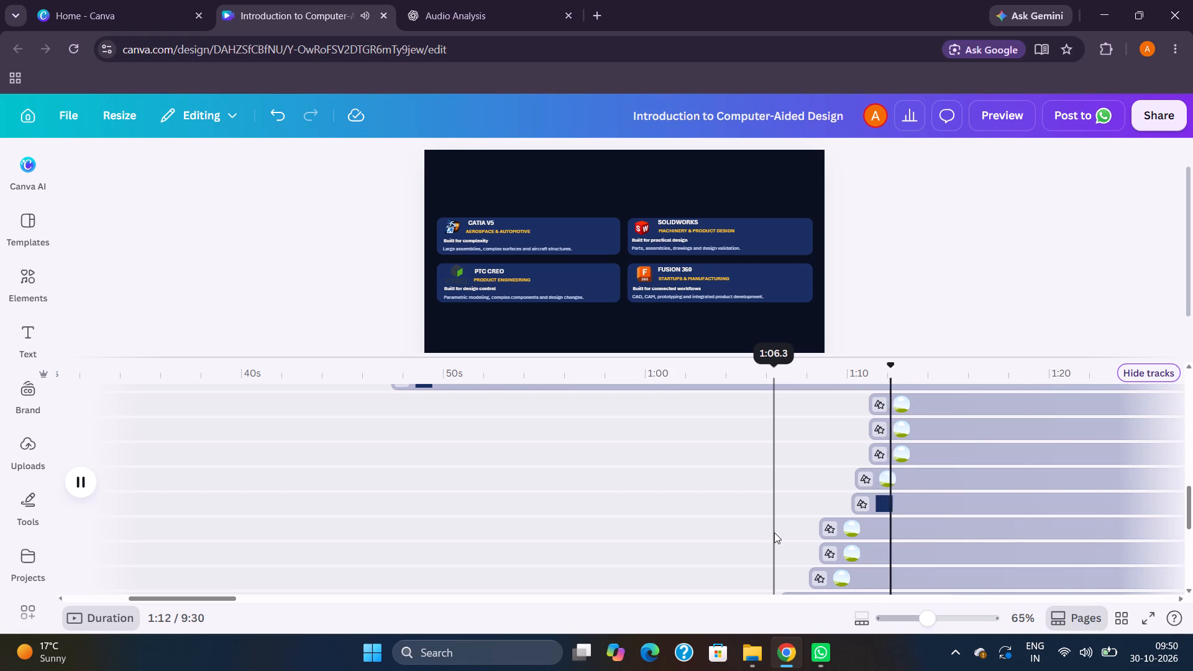
pyautogui.press('space')
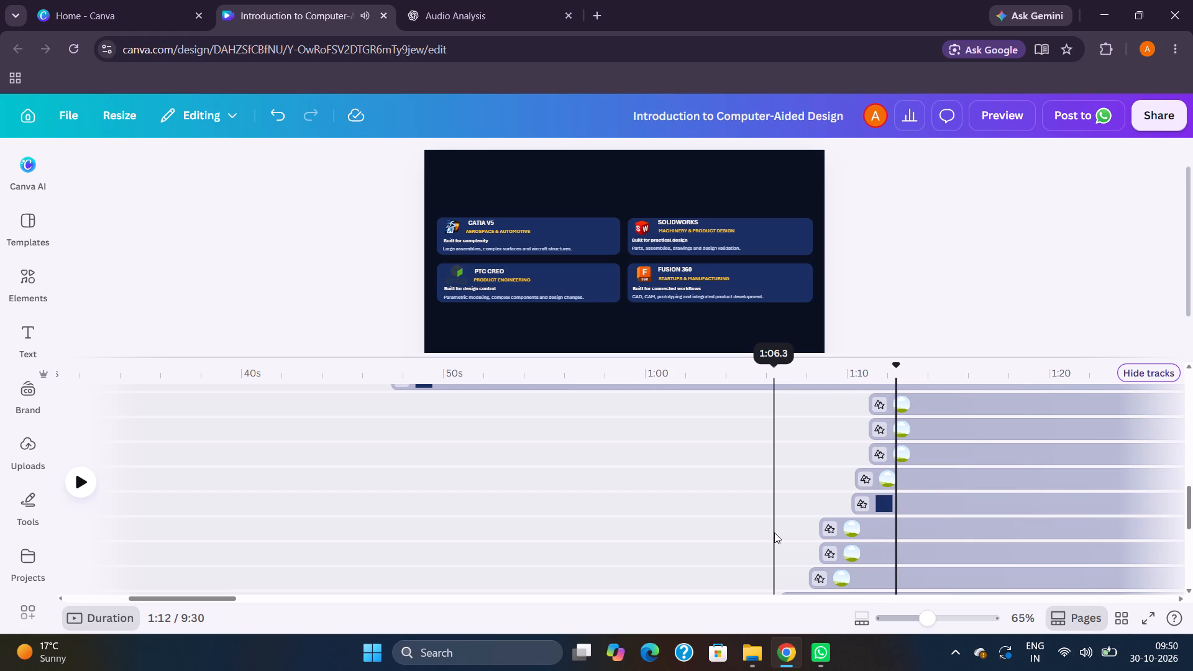
pyautogui.press('space')
pyautogui.press('space')
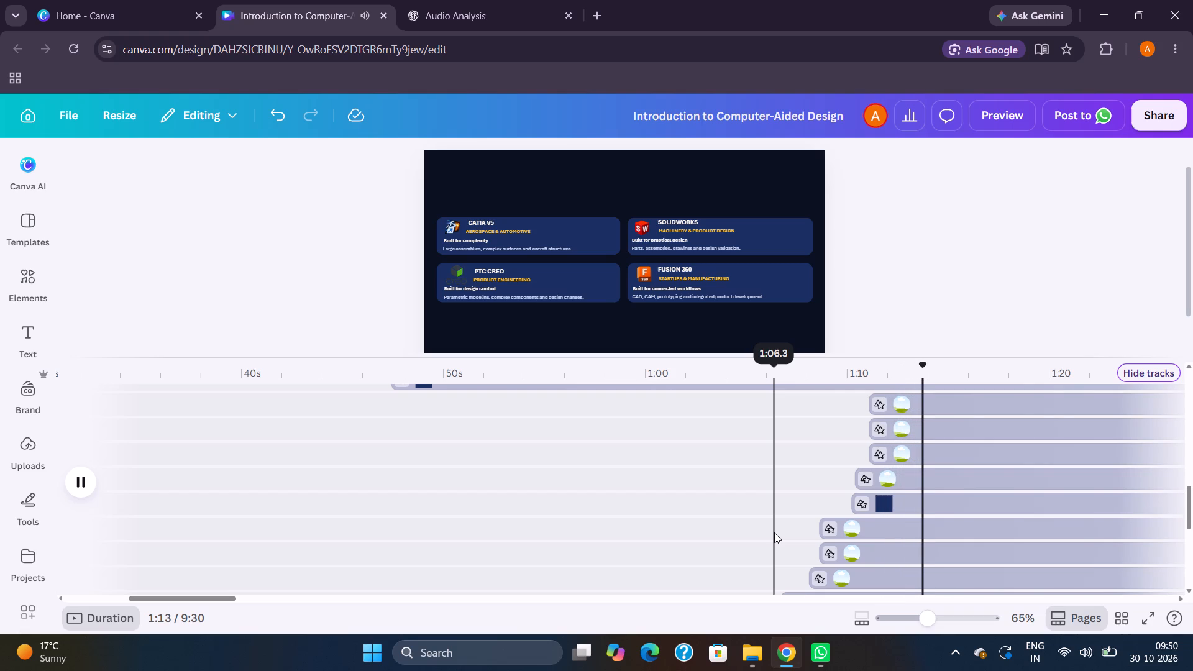
pyautogui.scroll(1, 774, 532)
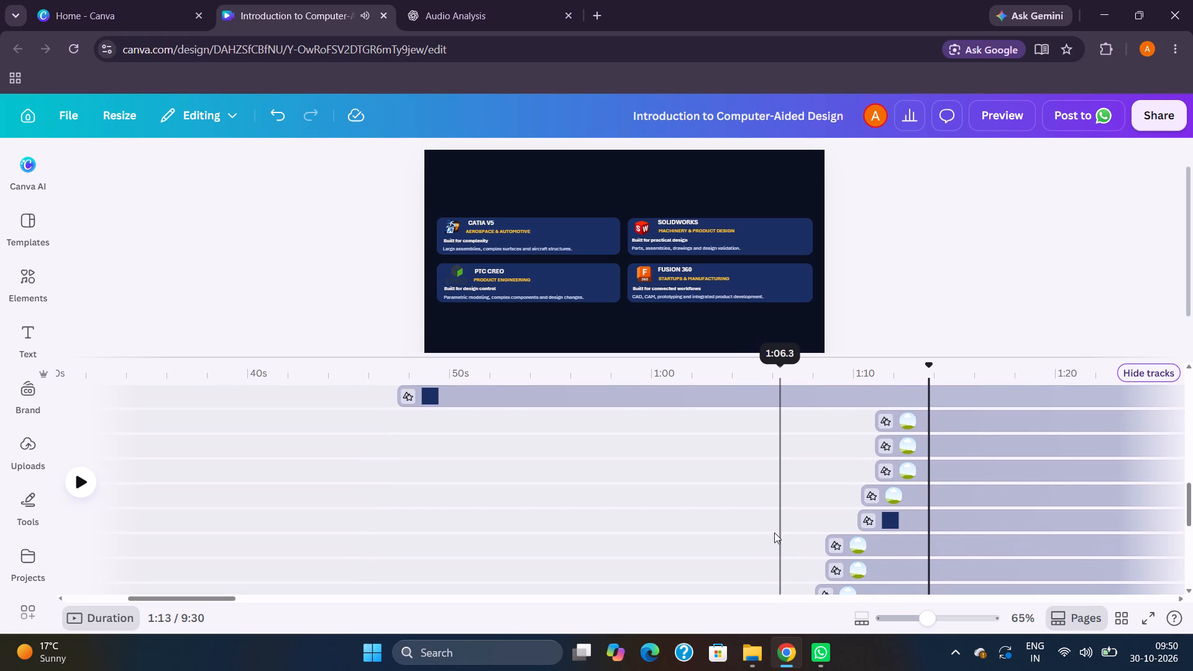
pyautogui.scroll(1, 774, 532)
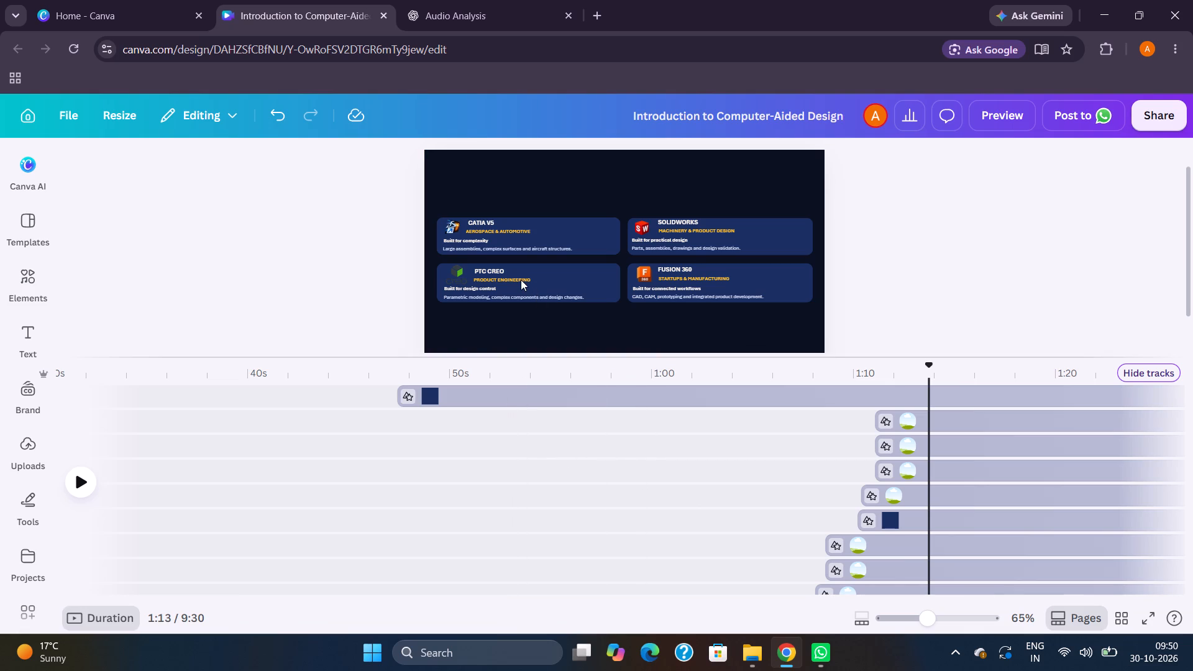
# Replace the word PRODUCT in the PTC CREO card's yellow subtitle with COMPLEX PARAMETRIC DESIGN.
pyautogui.click(518, 278)
pyautogui.doubleClick(518, 278)
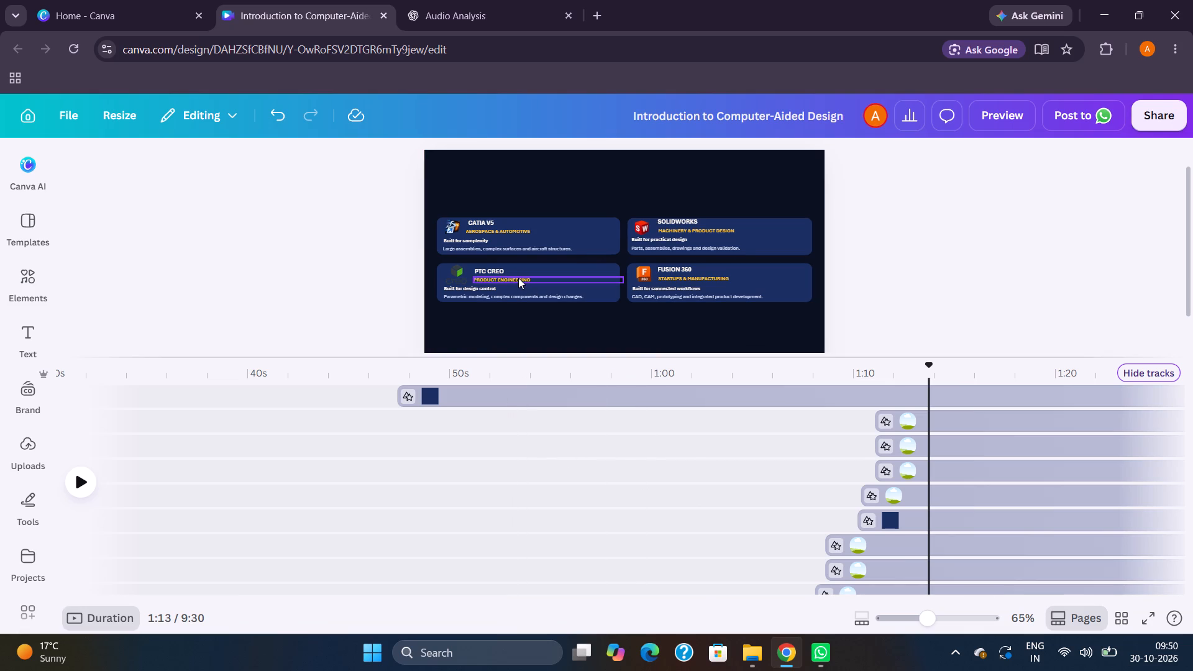
pyautogui.click(518, 278)
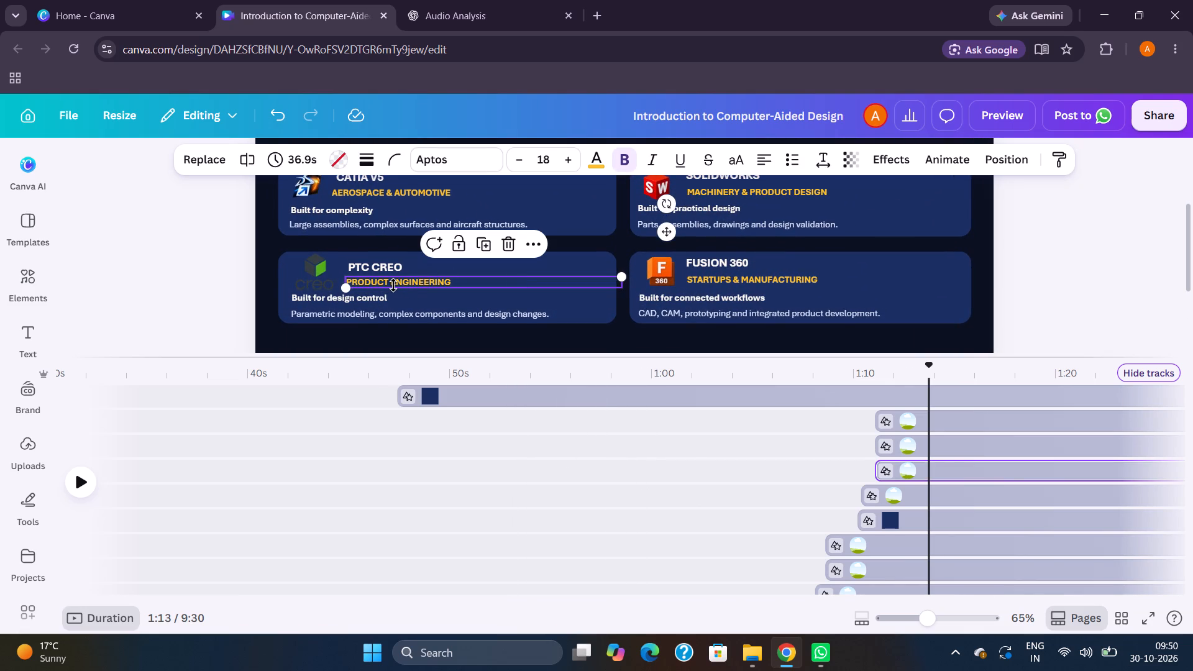
pyautogui.click(393, 285)
pyautogui.doubleClick(383, 286)
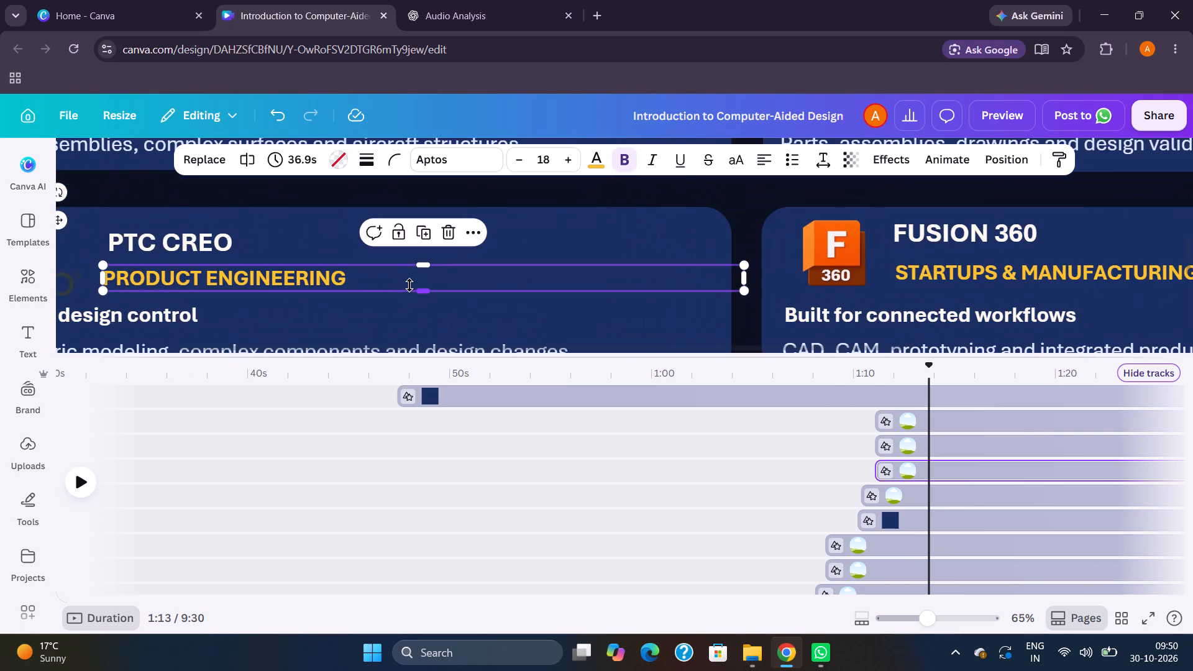
pyautogui.hscroll(3, 409, 285)
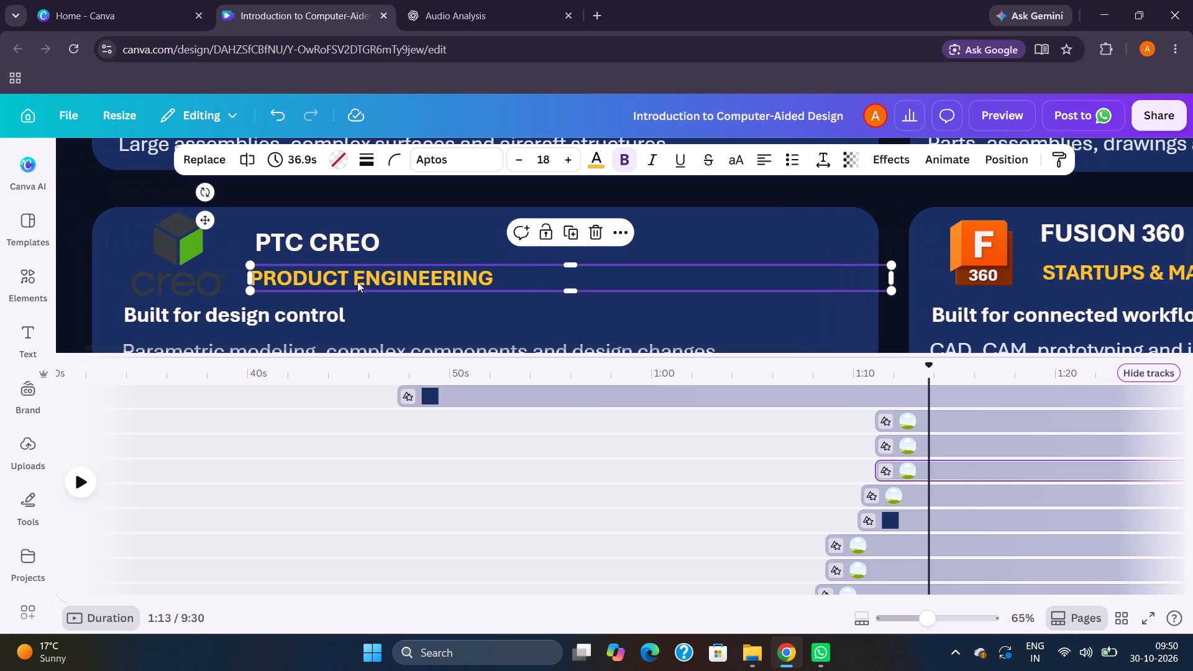
pyautogui.scroll(-1, 380, 280)
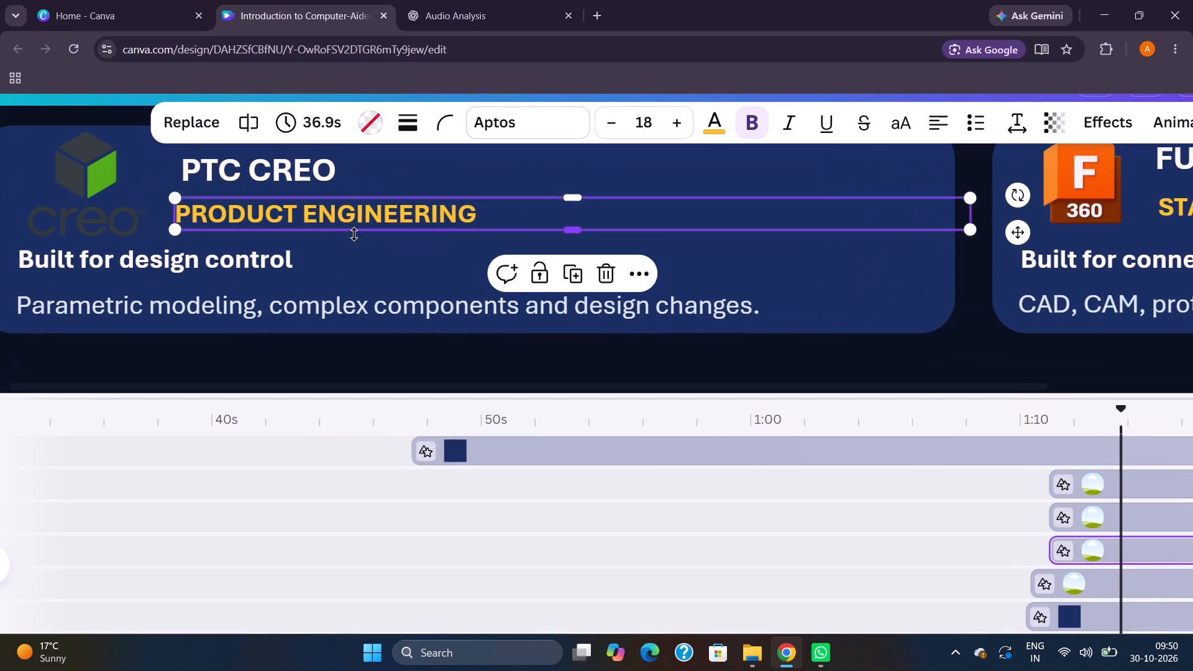
pyautogui.tripleClick(310, 210)
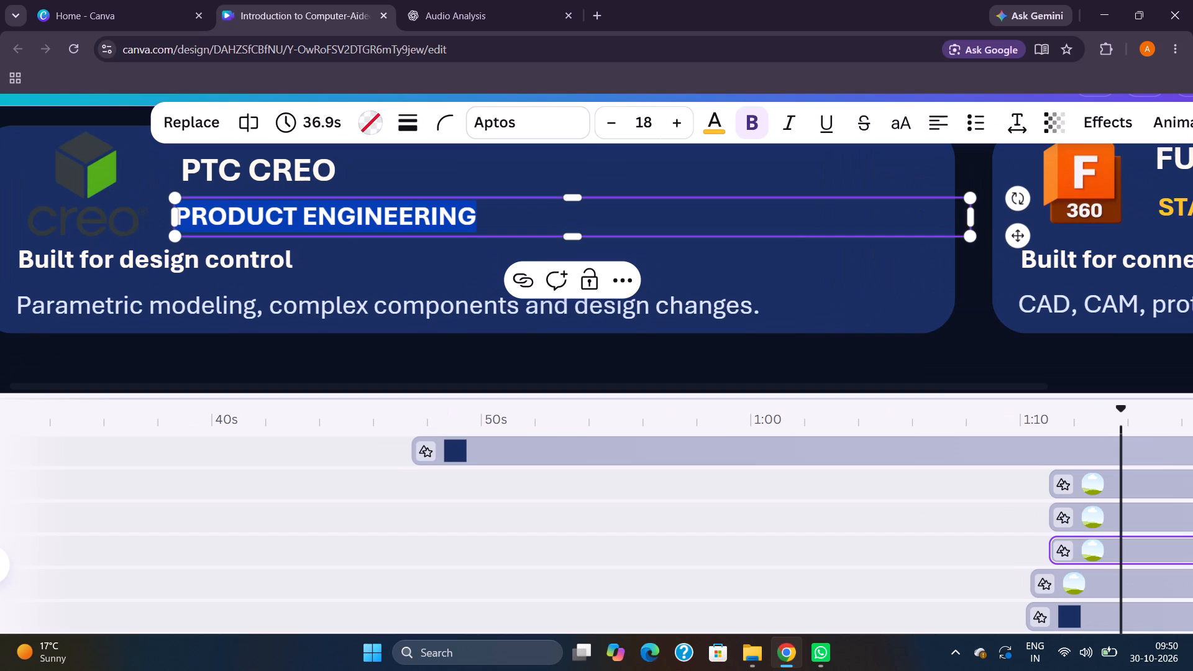
pyautogui.click(301, 211)
pyautogui.press('BackSpace')
pyautogui.press('BackSpace')
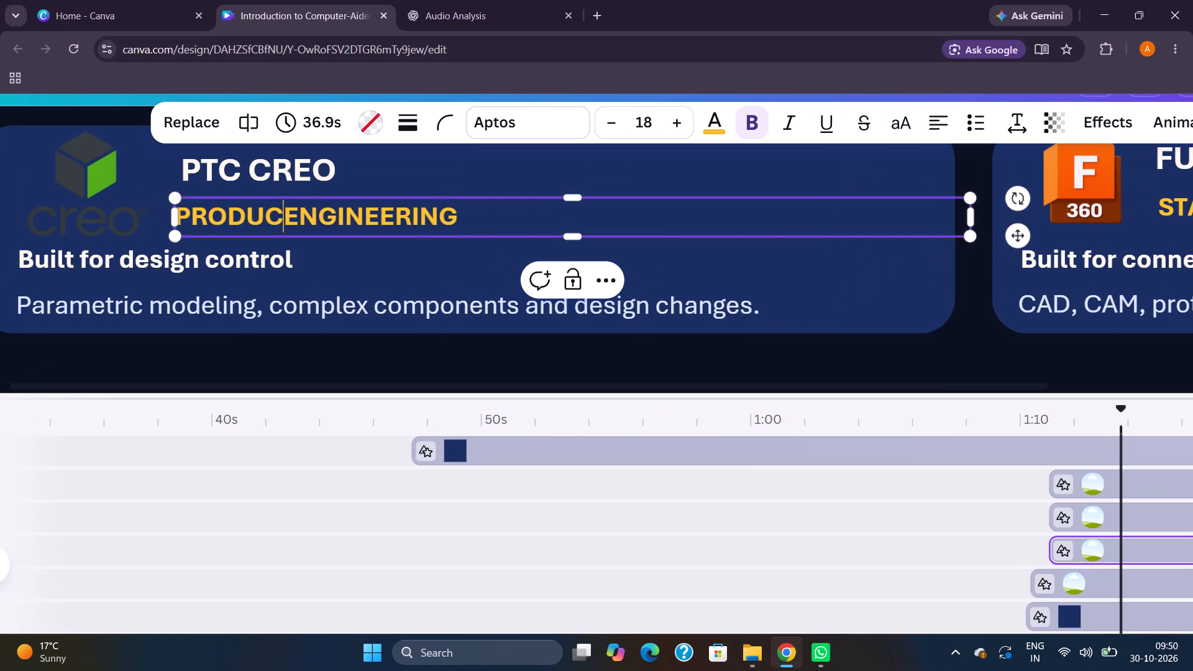
pyautogui.press('BackSpace')
pyautogui.press('BackSpace')
pyautogui.press('BackSpace')
pyautogui.press('BackSpace')
pyautogui.press('BackSpace')
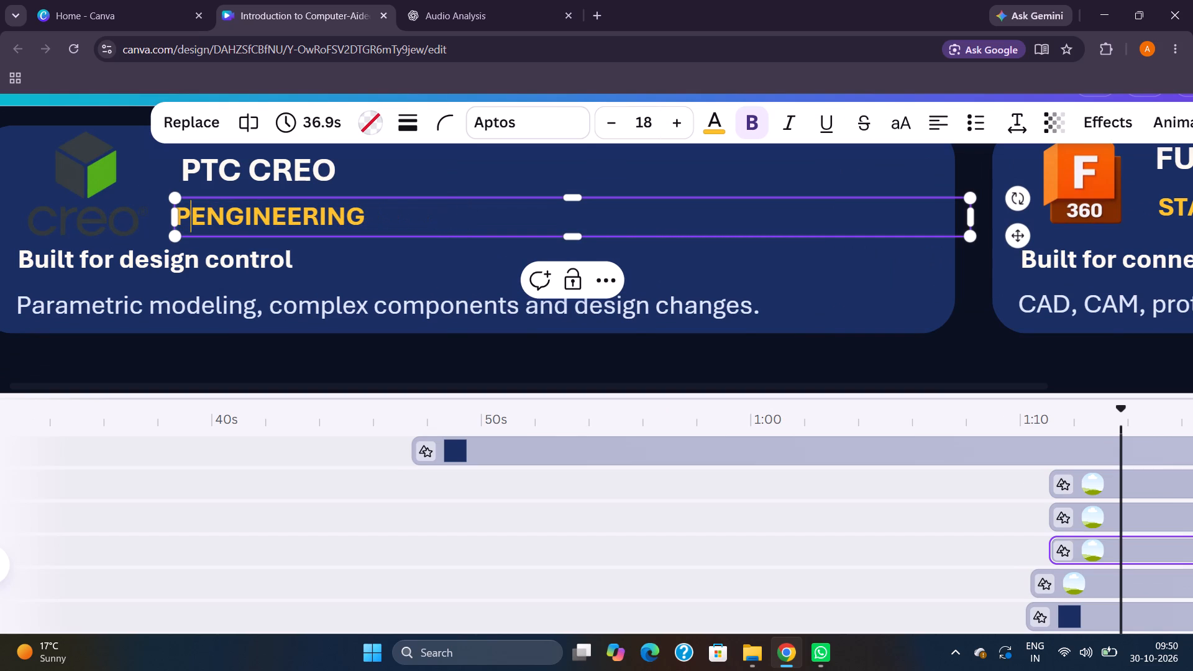
pyautogui.press('BackSpace')
pyautogui.write('com')
pyautogui.press('BackSpace')
pyautogui.press('BackSpace')
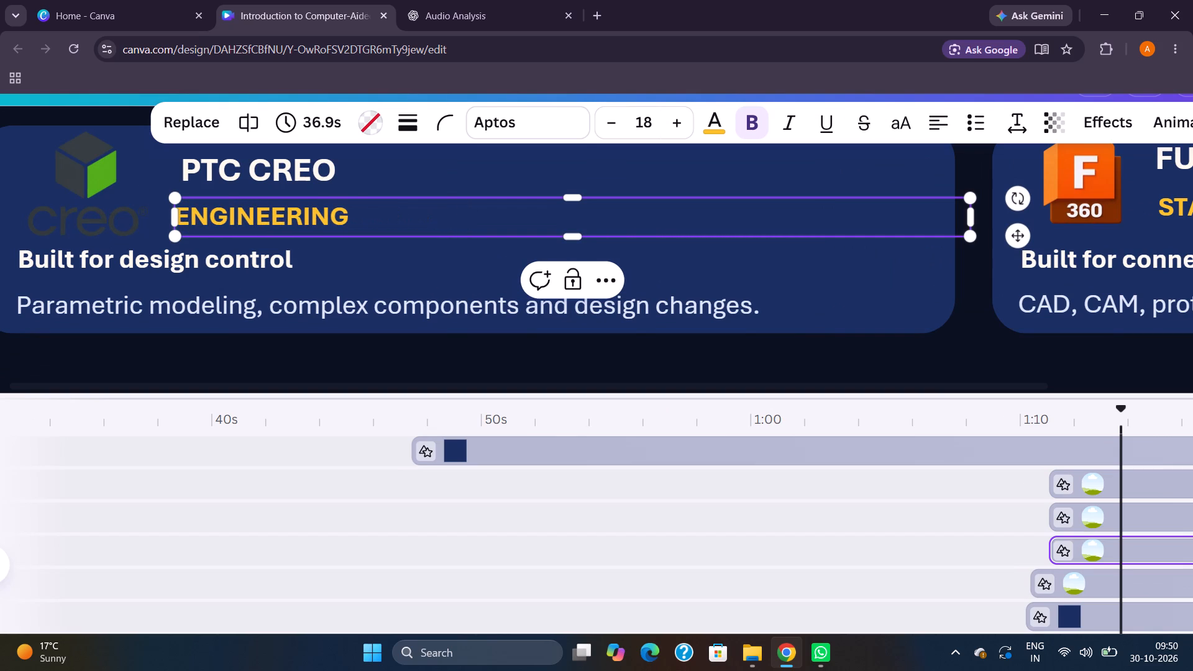
pyautogui.write('COMP')
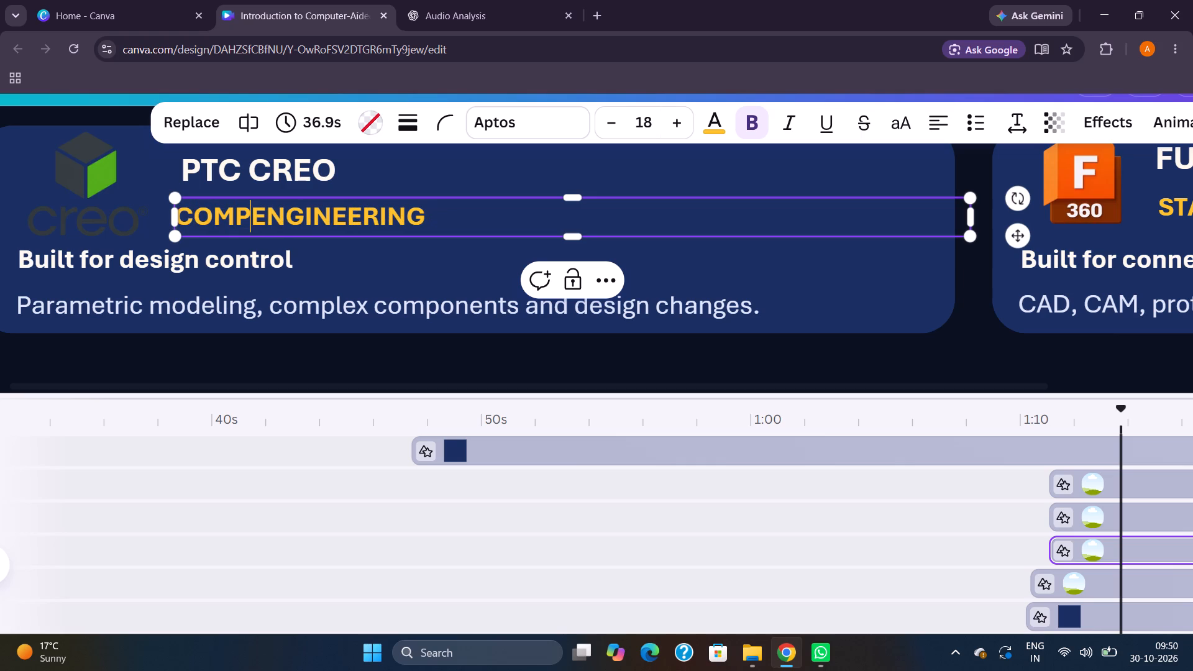
pyautogui.write('LEX PARA')
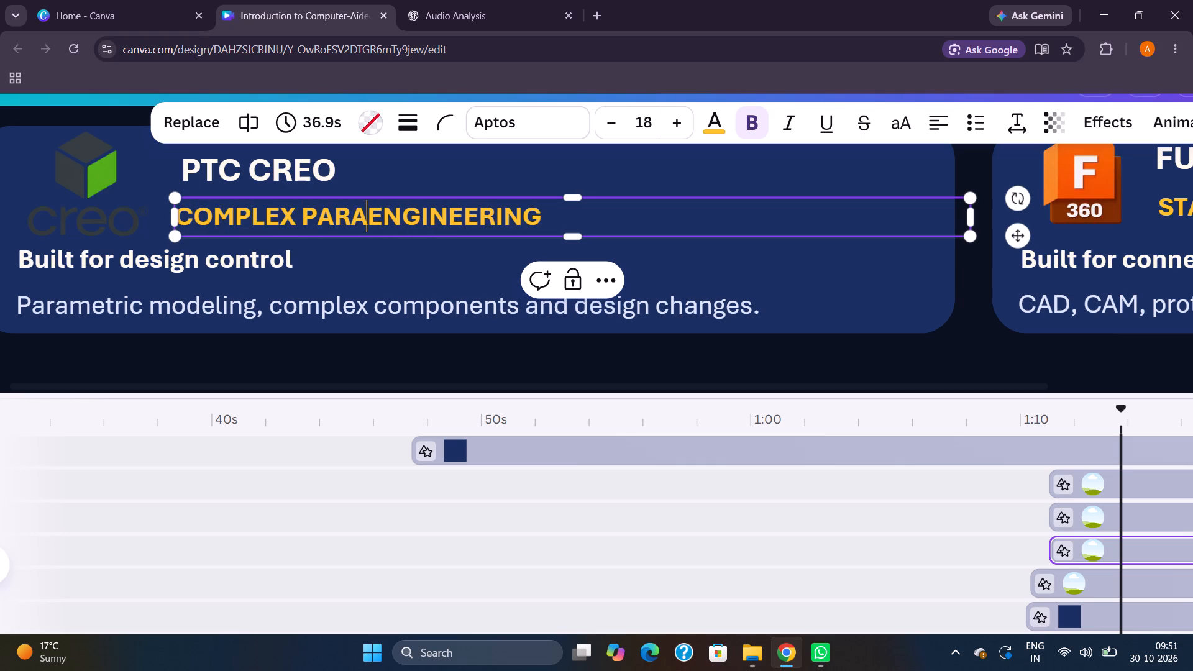
pyautogui.press('m')
pyautogui.write('ETRIC DES')
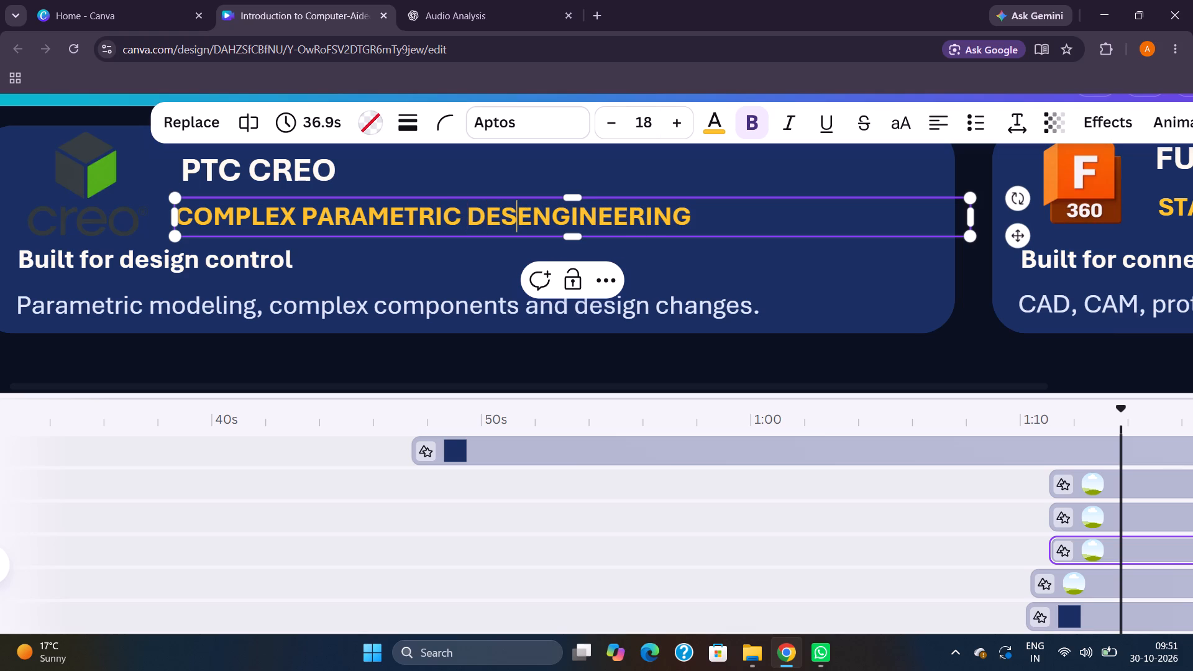
pyautogui.press('i')
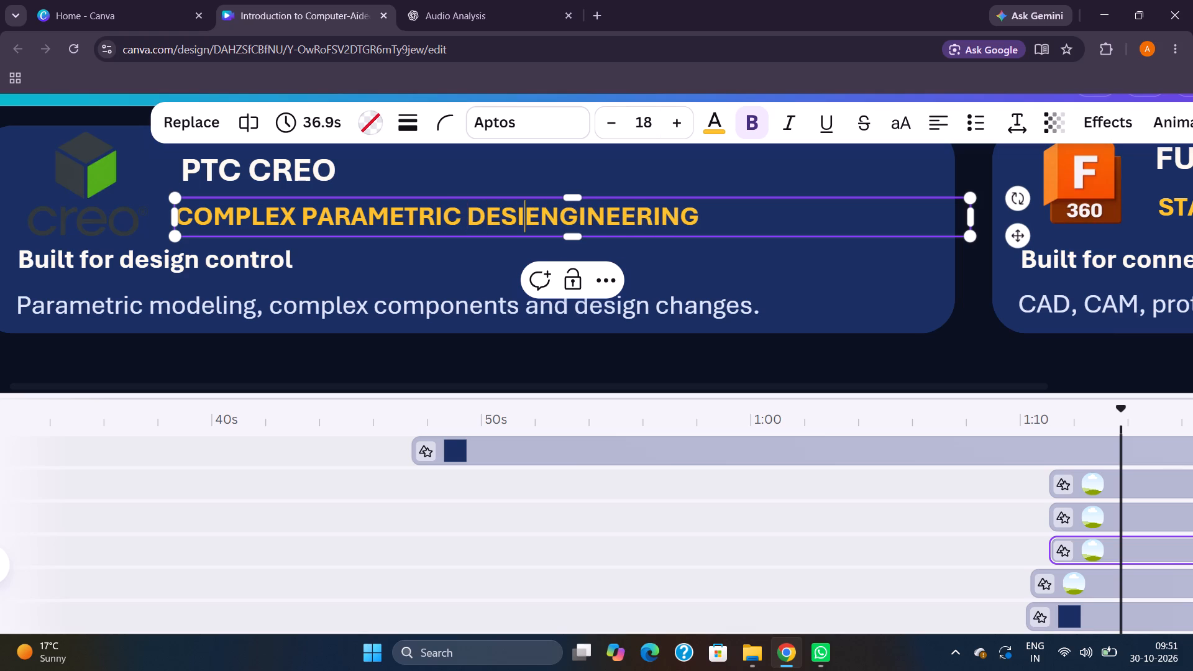
pyautogui.write('GN')
pyautogui.press('space')
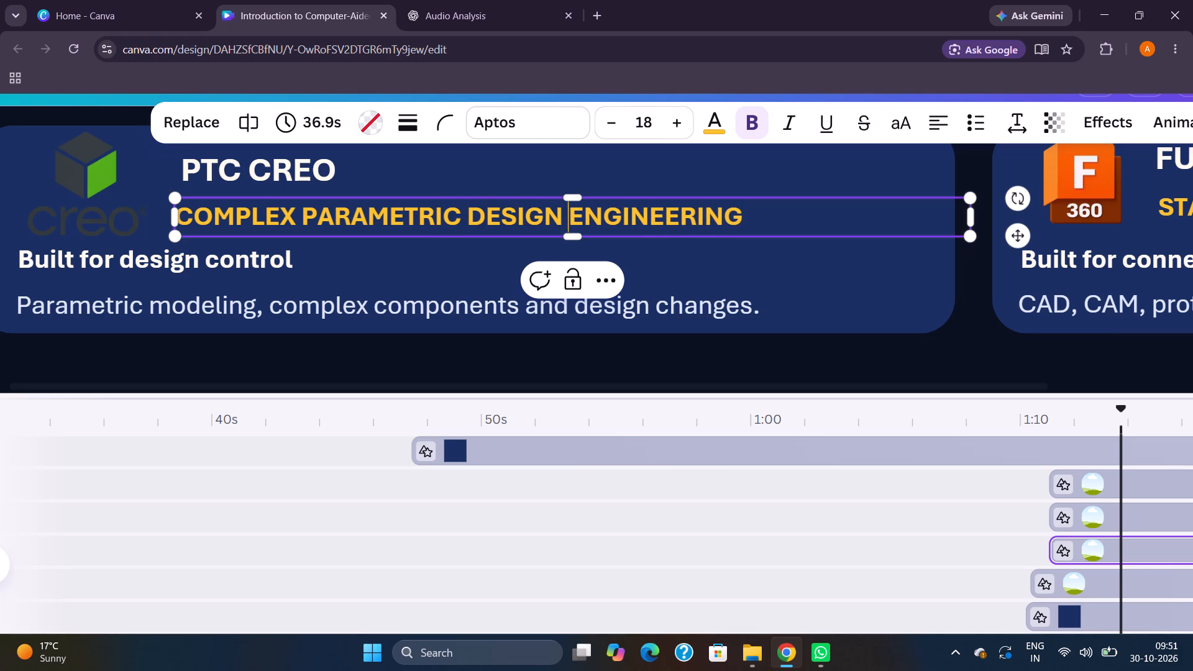
# Delete the word ENGINEERING from the end of the PTC CREO card's subtitle.
pyautogui.press('Right')
pyautogui.press('Right')
pyautogui.press('Right')
pyautogui.press('Right')
pyautogui.press('Right')
pyautogui.press('Right')
pyautogui.press('Right')
pyautogui.press('Right')
pyautogui.press('Right')
pyautogui.press('Right')
pyautogui.press('Right')
pyautogui.press('BackSpace')
pyautogui.press('BackSpace')
pyautogui.press('BackSpace')
pyautogui.press('BackSpace')
pyautogui.press('BackSpace')
pyautogui.press('BackSpace')
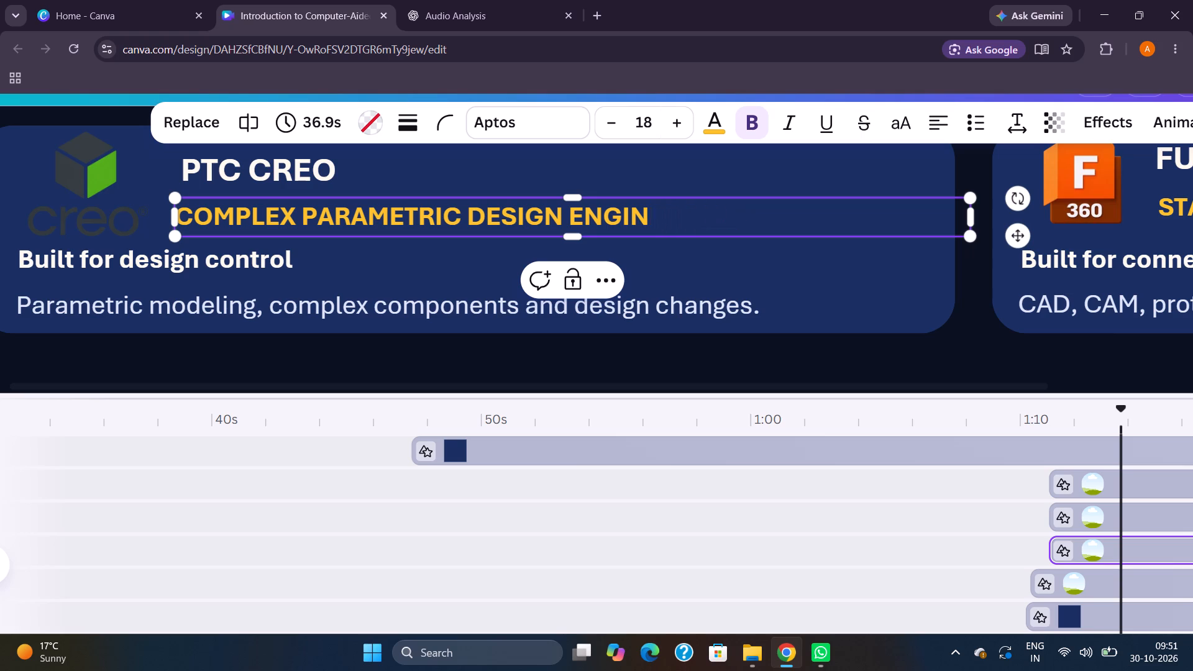
pyautogui.press('BackSpace')
pyautogui.press('BackSpace')
pyautogui.press('BackSpace')
pyautogui.press('BackSpace')
pyautogui.press('BackSpace')
pyautogui.press('BackSpace')
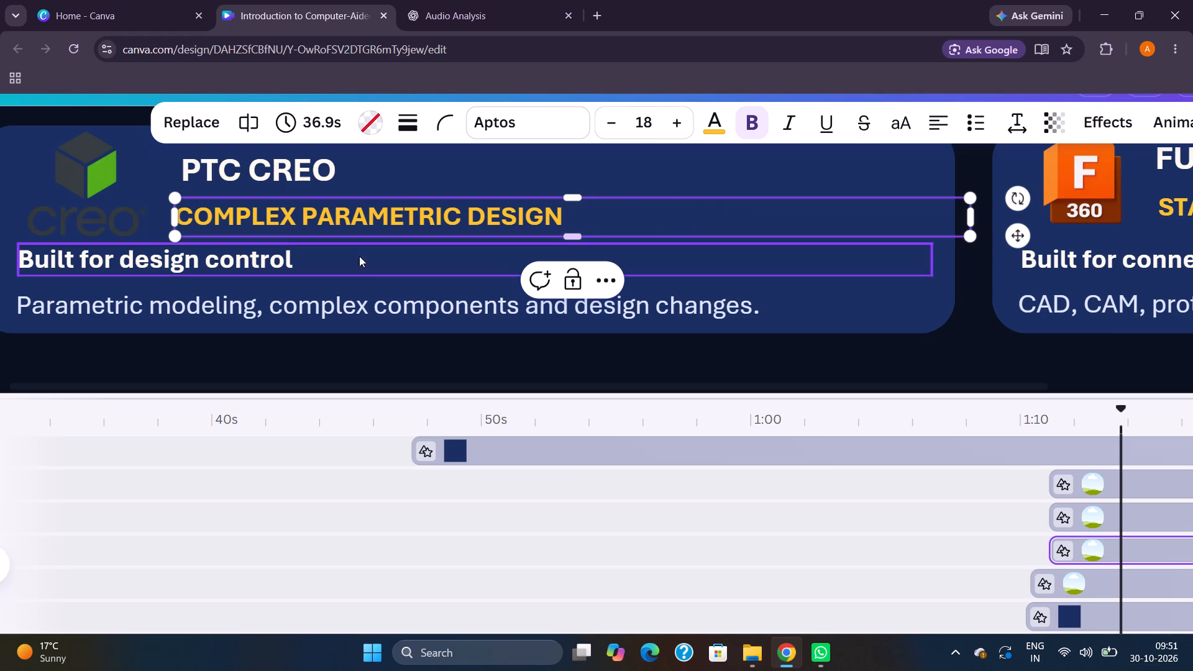
# Play short bursts between about 1:08 and 1:12 to check the PTC CREO card's text entrances against the voice-over.
pyautogui.scroll(-1, 648, 445)
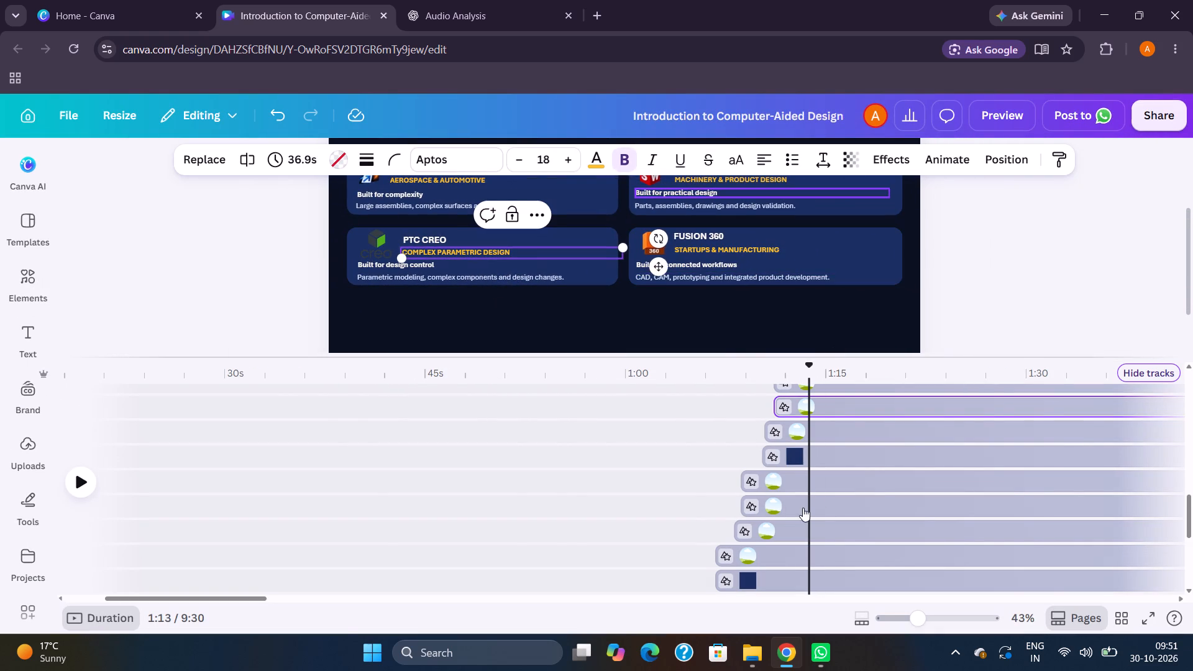
pyautogui.click(754, 487)
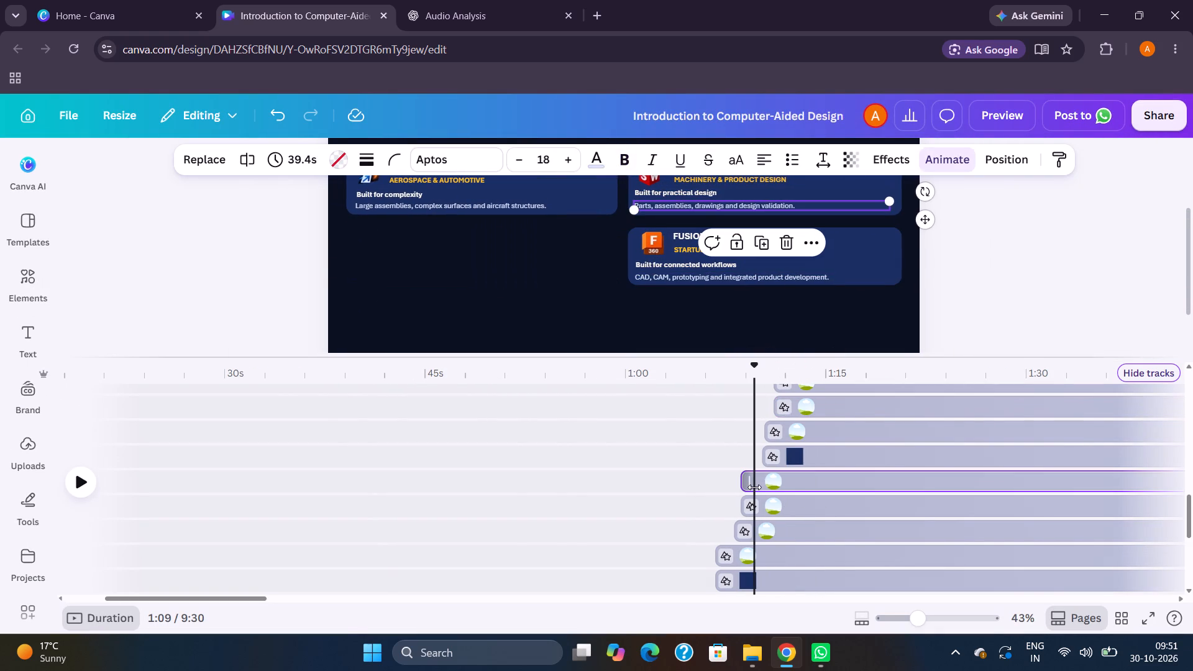
pyautogui.press('space')
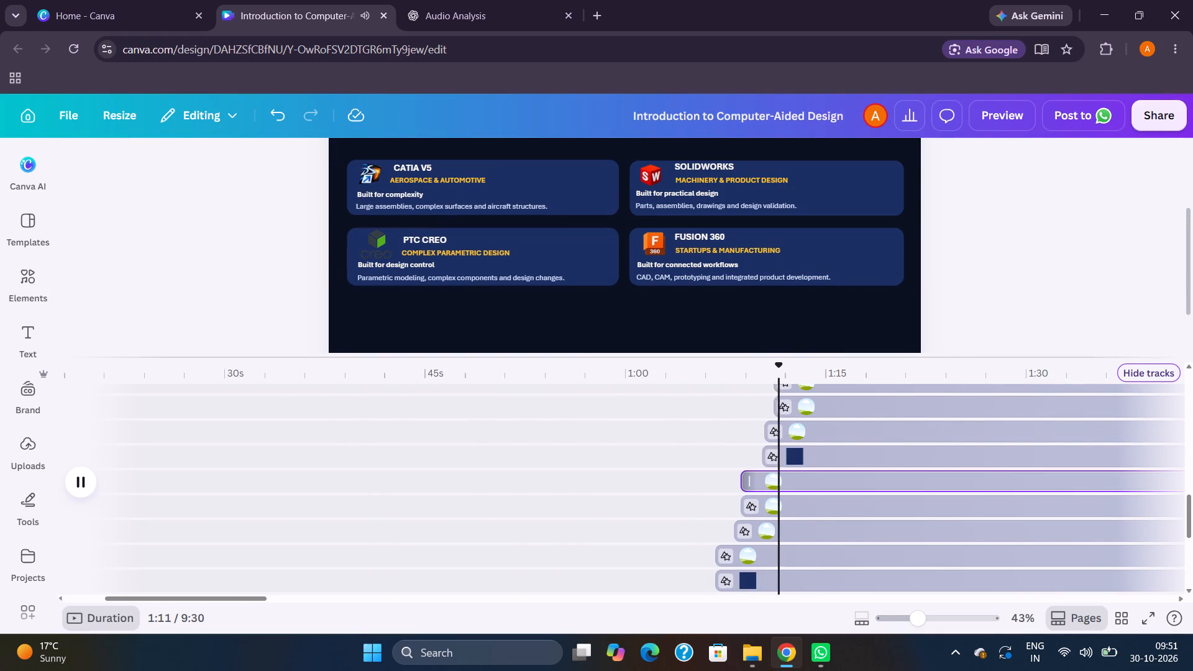
pyautogui.press('space')
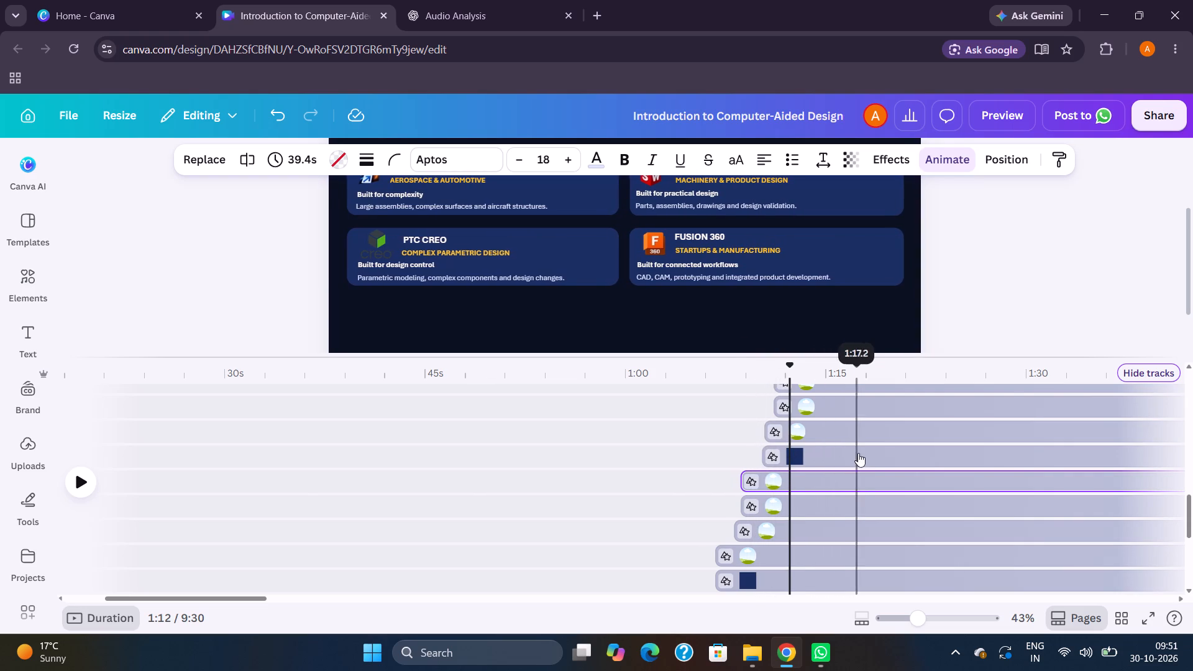
pyautogui.click(742, 450)
pyautogui.press('space')
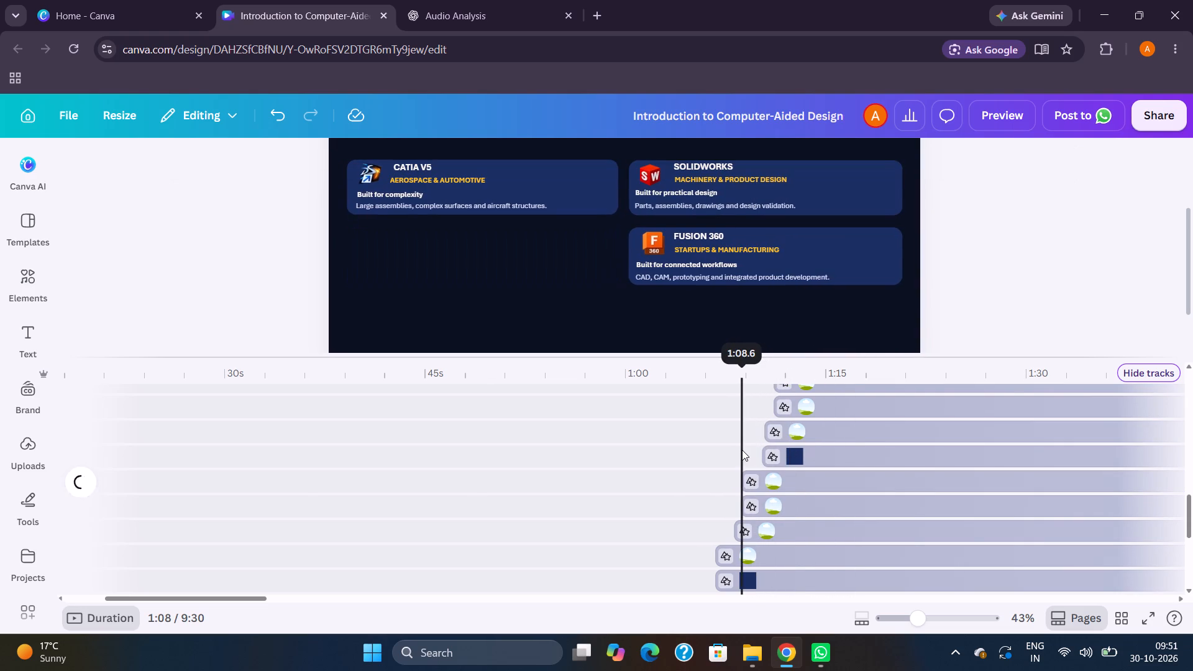
pyautogui.press('space')
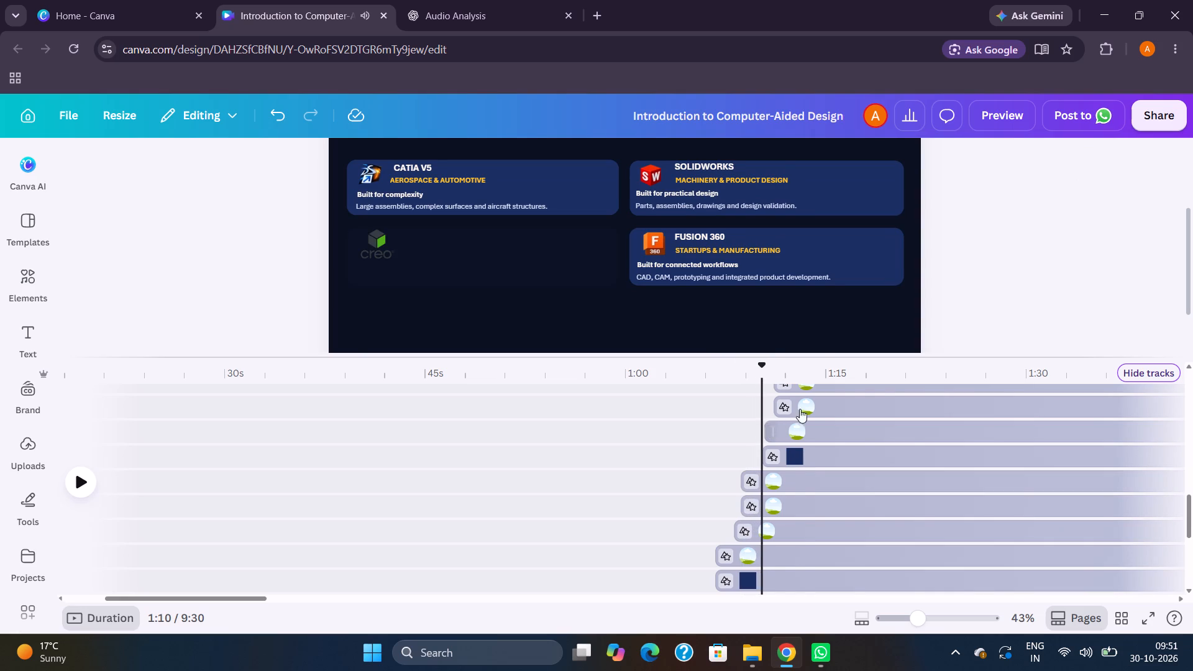
pyautogui.press('space')
pyautogui.press('space')
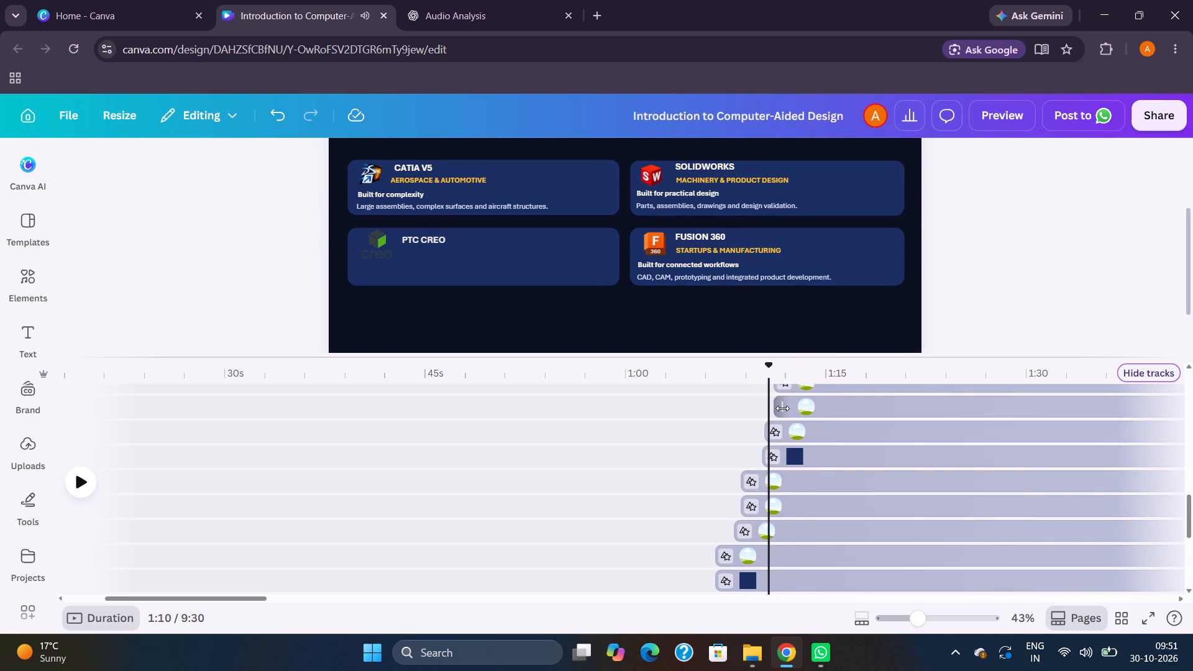
pyautogui.press('space')
pyautogui.press('space')
pyautogui.press('space')
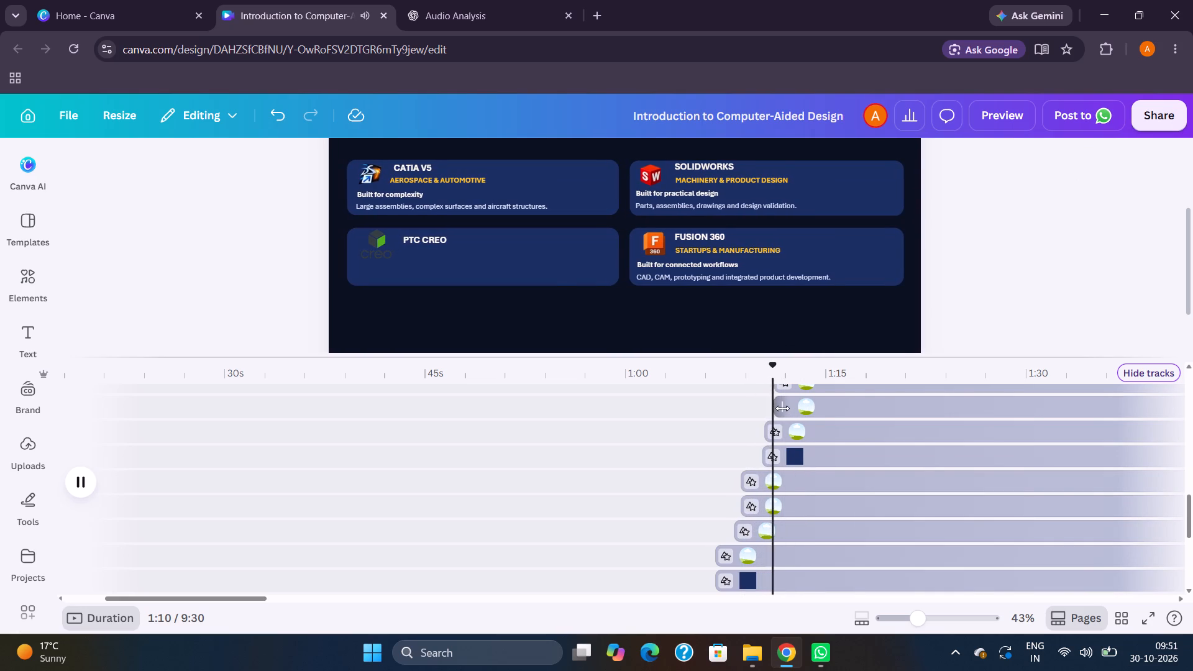
pyautogui.press('space')
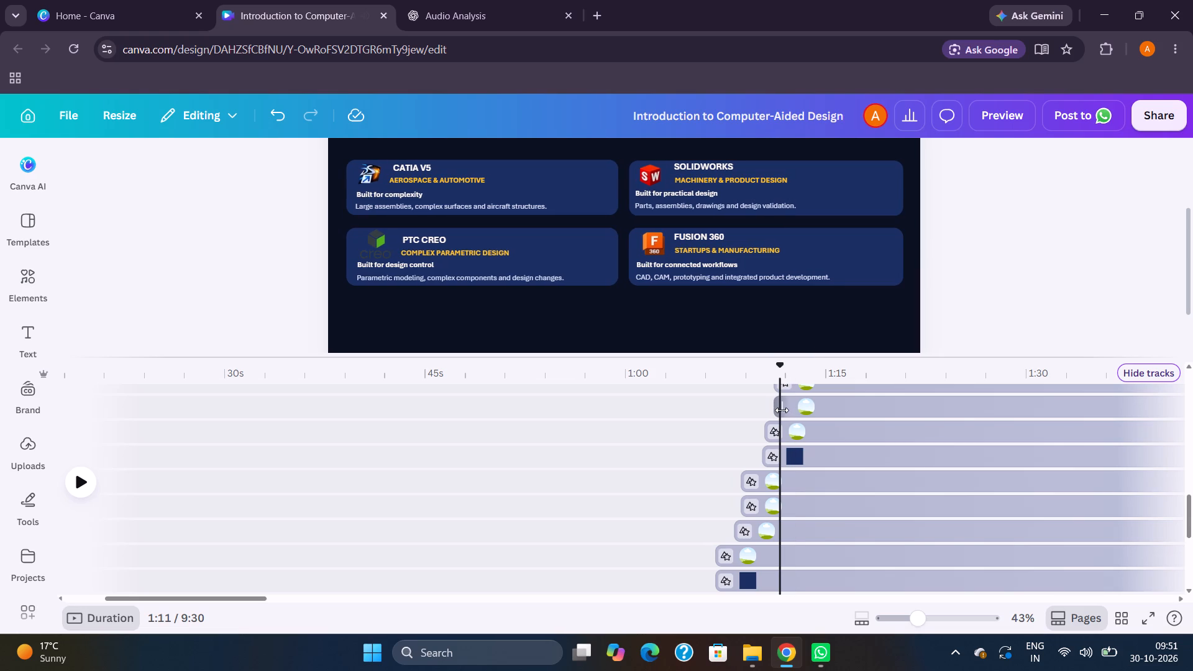
# Delay the PTC CREO card's COMPLEX PARAMETRIC DESIGN subtitle to start at about 1:11, shortening its duration to 36.4 s.
pyautogui.moveTo(782, 409); pyautogui.dragTo(799, 409)
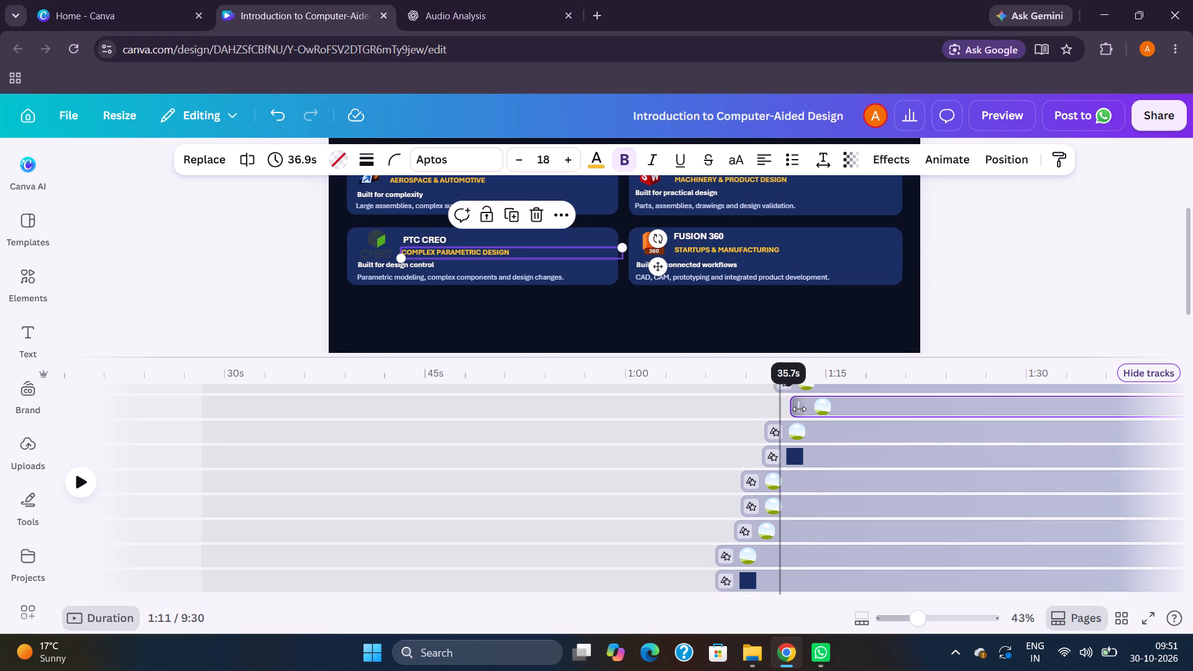
pyautogui.moveTo(799, 409); pyautogui.dragTo(792, 411)
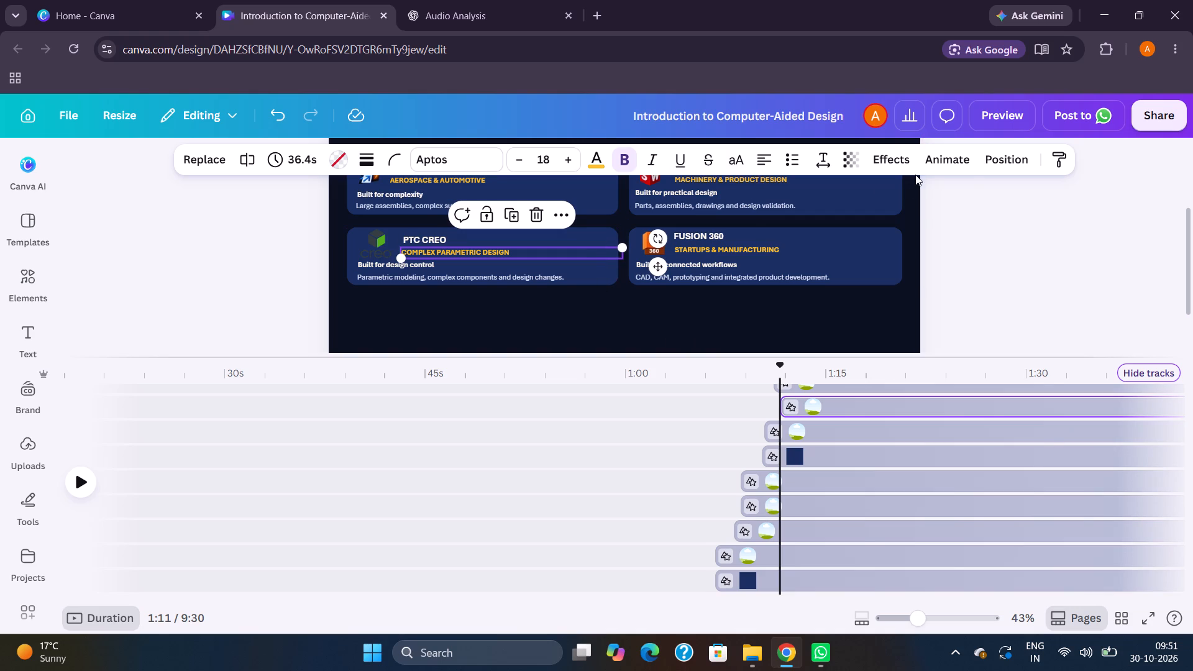
# Apply a medium-speed Wipe animation to the COMPLEX PARAMETRIC DESIGN subtitle on both enter and exit.
pyautogui.click(936, 162)
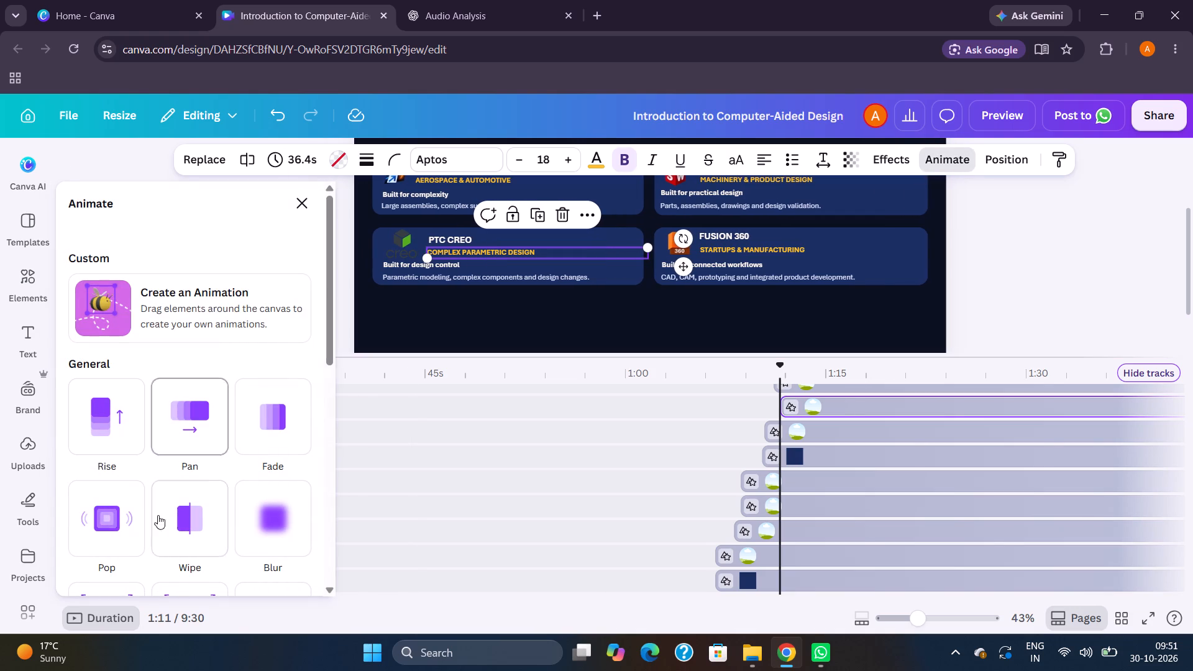
pyautogui.click(178, 519)
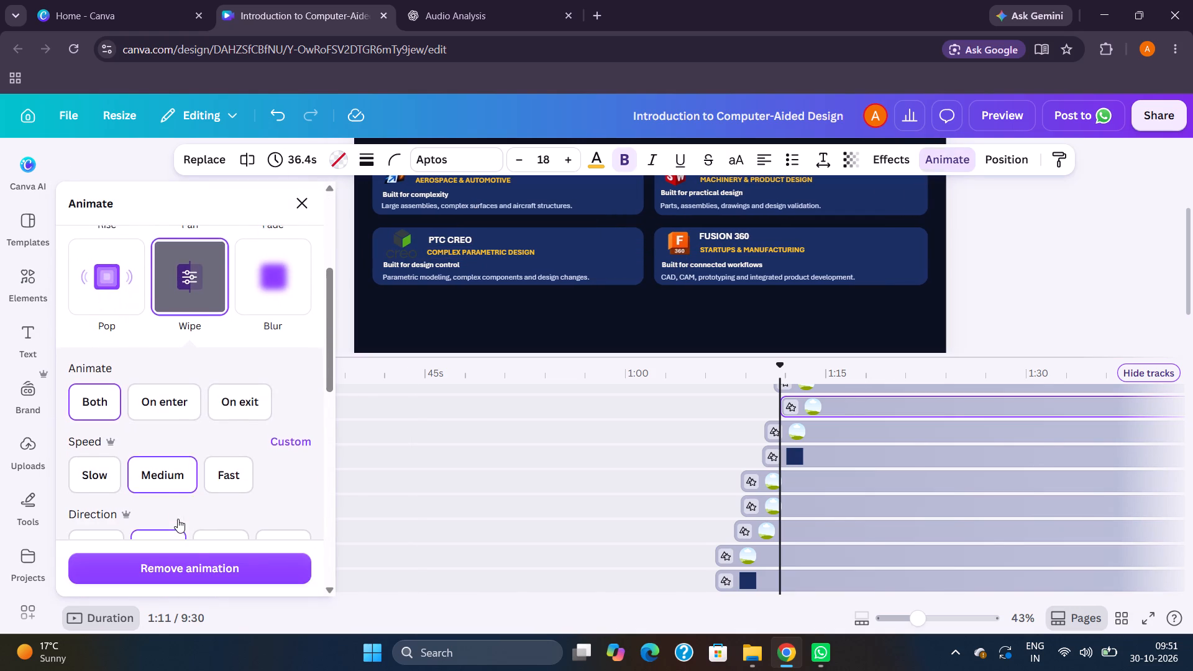
pyautogui.click(165, 478)
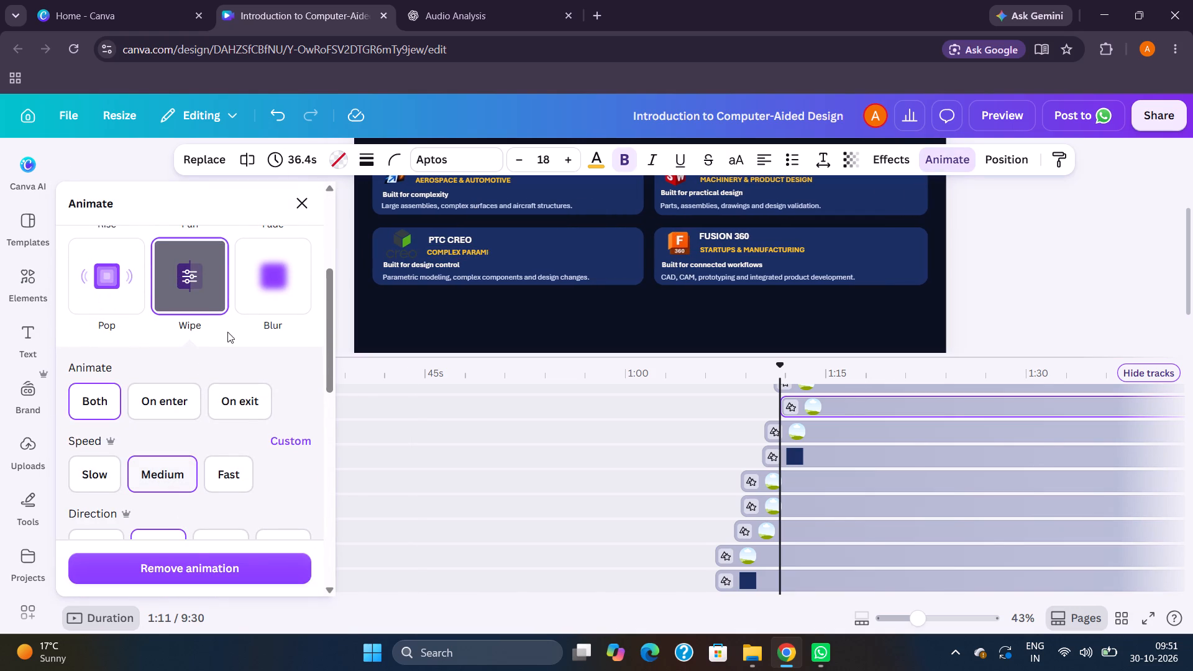
pyautogui.click(309, 205)
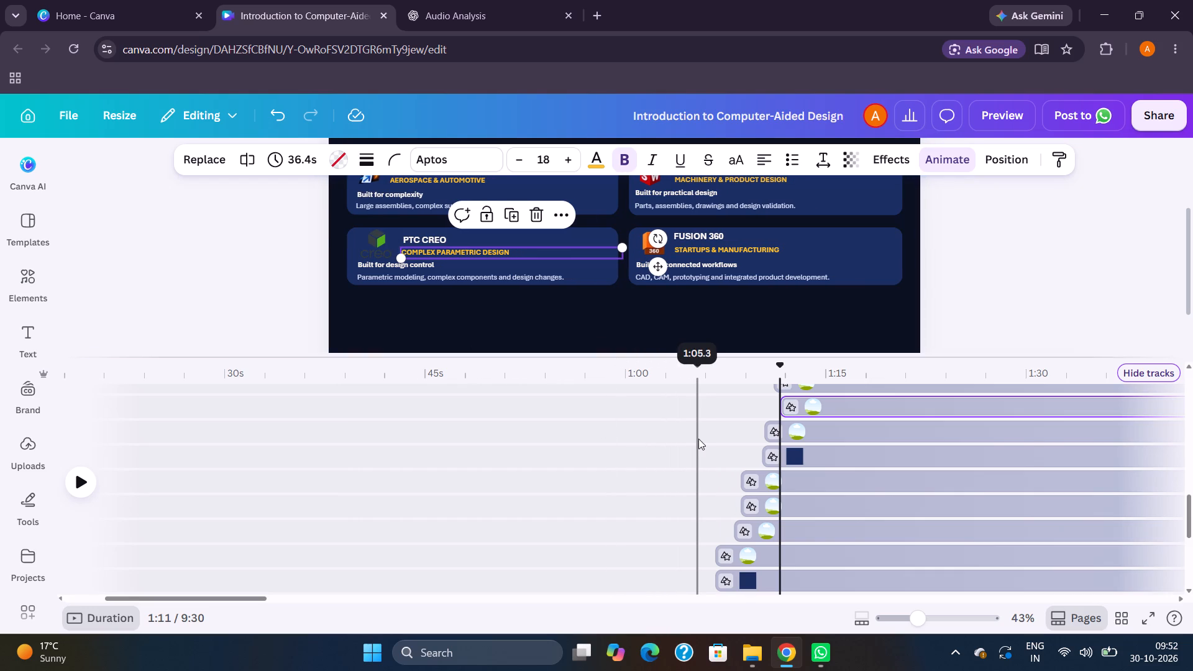
# Delay the PTC CREO card's Built for design control line and its description to start at about 1:11, each lasting 36.4 s, and check playback.
pyautogui.click(731, 432)
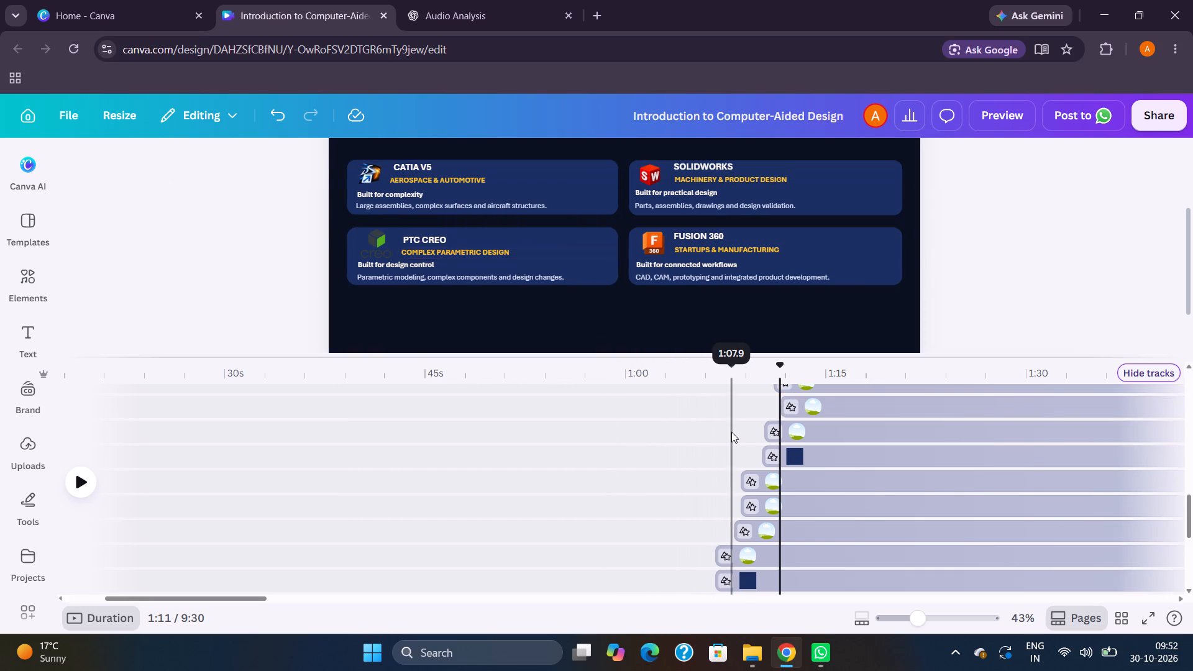
pyautogui.press('space')
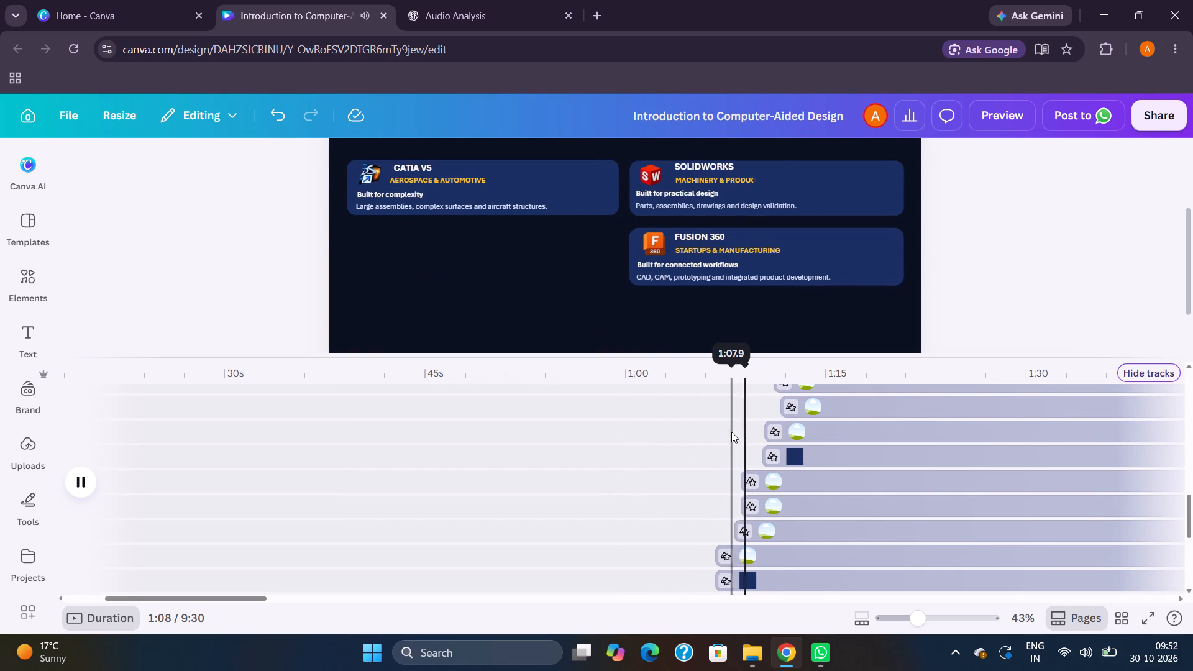
pyautogui.scroll(1, 827, 428)
pyautogui.press('space')
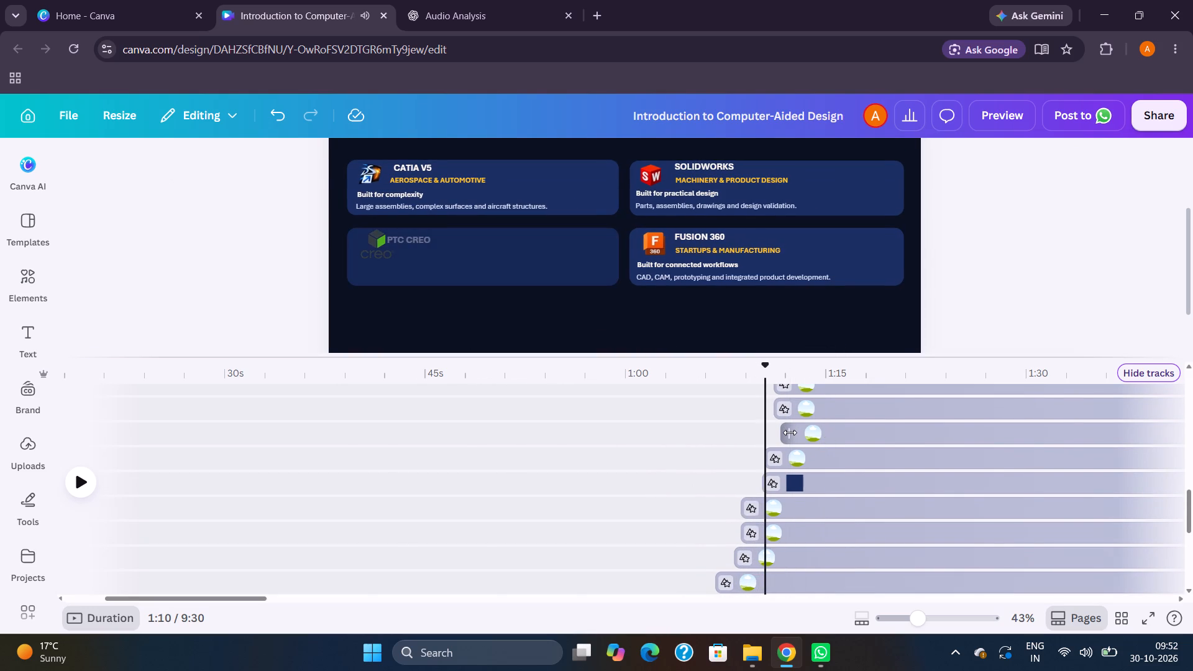
pyautogui.moveTo(784, 408); pyautogui.dragTo(795, 409)
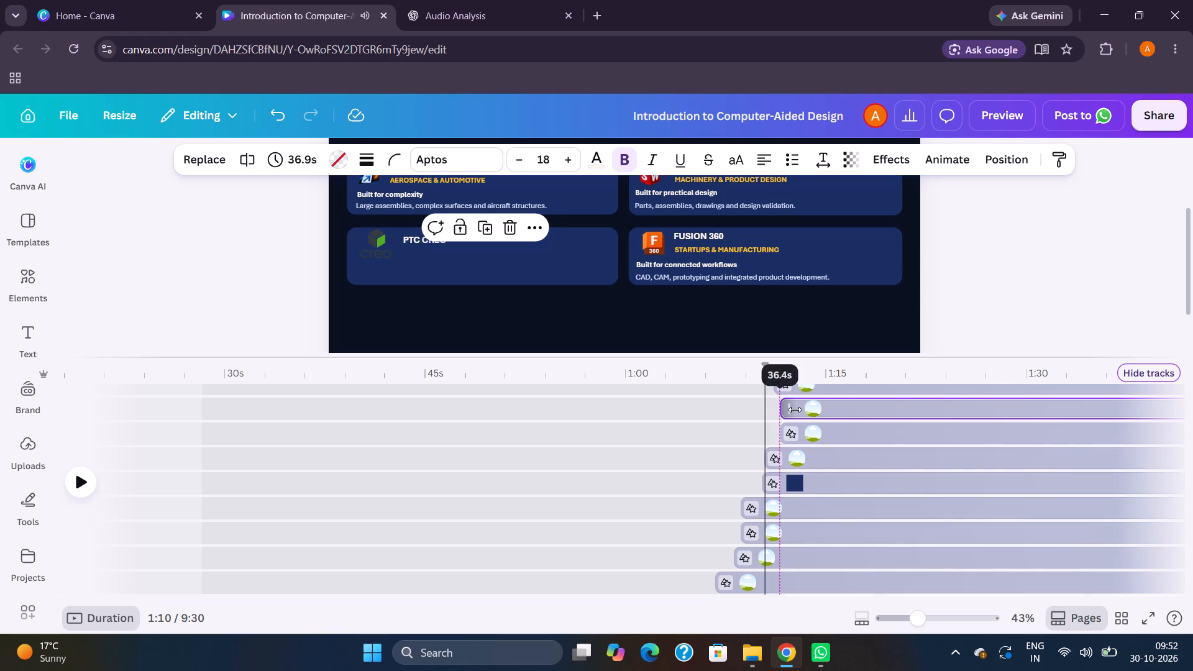
pyautogui.scroll(1, 785, 400)
pyautogui.moveTo(787, 425); pyautogui.dragTo(793, 426)
pyautogui.press('space')
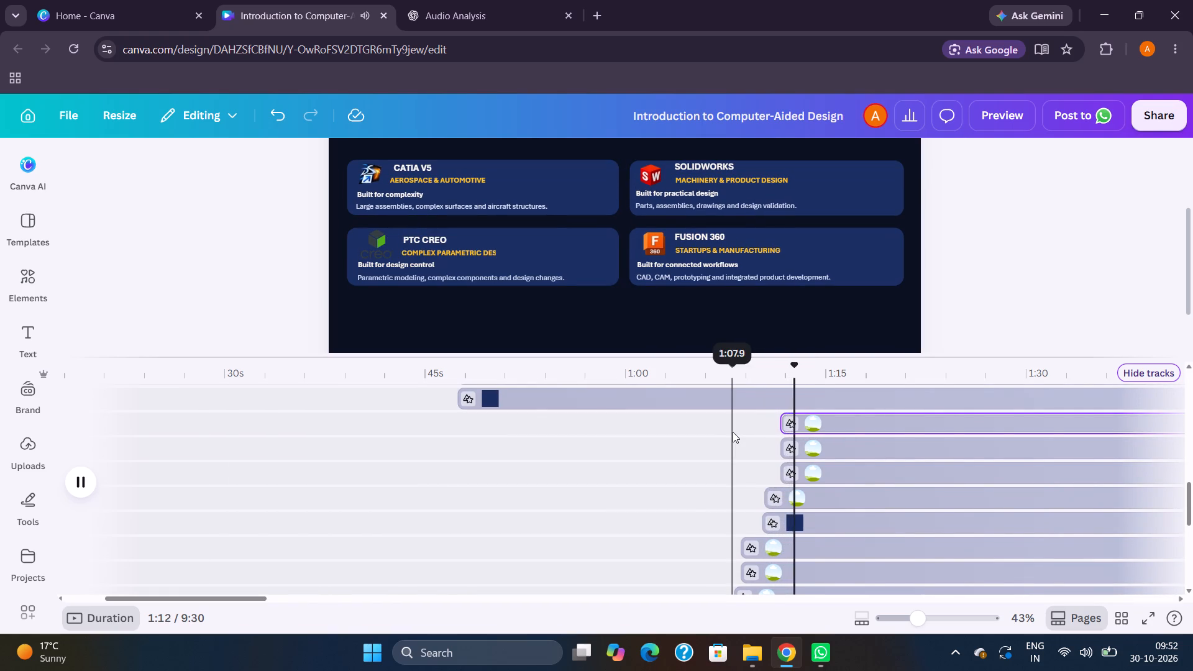
pyautogui.press('space')
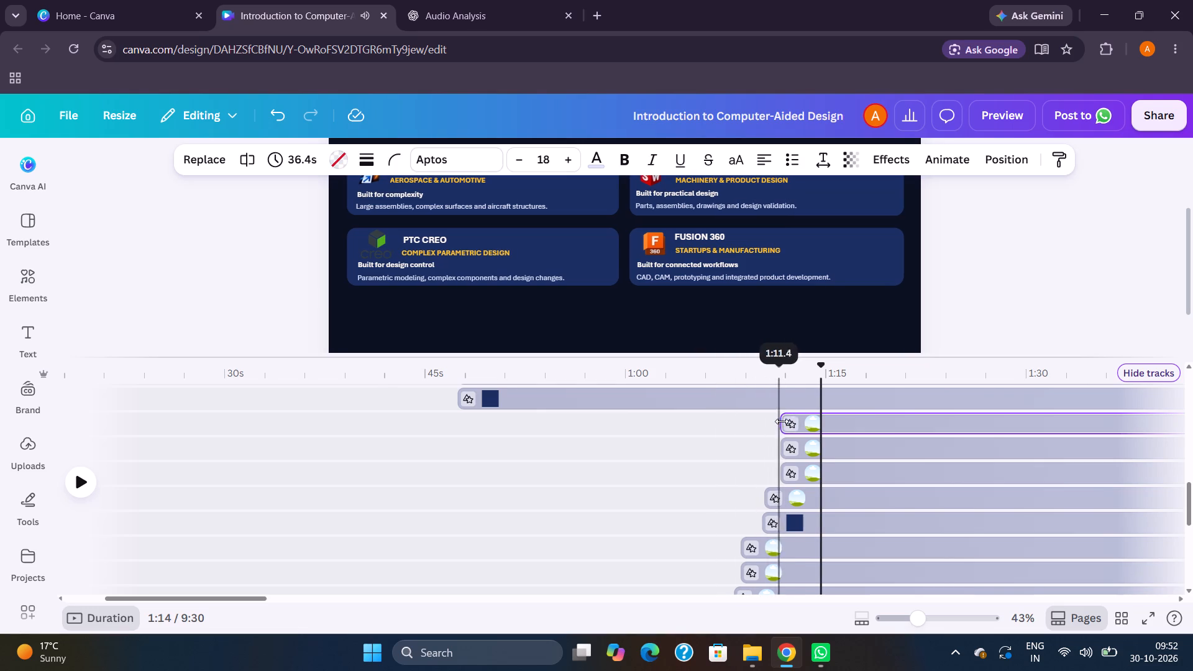
# Apply a medium-speed Wipe on both enter and exit to the PTC CREO card's description and its Built for design control line.
pyautogui.click(800, 425)
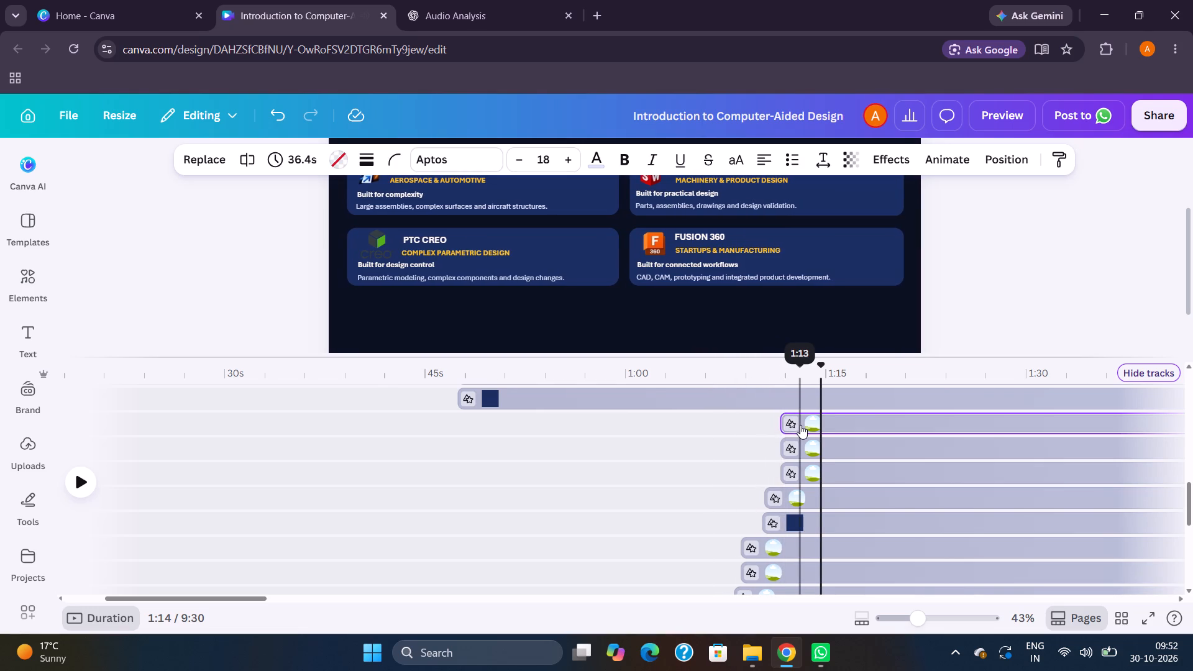
pyautogui.click(951, 165)
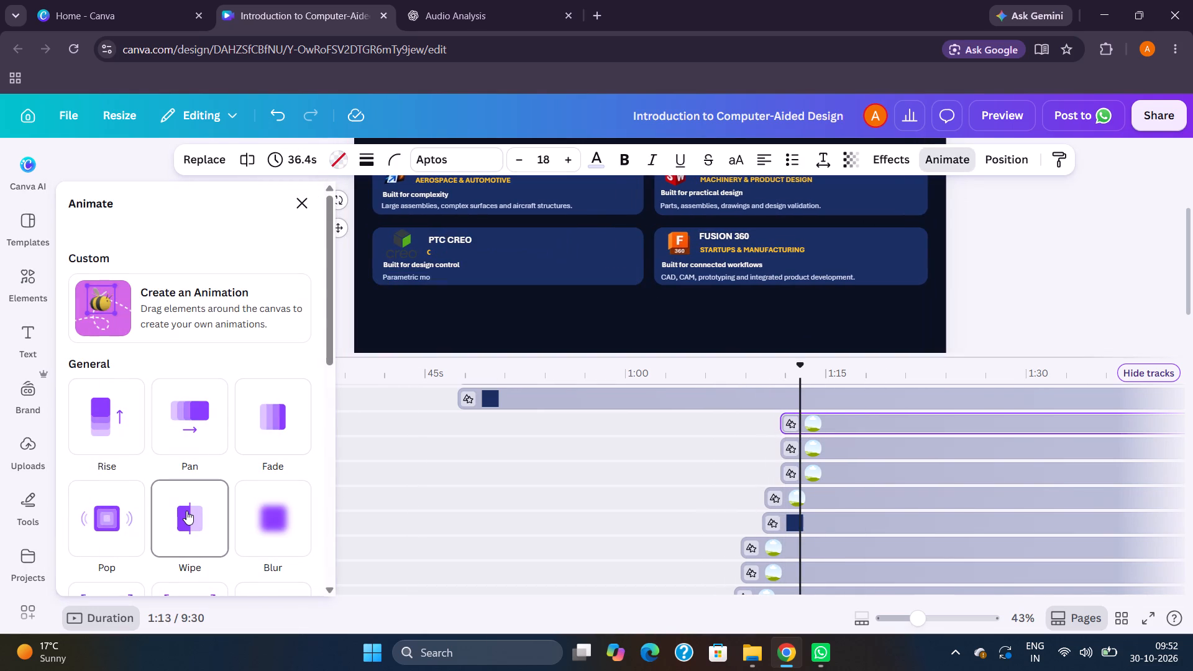
pyautogui.click(186, 511)
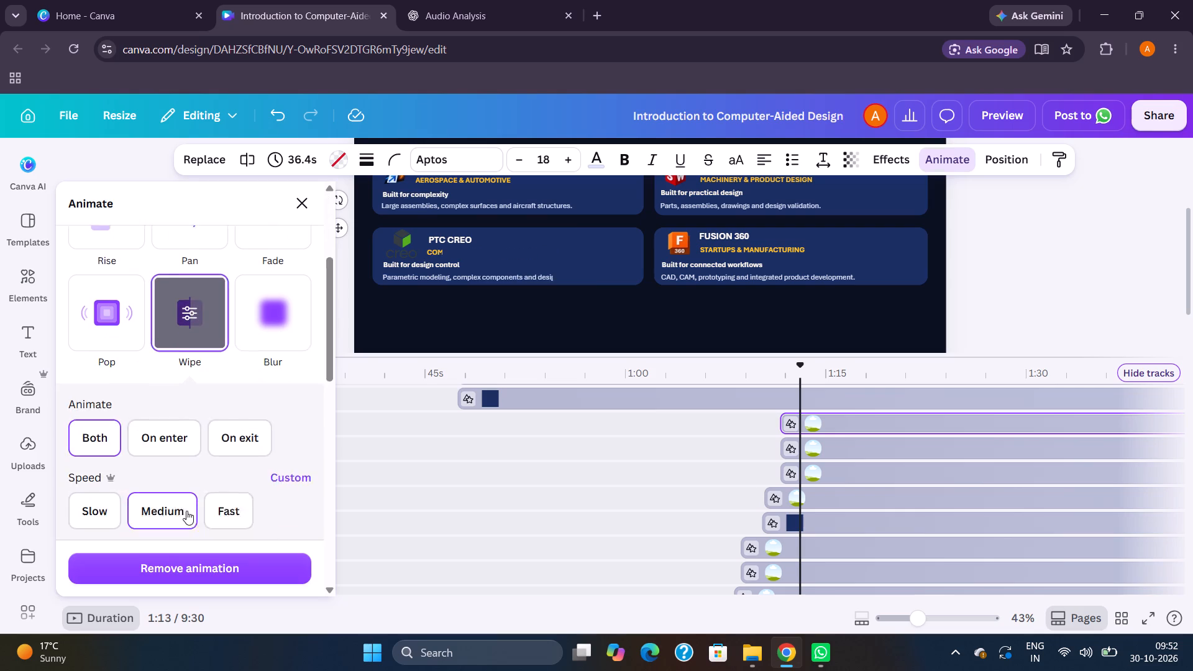
pyautogui.scroll(-1, 186, 511)
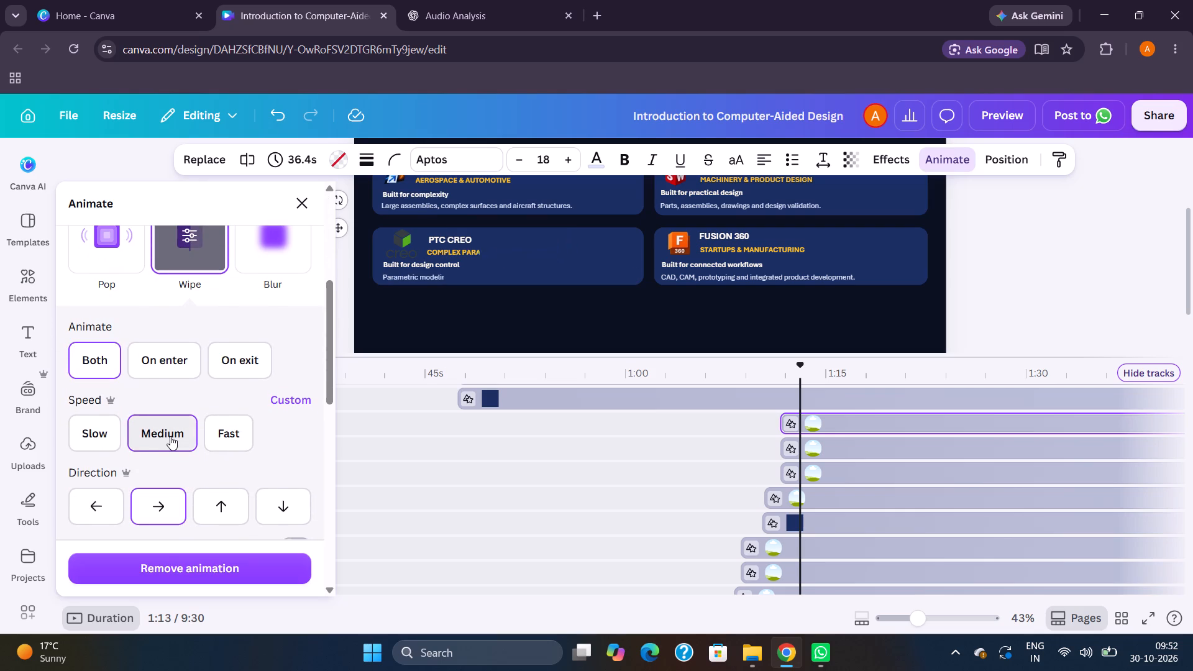
pyautogui.click(170, 436)
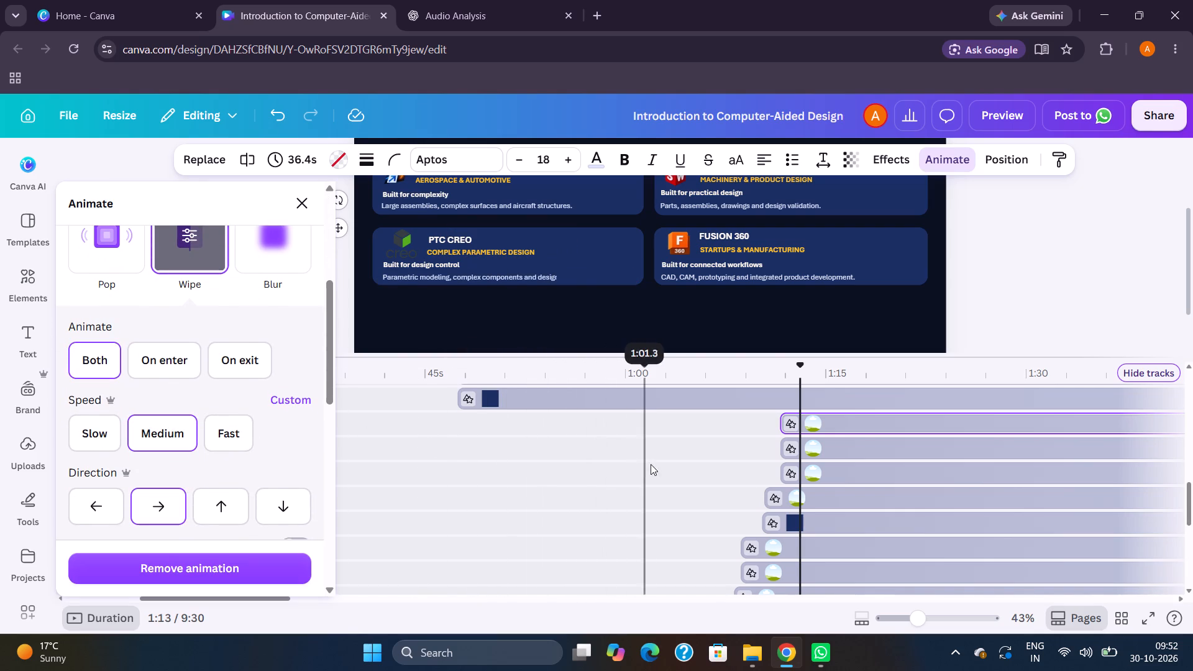
pyautogui.click(805, 450)
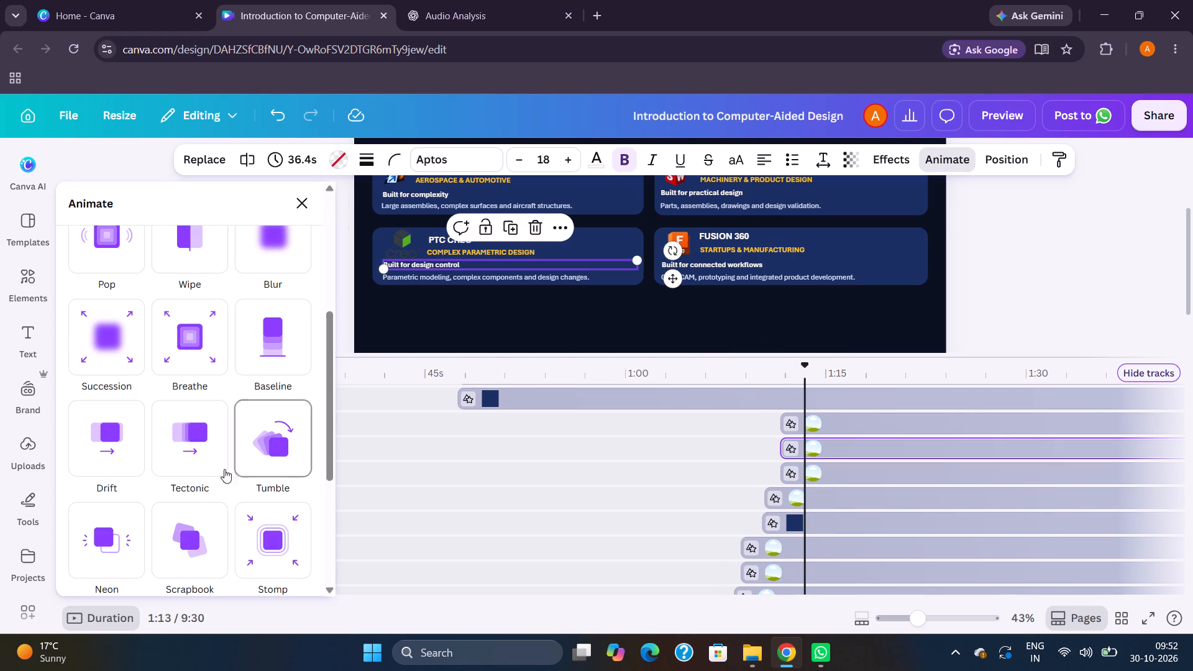
pyautogui.click(176, 261)
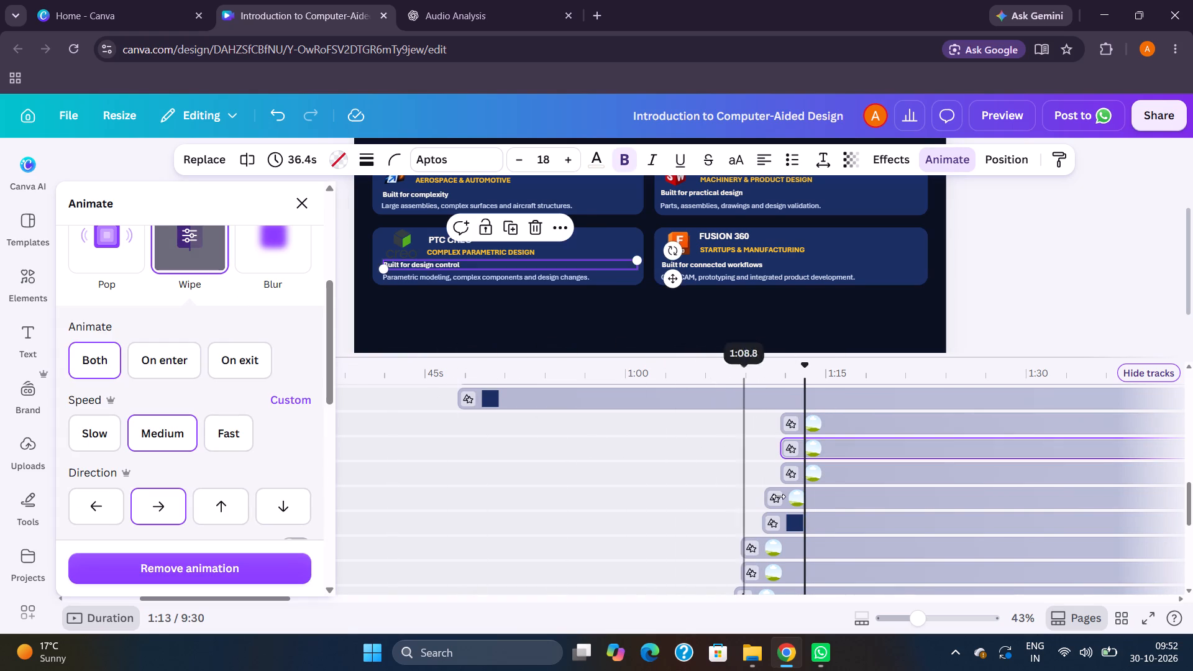
pyautogui.click(822, 469)
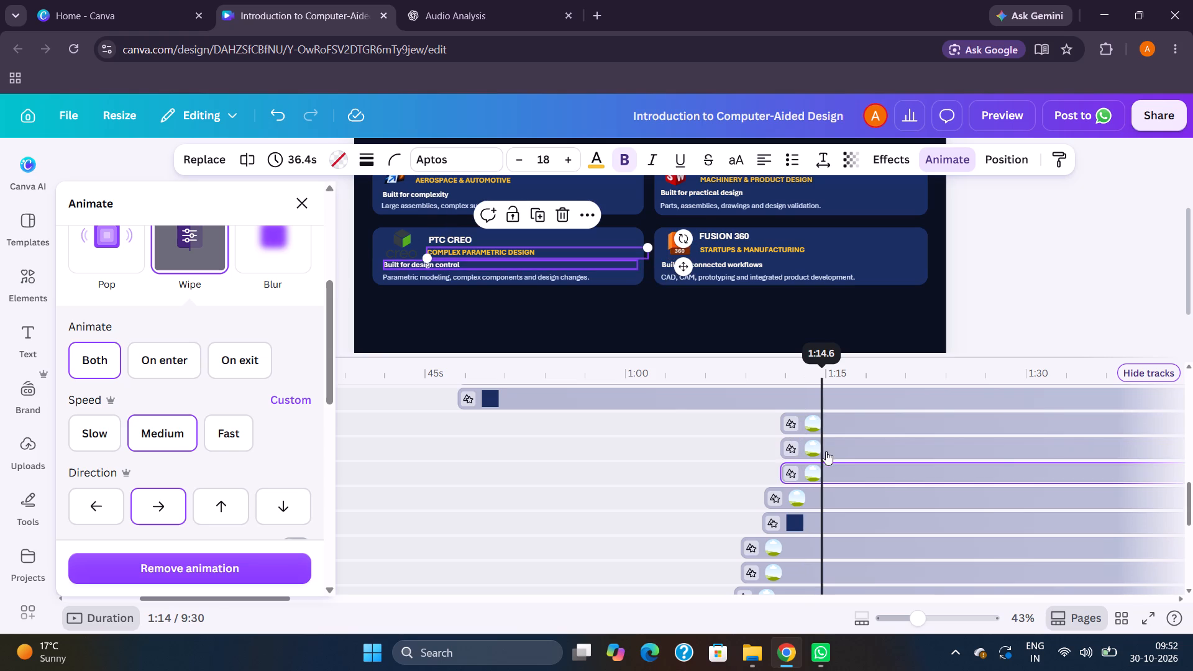
pyautogui.click(851, 423)
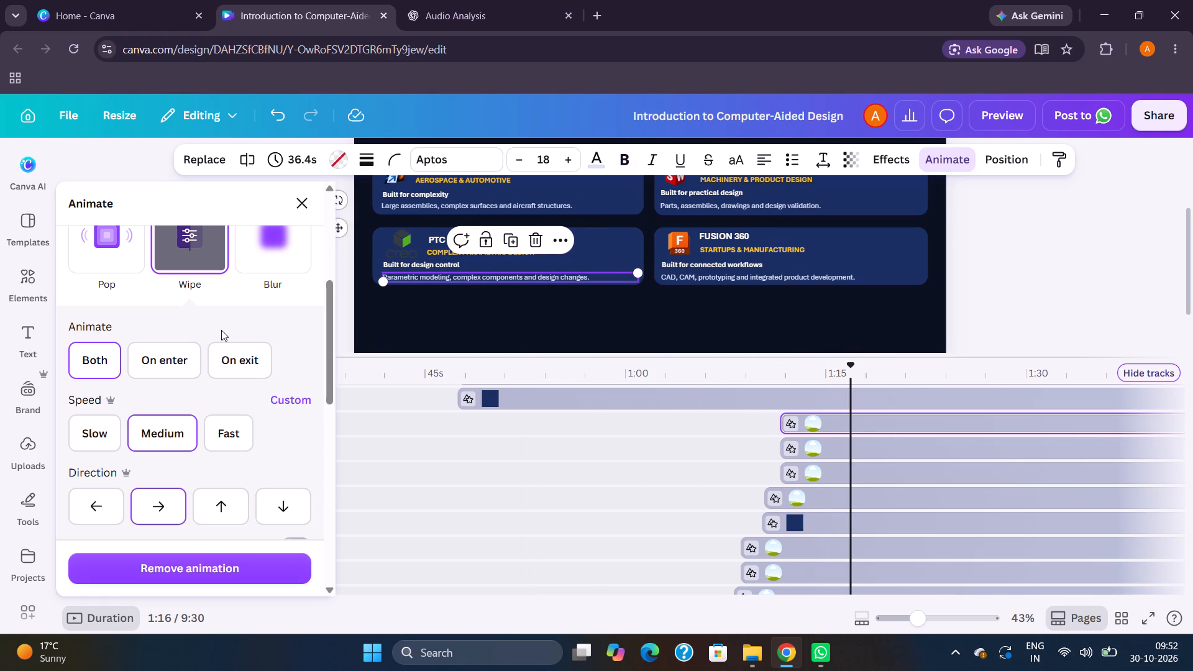
pyautogui.click(176, 263)
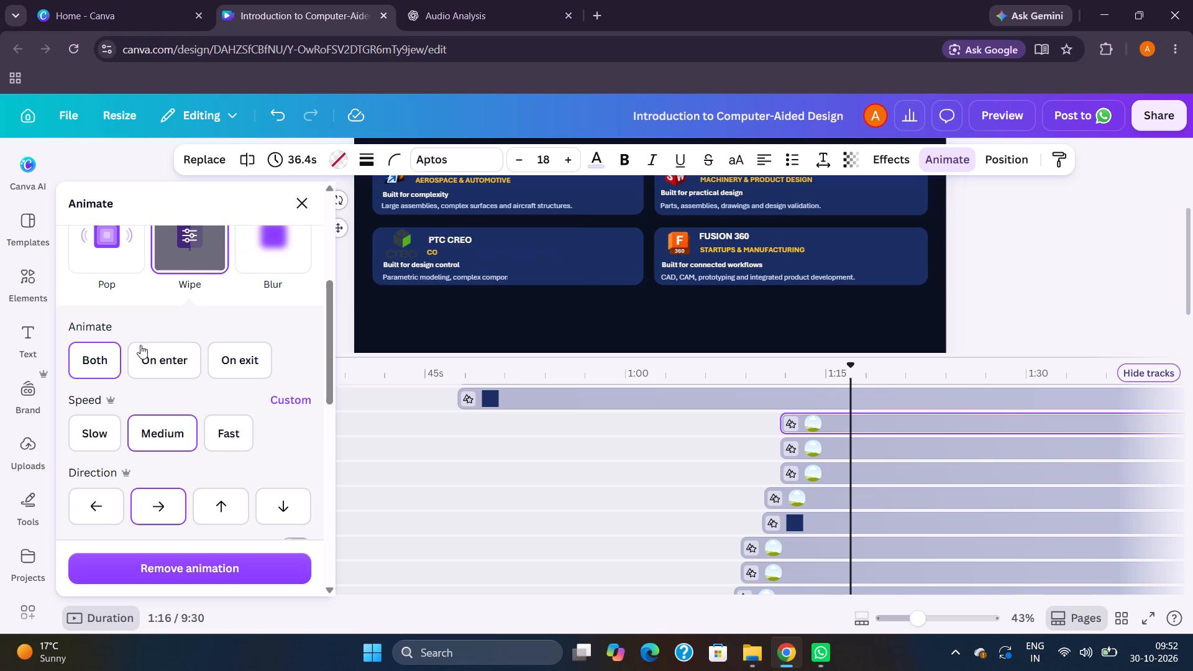
pyautogui.click(147, 438)
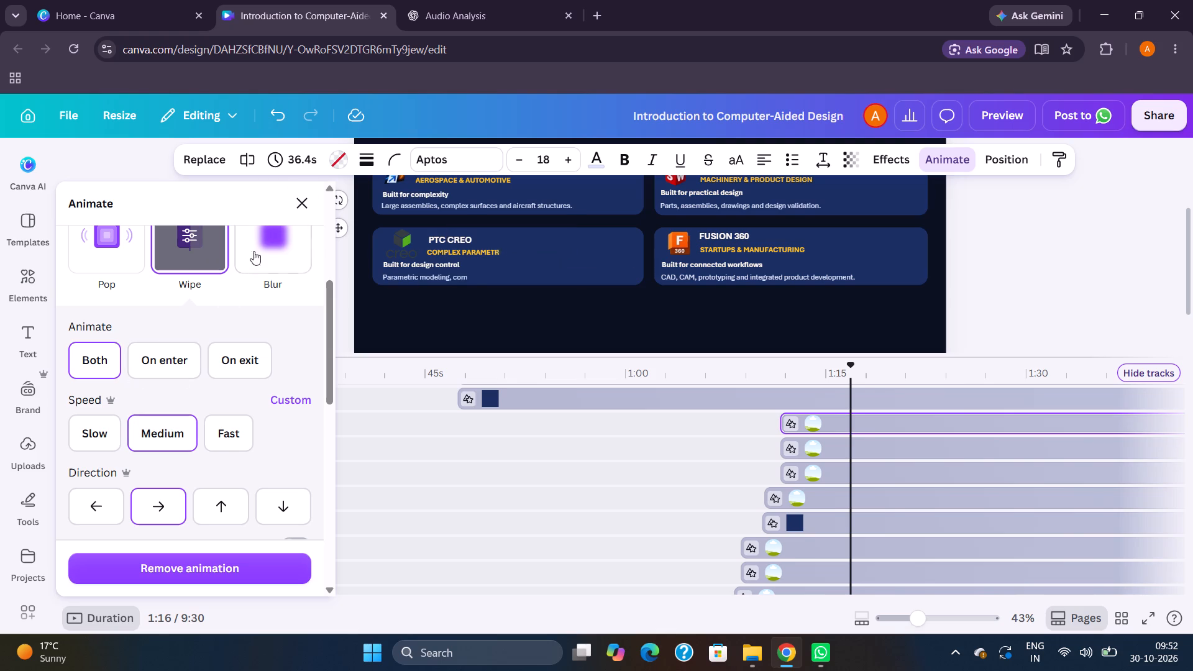
pyautogui.click(302, 197)
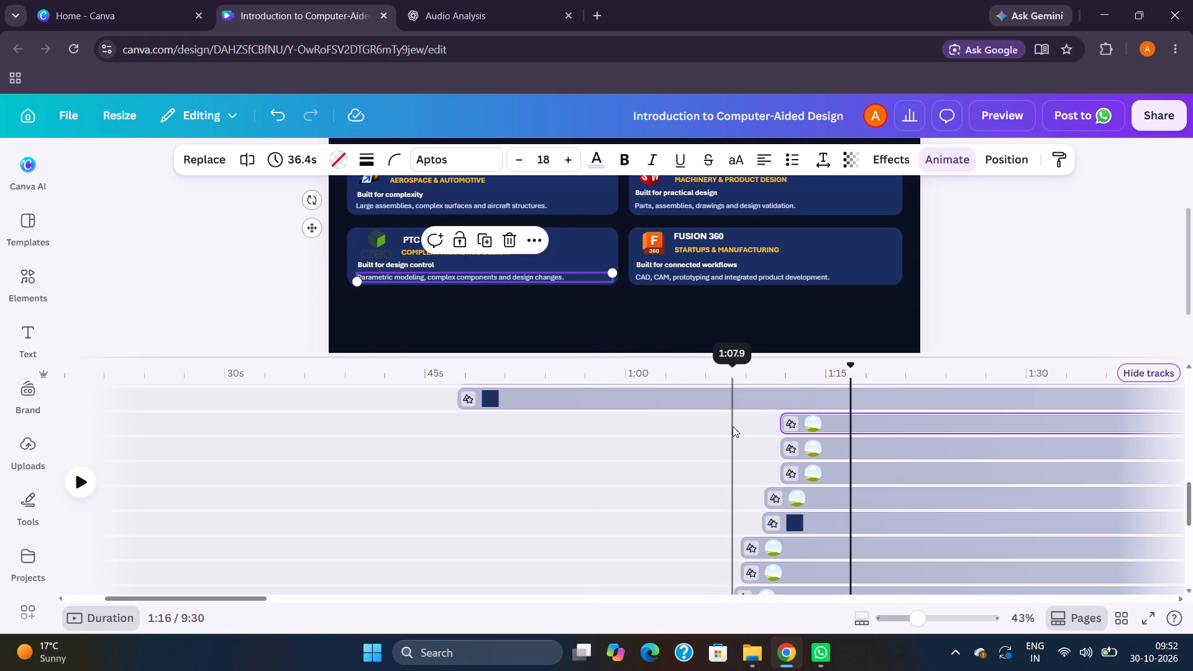
# Play short bursts between about 1:06 and 1:15 to check the SOLIDWORKS and PTC CREO cards' text entrances against the voice-over.
pyautogui.click(723, 425)
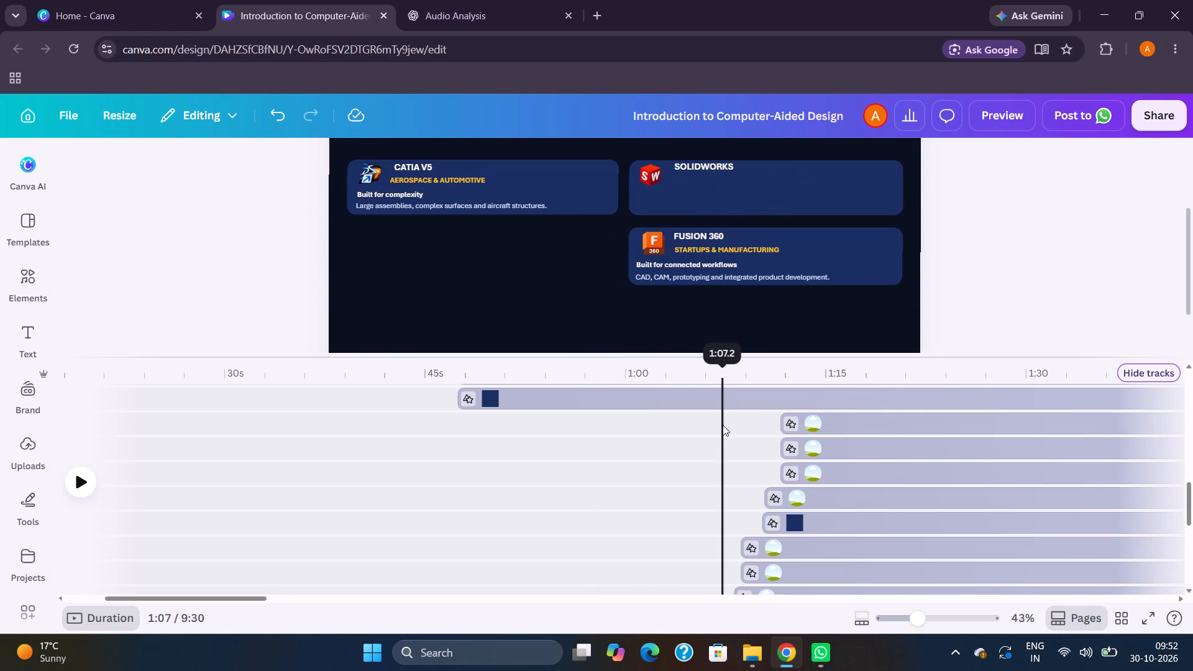
pyautogui.press('space')
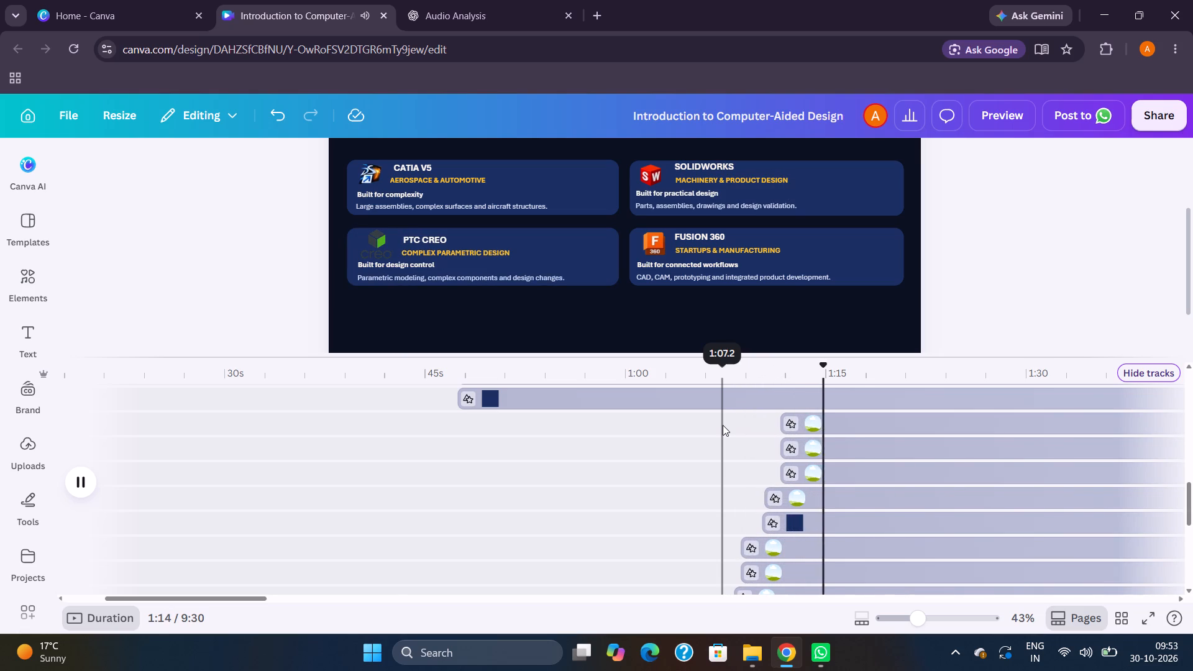
pyautogui.press('space')
pyautogui.scroll(-1, 723, 425)
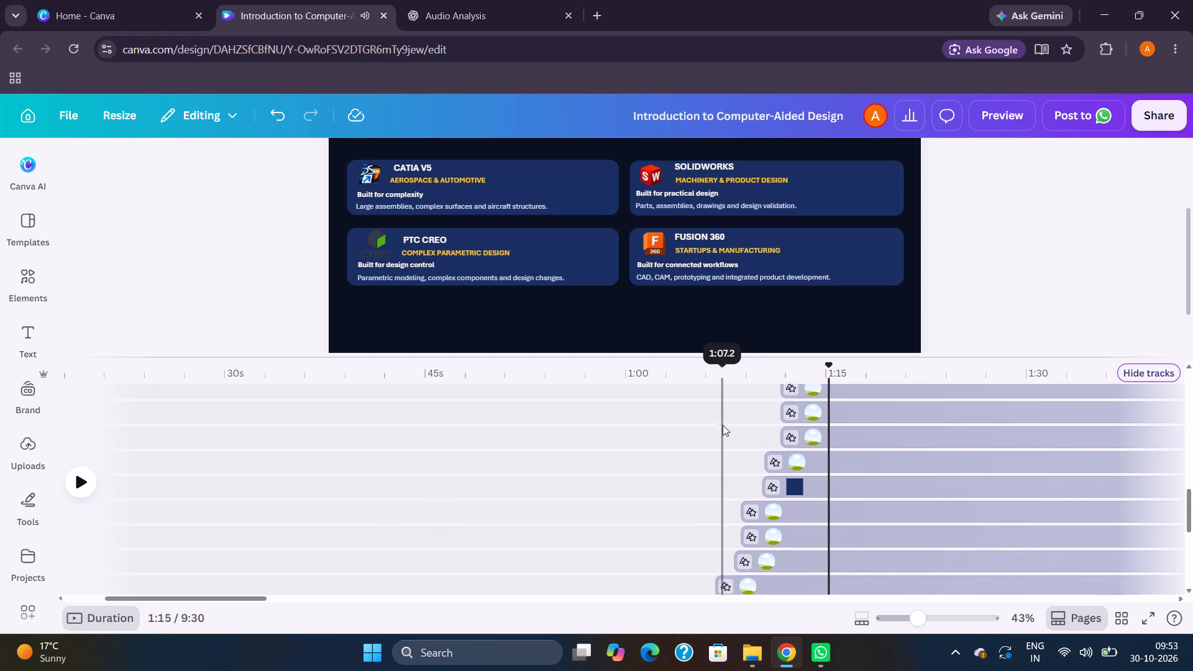
pyautogui.scroll(-1, 723, 425)
pyautogui.click(712, 445)
pyautogui.press('space')
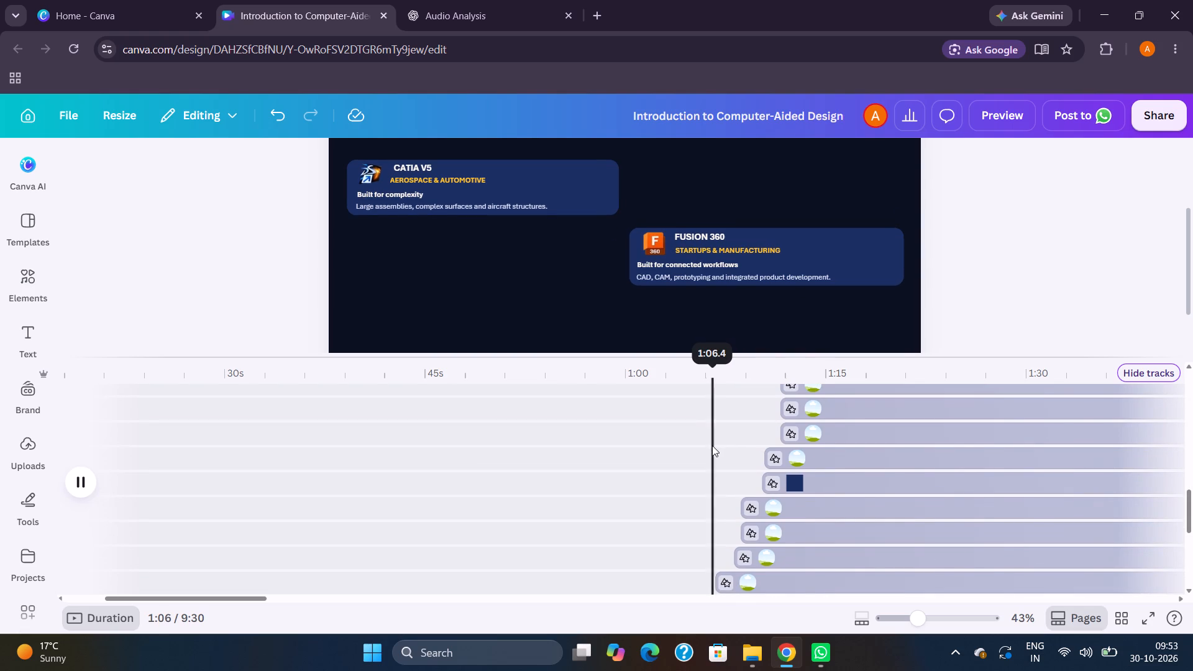
pyautogui.press('space')
pyautogui.press('space')
pyautogui.press('space')
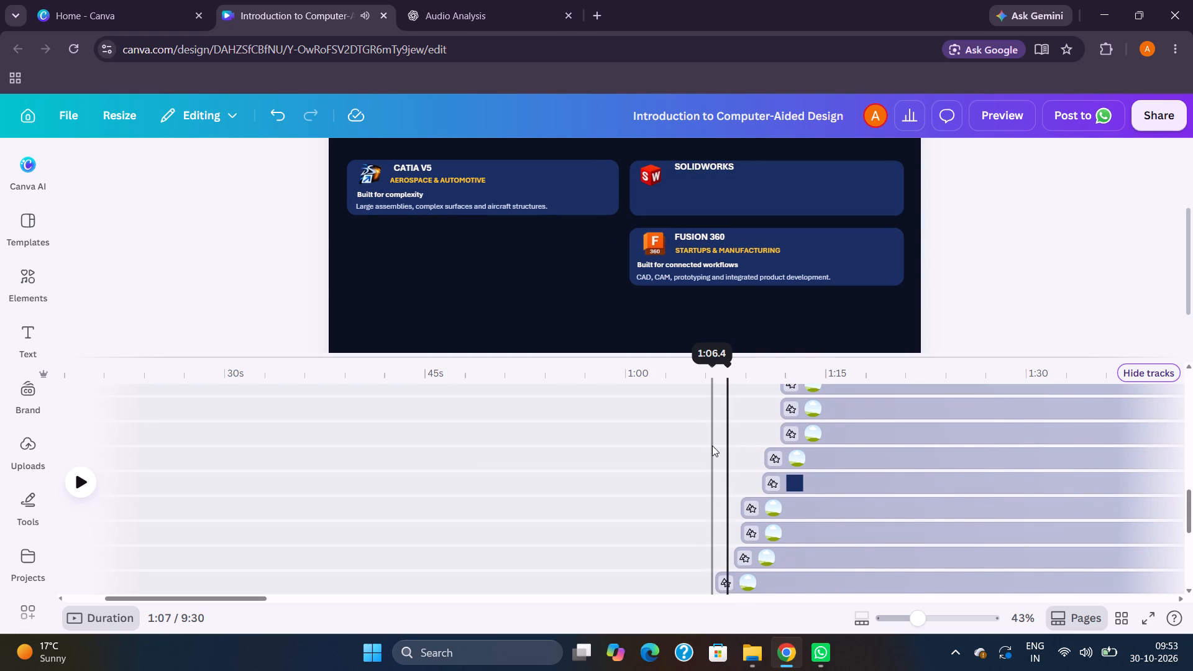
pyautogui.press('space')
pyautogui.press('space')
pyautogui.press('space')
pyautogui.press('space')
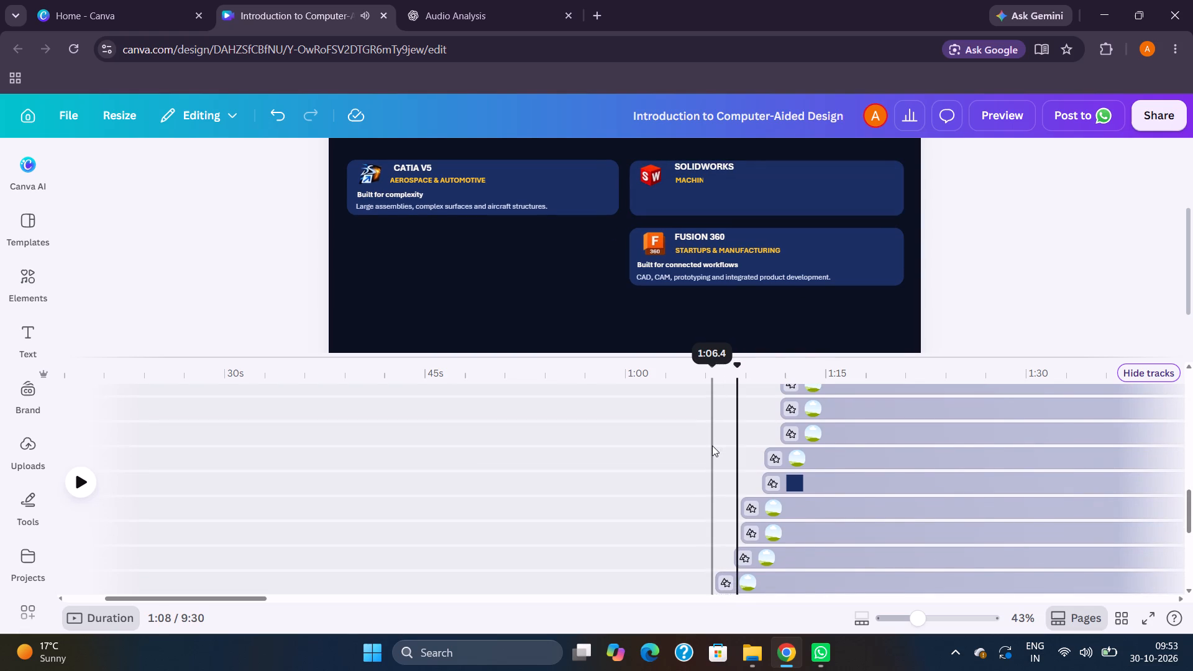
# Start the SOLIDWORKS card's Built for practical design line and its description earlier, at about 1:08, extending each duration to 39.9 s.
pyautogui.click(758, 532)
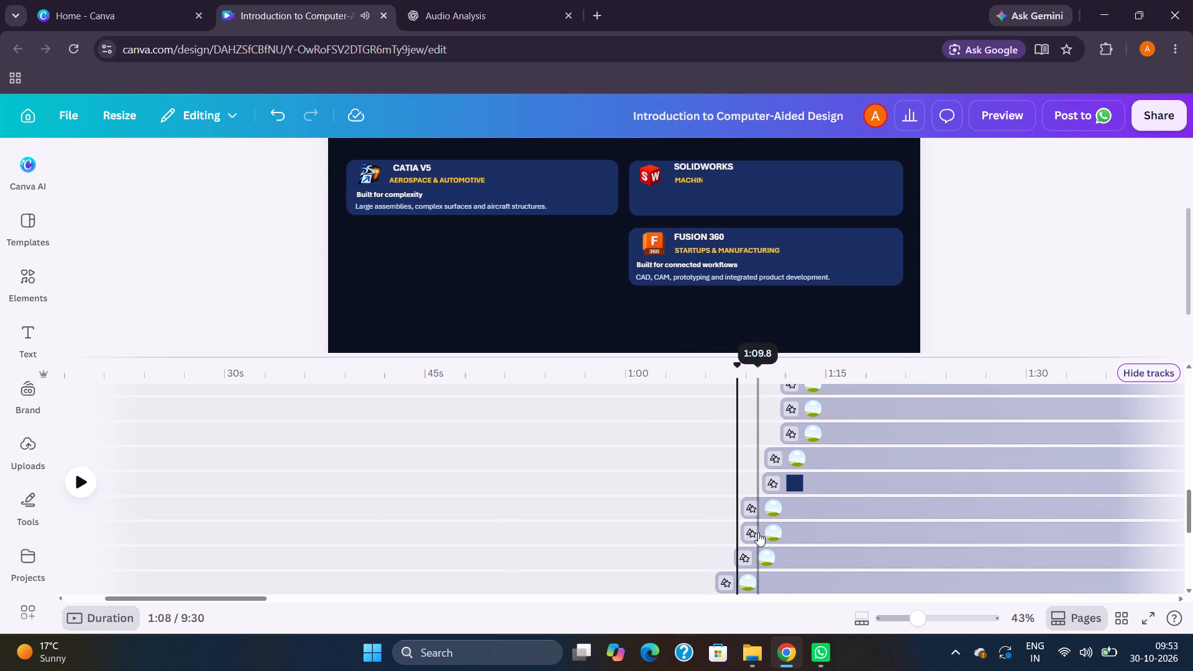
pyautogui.click(746, 532)
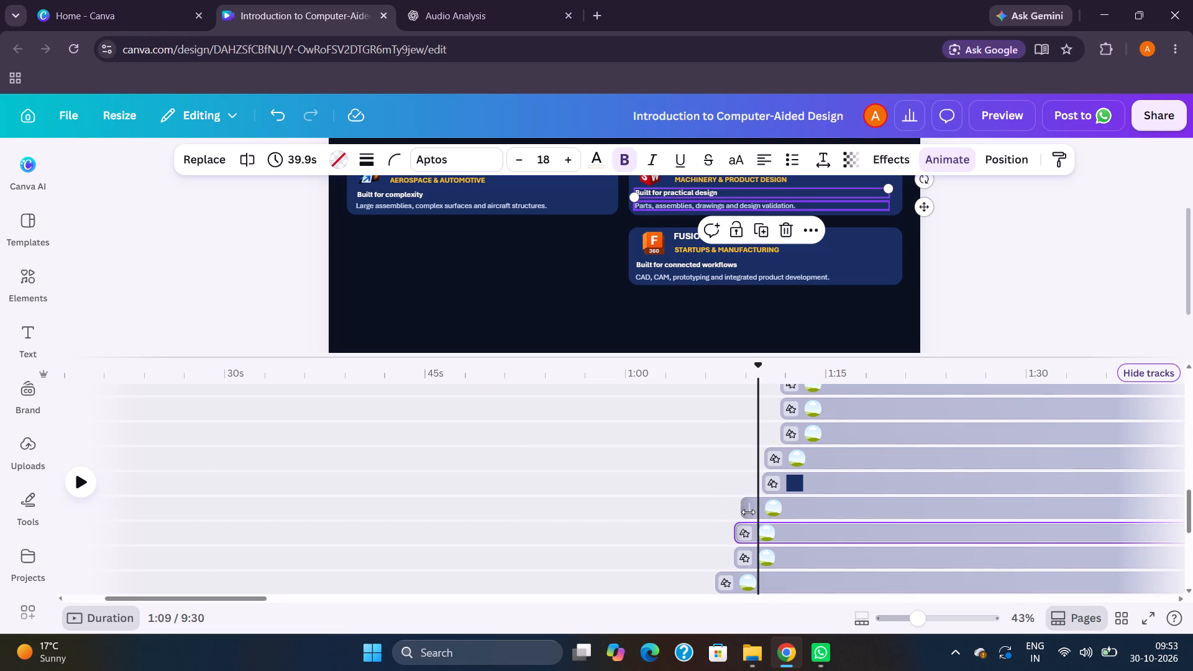
pyautogui.moveTo(749, 512); pyautogui.dragTo(743, 512)
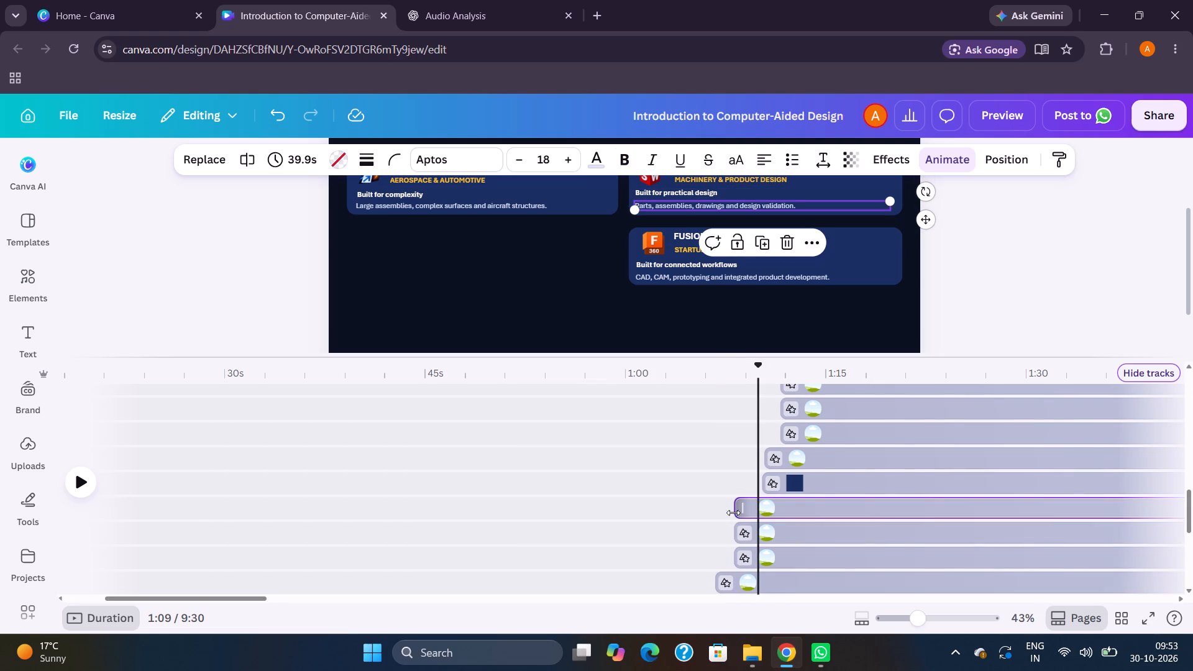
pyautogui.click(733, 513)
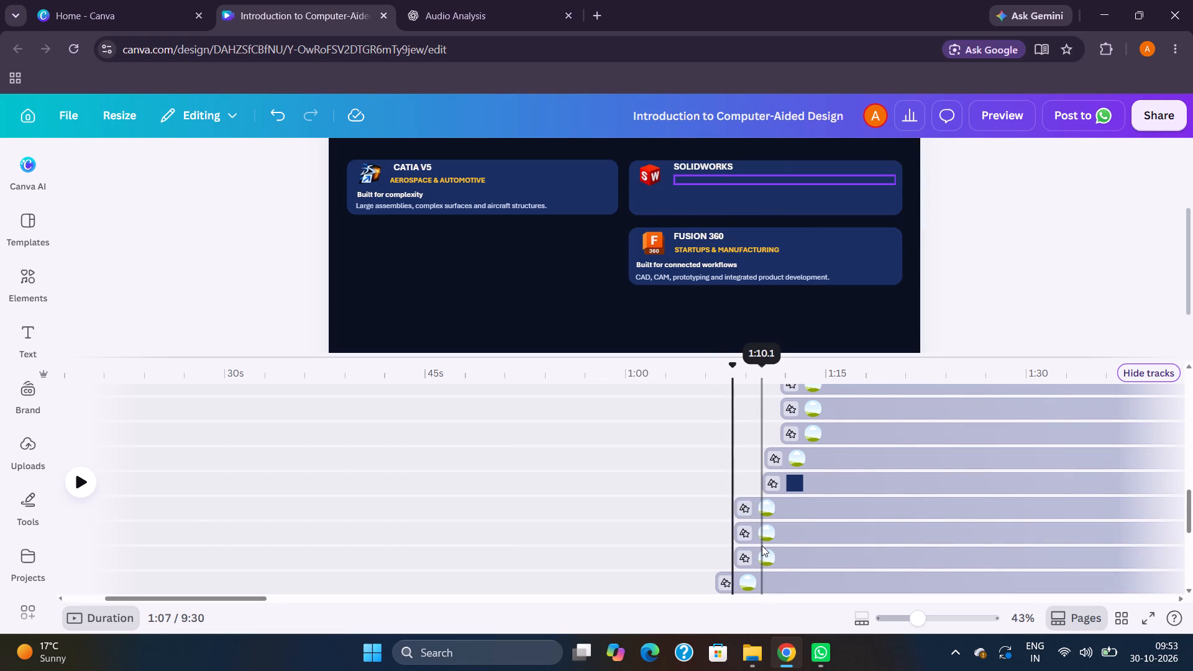
# Set the SOLIDWORKS card's Built for practical design line to a medium-speed Wipe on both enter and exit.
pyautogui.click(762, 531)
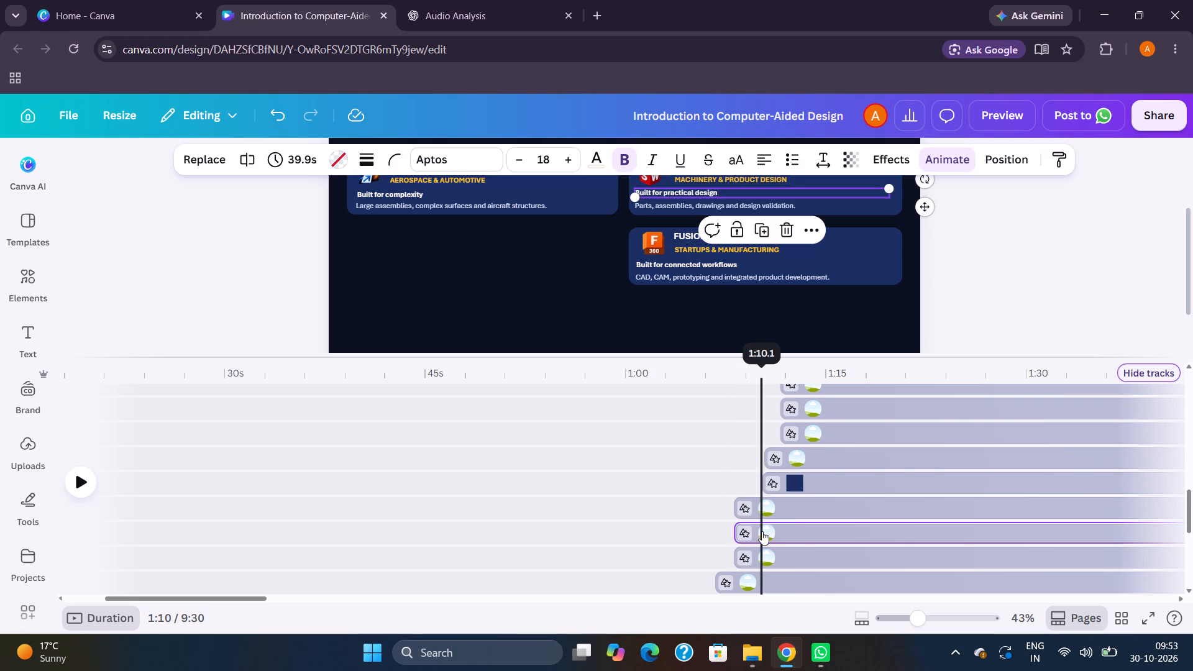
pyautogui.click(944, 158)
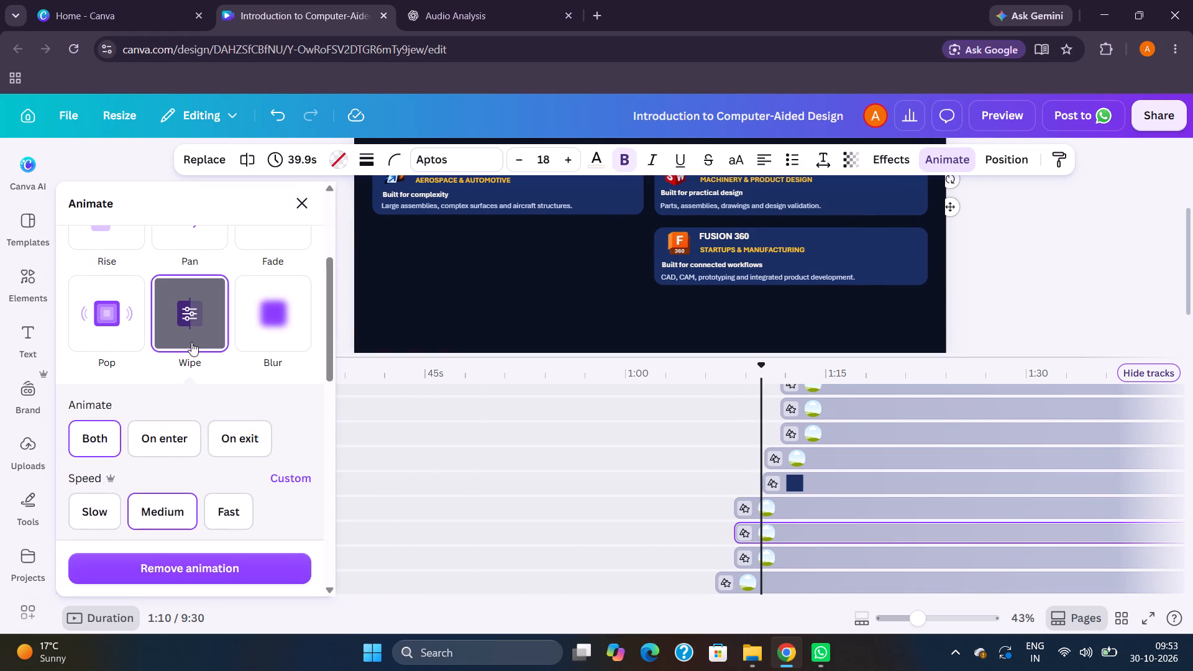
pyautogui.click(146, 518)
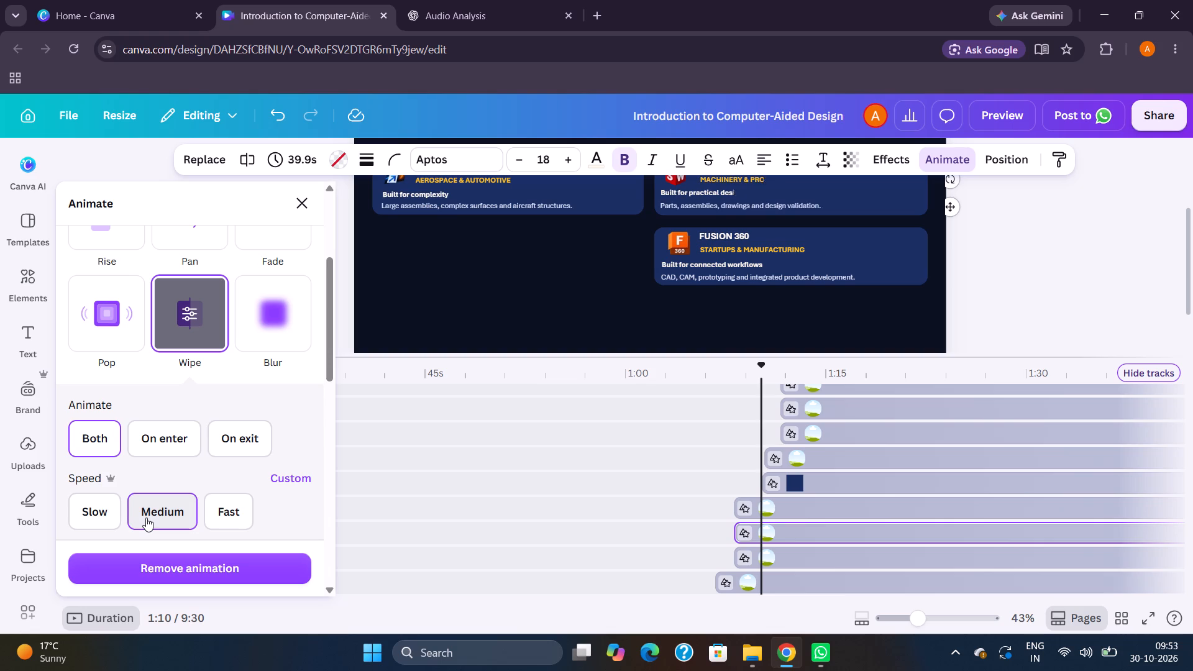
pyautogui.click(146, 518)
pyautogui.click(147, 521)
pyautogui.click(307, 213)
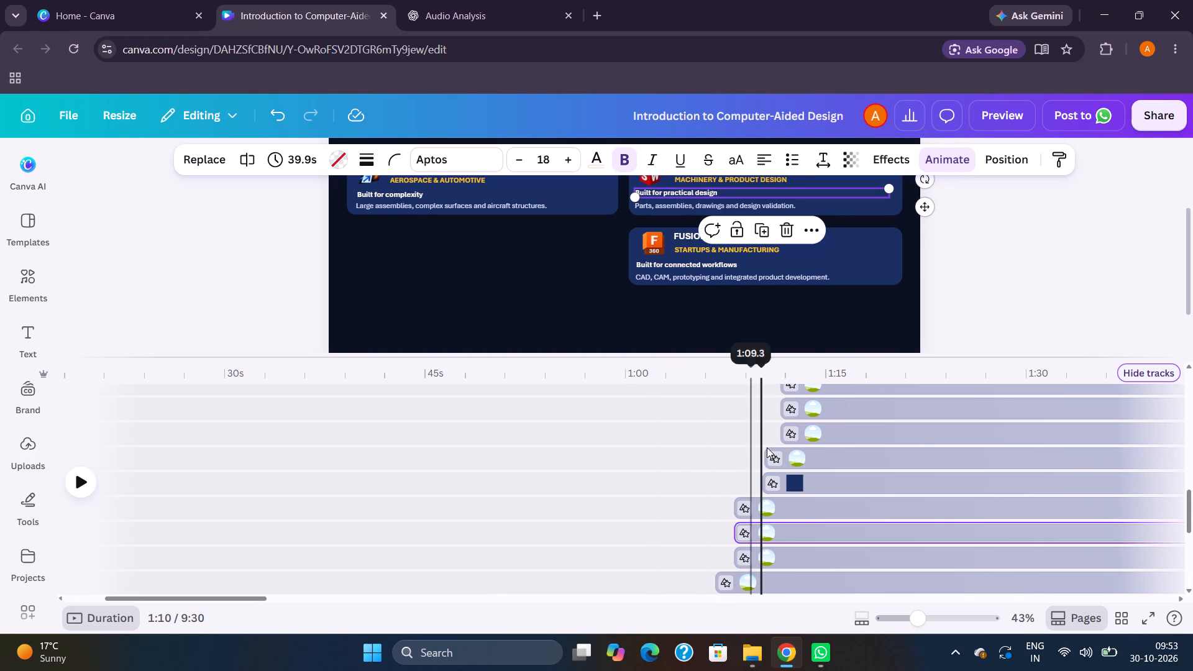
# Apply a medium-speed Wipe on both enter and exit to the SOLIDWORKS card's description line.
pyautogui.click(769, 501)
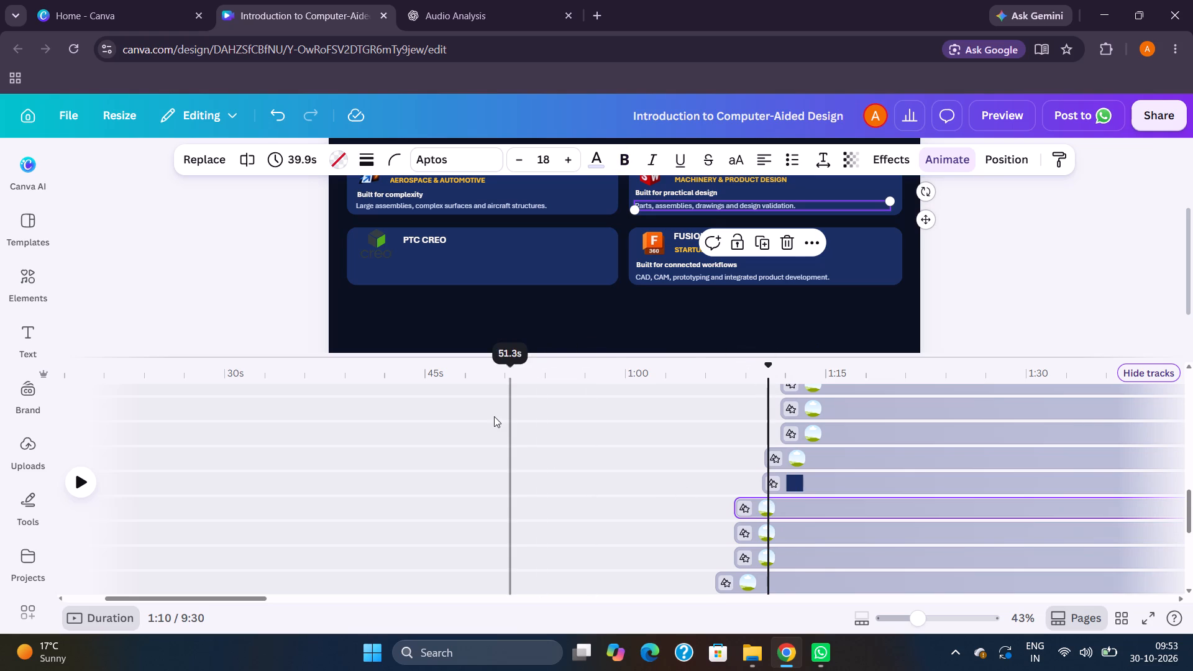
pyautogui.click(929, 153)
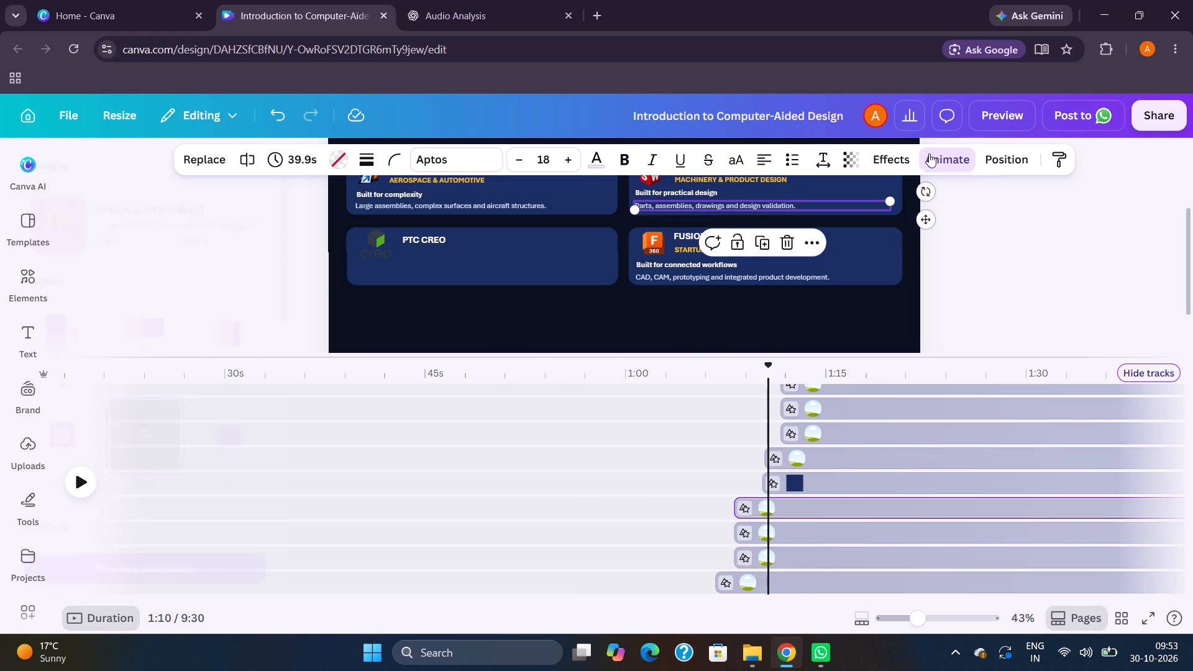
pyautogui.click(152, 518)
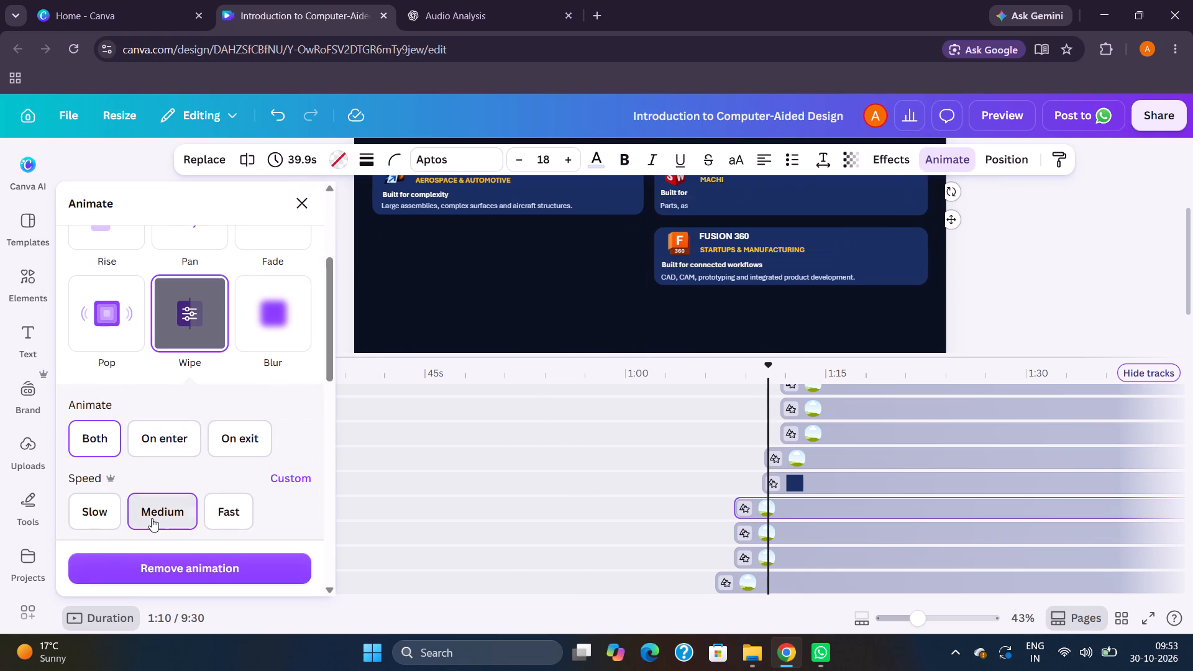
pyautogui.click(309, 200)
# Play the software cards page from about 1:01 to 1:27 to check the cards' text entrances against the voice-over.
pyautogui.click(645, 423)
pyautogui.press('space')
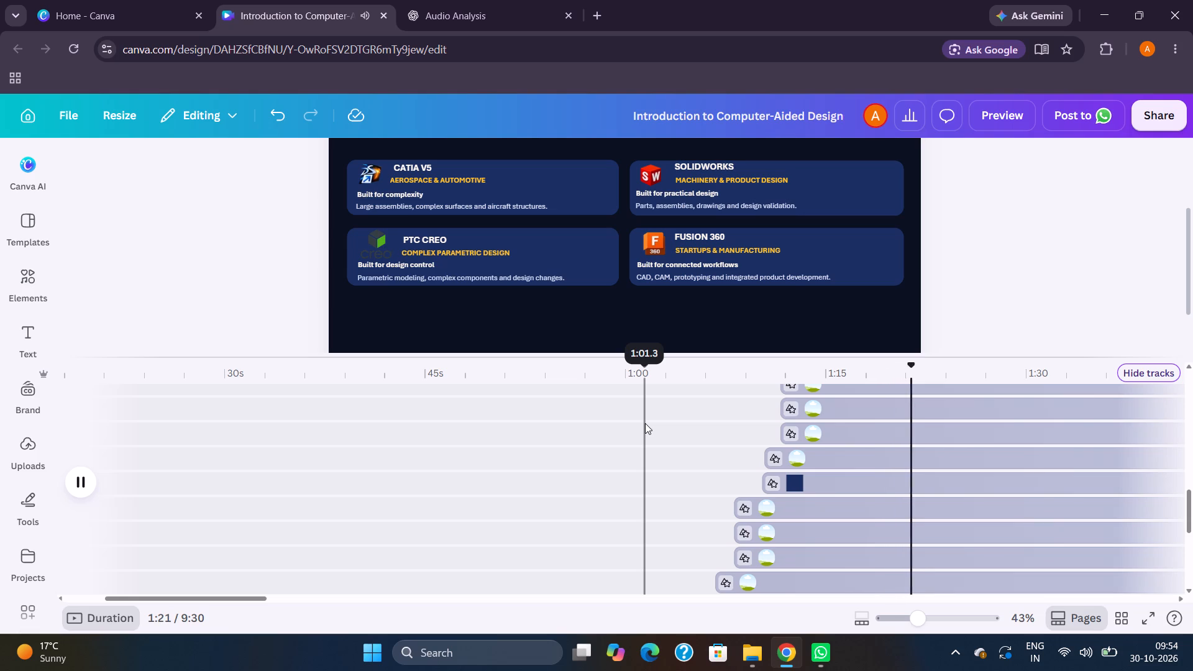
pyautogui.hscroll(-2, 645, 423)
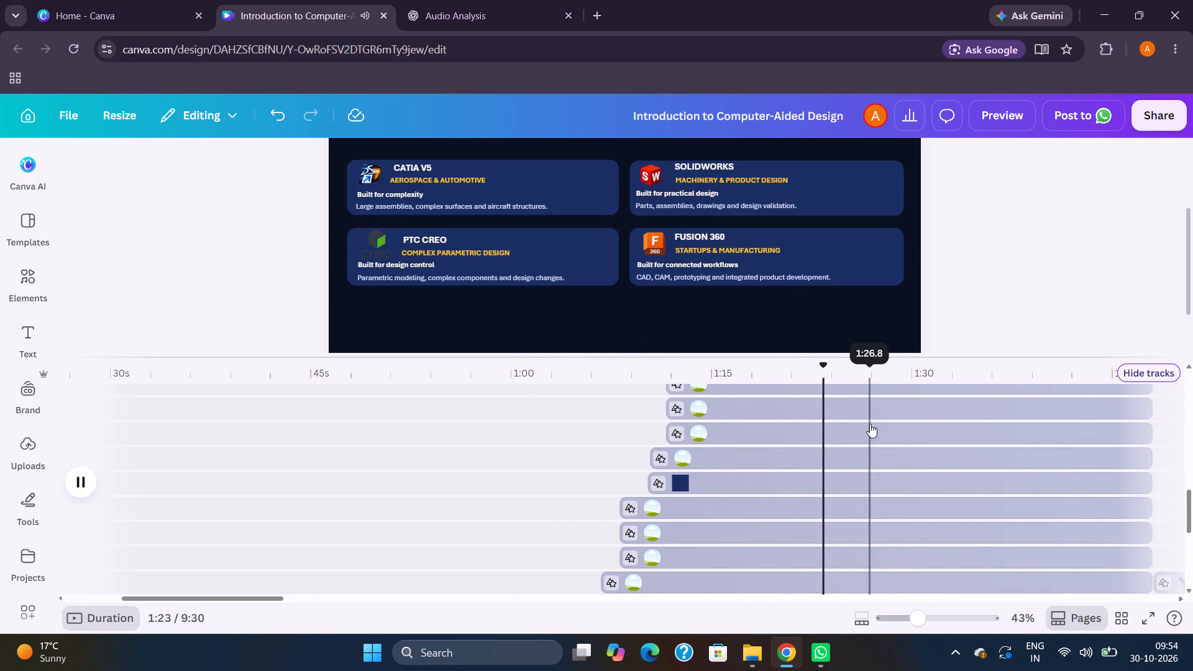
pyautogui.click(800, 458)
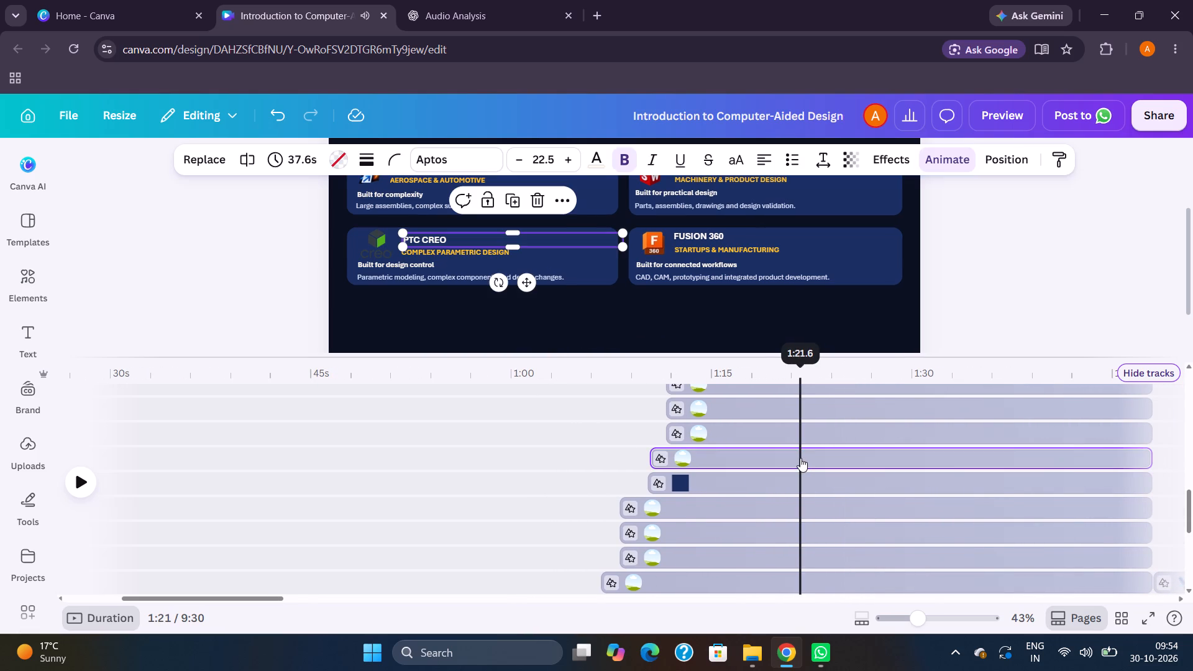
pyautogui.click(820, 470)
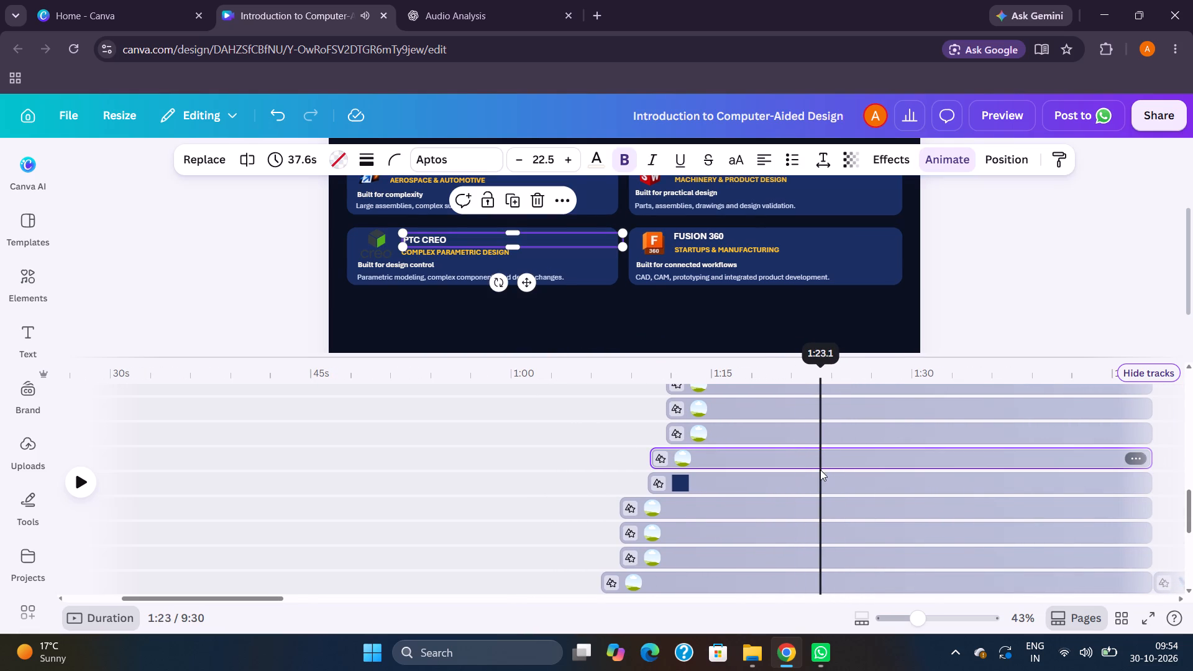
pyautogui.press('space')
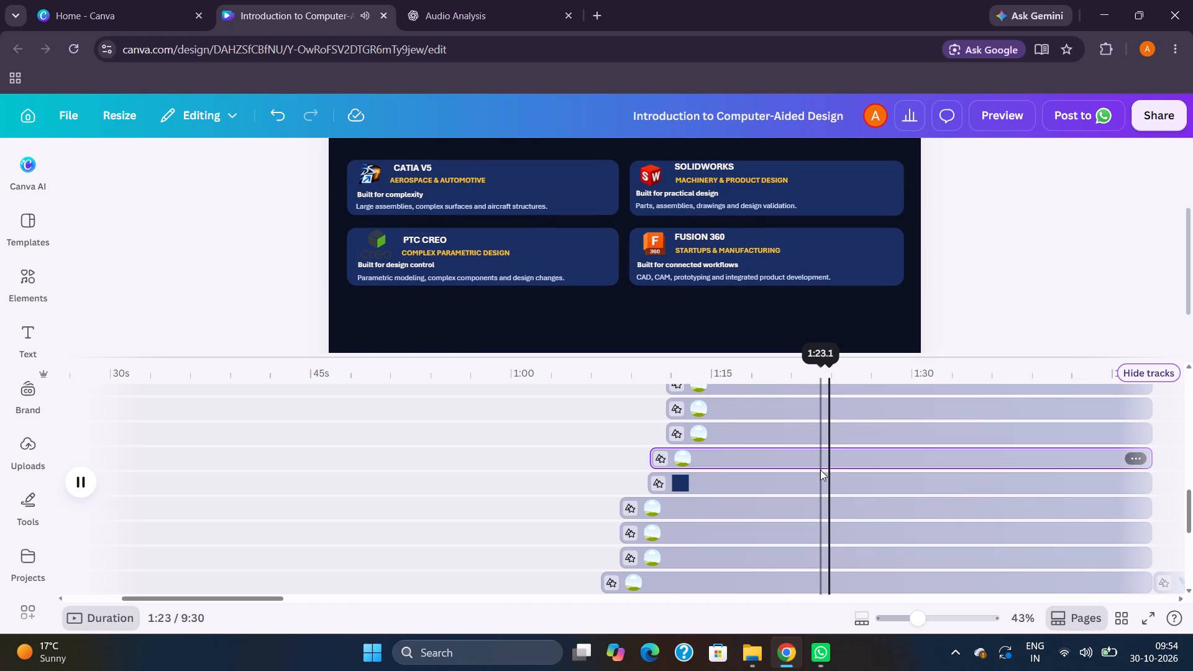
pyautogui.press('space')
pyautogui.press('space')
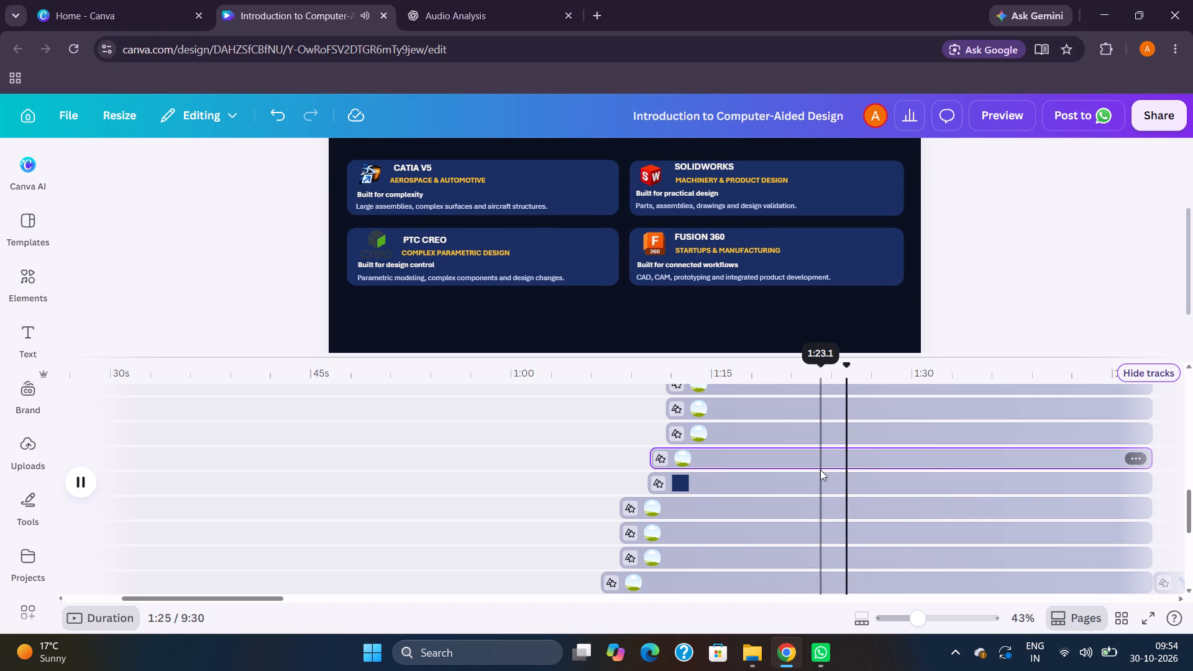
pyautogui.press('space')
pyautogui.press('space')
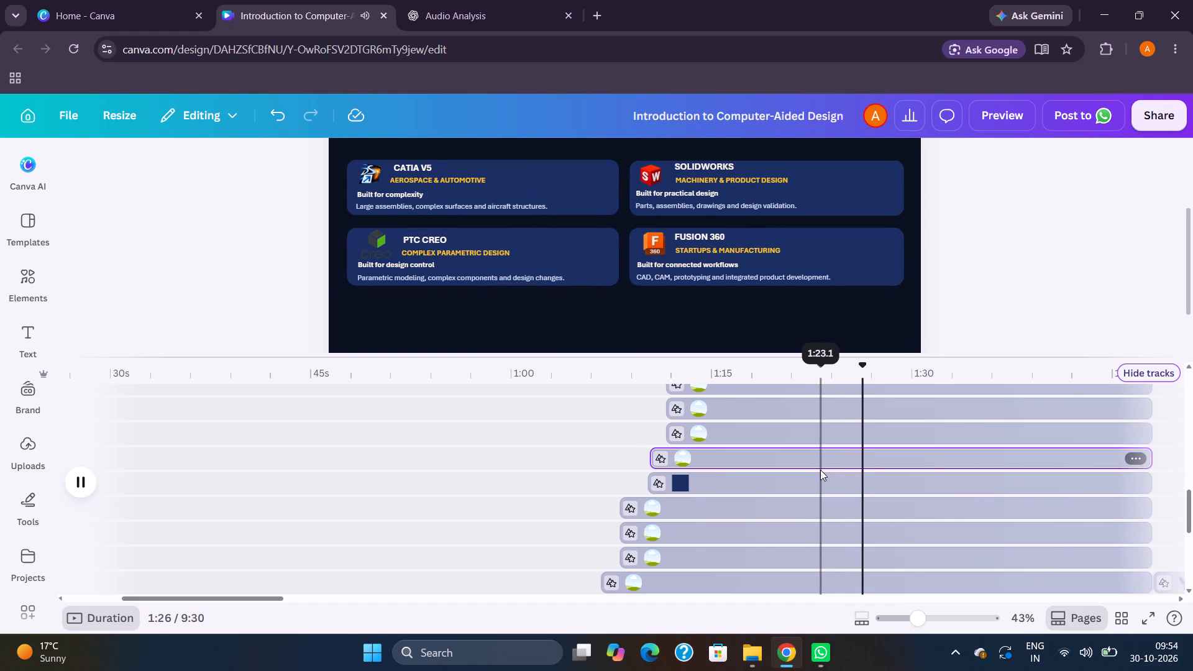
pyautogui.press('space')
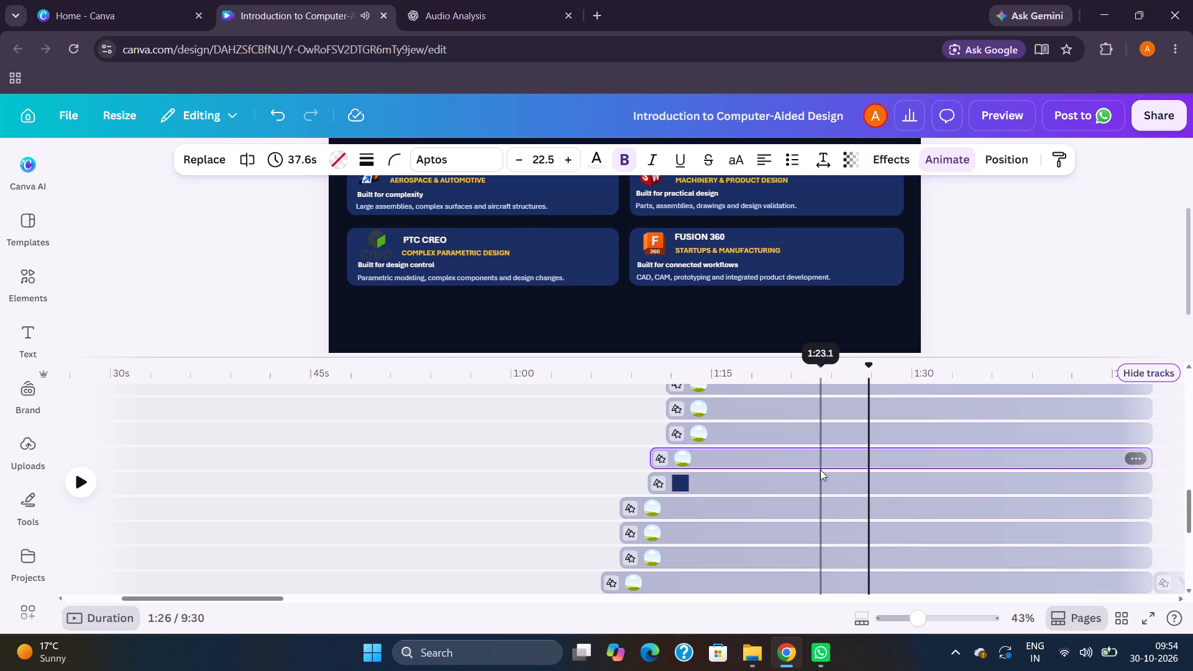
# Preview the video full screen, reviewing the four software cards' entrances from about 0:48 to 1:19 and again at about 1:02.
pyautogui.scroll(4, 820, 470)
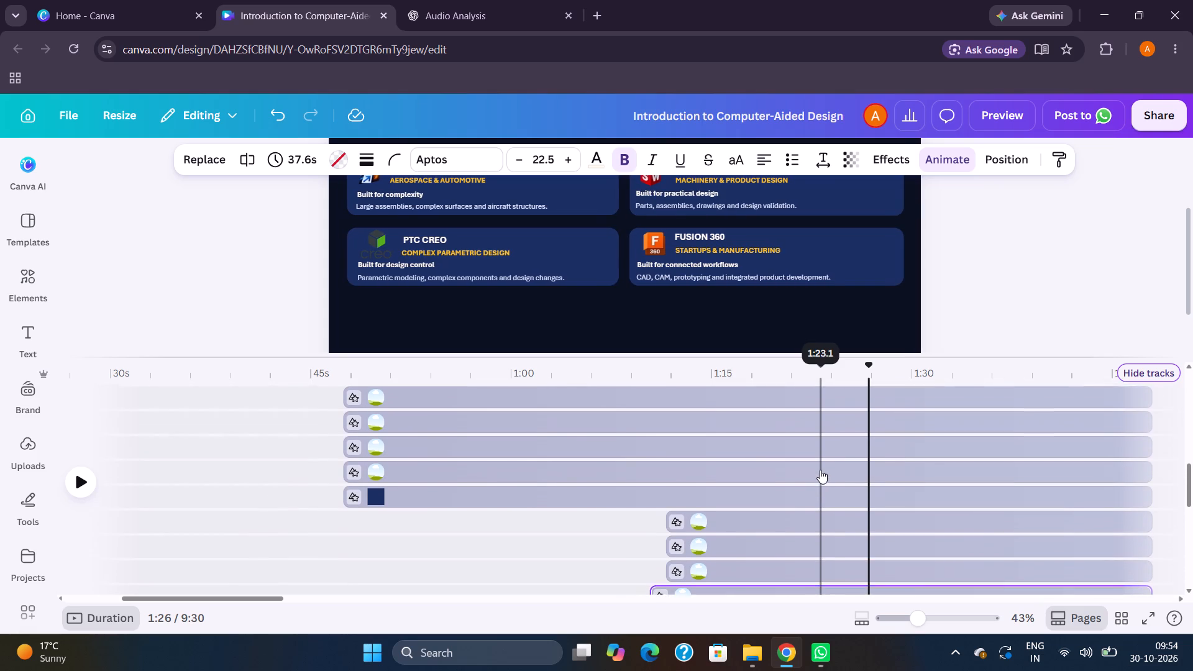
pyautogui.scroll(2, 820, 470)
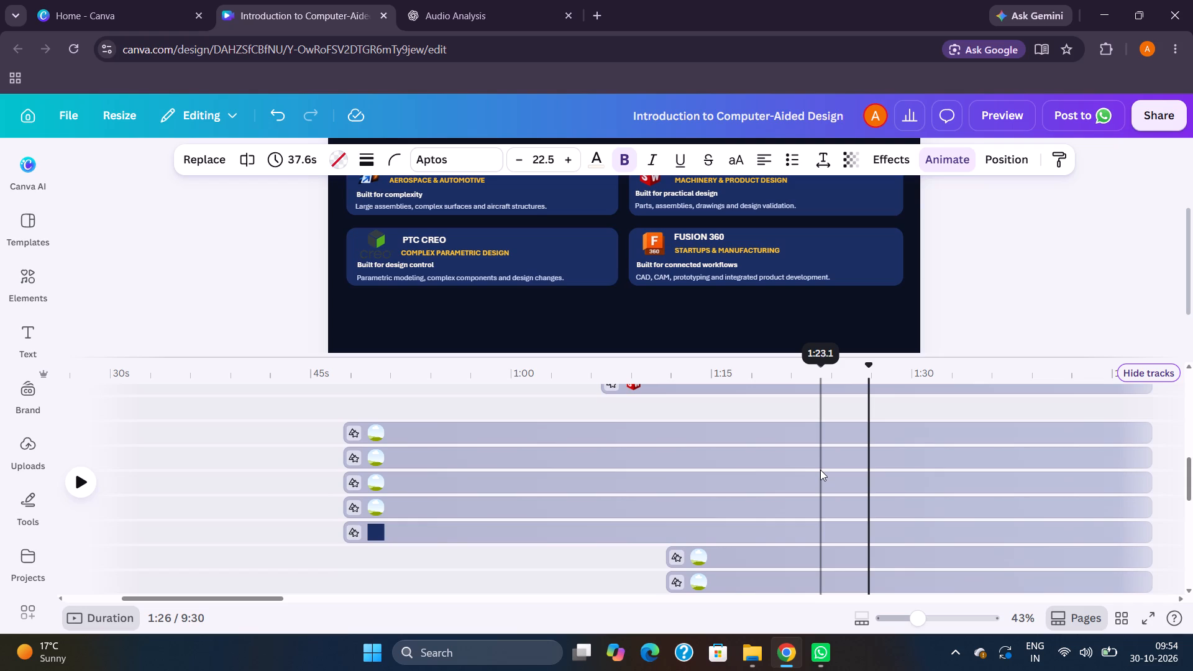
pyautogui.scroll(1, 820, 470)
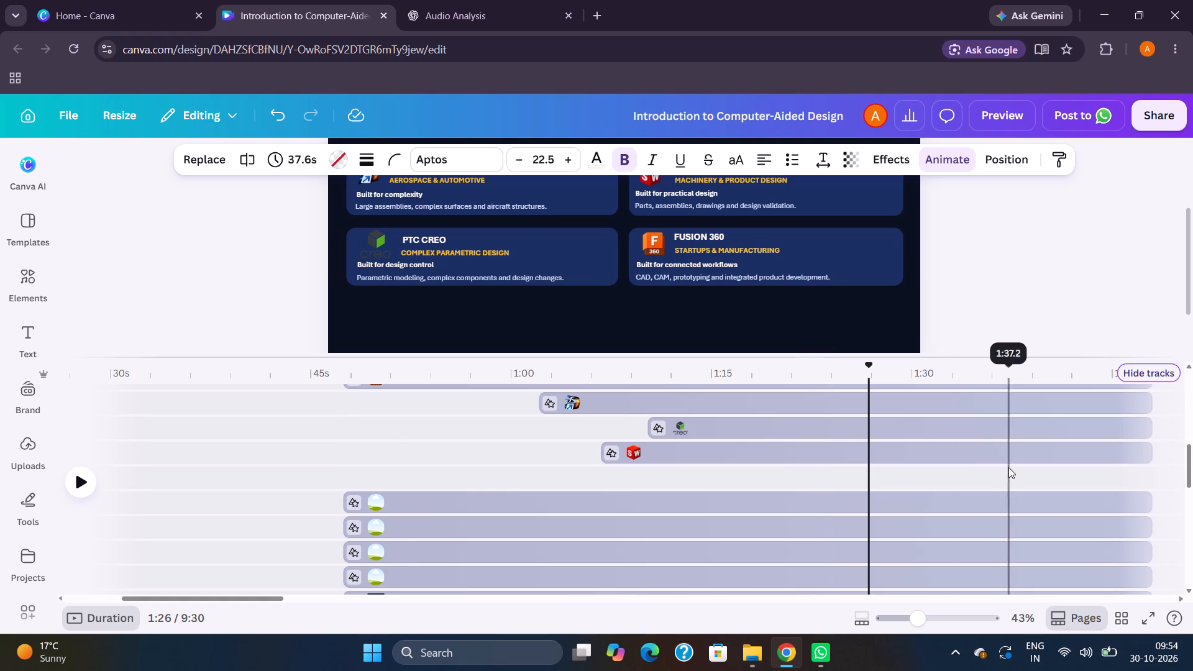
pyautogui.click(317, 527)
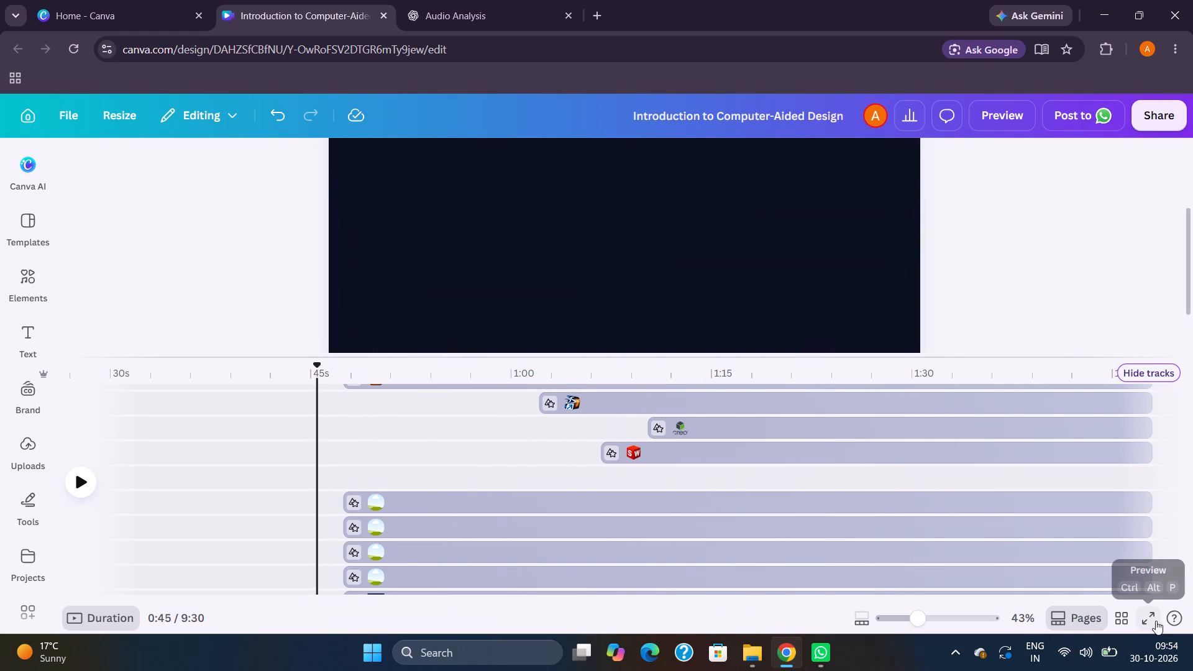
pyautogui.click(1156, 621)
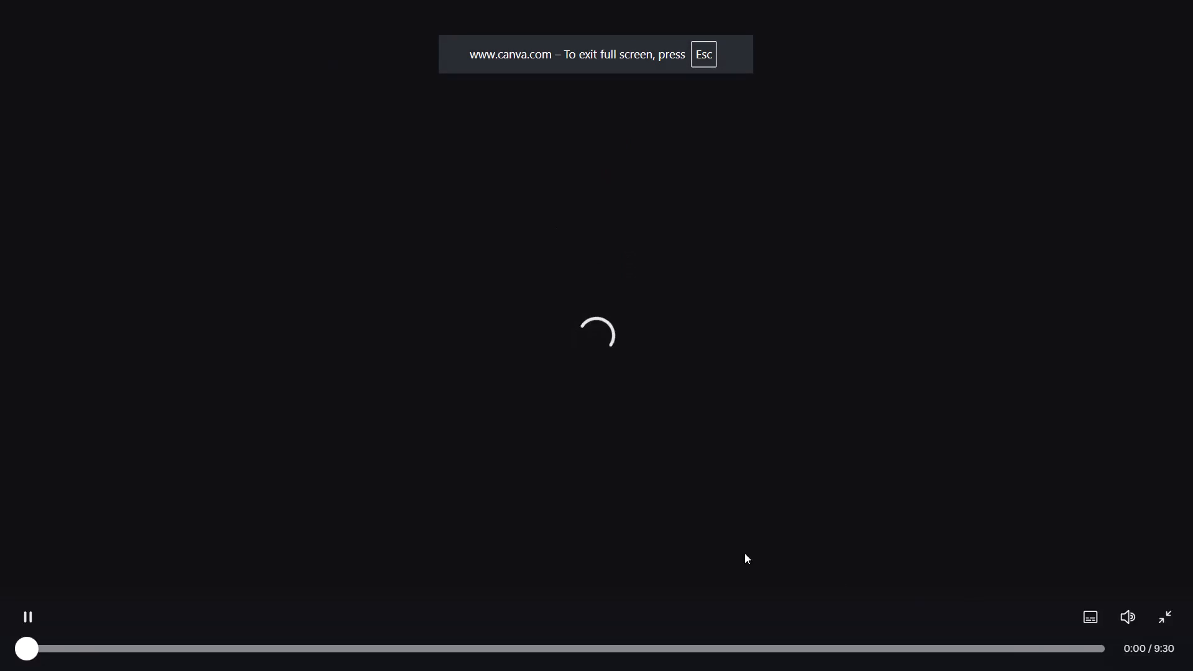
pyautogui.click(212, 654)
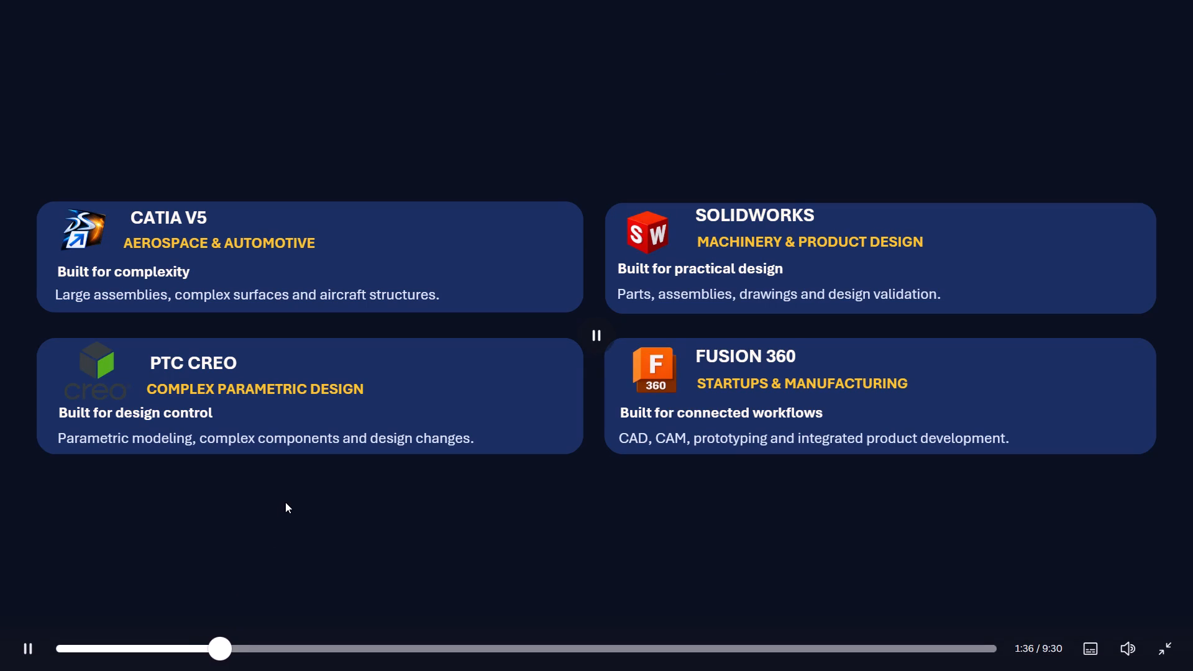
pyautogui.click(180, 647)
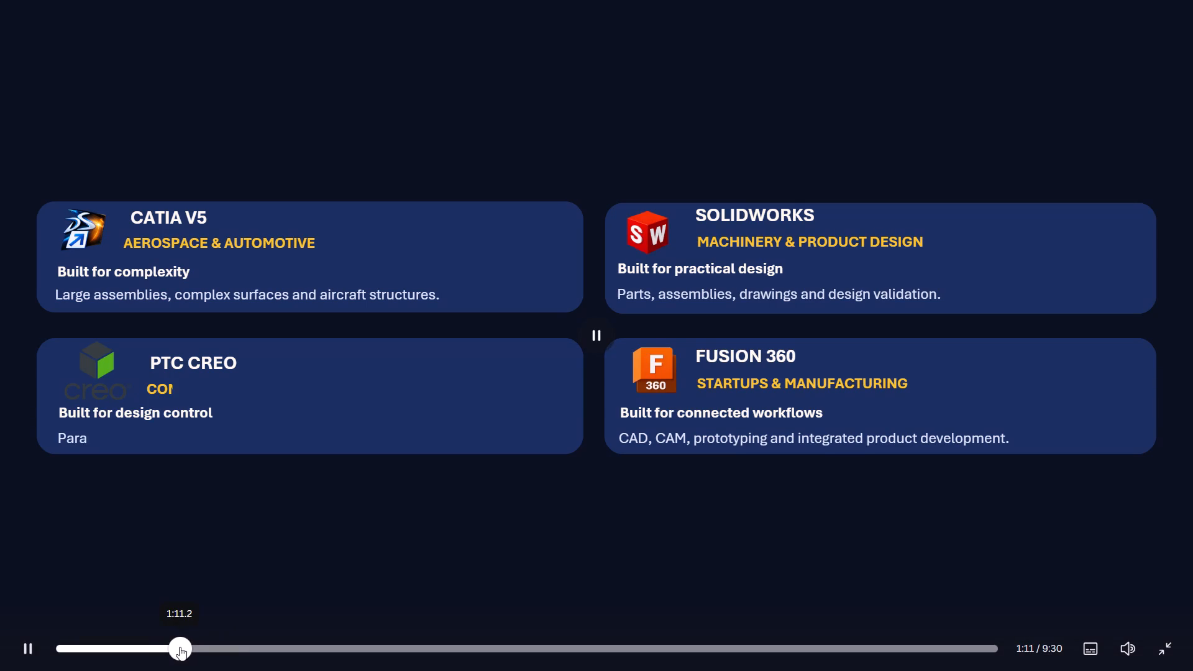
pyautogui.click(135, 642)
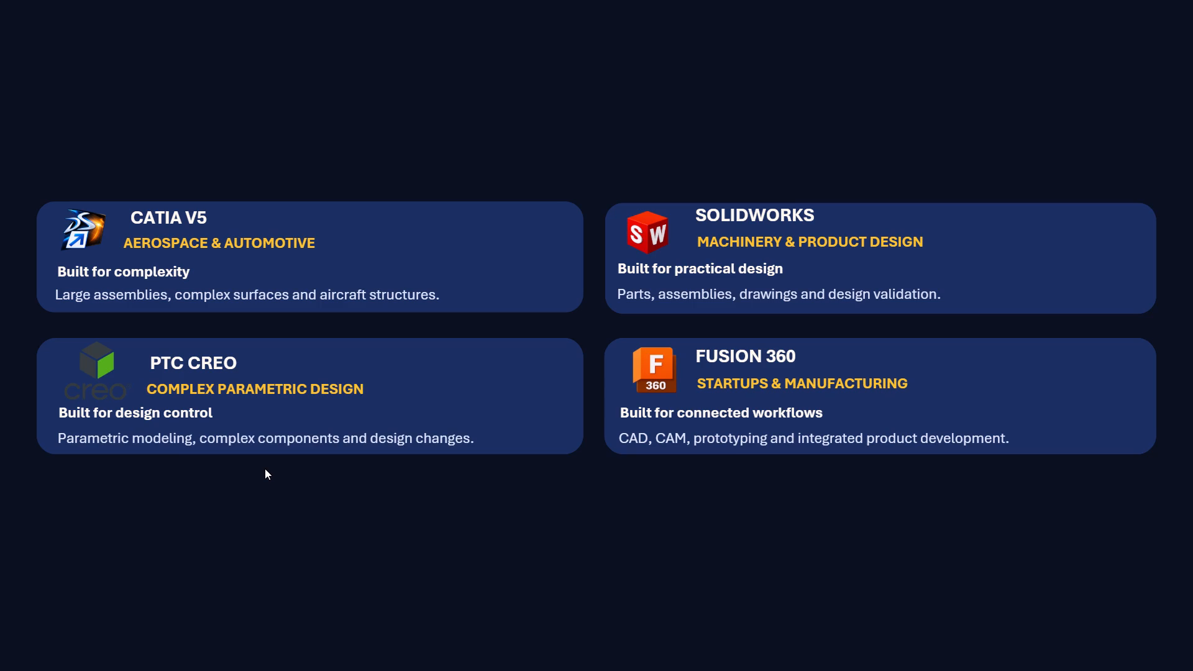
pyautogui.press('space')
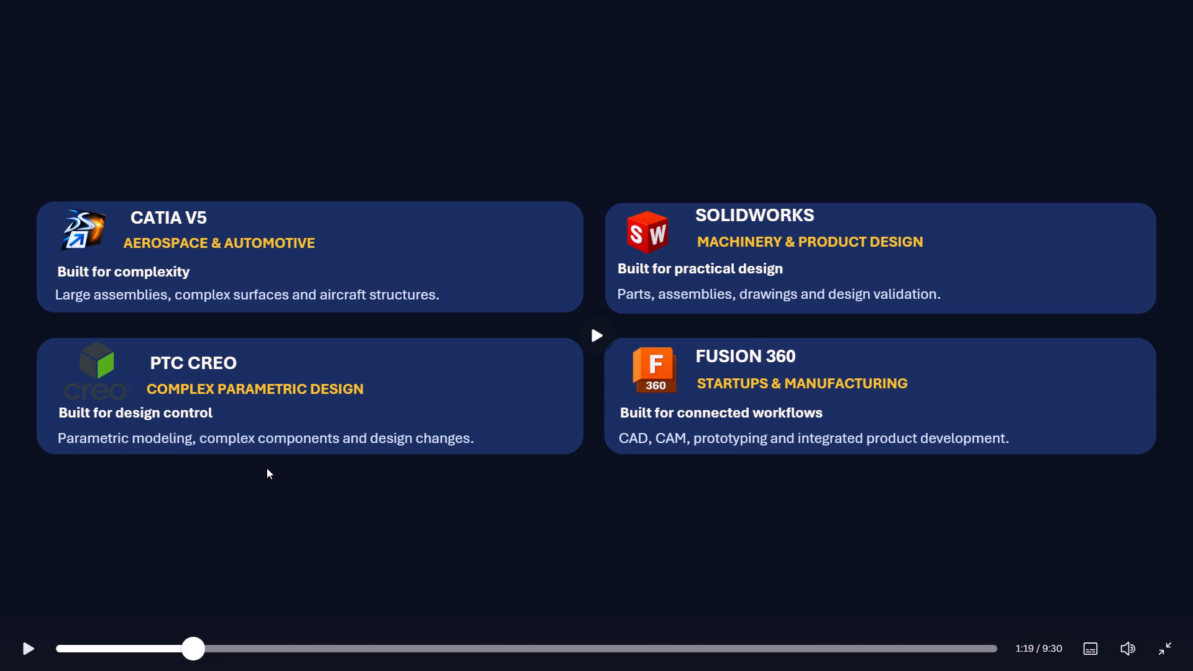
pyautogui.click(165, 638)
pyautogui.press('space')
pyautogui.press('space')
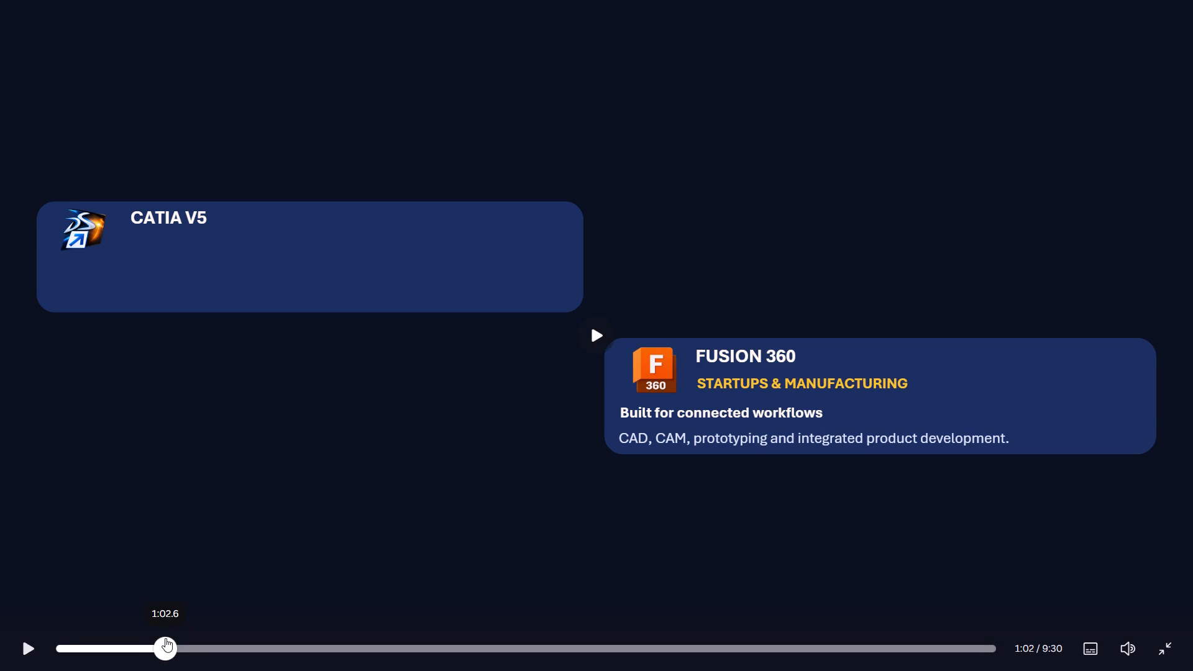
pyautogui.press('space')
pyautogui.press('space')
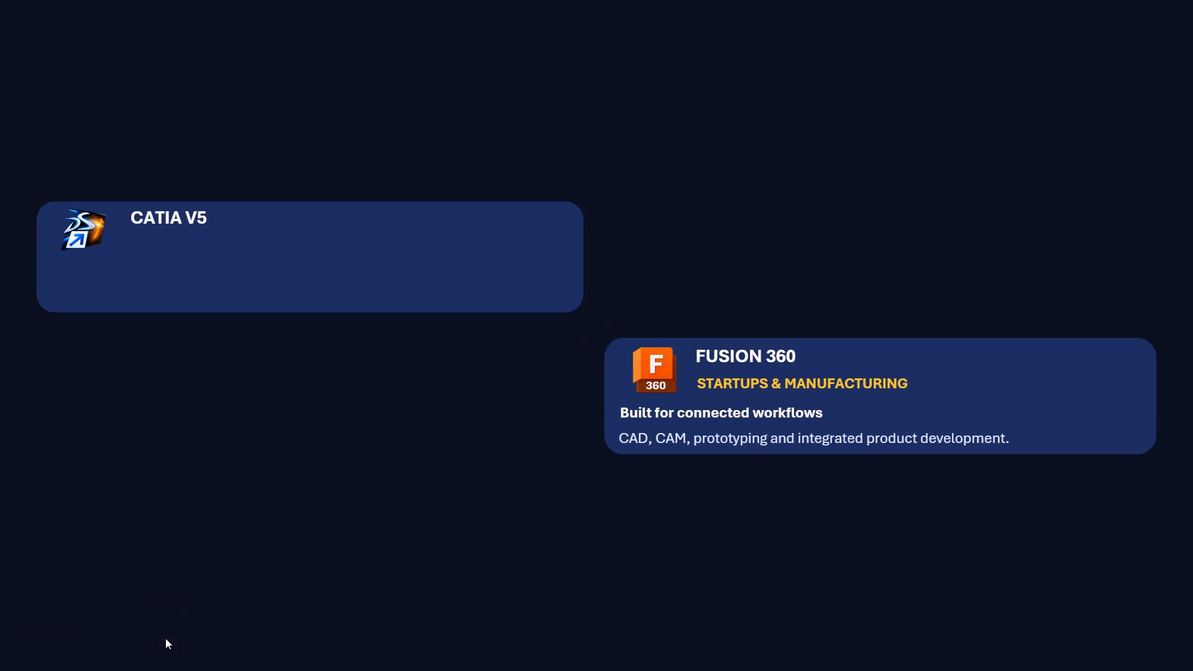
pyautogui.press('Escape')
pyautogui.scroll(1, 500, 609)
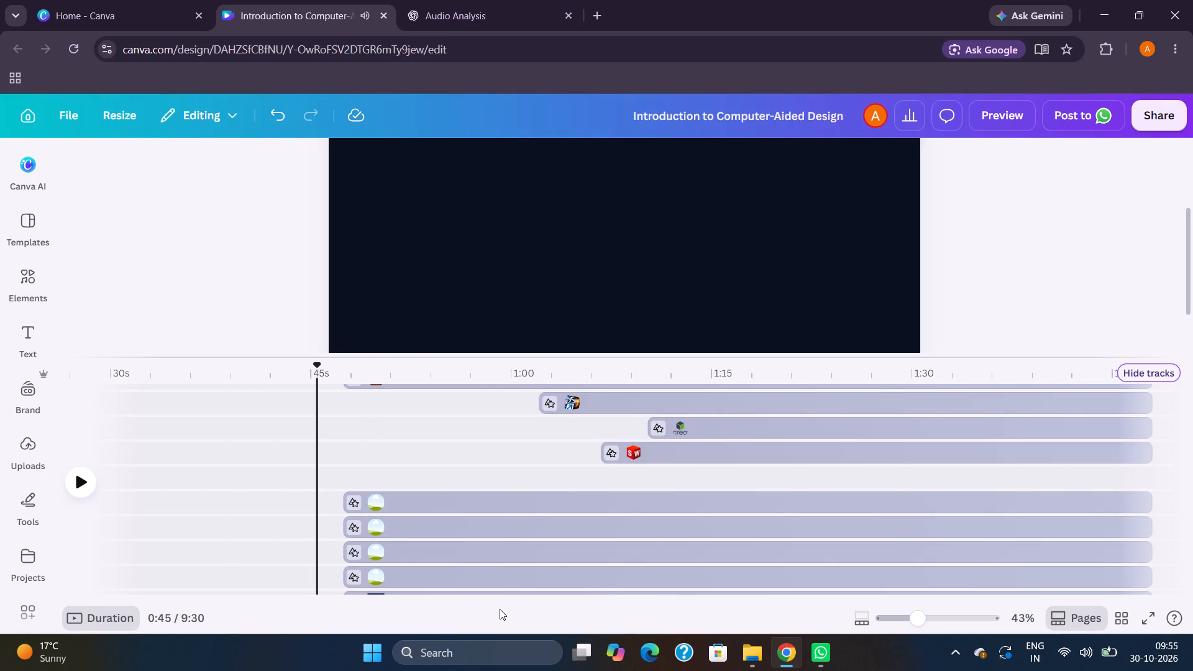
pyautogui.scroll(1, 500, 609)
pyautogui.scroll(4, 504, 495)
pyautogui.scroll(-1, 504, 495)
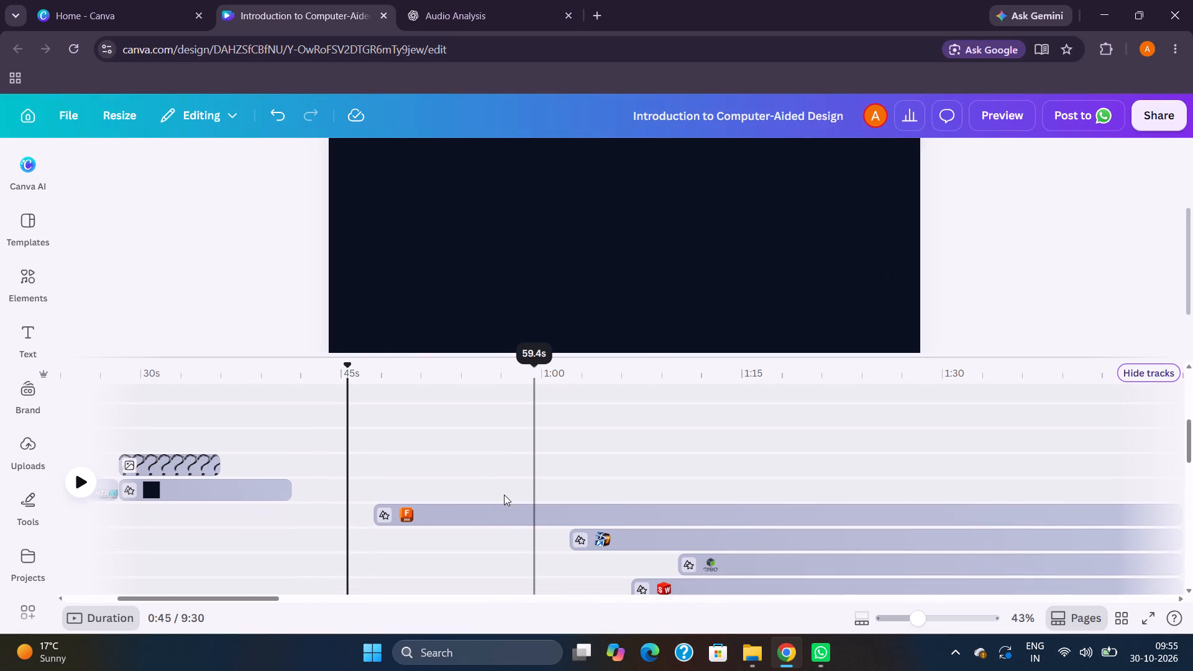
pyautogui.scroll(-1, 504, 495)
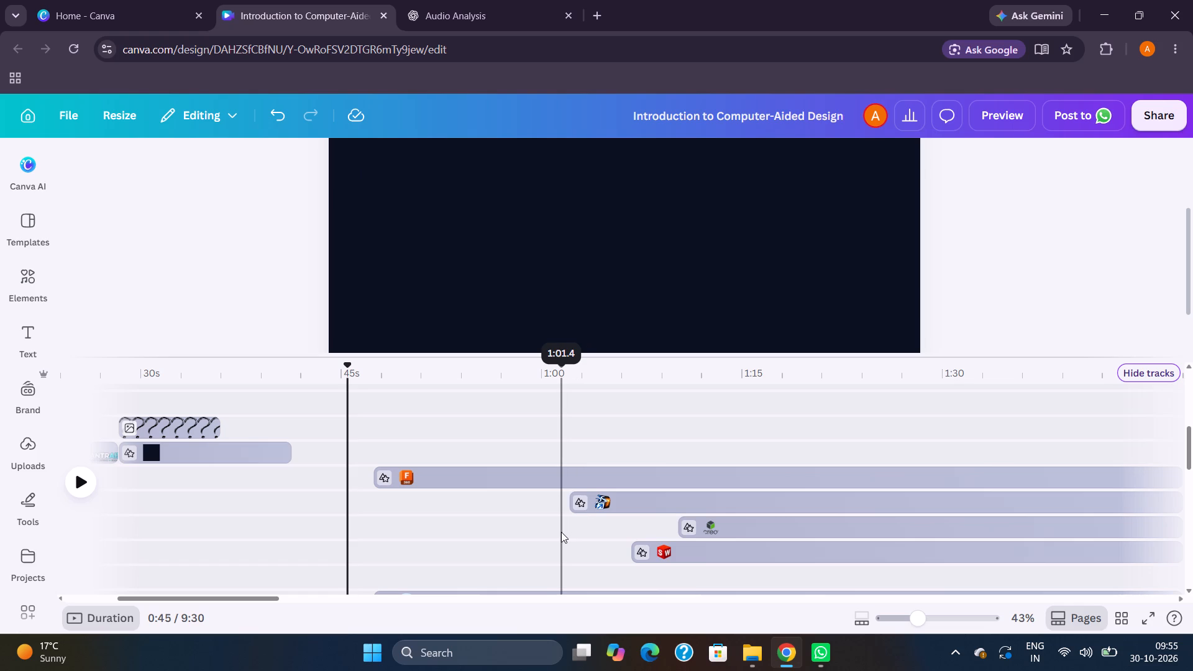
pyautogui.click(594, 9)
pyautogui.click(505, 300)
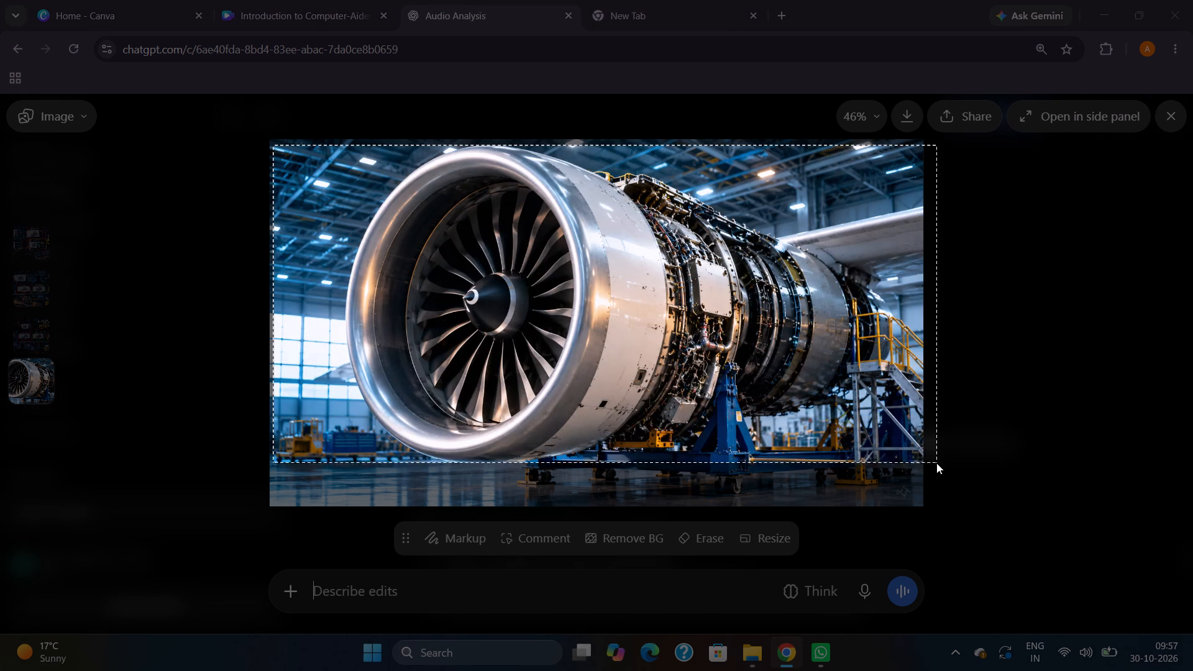
pyautogui.moveTo(936, 463); pyautogui.dragTo(926, 525)
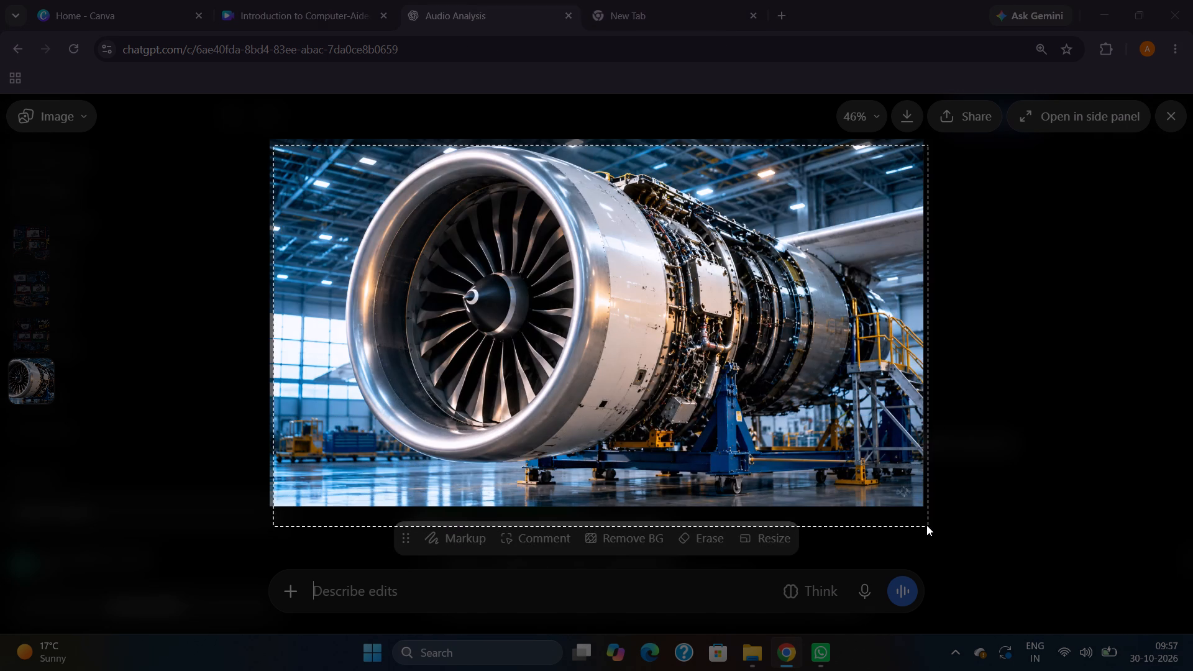
pyautogui.moveTo(926, 525); pyautogui.dragTo(918, 504)
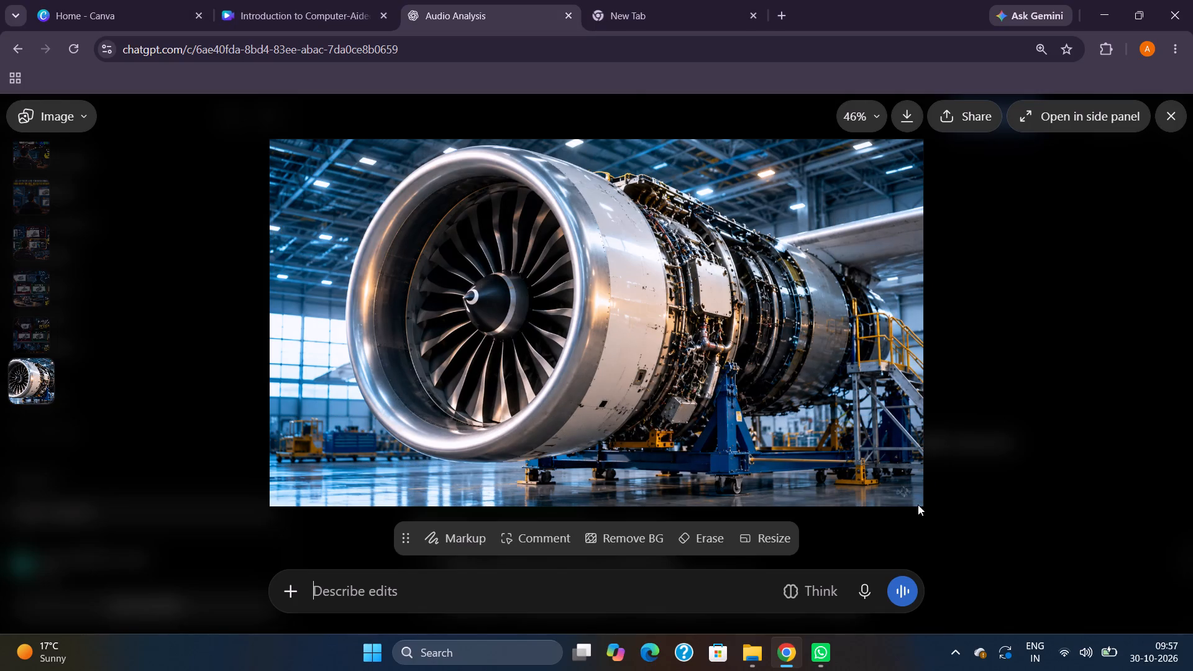
pyautogui.click(612, 0)
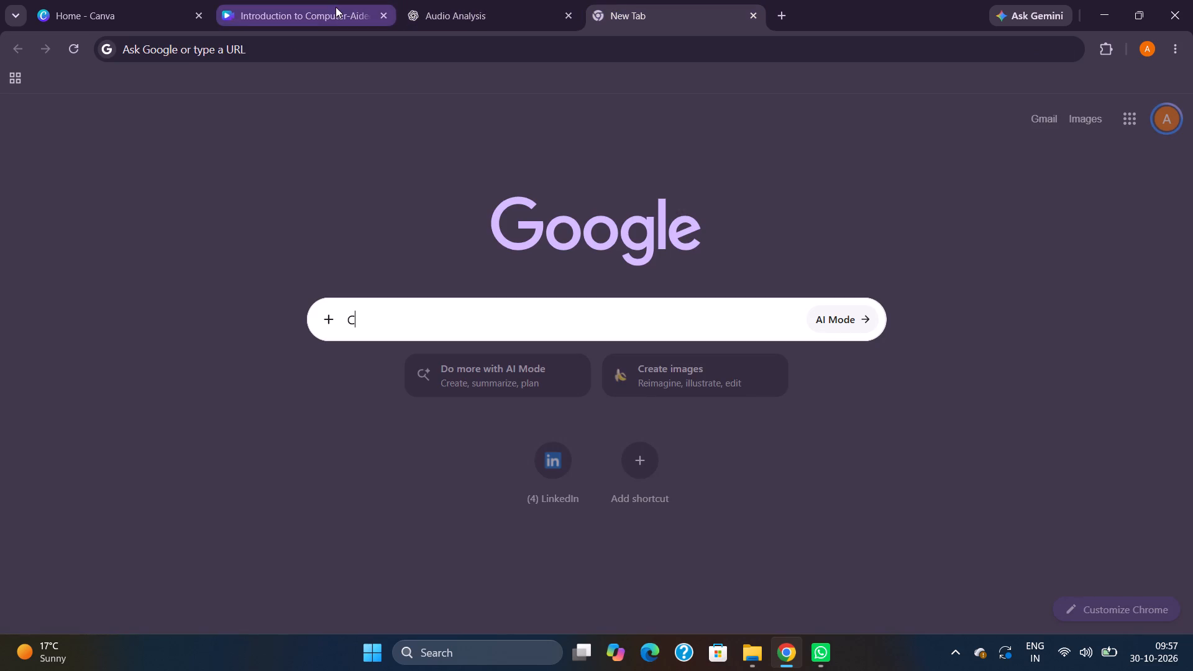
pyautogui.click(336, 7)
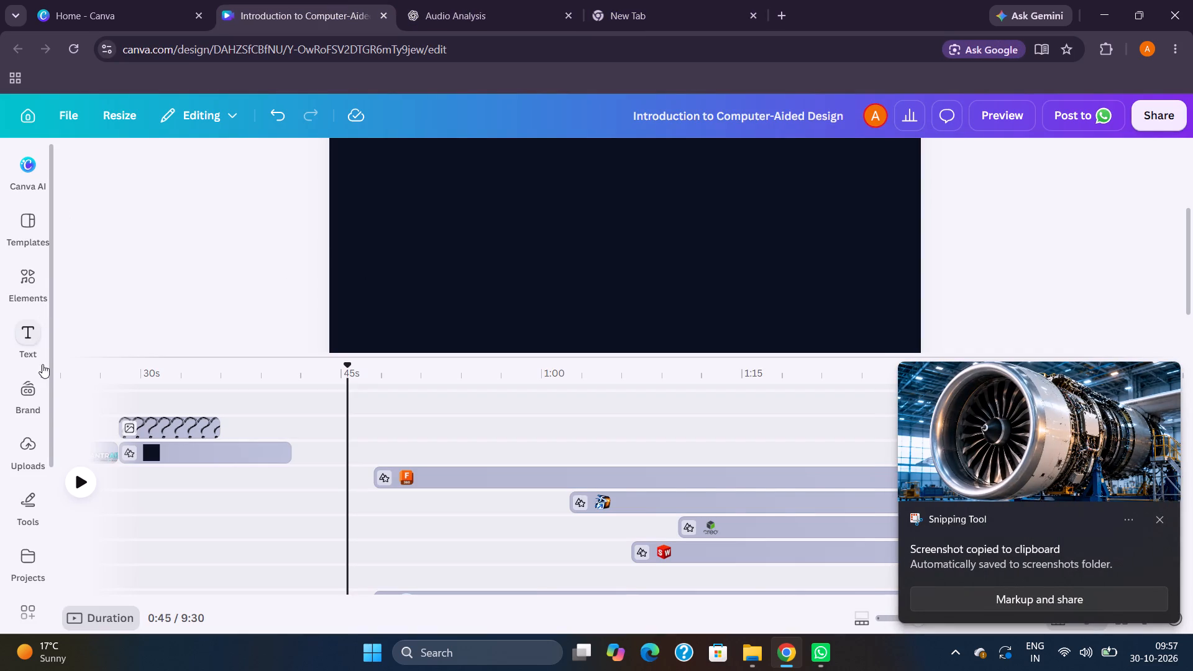
pyautogui.click(18, 450)
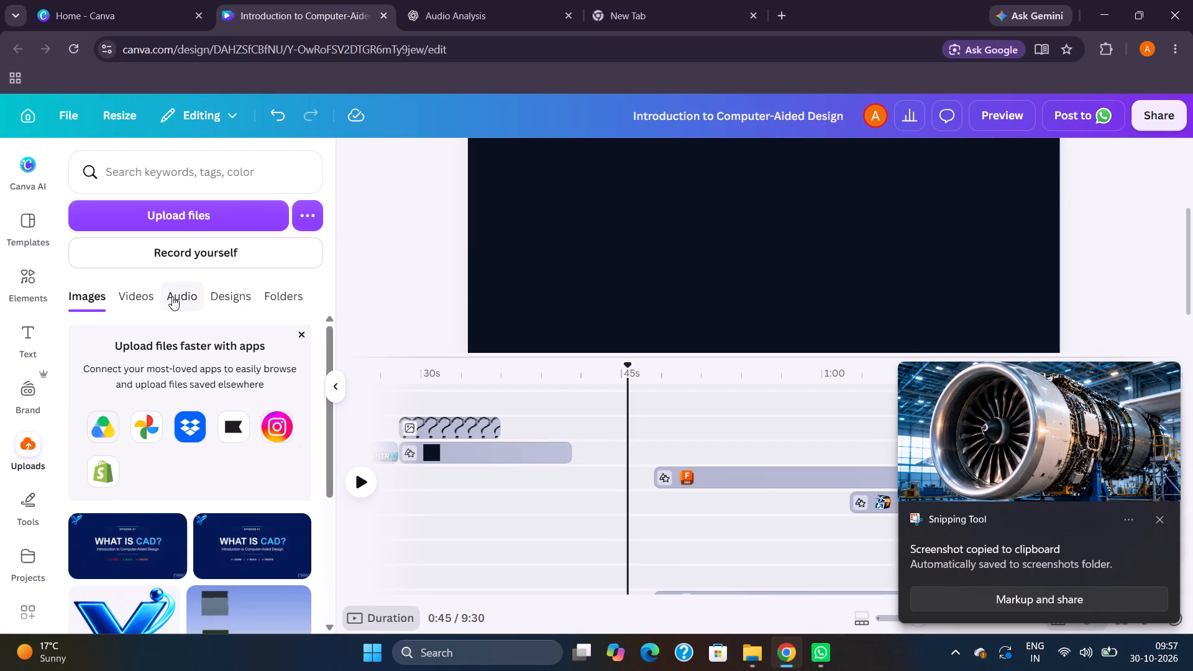
pyautogui.click(203, 222)
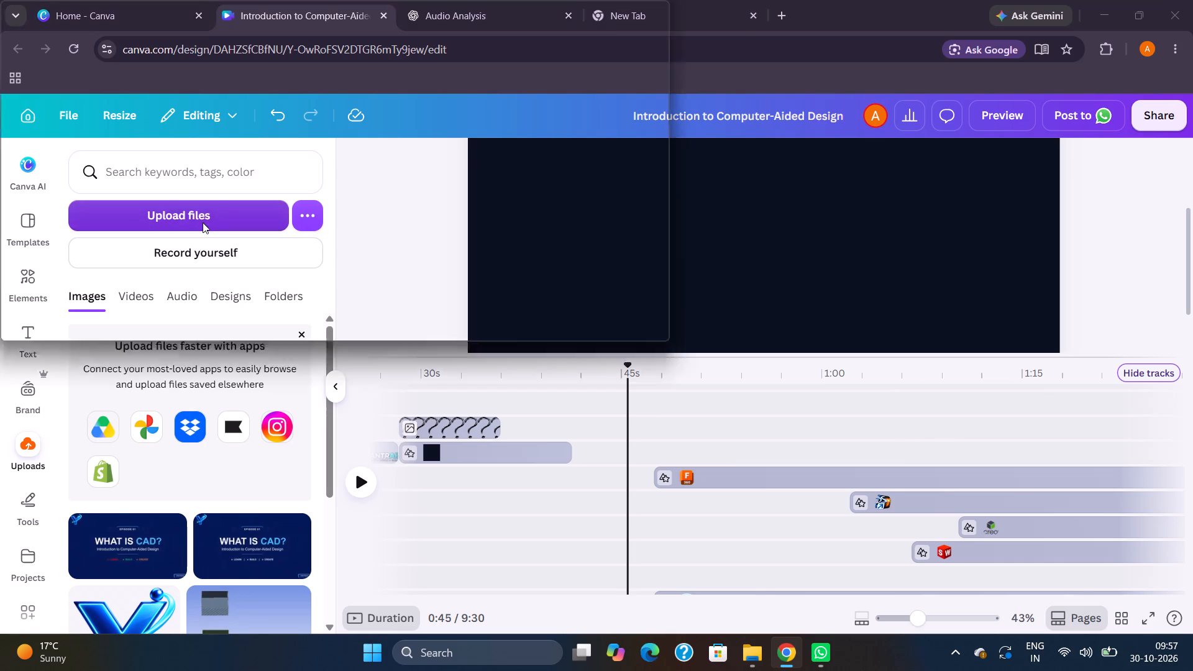
pyautogui.click(65, 240)
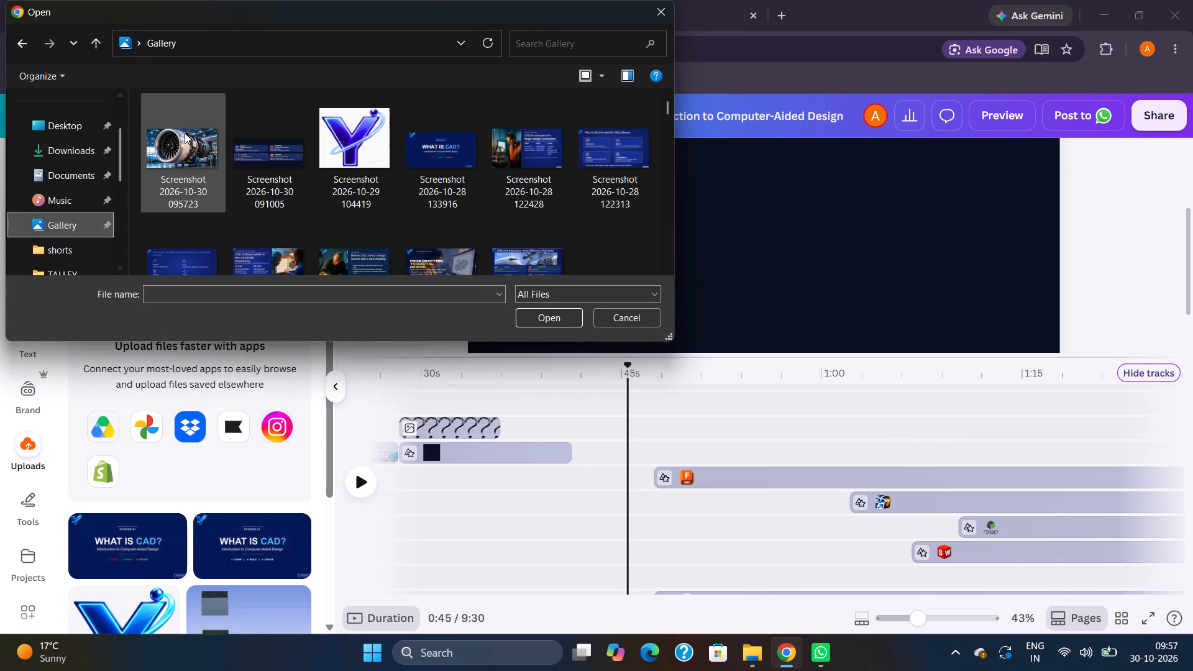
pyautogui.click(214, 116)
pyautogui.click(533, 321)
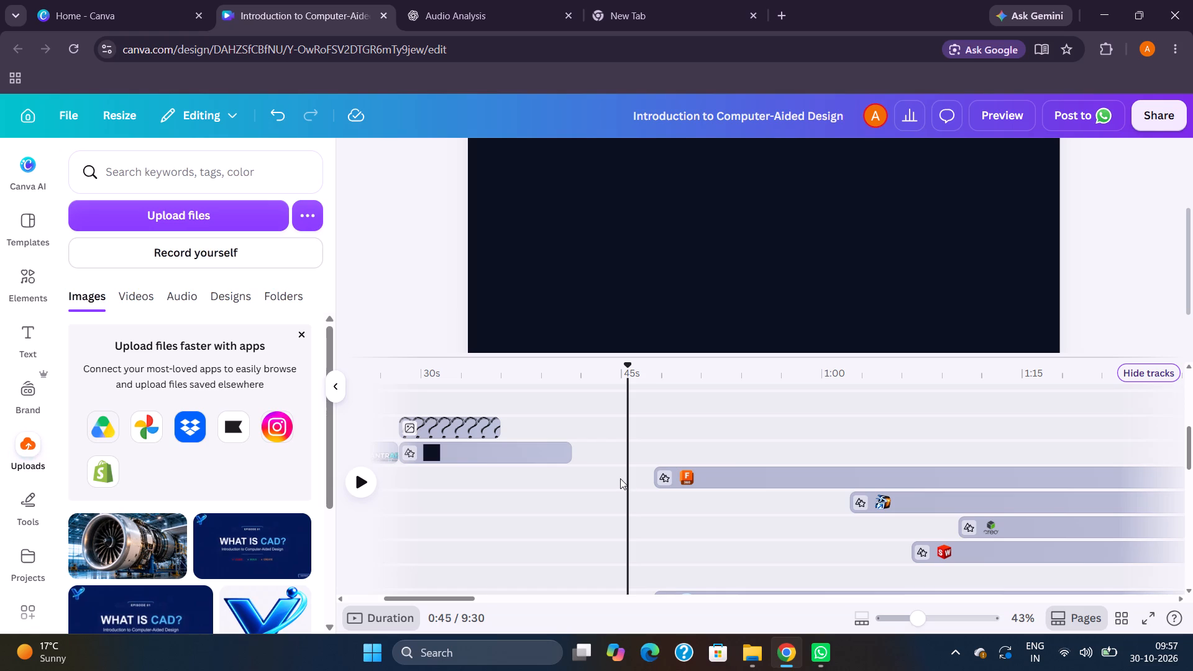
# Trim the start of the Fusion 360 logo clip to about 1:03, leaving a 45.0 s duration.
pyautogui.click(365, 483)
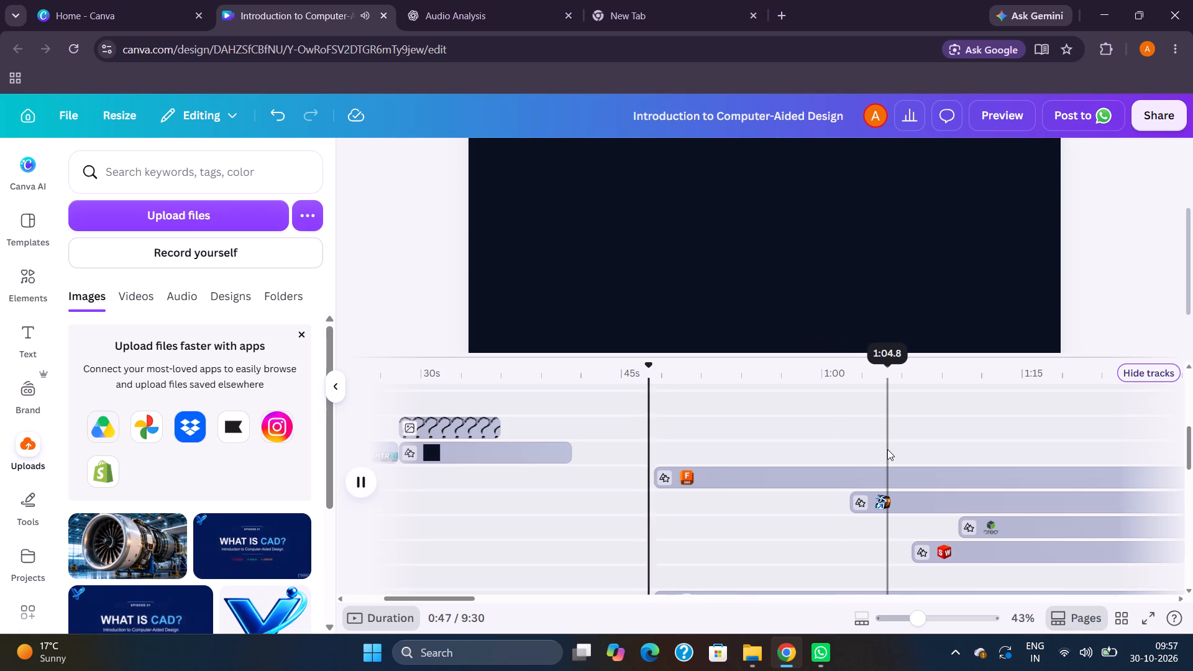
pyautogui.hscroll(-1, 887, 449)
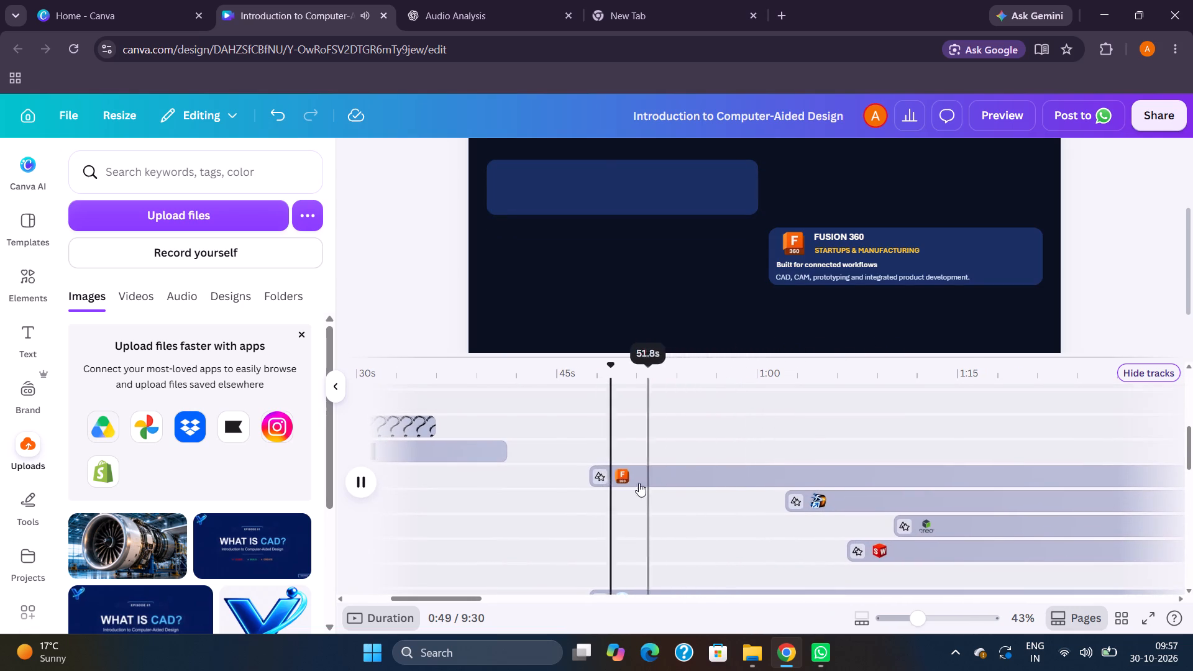
pyautogui.moveTo(600, 475); pyautogui.dragTo(748, 475)
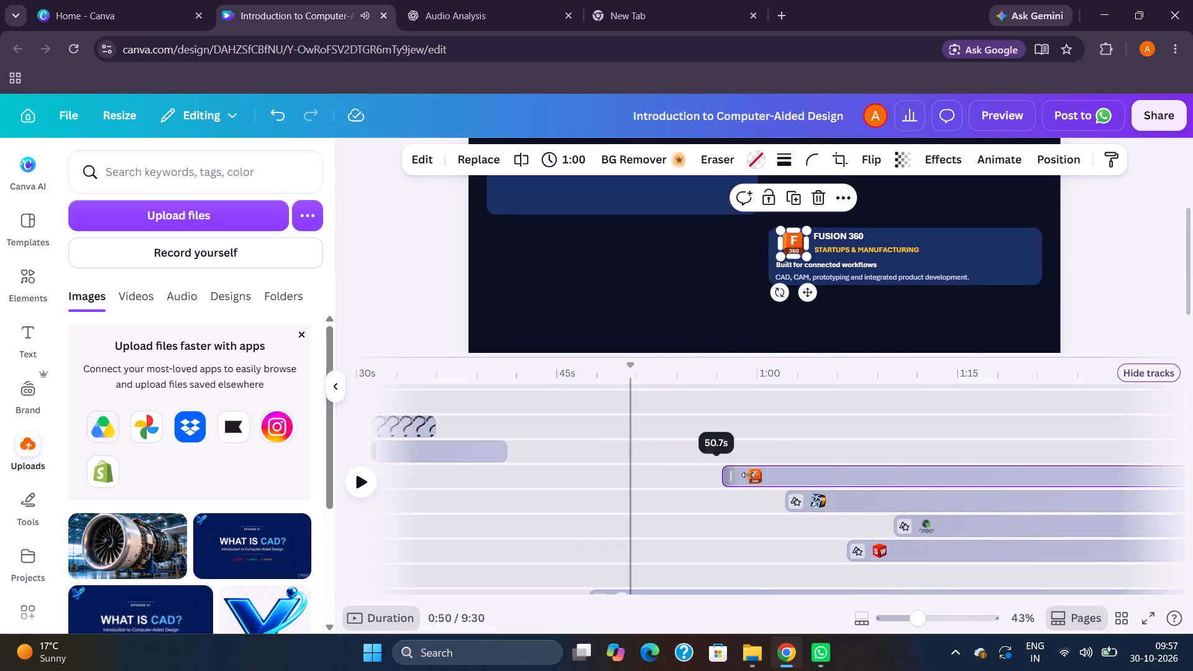
pyautogui.moveTo(748, 475); pyautogui.dragTo(809, 470)
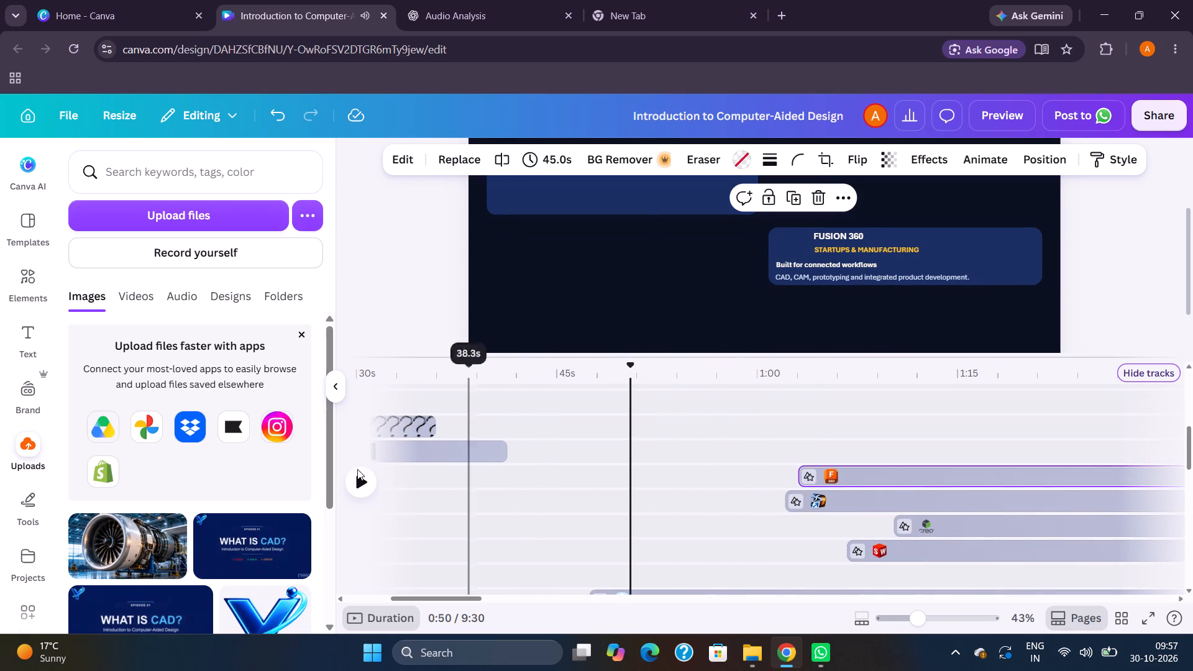
# Trim the start of the empty upper blue card shape's clip to about 1:00, leaving a 47.9 s duration.
pyautogui.click(359, 478)
pyautogui.scroll(-5, 476, 487)
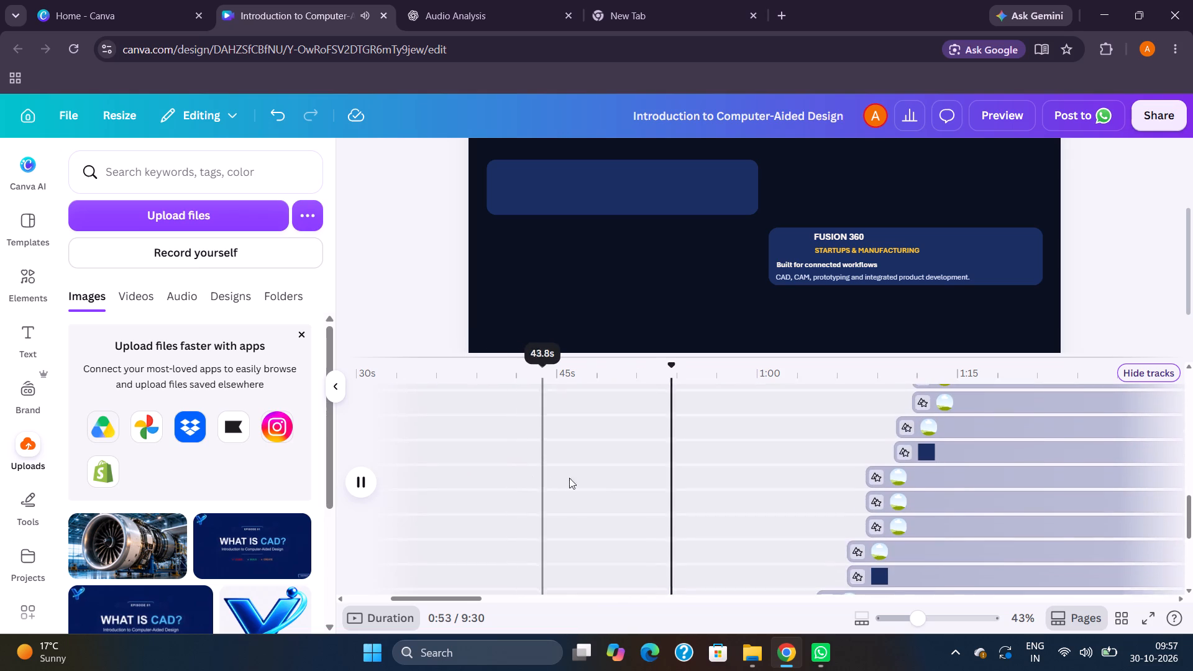
pyautogui.scroll(-2, 569, 478)
pyautogui.moveTo(601, 533); pyautogui.dragTo(737, 542)
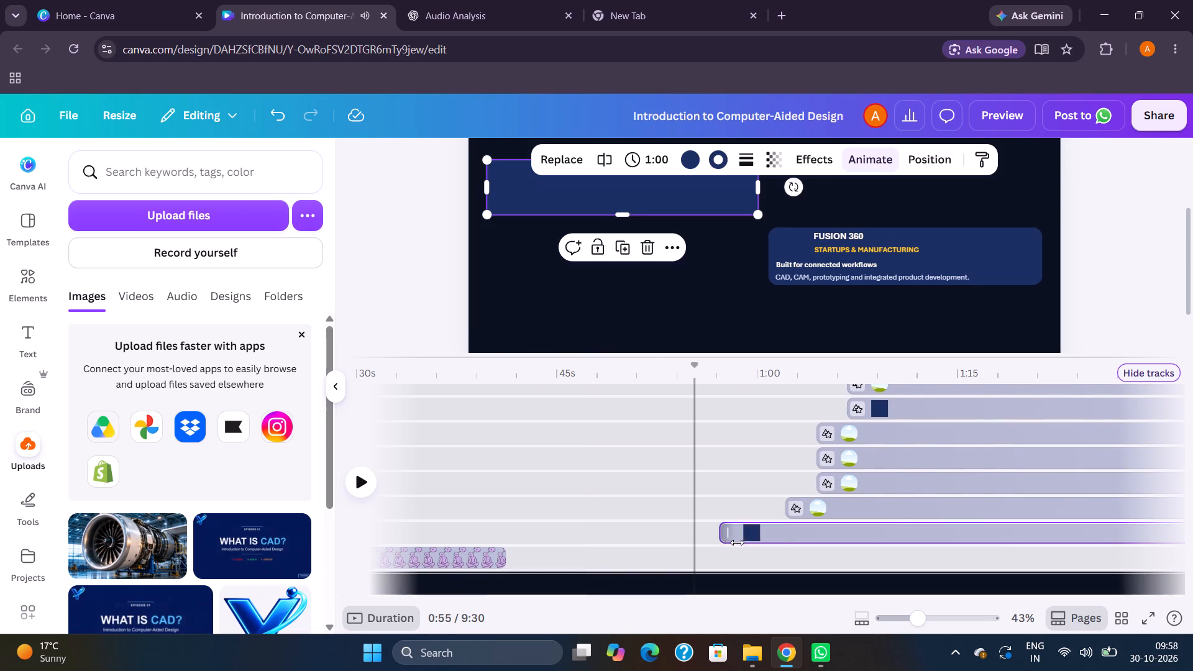
pyautogui.moveTo(737, 542); pyautogui.dragTo(770, 541)
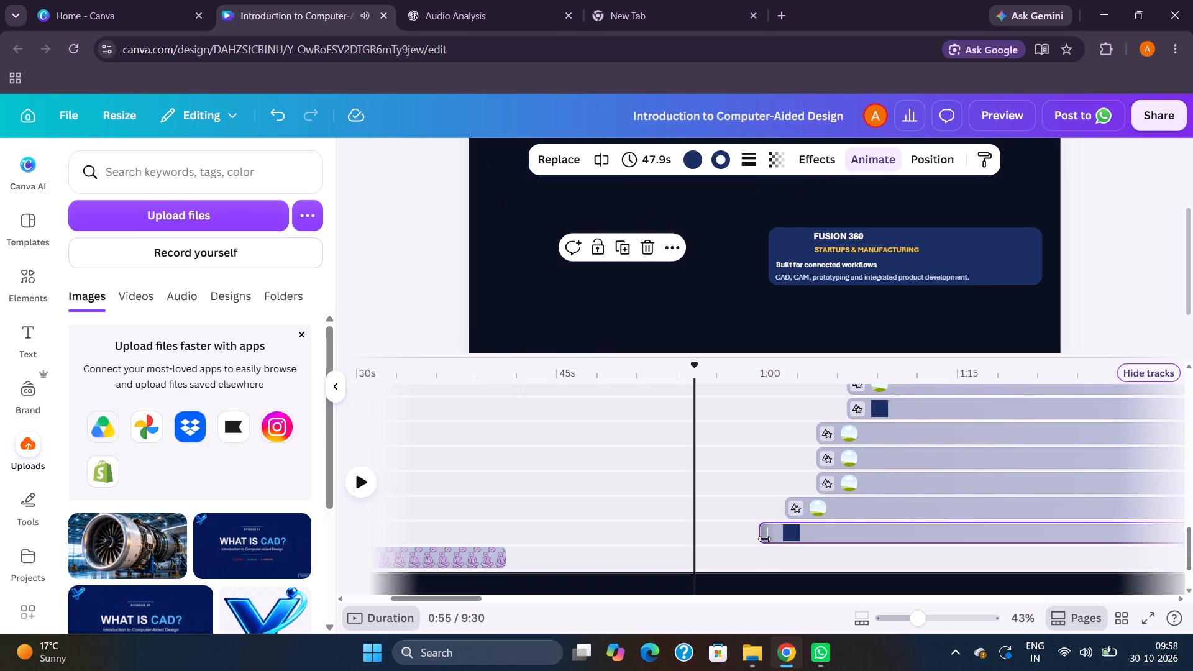
# Play the video from about 0:55 to 1:04 and check the CATIA V5 card's timing against the voice-over.
pyautogui.scroll(2, 687, 493)
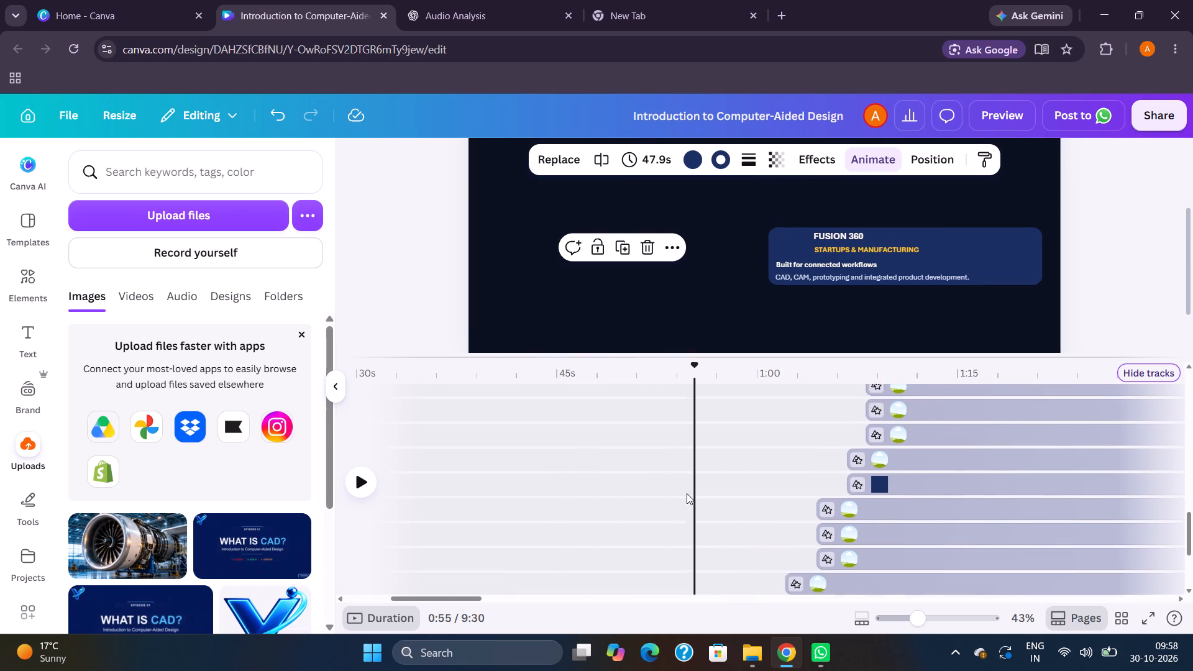
pyautogui.scroll(5, 687, 493)
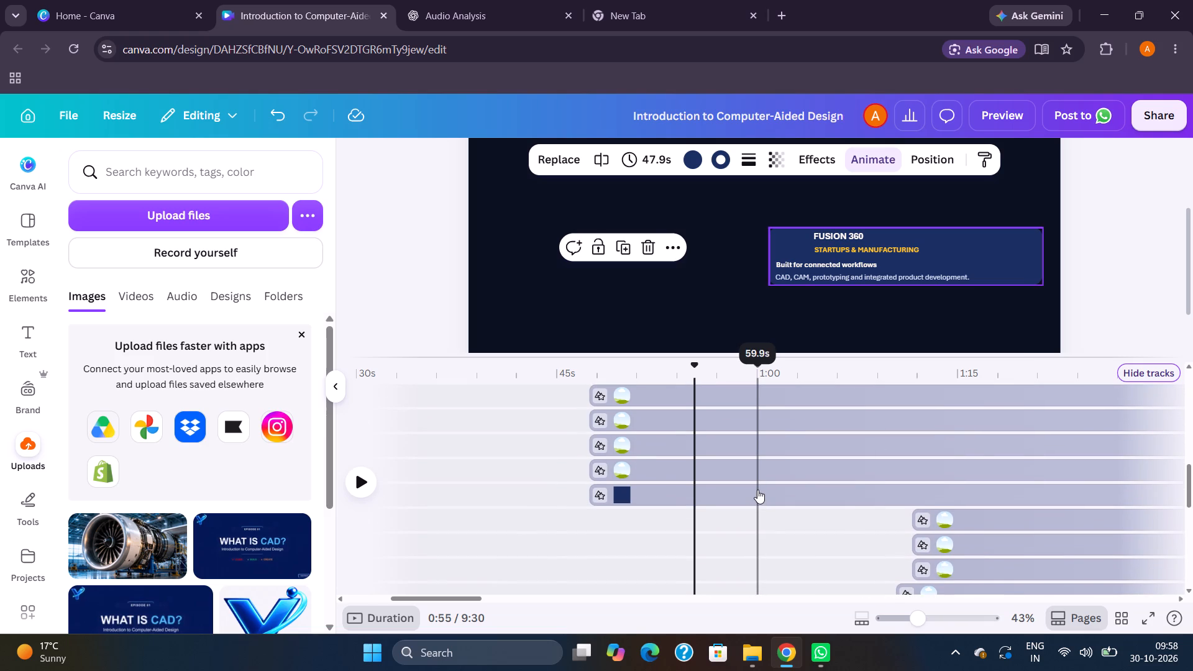
pyautogui.scroll(1, 757, 490)
pyautogui.press('space')
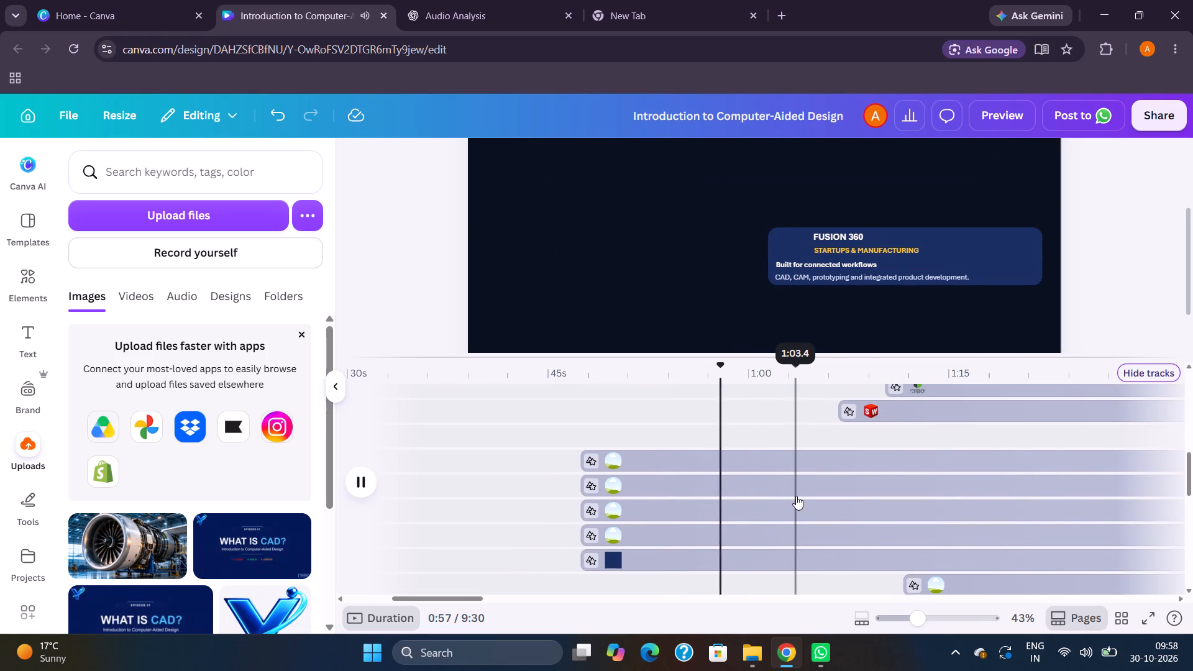
pyautogui.scroll(1, 796, 496)
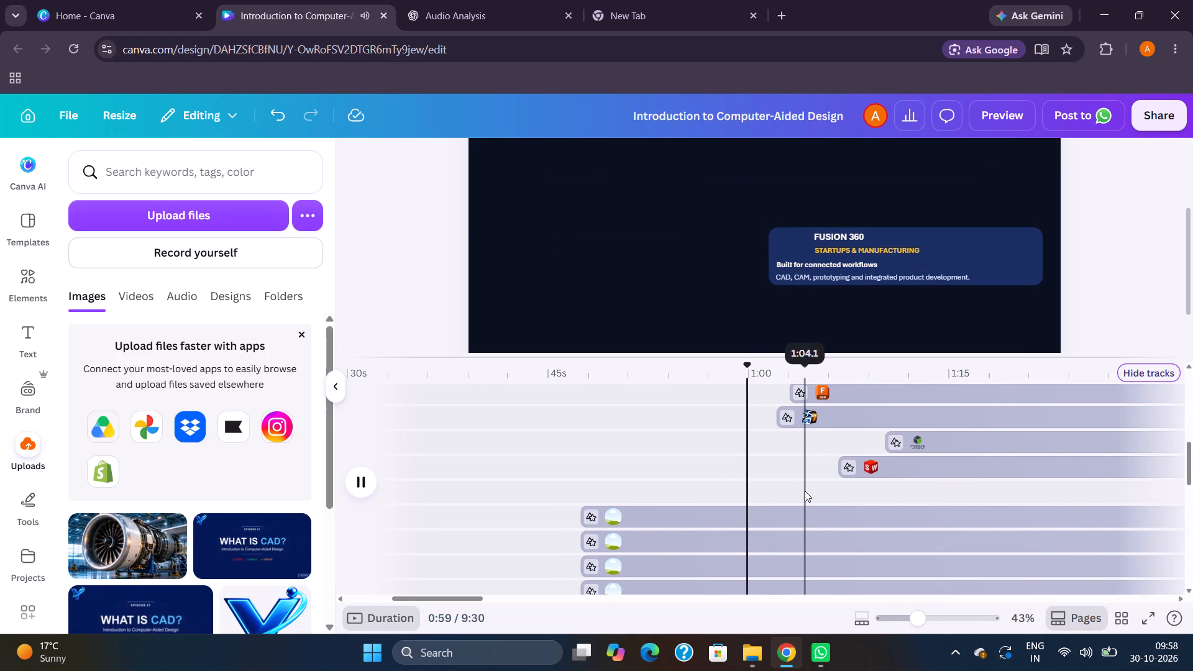
pyautogui.scroll(1, 805, 491)
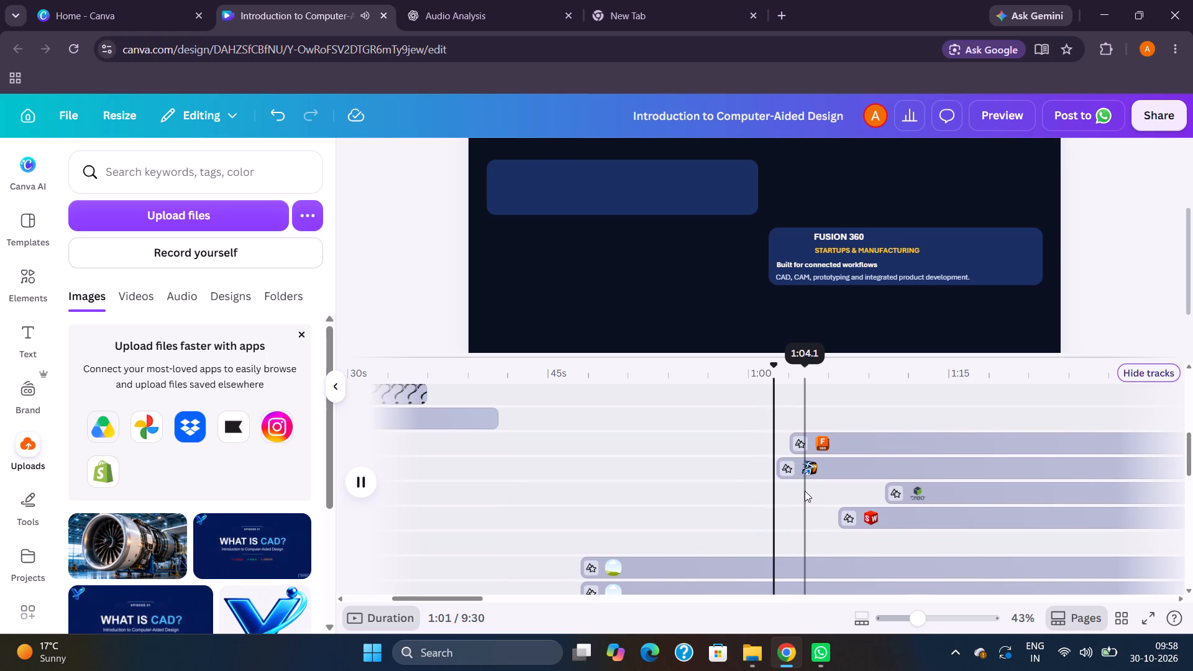
pyautogui.press('space')
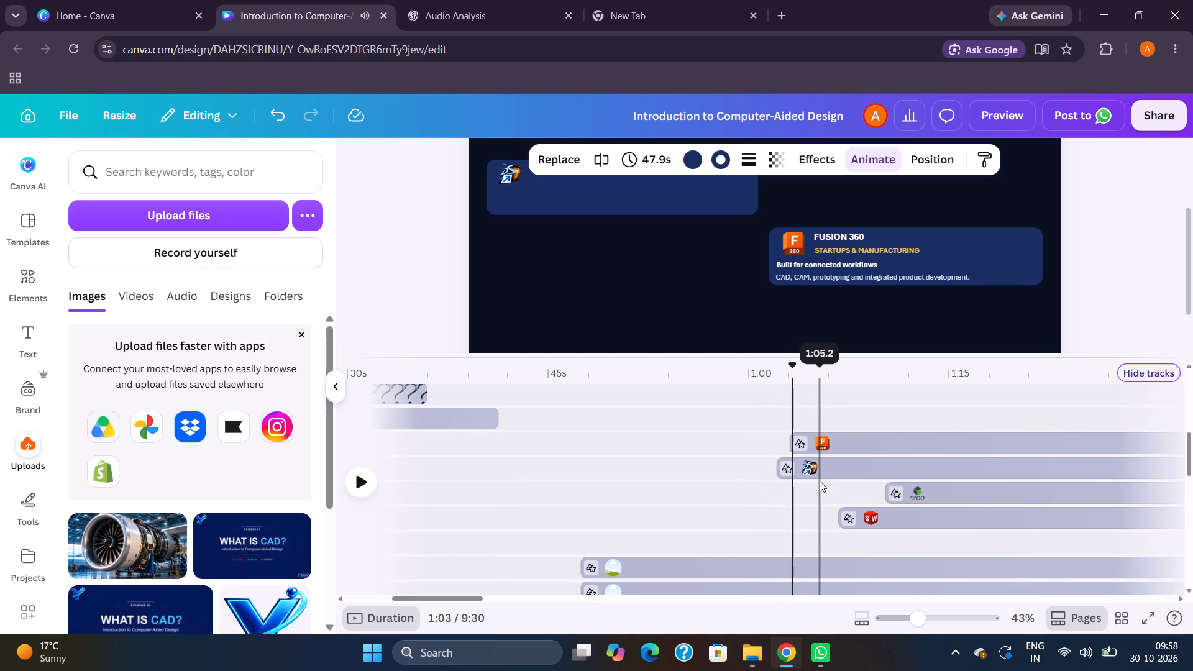
pyautogui.press('space')
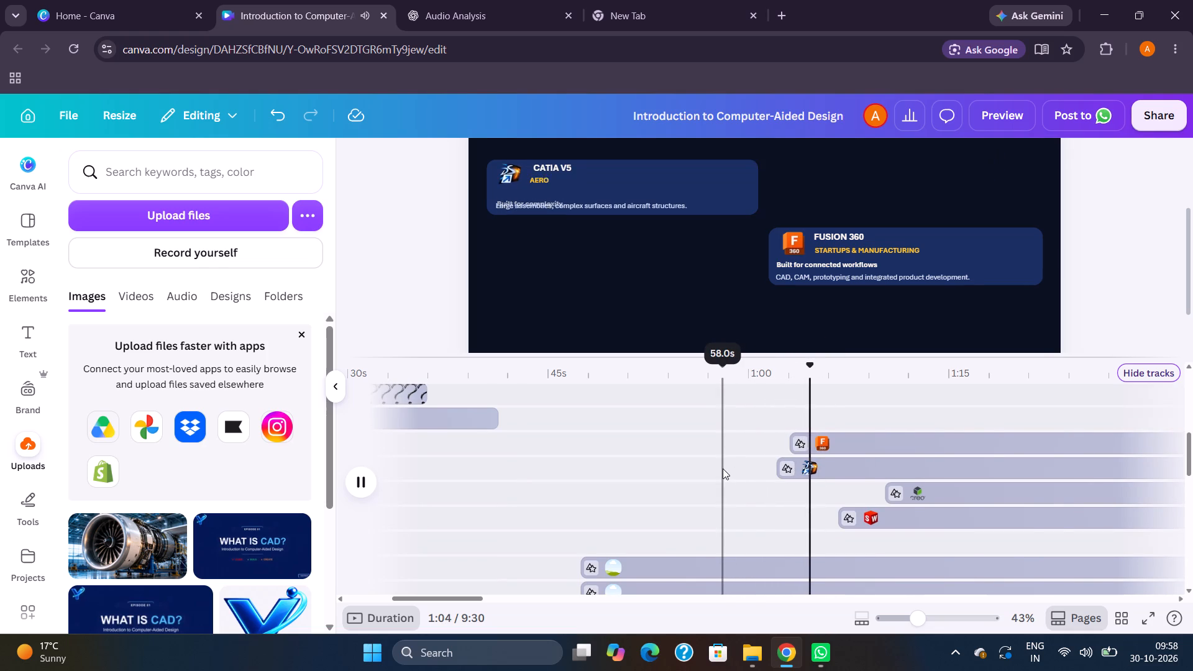
pyautogui.press('space')
pyautogui.scroll(-4, 797, 486)
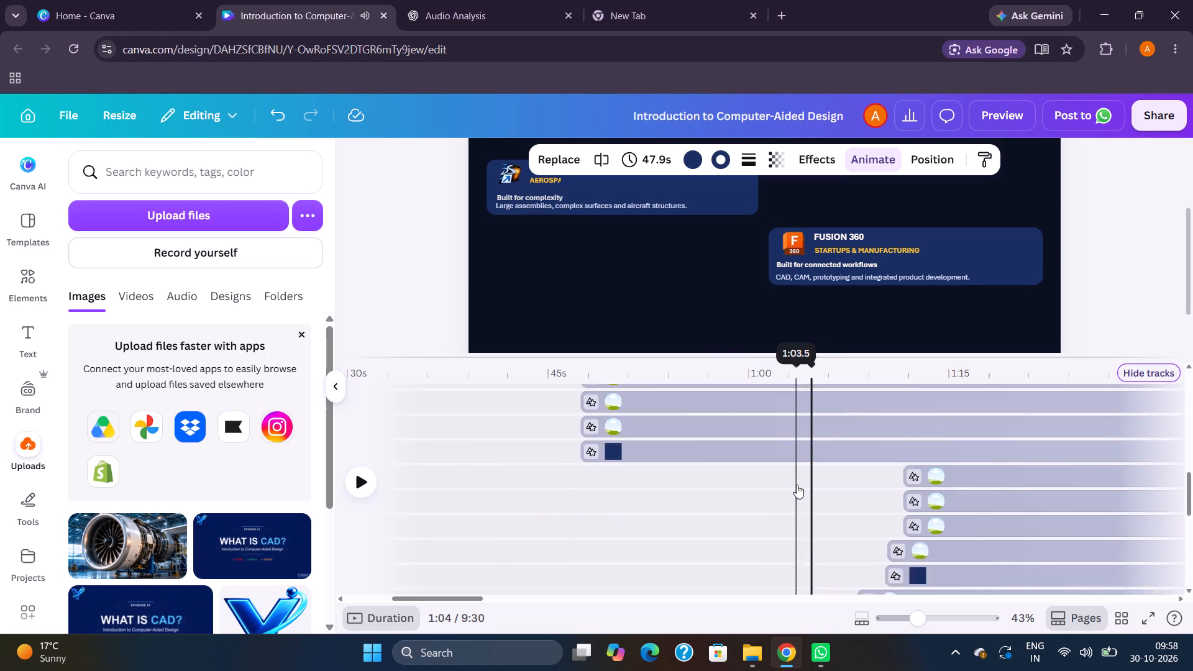
pyautogui.scroll(-3, 797, 485)
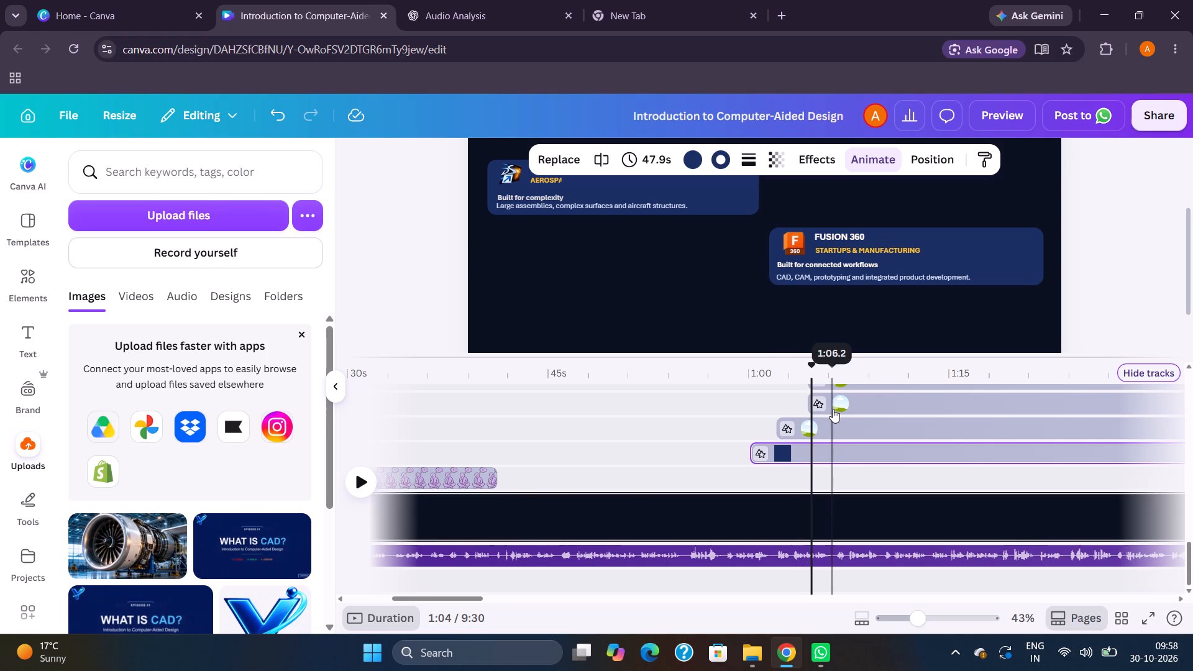
# Apply the Wipe animation at Medium speed to the CATIA V5 card's "Built for complexity" line.
pyautogui.click(833, 406)
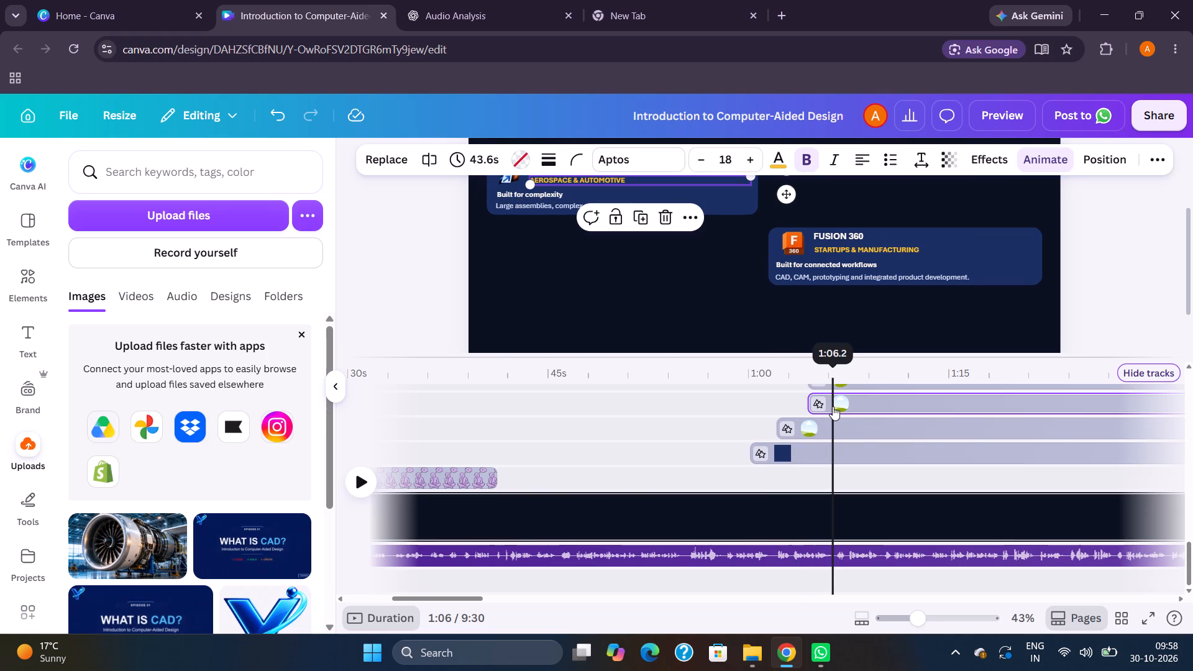
pyautogui.scroll(1, 833, 406)
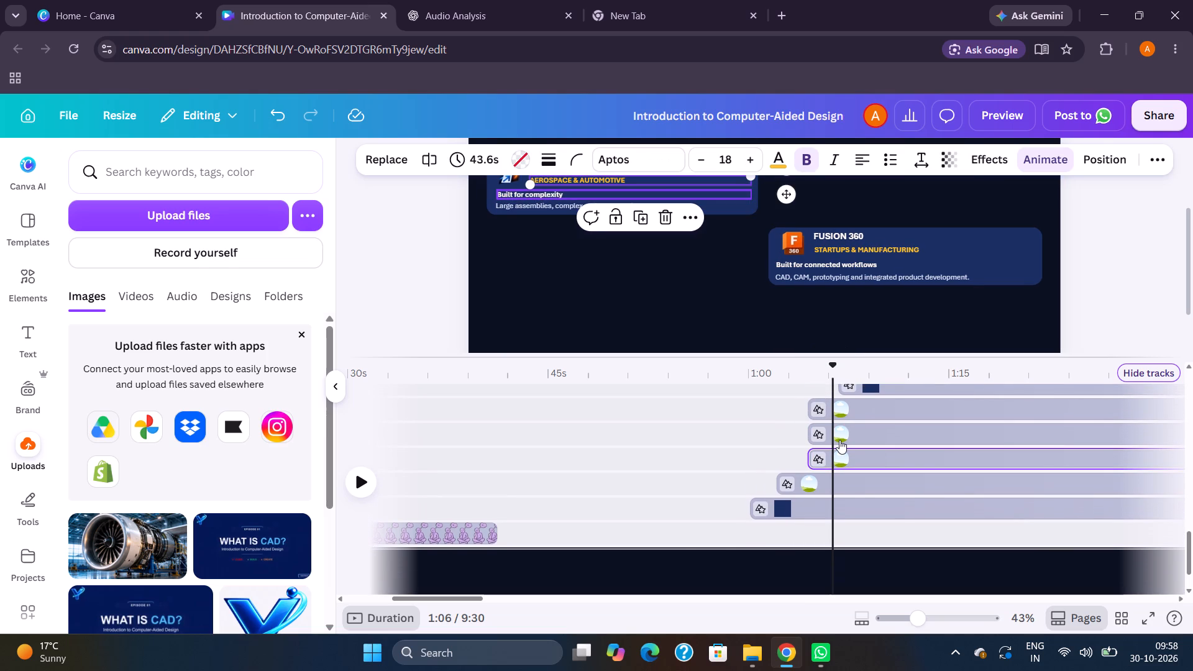
pyautogui.click(841, 440)
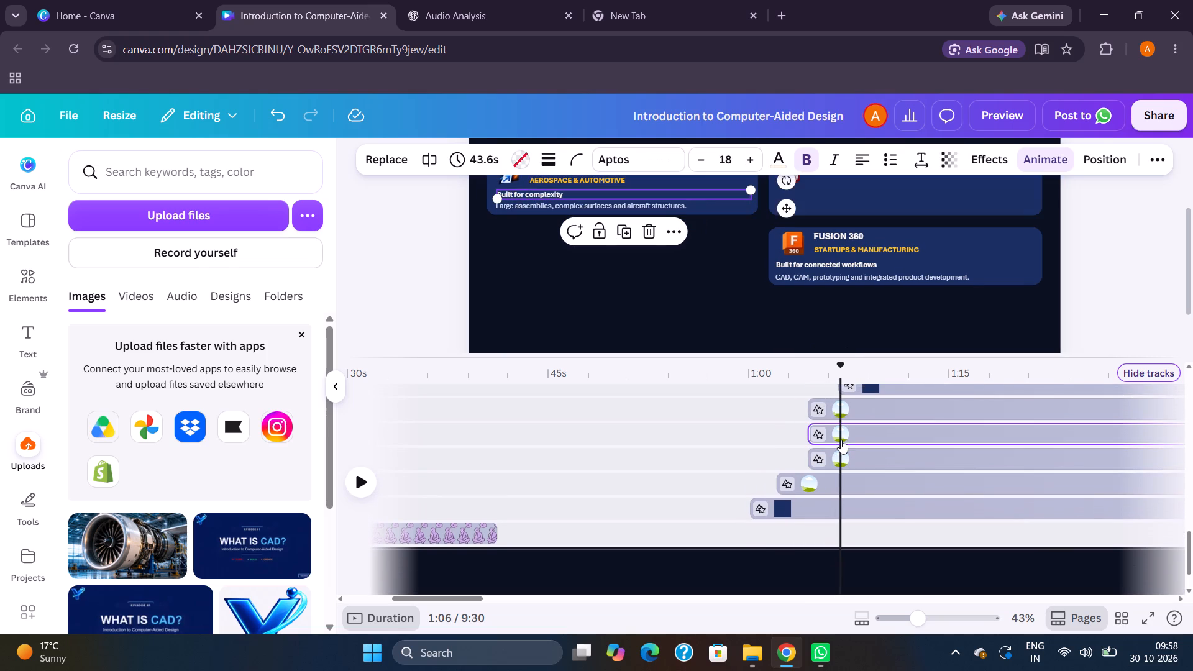
pyautogui.click(1035, 162)
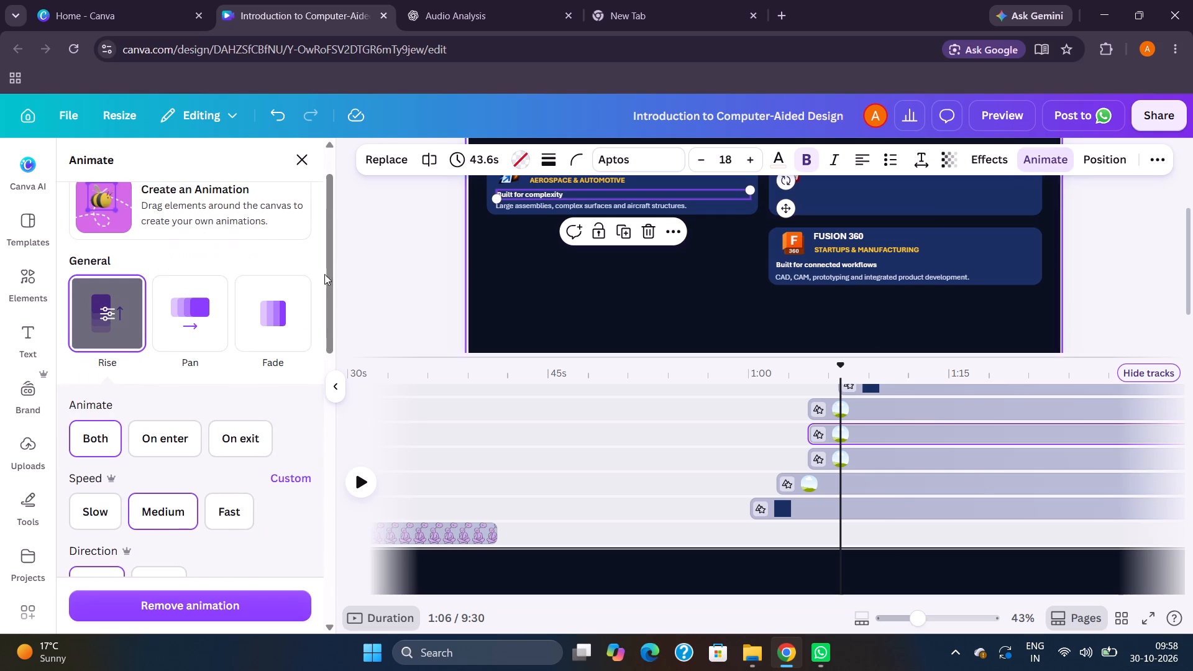
pyautogui.scroll(-3, 135, 405)
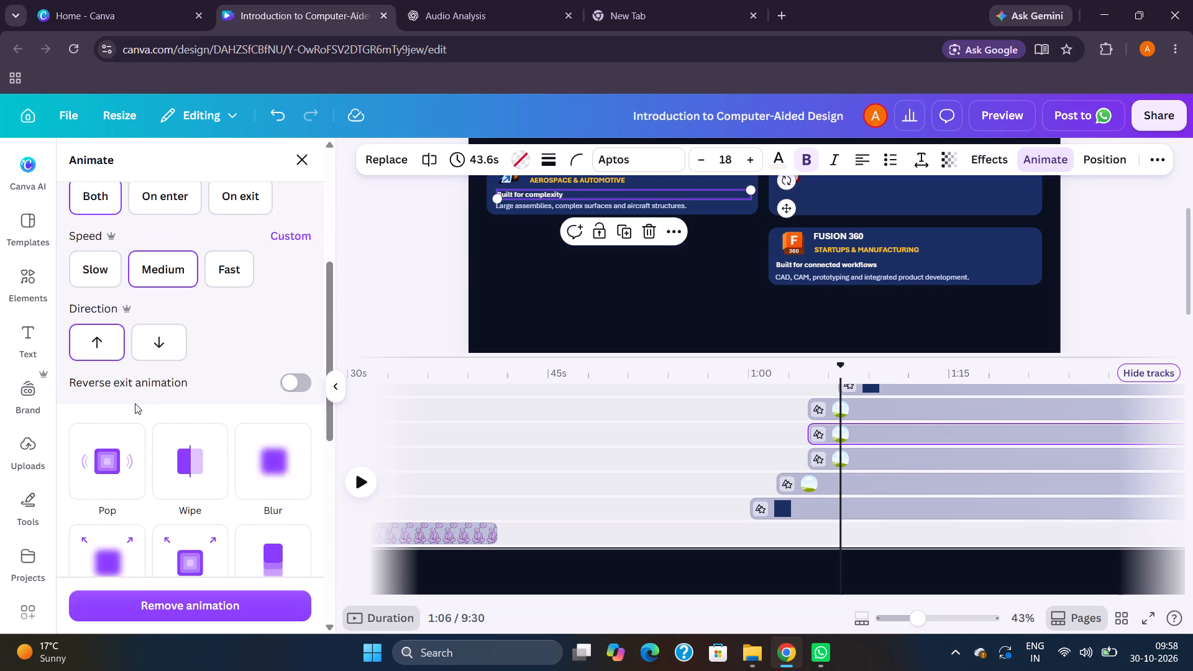
pyautogui.scroll(-3, 135, 403)
pyautogui.scroll(3, 135, 396)
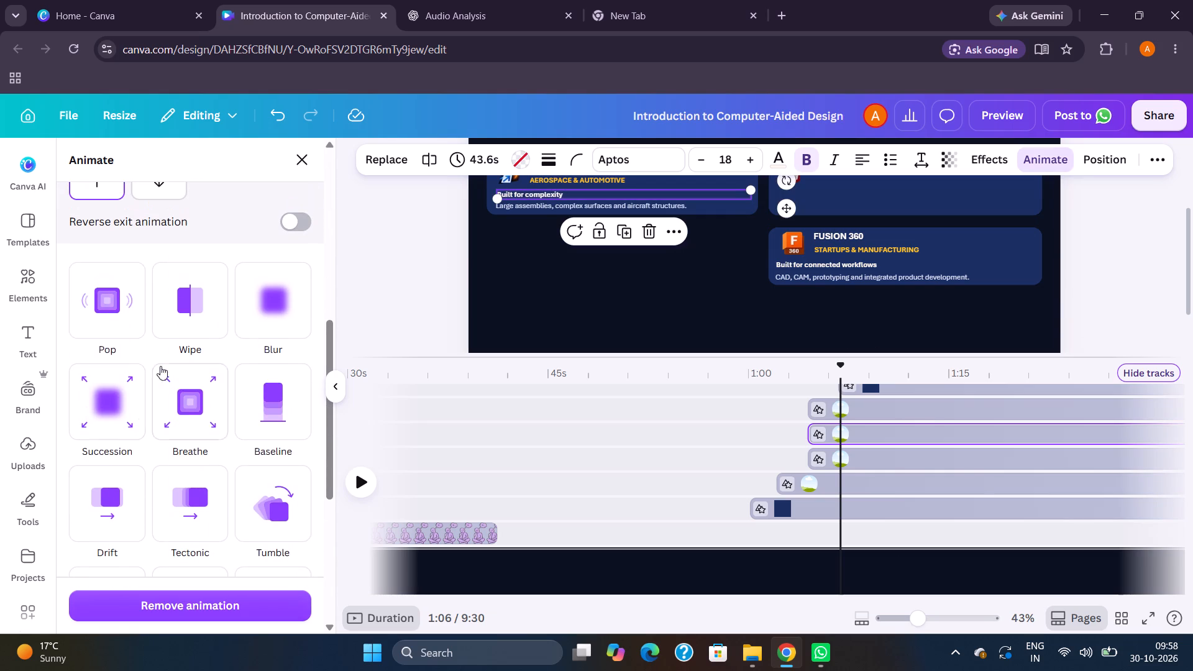
pyautogui.click(187, 324)
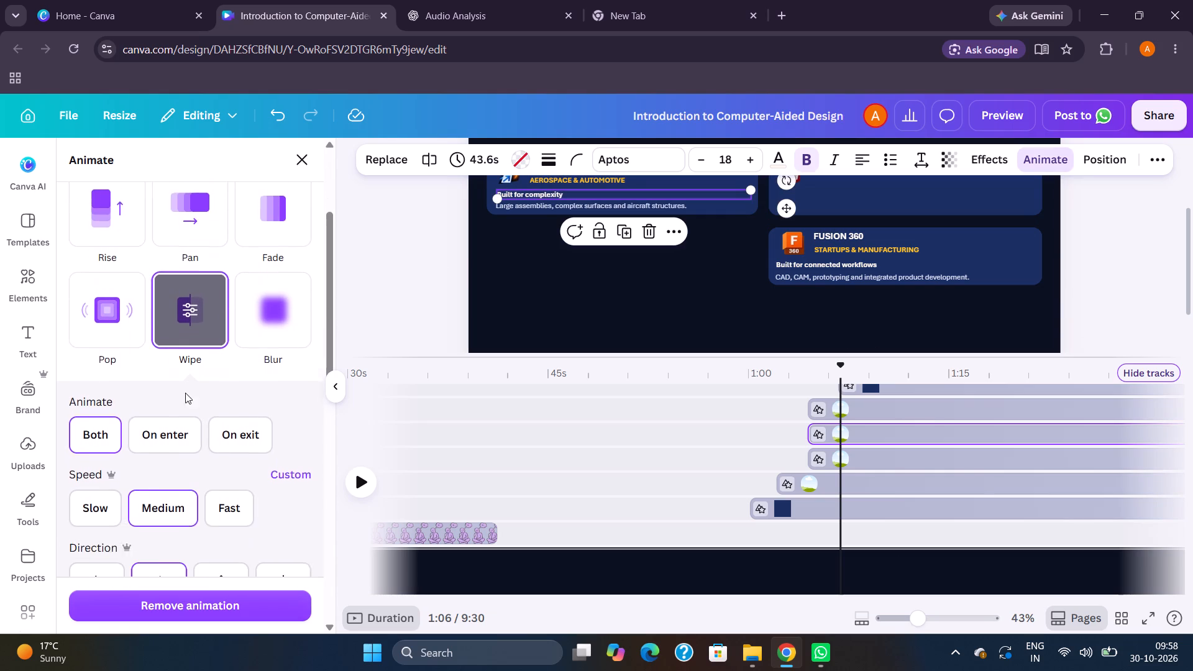
pyautogui.click(171, 450)
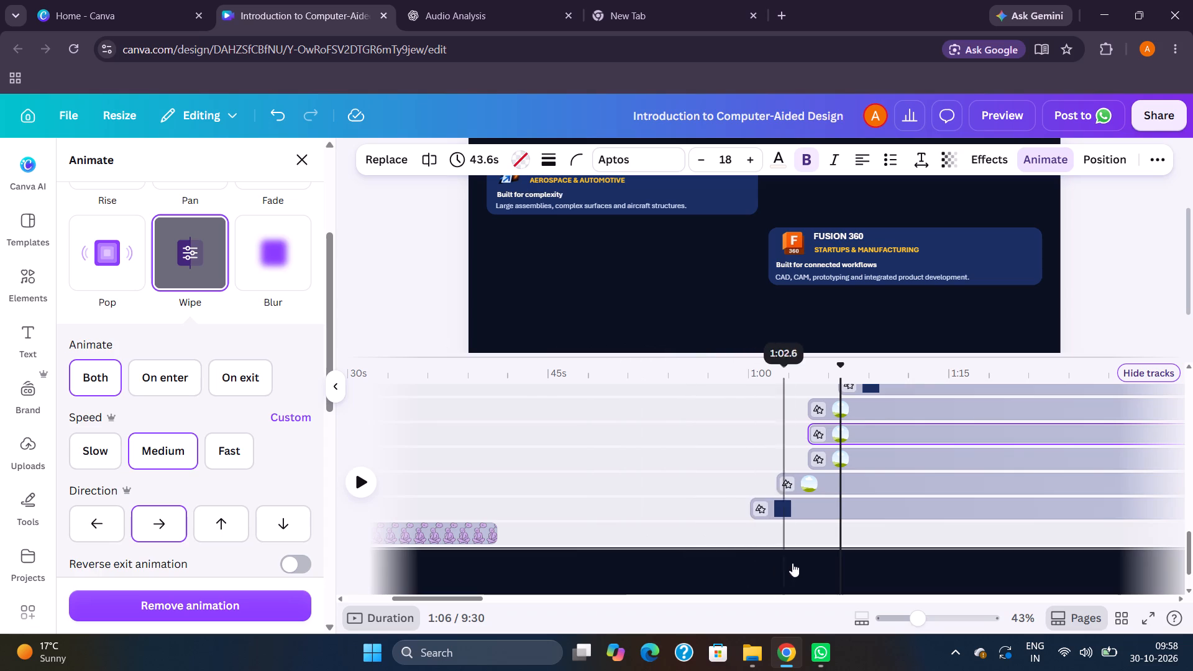
# Check the animation settings of the CATIA V5 card's Aerospace & Automotive, complexity and description lines, previewing the description's Wipe at Medium speed.
pyautogui.click(824, 413)
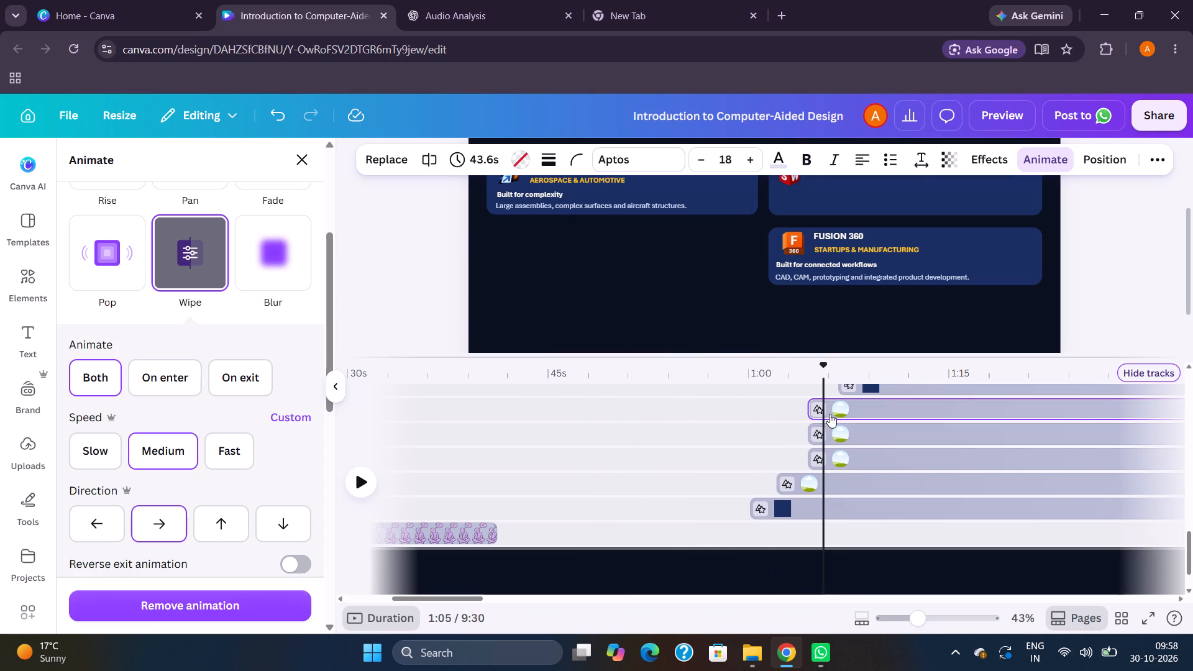
pyautogui.click(841, 454)
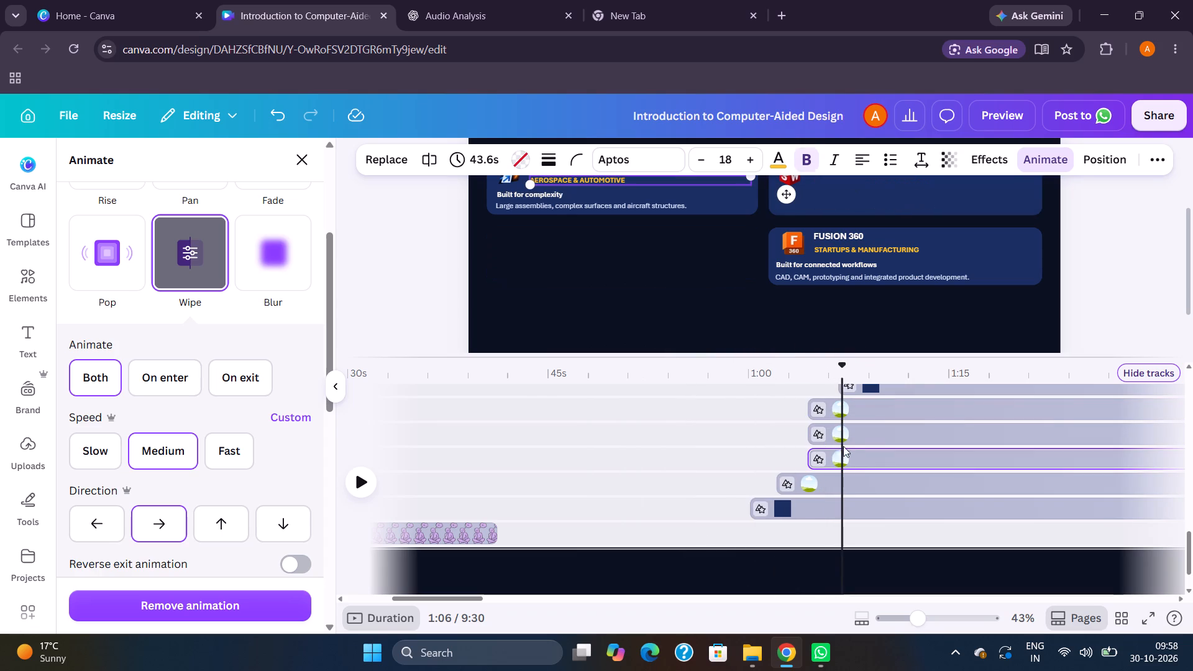
pyautogui.click(848, 436)
pyautogui.click(852, 461)
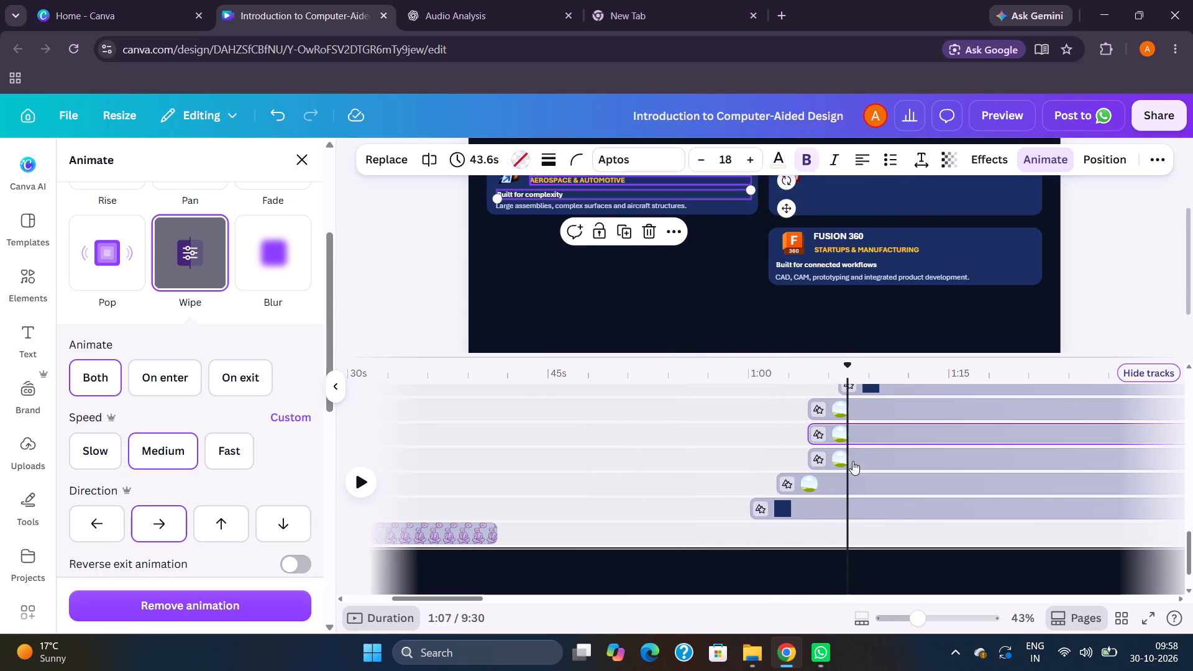
pyautogui.scroll(1, 852, 460)
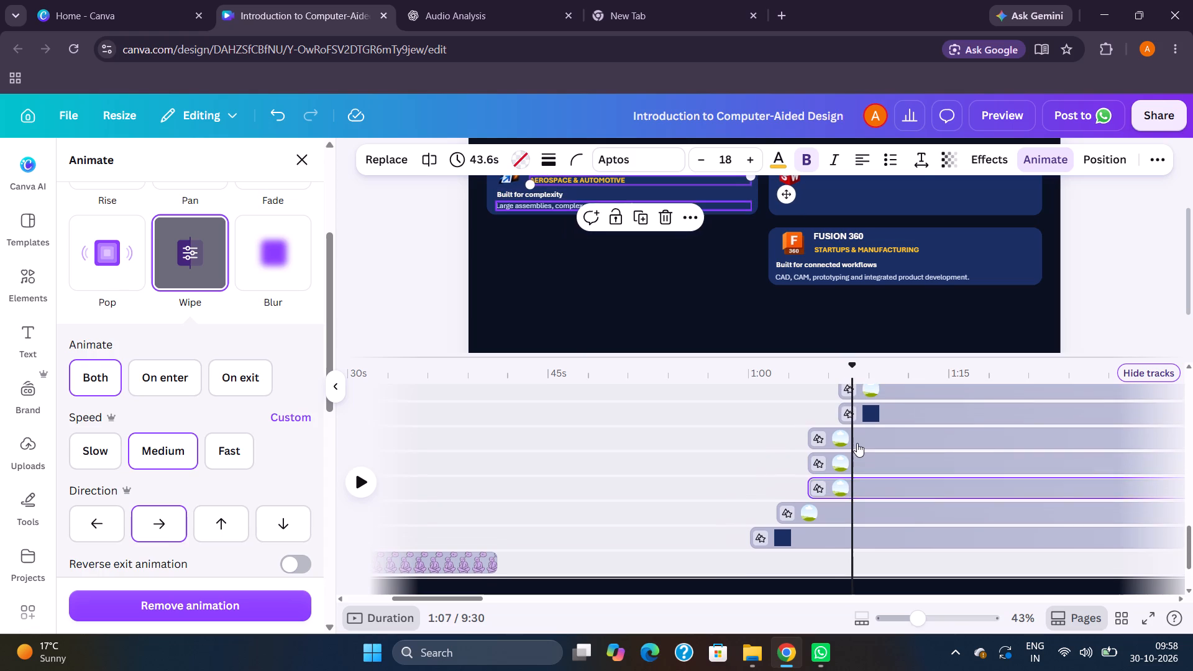
pyautogui.click(859, 439)
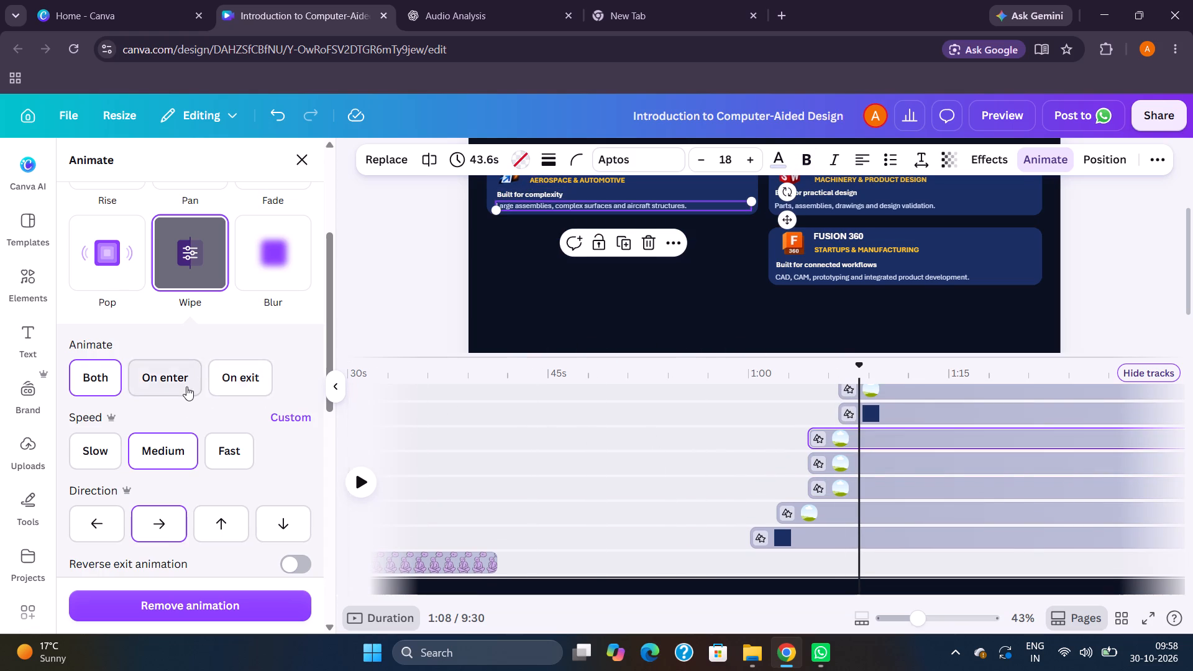
pyautogui.click(175, 446)
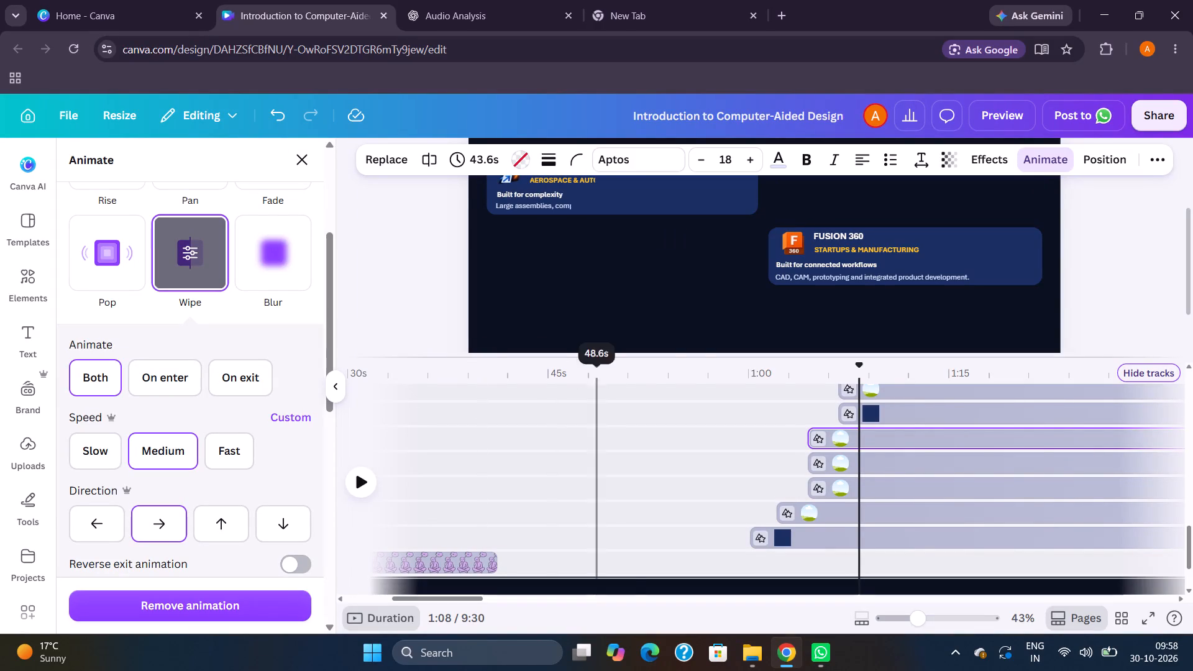
pyautogui.click(304, 163)
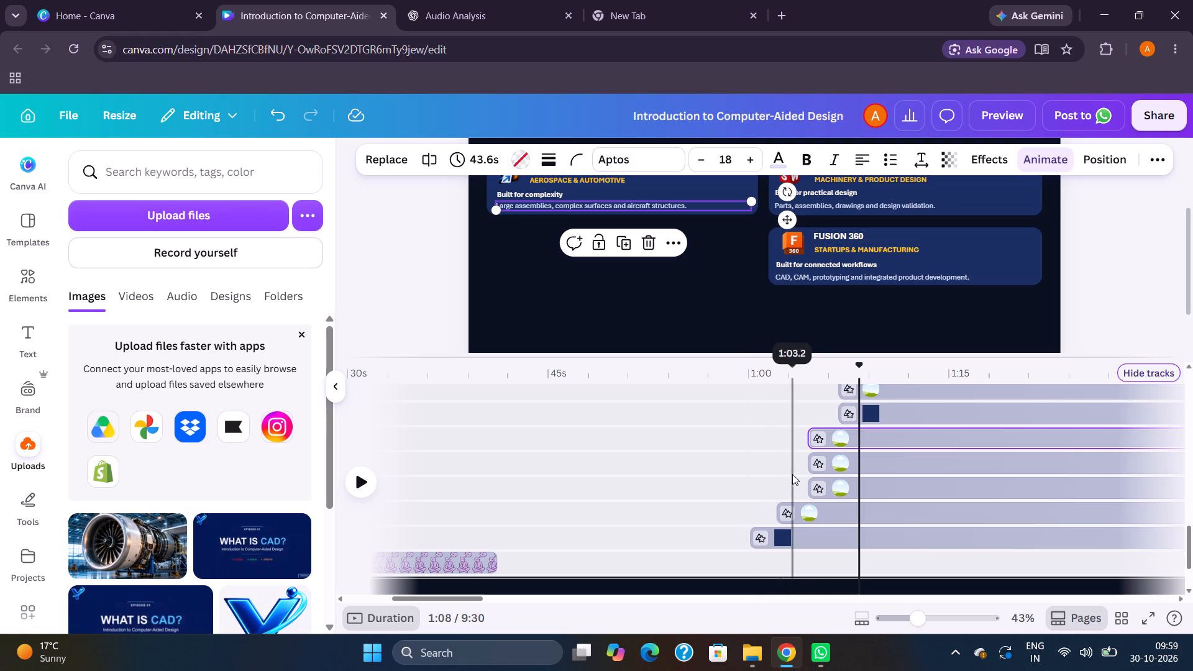
# Replay the CATIA V5 card's section from about 1:02 and find the moment where the jet engine image should appear.
pyautogui.click(784, 500)
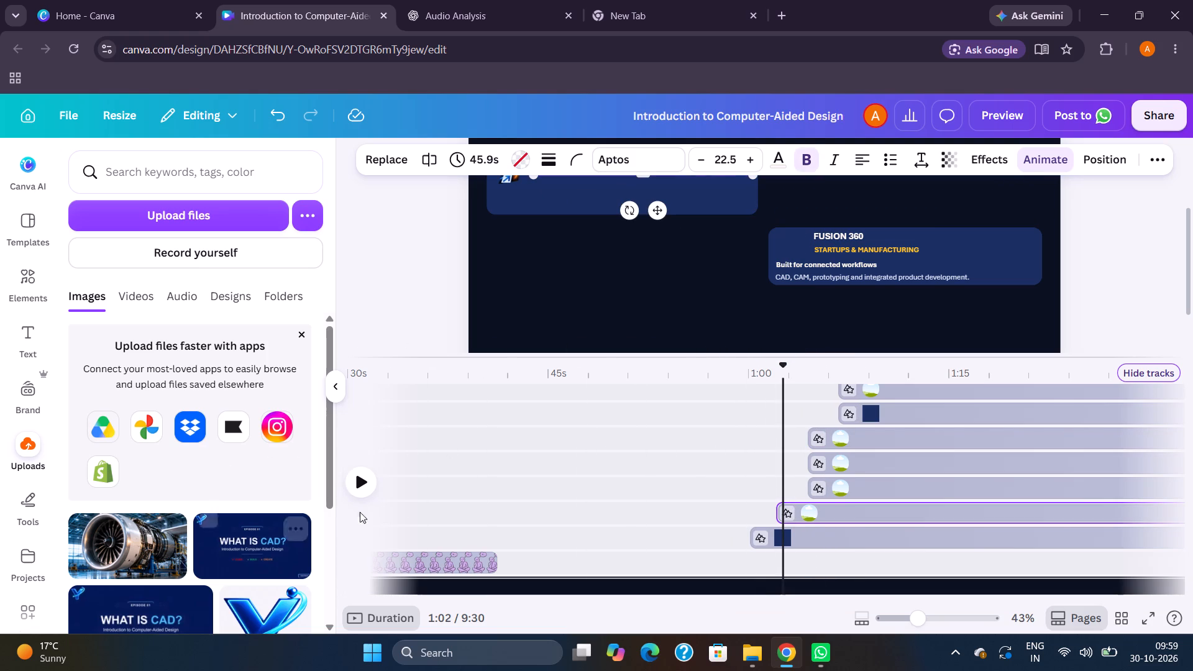
pyautogui.press('space')
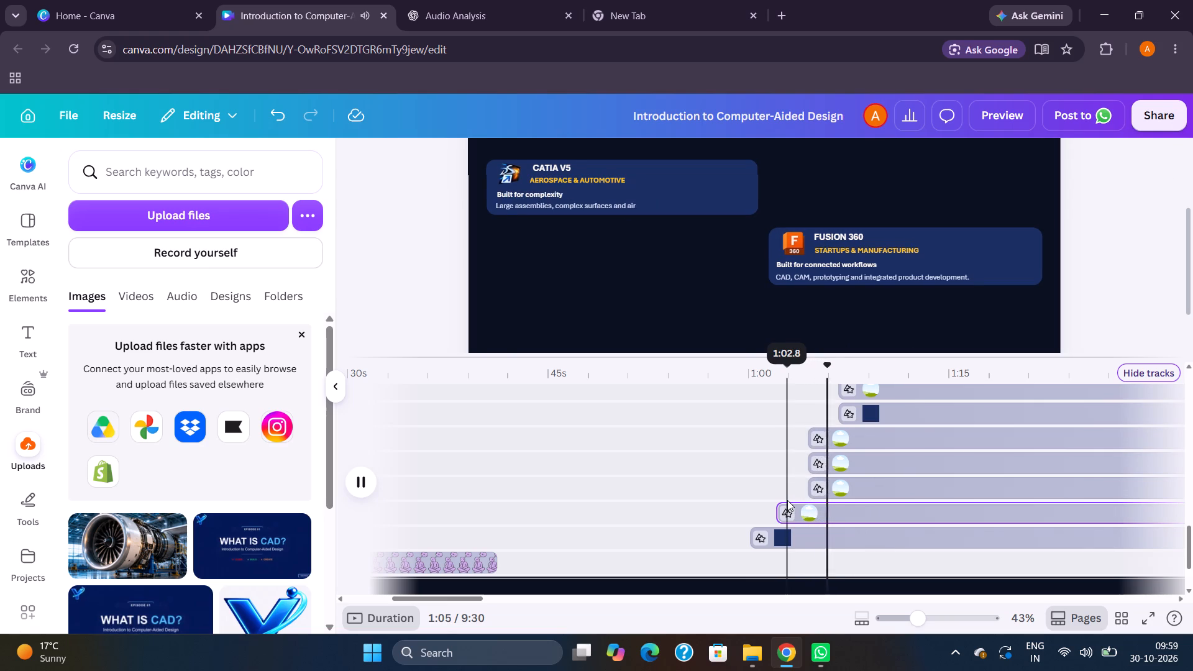
pyautogui.press('space')
pyautogui.press('space')
pyautogui.press('space')
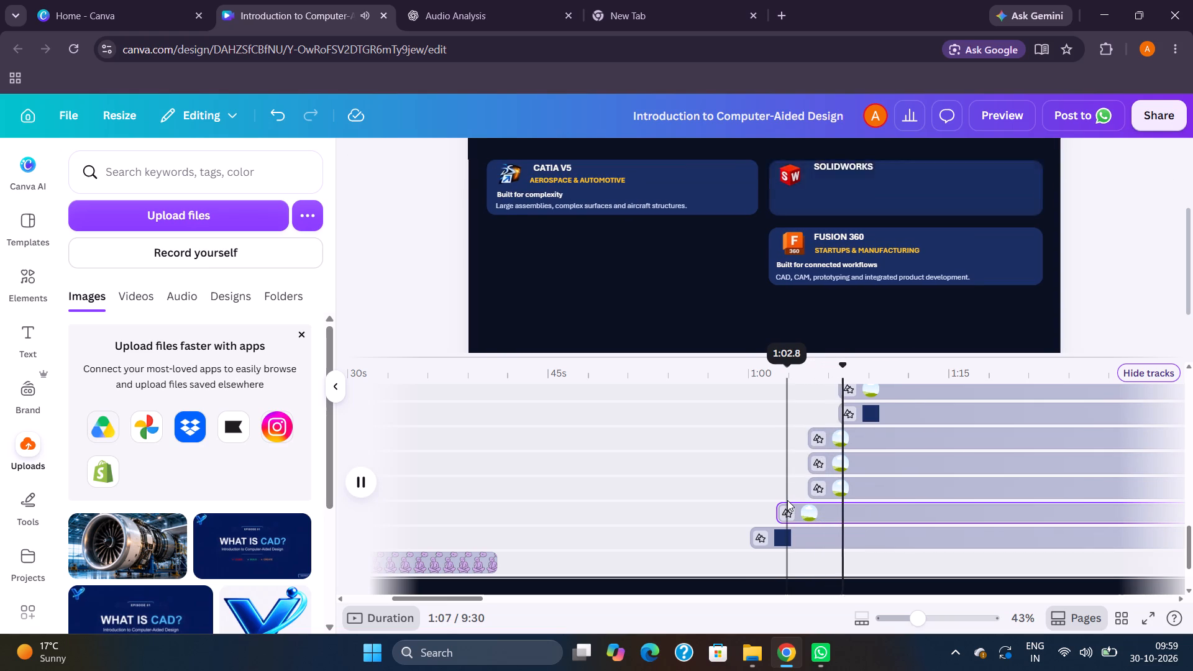
pyautogui.click(778, 475)
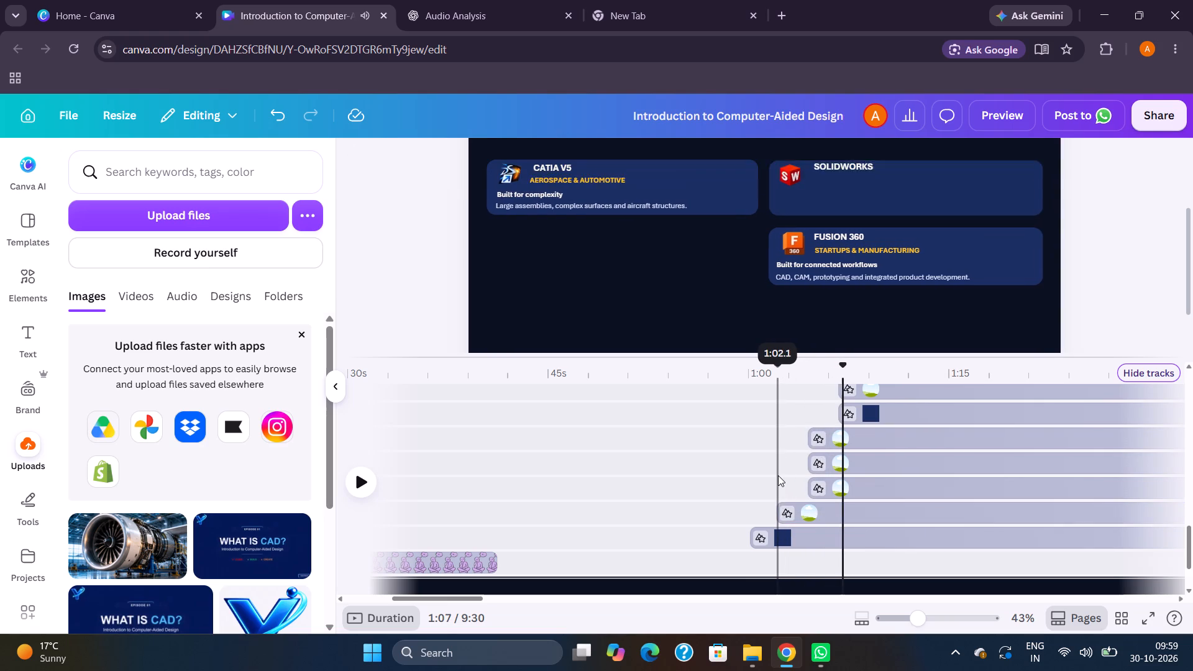
pyautogui.press('space')
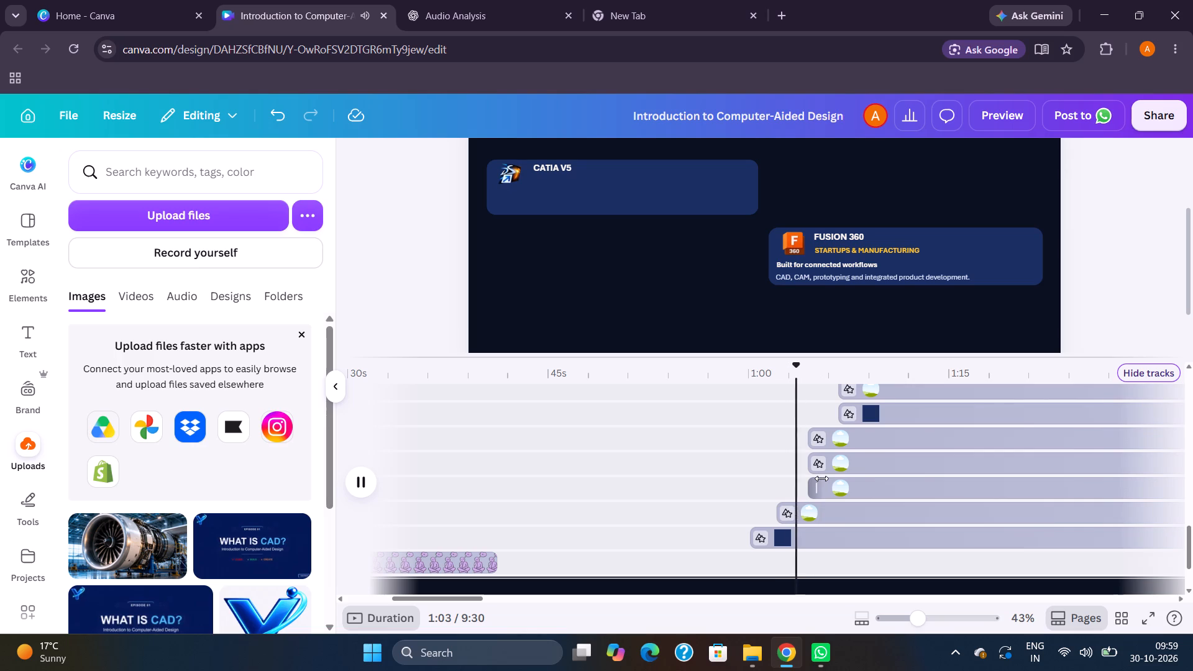
pyautogui.press('space')
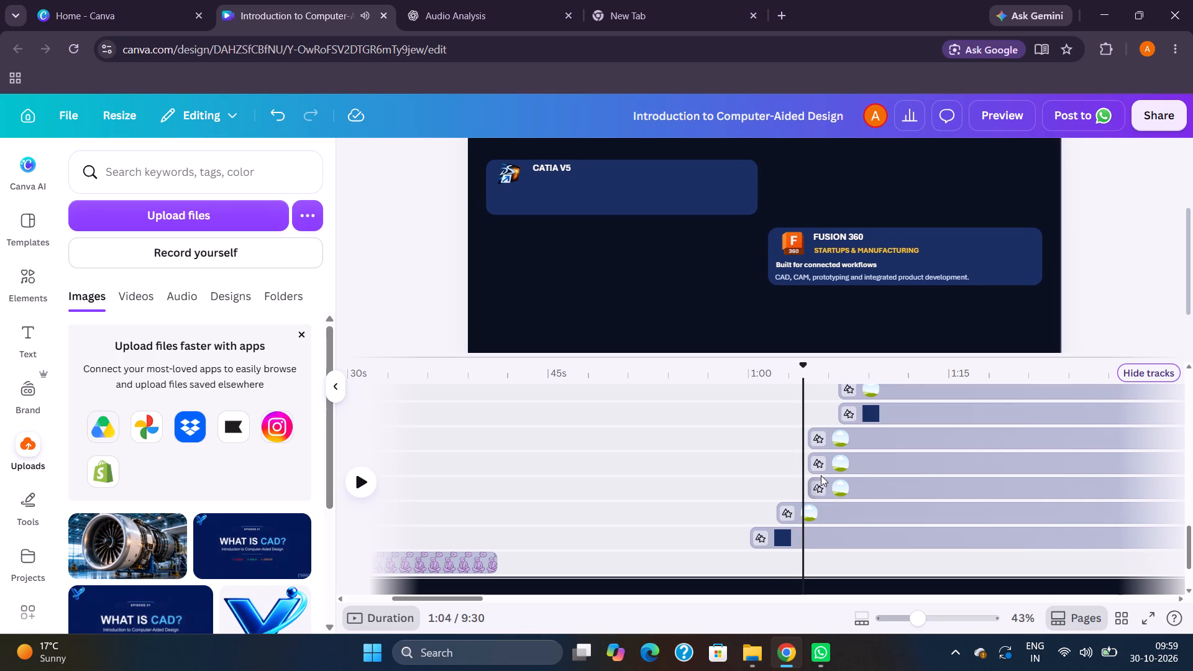
pyautogui.press('space')
pyautogui.press('space')
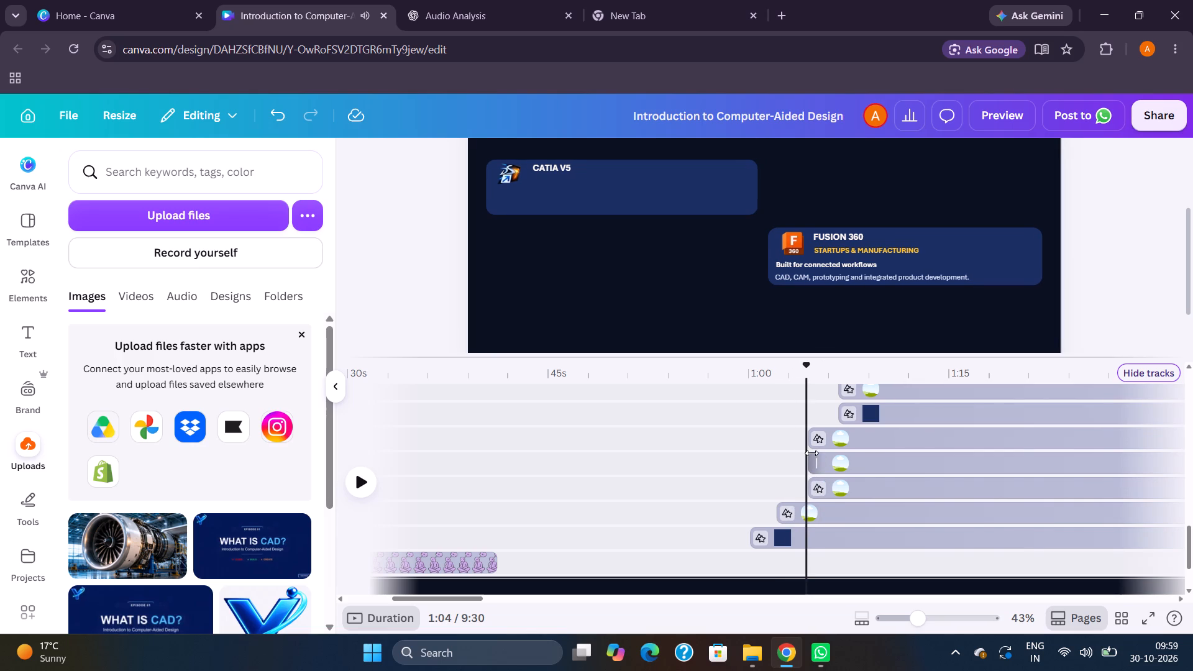
pyautogui.press('space')
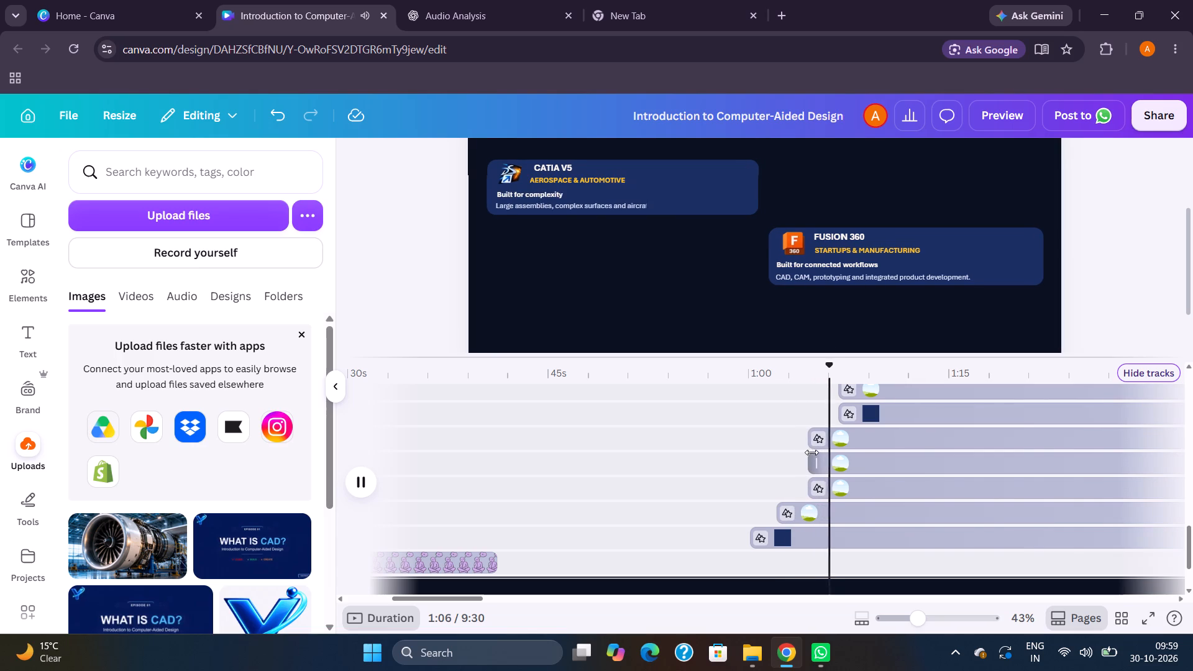
pyautogui.press('space')
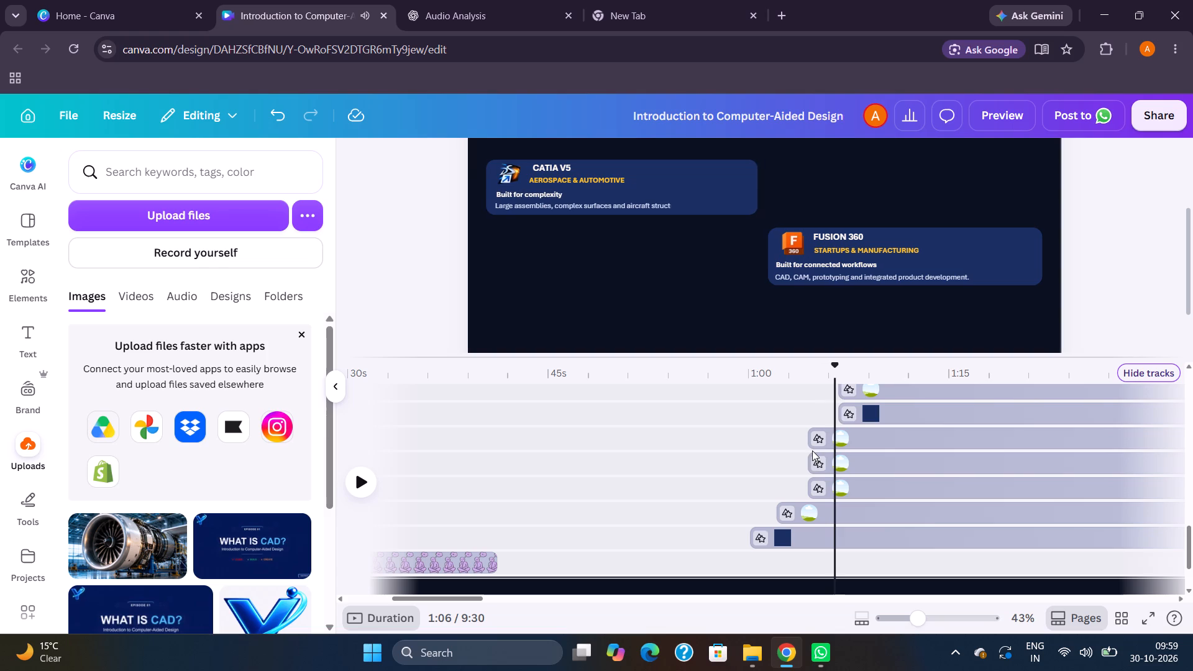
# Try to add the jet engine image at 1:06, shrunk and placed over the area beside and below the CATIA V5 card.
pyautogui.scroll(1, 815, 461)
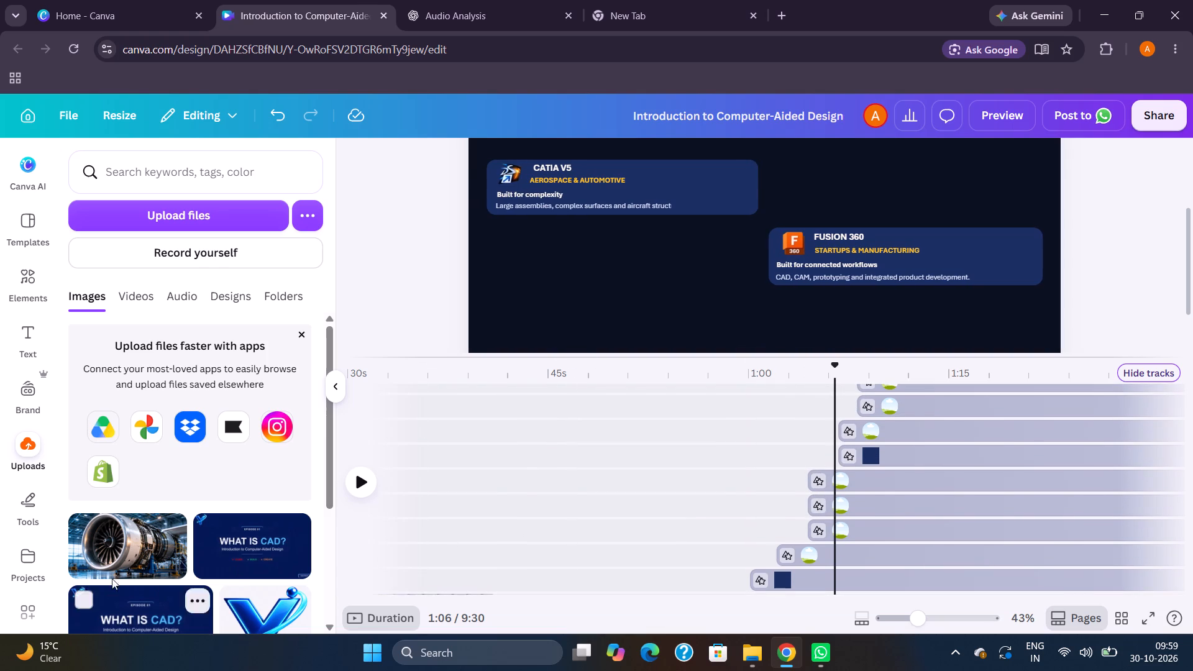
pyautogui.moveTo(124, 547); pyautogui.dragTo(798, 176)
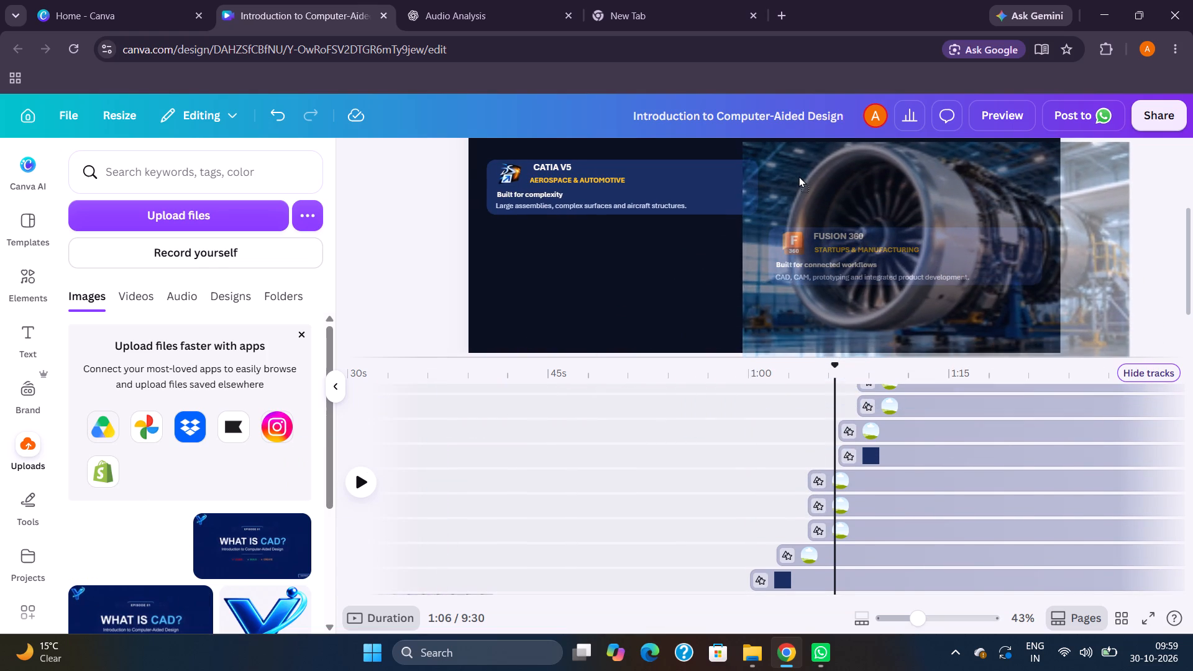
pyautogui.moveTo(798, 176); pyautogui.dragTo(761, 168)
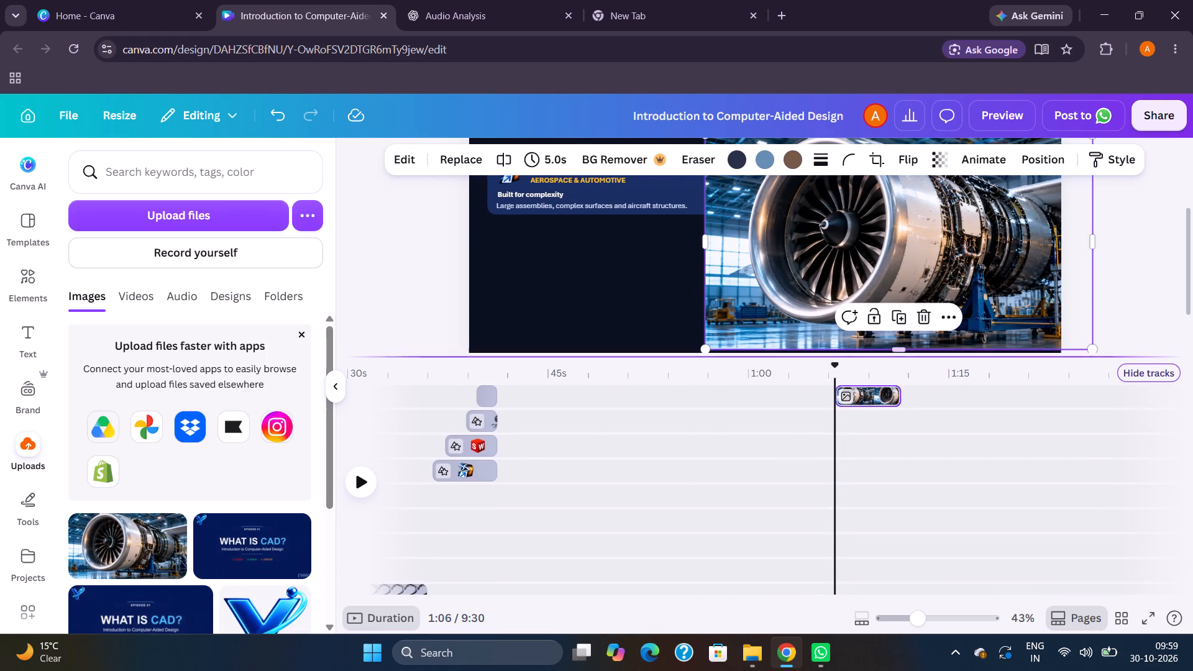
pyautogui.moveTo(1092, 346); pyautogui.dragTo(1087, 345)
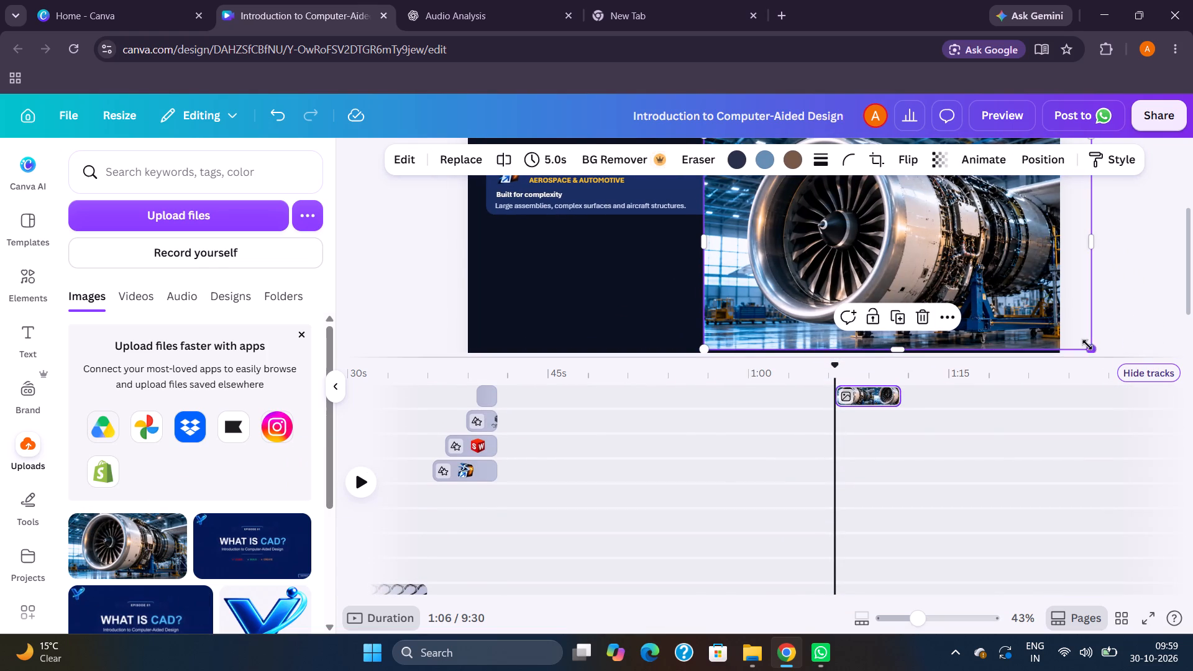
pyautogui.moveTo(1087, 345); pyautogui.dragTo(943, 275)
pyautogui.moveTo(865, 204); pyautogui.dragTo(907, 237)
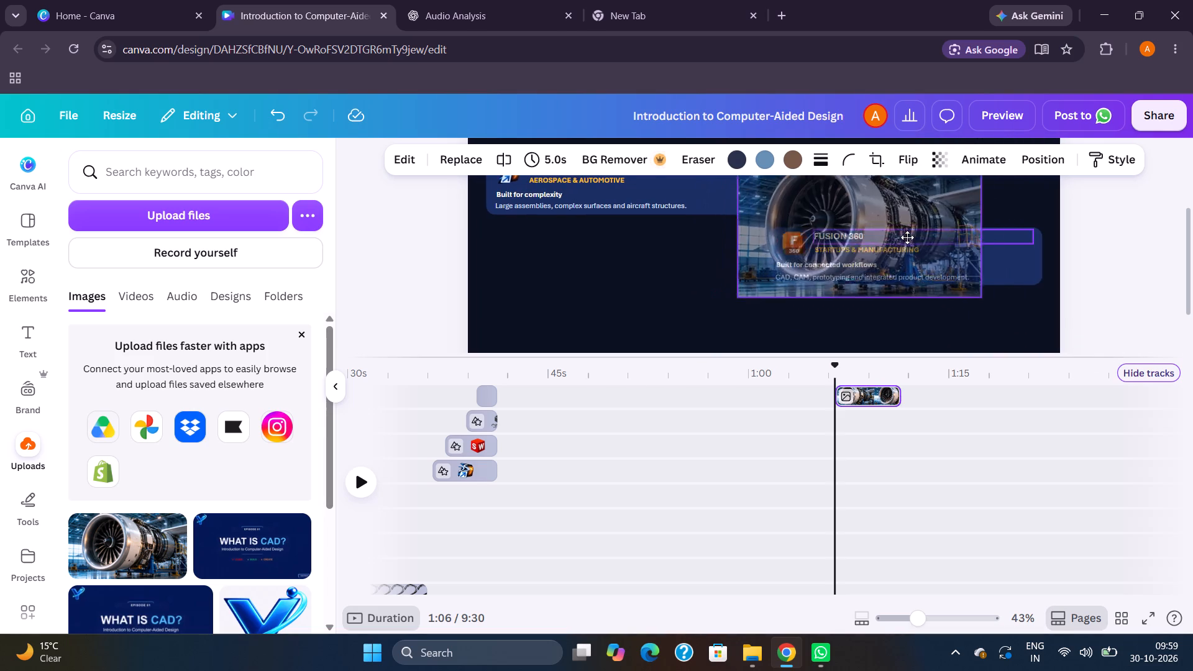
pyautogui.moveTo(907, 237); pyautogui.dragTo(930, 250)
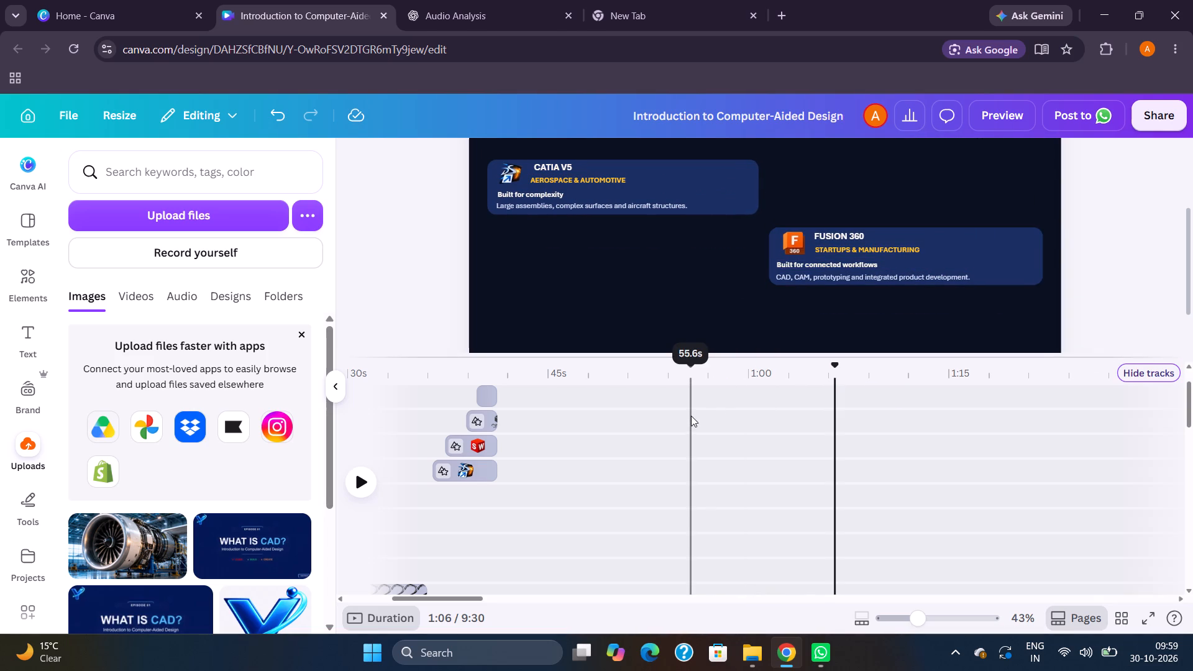
# Trim the Fusion 360 card's background, title, "Built for connected workflows" and description clips to start at about 1:18, each lasting 30.1 s.
pyautogui.scroll(-6, 691, 416)
pyautogui.scroll(5, 691, 412)
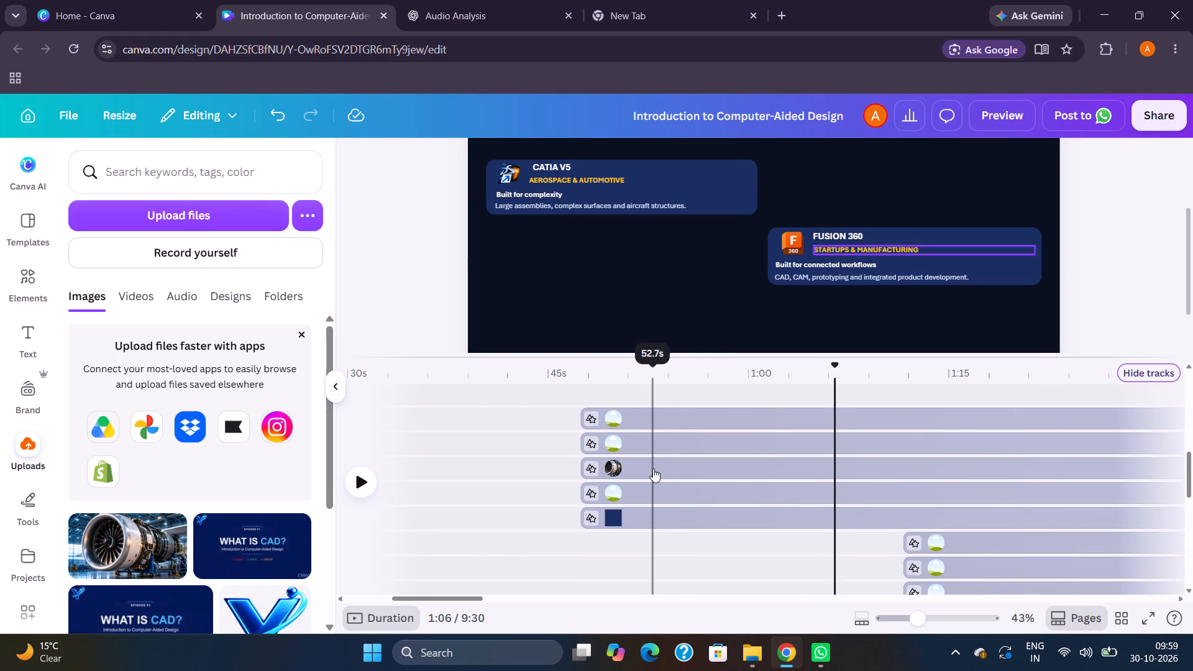
pyautogui.click(653, 468)
pyautogui.scroll(-1, 653, 468)
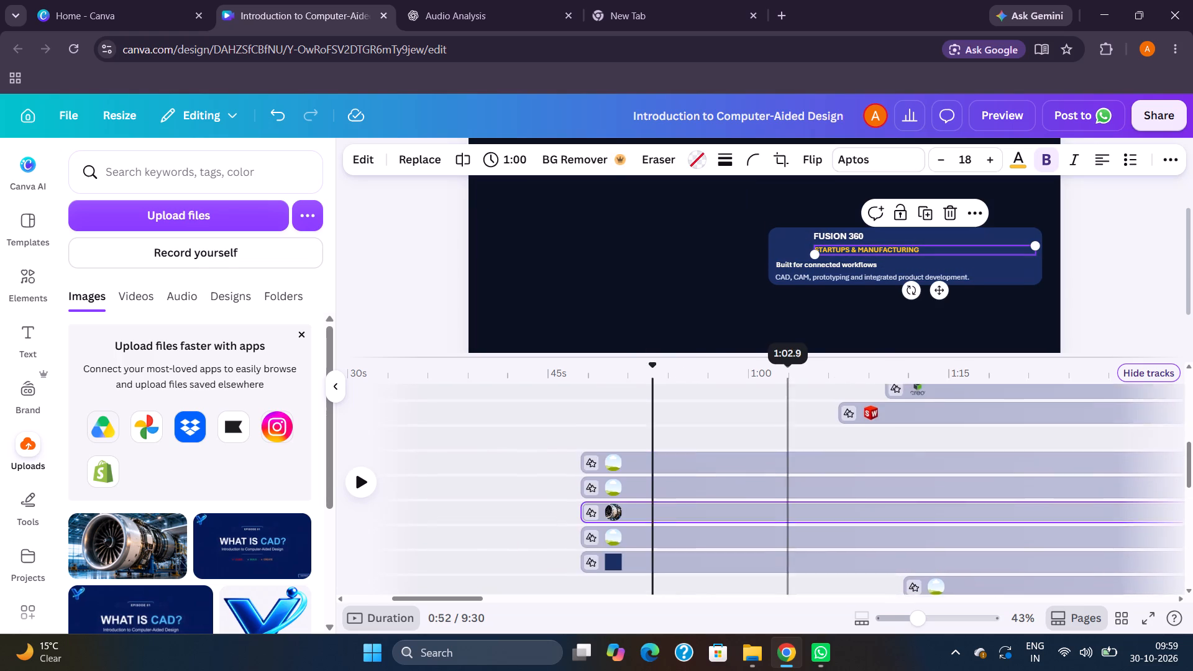
pyautogui.scroll(-2, 789, 363)
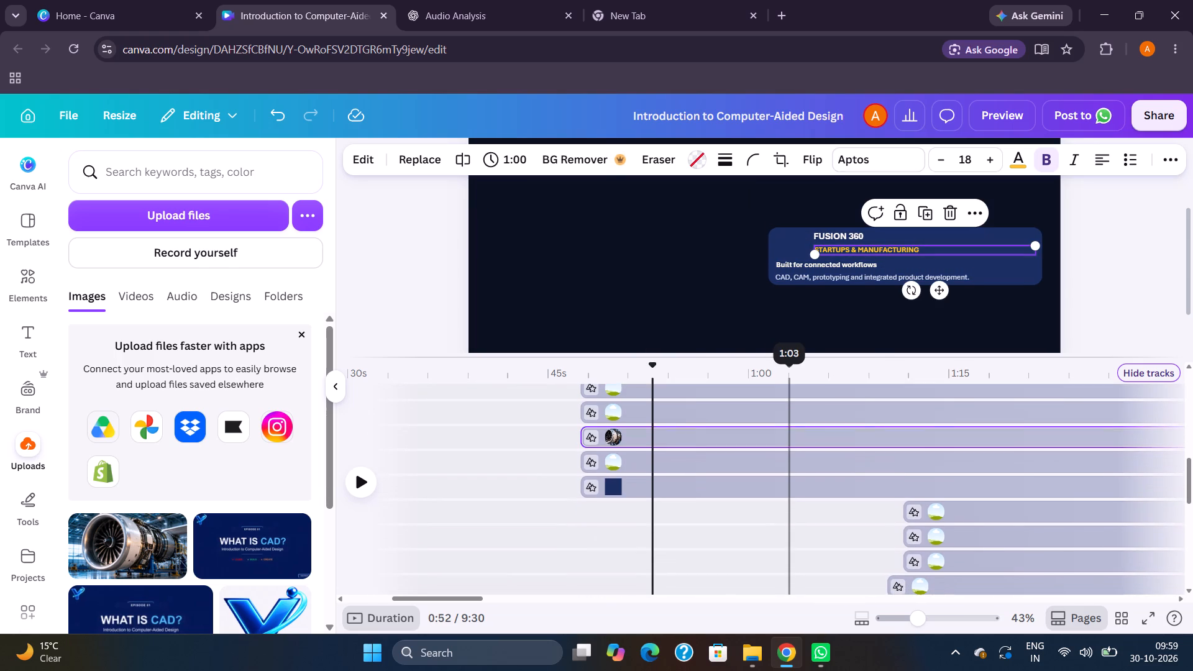
pyautogui.scroll(-1, 789, 363)
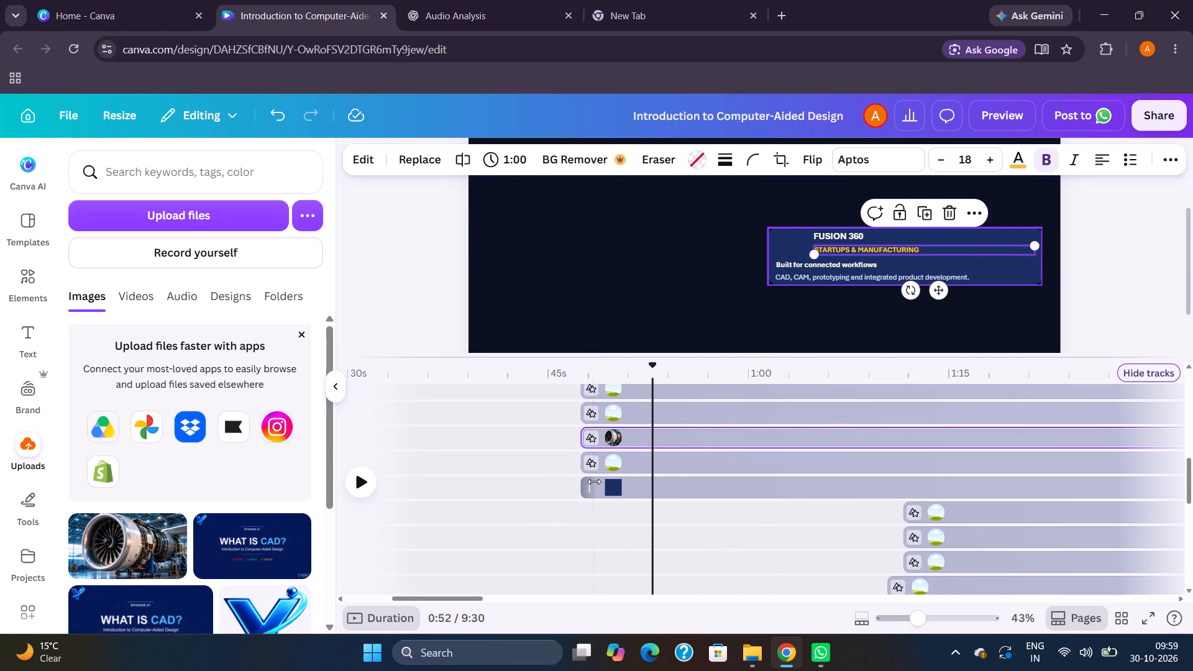
pyautogui.moveTo(593, 483); pyautogui.dragTo(1002, 476)
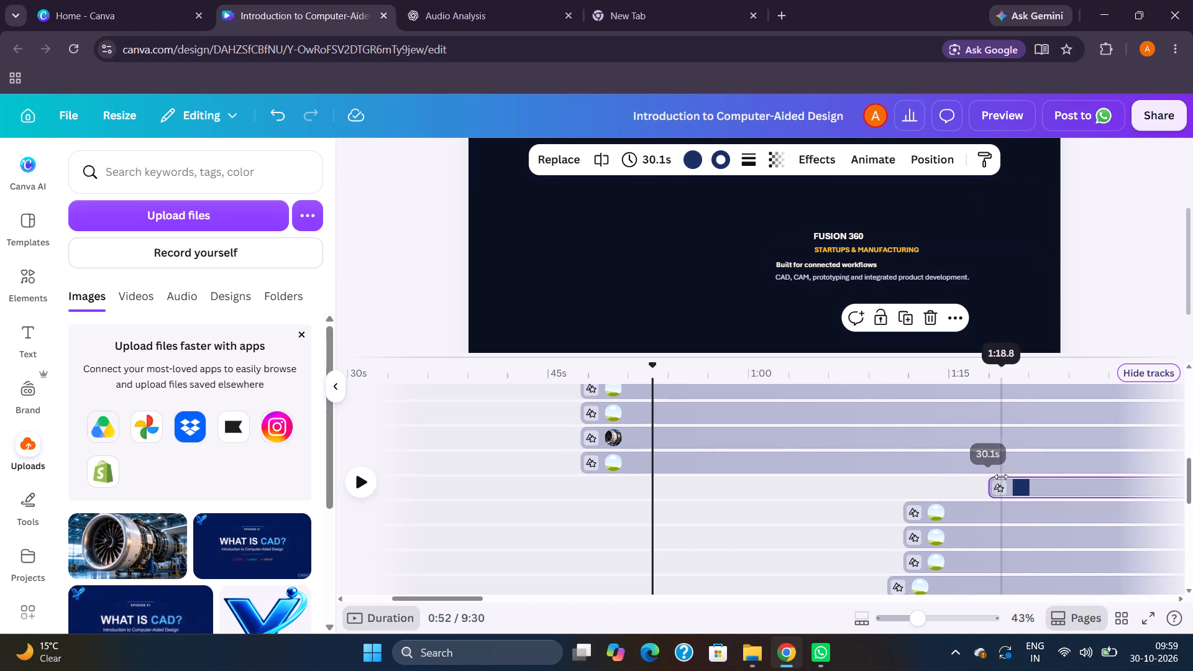
pyautogui.moveTo(587, 459); pyautogui.dragTo(948, 473)
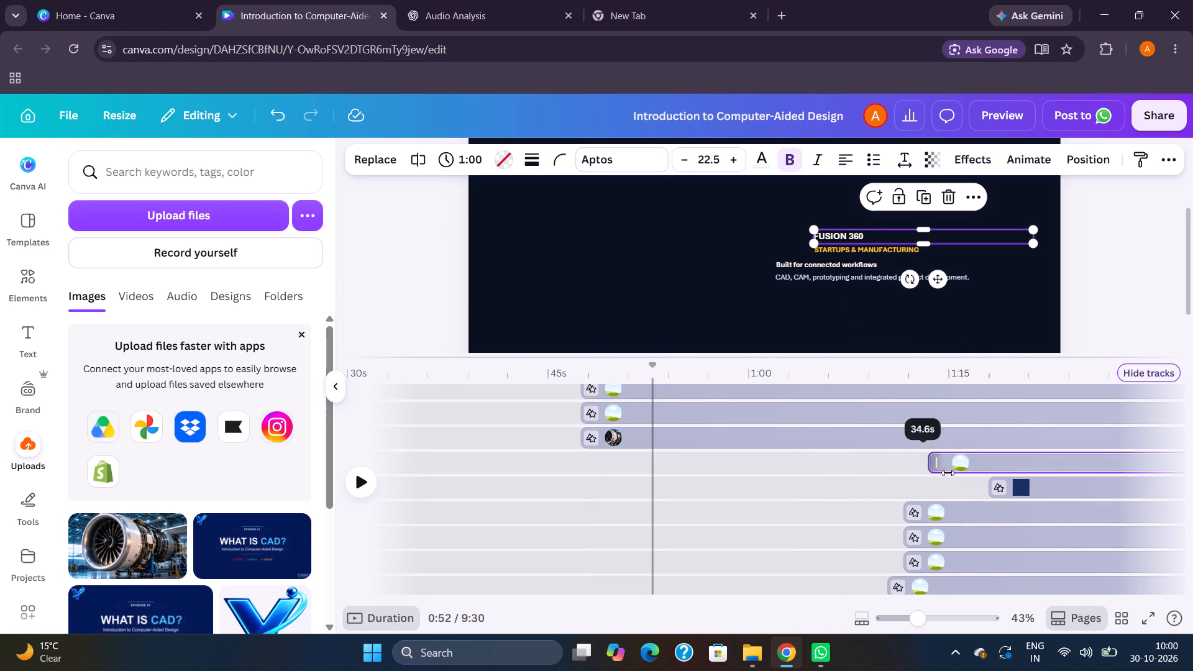
pyautogui.moveTo(948, 473); pyautogui.dragTo(998, 473)
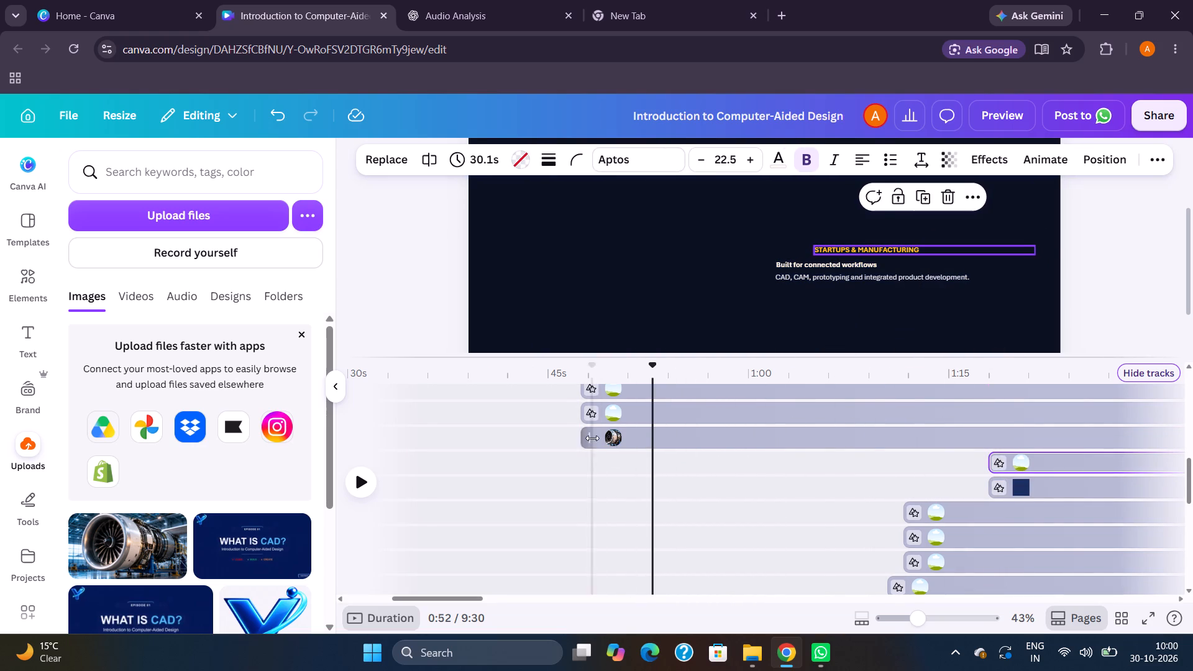
pyautogui.moveTo(587, 414); pyautogui.dragTo(1027, 441)
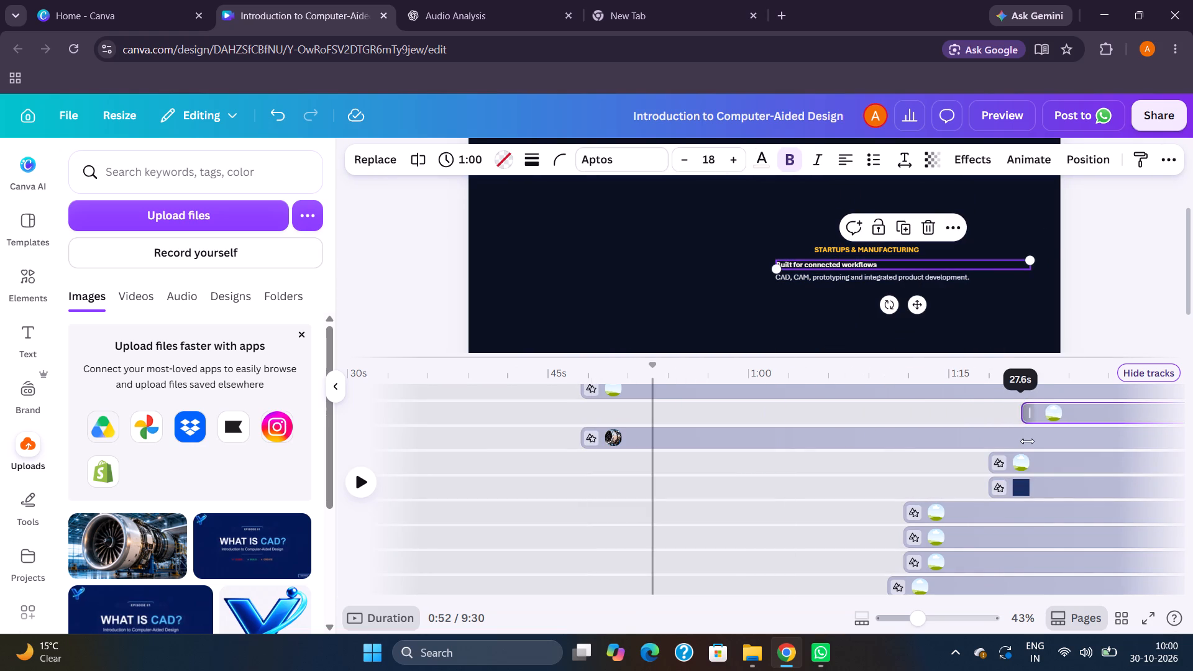
pyautogui.moveTo(1027, 441); pyautogui.dragTo(997, 428)
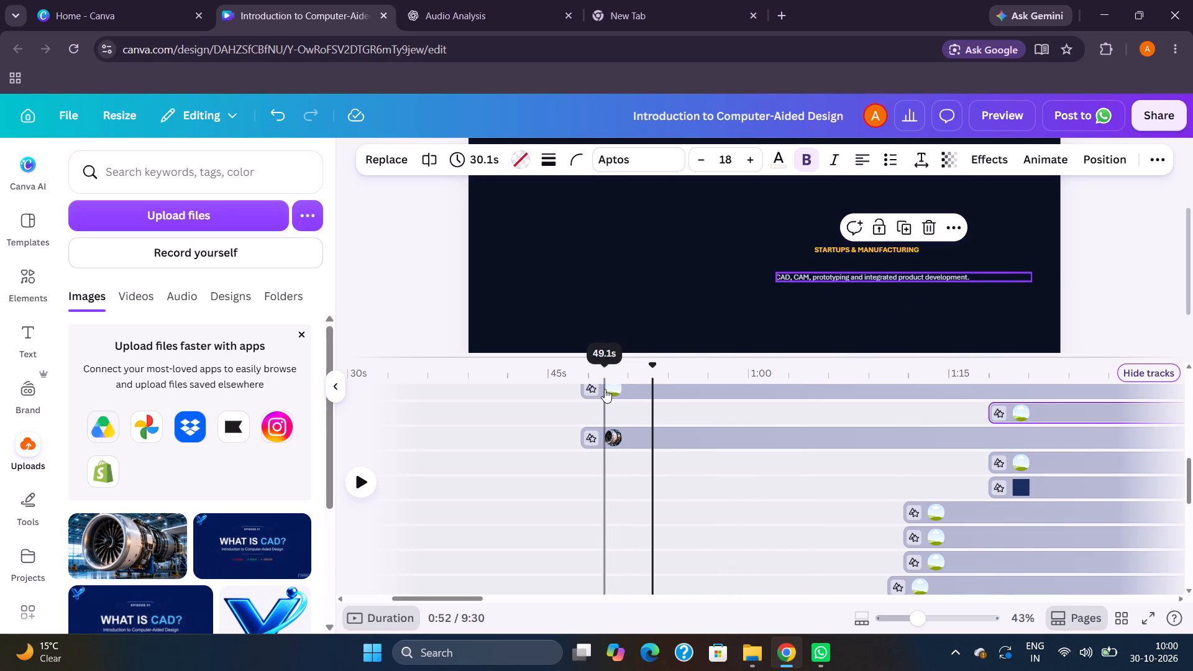
pyautogui.moveTo(593, 386); pyautogui.dragTo(992, 410)
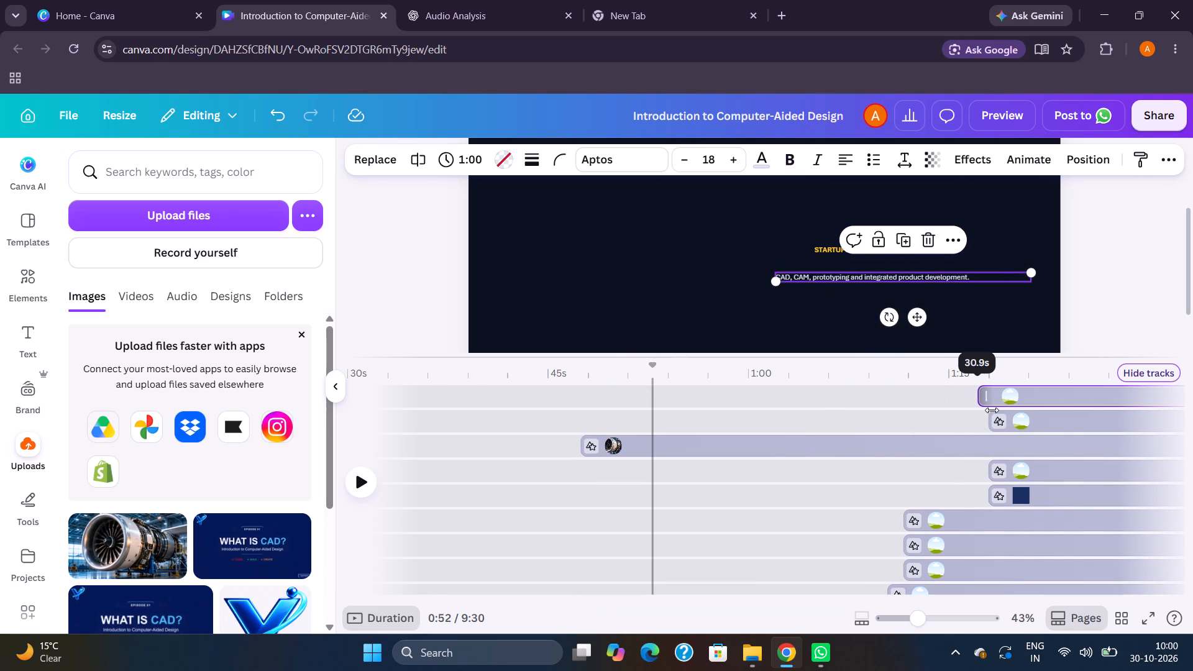
pyautogui.moveTo(992, 410); pyautogui.dragTo(996, 410)
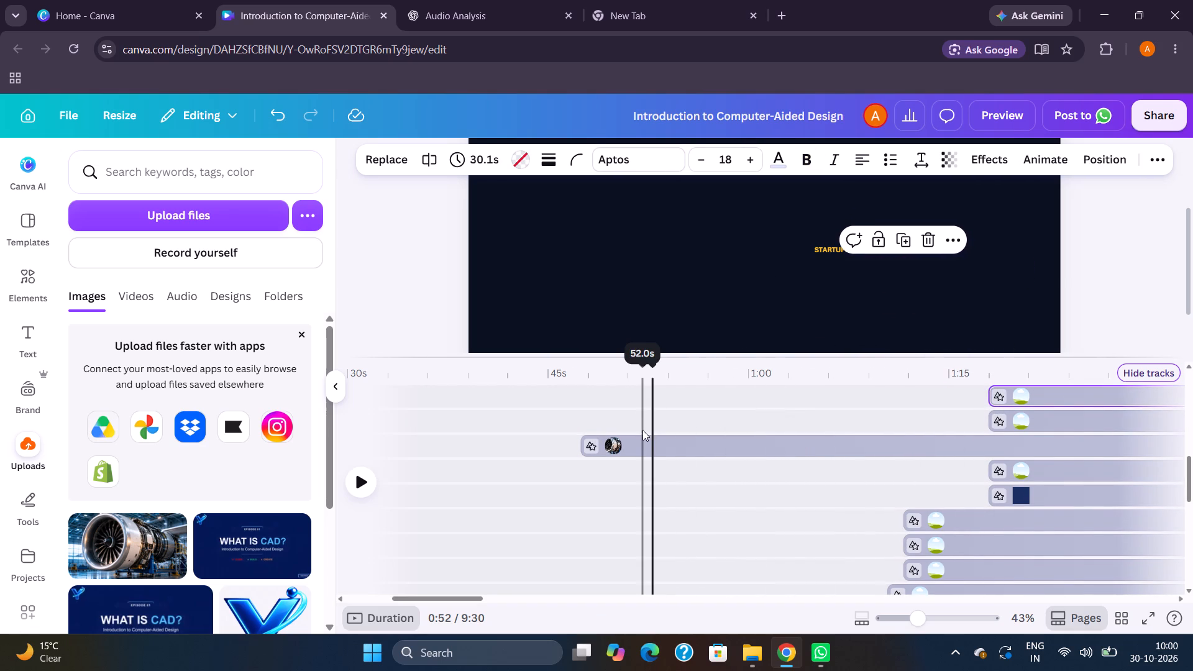
# Trim the "Startups & Manufacturing" line to start with the other Fusion 360 card clips at about 1:18, lasting 30.1 s.
pyautogui.scroll(1, 642, 429)
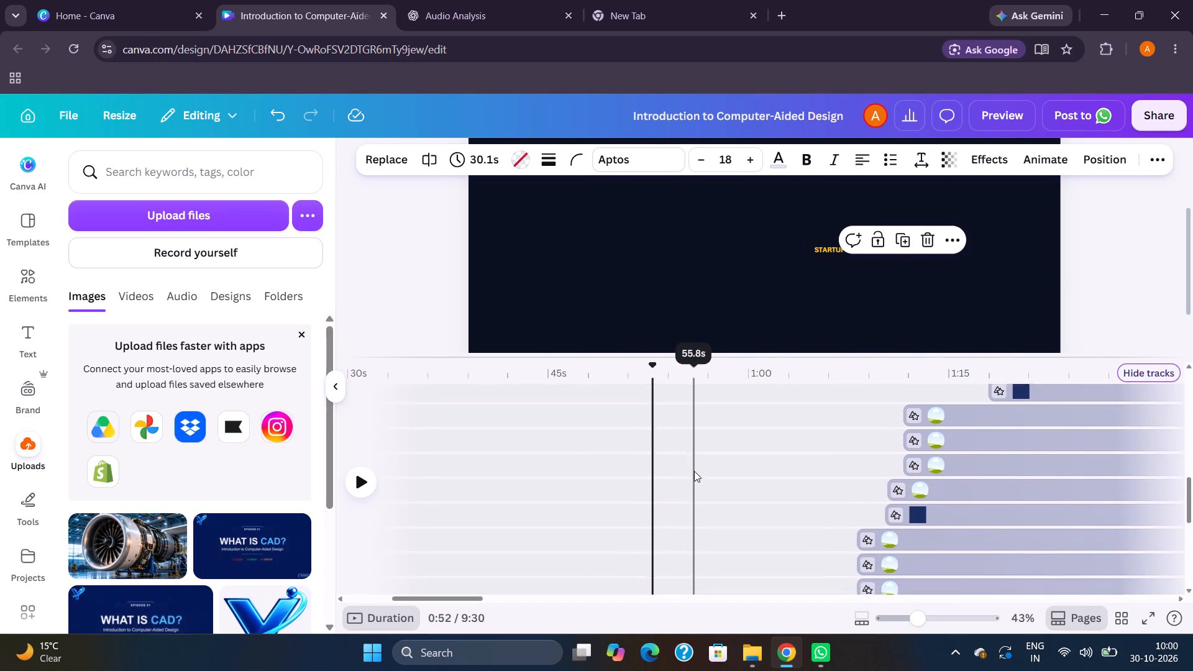
pyautogui.scroll(1, 694, 471)
pyautogui.click(646, 458)
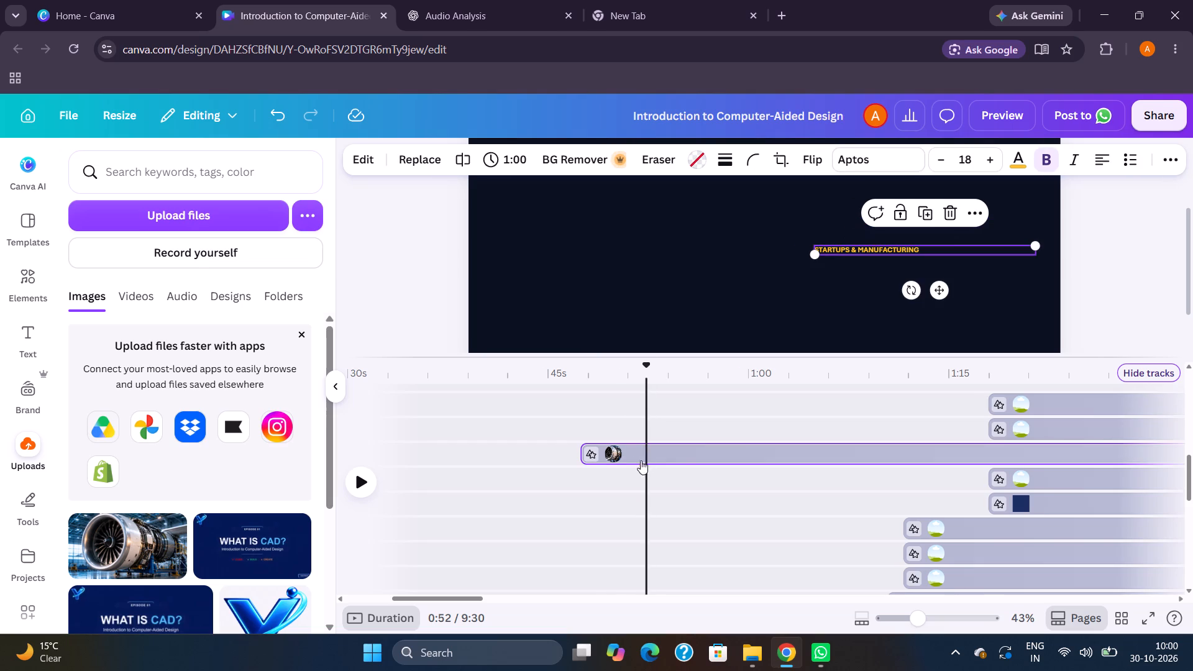
pyautogui.moveTo(593, 450); pyautogui.dragTo(969, 437)
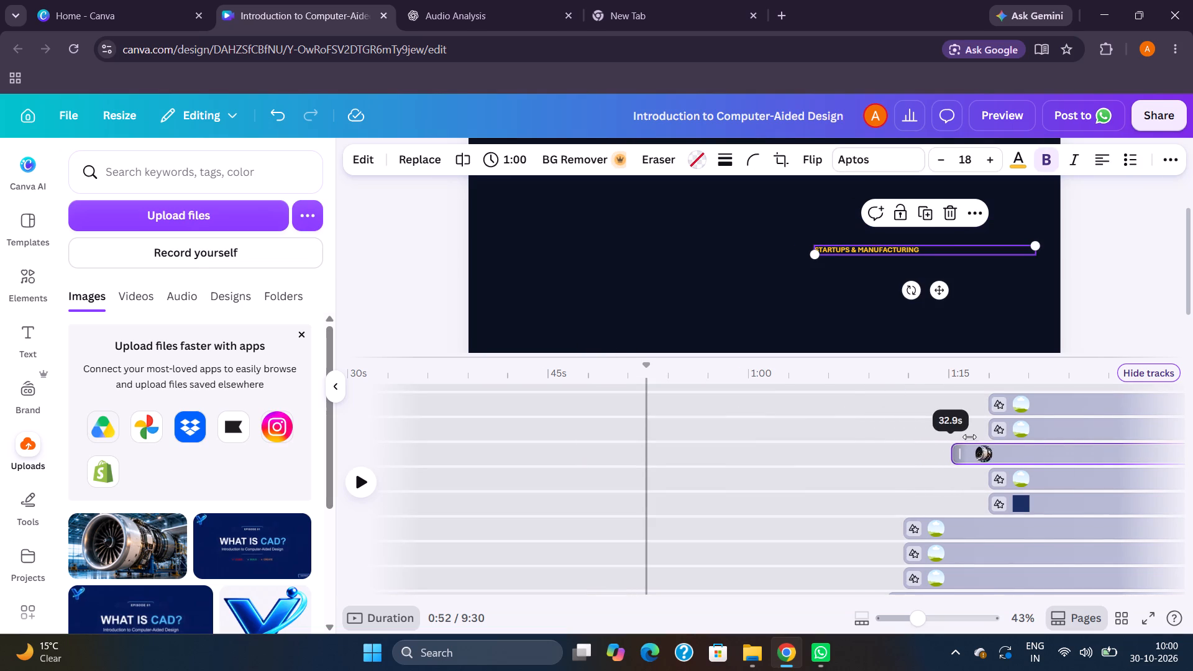
pyautogui.moveTo(969, 437); pyautogui.dragTo(924, 437)
pyautogui.click(935, 452)
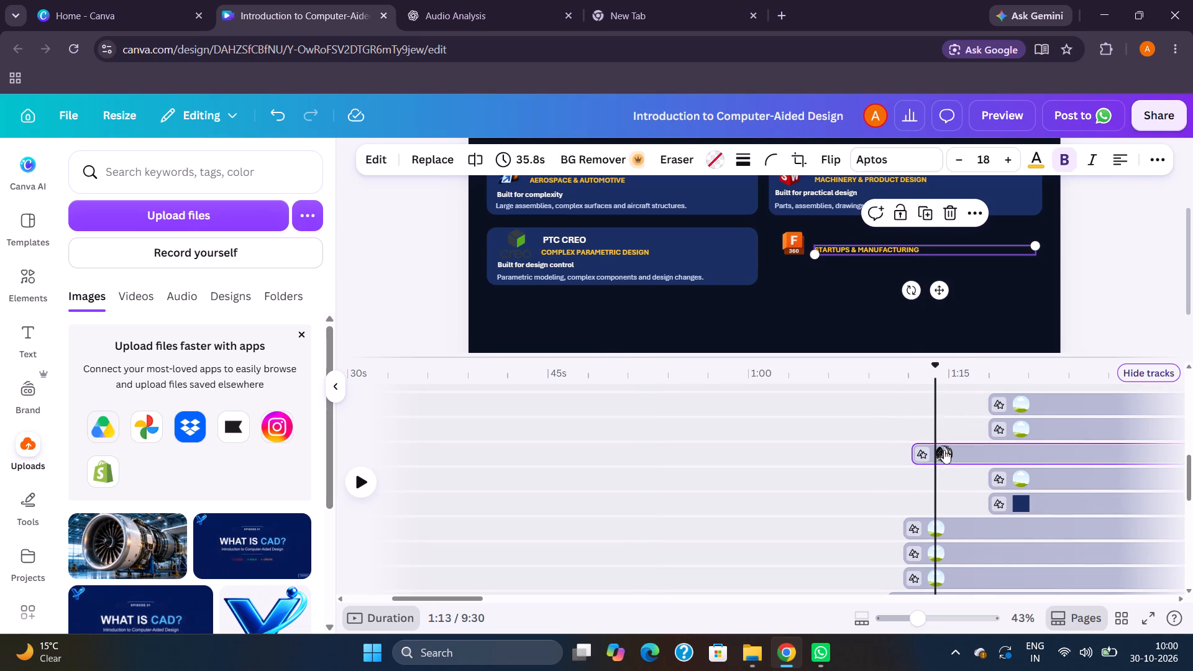
pyautogui.click(973, 448)
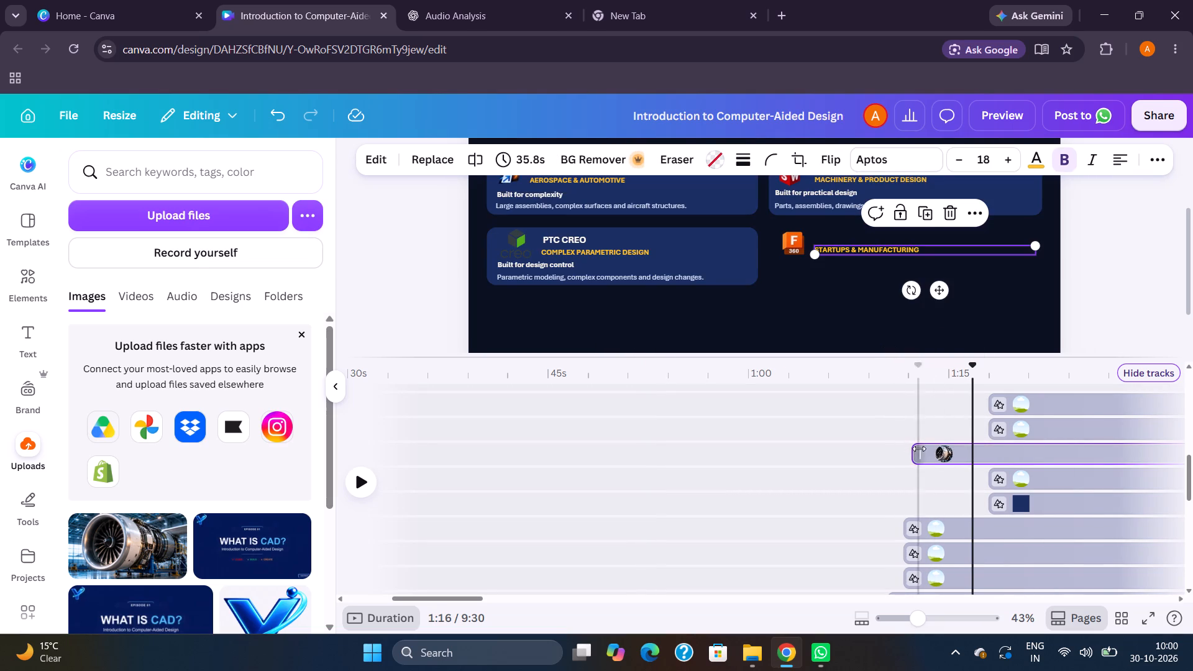
pyautogui.moveTo(919, 449); pyautogui.dragTo(992, 450)
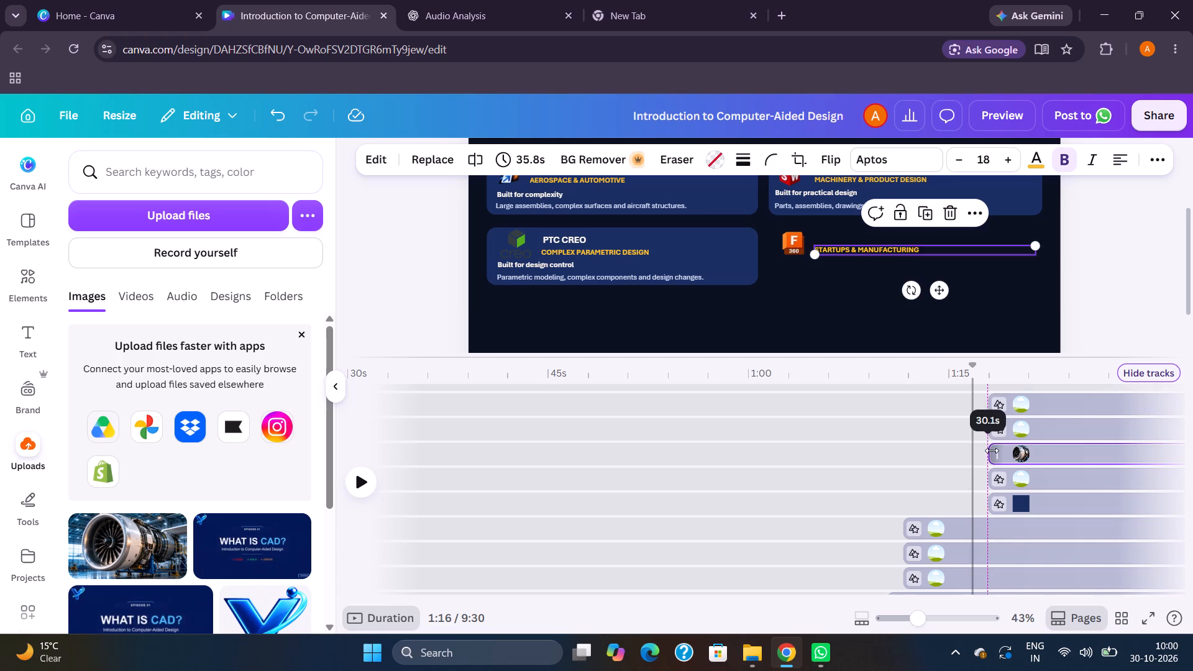
# Play the video from about 1:16 to 1:21 to check the Fusion 360 card's entrance.
pyautogui.press('space')
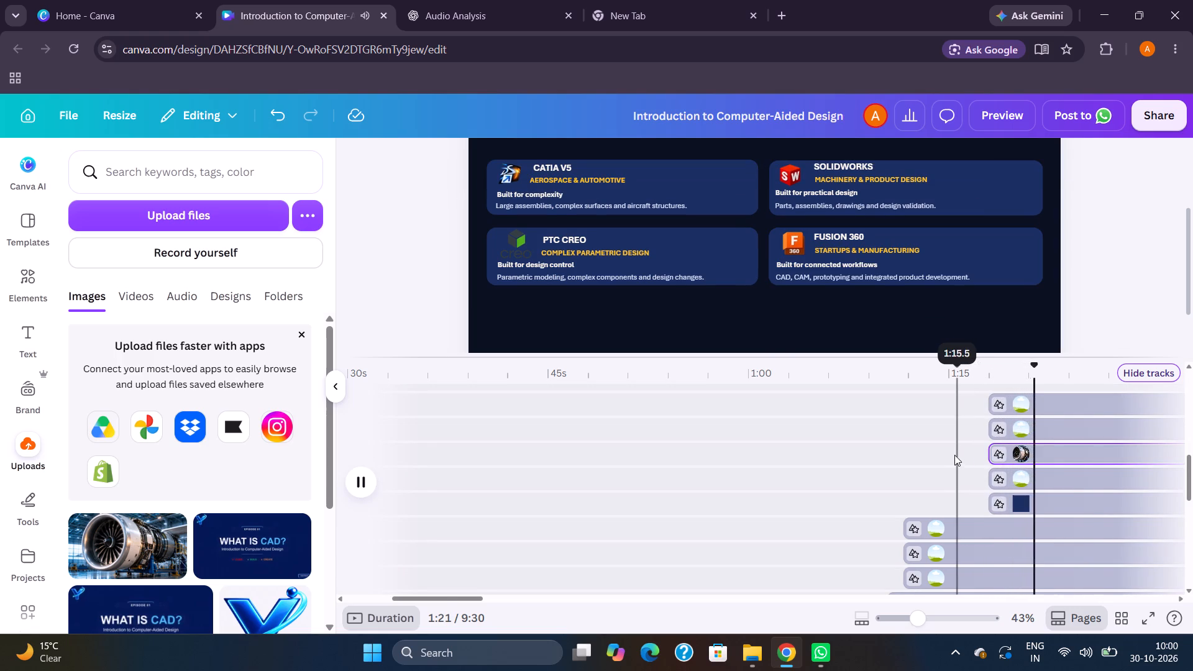
pyautogui.press('space')
# Trim the Fusion 360 logo's clip to start with the rest of its card at about 1:18, lasting 30.1 s.
pyautogui.scroll(-3, 877, 448)
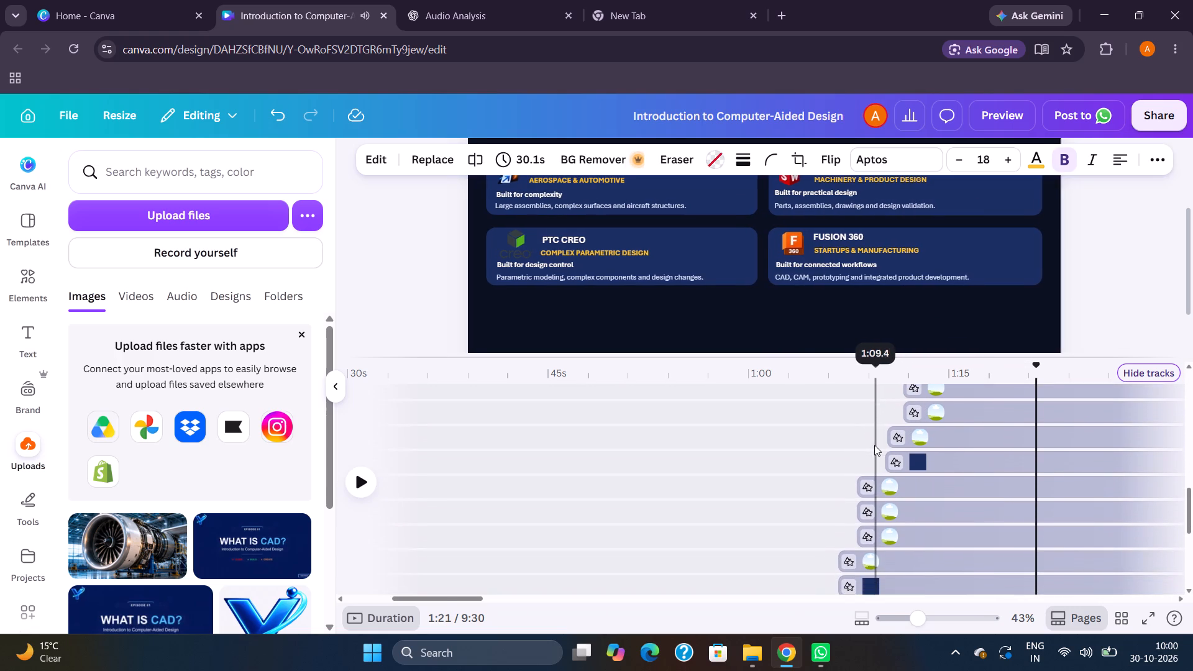
pyautogui.click(830, 445)
pyautogui.scroll(1, 830, 445)
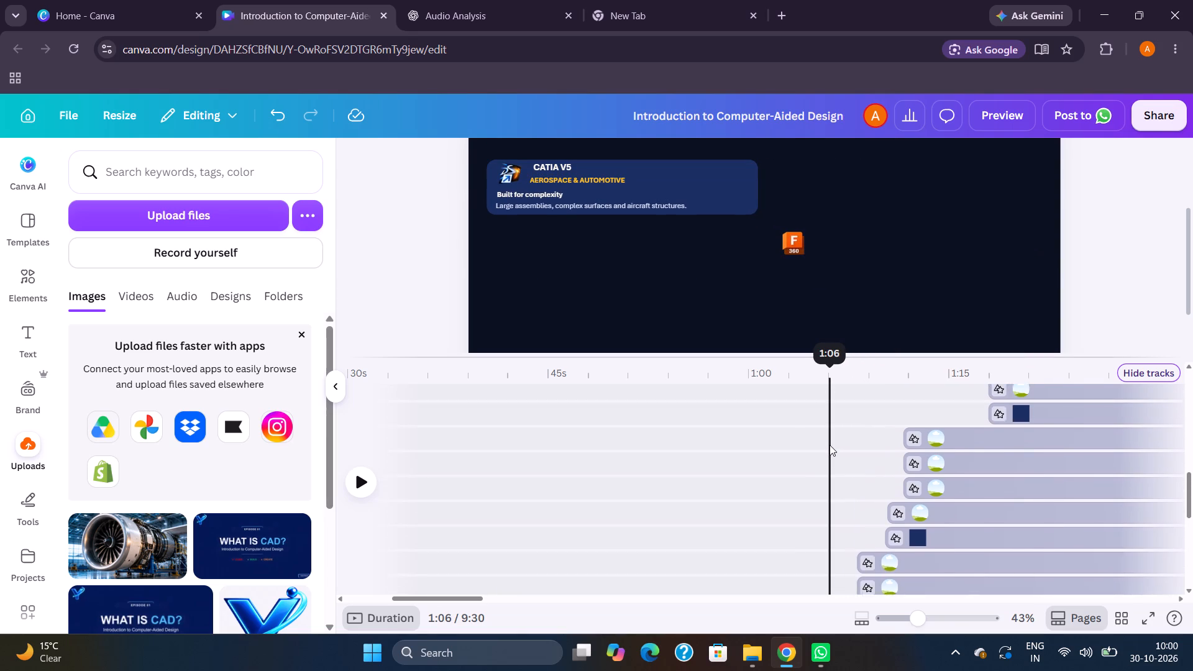
pyautogui.scroll(5, 830, 445)
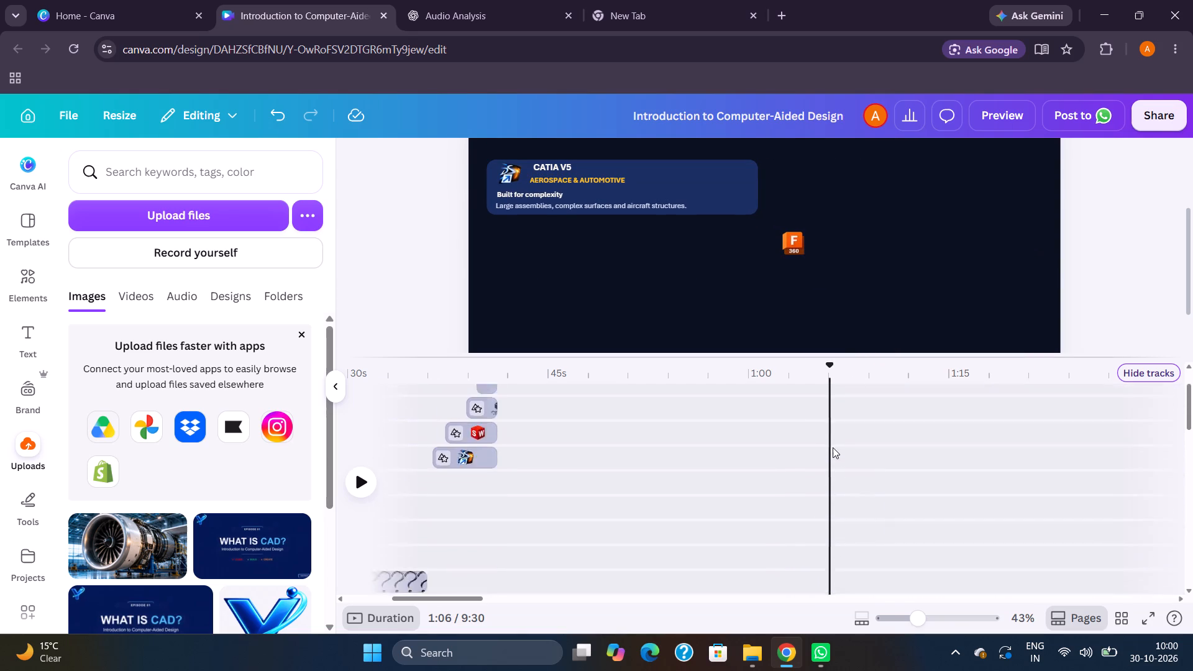
pyautogui.scroll(-4, 833, 447)
pyautogui.moveTo(796, 445); pyautogui.dragTo(887, 447)
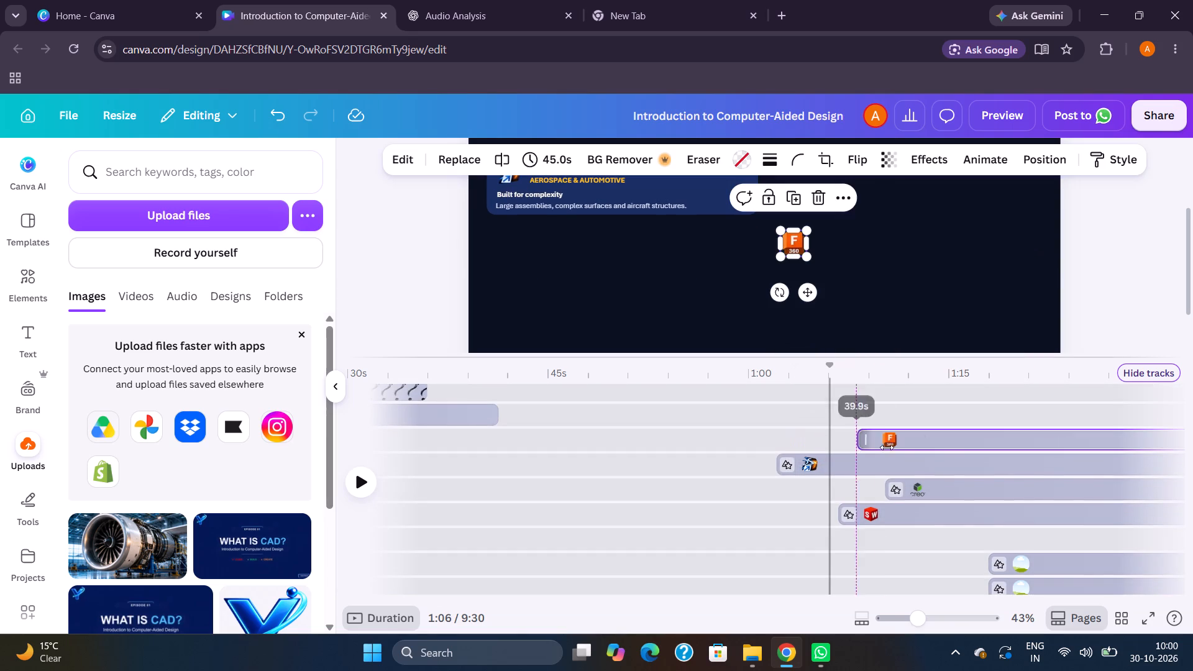
pyautogui.moveTo(887, 447); pyautogui.dragTo(938, 441)
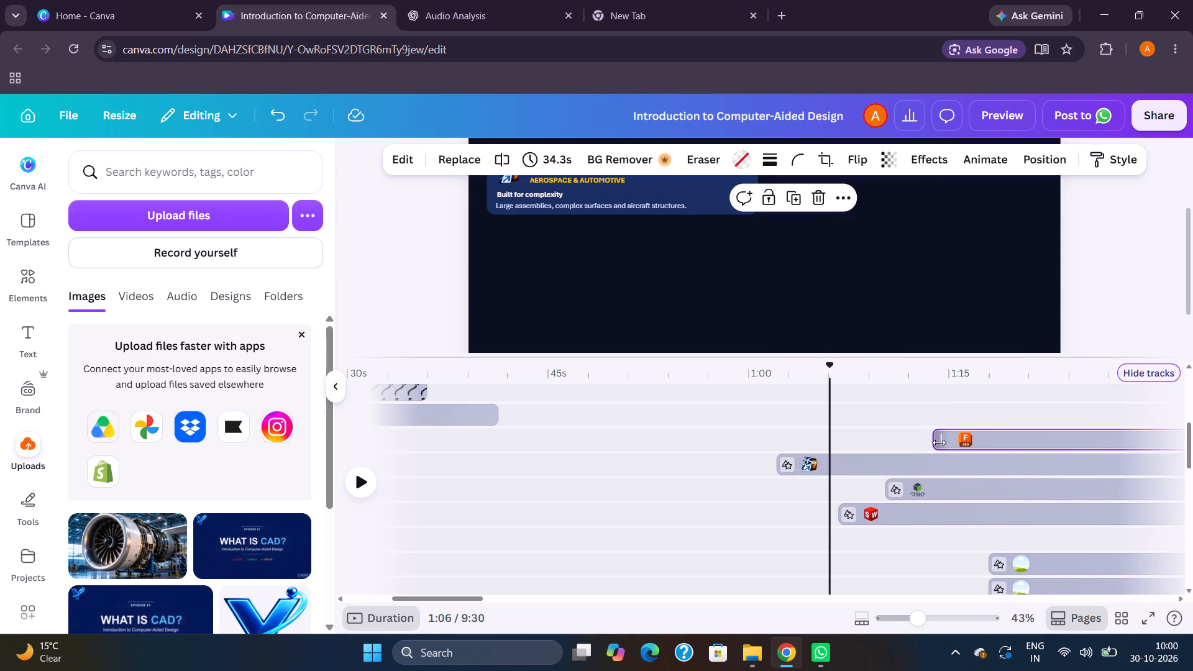
pyautogui.moveTo(939, 442); pyautogui.dragTo(990, 450)
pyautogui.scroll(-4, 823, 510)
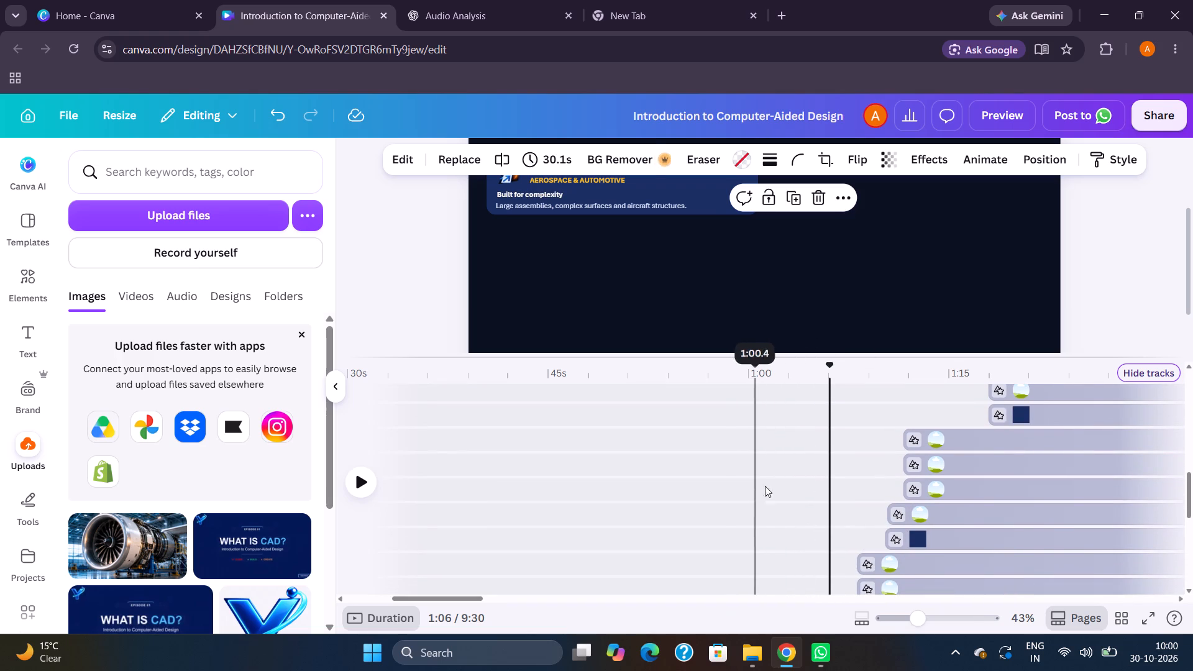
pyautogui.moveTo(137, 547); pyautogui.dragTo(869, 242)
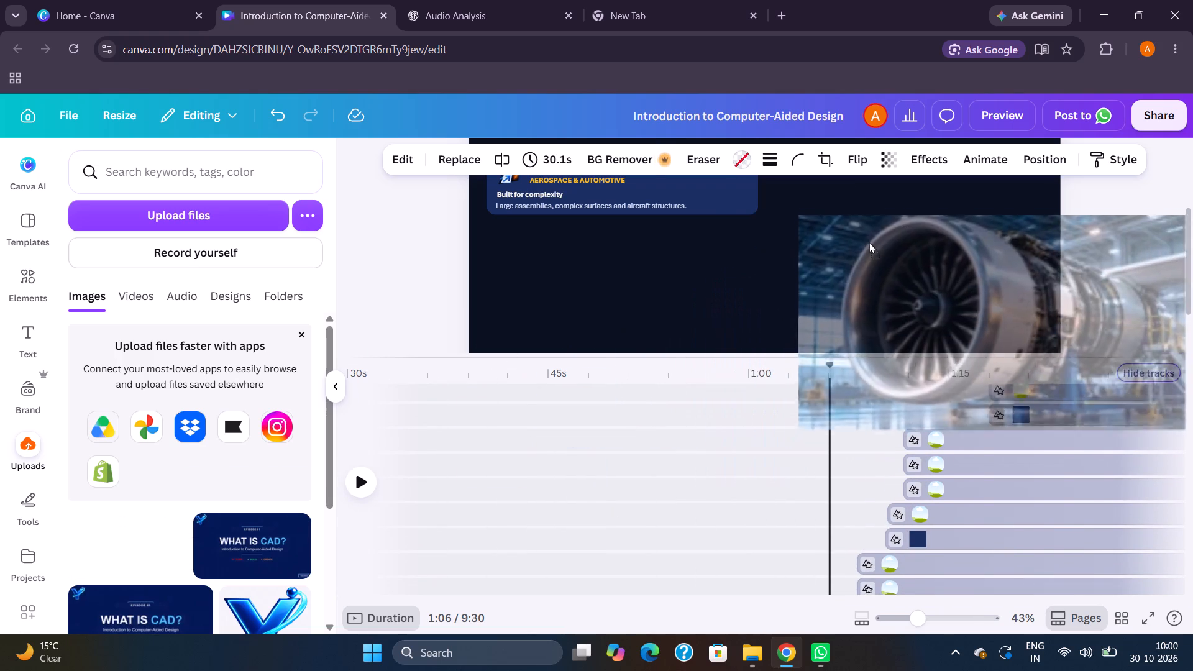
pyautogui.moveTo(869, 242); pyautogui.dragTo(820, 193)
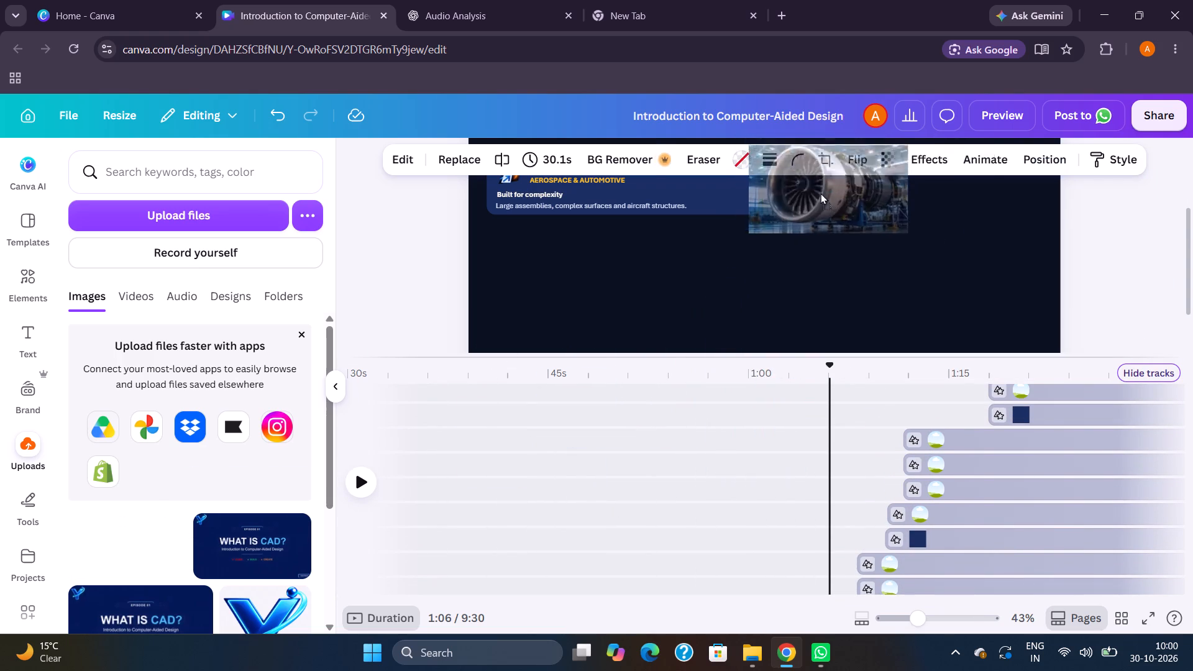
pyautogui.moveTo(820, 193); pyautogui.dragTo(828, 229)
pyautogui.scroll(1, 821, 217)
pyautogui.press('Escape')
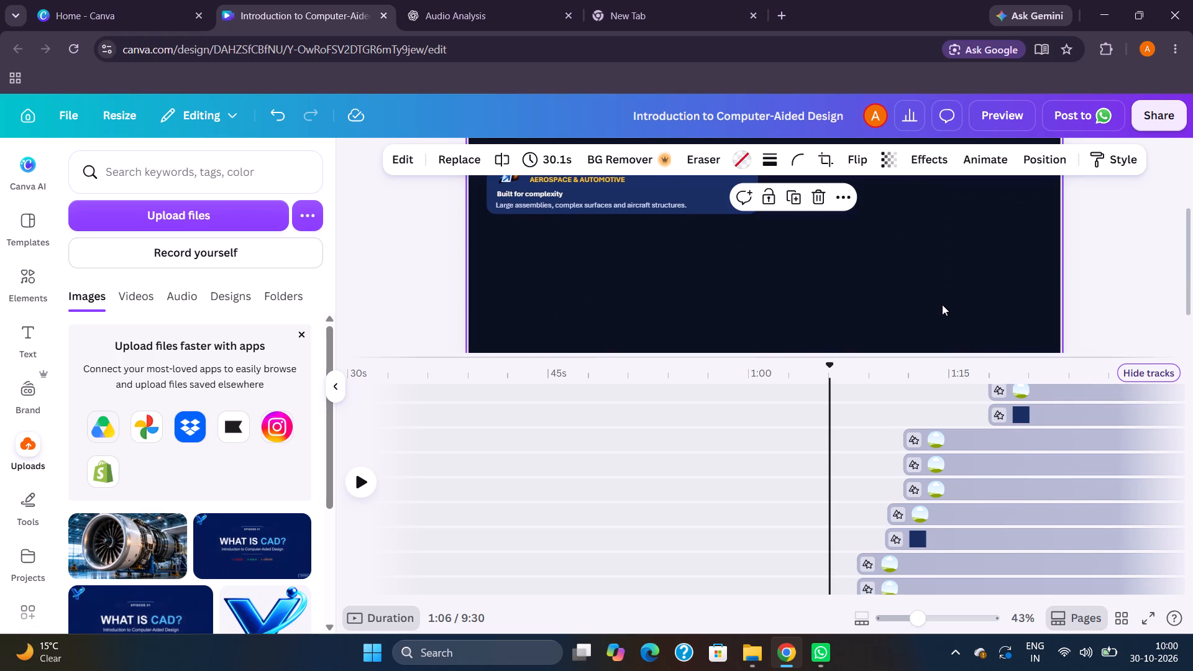
# Undo the last two trims of the Fusion 360 logo's clip and redo the first, leaving it 34.3 s long.
pyautogui.hotkey('ctrl', 'z')
pyautogui.hotkey('ctrl', 'z')
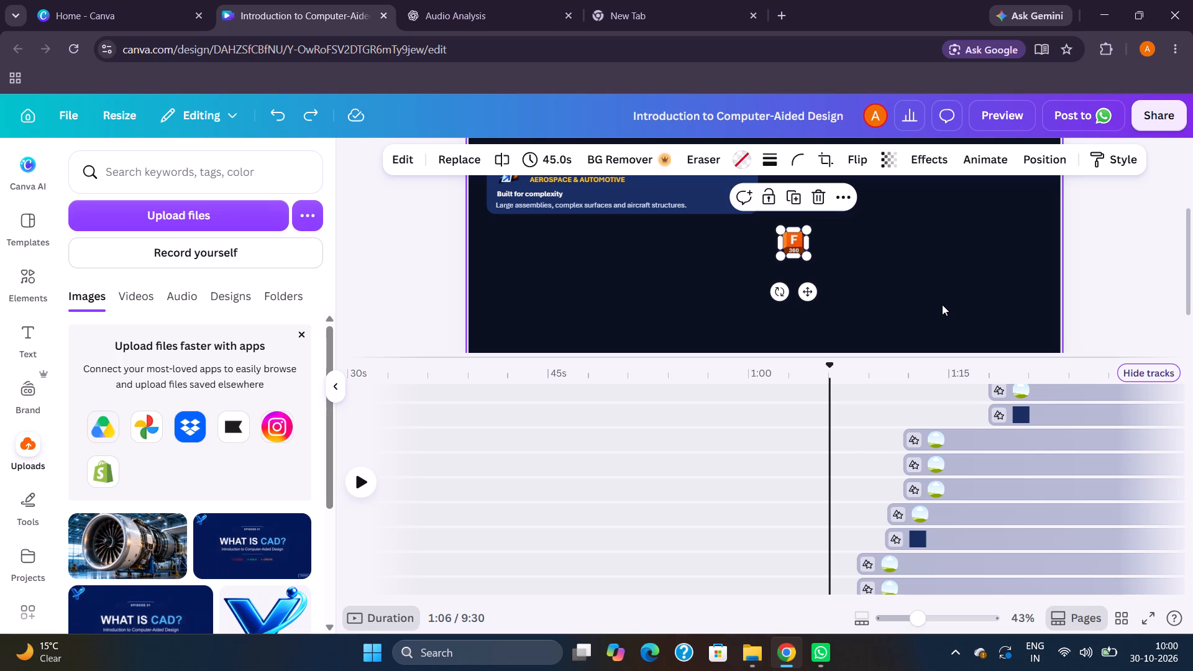
pyautogui.hotkey('ctrl', 'y')
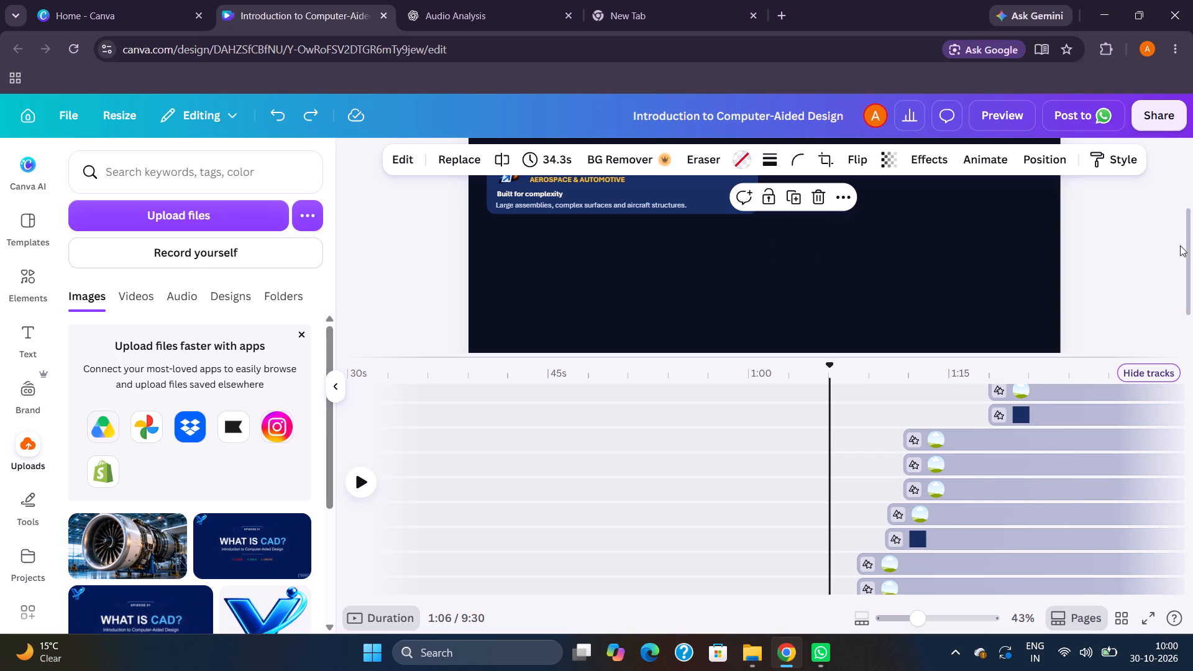
# Add the uploaded jet engine image to the page beside the CATIA V5 card at about 1:06.
pyautogui.moveTo(1192, 242); pyautogui.dragTo(1192, 219)
pyautogui.moveTo(1189, 223); pyautogui.dragTo(1185, 200)
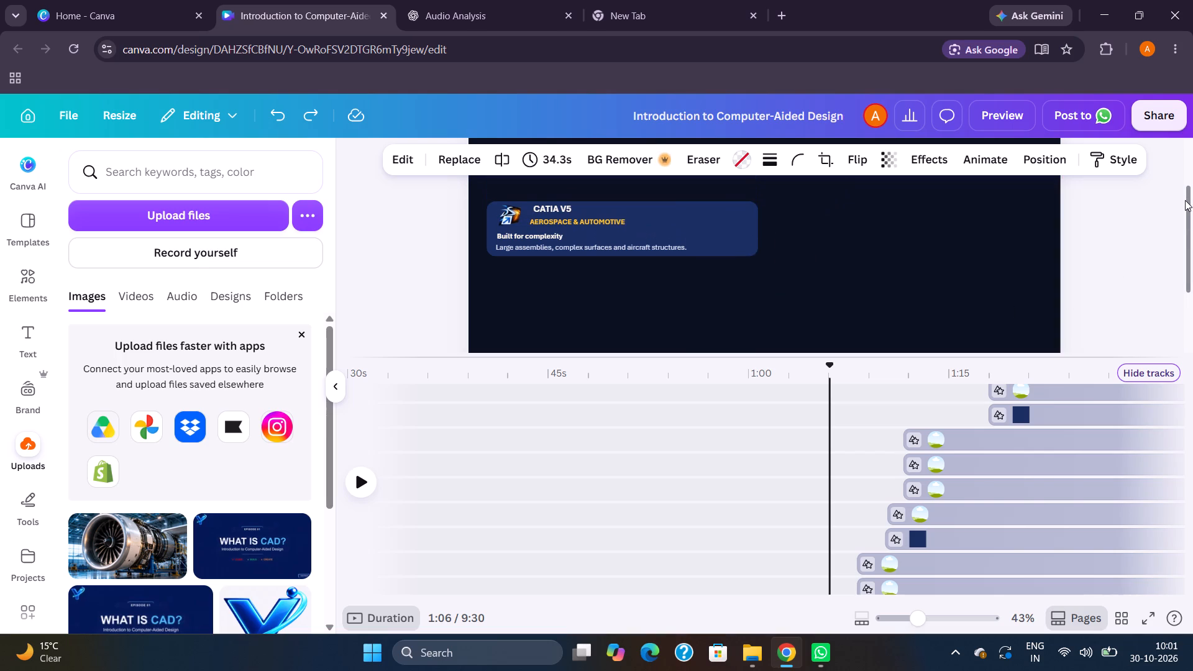
pyautogui.moveTo(1185, 200); pyautogui.dragTo(1192, 246)
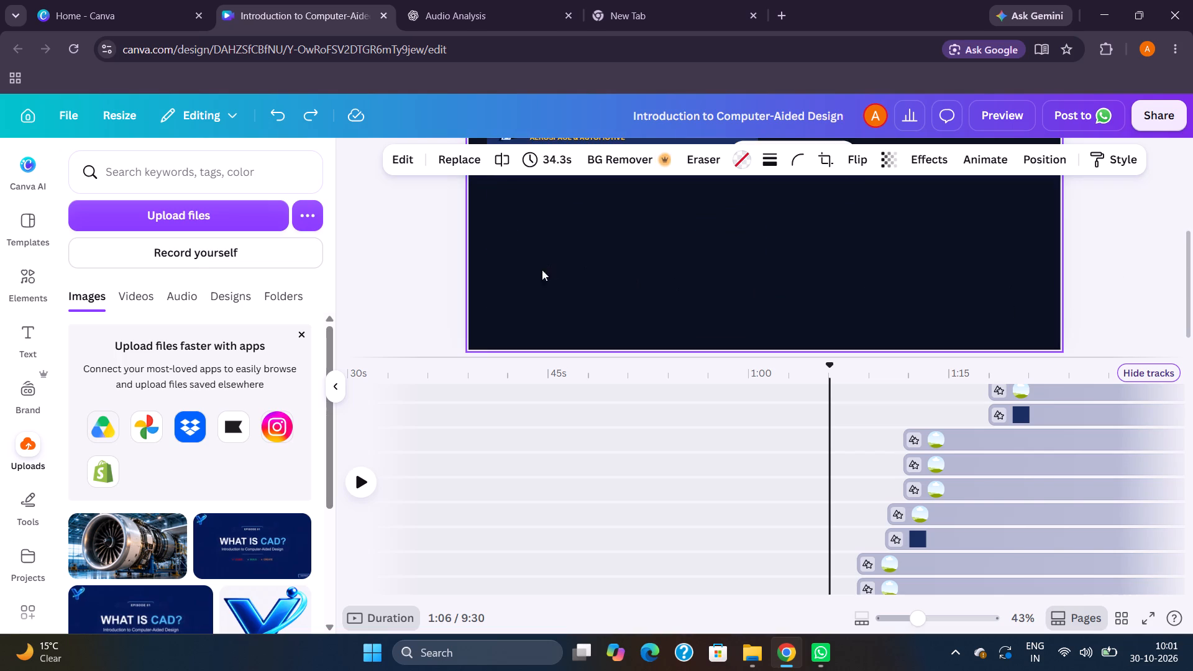
pyautogui.scroll(5, 437, 306)
pyautogui.scroll(-1, 448, 299)
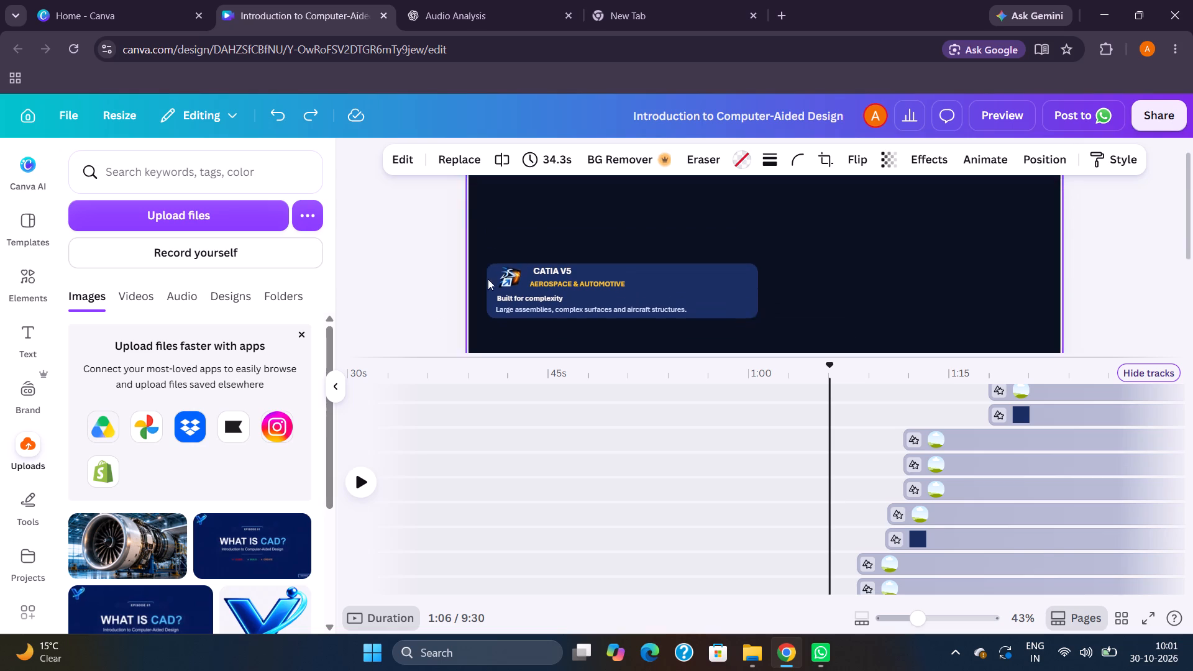
pyautogui.scroll(-1, 488, 279)
pyautogui.hscroll(-1, 542, 267)
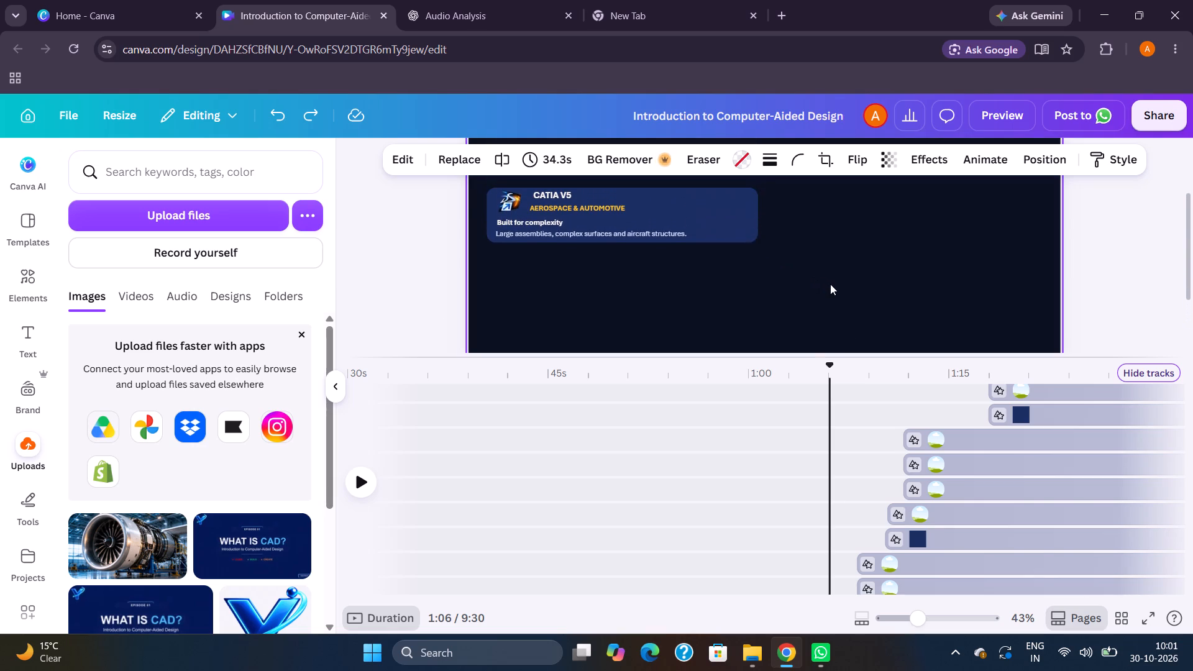
pyautogui.hscroll(-1, 830, 284)
pyautogui.moveTo(127, 536); pyautogui.dragTo(629, 387)
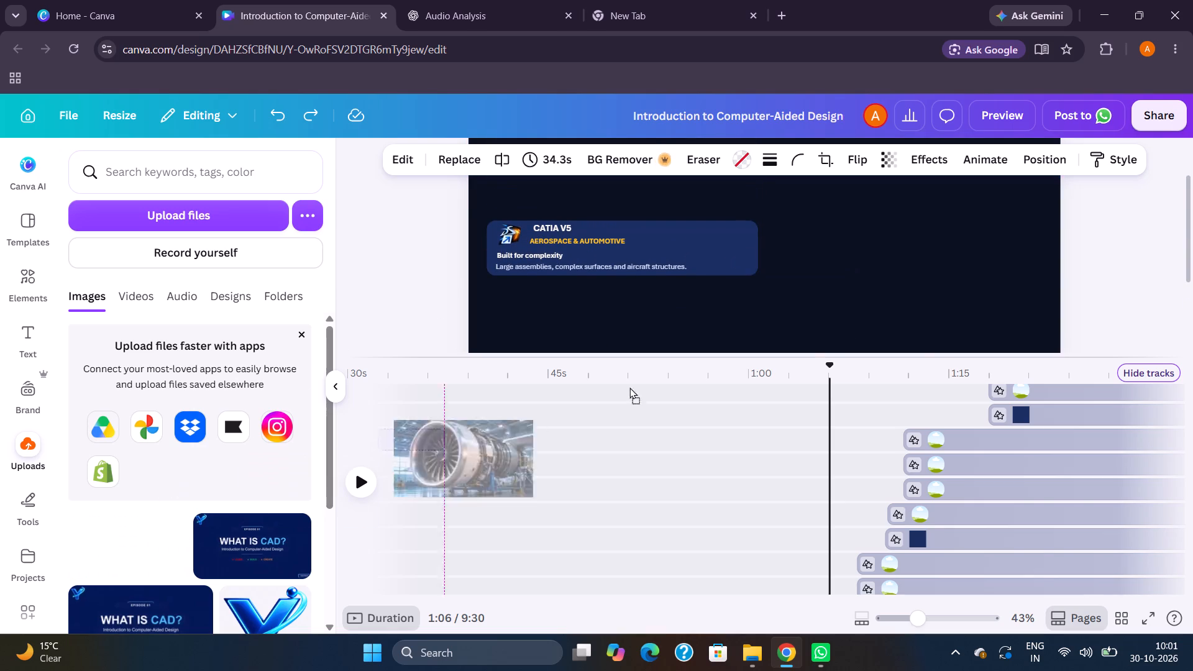
pyautogui.moveTo(629, 387); pyautogui.dragTo(784, 192)
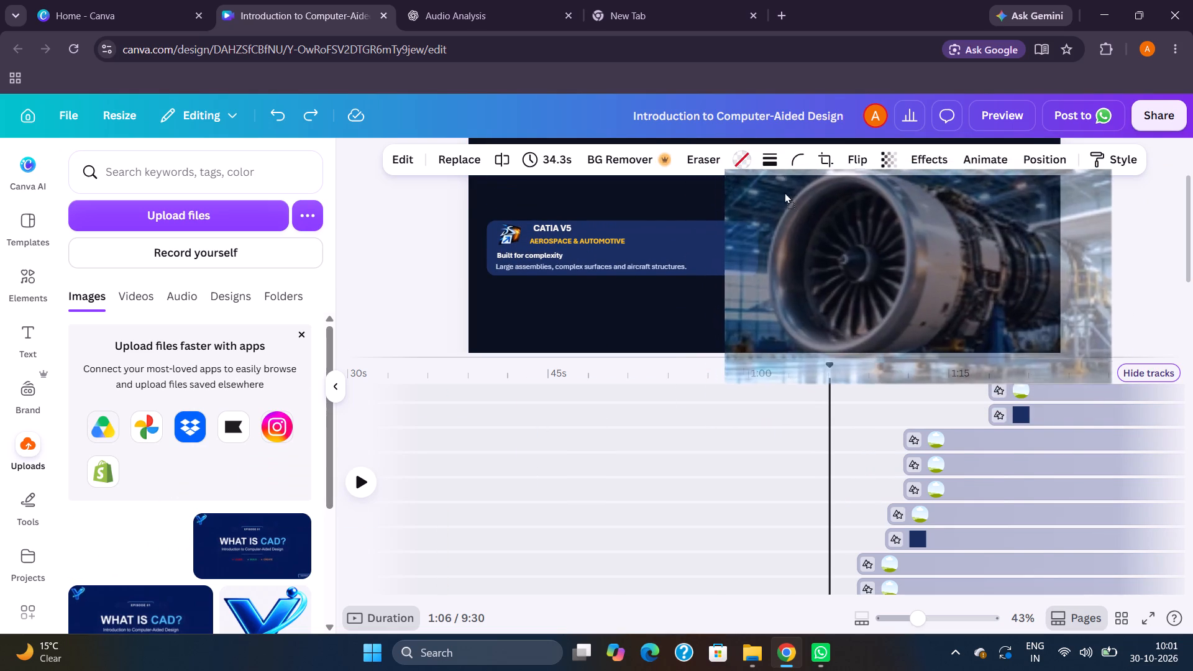
pyautogui.moveTo(784, 192); pyautogui.dragTo(825, 196)
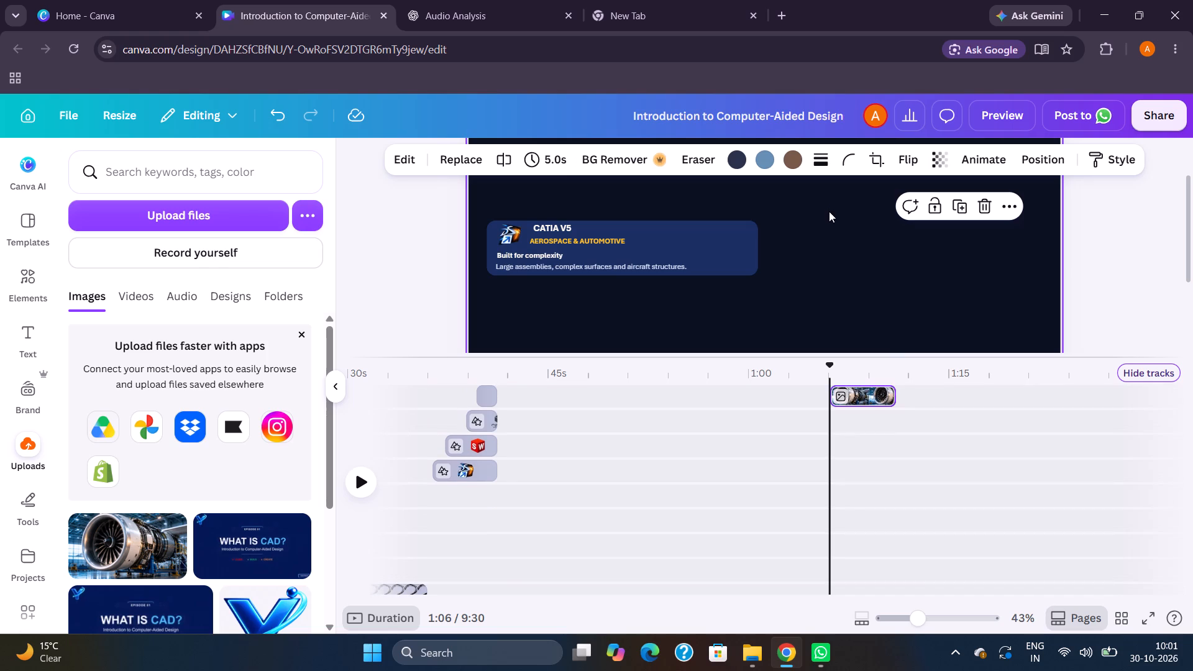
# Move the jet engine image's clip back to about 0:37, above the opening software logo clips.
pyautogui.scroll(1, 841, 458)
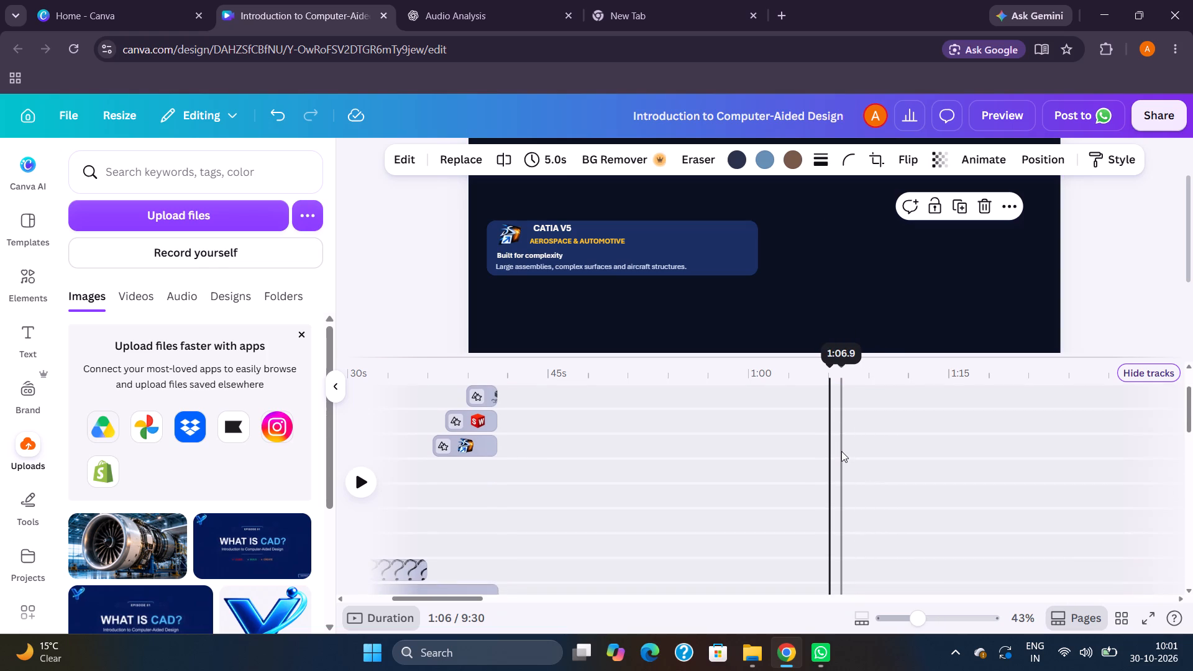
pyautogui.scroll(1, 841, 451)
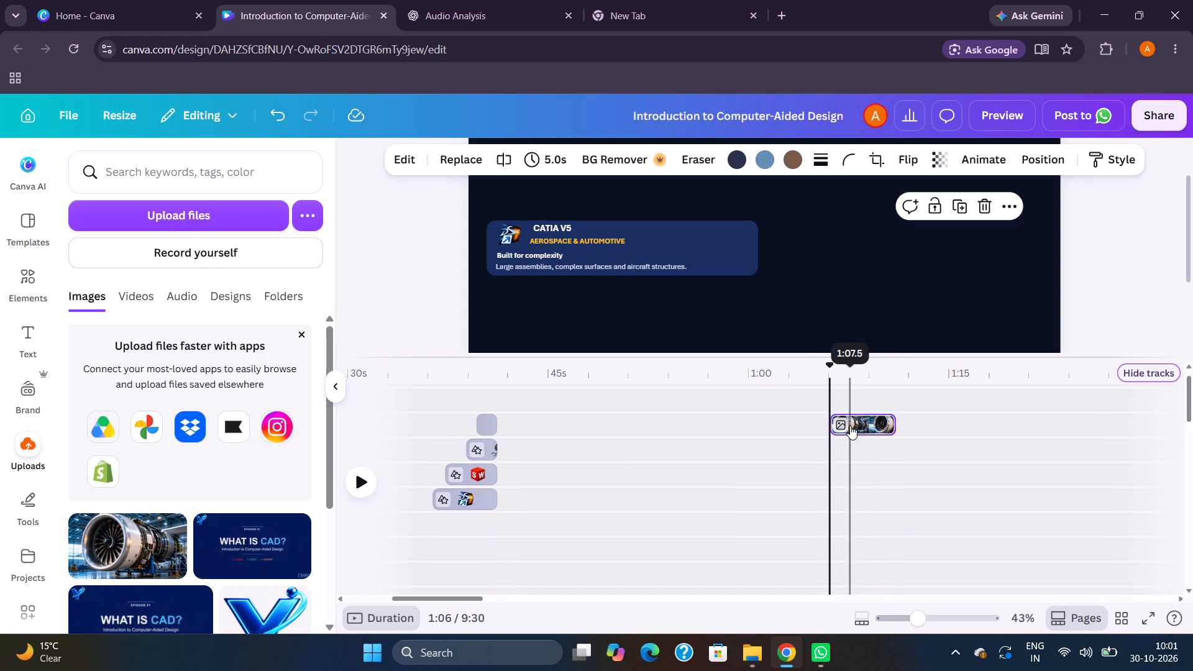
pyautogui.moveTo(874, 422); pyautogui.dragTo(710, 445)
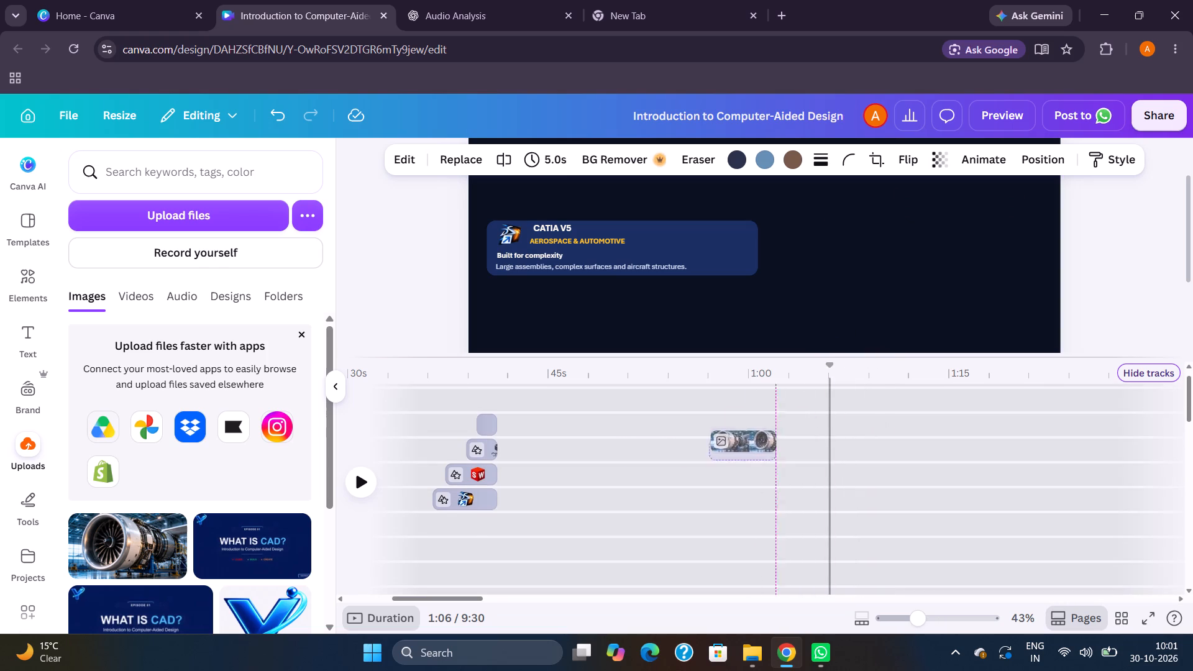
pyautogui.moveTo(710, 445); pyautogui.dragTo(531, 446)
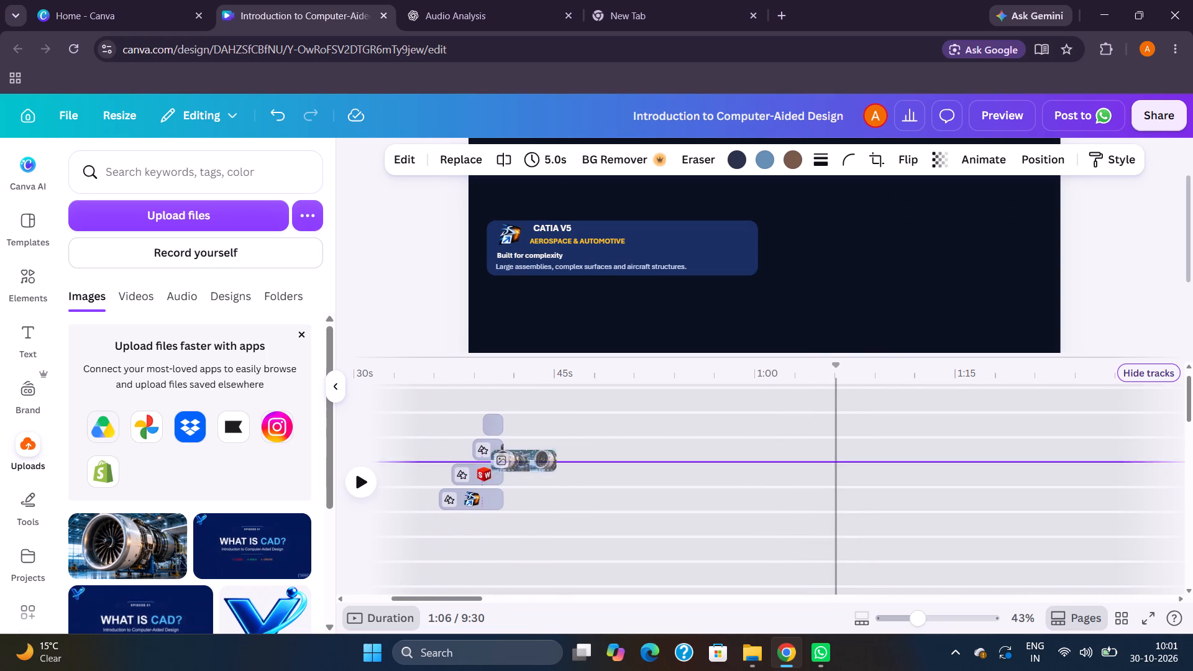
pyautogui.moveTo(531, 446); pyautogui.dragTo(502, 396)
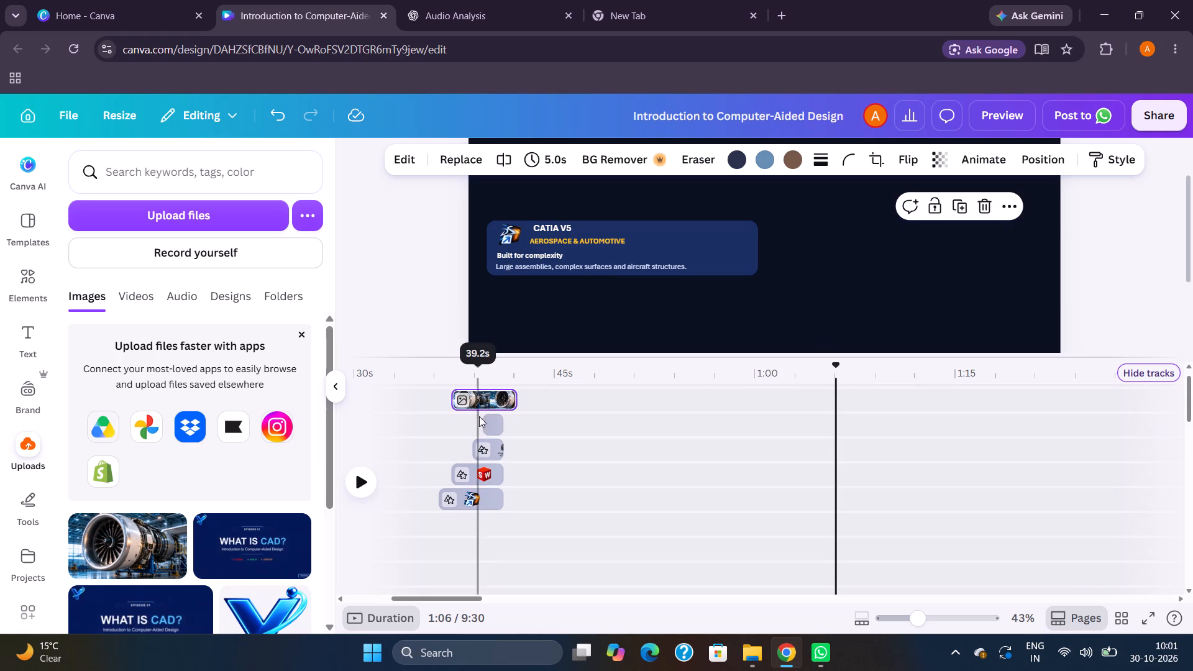
# Trim both ends of the jet engine clip so it starts at about 0:39 and lasts 2.6 s.
pyautogui.moveTo(456, 401); pyautogui.dragTo(466, 402)
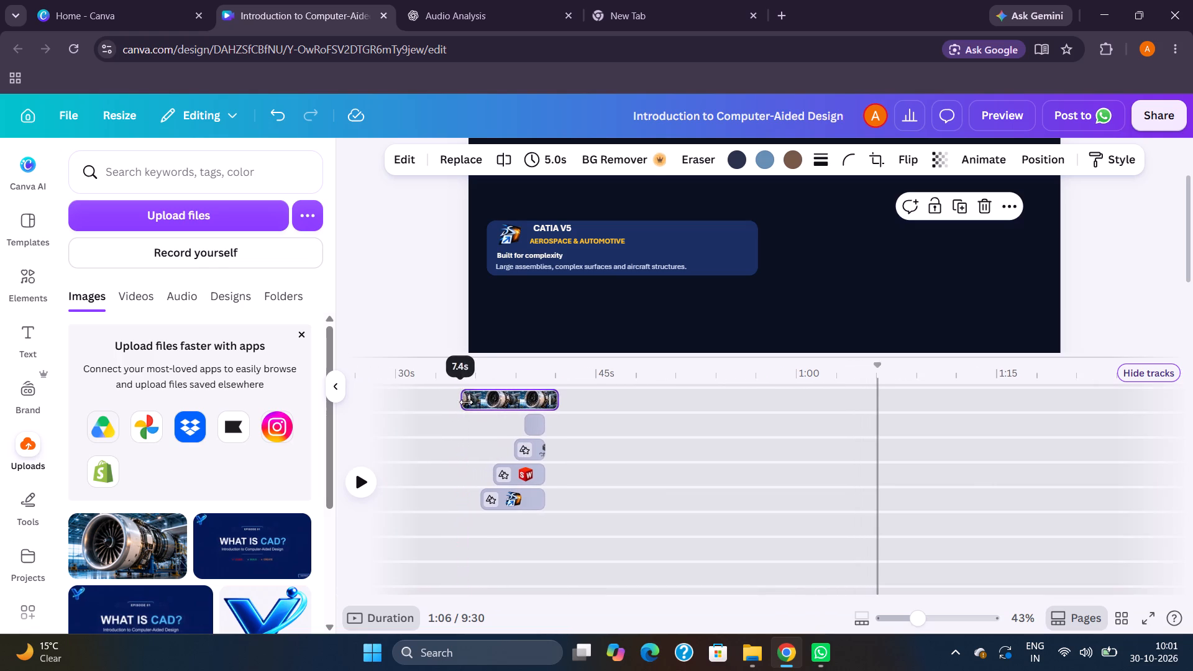
pyautogui.moveTo(466, 402); pyautogui.dragTo(545, 401)
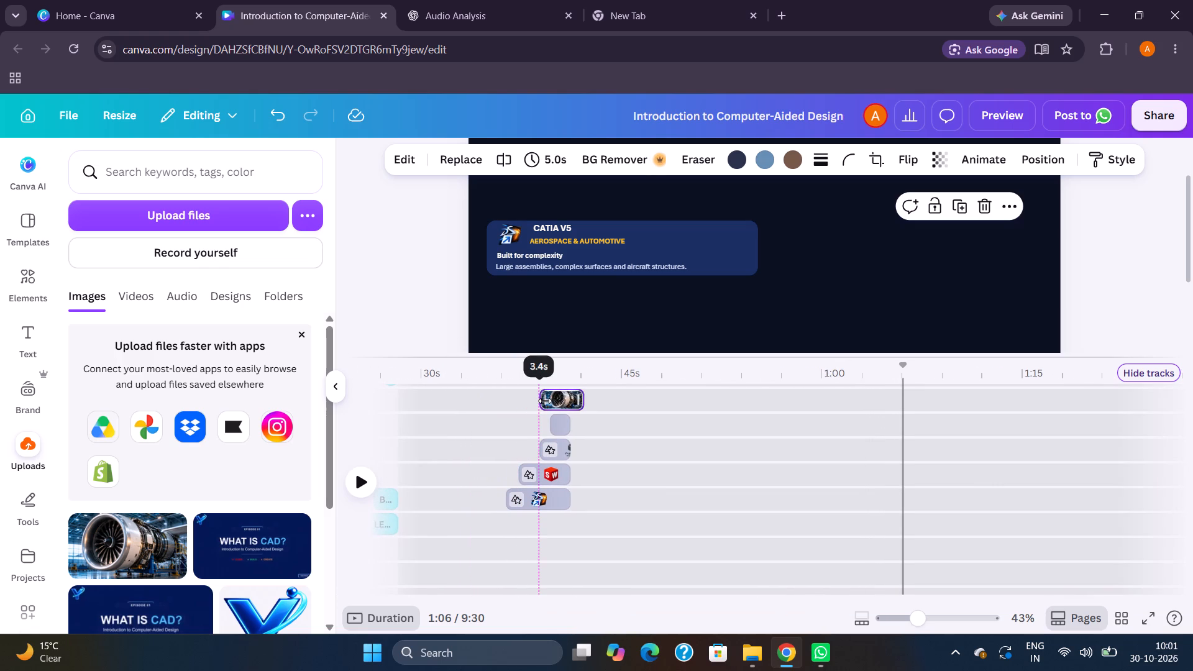
pyautogui.moveTo(545, 401); pyautogui.dragTo(542, 398)
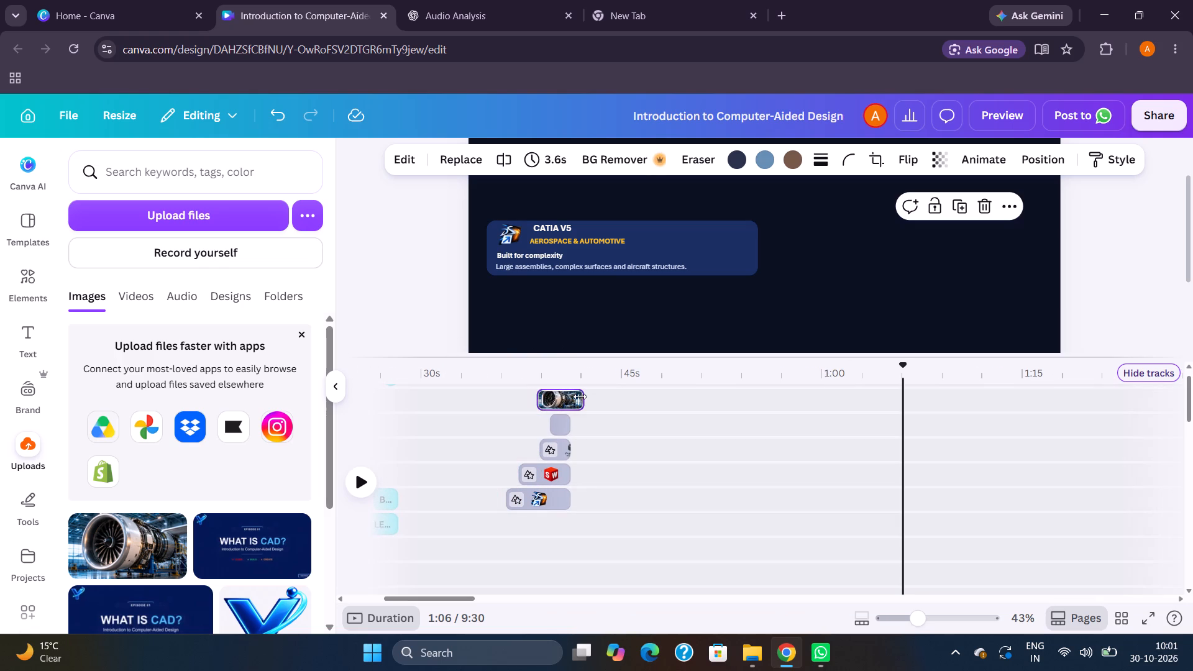
pyautogui.moveTo(580, 398); pyautogui.dragTo(572, 394)
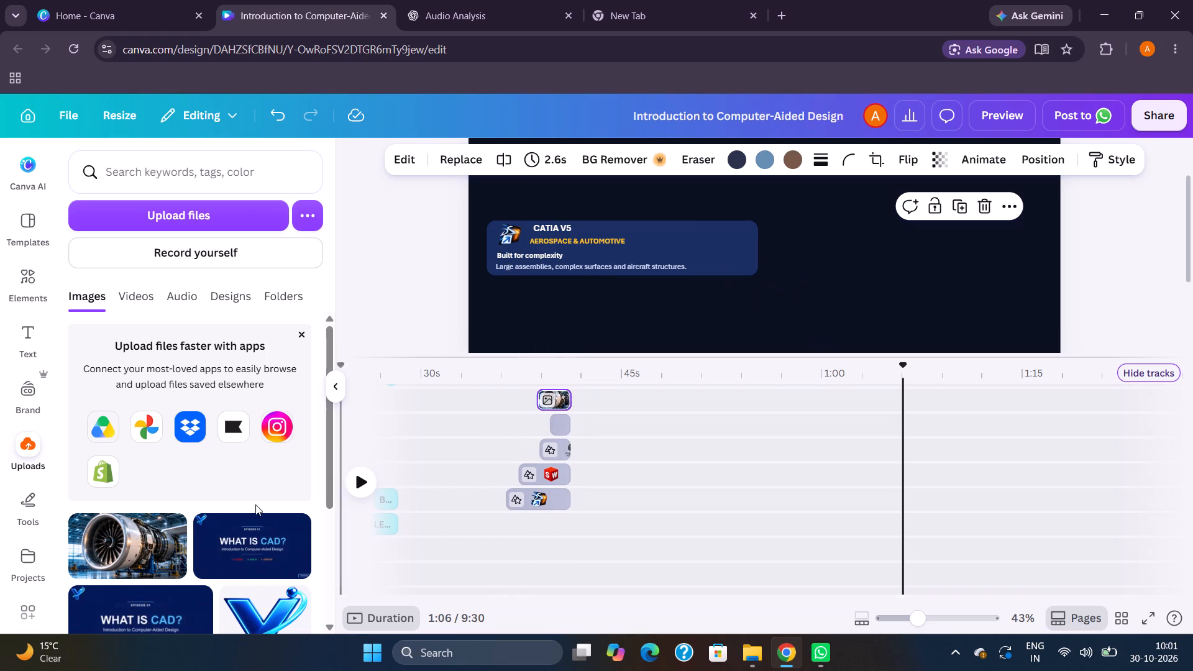
# Play the video from about 0:33 to 0:41 to check when the jet engine image appears.
pyautogui.click(474, 447)
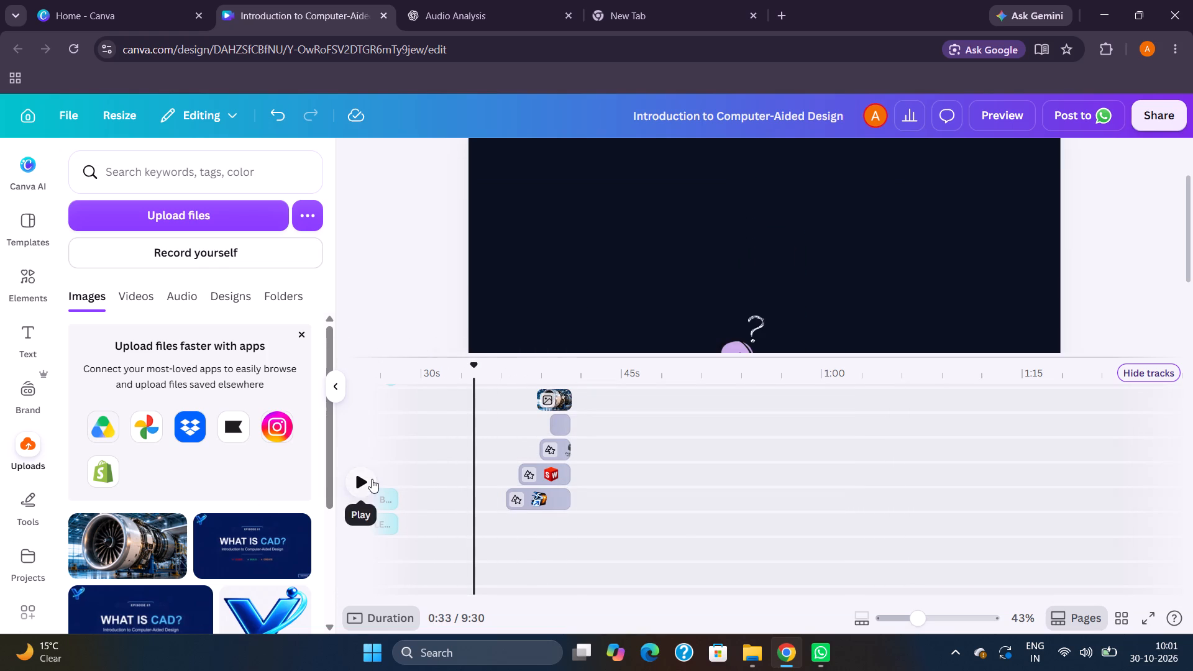
pyautogui.click(368, 479)
pyautogui.scroll(-1, 860, 304)
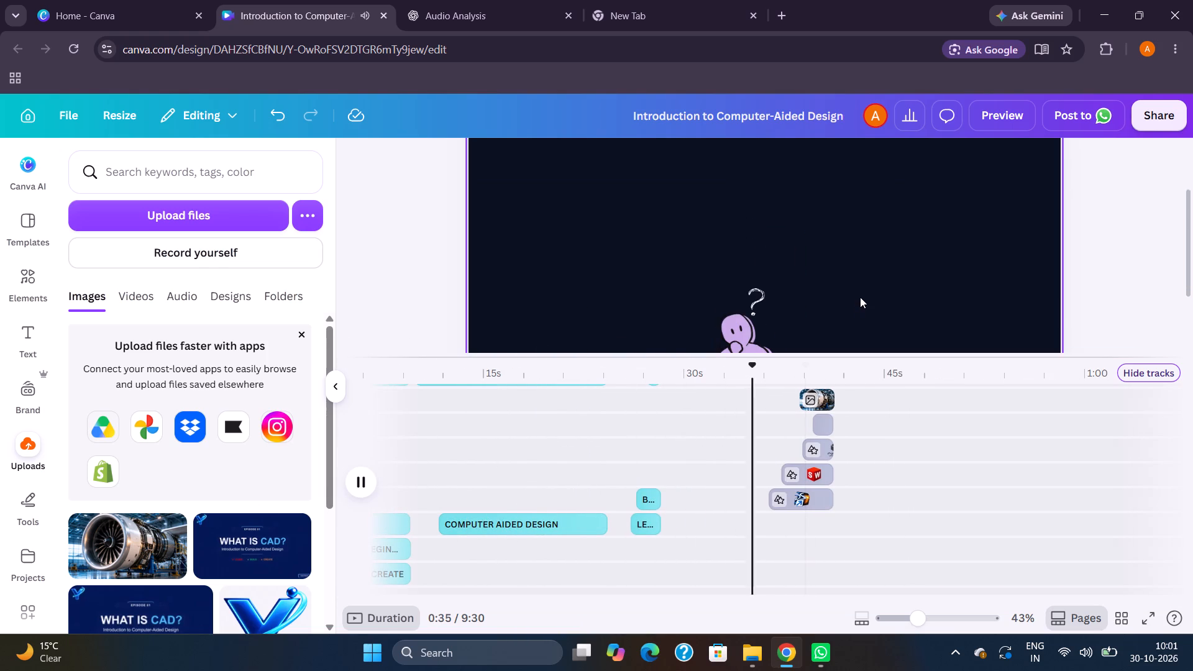
pyautogui.scroll(-2, 860, 297)
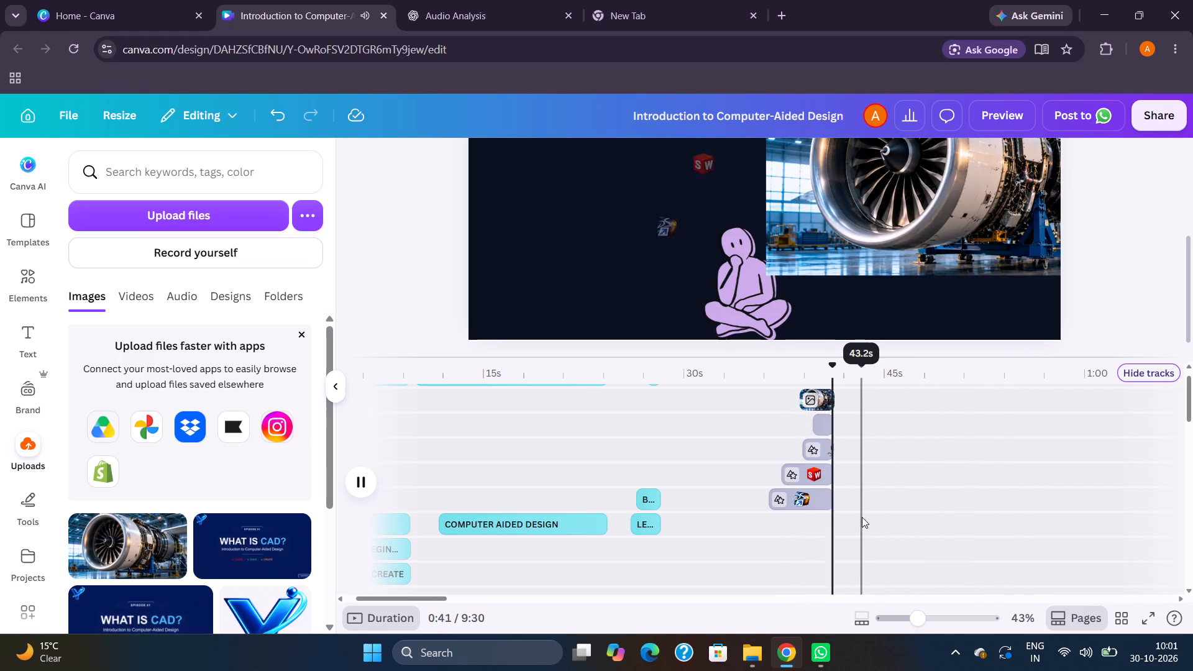
# Move the jet engine clip out of the opening logo scene to start at about 1:02, alongside the CATIA V5 card.
pyautogui.moveTo(823, 397); pyautogui.dragTo(834, 397)
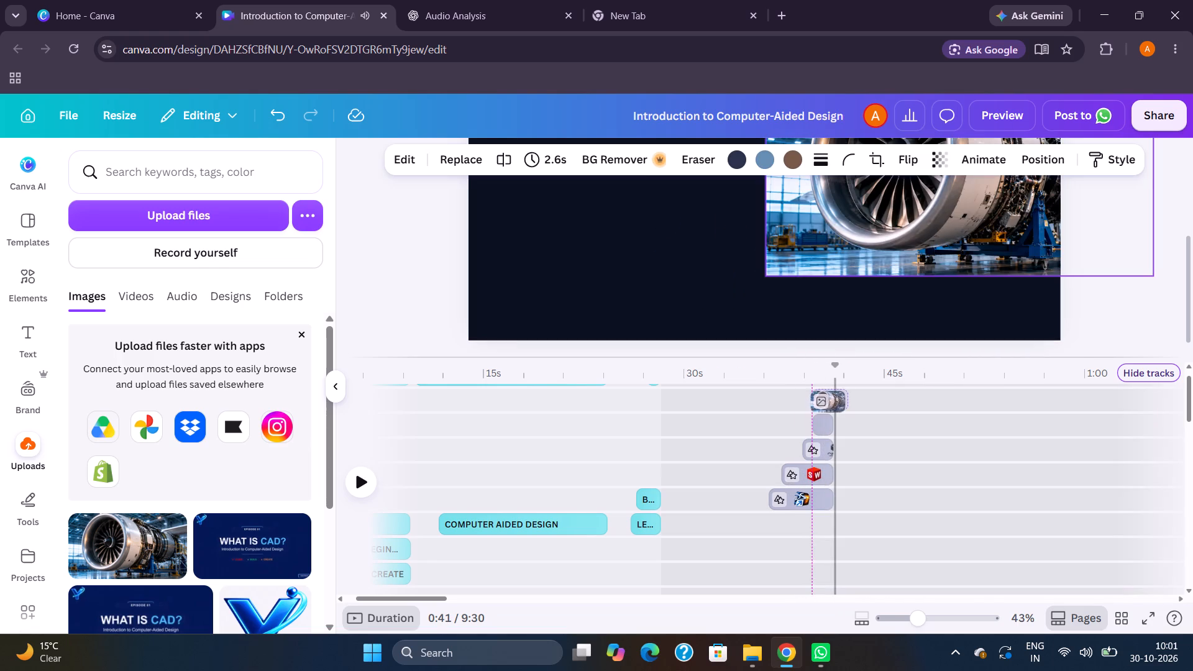
pyautogui.moveTo(834, 397); pyautogui.dragTo(1058, 396)
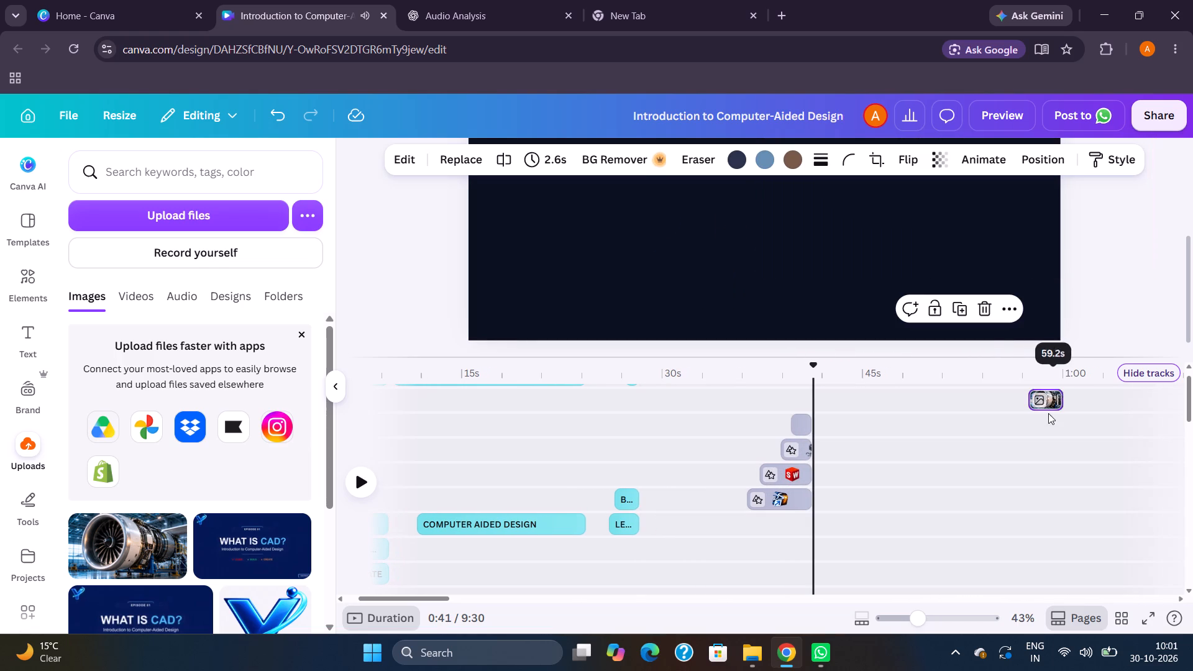
pyautogui.hscroll(-3, 1048, 414)
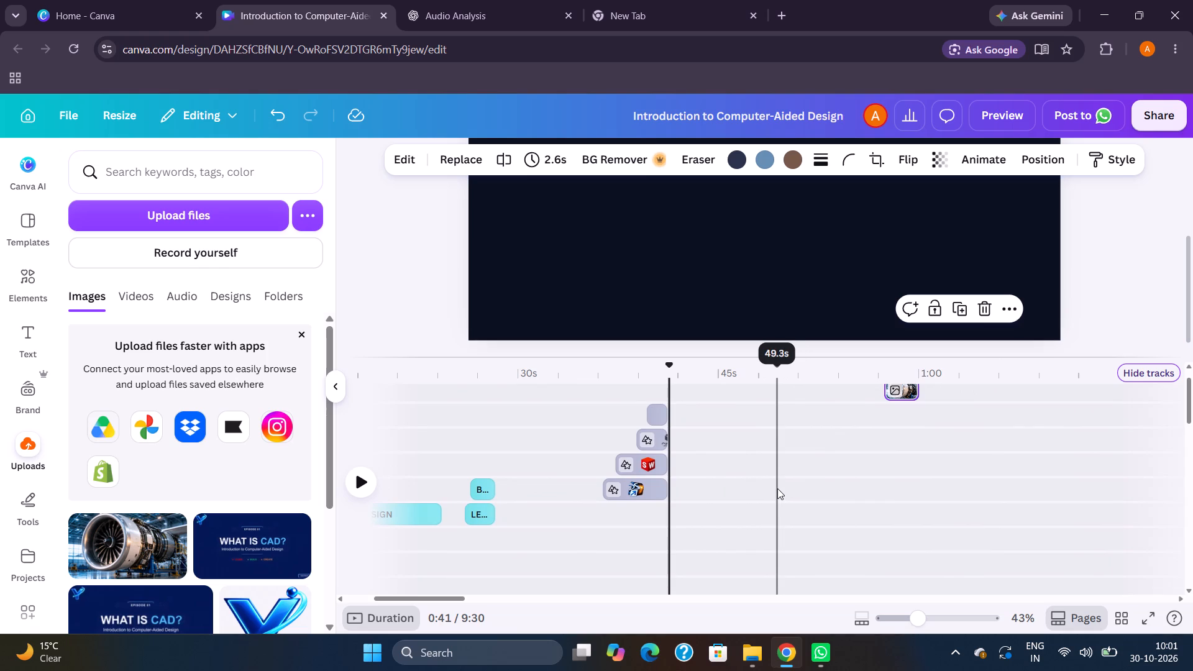
pyautogui.scroll(-3, 777, 488)
pyautogui.scroll(1, 777, 486)
pyautogui.hscroll(-1, 869, 491)
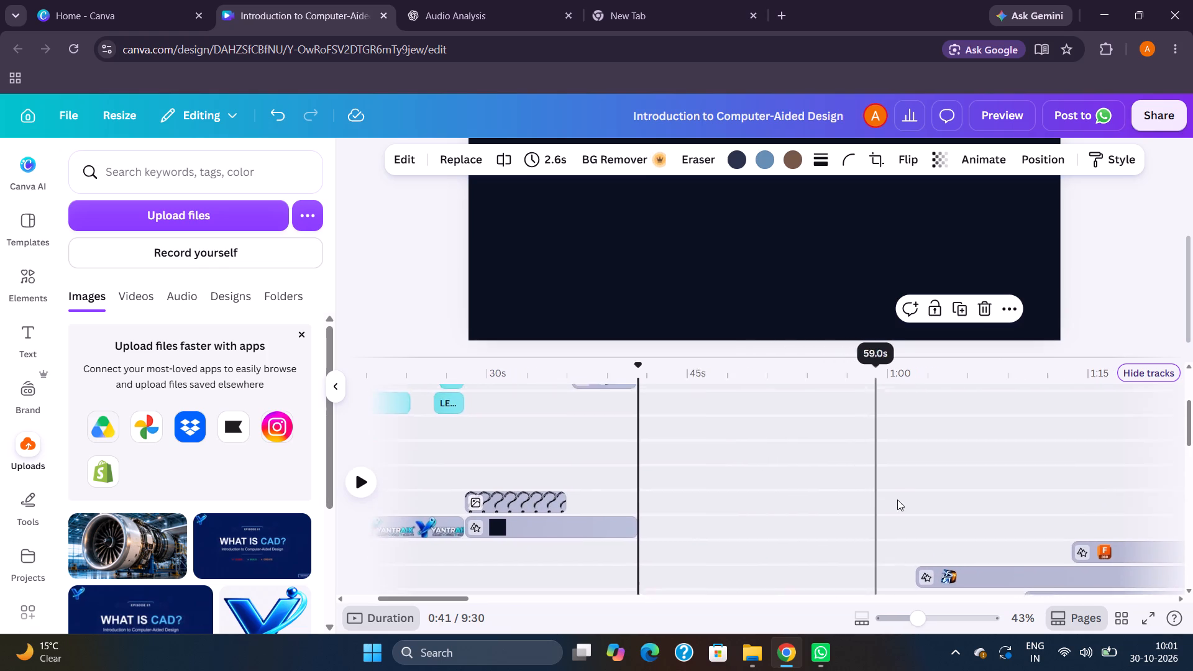
pyautogui.hscroll(-1, 897, 500)
pyautogui.scroll(2, 857, 498)
pyautogui.scroll(1, 806, 460)
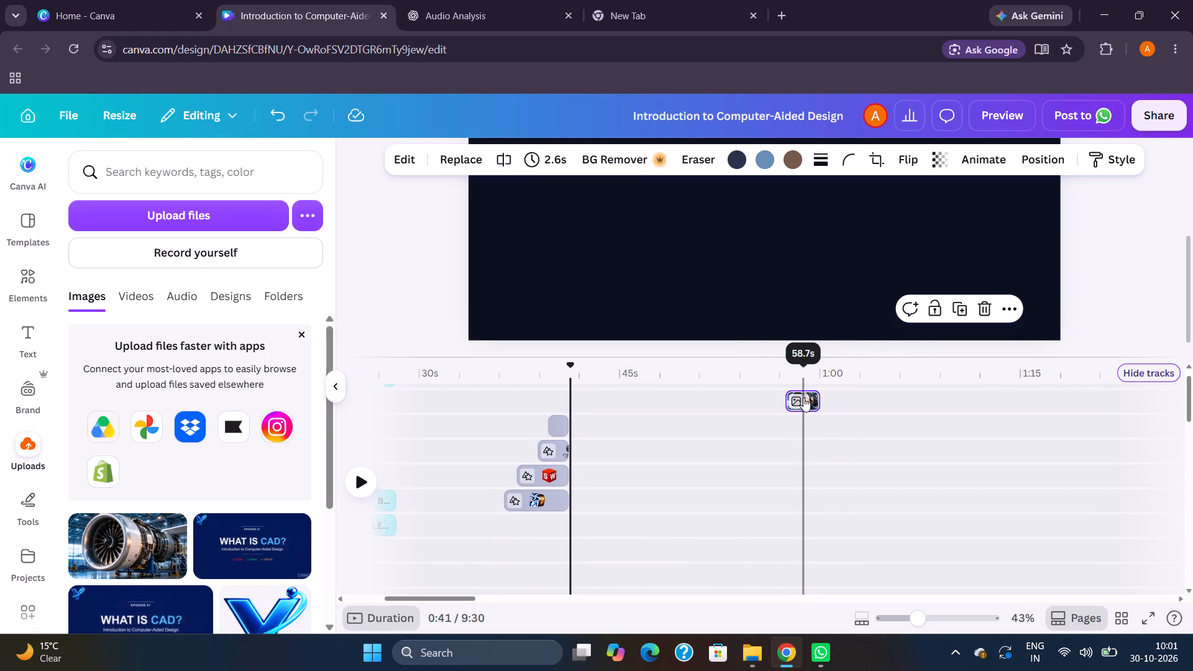
pyautogui.moveTo(805, 396); pyautogui.dragTo(843, 397)
pyautogui.scroll(1, 852, 458)
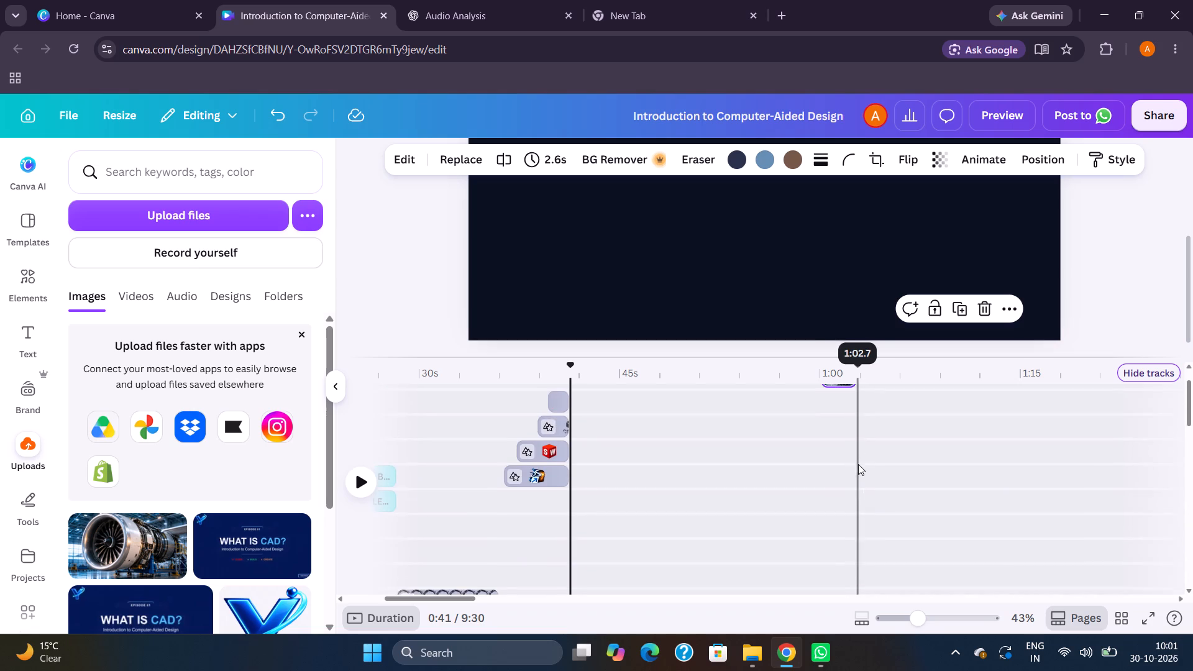
pyautogui.scroll(1, 858, 464)
pyautogui.moveTo(841, 408); pyautogui.dragTo(867, 404)
pyautogui.scroll(-3, 839, 452)
pyautogui.scroll(1, 828, 440)
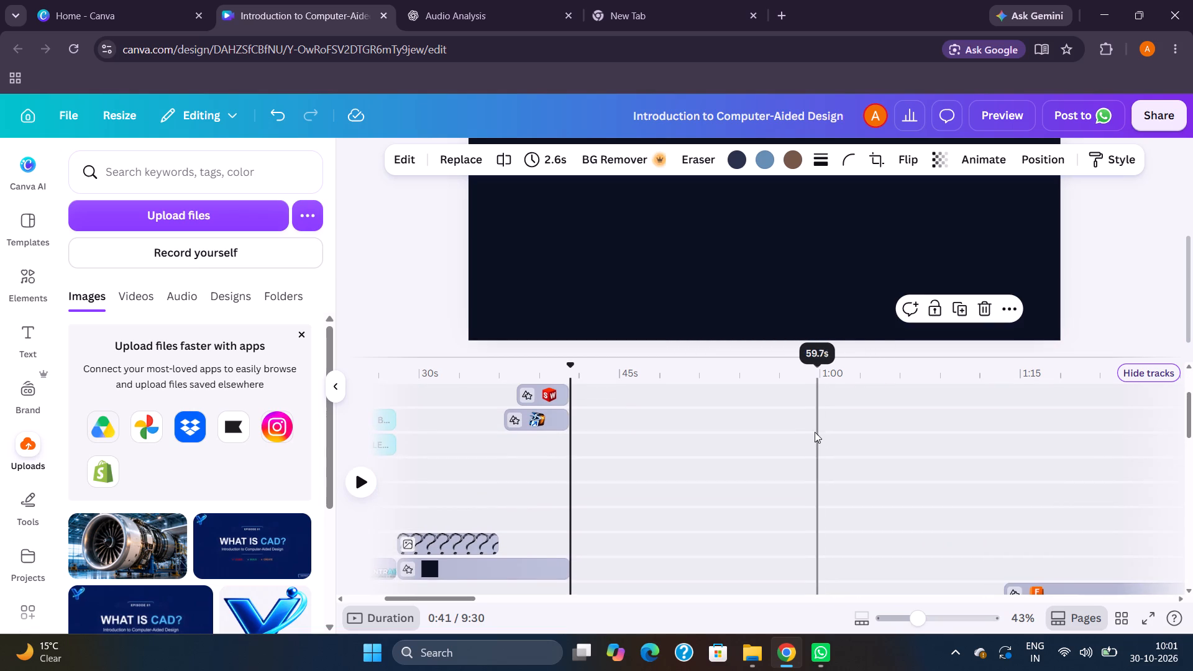
# Play the video from about 0:59 to 1:05 and replay from 1:03 to check the jet engine image against the CATIA V5 card.
pyautogui.click(813, 431)
pyautogui.click(370, 479)
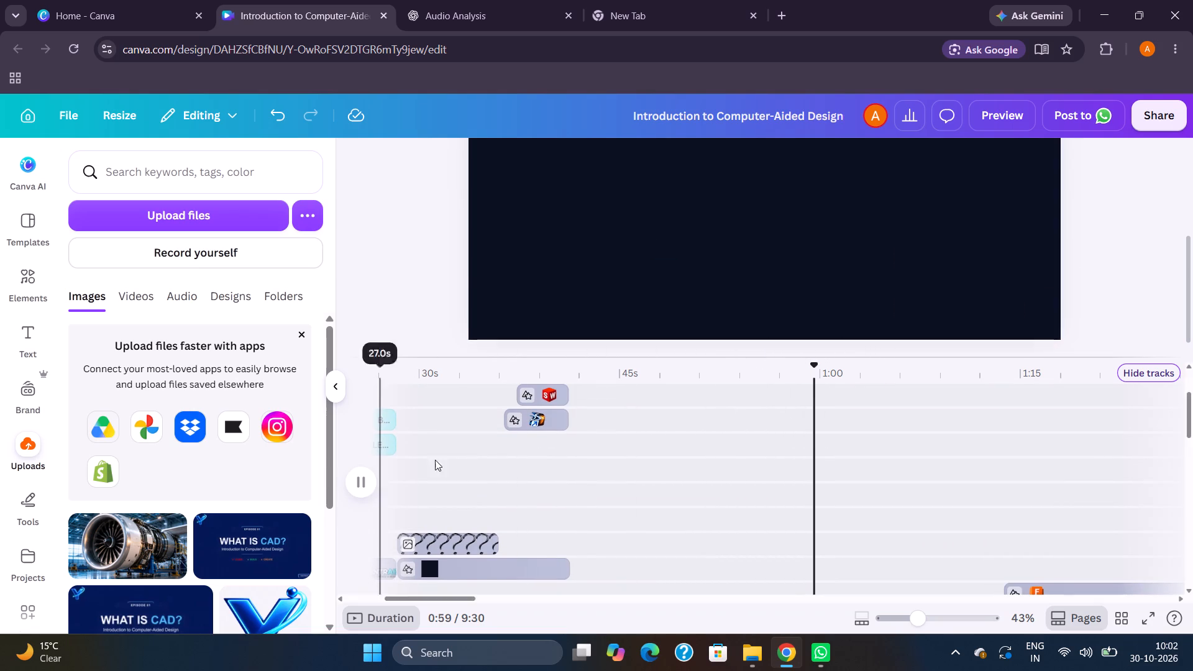
pyautogui.scroll(1, 731, 348)
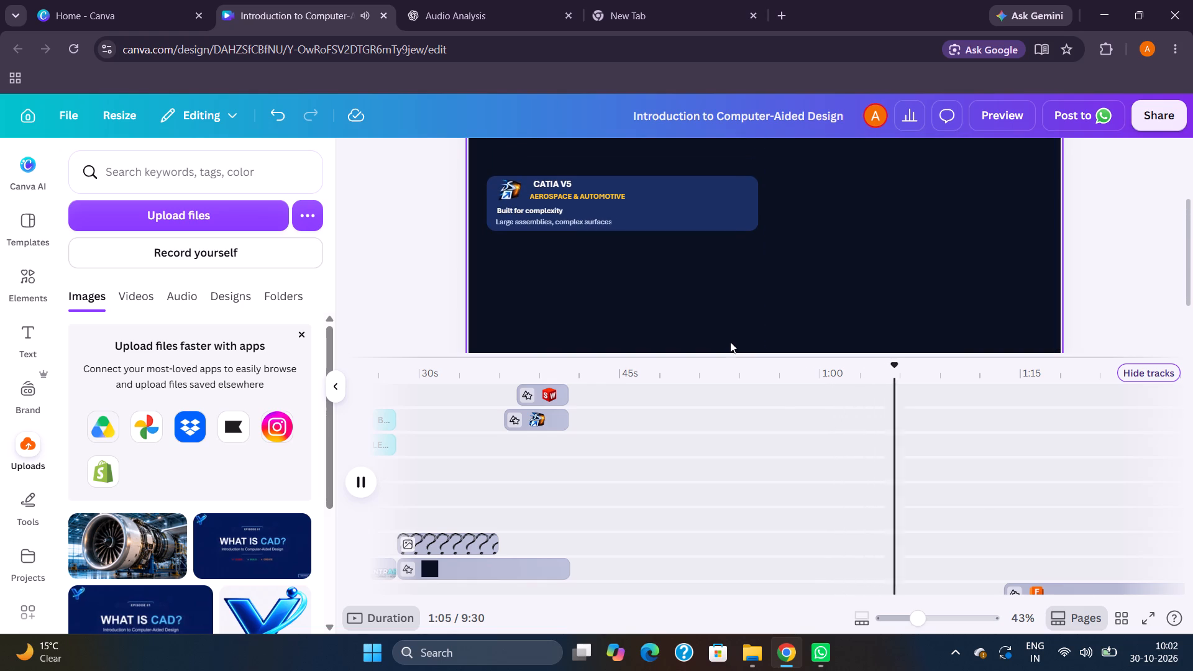
pyautogui.click(862, 429)
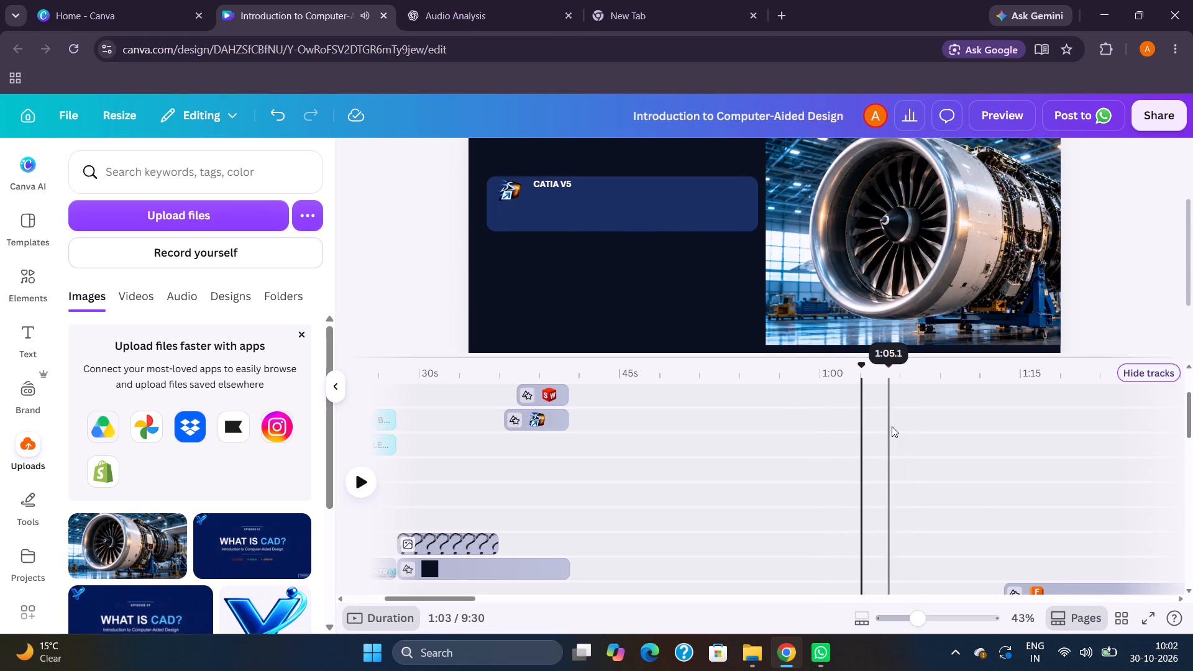
pyautogui.scroll(2, 896, 424)
pyautogui.press('space')
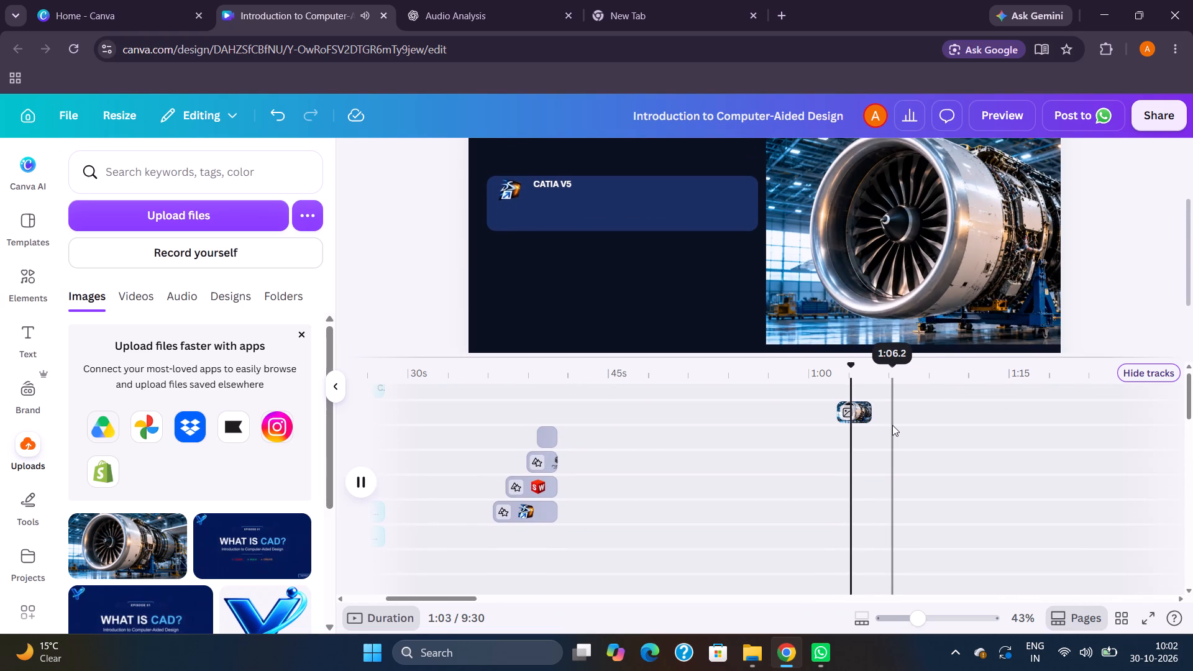
pyautogui.press('space')
pyautogui.press('space')
pyautogui.press('space')
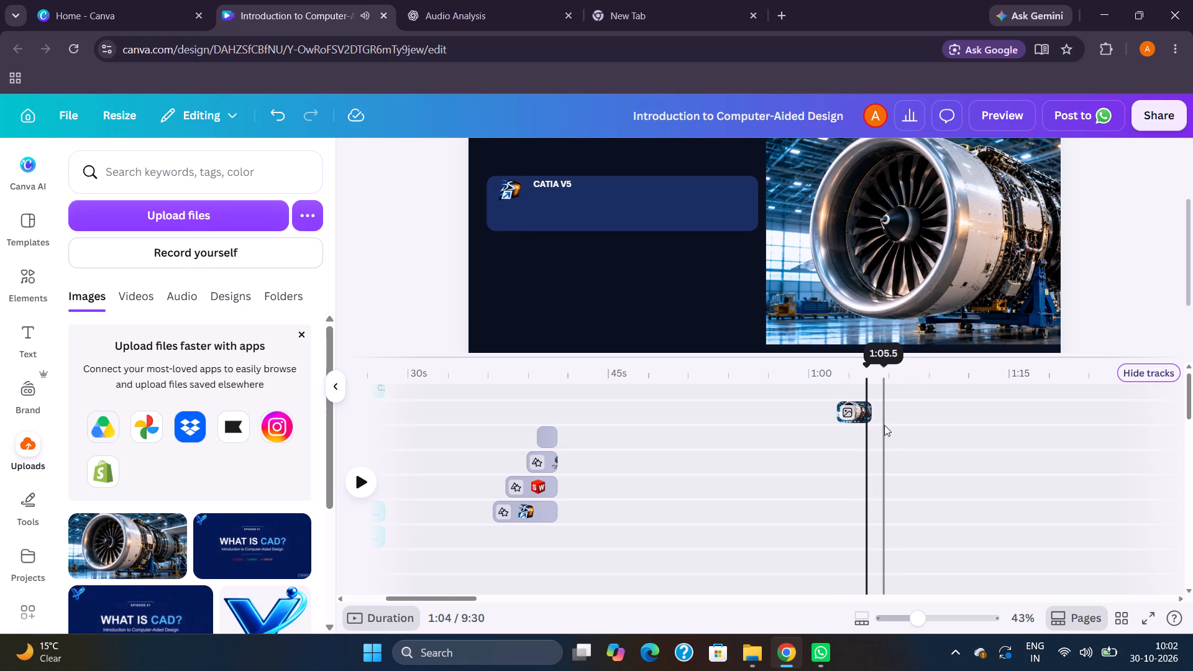
# Move the jet engine clip along the timeline so it starts at about 1:04.
pyautogui.moveTo(865, 414); pyautogui.dragTo(869, 414)
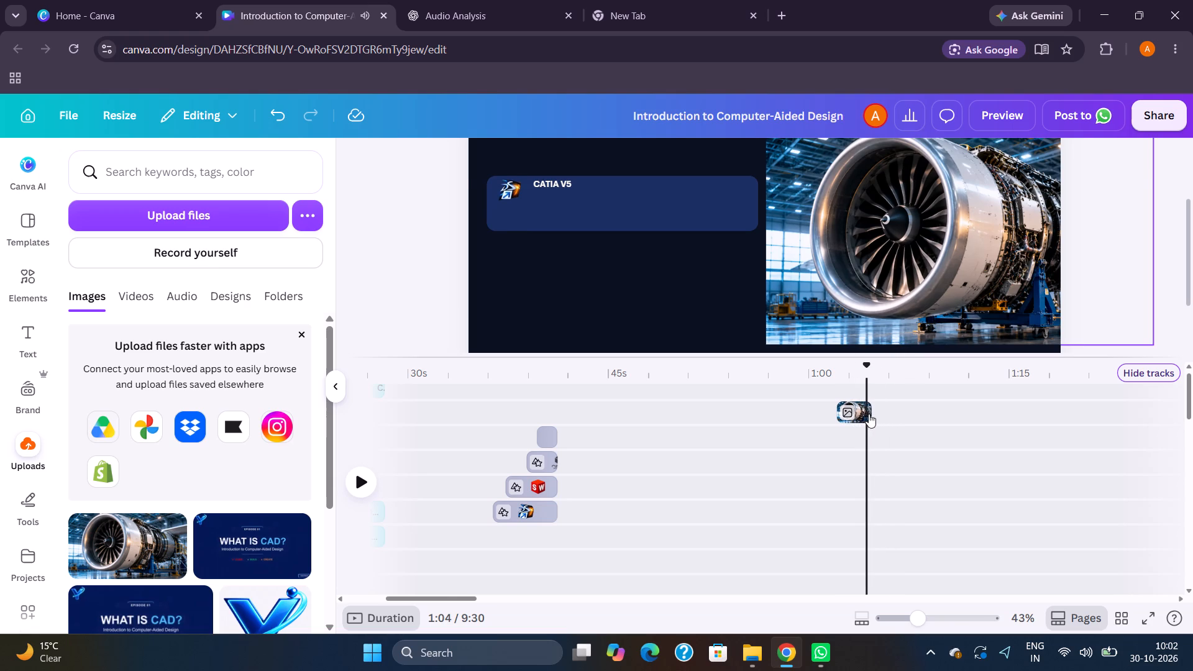
pyautogui.moveTo(869, 414); pyautogui.dragTo(900, 412)
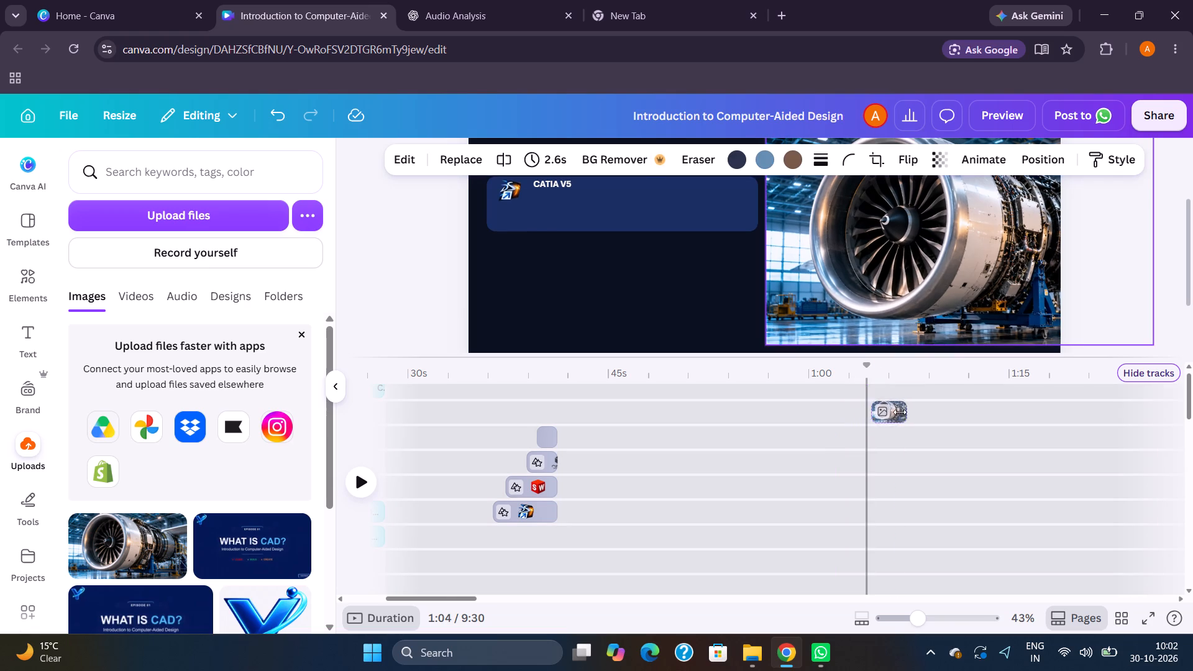
pyautogui.click(895, 413)
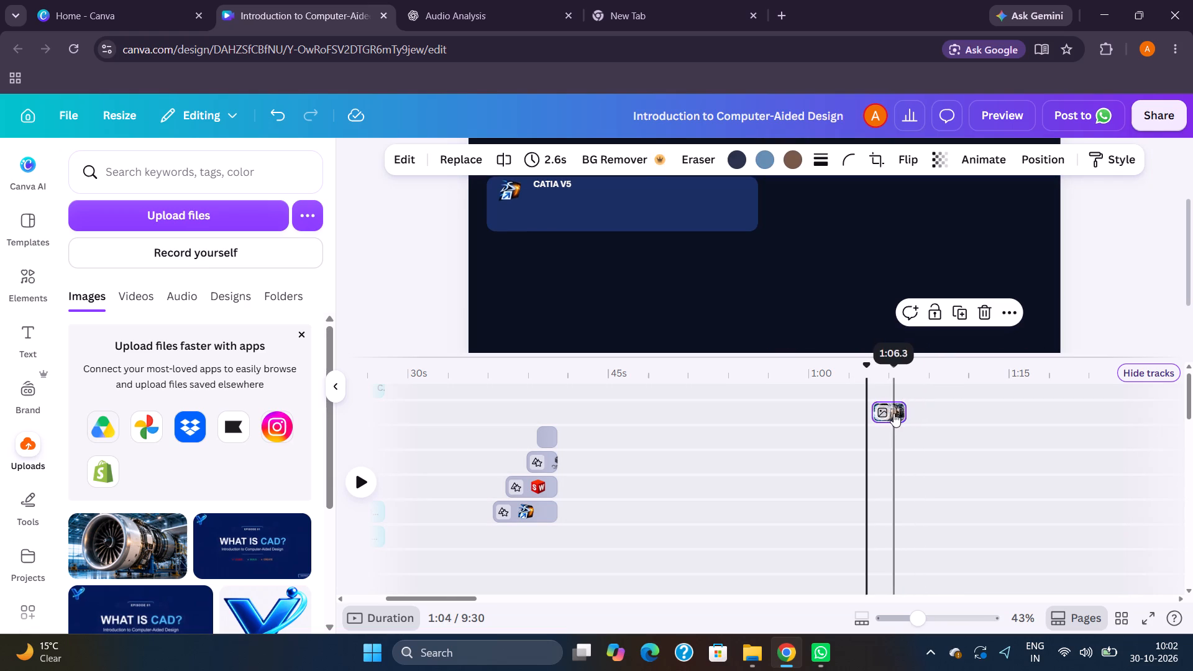
pyautogui.press('space')
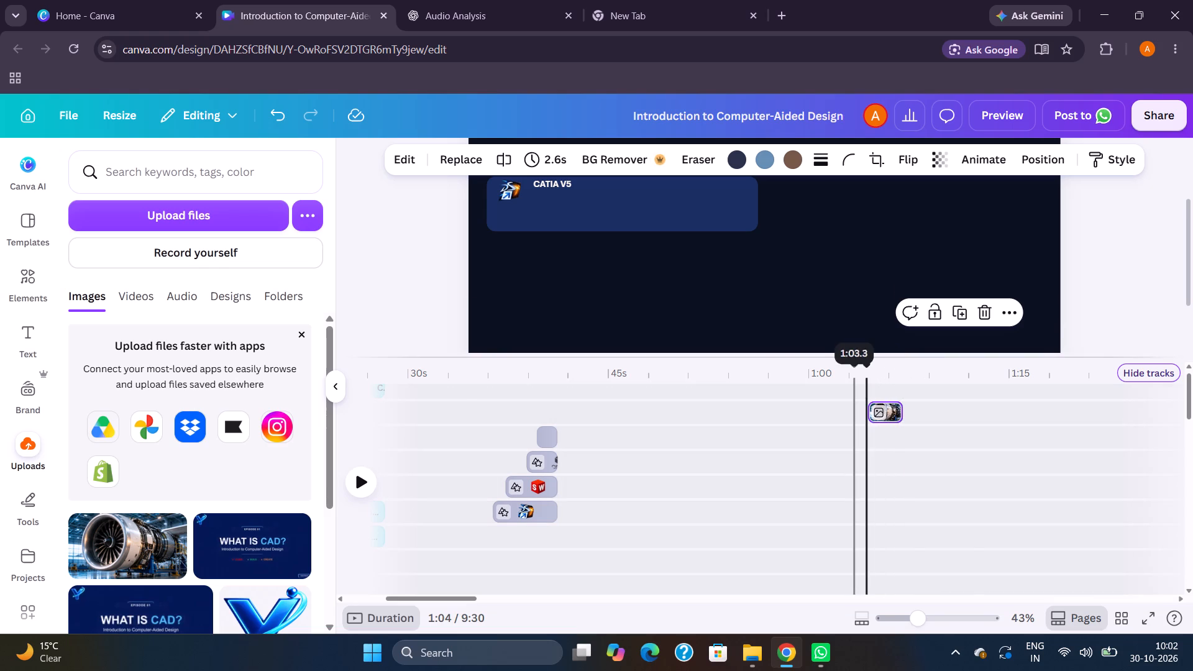
pyautogui.press('space')
# Shrink the jet engine image to fit inside the slide and position it beside the CATIA V5 card.
pyautogui.click(1012, 319)
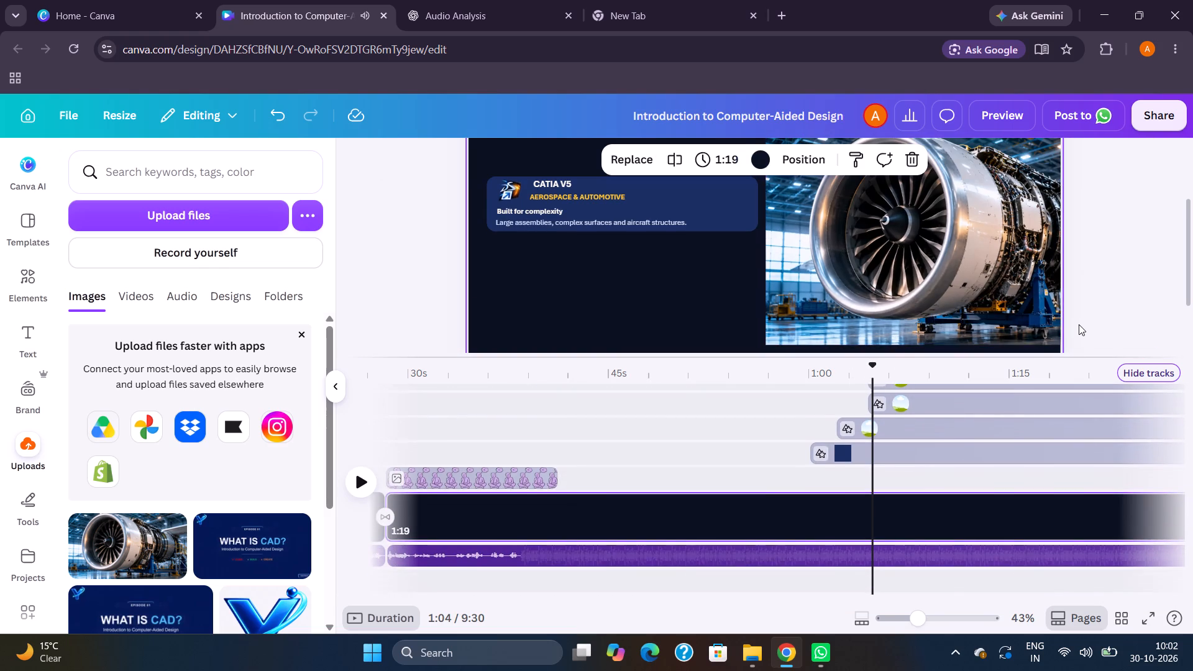
pyautogui.click(1041, 323)
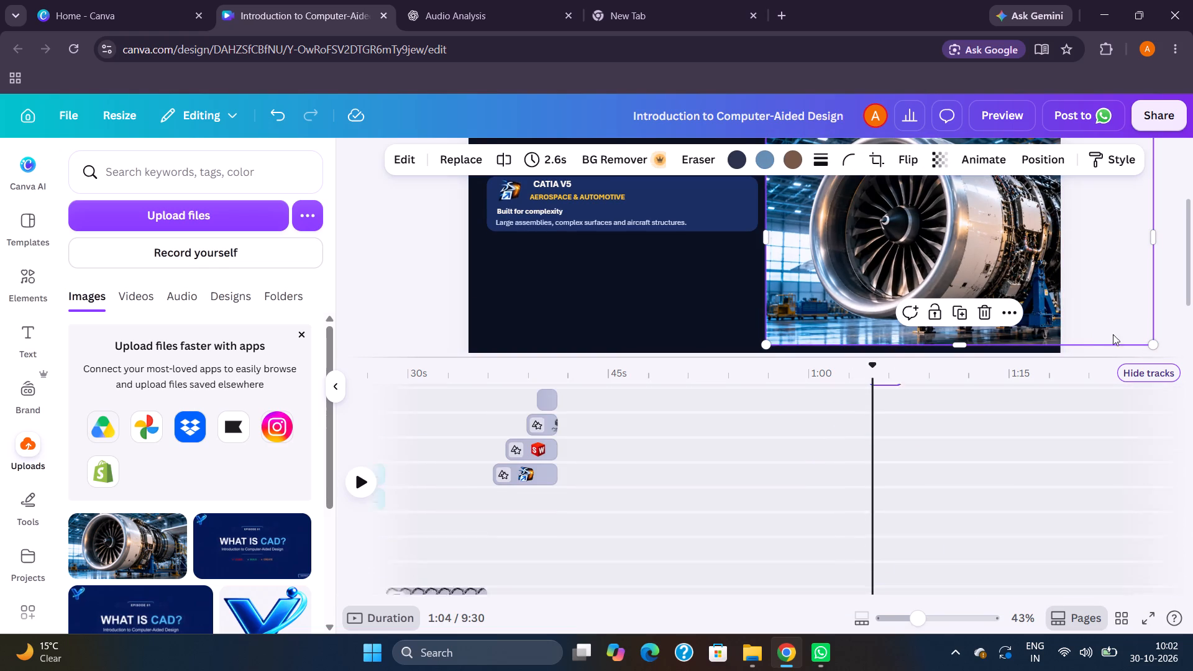
pyautogui.moveTo(1153, 344); pyautogui.dragTo(1033, 337)
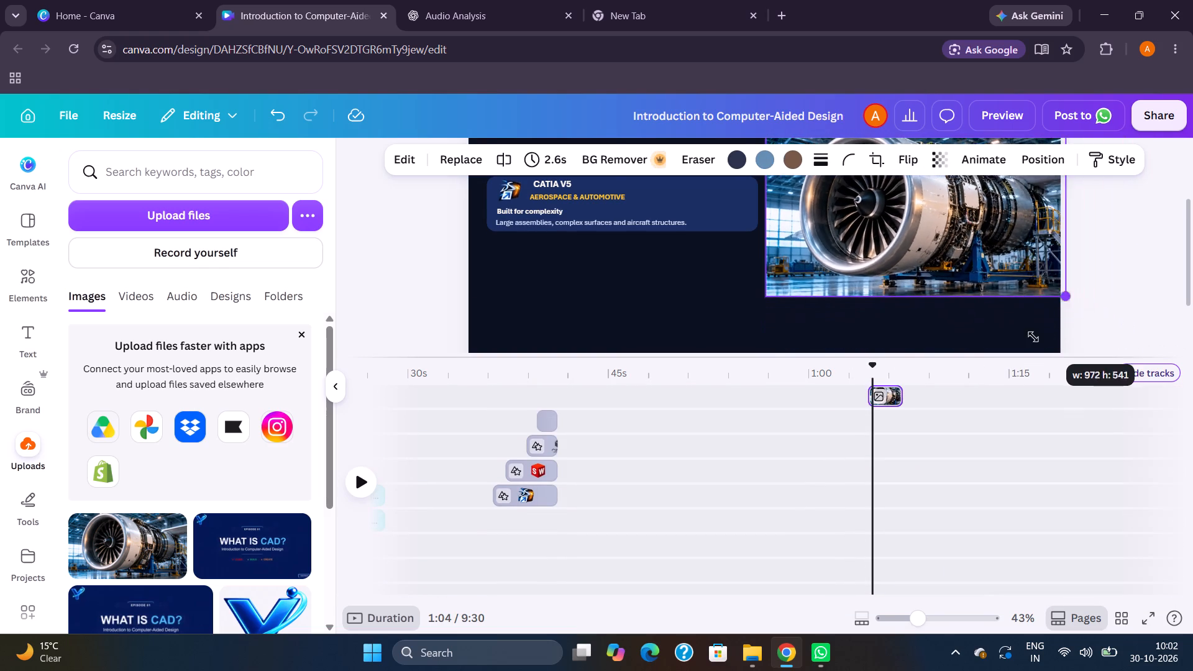
pyautogui.moveTo(1033, 337); pyautogui.dragTo(1006, 331)
pyautogui.moveTo(964, 246); pyautogui.dragTo(968, 267)
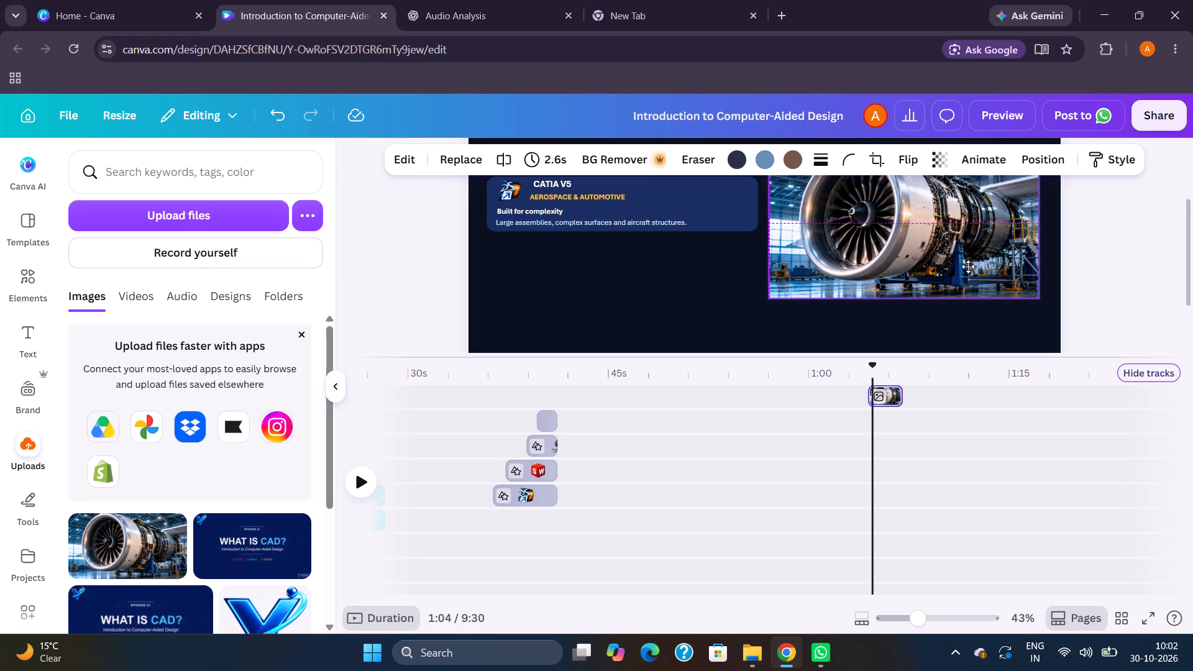
pyautogui.moveTo(968, 267); pyautogui.dragTo(970, 272)
# Play on to about 1:06 and trim the jet engine clip's end there, making it 2.2 s long.
pyautogui.press('space')
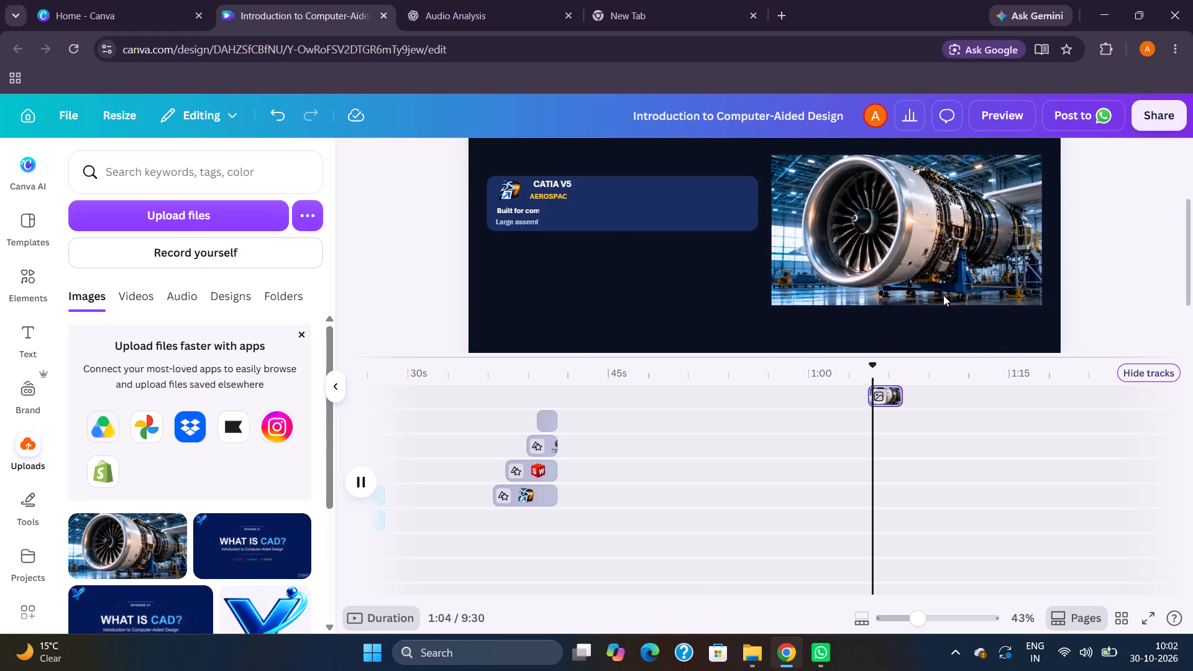
pyautogui.press('space')
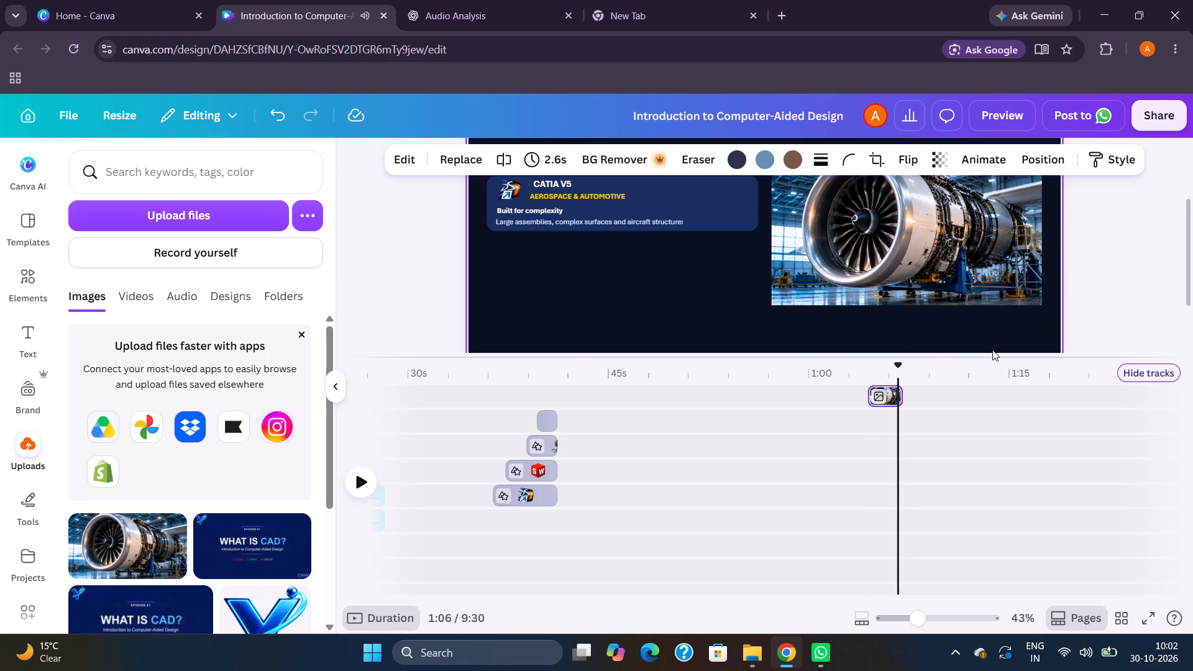
pyautogui.click(898, 396)
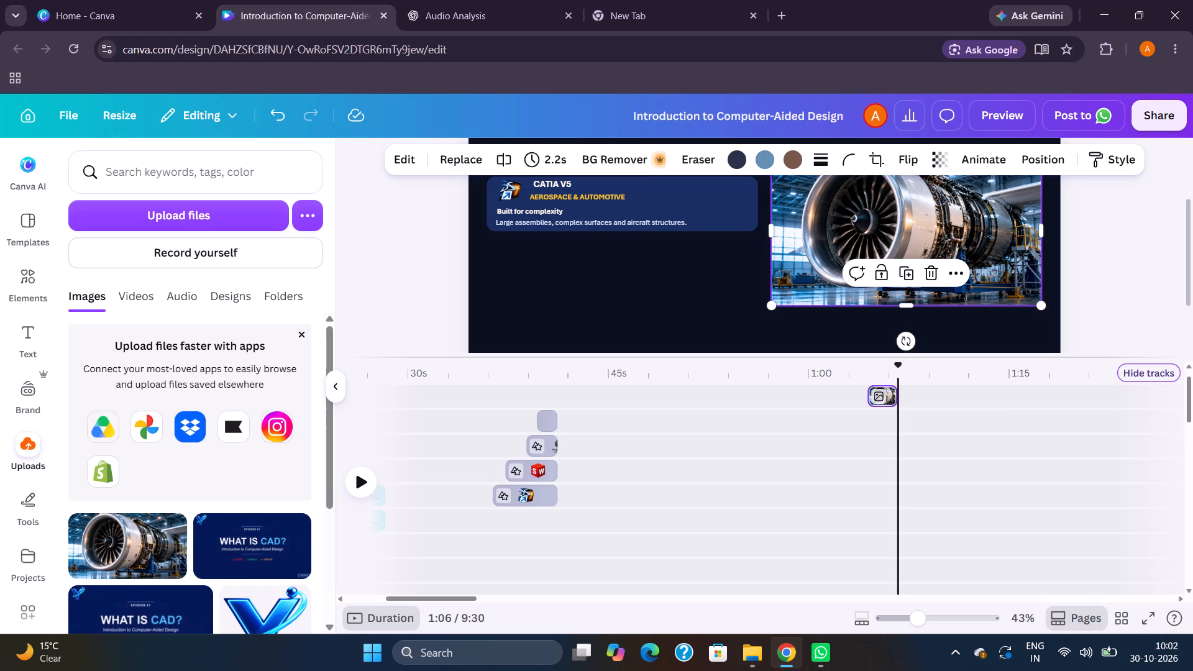
pyautogui.press('space')
pyautogui.press('space')
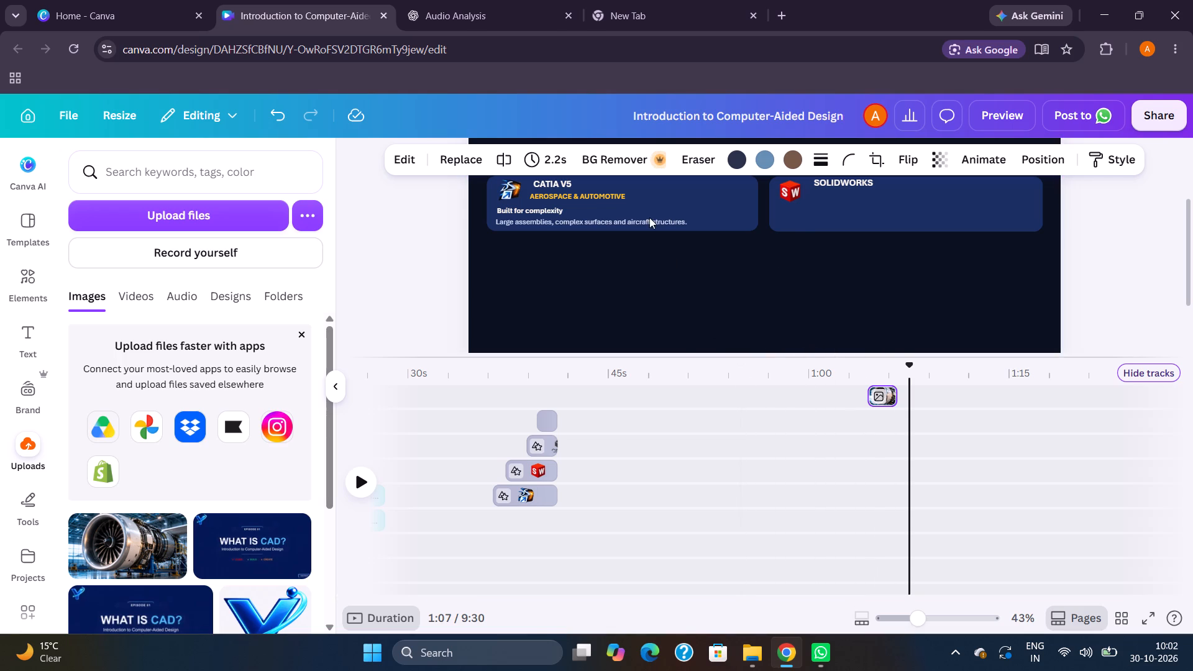
pyautogui.click(811, 422)
pyautogui.press('space')
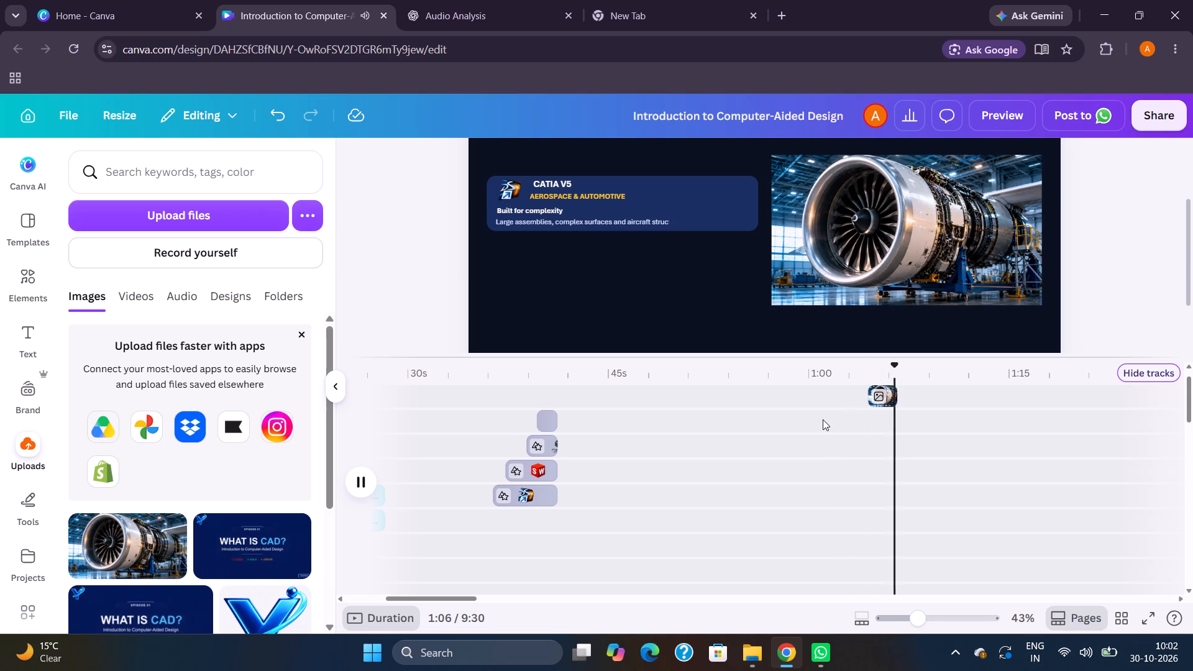
pyautogui.press('space')
pyautogui.press('space')
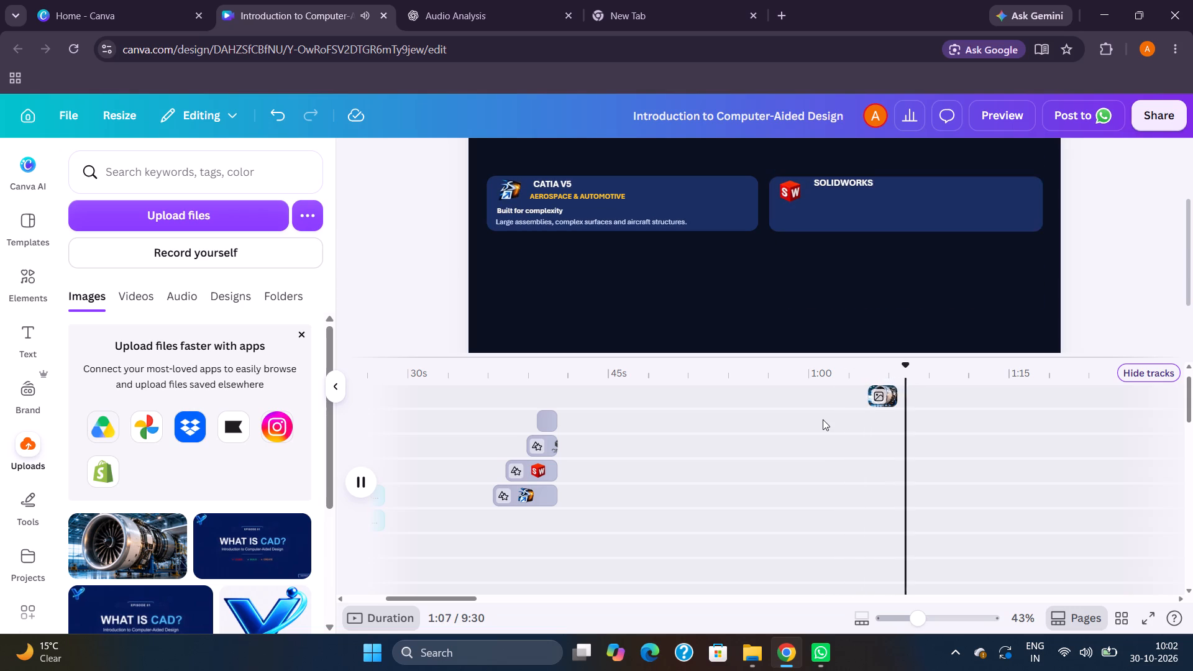
pyautogui.press('space')
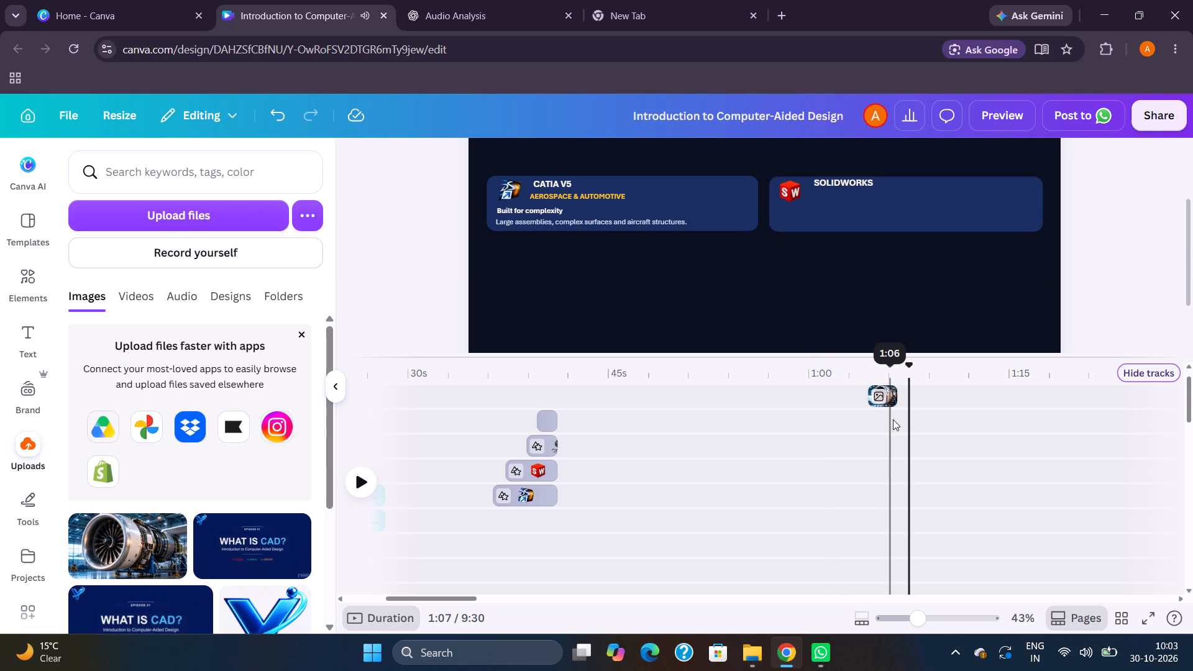
pyautogui.click(895, 419)
pyautogui.click(815, 421)
pyautogui.press('space')
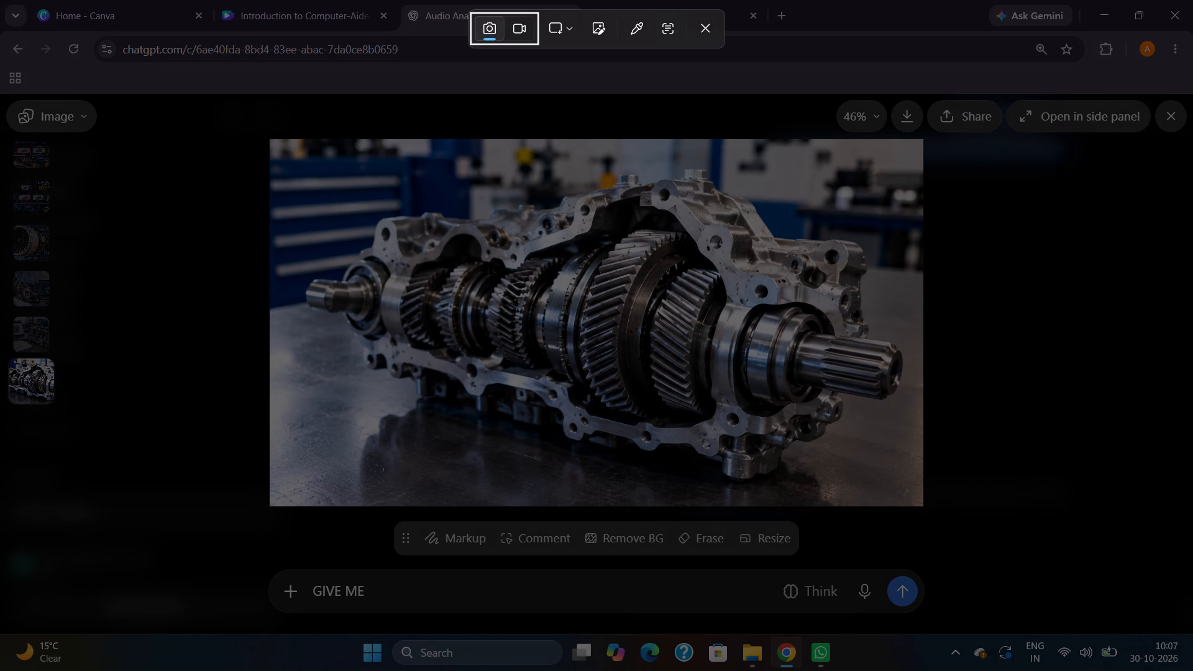
pyautogui.moveTo(281, 147); pyautogui.dragTo(374, 201)
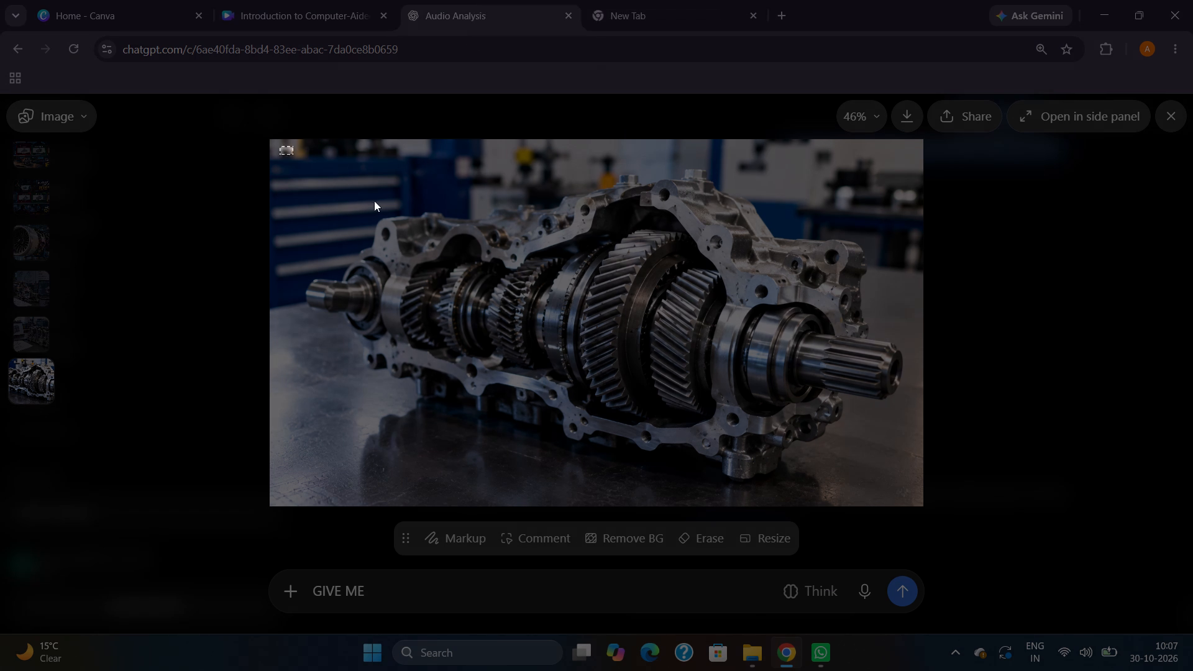
pyautogui.moveTo(374, 201); pyautogui.dragTo(923, 503)
# Switch back to the Canva video and examine the SOLIDWORKS card and the timeline tracks around 1:07.
pyautogui.click(647, 0)
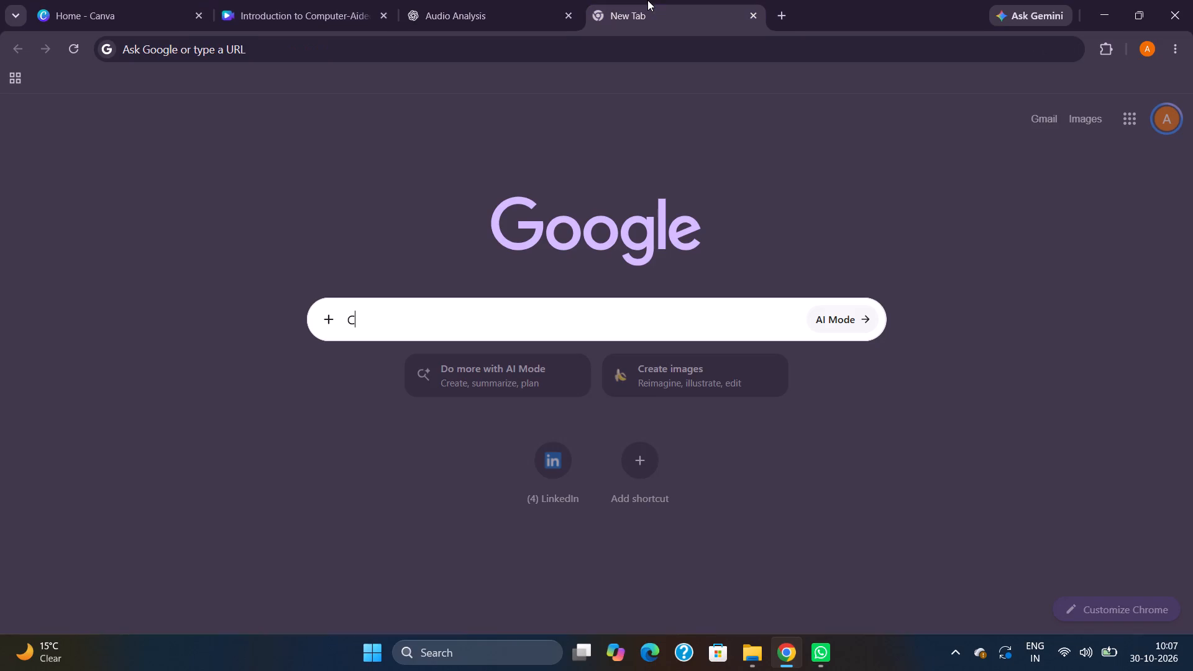
pyautogui.click(302, 0)
pyautogui.scroll(1, 757, 325)
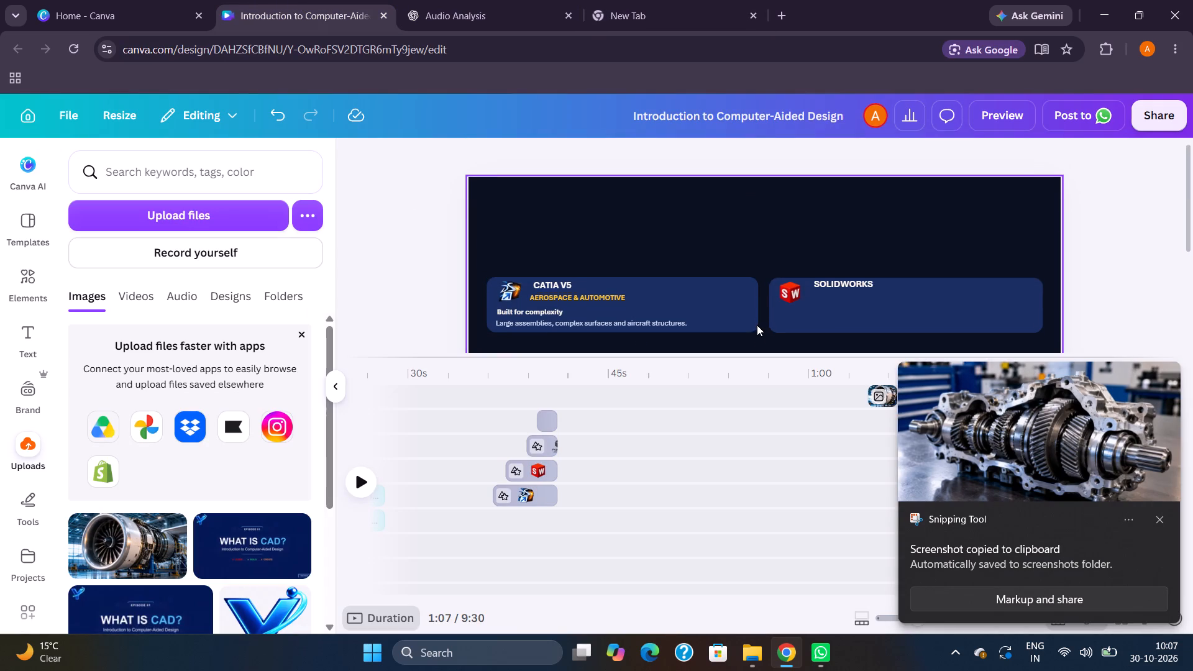
pyautogui.scroll(1, 757, 325)
pyautogui.scroll(-5, 757, 325)
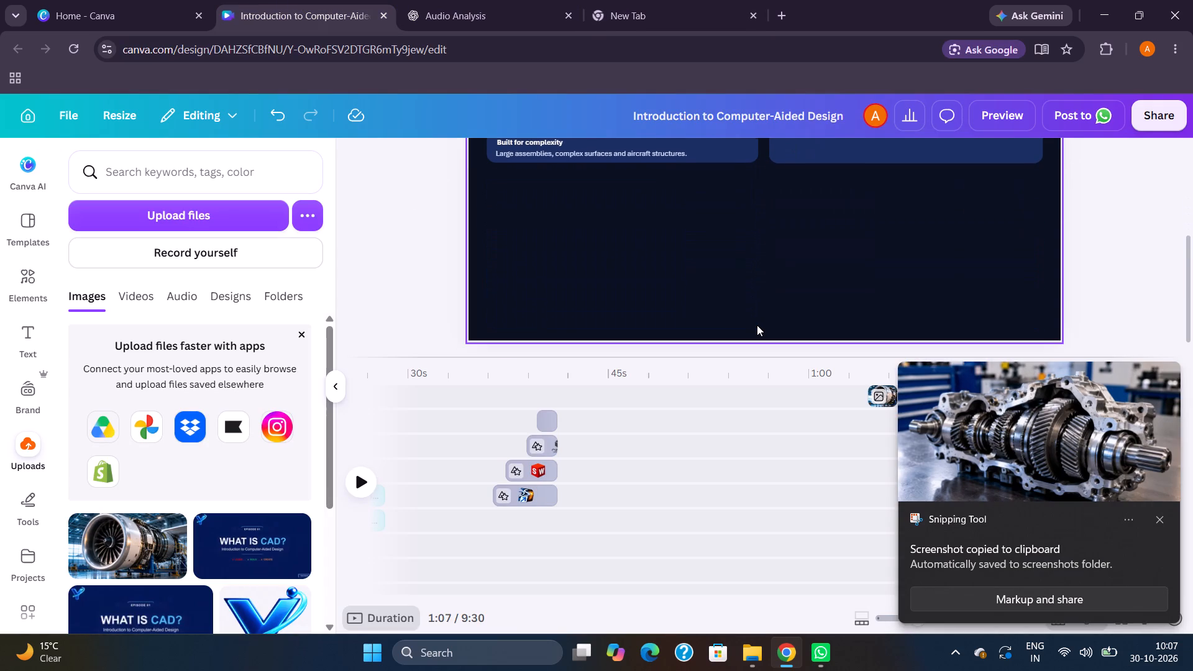
pyautogui.scroll(-4, 657, 434)
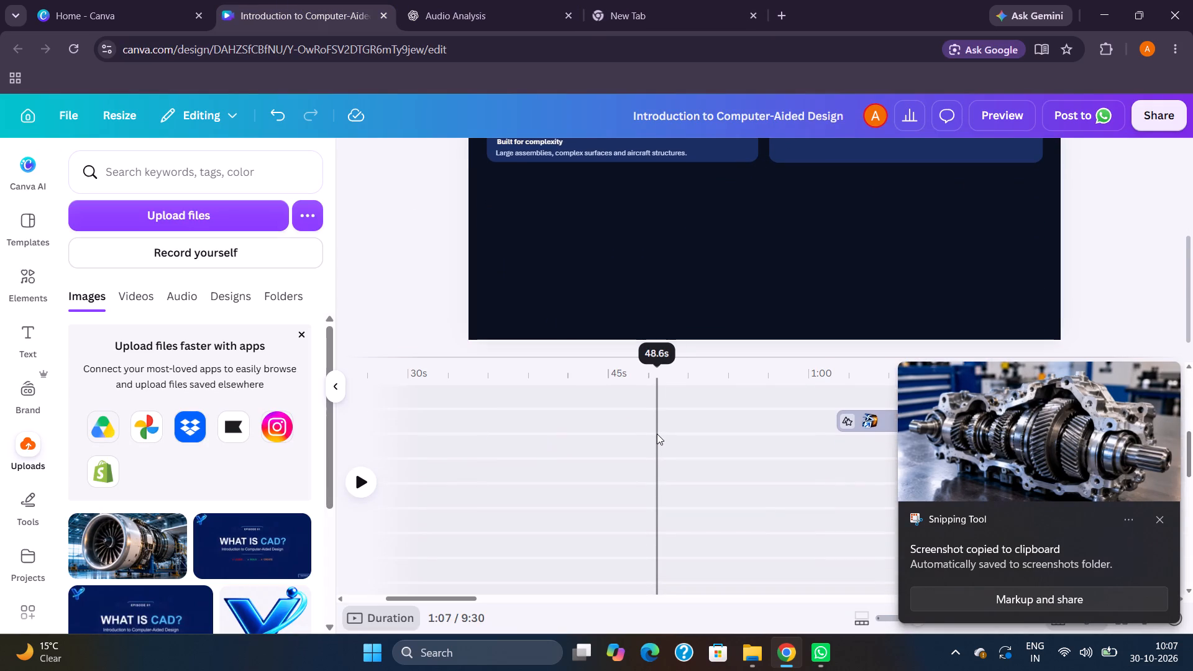
pyautogui.scroll(1, 657, 434)
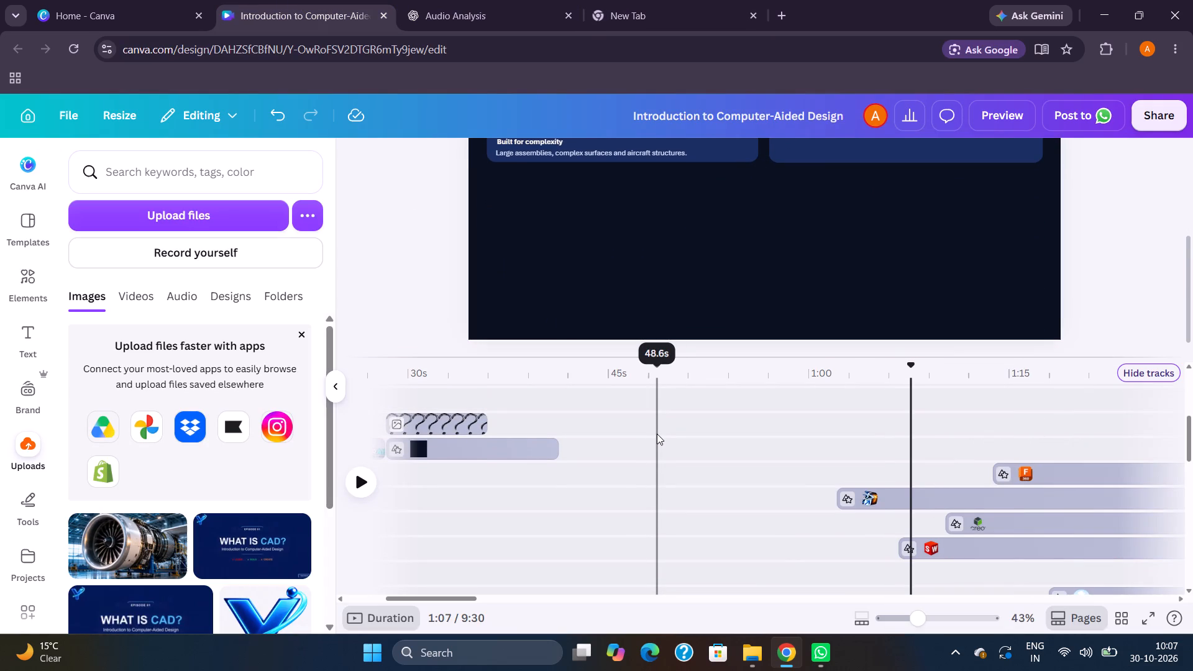
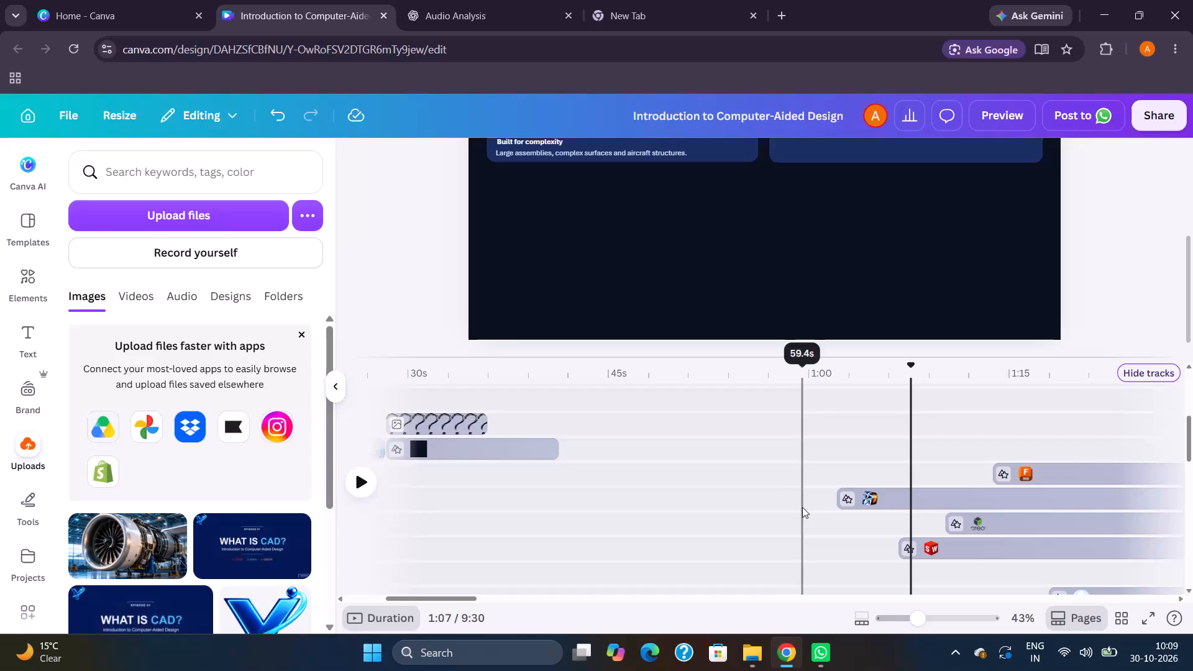
# Play the scene from 59.4 s to about 1:06, then scale the CATIA V5 card background down to about 860 wide.
pyautogui.press('space')
pyautogui.scroll(1, 802, 507)
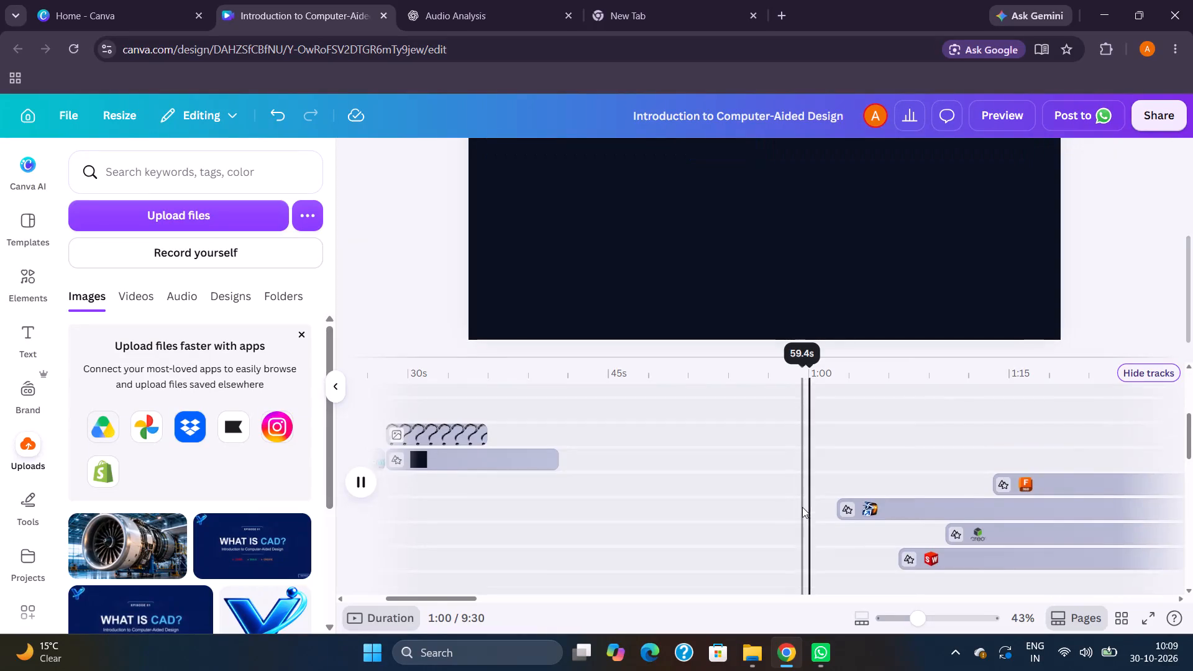
pyautogui.scroll(1, 802, 507)
pyautogui.scroll(3, 796, 275)
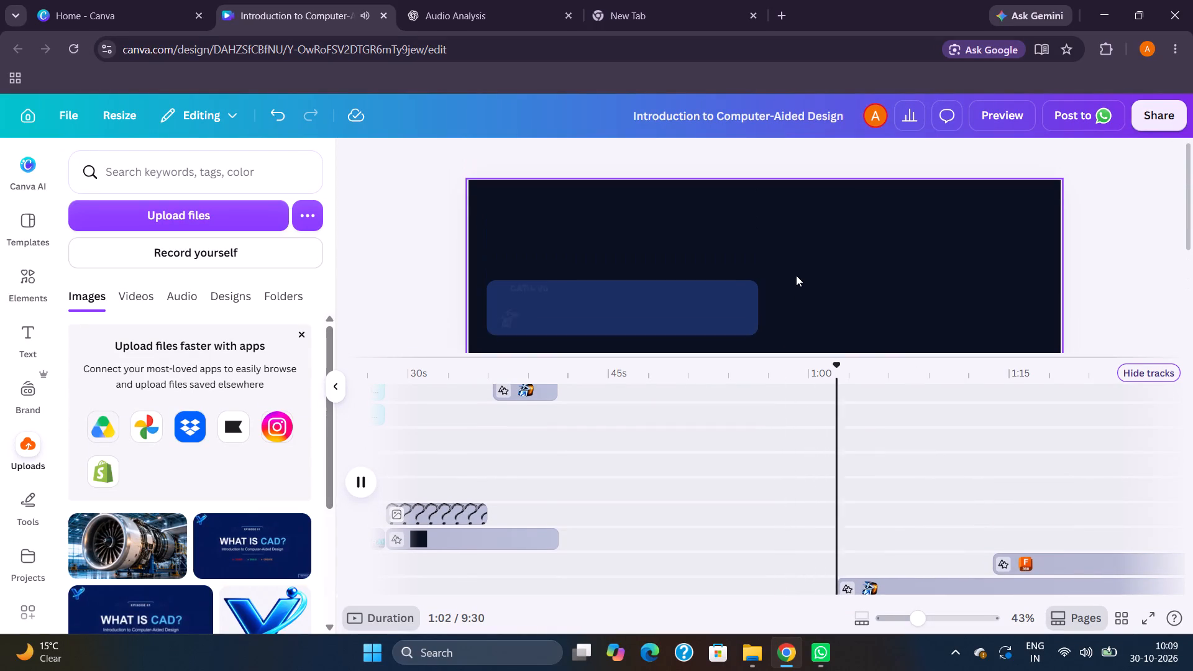
pyautogui.scroll(-1, 796, 275)
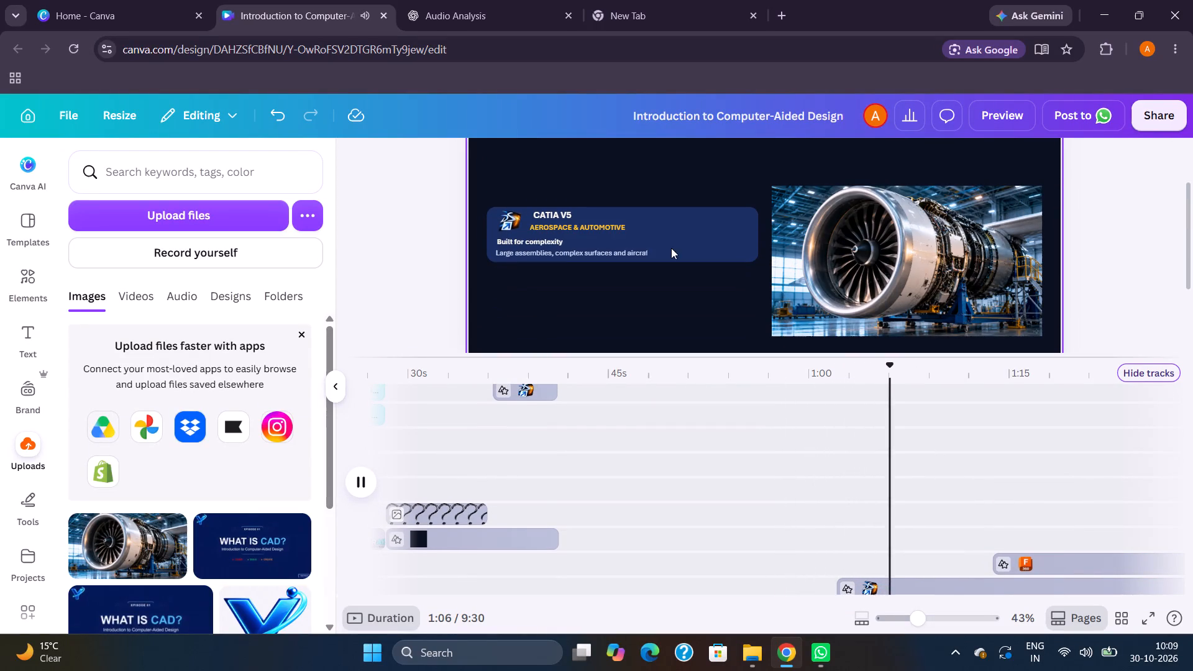
pyautogui.press('space')
pyautogui.click(660, 235)
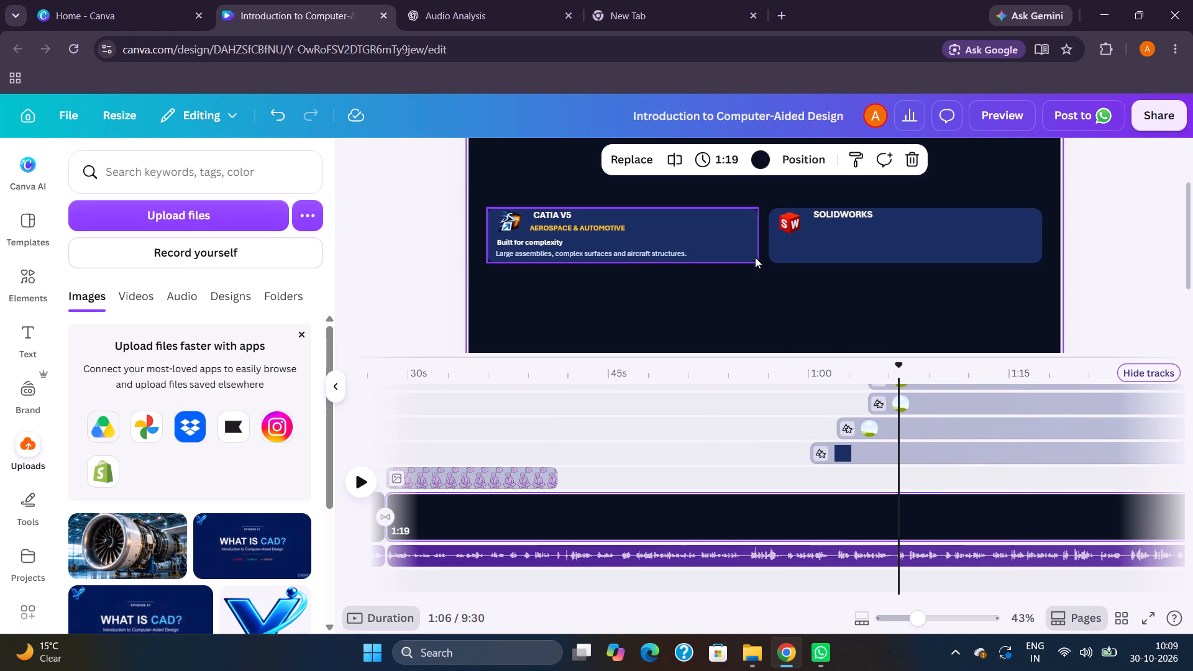
pyautogui.click(754, 257)
pyautogui.moveTo(755, 264); pyautogui.dragTo(754, 276)
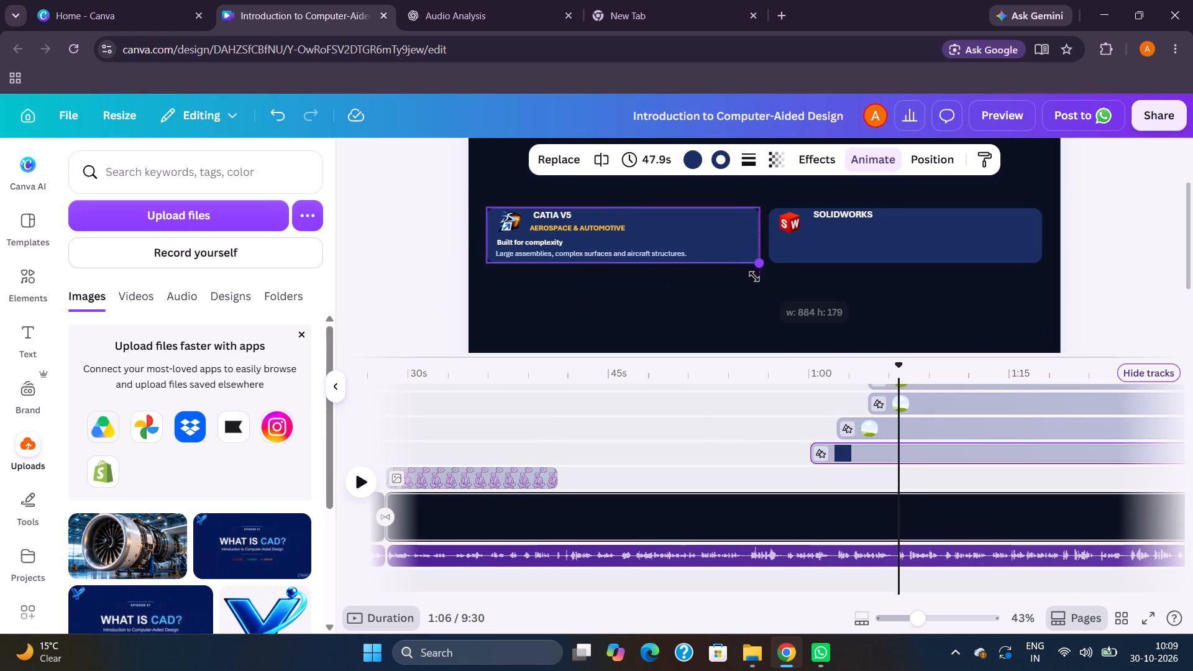
pyautogui.moveTo(754, 276); pyautogui.dragTo(741, 300)
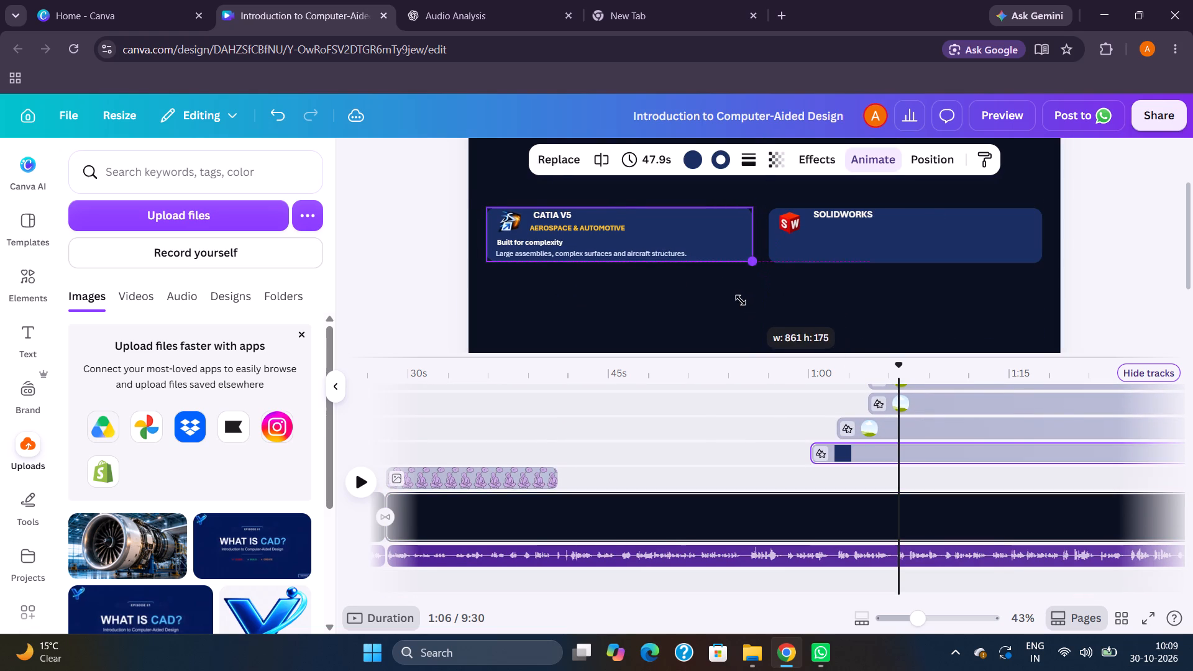
pyautogui.moveTo(741, 300); pyautogui.dragTo(738, 308)
# Increase the CATIA V5 card background's height by extending its lower edge well below the text and its upper edge slightly above the title.
pyautogui.moveTo(618, 266); pyautogui.dragTo(618, 271)
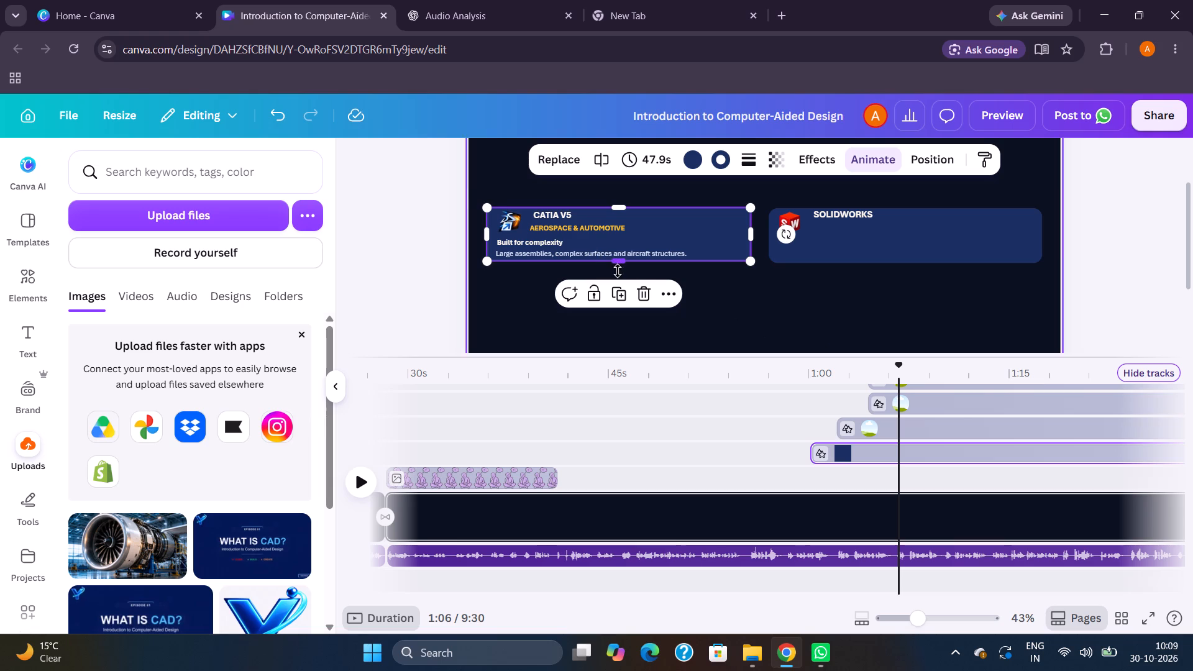
pyautogui.moveTo(618, 271); pyautogui.dragTo(617, 304)
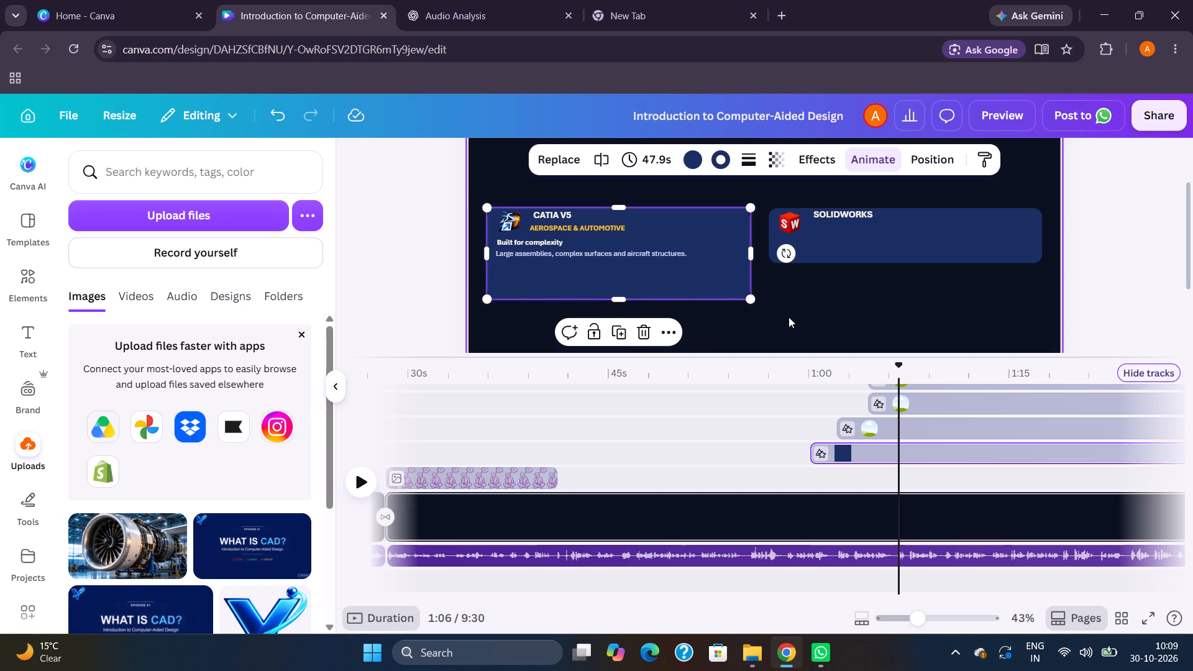
pyautogui.click(788, 317)
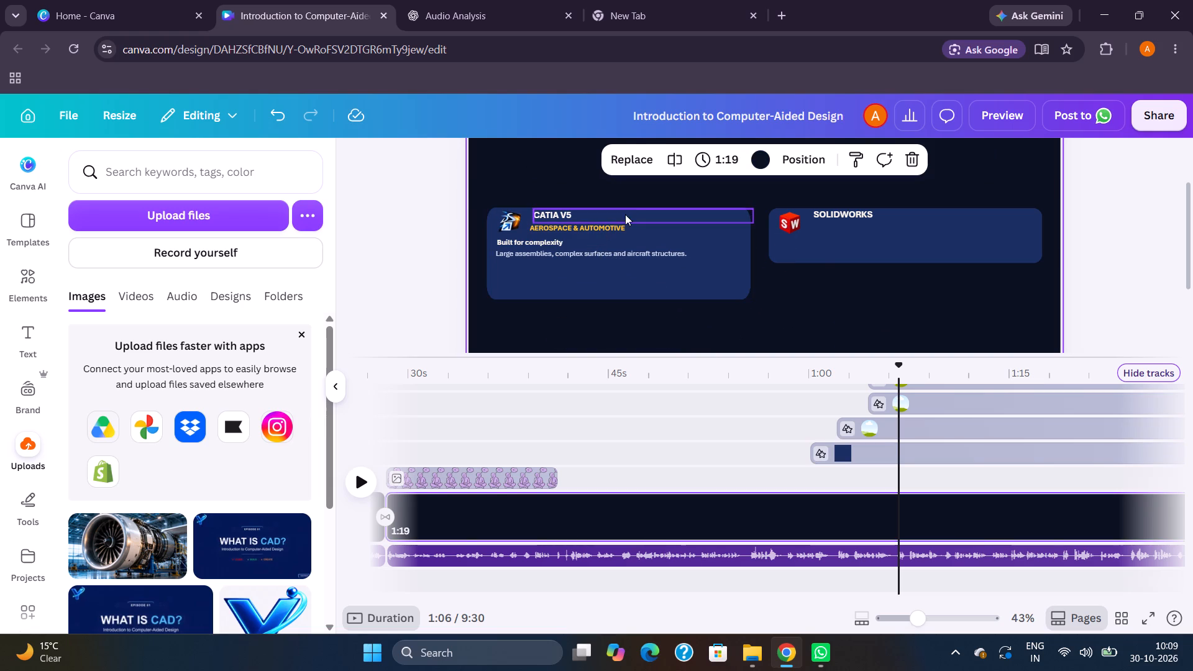
pyautogui.click(624, 217)
pyautogui.click(577, 271)
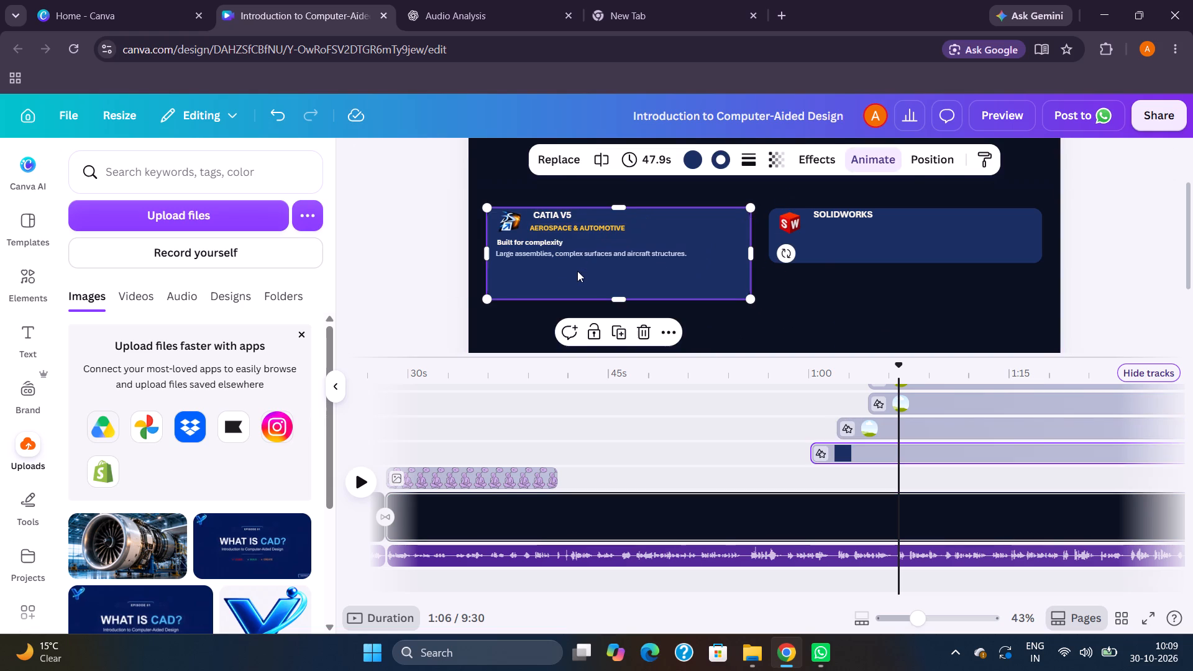
pyautogui.moveTo(621, 205); pyautogui.dragTo(621, 189)
pyautogui.click(781, 338)
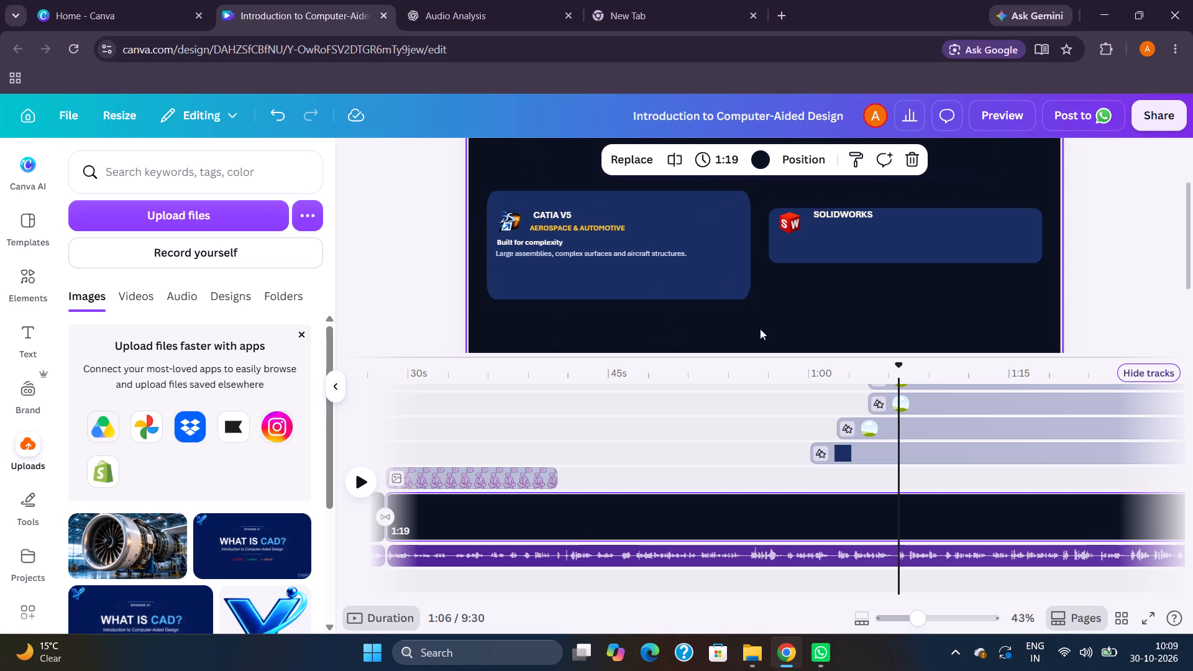
# Move the "Large assemblies, complex surfaces and aircraft structures." line lower in the card and set its font size to 22.
pyautogui.click(548, 255)
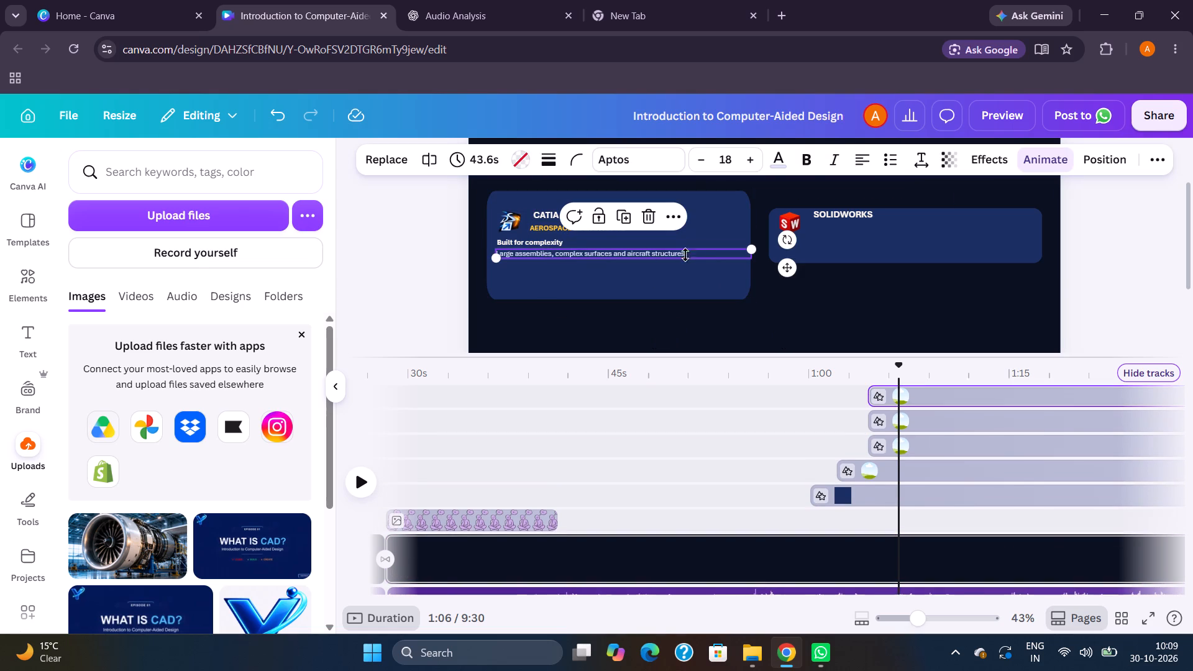
pyautogui.moveTo(788, 267); pyautogui.dragTo(788, 270)
pyautogui.moveTo(788, 270); pyautogui.dragTo(788, 280)
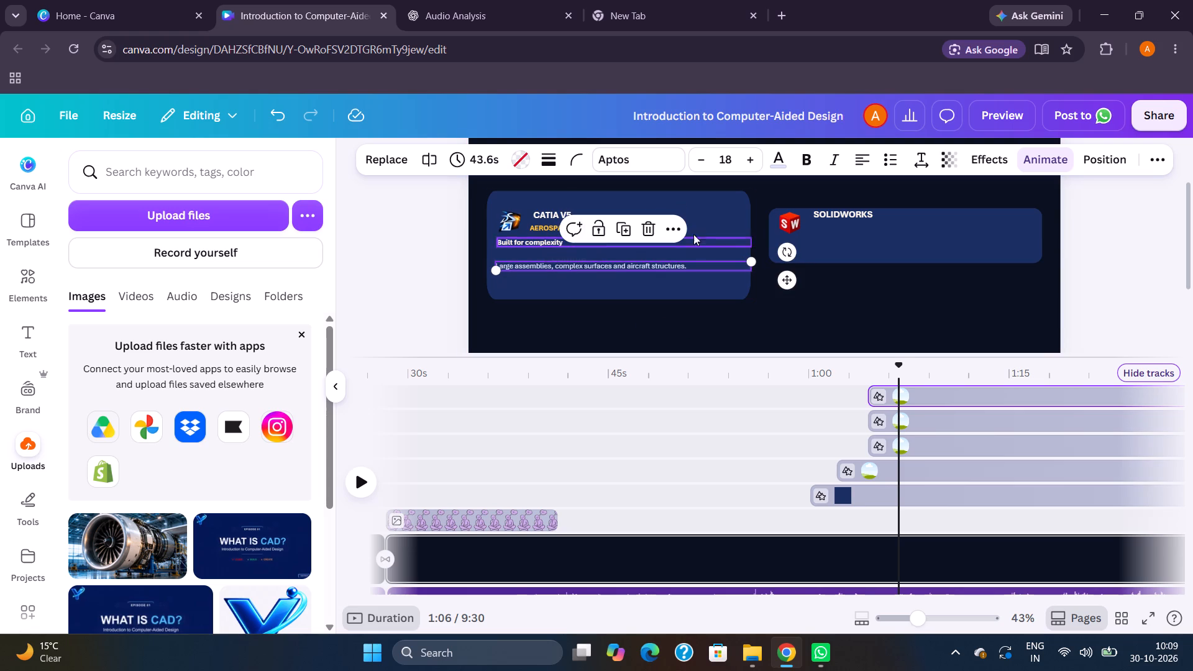
pyautogui.doubleClick(755, 158)
pyautogui.click(755, 158)
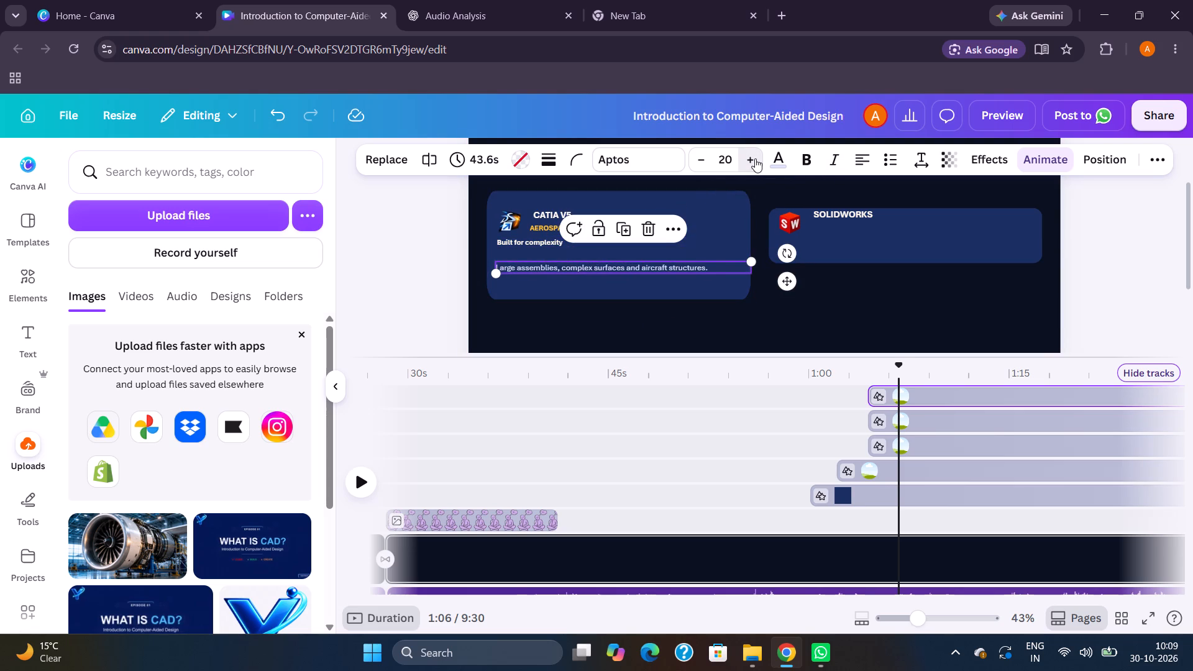
pyautogui.click(755, 158)
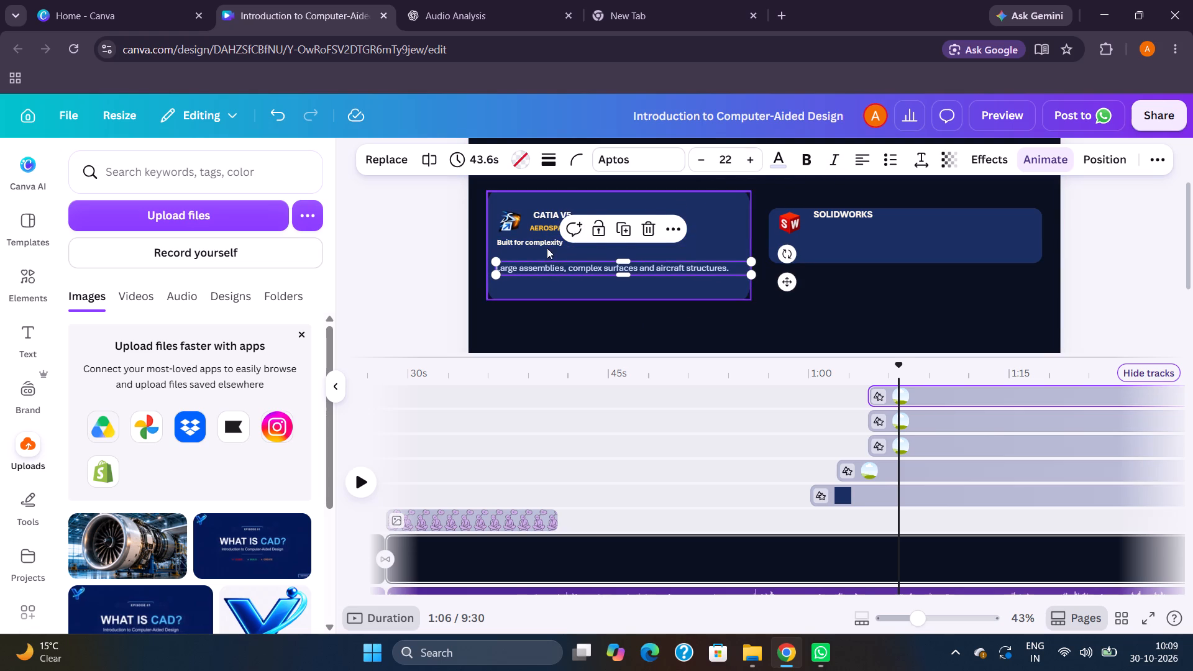
# Set the "Built for complexity" heading to font size 25 and position it slightly lower, between the category line and the description.
pyautogui.click(547, 240)
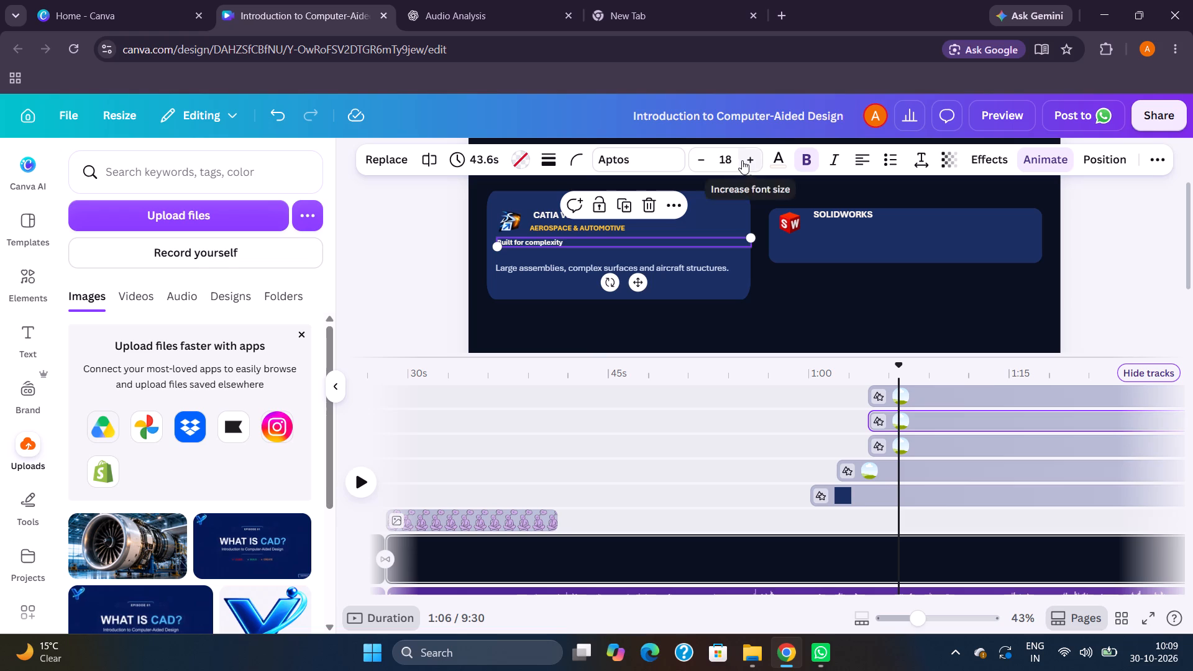
pyautogui.tripleClick(742, 160)
pyautogui.tripleClick(742, 160)
pyautogui.click(742, 160)
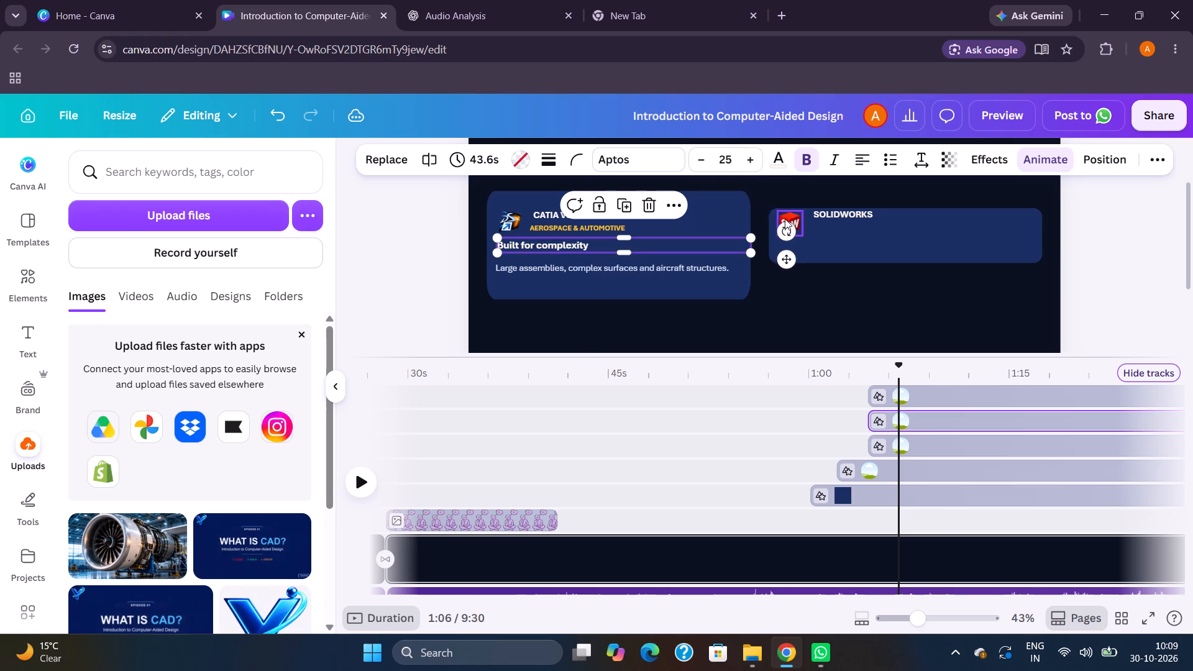
pyautogui.moveTo(784, 268); pyautogui.dragTo(784, 277)
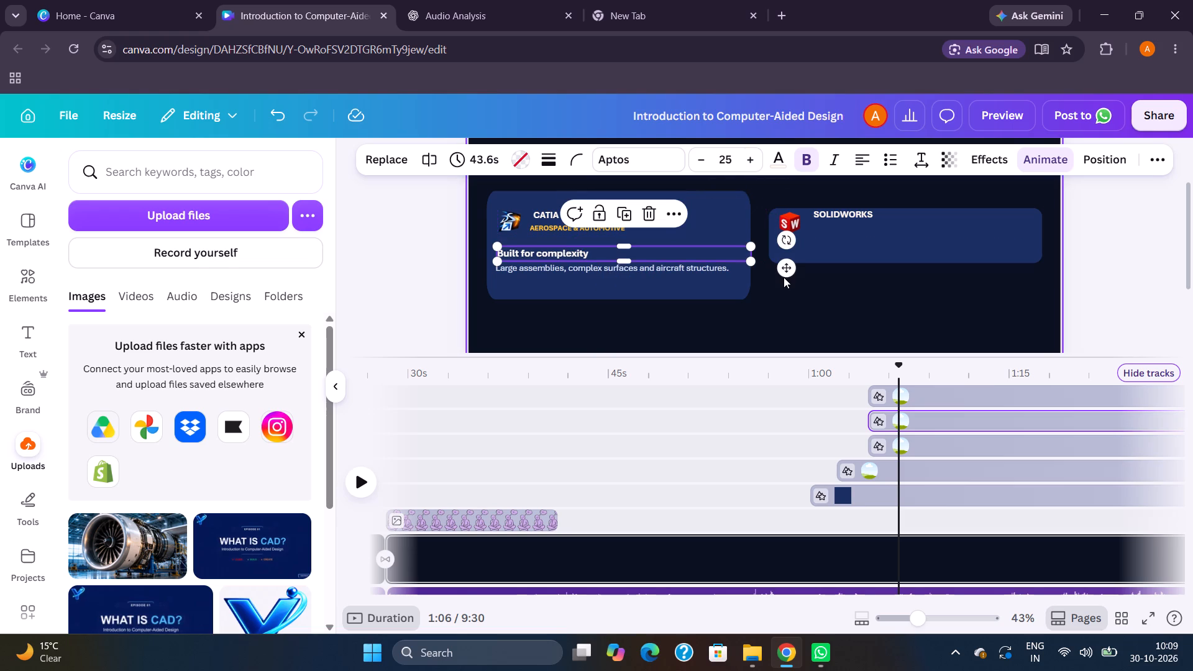
pyautogui.click(787, 272)
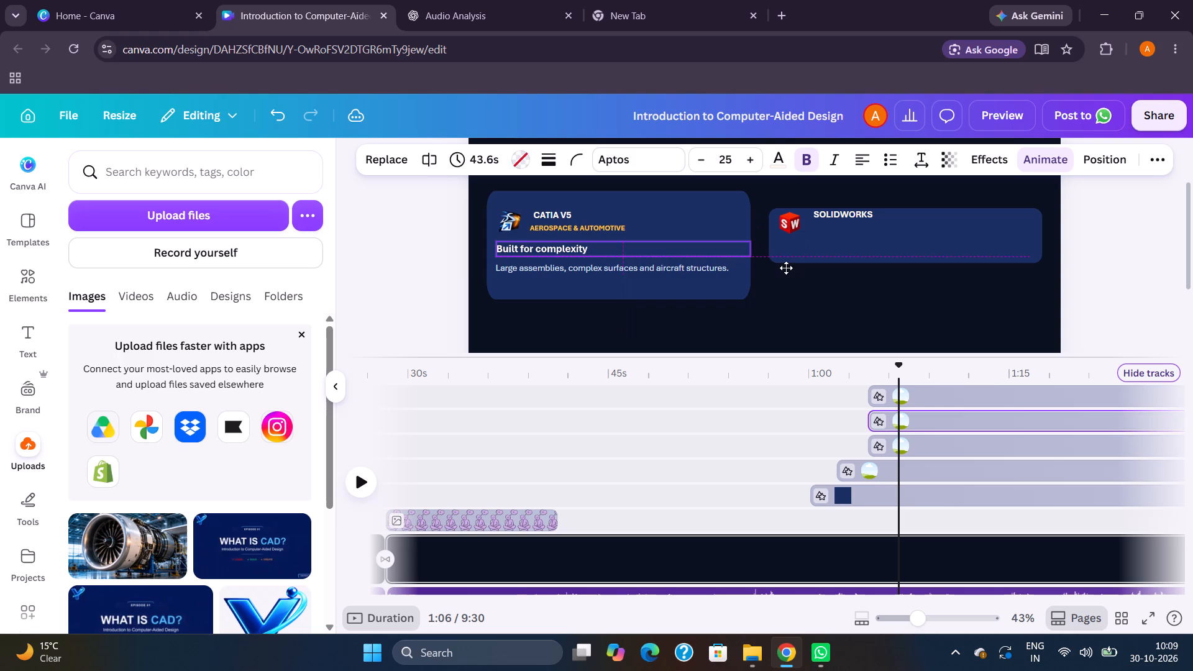
# Nudge the description line and the "Built for complexity" heading slightly down to even out the card's text spacing.
pyautogui.click(615, 271)
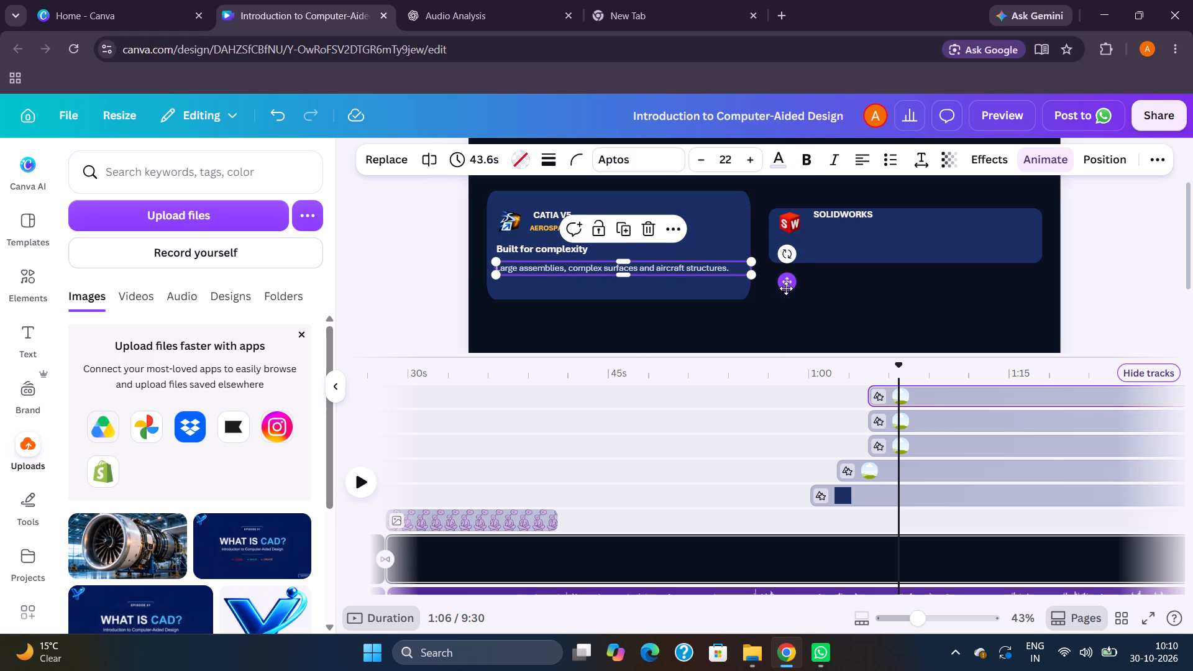
pyautogui.click(786, 288)
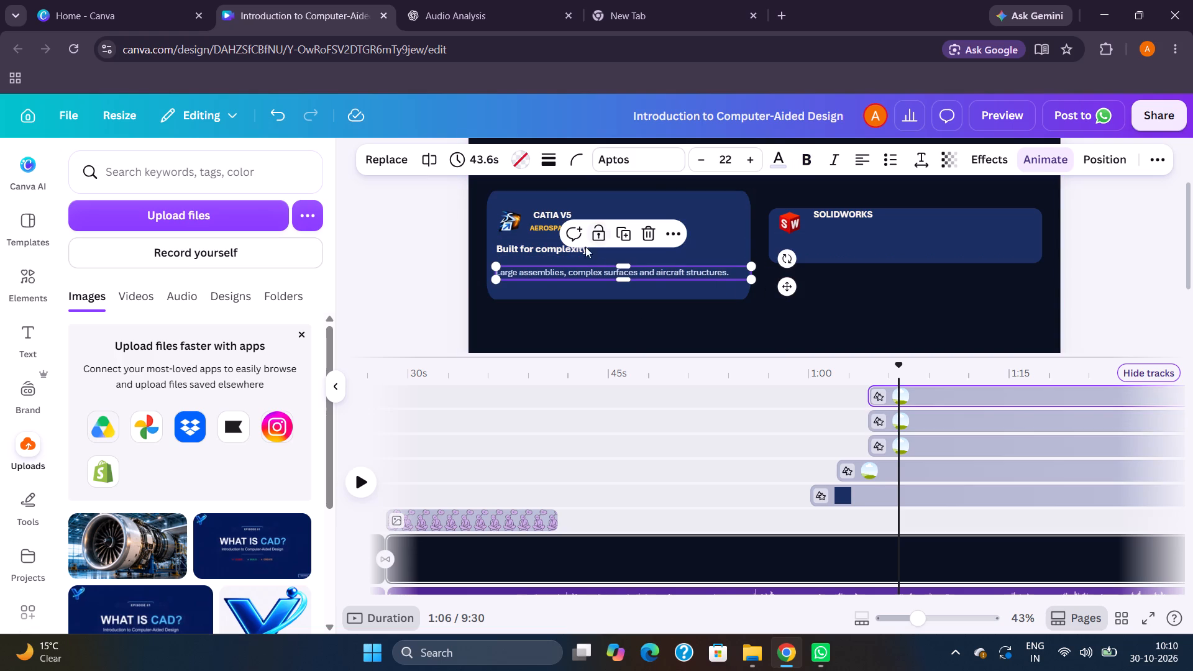
pyautogui.click(570, 251)
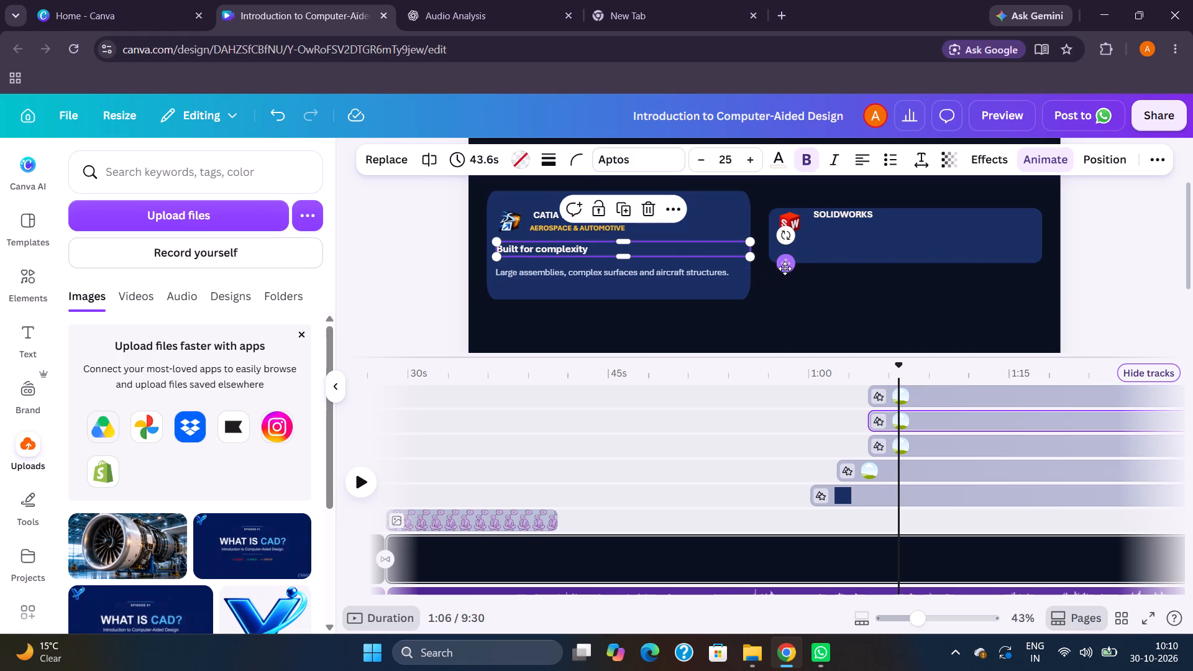
pyautogui.click(785, 268)
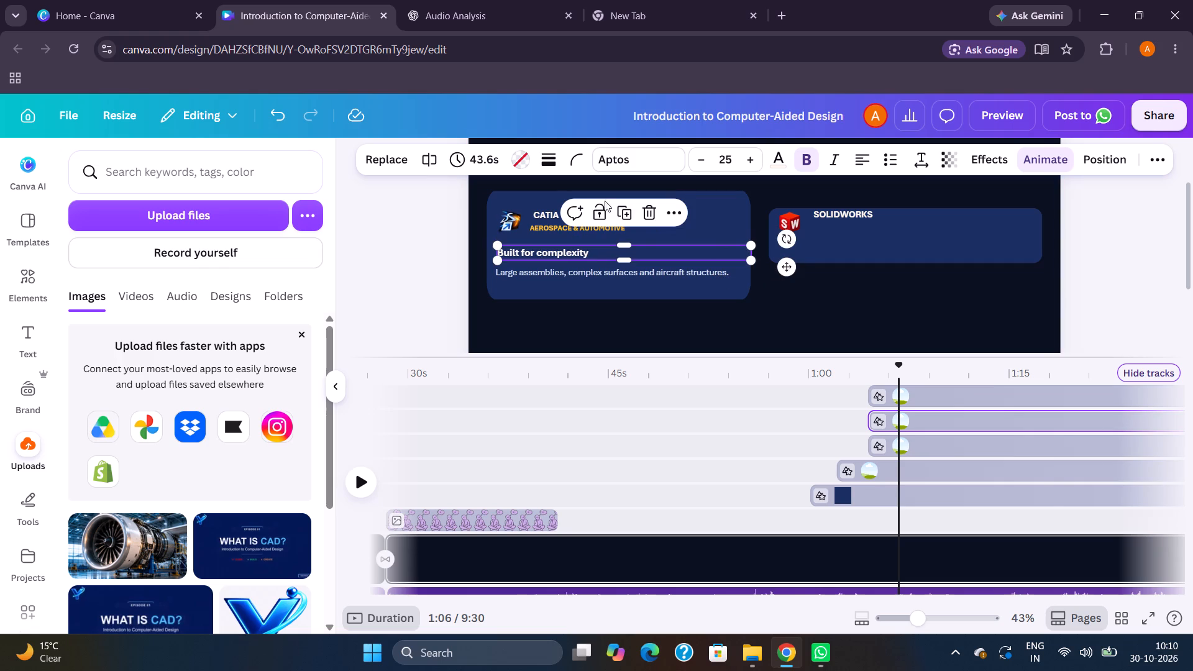
# Set the "AEROSPACE & AUTOMOTIVE" line to font size 23 and move it slightly down below the CATIA V5 title.
pyautogui.click(552, 224)
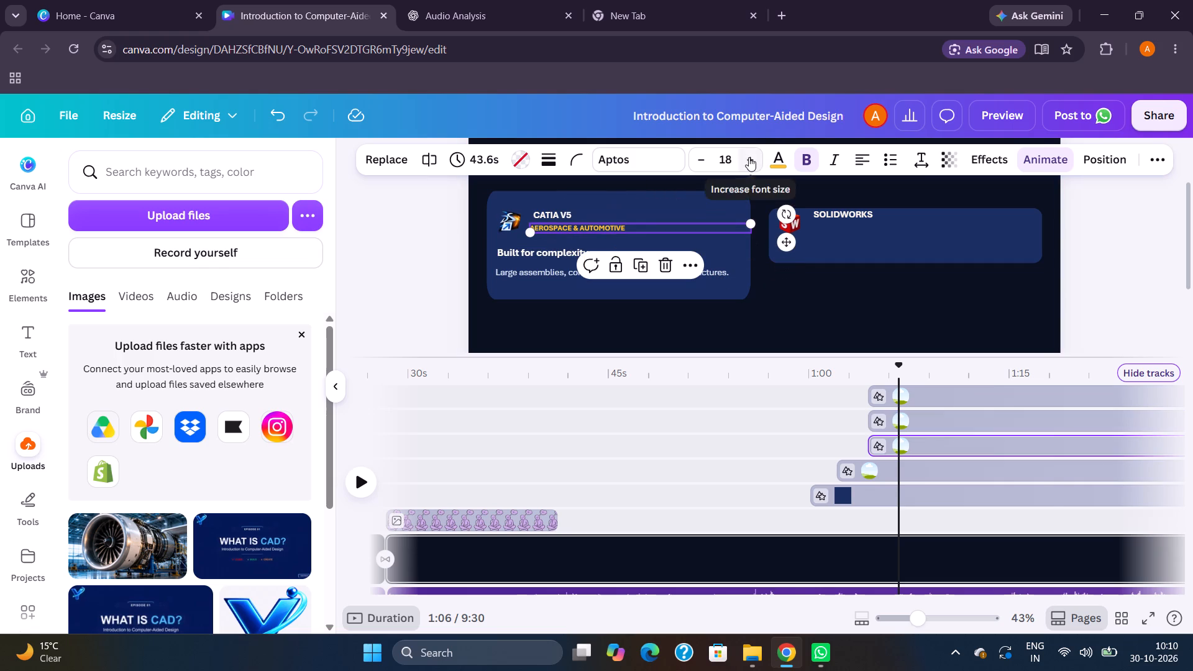
pyautogui.tripleClick(749, 157)
pyautogui.doubleClick(749, 157)
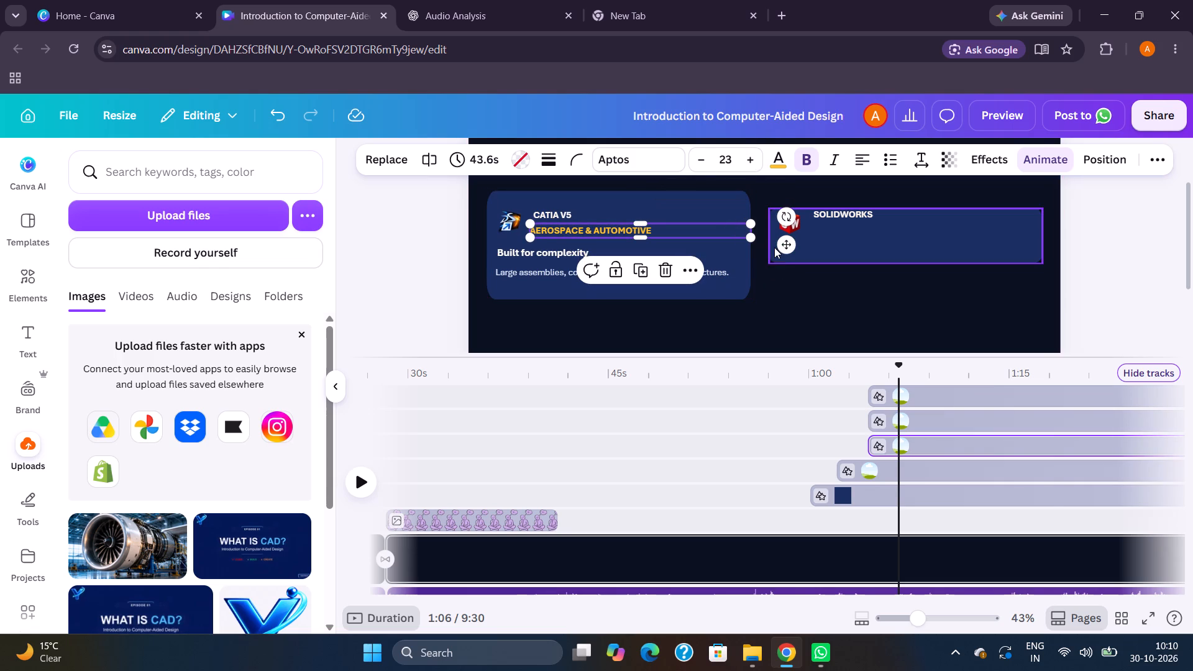
pyautogui.click(782, 250)
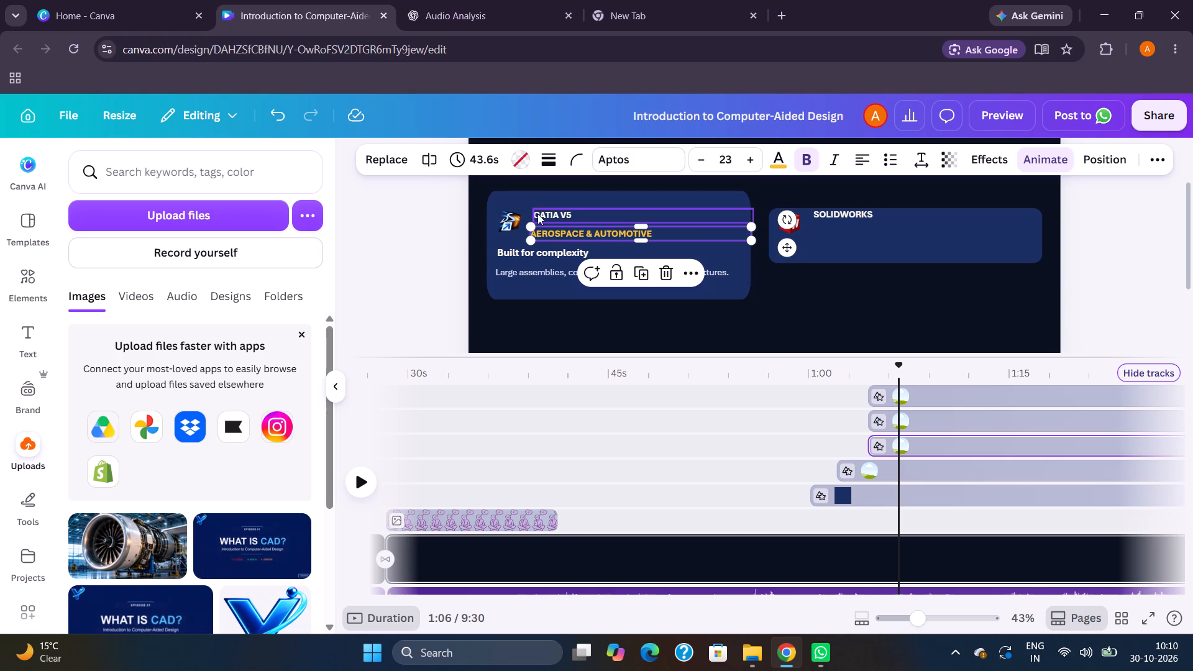
# Nudge the "CATIA V5" title slightly down in its card.
pyautogui.click(559, 214)
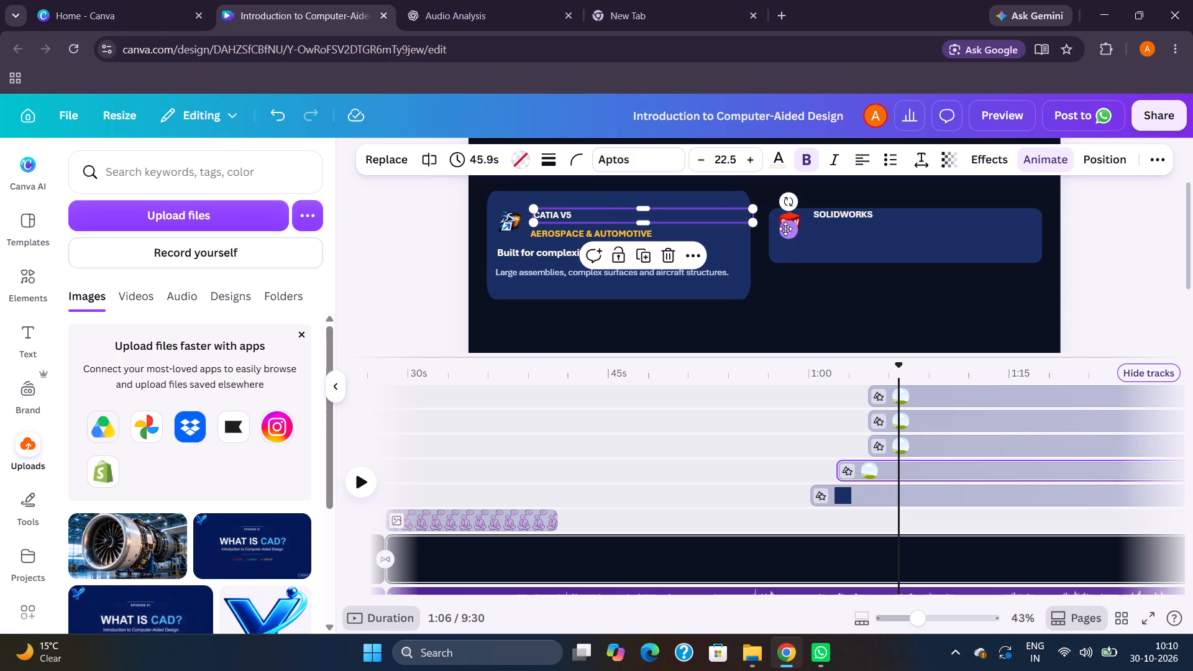
pyautogui.click(785, 232)
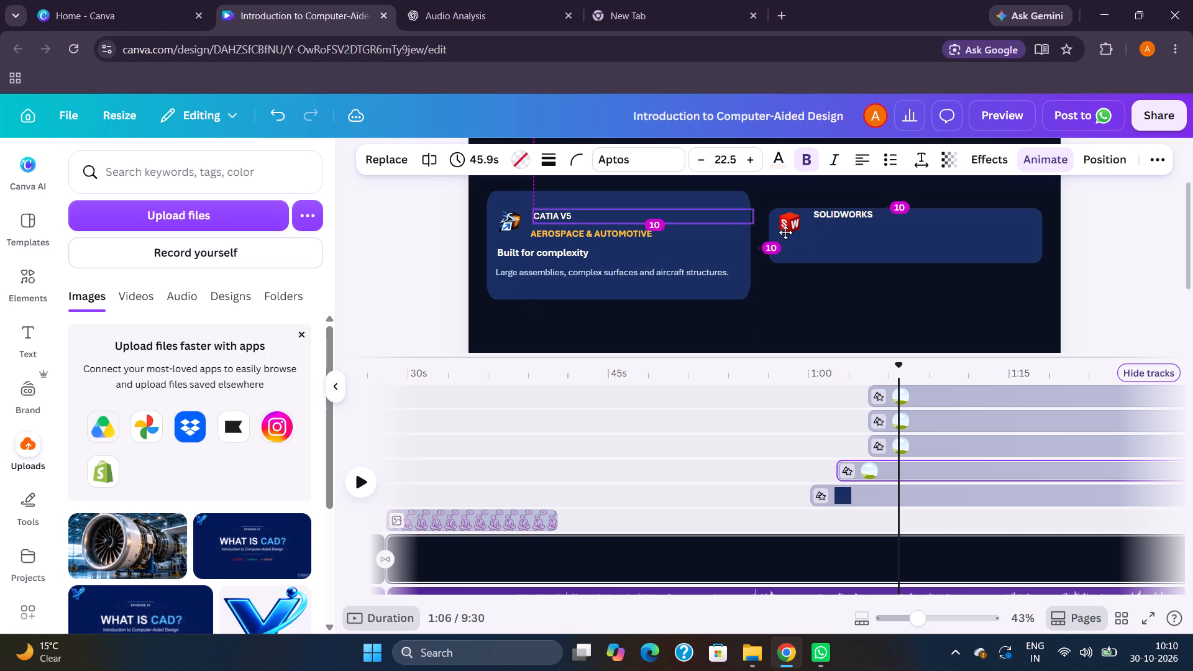
# Play the scene from 58.0 s to about 1:06 to review the CATIA V5 card's revised layout and animation.
pyautogui.click(784, 417)
pyautogui.press('space')
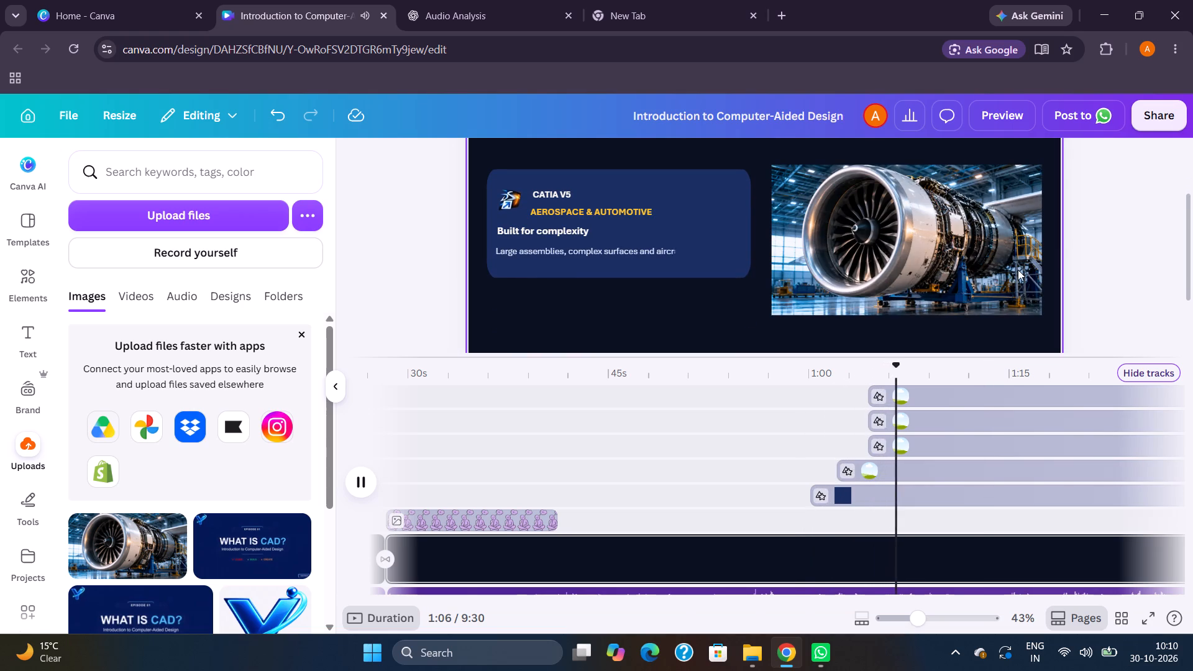
pyautogui.press('space')
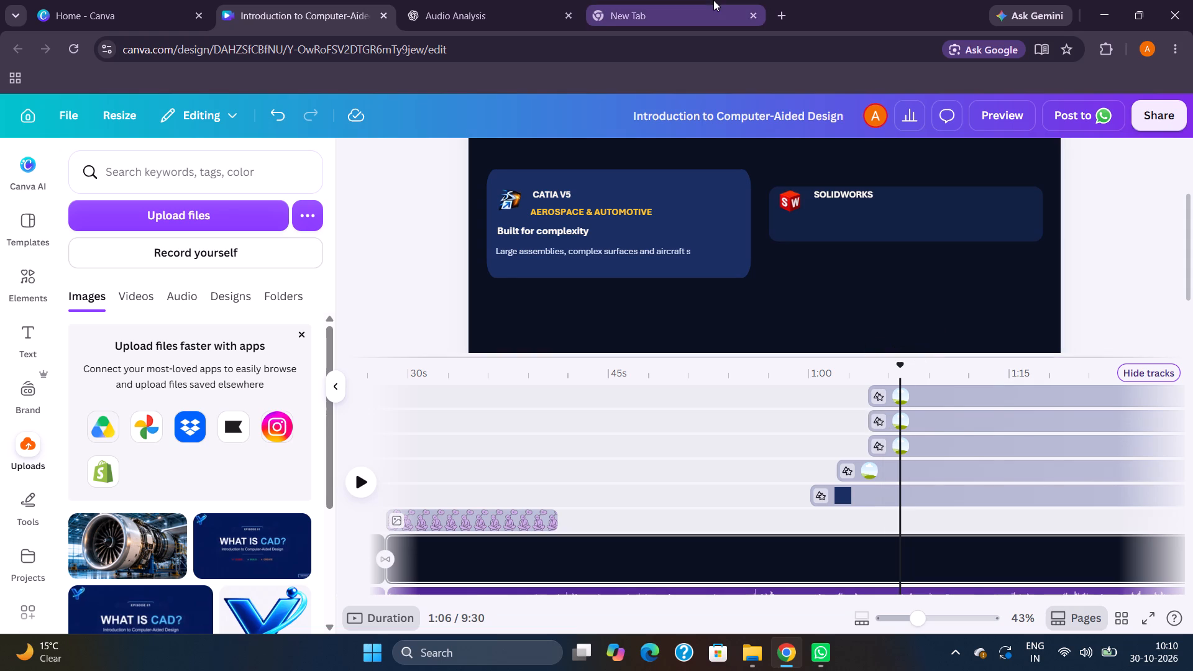
# Move the 1:19 dark background clip from the main timeline track onto an overlay track and inspect the timeline at 41.9 s.
pyautogui.moveTo(943, 536); pyautogui.dragTo(926, 523)
pyautogui.scroll(-1, 926, 522)
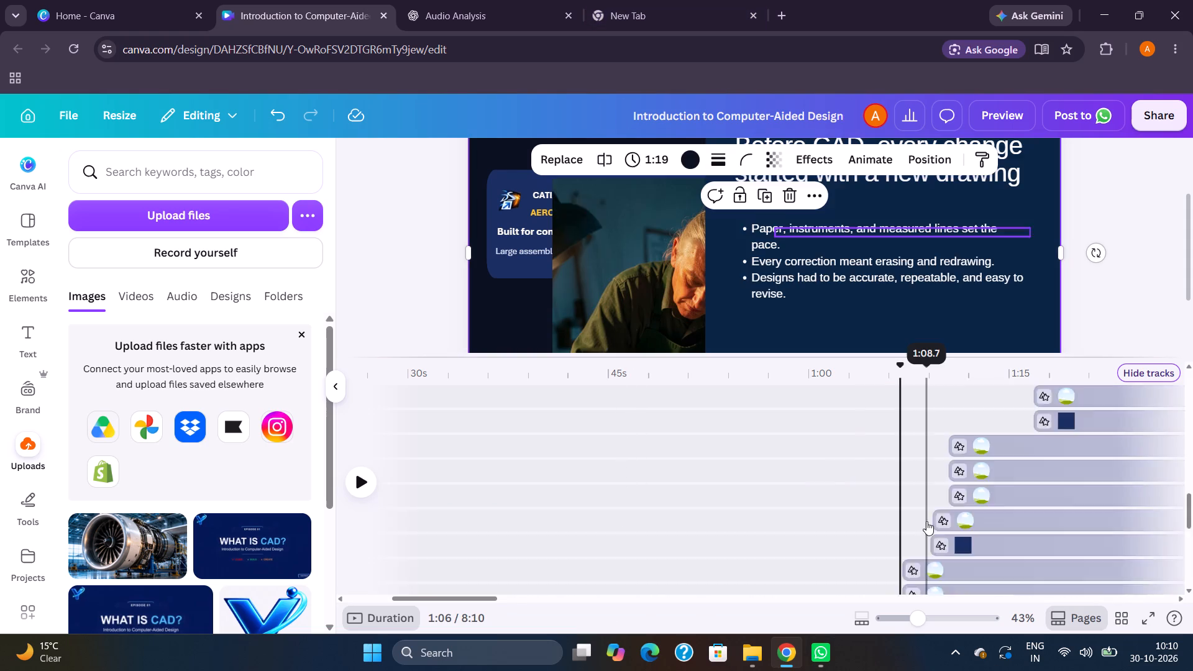
pyautogui.scroll(-2, 926, 521)
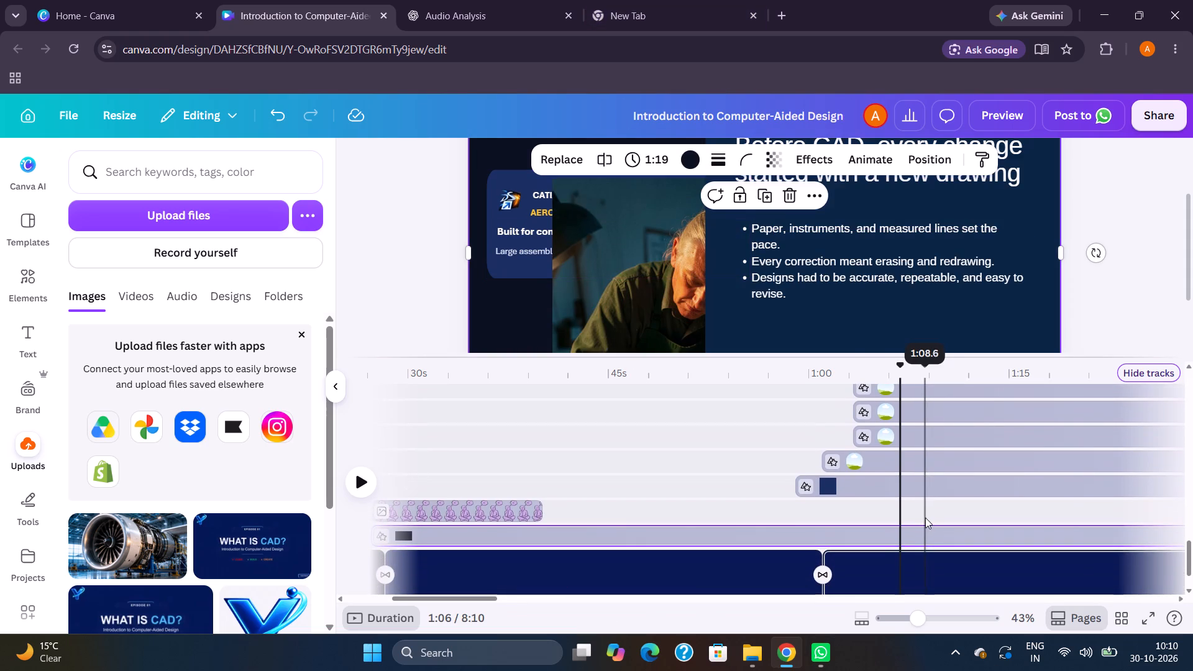
pyautogui.hscroll(1, 872, 505)
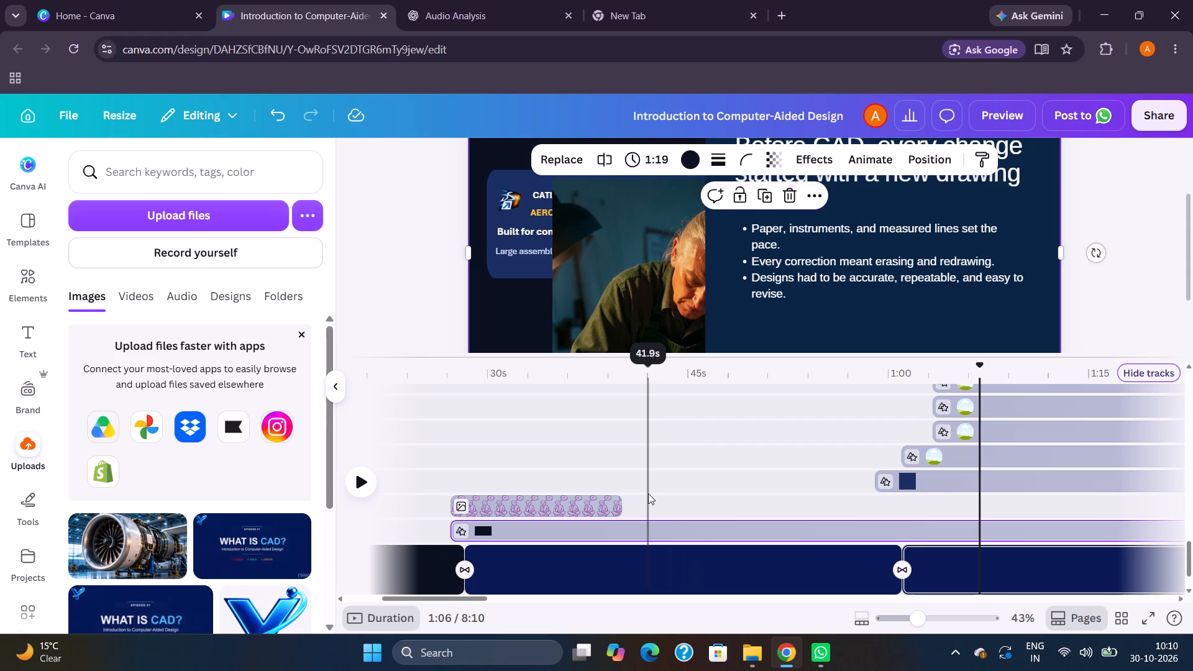
pyautogui.click(648, 493)
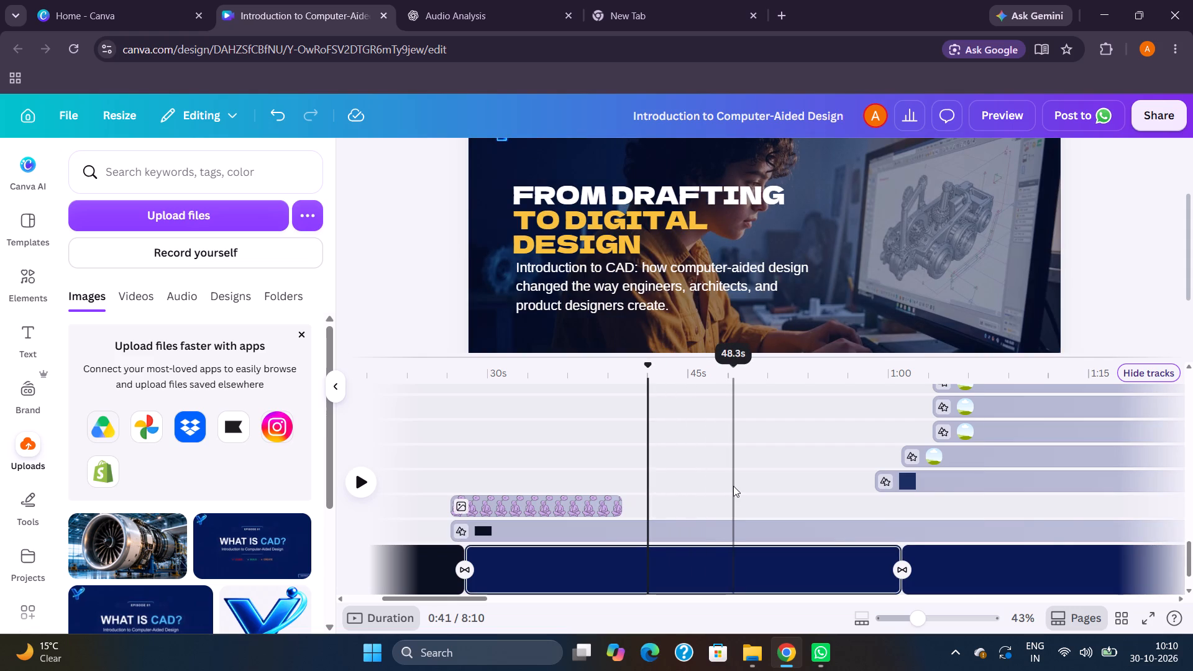
# Play the video from 41.9 s and replay the transition near 28 s into the dark background scene.
pyautogui.press('space')
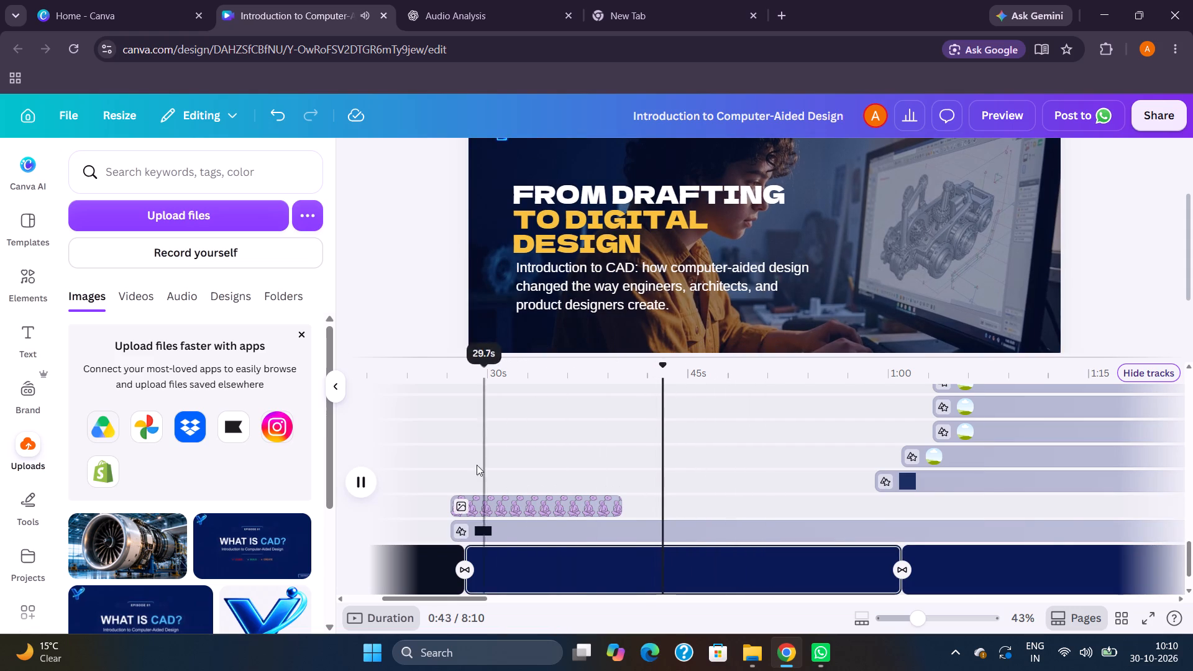
pyautogui.click(446, 445)
pyautogui.press('space')
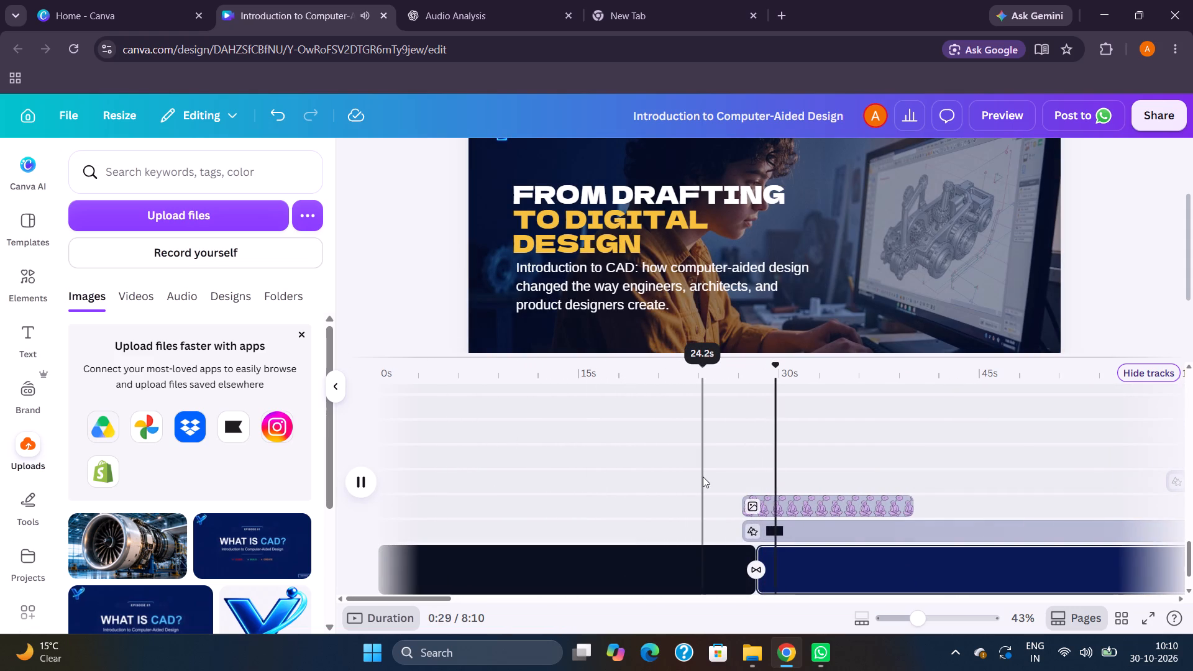
pyautogui.click(699, 474)
pyautogui.press('space')
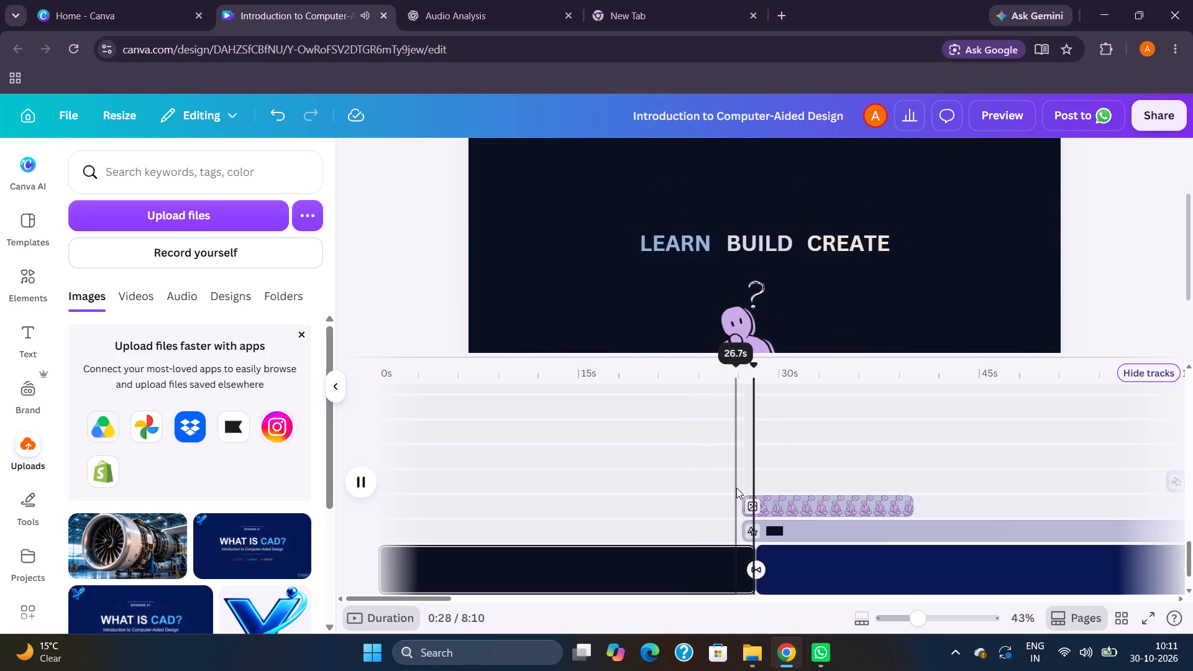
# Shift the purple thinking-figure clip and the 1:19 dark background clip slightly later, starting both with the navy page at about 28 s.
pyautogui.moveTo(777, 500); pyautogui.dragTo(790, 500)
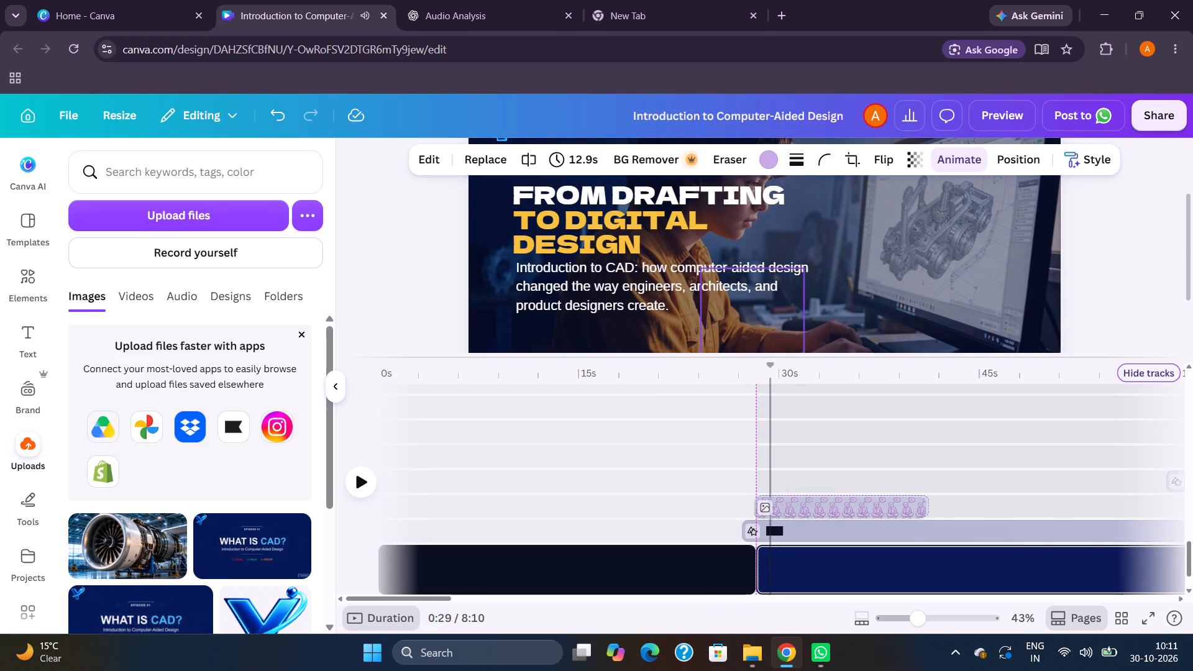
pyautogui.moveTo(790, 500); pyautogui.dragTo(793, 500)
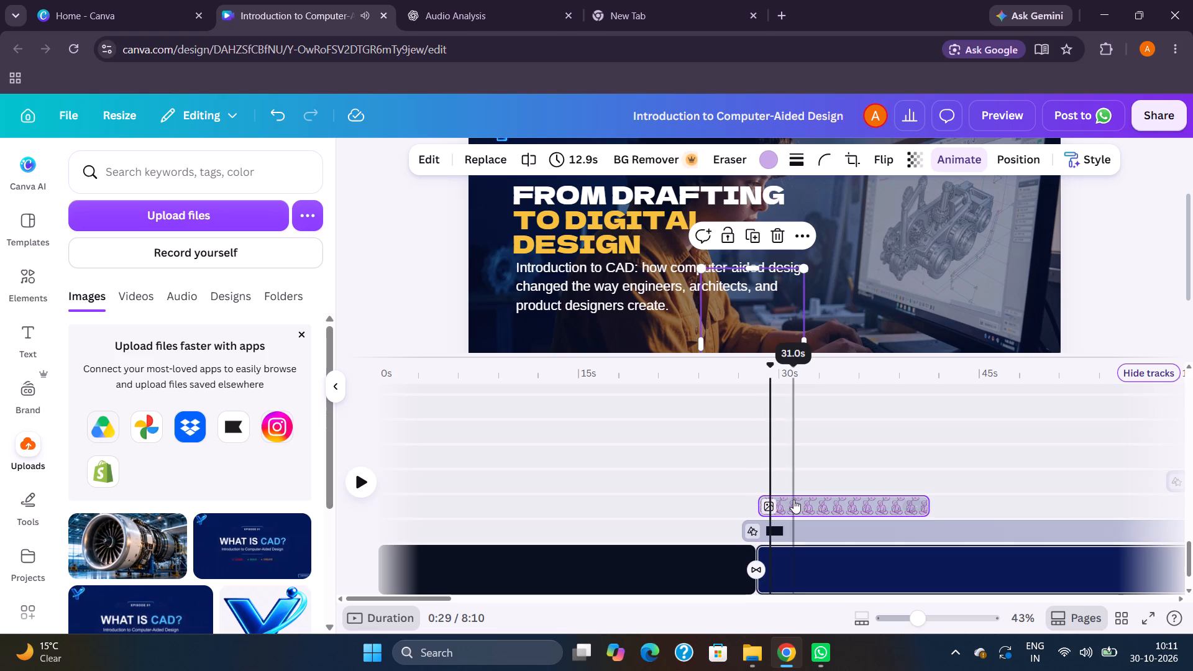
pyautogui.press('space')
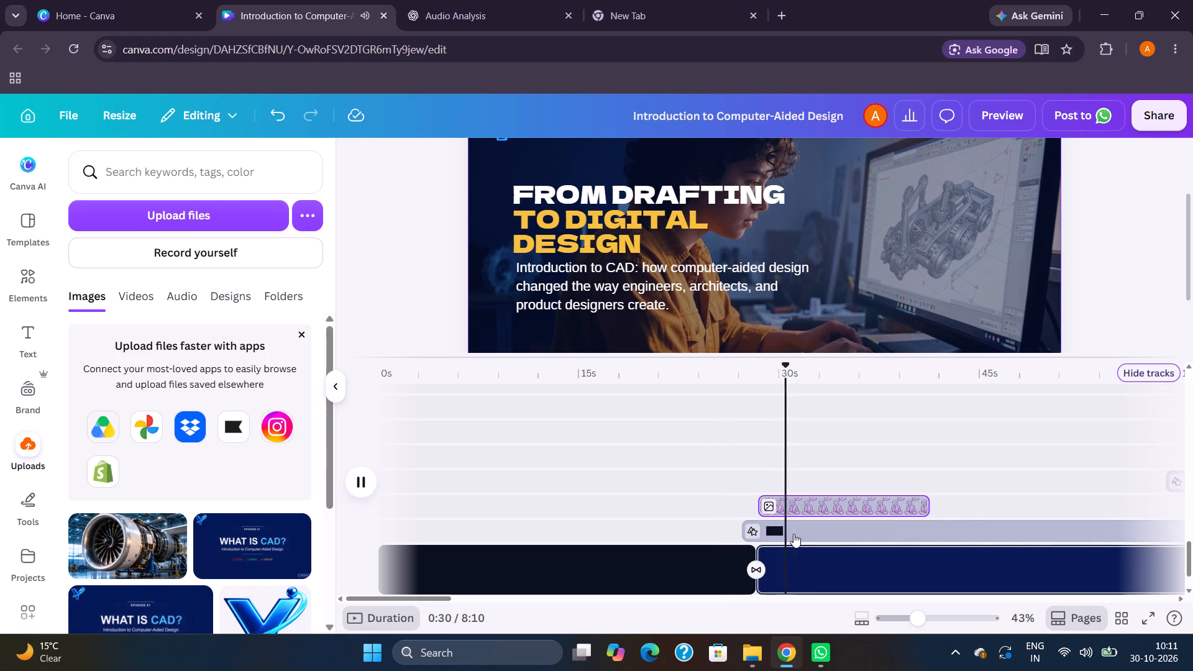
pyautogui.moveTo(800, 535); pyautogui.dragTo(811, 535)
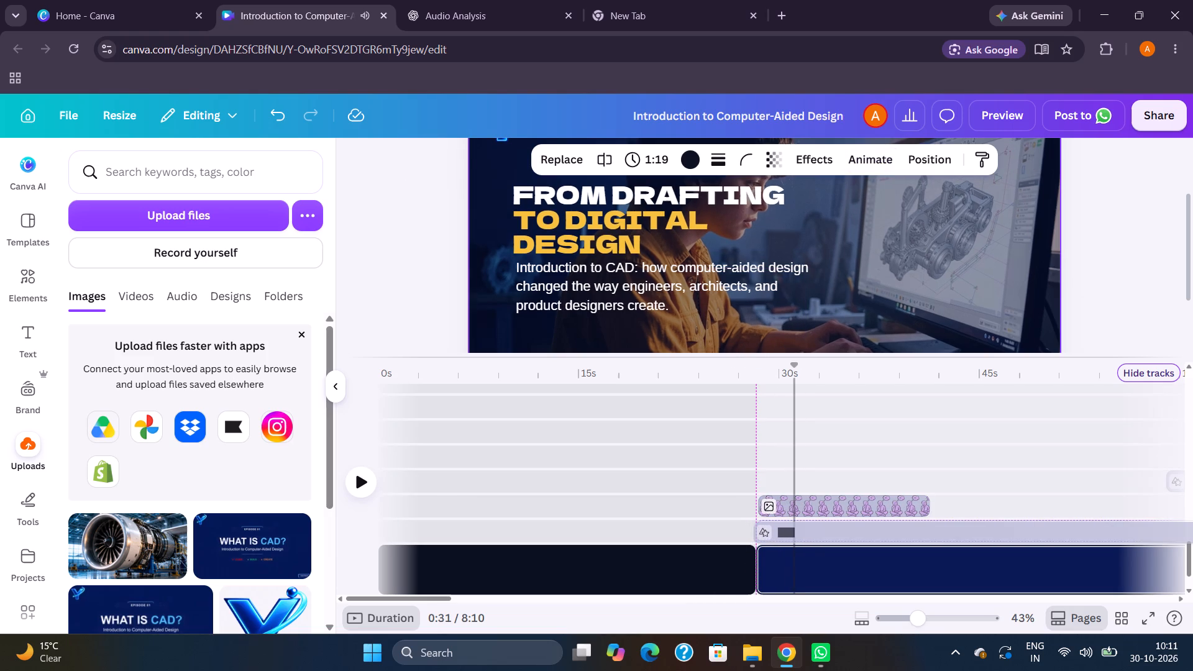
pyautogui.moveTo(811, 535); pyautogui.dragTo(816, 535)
# Play from about 26 s across the transition, checking the preview against the overlay, page and audio tracks.
pyautogui.click(728, 485)
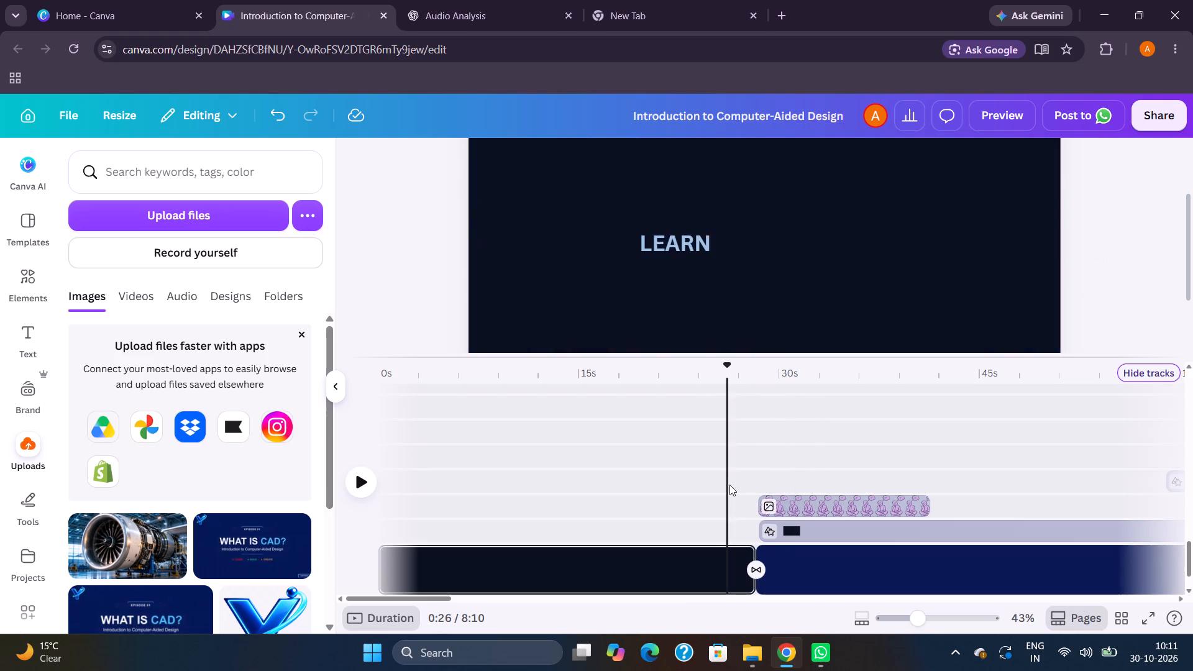
pyautogui.press('space')
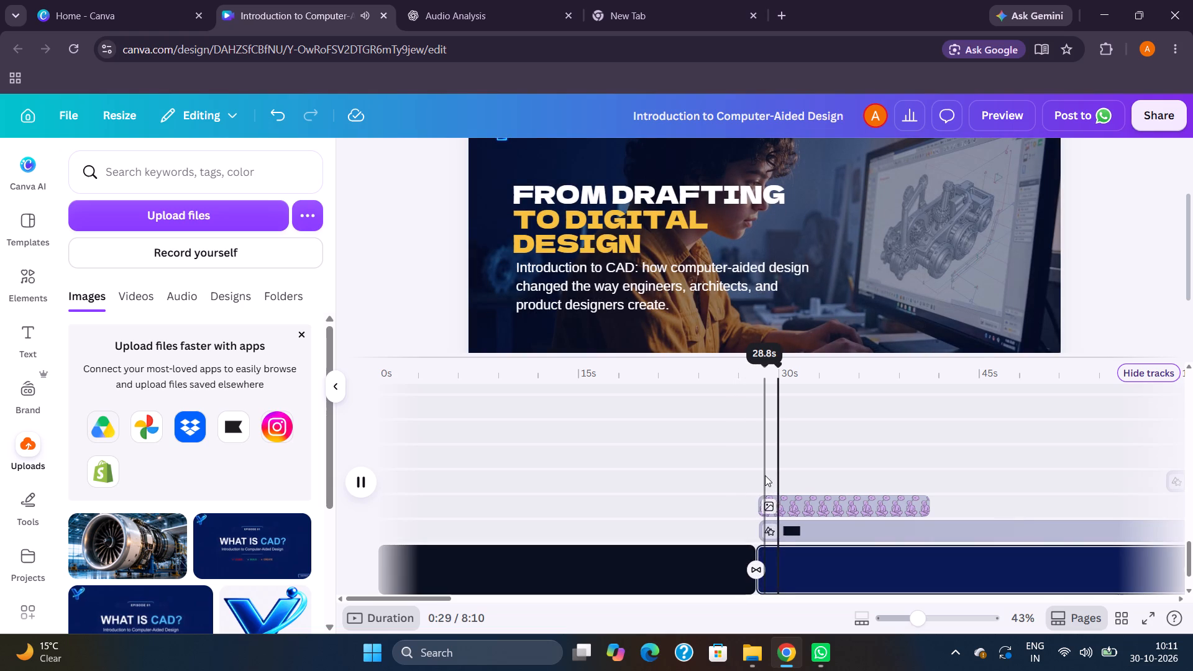
pyautogui.scroll(-1, 765, 475)
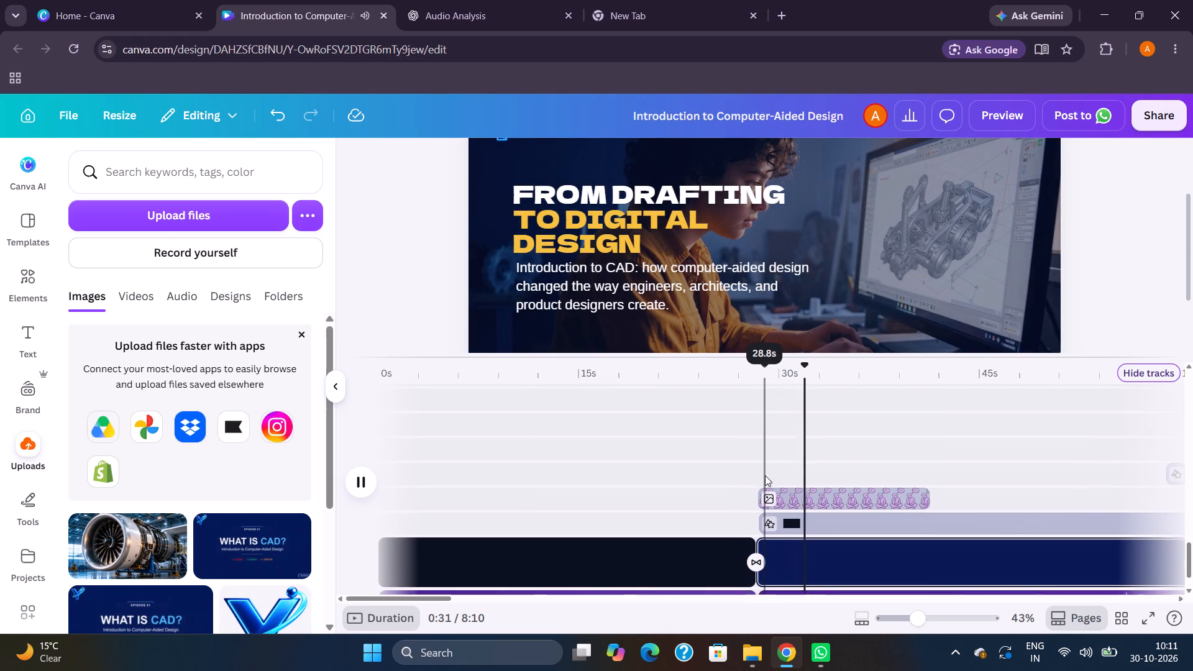
pyautogui.scroll(-1, 765, 475)
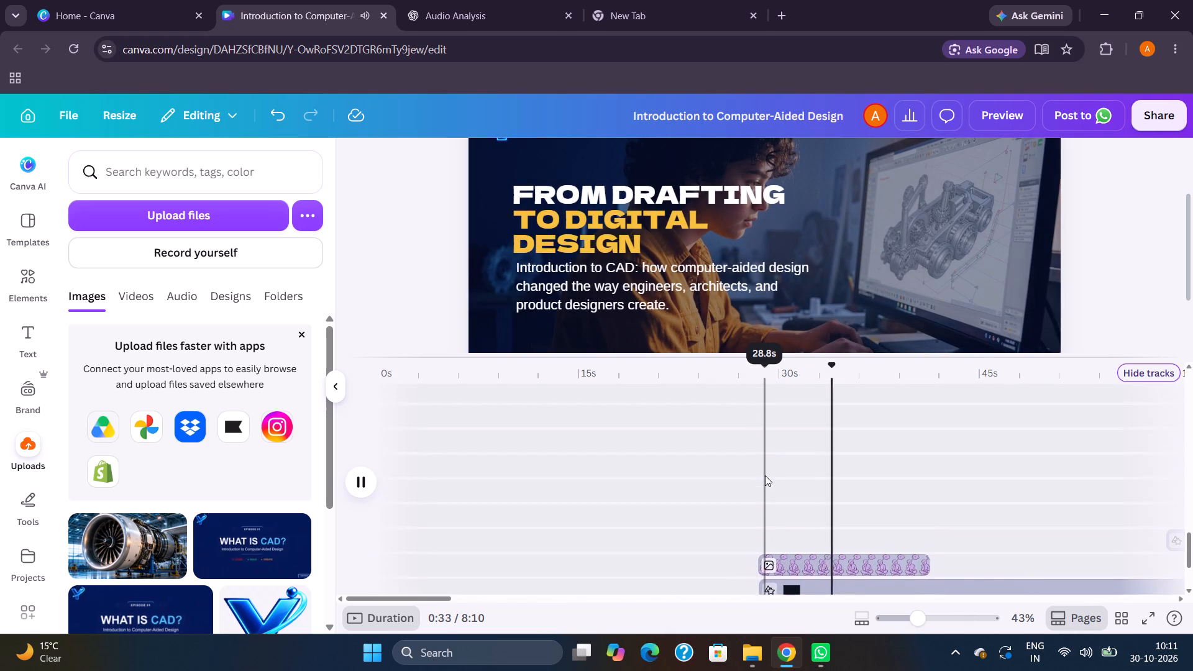
pyautogui.scroll(-1, 765, 475)
pyautogui.hscroll(1, 765, 475)
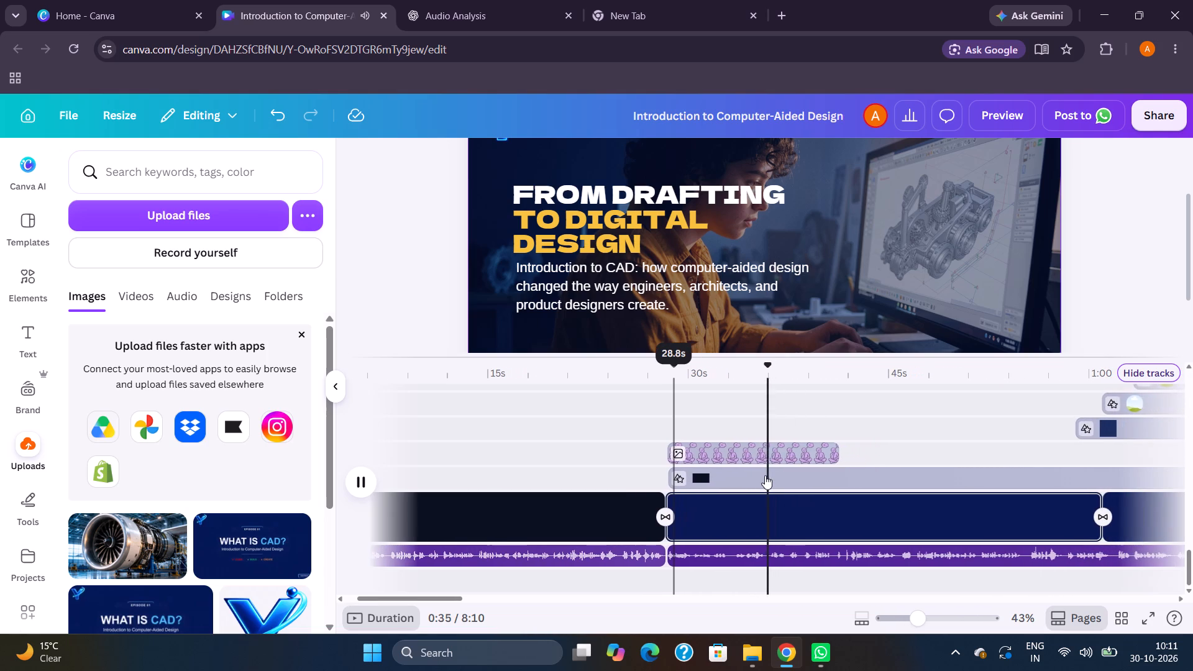
pyautogui.hscroll(2, 765, 475)
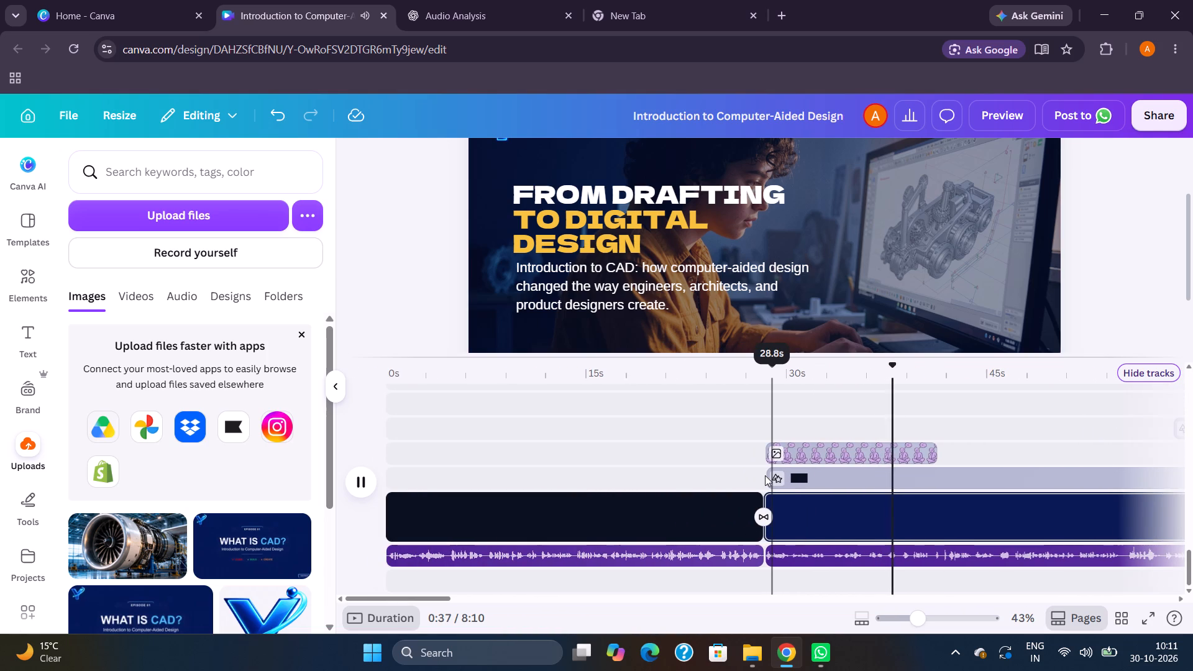
pyautogui.hscroll(-8, 765, 475)
pyautogui.hscroll(3, 765, 475)
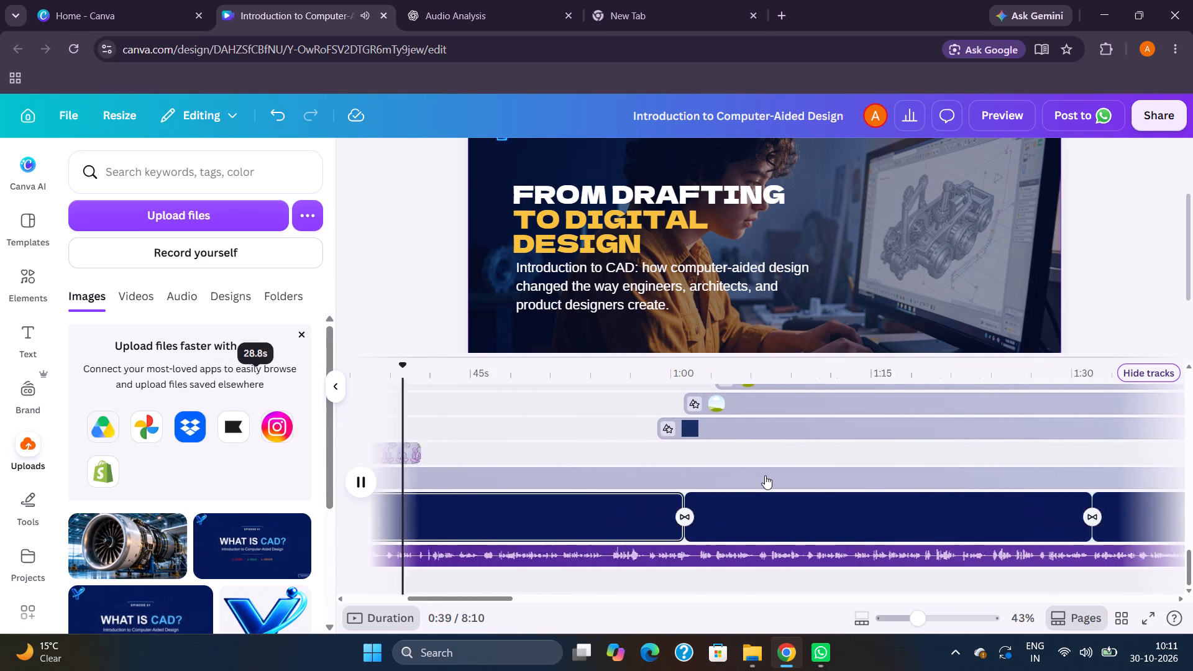
pyautogui.hscroll(3, 765, 475)
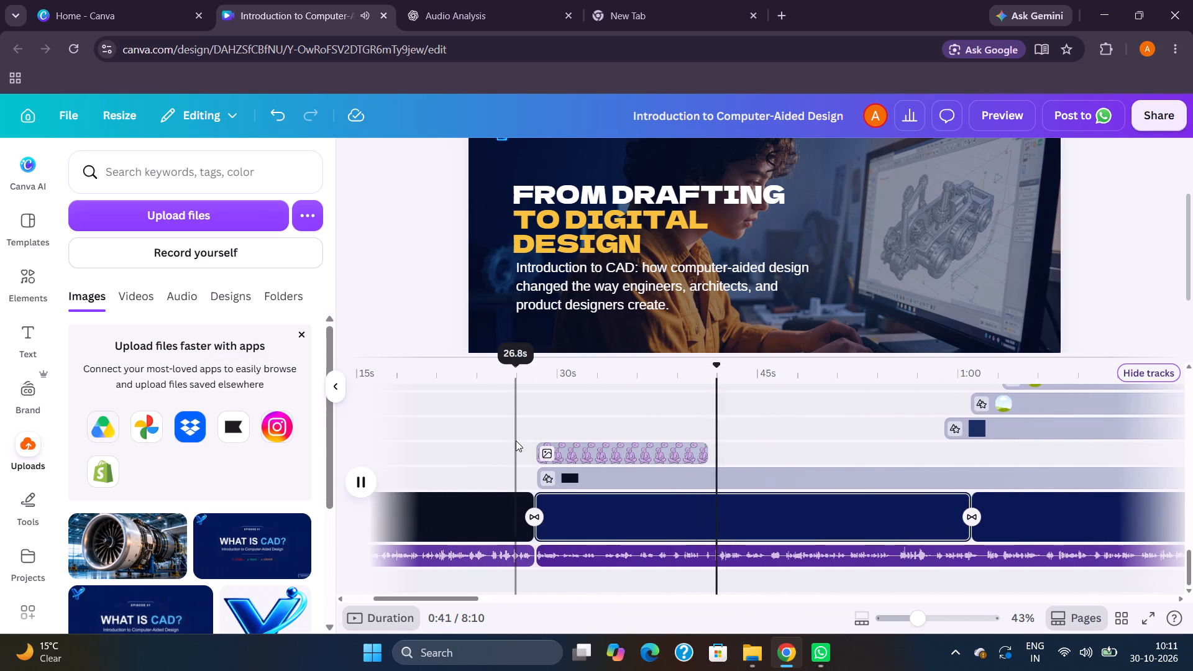
pyautogui.click(516, 440)
pyautogui.press('space')
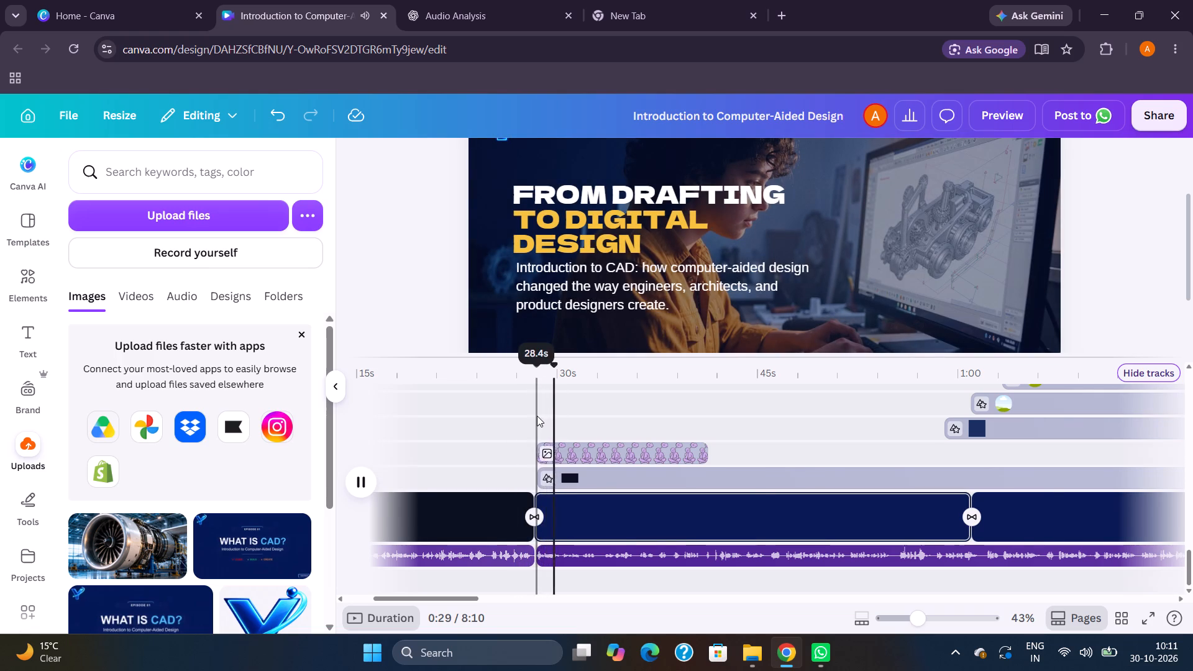
# Play the video from near its beginning and review the opening in full screen.
pyautogui.hscroll(4, 536, 416)
pyautogui.click(408, 445)
pyautogui.press('space')
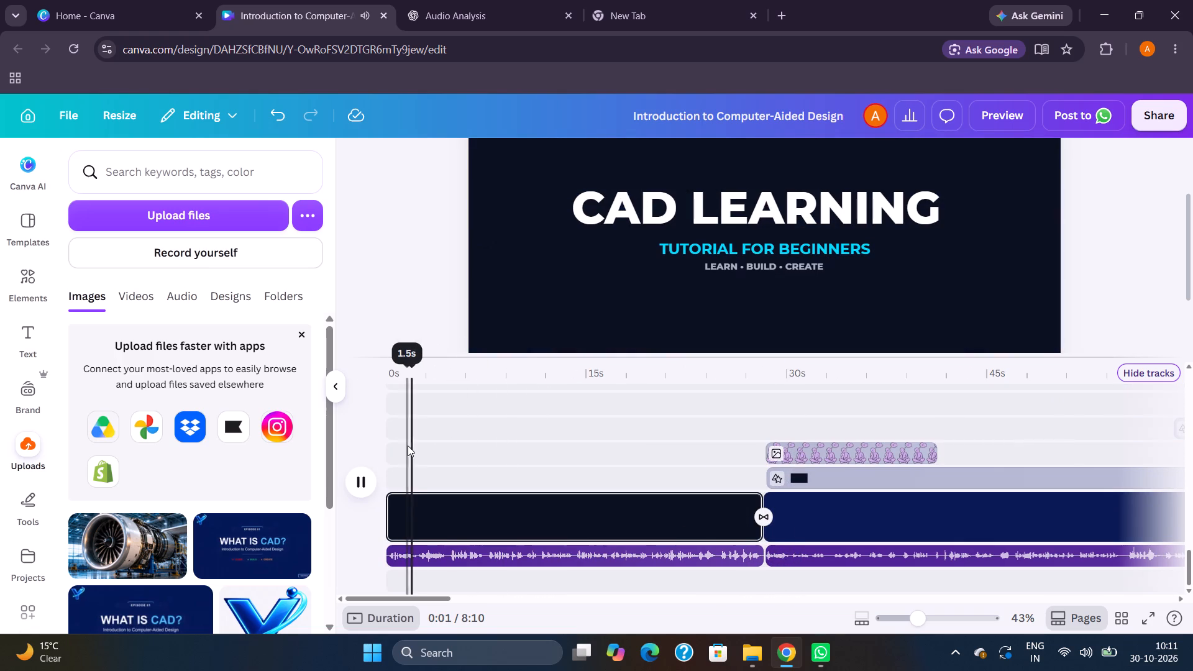
pyautogui.click(1149, 623)
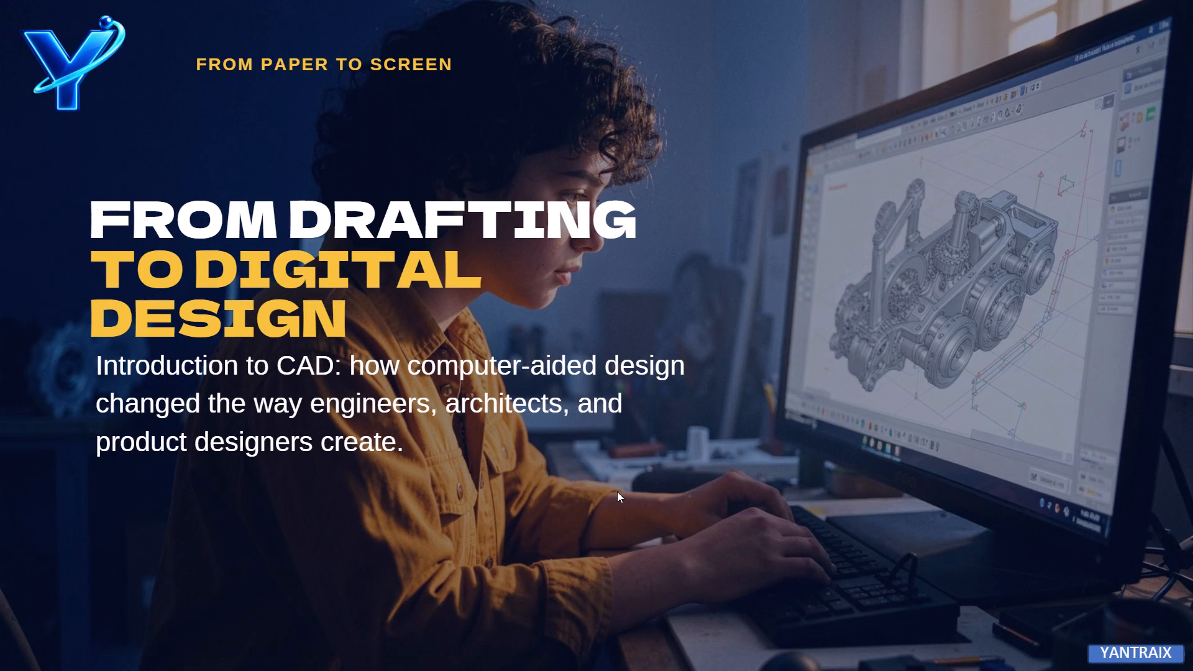
pyautogui.press('space')
pyautogui.press('Escape')
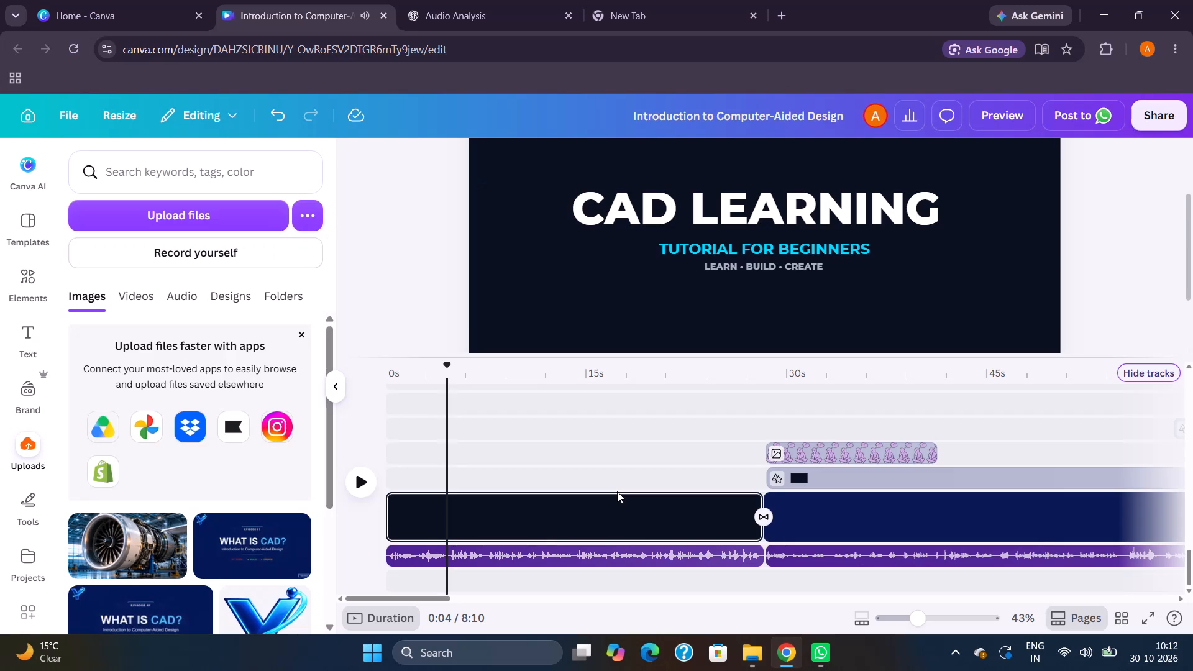
# Undo the shifts of the two clips and the move of the 1:19 dark background off the main track.
pyautogui.hotkey('ctrl', 'z')
pyautogui.hotkey('ctrl', 'z')
pyautogui.hotkey('ctrl', 'z')
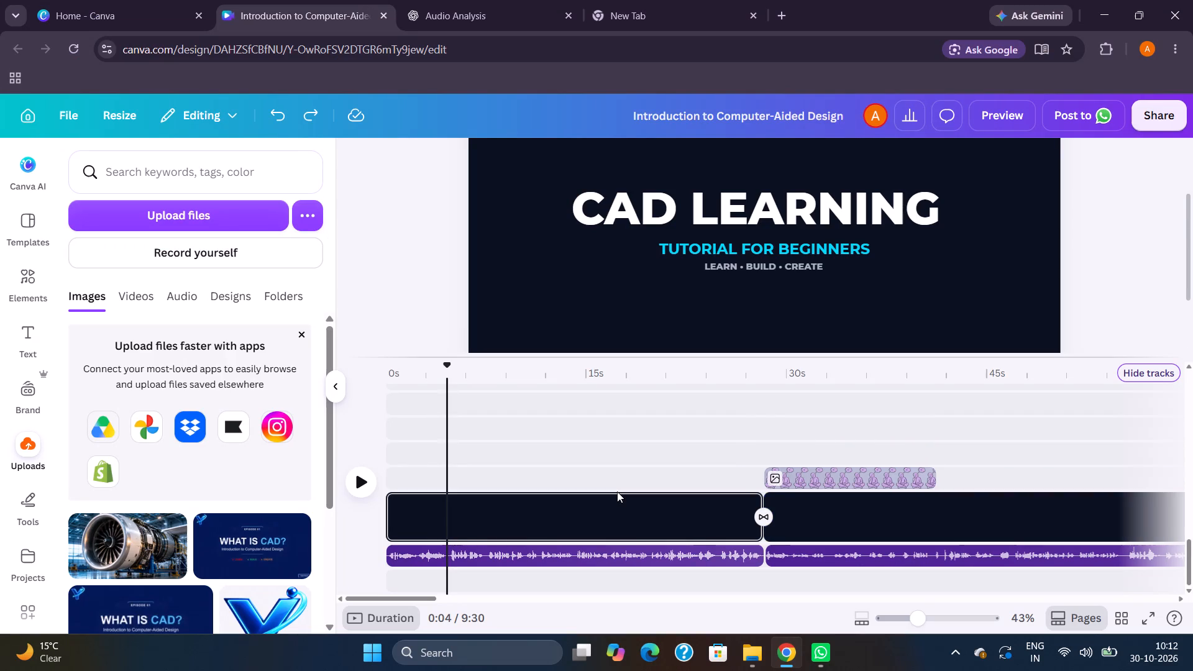
# Check the video in full screen at 1:19, around 1:00 and at 0:41.
pyautogui.press('space')
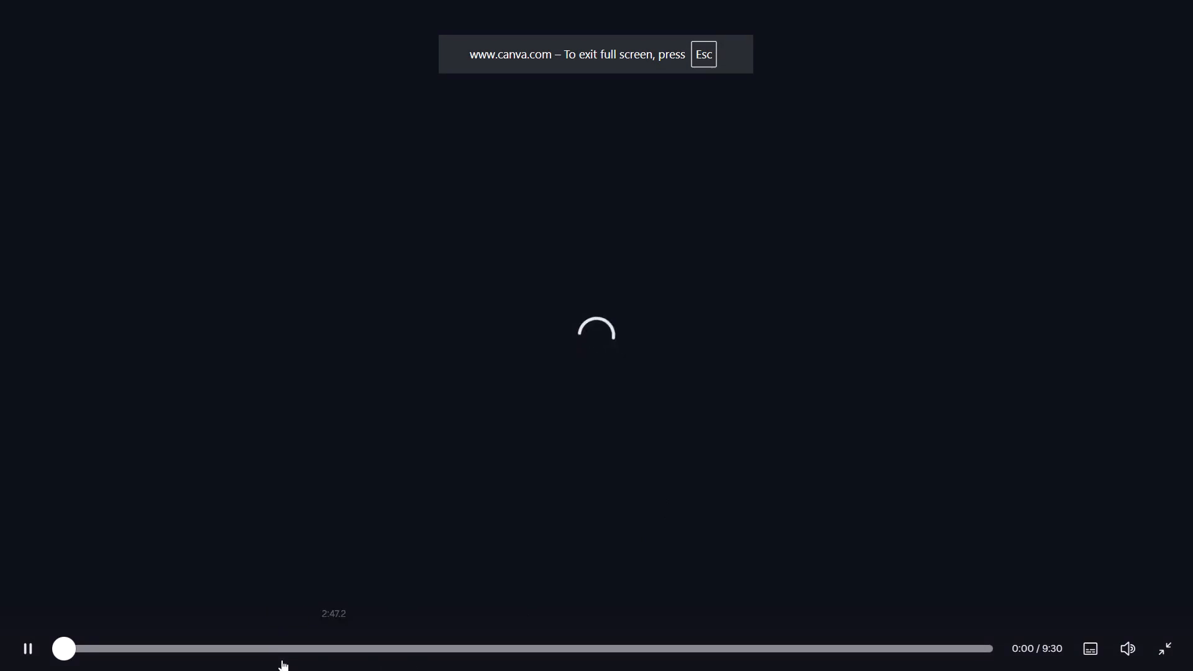
pyautogui.click(191, 644)
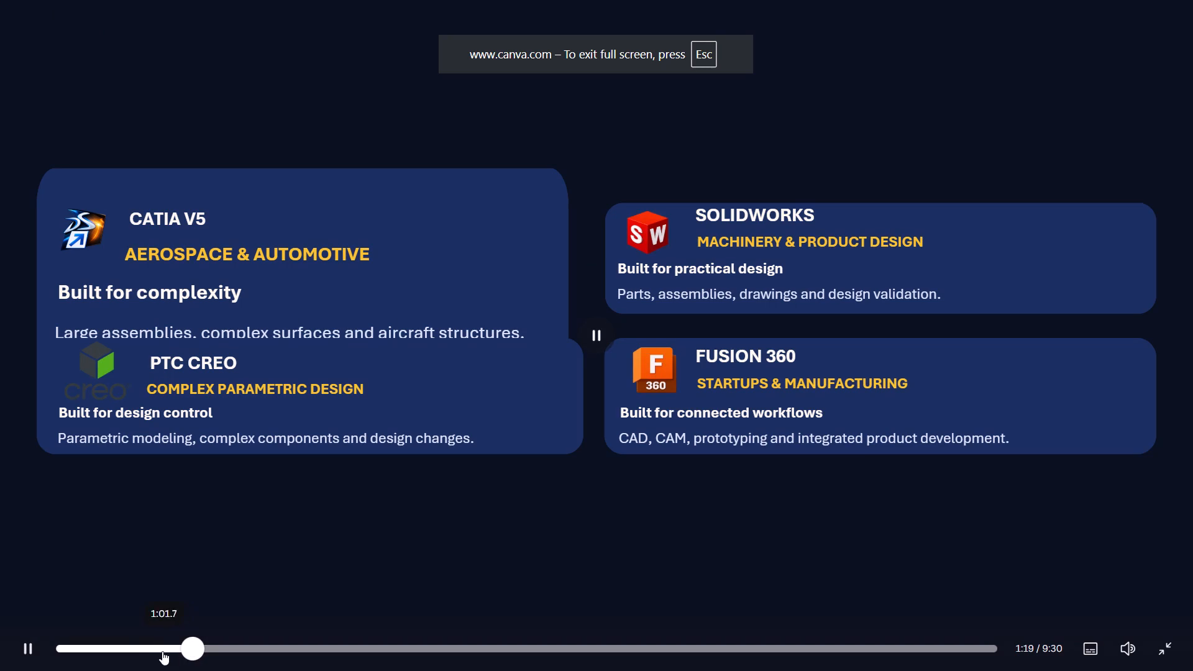
pyautogui.click(158, 651)
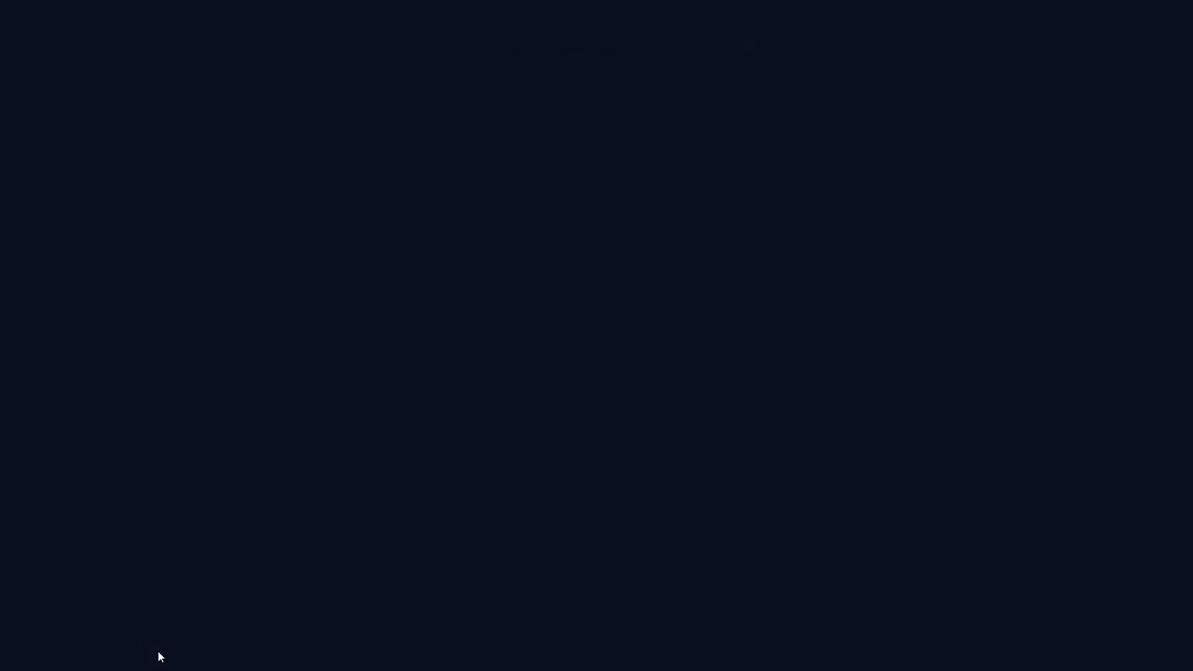
pyautogui.click(131, 641)
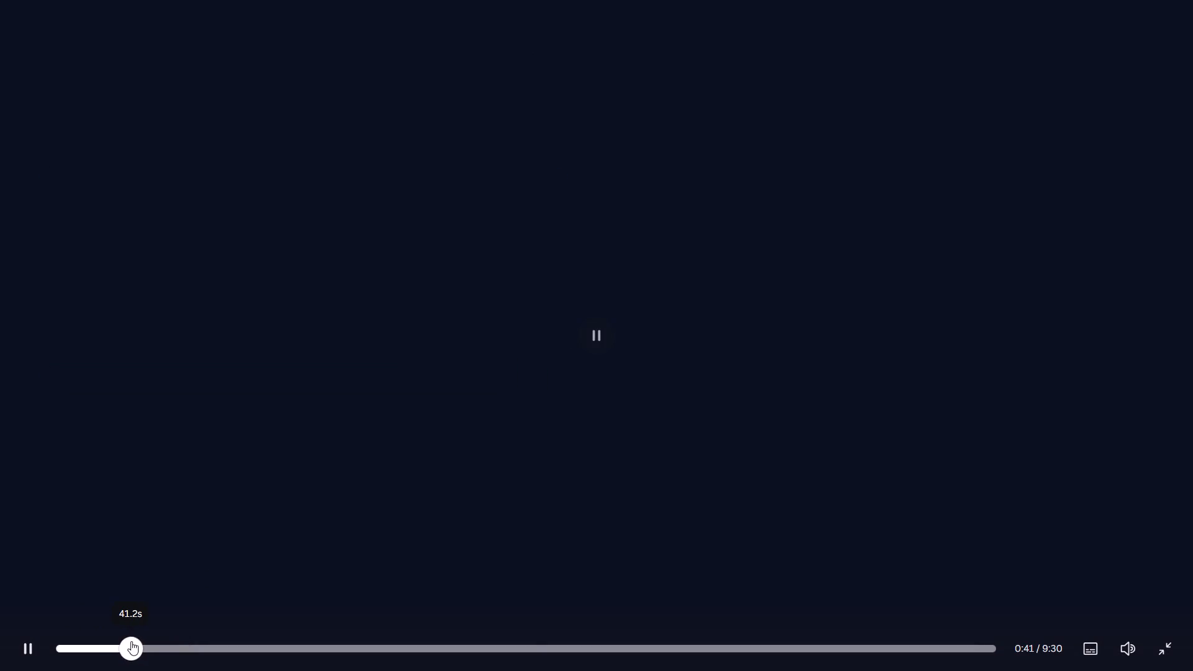
pyautogui.press('Escape')
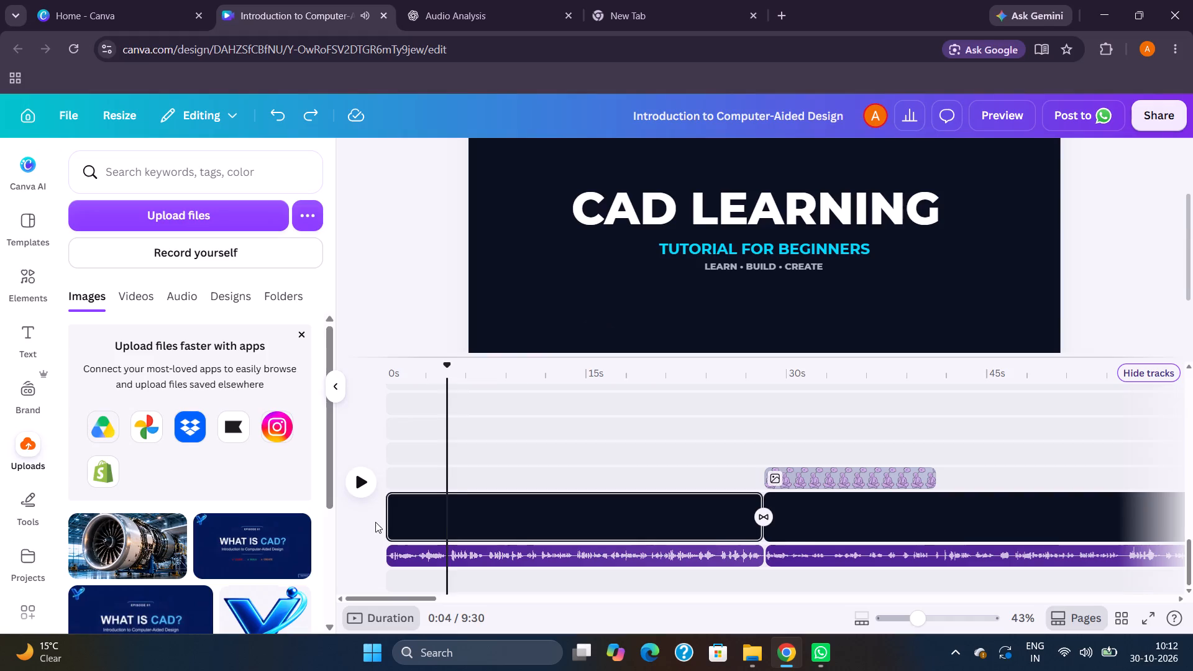
# Play from about 26 s to 1:04, examining the thinking-figure clip and the staggered CAD card element tracks.
pyautogui.click(739, 473)
pyautogui.press('space')
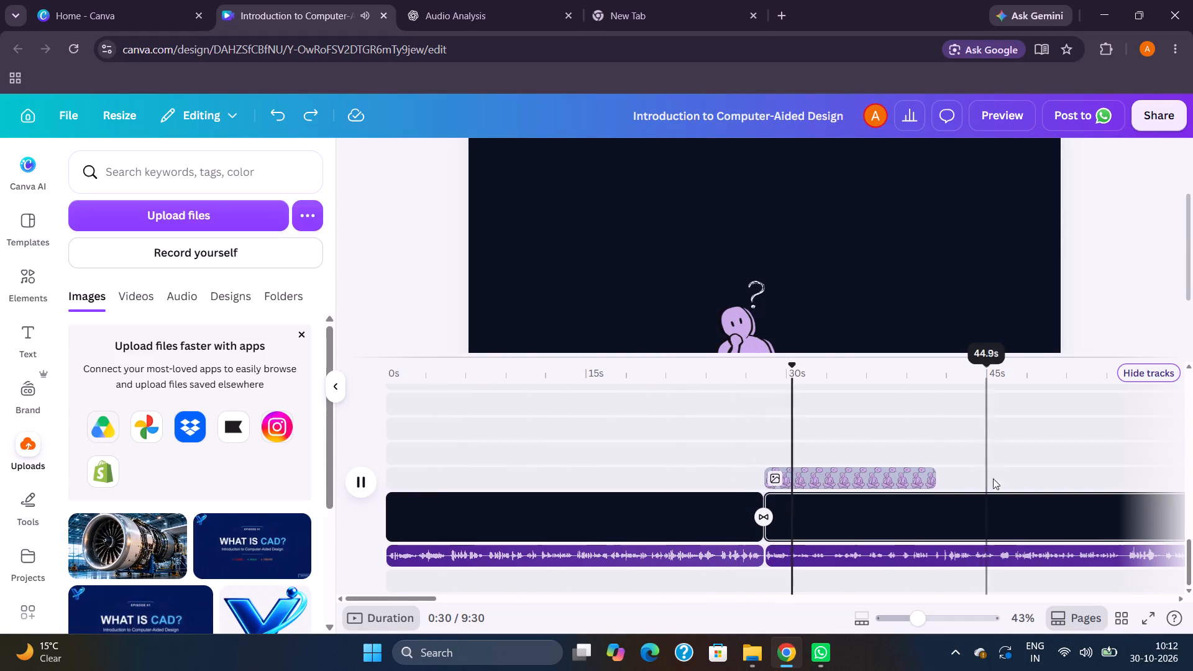
pyautogui.hscroll(-7, 980, 505)
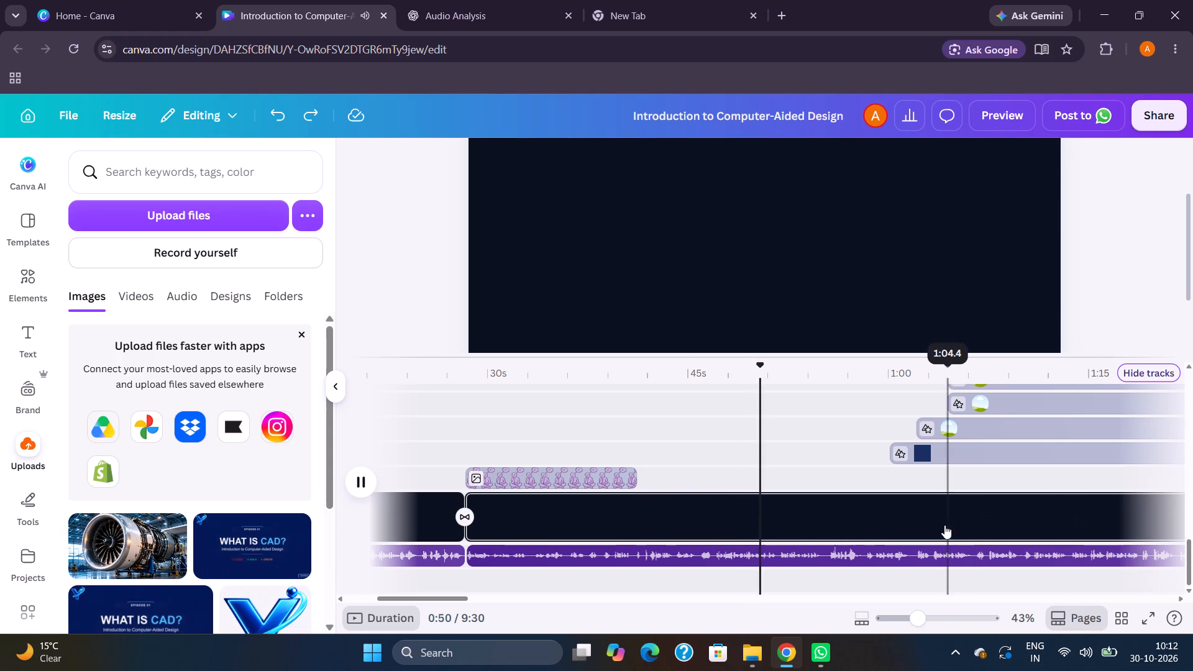
pyautogui.scroll(3, 933, 504)
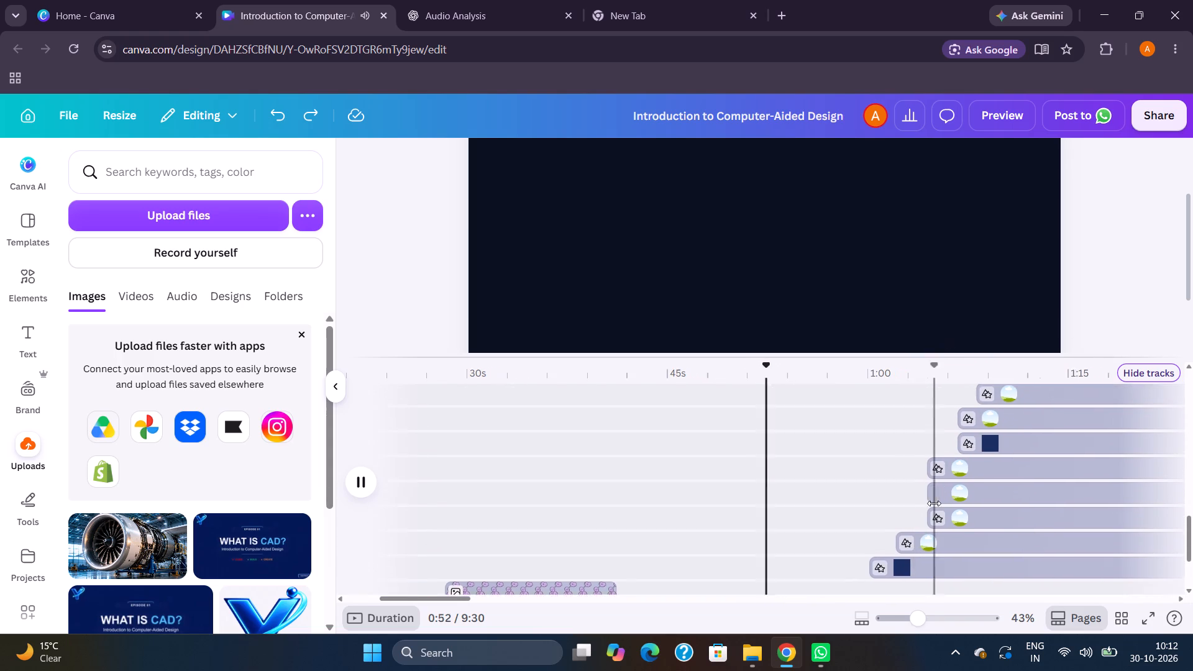
pyautogui.scroll(1, 934, 503)
pyautogui.hscroll(-3, 934, 502)
pyautogui.hscroll(-1, 862, 451)
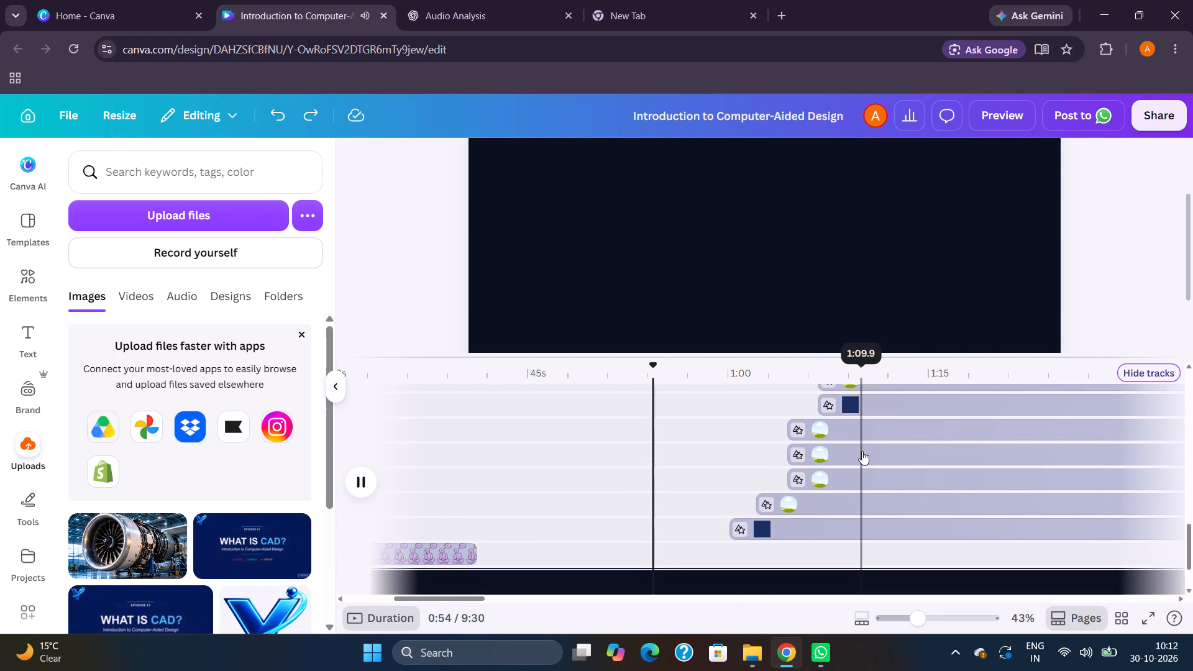
pyautogui.hscroll(-3, 862, 451)
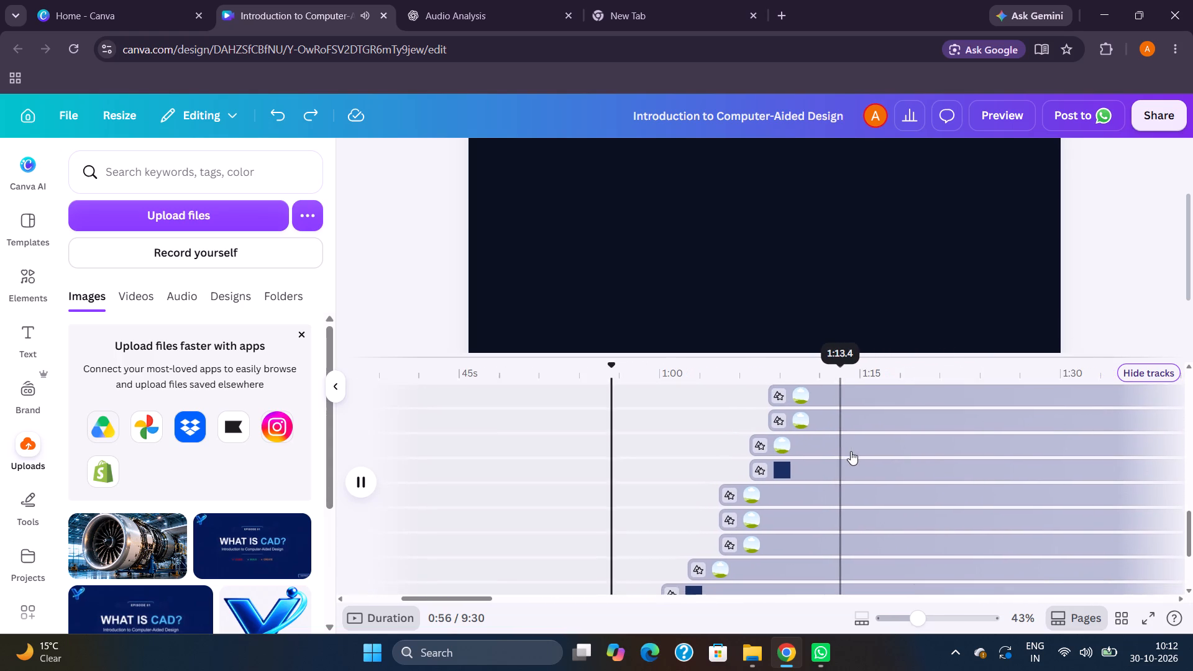
pyautogui.hscroll(-1, 851, 451)
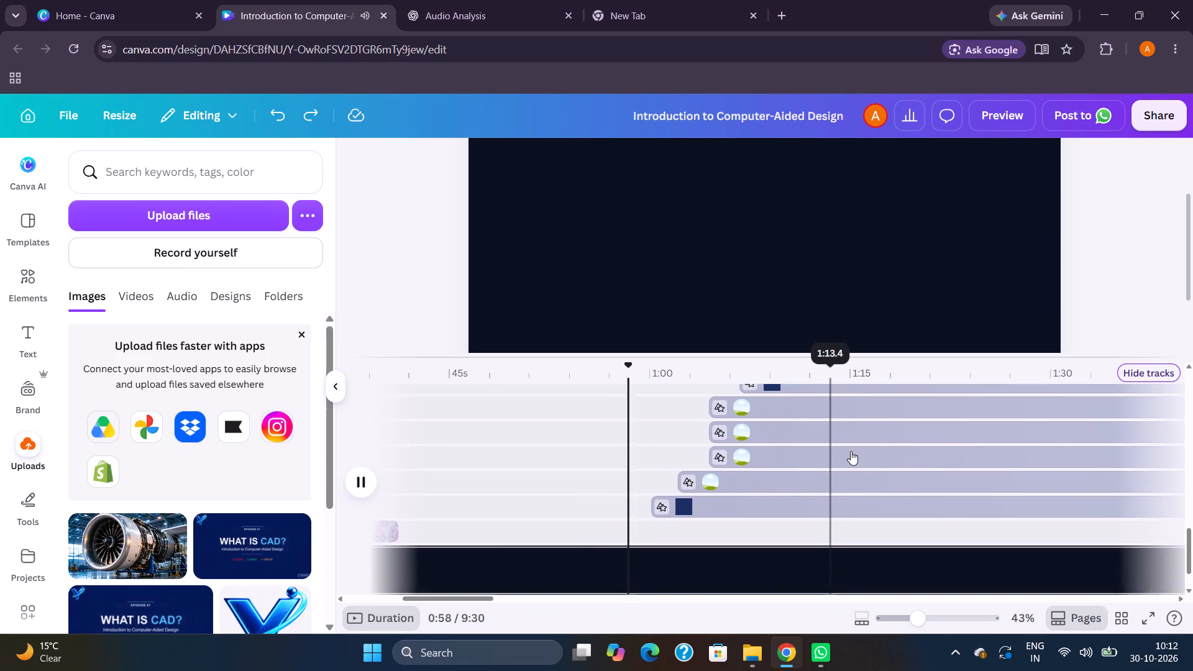
pyautogui.hscroll(-1, 851, 451)
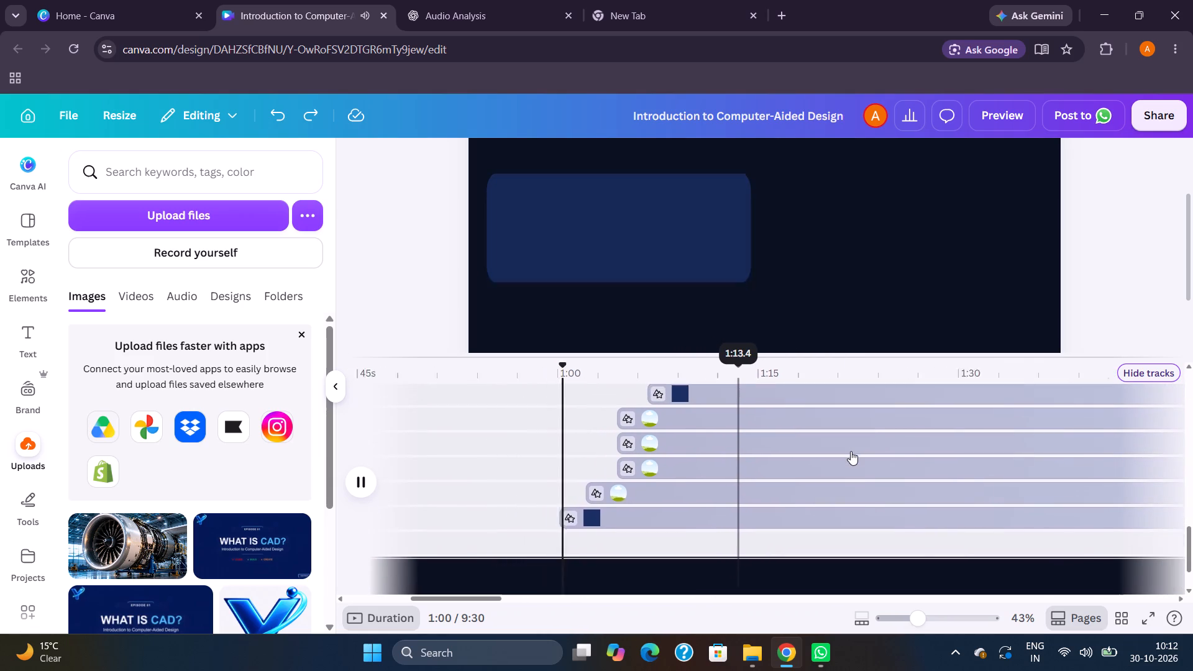
pyautogui.hscroll(-1, 851, 451)
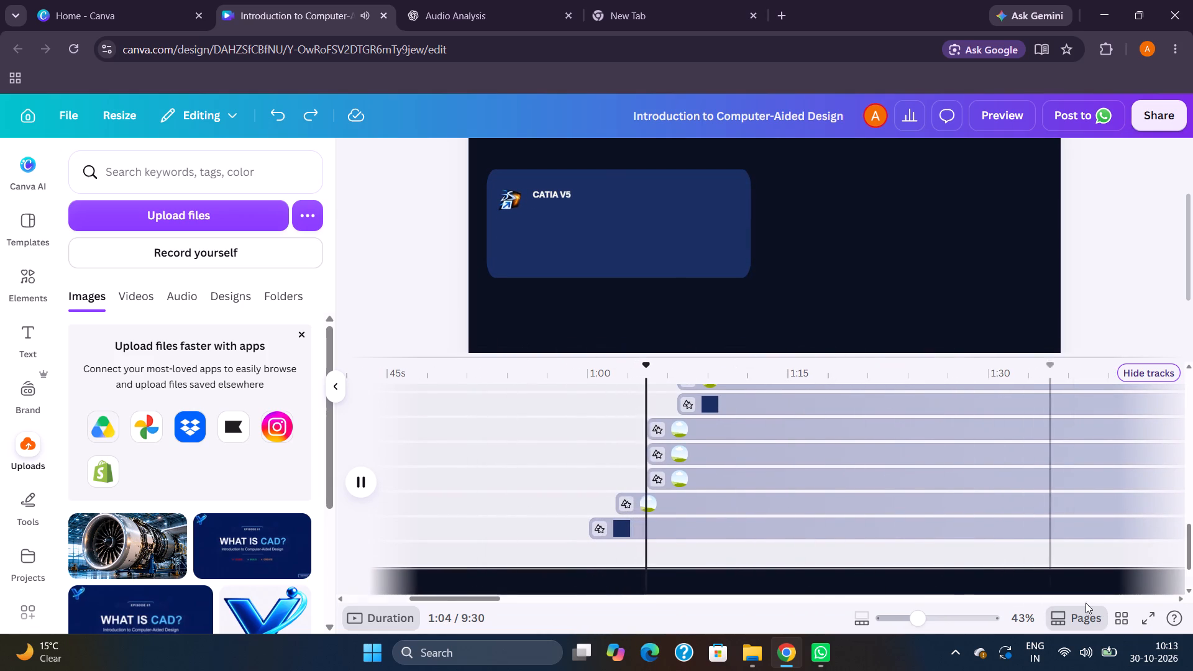
# Check the CAD software cards in full screen at several points between 1:50 and 0:55, playing the scene from 0:55.
pyautogui.click(1150, 623)
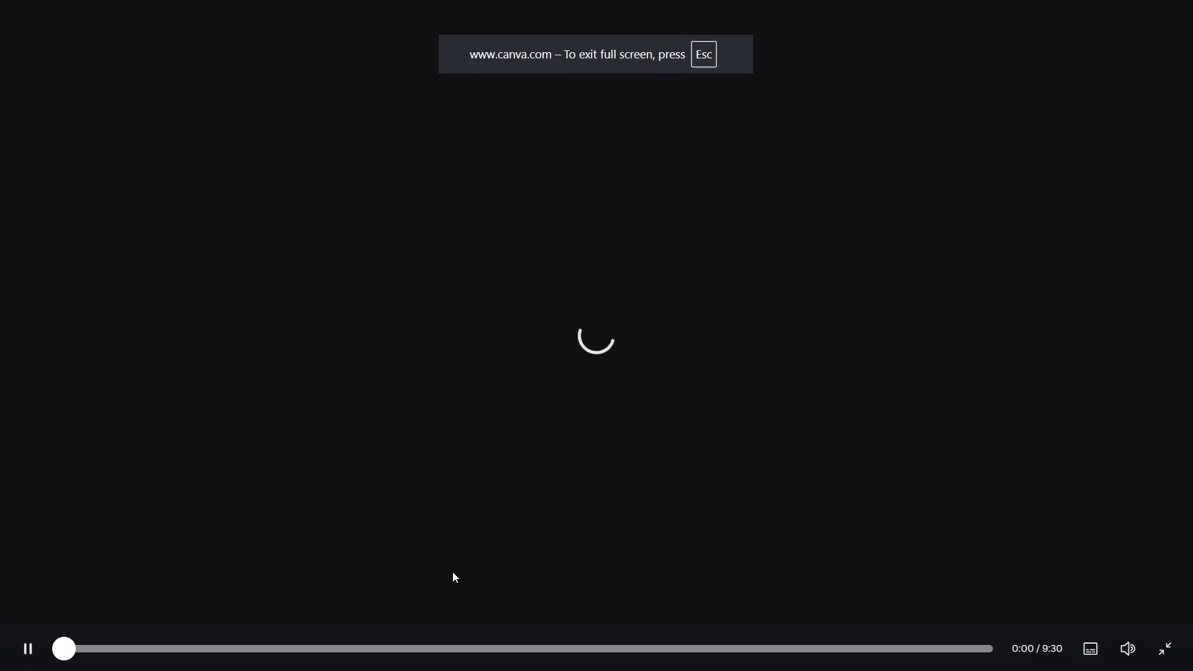
pyautogui.click(311, 638)
pyautogui.click(244, 642)
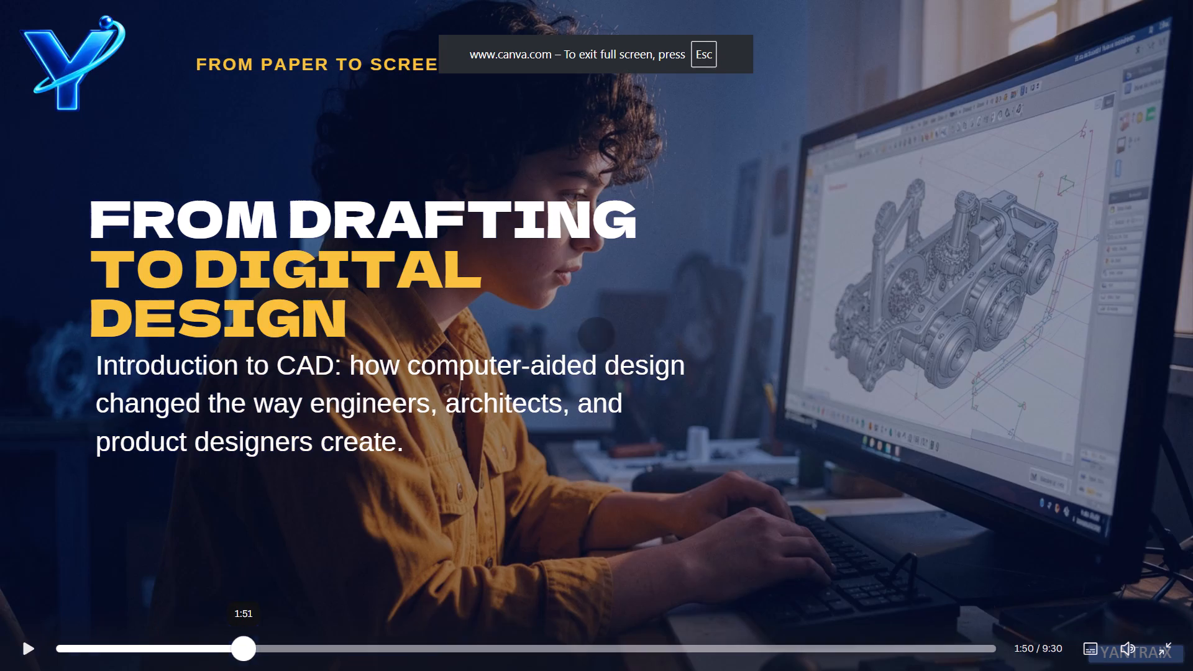
pyautogui.click(221, 641)
pyautogui.click(185, 639)
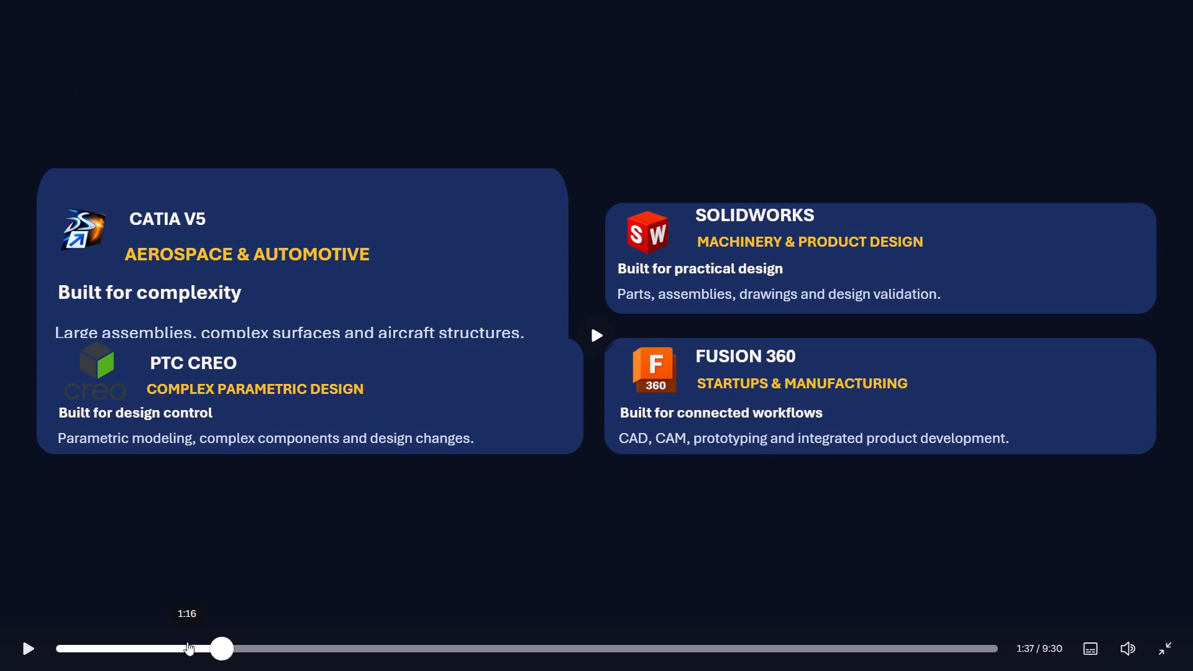
pyautogui.click(187, 642)
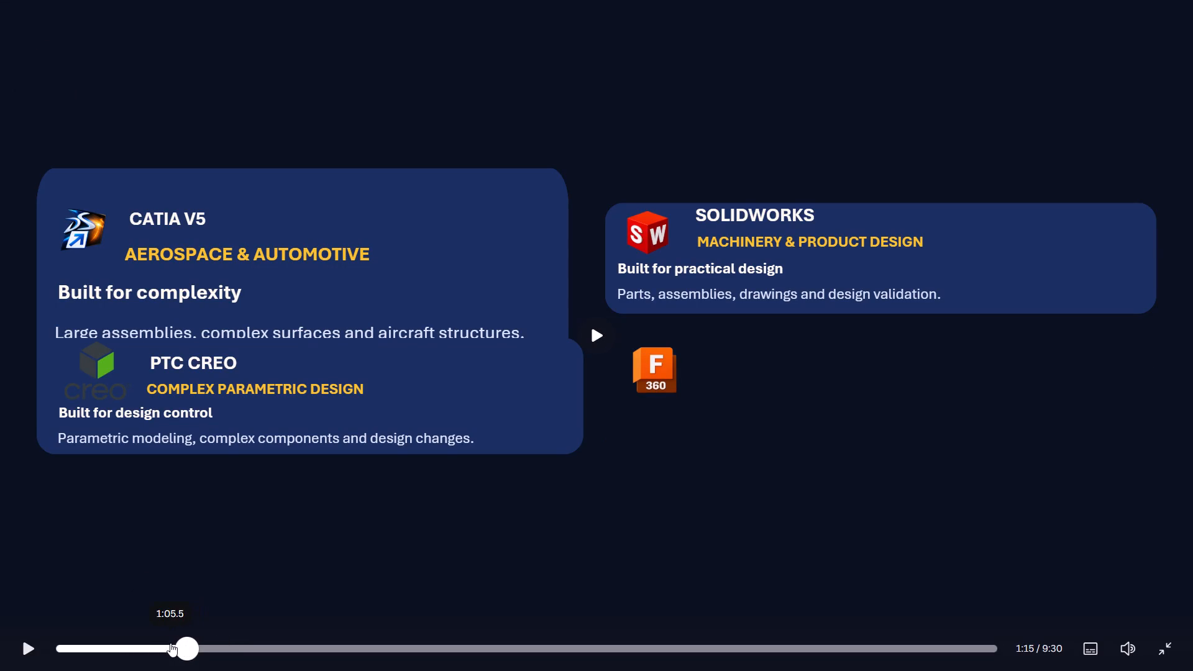
pyautogui.click(170, 643)
pyautogui.click(153, 644)
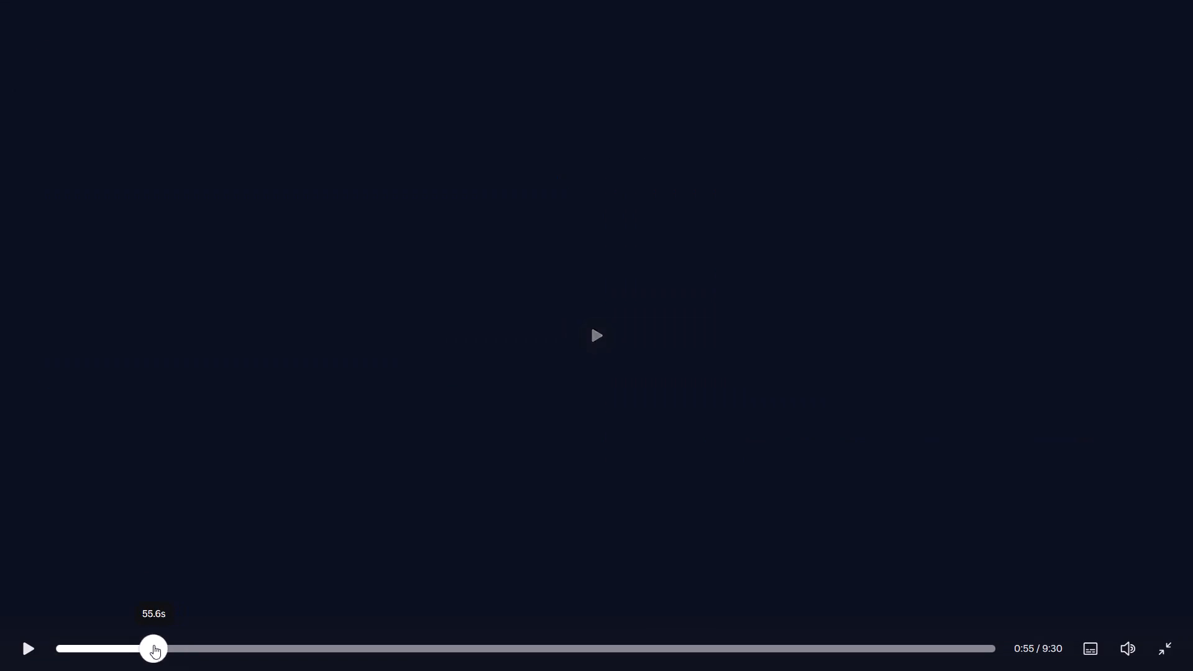
pyautogui.press('space')
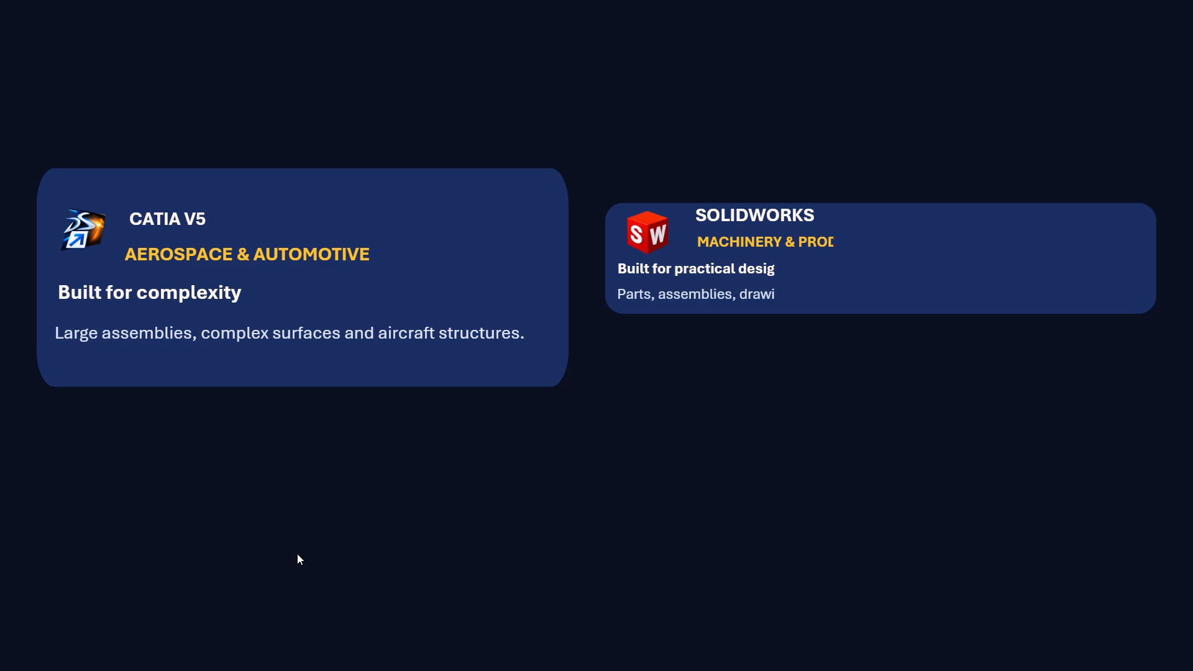
pyautogui.press('space')
pyautogui.press('Escape')
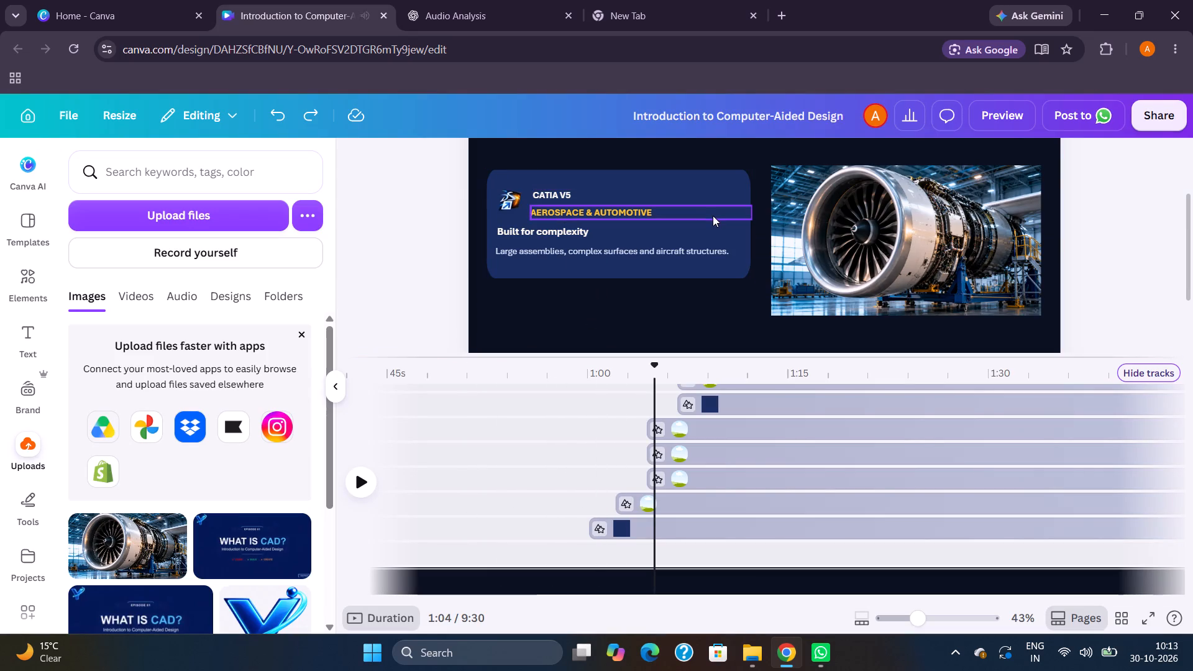
# Extend the blue CATIA V5 card's background downward to make it slightly taller.
pyautogui.click(713, 215)
pyautogui.click(630, 278)
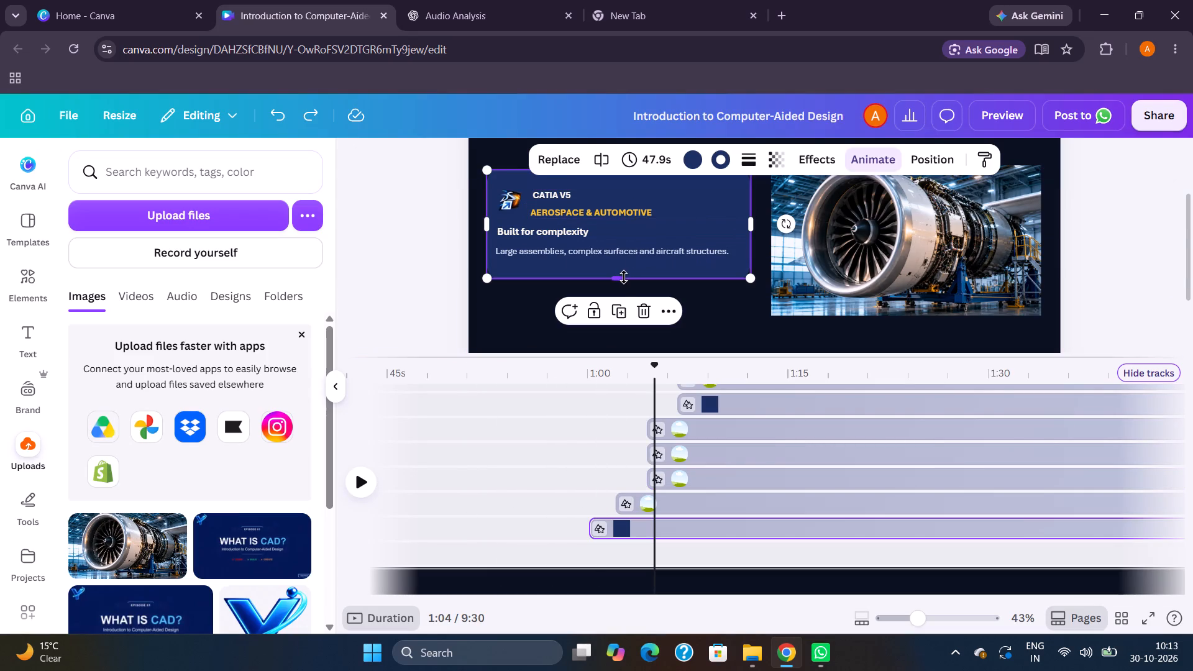
pyautogui.moveTo(624, 277); pyautogui.dragTo(624, 296)
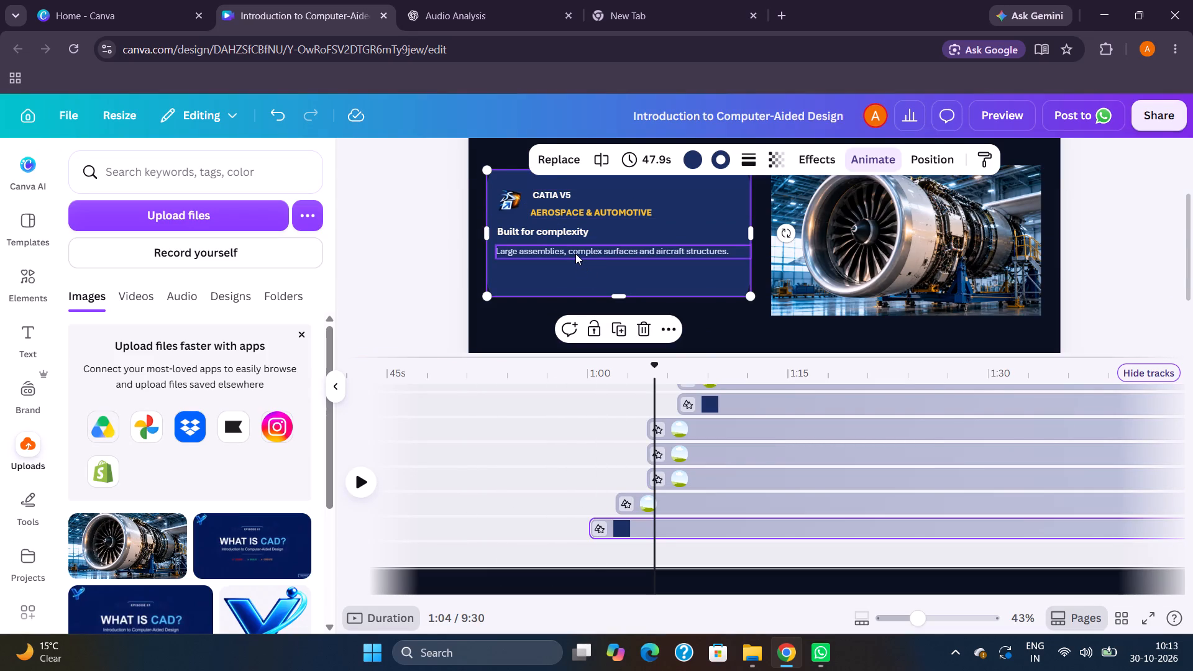
# Move "Built for complexity" and the "Large assemblies" description lower on the CATIA V5 card, aligning their left edges.
pyautogui.click(575, 253)
pyautogui.moveTo(781, 267); pyautogui.dragTo(782, 270)
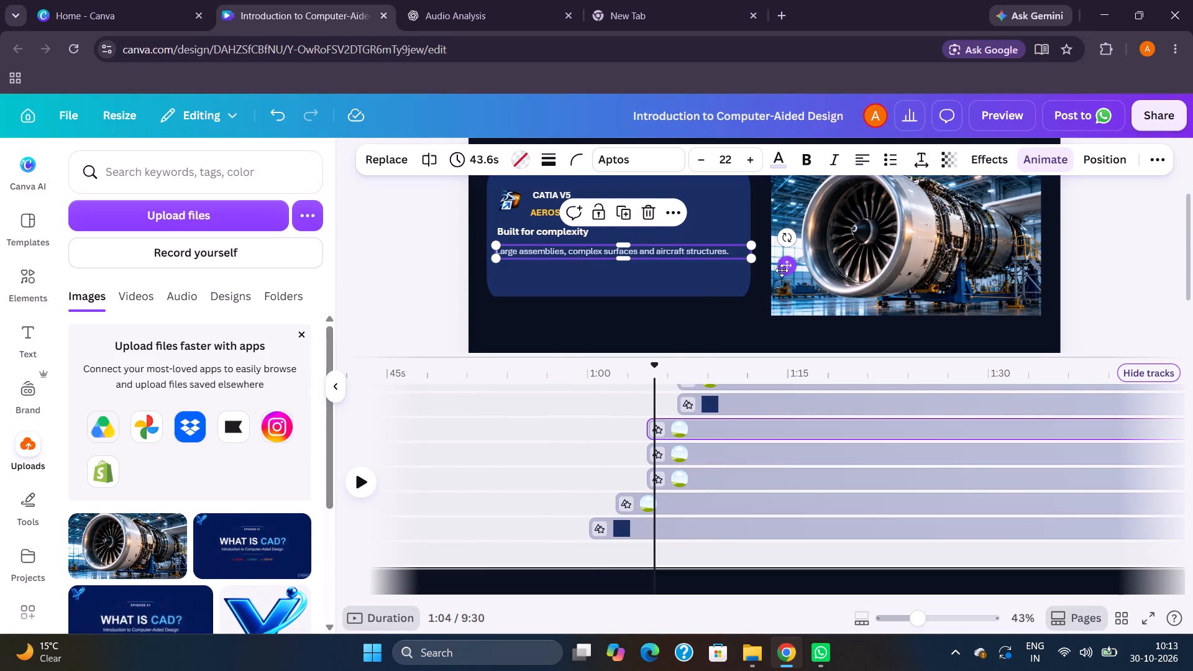
pyautogui.moveTo(782, 270); pyautogui.dragTo(779, 286)
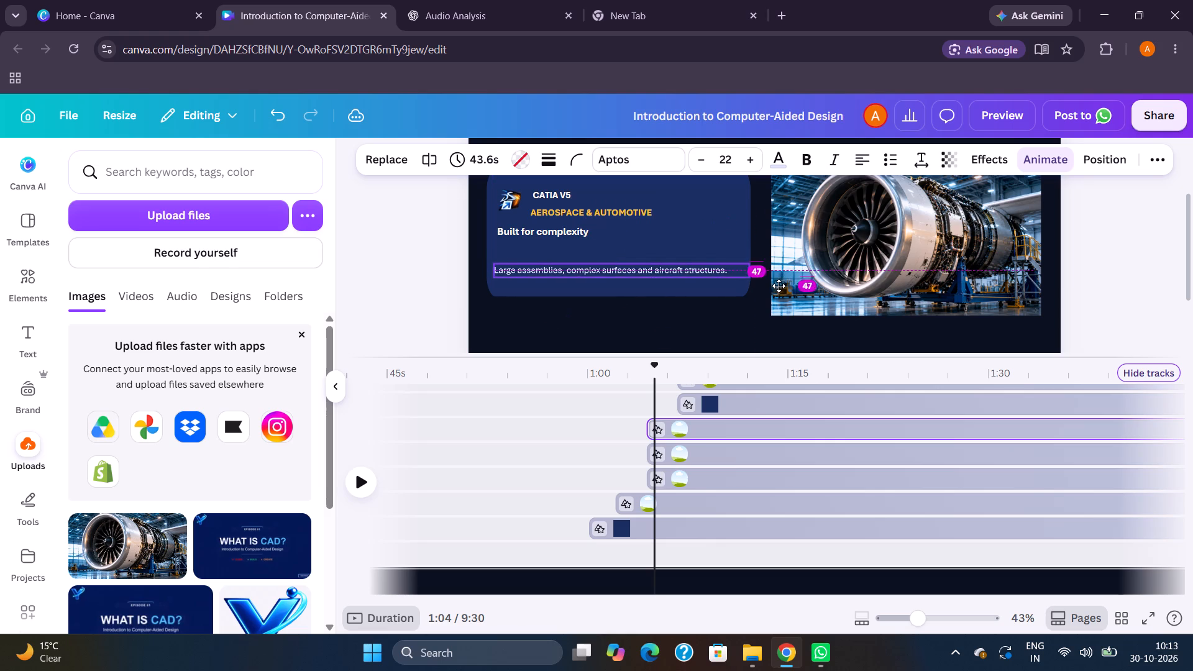
pyautogui.moveTo(779, 286); pyautogui.dragTo(776, 284)
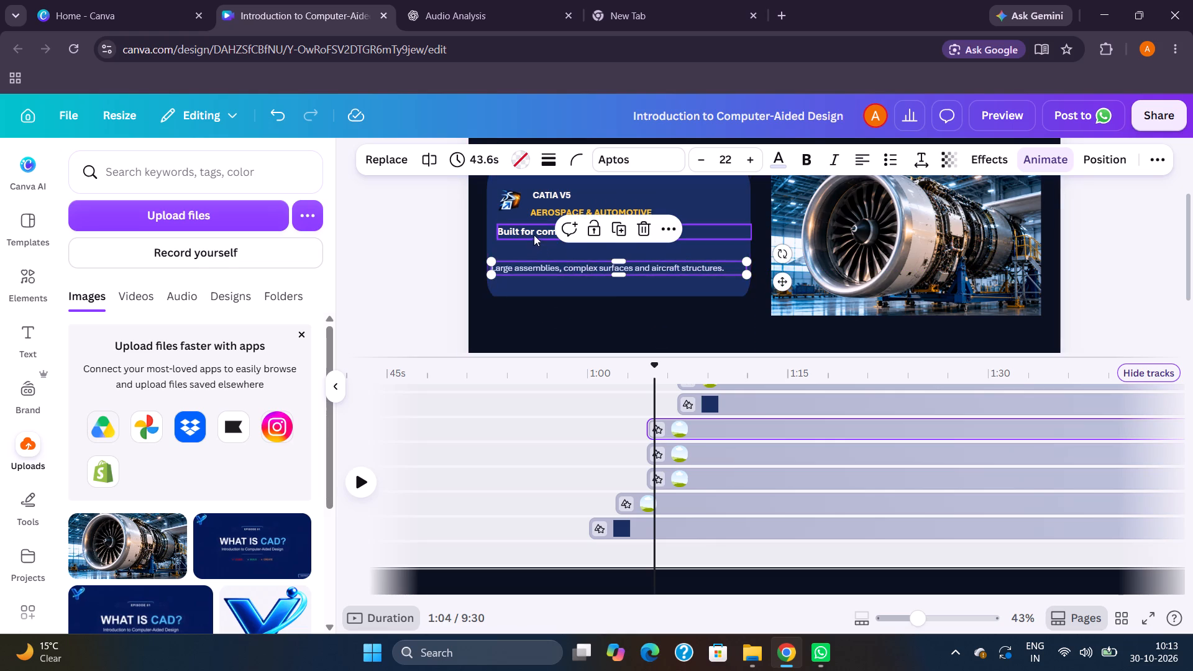
pyautogui.click(534, 235)
pyautogui.moveTo(790, 240); pyautogui.dragTo(792, 247)
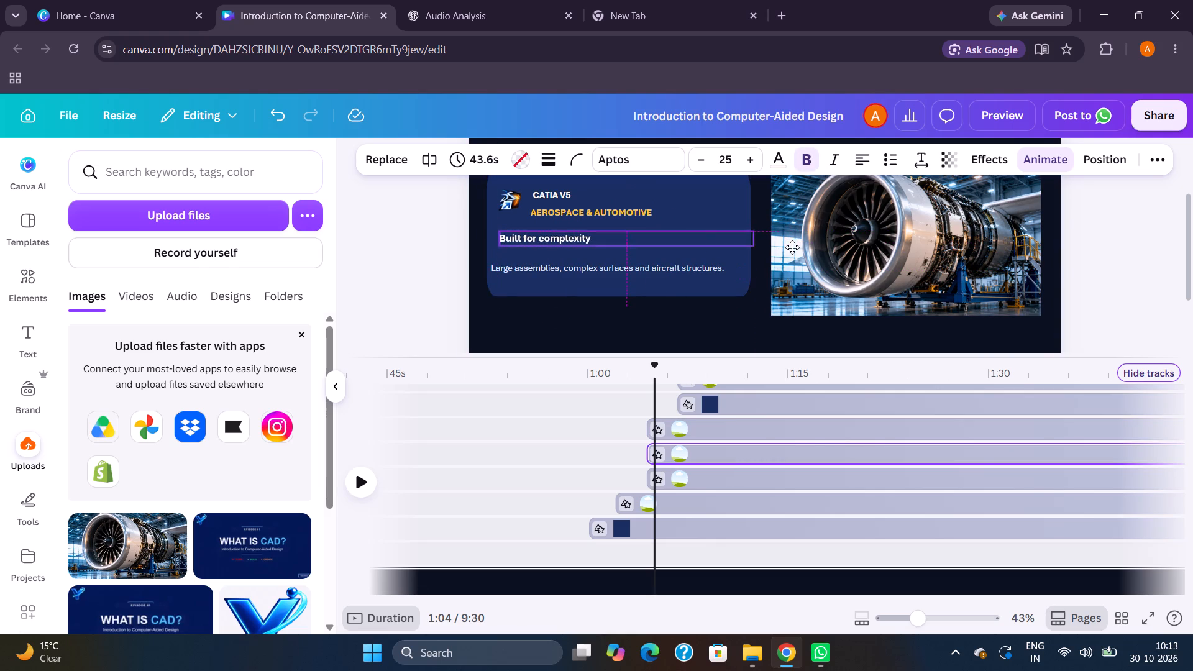
pyautogui.moveTo(792, 247); pyautogui.dragTo(787, 254)
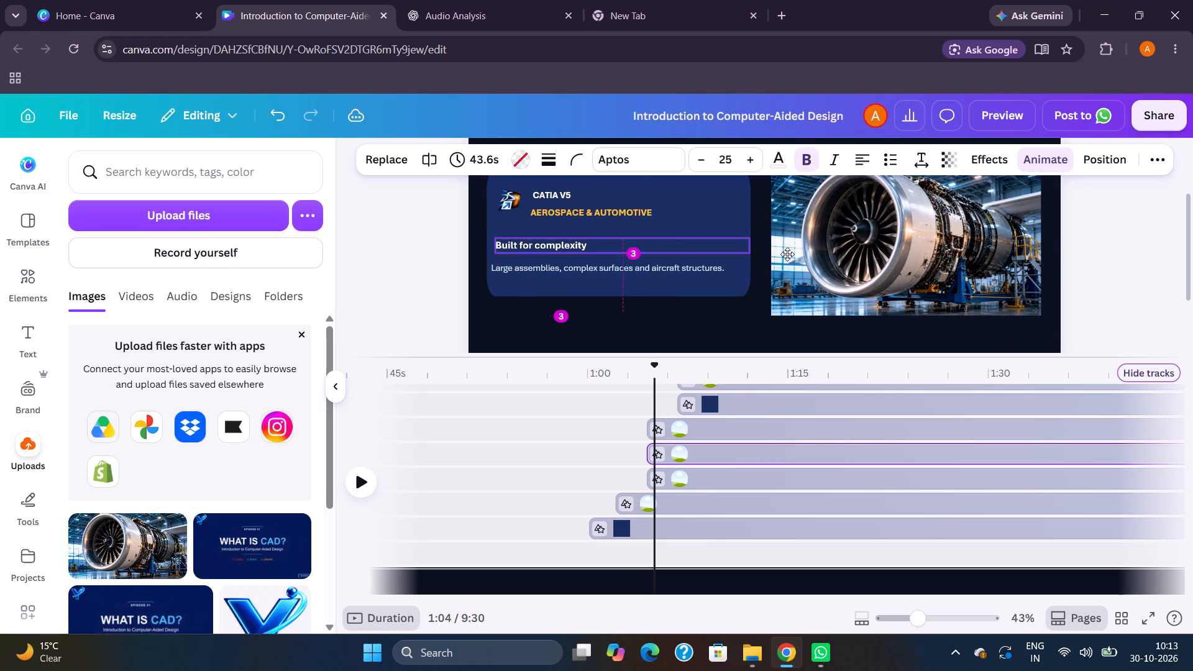
pyautogui.moveTo(787, 254); pyautogui.dragTo(787, 256)
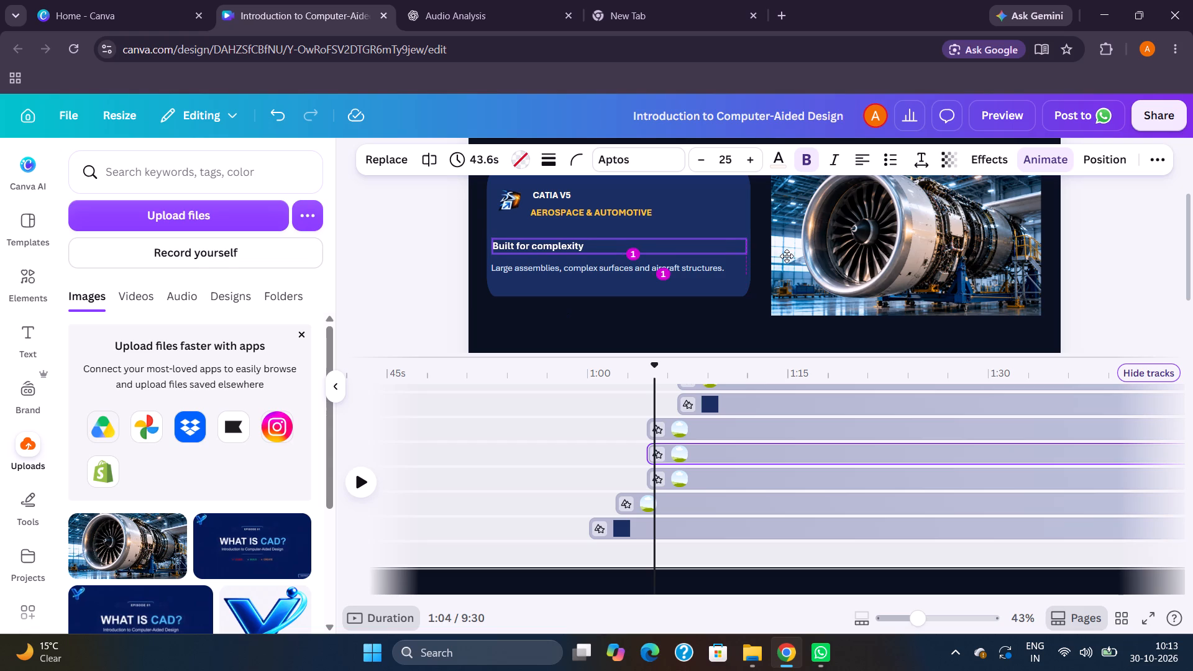
pyautogui.moveTo(787, 256); pyautogui.dragTo(789, 256)
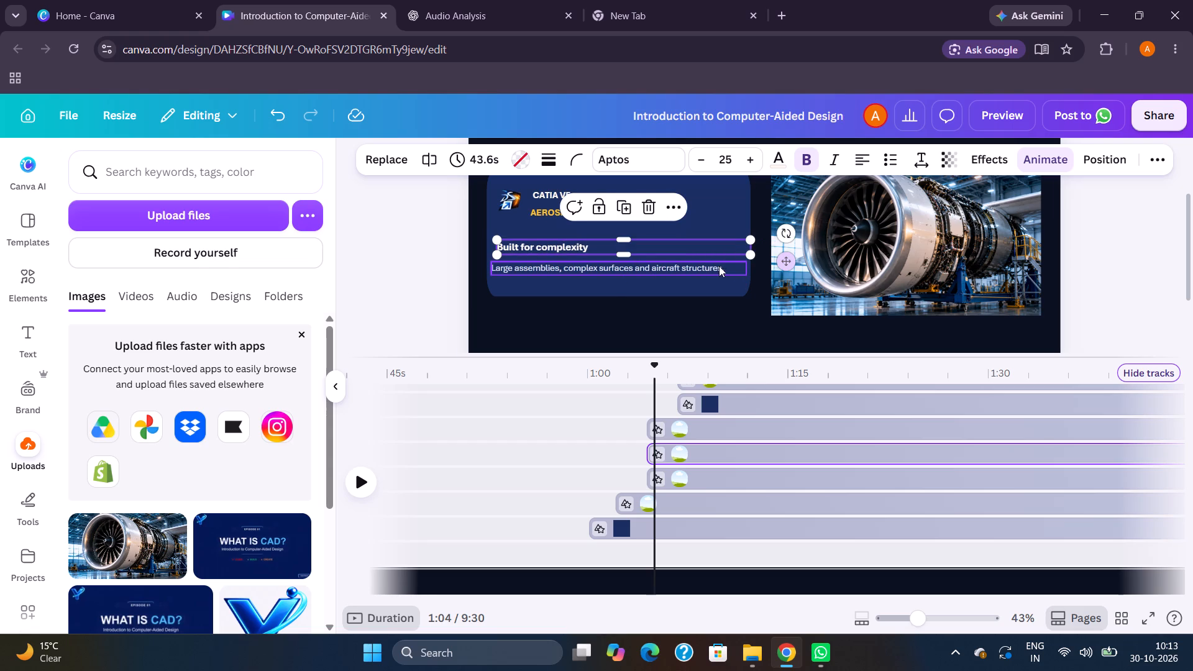
pyautogui.click(718, 266)
pyautogui.moveTo(777, 285); pyautogui.dragTo(782, 285)
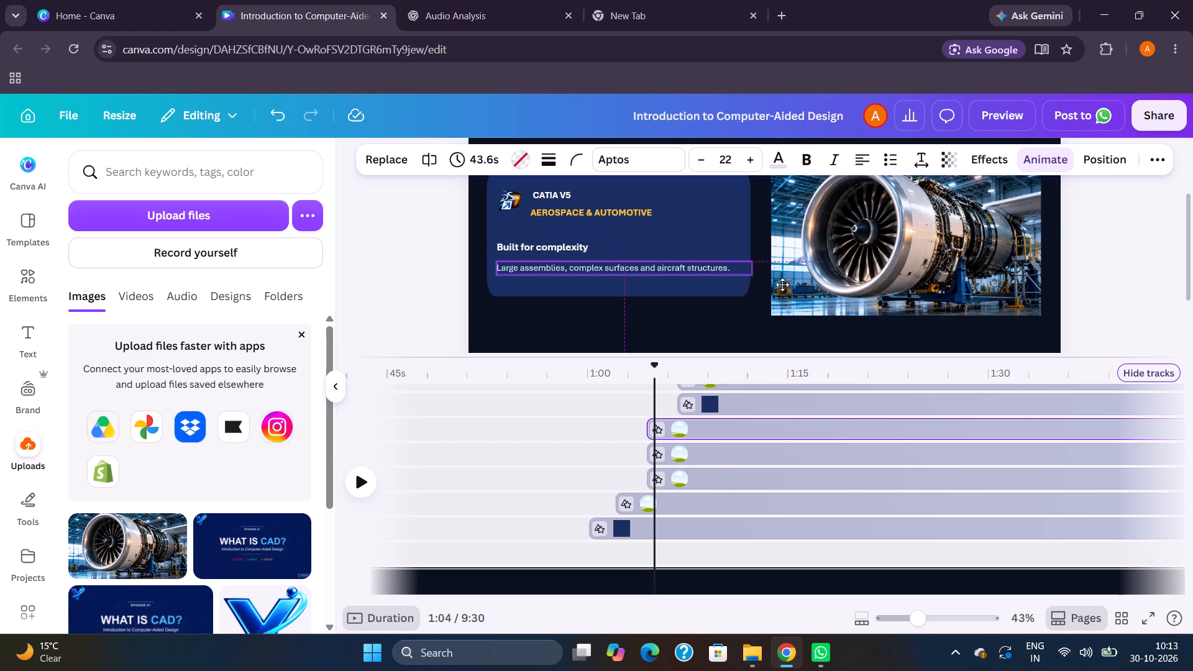
pyautogui.moveTo(782, 285); pyautogui.dragTo(783, 285)
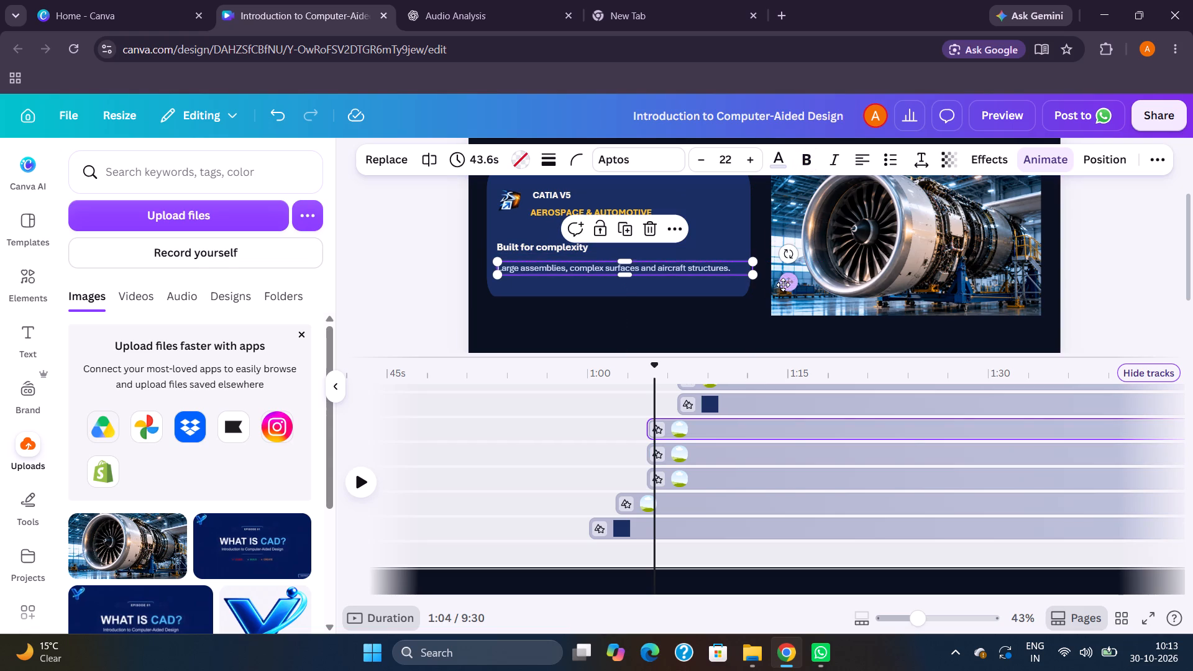
# Shift the "AEROSPACE & AUTOMOTIVE" line and the "CATIA V5" title slightly lower to even out the card's text spacing.
pyautogui.click(559, 218)
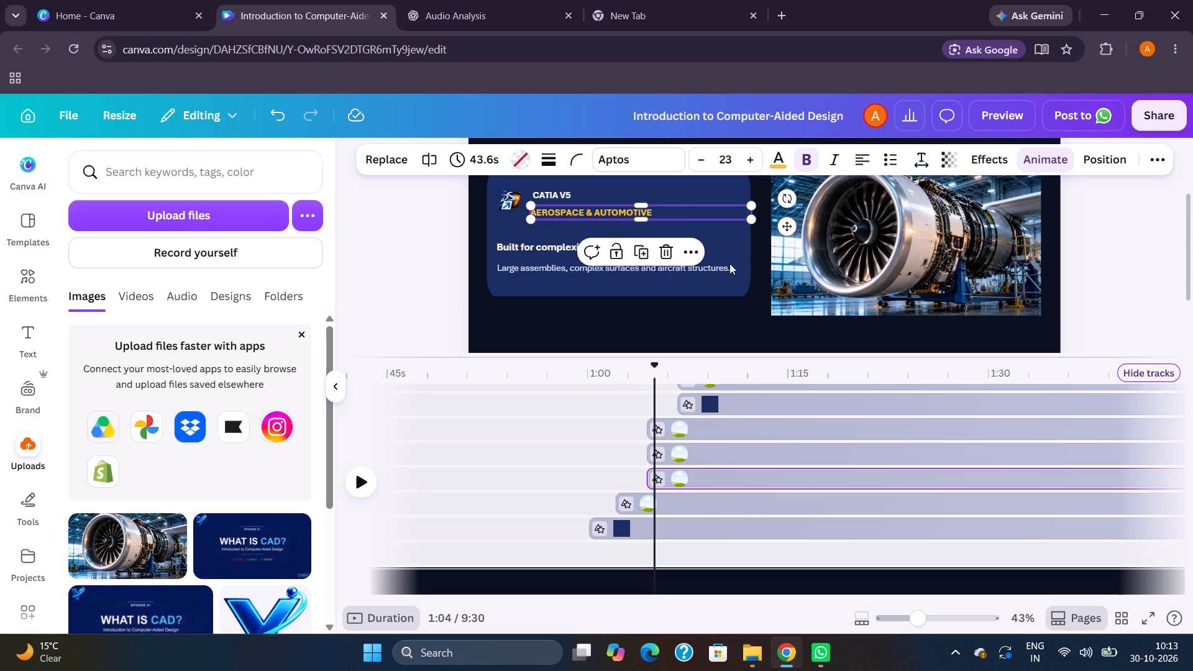
pyautogui.moveTo(785, 224); pyautogui.dragTo(785, 232)
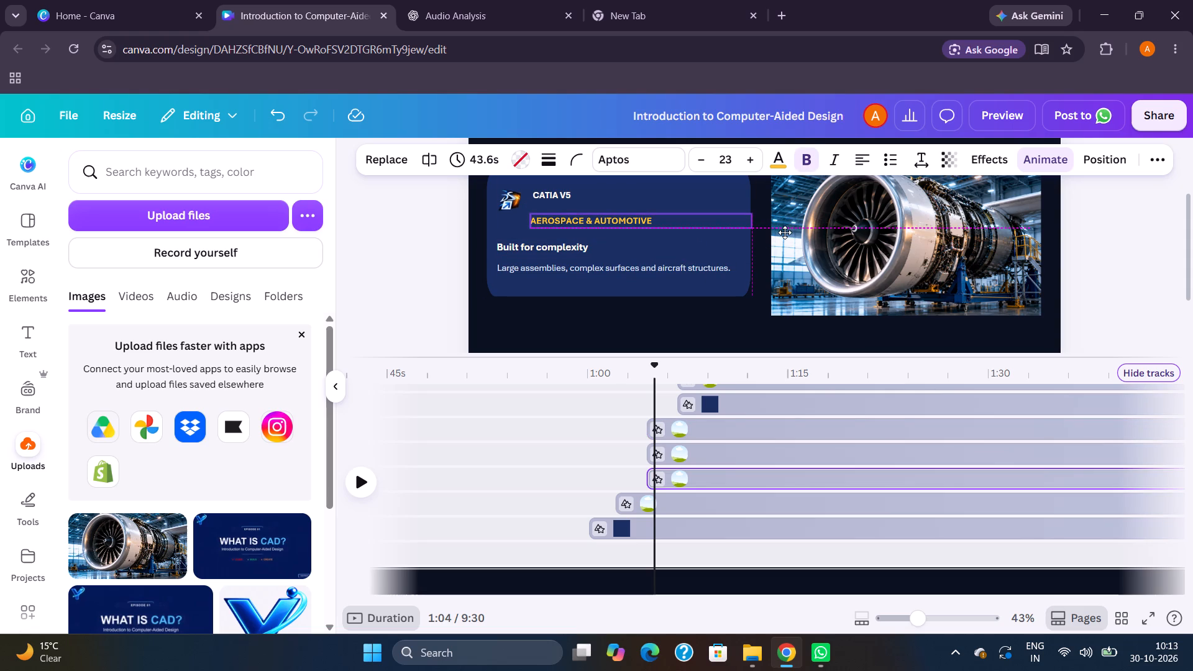
pyautogui.moveTo(785, 232); pyautogui.dragTo(785, 235)
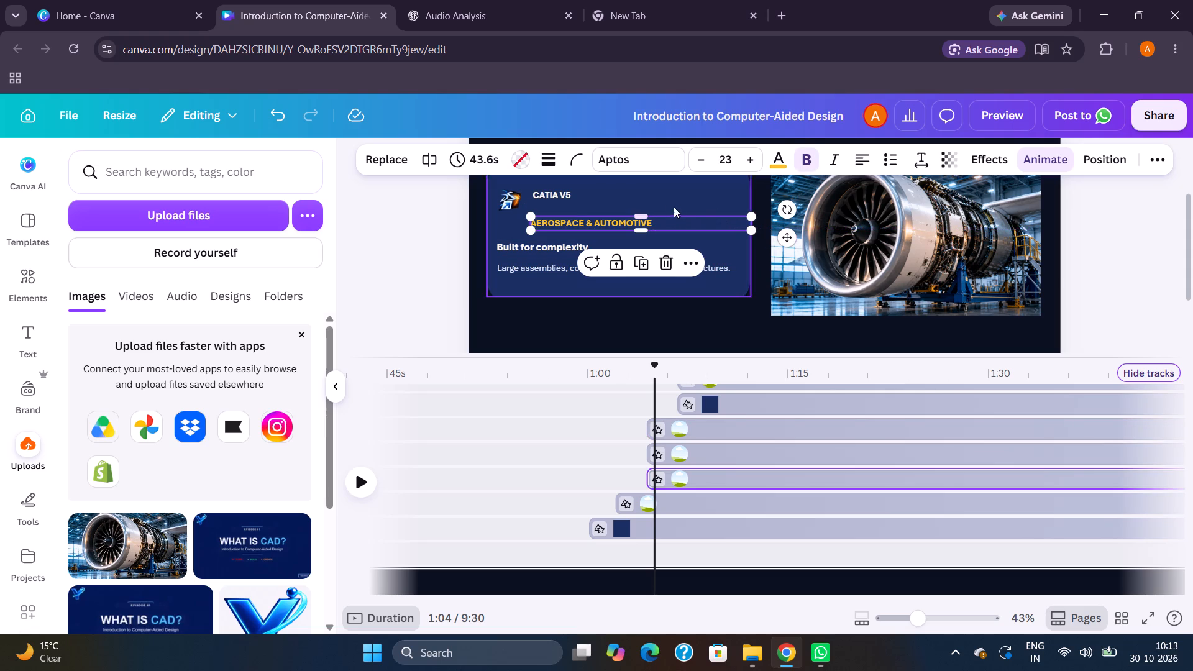
pyautogui.click(567, 189)
pyautogui.moveTo(788, 204); pyautogui.dragTo(788, 204)
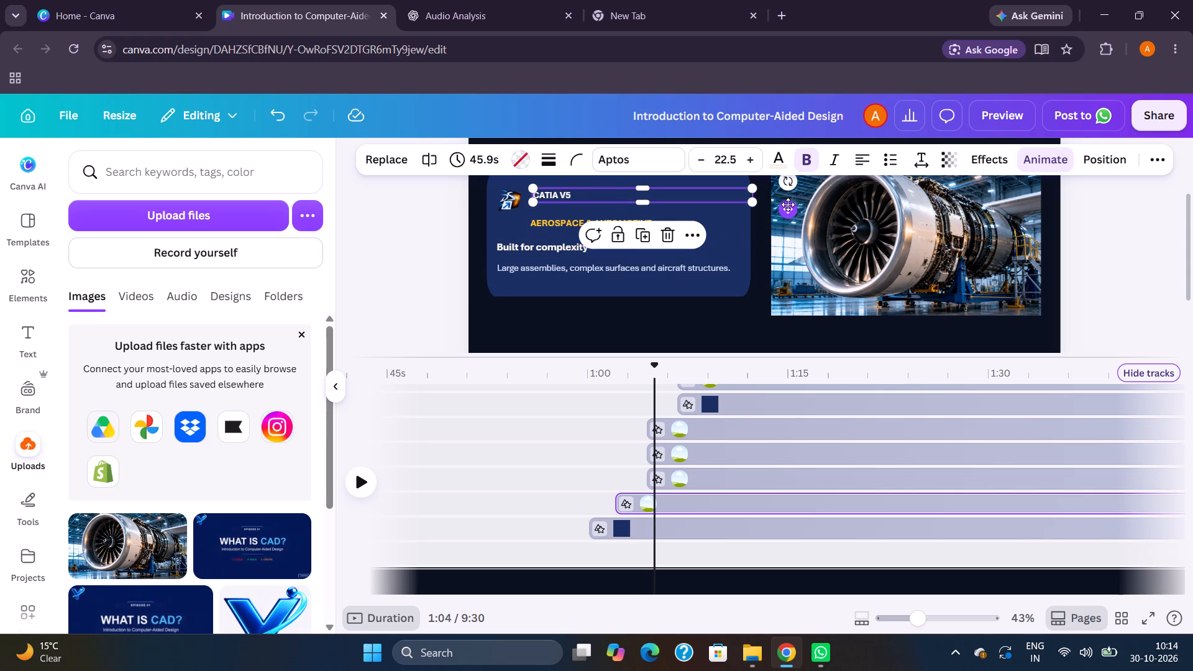
pyautogui.moveTo(788, 204); pyautogui.dragTo(786, 210)
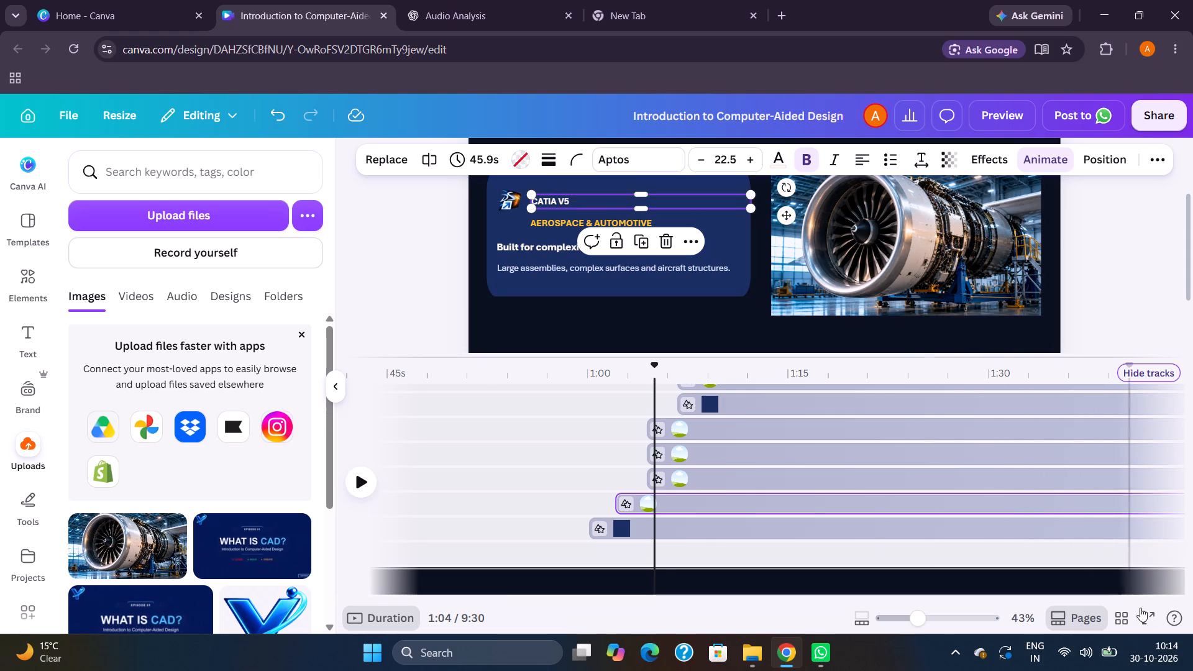
# Check the respaced CATIA V5 card in full screen, playing the scene from around 0:55.
pyautogui.click(1144, 614)
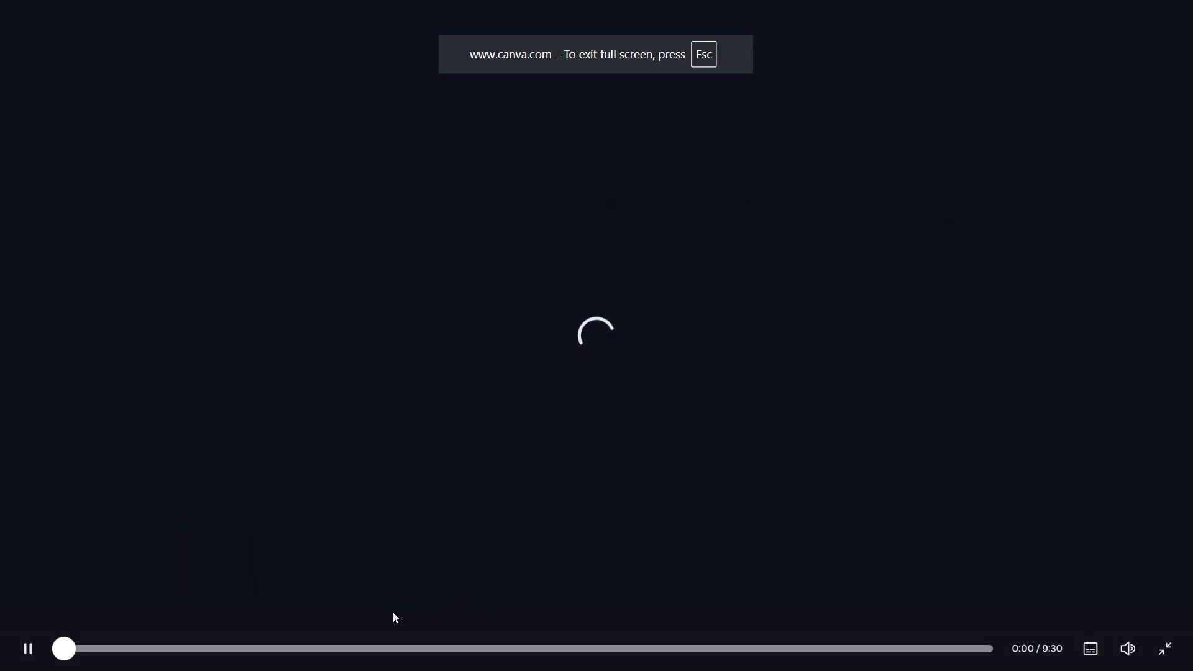
pyautogui.click(223, 639)
pyautogui.click(187, 639)
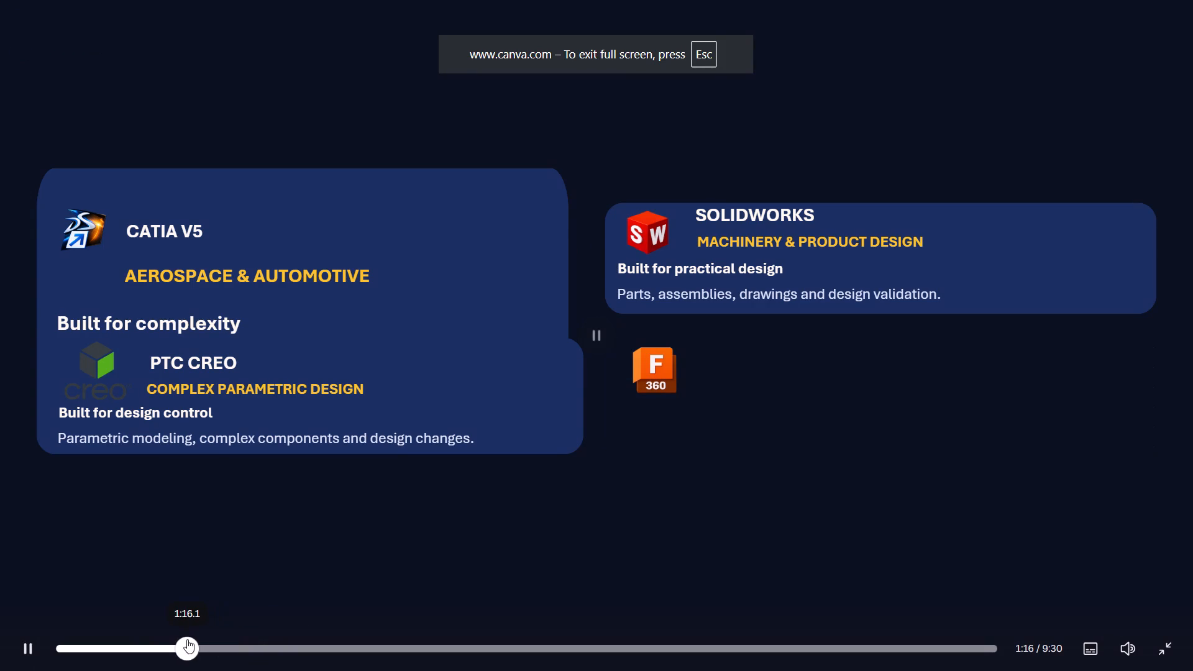
pyautogui.click(155, 642)
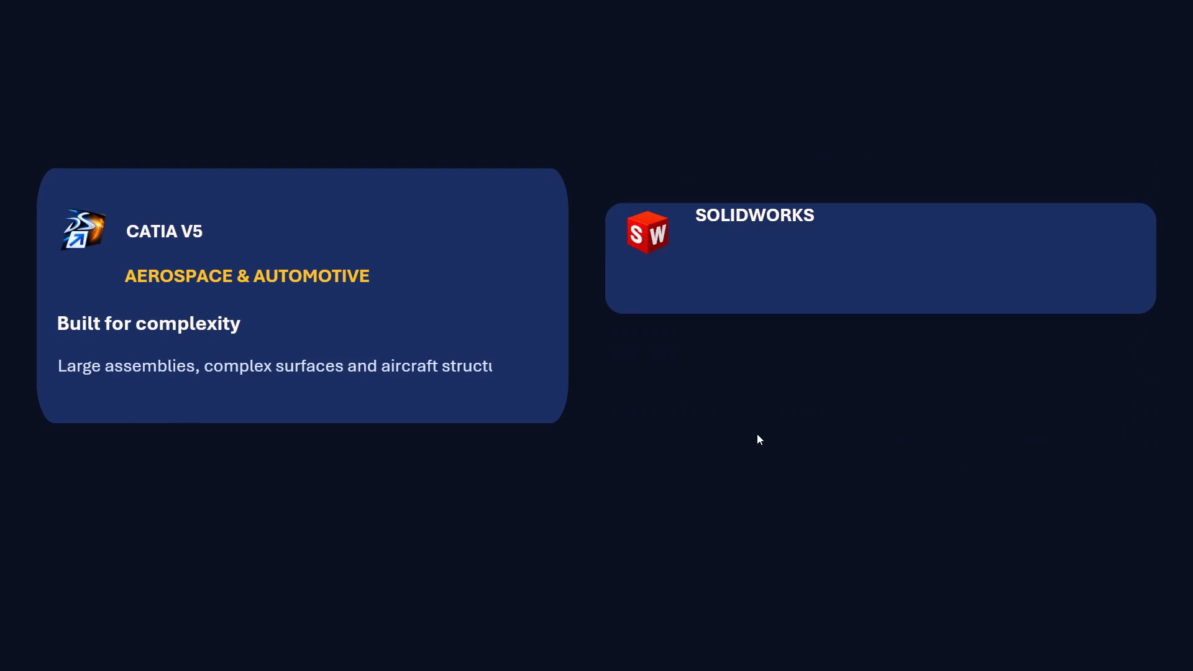
pyautogui.press('Escape')
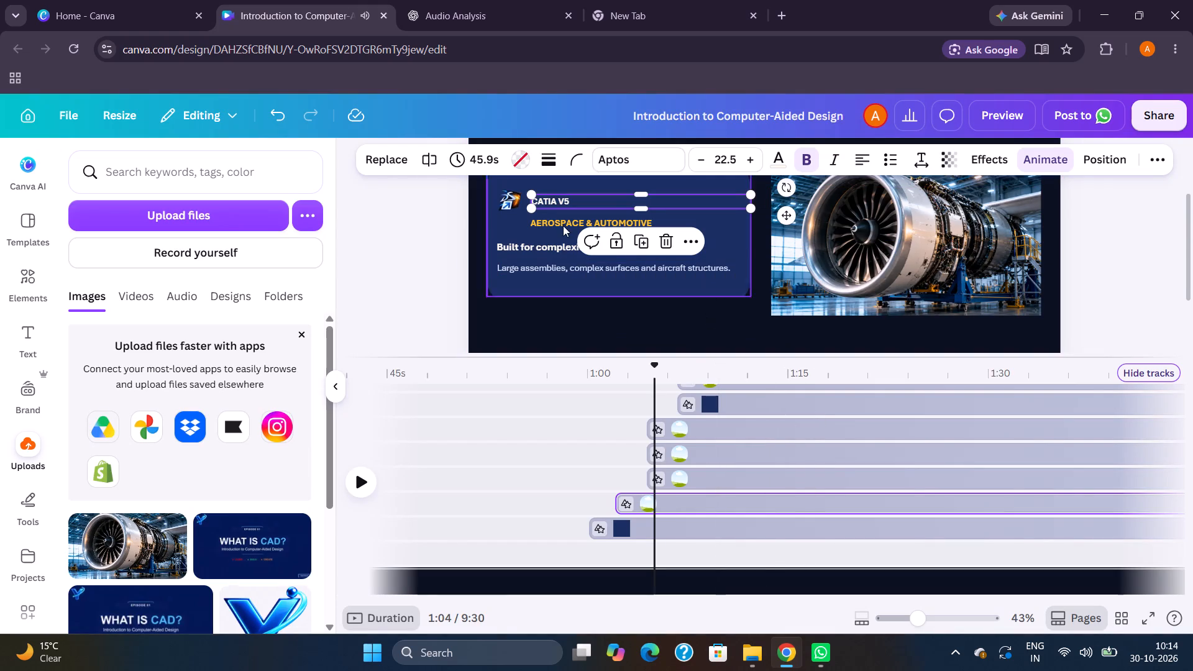
# Move the "AEROSPACE & AUTOMOTIVE" line left and slightly down, aligning it with the left edge of "Built for complexity".
pyautogui.click(544, 213)
pyautogui.click(554, 220)
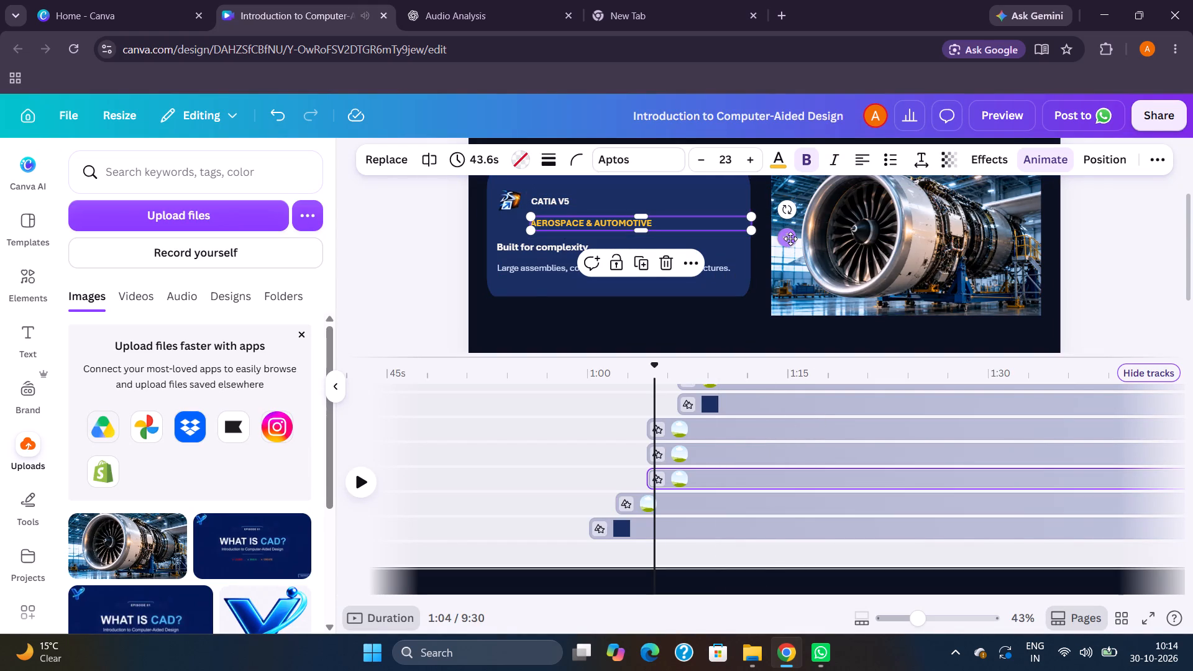
pyautogui.moveTo(790, 239); pyautogui.dragTo(759, 242)
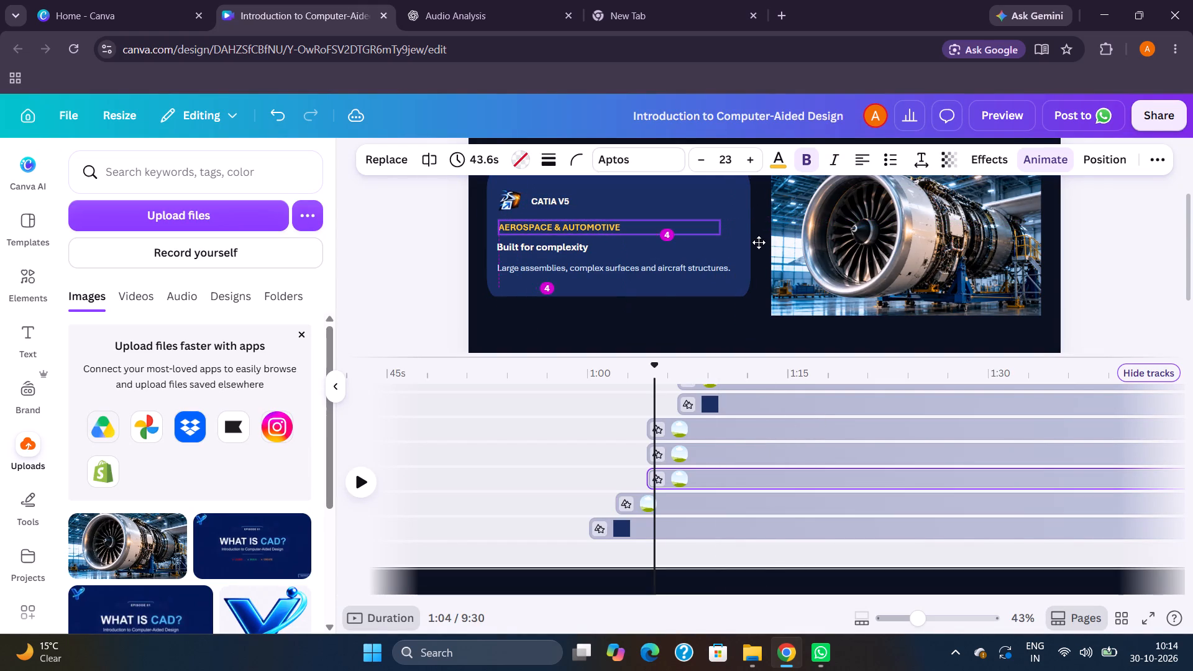
pyautogui.moveTo(759, 242); pyautogui.dragTo(757, 242)
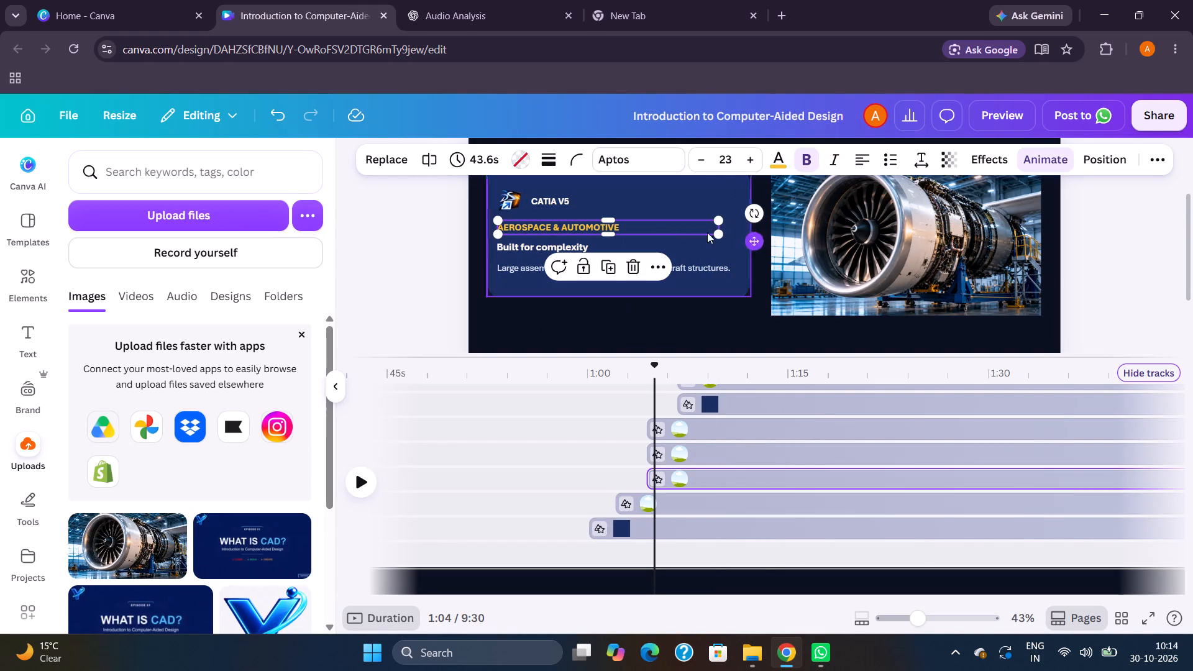
# Set the "CATIA V5" title's font size to 25.
pyautogui.click(557, 200)
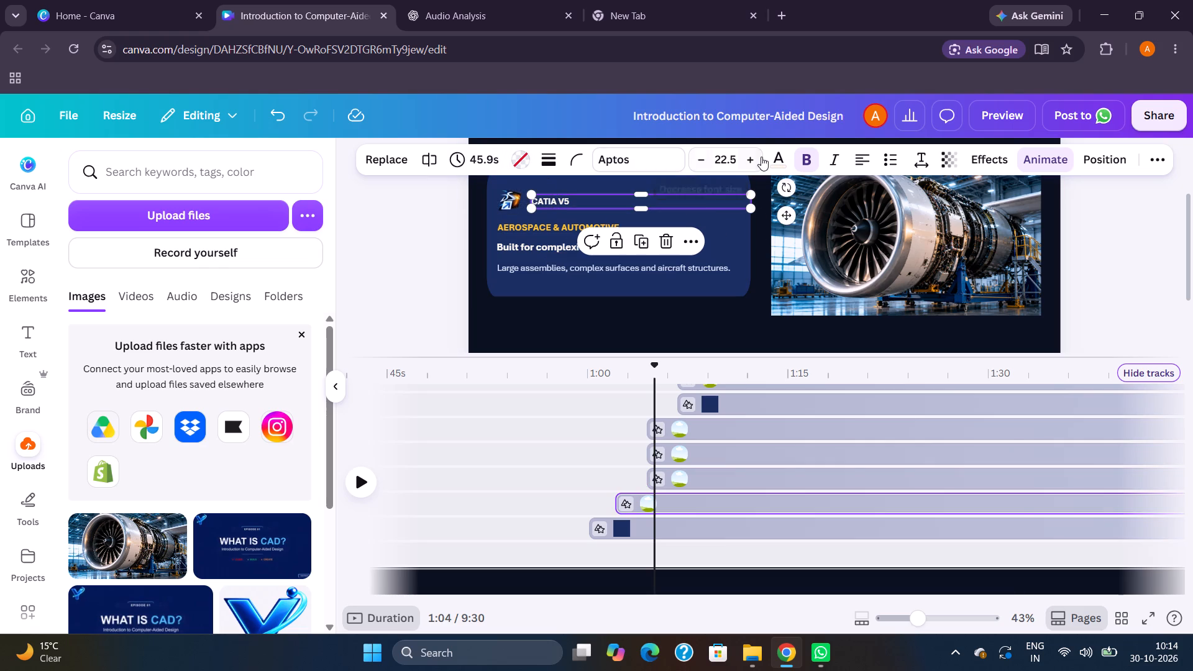
pyautogui.click(754, 157)
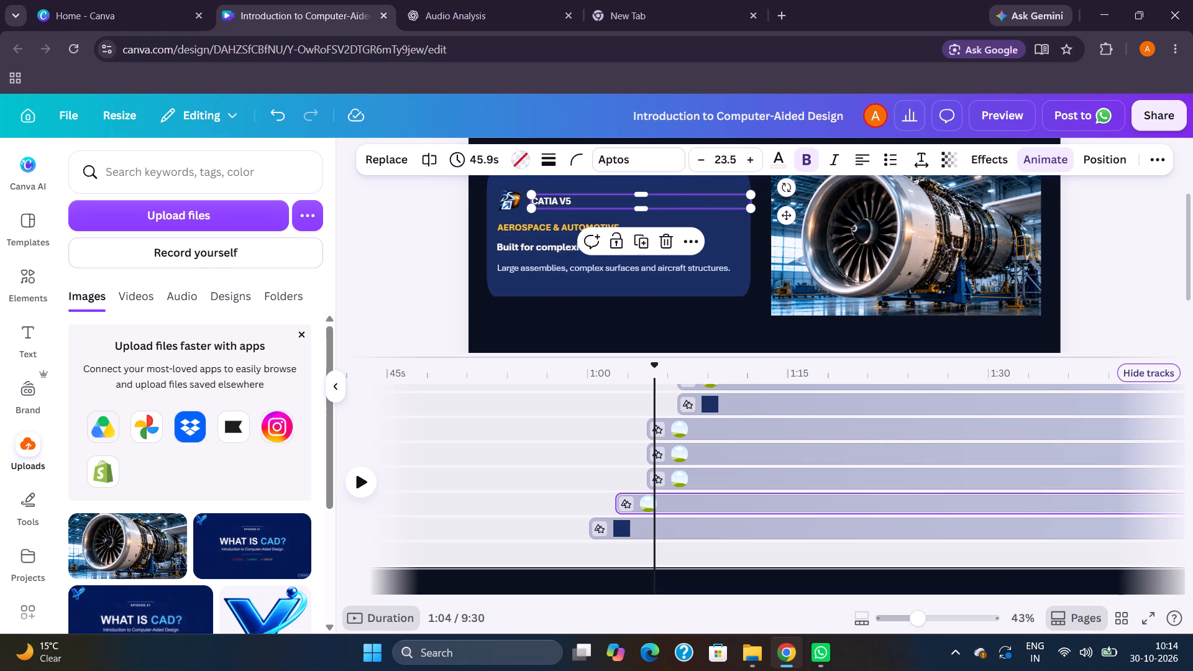
pyautogui.click(734, 155)
pyautogui.write('25')
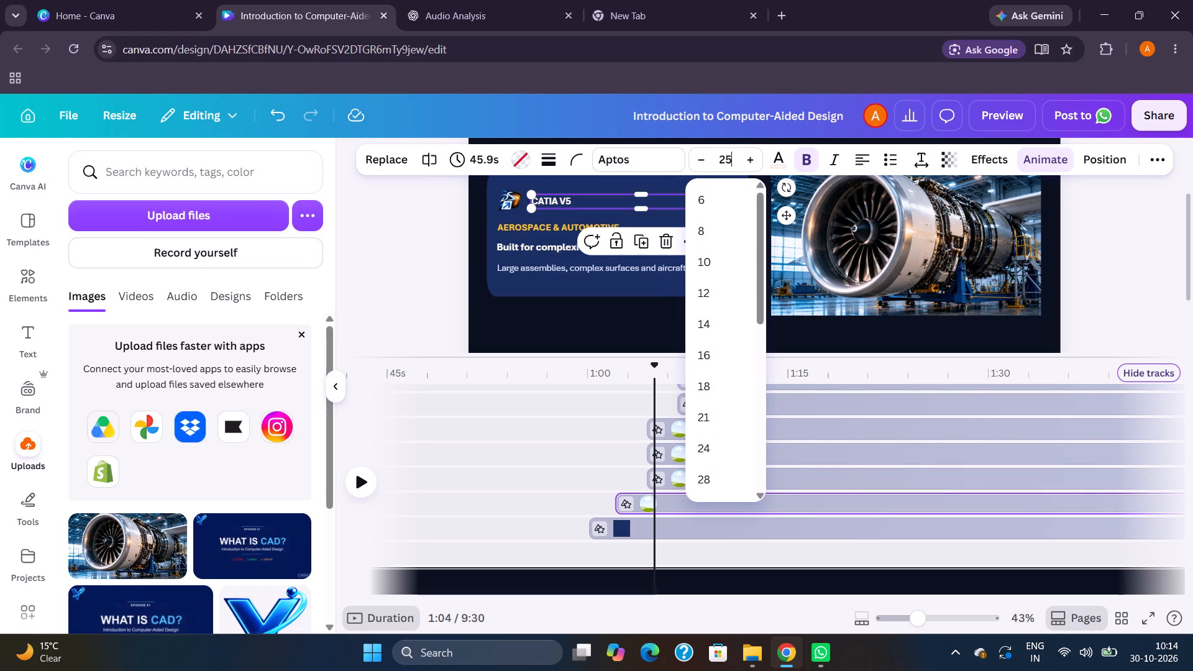
pyautogui.click(392, 232)
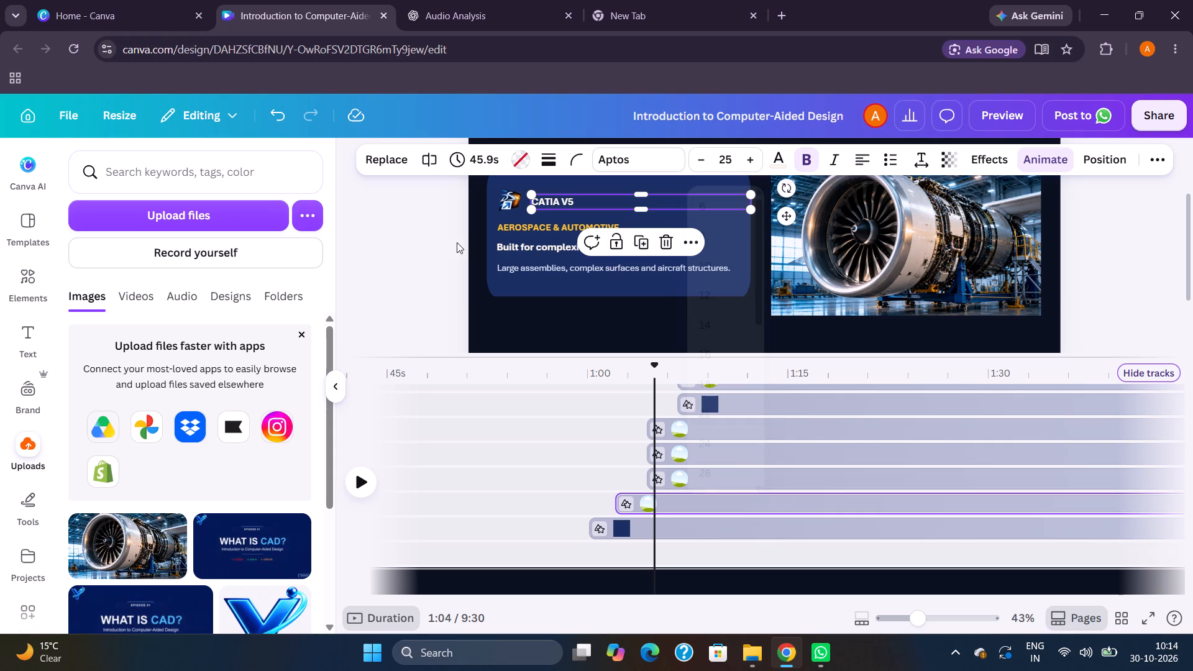
# Increase the font size of the "AEROSPACE & AUTOMOTIVE" line on the CATIA V5 card.
pyautogui.click(510, 231)
pyautogui.doubleClick(749, 152)
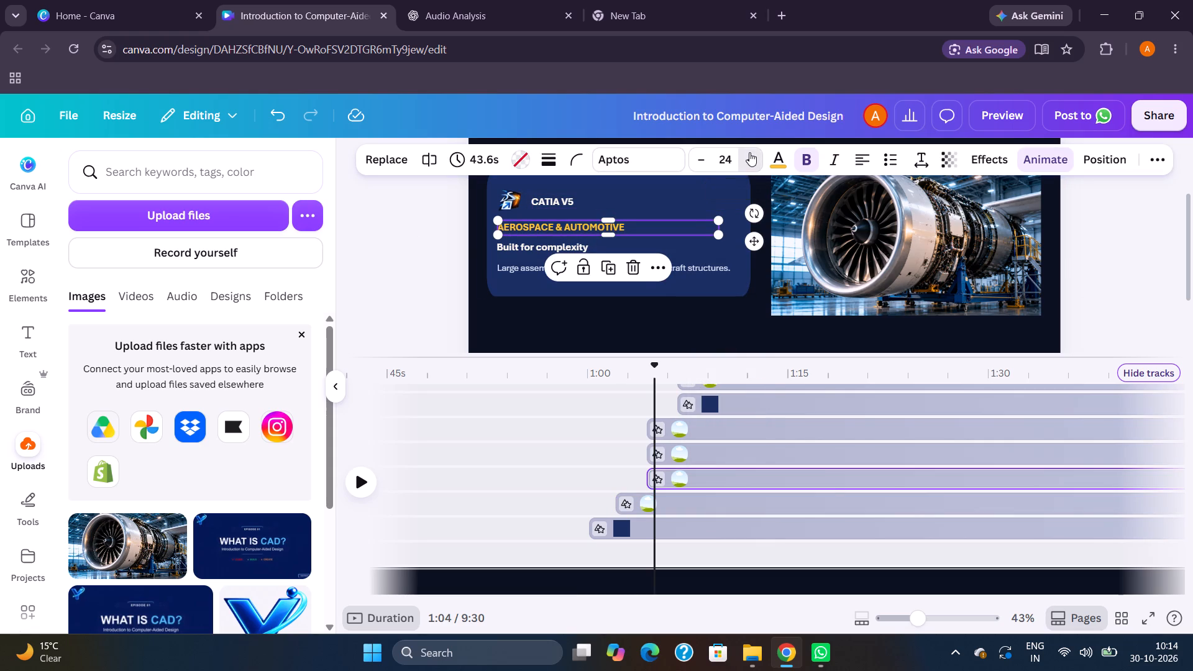
# Play the scene from 1:04 to check the CATIA V5 card's text and the SOLIDWORKS card's entrance.
pyautogui.click(446, 227)
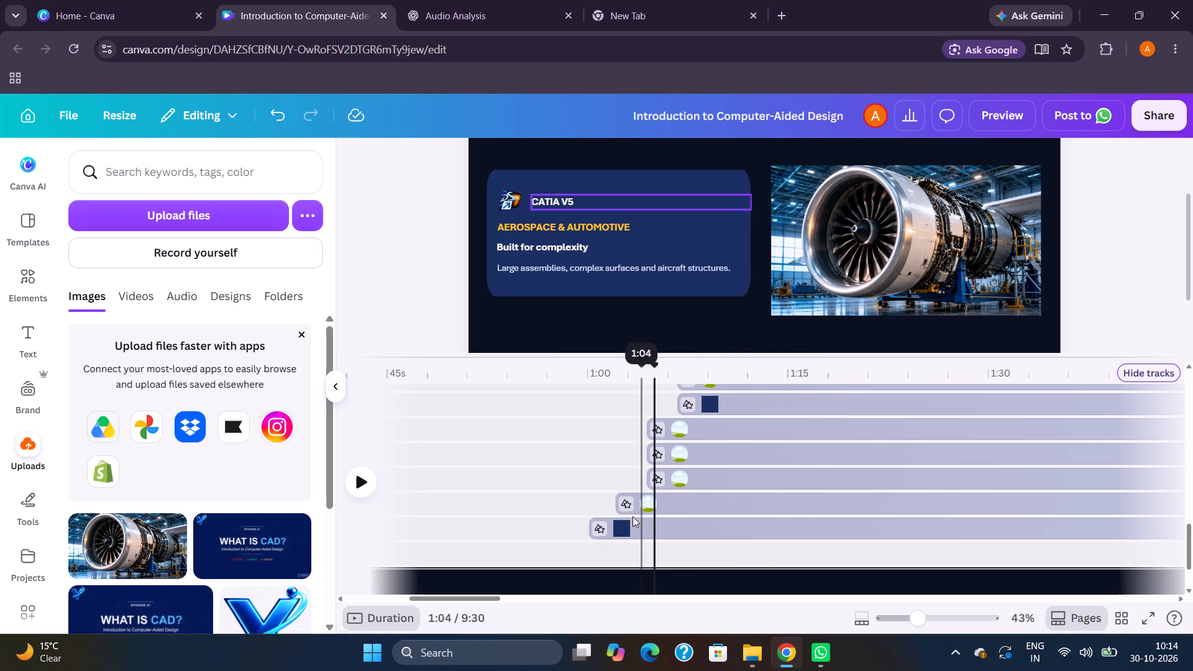
pyautogui.click(361, 487)
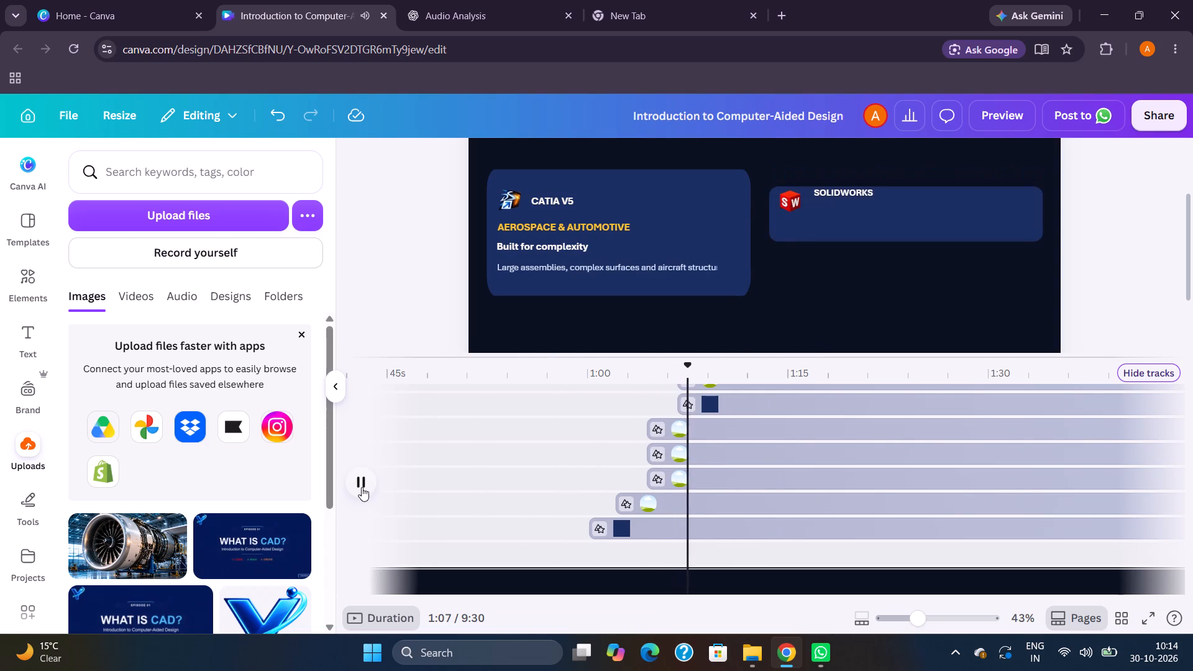
pyautogui.click(362, 487)
pyautogui.click(363, 486)
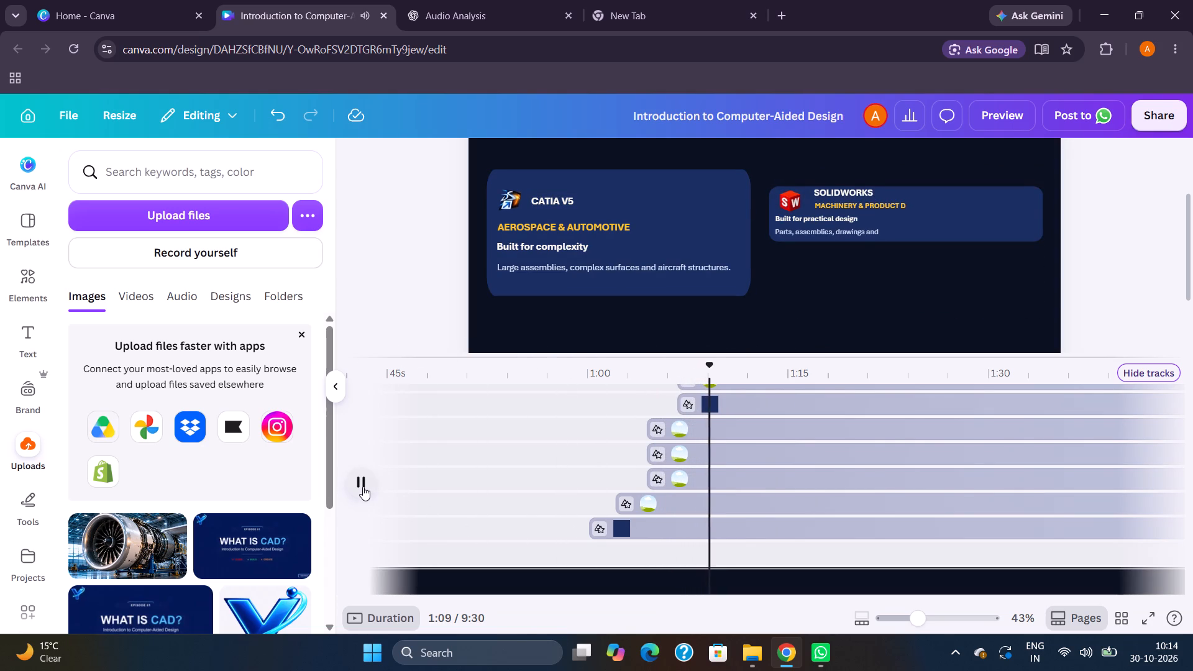
pyautogui.click(368, 485)
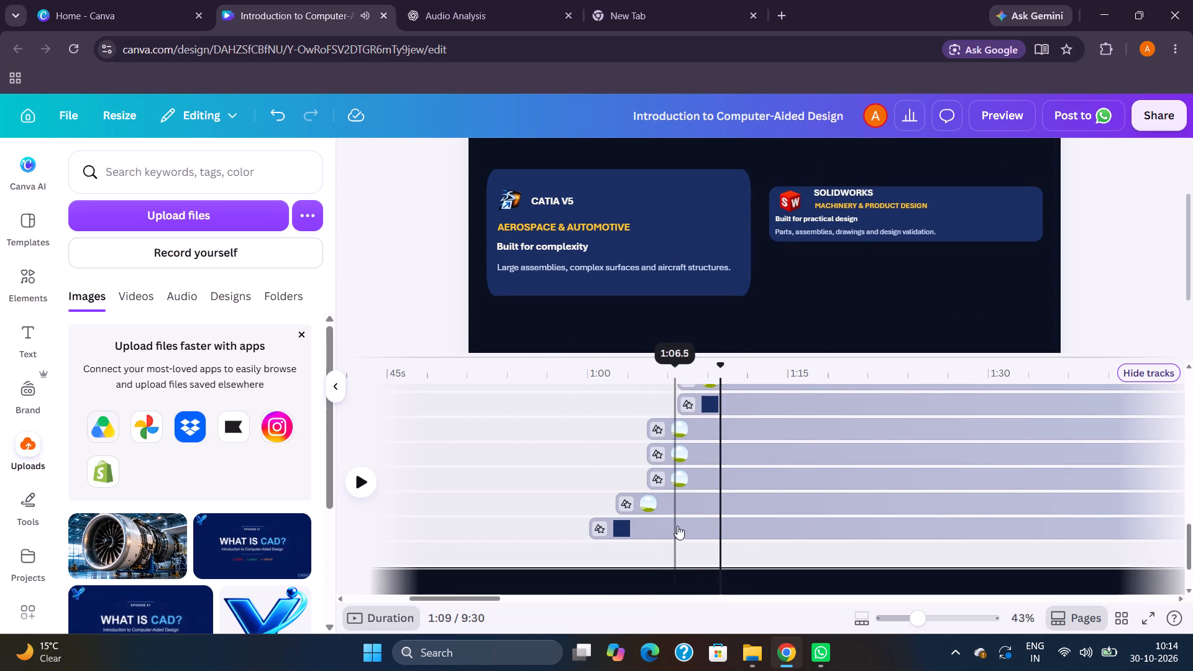
# Shorten the CATIA V5 card's background shape on the timeline to 6.6 s, ending just before the SOLIDWORKS card starts.
pyautogui.click(688, 534)
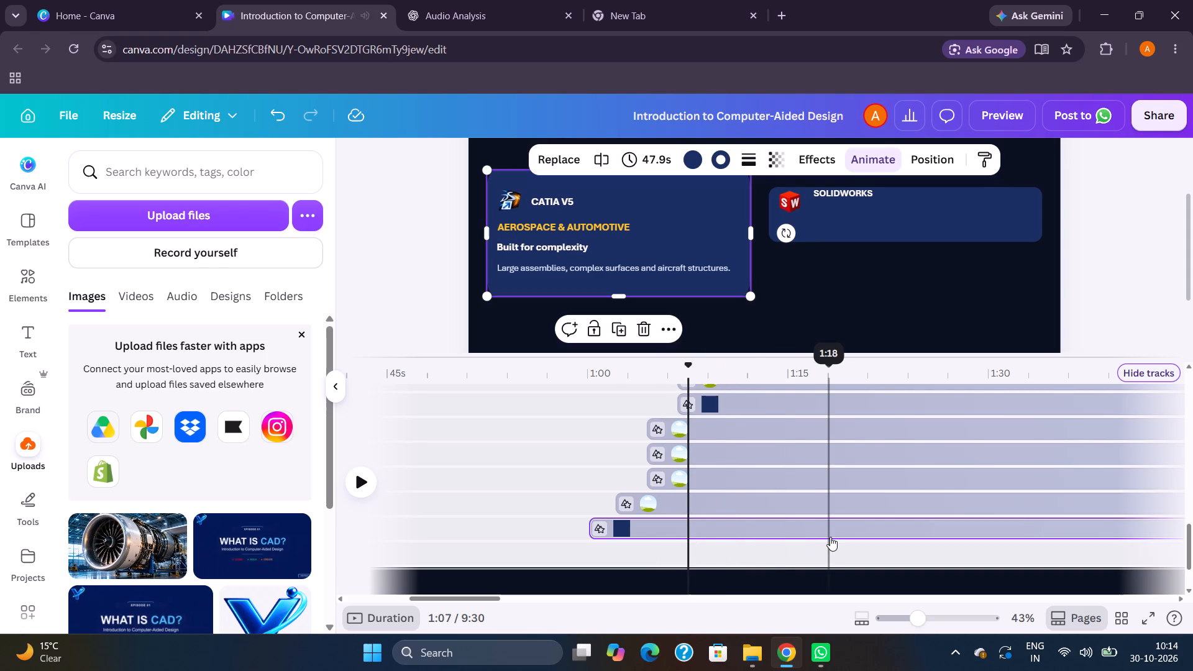
pyautogui.hscroll(-6, 830, 537)
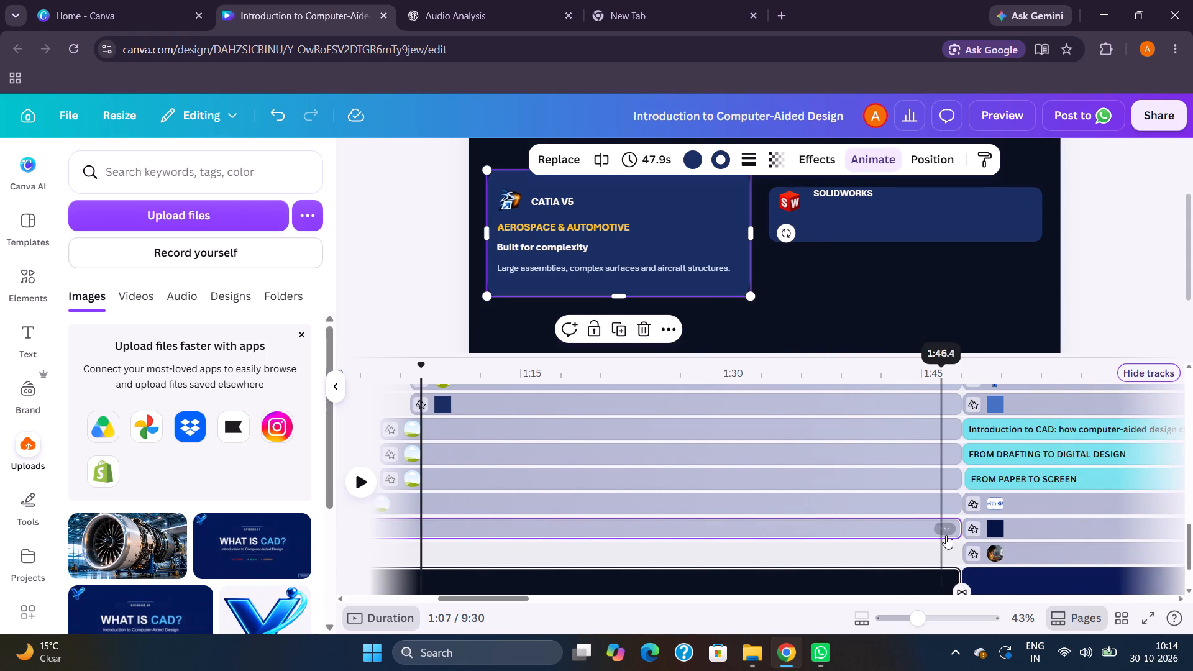
pyautogui.moveTo(958, 531); pyautogui.dragTo(509, 534)
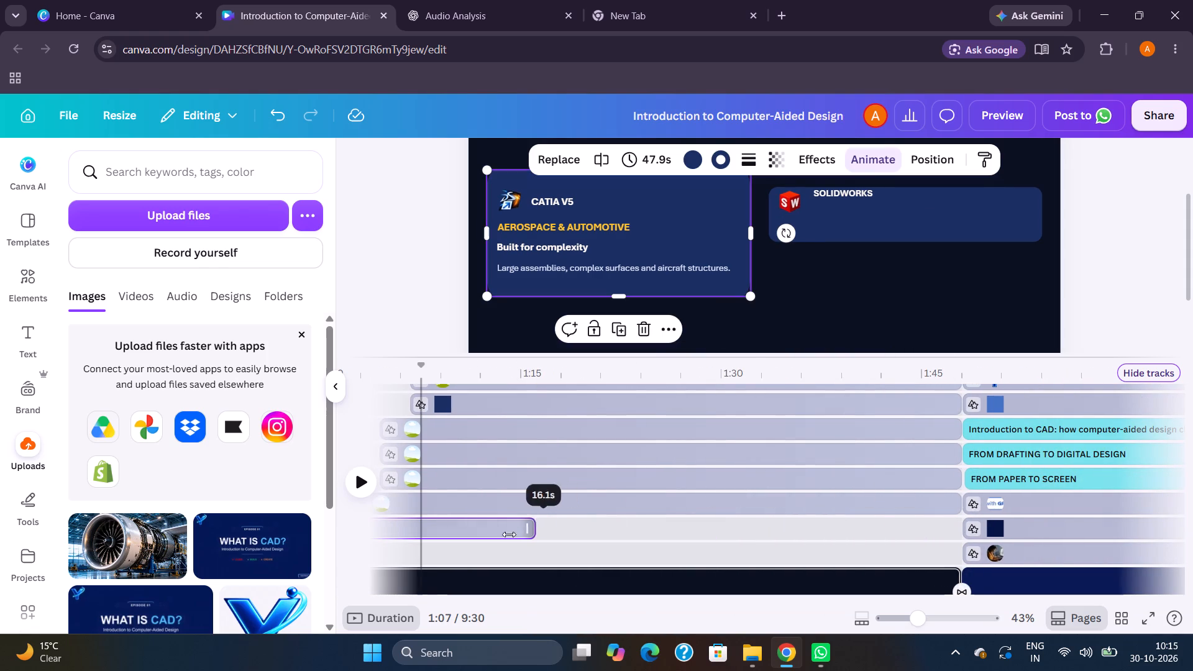
pyautogui.moveTo(509, 534); pyautogui.dragTo(555, 530)
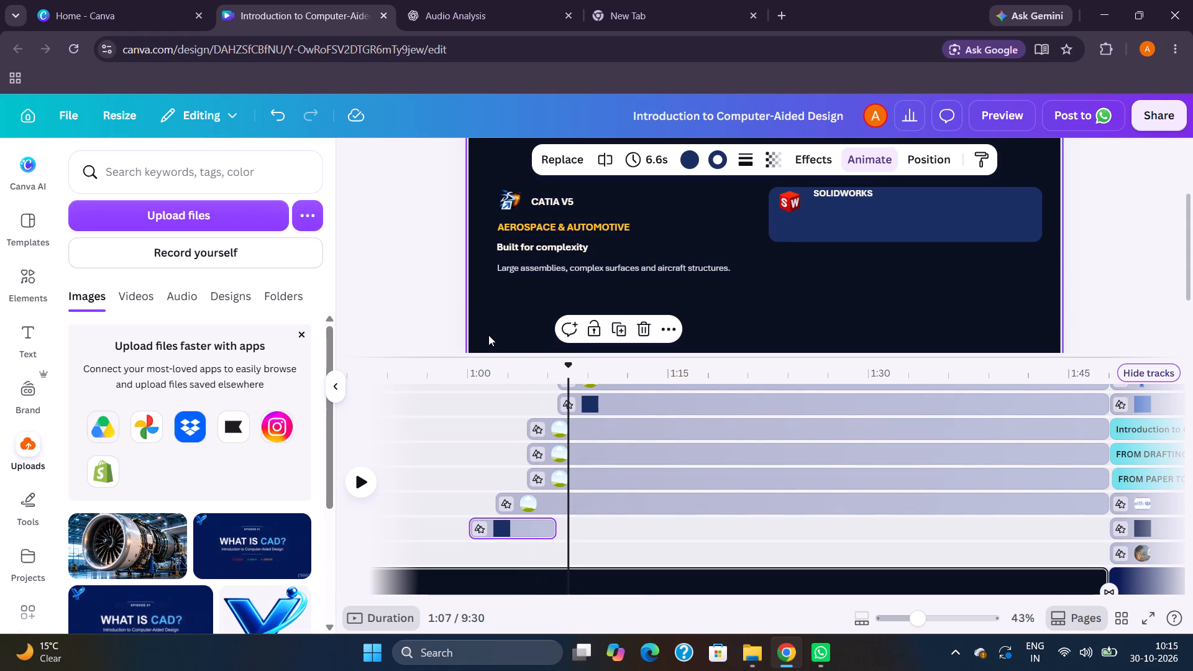
# Play the scene from just before 1:00 to check when the CATIA V5 card background leaves.
pyautogui.click(452, 455)
pyautogui.press('space')
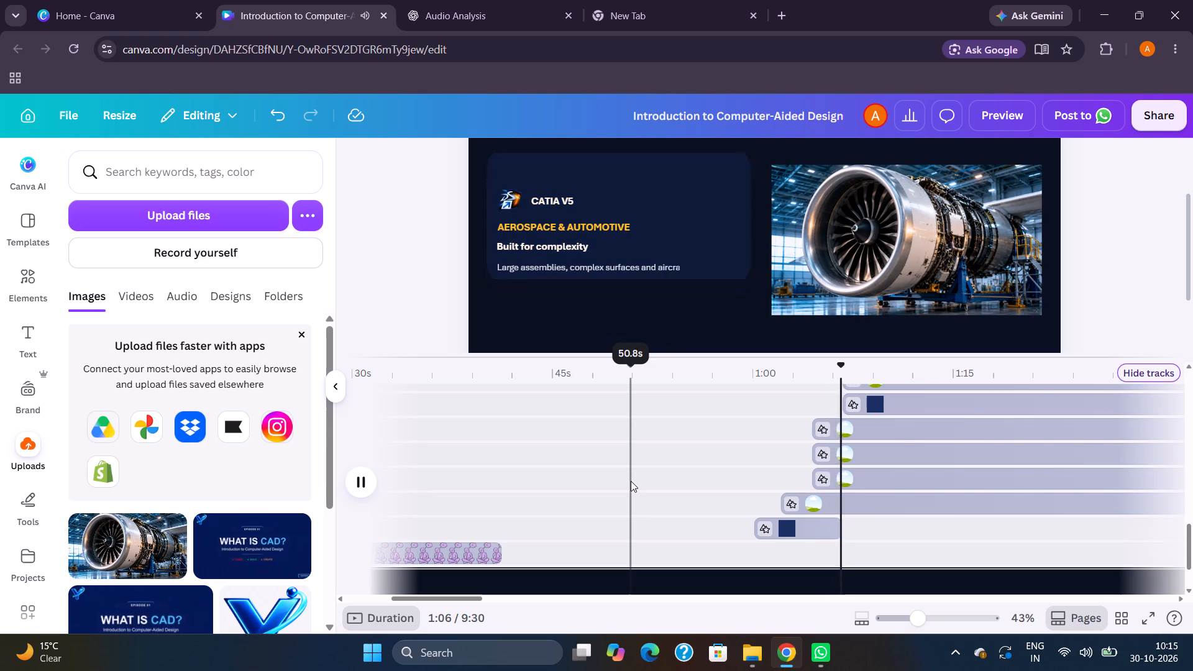
pyautogui.press('space')
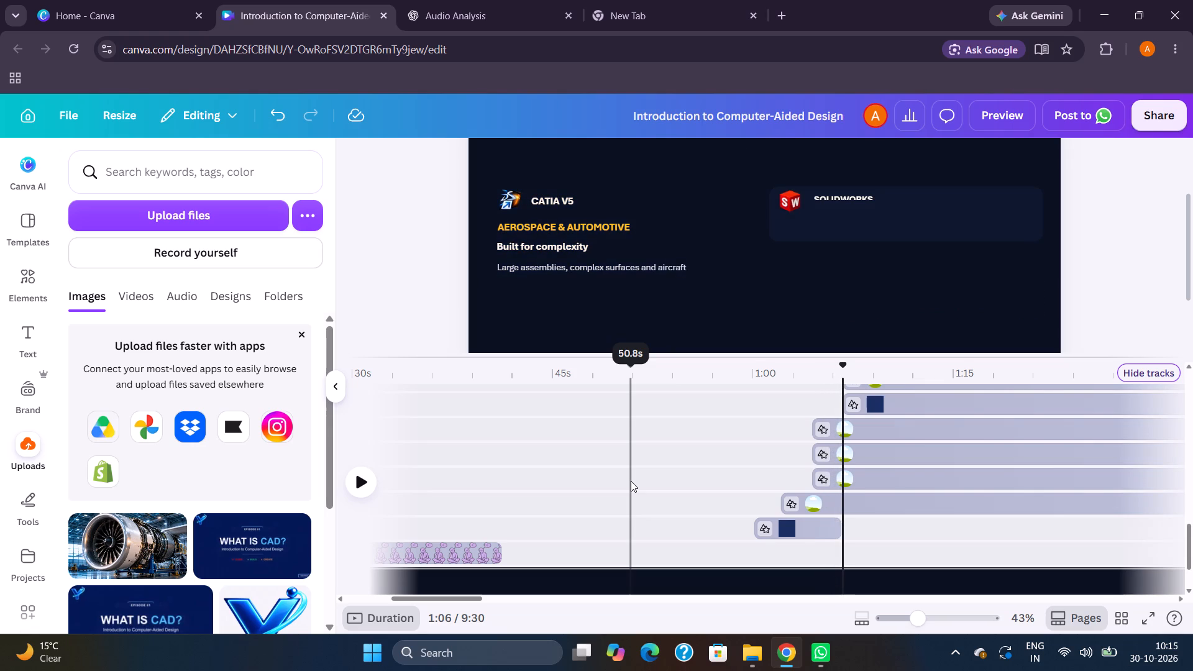
# Shorten the "CATIA V5" title's duration to 4.6 s, ending together with the card's background shape.
pyautogui.hscroll(-1, 903, 541)
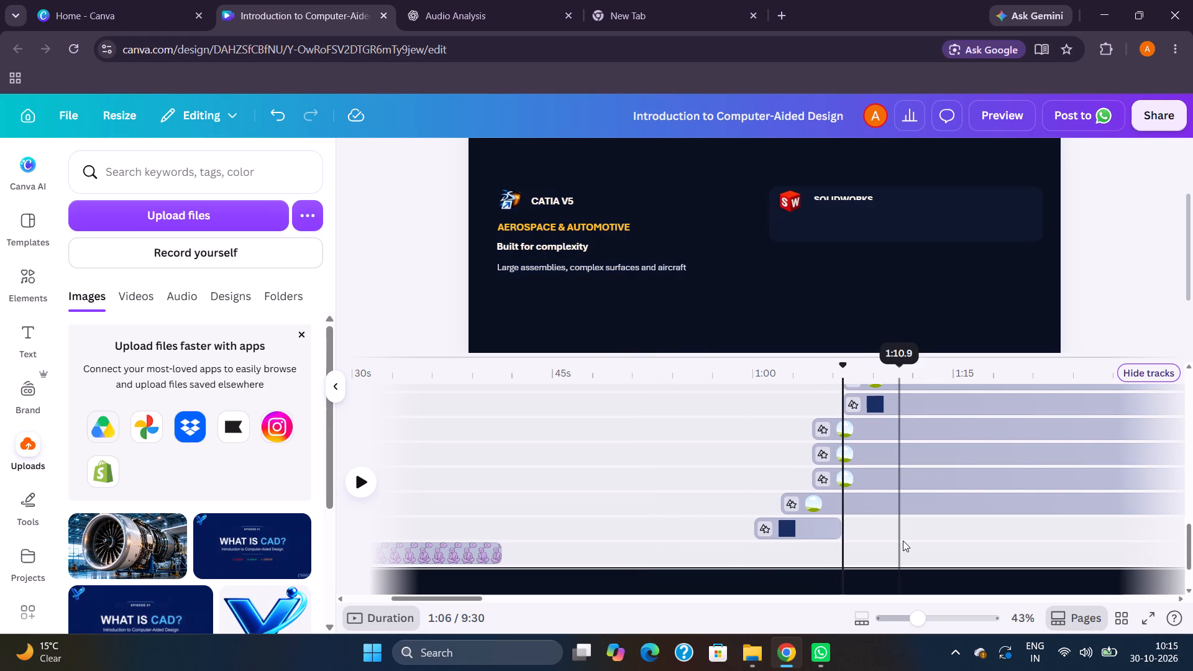
pyautogui.hscroll(-6, 903, 541)
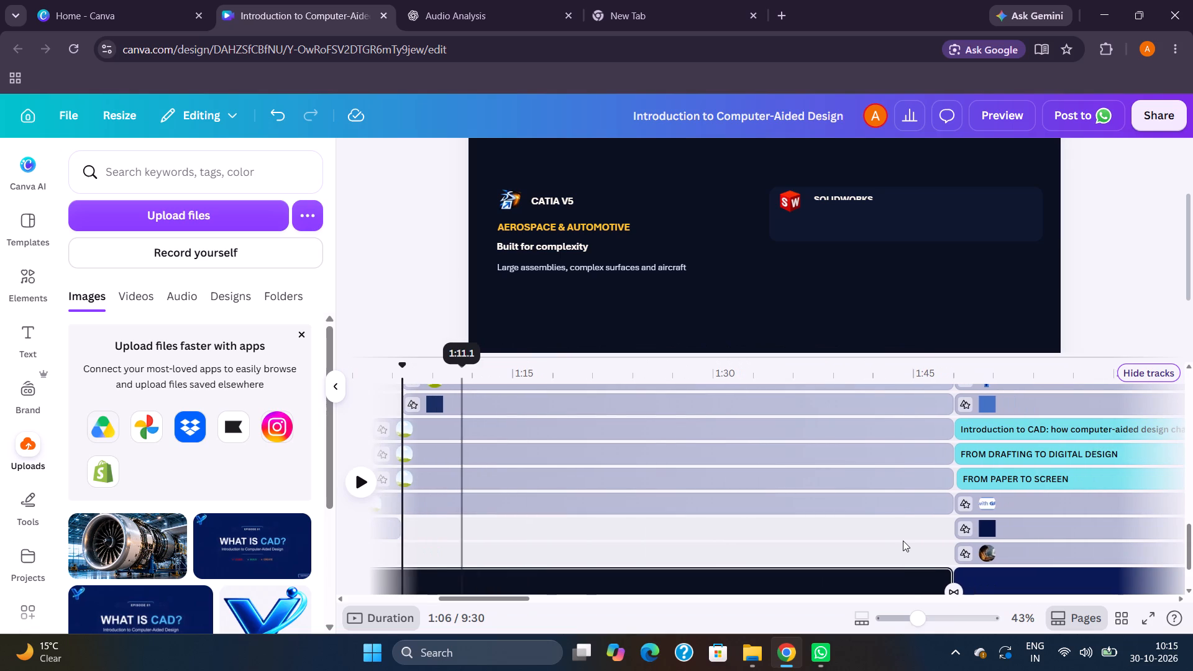
pyautogui.moveTo(947, 508); pyautogui.dragTo(889, 501)
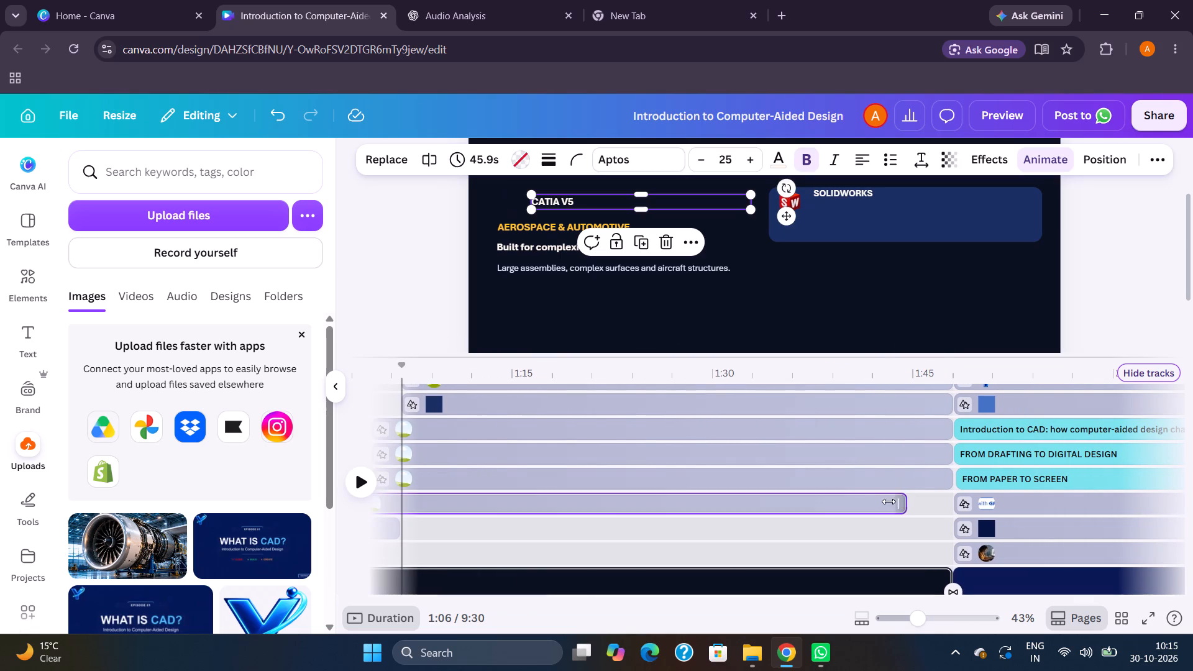
pyautogui.moveTo(889, 501); pyautogui.dragTo(423, 518)
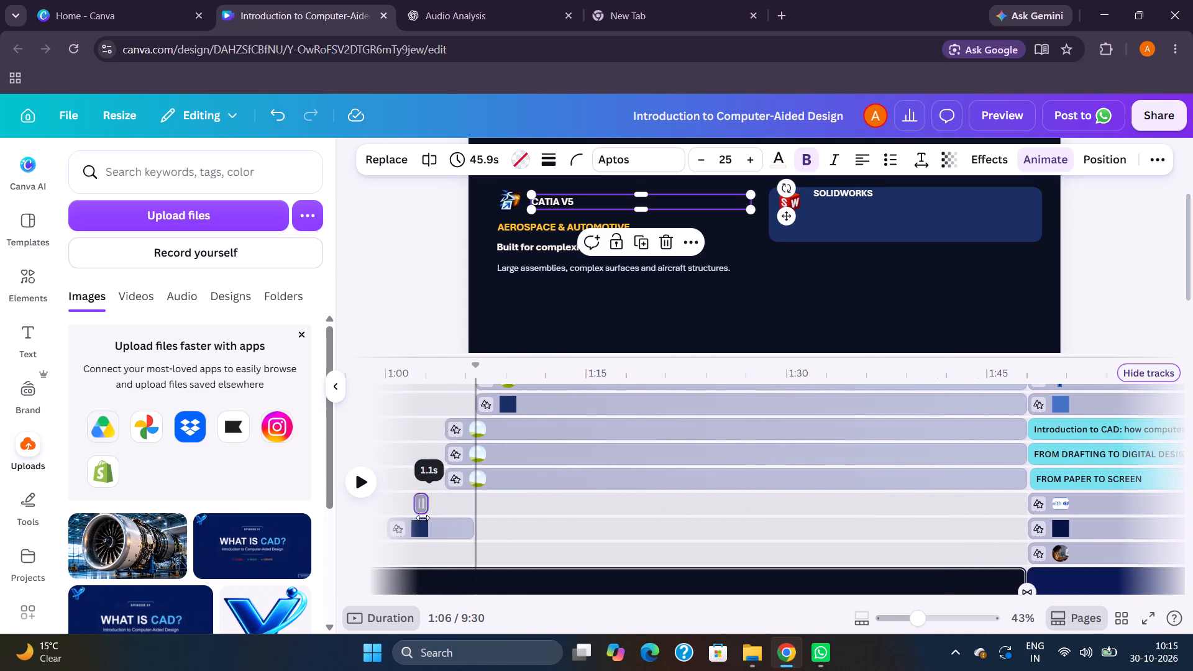
pyautogui.moveTo(423, 518); pyautogui.dragTo(520, 528)
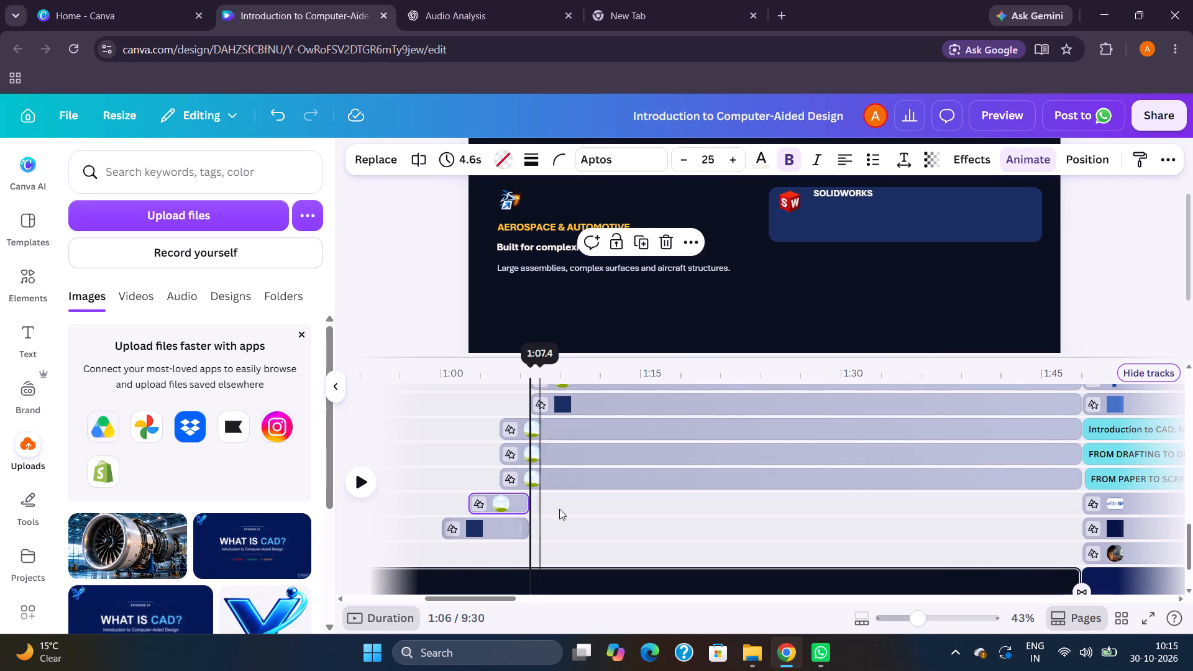
# Shorten the "AEROSPACE & AUTOMOTIVE" line's duration on the timeline to 3.6 s.
pyautogui.moveTo(1074, 475); pyautogui.dragTo(892, 477)
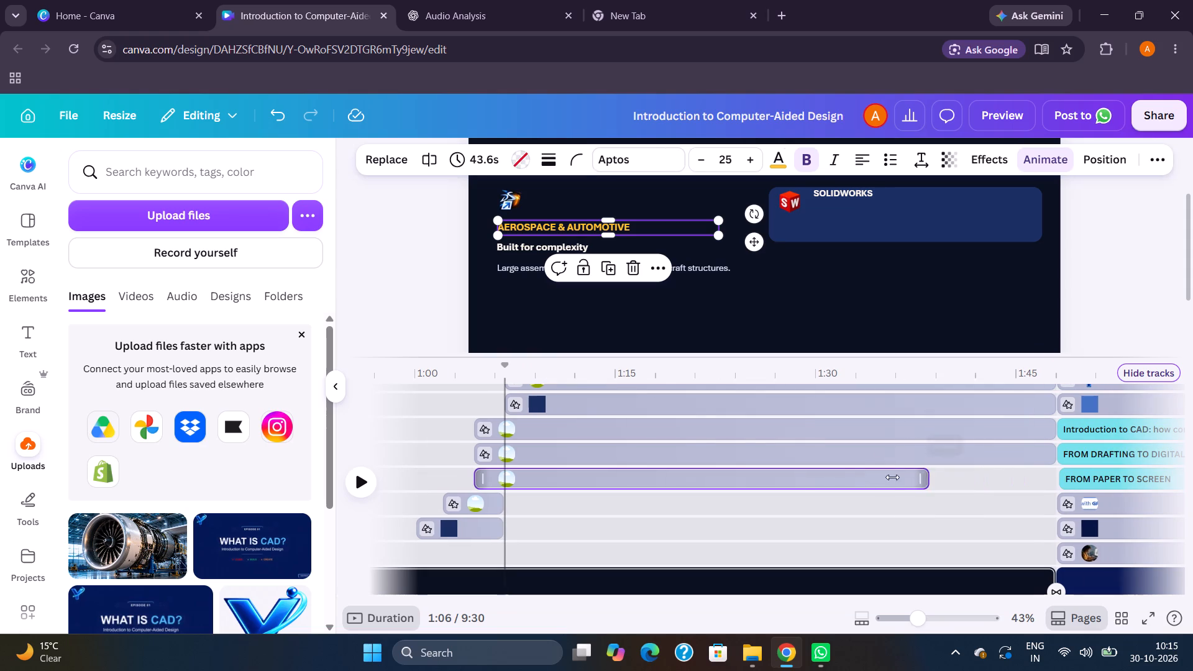
pyautogui.moveTo(892, 477); pyautogui.dragTo(511, 470)
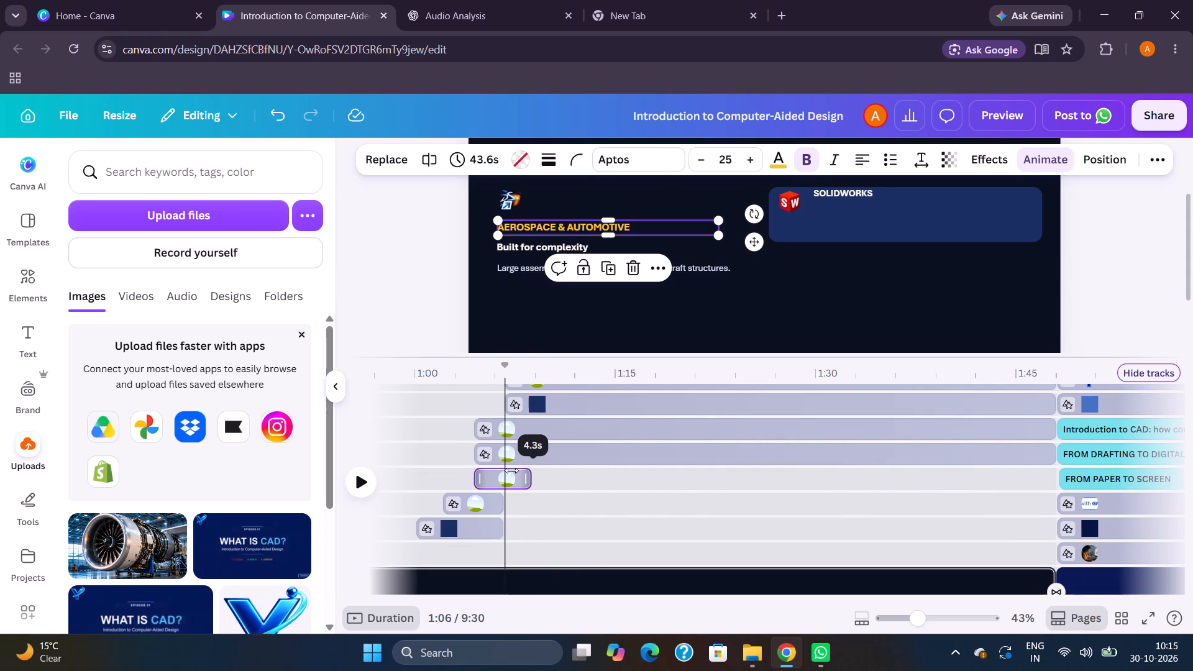
pyautogui.moveTo(511, 470); pyautogui.dragTo(513, 471)
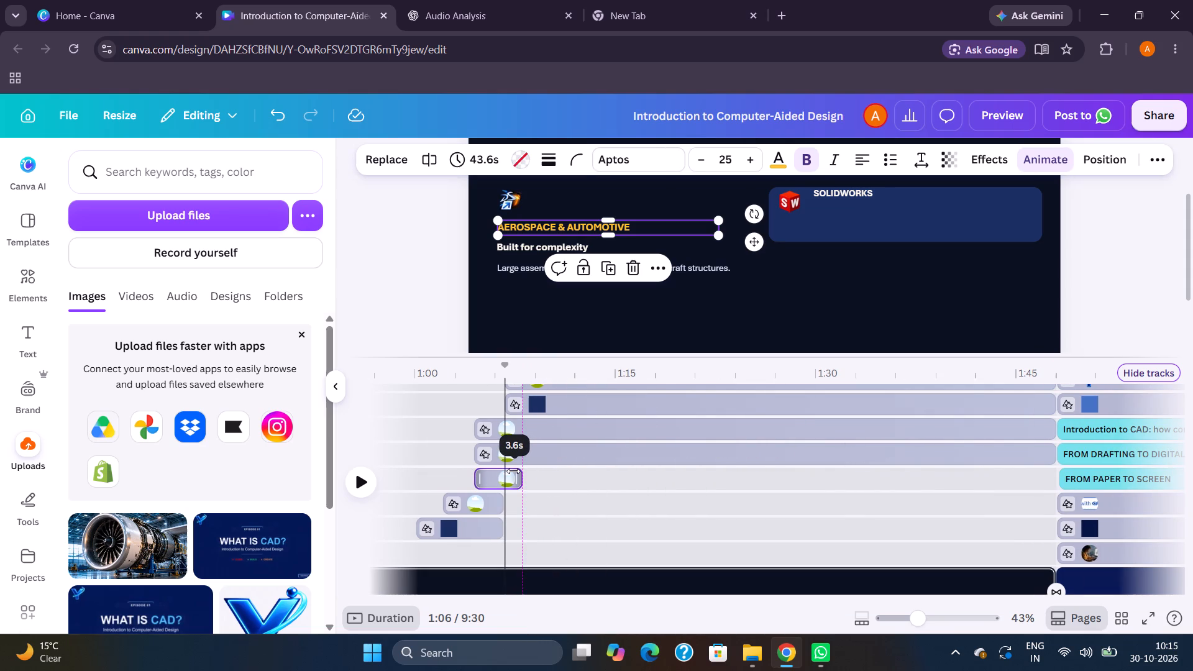
pyautogui.moveTo(513, 471); pyautogui.dragTo(493, 469)
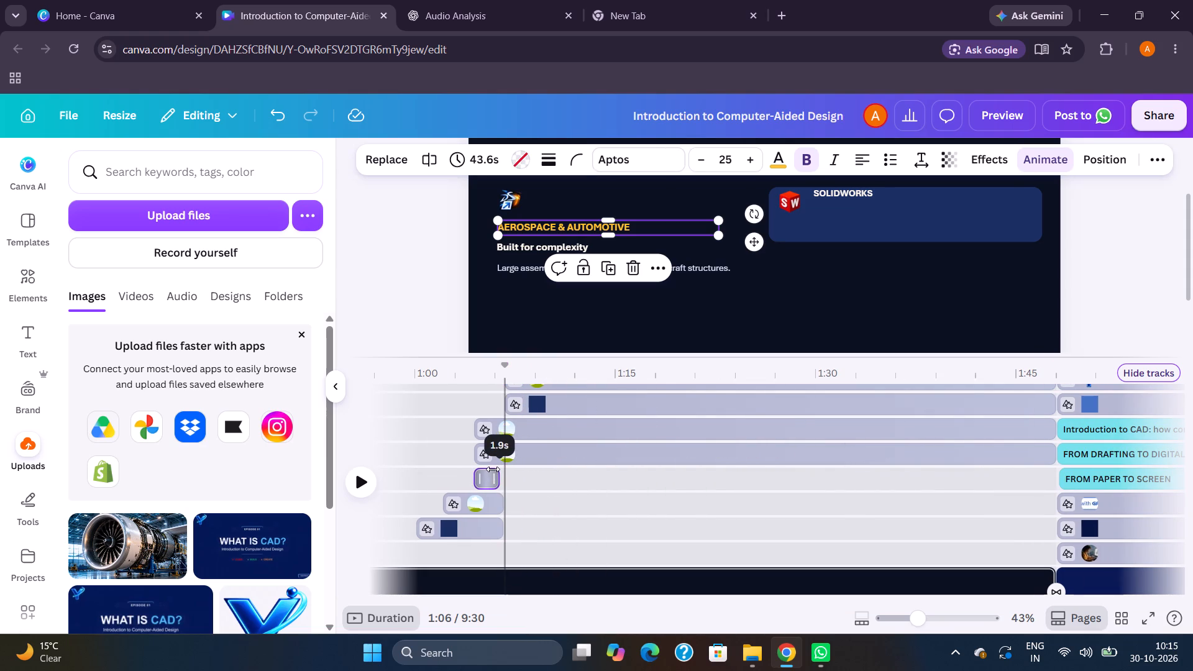
pyautogui.moveTo(493, 469); pyautogui.dragTo(496, 470)
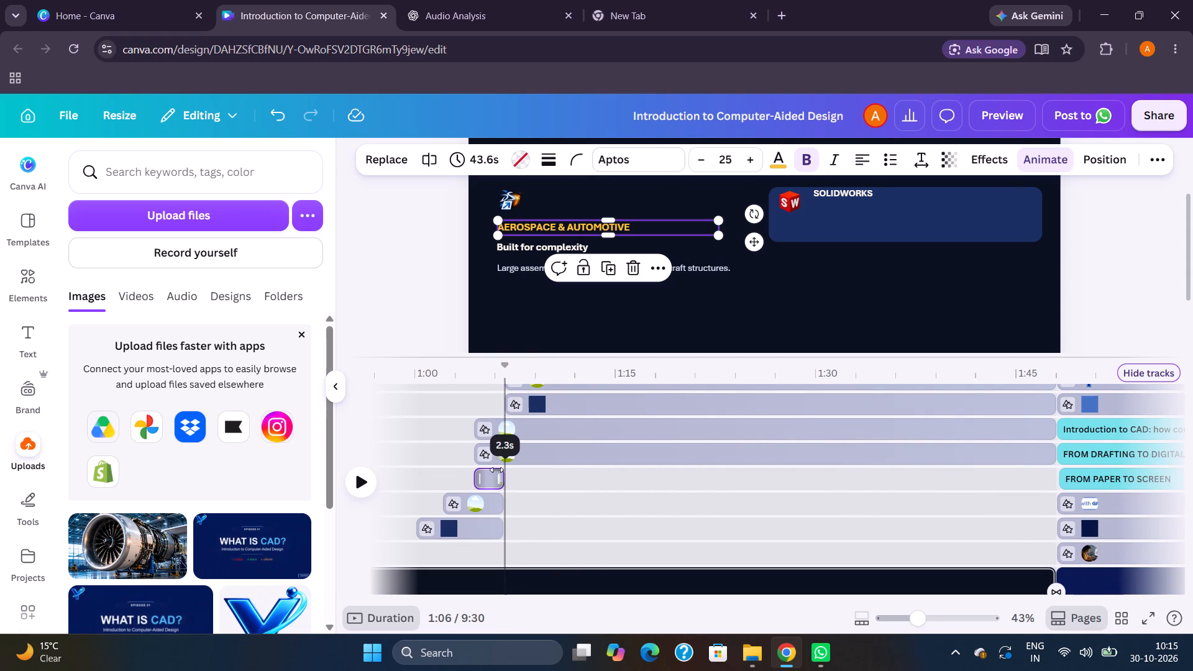
pyautogui.moveTo(496, 470); pyautogui.dragTo(513, 472)
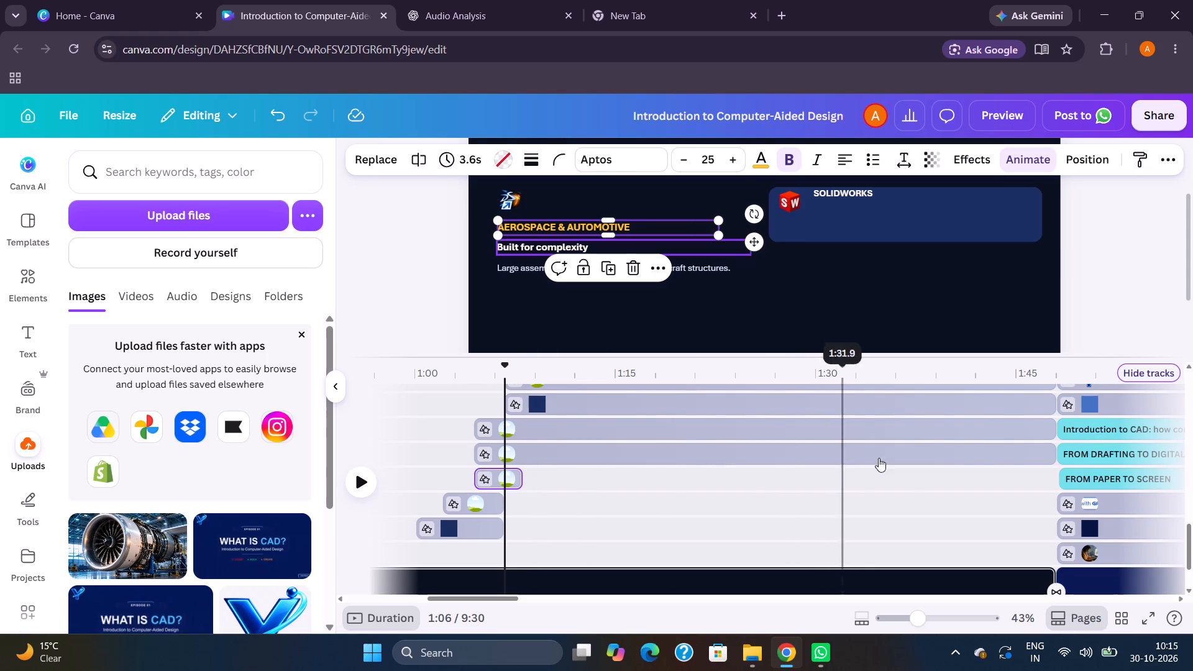
# Shorten "Built for complexity" and the "Large assemblies…" description to 3.6 s each, ending with the "AEROSPACE & AUTOMOTIVE" line.
pyautogui.moveTo(1050, 450); pyautogui.dragTo(813, 455)
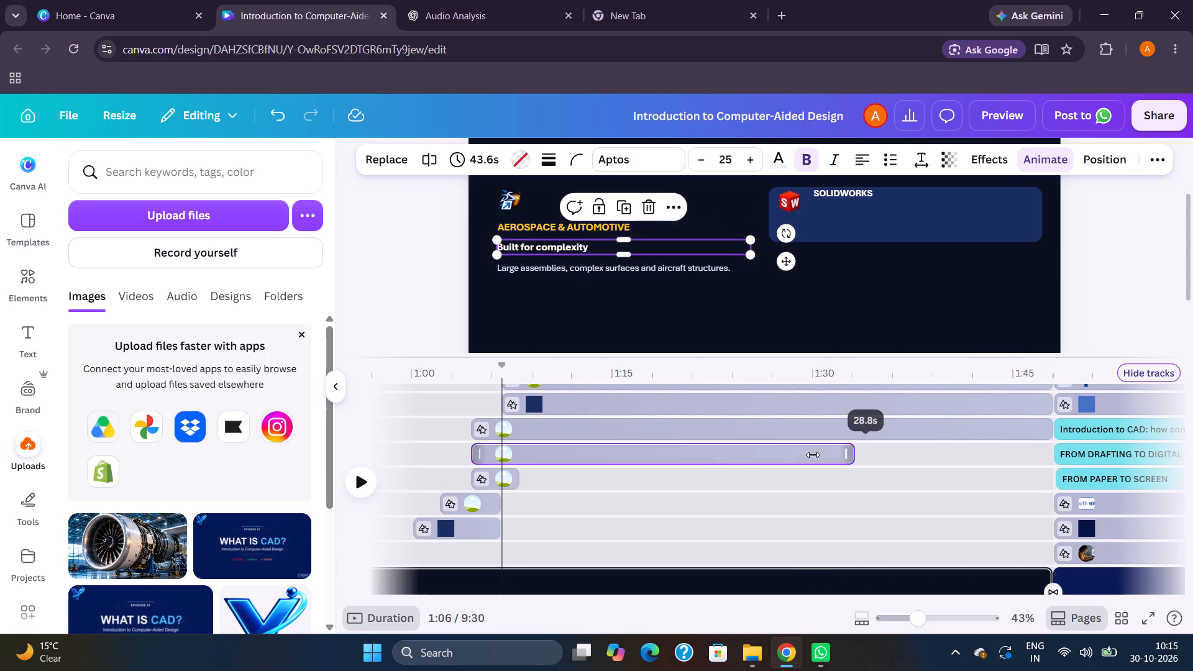
pyautogui.moveTo(813, 455); pyautogui.dragTo(519, 445)
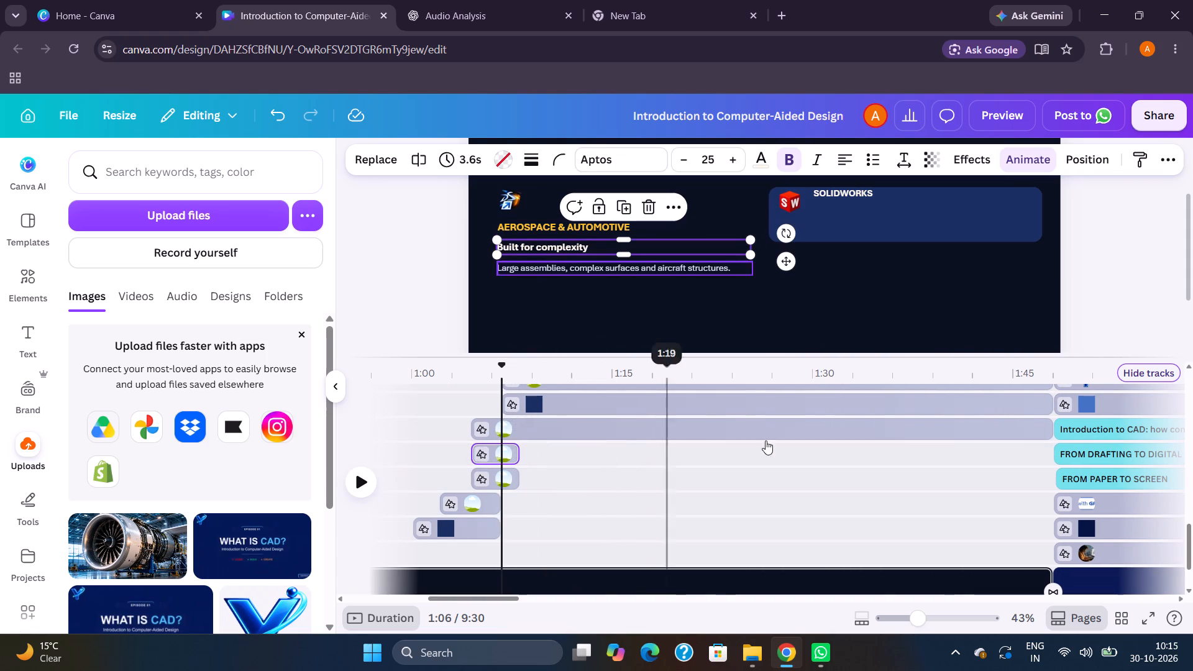
pyautogui.moveTo(1041, 426); pyautogui.dragTo(537, 429)
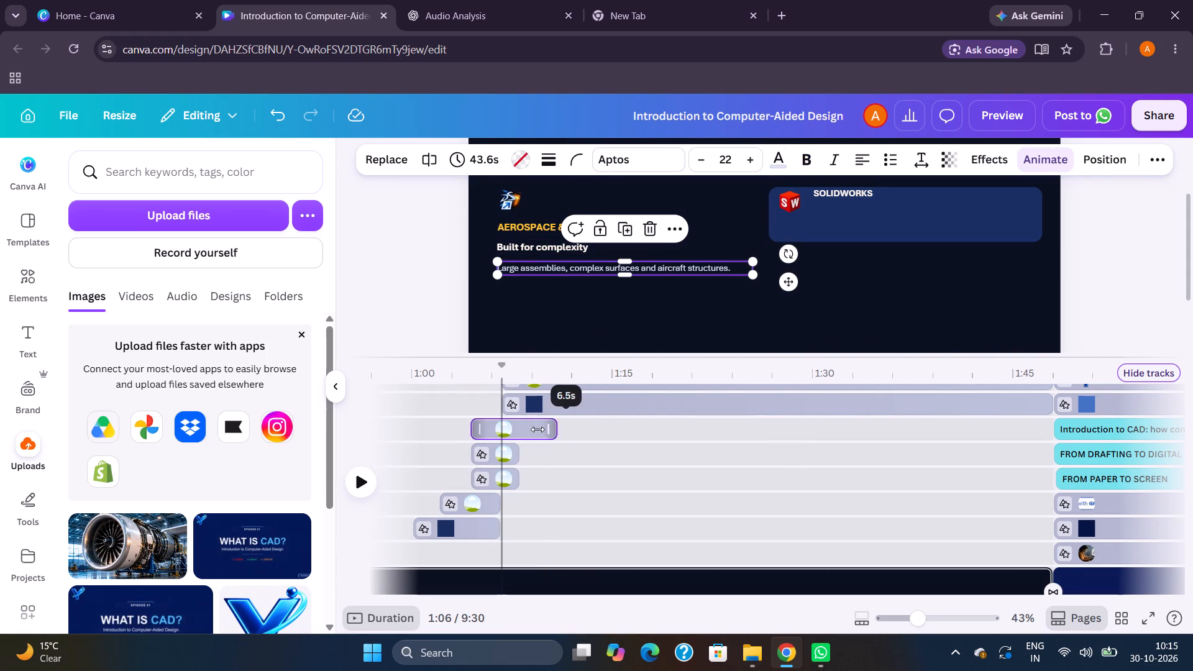
pyautogui.moveTo(537, 429); pyautogui.dragTo(514, 427)
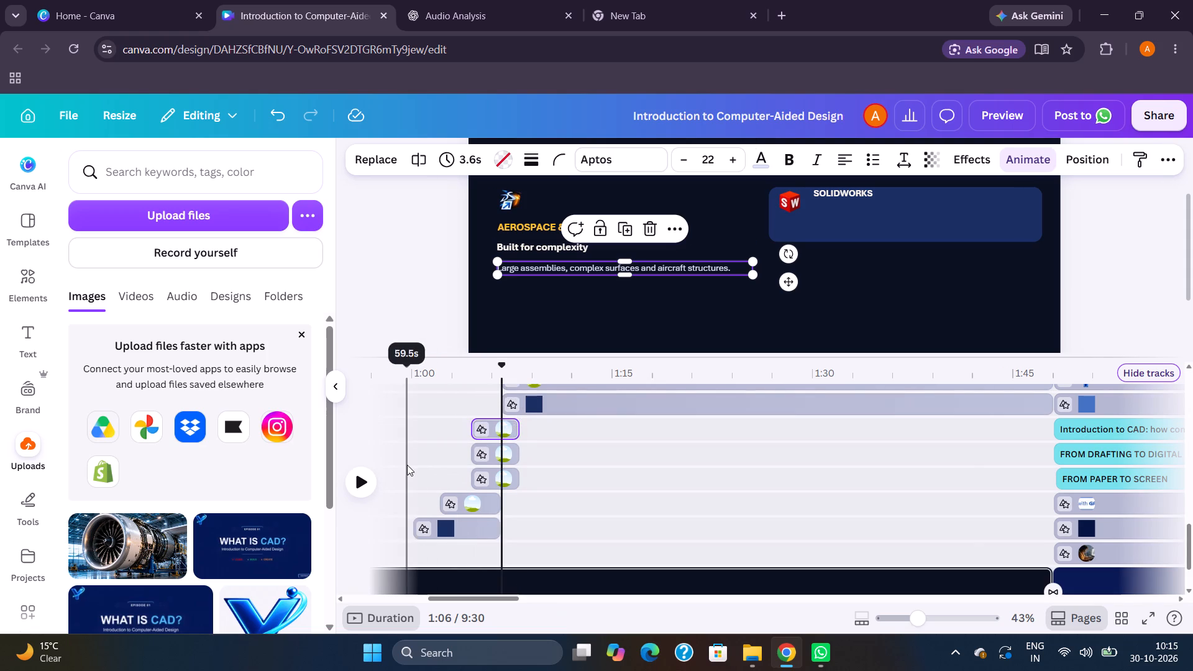
# Play the scene from about 0:59 to check how the shortened CATIA V5 card elements exit.
pyautogui.click(408, 464)
pyautogui.press('space')
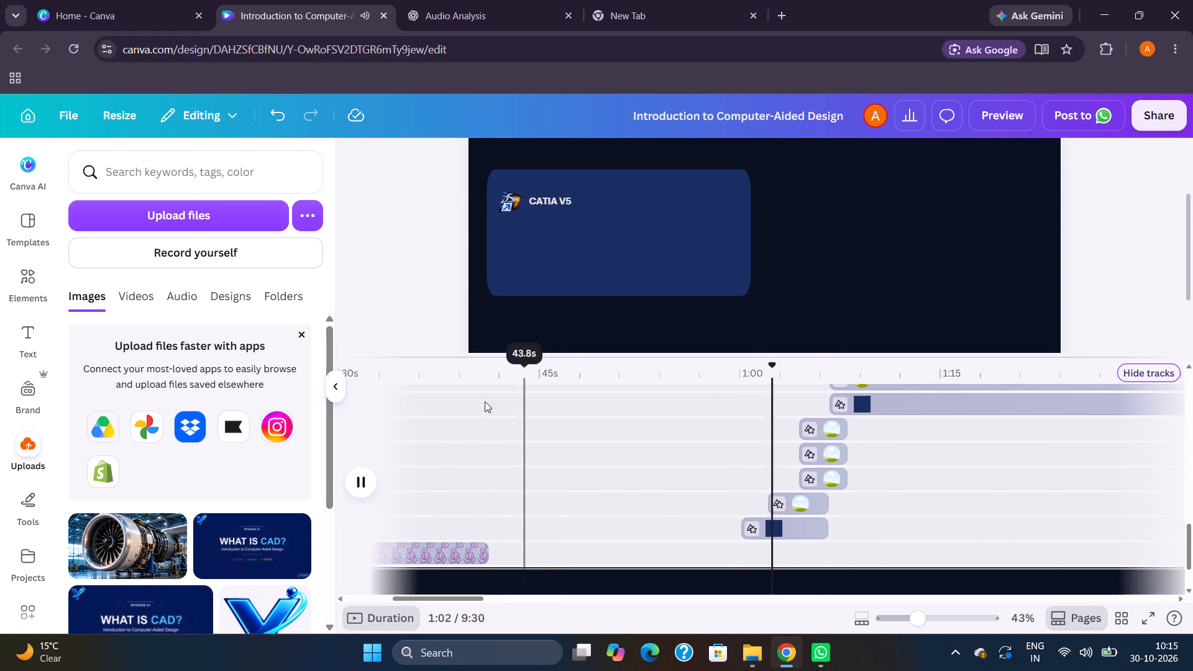
pyautogui.scroll(1, 432, 384)
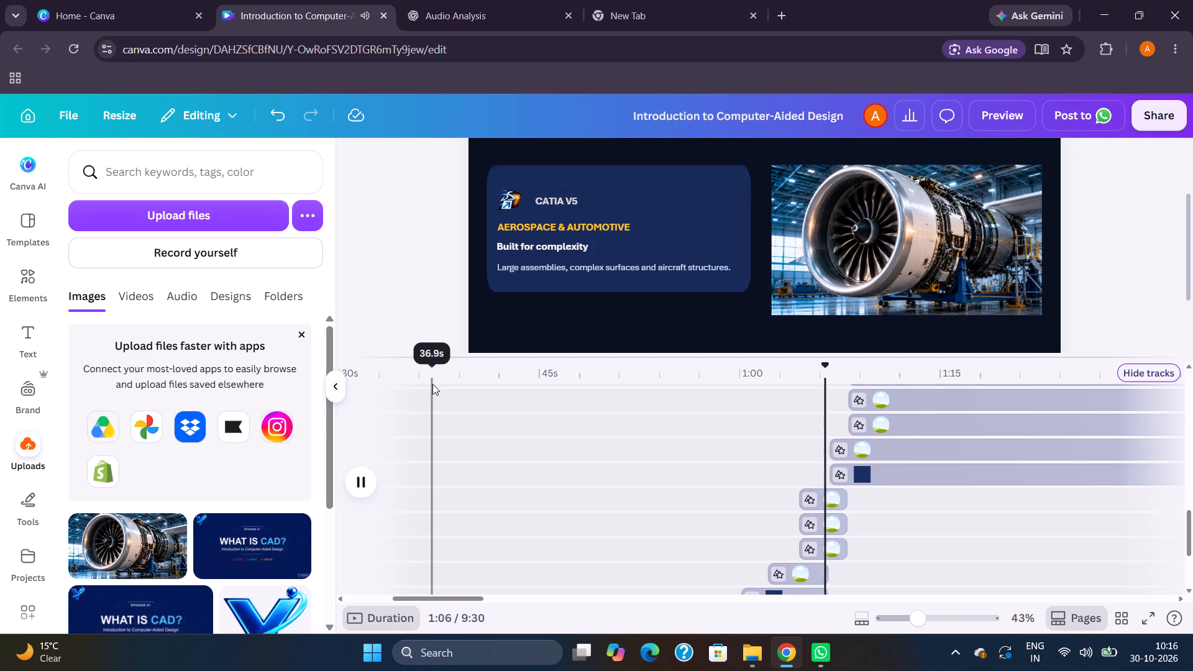
pyautogui.press('space')
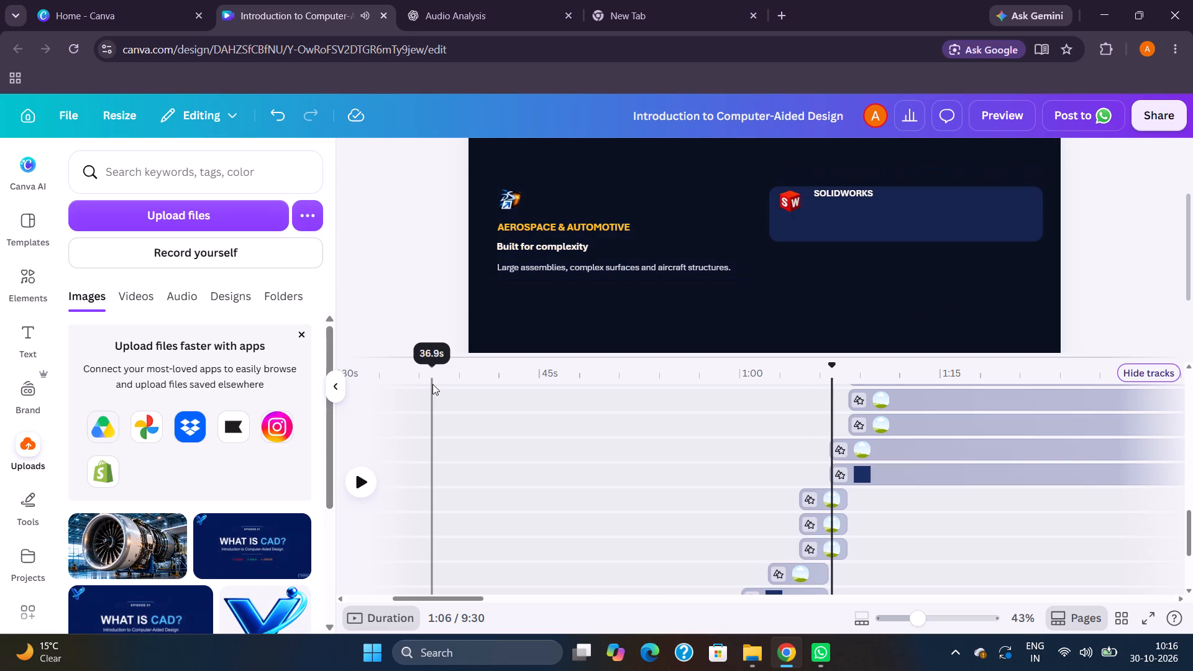
# Trim the description, "Built for complexity" and "AEROSPACE & AUTOMOTIVE" lines to 2.2 s each, ending together with the CATIA V5 title.
pyautogui.click(840, 497)
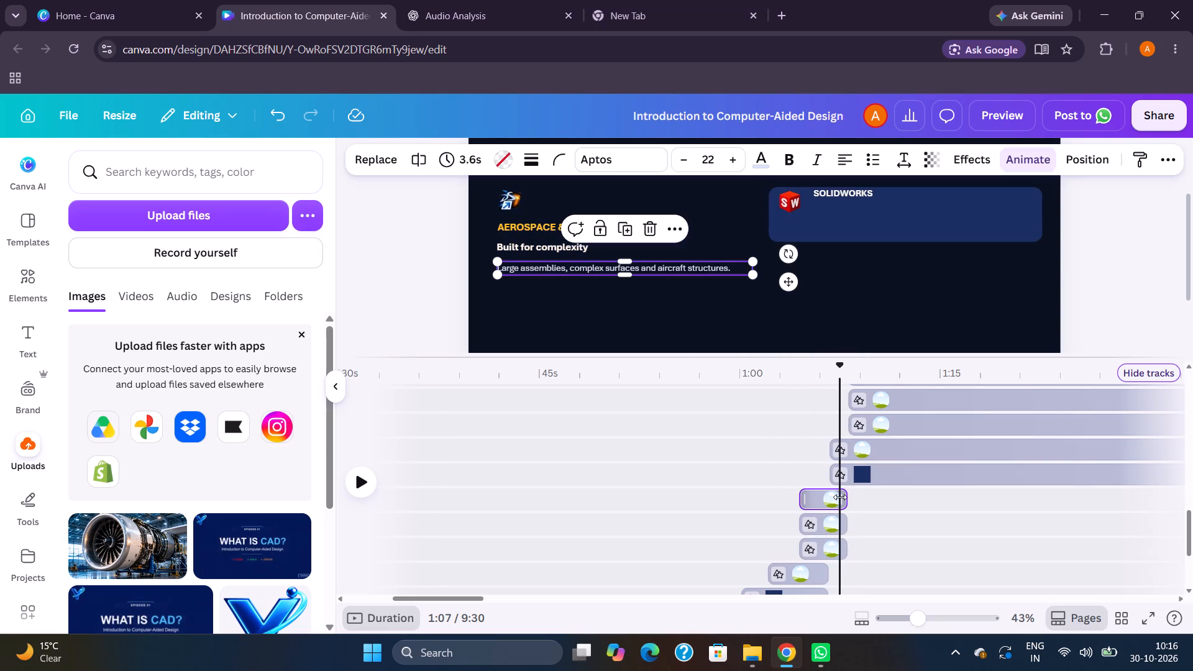
pyautogui.moveTo(843, 497); pyautogui.dragTo(831, 497)
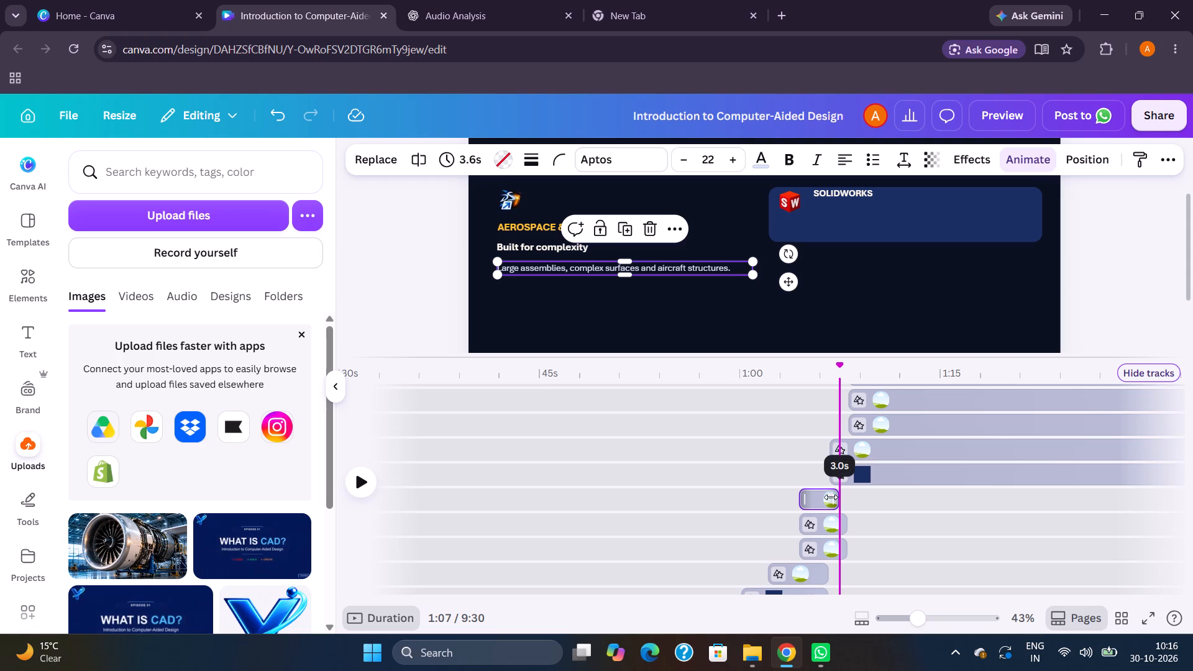
pyautogui.moveTo(831, 497); pyautogui.dragTo(828, 496)
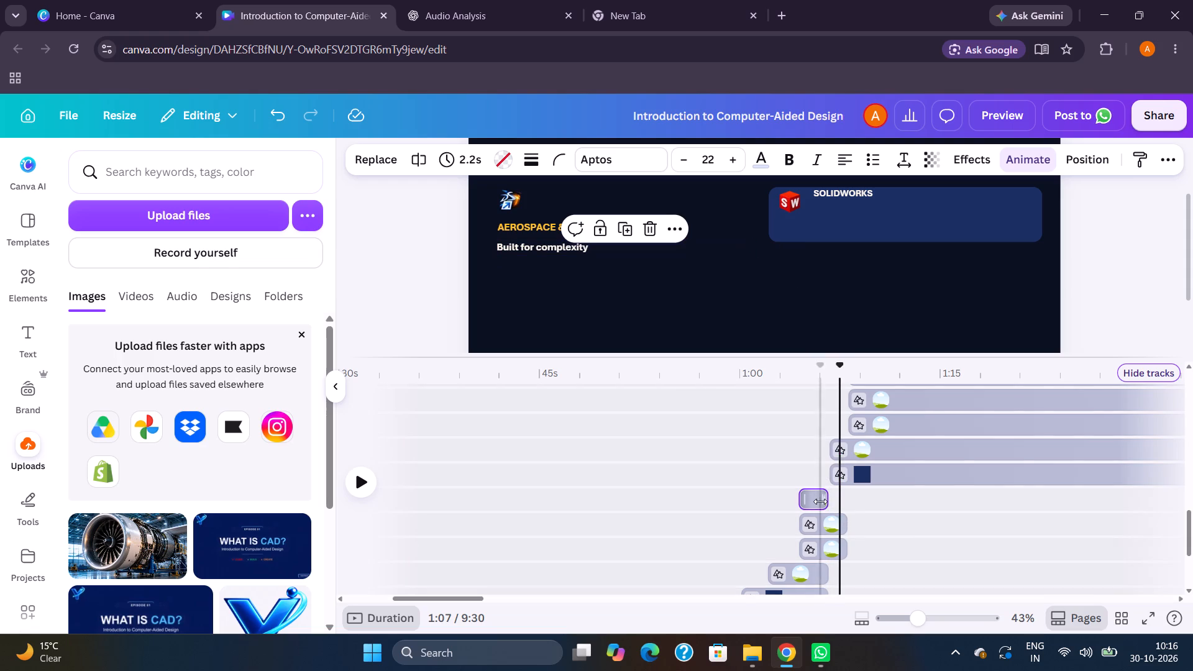
pyautogui.click(826, 501)
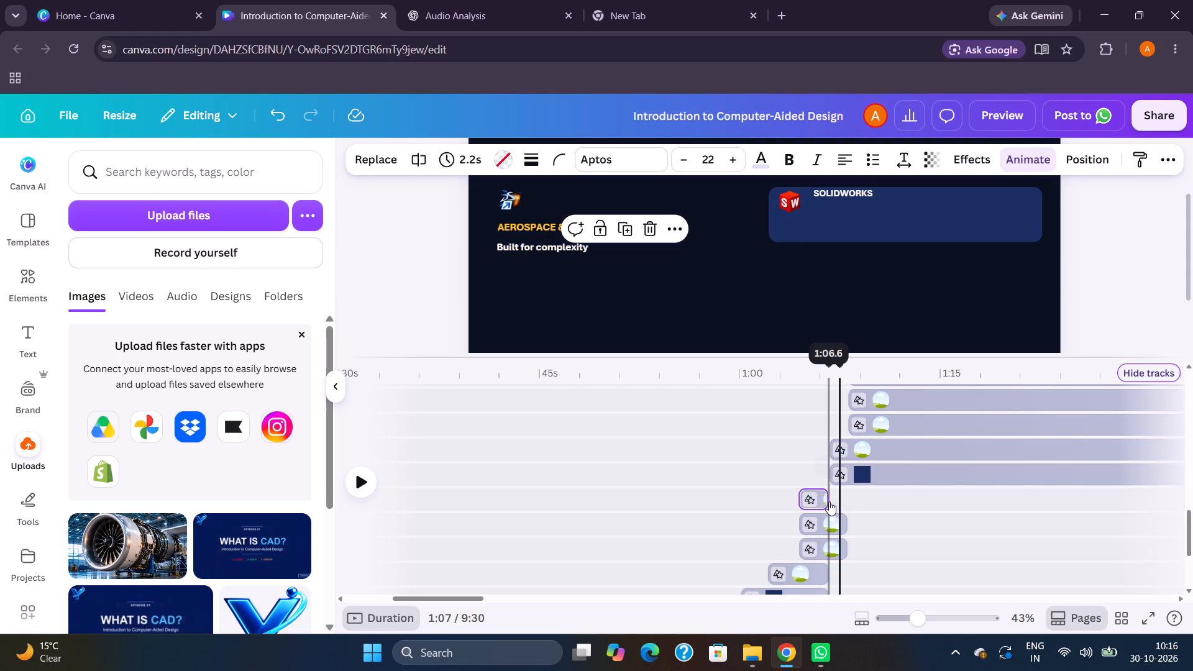
pyautogui.click(844, 523)
pyautogui.moveTo(844, 523); pyautogui.dragTo(831, 520)
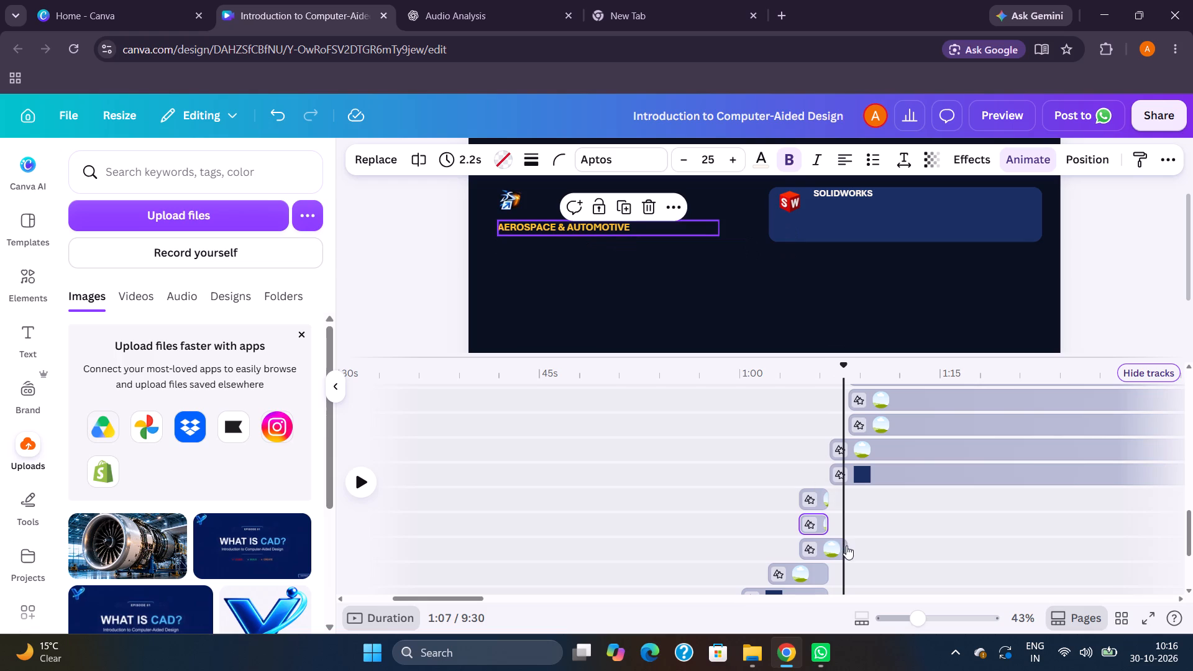
pyautogui.click(846, 545)
pyautogui.moveTo(845, 545); pyautogui.dragTo(830, 544)
# Play the scene from about 1:03 to check that the CATIA V5 texts leave together before the SOLIDWORKS card.
pyautogui.click(787, 538)
pyautogui.press('space')
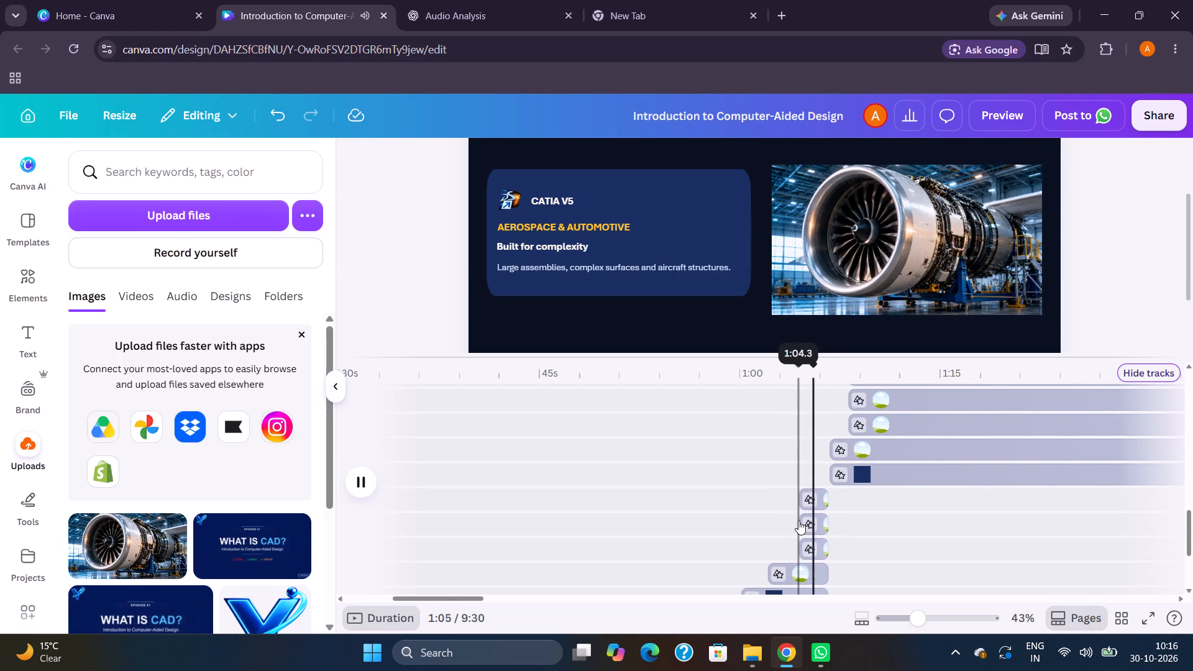
pyautogui.press('space')
pyautogui.press('space')
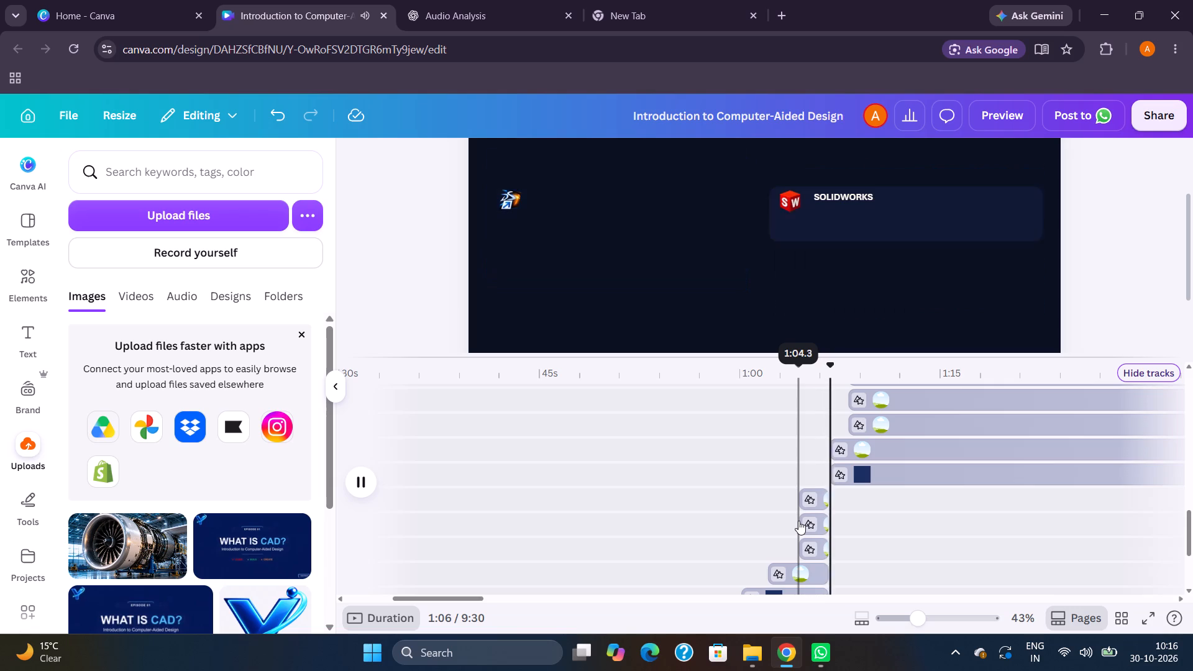
# Trim the CATIA V5 logo to 4.6 s, ending just before the SOLIDWORKS logo starts.
pyautogui.press('space')
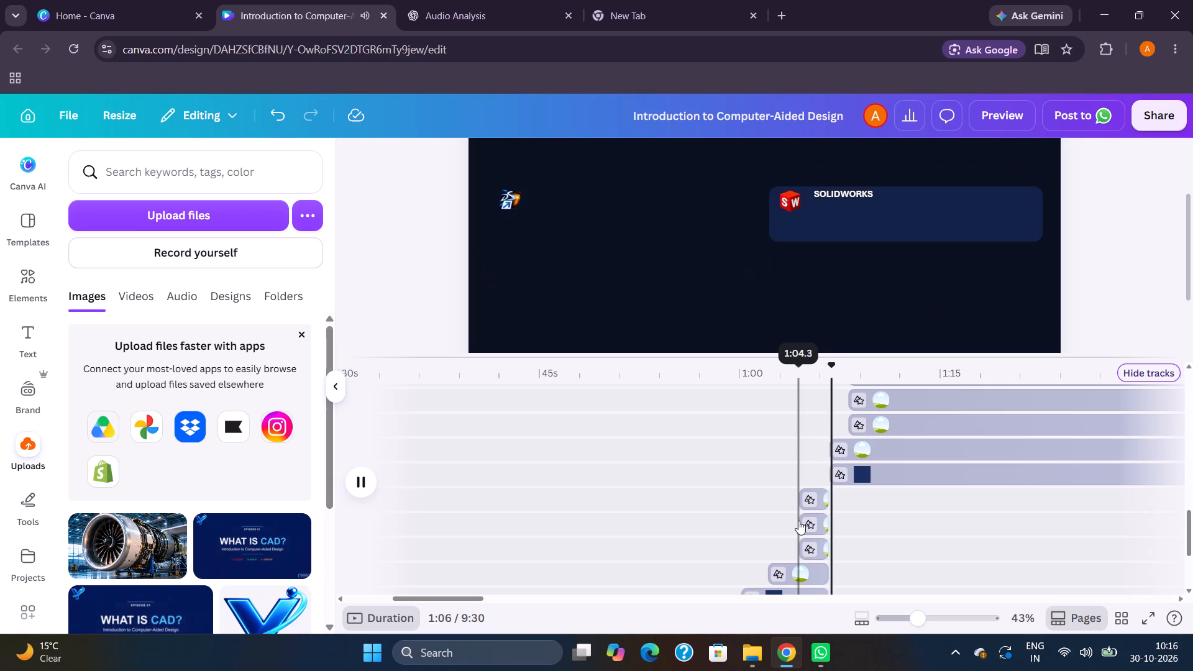
pyautogui.scroll(5, 851, 509)
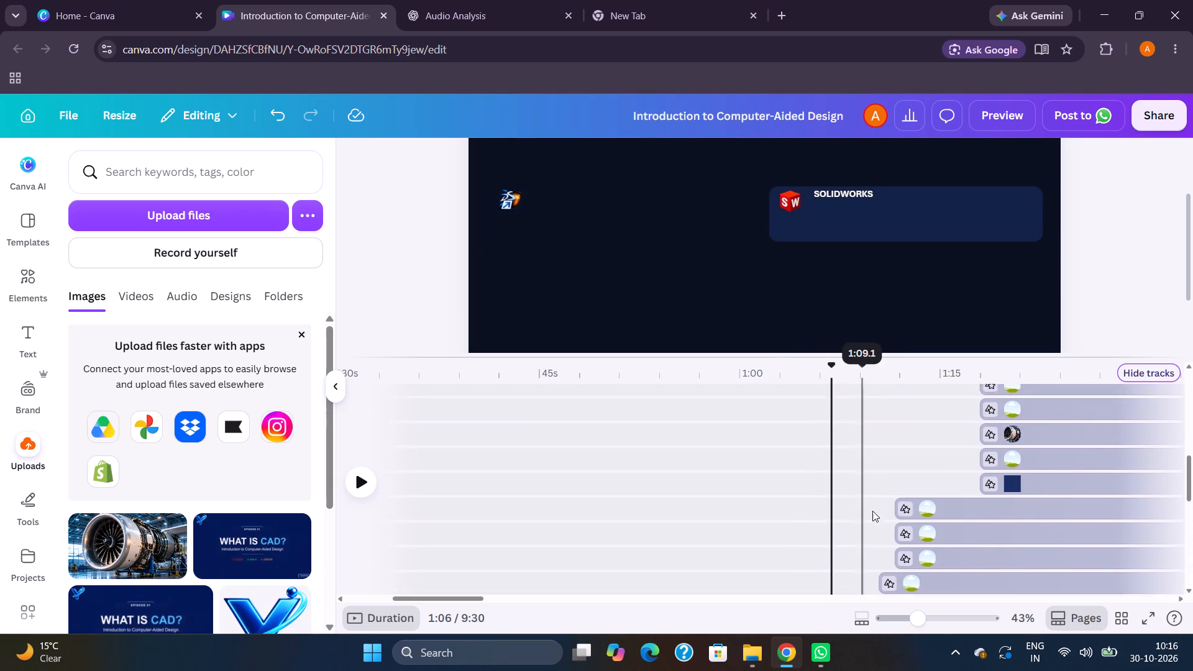
pyautogui.scroll(2, 872, 511)
pyautogui.scroll(1, 860, 438)
pyautogui.hscroll(-1, 1094, 458)
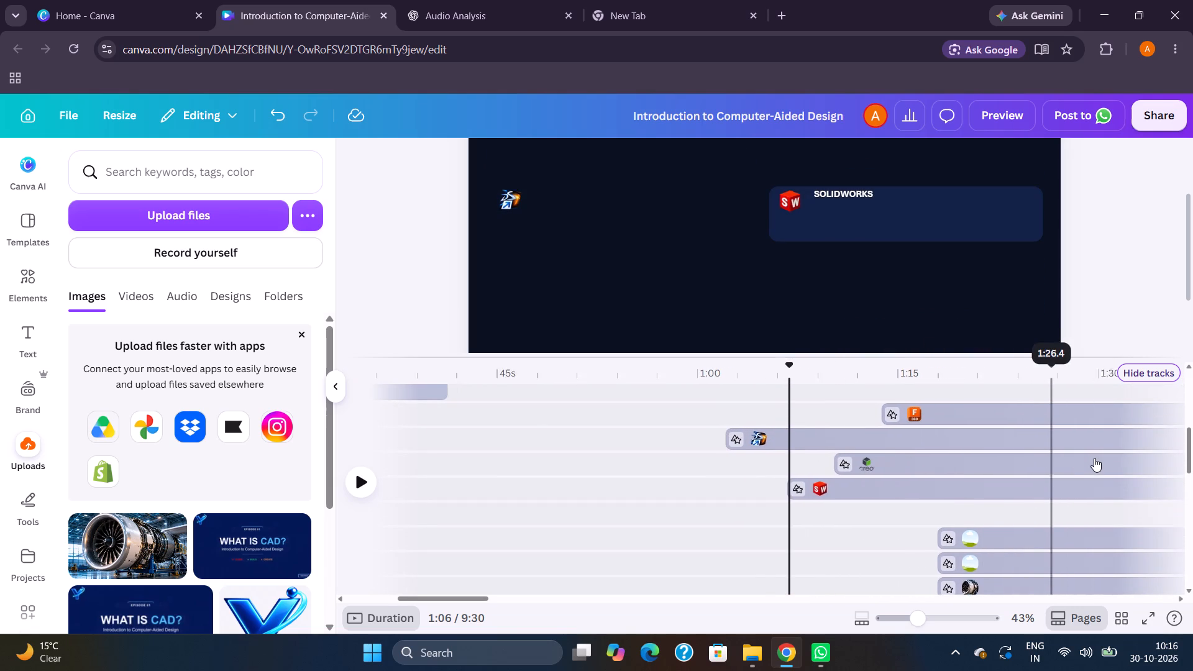
pyautogui.hscroll(-4, 1094, 458)
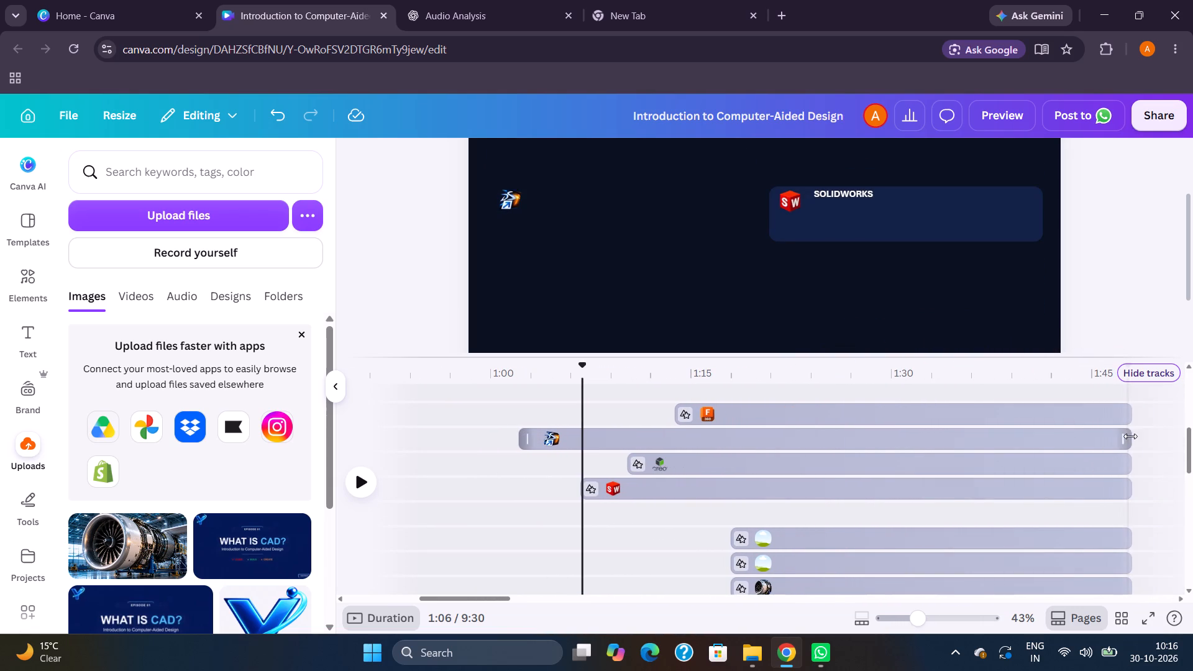
pyautogui.moveTo(1126, 436); pyautogui.dragTo(566, 432)
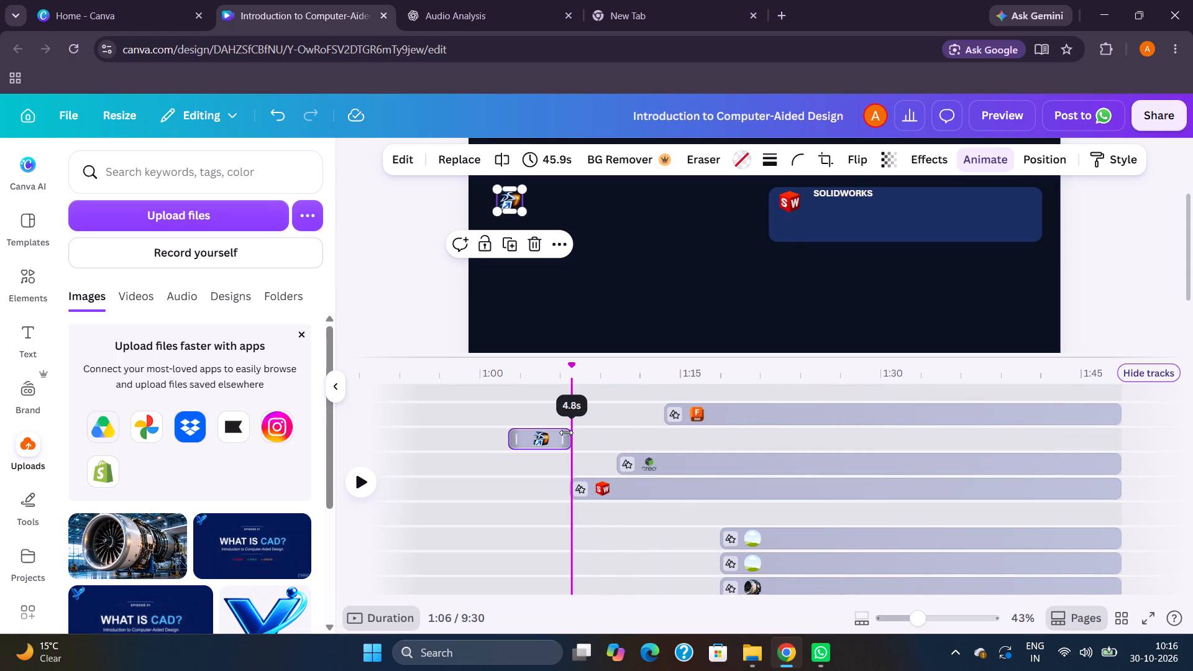
pyautogui.moveTo(566, 432); pyautogui.dragTo(557, 432)
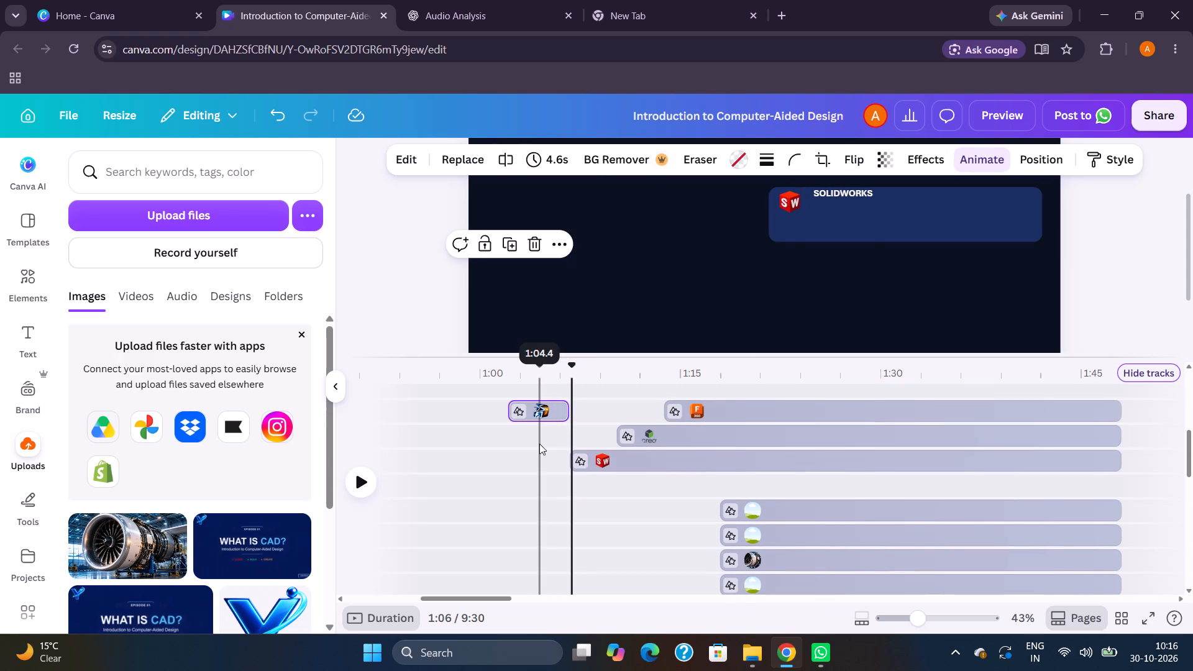
# Play the scene from about 1:04 to check that the CATIA V5 logo leaves before the SOLIDWORKS card.
pyautogui.click(542, 445)
pyautogui.press('space')
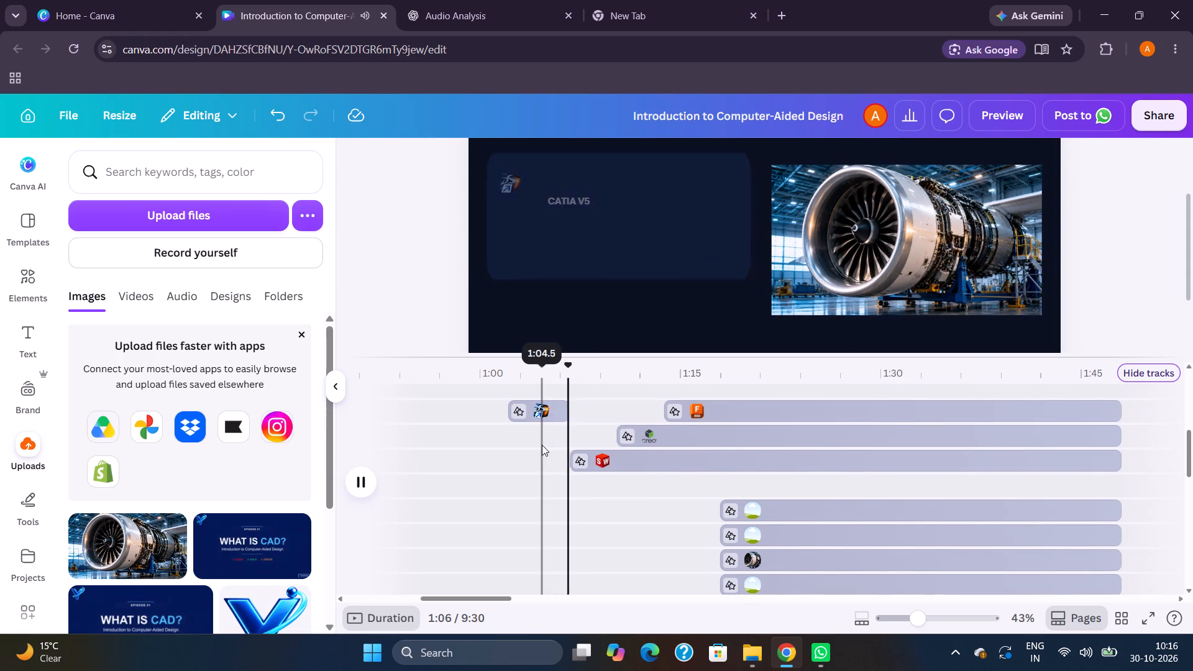
pyautogui.press('space')
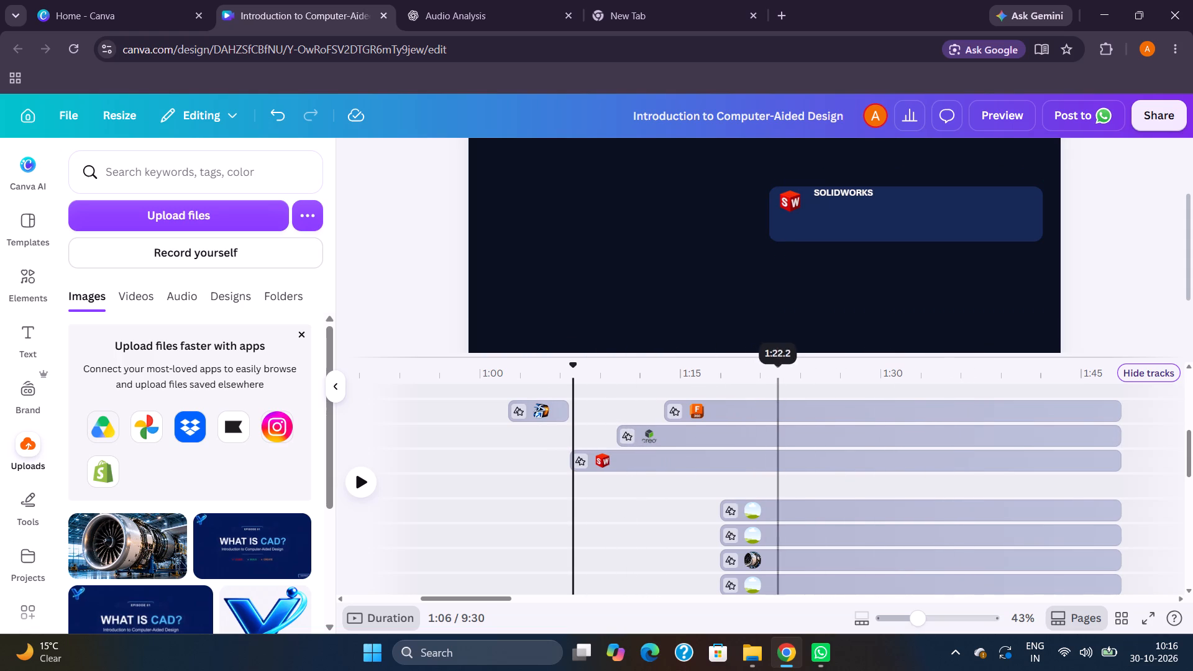
# Move the SOLIDWORKS card's dark blue background to the slide's left half and stretch it downward into a taller card.
pyautogui.click(833, 217)
pyautogui.moveTo(836, 219); pyautogui.dragTo(780, 214)
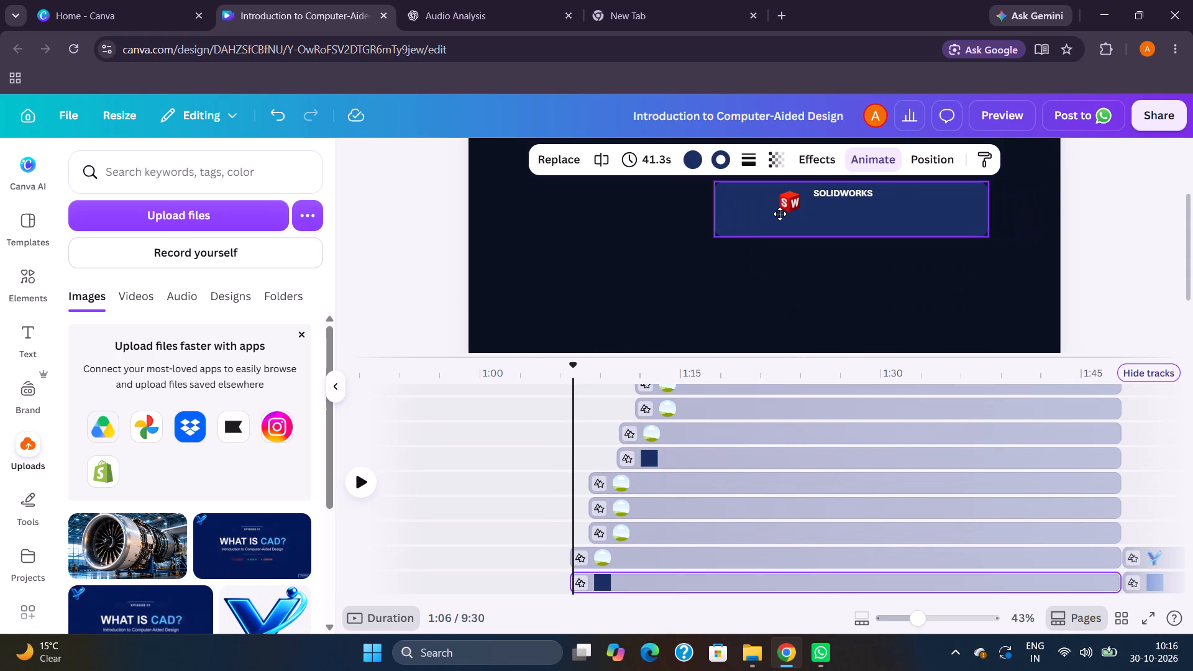
pyautogui.moveTo(780, 214); pyautogui.dragTo(559, 203)
pyautogui.moveTo(627, 222); pyautogui.dragTo(635, 278)
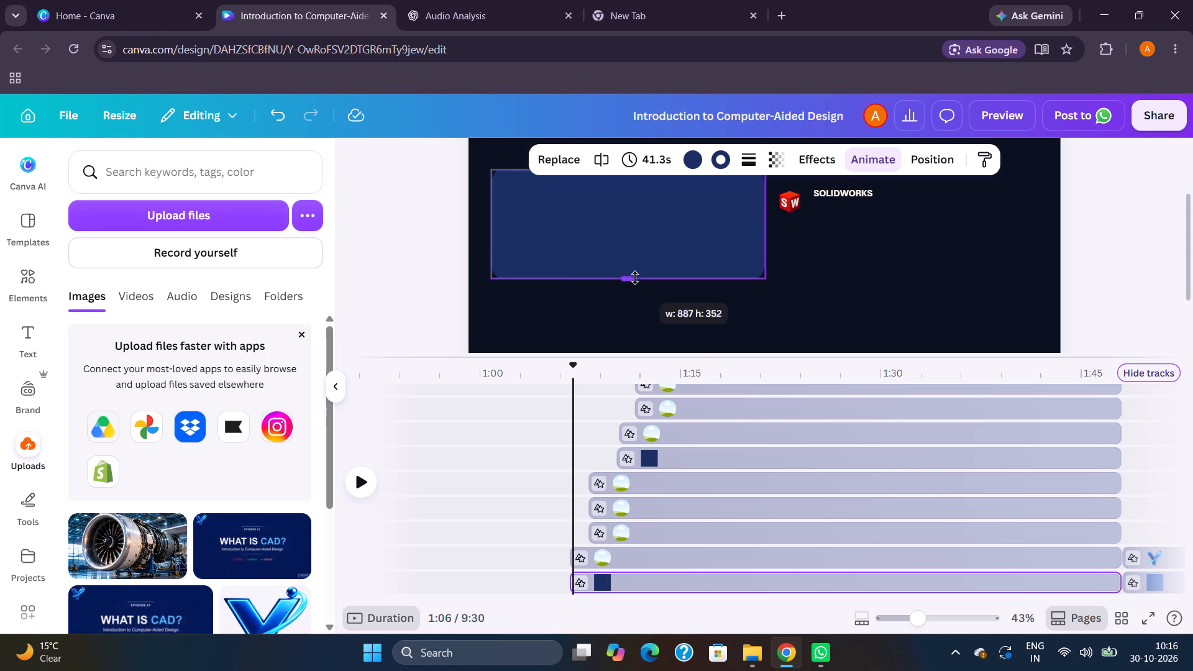
pyautogui.moveTo(635, 278); pyautogui.dragTo(638, 299)
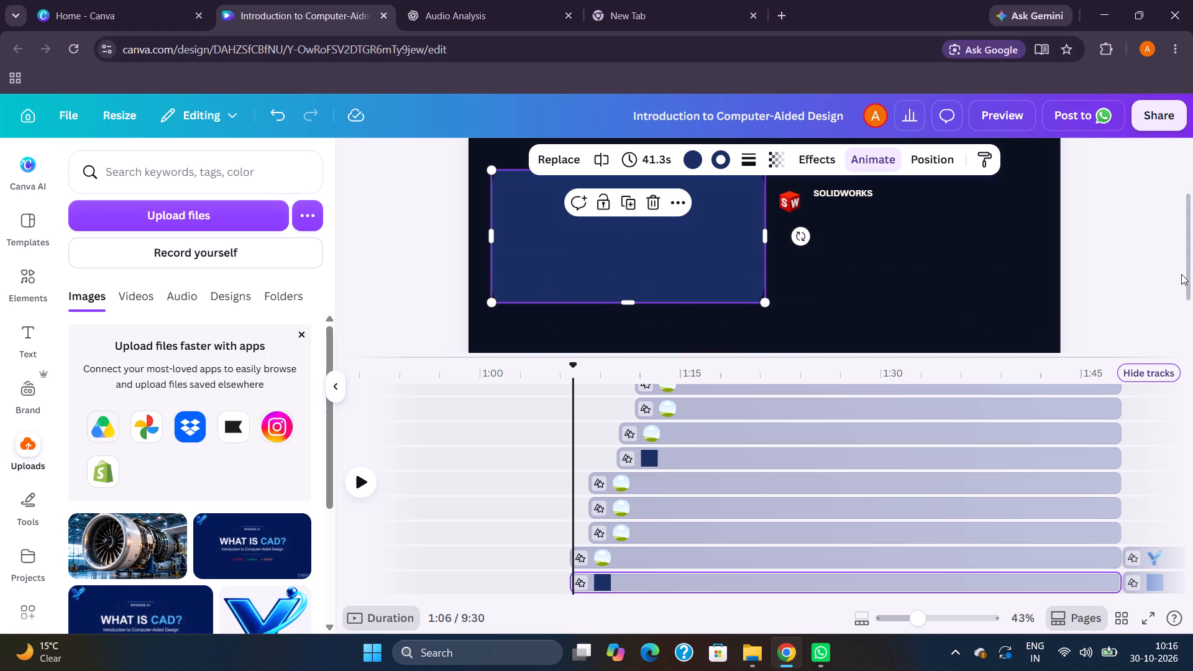
pyautogui.click(1192, 273)
pyautogui.click(1189, 270)
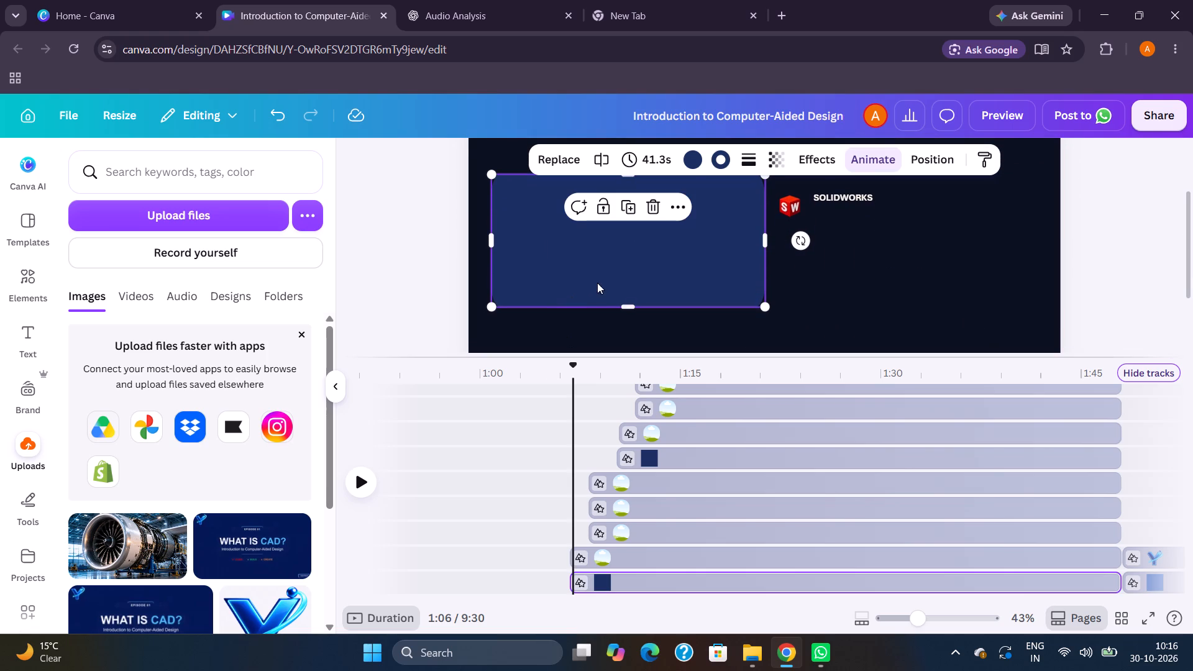
pyautogui.moveTo(603, 279); pyautogui.dragTo(601, 265)
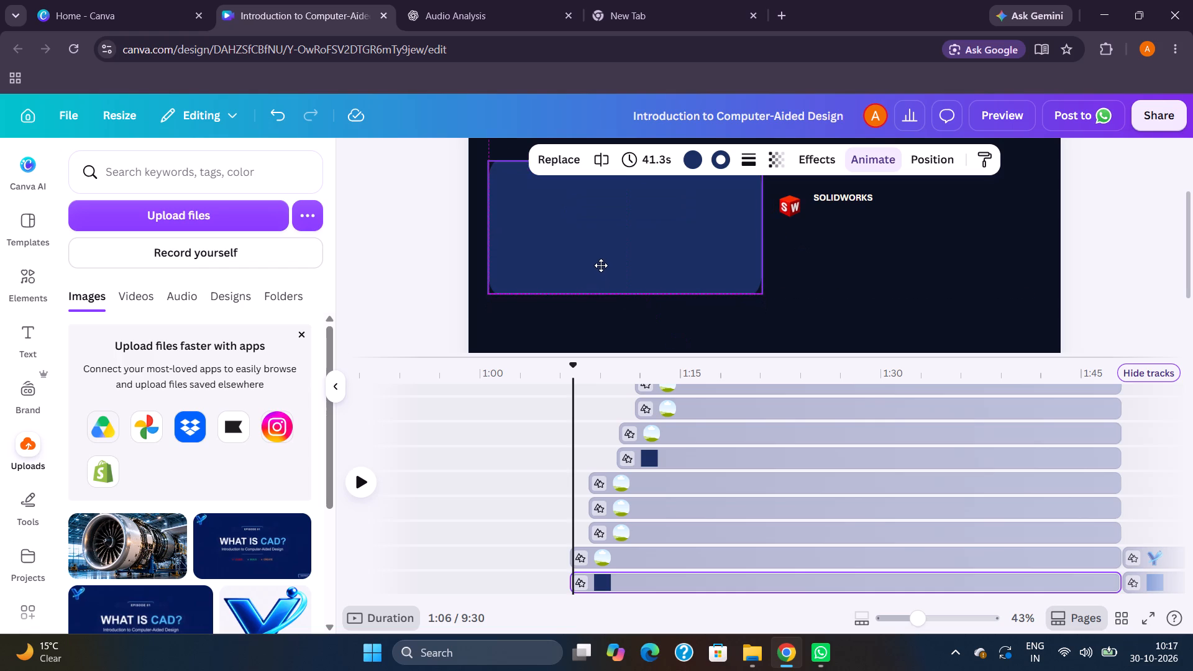
pyautogui.moveTo(601, 265); pyautogui.dragTo(601, 265)
pyautogui.moveTo(629, 290); pyautogui.dragTo(629, 291)
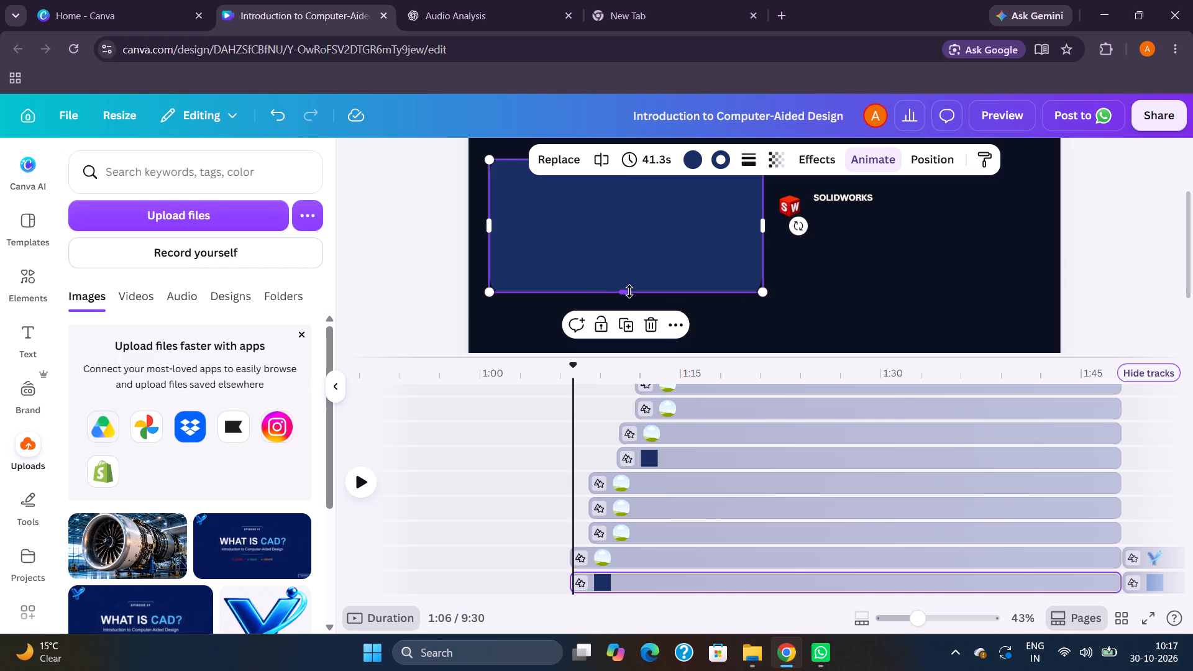
pyautogui.moveTo(629, 291); pyautogui.dragTo(631, 300)
# Move the SOLIDWORKS logo into the relocated card's upper-left corner and place the SOLIDWORKS title beside it.
pyautogui.moveTo(795, 211); pyautogui.dragTo(637, 205)
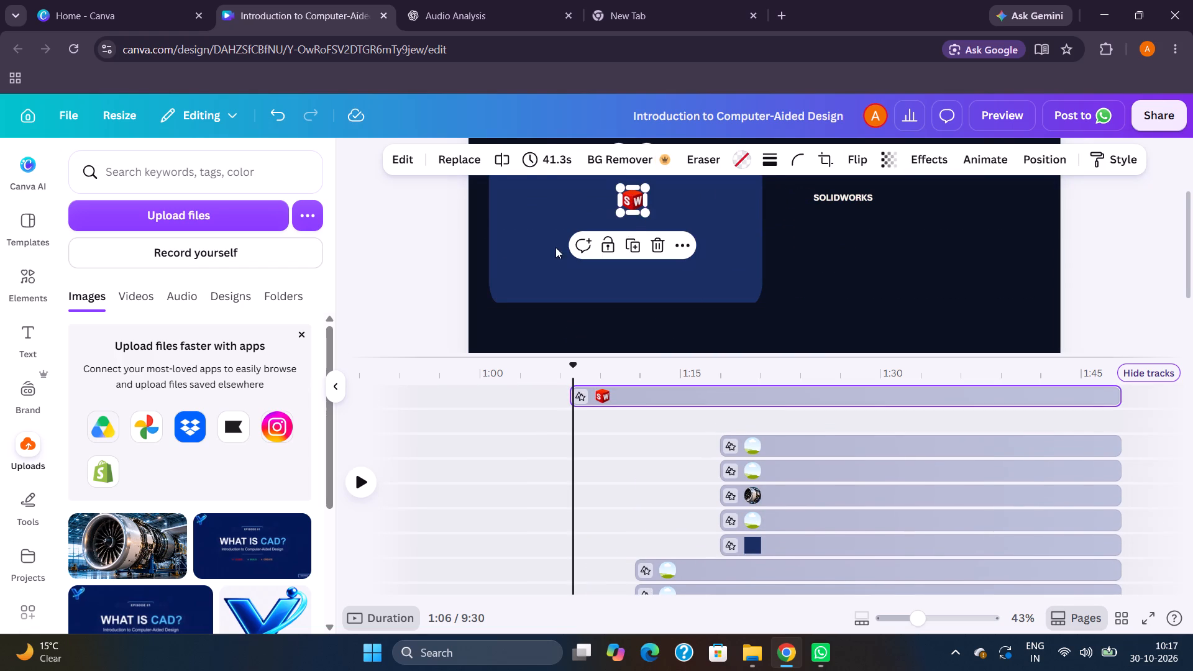
pyautogui.scroll(1, 540, 242)
pyautogui.moveTo(630, 230); pyautogui.dragTo(512, 214)
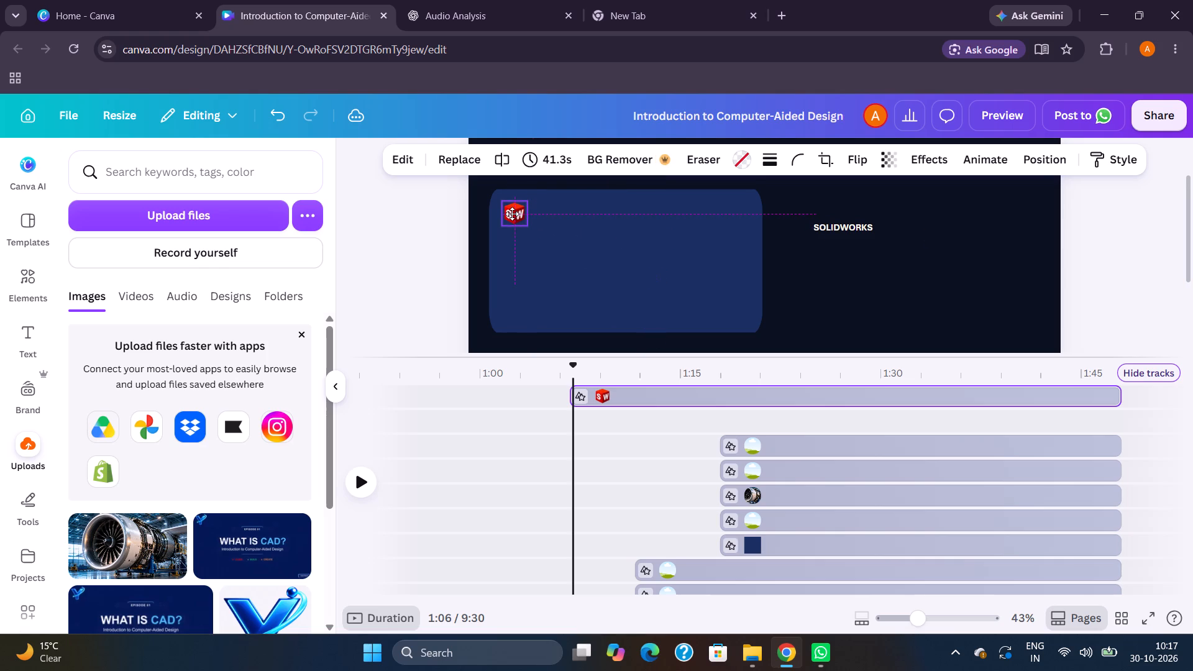
pyautogui.moveTo(512, 214); pyautogui.dragTo(509, 214)
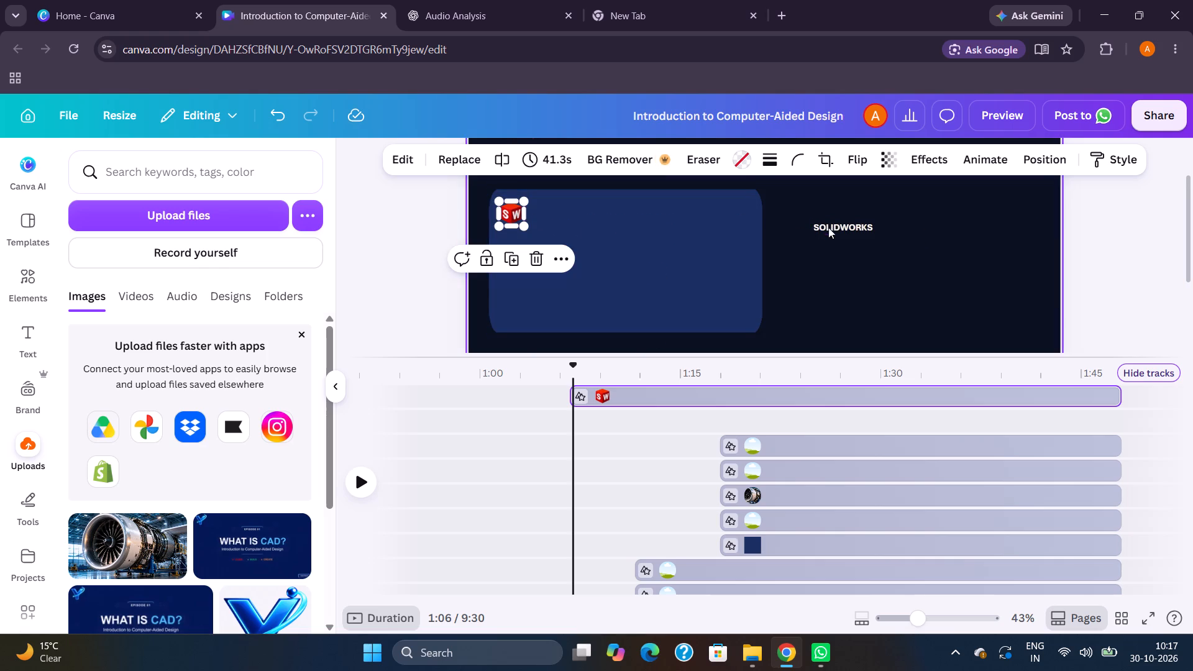
pyautogui.moveTo(834, 227); pyautogui.dragTo(563, 215)
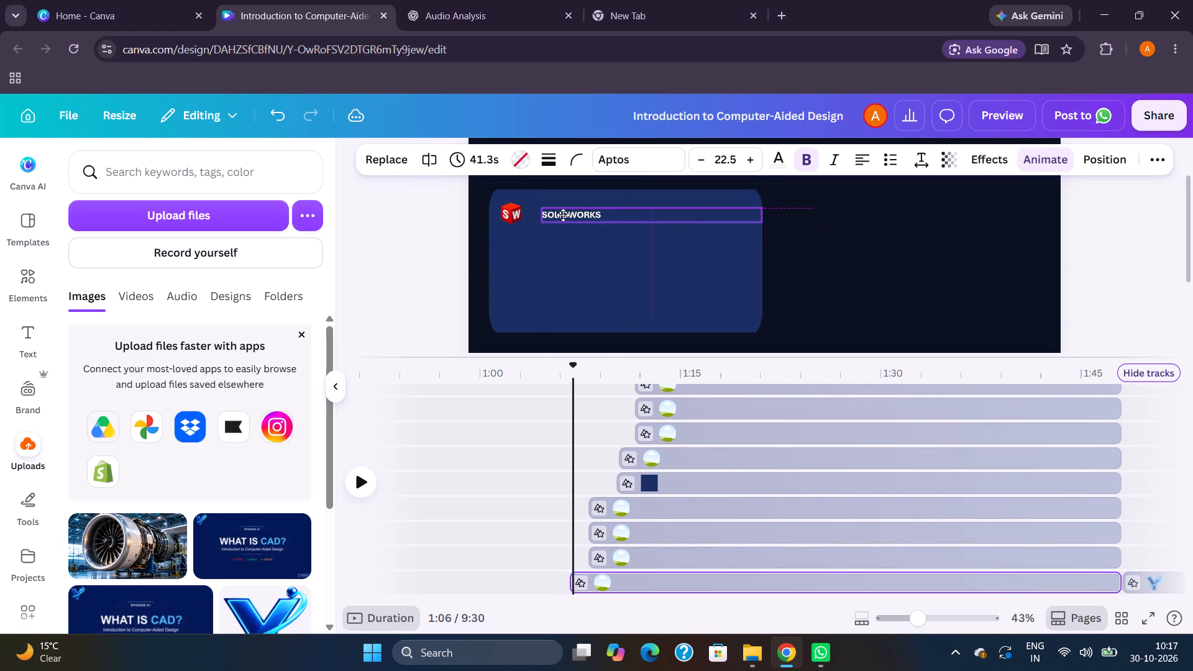
pyautogui.moveTo(563, 215); pyautogui.dragTo(555, 212)
# Advance to about 1:09 and stack the "MACHINERY & PRODUCT DESIGN", "Built for practical design" and "Parts, assemblies…" lines inside the card below the title.
pyautogui.press('space')
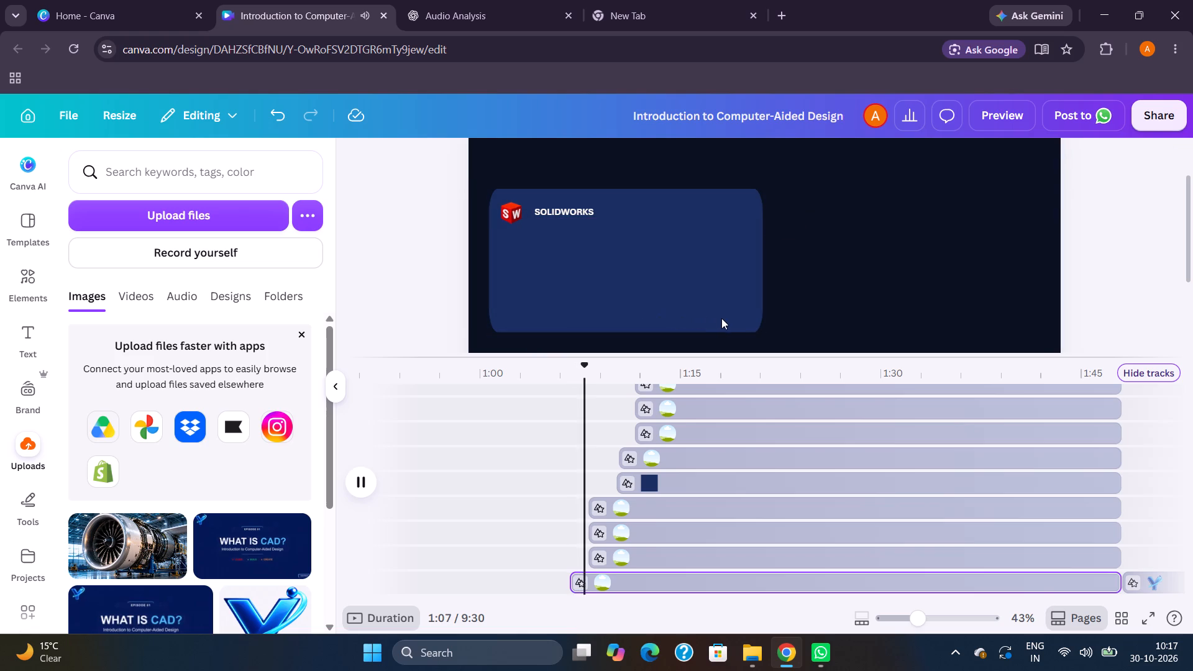
pyautogui.press('space')
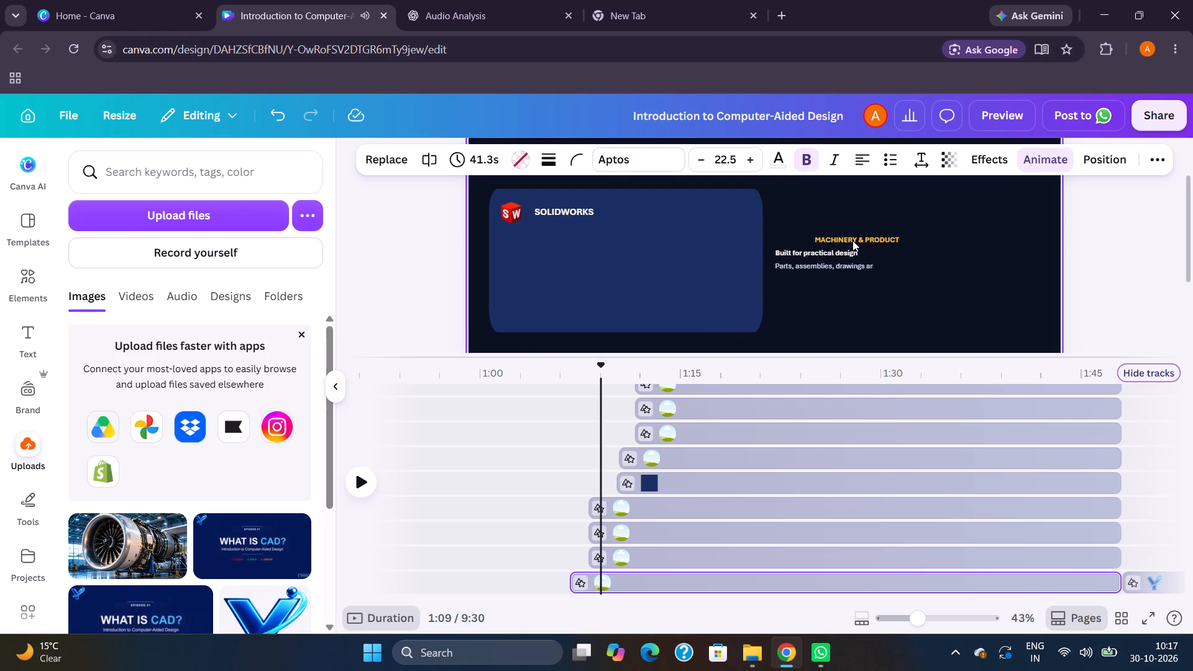
pyautogui.click(851, 239)
pyautogui.moveTo(851, 239); pyautogui.dragTo(582, 237)
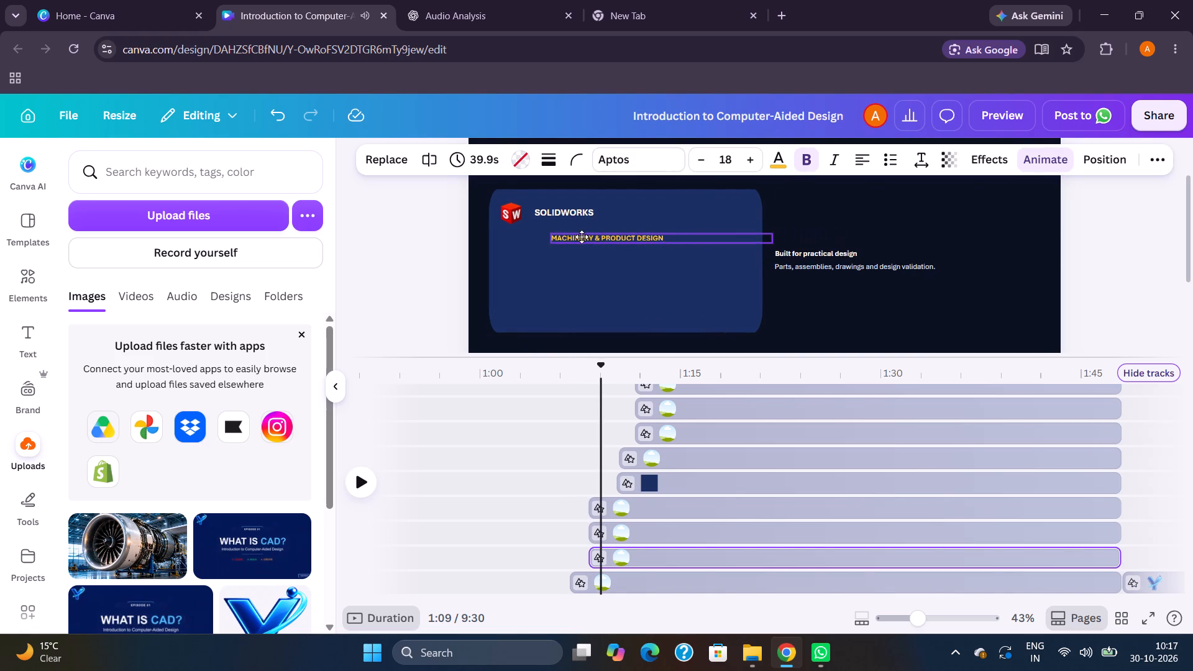
pyautogui.moveTo(582, 237); pyautogui.dragTo(536, 235)
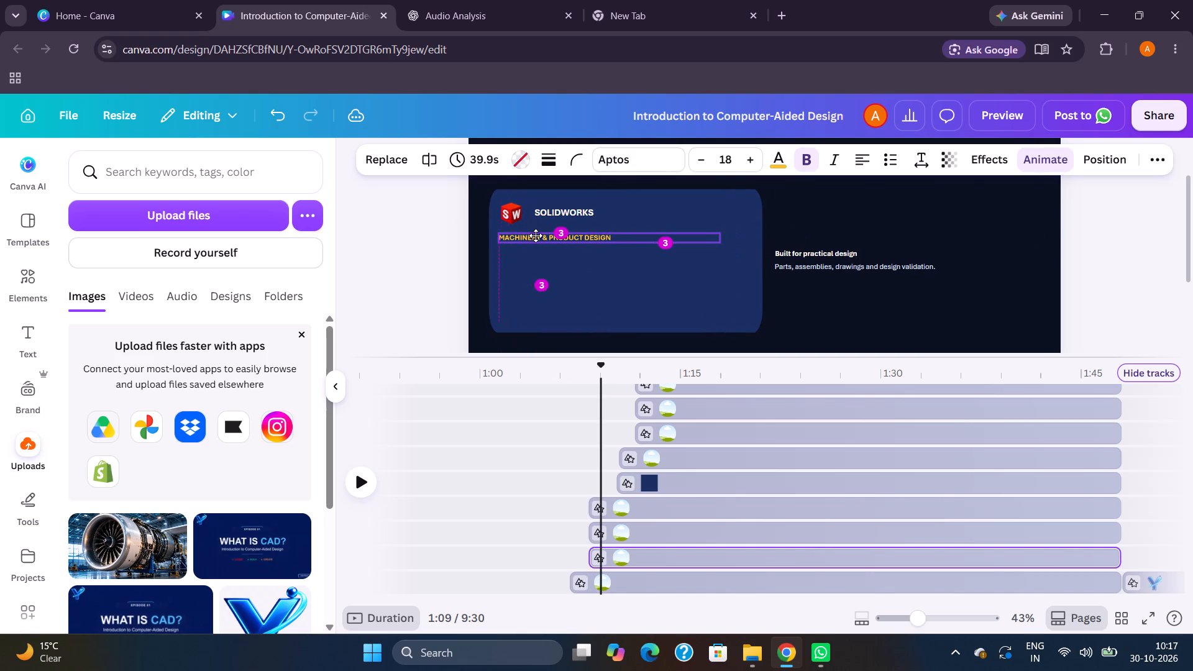
pyautogui.moveTo(536, 235); pyautogui.dragTo(567, 229)
pyautogui.moveTo(817, 256); pyautogui.dragTo(739, 257)
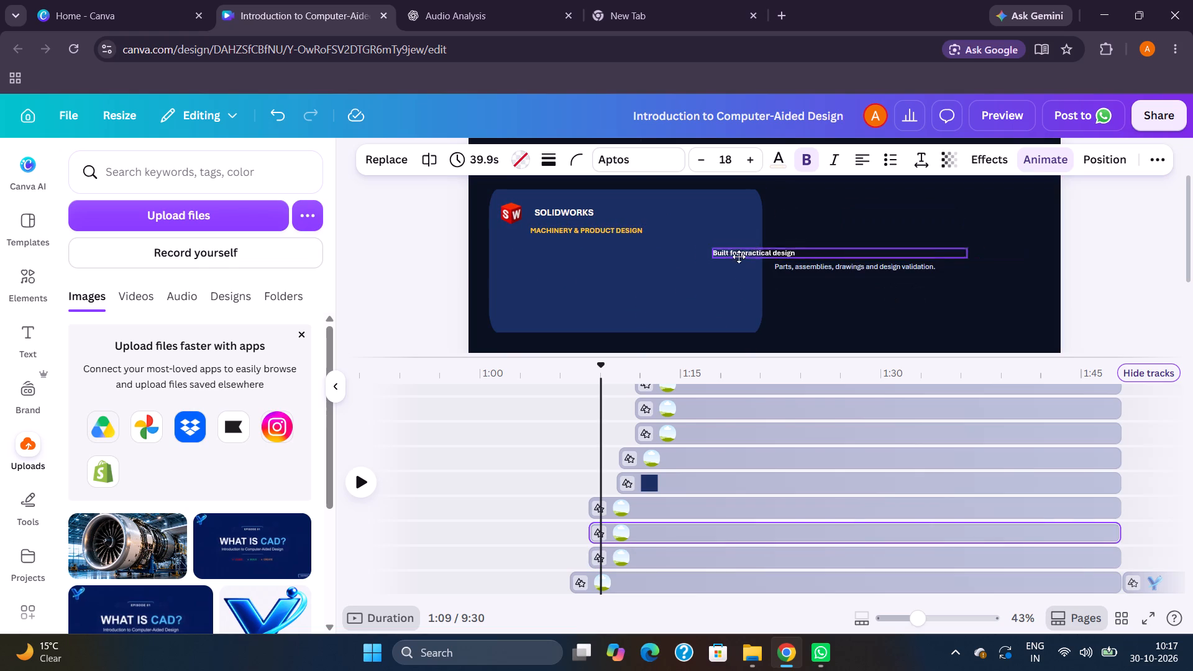
pyautogui.moveTo(739, 257); pyautogui.dragTo(550, 255)
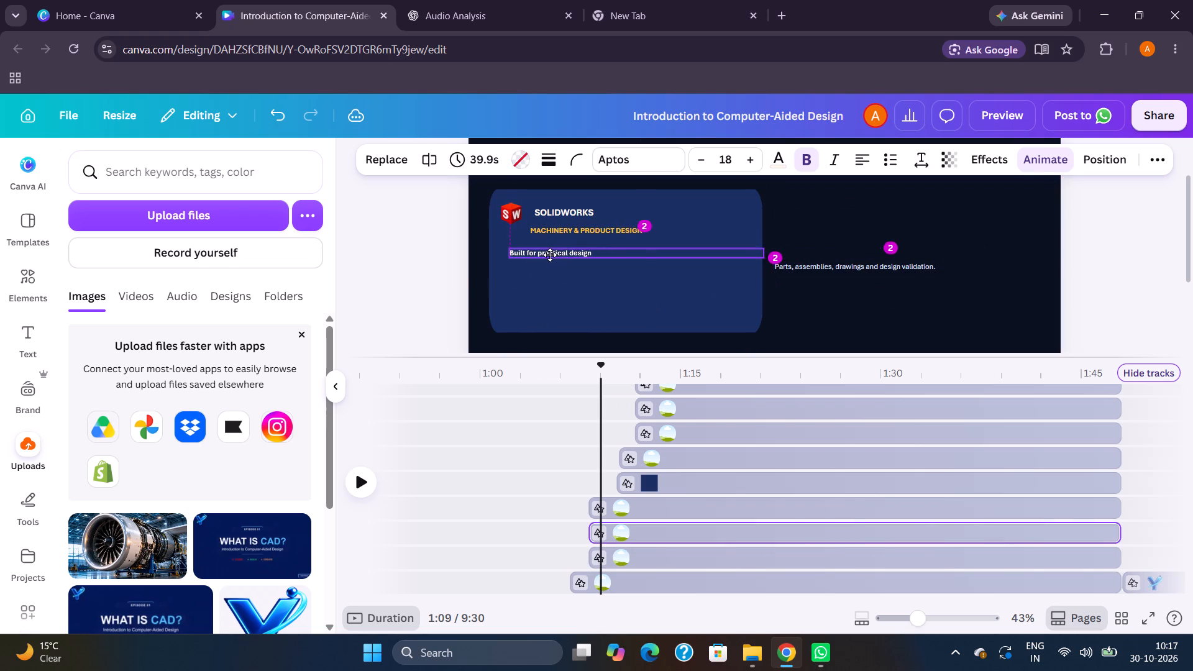
pyautogui.moveTo(550, 255); pyautogui.dragTo(553, 258)
pyautogui.moveTo(843, 270); pyautogui.dragTo(575, 289)
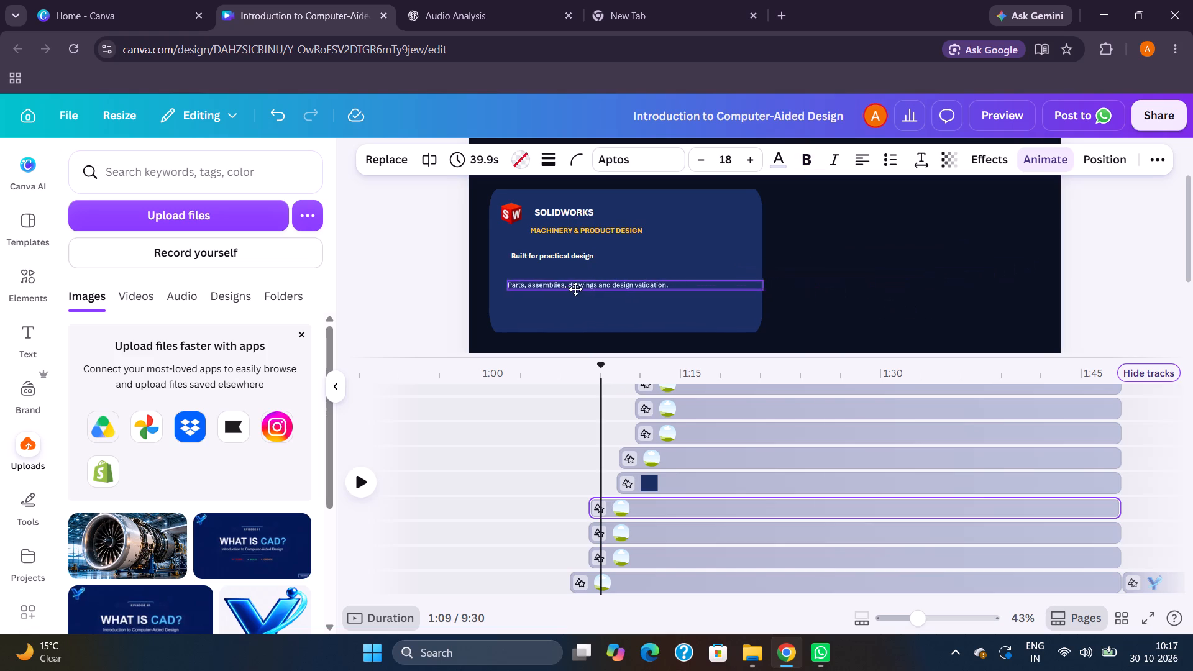
pyautogui.moveTo(575, 289); pyautogui.dragTo(569, 289)
# Raise the SOLIDWORKS card background's bottom edge slightly to reduce the empty space below the description.
pyautogui.click(619, 303)
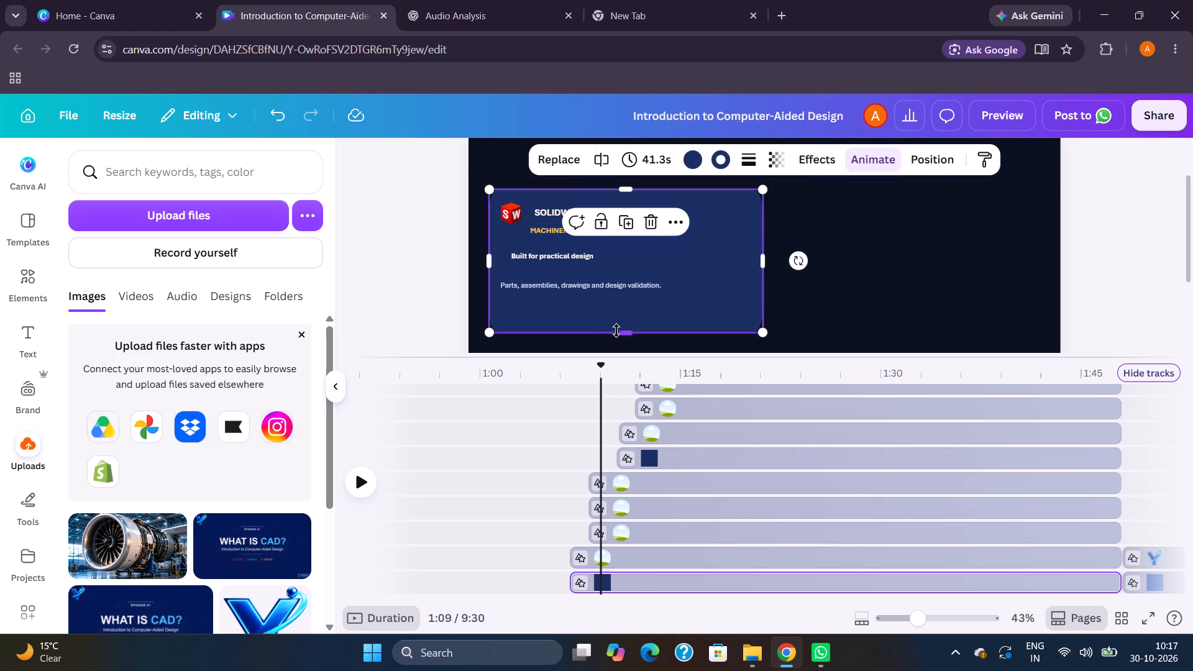
pyautogui.moveTo(626, 331); pyautogui.dragTo(619, 317)
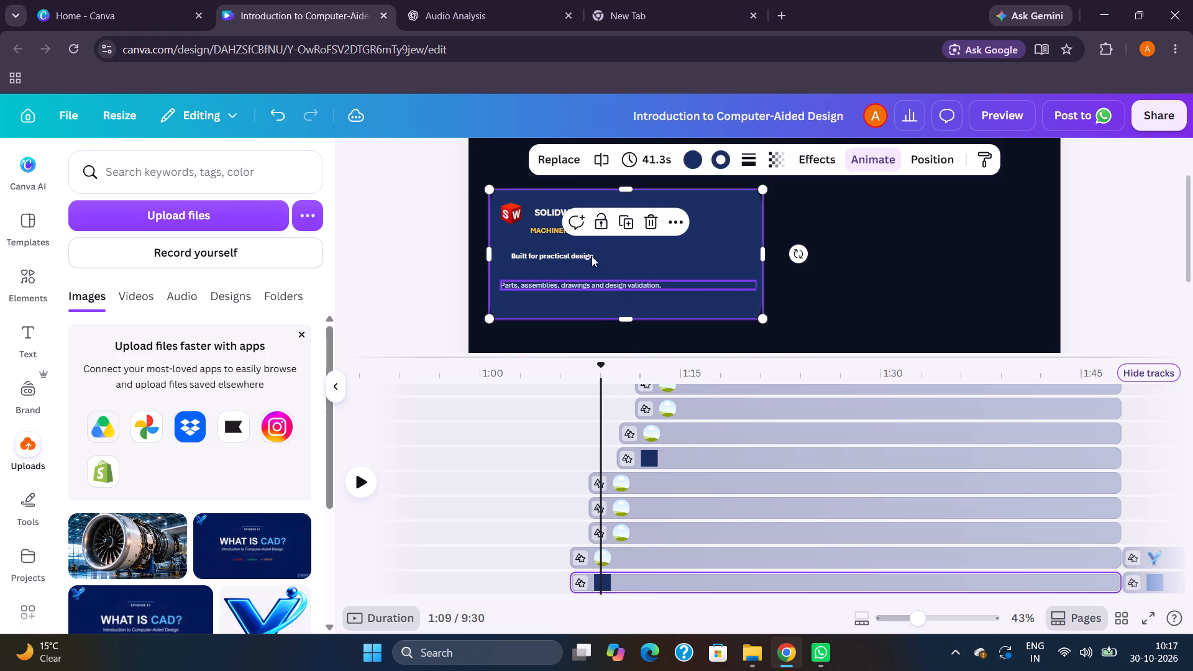
# Set the font size of "MACHINERY & PRODUCT DESIGN" to 23 and of the SOLIDWORKS title to 25.
pyautogui.click(549, 233)
pyautogui.tripleClick(746, 166)
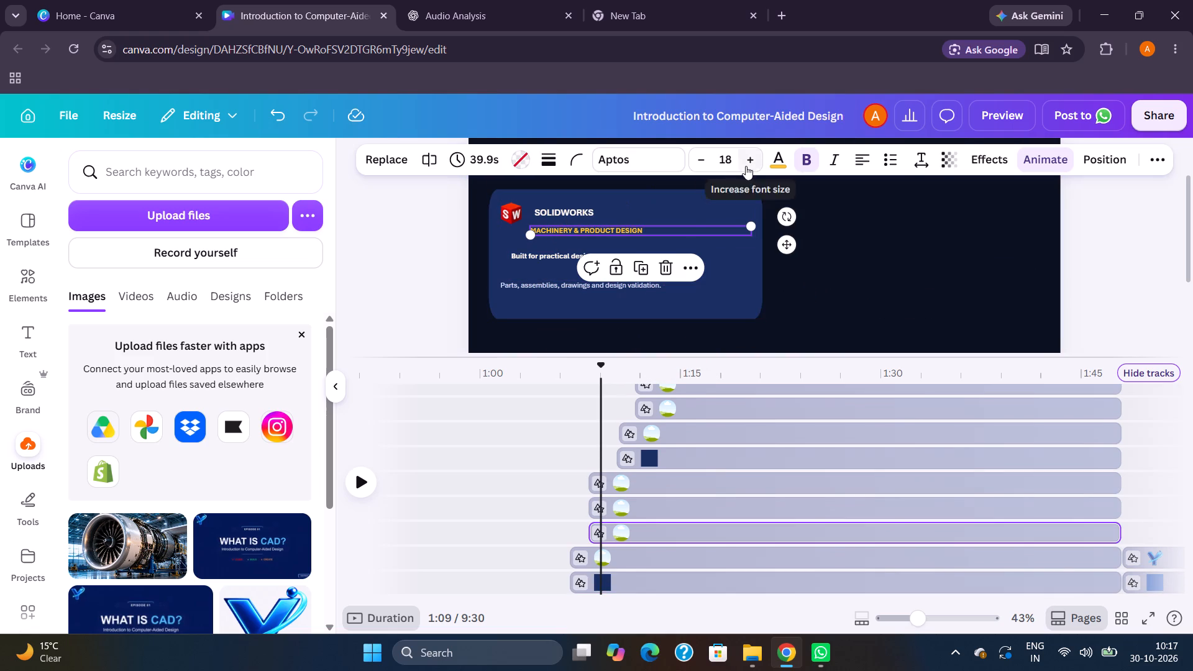
pyautogui.click(746, 165)
pyautogui.click(746, 165)
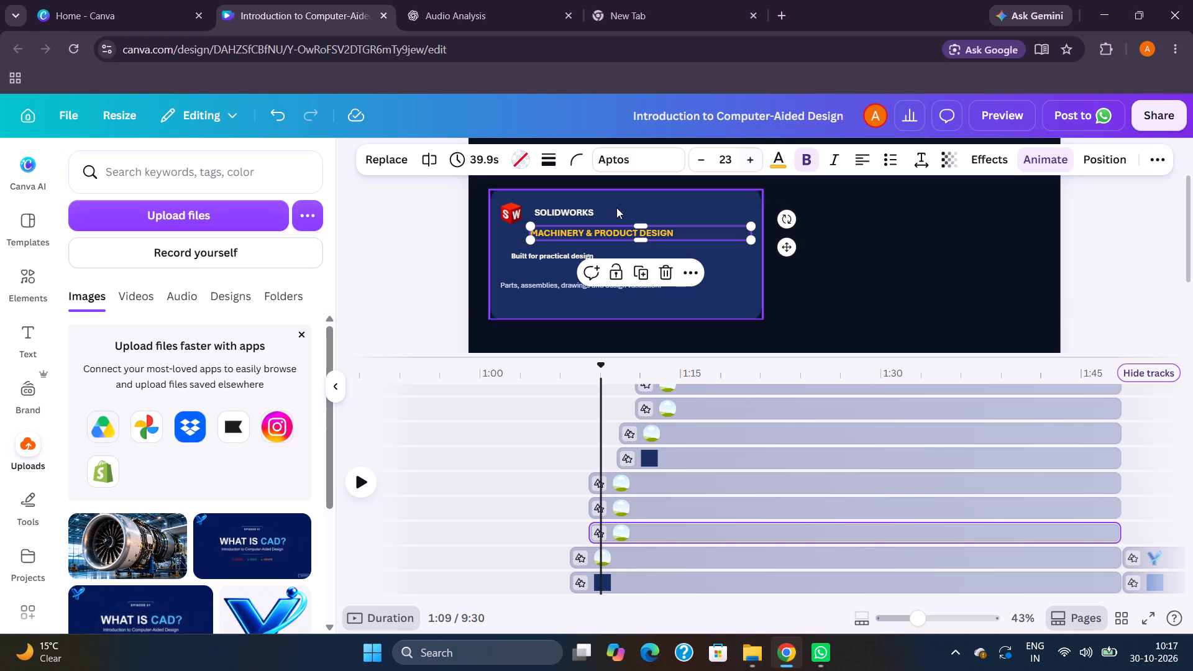
pyautogui.click(574, 207)
pyautogui.tripleClick(745, 161)
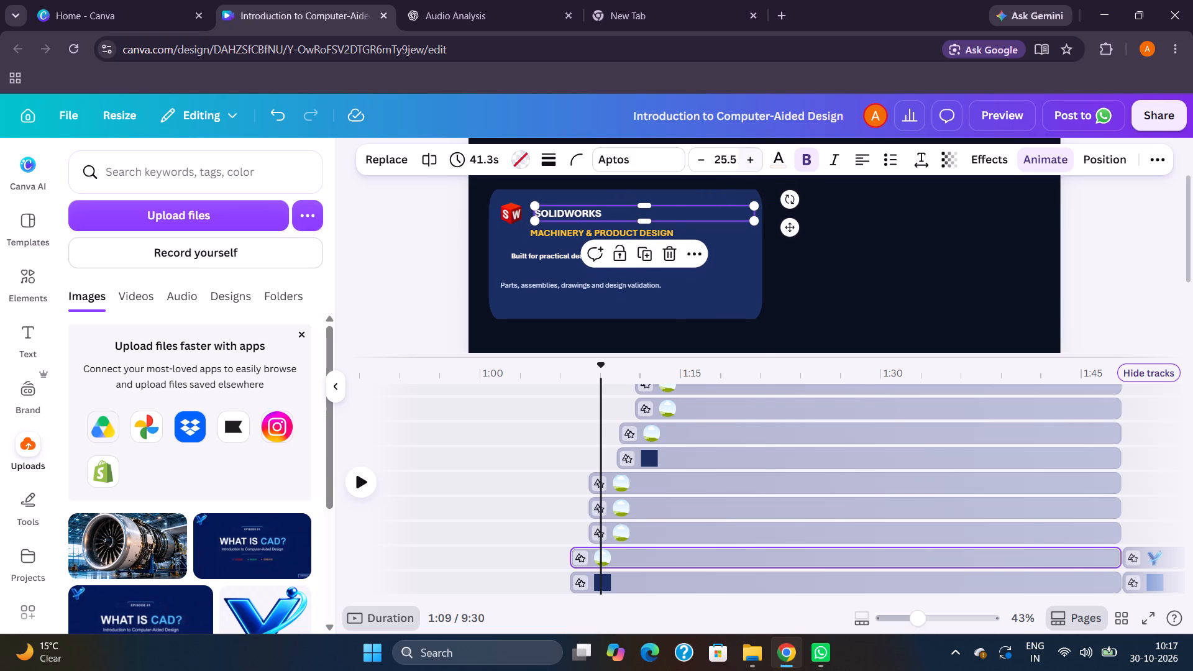
pyautogui.click(733, 158)
pyautogui.write('25')
pyautogui.press('Return')
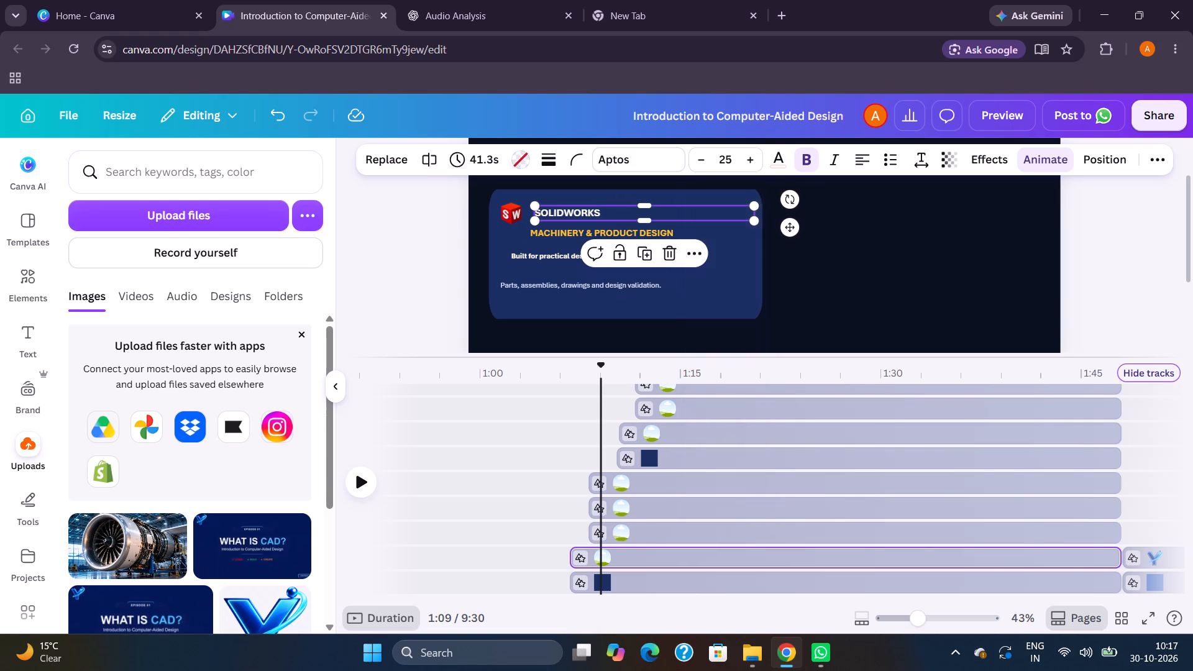
# Set the font size of the "Built for practical design" line to 24.
pyautogui.click(567, 239)
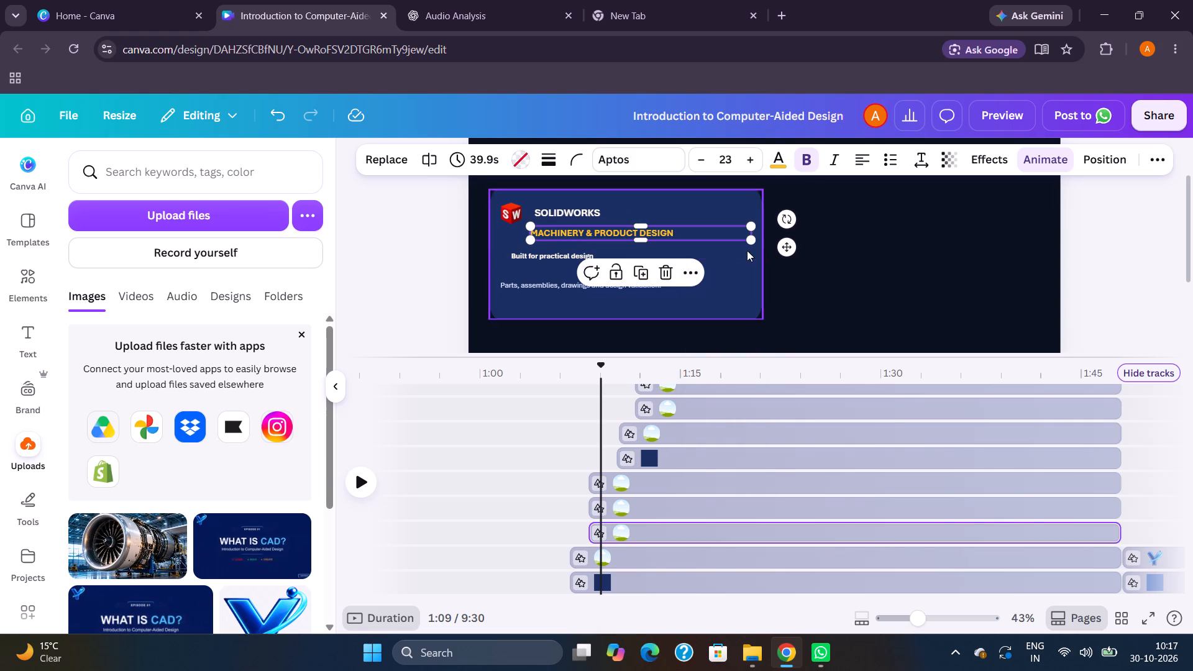
pyautogui.click(557, 254)
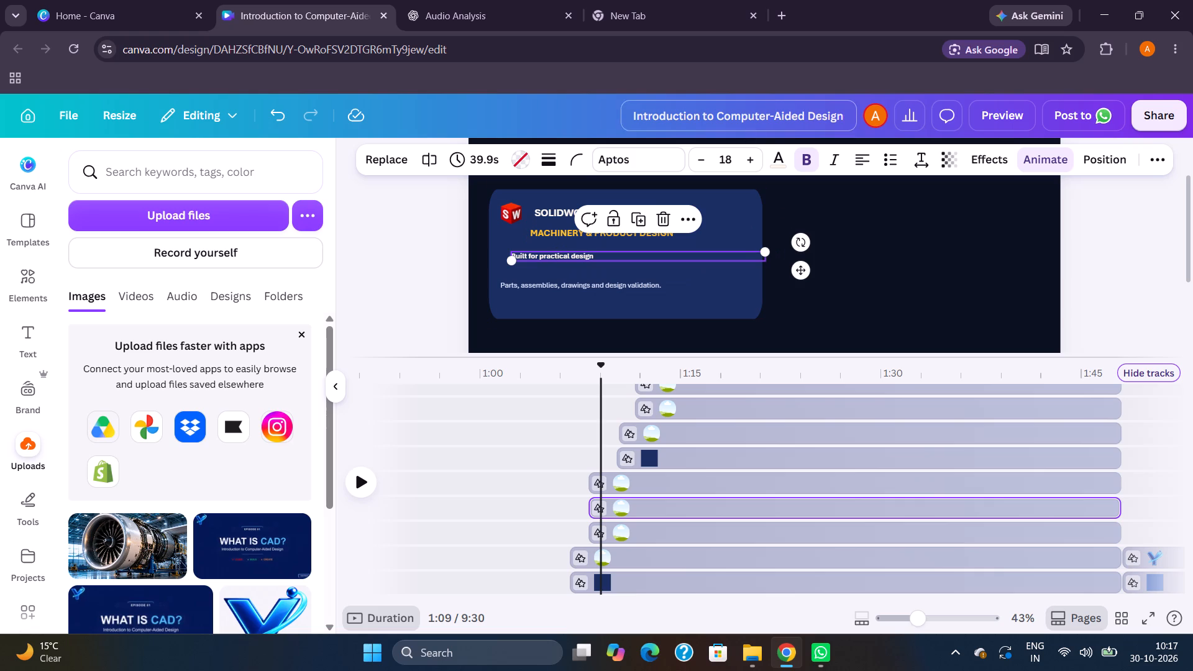
pyautogui.click(756, 152)
pyautogui.tripleClick(750, 153)
pyautogui.doubleClick(751, 153)
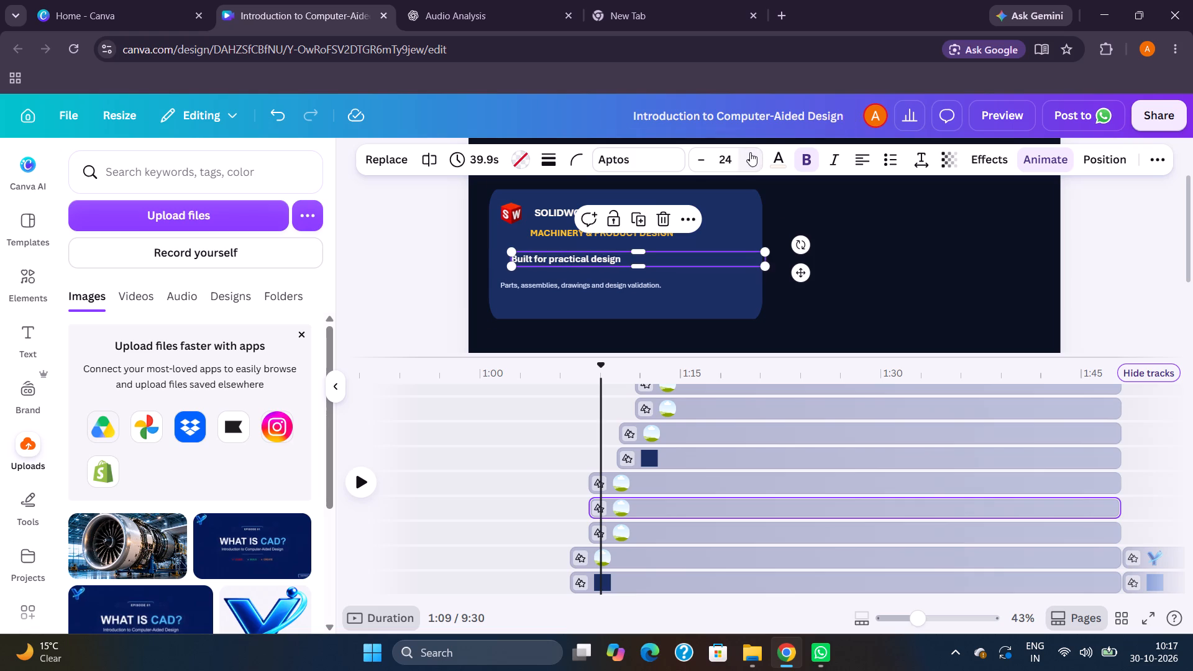
# Set the font size of the "Parts, assemblies, drawings and design validation." line to 22.
pyautogui.click(597, 289)
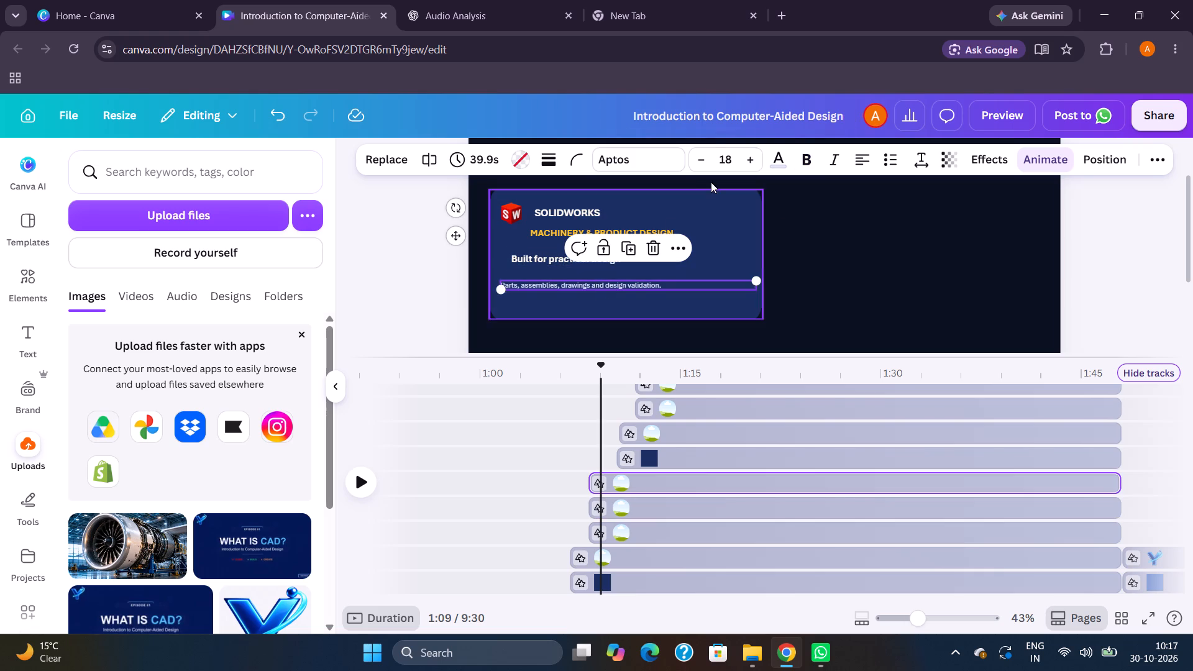
pyautogui.tripleClick(743, 160)
pyautogui.click(744, 160)
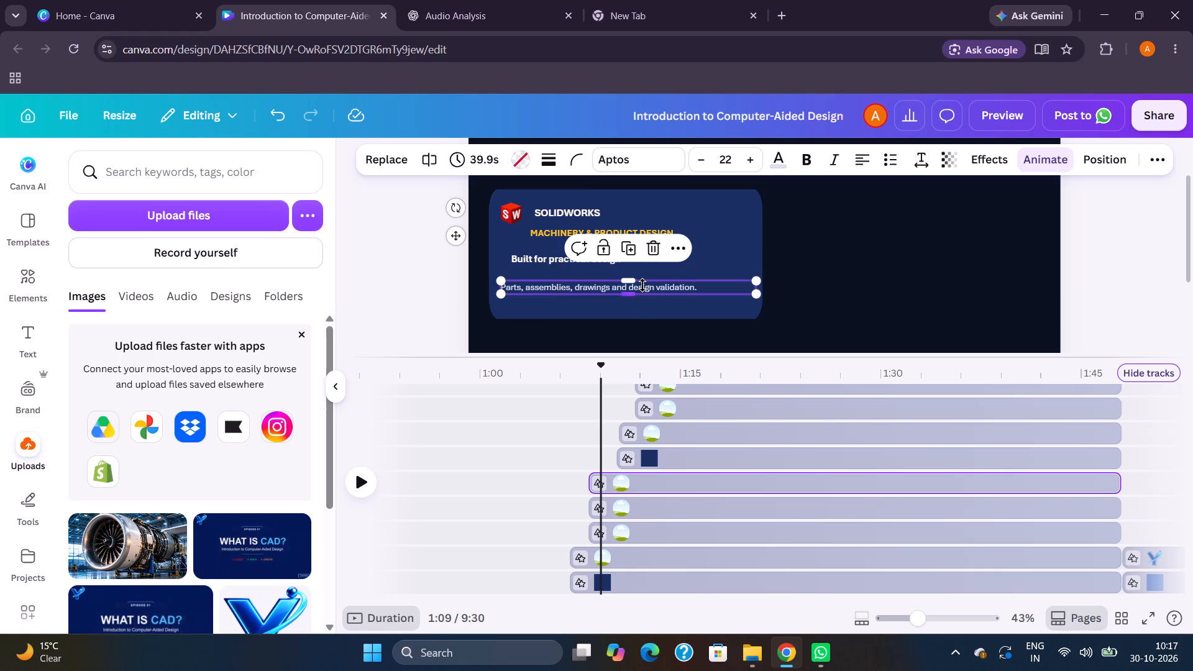
# Align the three text lines under the SOLIDWORKS title to the logo's left edge and even out their vertical spacing.
pyautogui.click(577, 290)
pyautogui.moveTo(457, 240); pyautogui.dragTo(458, 235)
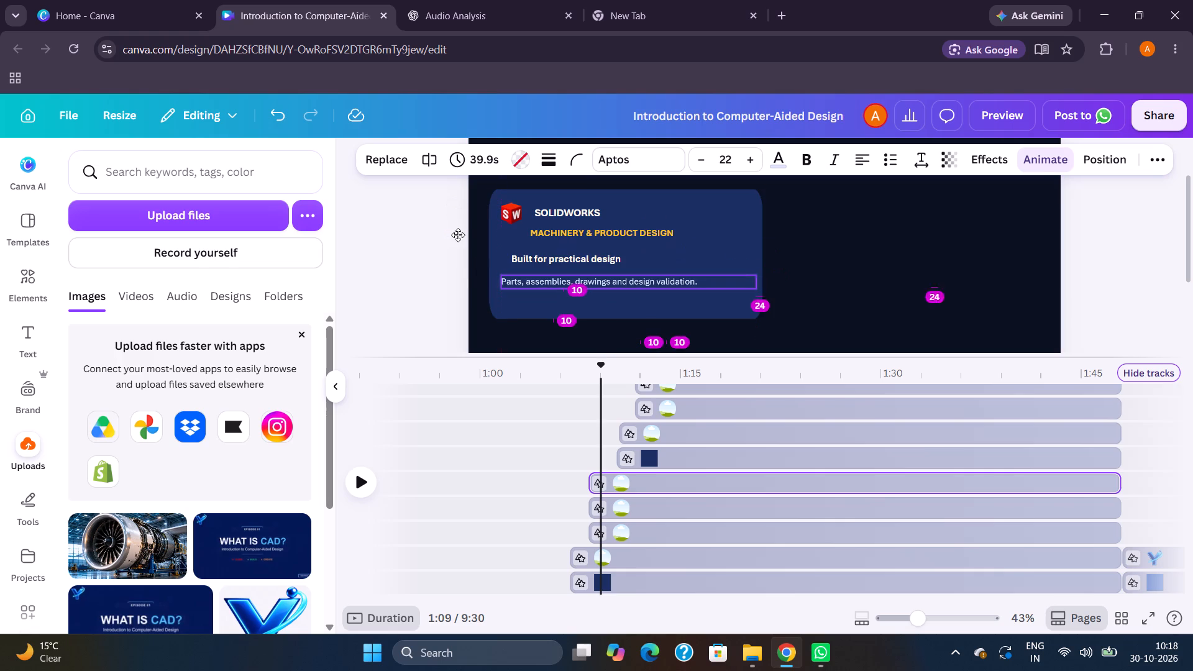
pyautogui.moveTo(458, 235); pyautogui.dragTo(457, 234)
pyautogui.click(577, 254)
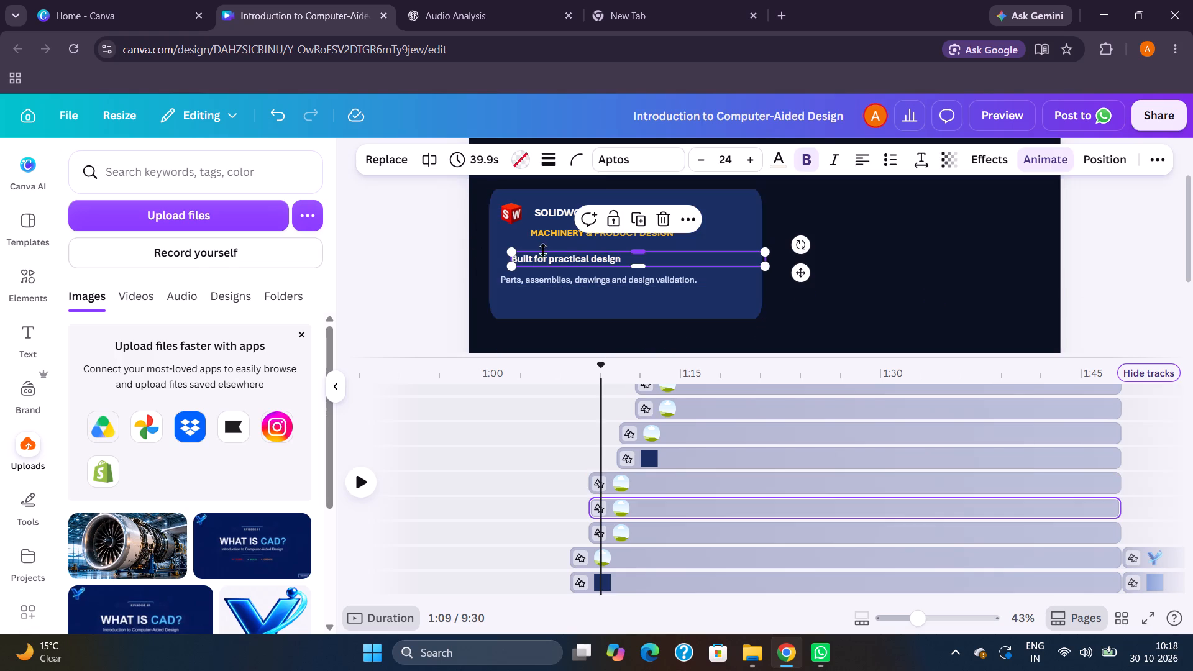
pyautogui.moveTo(803, 267); pyautogui.dragTo(790, 267)
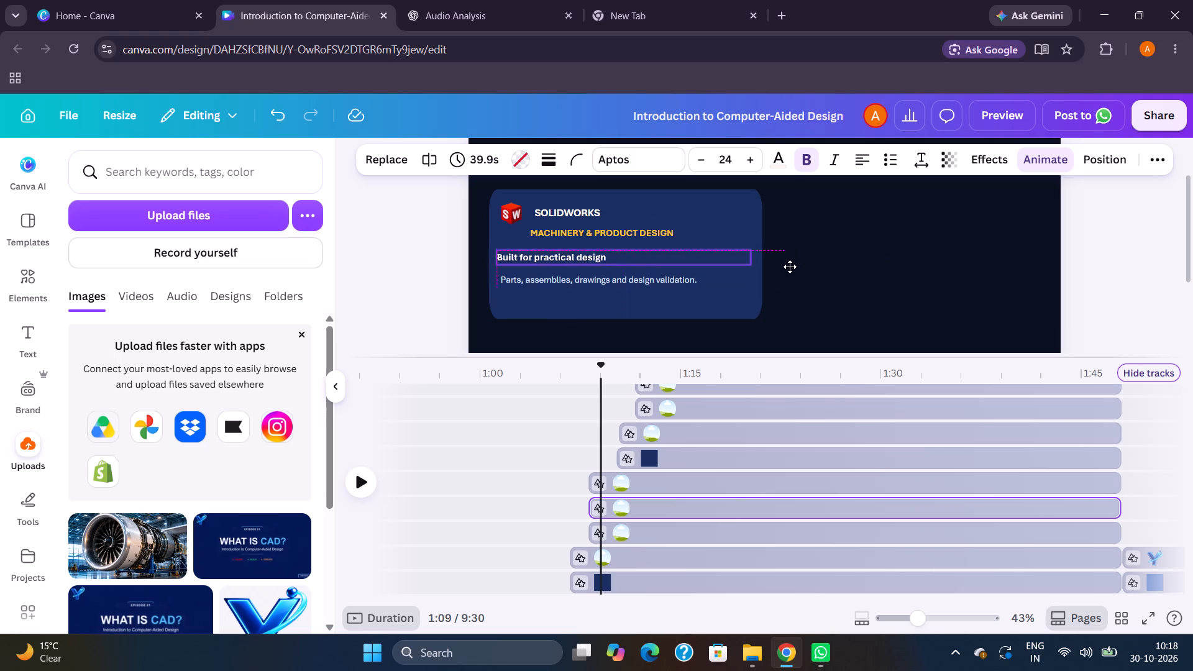
pyautogui.moveTo(790, 267); pyautogui.dragTo(793, 268)
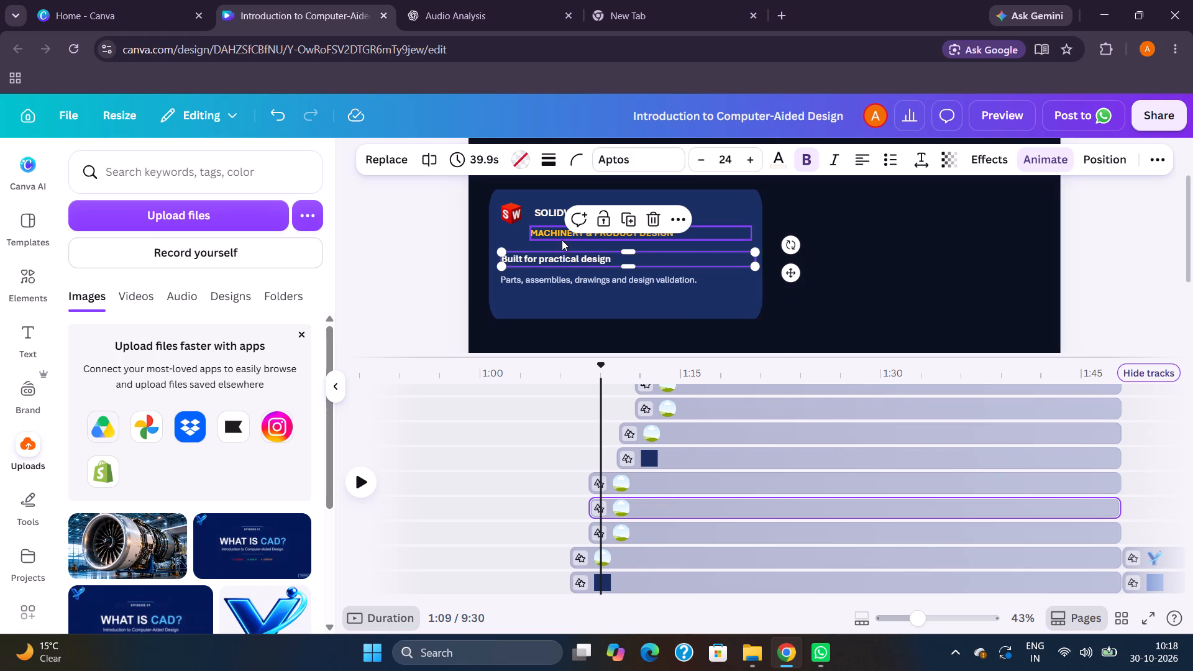
pyautogui.click(558, 237)
pyautogui.moveTo(784, 253); pyautogui.dragTo(767, 257)
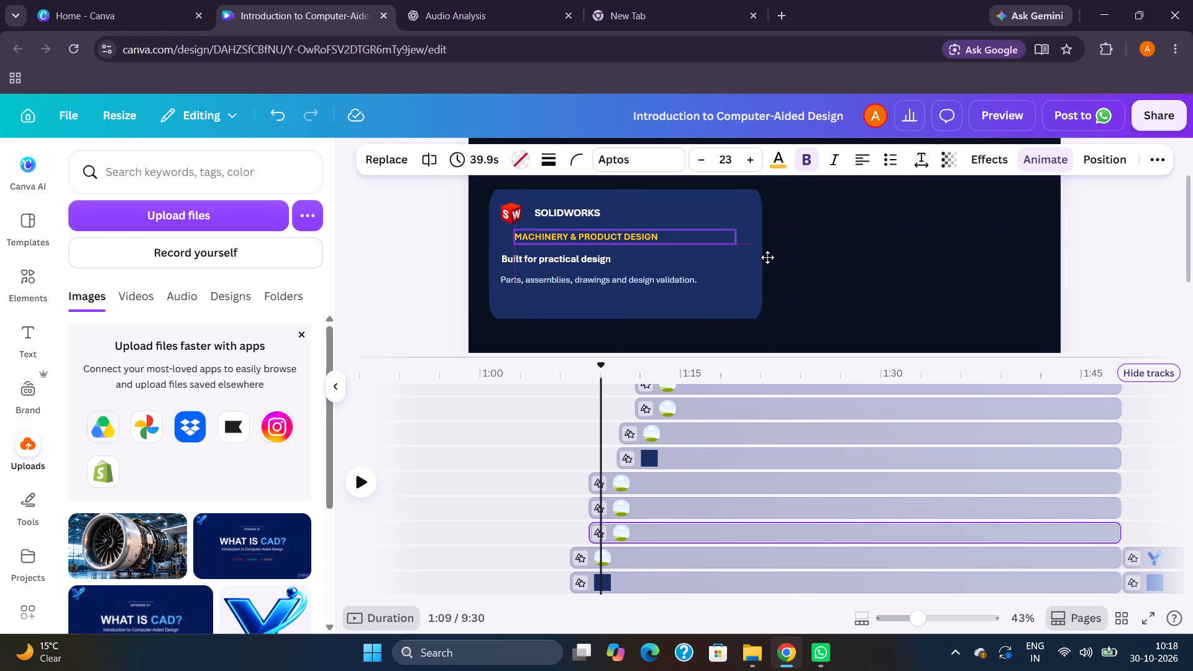
pyautogui.moveTo(767, 257); pyautogui.dragTo(757, 260)
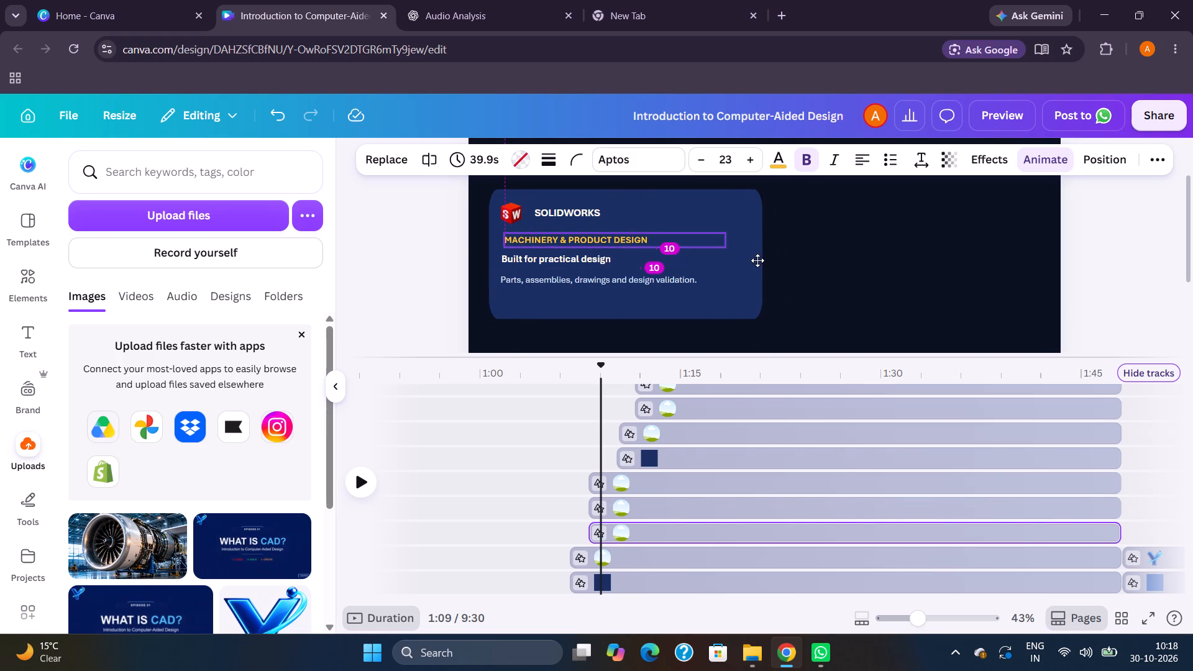
pyautogui.moveTo(757, 260); pyautogui.dragTo(756, 260)
pyautogui.click(597, 263)
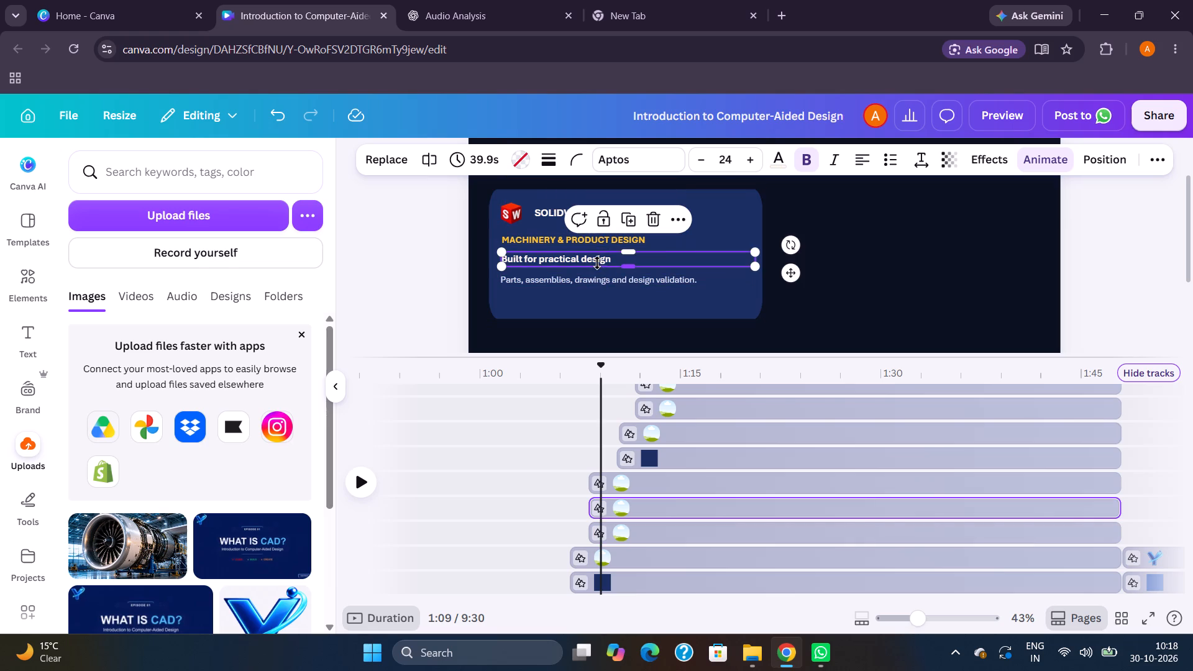
pyautogui.click(784, 276)
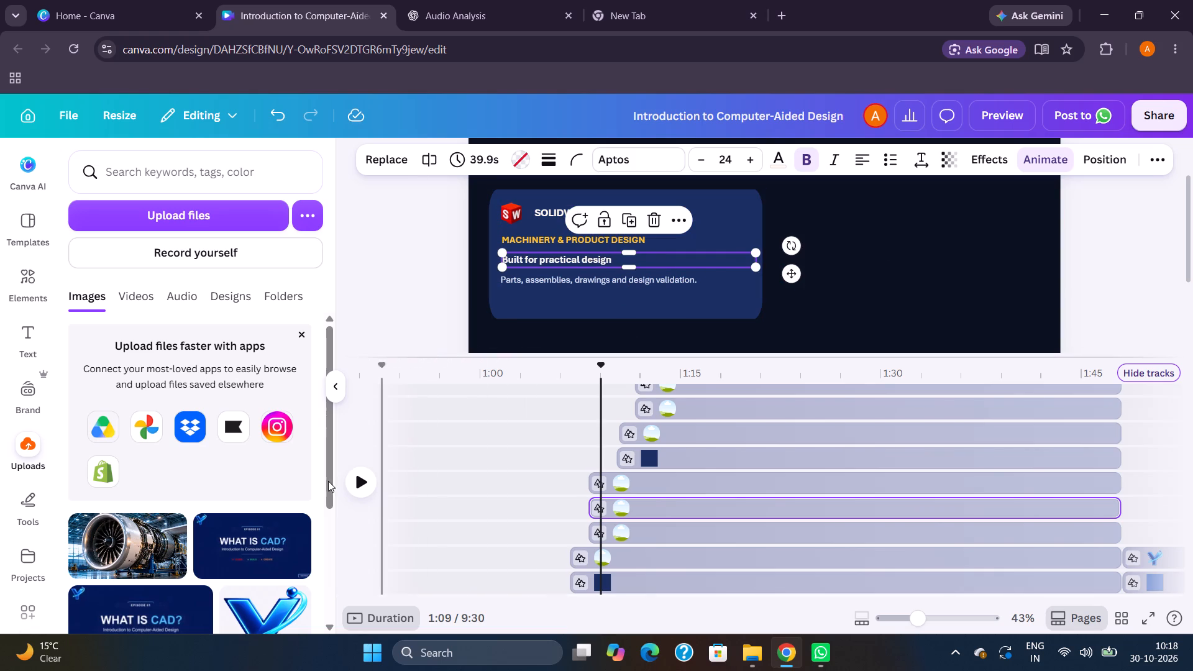
# Play the scene from about 1:04 to 1:10 to check the change from the CATIA V5 card to SOLIDWORKS.
pyautogui.click(360, 478)
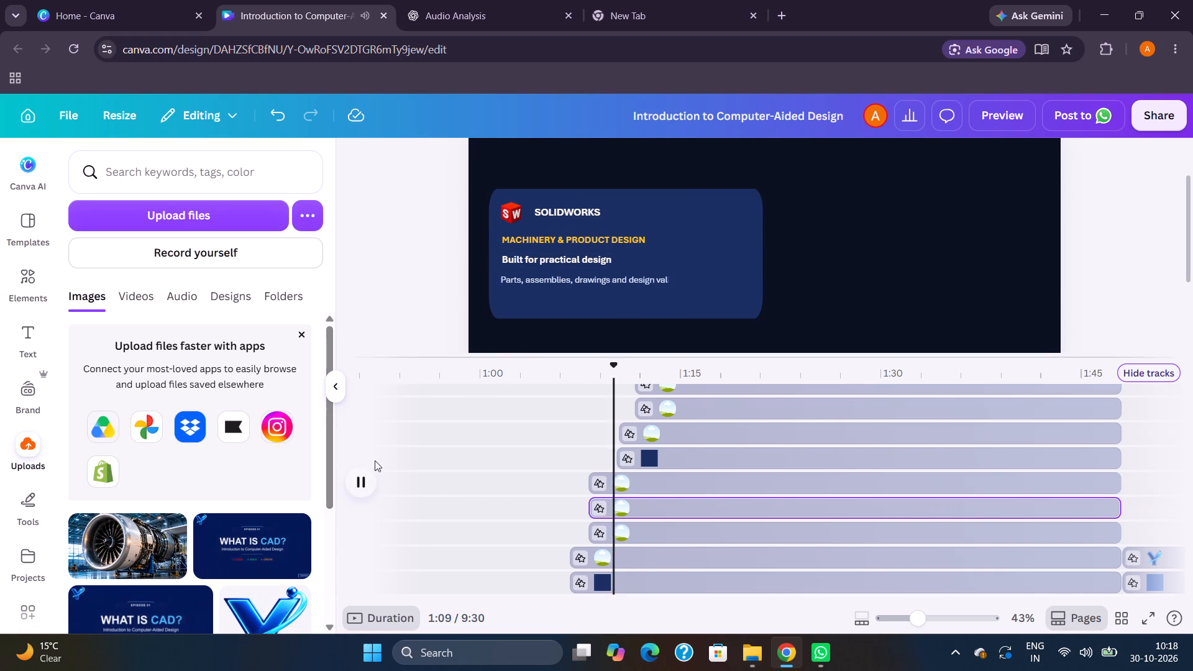
pyautogui.click(580, 411)
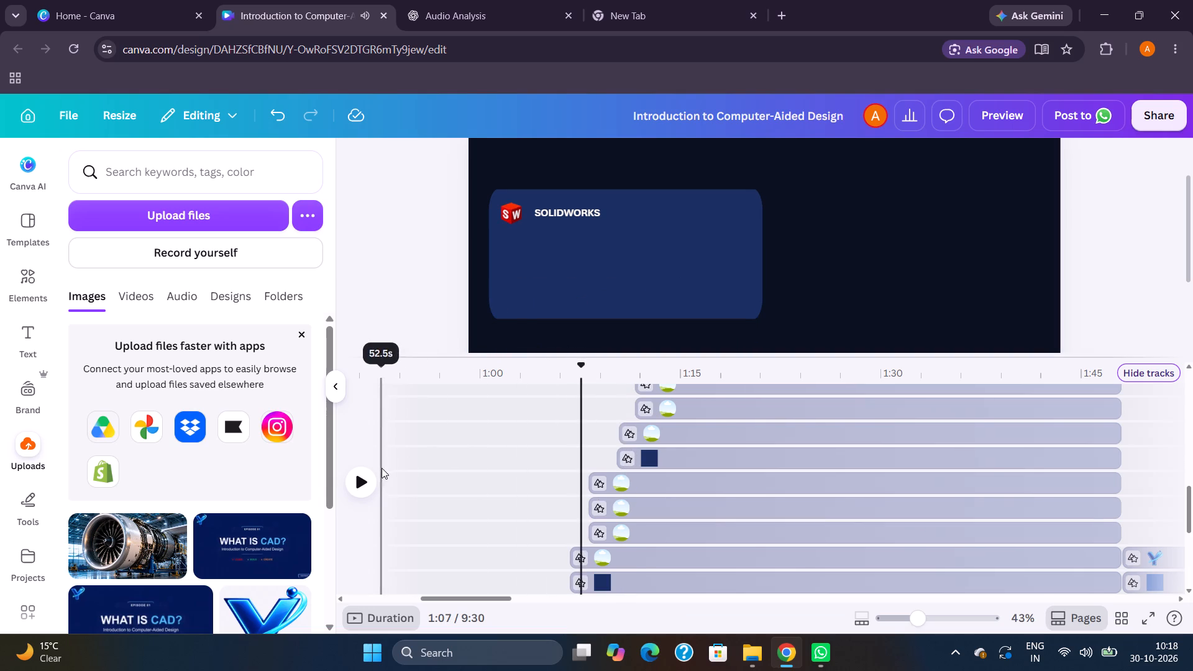
pyautogui.click(365, 473)
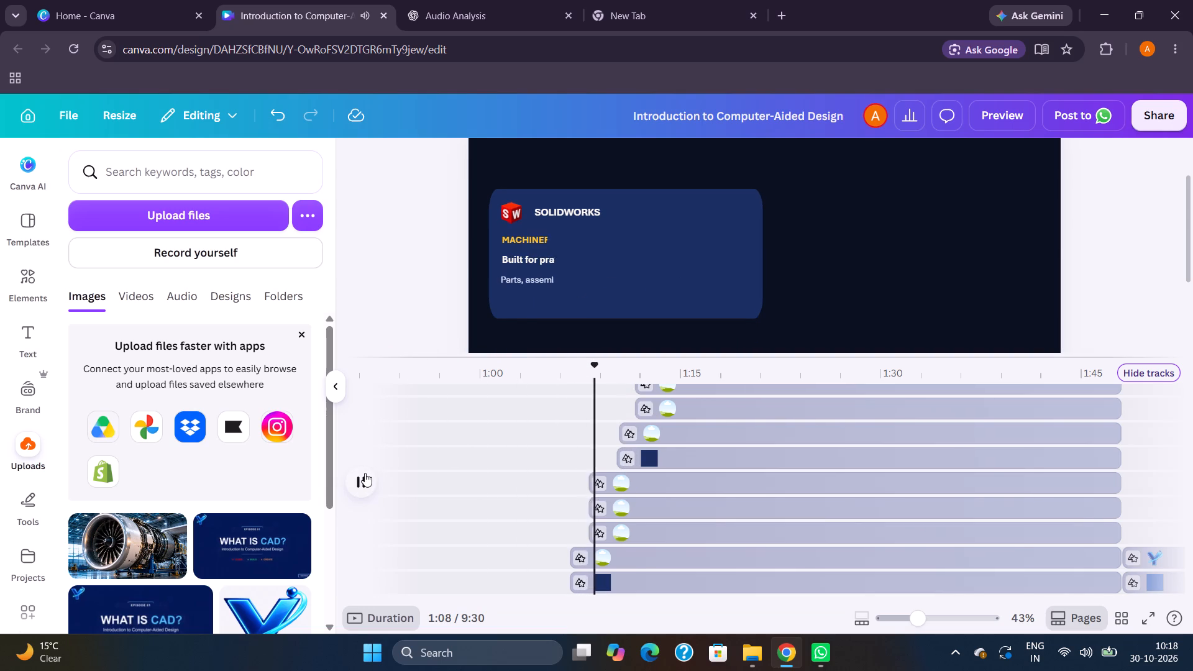
pyautogui.click(545, 462)
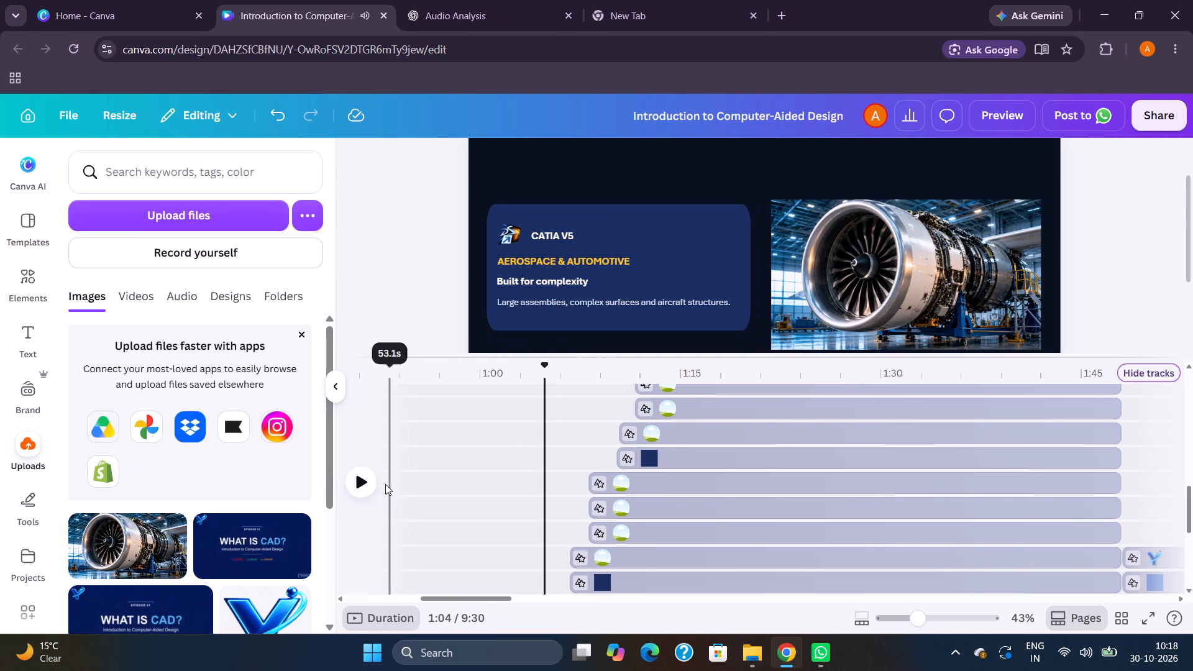
pyautogui.click(367, 478)
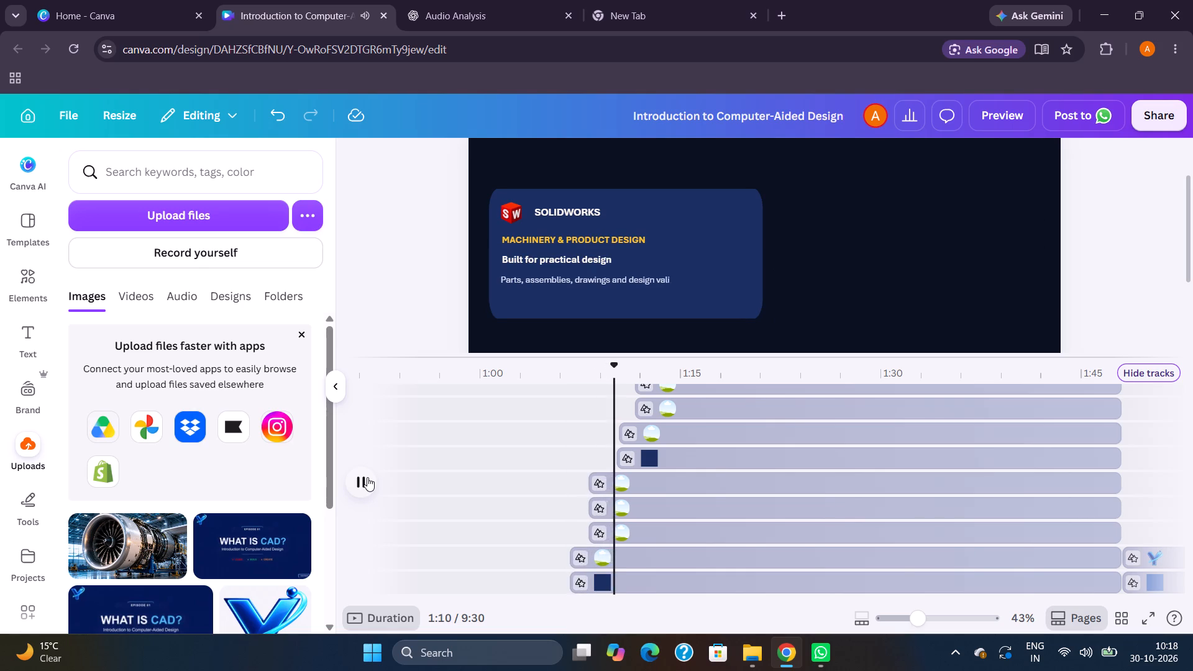
pyautogui.click(367, 477)
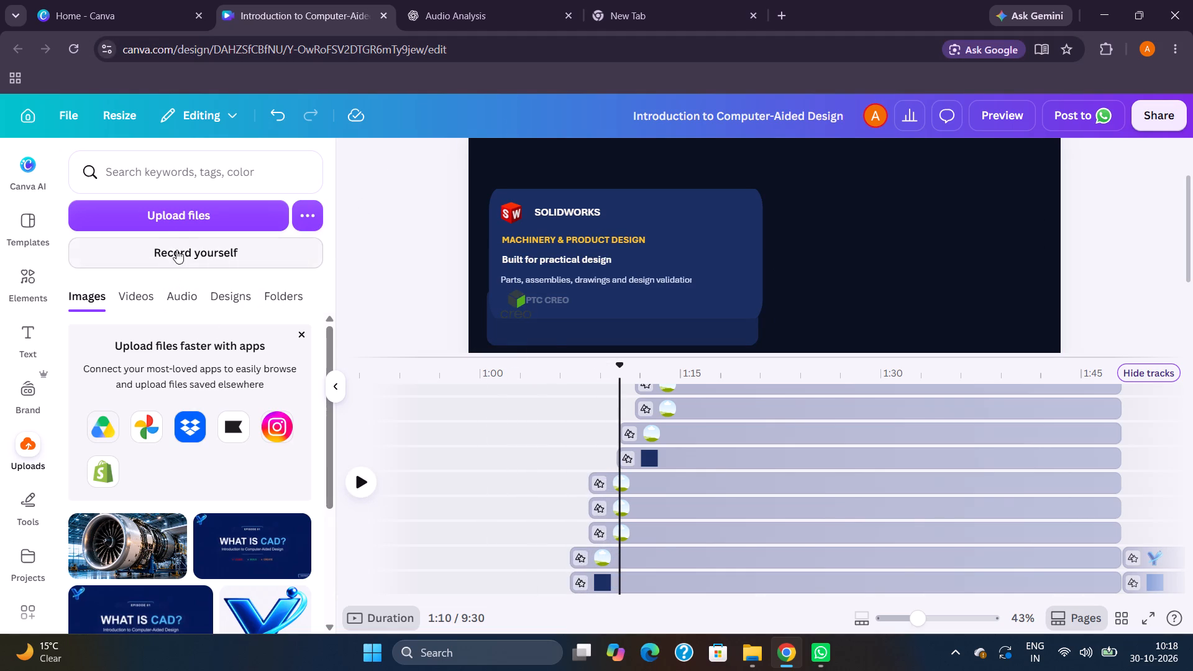
pyautogui.click(179, 217)
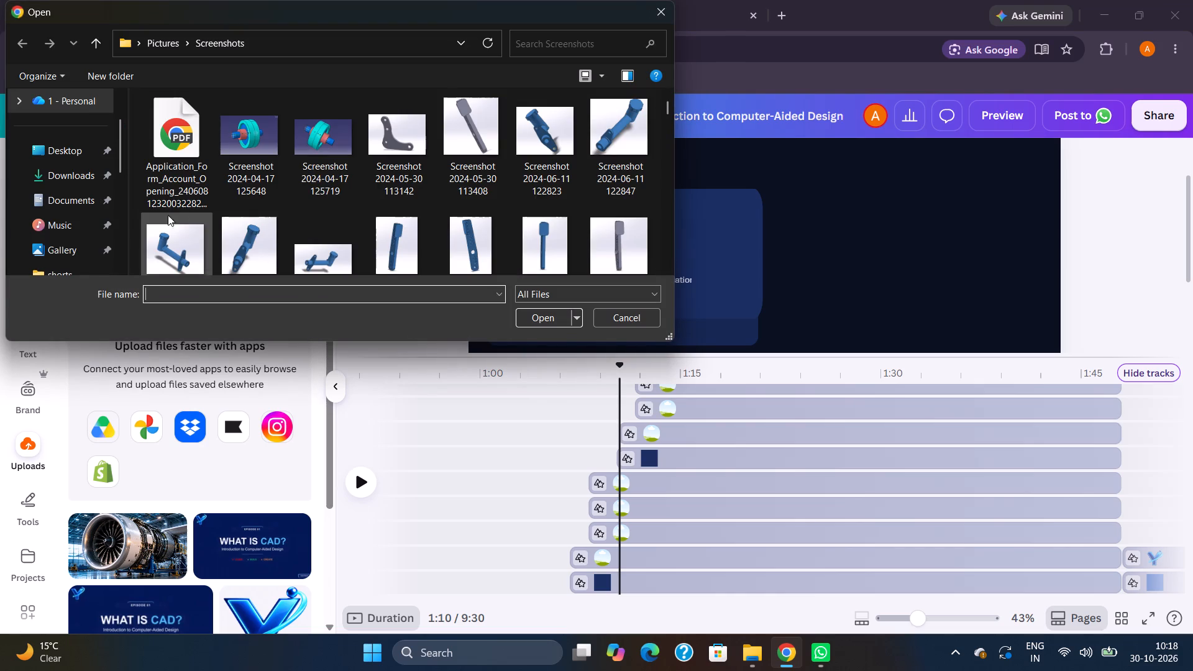
pyautogui.click(66, 239)
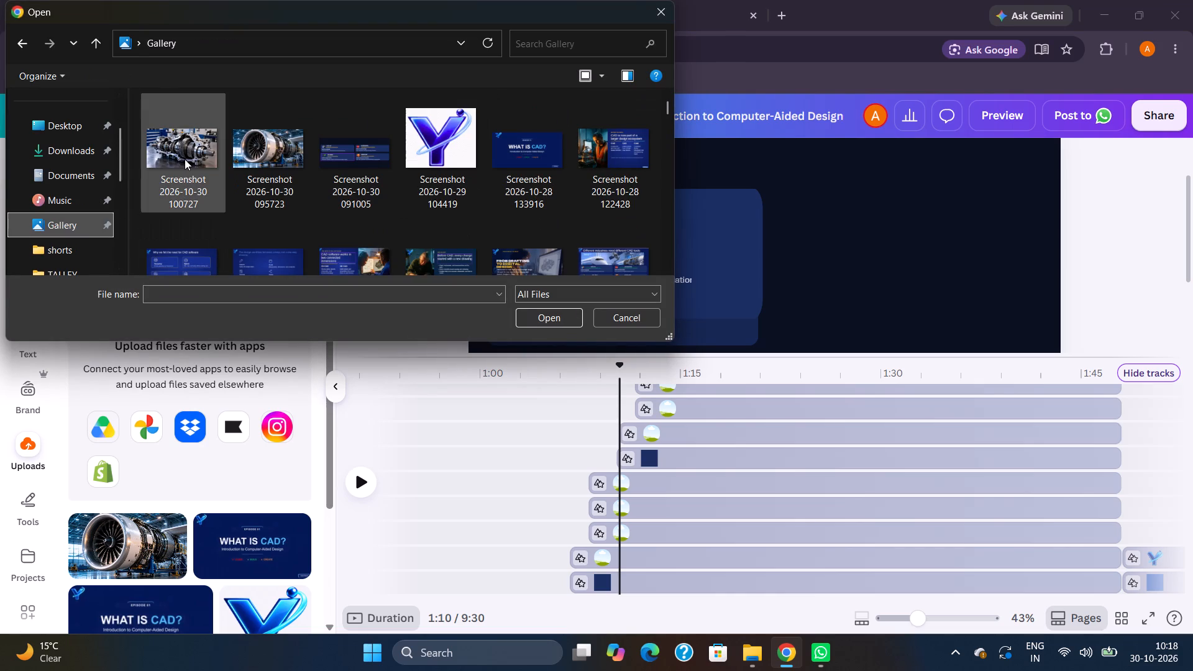
pyautogui.click(185, 159)
pyautogui.click(537, 319)
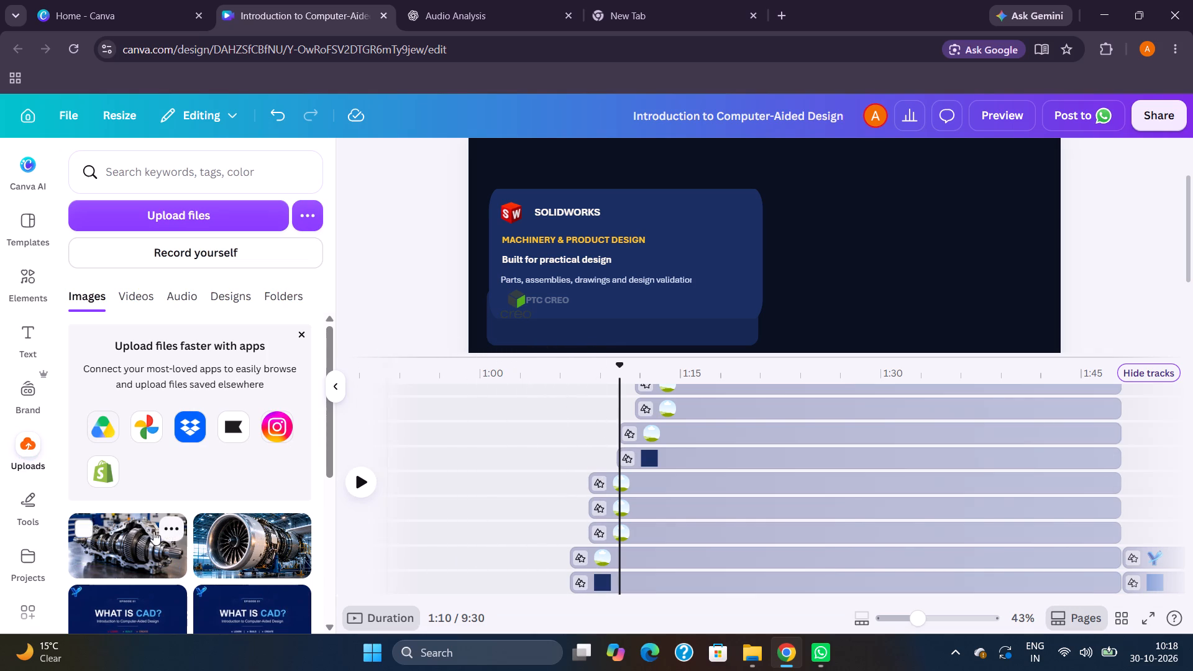
# Advance to about 1:09 and add the uploaded gearbox image to the scene on the right side of the page.
pyautogui.click(574, 485)
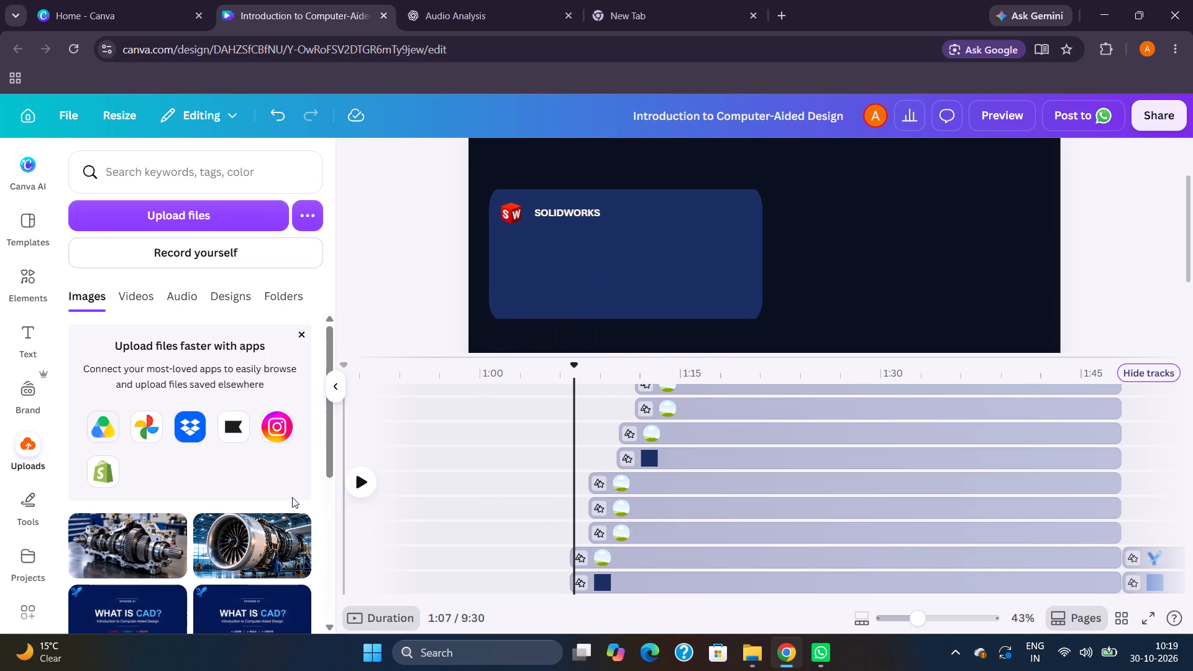
pyautogui.press('space')
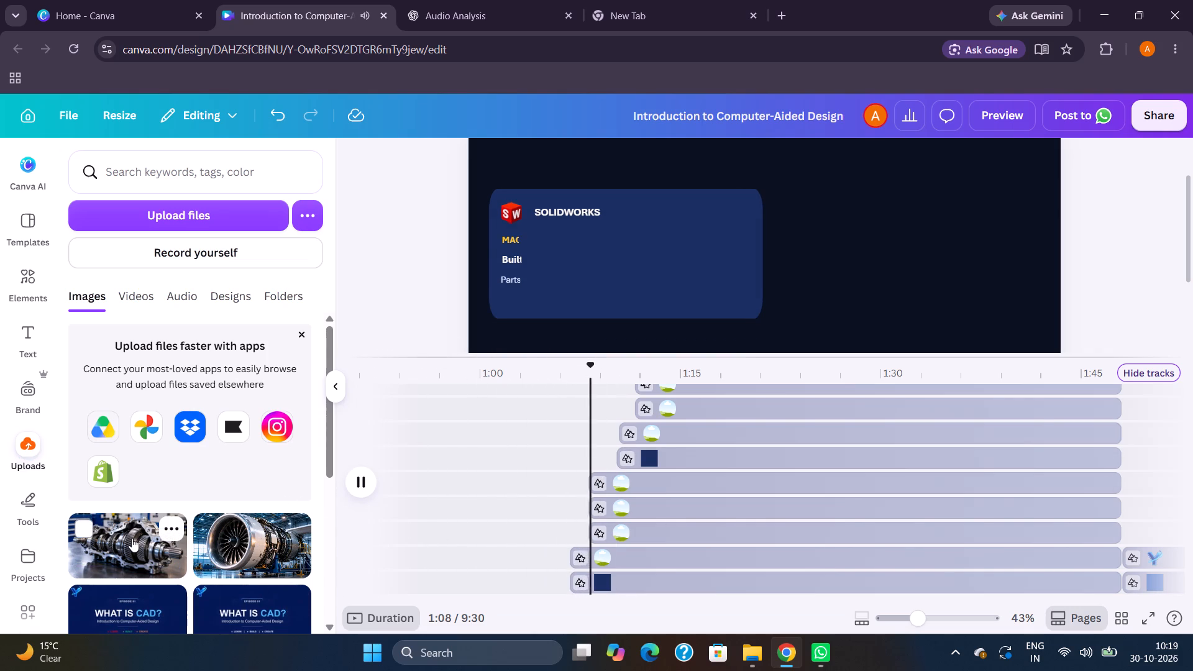
pyautogui.press('space')
pyautogui.moveTo(132, 538); pyautogui.dragTo(436, 469)
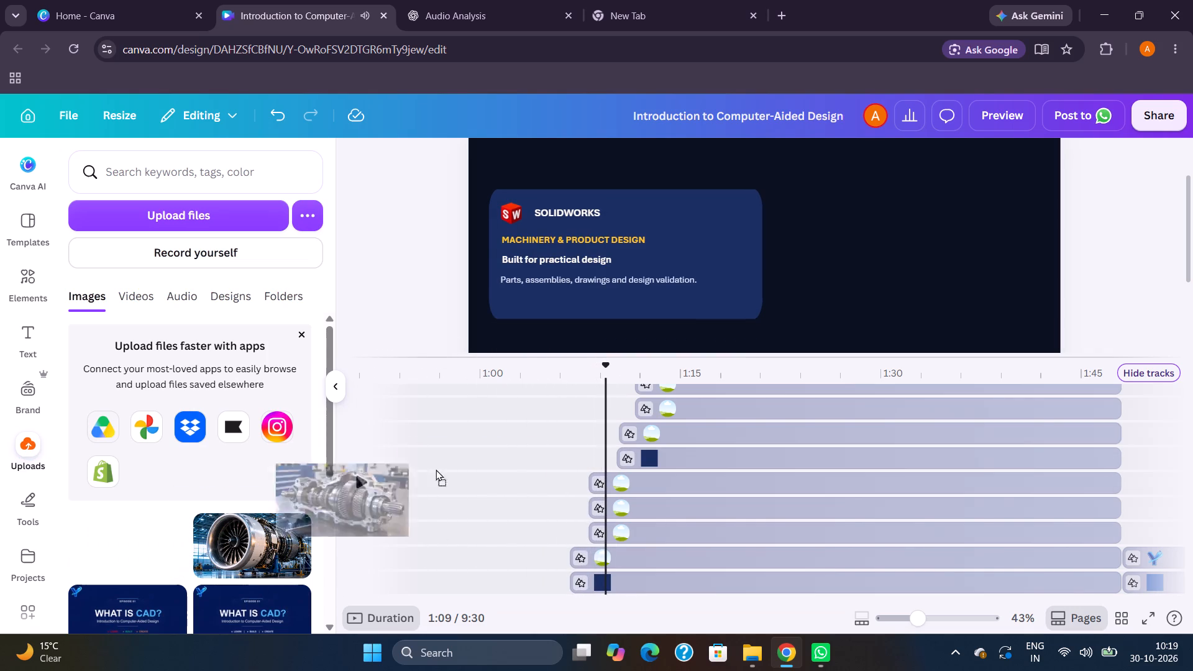
pyautogui.moveTo(436, 469); pyautogui.dragTo(790, 180)
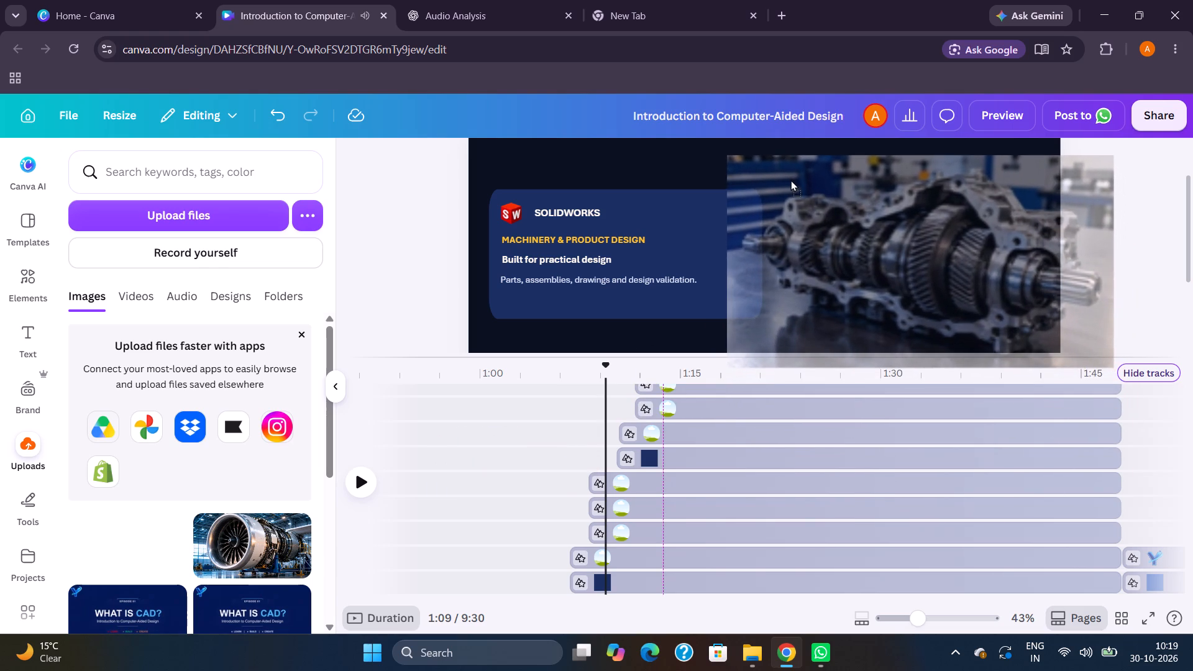
pyautogui.moveTo(790, 180); pyautogui.dragTo(753, 162)
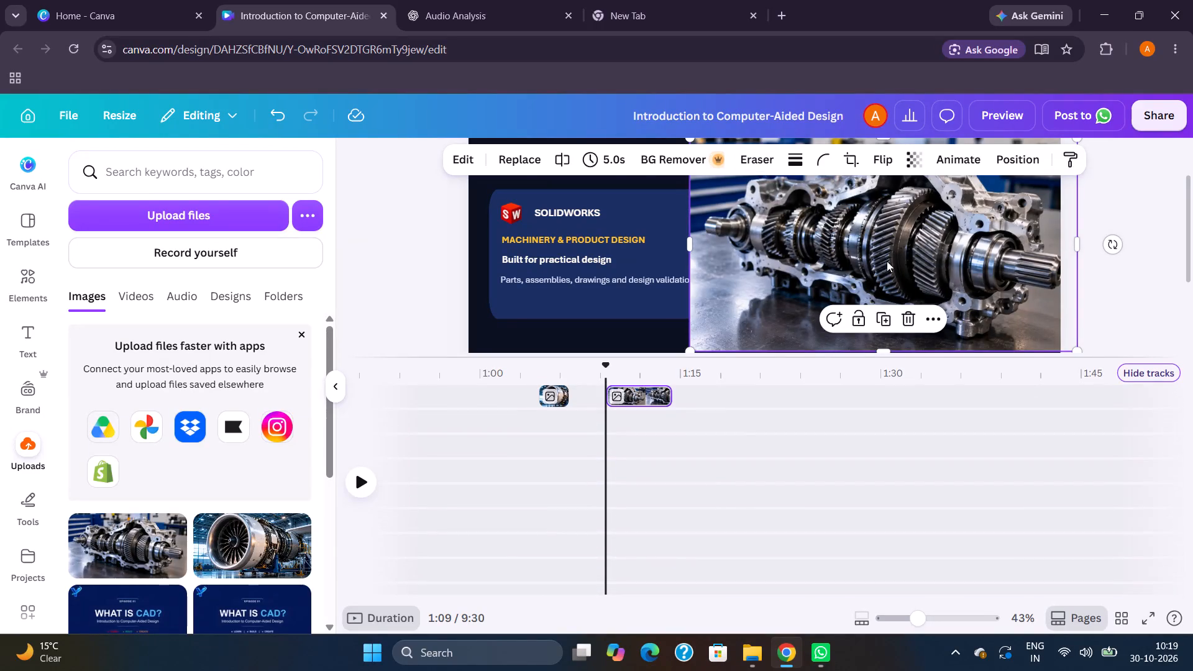
# Scale the gearbox image down to about 870 wide and position it just right of the SOLIDWORKS card.
pyautogui.moveTo(1080, 350); pyautogui.dragTo(1068, 345)
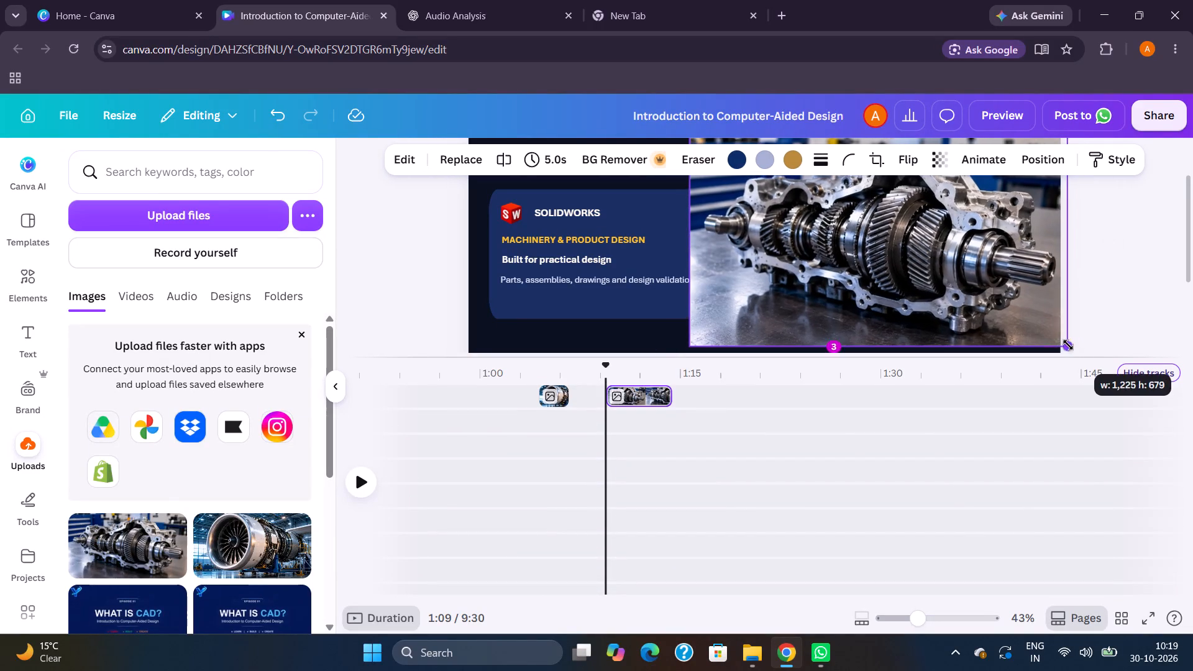
pyautogui.moveTo(1068, 345); pyautogui.dragTo(1010, 305)
pyautogui.moveTo(863, 258); pyautogui.dragTo(877, 260)
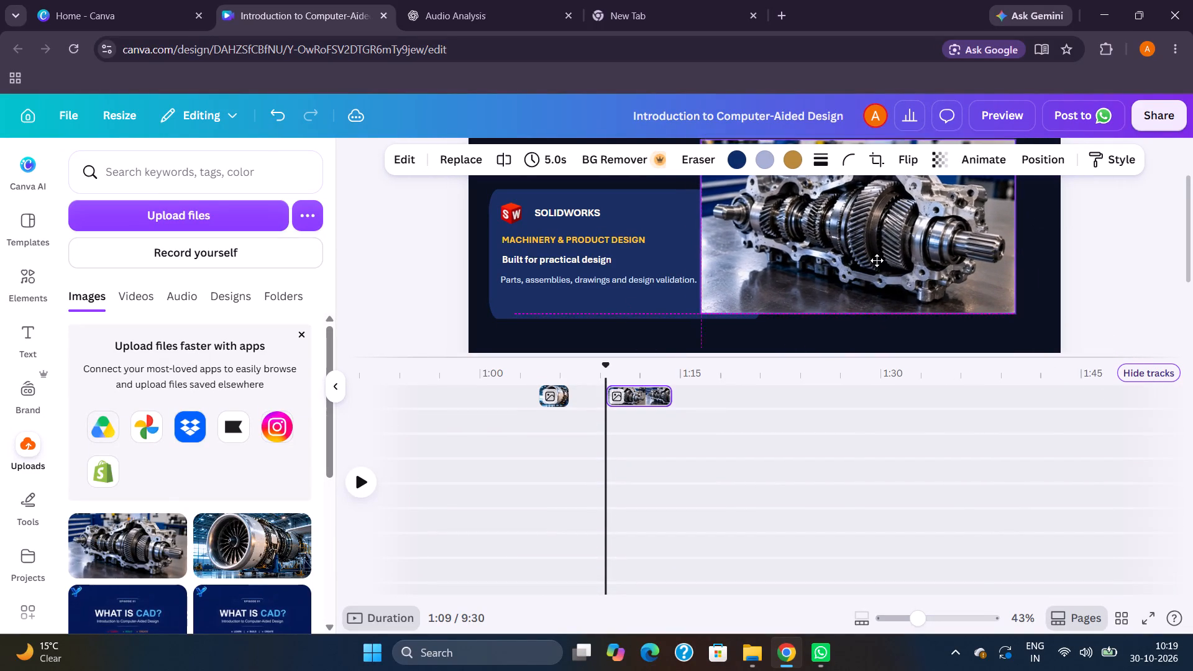
pyautogui.moveTo(877, 260); pyautogui.dragTo(911, 275)
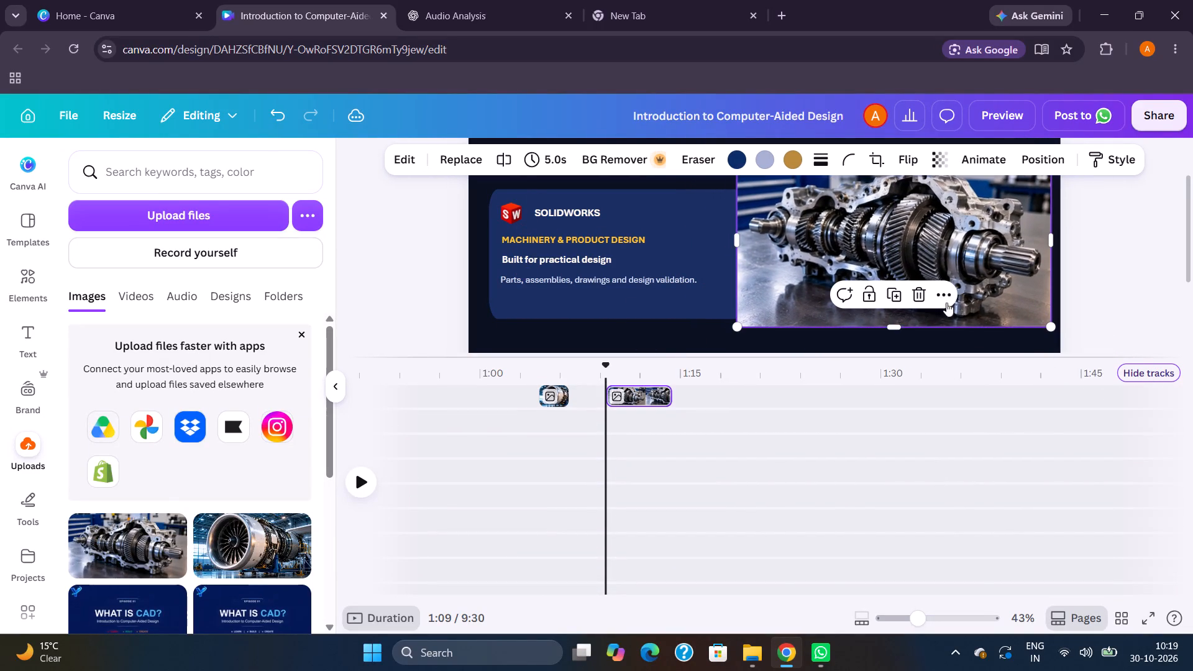
pyautogui.moveTo(1048, 327); pyautogui.dragTo(1026, 312)
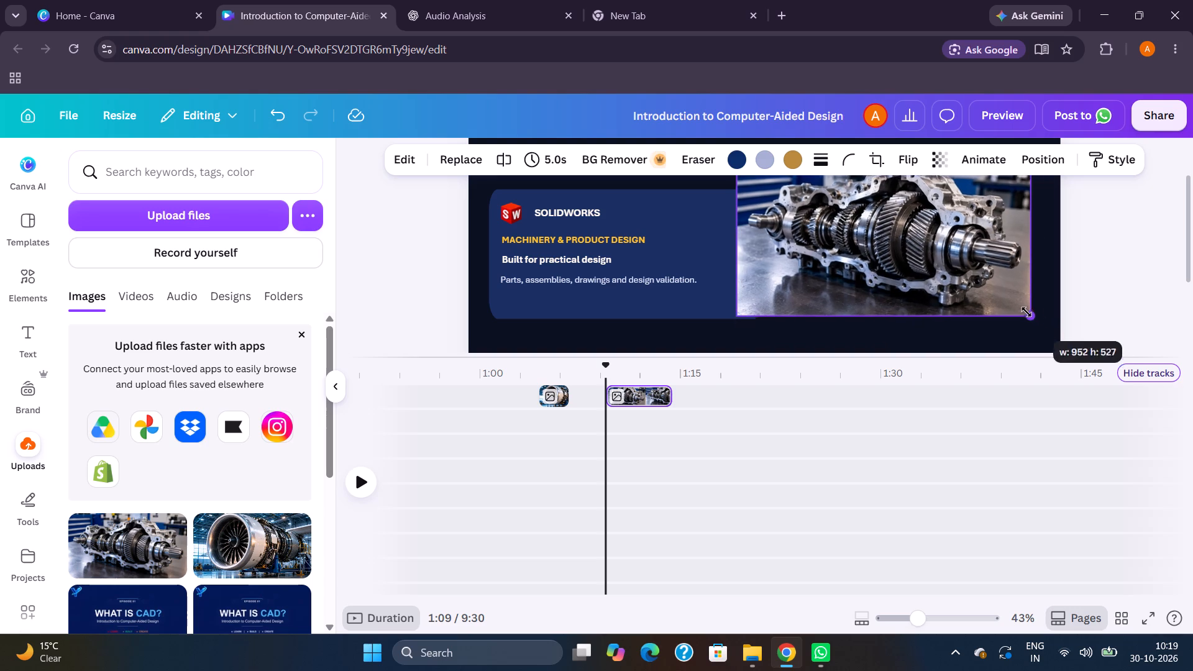
pyautogui.moveTo(1026, 312); pyautogui.dragTo(1005, 296)
pyautogui.moveTo(953, 262); pyautogui.dragTo(994, 290)
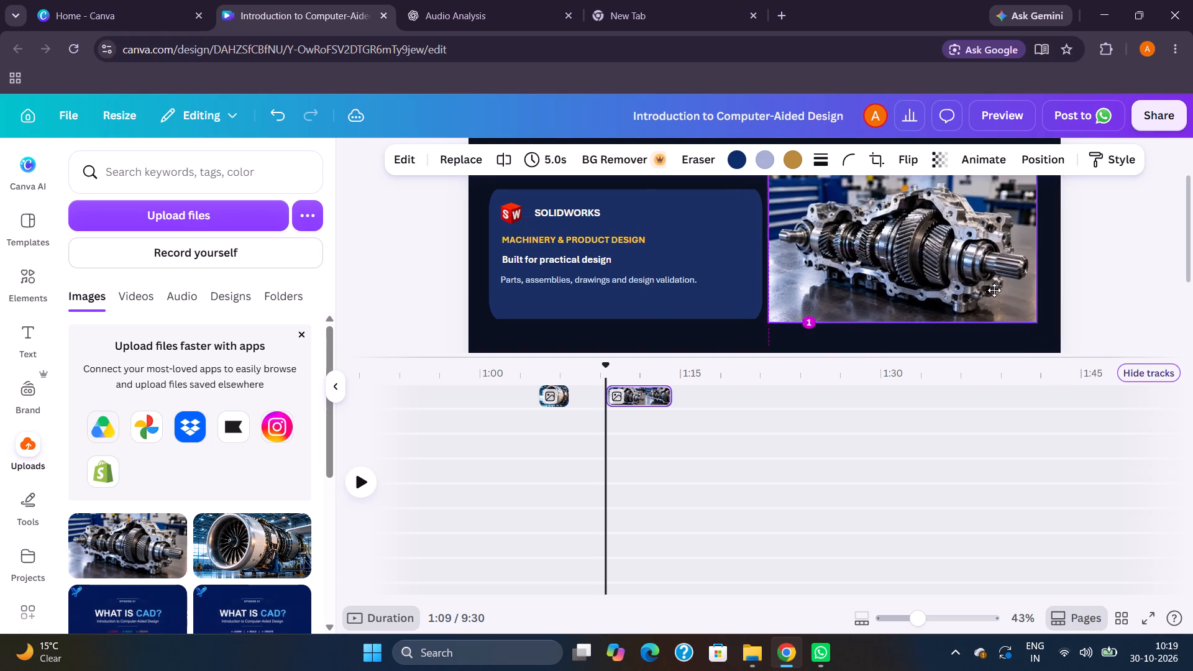
pyautogui.moveTo(994, 290); pyautogui.dragTo(992, 294)
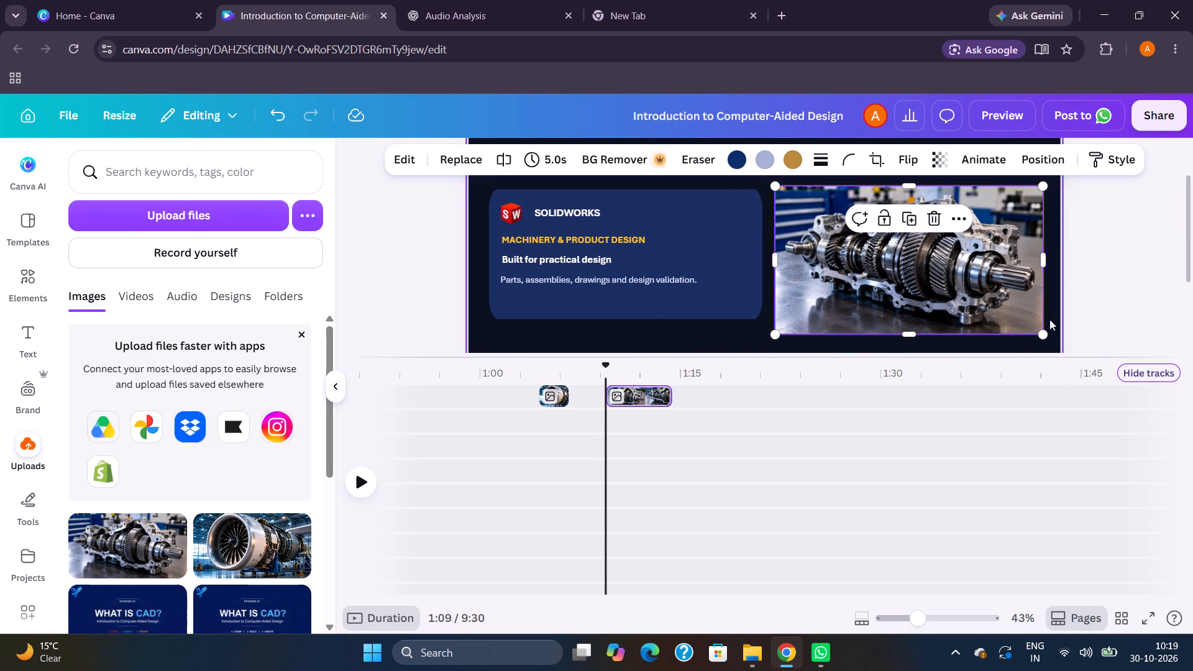
# Raise the gearbox image's bottom edge slightly to trim its height.
pyautogui.moveTo(1186, 239); pyautogui.dragTo(1192, 212)
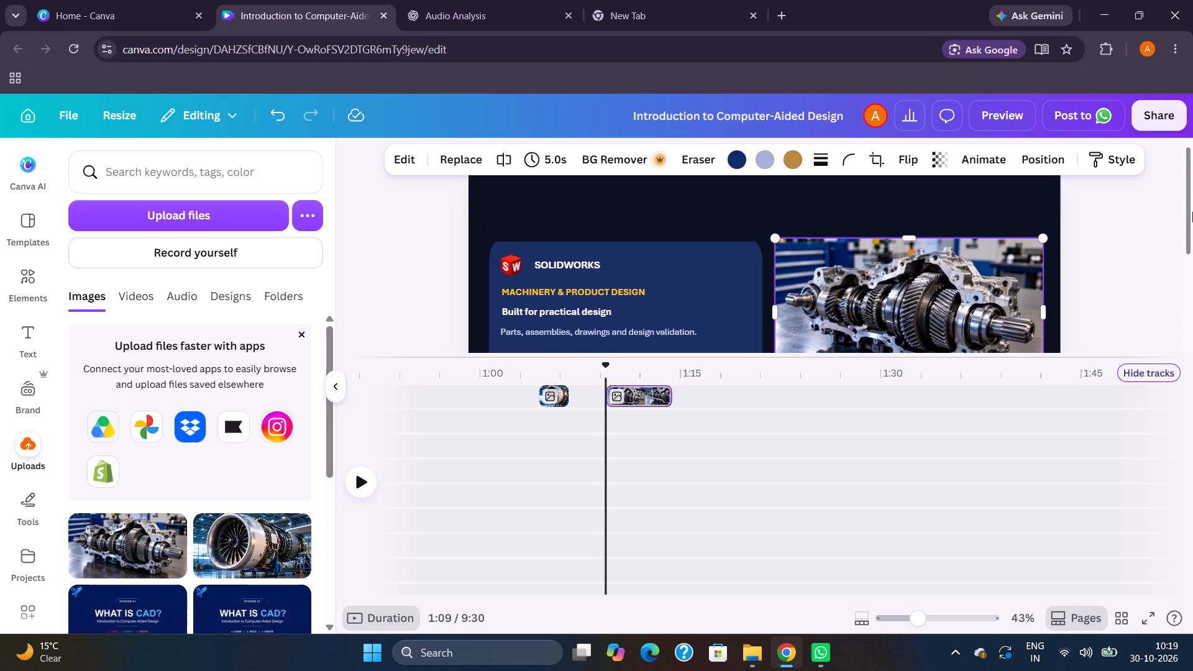
pyautogui.moveTo(1192, 212); pyautogui.dragTo(1190, 263)
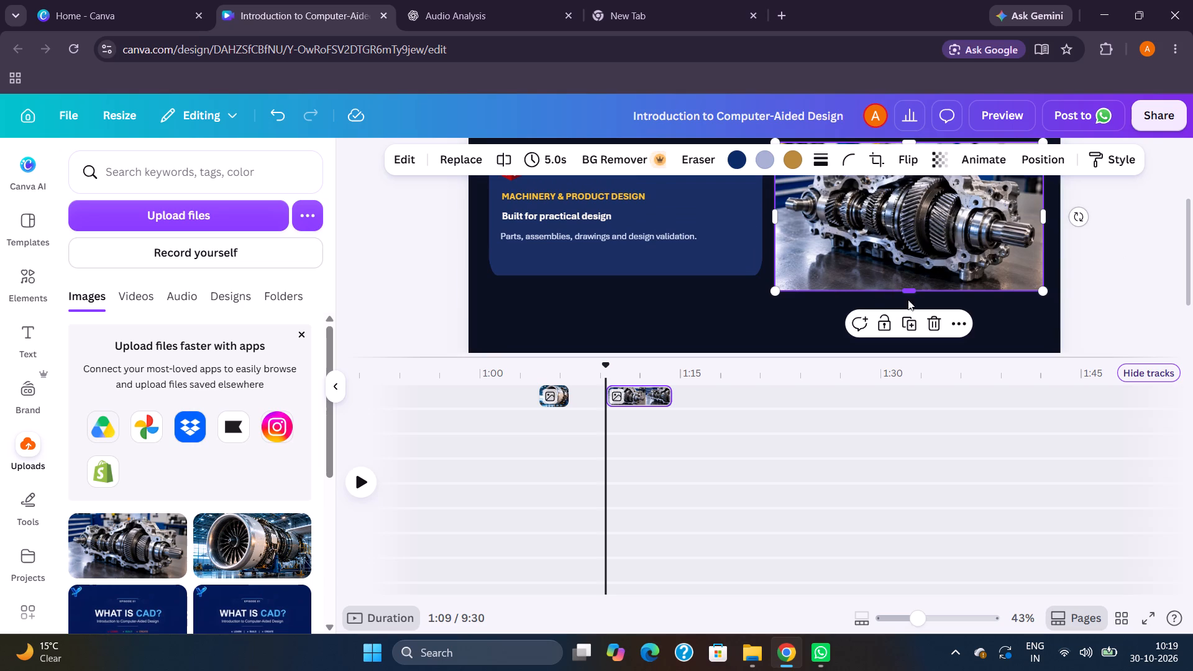
pyautogui.moveTo(906, 291); pyautogui.dragTo(909, 287)
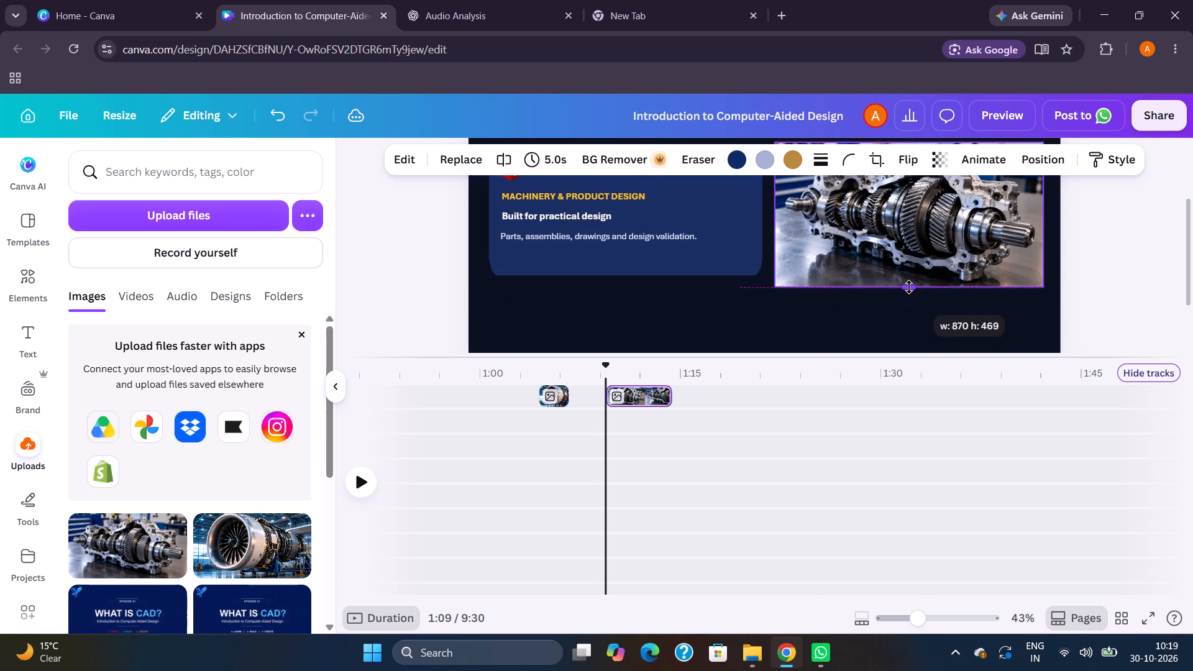
pyautogui.moveTo(909, 287); pyautogui.dragTo(913, 290)
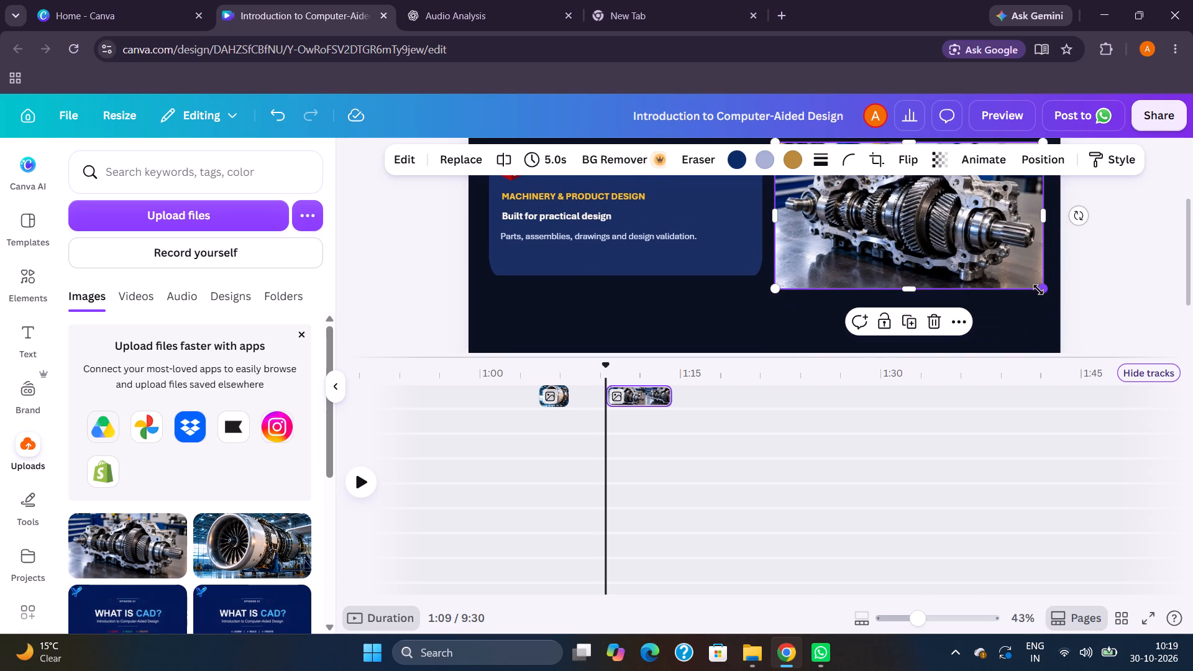
# Widen the gearbox image to about 901 and lower its bottom edge below the SOLIDWORKS card's lower edge.
pyautogui.moveTo(1046, 224); pyautogui.dragTo(1056, 224)
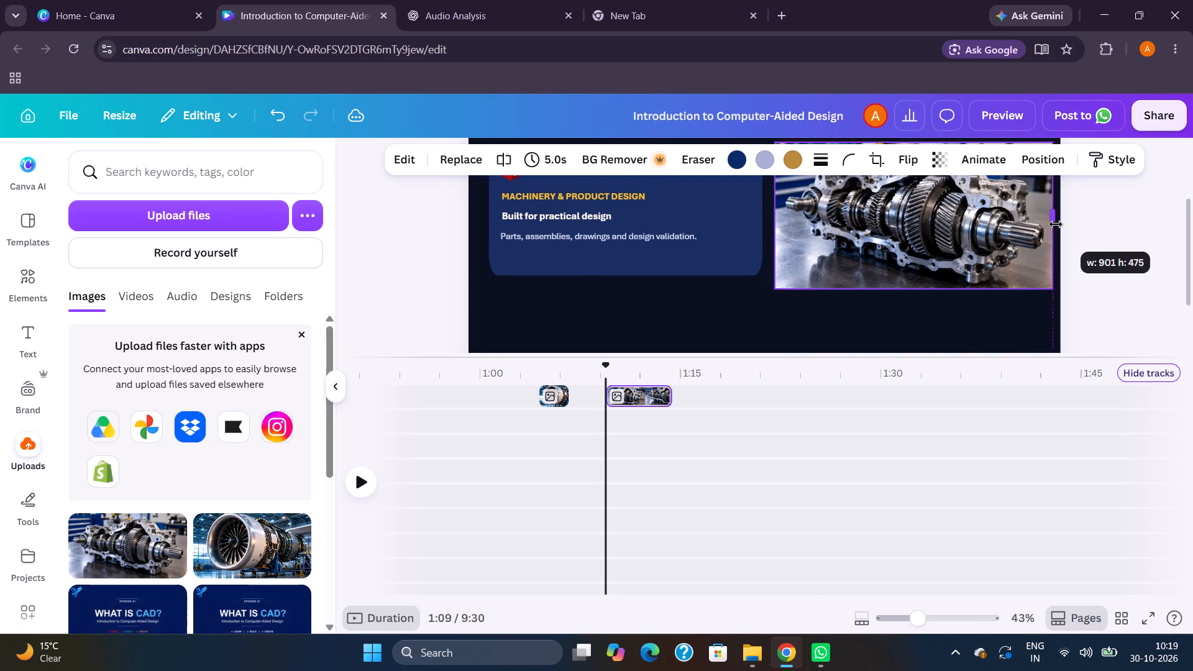
pyautogui.click(773, 291)
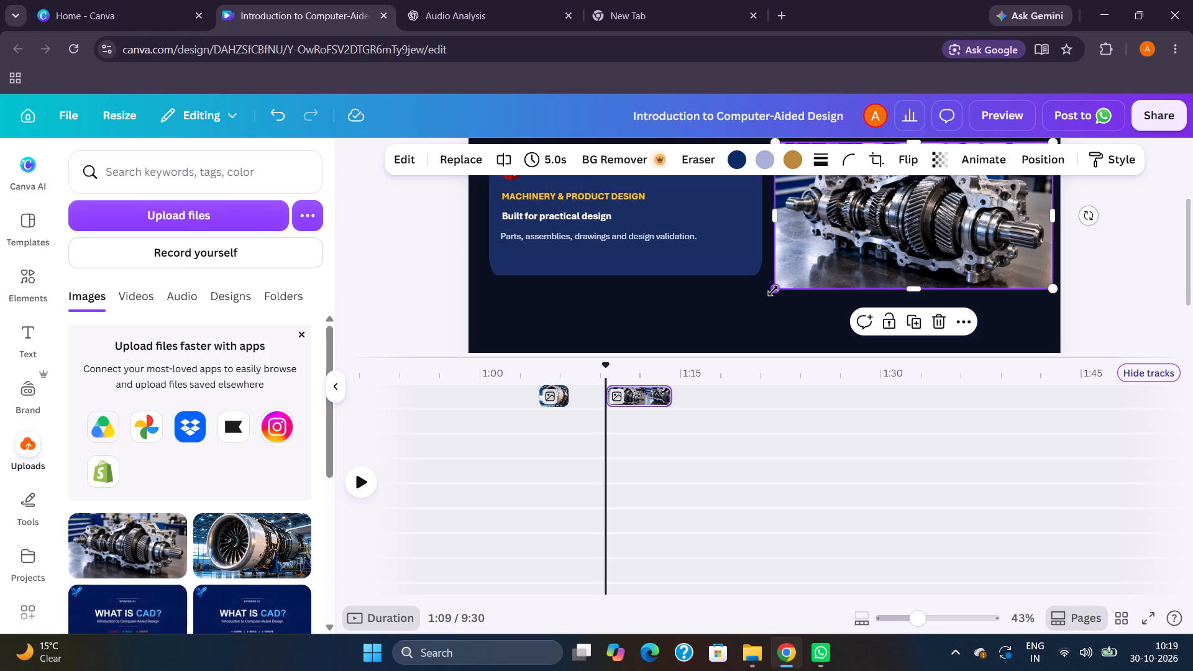
pyautogui.moveTo(912, 290); pyautogui.dragTo(913, 294)
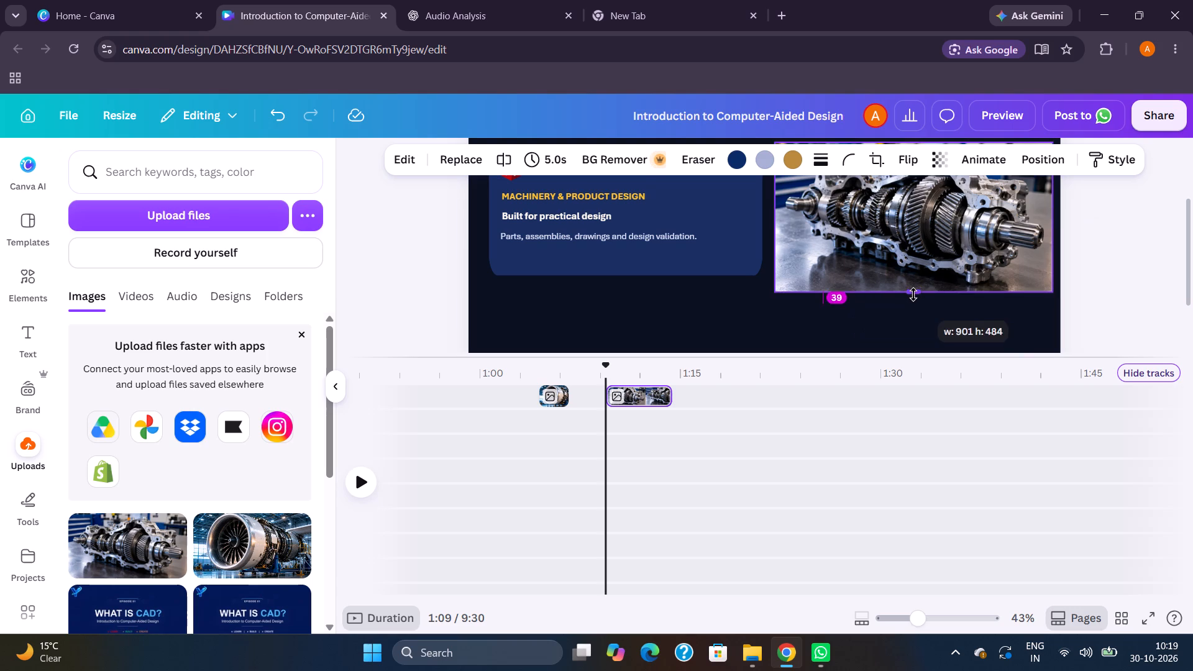
pyautogui.moveTo(913, 294); pyautogui.dragTo(915, 303)
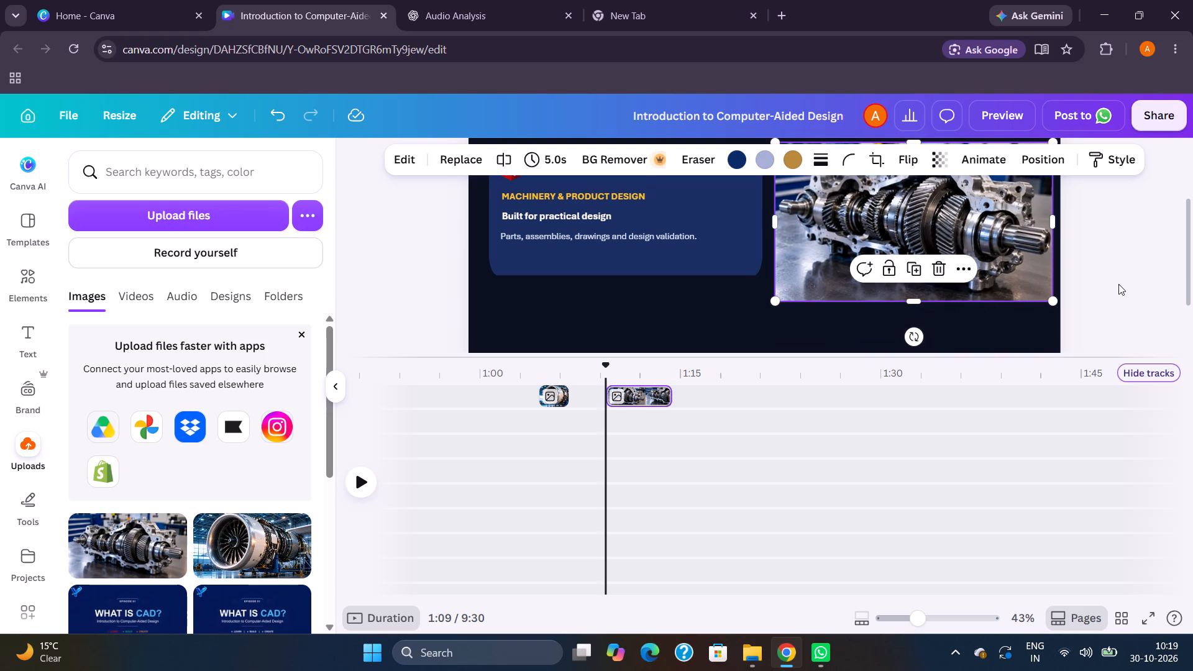
pyautogui.click(1128, 282)
pyautogui.moveTo(1188, 266); pyautogui.dragTo(1187, 231)
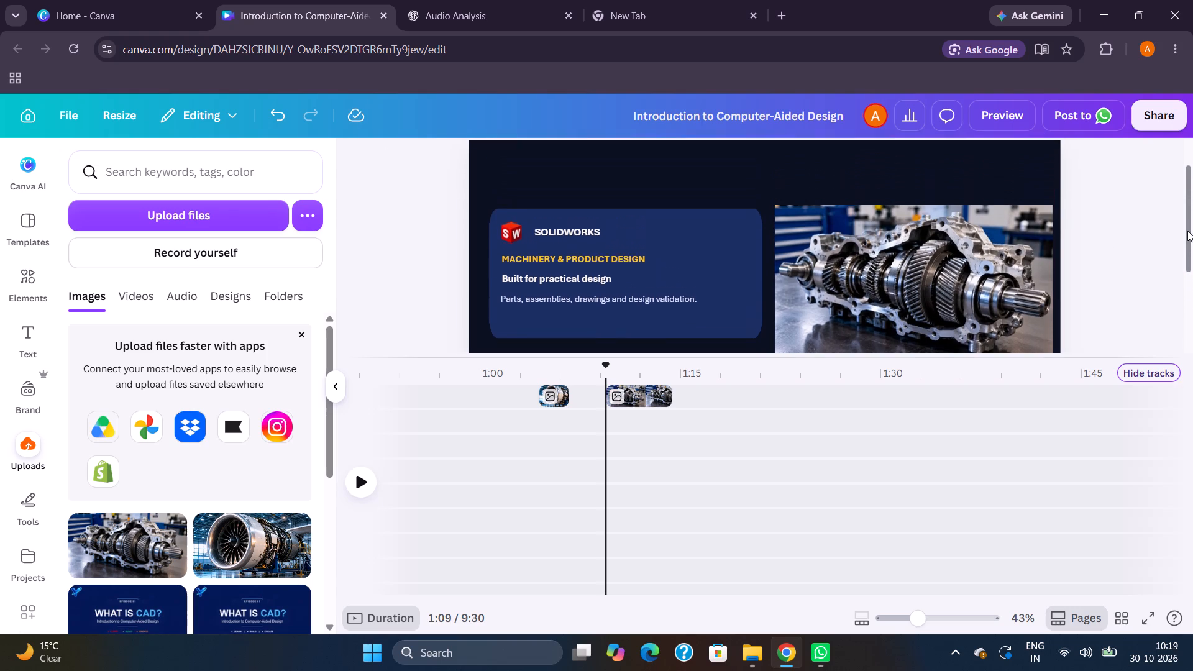
pyautogui.moveTo(1187, 231); pyautogui.dragTo(1192, 264)
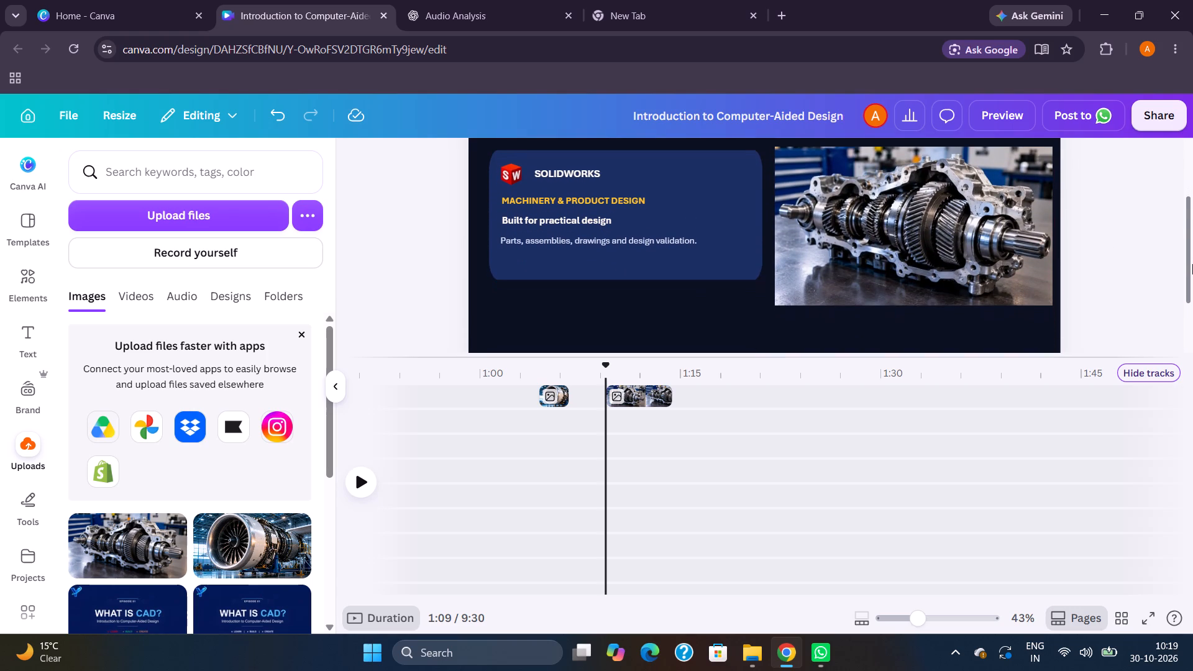
pyautogui.moveTo(1192, 264); pyautogui.dragTo(1189, 258)
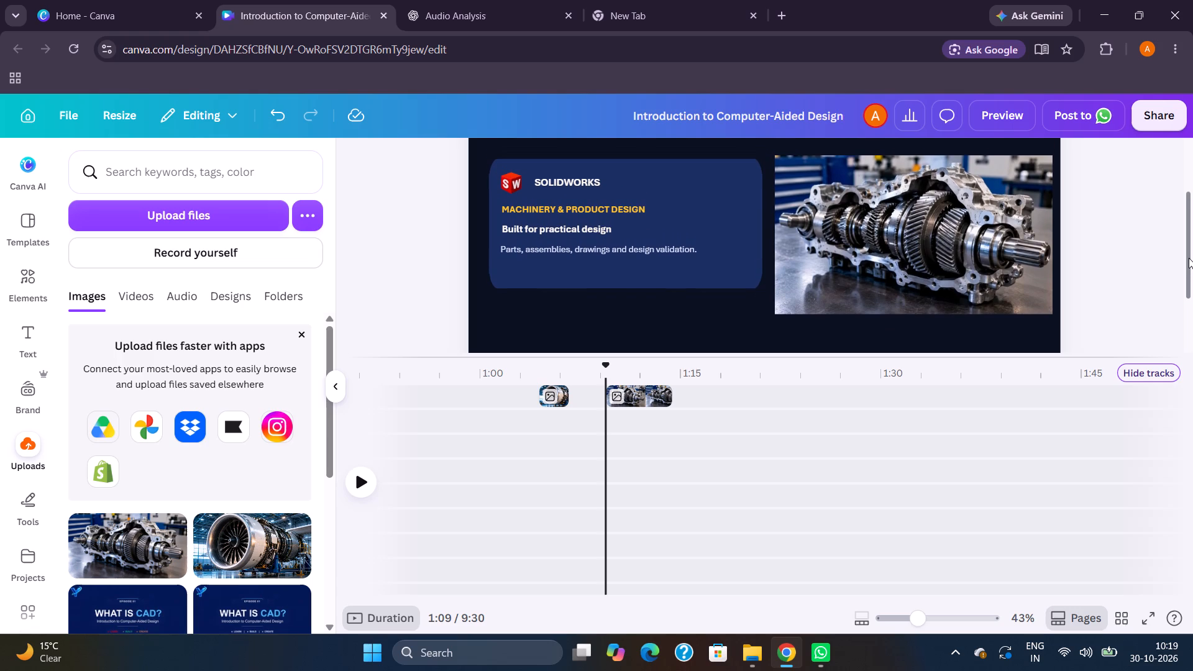
pyautogui.moveTo(1189, 258); pyautogui.dragTo(1188, 256)
# Play the SOLIDWORKS section from about 1:04 and shift the gearbox clip earlier on the timeline to start at about 1:08.
pyautogui.click(539, 463)
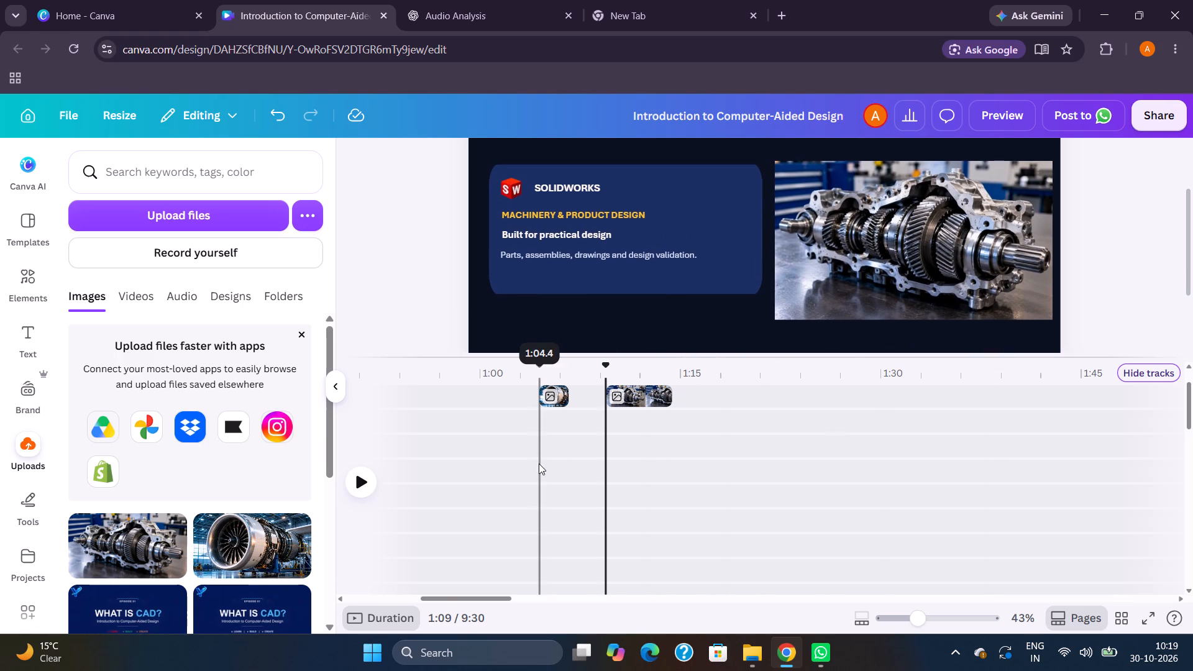
pyautogui.press('space')
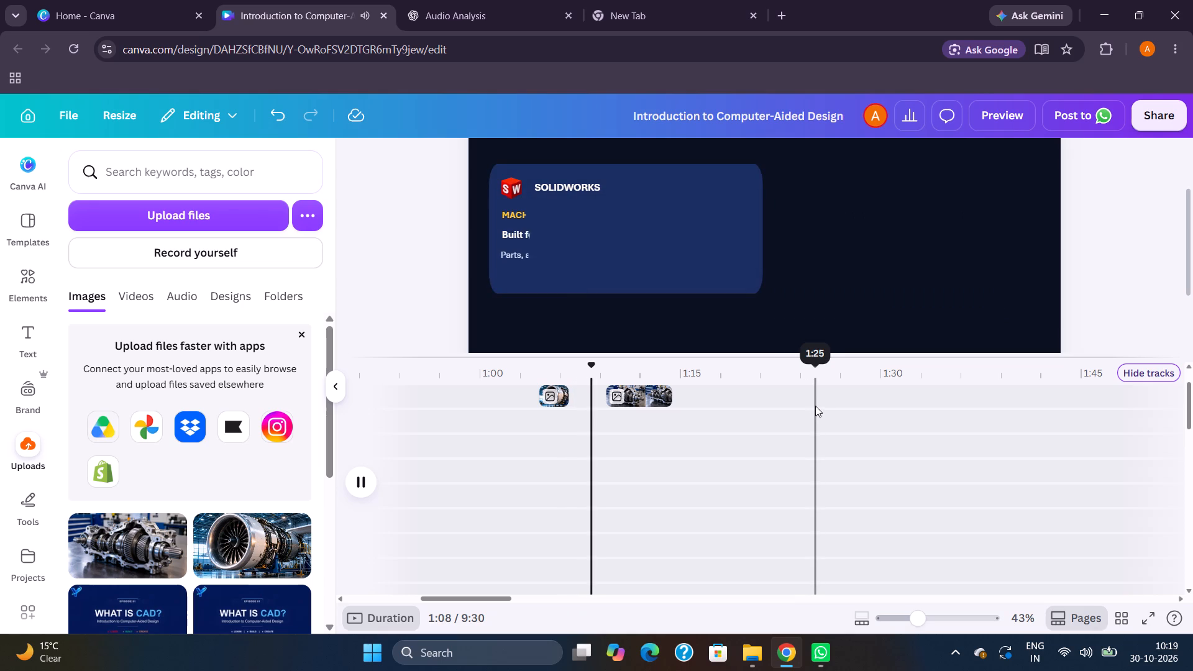
pyautogui.press('space')
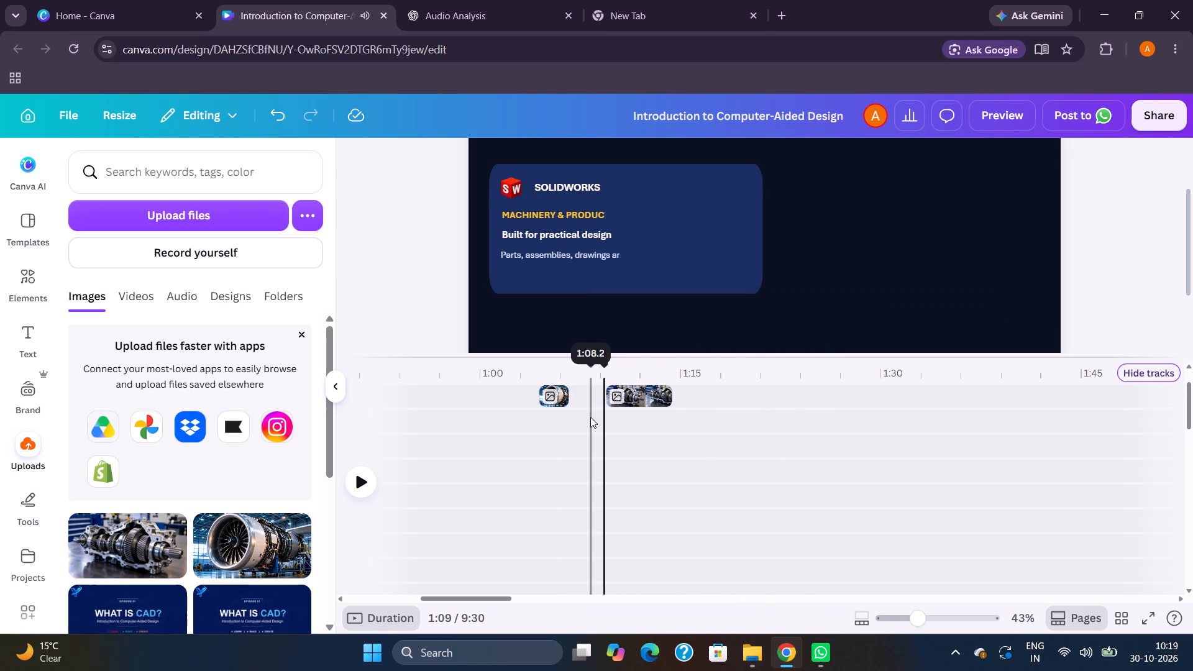
pyautogui.click(587, 417)
pyautogui.press('space')
pyautogui.press('space')
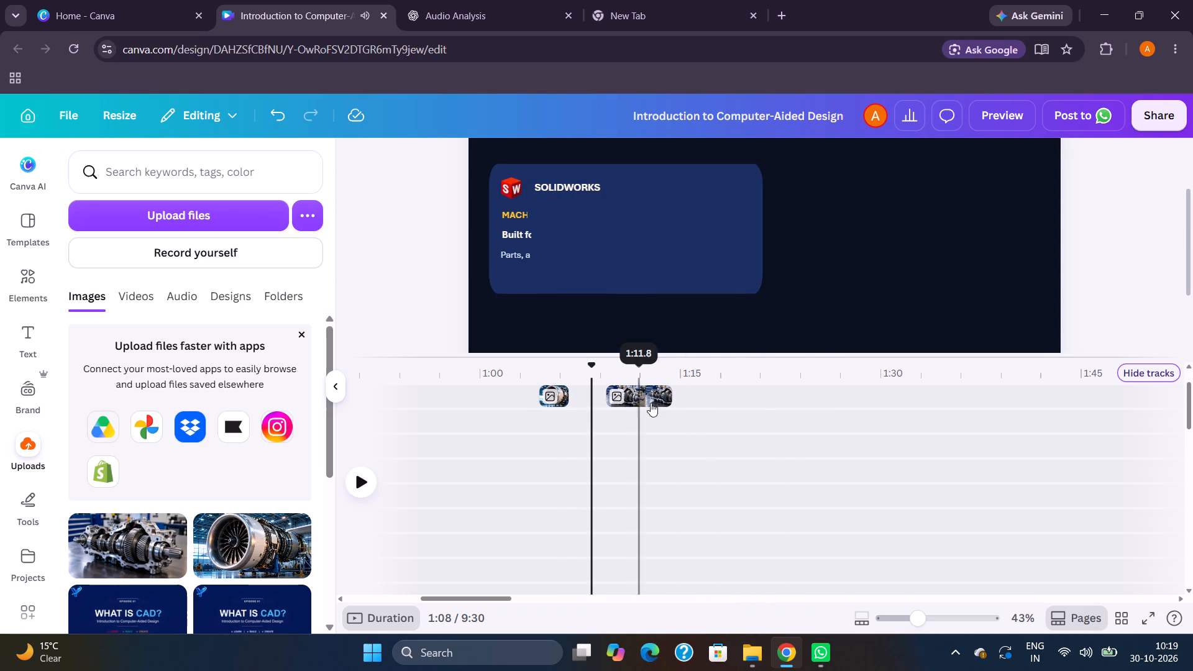
pyautogui.moveTo(659, 398); pyautogui.dragTo(651, 398)
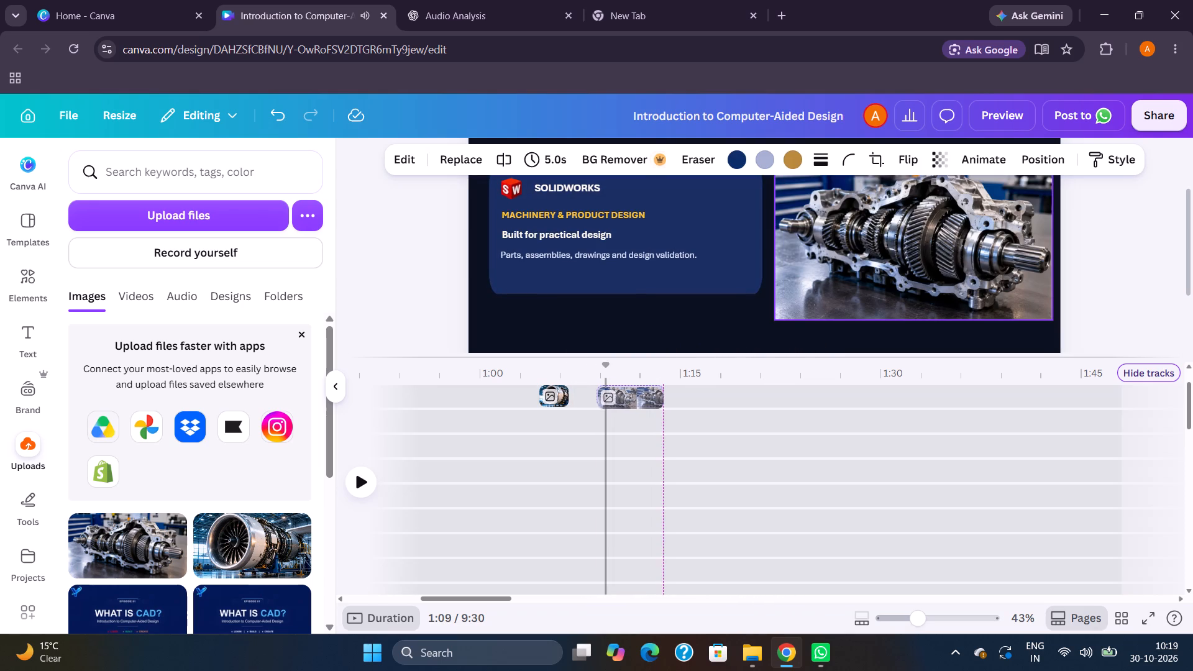
pyautogui.moveTo(651, 398); pyautogui.dragTo(649, 398)
pyautogui.click(581, 418)
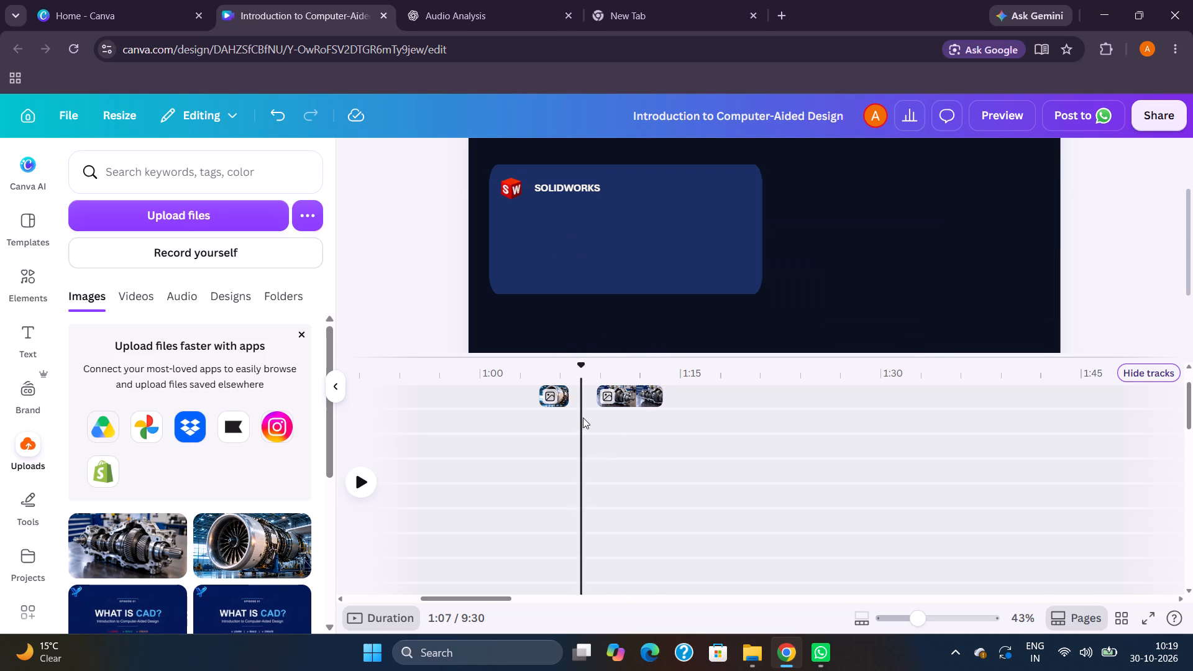
pyautogui.press('space')
pyautogui.press('space')
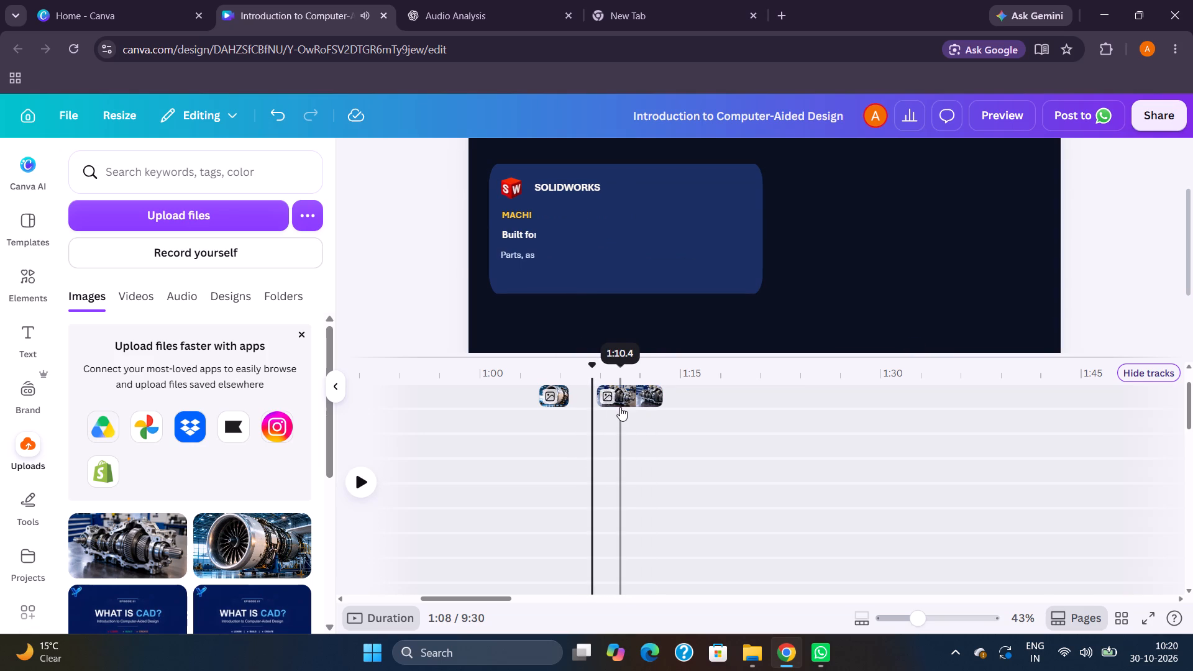
pyautogui.click(626, 403)
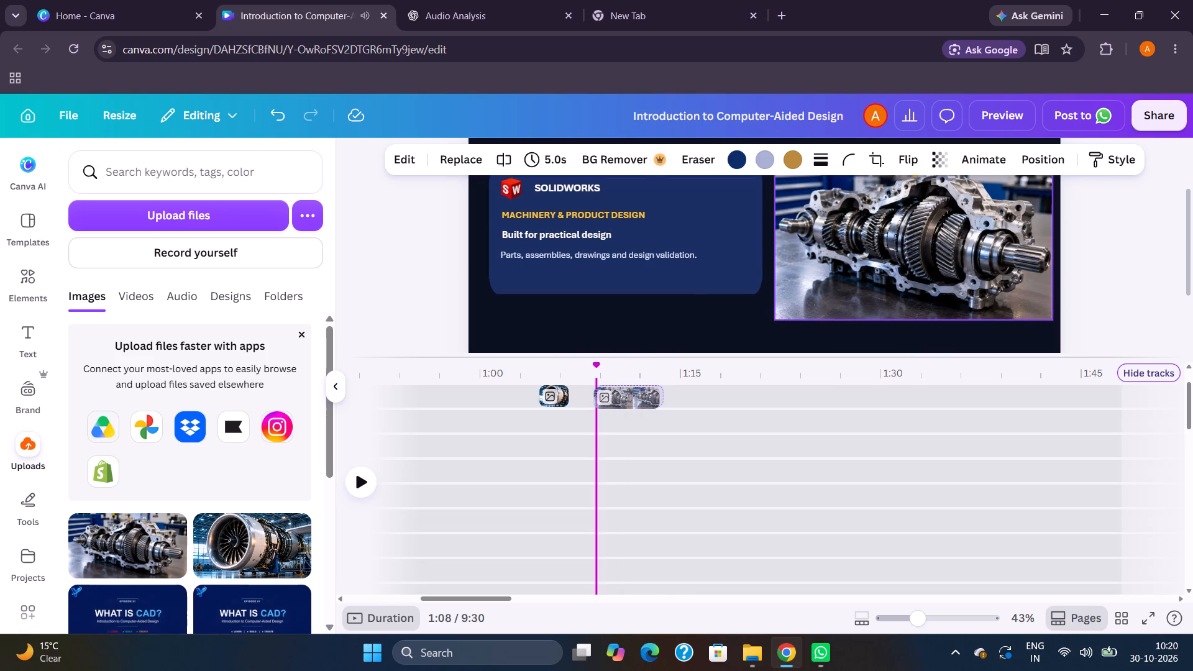
# Replay the SOLIDWORKS card's entrance and shift the gearbox clip further back to start slightly before 1:08.
pyautogui.click(569, 421)
pyautogui.press('space')
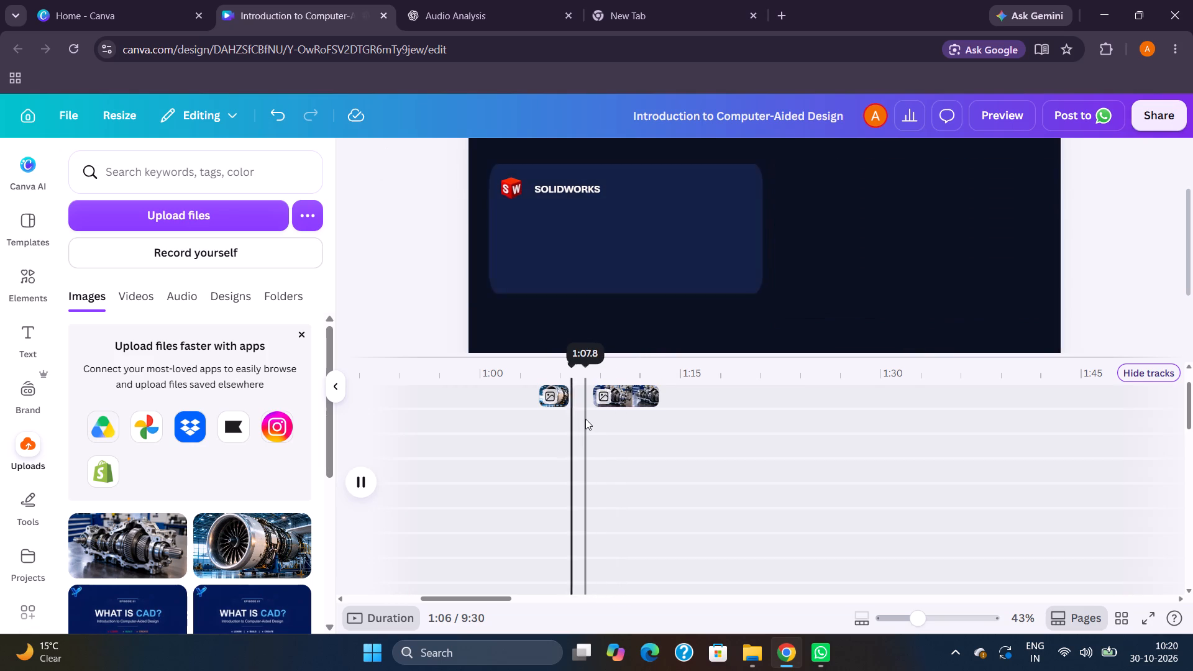
pyautogui.press('space')
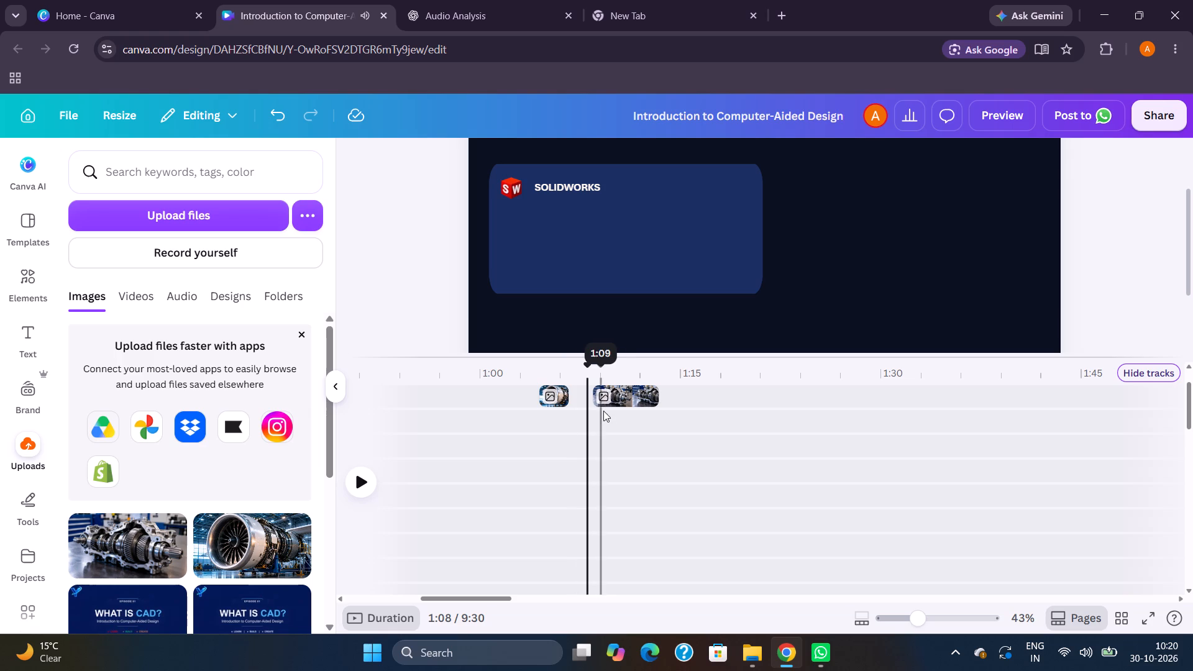
pyautogui.moveTo(613, 396); pyautogui.dragTo(607, 396)
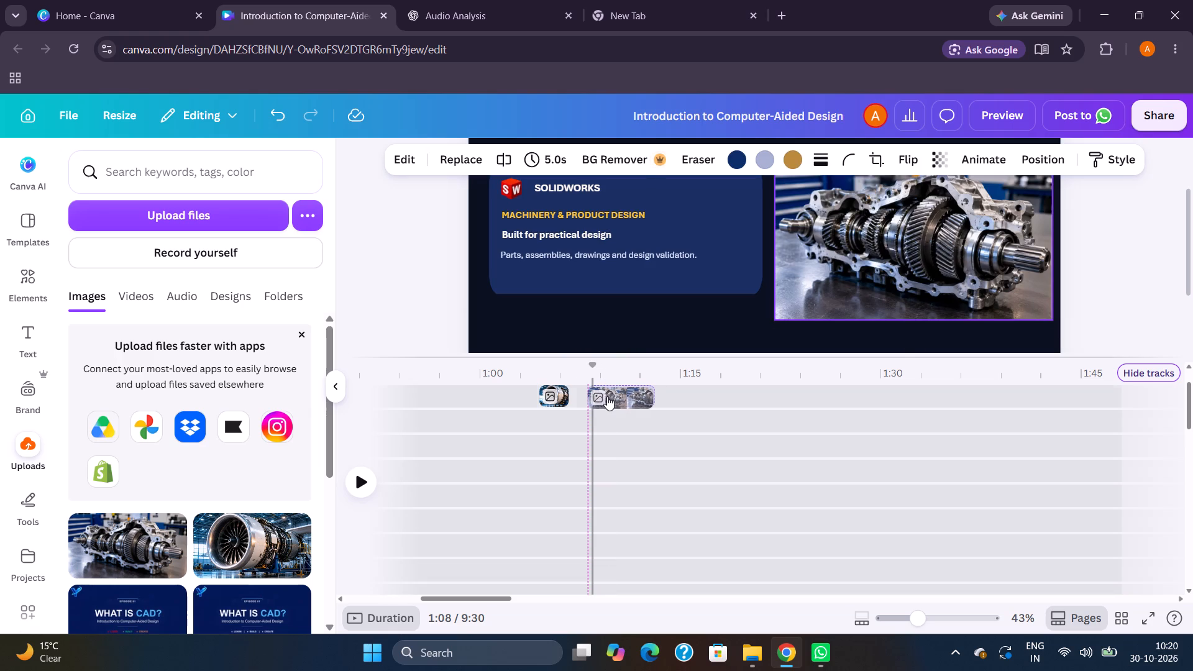
pyautogui.click(580, 396)
pyautogui.press('space')
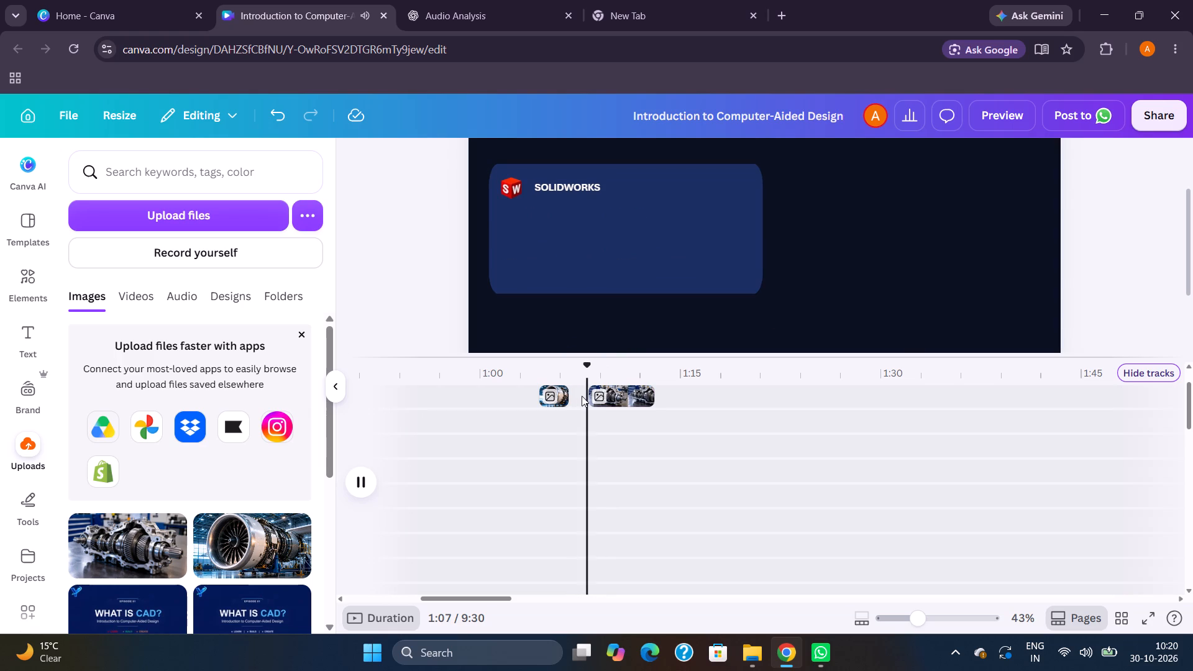
pyautogui.click(582, 396)
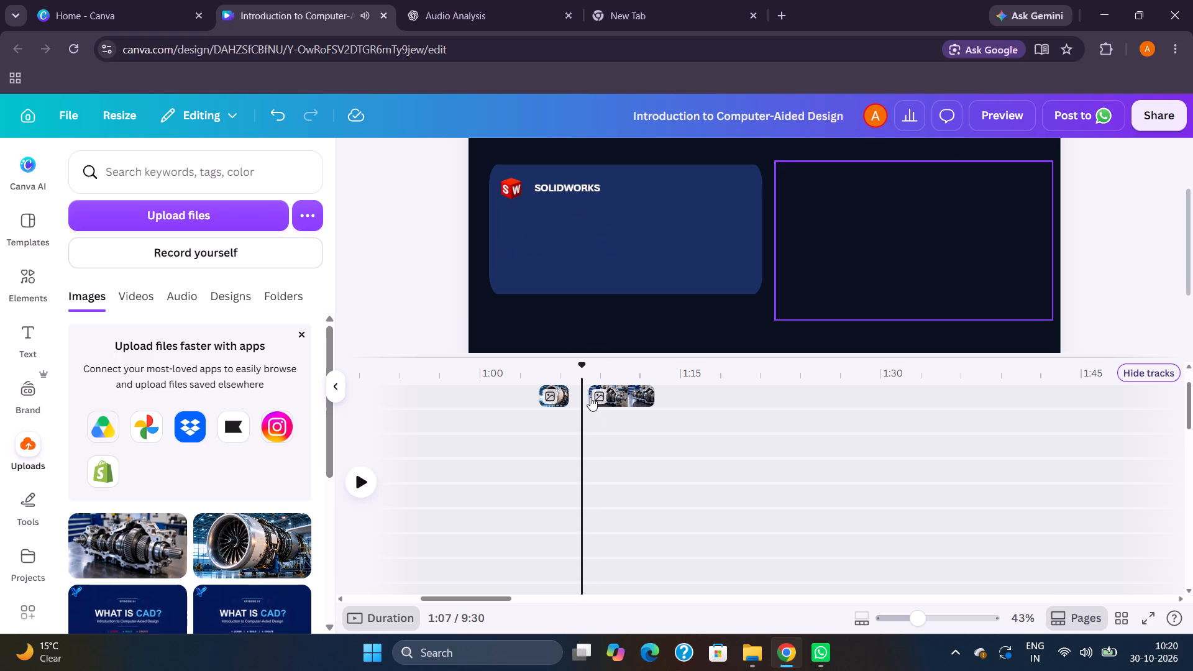
pyautogui.click(589, 395)
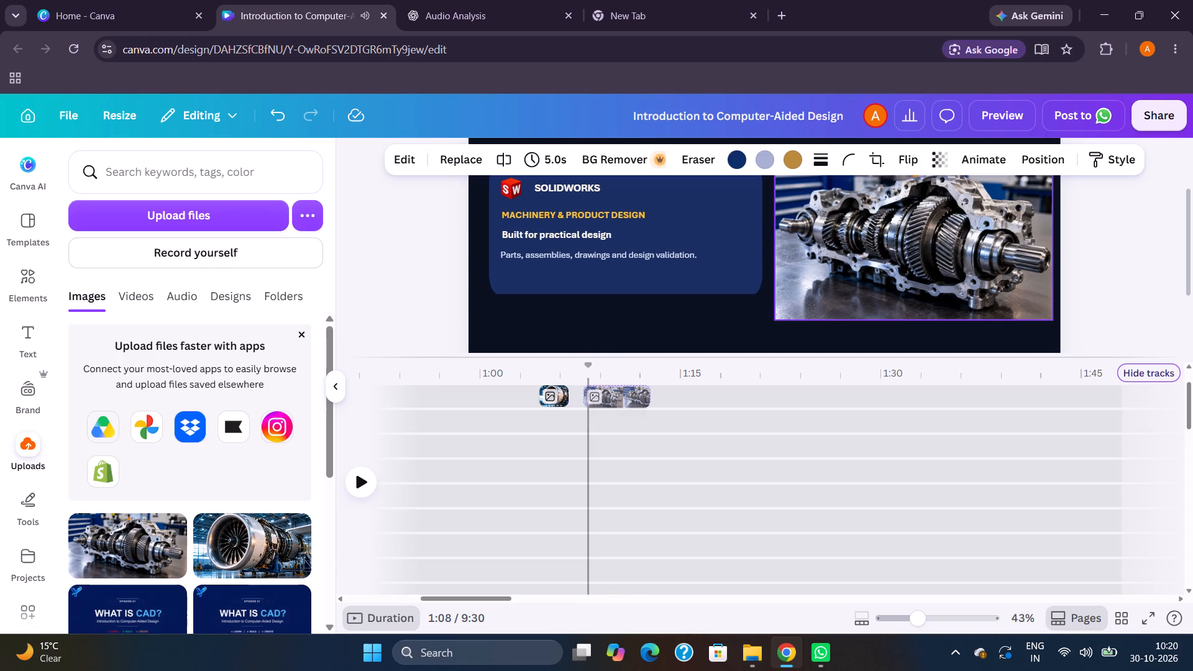
# Replay the gearbox image's entrance and nudge its clip slightly later to start at about 1:08.
pyautogui.click(575, 403)
pyautogui.press('space')
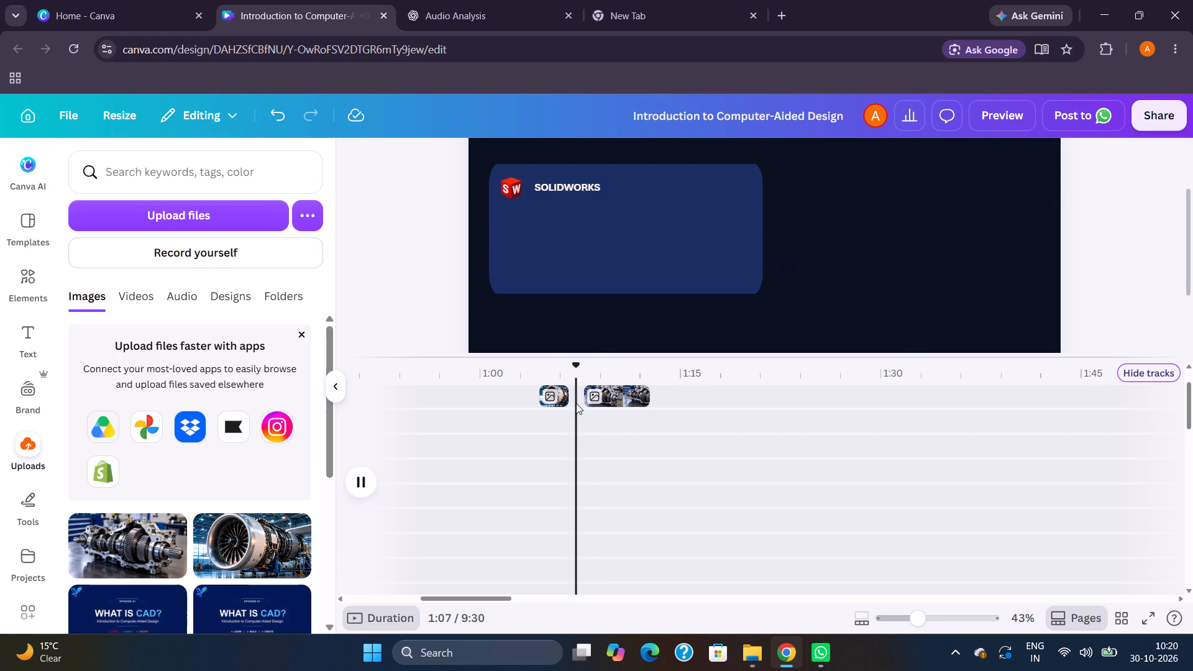
pyautogui.press('space')
pyautogui.press('space')
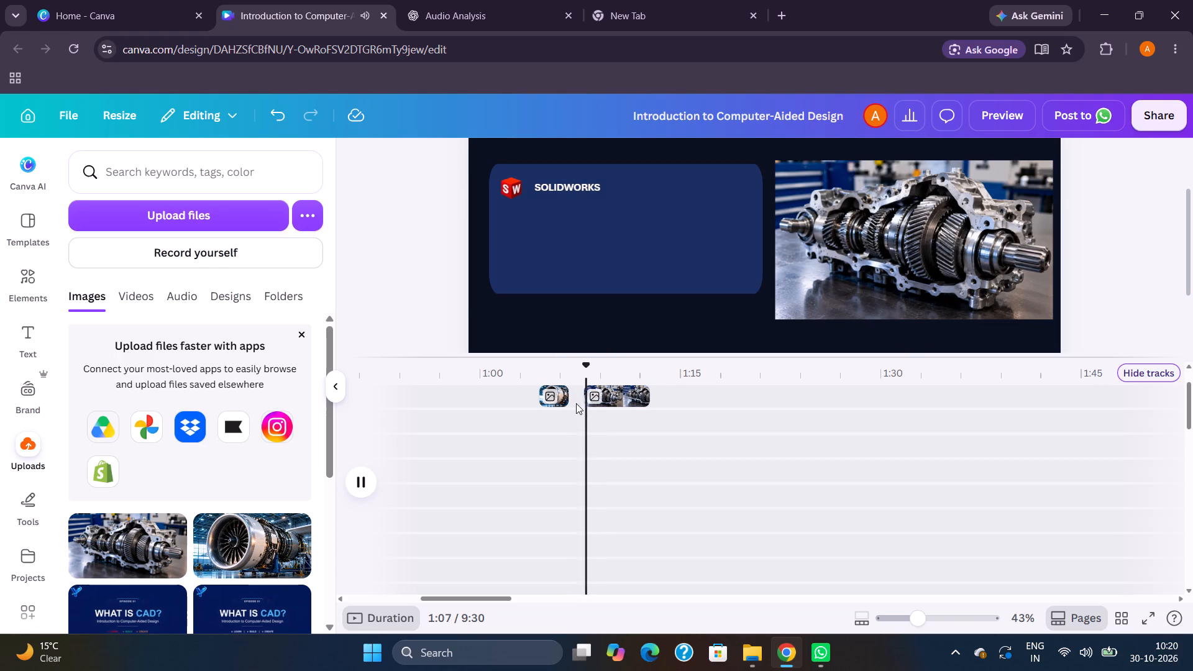
pyautogui.press('space')
pyautogui.moveTo(621, 395); pyautogui.dragTo(622, 395)
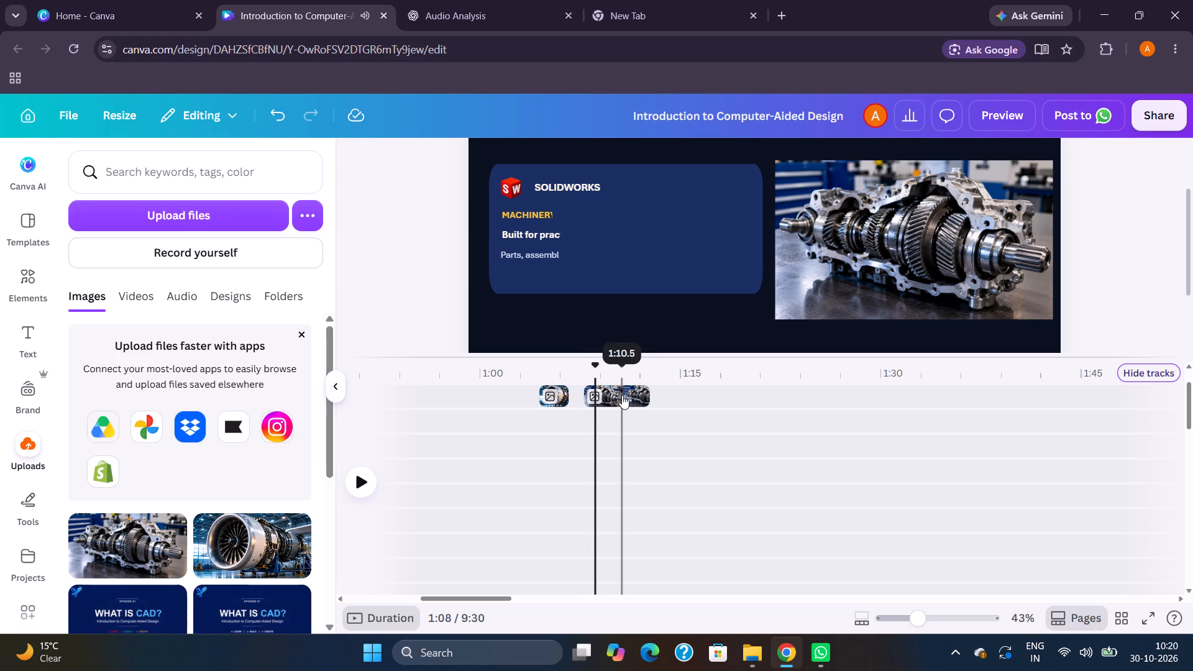
pyautogui.moveTo(622, 395); pyautogui.dragTo(626, 395)
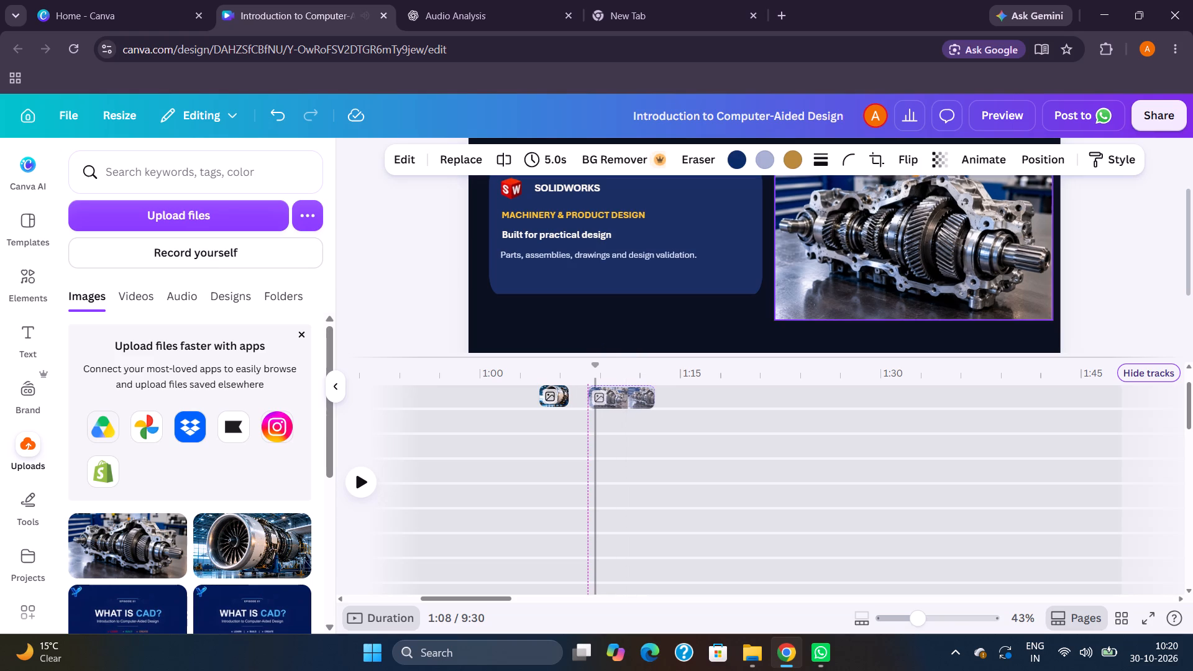
pyautogui.moveTo(626, 395); pyautogui.dragTo(627, 393)
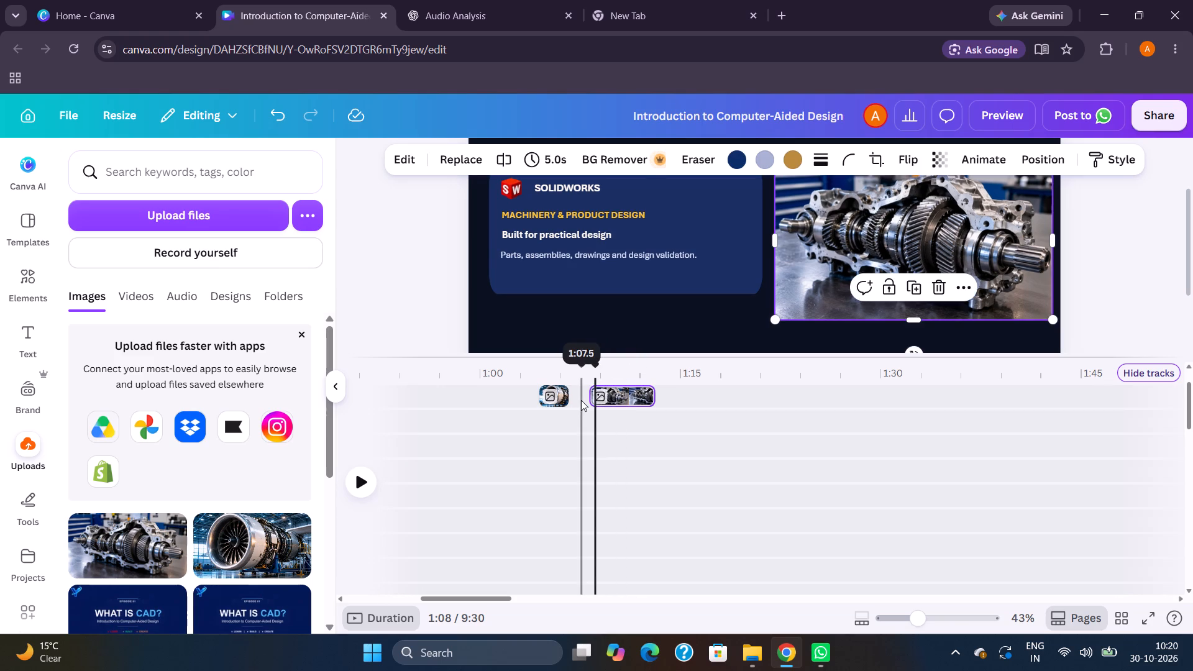
# Trim the start of the gearbox clip to a 4.7 s duration and check its timing against the card text by playback.
pyautogui.click(582, 400)
pyautogui.press('space')
pyautogui.press('space')
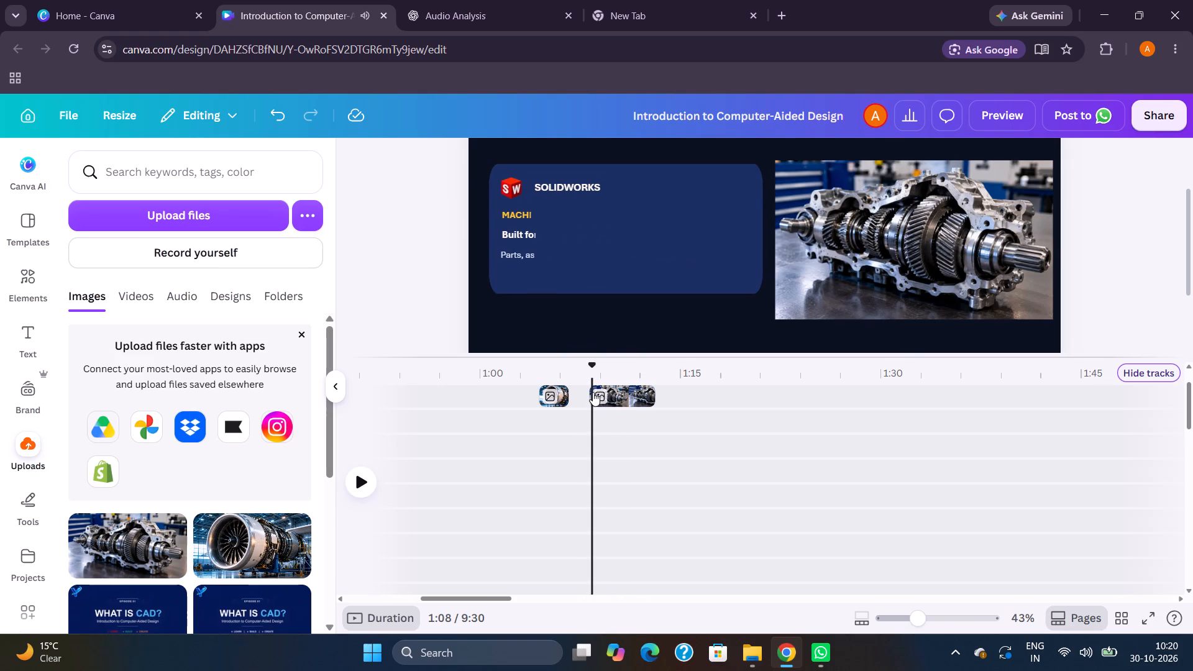
pyautogui.click(593, 392)
pyautogui.click(592, 392)
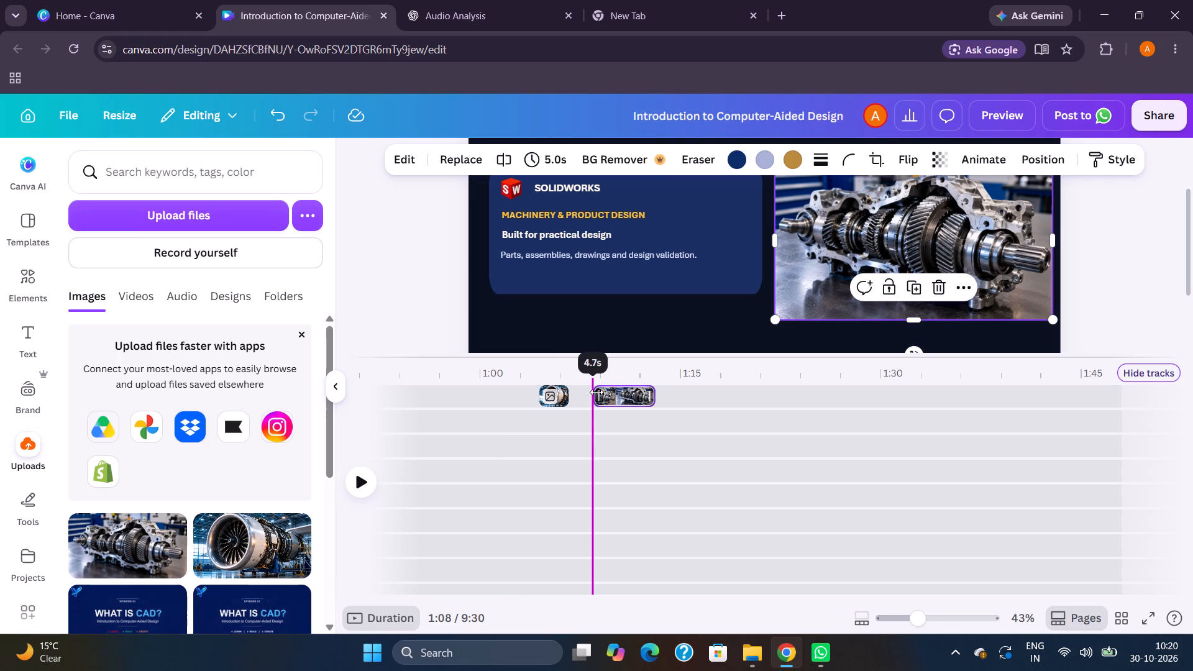
pyautogui.press('space')
pyautogui.press('space')
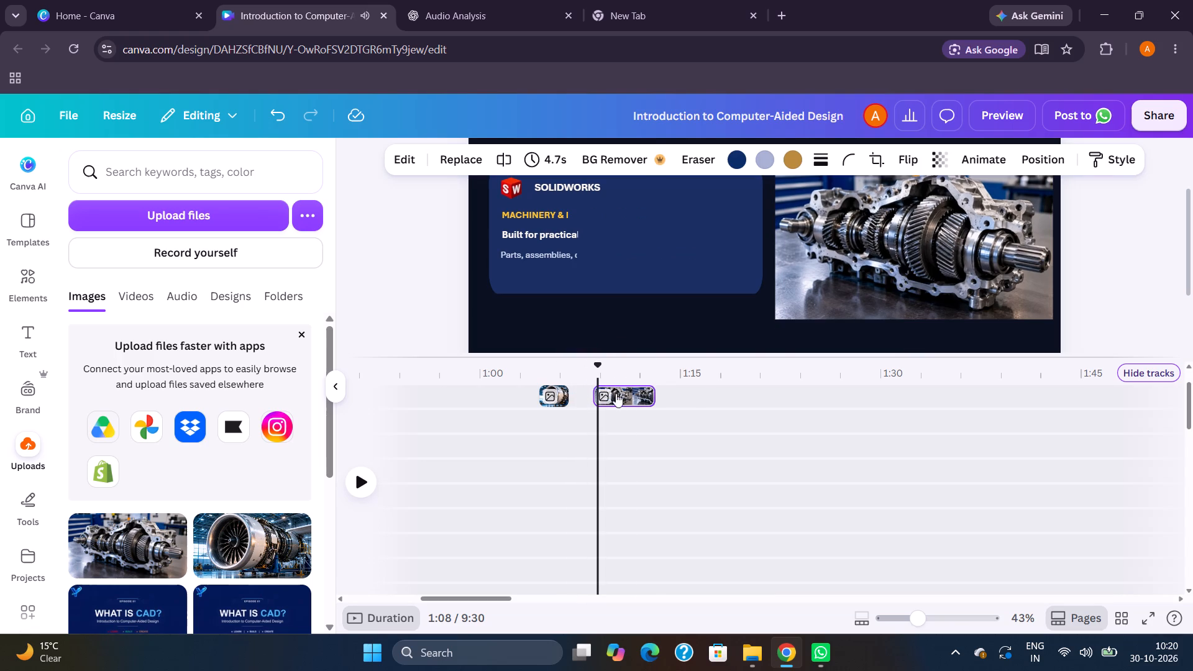
# Apply the Brush reveal animation to the gearbox image, set to play on enter.
pyautogui.click(977, 155)
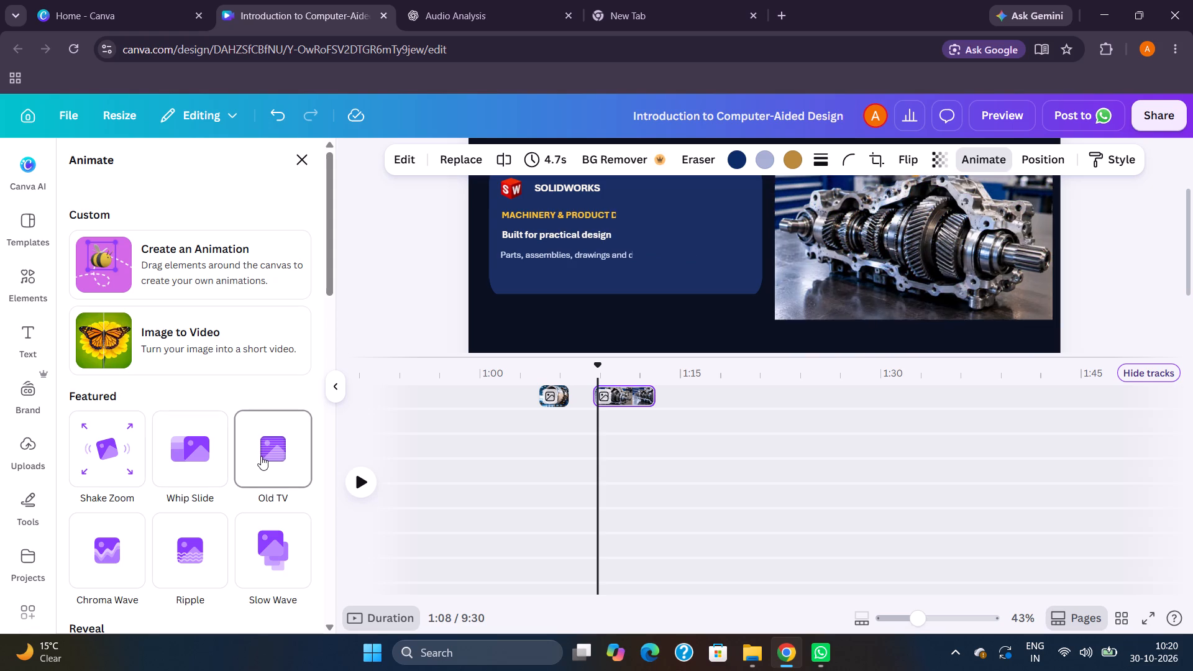
pyautogui.scroll(-3, 263, 544)
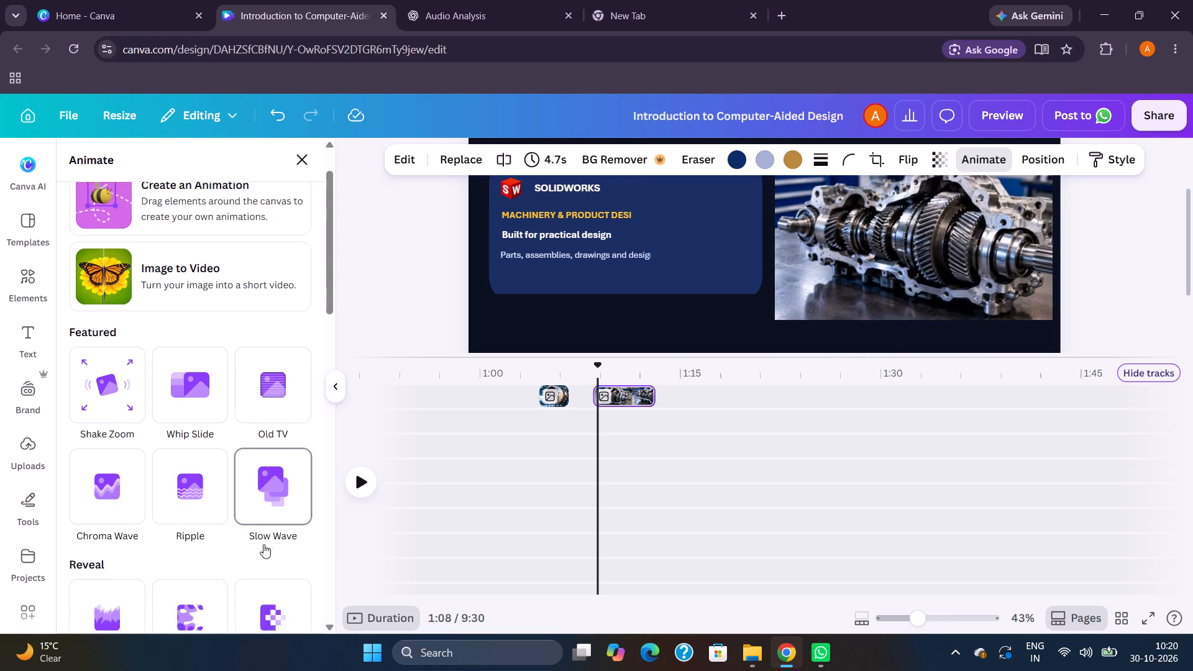
pyautogui.scroll(-3, 263, 544)
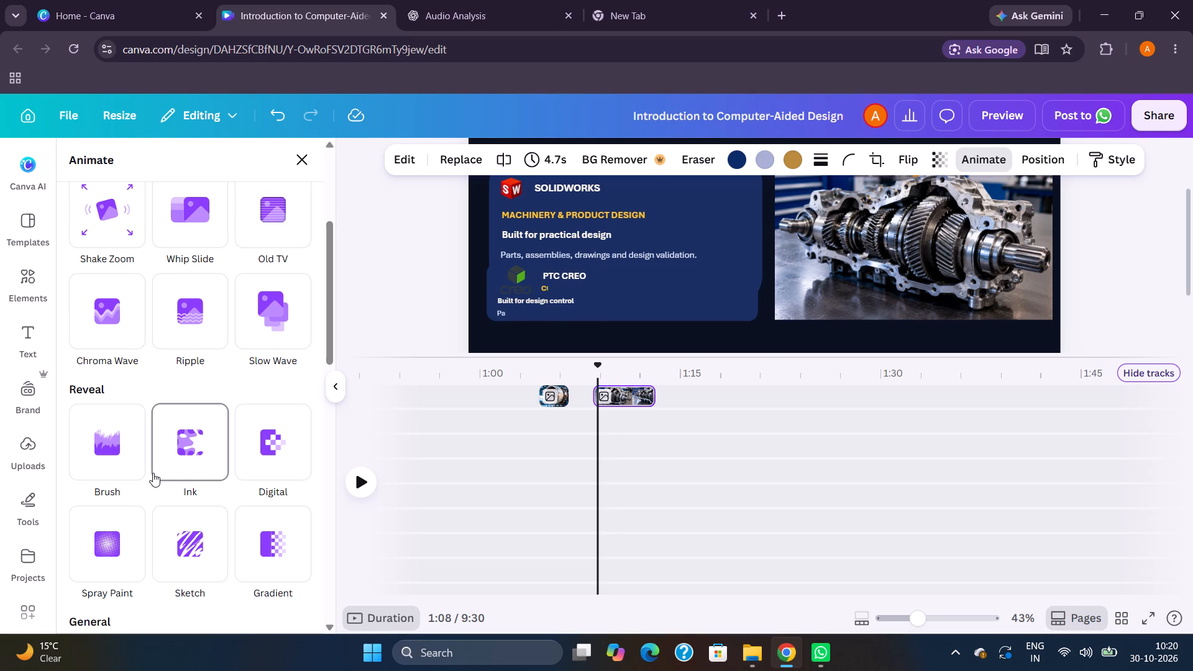
pyautogui.scroll(-1, 153, 471)
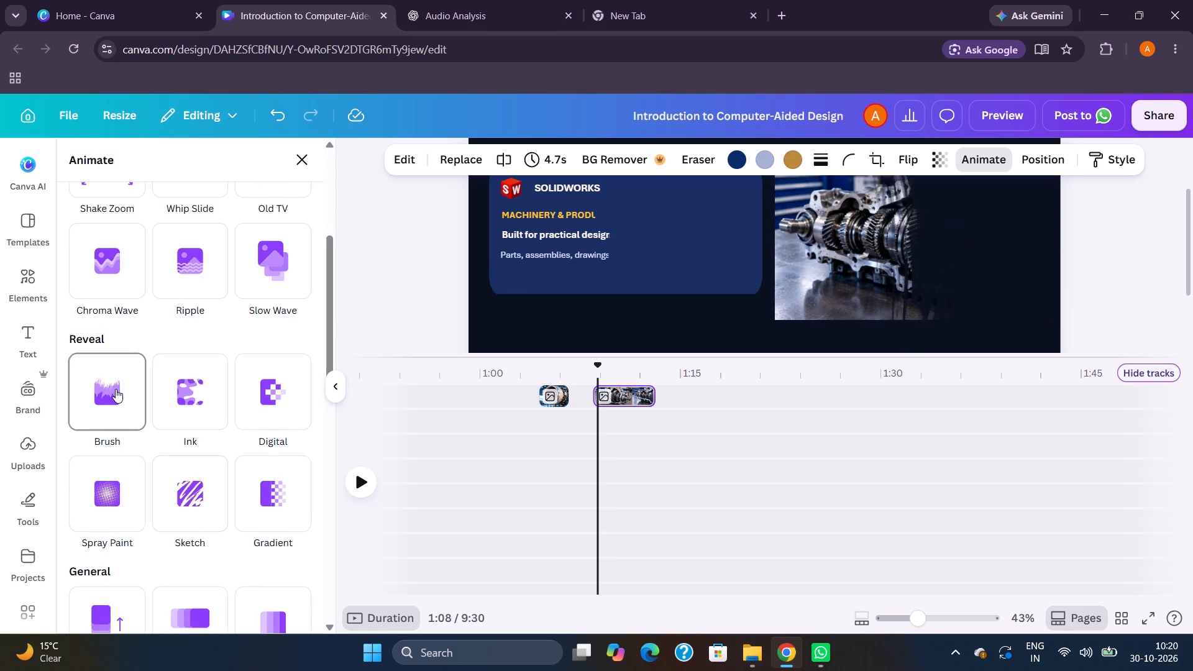
pyautogui.click(116, 389)
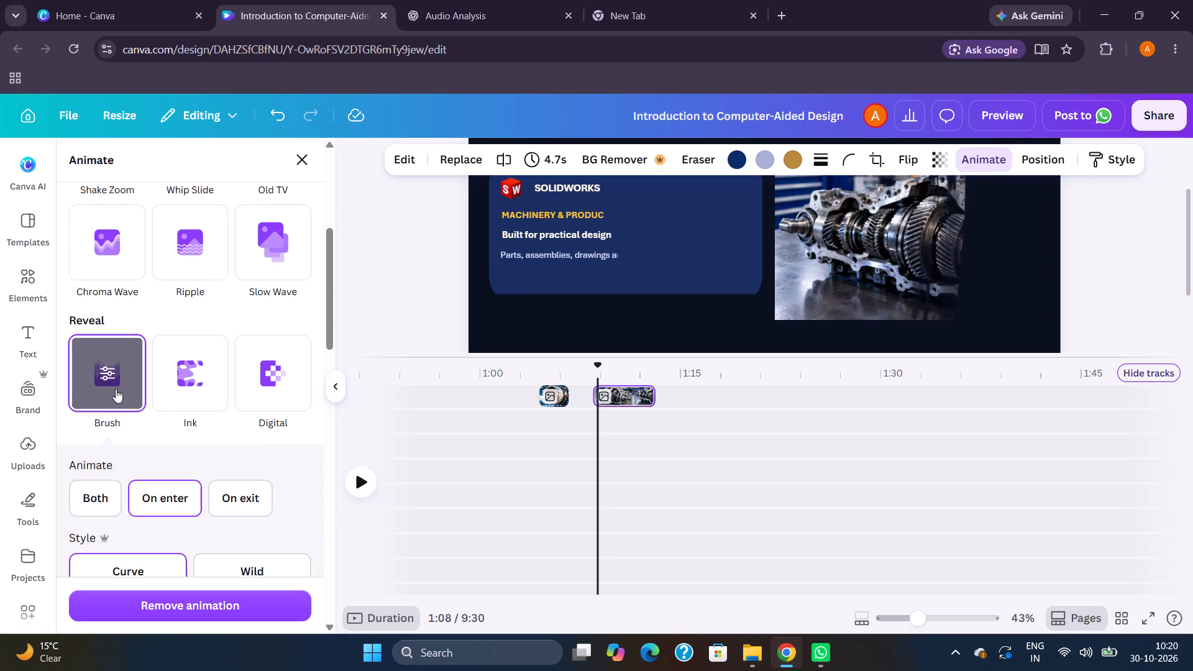
pyautogui.click(116, 389)
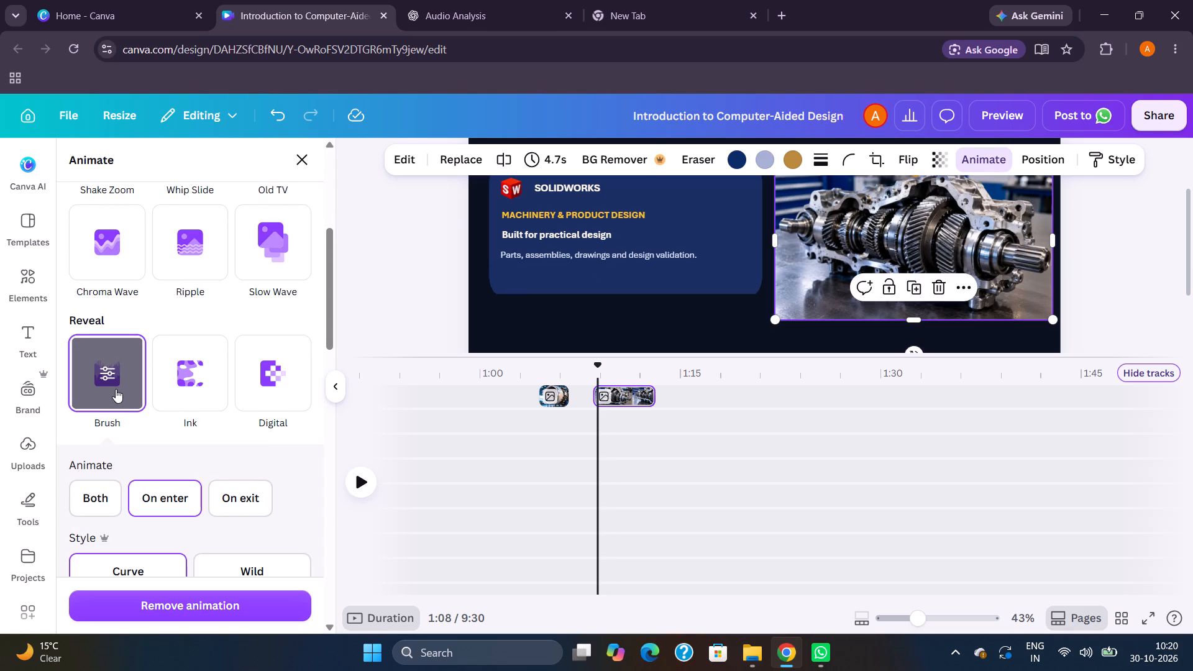
# Replay the gearbox image's Brush entrance from about 1:07.6 and compare its timing with the SOLIDWORKS card text.
pyautogui.click(570, 438)
pyautogui.click(623, 419)
pyautogui.press('space')
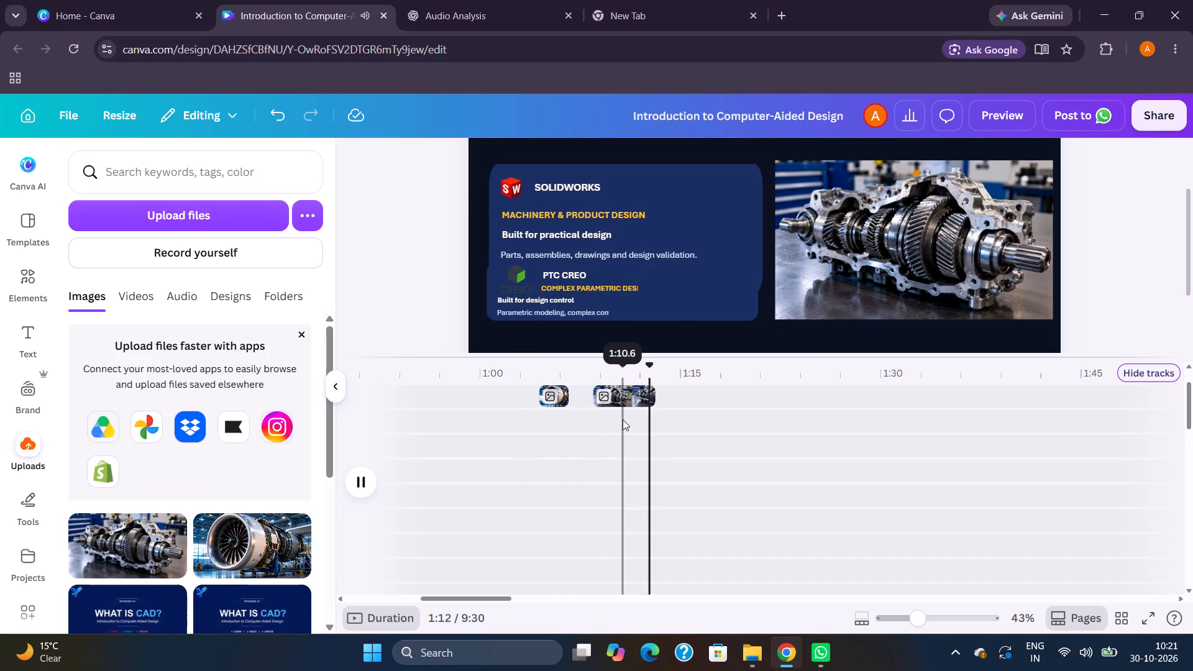
pyautogui.click(589, 420)
pyautogui.press('space')
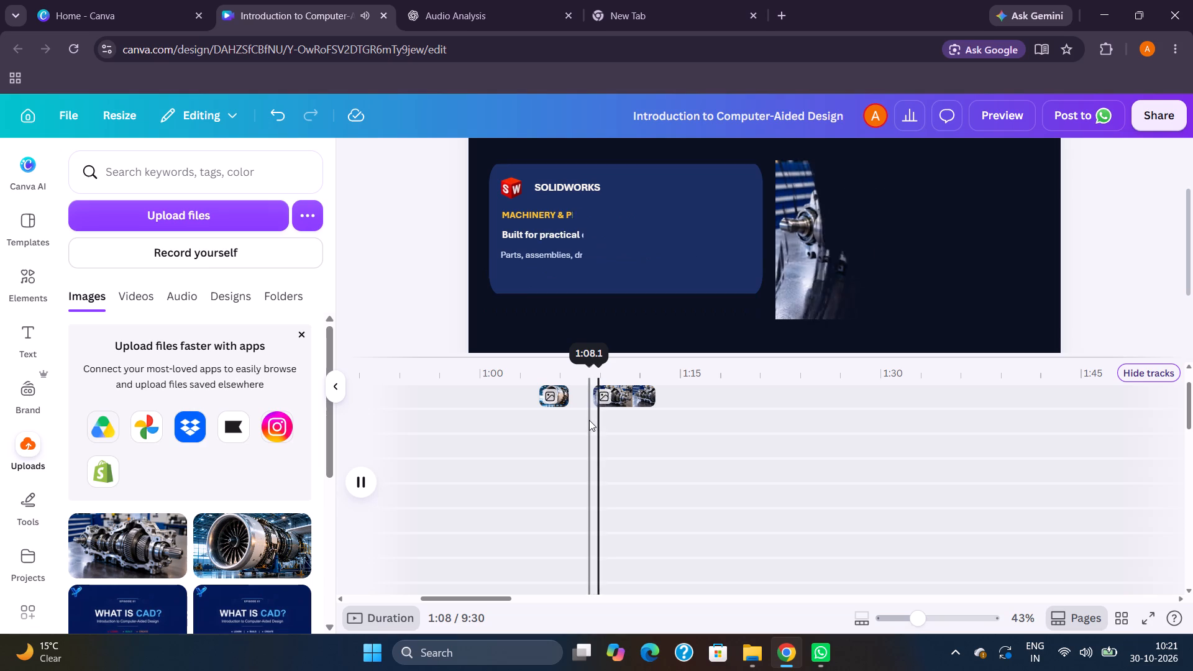
pyautogui.press('space')
pyautogui.press('space')
pyautogui.press('space')
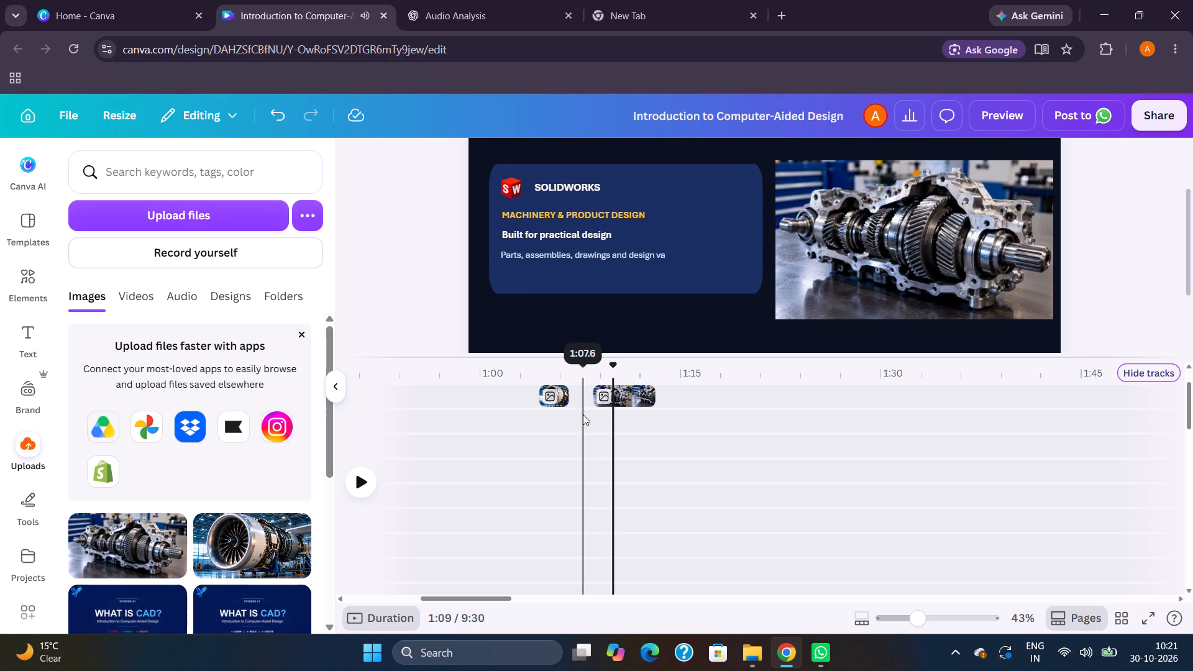
pyautogui.click(583, 414)
pyautogui.press('space')
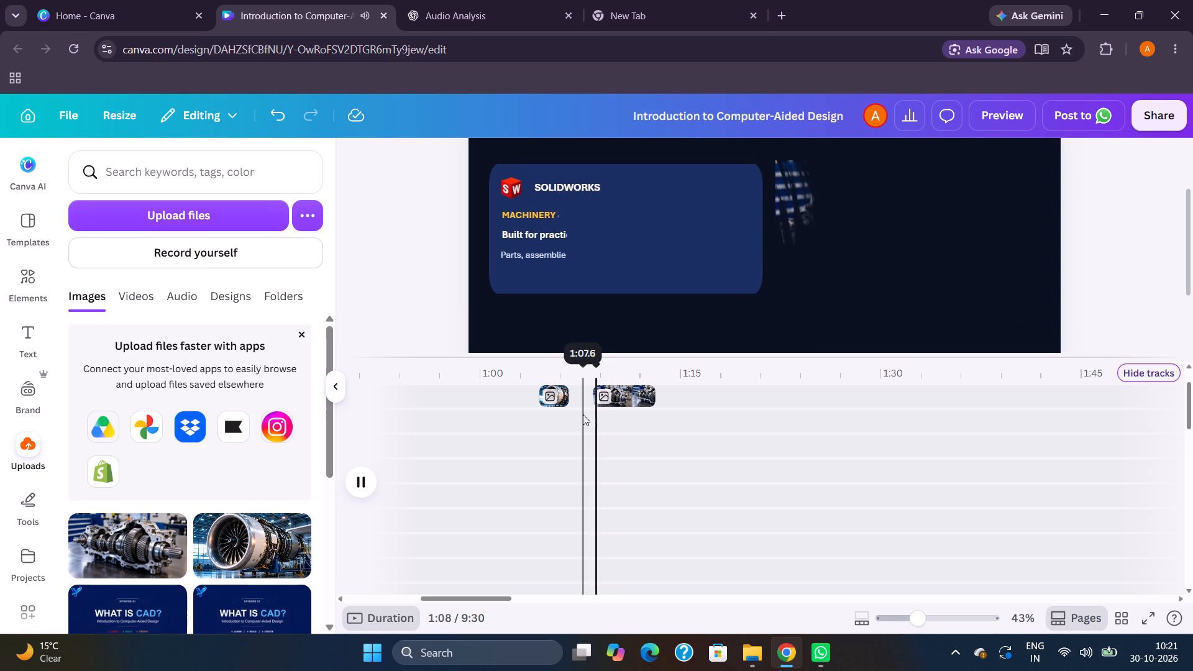
pyautogui.press('space')
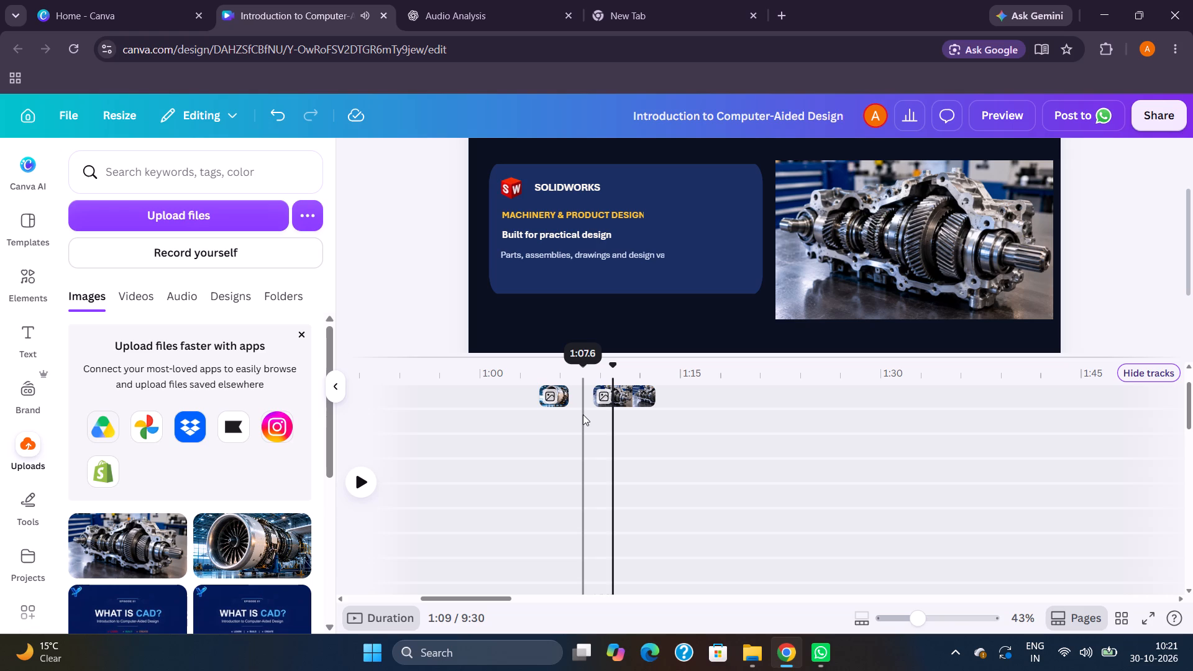
pyautogui.press('space')
pyautogui.press('space')
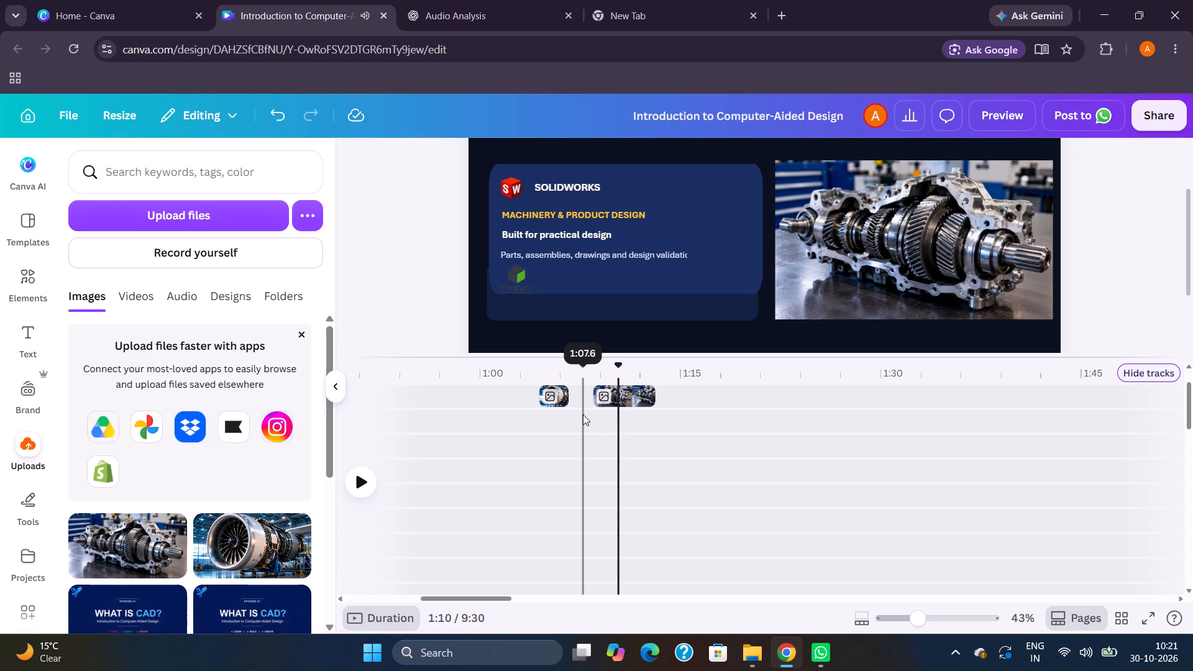
# Play the SOLIDWORKS segment in short bursts to judge where the gearbox clip should end relative to the PTC Creo card's entrance.
pyautogui.click(583, 414)
pyautogui.press('space')
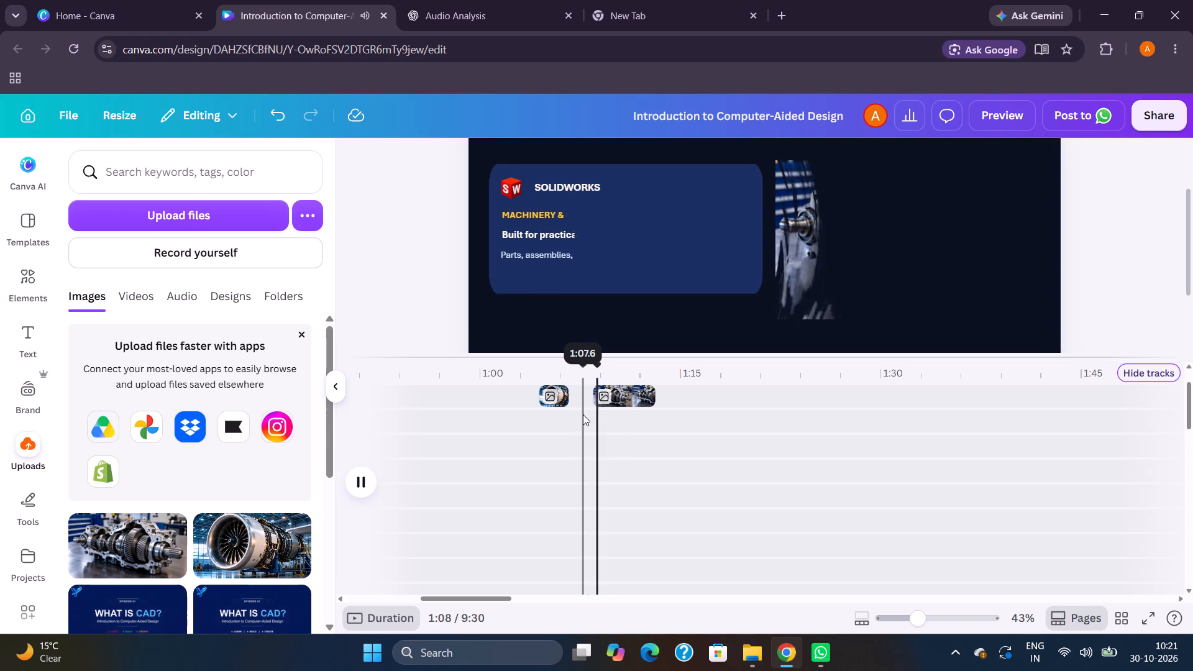
pyautogui.press('space')
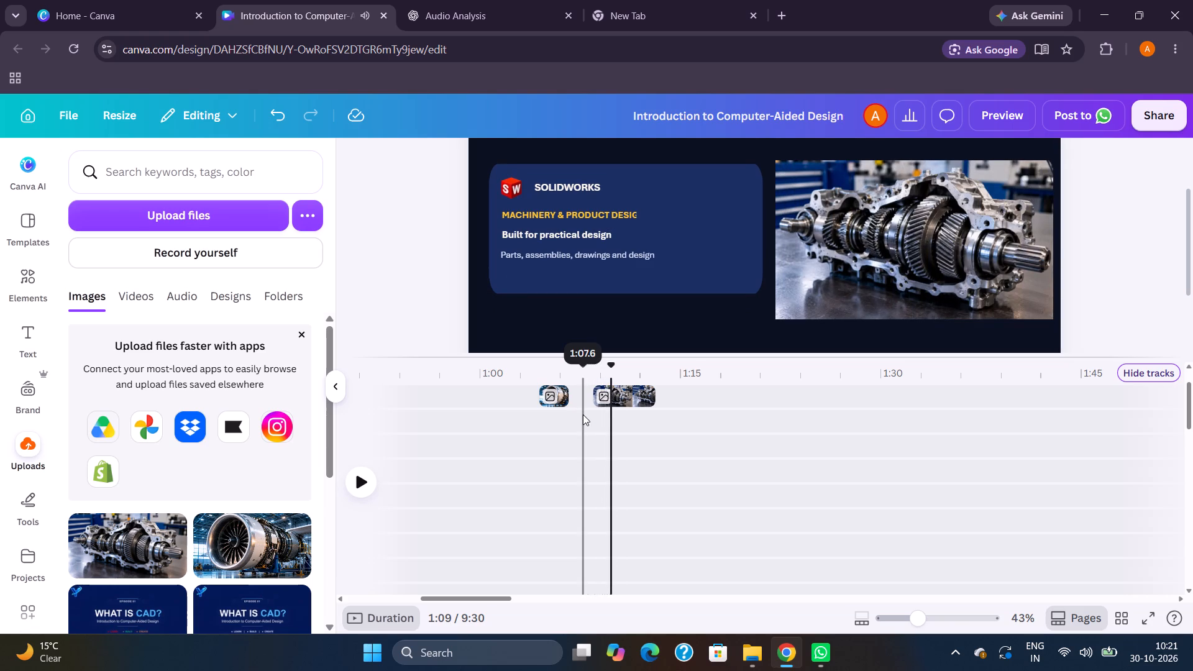
pyautogui.press('space')
pyautogui.press('space')
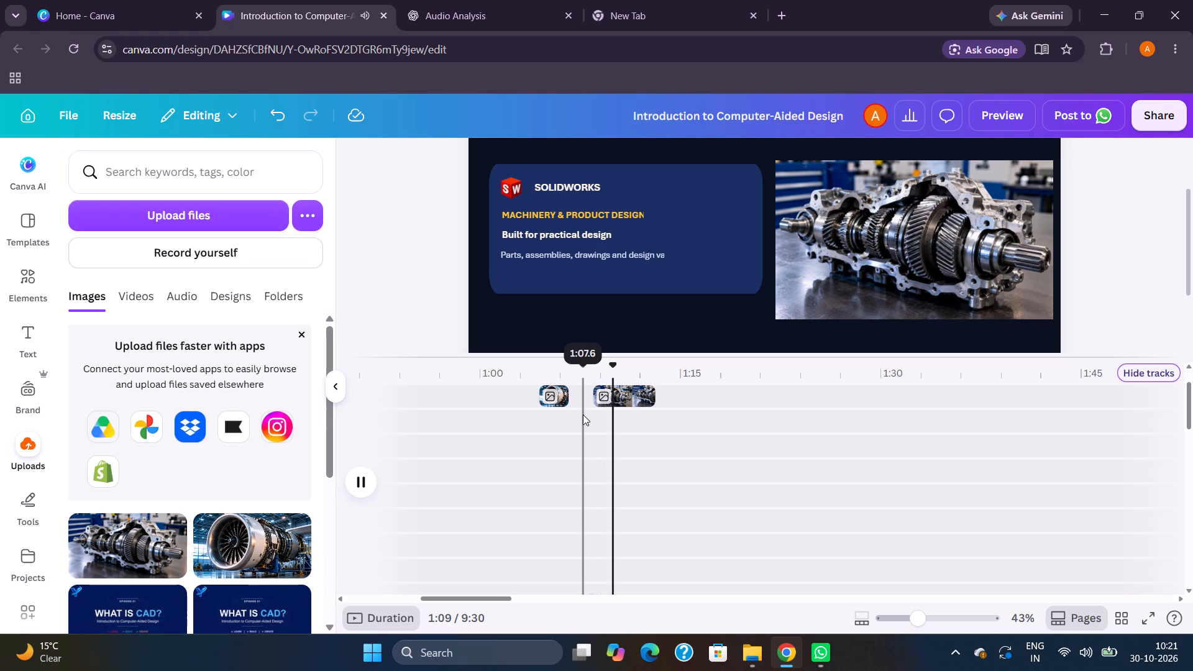
pyautogui.press('space')
pyautogui.press('space')
pyautogui.press('space')
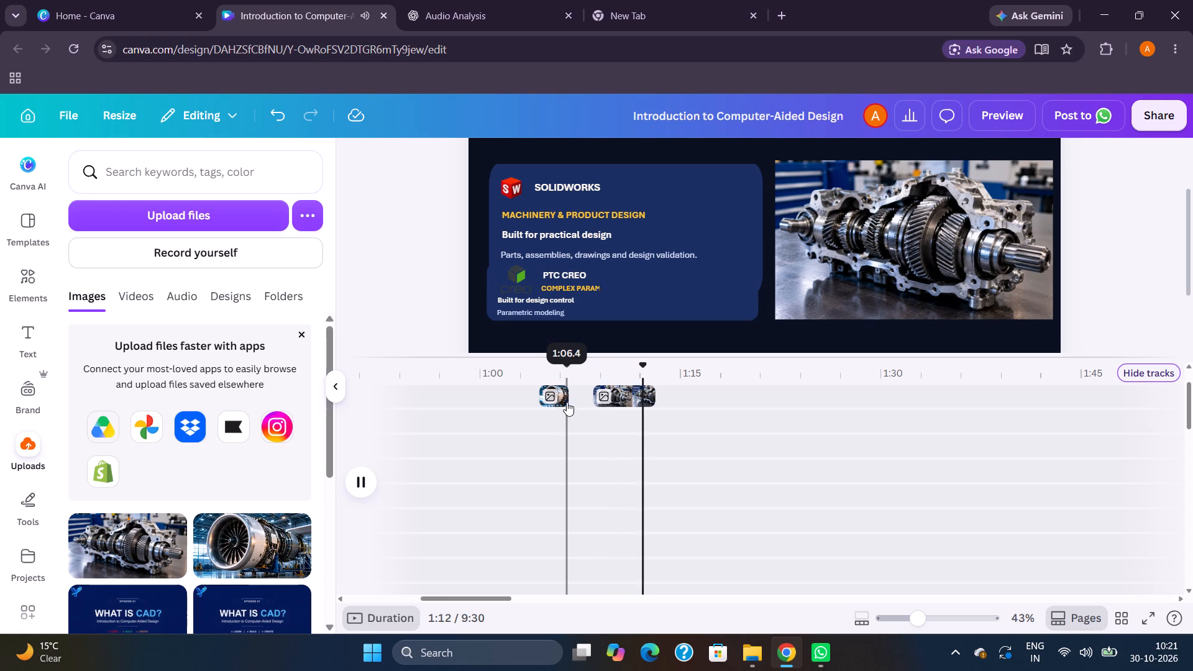
pyautogui.click(582, 396)
pyautogui.press('space')
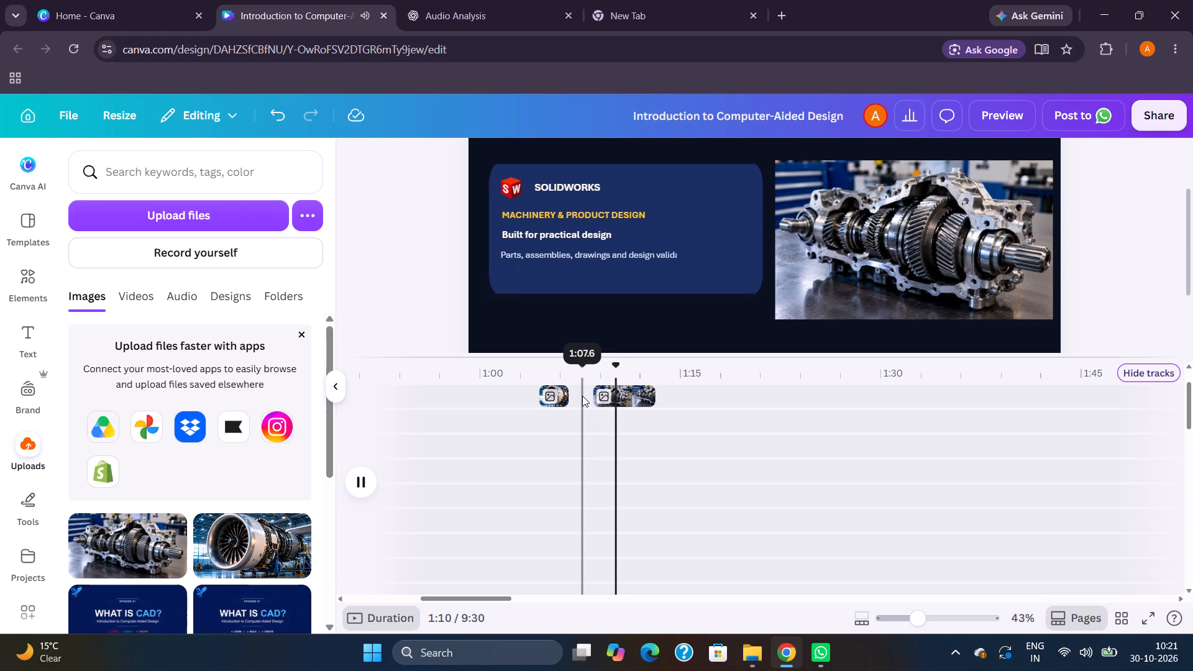
pyautogui.press('space')
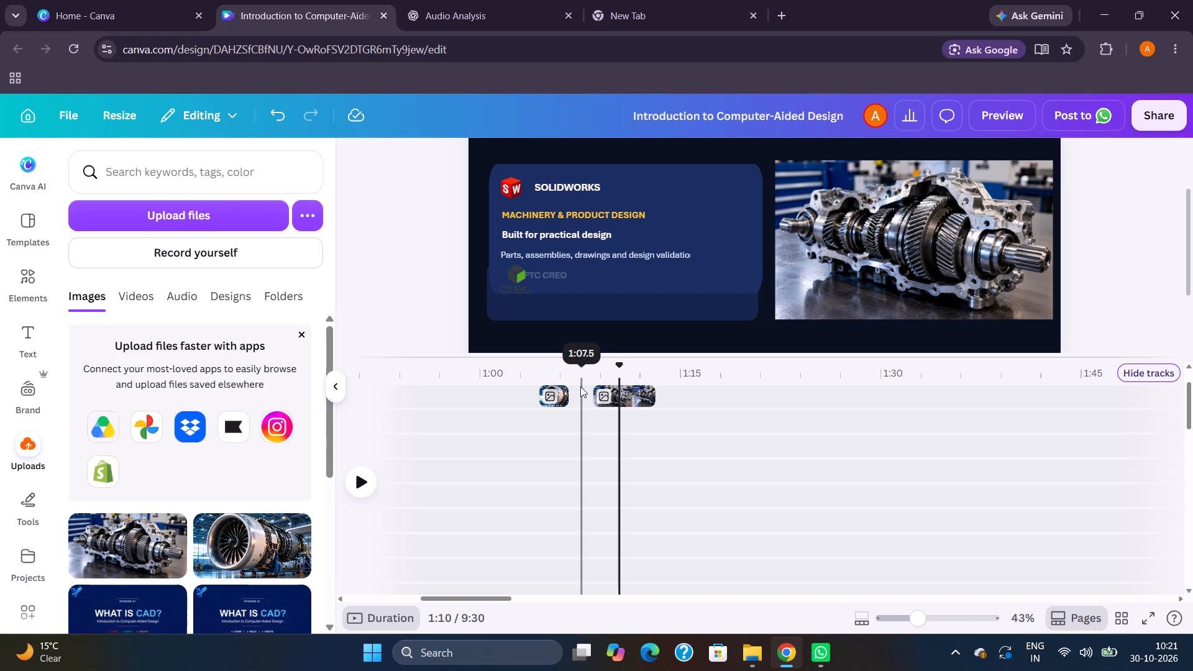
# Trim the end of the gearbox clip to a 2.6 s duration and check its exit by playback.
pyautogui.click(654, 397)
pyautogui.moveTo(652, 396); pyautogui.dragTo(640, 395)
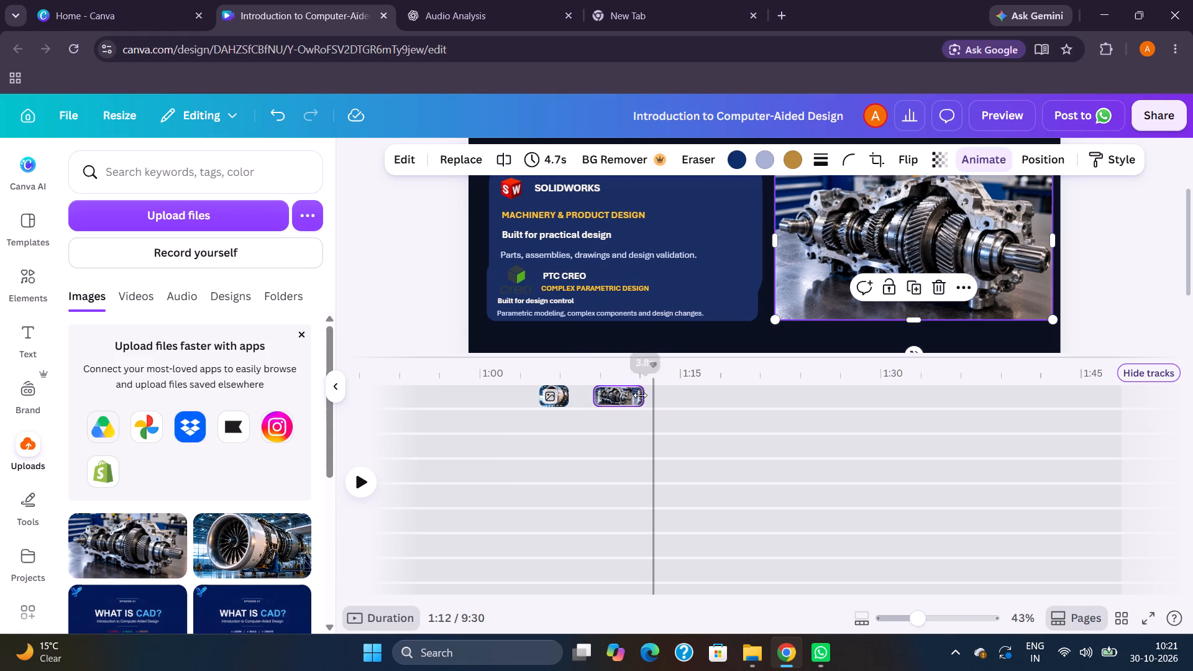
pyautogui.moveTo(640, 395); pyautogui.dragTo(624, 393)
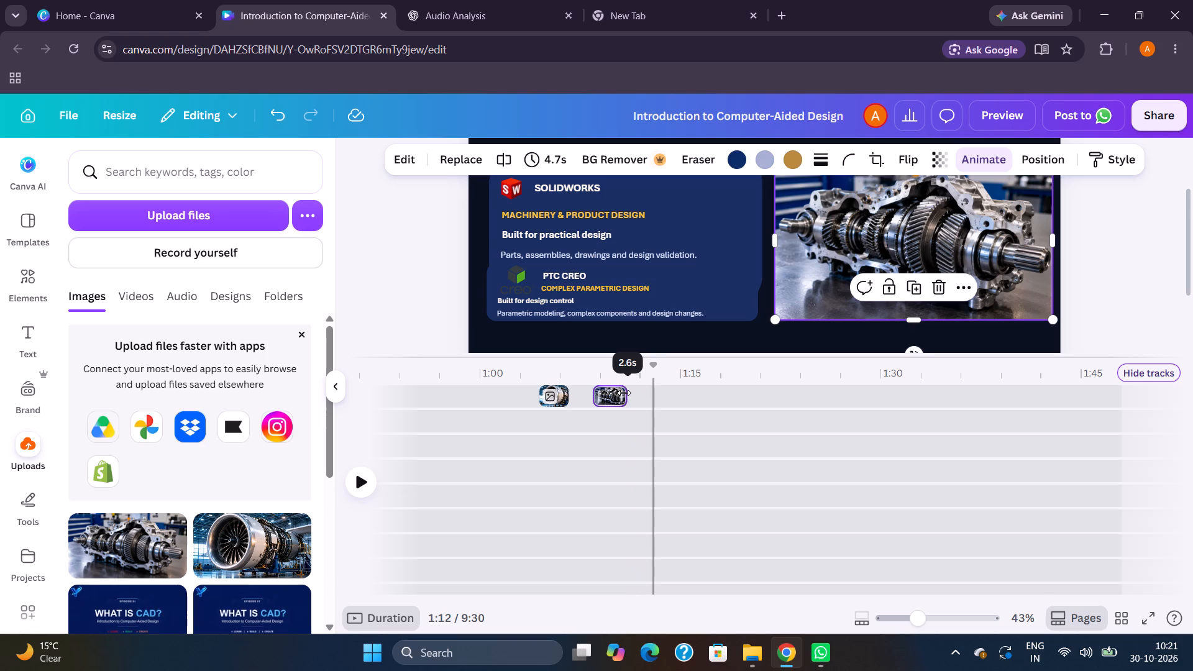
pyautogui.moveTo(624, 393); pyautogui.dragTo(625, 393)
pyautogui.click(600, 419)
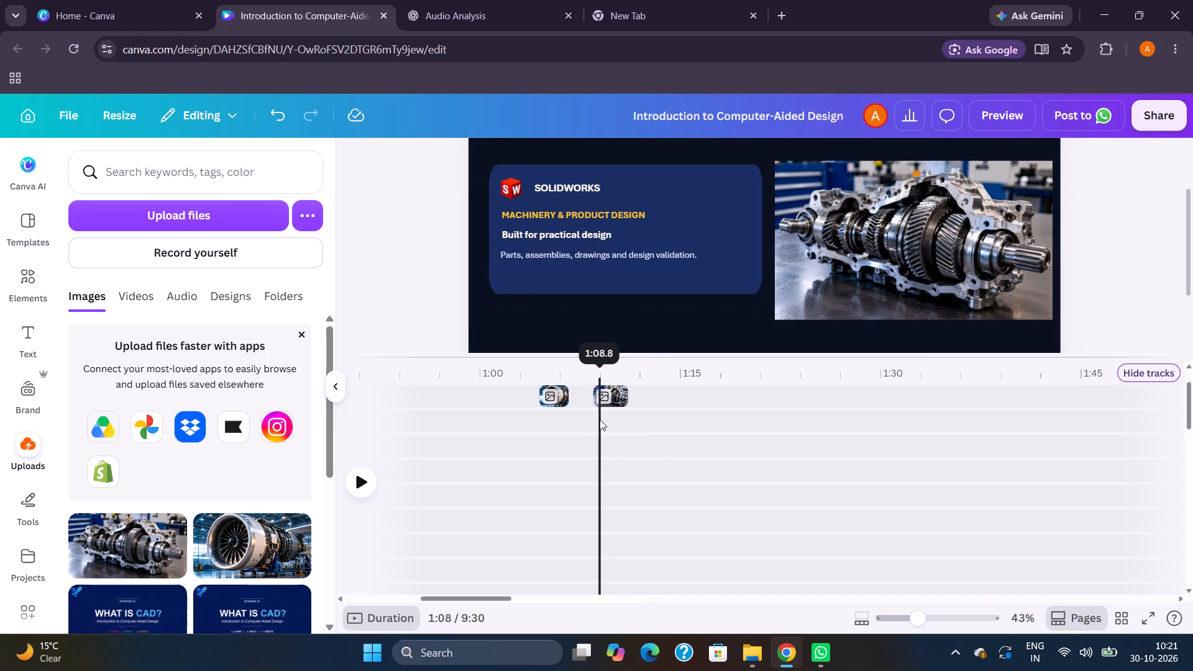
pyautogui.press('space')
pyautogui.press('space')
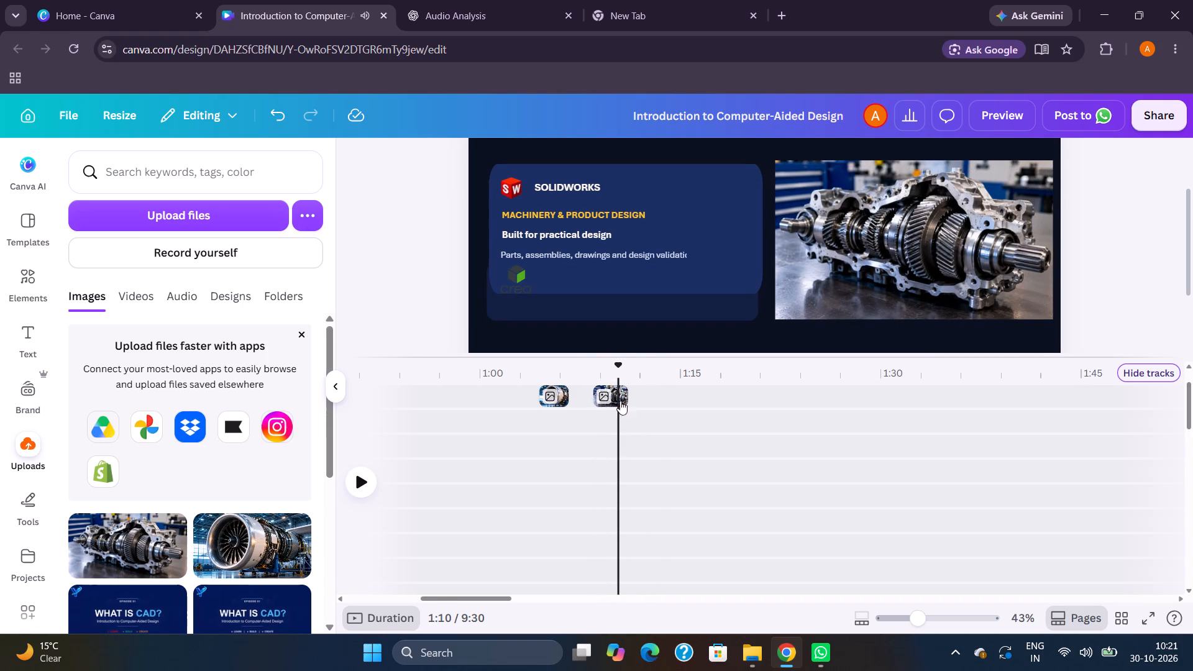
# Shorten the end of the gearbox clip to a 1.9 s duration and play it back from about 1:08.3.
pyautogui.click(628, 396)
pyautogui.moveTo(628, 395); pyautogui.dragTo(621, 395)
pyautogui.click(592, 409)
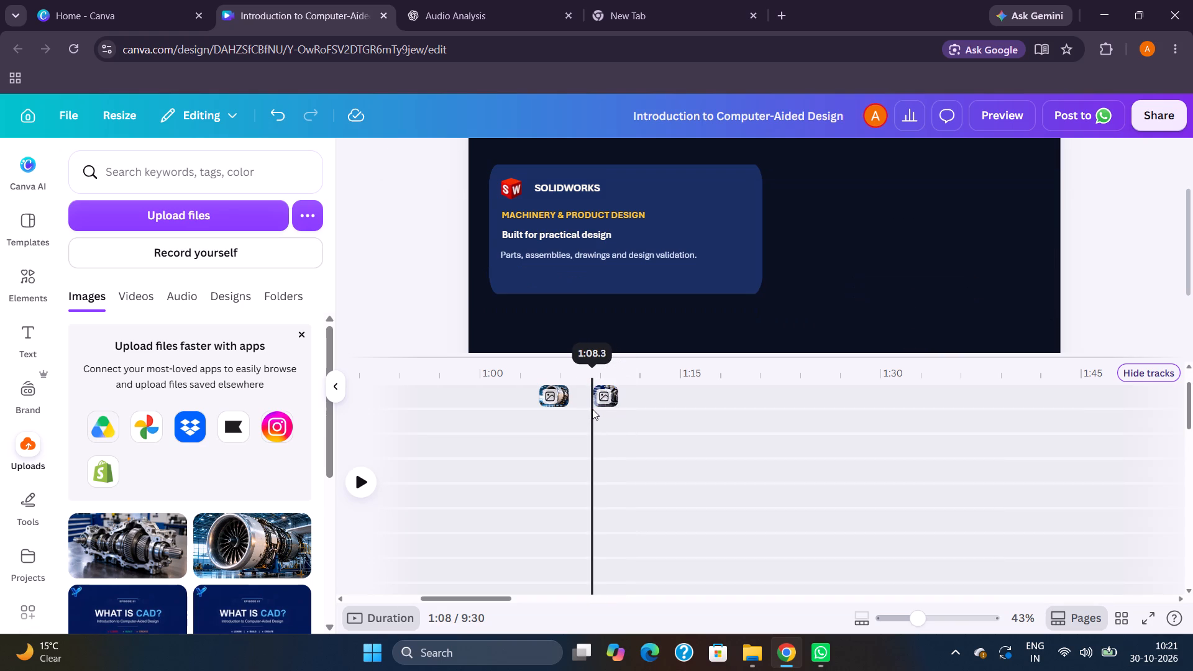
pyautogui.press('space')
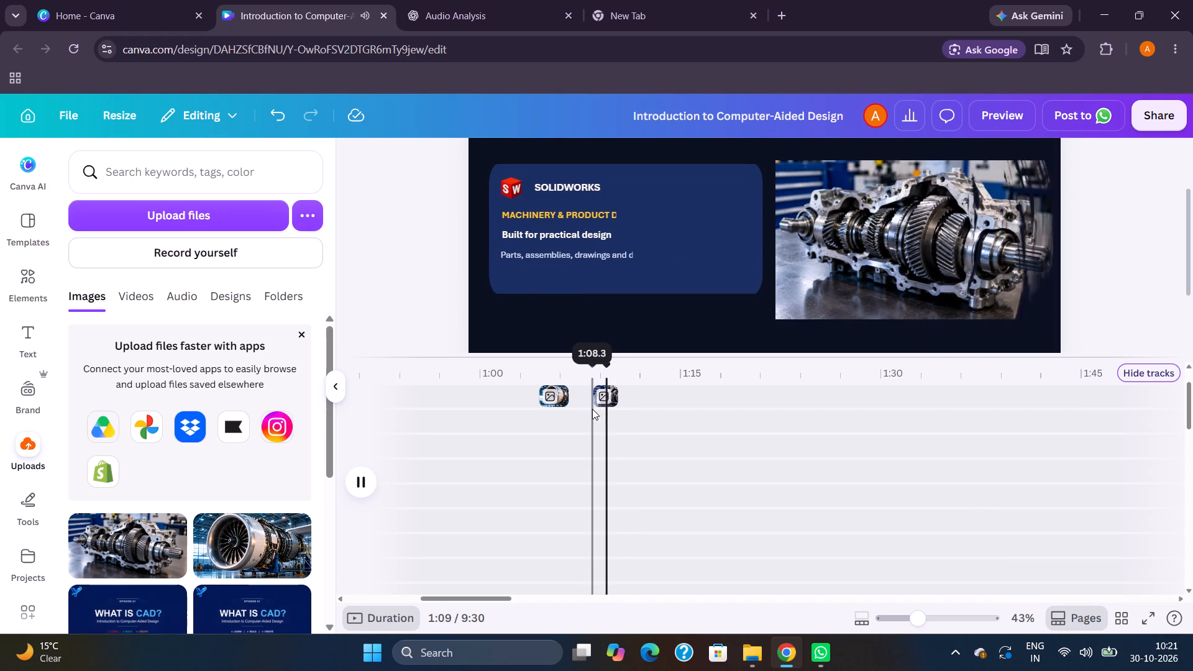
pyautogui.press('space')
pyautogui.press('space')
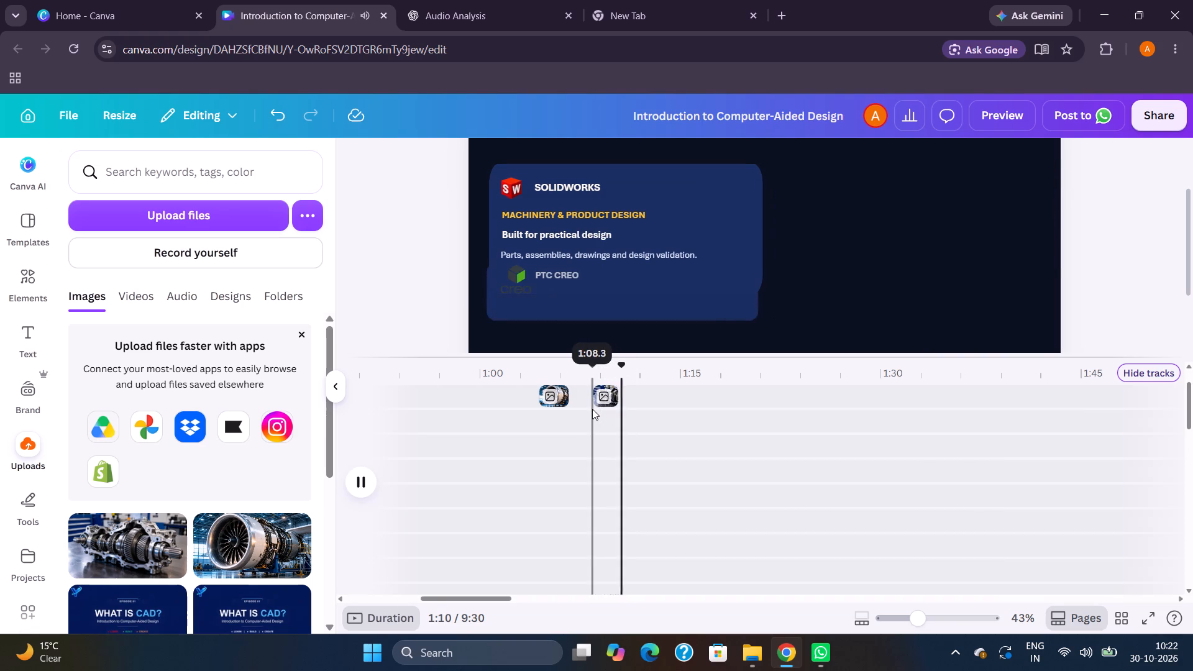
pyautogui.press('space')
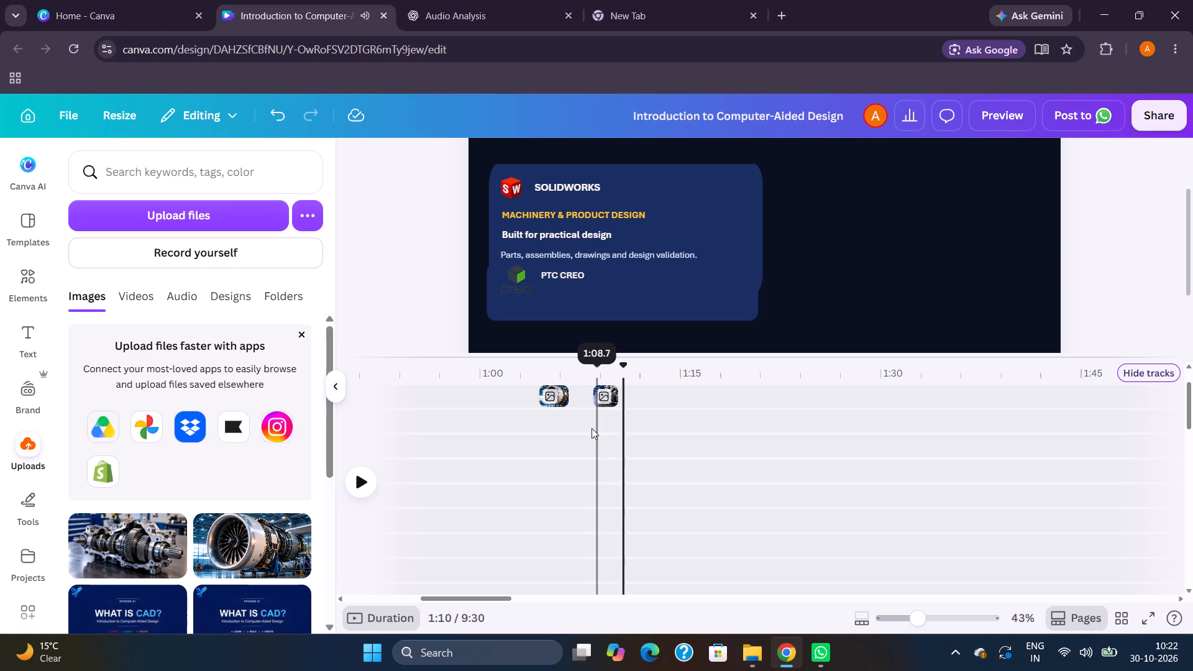
# Replay the shortened gearbox clip in short bursts and compare its exit with the PTC Creo card's entrance.
pyautogui.click(592, 428)
pyautogui.press('space')
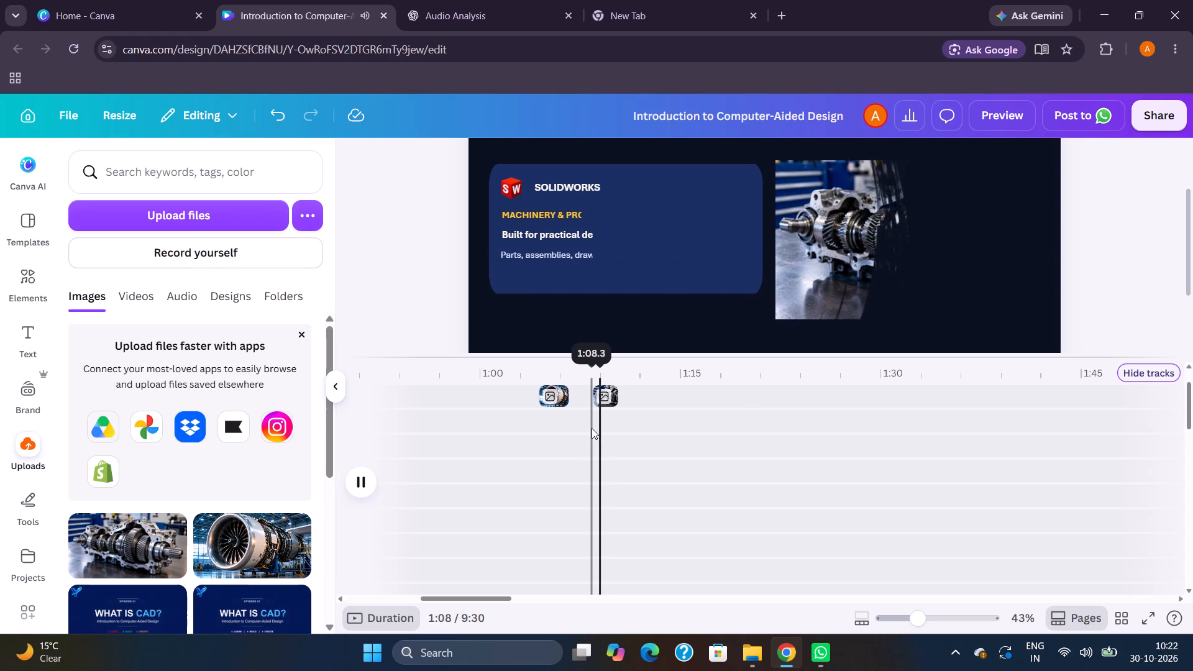
pyautogui.press('space')
pyautogui.press('space')
pyautogui.press('space')
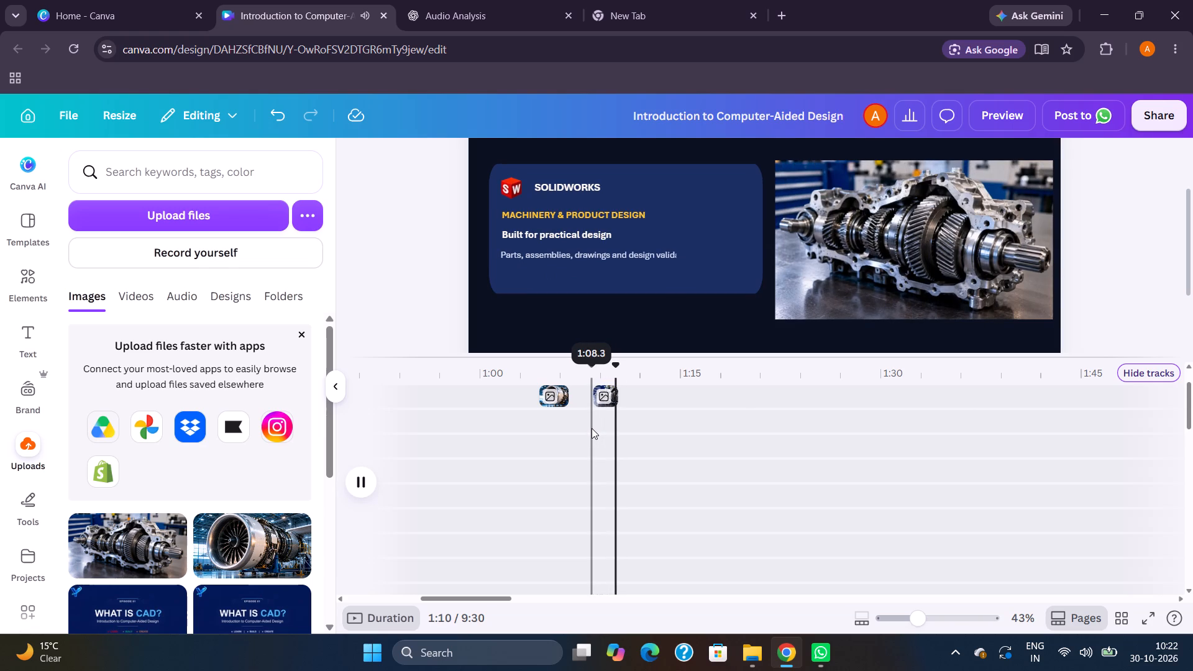
pyautogui.press('space')
pyautogui.press('space')
pyautogui.press('space')
pyautogui.press('space')
pyautogui.press('space')
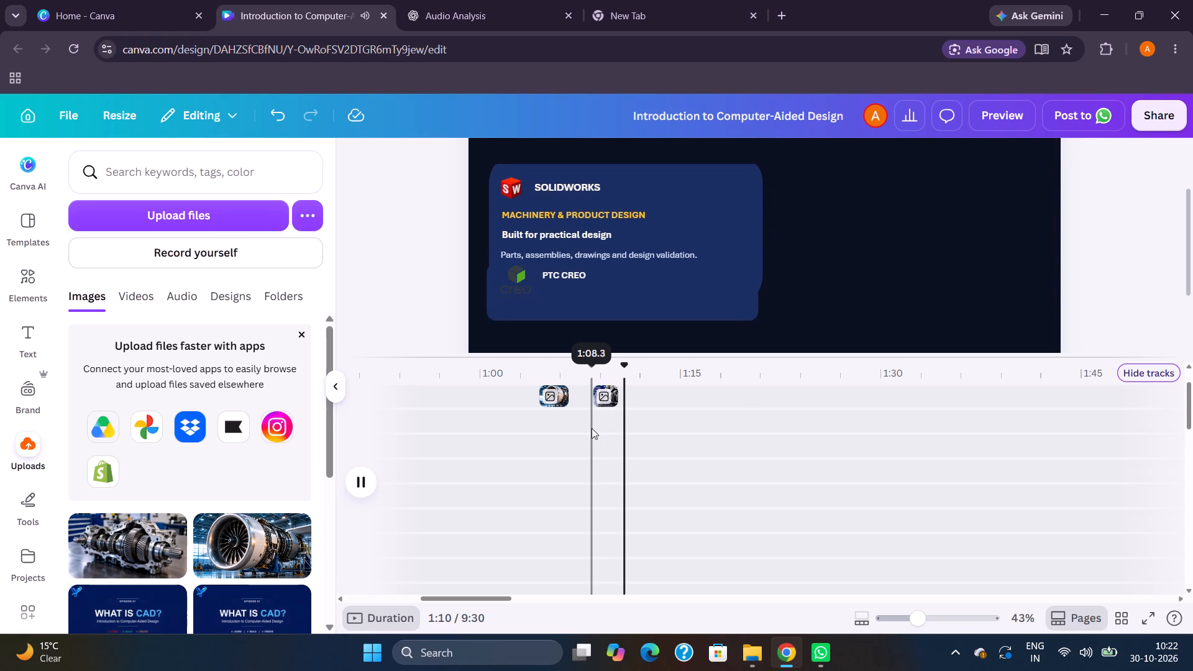
pyautogui.press('space')
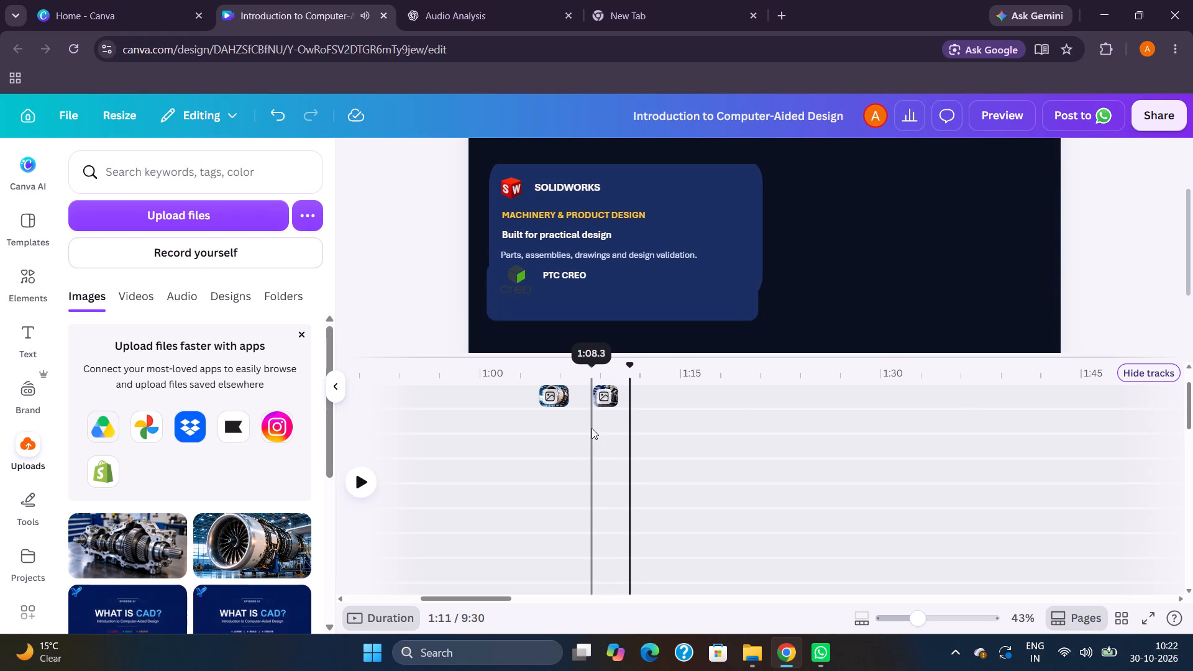
# Trim the end of the gearbox clip slightly further to a 1.7 s duration and check its exit by playback.
pyautogui.click(615, 395)
pyautogui.click(615, 395)
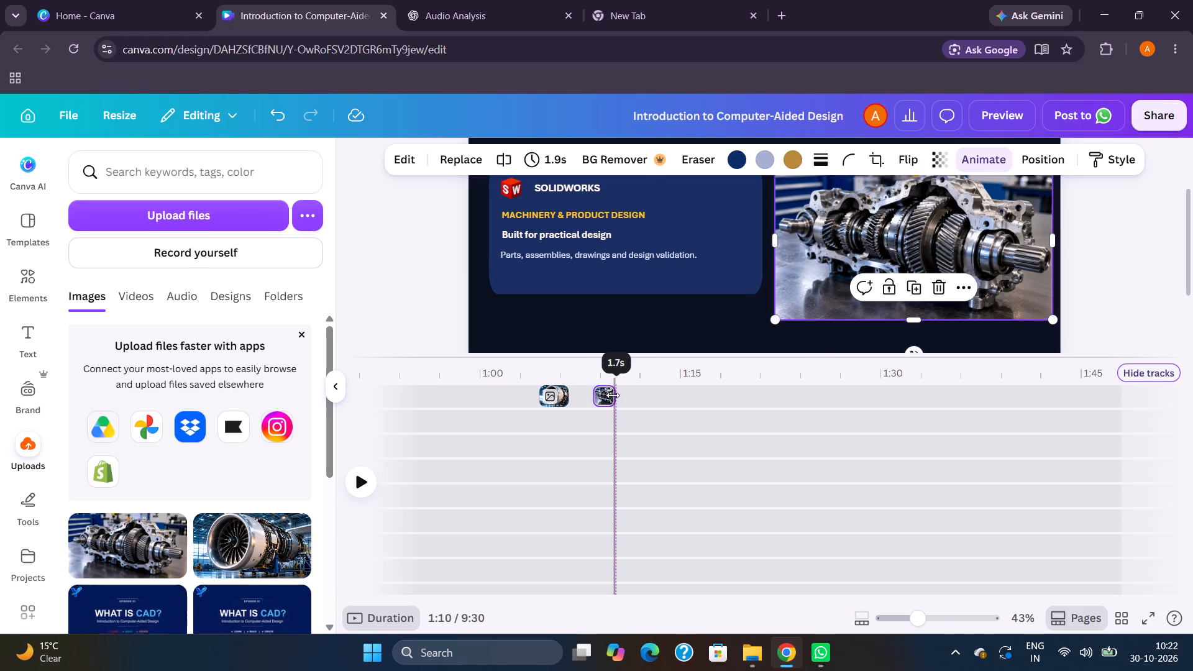
pyautogui.click(594, 411)
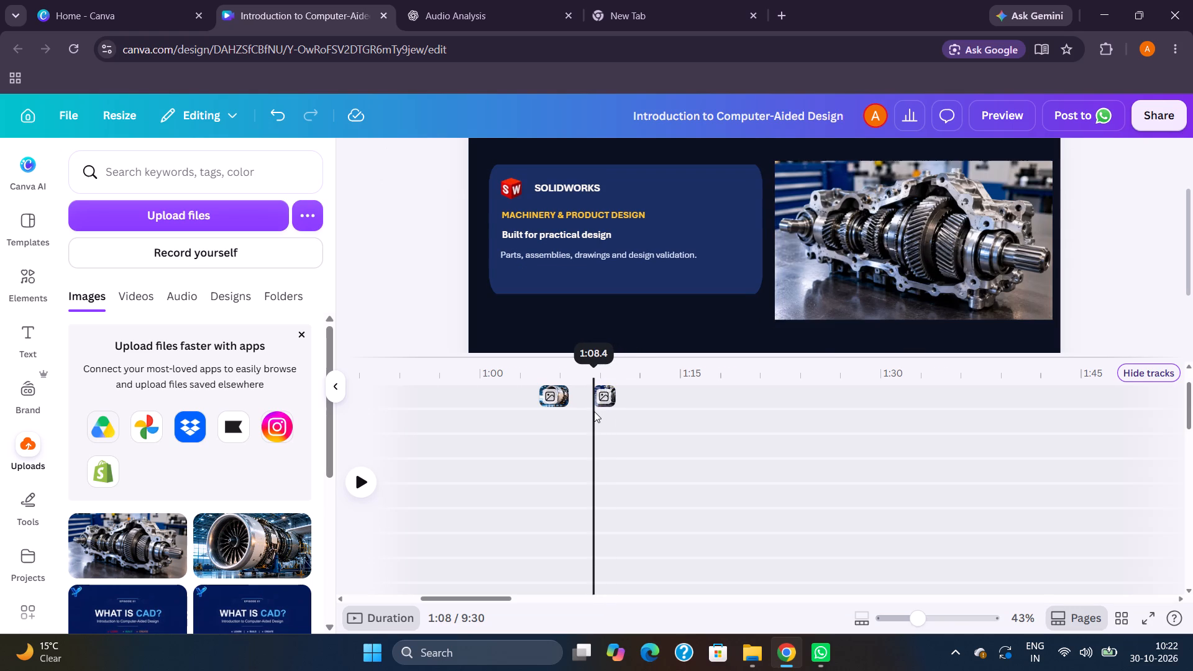
pyautogui.press('space')
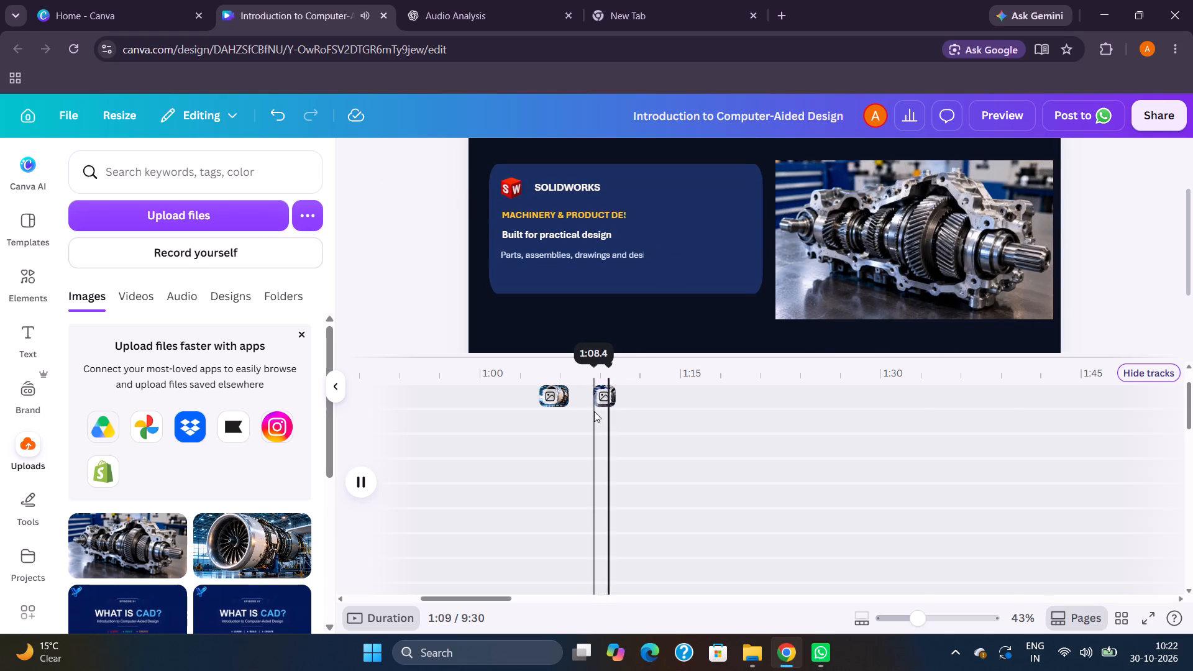
pyautogui.press('space')
pyautogui.press('space')
pyautogui.press('space')
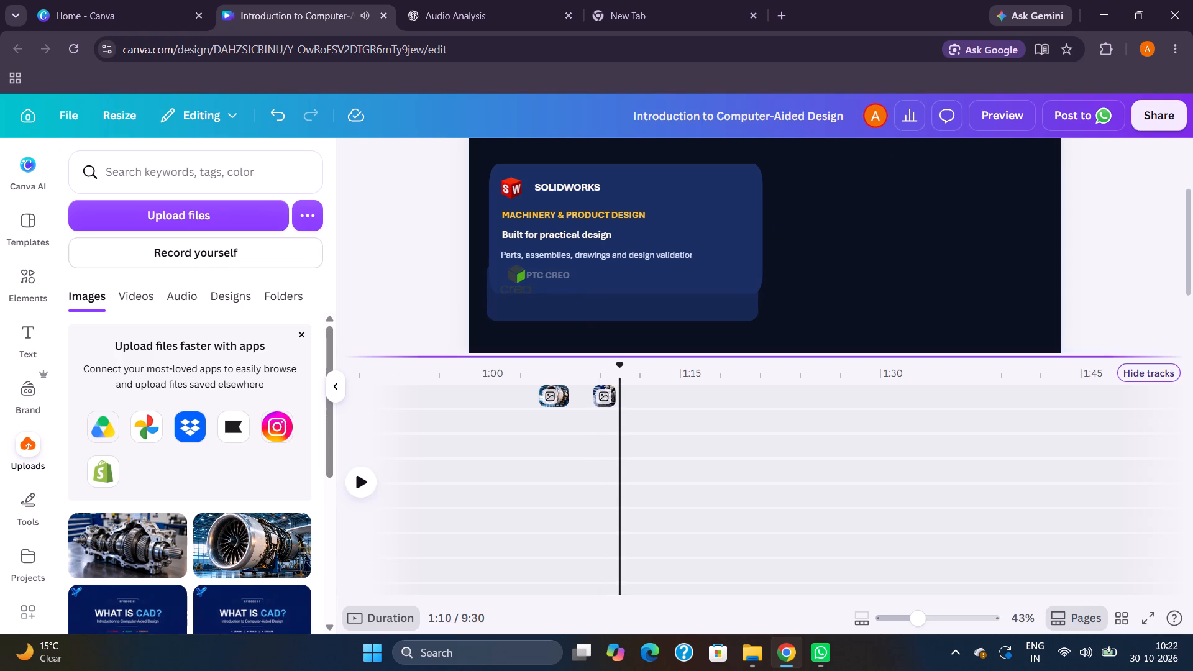
# Trim the end of the SOLIDWORKS logo clip to about 3.5 s, near the PTC Creo card's entrance, and play it back from 1:05.
pyautogui.scroll(-3, 623, 356)
pyautogui.scroll(-3, 649, 495)
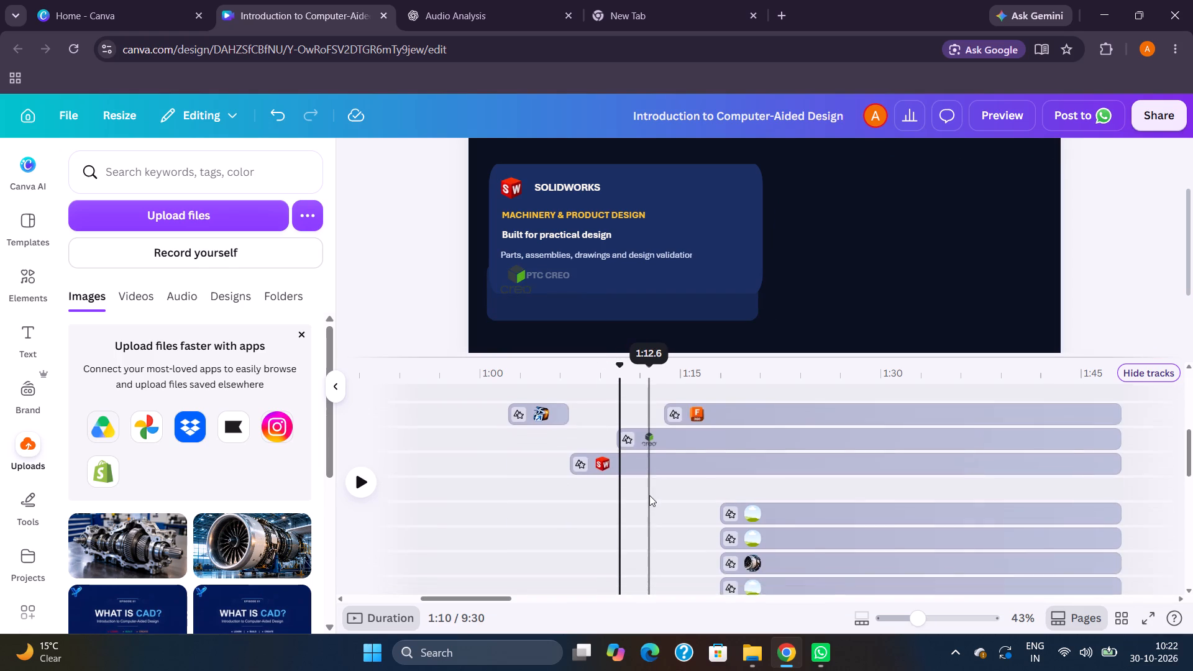
pyautogui.scroll(-2, 649, 495)
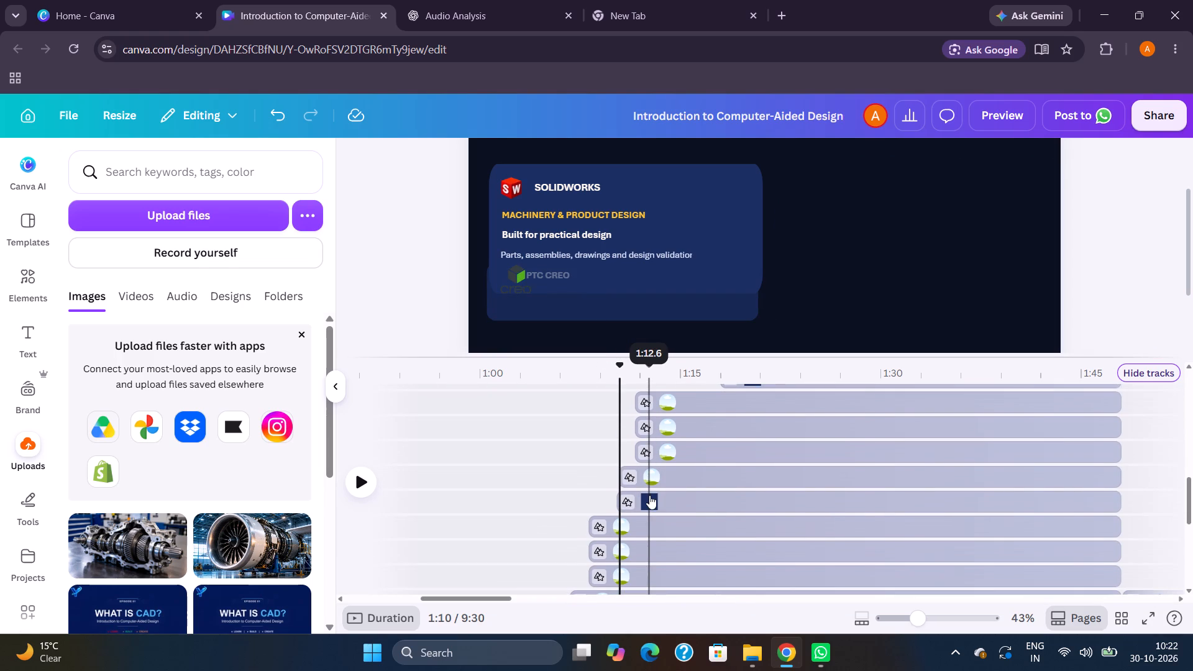
pyautogui.scroll(6, 649, 495)
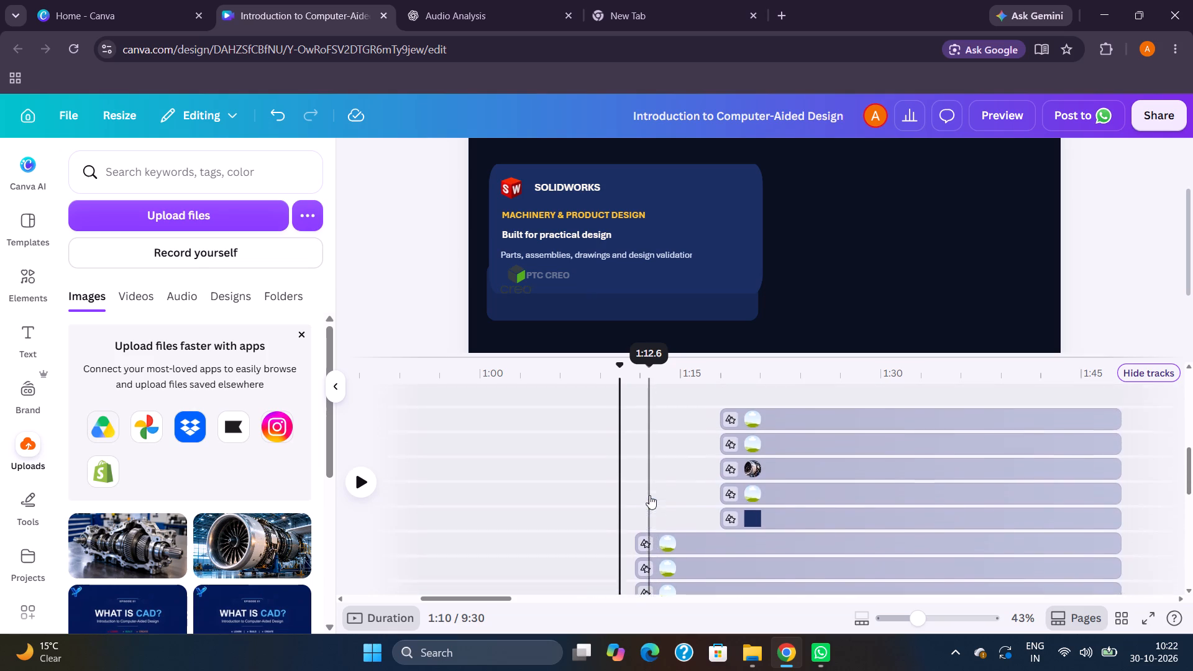
pyautogui.scroll(1, 649, 495)
pyautogui.scroll(-3, 649, 495)
pyautogui.scroll(1, 649, 495)
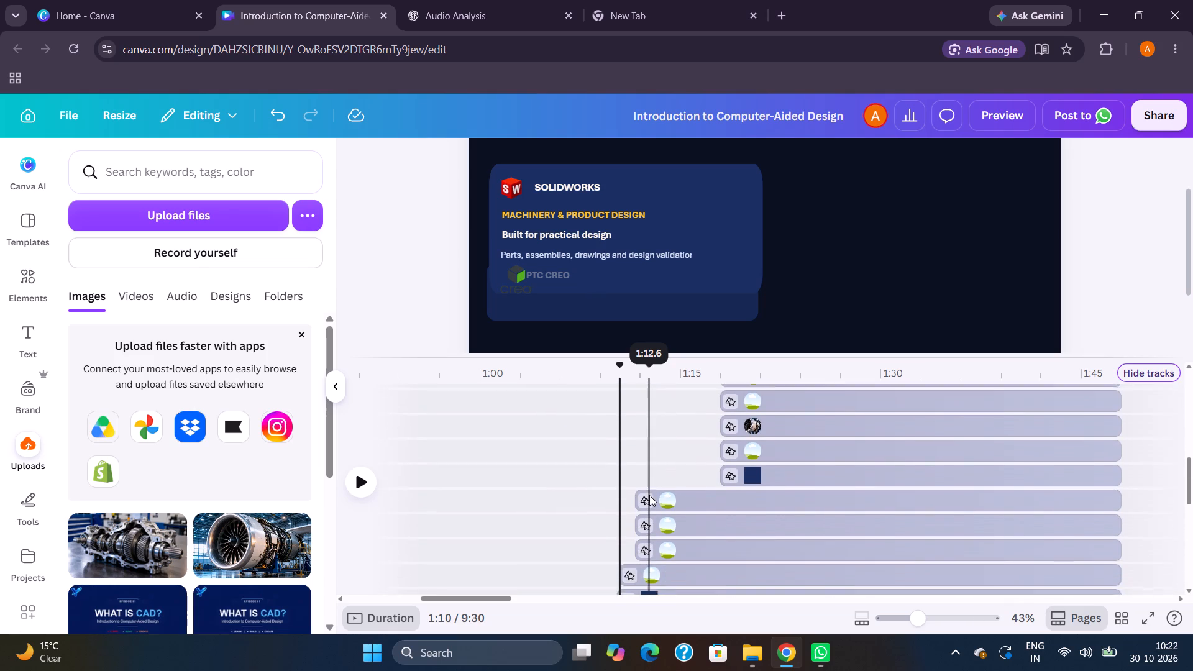
pyautogui.scroll(1, 649, 495)
pyautogui.scroll(-1, 649, 495)
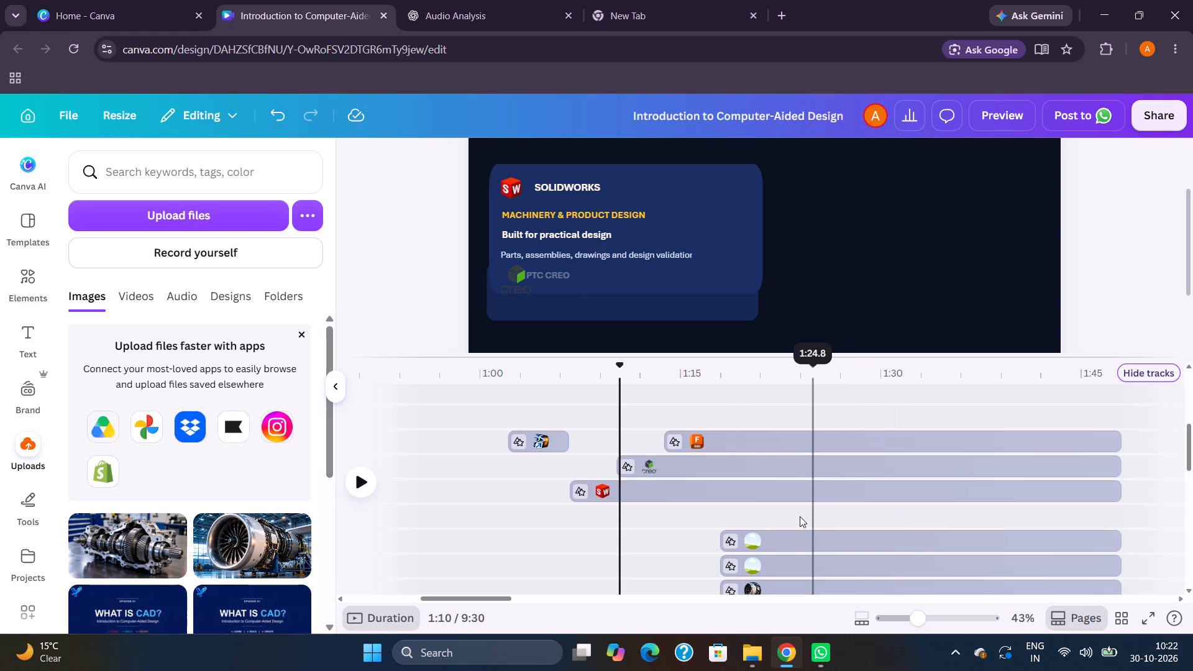
pyautogui.scroll(-1, 800, 516)
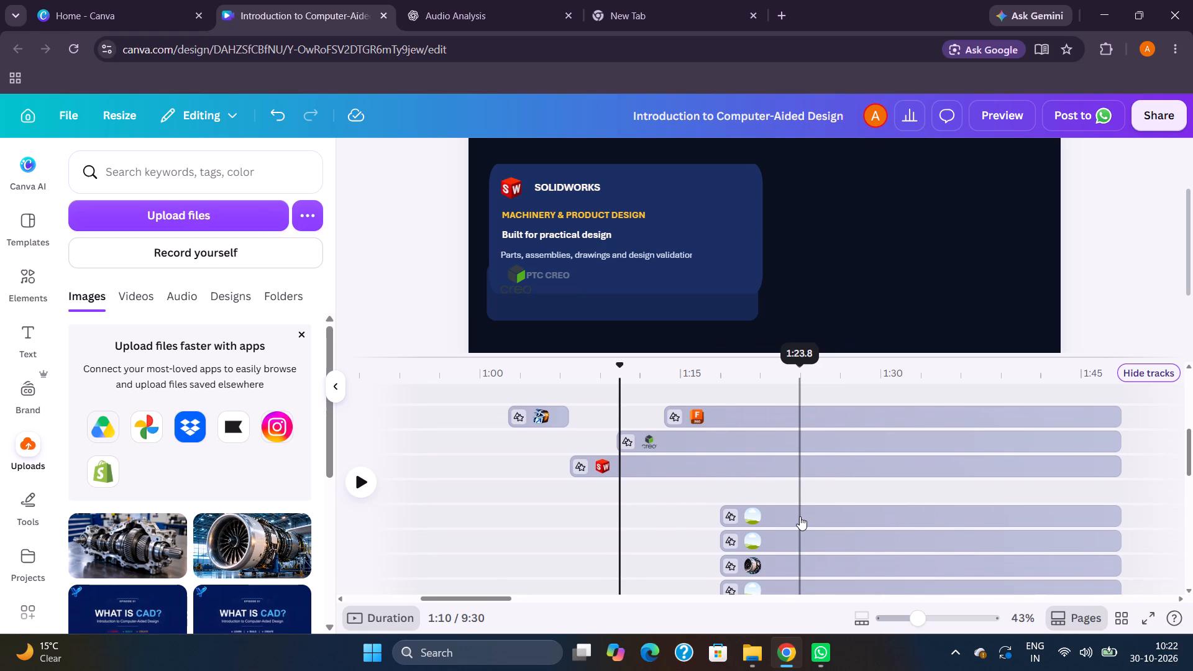
pyautogui.scroll(-2, 800, 516)
pyautogui.scroll(1, 800, 516)
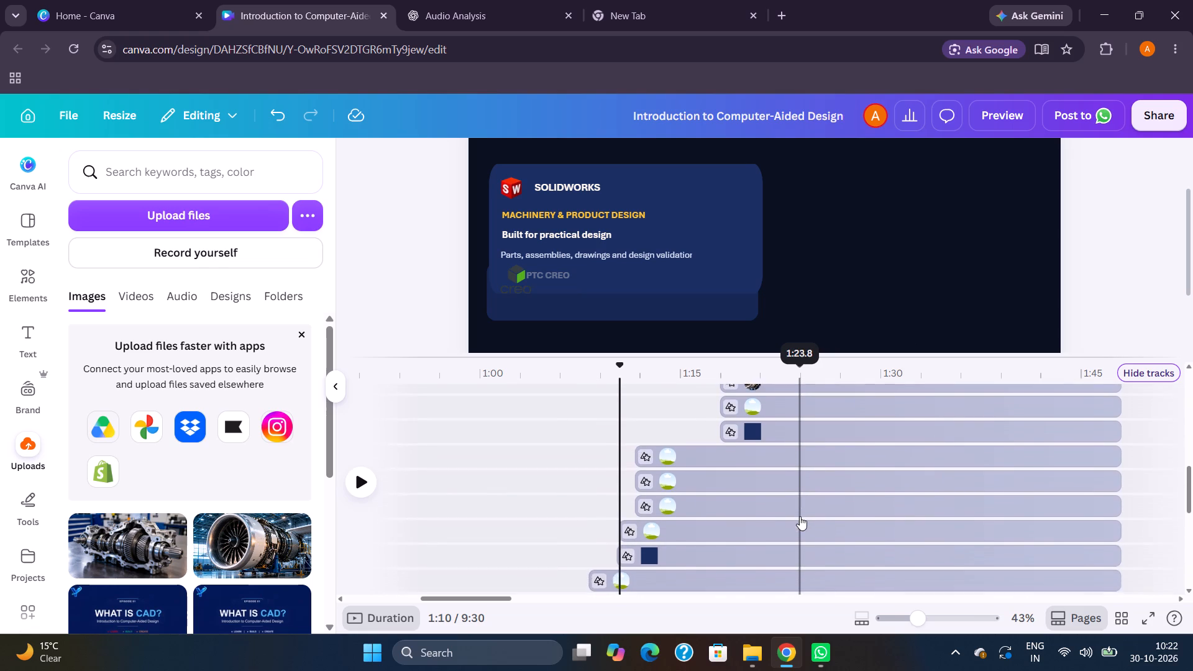
pyautogui.scroll(3, 800, 516)
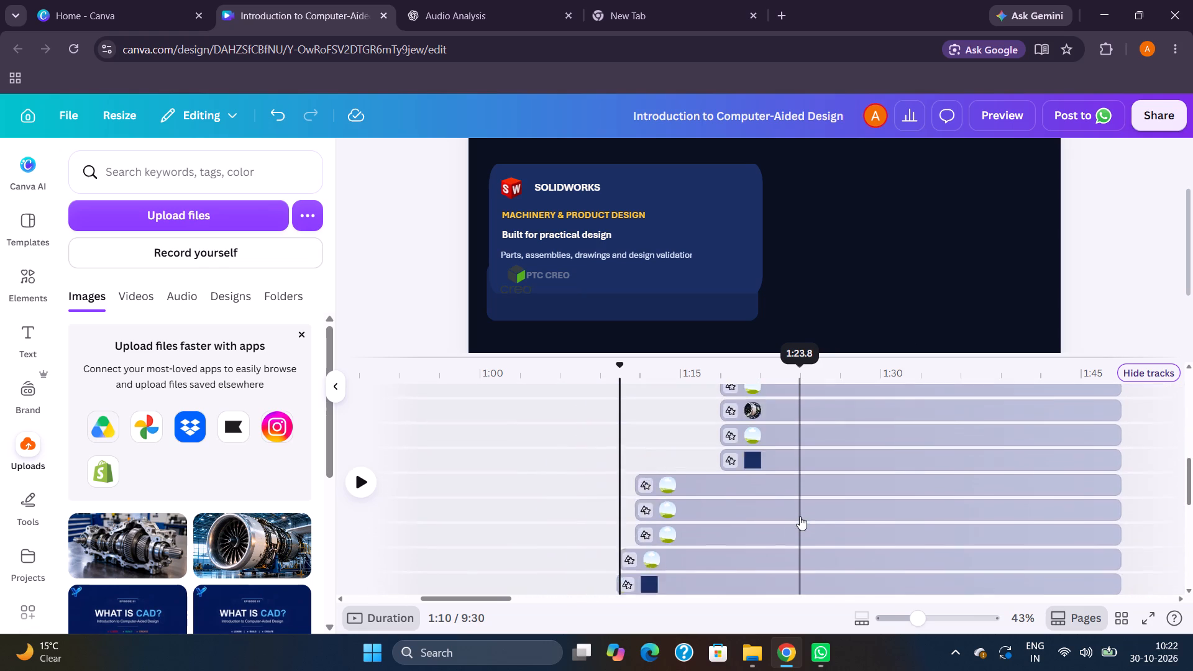
pyautogui.scroll(2, 800, 516)
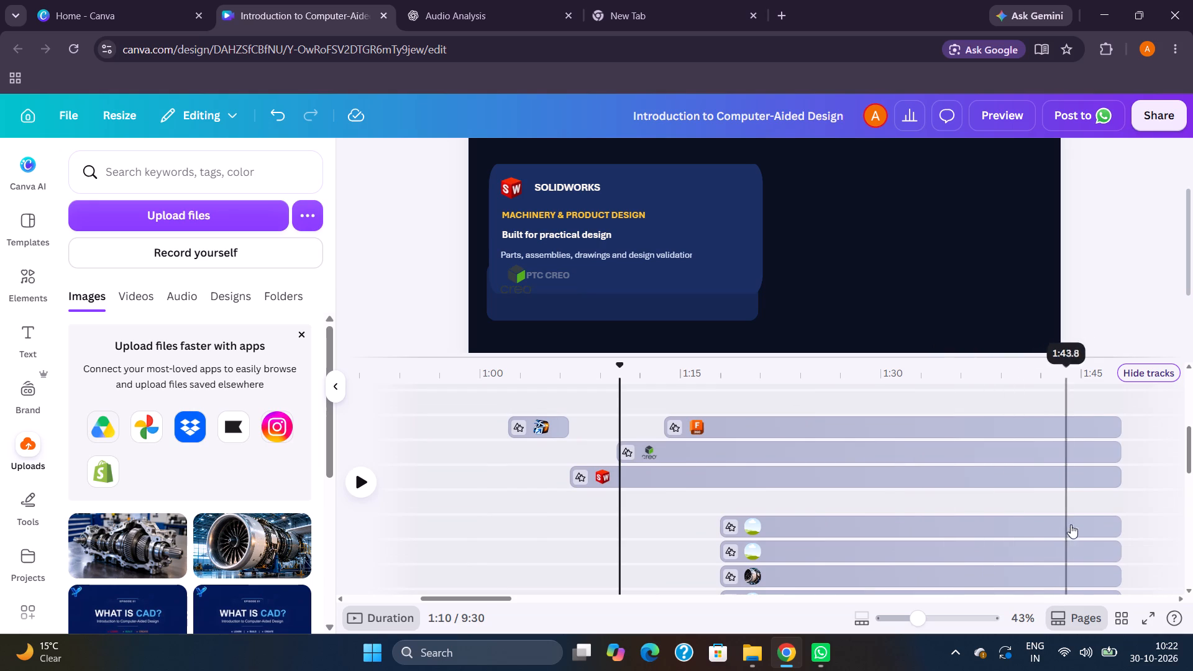
pyautogui.moveTo(1117, 471); pyautogui.dragTo(982, 482)
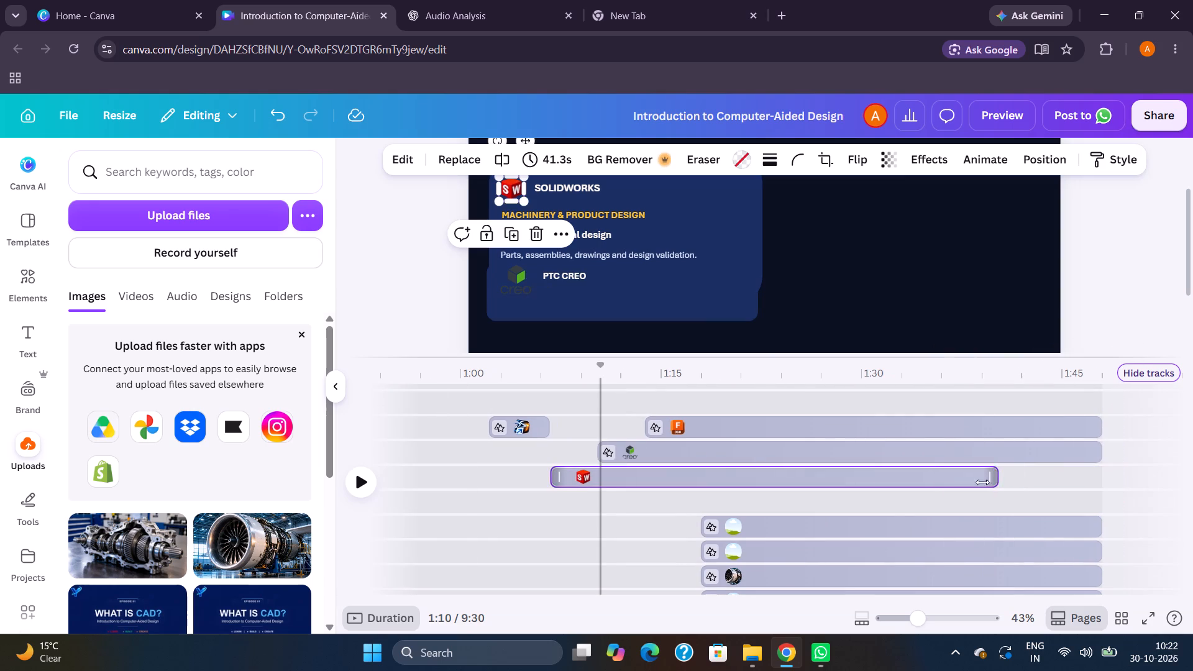
pyautogui.moveTo(982, 482); pyautogui.dragTo(593, 491)
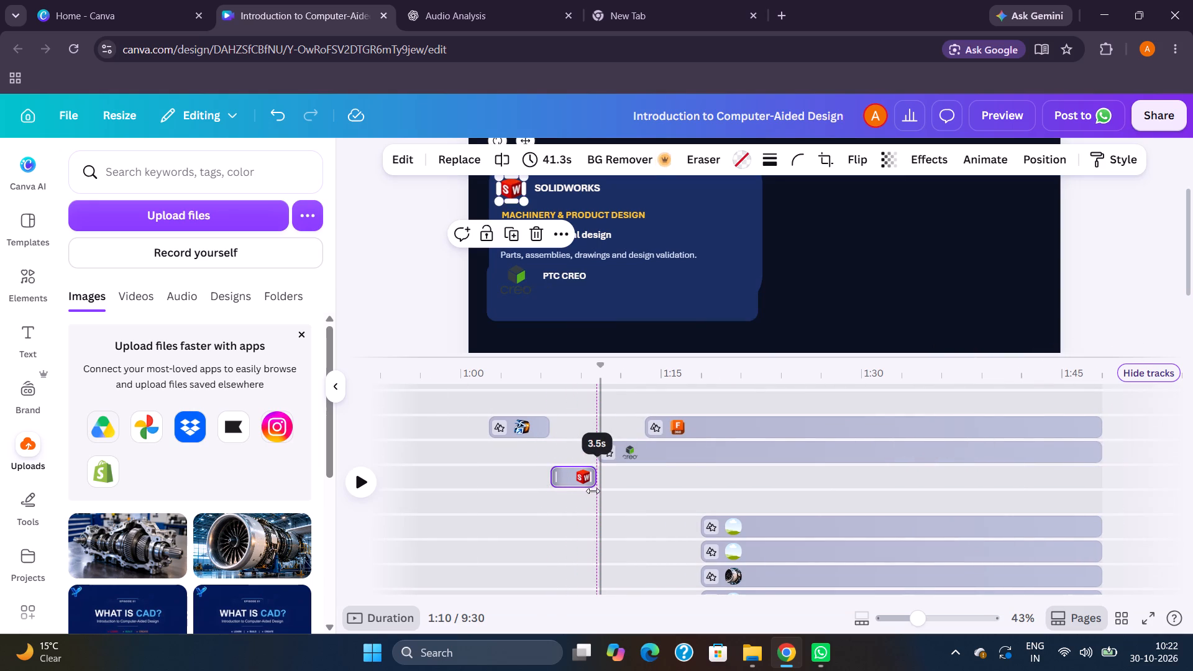
pyautogui.moveTo(593, 491); pyautogui.dragTo(595, 491)
pyautogui.click(536, 496)
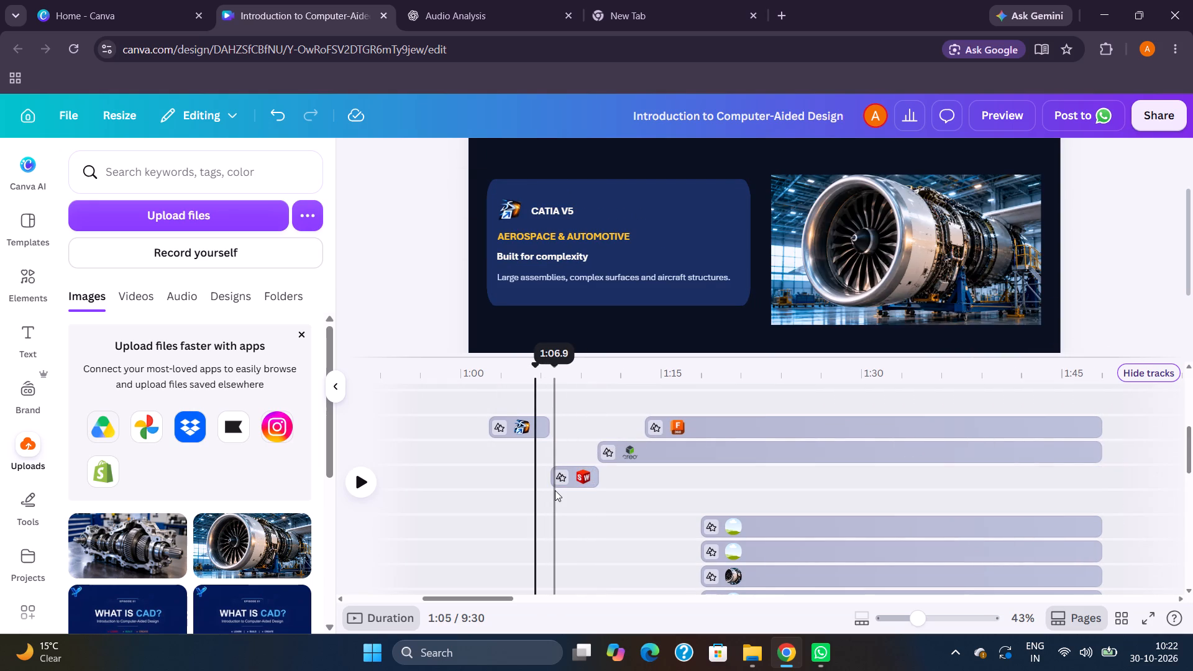
pyautogui.press('space')
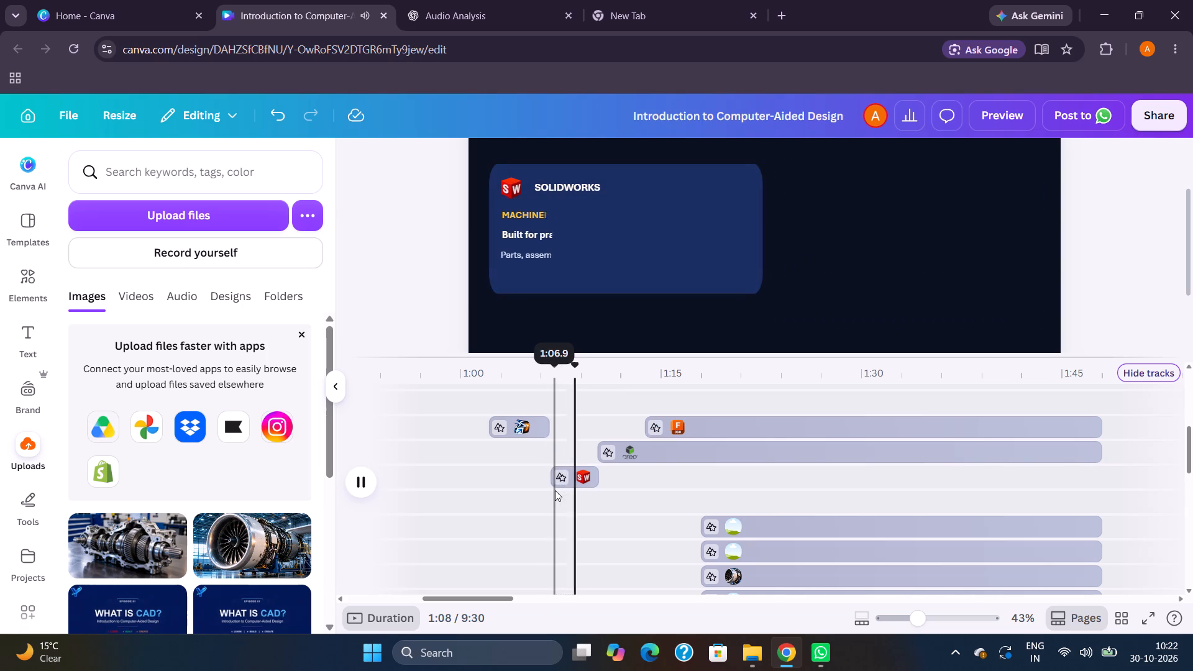
pyautogui.press('space')
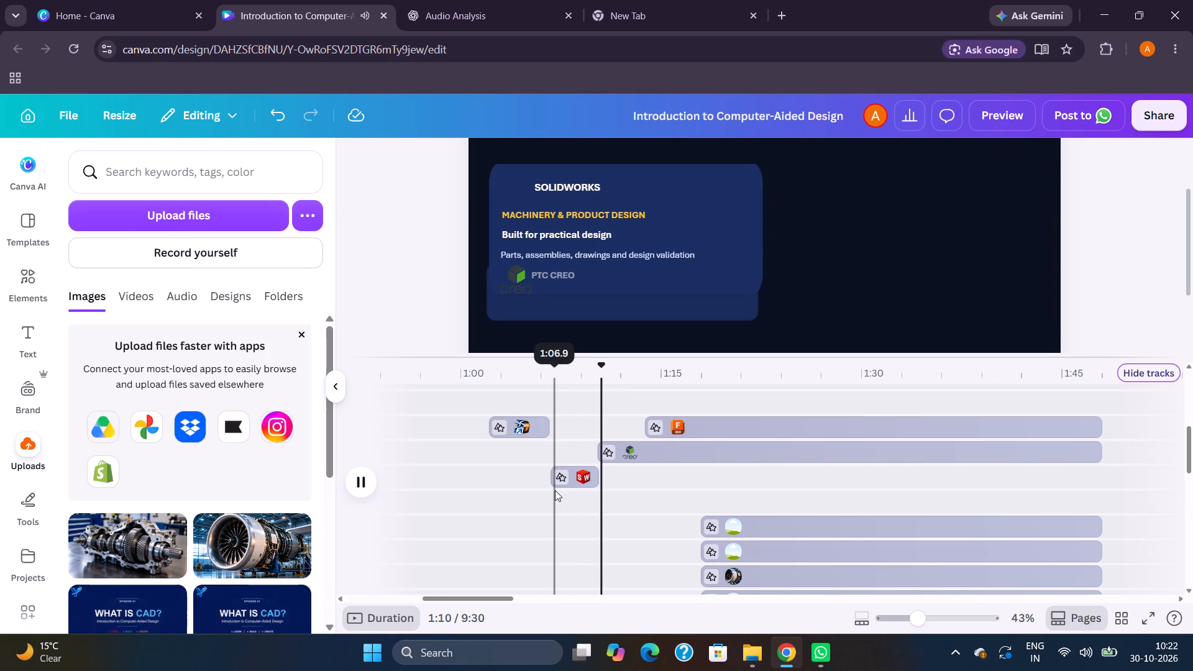
# Trim the end of the SOLIDWORKS card's dark blue background clip to a 3.5 s duration.
pyautogui.scroll(-2, 710, 361)
pyautogui.scroll(-3, 659, 466)
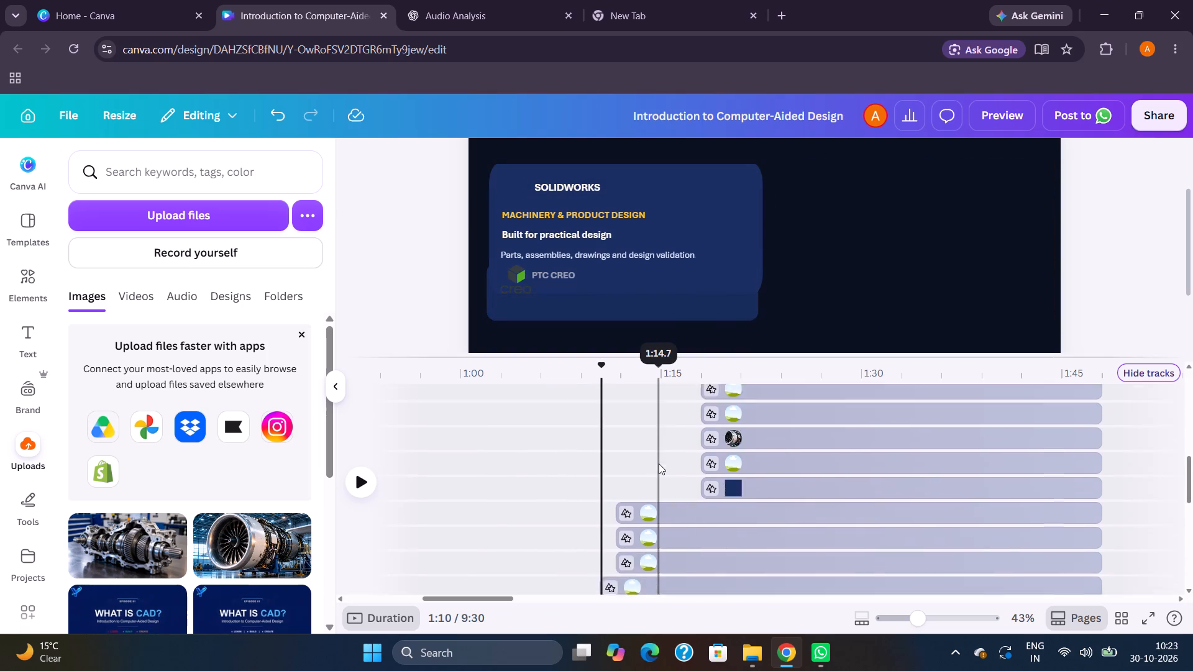
pyautogui.scroll(-1, 659, 463)
pyautogui.scroll(-1, 620, 516)
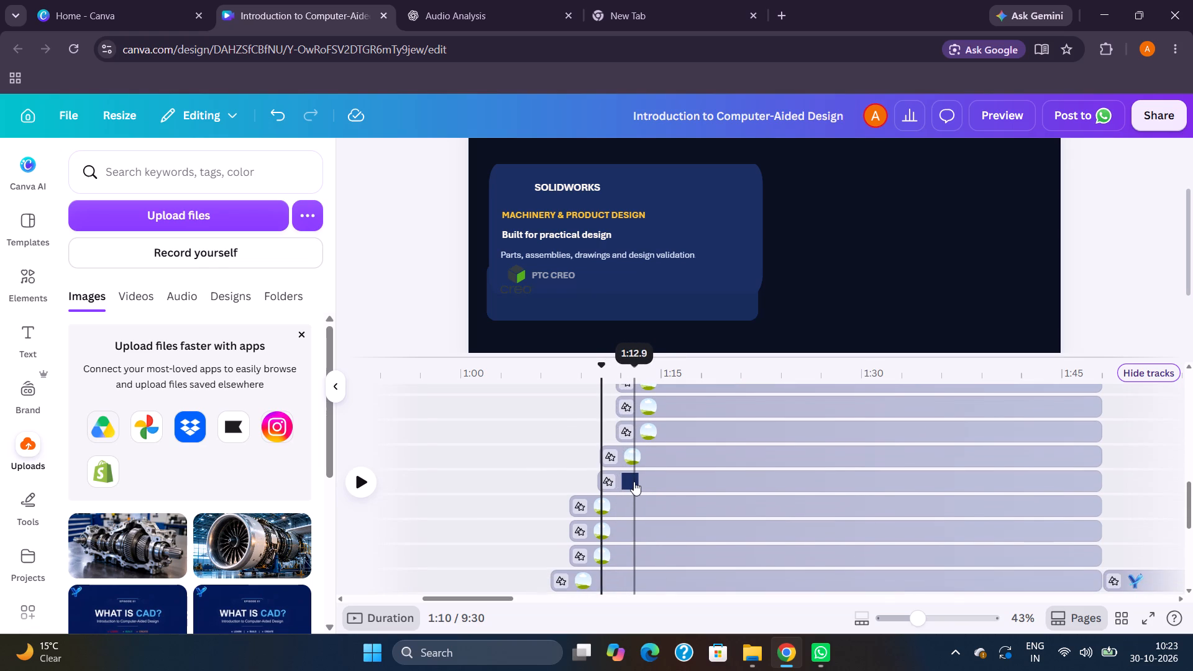
pyautogui.scroll(-1, 634, 482)
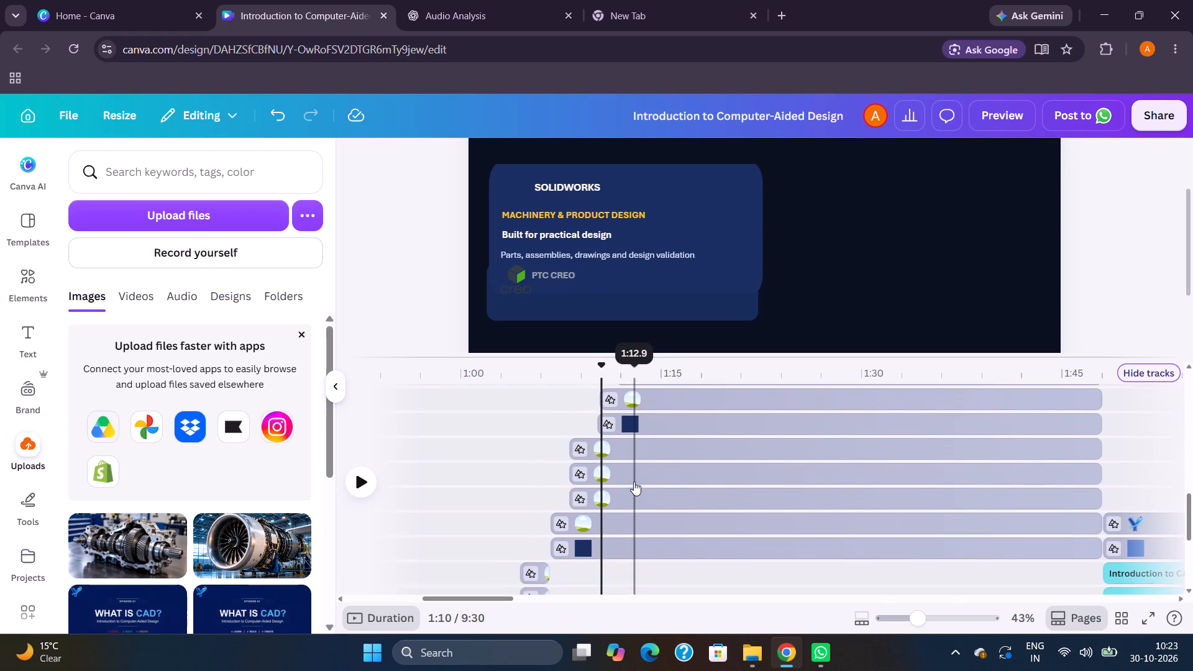
pyautogui.scroll(-1, 634, 482)
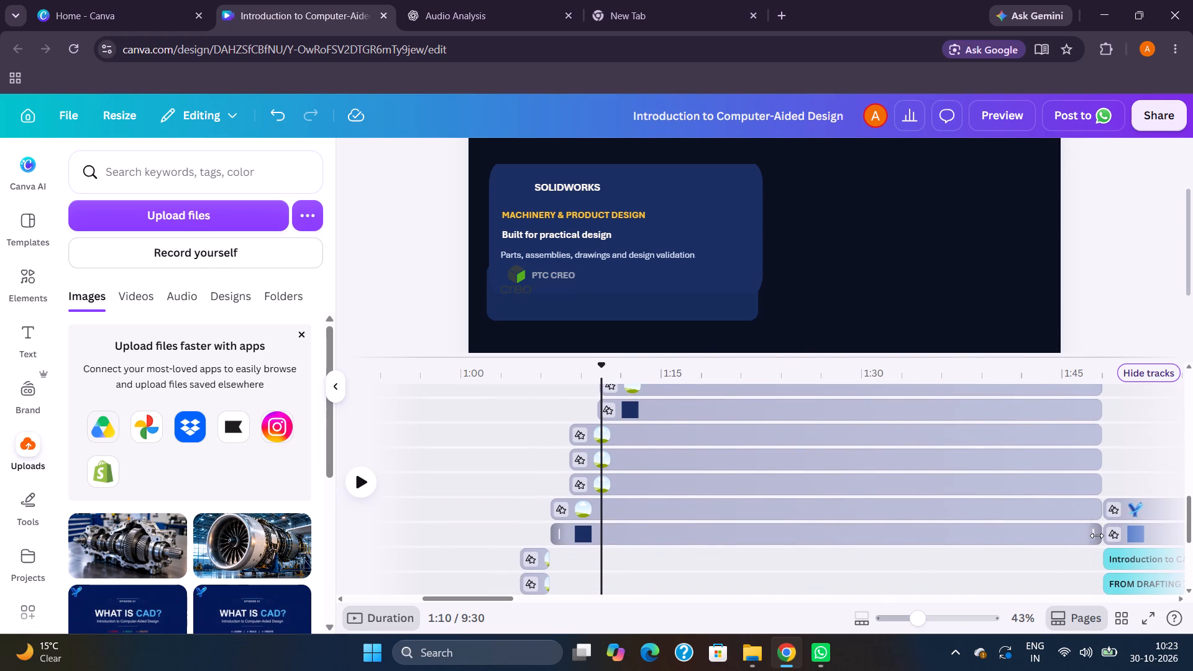
pyautogui.moveTo(1097, 536); pyautogui.dragTo(592, 551)
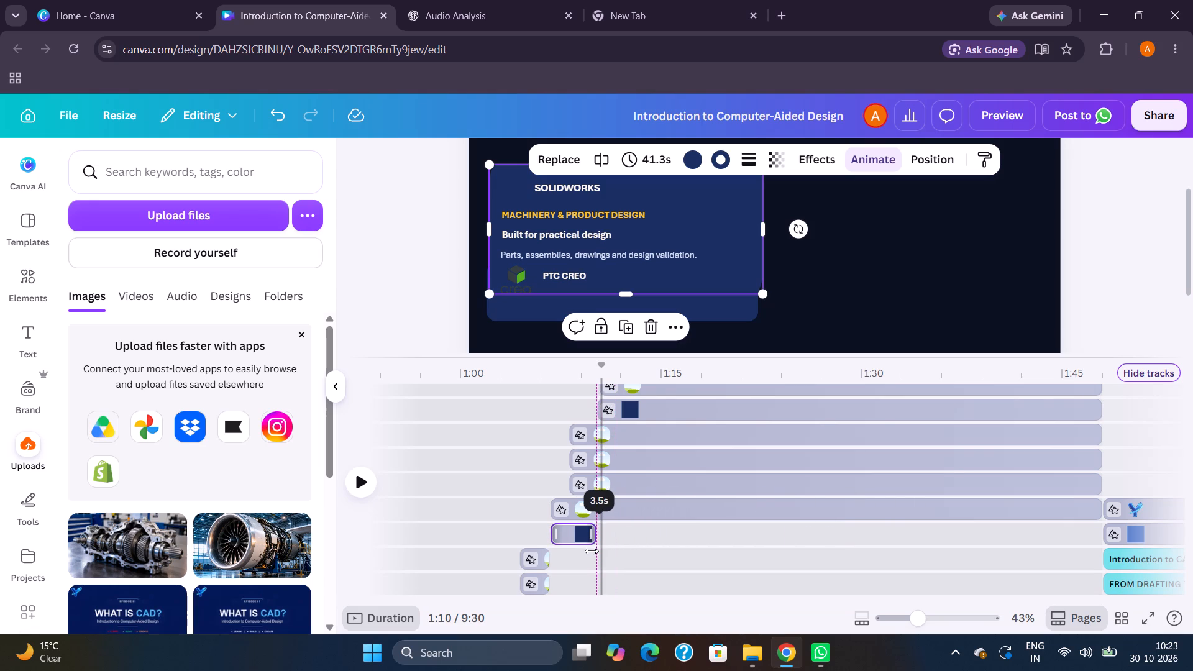
pyautogui.moveTo(592, 551); pyautogui.dragTo(590, 550)
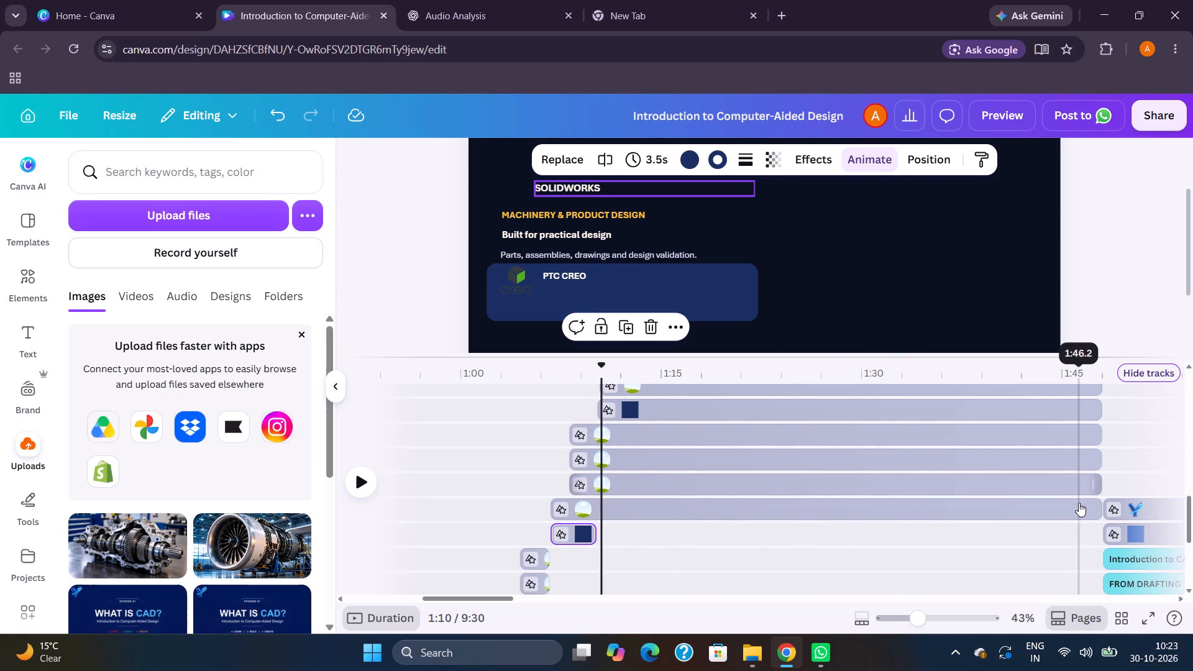
# Trim the end of the SOLIDWORKS title text clip to a 3.8 s duration.
pyautogui.moveTo(1090, 505); pyautogui.dragTo(633, 524)
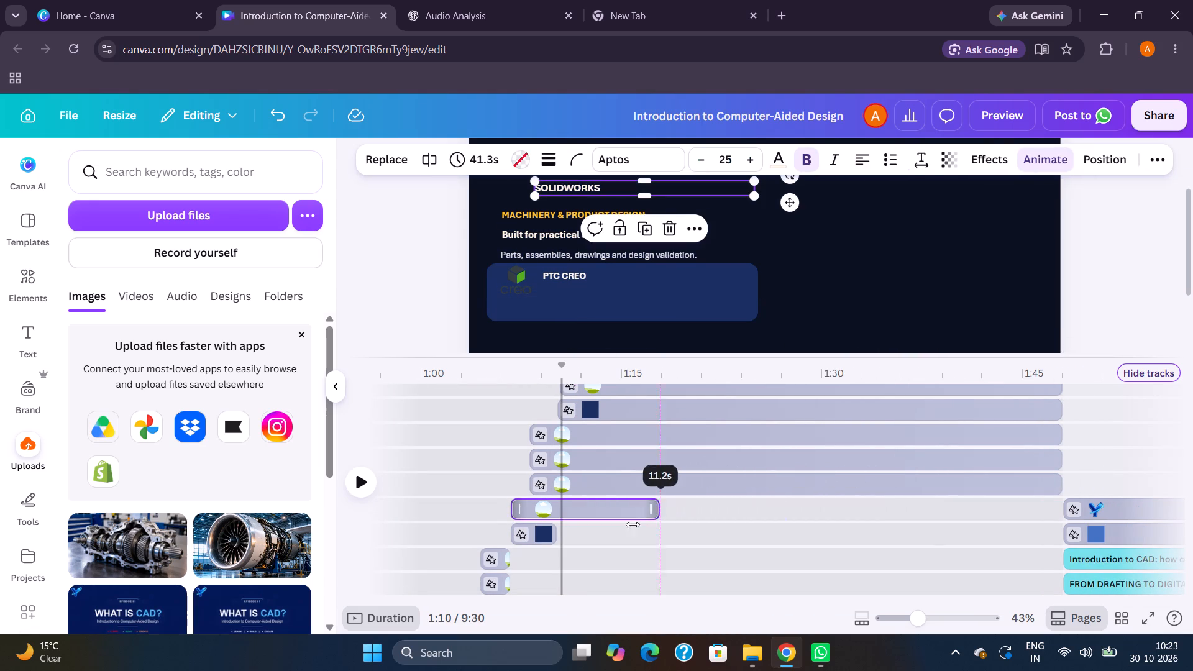
pyautogui.moveTo(633, 524); pyautogui.dragTo(552, 524)
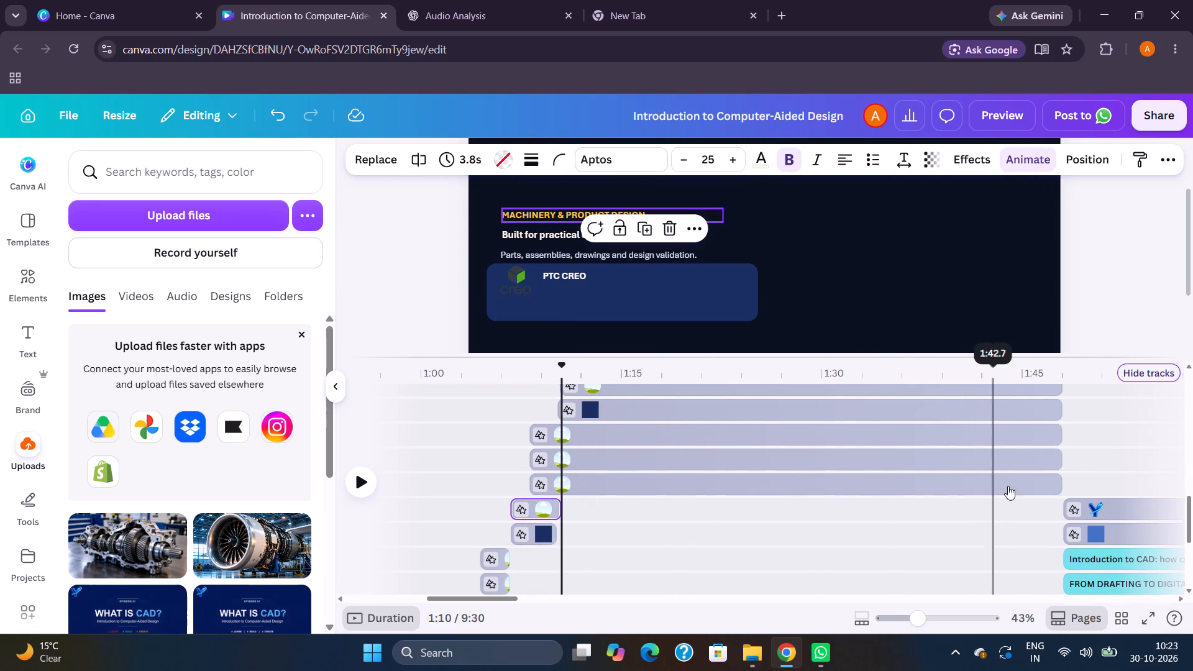
# Shorten the MACHINERY & PRODUCT DESIGN text clip, shift it slightly earlier, and adjust its end to a 2.9 s duration.
pyautogui.moveTo(1050, 477); pyautogui.dragTo(590, 501)
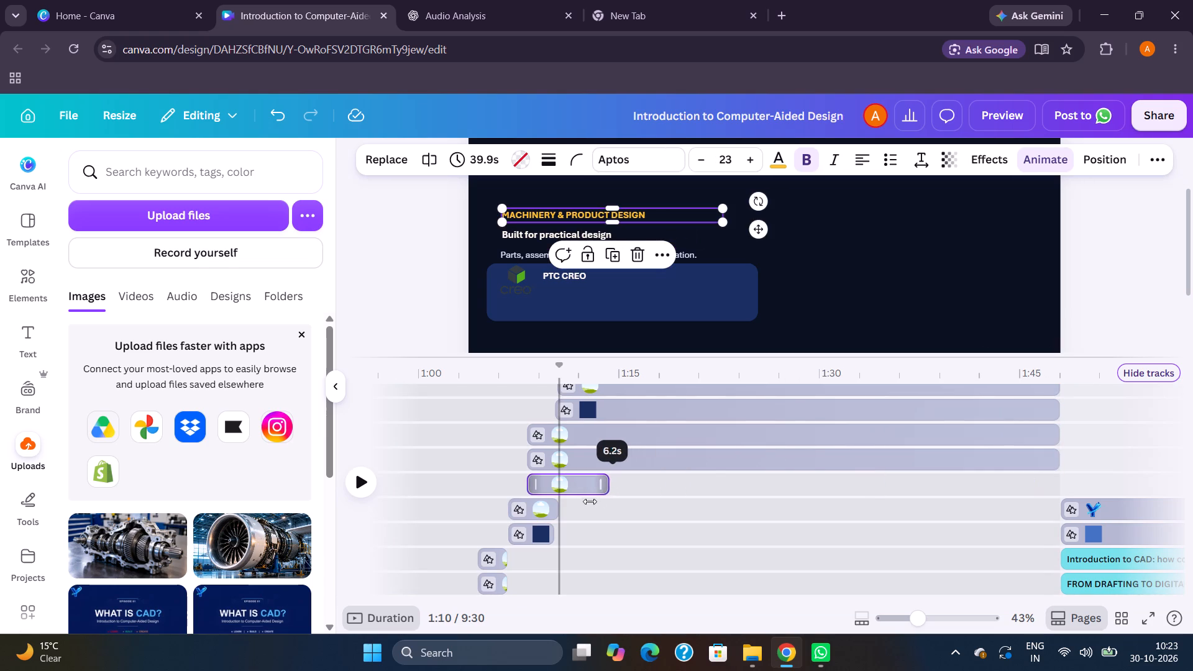
pyautogui.moveTo(590, 501); pyautogui.dragTo(549, 496)
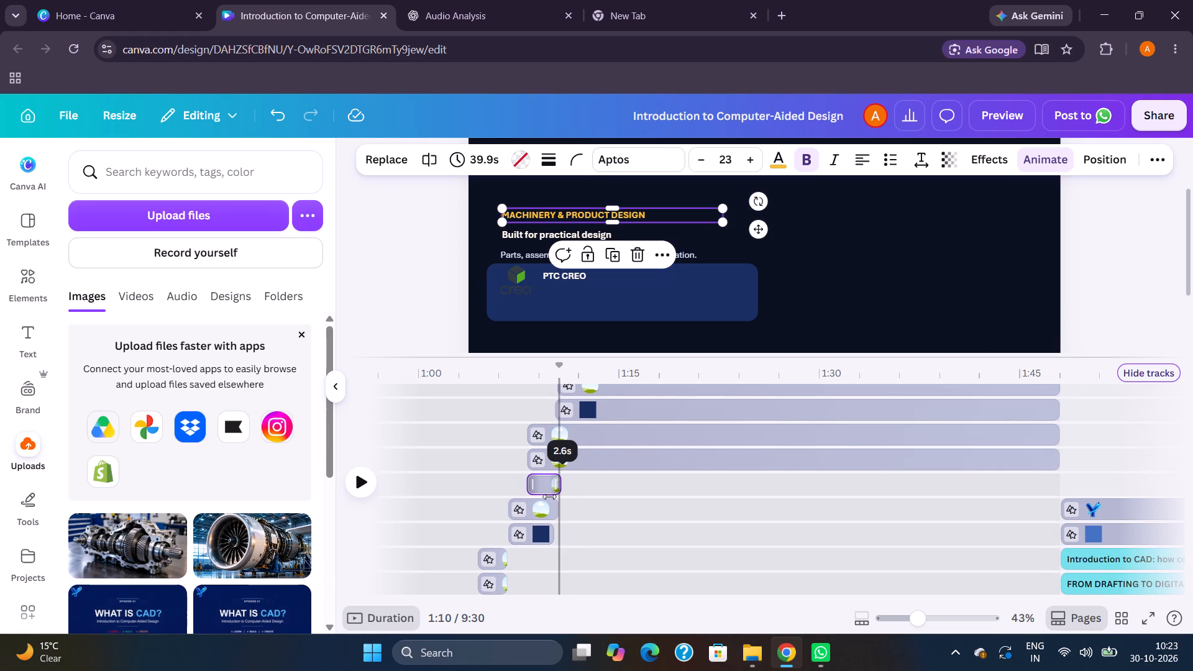
pyautogui.moveTo(549, 496); pyautogui.dragTo(546, 496)
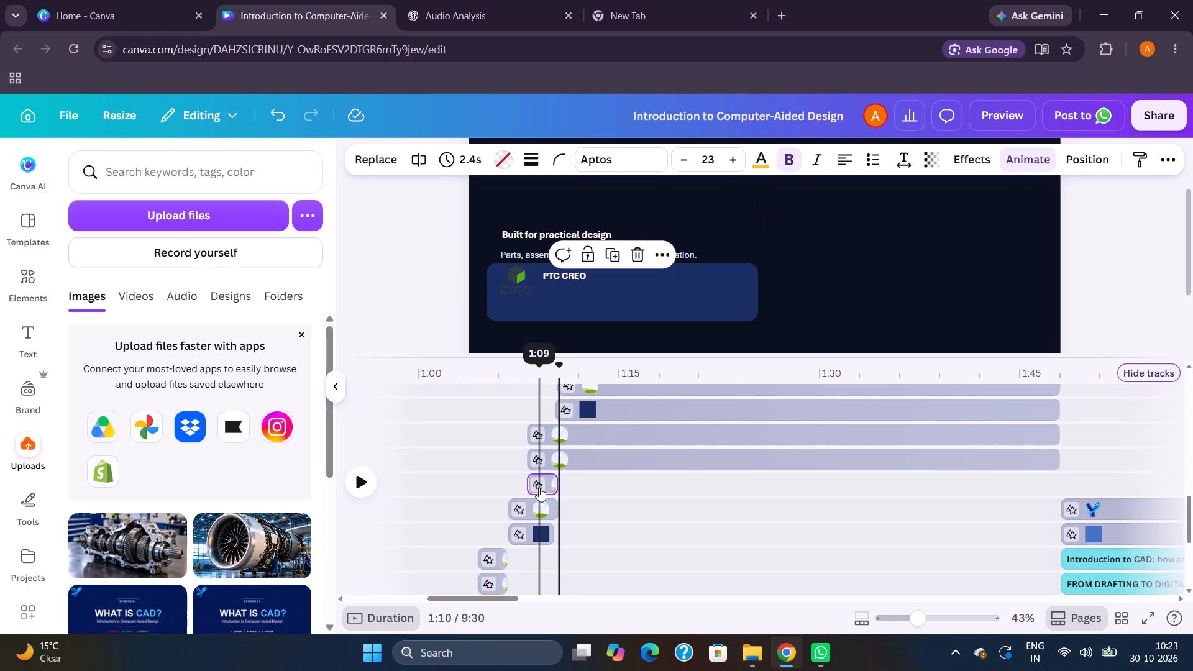
pyautogui.moveTo(539, 486); pyautogui.dragTo(535, 486)
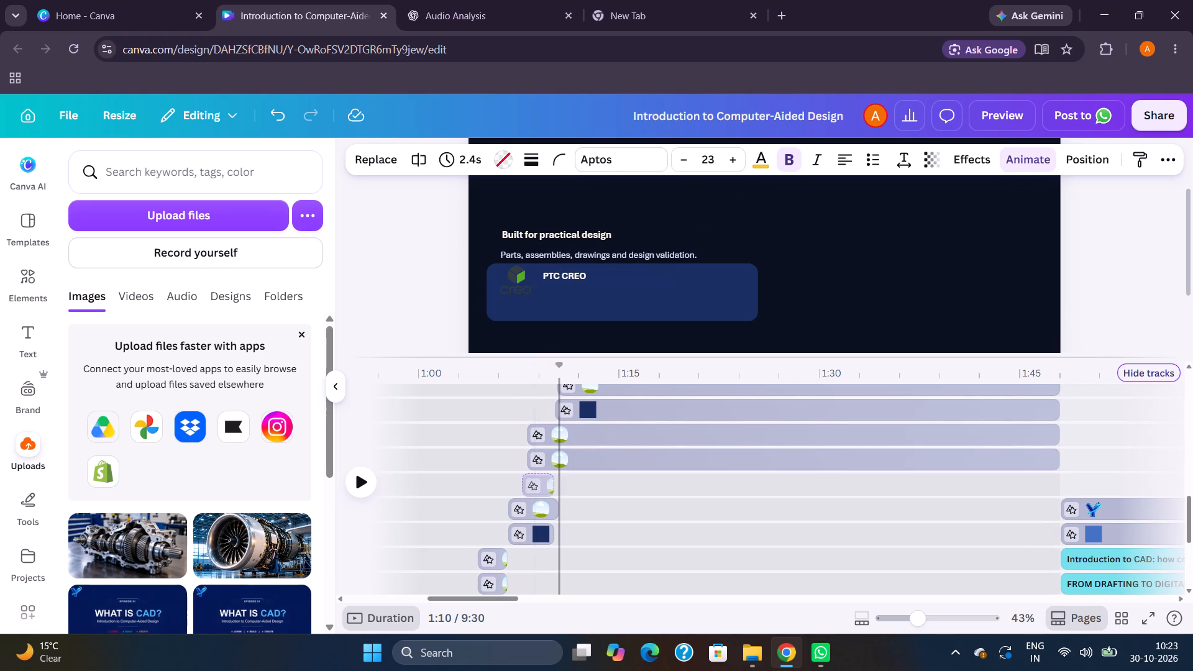
pyautogui.moveTo(535, 486); pyautogui.dragTo(533, 485)
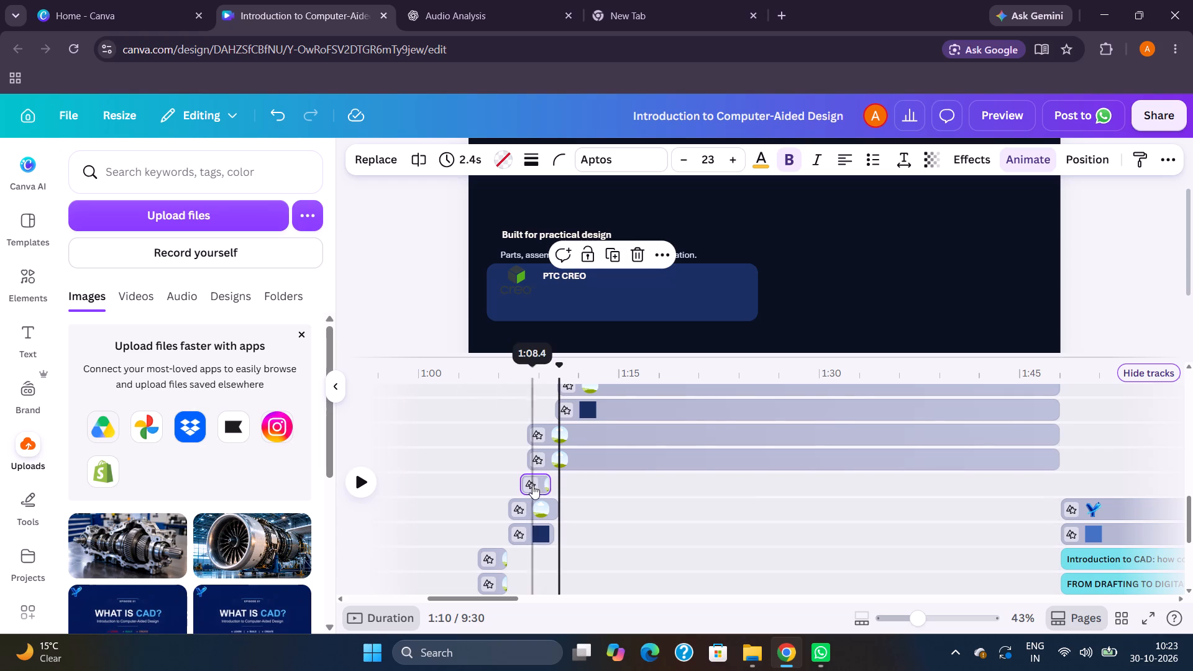
pyautogui.moveTo(550, 485); pyautogui.dragTo(551, 485)
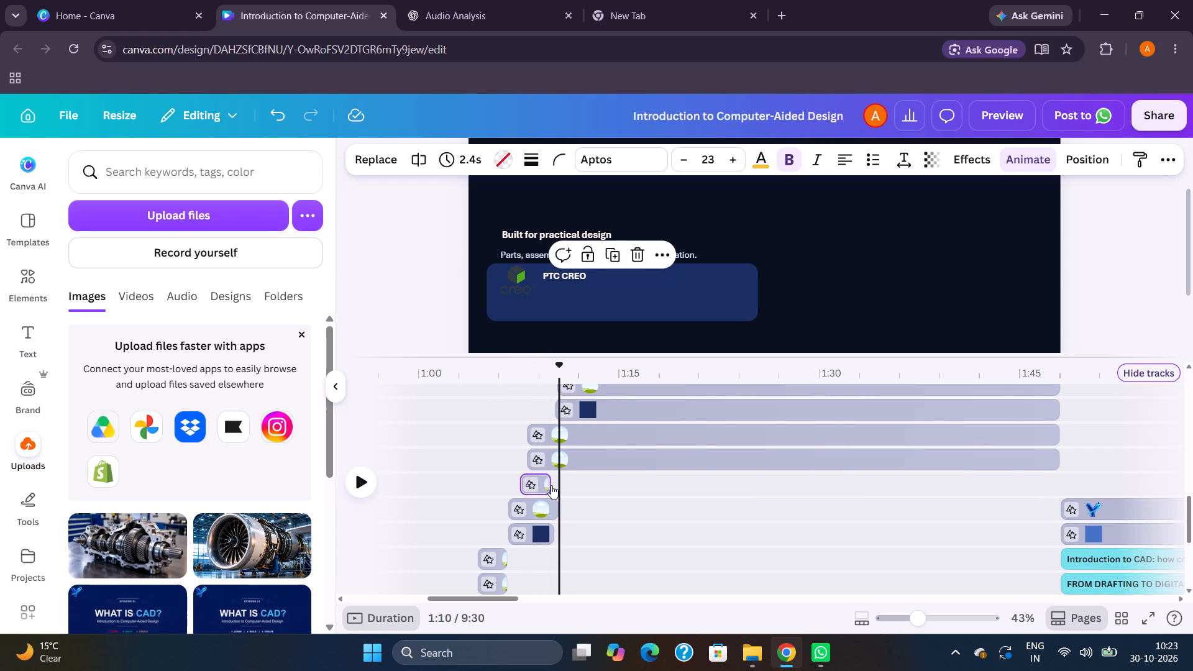
pyautogui.moveTo(551, 485); pyautogui.dragTo(557, 485)
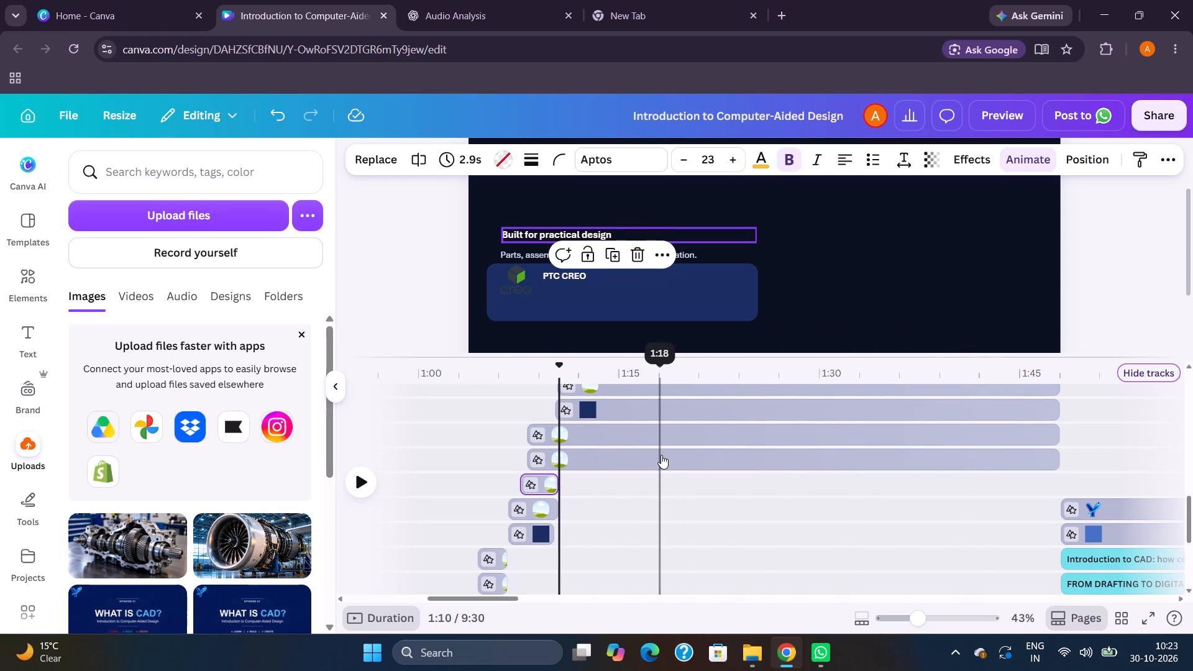
# Trim the end of the "Built for practical design" text clip to a 2.4 s duration.
pyautogui.click(675, 460)
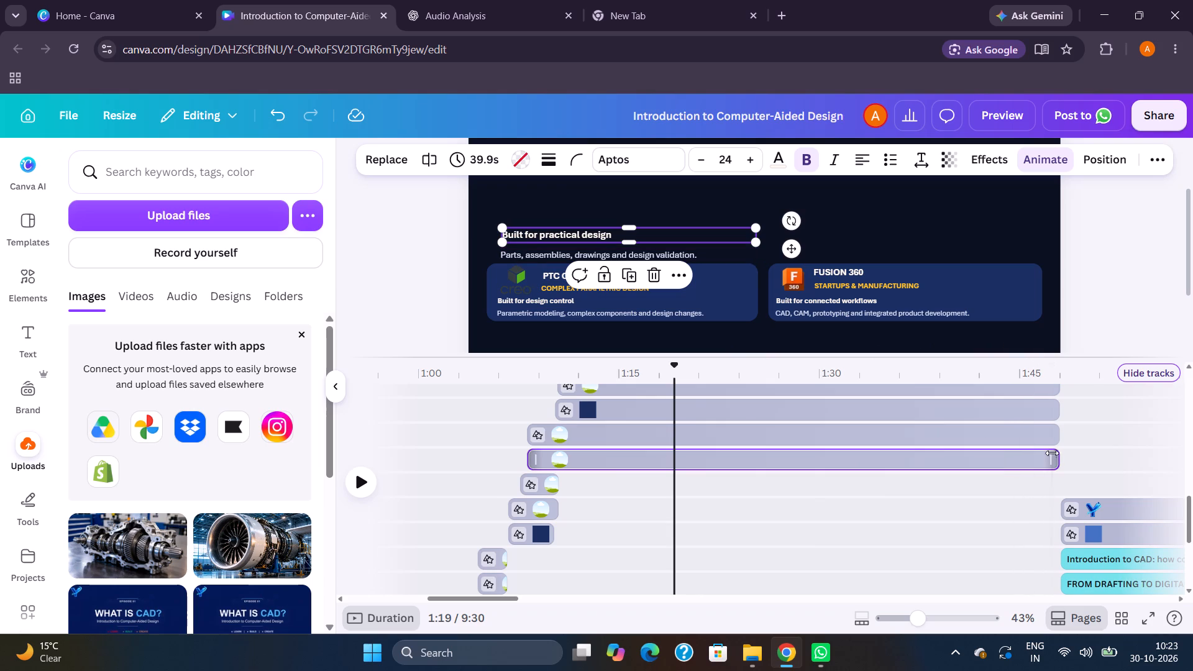
pyautogui.moveTo(1052, 455); pyautogui.dragTo(564, 447)
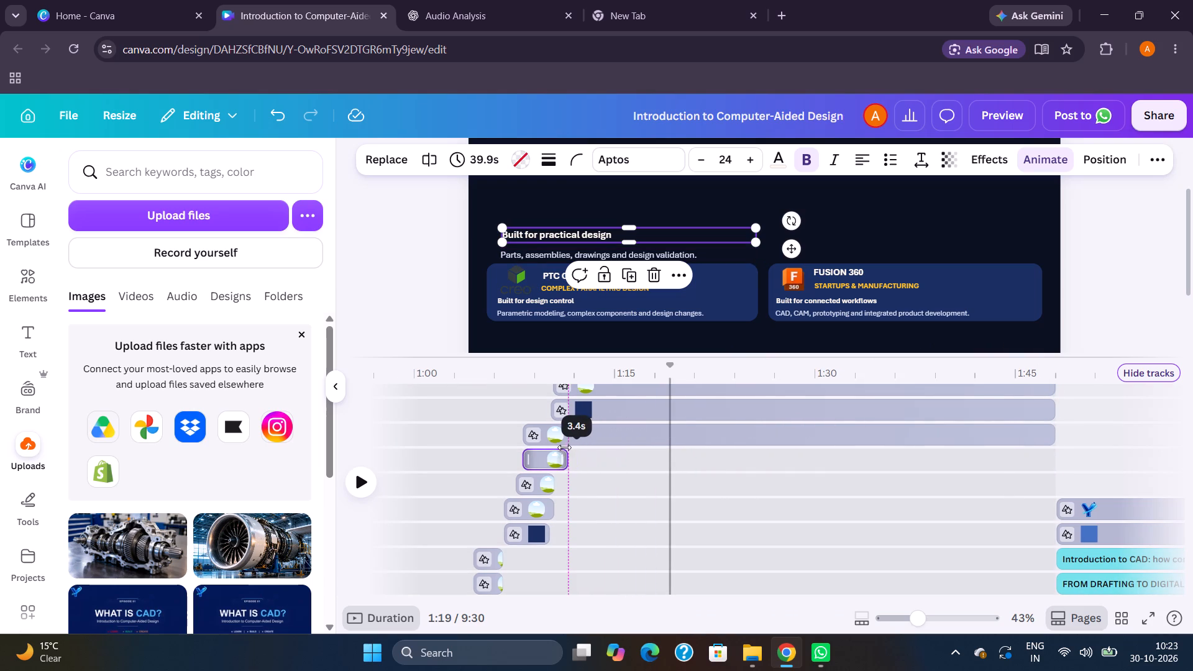
pyautogui.moveTo(564, 447); pyautogui.dragTo(555, 446)
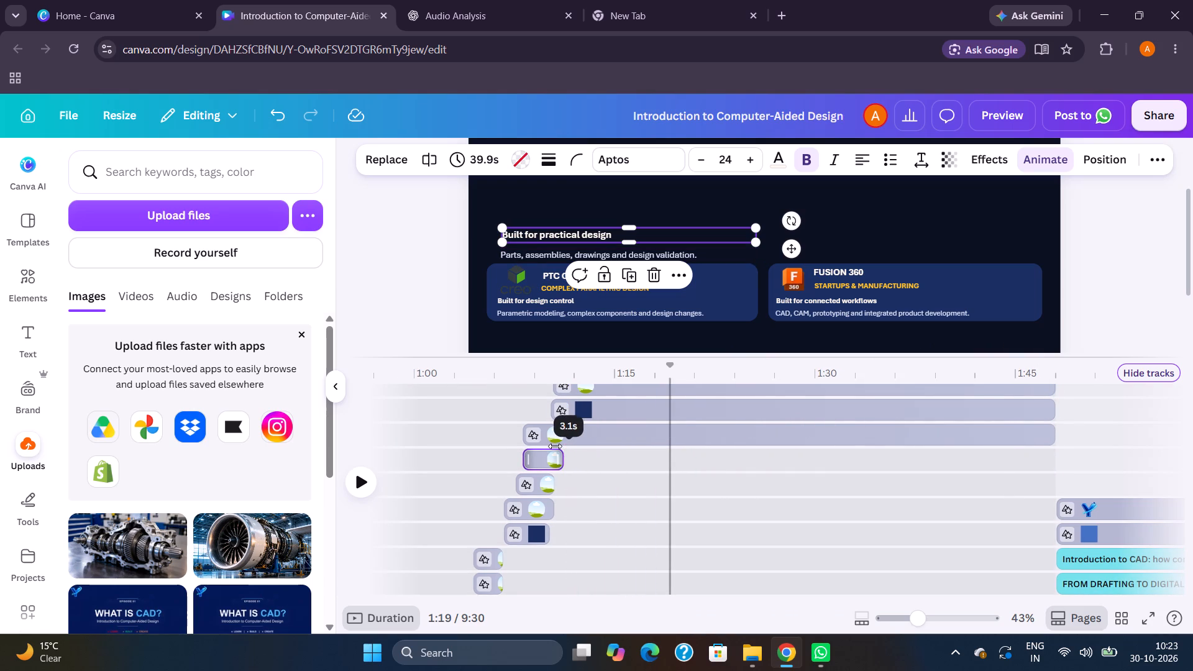
pyautogui.moveTo(555, 446); pyautogui.dragTo(553, 446)
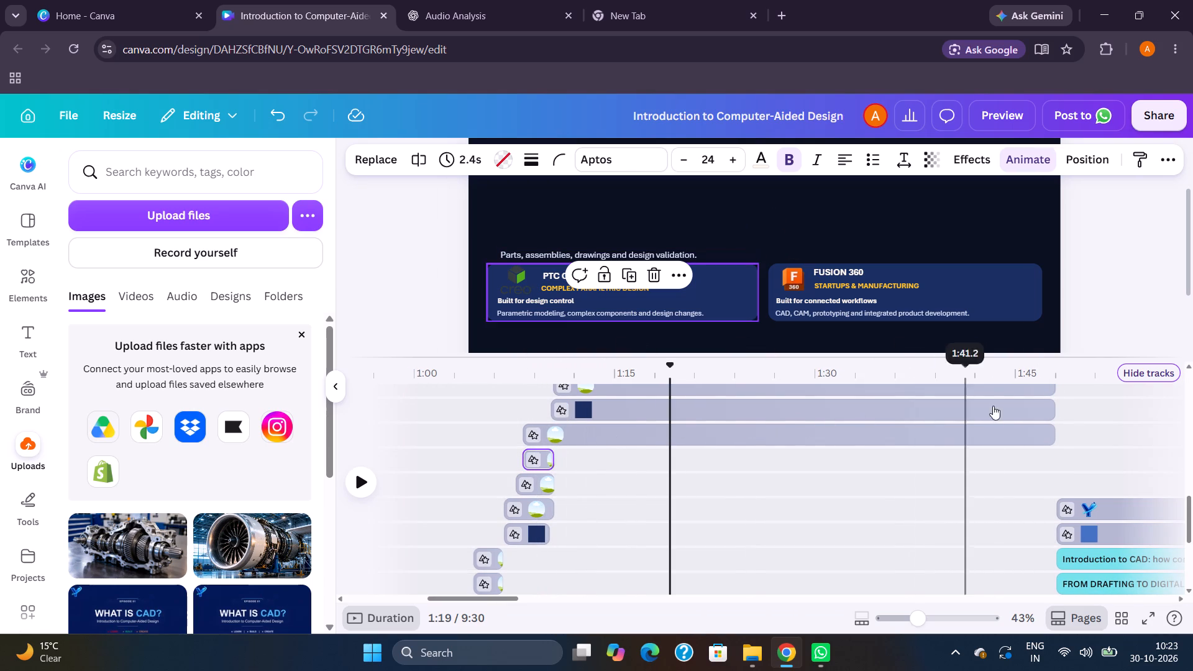
# Trim the "Parts, assemblies, drawings and design validation." clip to end with the "Built for practical design" clip, and place the playhead at 1:05.
pyautogui.moveTo(1048, 435); pyautogui.dragTo(553, 432)
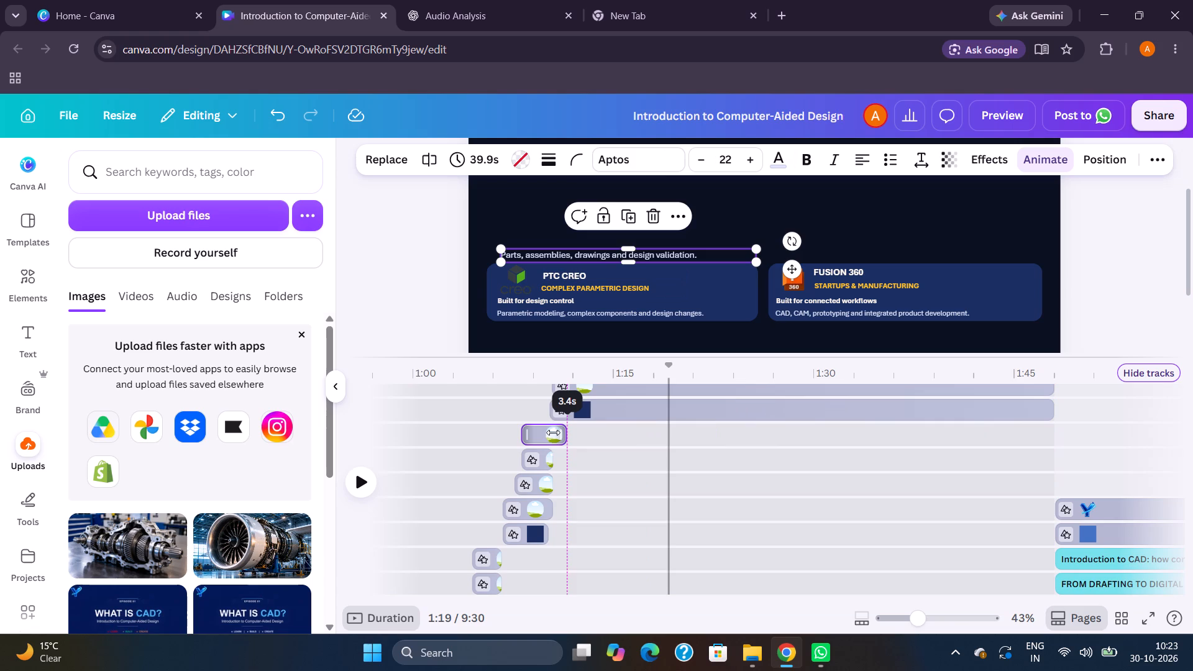
pyautogui.moveTo(553, 432); pyautogui.dragTo(550, 432)
pyautogui.click(491, 434)
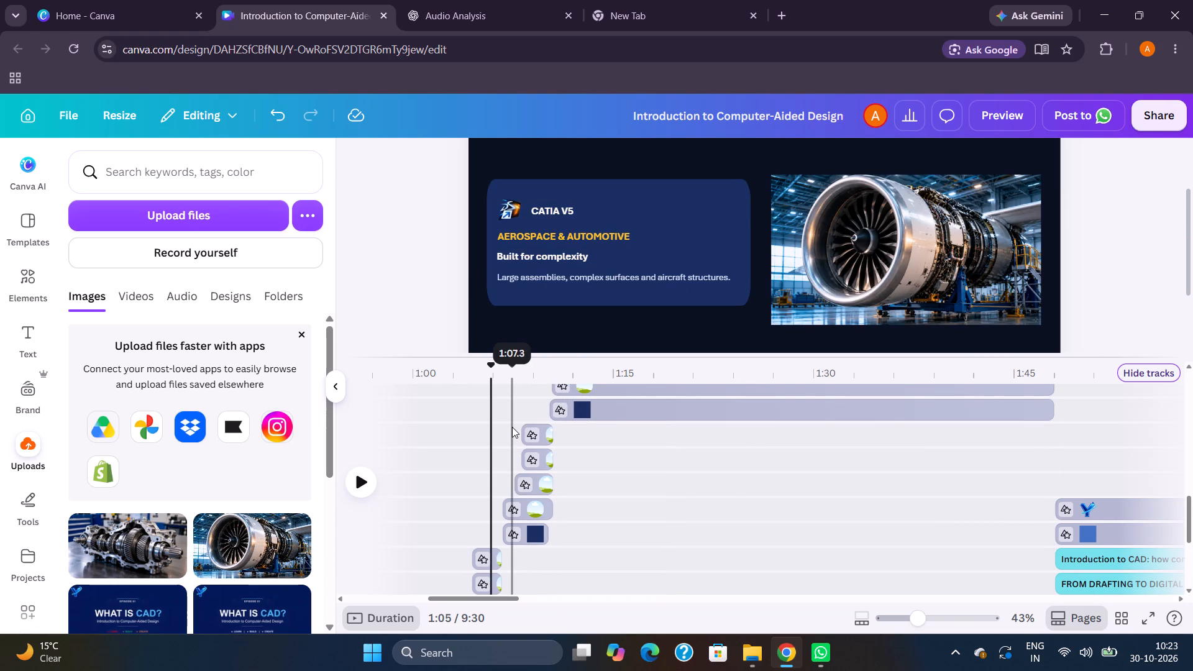
pyautogui.press('space')
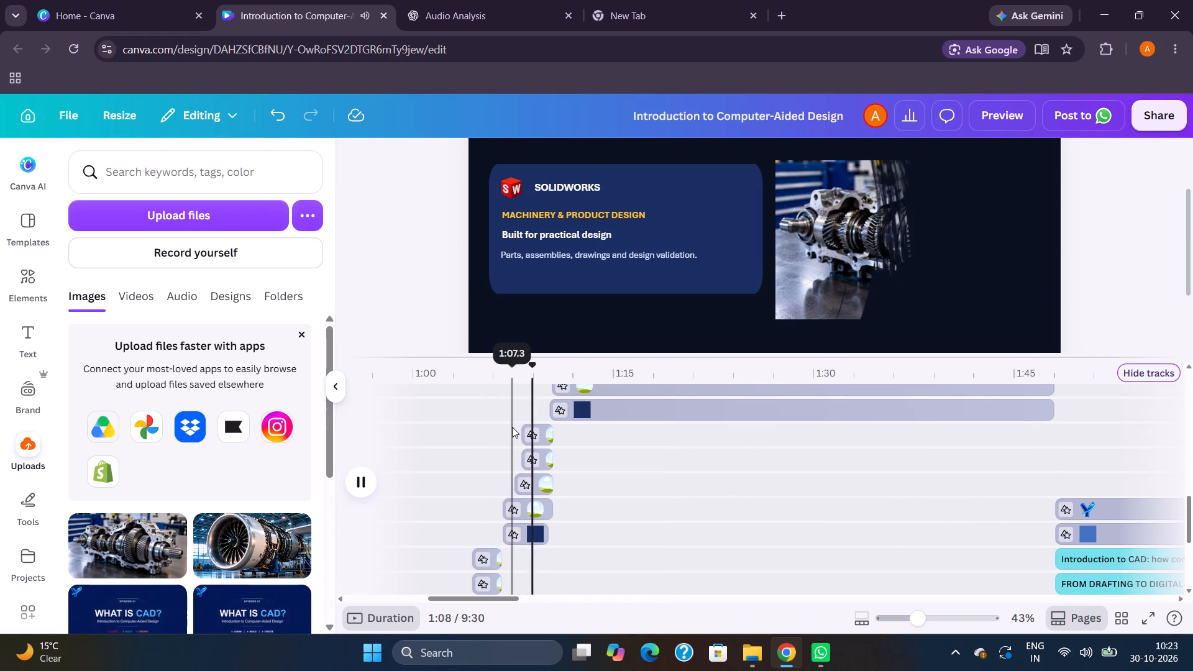
pyautogui.press('space')
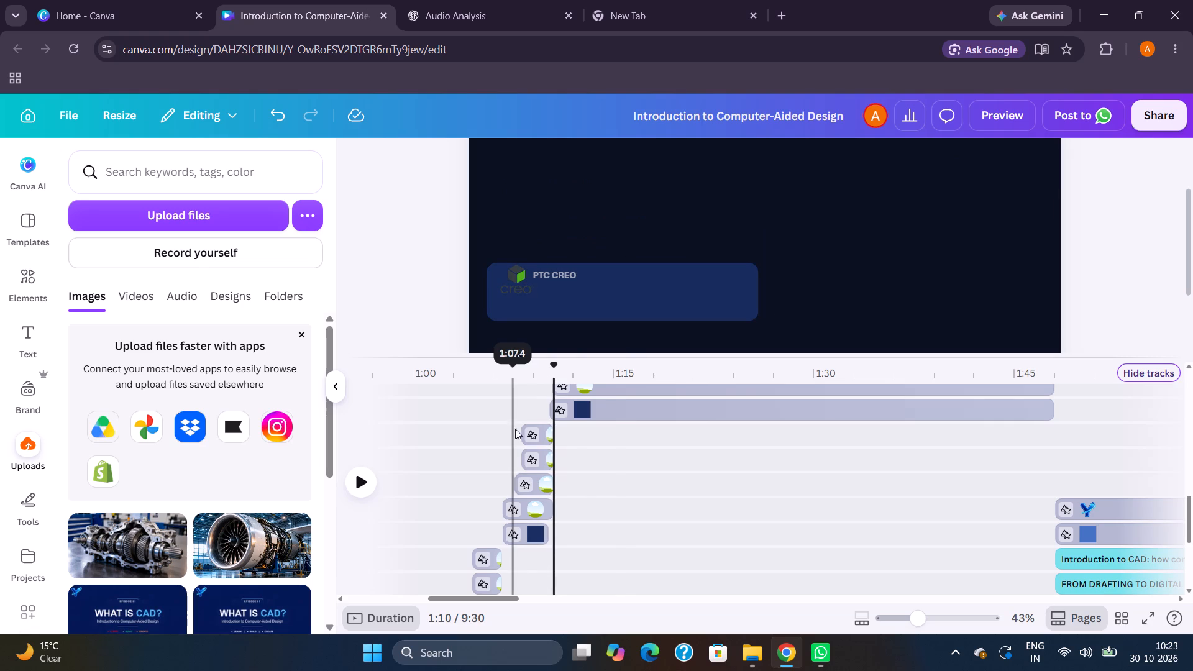
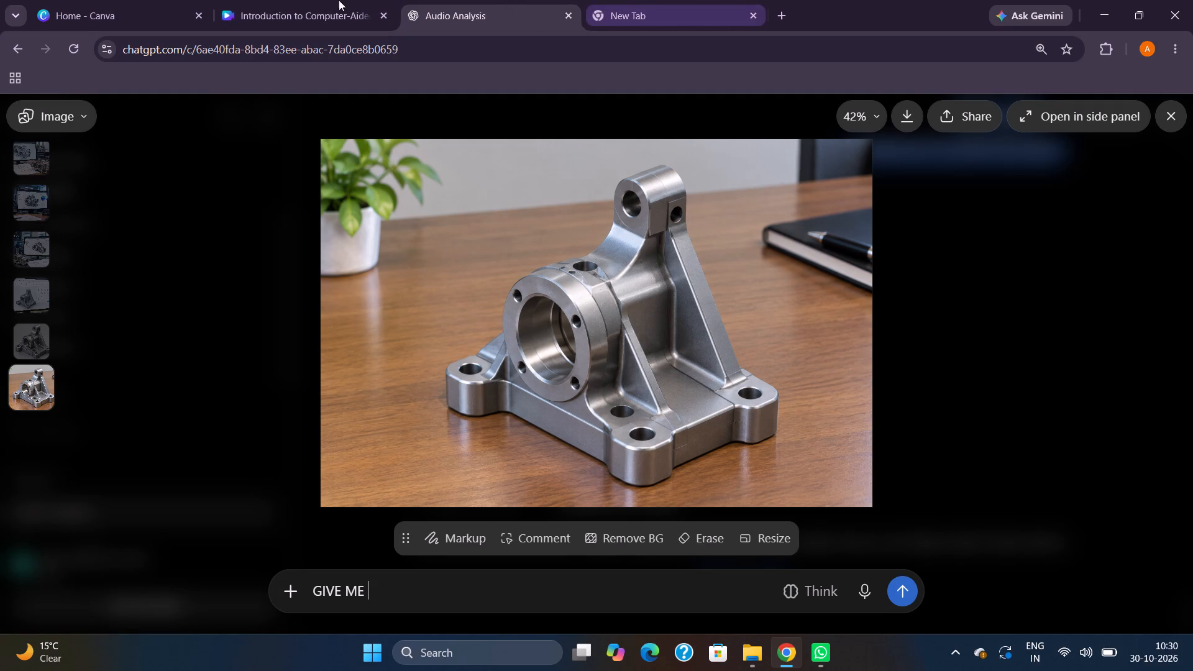
pyautogui.click(296, 0)
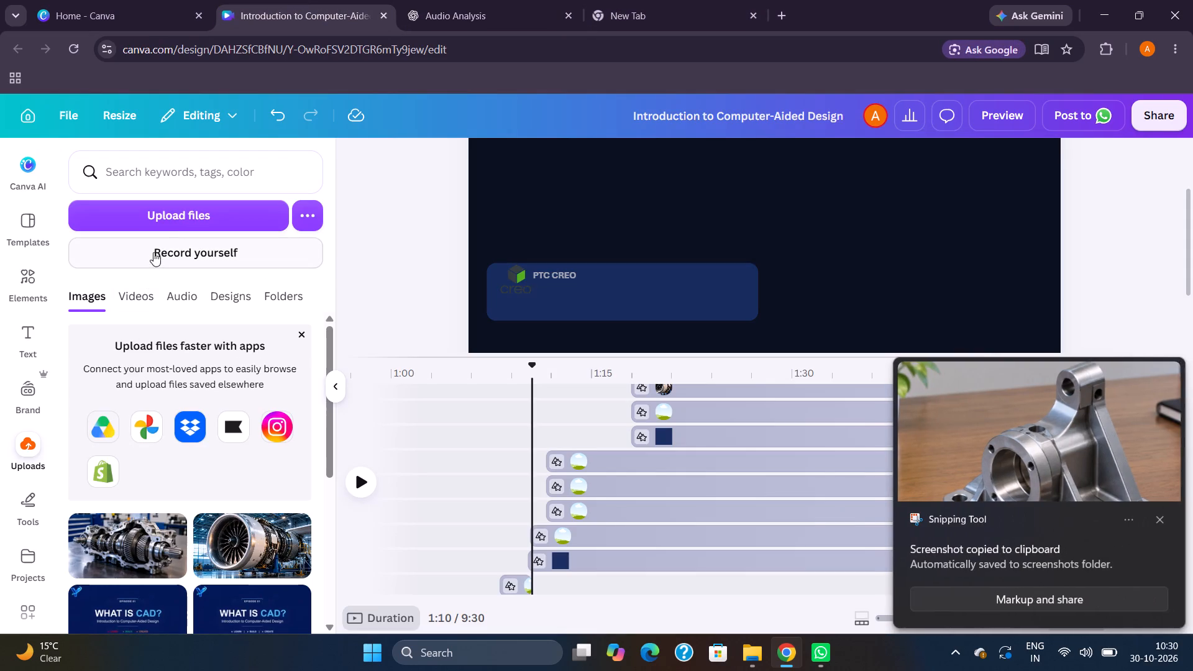
pyautogui.click(178, 212)
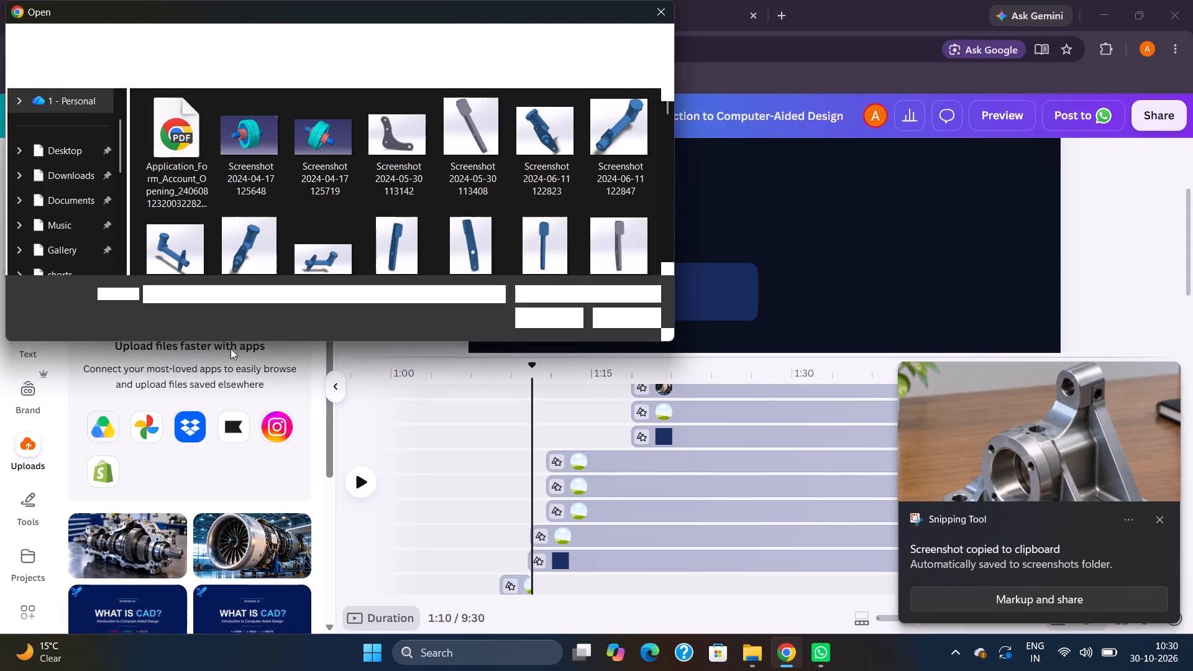
pyautogui.click(63, 249)
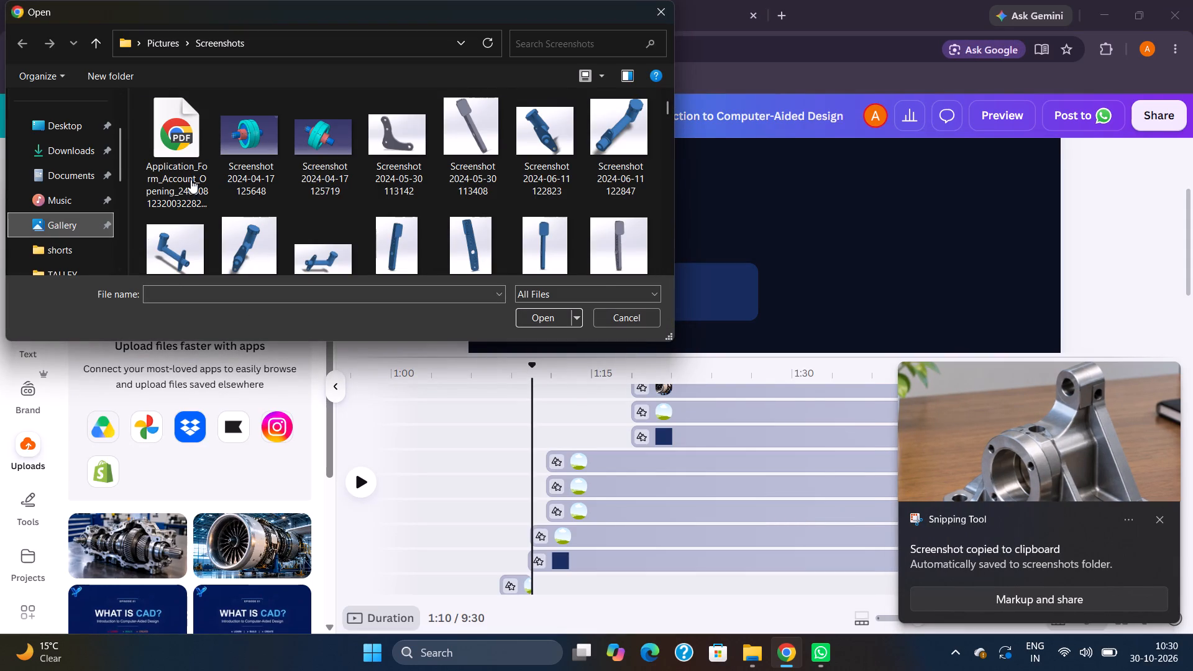
pyautogui.click(188, 128)
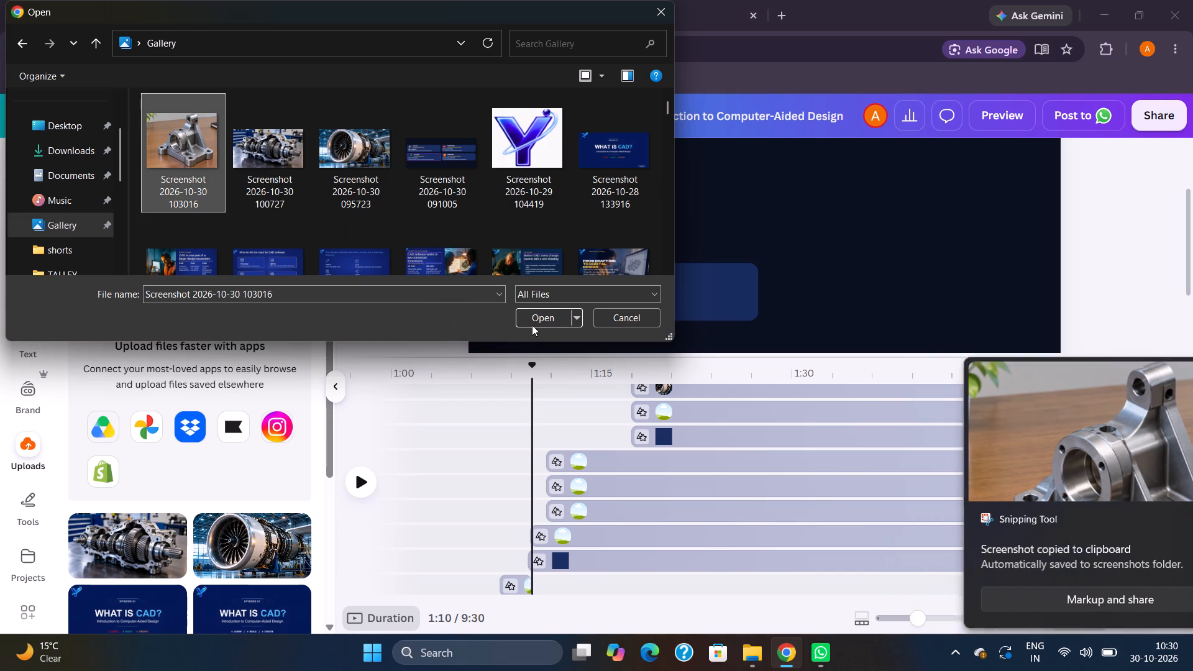
pyautogui.click(535, 322)
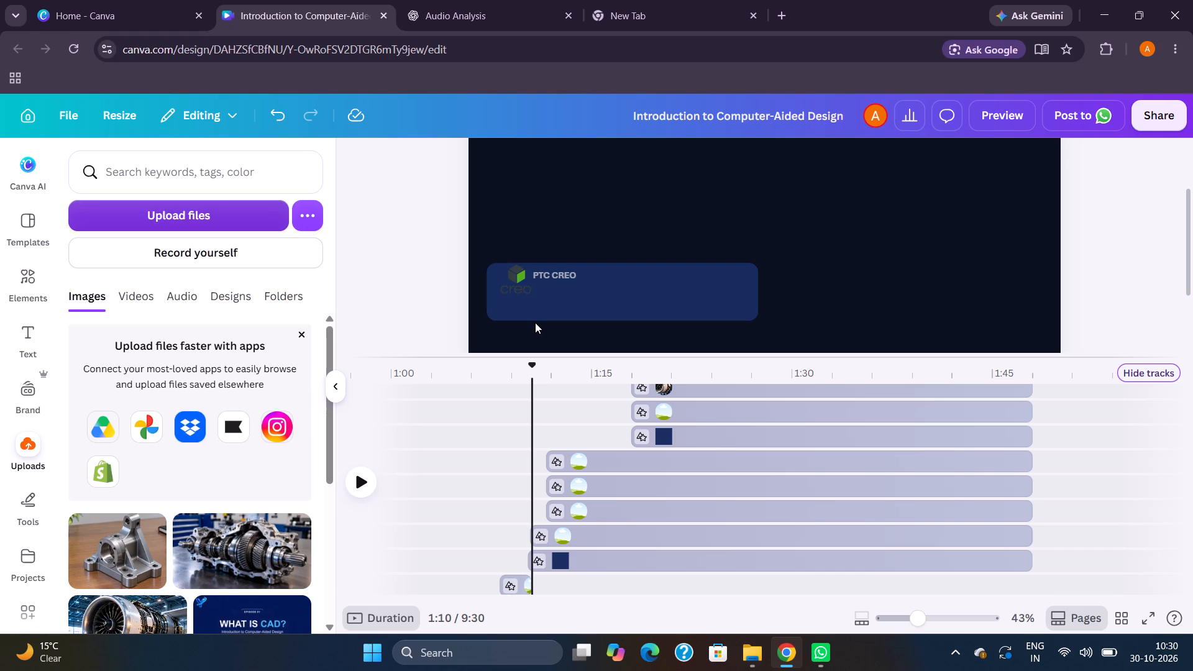
# Move the playhead to 1:20.6 and look through the timeline tracks of the PTC Creo card.
pyautogui.scroll(1, 668, 440)
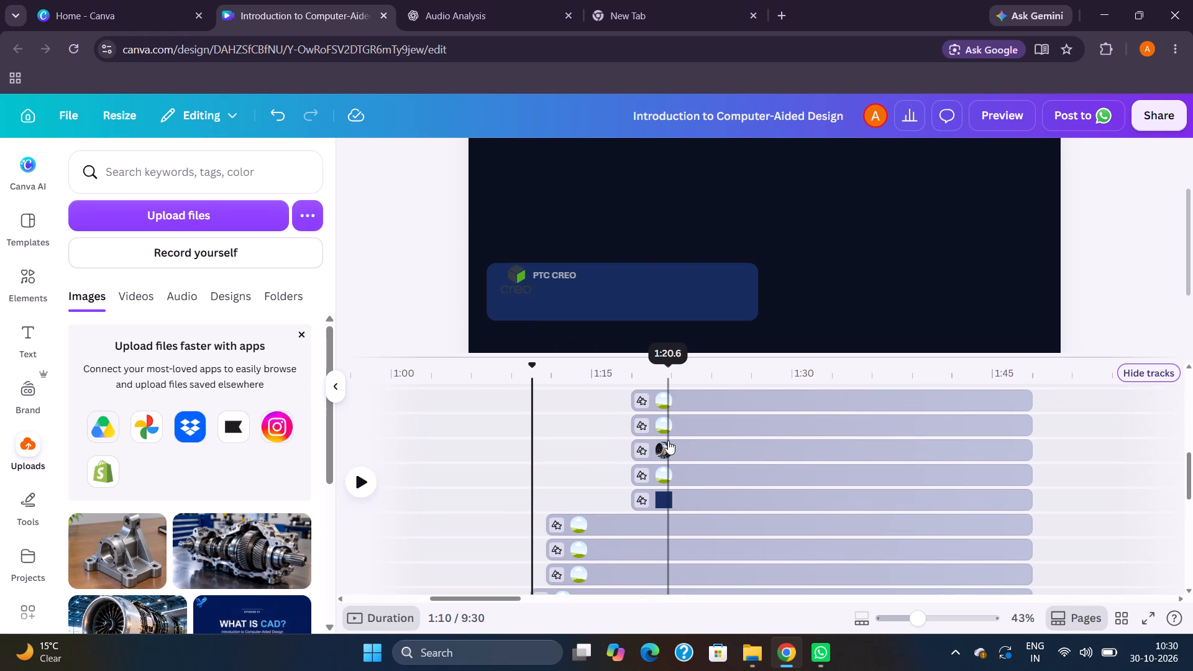
pyautogui.scroll(1, 668, 440)
pyautogui.click(668, 440)
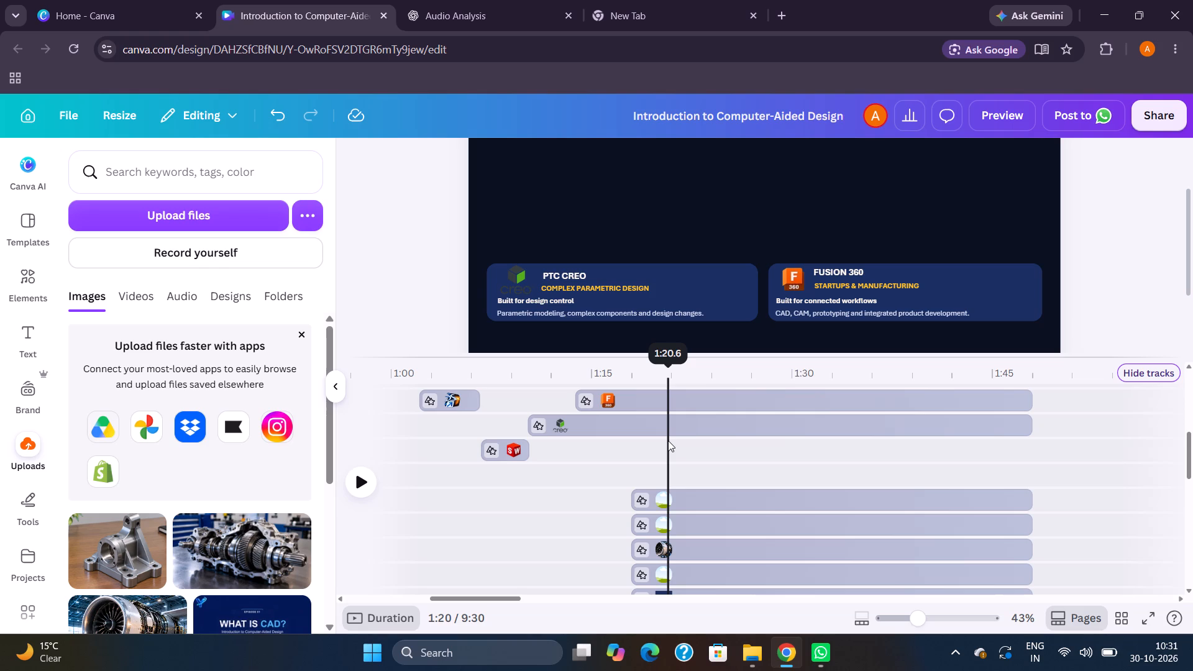
pyautogui.scroll(-3, 668, 440)
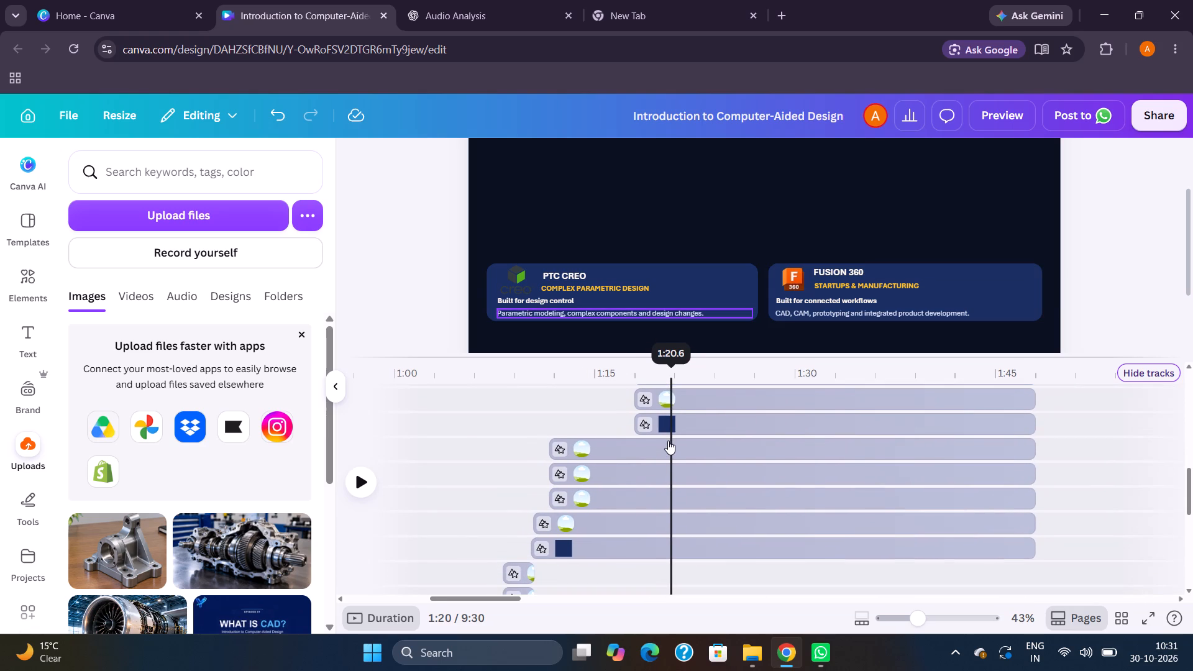
pyautogui.hscroll(-18, 668, 440)
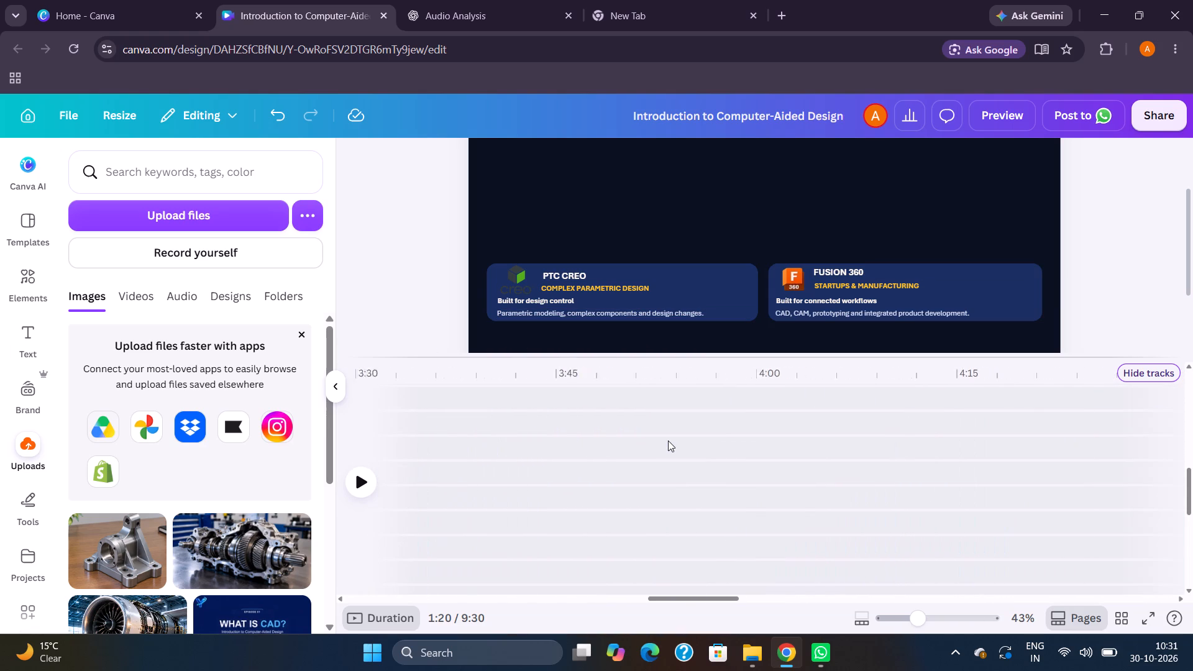
pyautogui.hscroll(7, 668, 440)
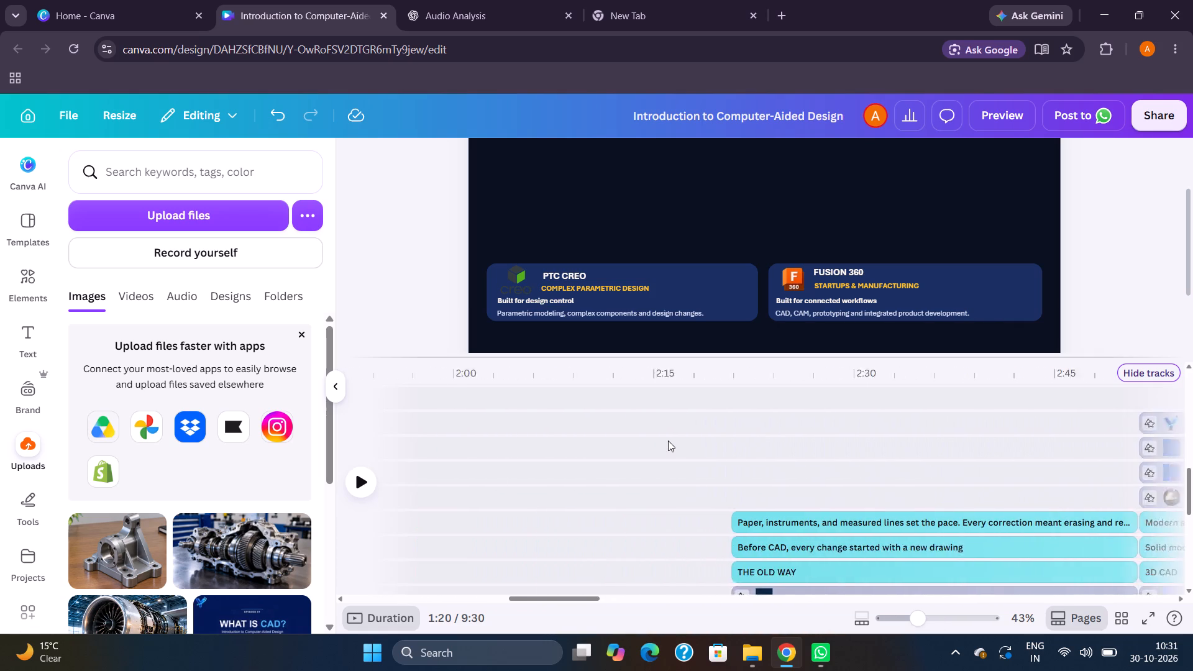
pyautogui.hscroll(5, 668, 440)
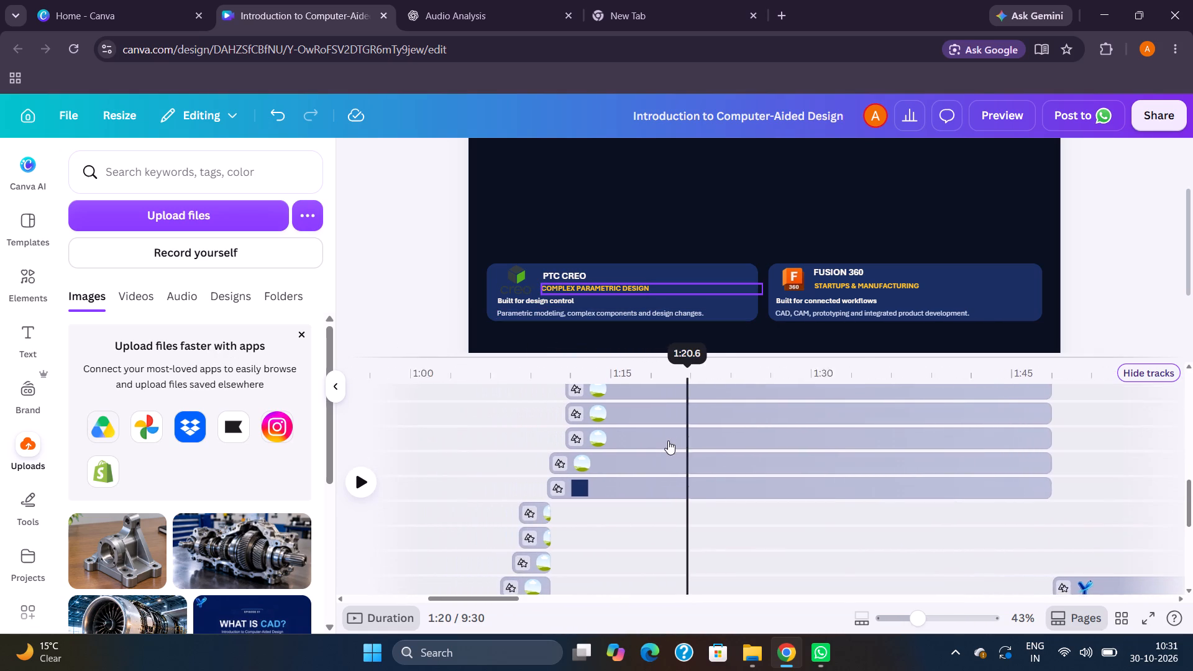
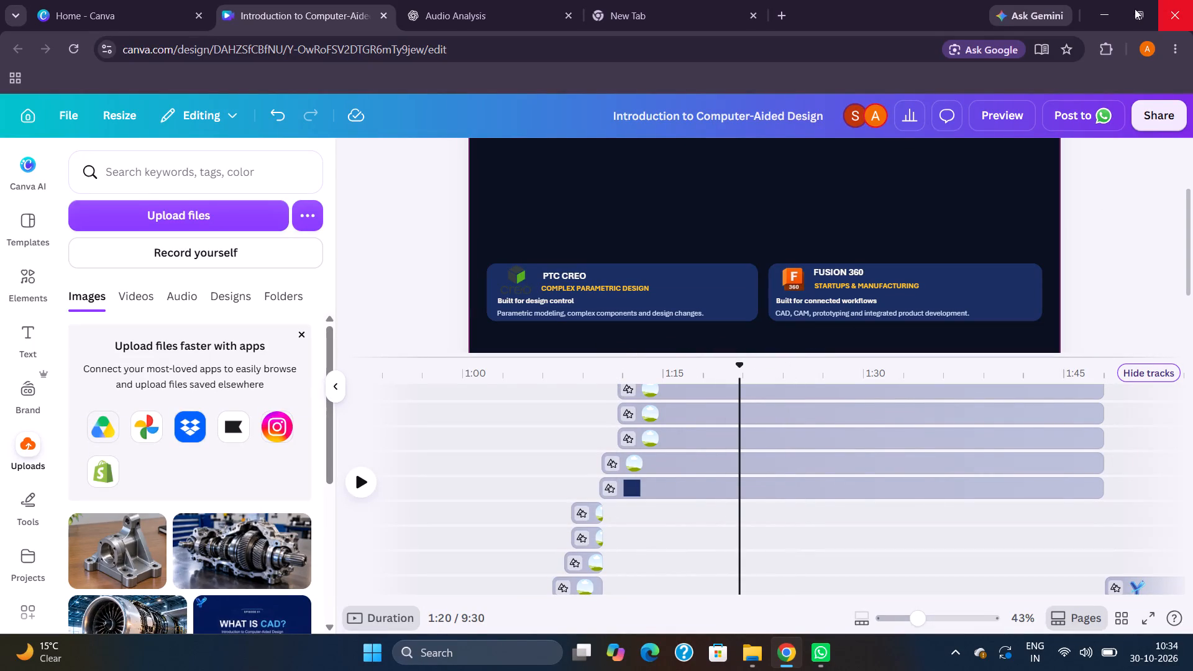
# Switch from the Canva video design to the open New Tab page.
pyautogui.click(685, 0)
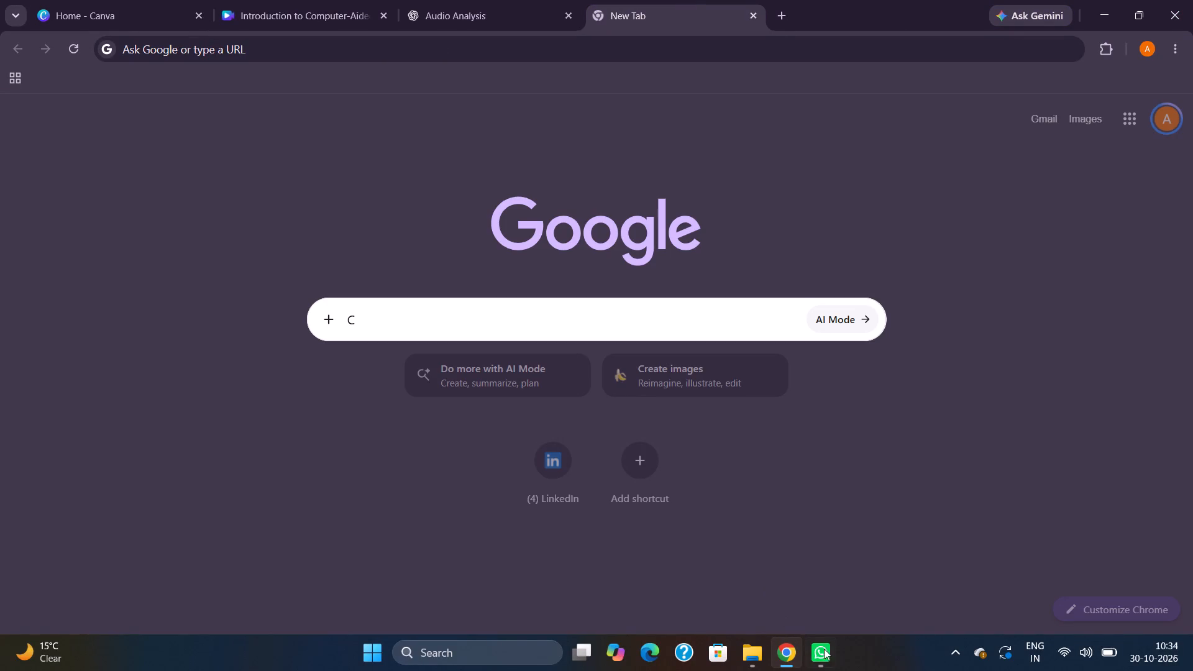
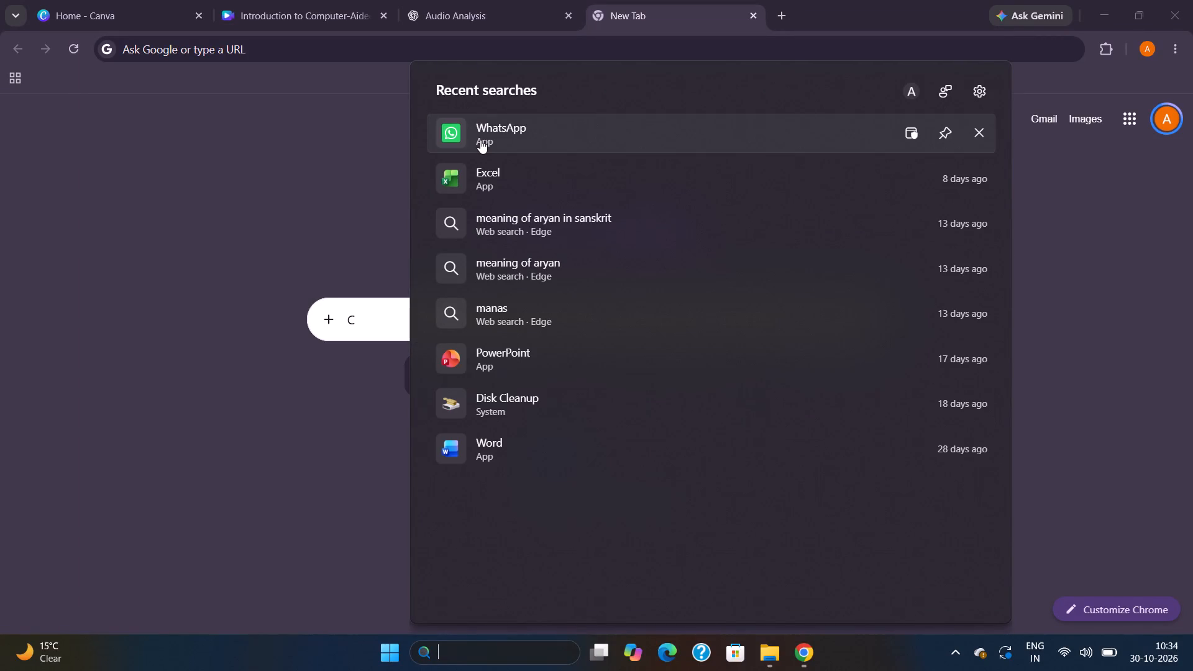
# Open the WhatsApp desktop app from the recent searches.
pyautogui.click(480, 140)
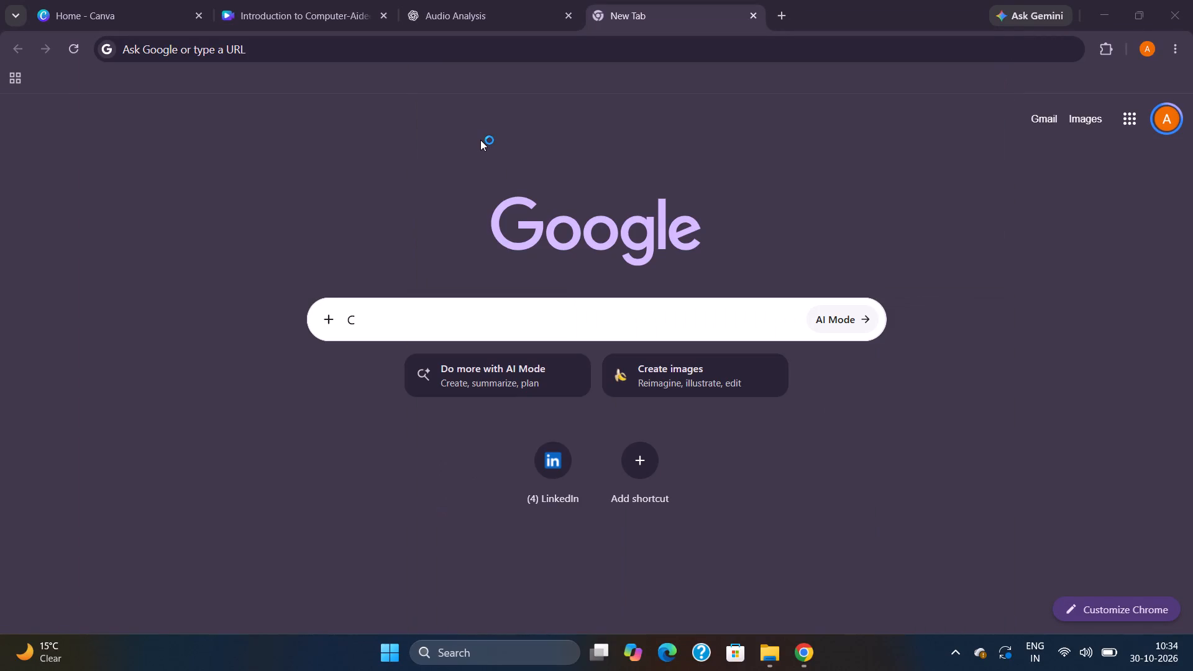
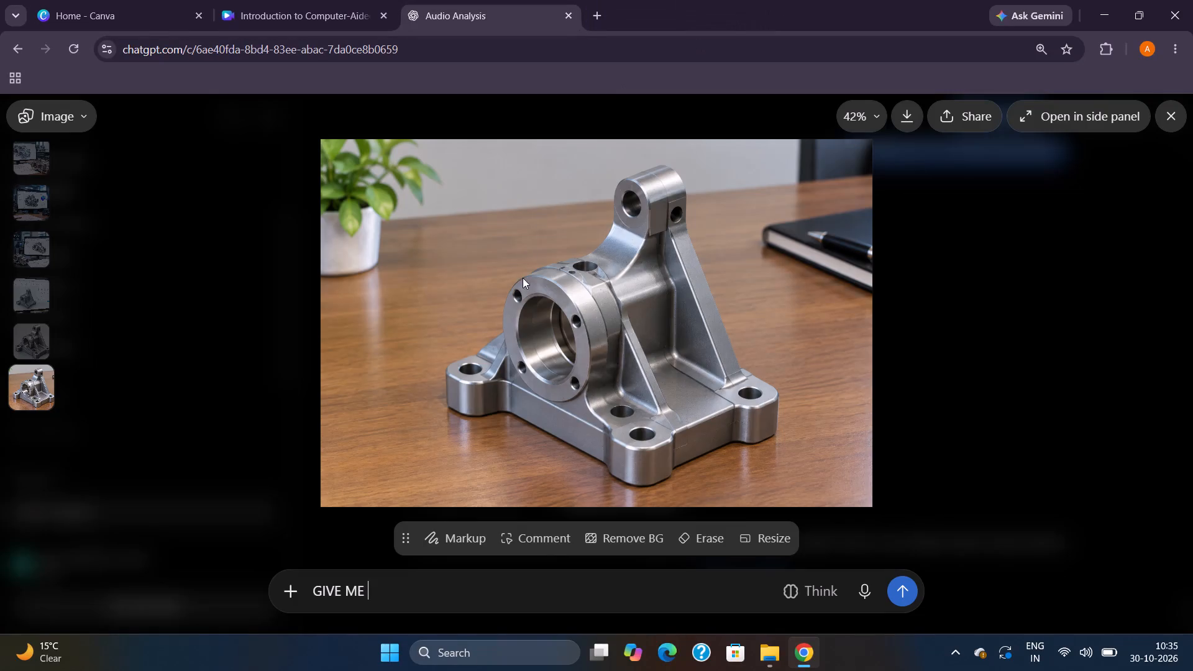
# Open Windows search, leaving the partly written "GIVE ME" prompt for the bracket image unsent.
pyautogui.click(503, 653)
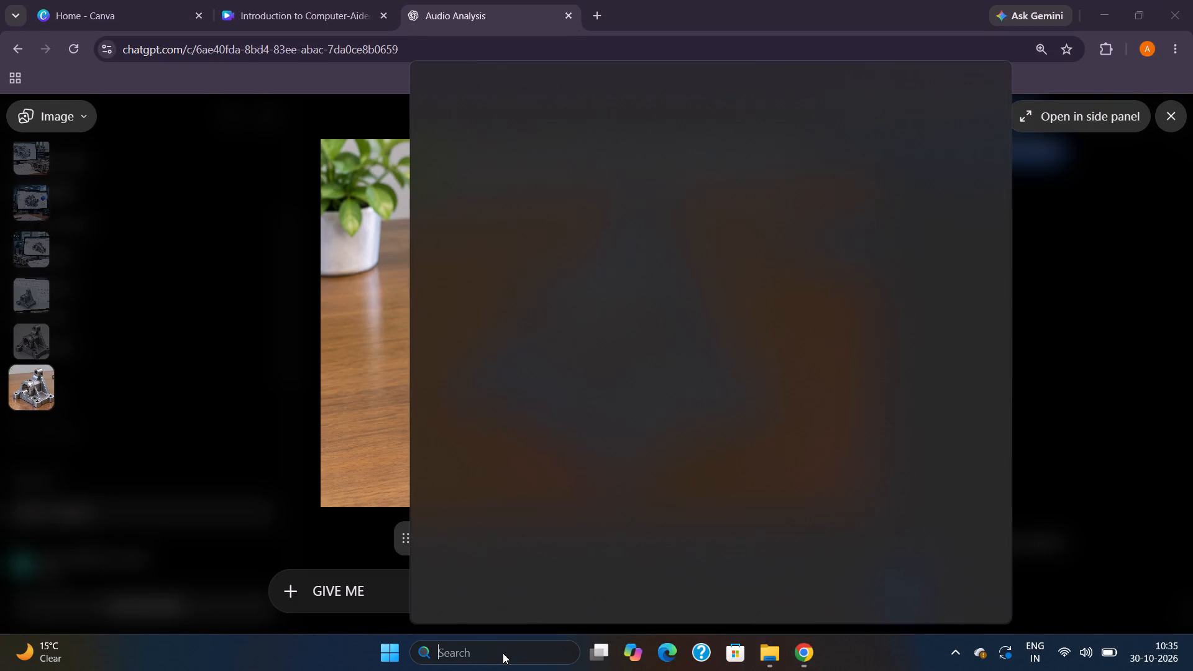
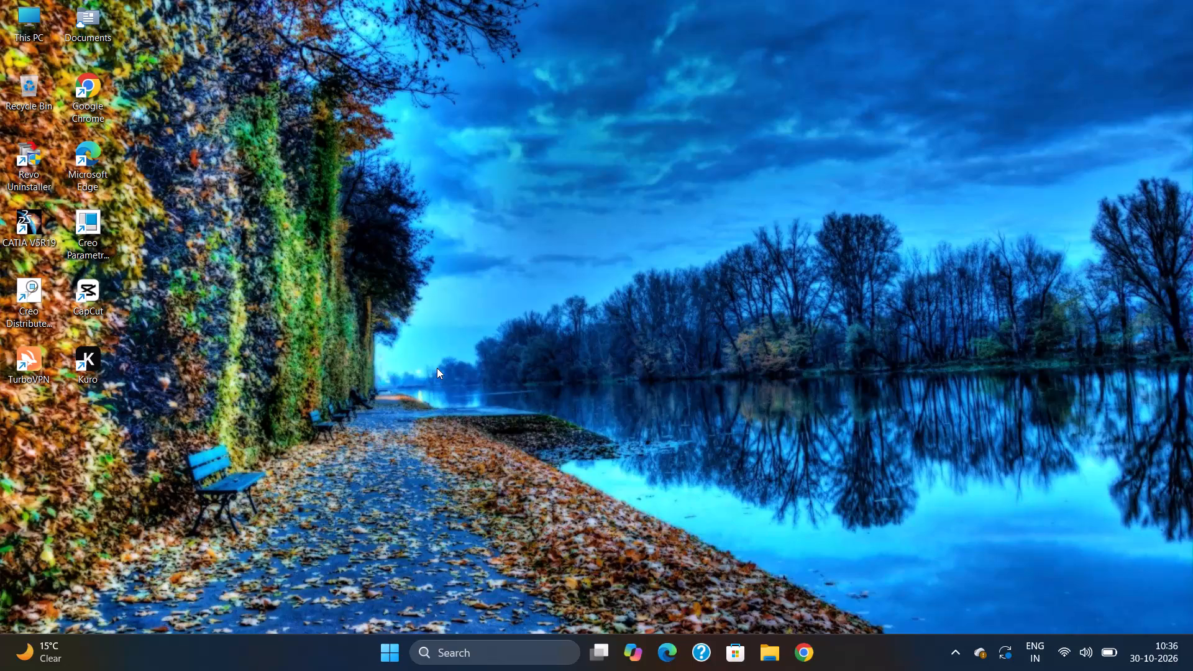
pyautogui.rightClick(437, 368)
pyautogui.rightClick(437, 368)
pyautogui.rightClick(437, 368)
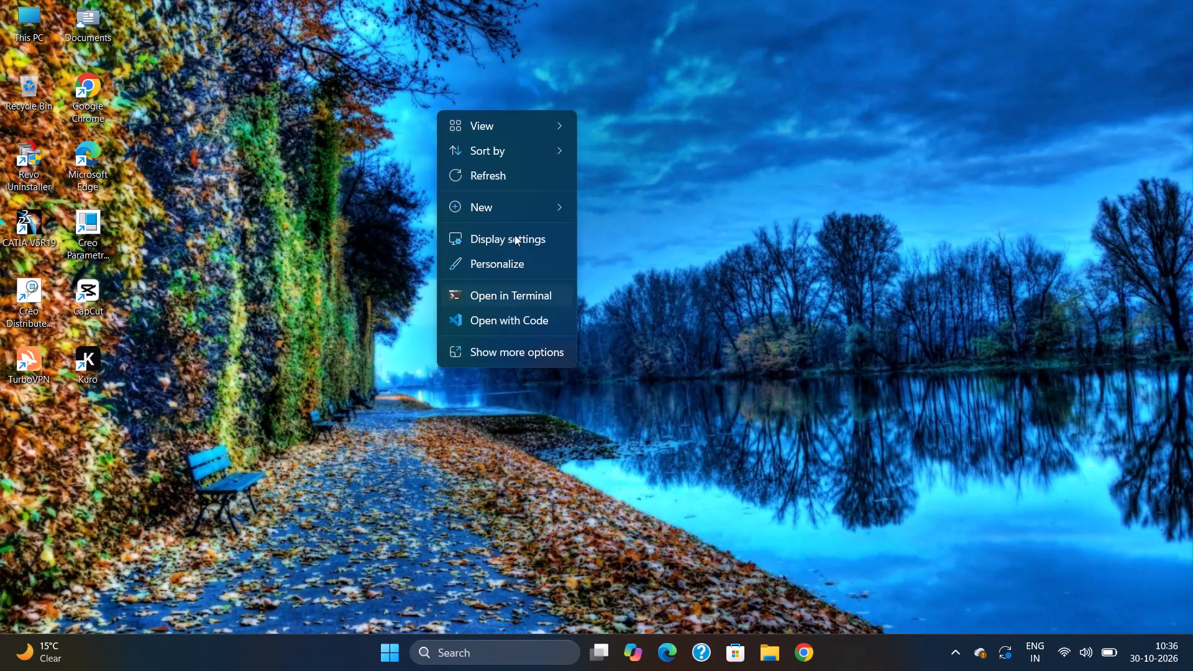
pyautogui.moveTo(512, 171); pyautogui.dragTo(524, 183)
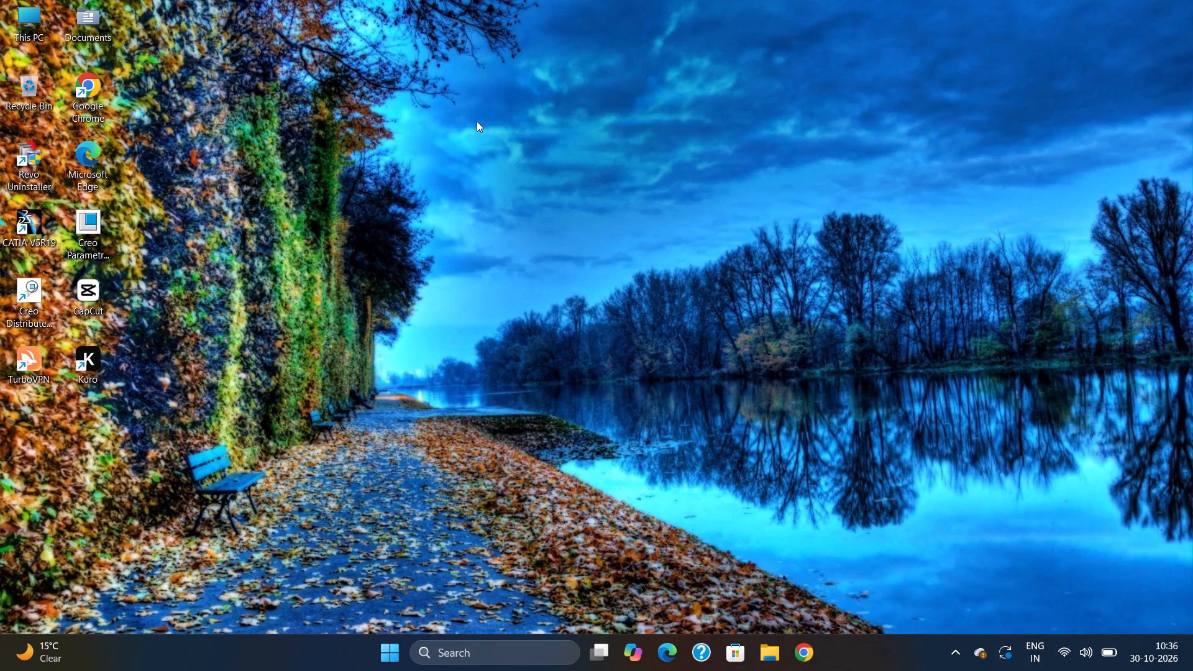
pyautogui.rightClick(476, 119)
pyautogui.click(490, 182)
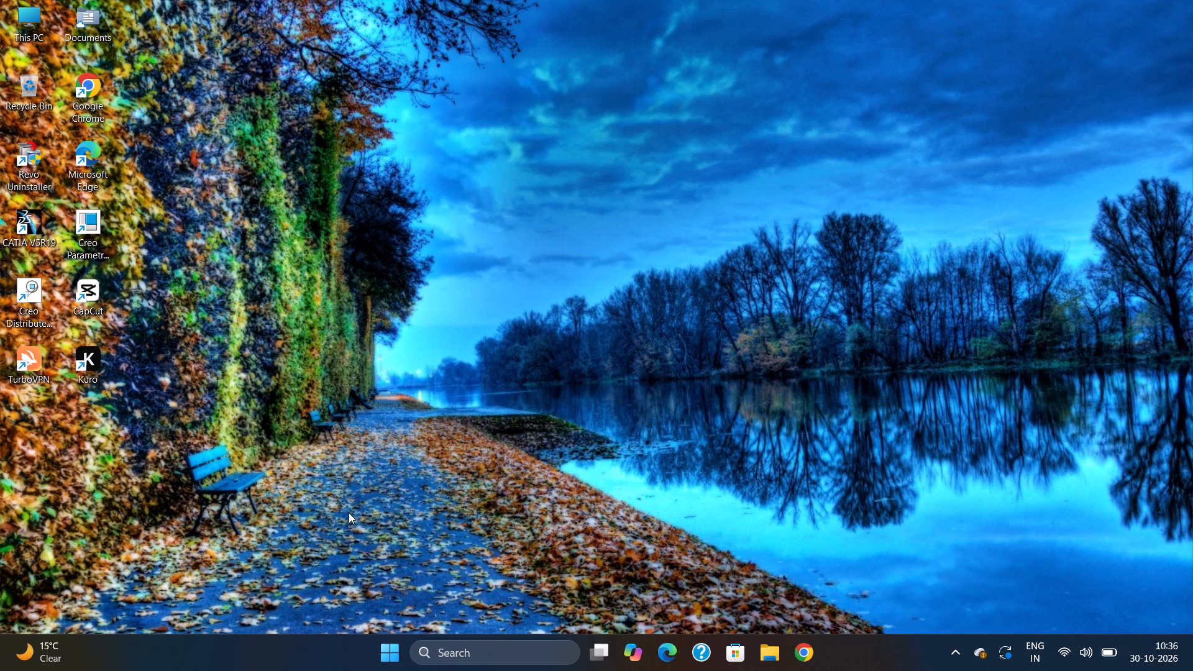
# Open the Windows search with its list of recent searches.
pyautogui.click(452, 644)
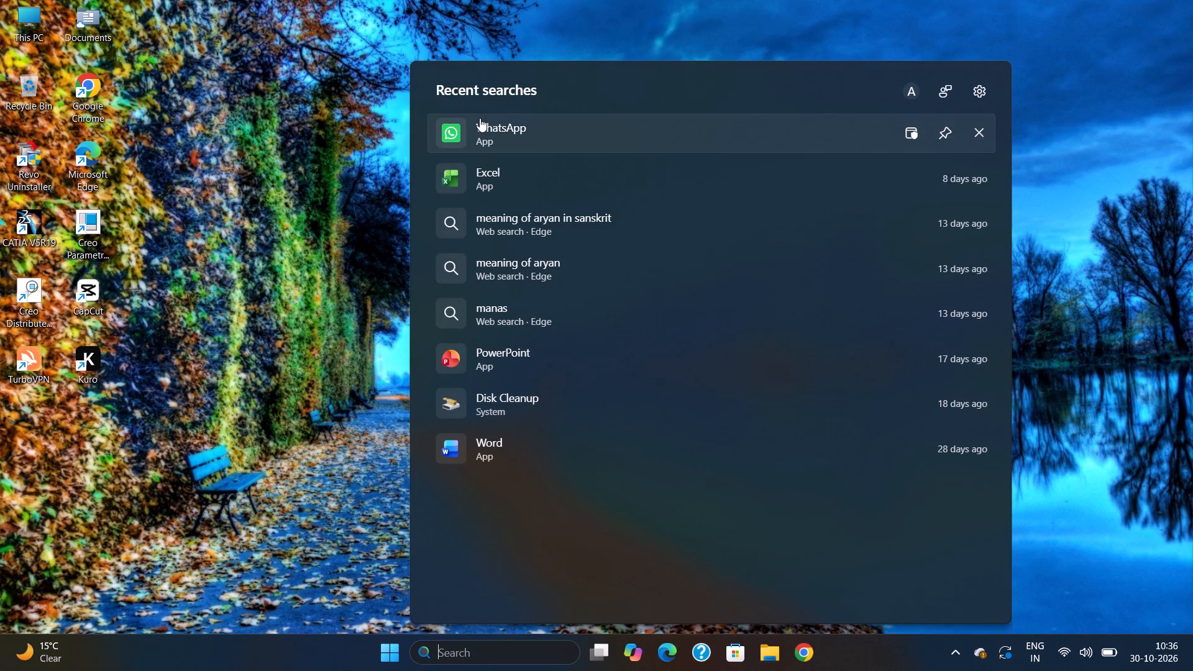
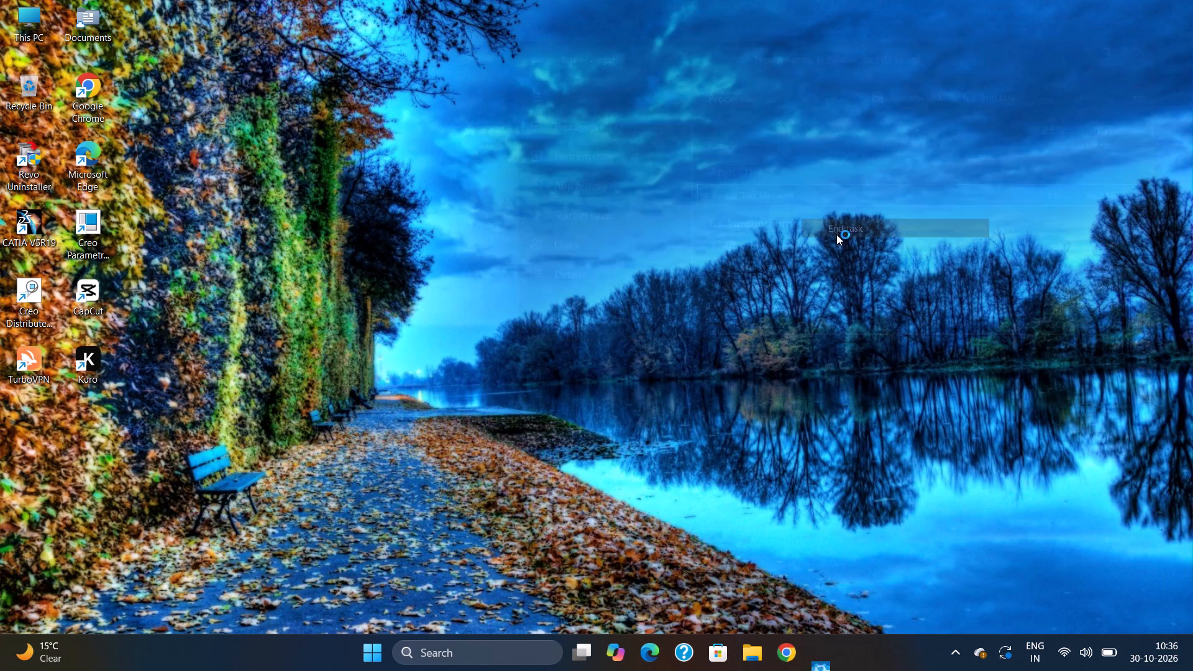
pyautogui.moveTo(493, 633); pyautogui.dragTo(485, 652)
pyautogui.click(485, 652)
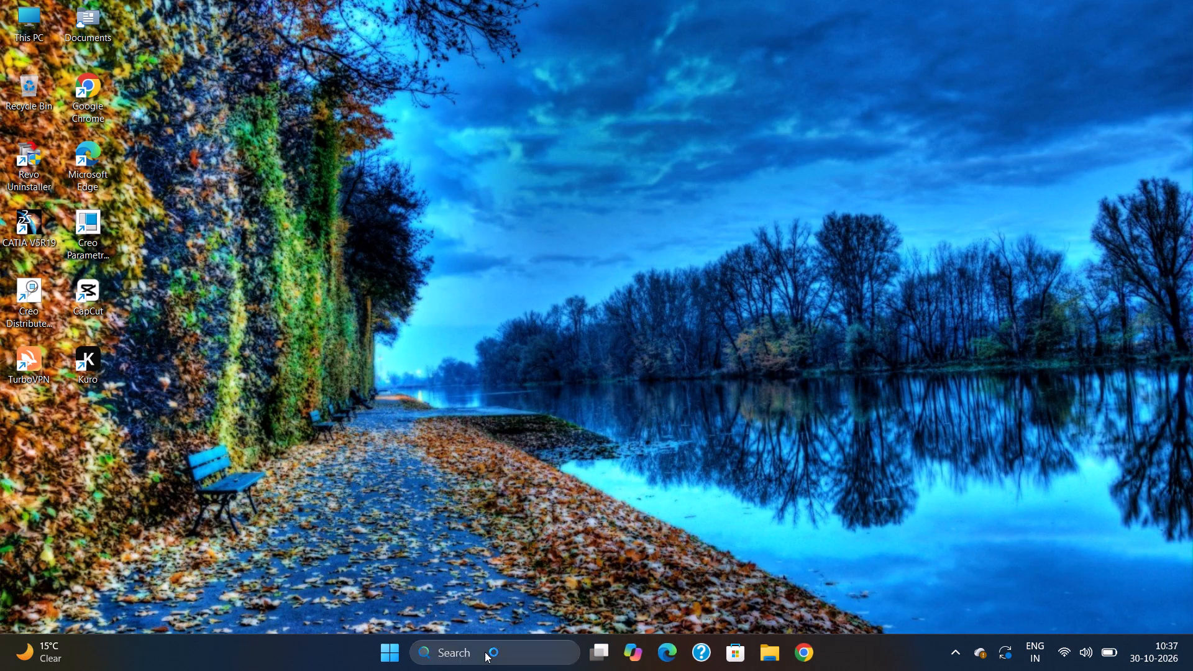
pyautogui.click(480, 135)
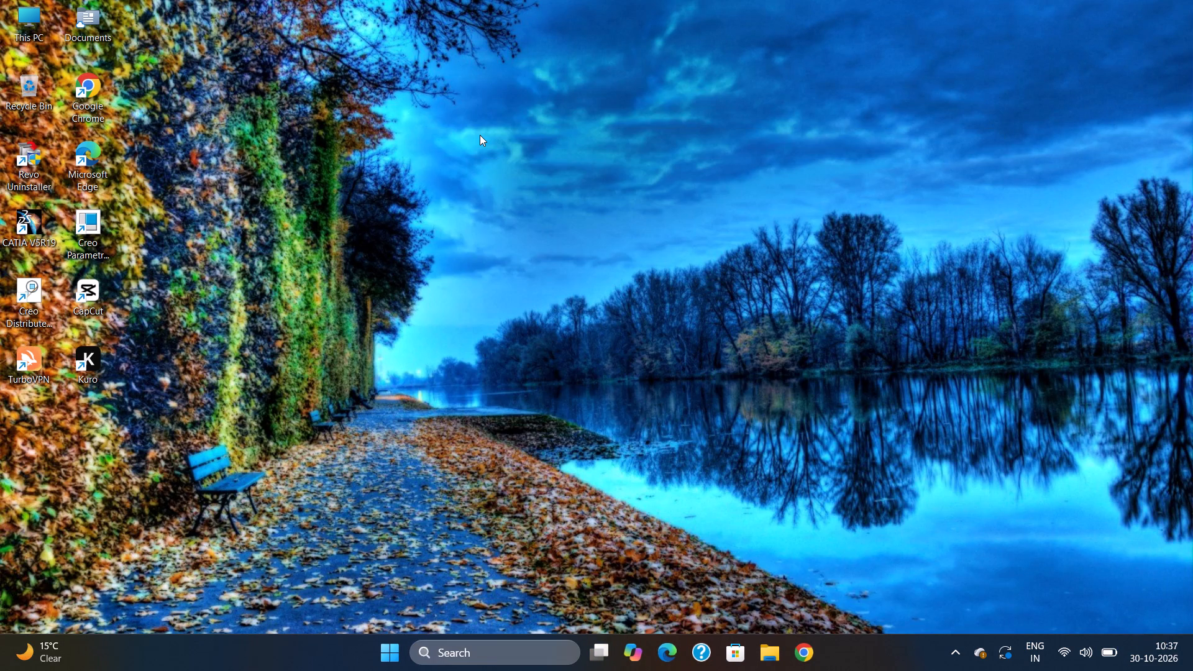
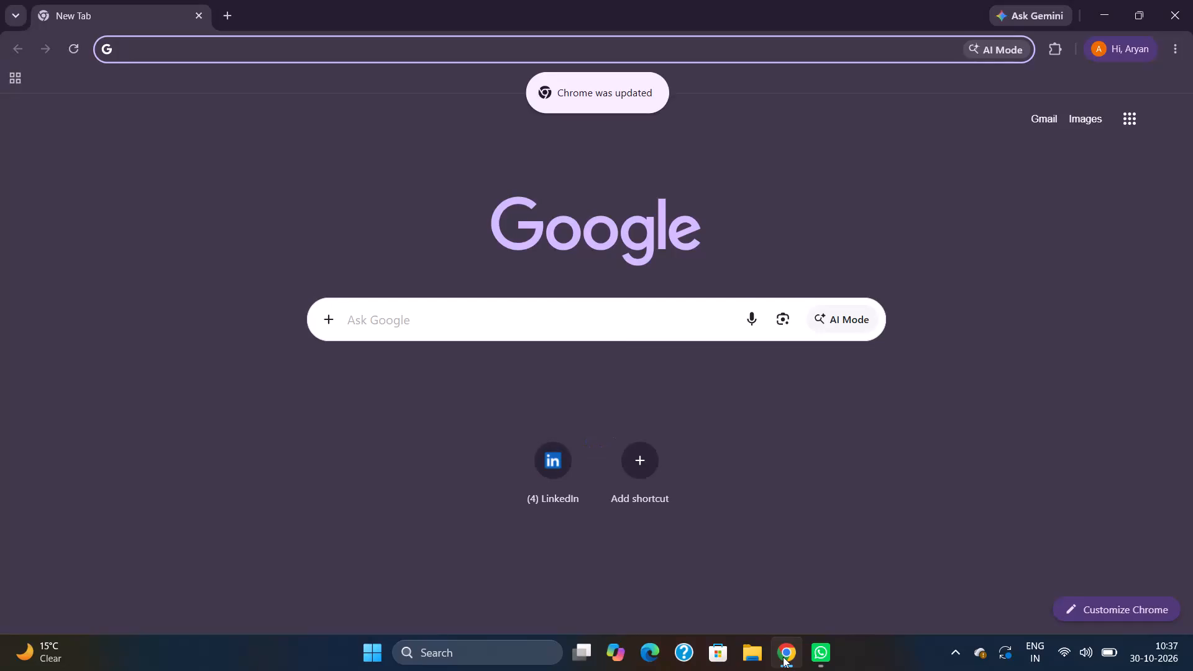
# Restore the previously closed Chrome tabs, including Canva home, the Introduction to Computer-Aided Design video, ChatGPT and Instagram.
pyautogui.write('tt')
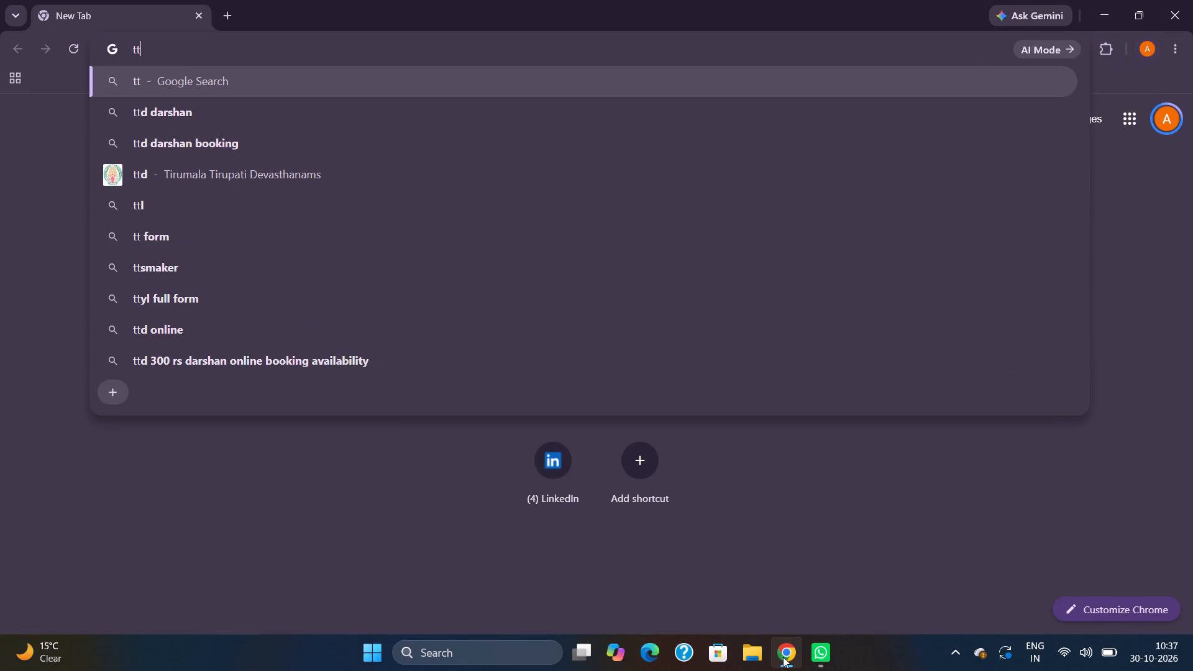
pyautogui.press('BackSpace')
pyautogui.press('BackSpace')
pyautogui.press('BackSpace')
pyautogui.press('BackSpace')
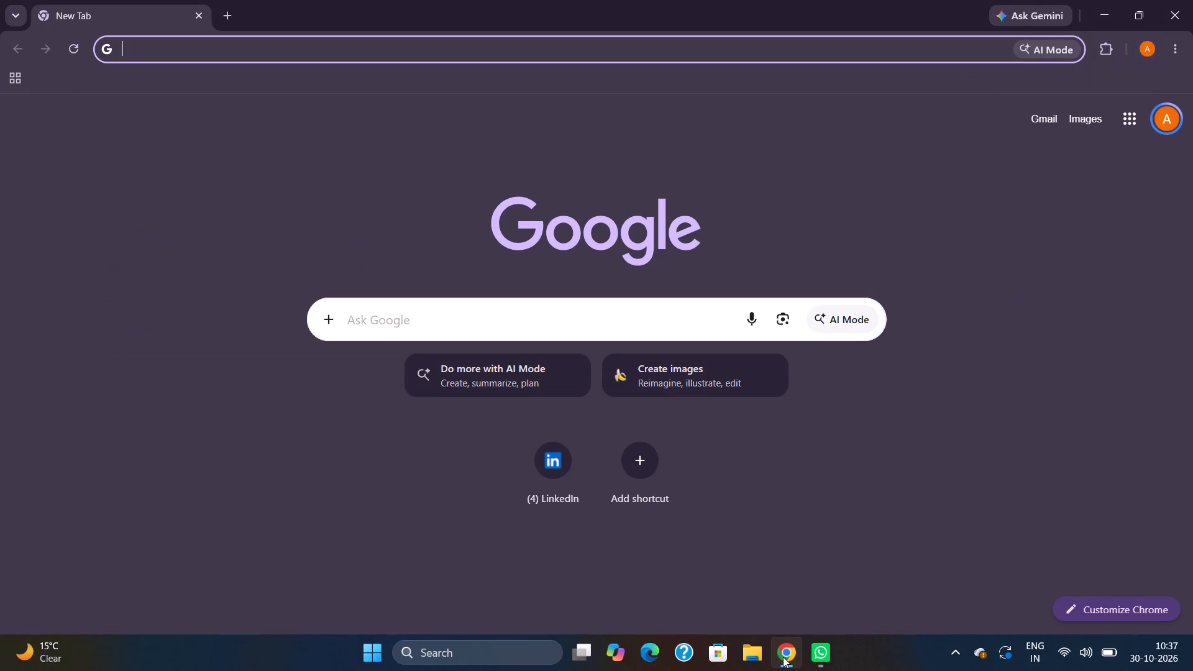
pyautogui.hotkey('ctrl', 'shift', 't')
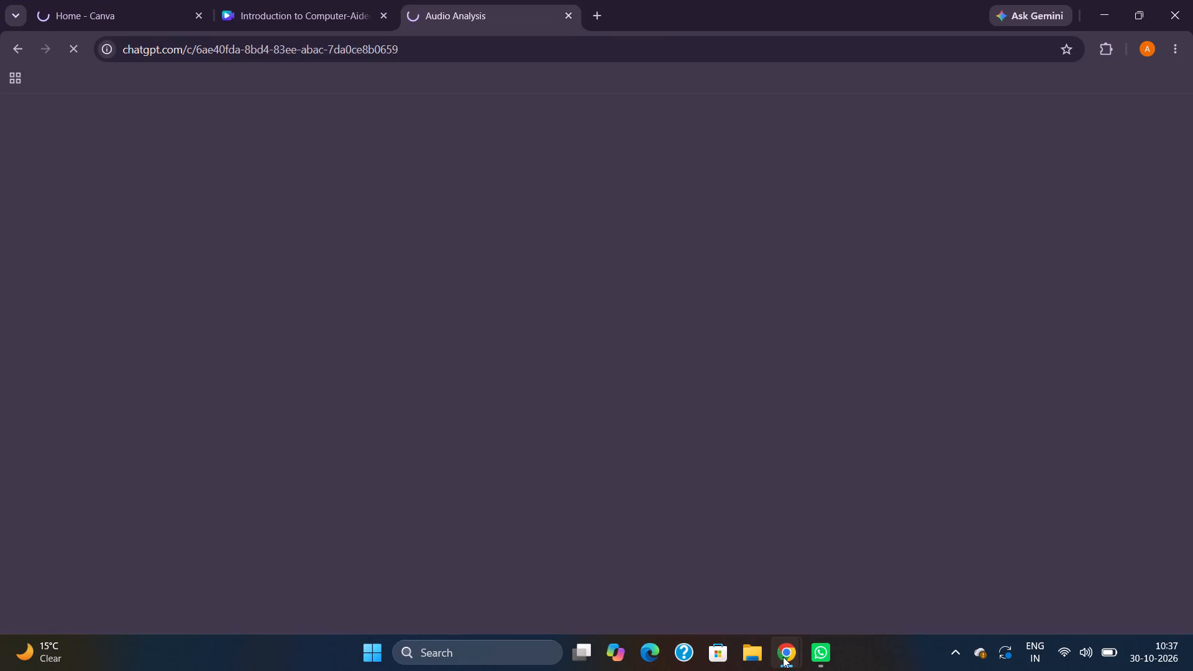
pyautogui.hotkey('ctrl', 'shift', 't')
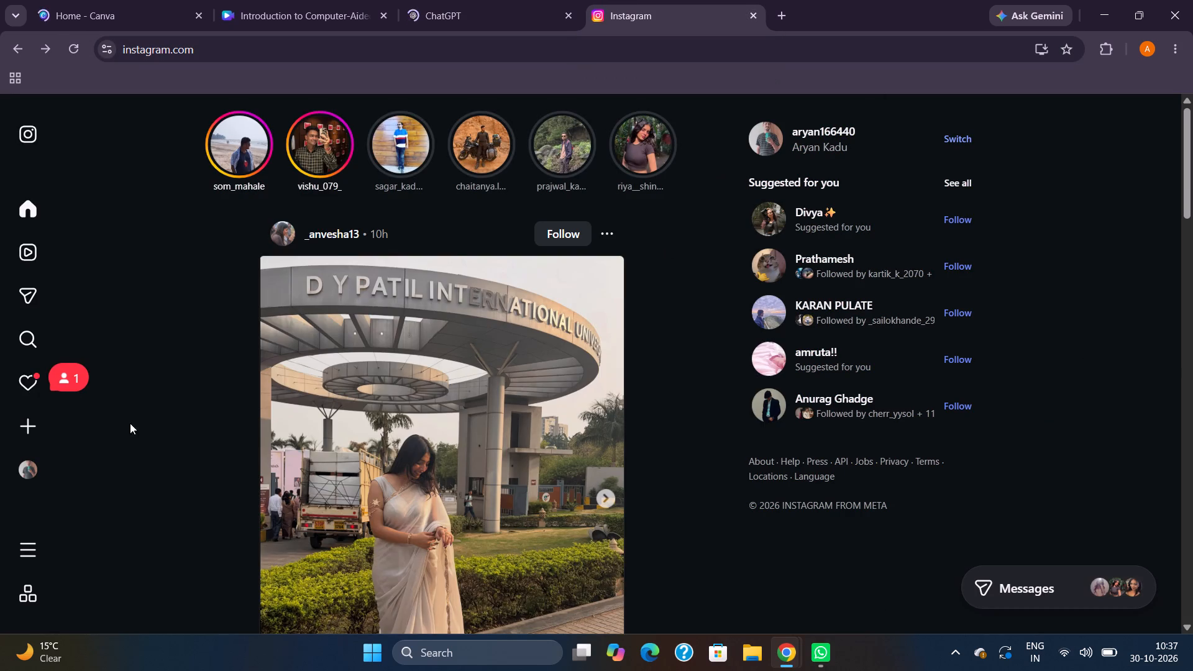
# Check the Instagram notifications, and open the freshers_vitp profile and its followers list.
pyautogui.click(40, 386)
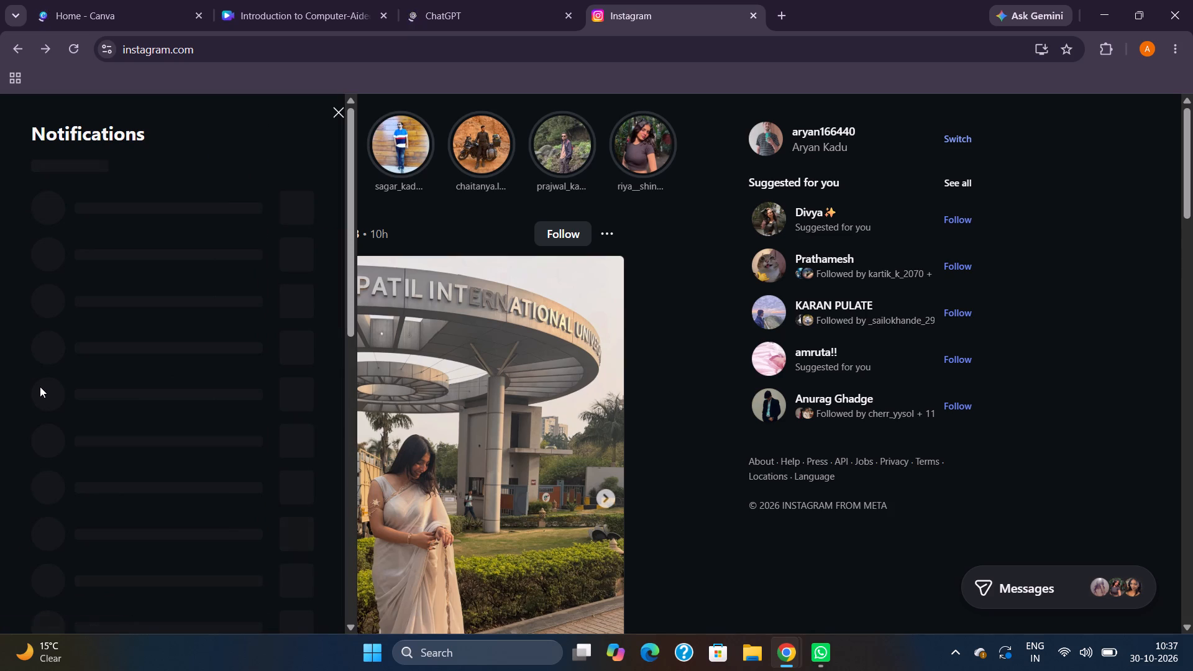
pyautogui.click(37, 247)
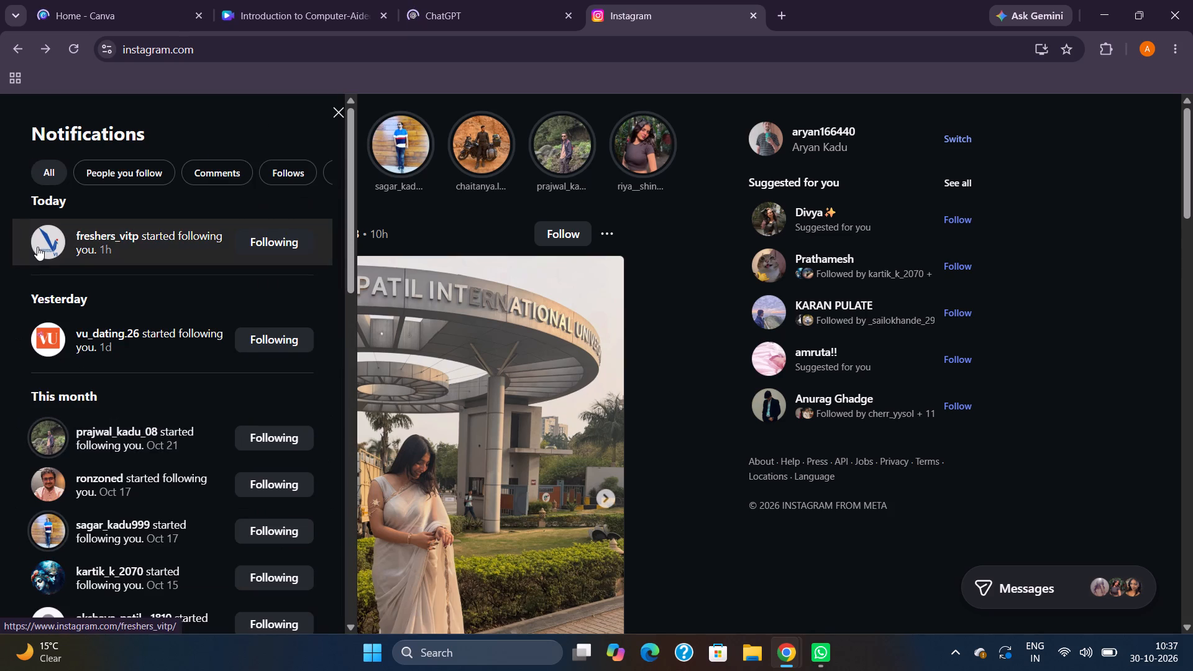
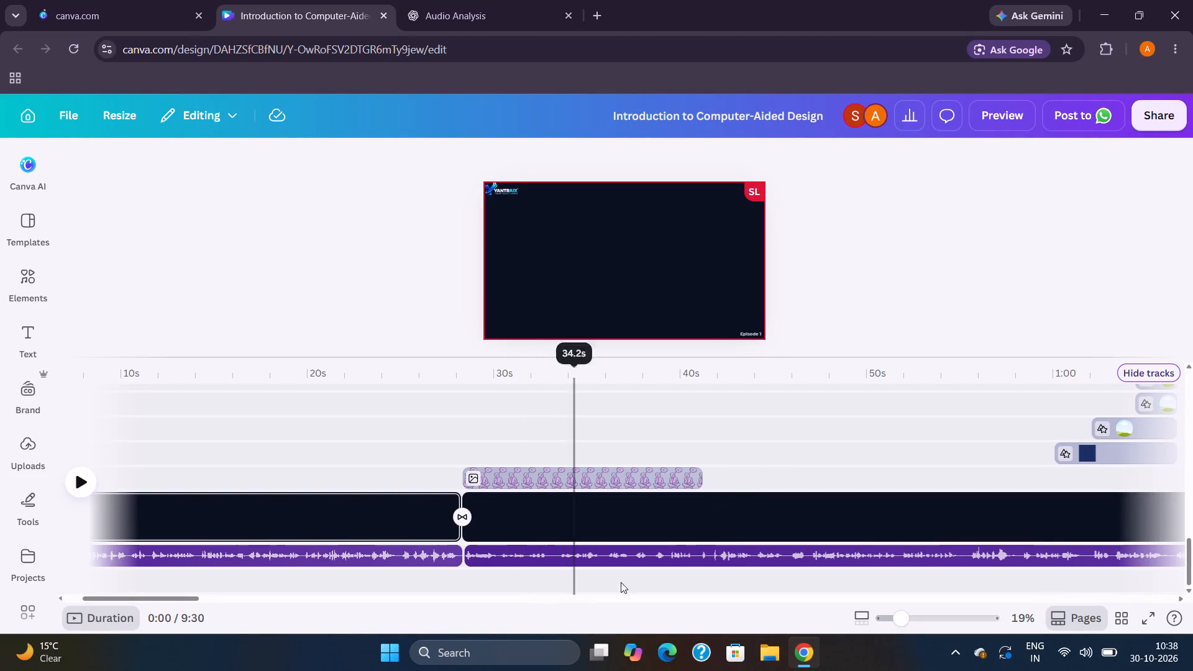
# Play the video from 59.2 s to review the animated card sequence around the one-minute mark.
pyautogui.hscroll(-5, 761, 590)
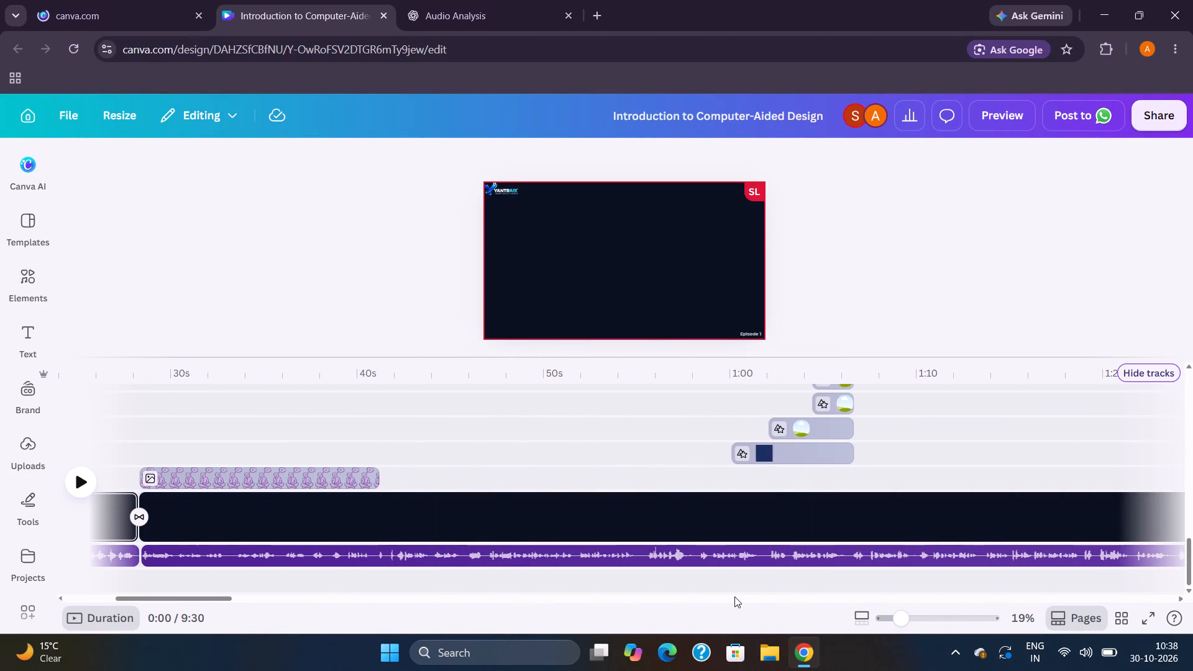
pyautogui.click(717, 587)
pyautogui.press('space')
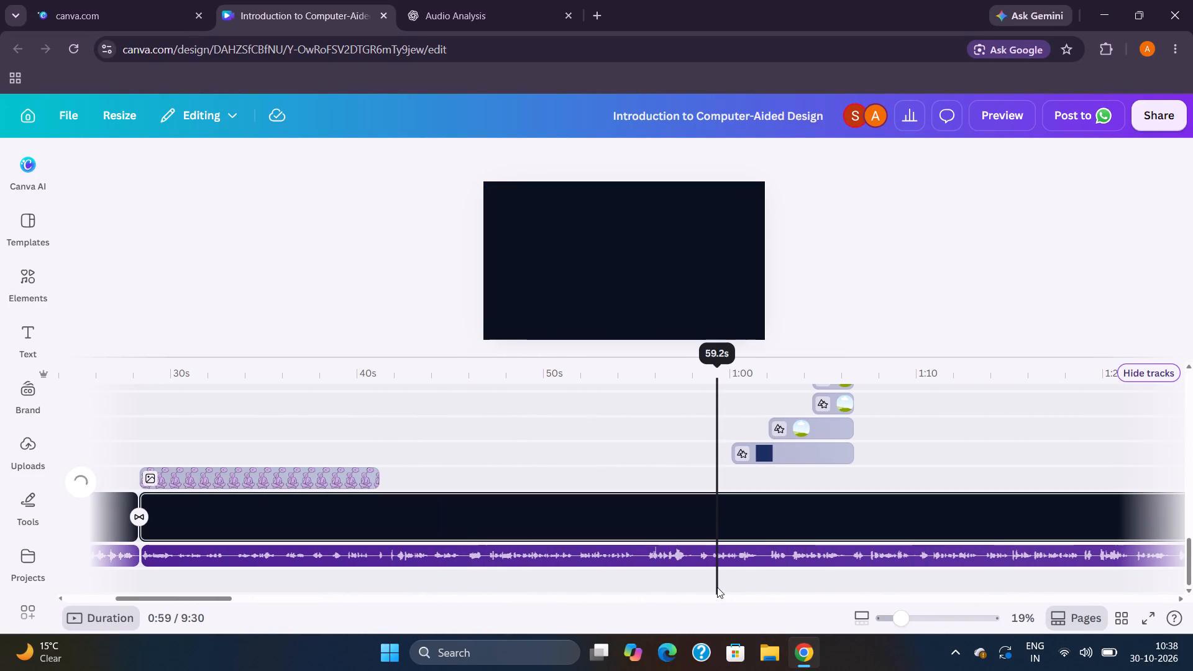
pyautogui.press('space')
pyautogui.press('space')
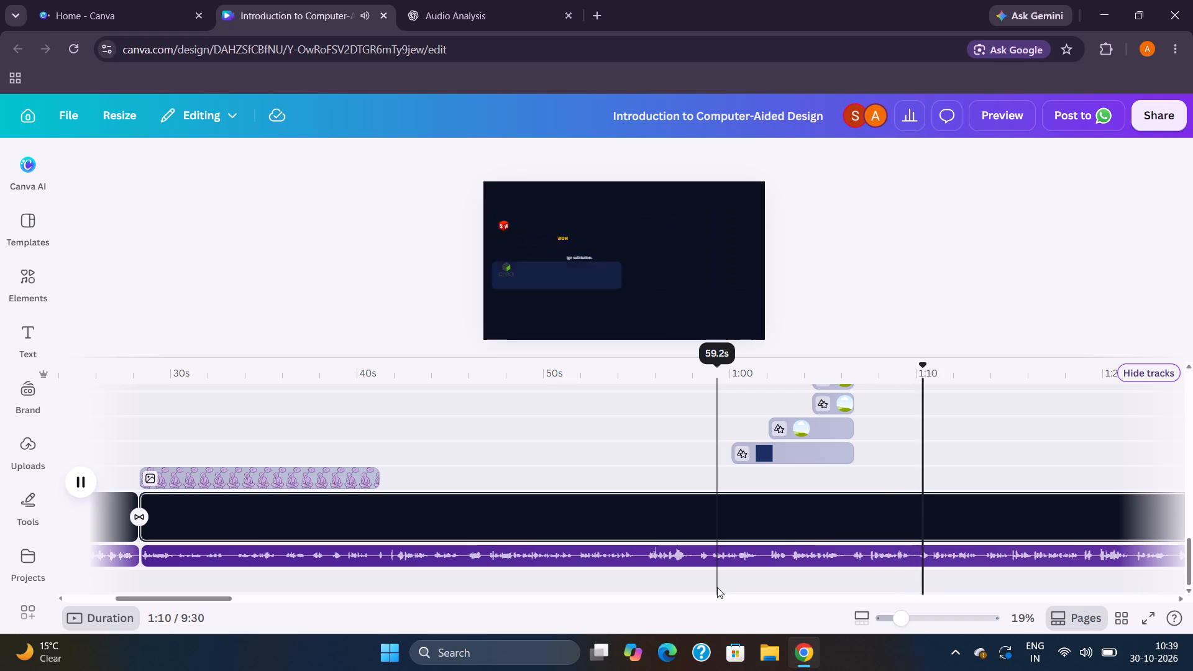
# Play back the scene from about 1:06 to 1:10 to review how the SOLIDWORKS card leads into the PTC Creo card.
pyautogui.press('space')
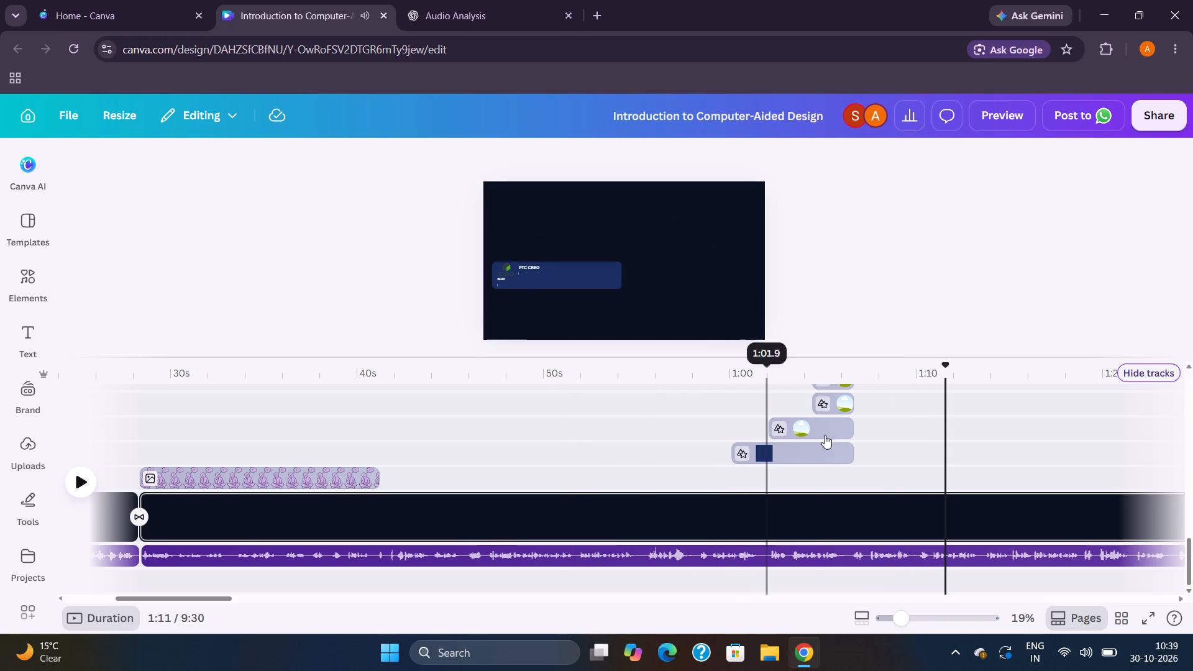
pyautogui.scroll(4, 885, 460)
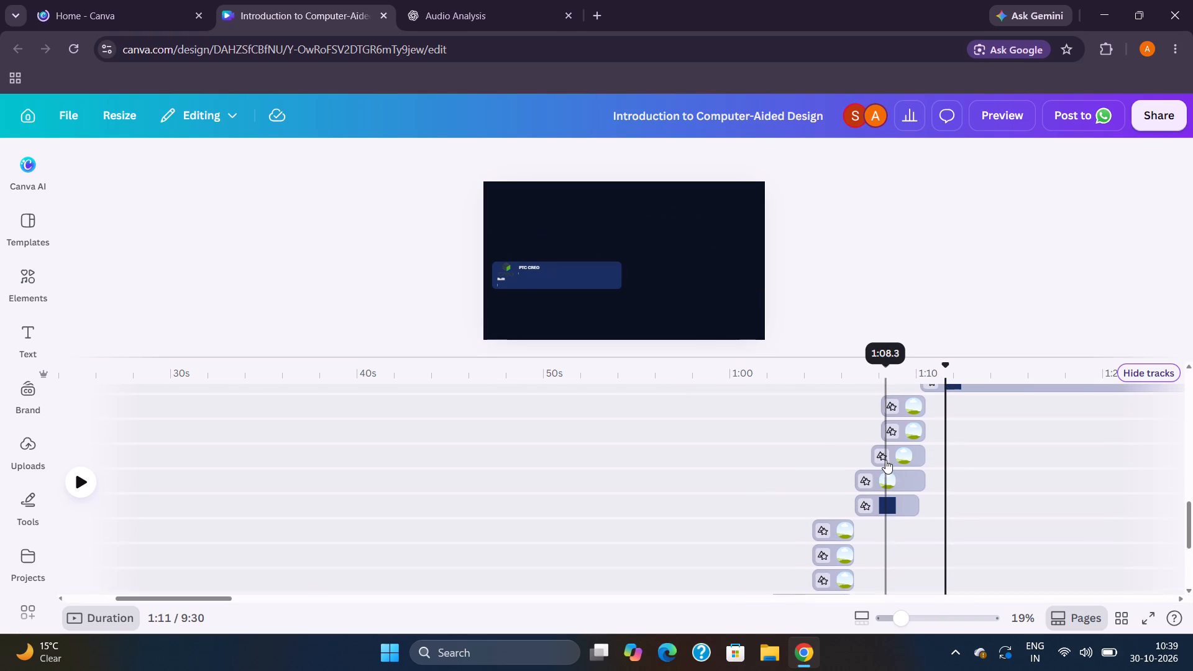
pyautogui.click(857, 535)
pyautogui.press('space')
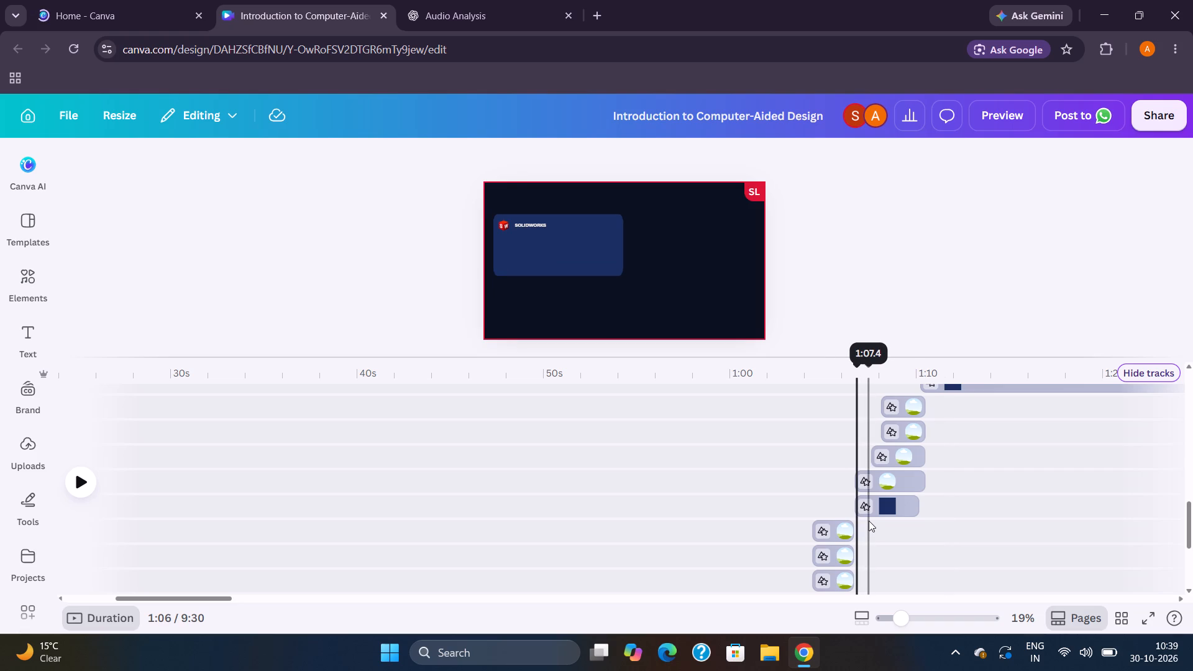
pyautogui.press('space')
pyautogui.press('space')
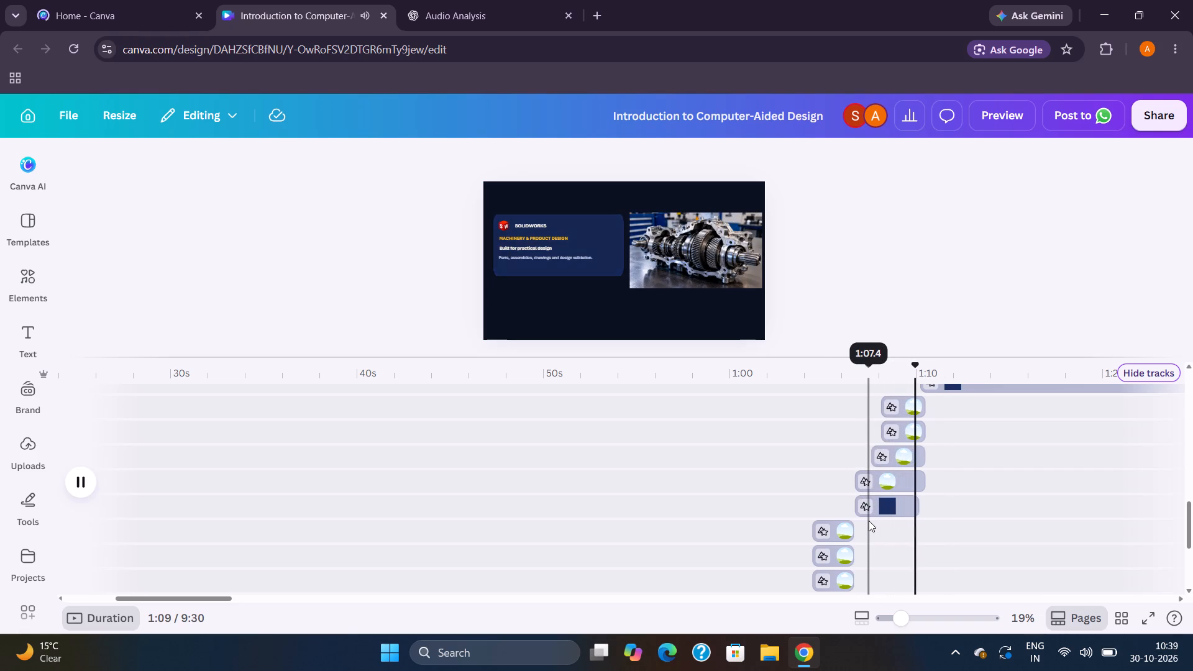
pyautogui.press('space')
pyautogui.press('space')
pyautogui.press('space')
pyautogui.scroll(3, 869, 521)
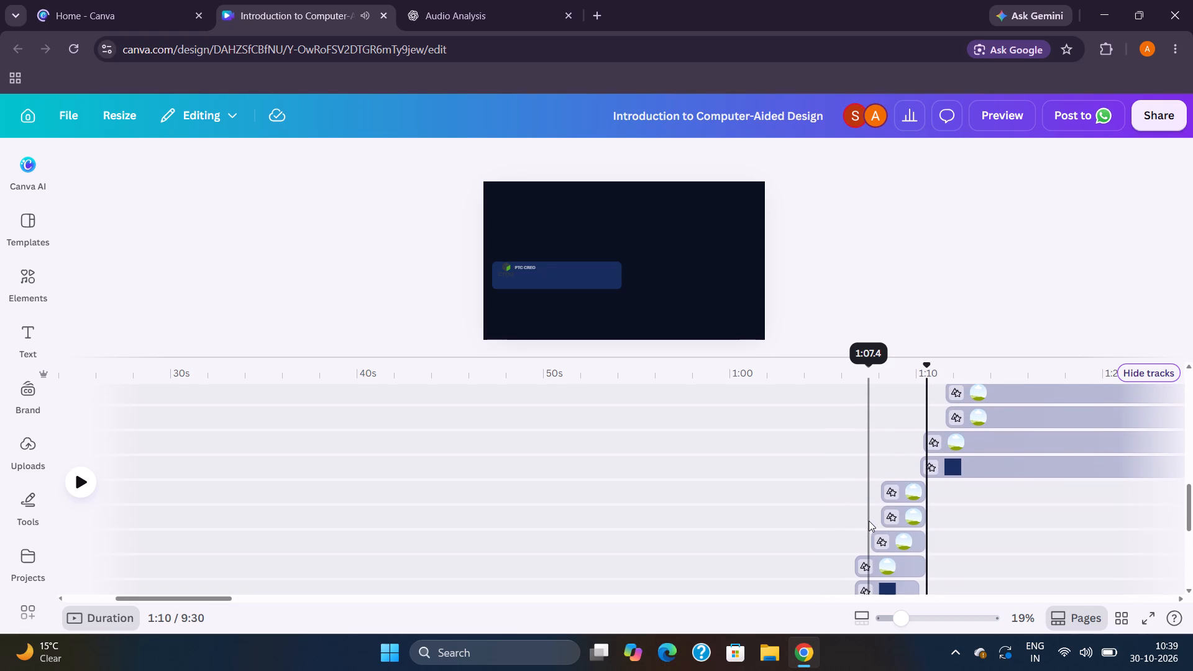
# Extend the blue PTC Creo card background upward, keeping its bottom edge and width, to match the SOLIDWORKS card's upper edge.
pyautogui.hscroll(-2, 869, 521)
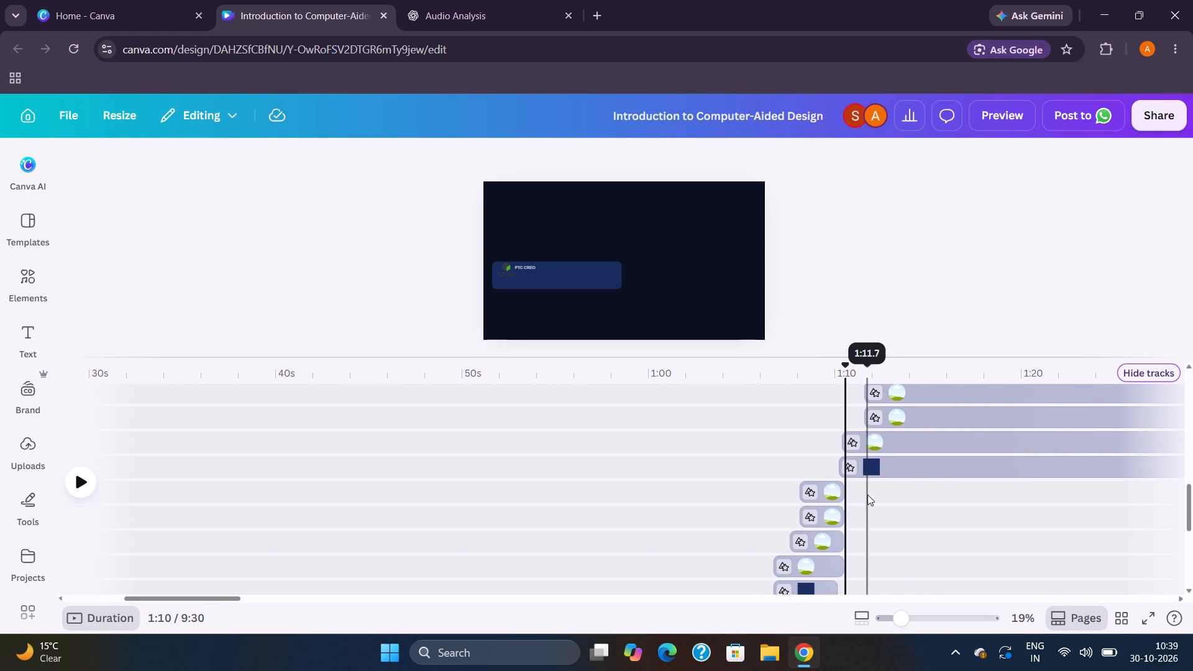
pyautogui.click(563, 266)
pyautogui.click(559, 274)
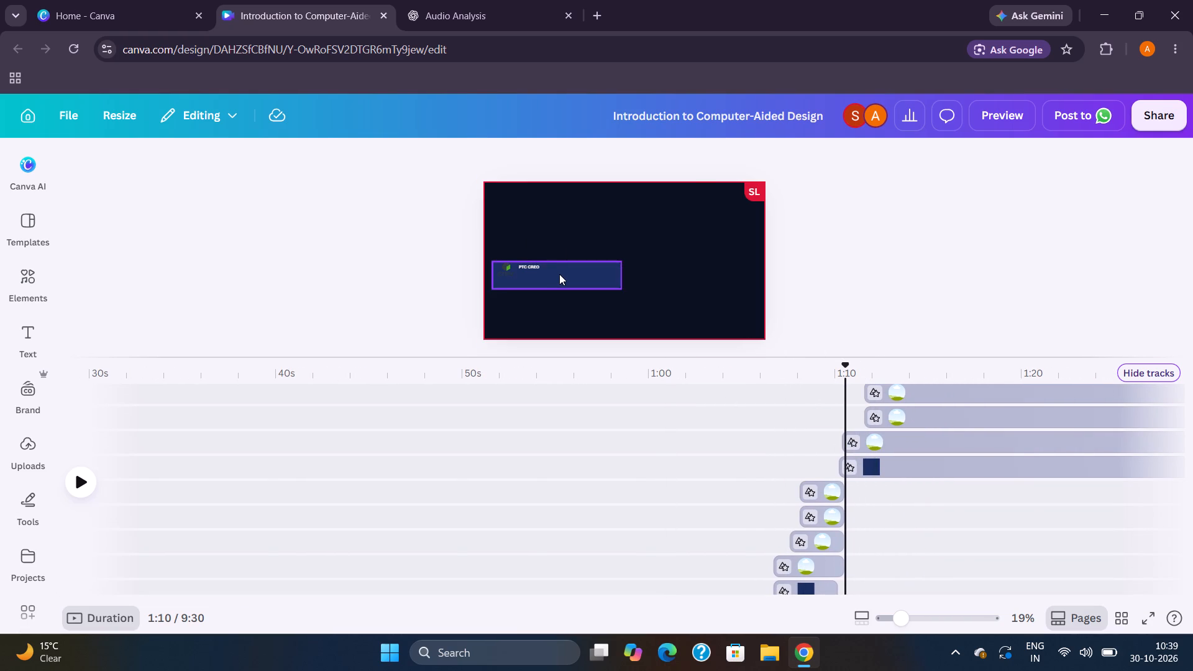
pyautogui.moveTo(554, 258); pyautogui.dragTo(554, 245)
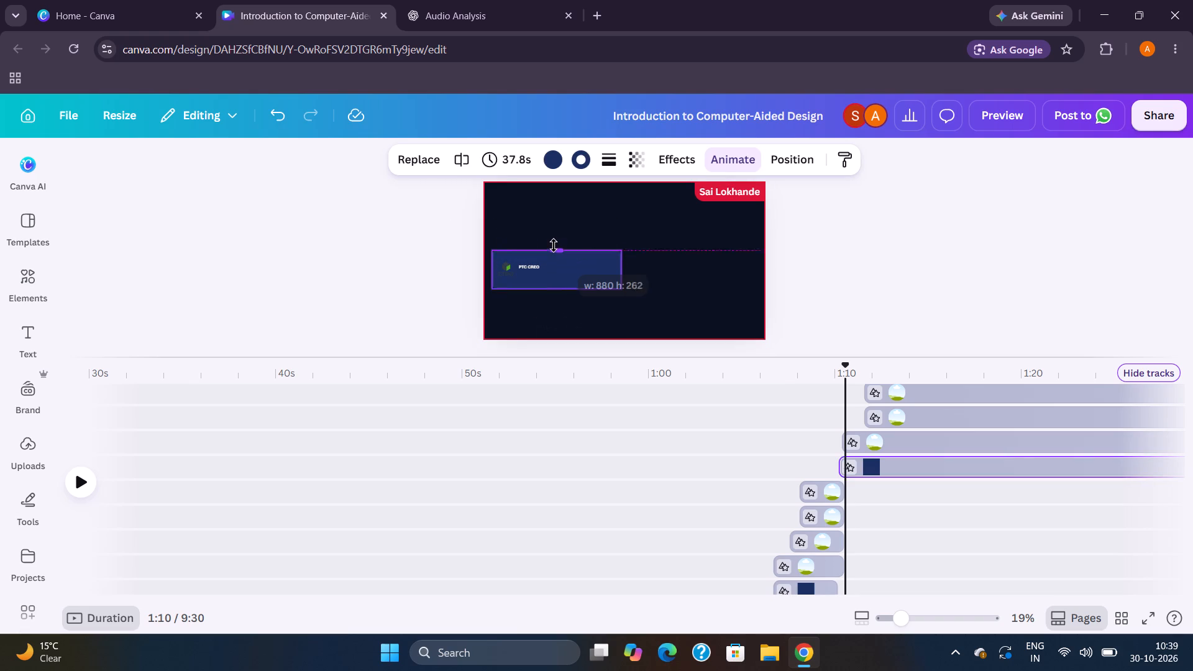
pyautogui.moveTo(554, 245); pyautogui.dragTo(556, 168)
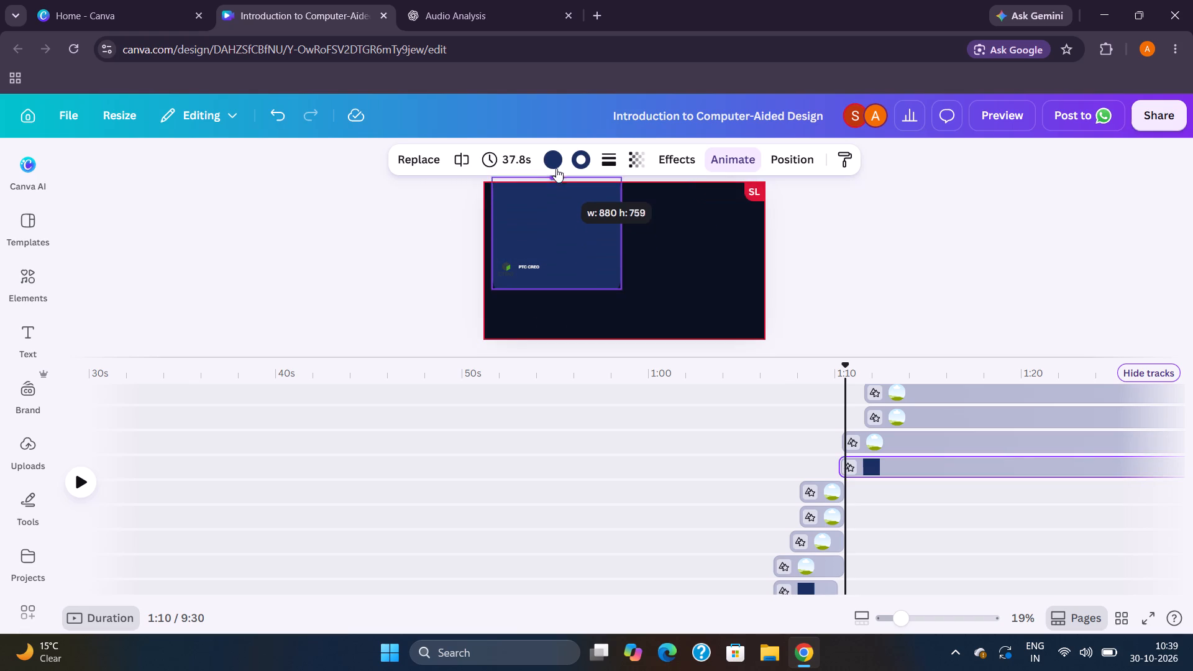
pyautogui.moveTo(556, 168); pyautogui.dragTo(548, 212)
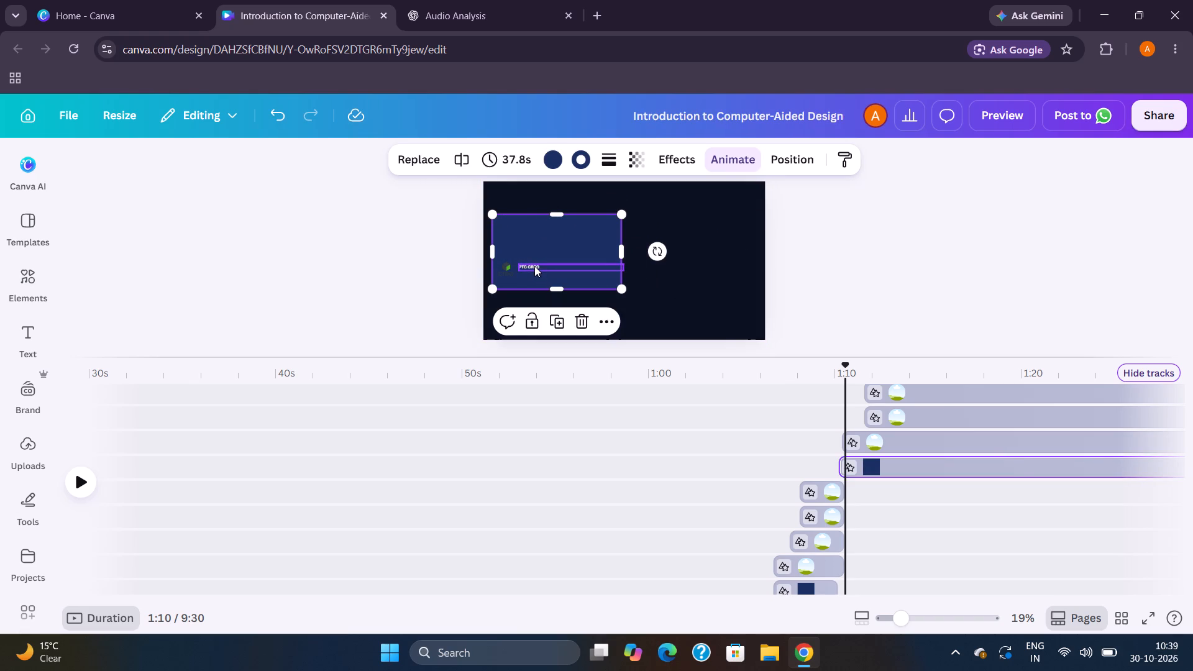
# Move the PTC CREO title up to the top of the enlarged card.
pyautogui.click(534, 267)
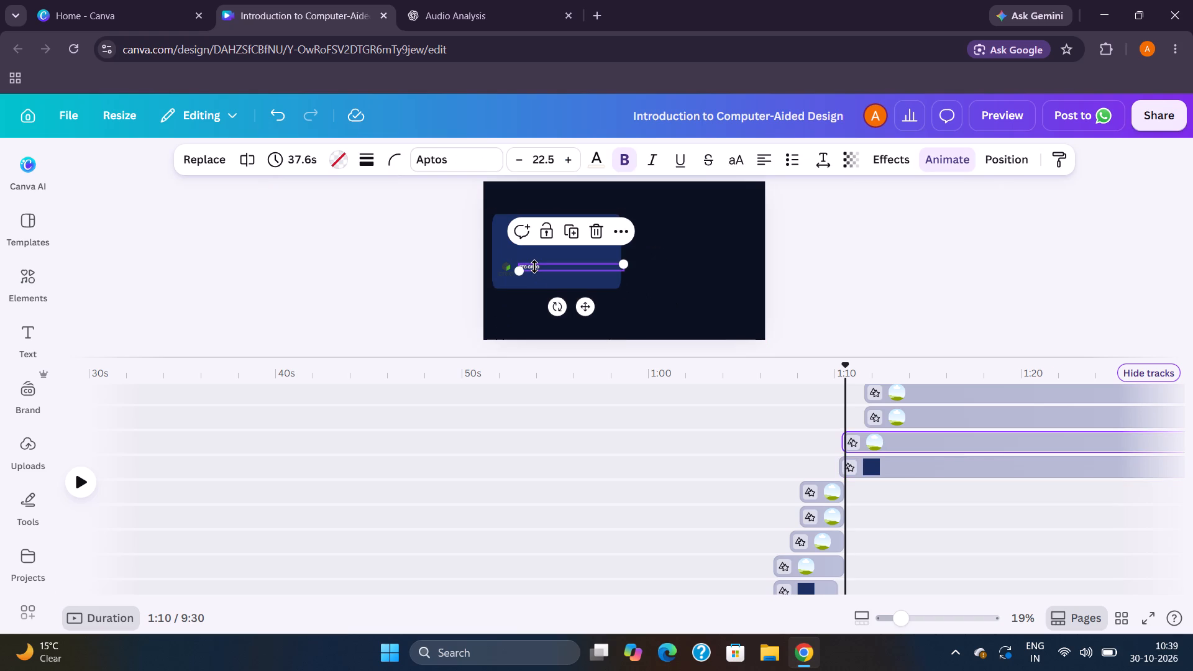
pyautogui.moveTo(584, 306); pyautogui.dragTo(582, 269)
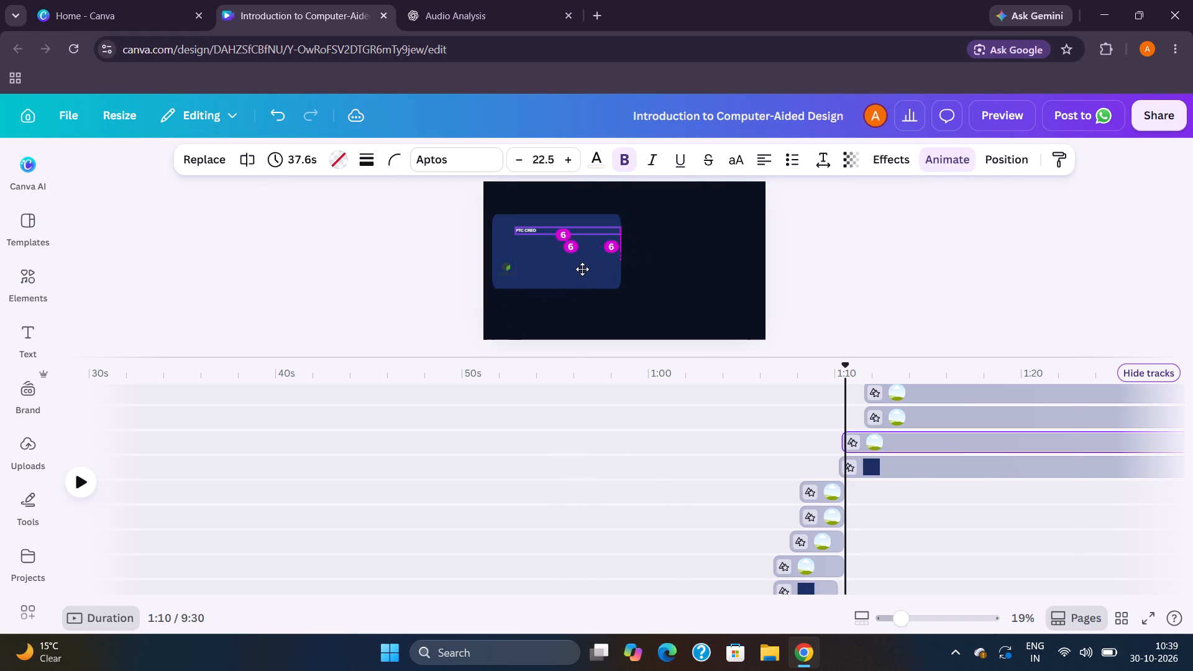
pyautogui.moveTo(582, 269); pyautogui.dragTo(582, 265)
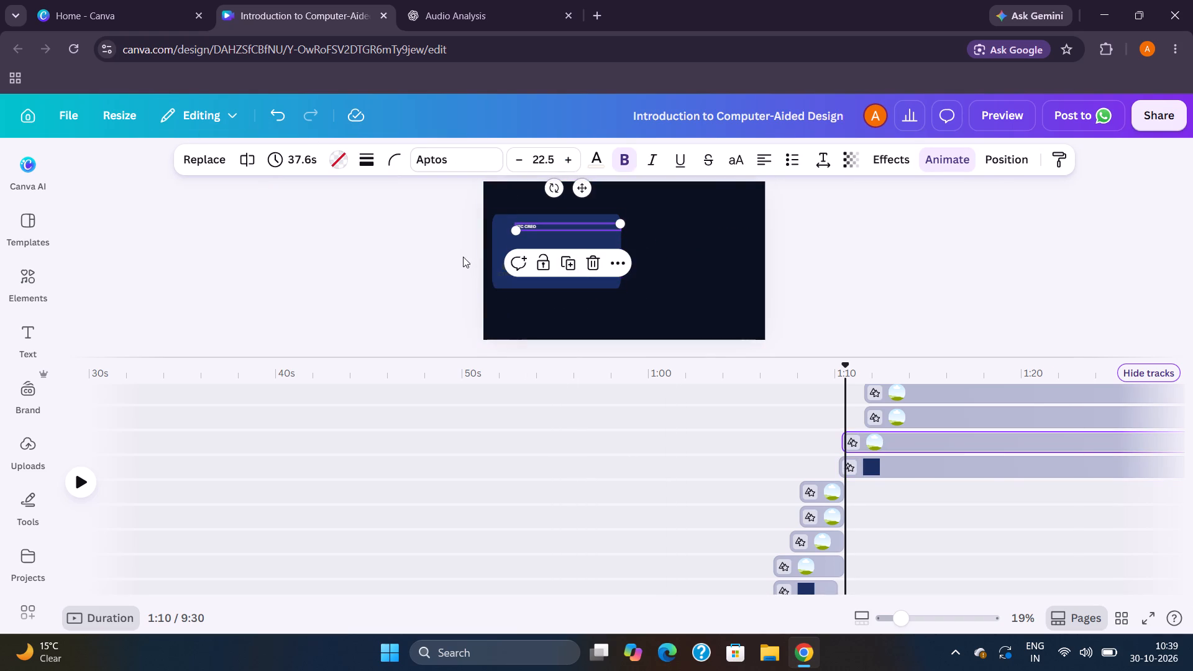
# Move the Creo logo to the card's top-left corner beside the title and adjust its size to fit there.
pyautogui.click(463, 257)
pyautogui.click(505, 268)
pyautogui.moveTo(519, 314); pyautogui.dragTo(519, 309)
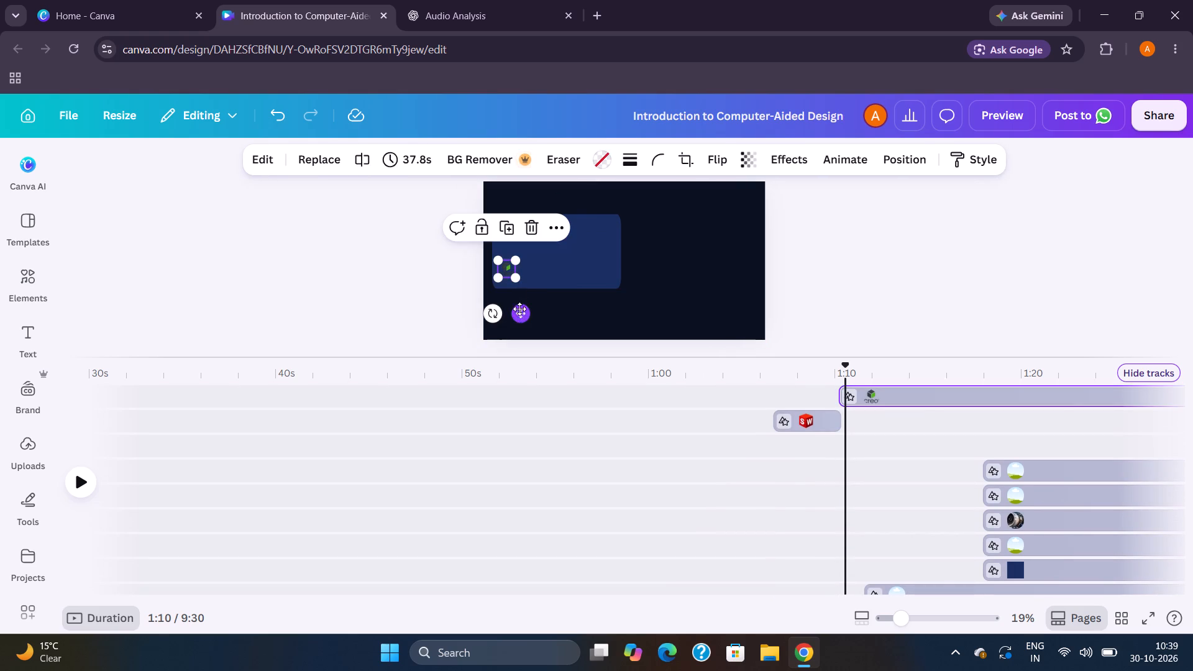
pyautogui.moveTo(519, 309); pyautogui.dragTo(516, 272)
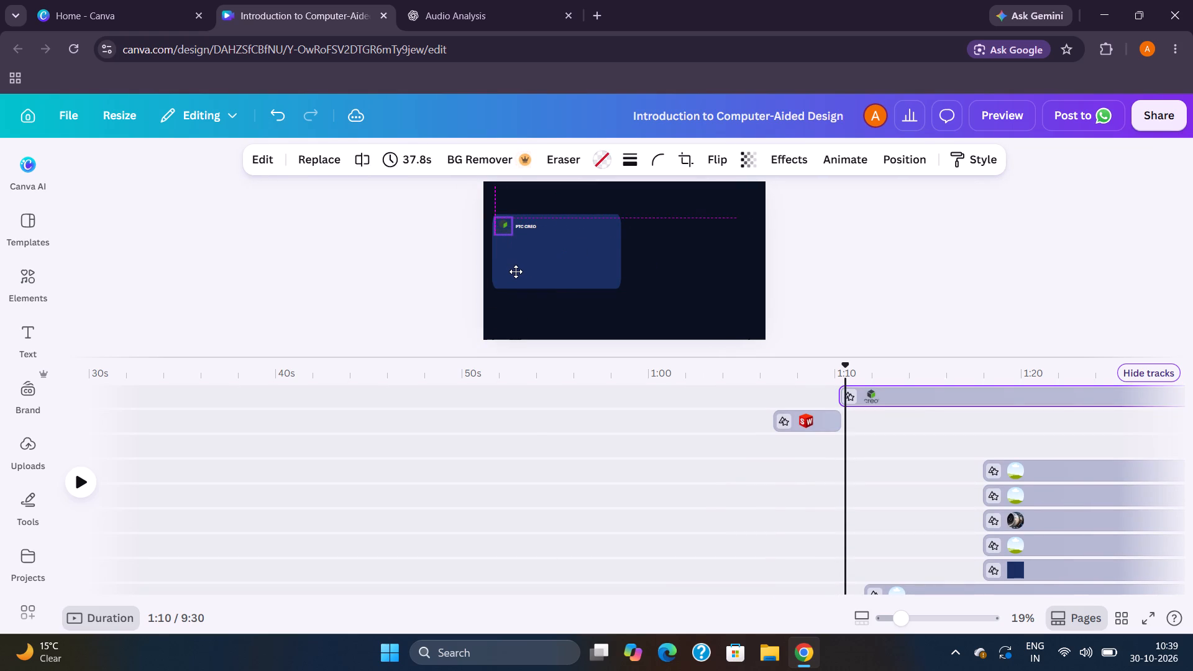
pyautogui.moveTo(516, 272); pyautogui.dragTo(516, 273)
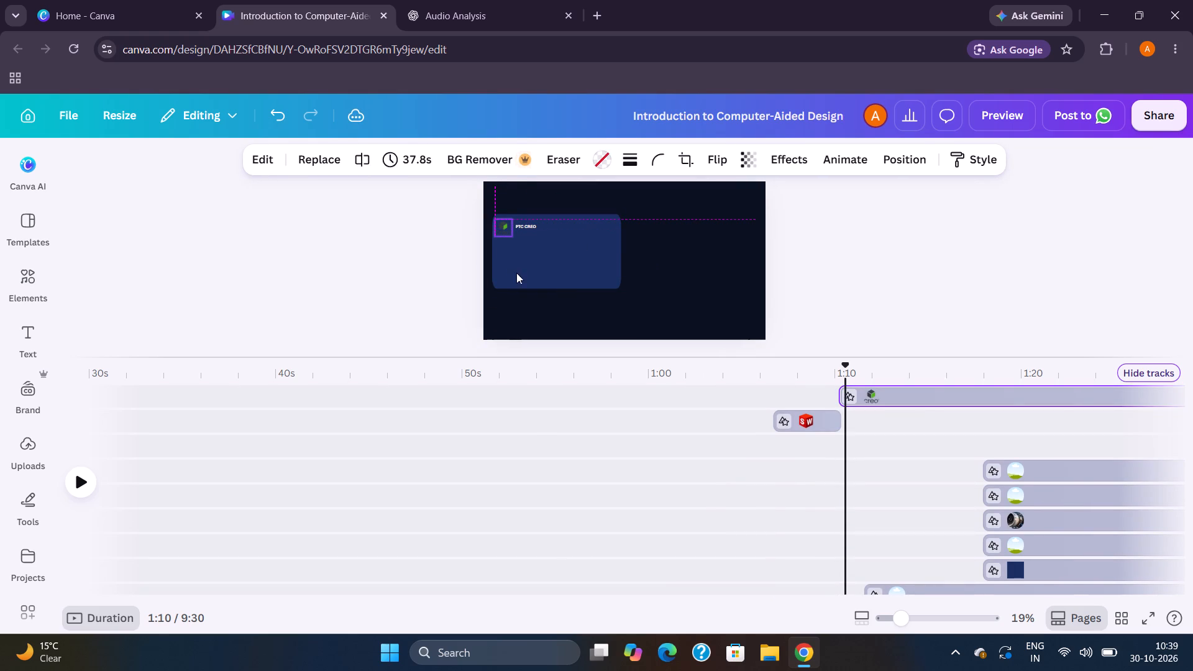
pyautogui.moveTo(514, 240); pyautogui.dragTo(521, 257)
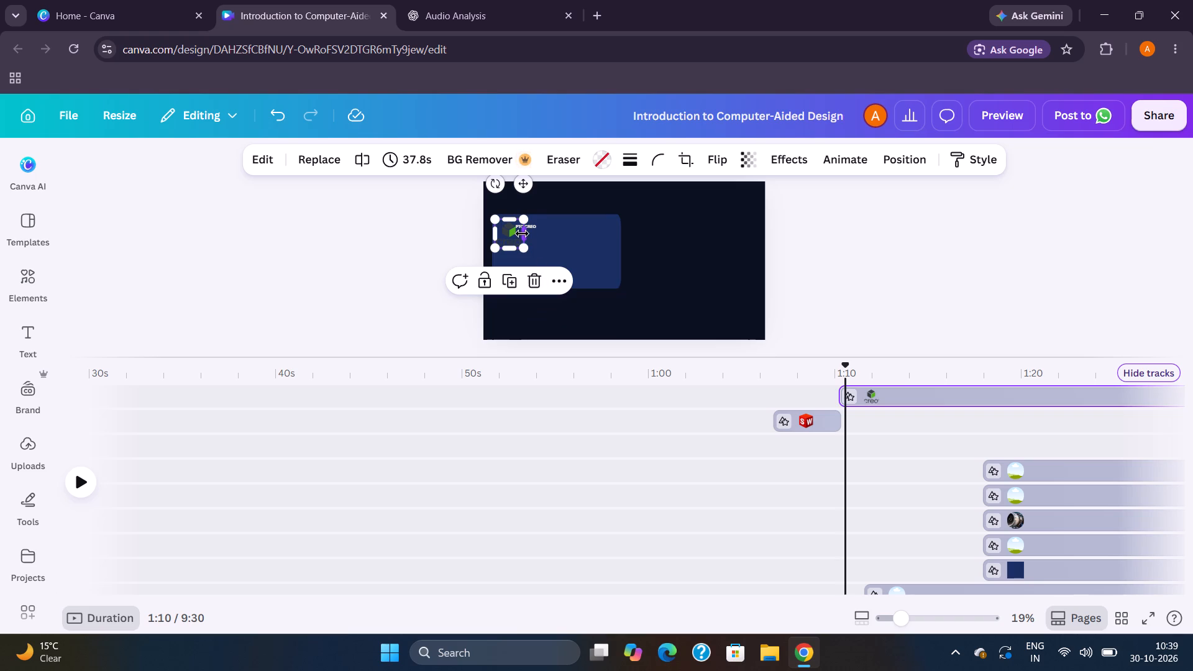
pyautogui.click(522, 234)
pyautogui.click(526, 250)
pyautogui.click(523, 186)
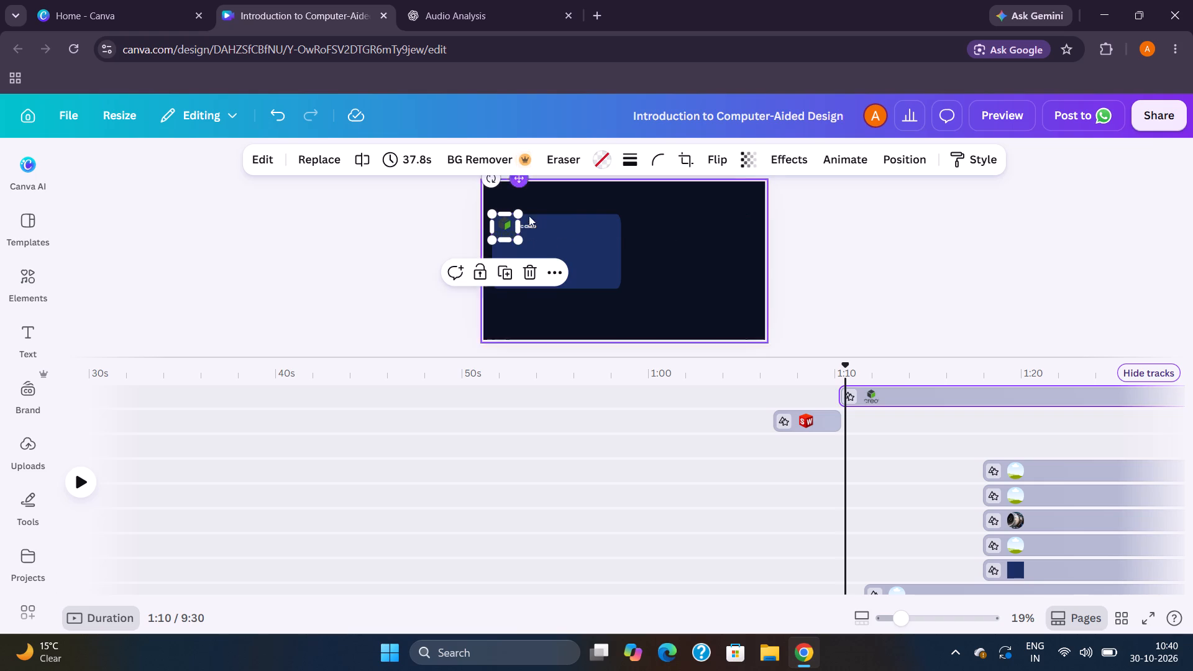
pyautogui.moveTo(517, 241); pyautogui.dragTo(510, 232)
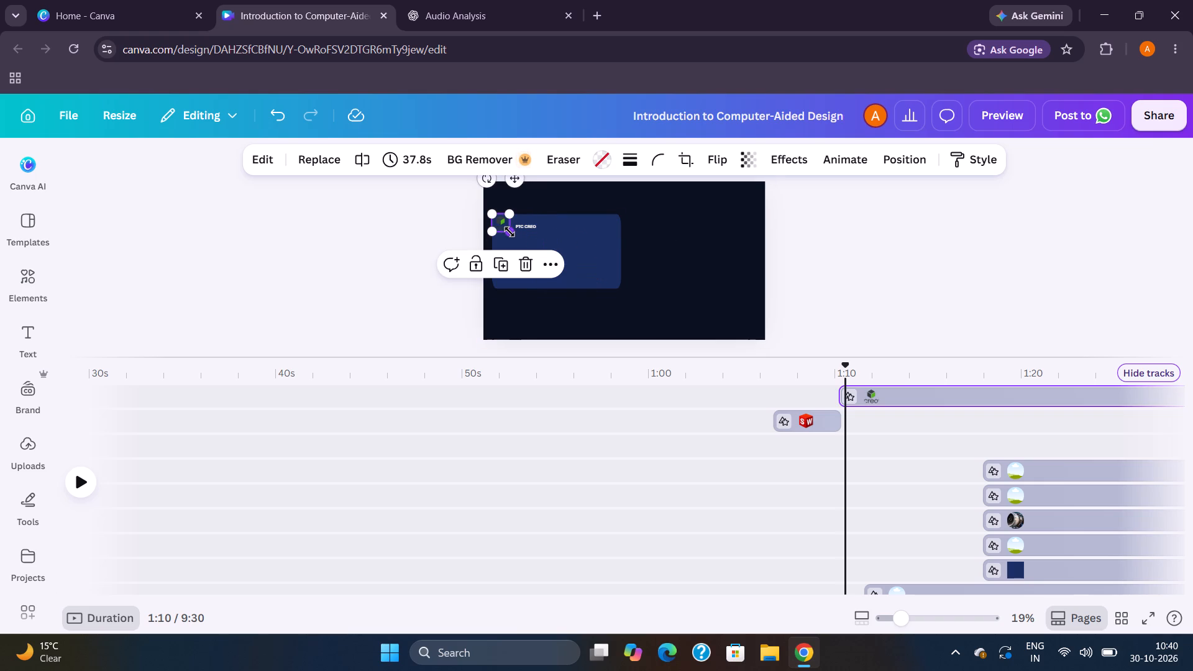
pyautogui.moveTo(514, 185); pyautogui.dragTo(518, 191)
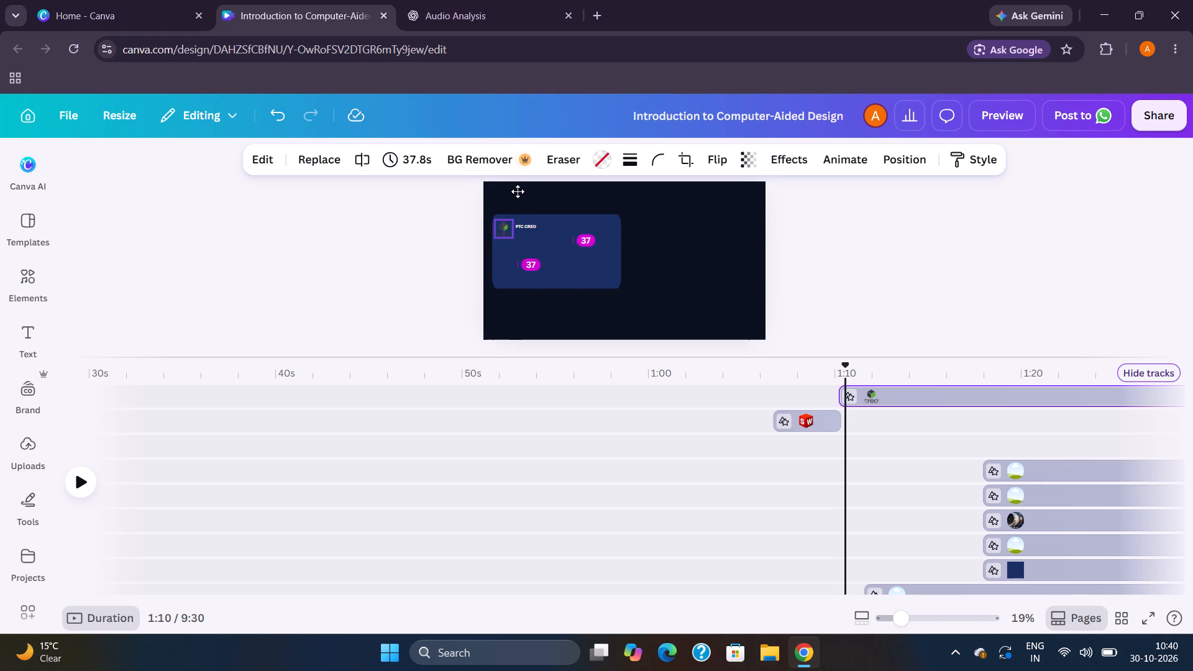
pyautogui.moveTo(518, 191); pyautogui.dragTo(518, 191)
pyautogui.click(450, 210)
# Set the PTC CREO title's font size to 25.
pyautogui.click(524, 221)
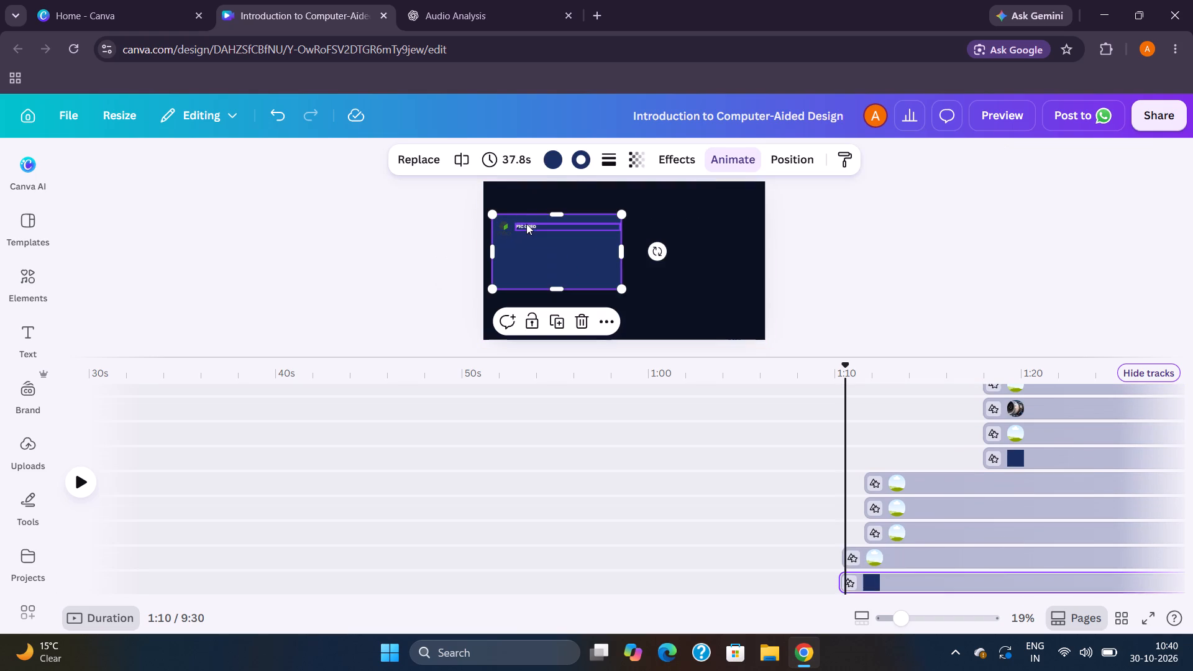
pyautogui.click(526, 224)
pyautogui.click(559, 155)
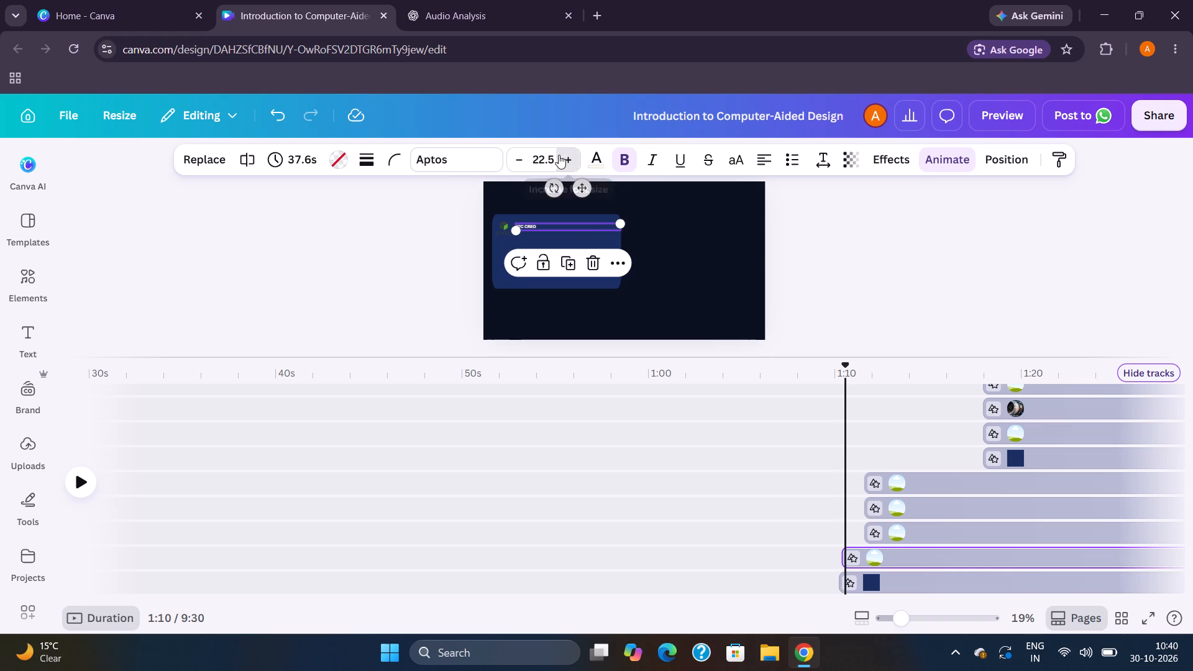
pyautogui.click(551, 155)
pyautogui.write('25')
pyautogui.click(376, 305)
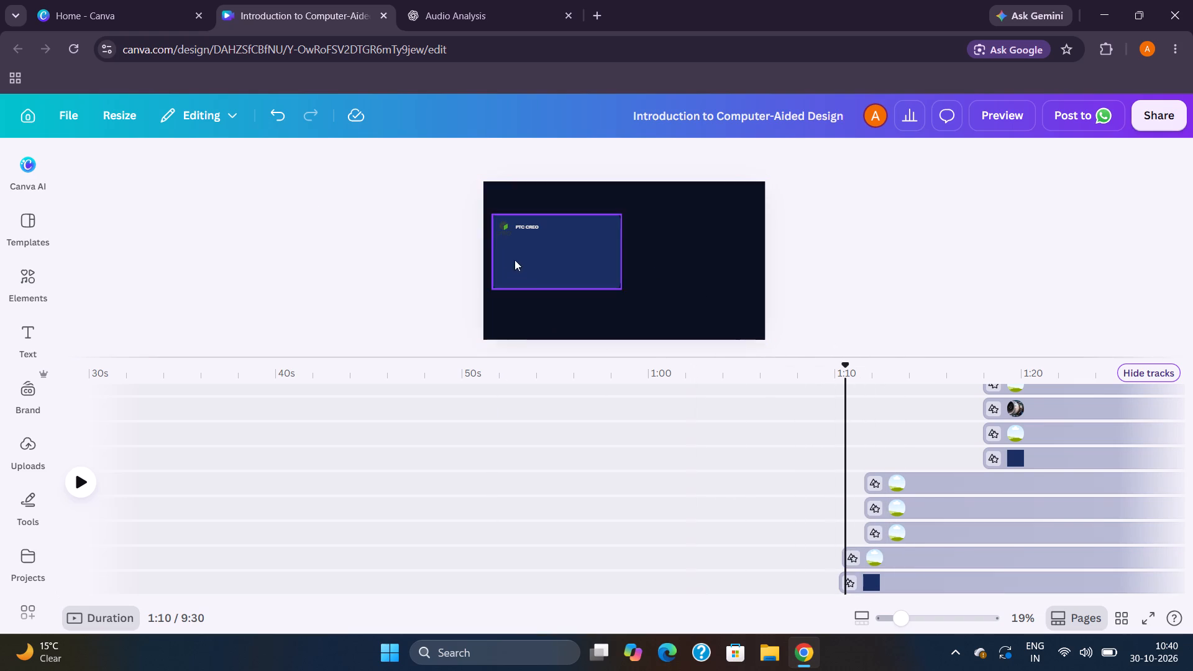
# Advance playback to about 1:12 and move the COMPLEX PARAMETRIC DESIGN subtitle up directly beneath the PTC CREO title.
pyautogui.click(85, 477)
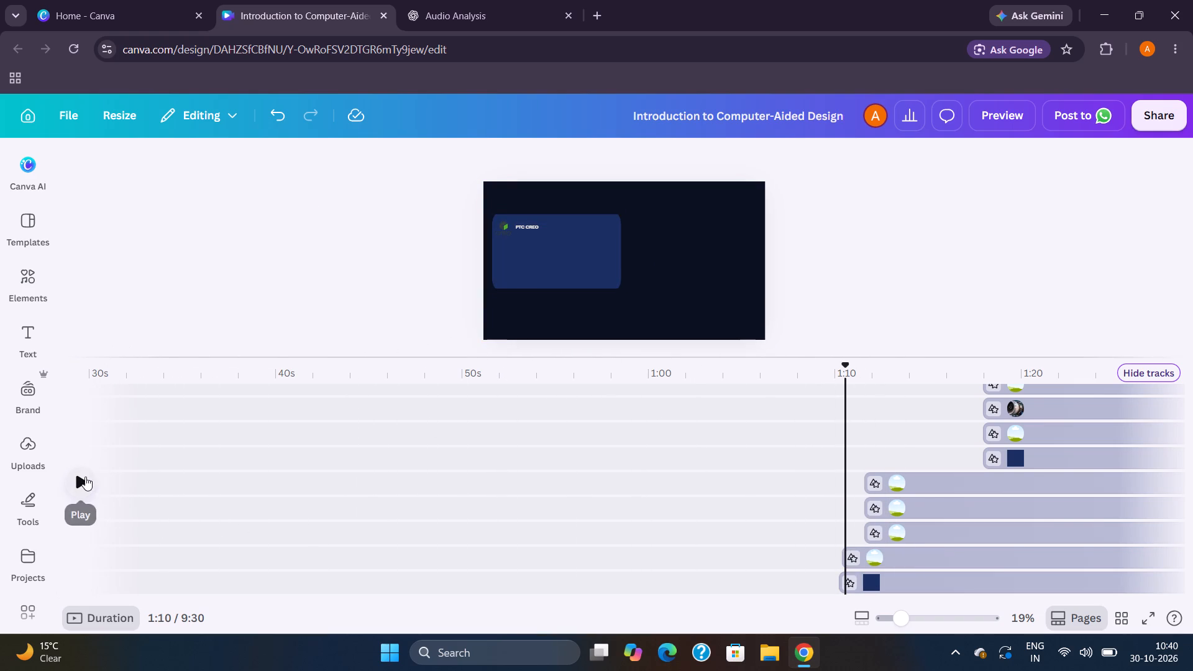
pyautogui.click(85, 477)
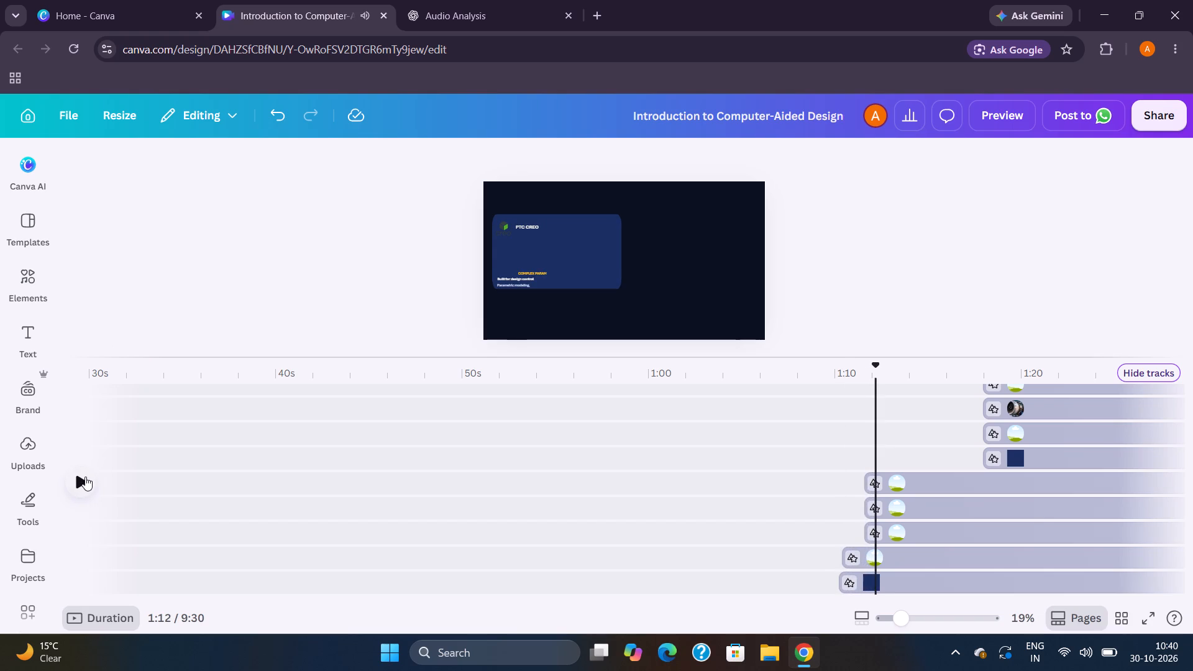
pyautogui.click(85, 477)
pyautogui.click(85, 477)
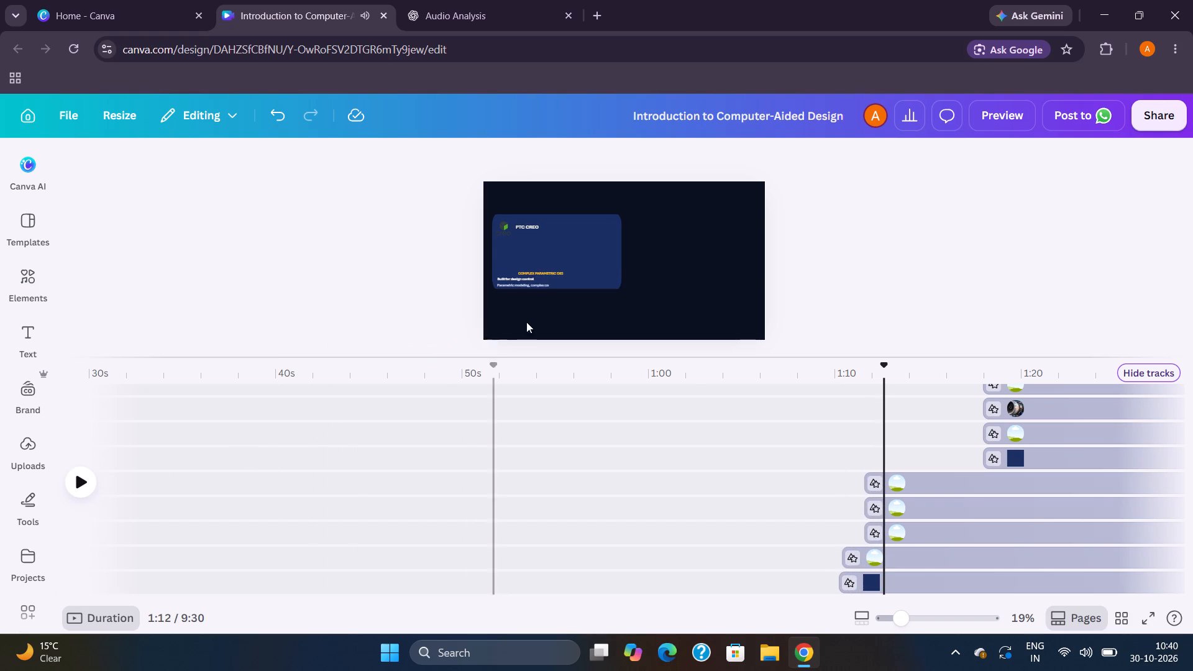
pyautogui.click(546, 273)
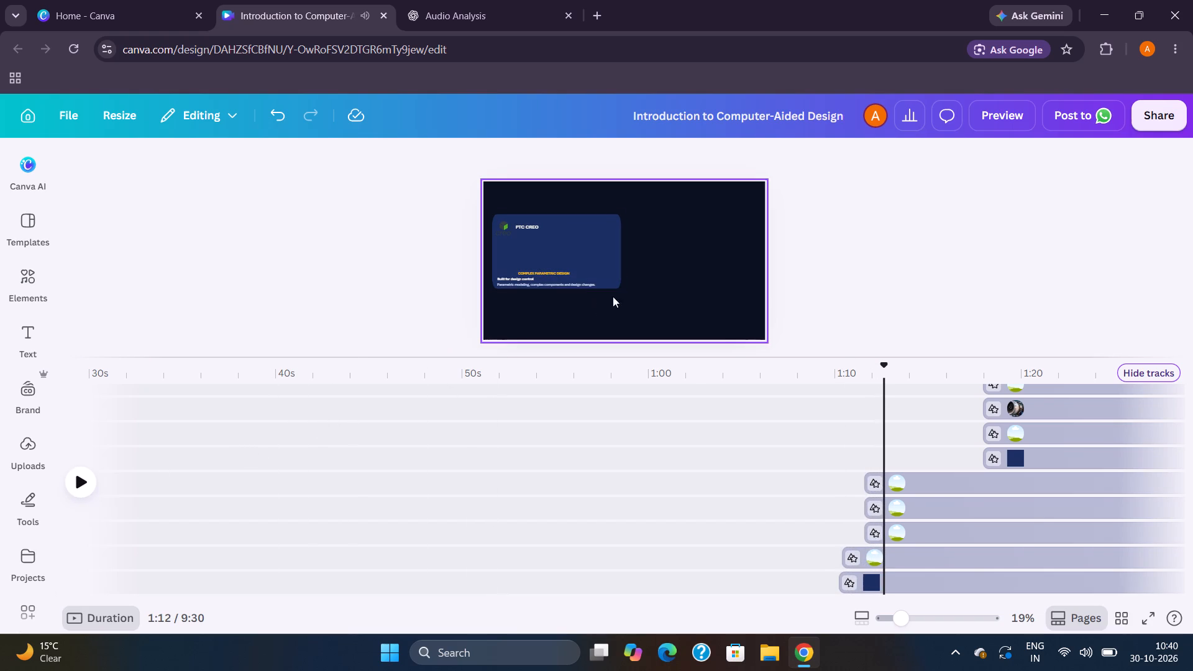
pyautogui.click(551, 276)
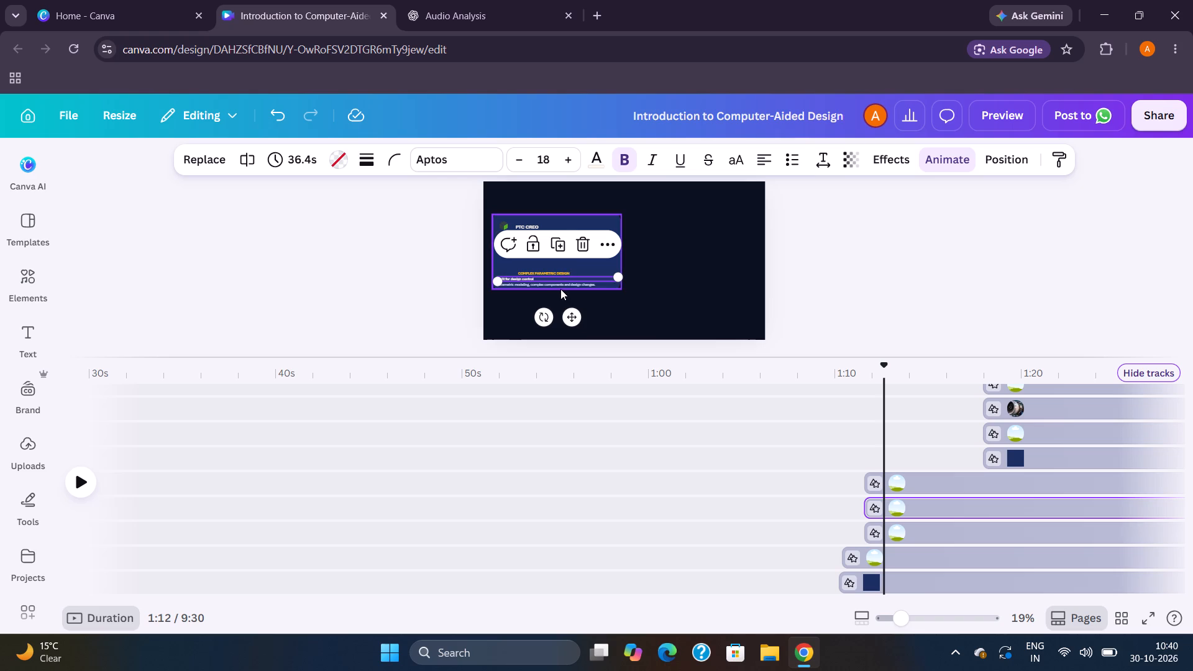
pyautogui.click(560, 286)
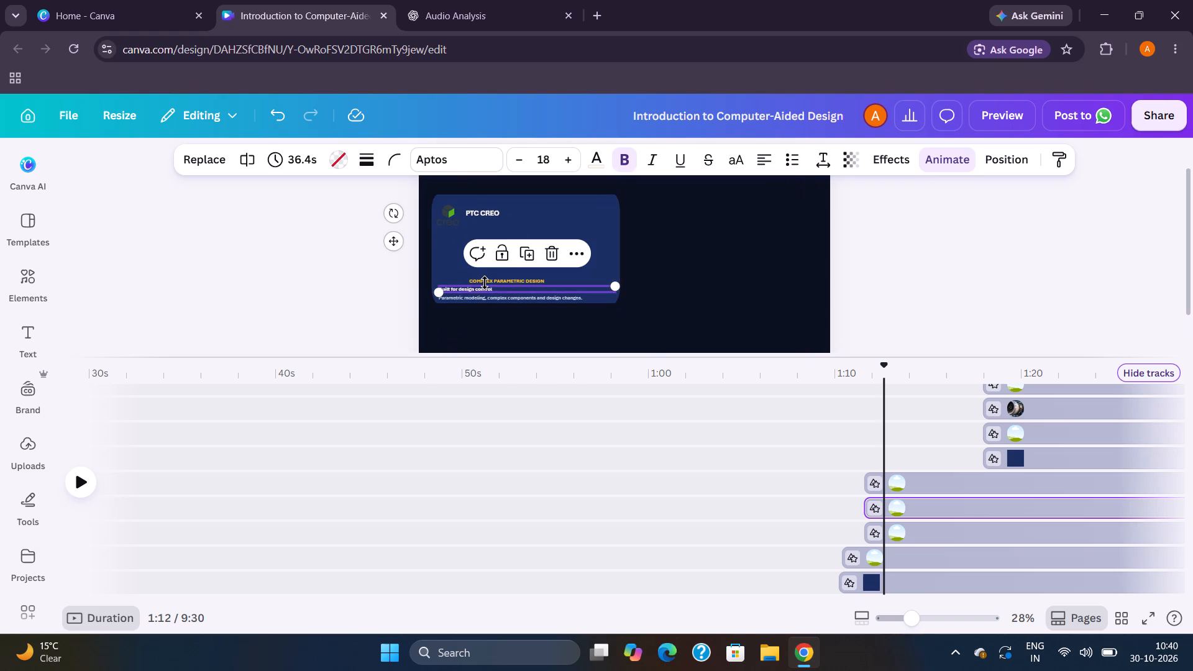
pyautogui.click(487, 276)
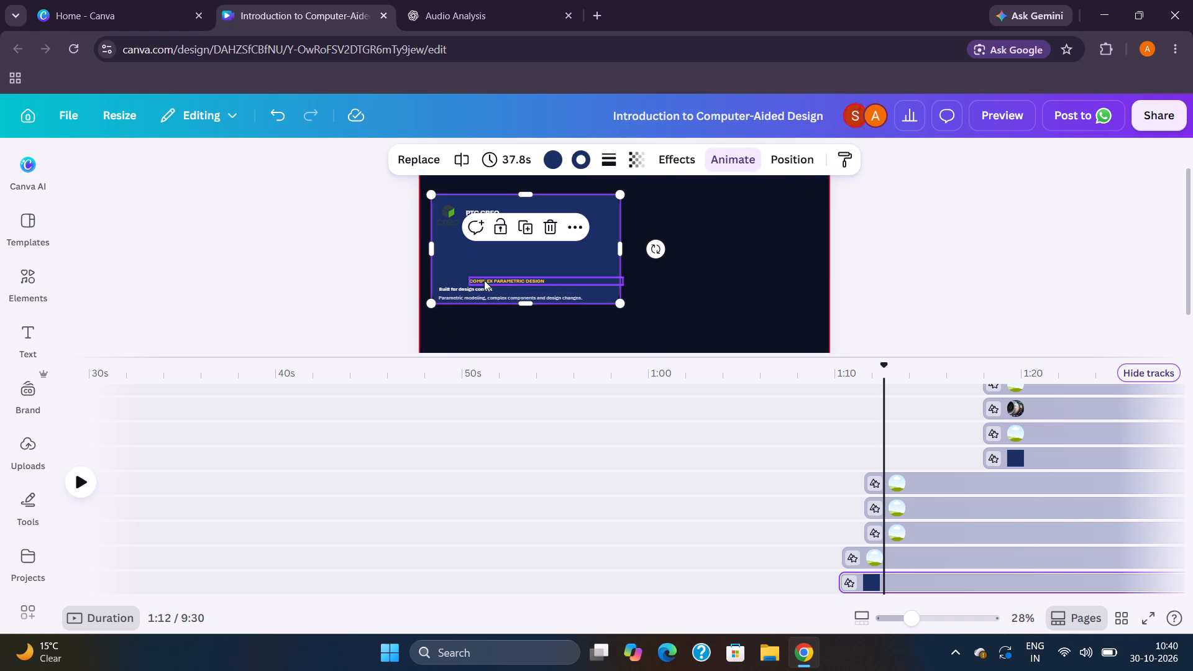
pyautogui.click(502, 281)
pyautogui.moveTo(427, 232); pyautogui.dragTo(425, 180)
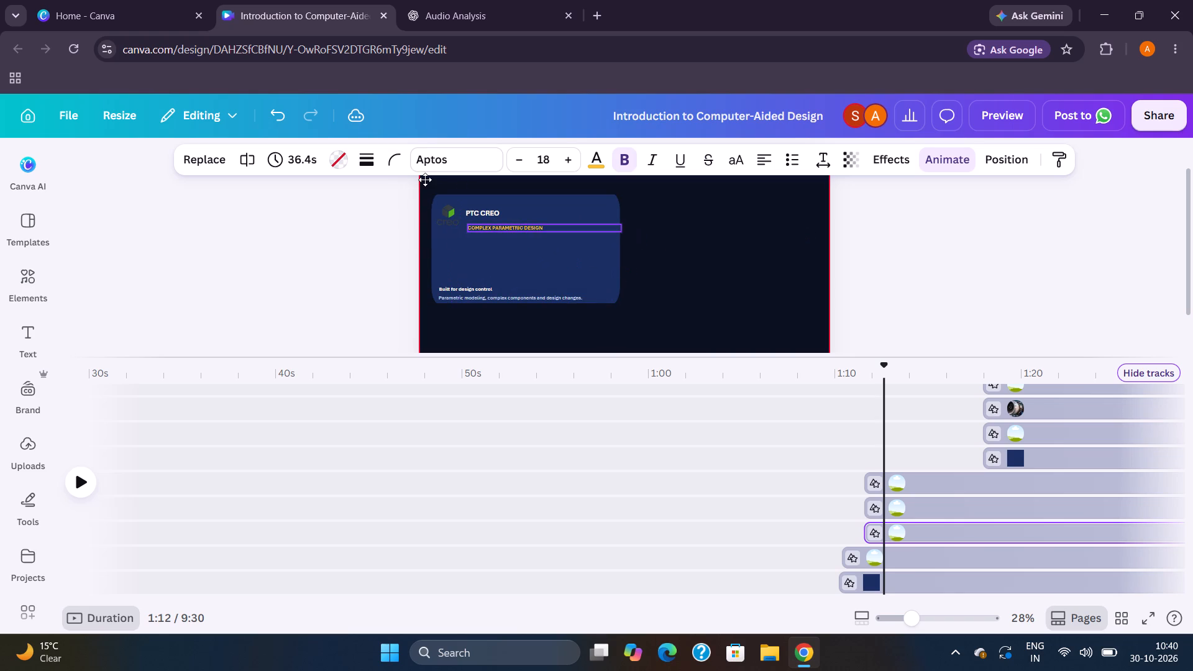
pyautogui.moveTo(425, 180); pyautogui.dragTo(422, 173)
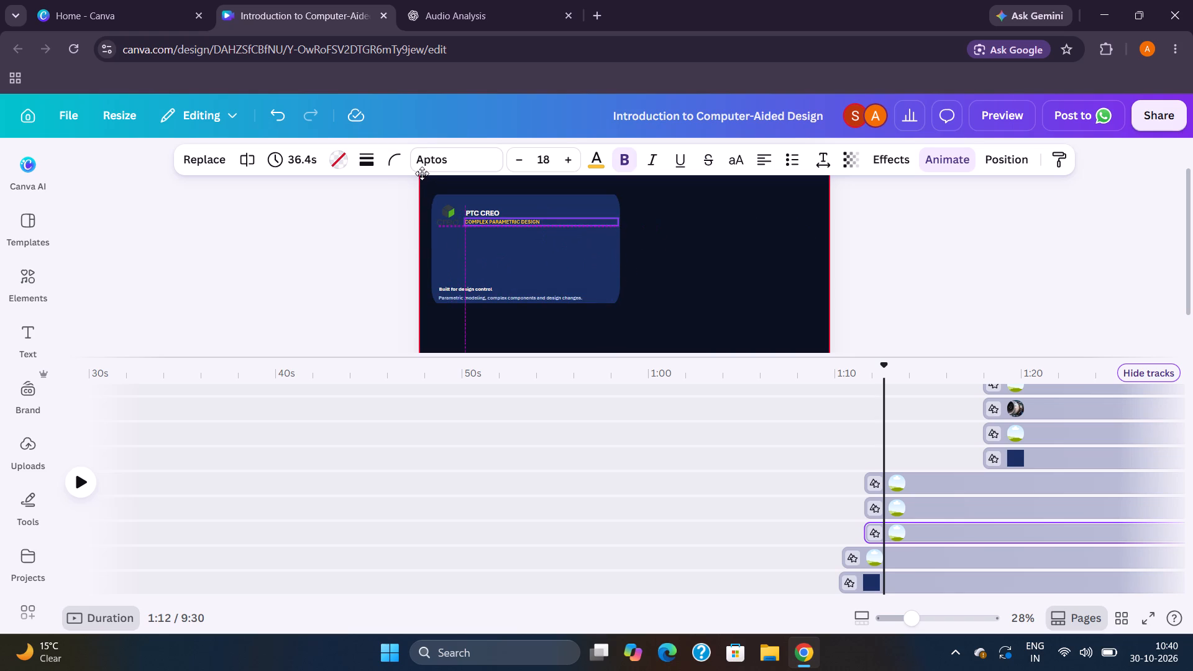
pyautogui.moveTo(422, 173); pyautogui.dragTo(421, 181)
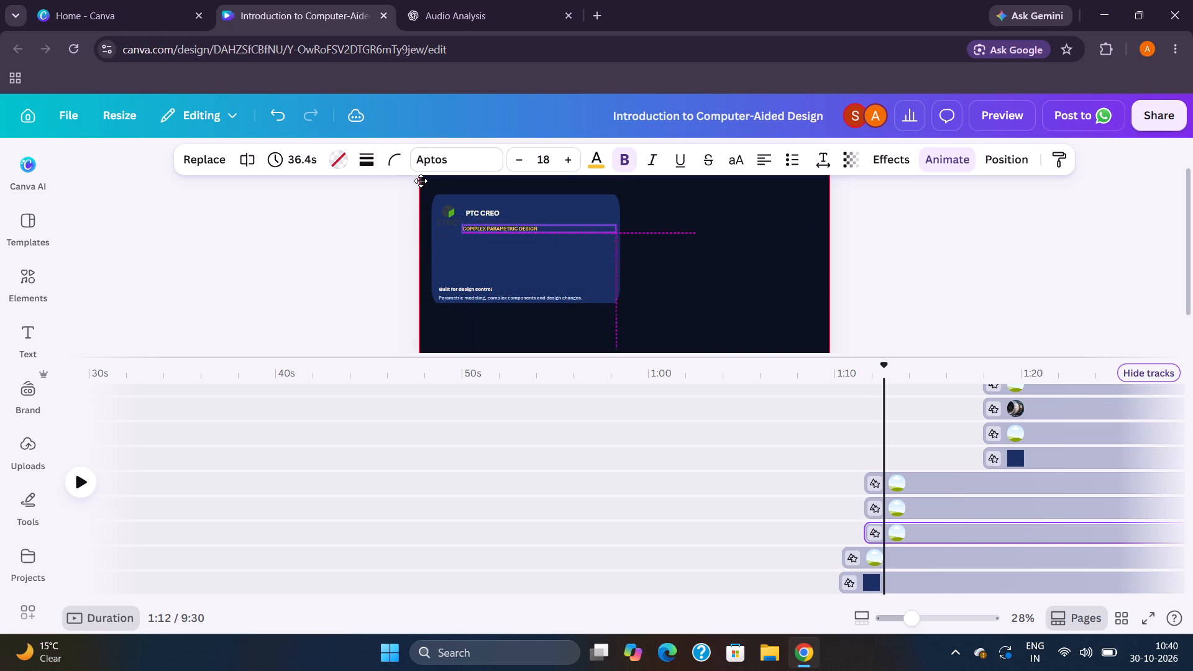
pyautogui.moveTo(421, 181); pyautogui.dragTo(421, 181)
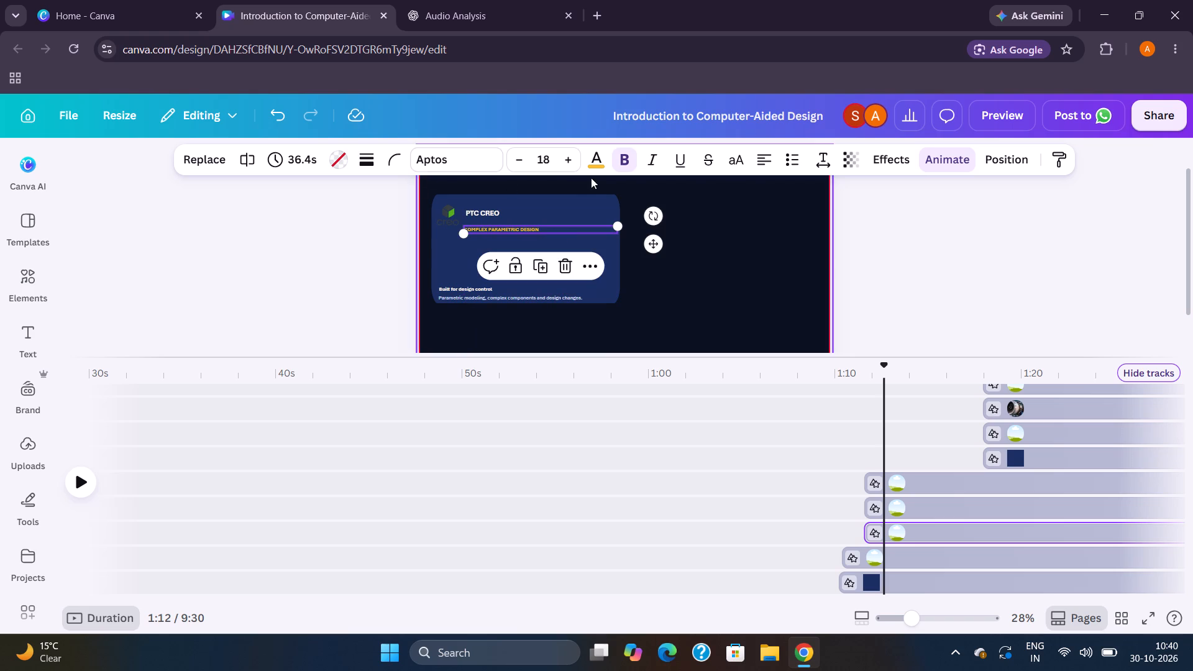
# Set the COMPLEX PARAMETRIC DESIGN subtitle's font size to 25.
pyautogui.tripleClick(565, 159)
pyautogui.click(565, 159)
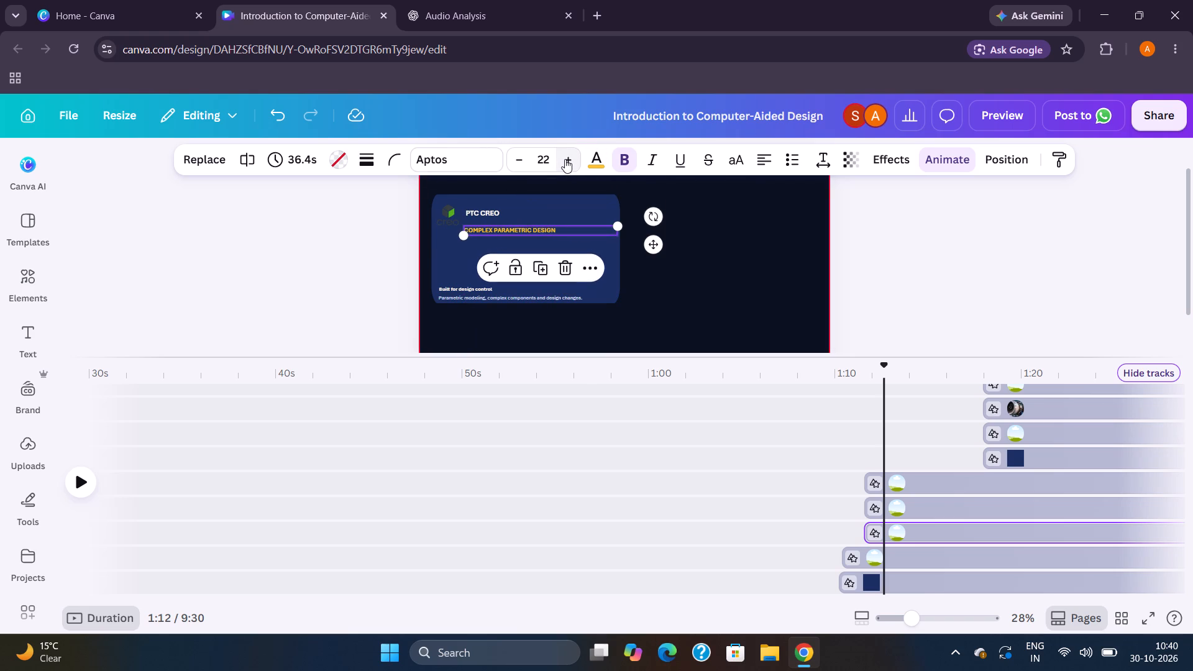
pyautogui.tripleClick(565, 159)
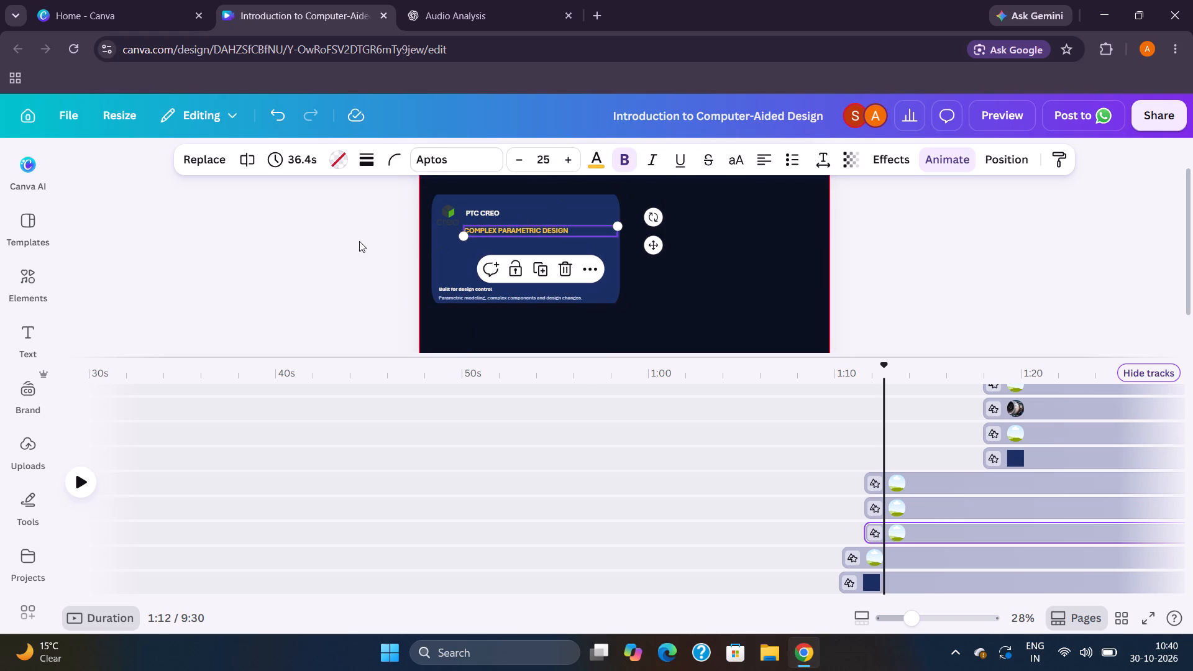
pyautogui.click(360, 241)
# Move the "Built for design control" line up from the card's bottom to just beneath the subtitle.
pyautogui.click(450, 292)
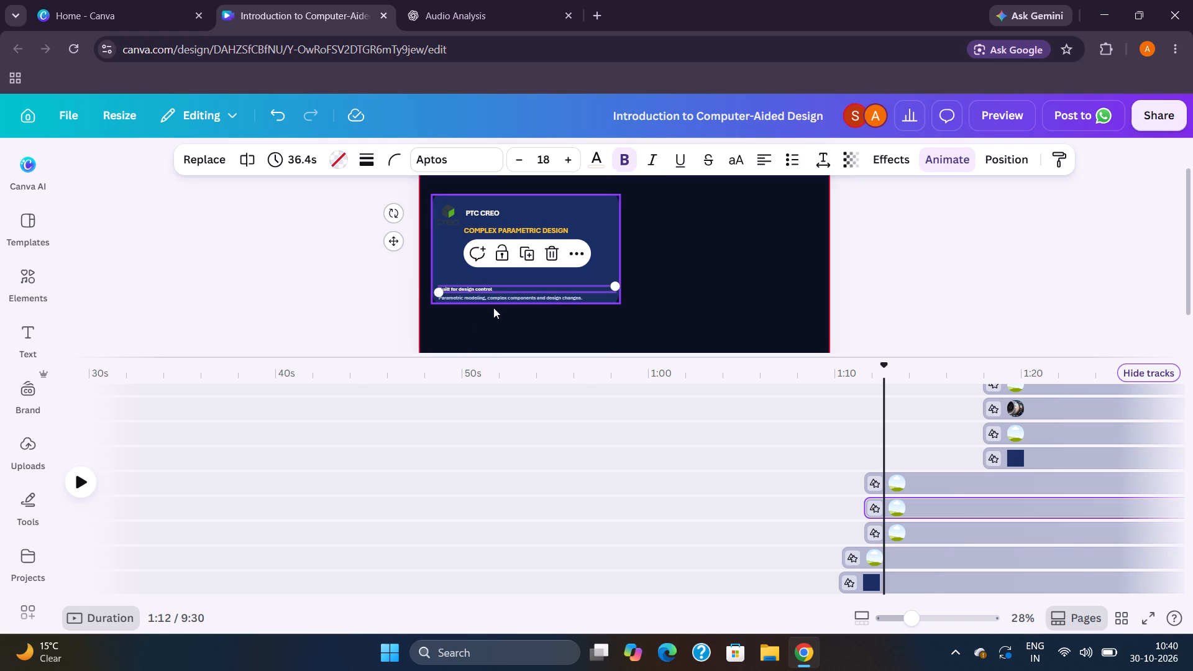
pyautogui.moveTo(397, 239); pyautogui.dragTo(401, 204)
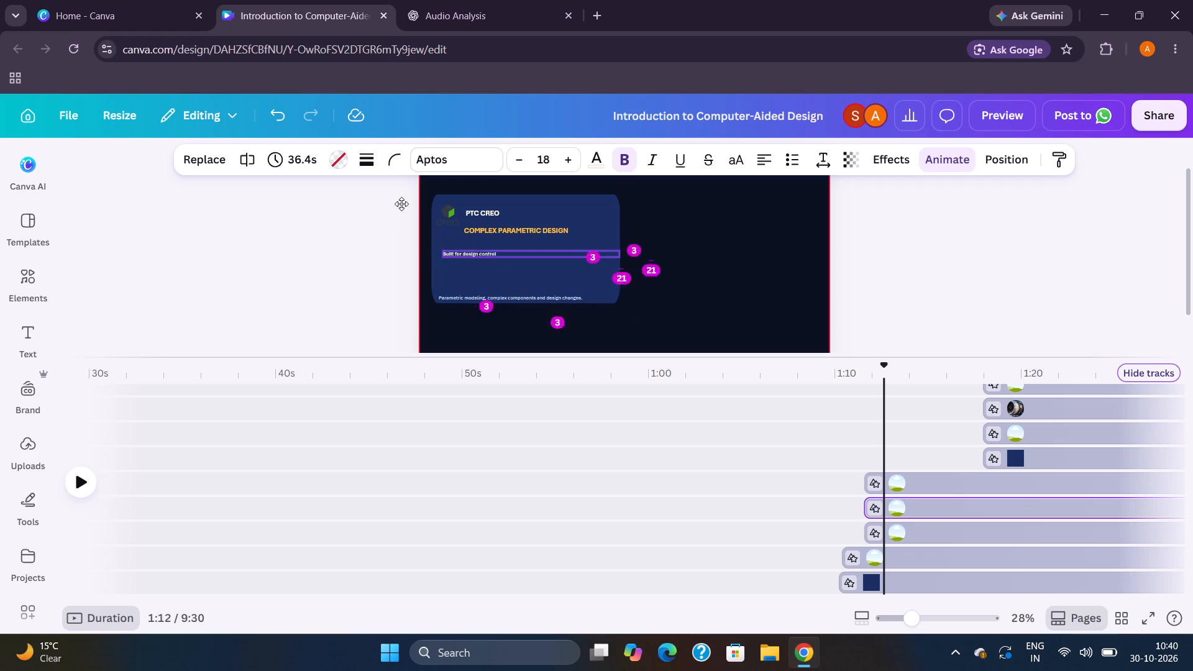
pyautogui.moveTo(401, 204); pyautogui.dragTo(396, 201)
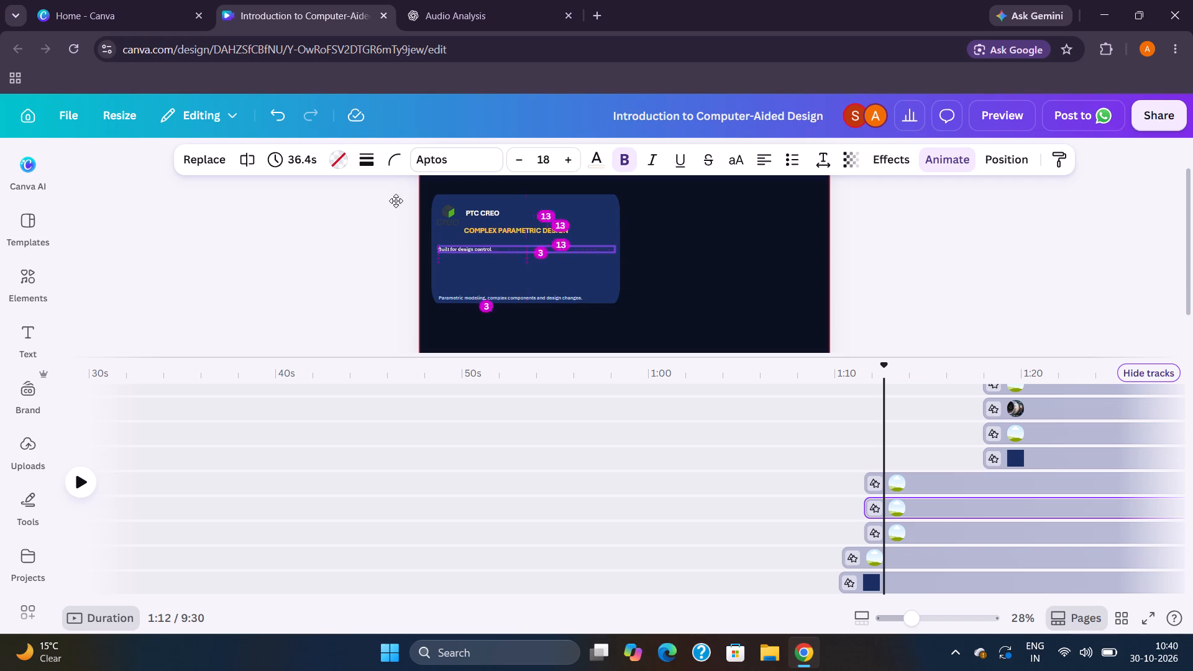
pyautogui.moveTo(396, 201); pyautogui.dragTo(396, 204)
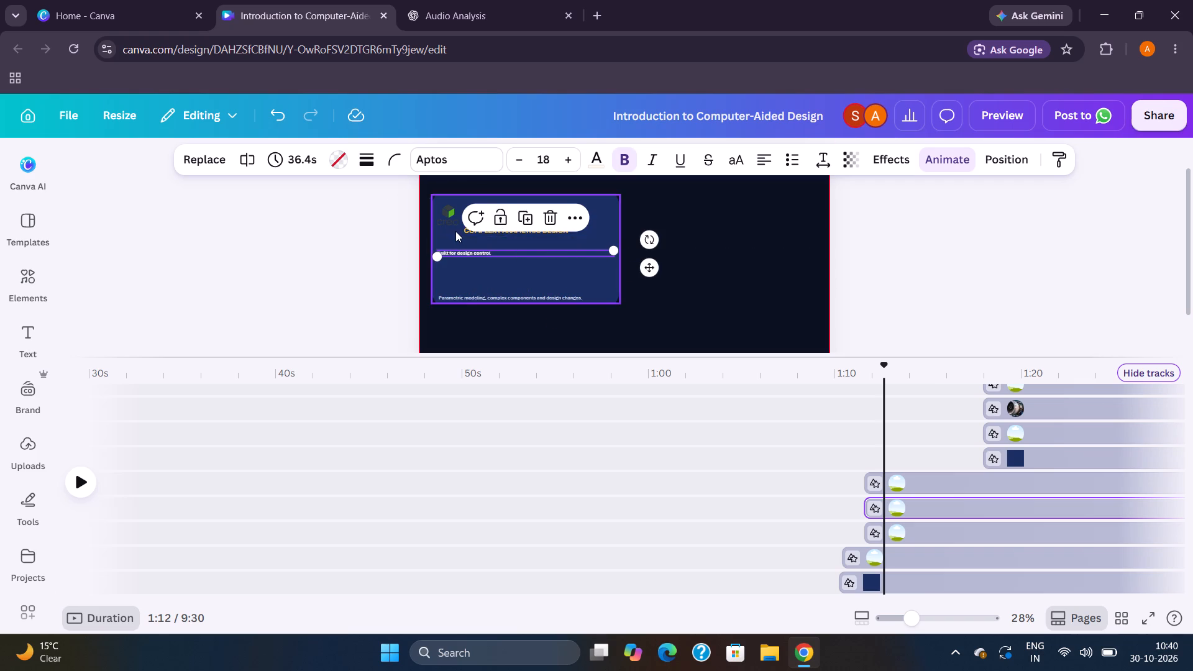
# Move the COMPLEX PARAMETRIC DESIGN subtitle slightly down and left so it starts beneath the Creo logo.
pyautogui.click(474, 232)
pyautogui.moveTo(658, 249); pyautogui.dragTo(645, 253)
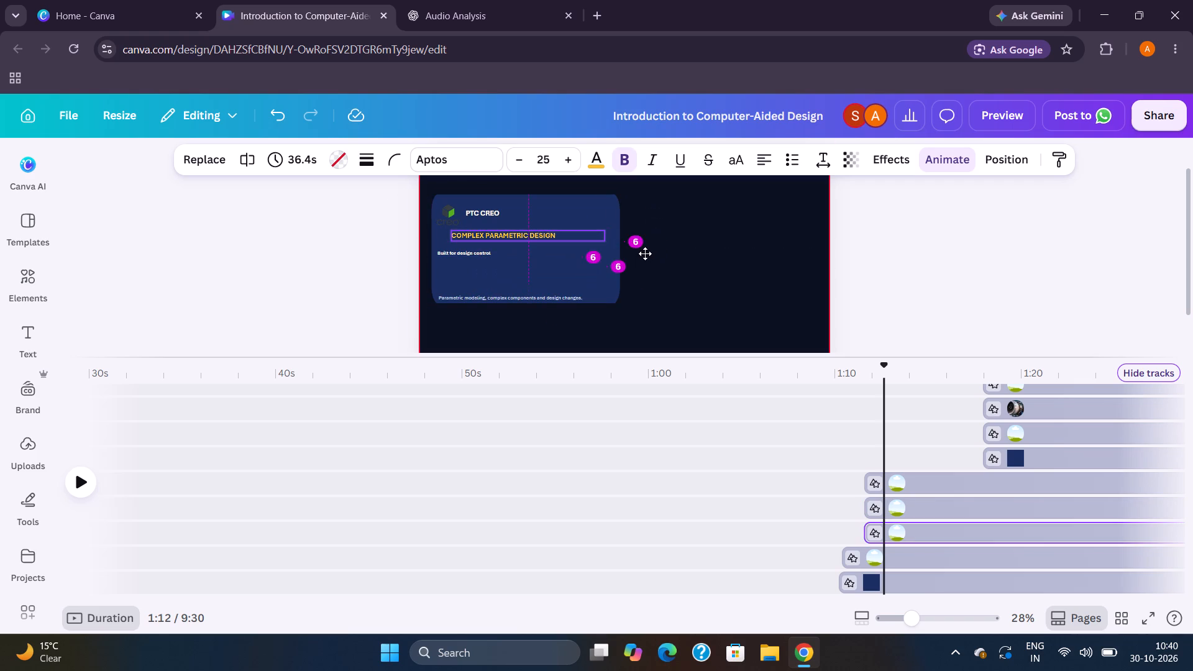
pyautogui.moveTo(645, 253); pyautogui.dragTo(637, 254)
# Align the "Built for design control" line with the subtitle's left edge and set its font size to 25.
pyautogui.click(473, 255)
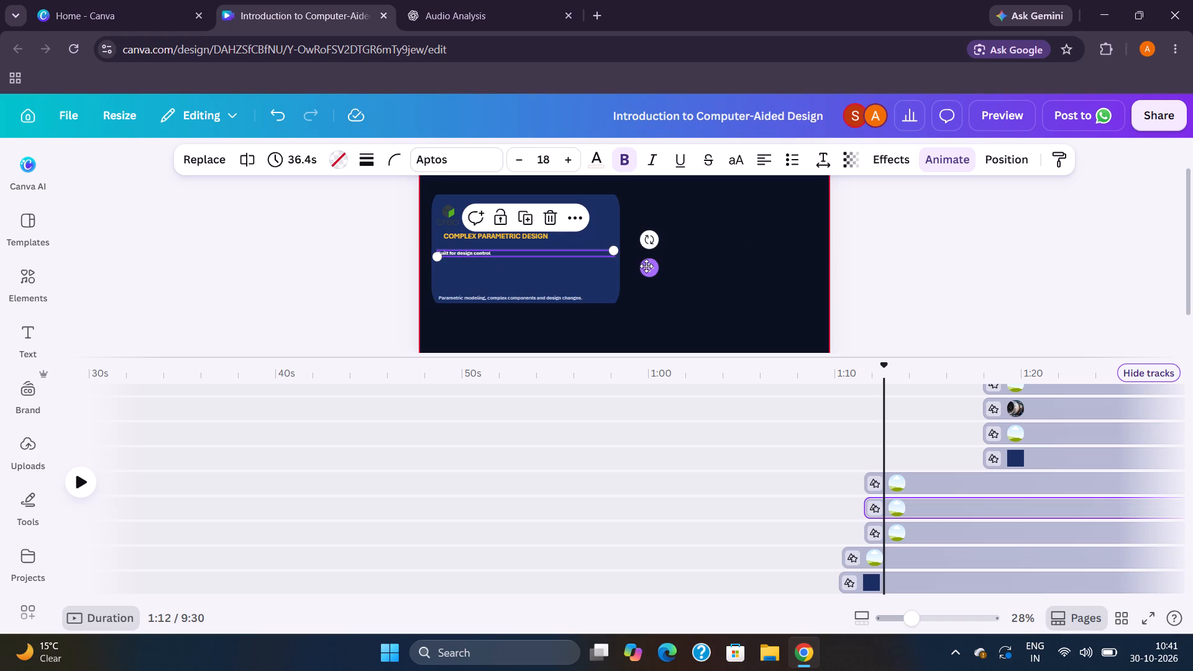
pyautogui.moveTo(646, 266); pyautogui.dragTo(652, 266)
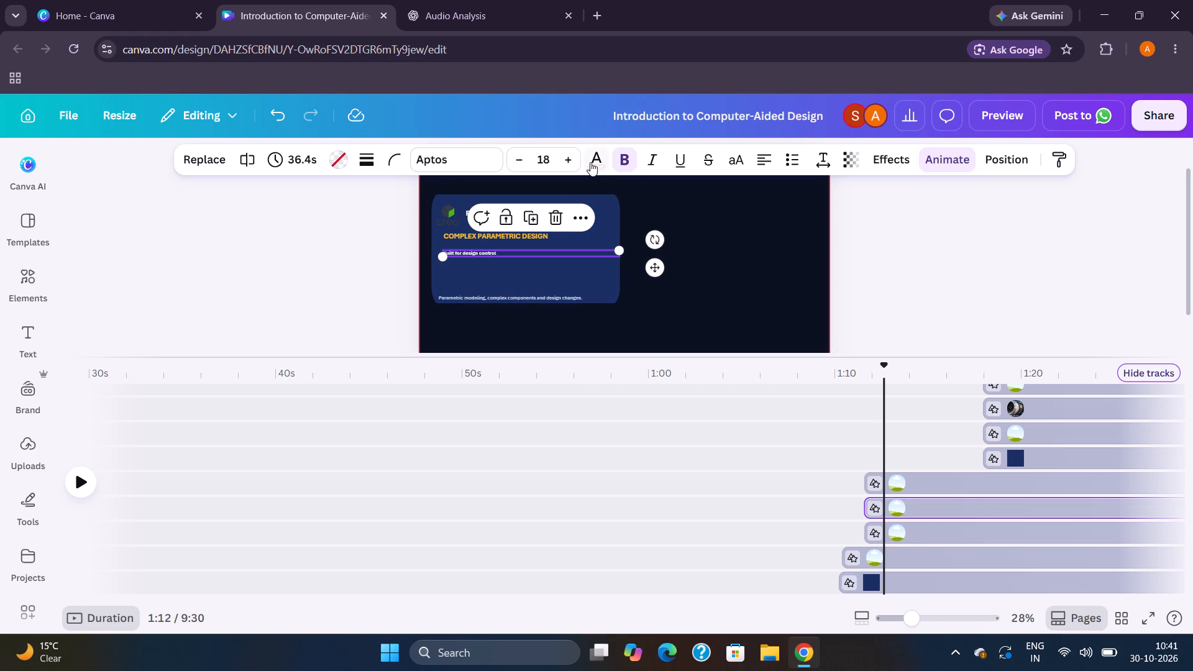
pyautogui.click(577, 162)
pyautogui.tripleClick(577, 162)
pyautogui.click(577, 162)
pyautogui.doubleClick(577, 162)
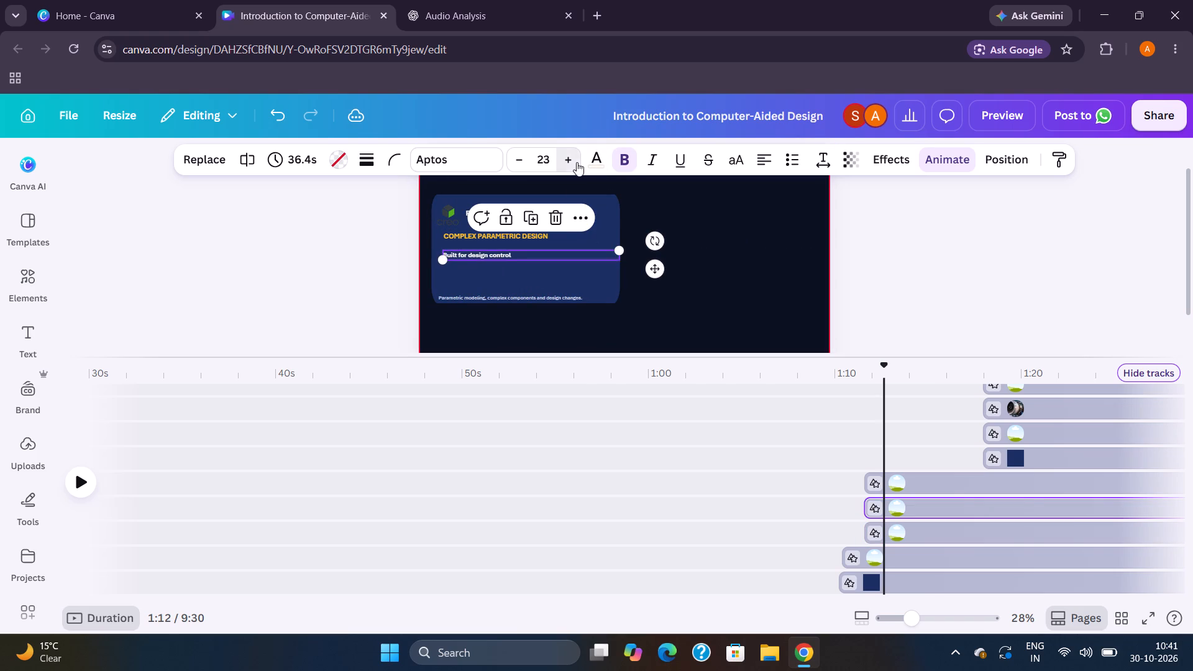
# Move the "Parametric modeling" description up beneath "Built for design control" and line up their left edges.
pyautogui.click(507, 296)
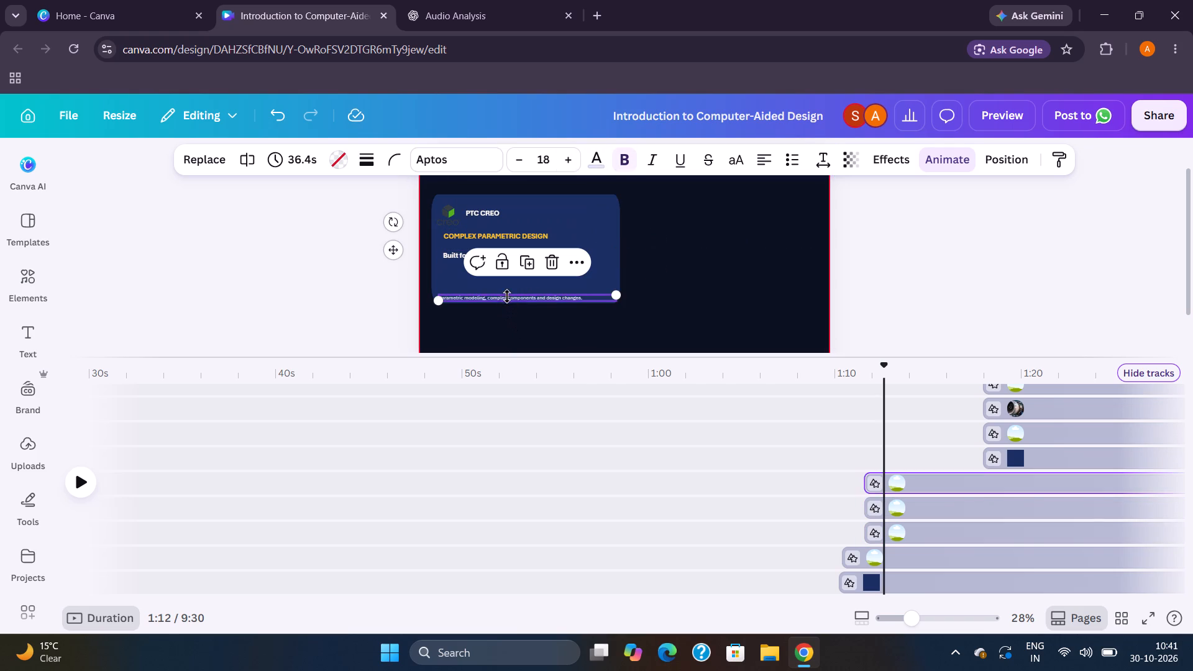
pyautogui.moveTo(399, 253); pyautogui.dragTo(401, 227)
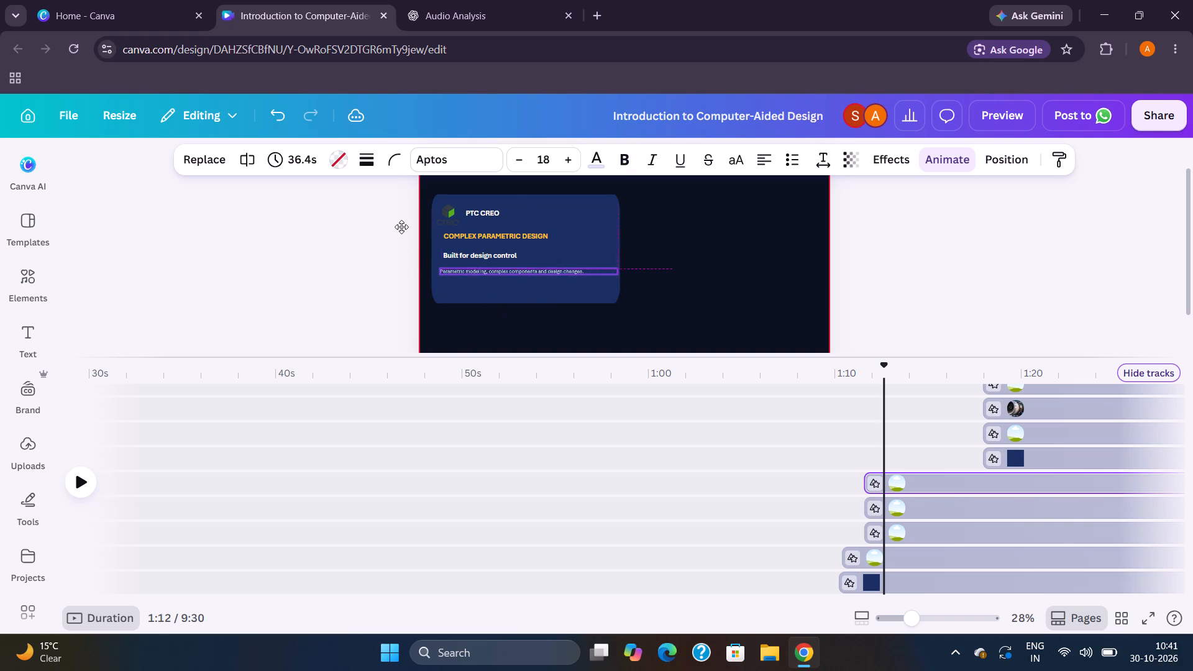
pyautogui.moveTo(401, 227); pyautogui.dragTo(405, 229)
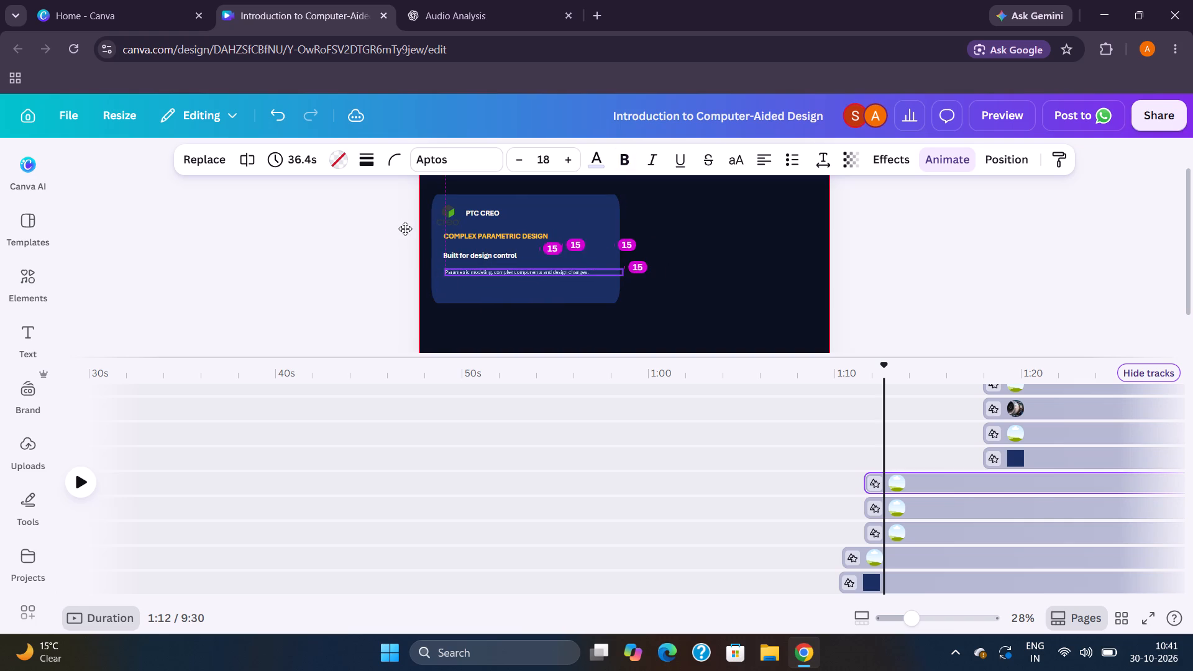
pyautogui.moveTo(405, 229); pyautogui.dragTo(405, 228)
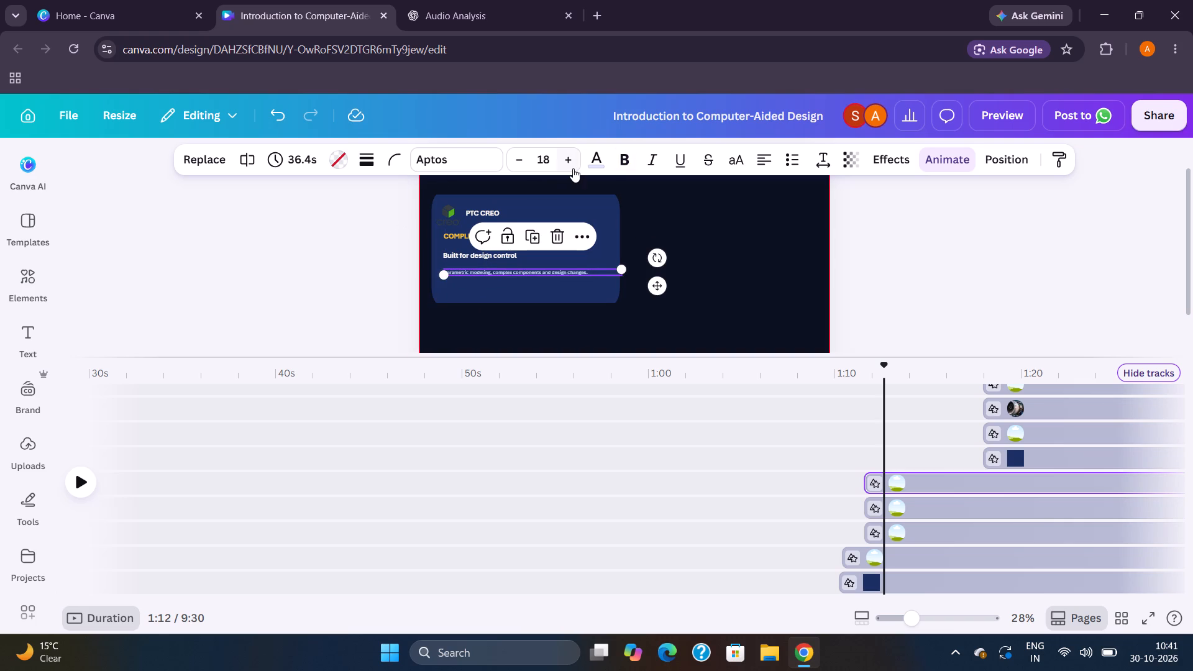
# Set the "Parametric modeling" description's font size to 25.
pyautogui.tripleClick(573, 168)
pyautogui.doubleClick(573, 168)
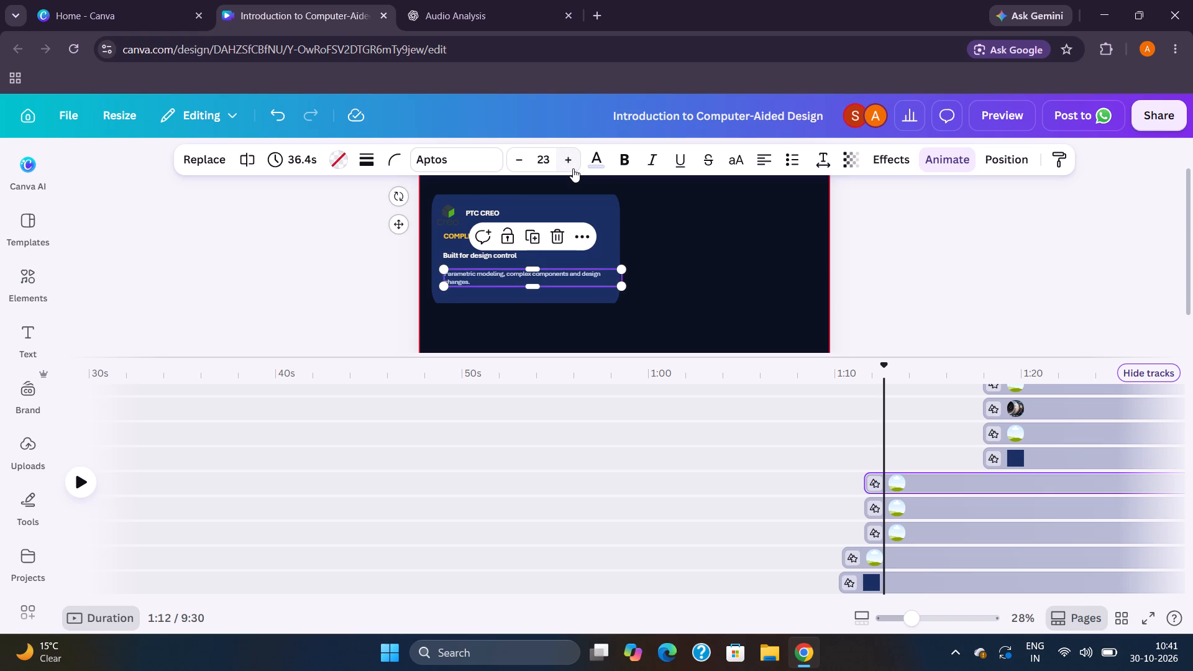
pyautogui.doubleClick(573, 168)
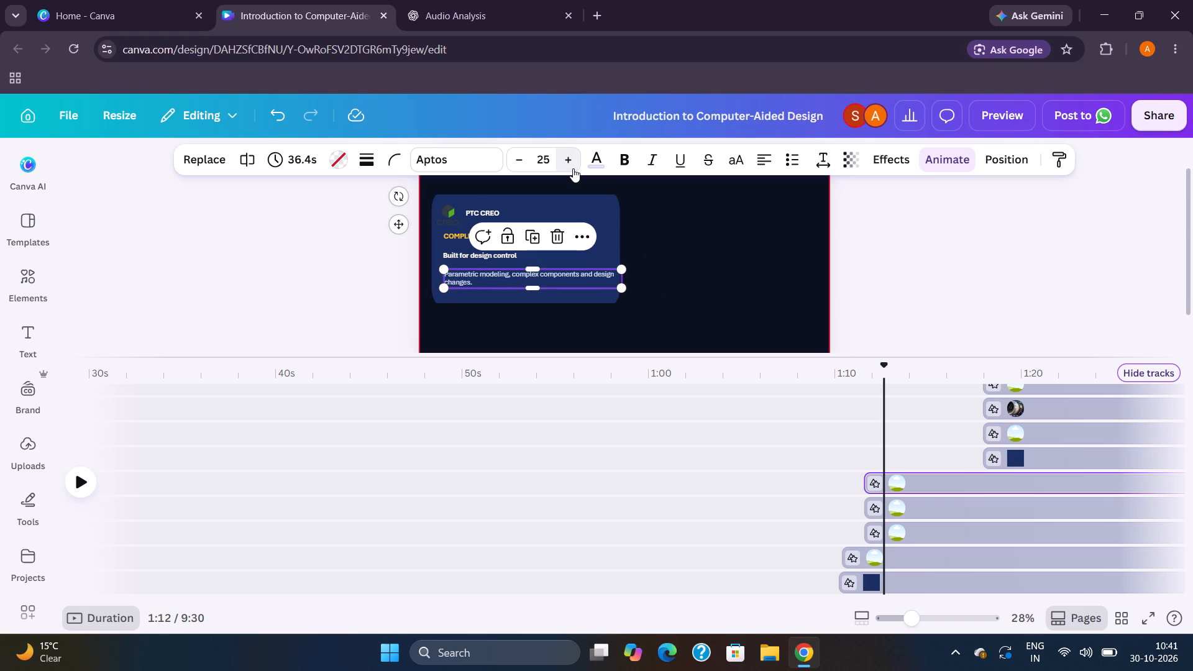
pyautogui.click(345, 260)
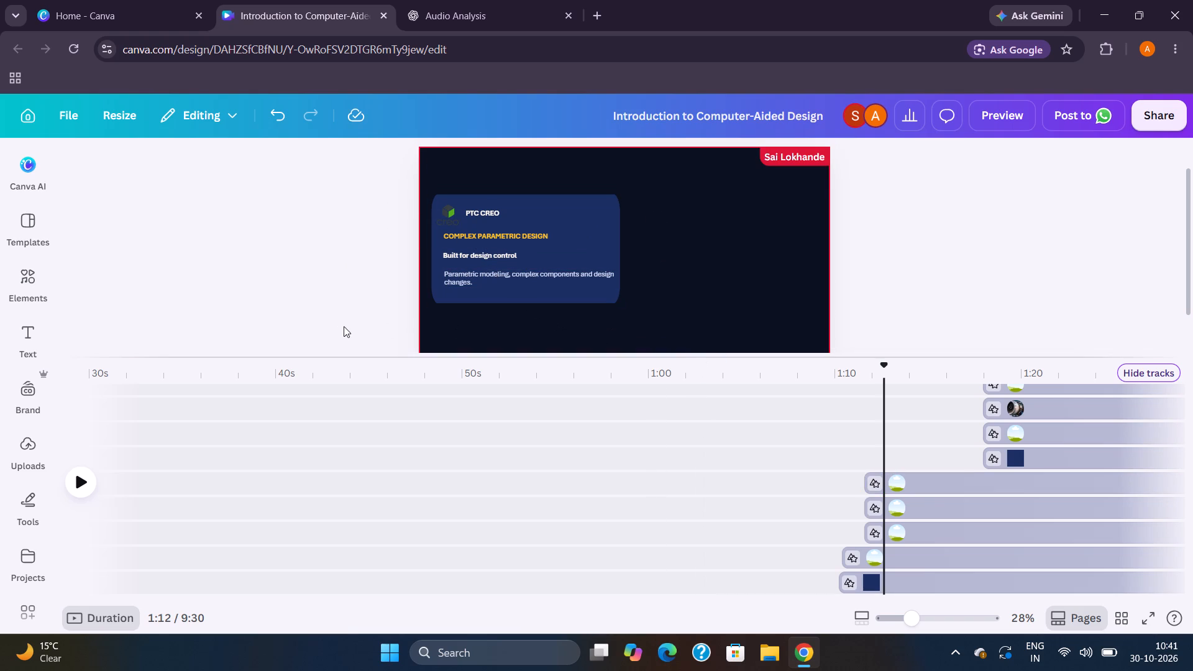
# Play the scene on to about 1:16 and add the uploaded metal bracket photo beside the PTC CREO card, enlarged to about 880 × 684.
pyautogui.press('space')
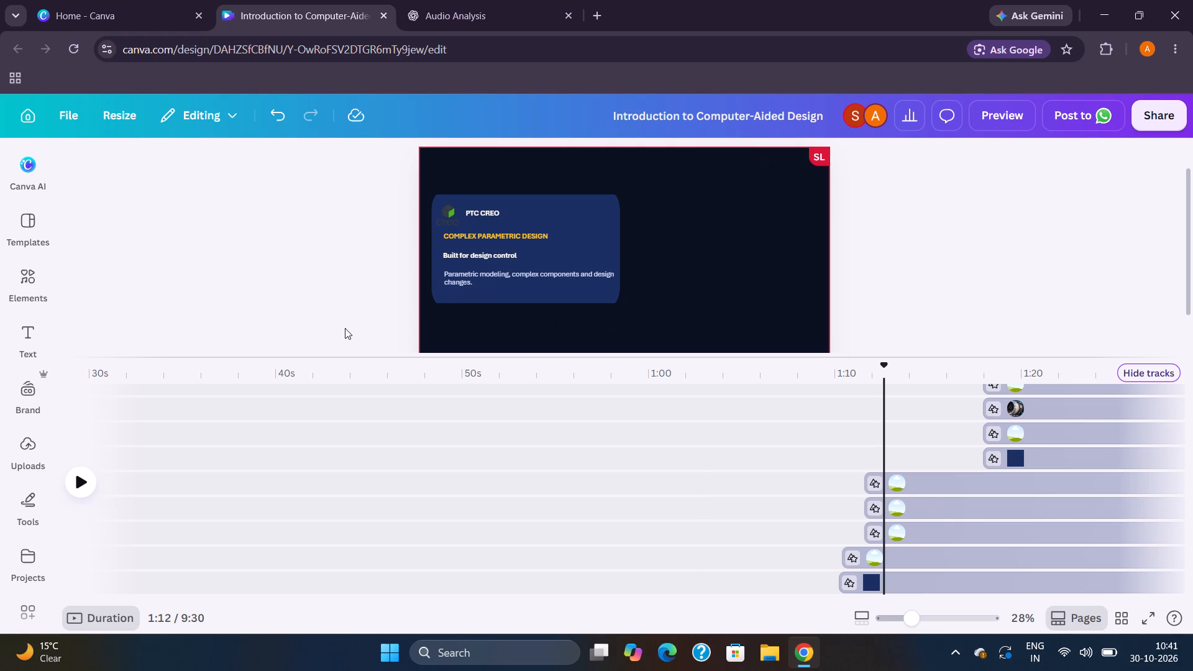
pyautogui.click(83, 475)
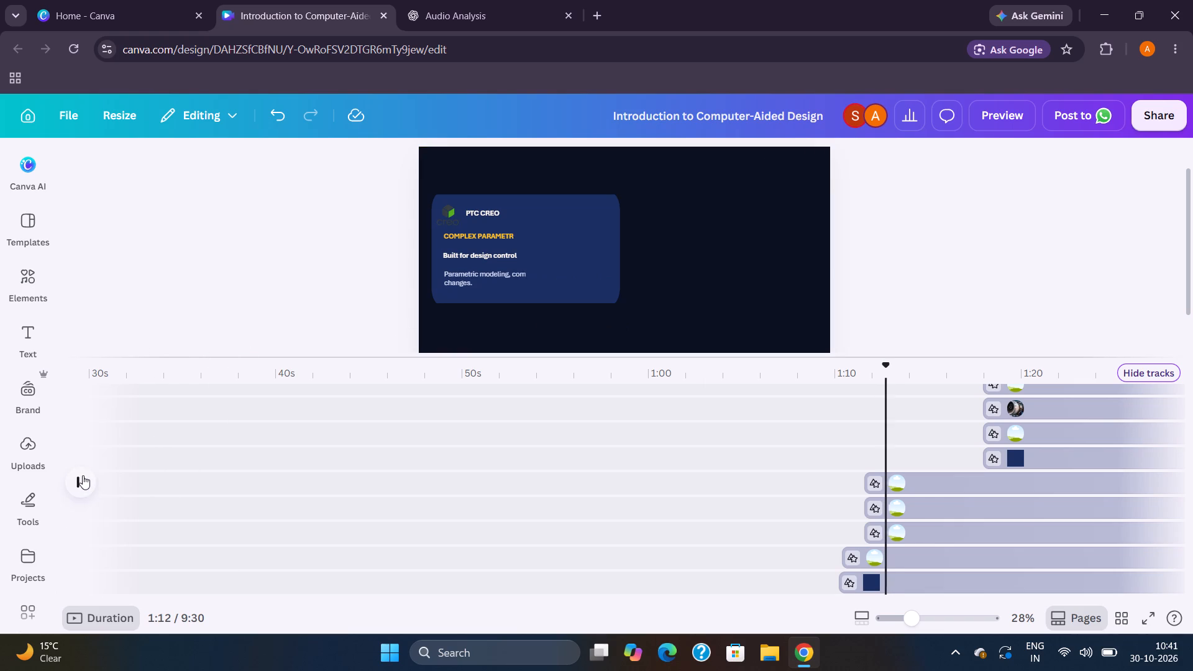
pyautogui.click(83, 475)
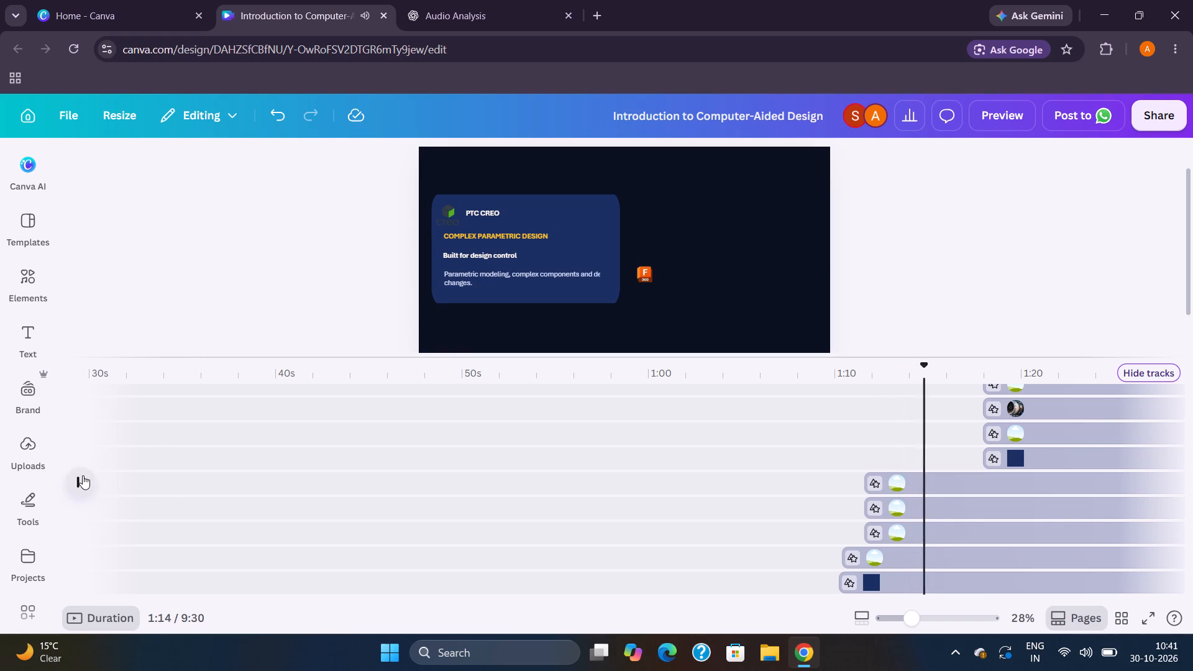
pyautogui.click(83, 475)
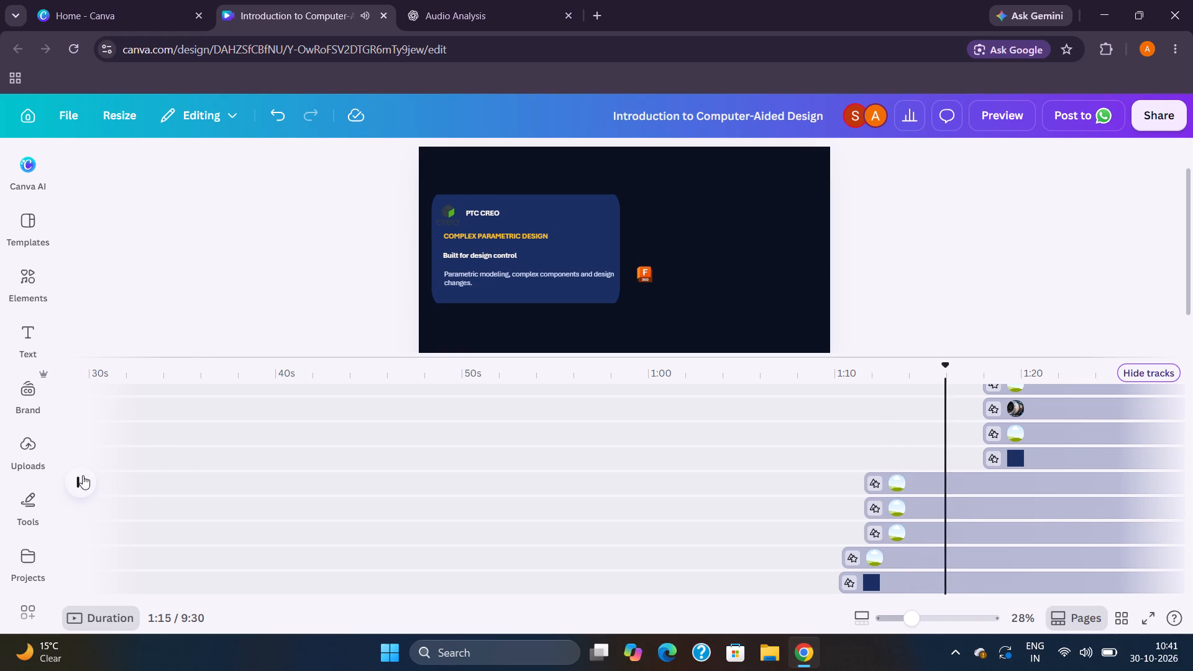
pyautogui.click(83, 475)
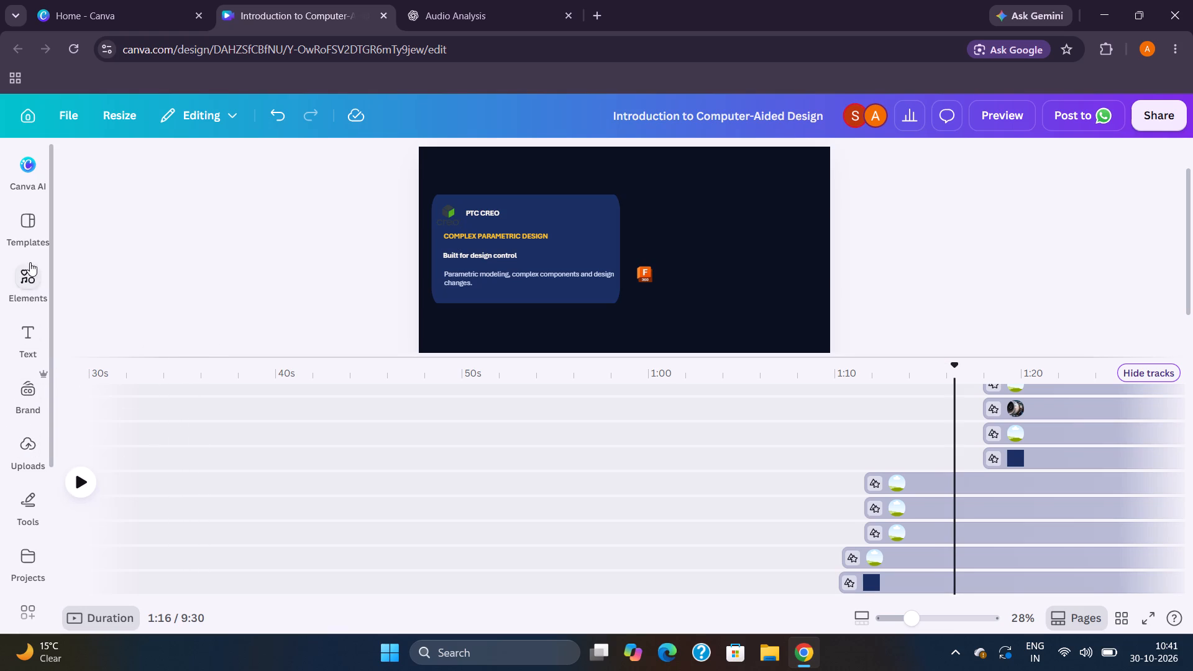
pyautogui.click(20, 460)
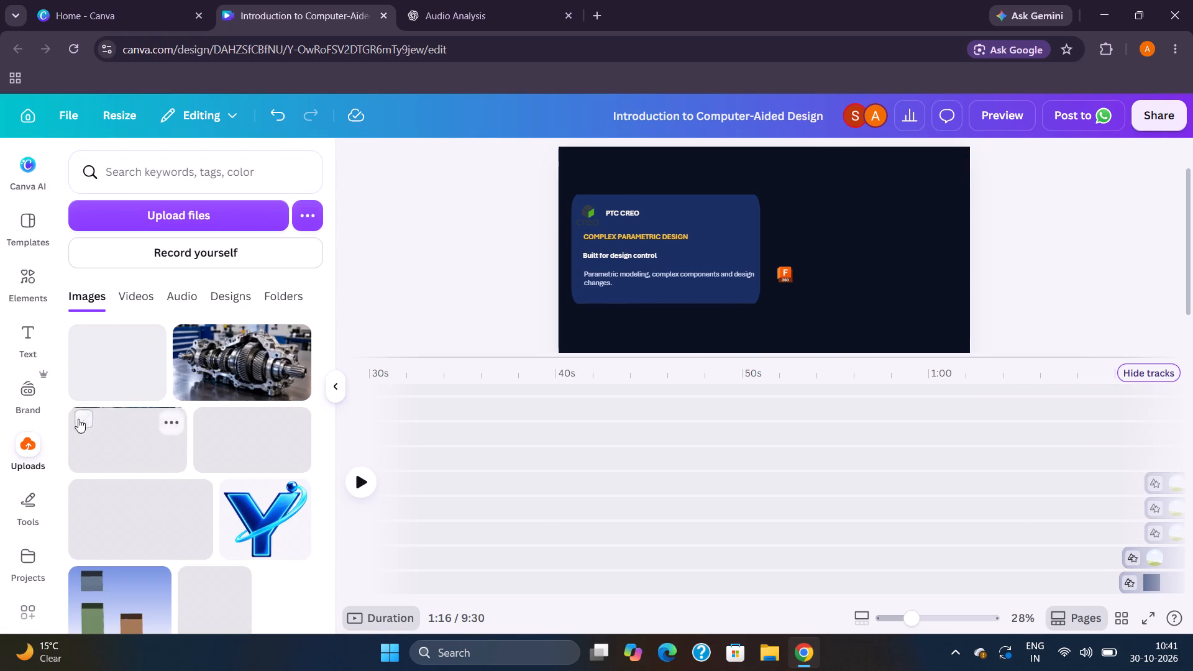
pyautogui.moveTo(124, 365); pyautogui.dragTo(669, 291)
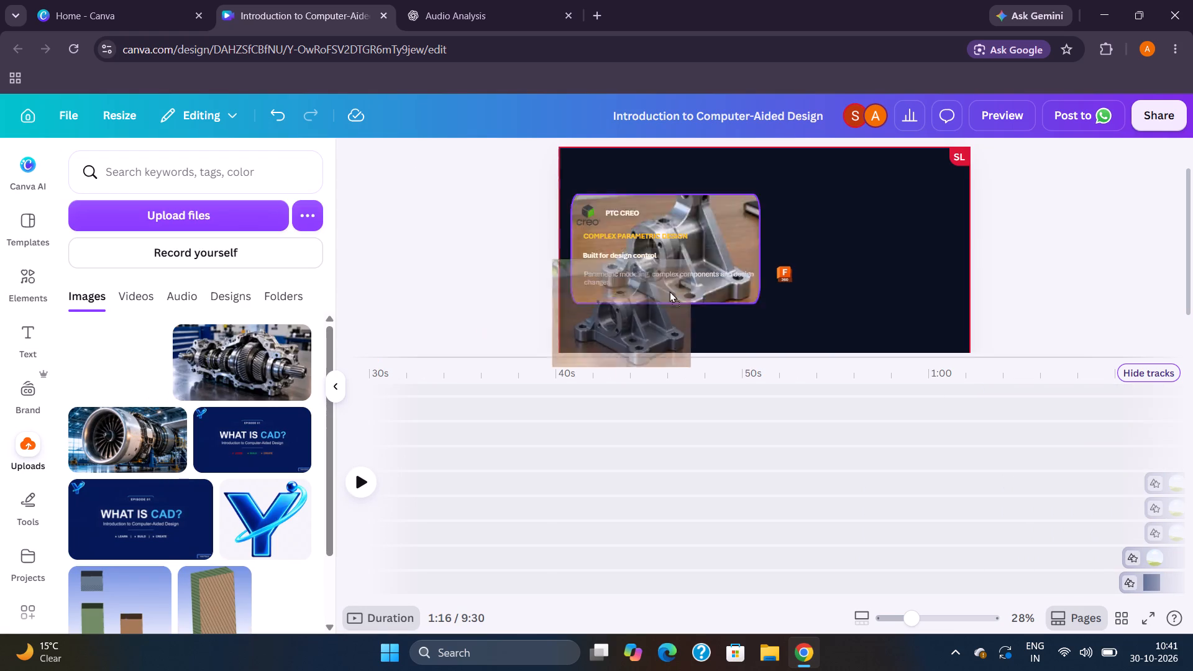
pyautogui.moveTo(669, 291); pyautogui.dragTo(823, 222)
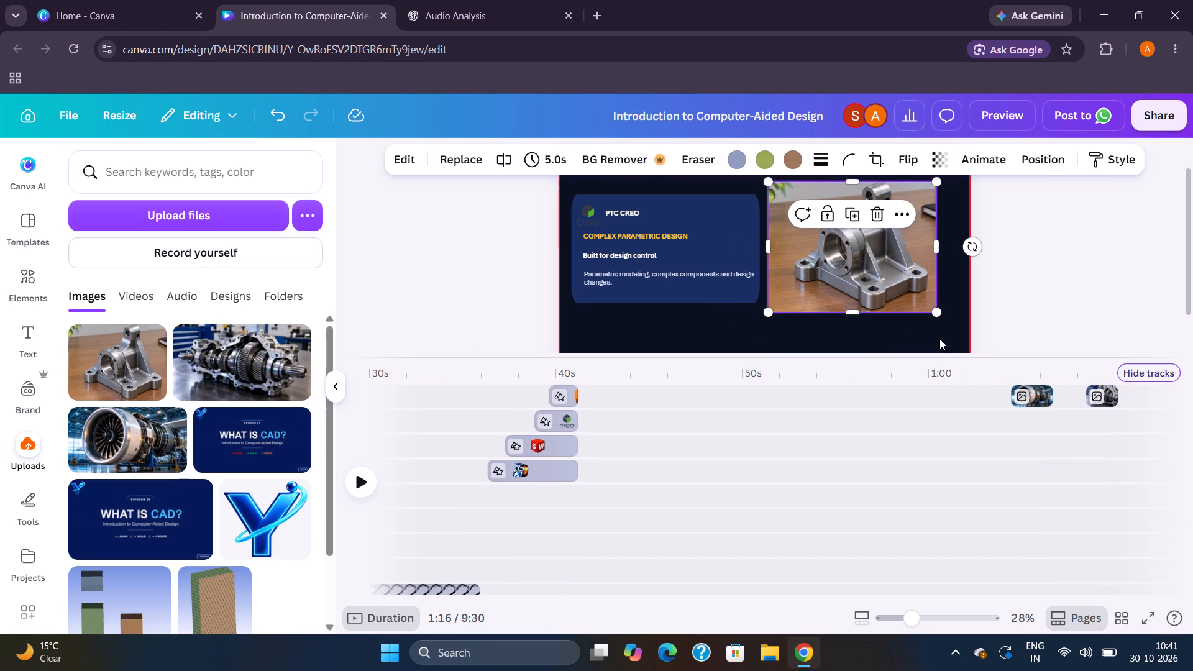
pyautogui.moveTo(937, 311); pyautogui.dragTo(957, 327)
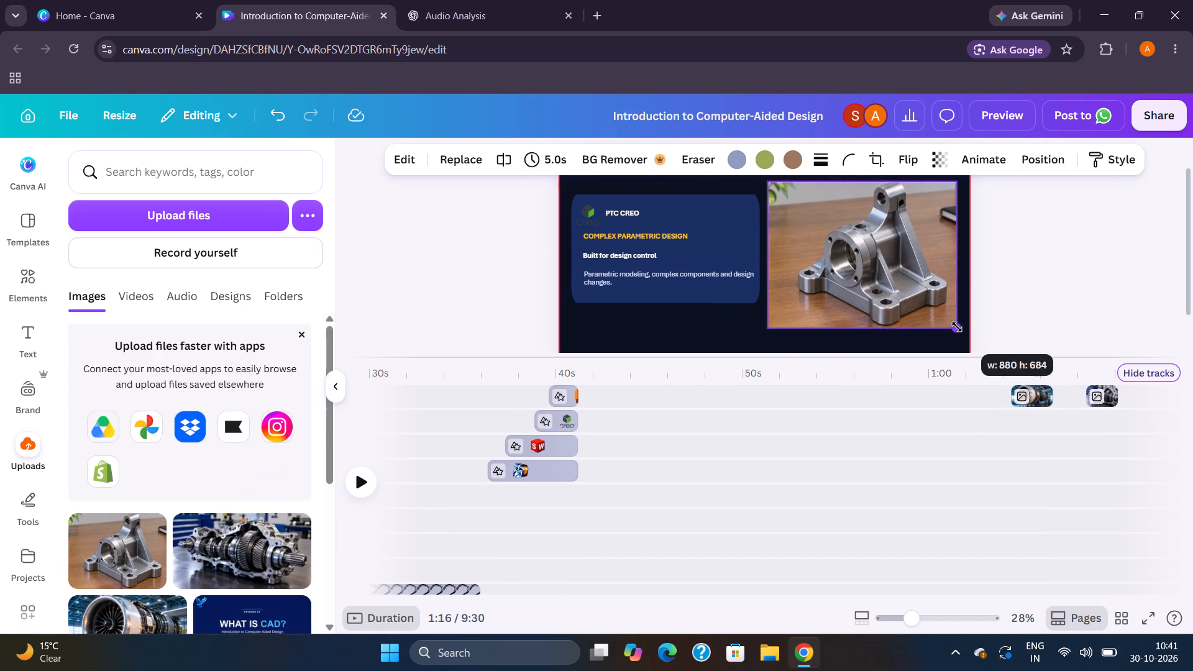
pyautogui.moveTo(957, 327); pyautogui.dragTo(959, 329)
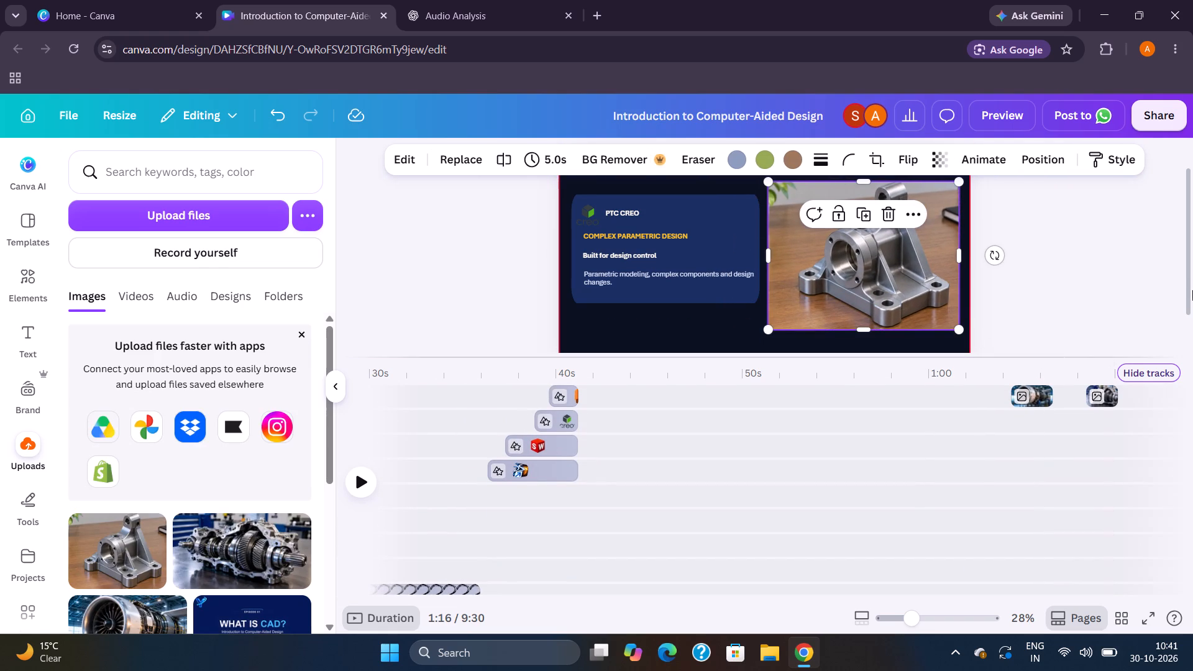
# Apply the Spray Paint reveal animation to the bracket photo.
pyautogui.moveTo(1189, 283); pyautogui.dragTo(1192, 265)
pyautogui.click(997, 152)
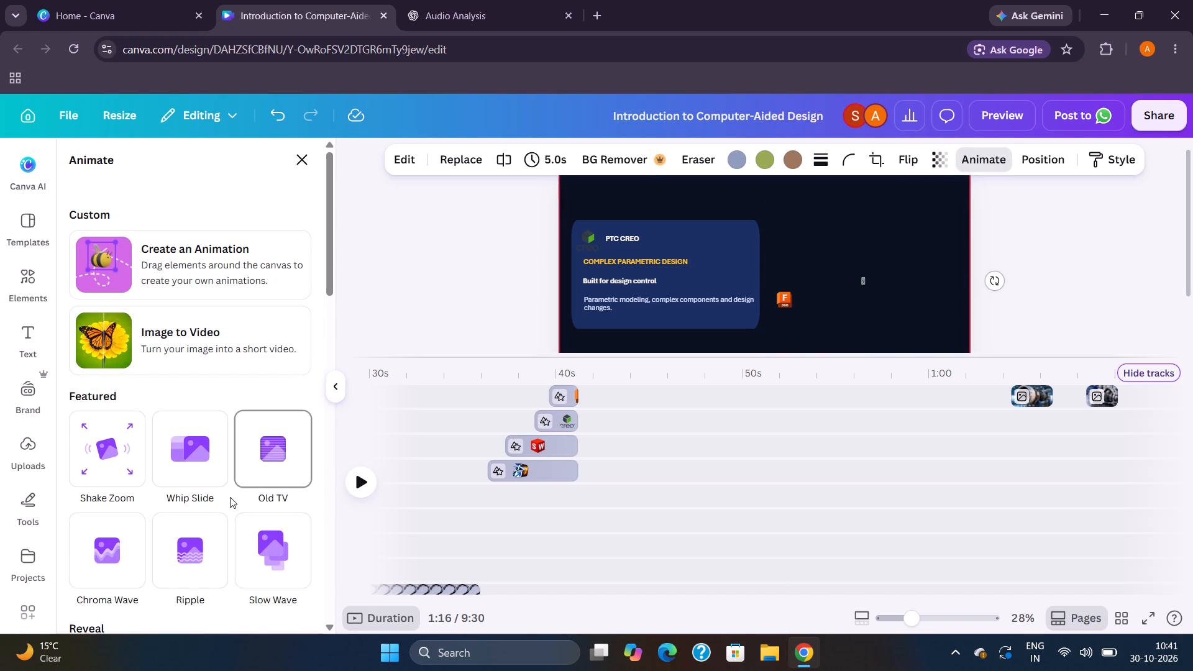
pyautogui.scroll(-3, 236, 496)
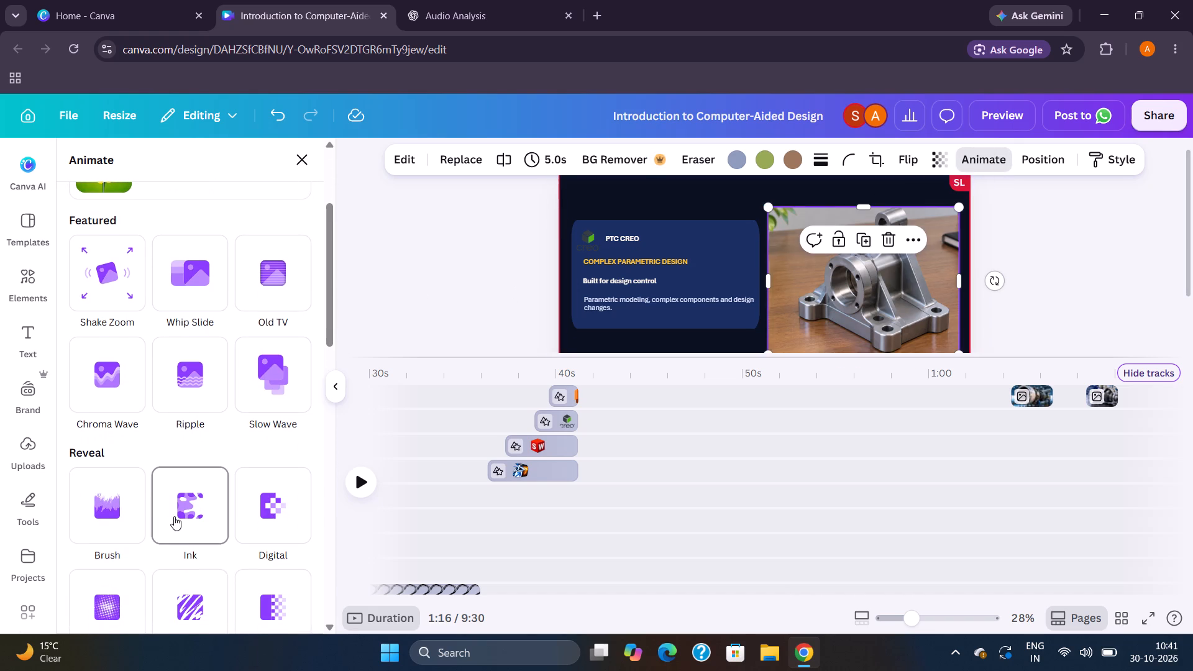
pyautogui.scroll(-1, 185, 507)
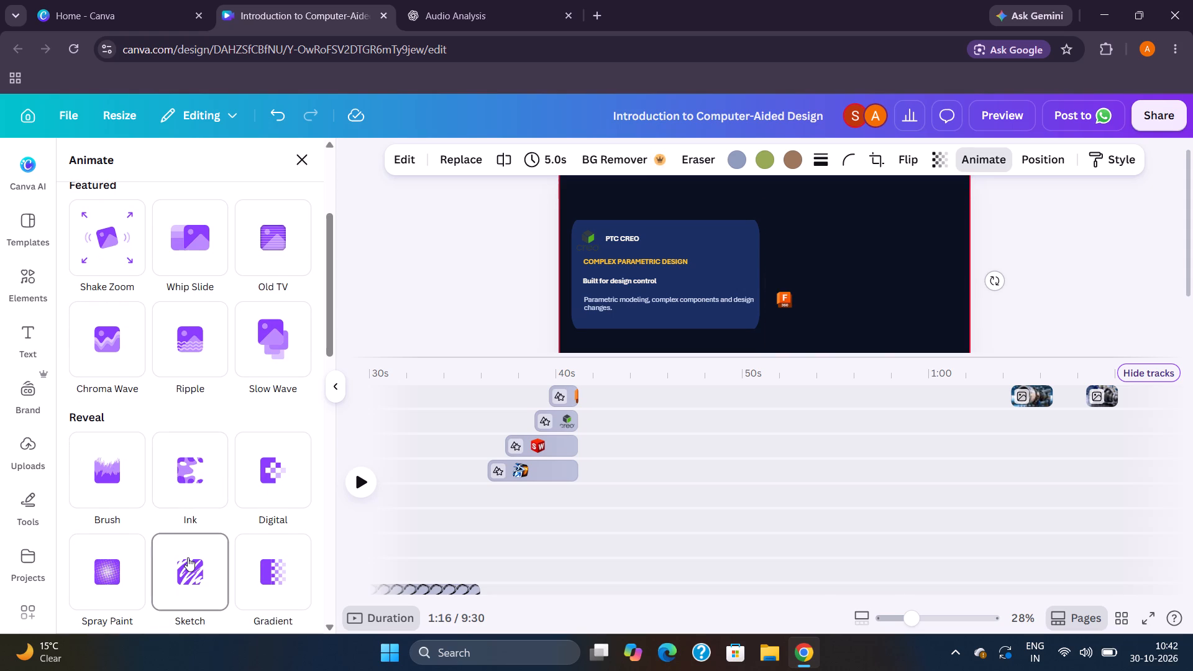
pyautogui.click(143, 562)
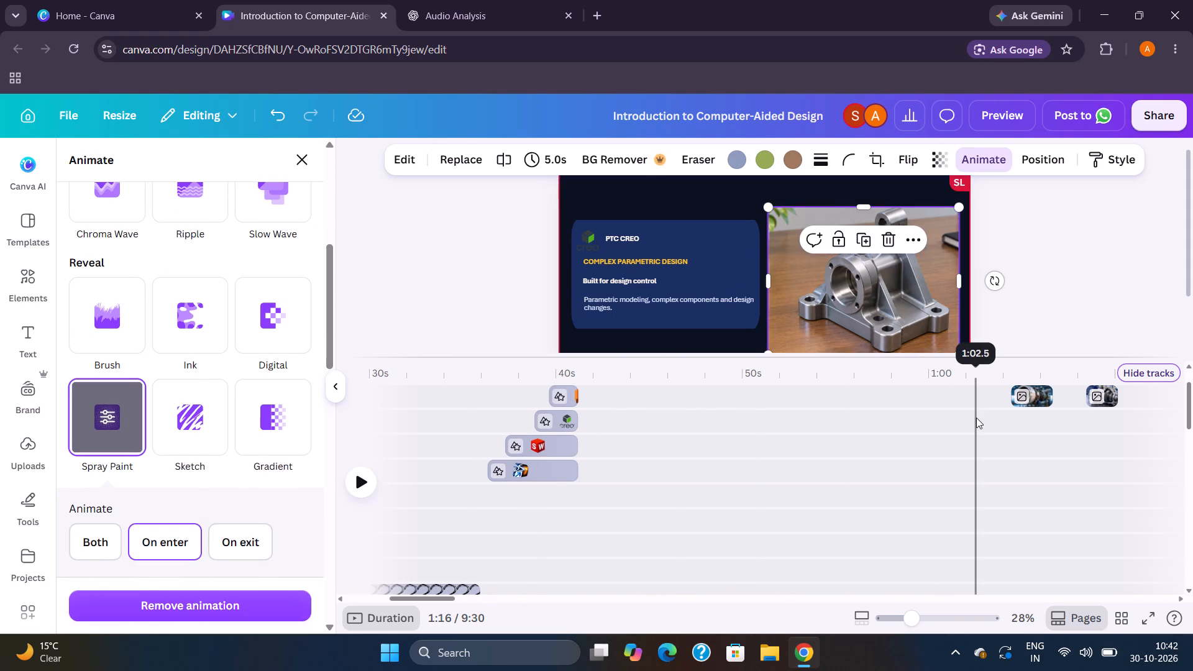
# Move the playhead back to about 1:12, ahead of the bracket photo's clip.
pyautogui.hscroll(-4, 976, 418)
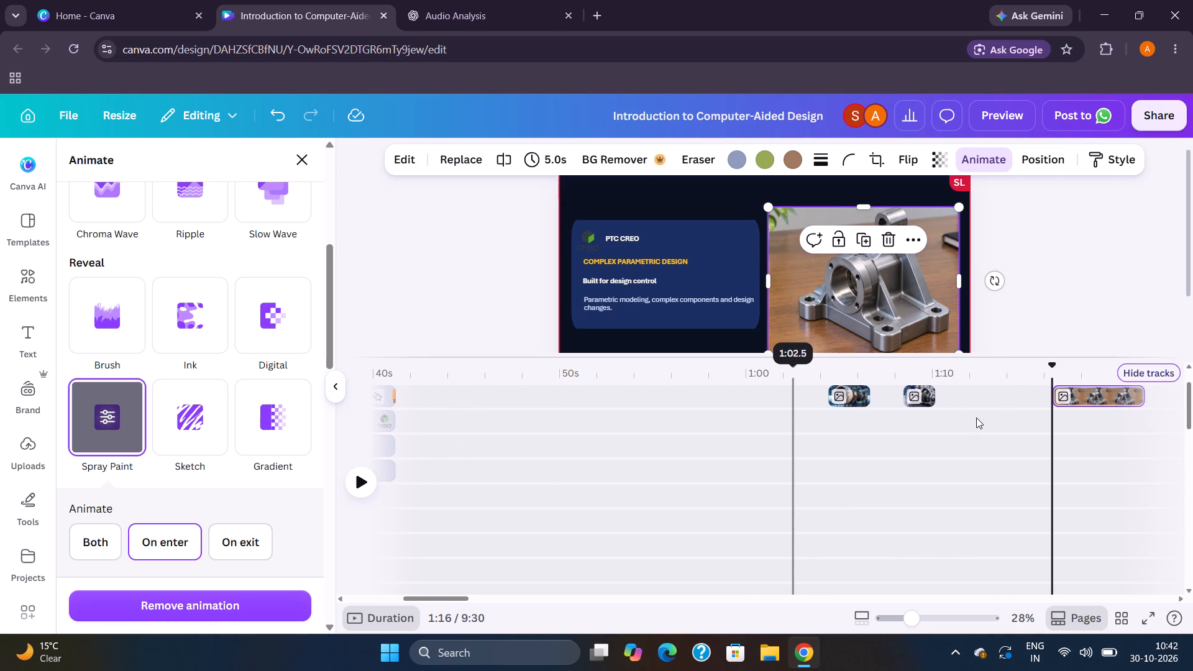
pyautogui.click(973, 398)
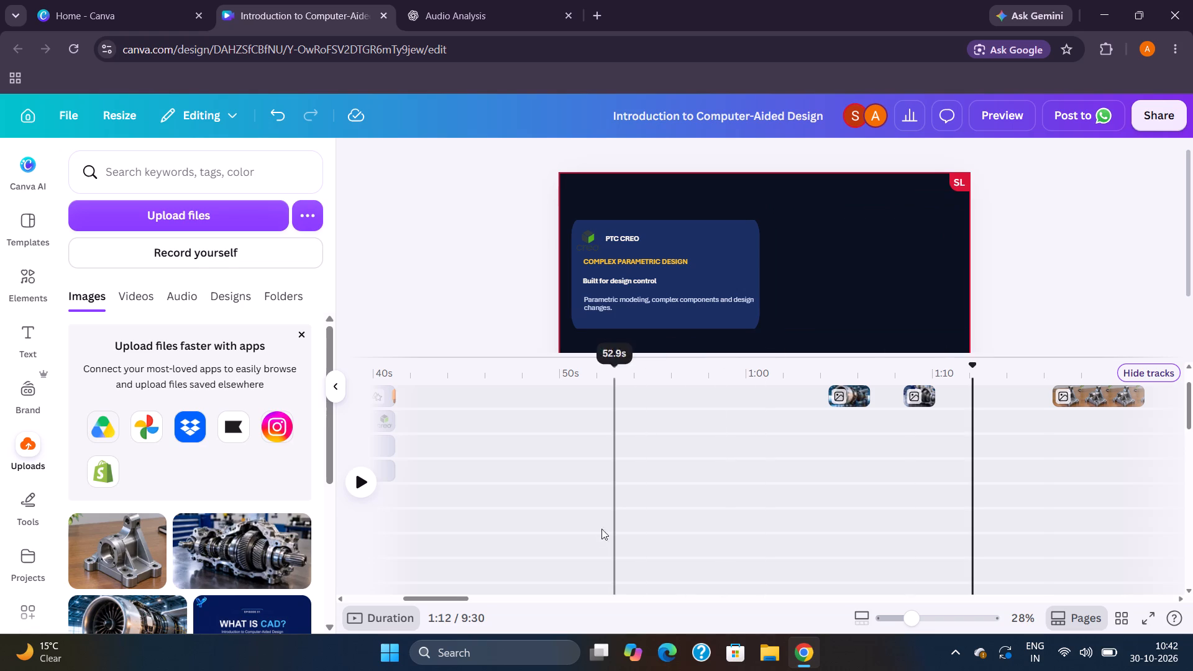
# Open the Windows search for launching another app.
pyautogui.click(490, 651)
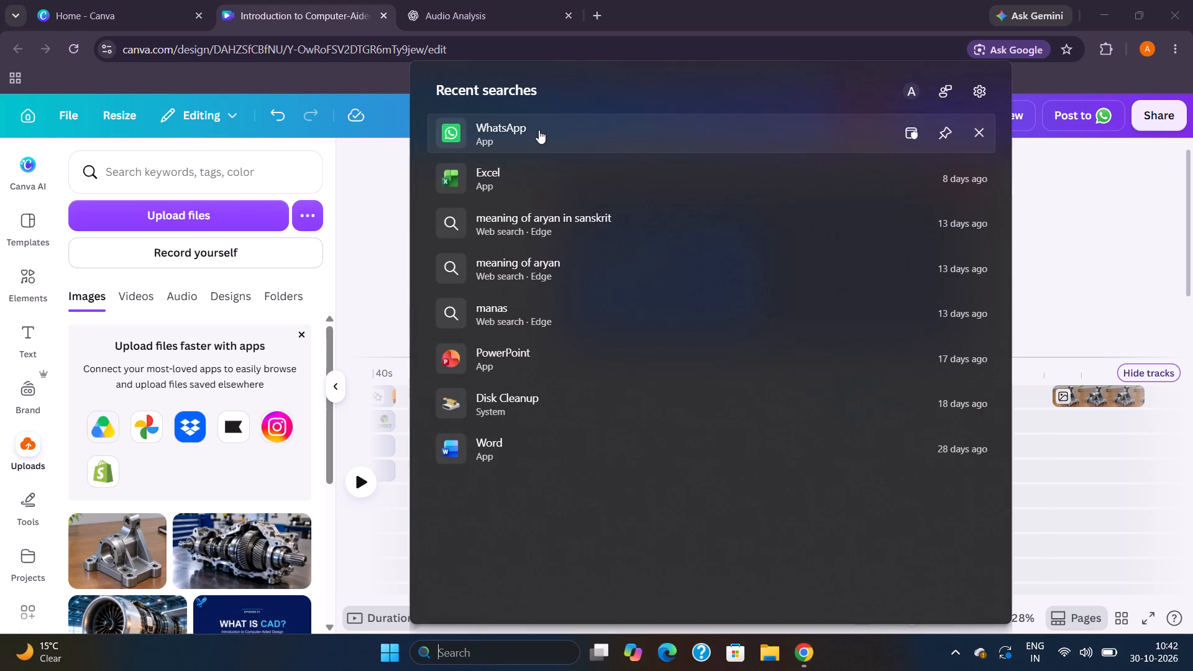
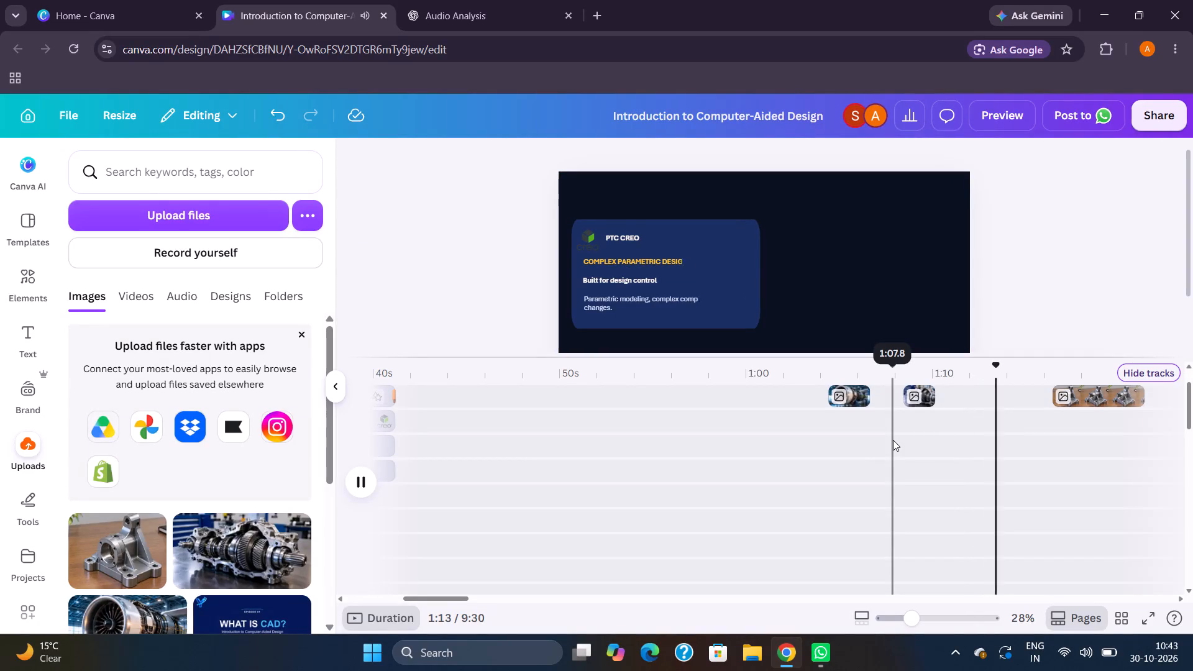
# Play through the PTC CREO card's entrance and move the bracket photo's clip earlier, starting at about 1:12.
pyautogui.press('space')
pyautogui.press('space')
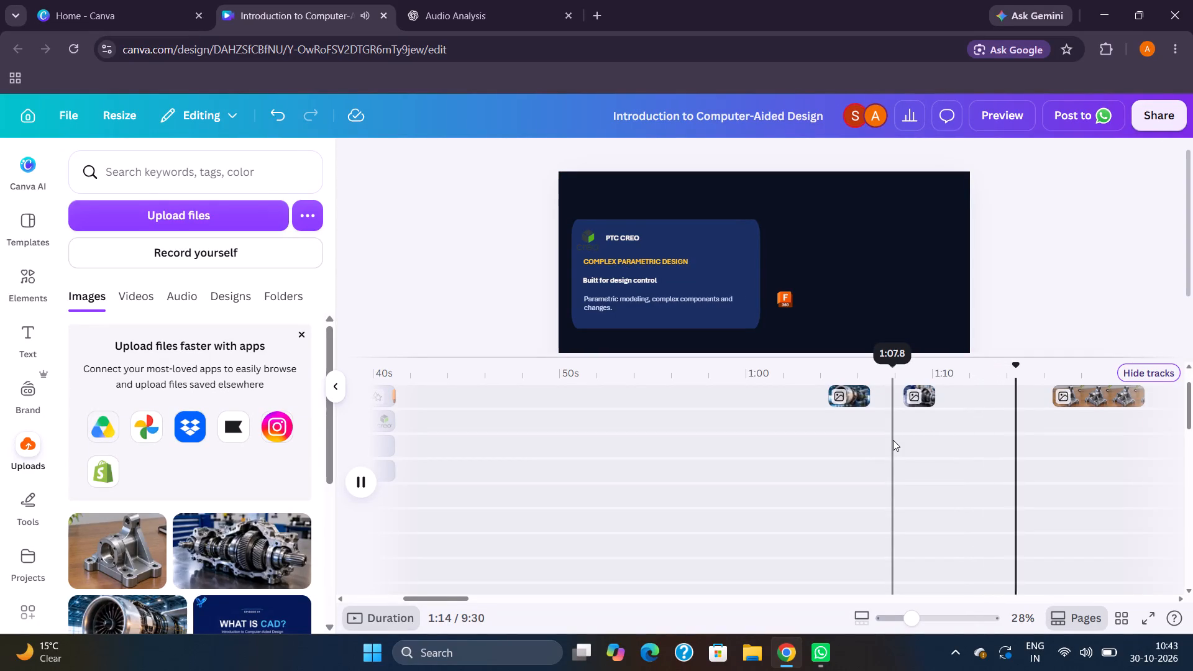
pyautogui.press('space')
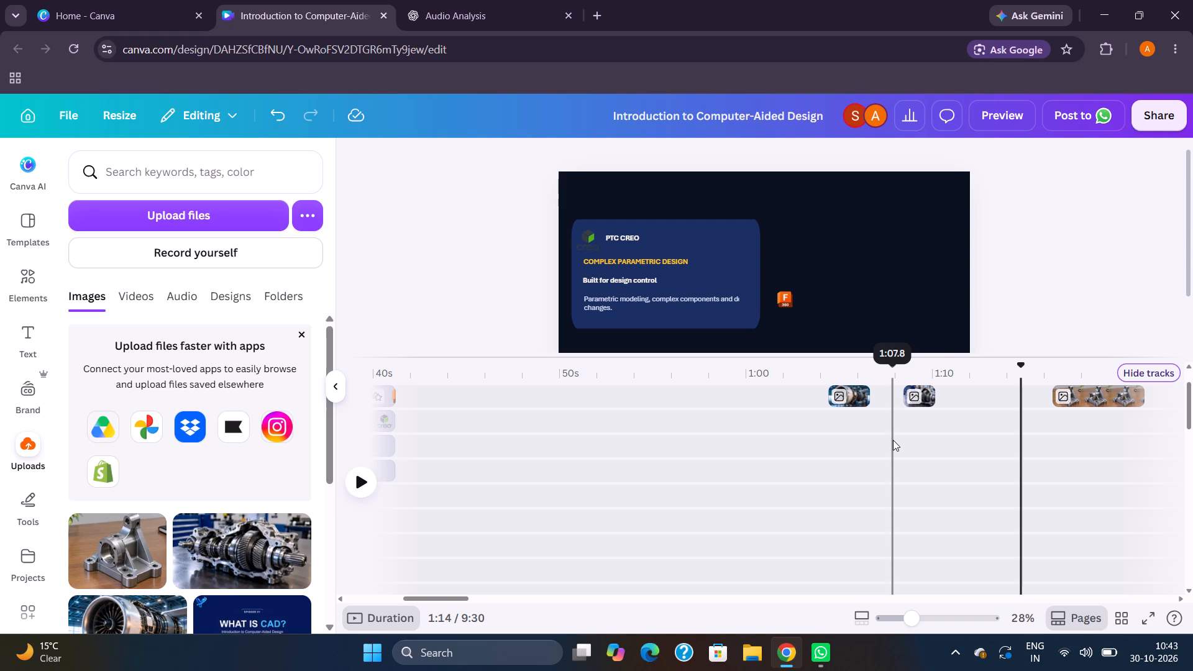
pyautogui.click(918, 432)
pyautogui.press('space')
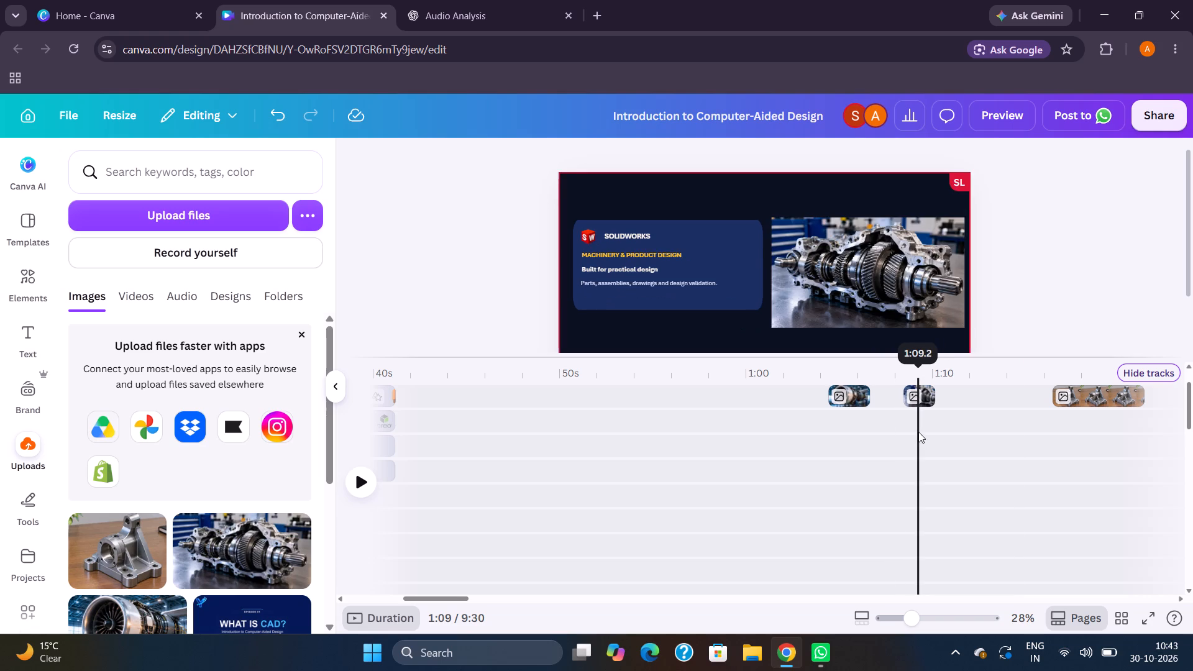
pyautogui.press('space')
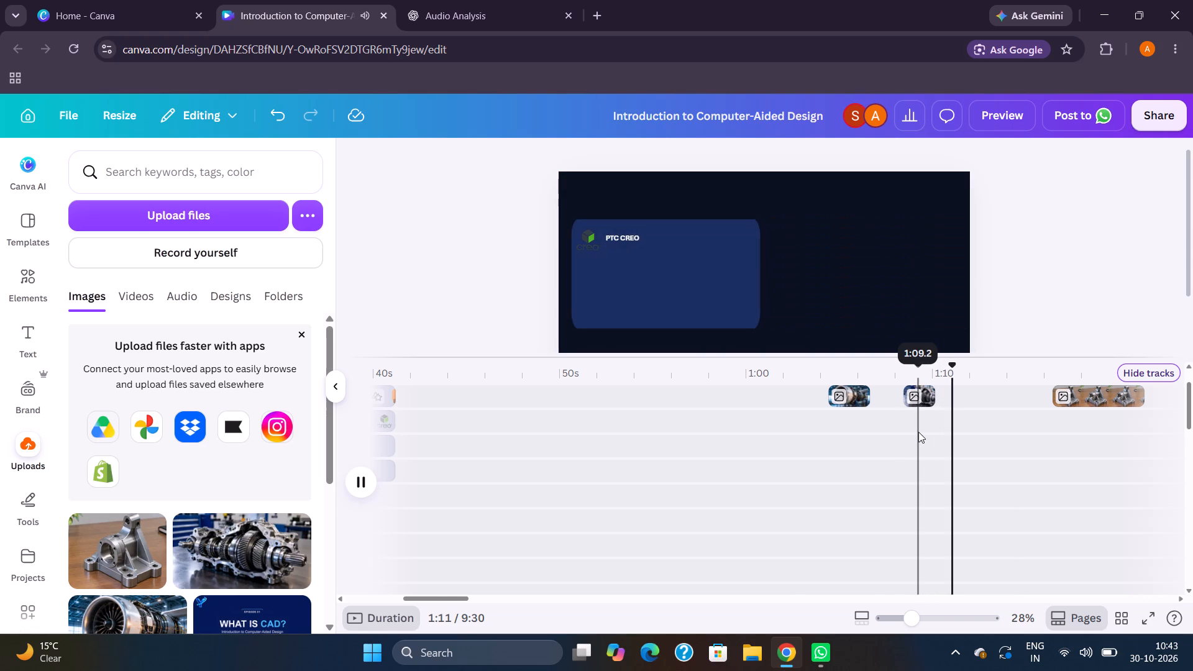
pyautogui.press('space')
pyautogui.press('space')
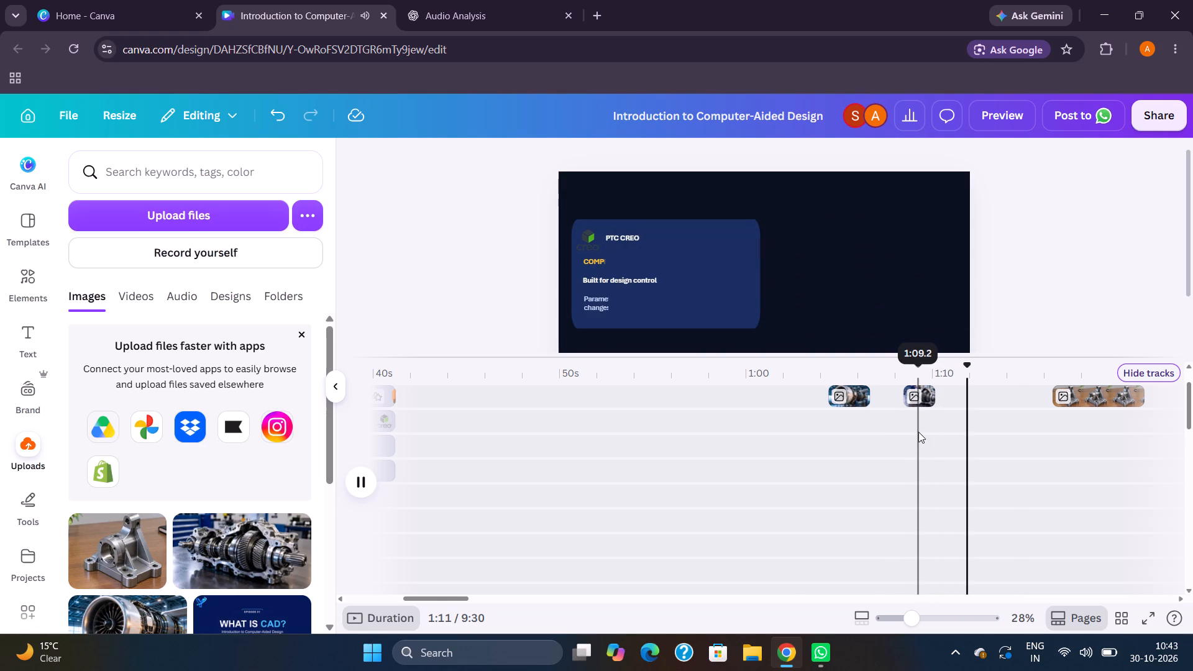
pyautogui.moveTo(1089, 398); pyautogui.dragTo(1083, 398)
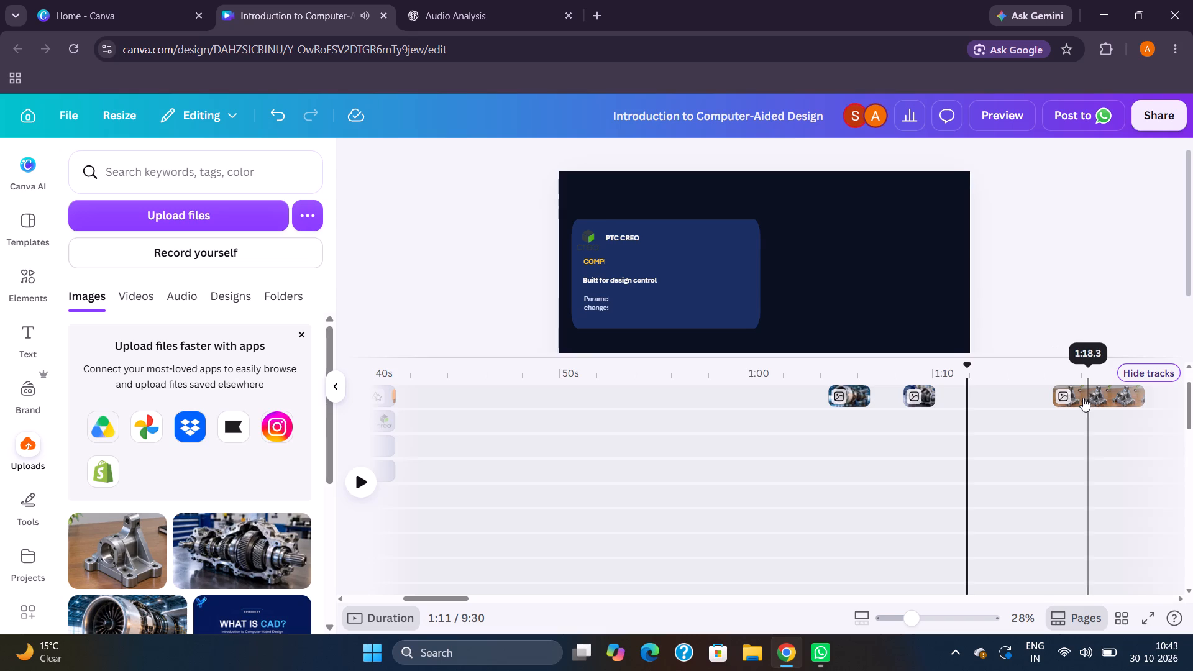
pyautogui.moveTo(1083, 398); pyautogui.dragTo(969, 406)
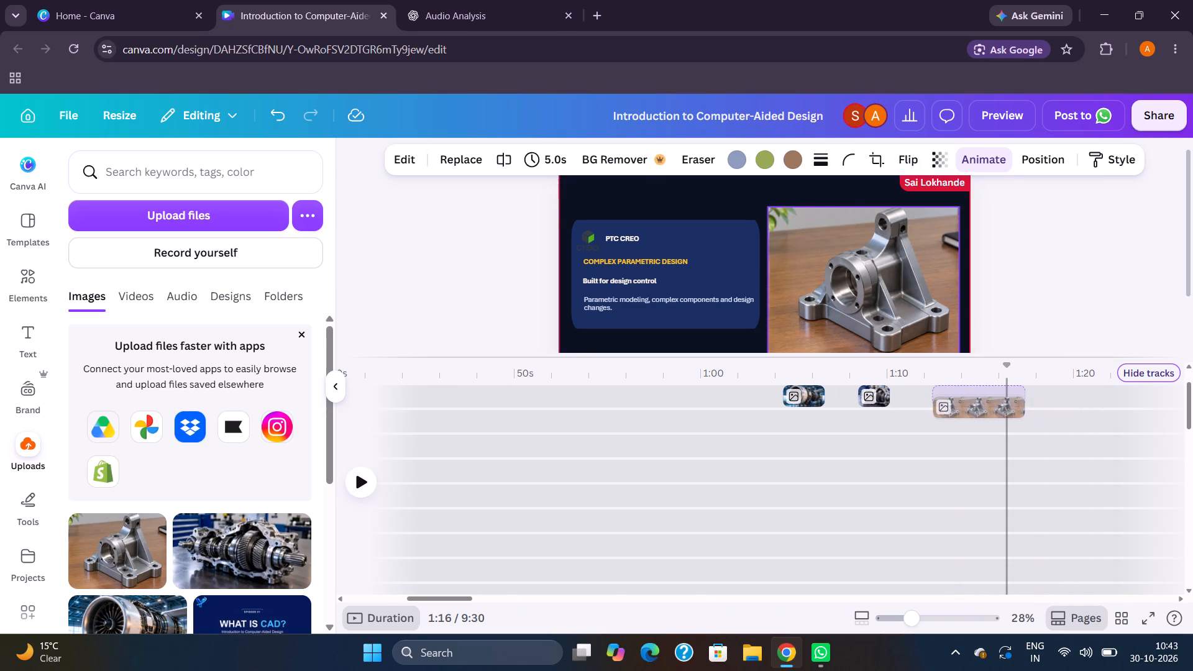
pyautogui.moveTo(969, 406); pyautogui.dragTo(969, 406)
# Extend the bracket clip's start back to the card text's entrance at about 1:11.9 and shorten its end for a 2.4 s duration.
pyautogui.click(885, 419)
pyautogui.press('space')
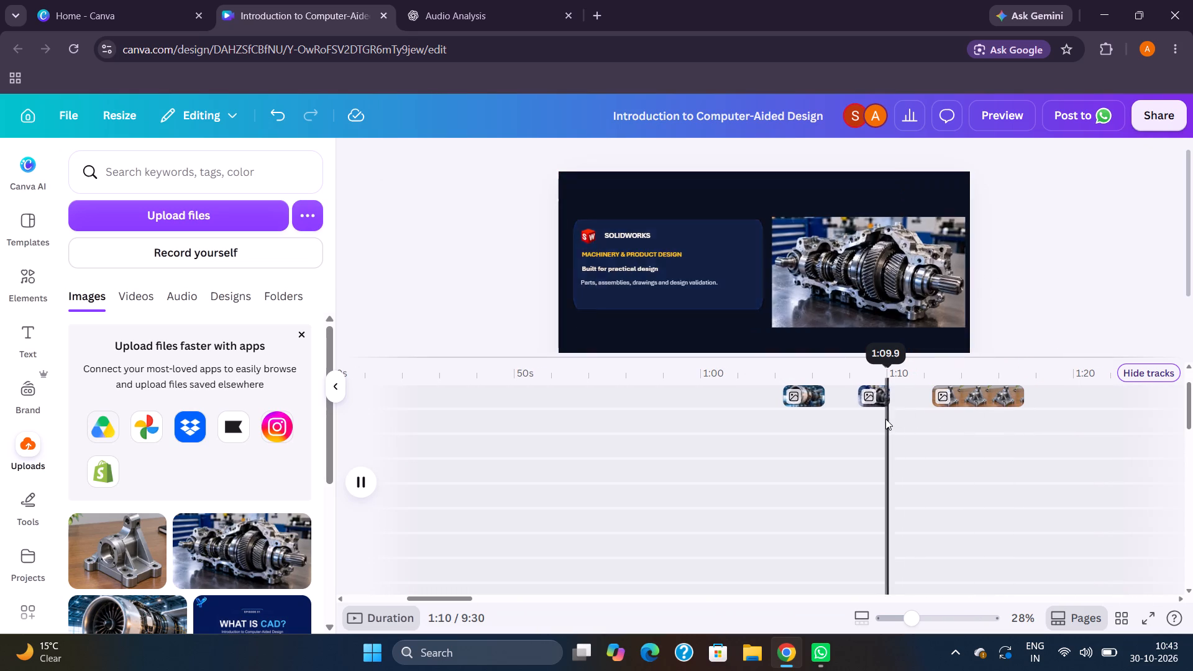
pyautogui.press('space')
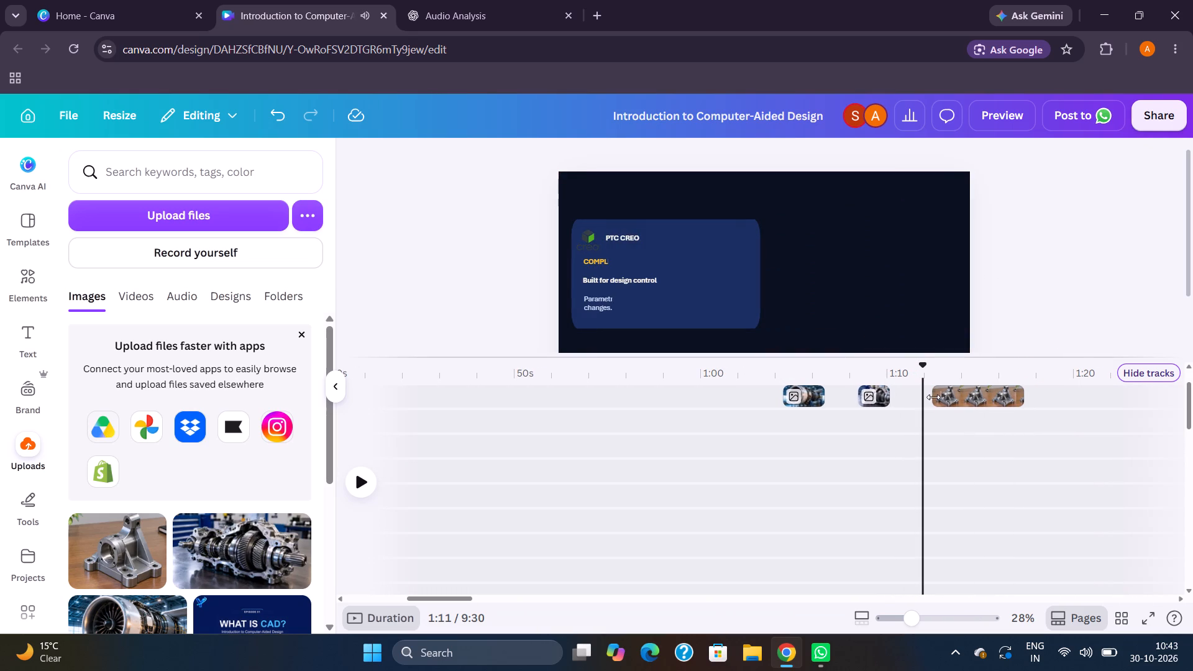
pyautogui.moveTo(935, 397); pyautogui.dragTo(925, 397)
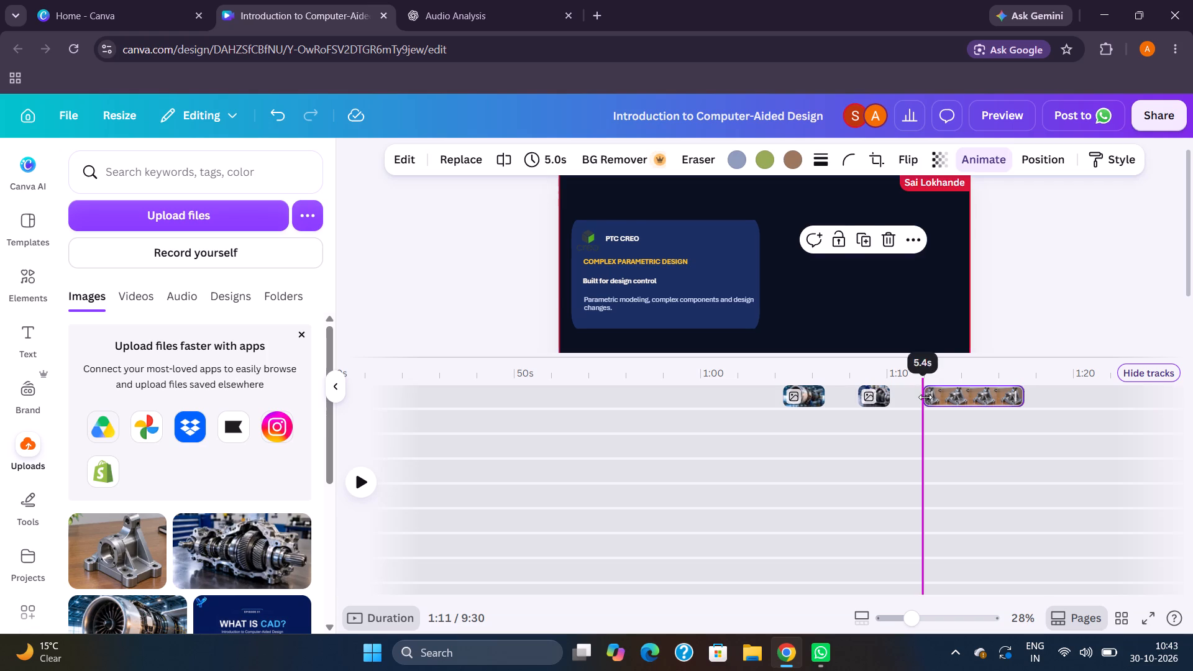
pyautogui.moveTo(1022, 395); pyautogui.dragTo(1002, 395)
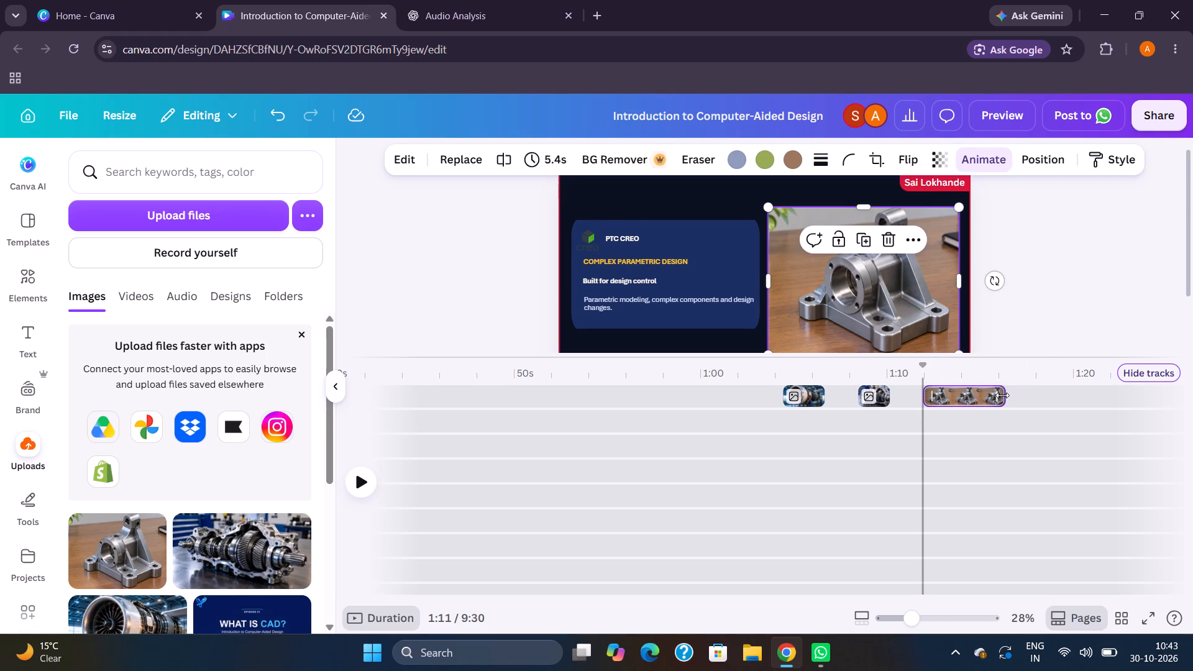
pyautogui.moveTo(1002, 395); pyautogui.dragTo(967, 403)
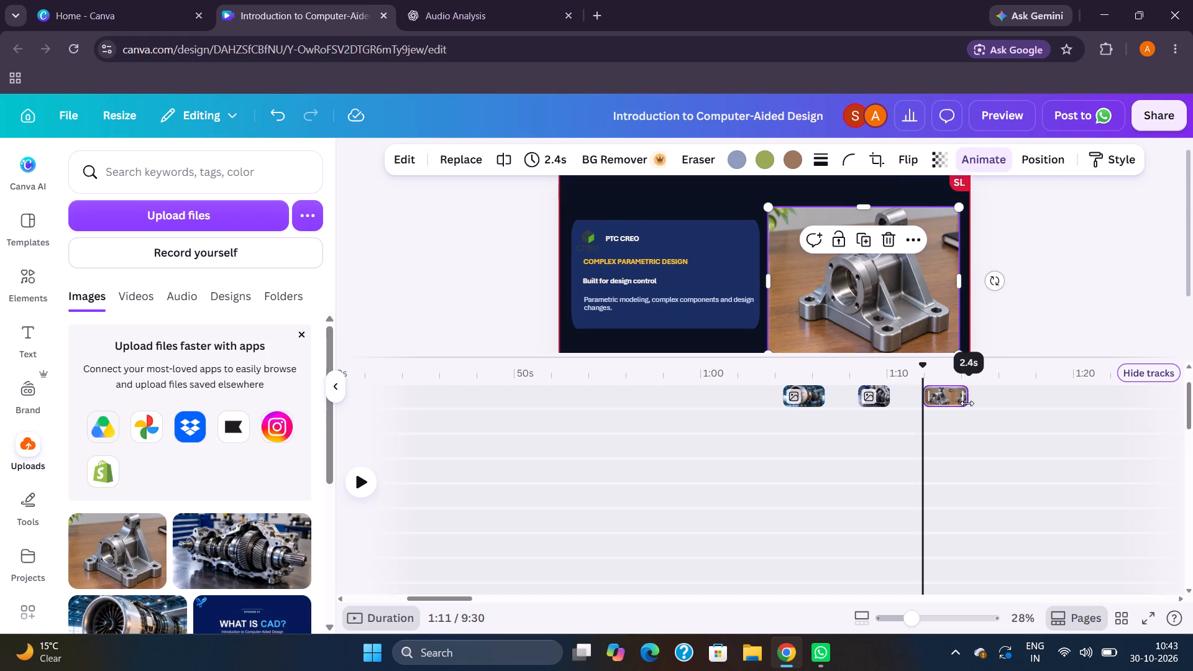
# Replay the scene from about 1:11.8 to 1:14 to check the bracket photo's timing against the Fusion logo's entrance.
pyautogui.press('space')
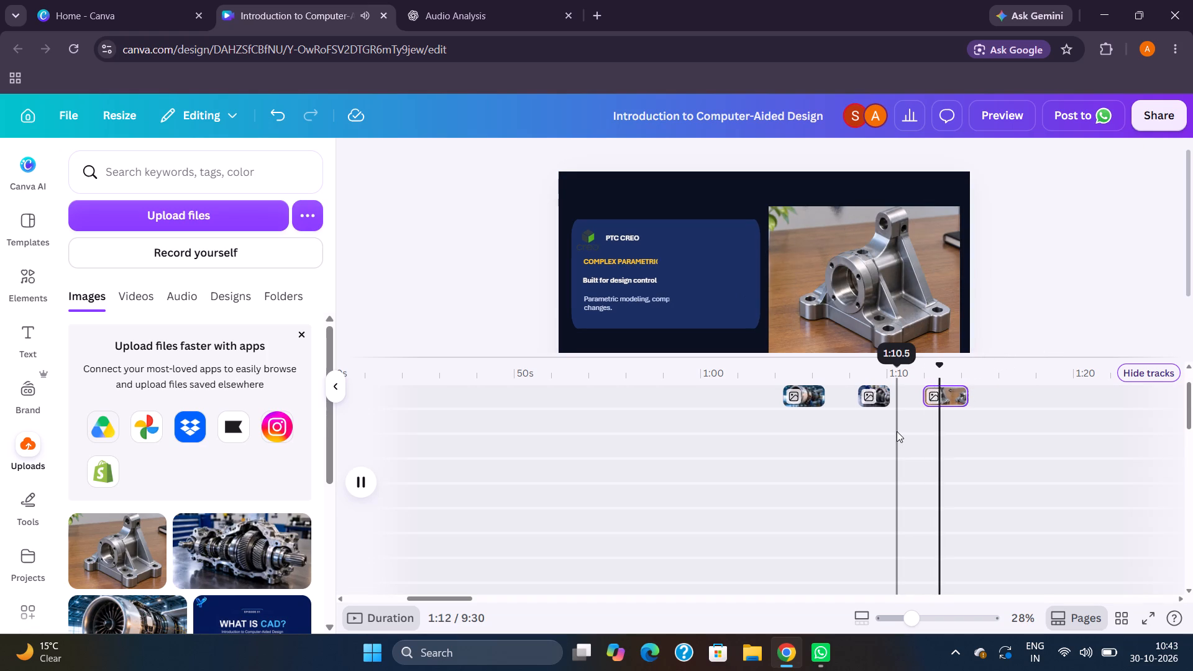
pyautogui.press('space')
pyautogui.press('space')
pyautogui.press('space')
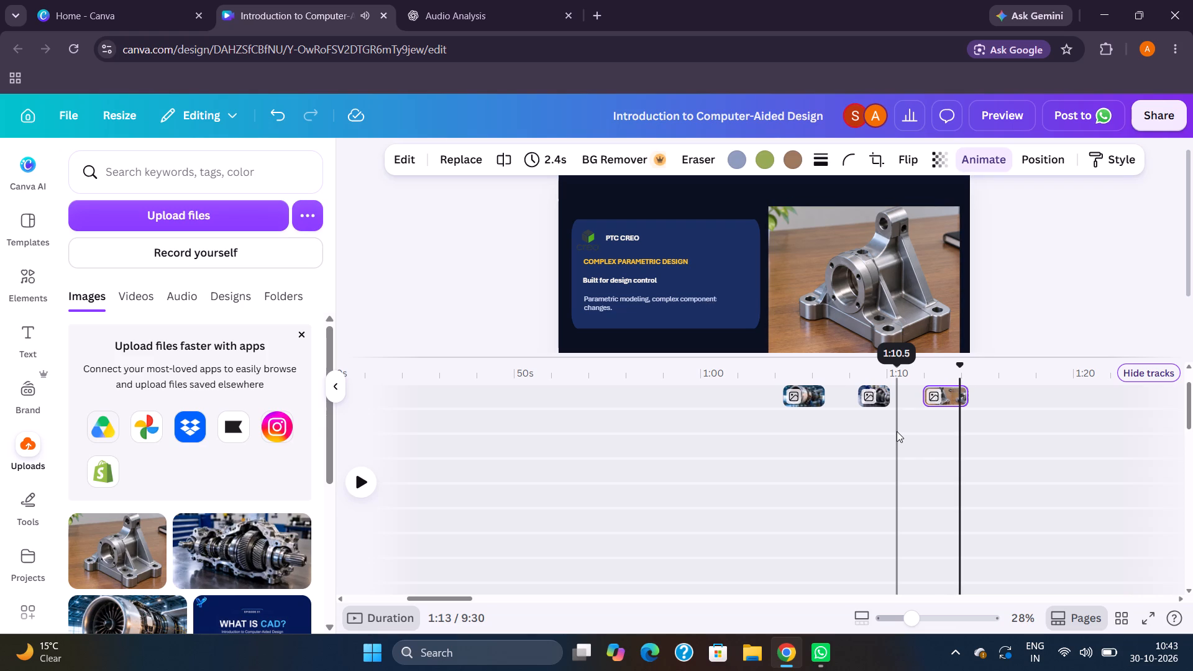
pyautogui.press('space')
pyautogui.press('space')
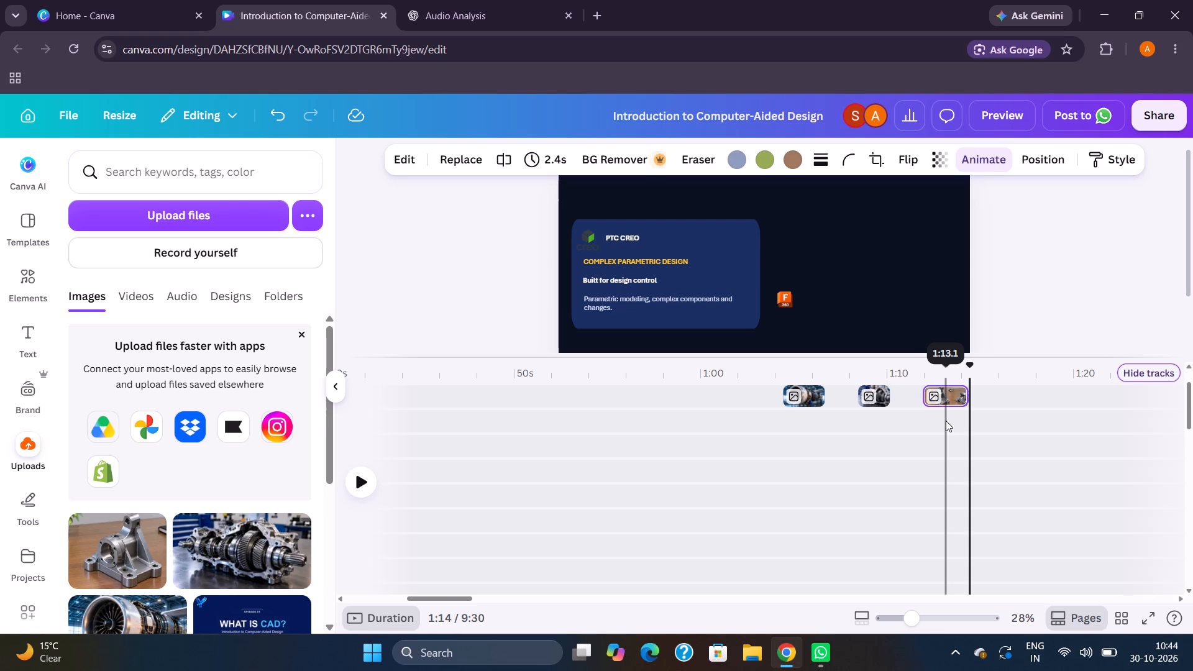
pyautogui.click(922, 429)
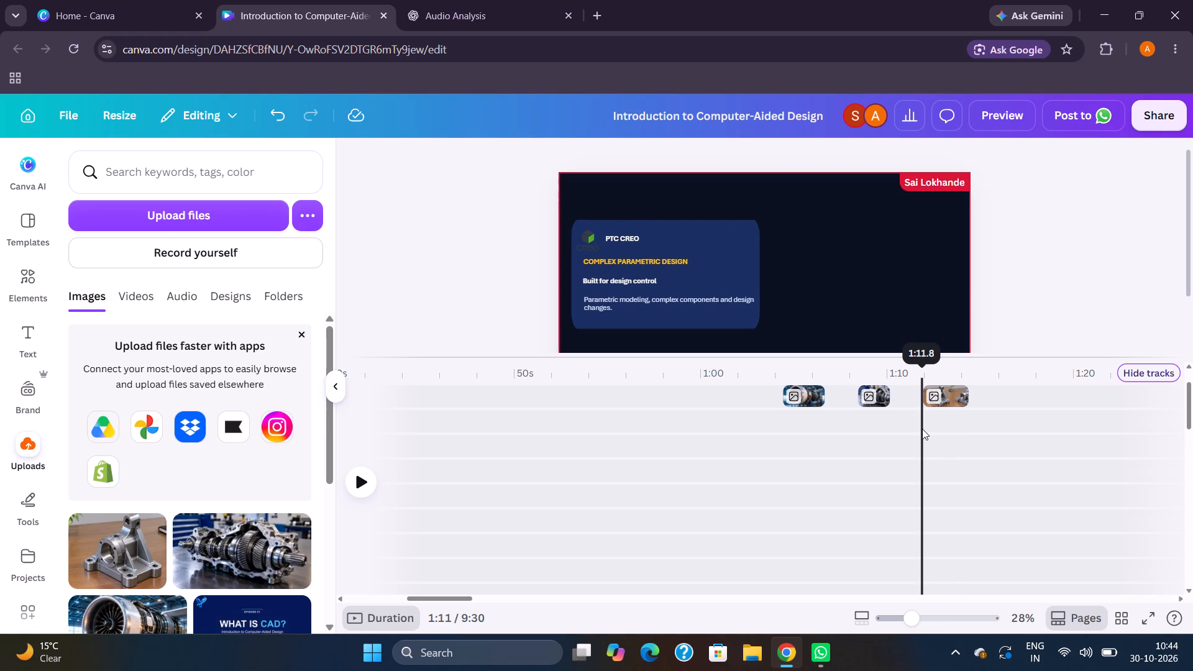
pyautogui.press('space')
pyautogui.press('space')
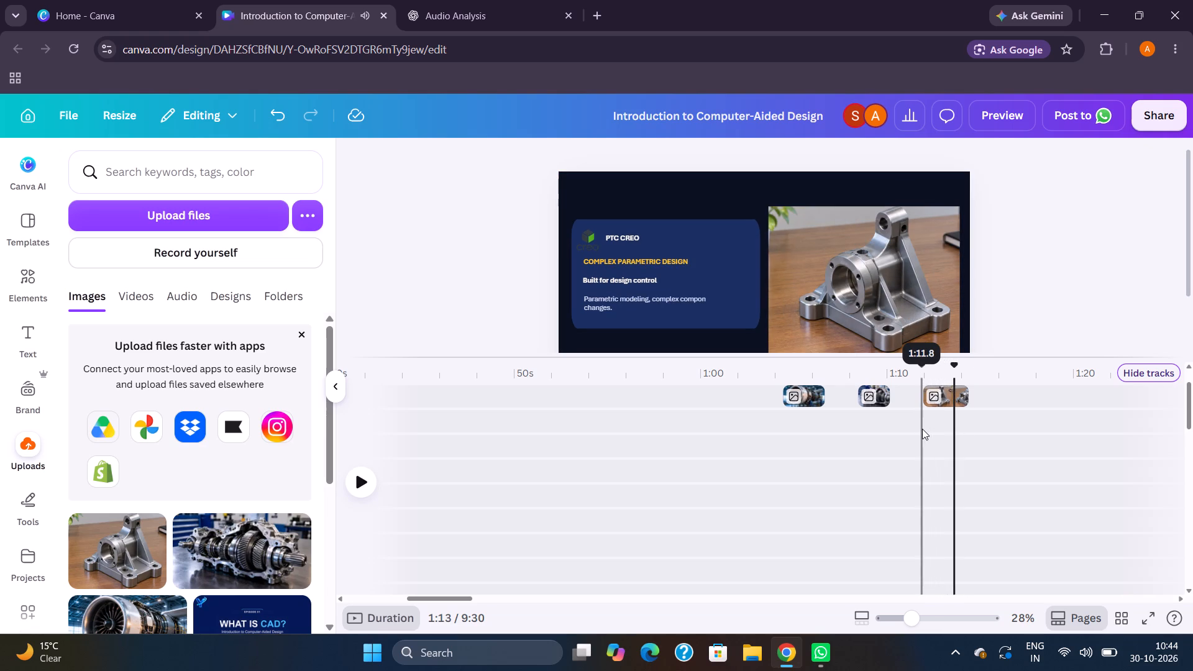
pyautogui.press('space')
pyautogui.press('space')
pyautogui.press('space')
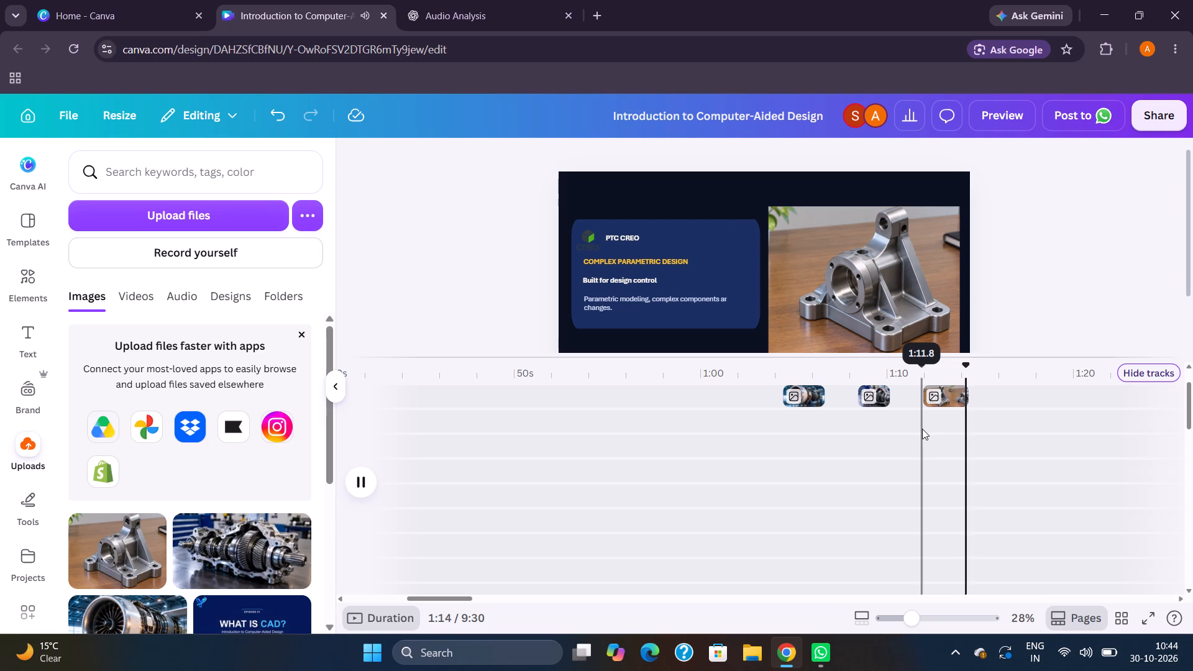
pyautogui.press('space')
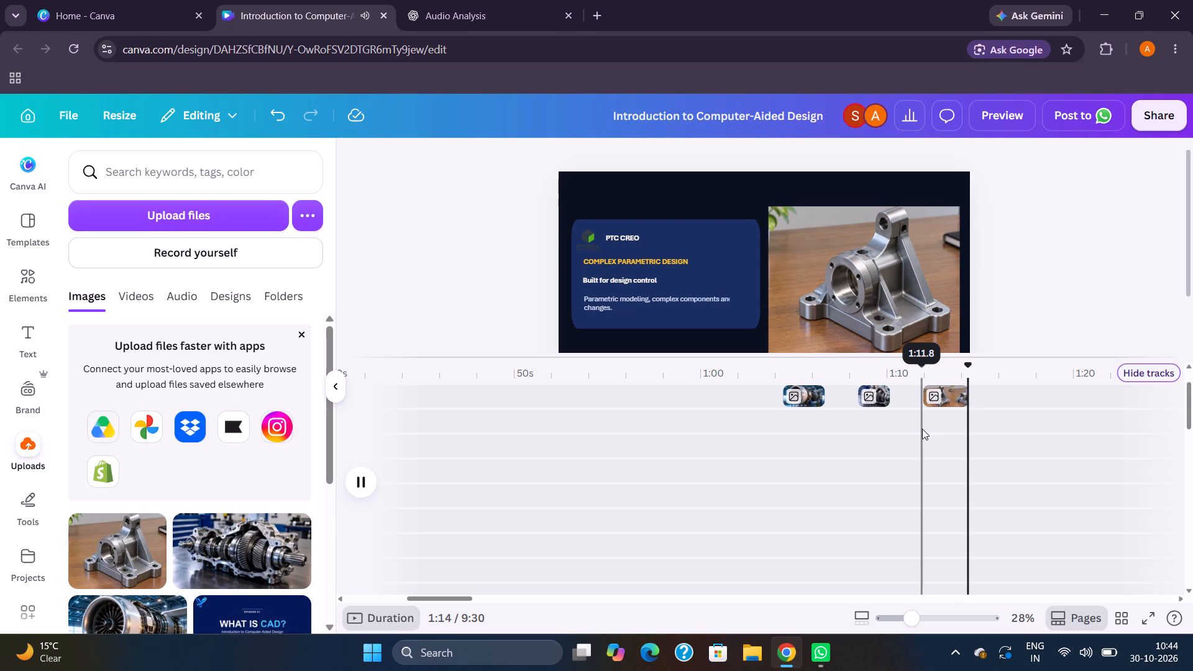
pyautogui.click(922, 429)
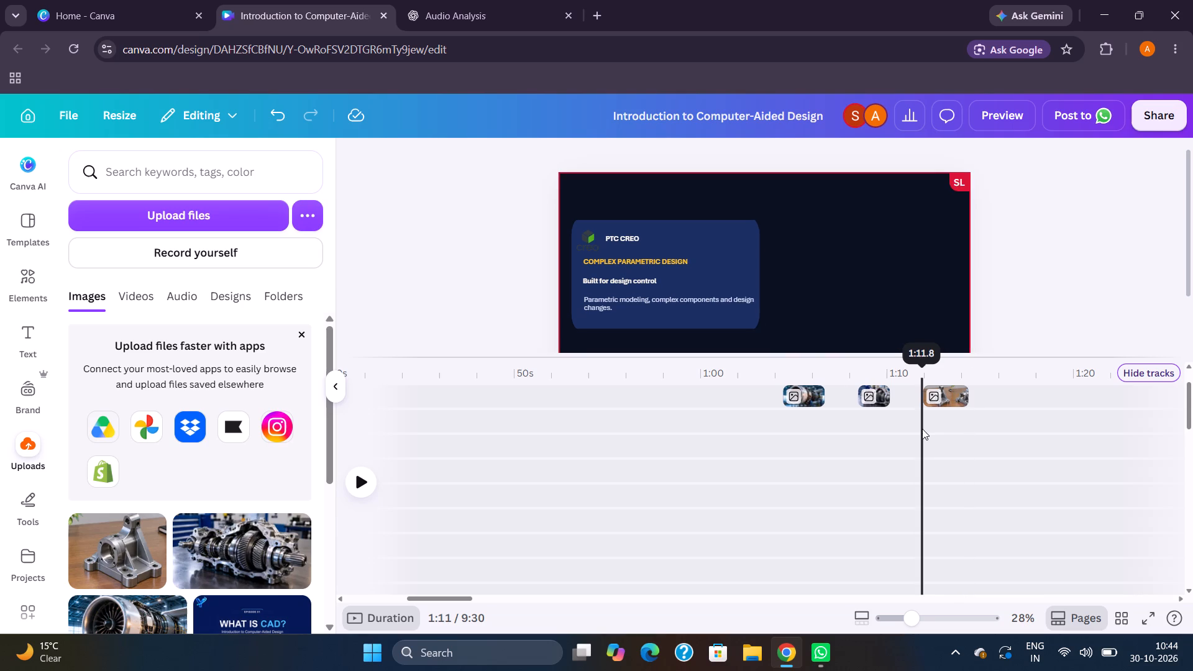
pyautogui.press('space')
pyautogui.press('space')
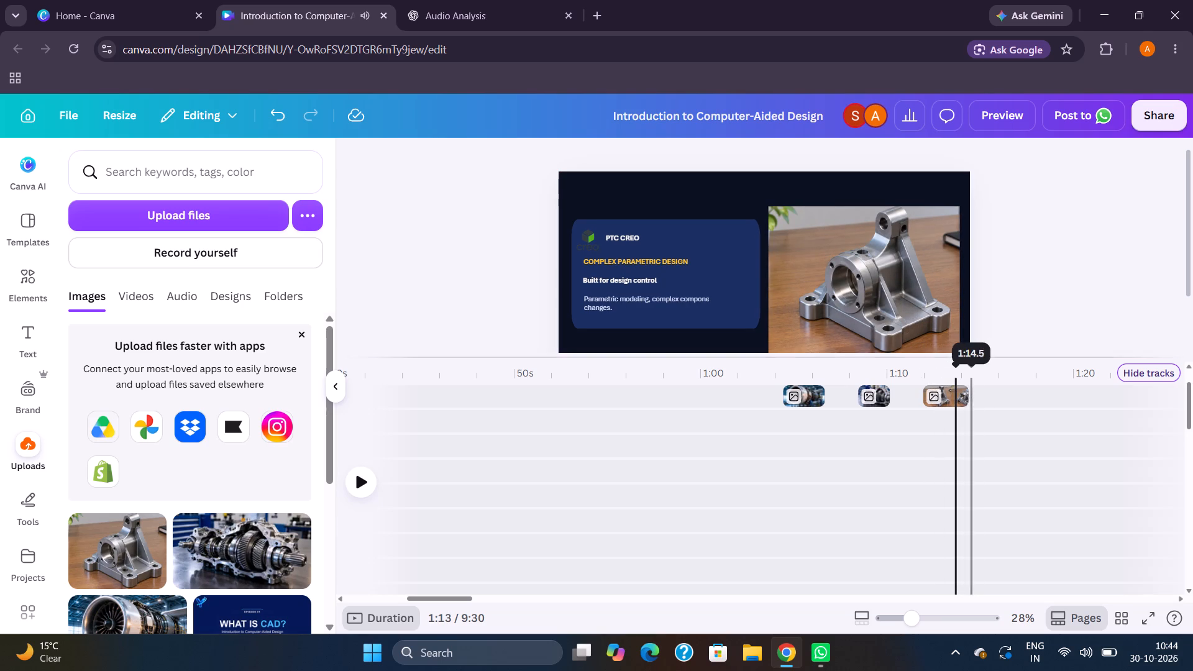
pyautogui.press('space')
pyautogui.press('space')
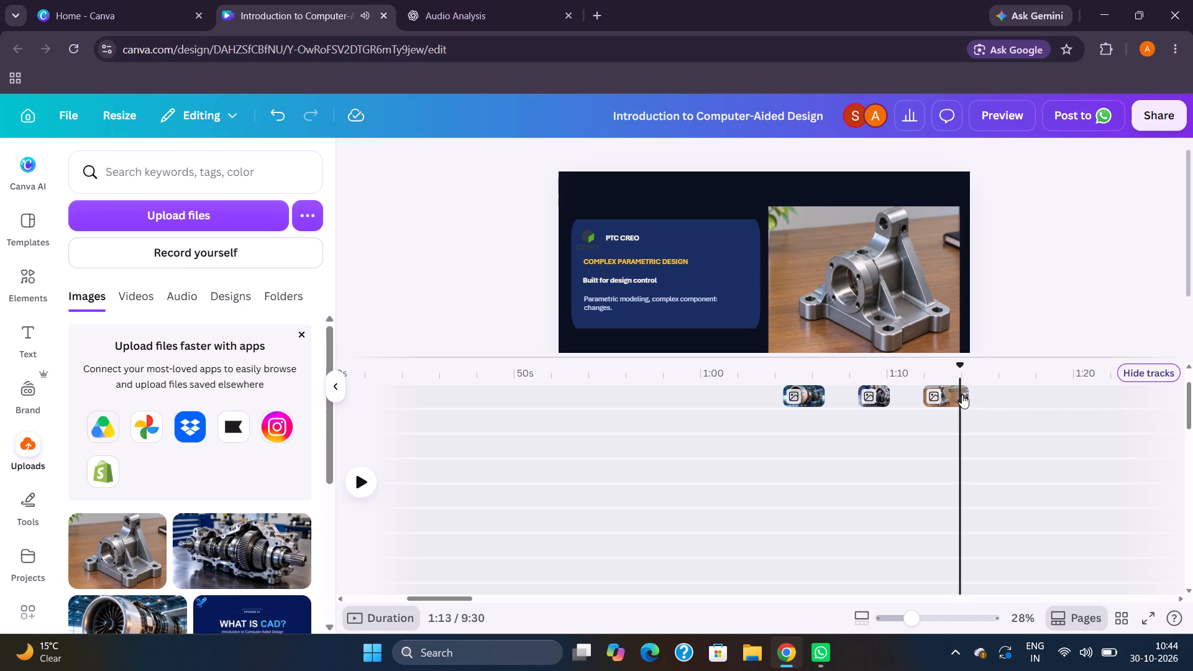
# Shorten the end of the bracket photo's clip to just before 1:14, where the Fusion logo comes in, and replay it.
pyautogui.click(969, 393)
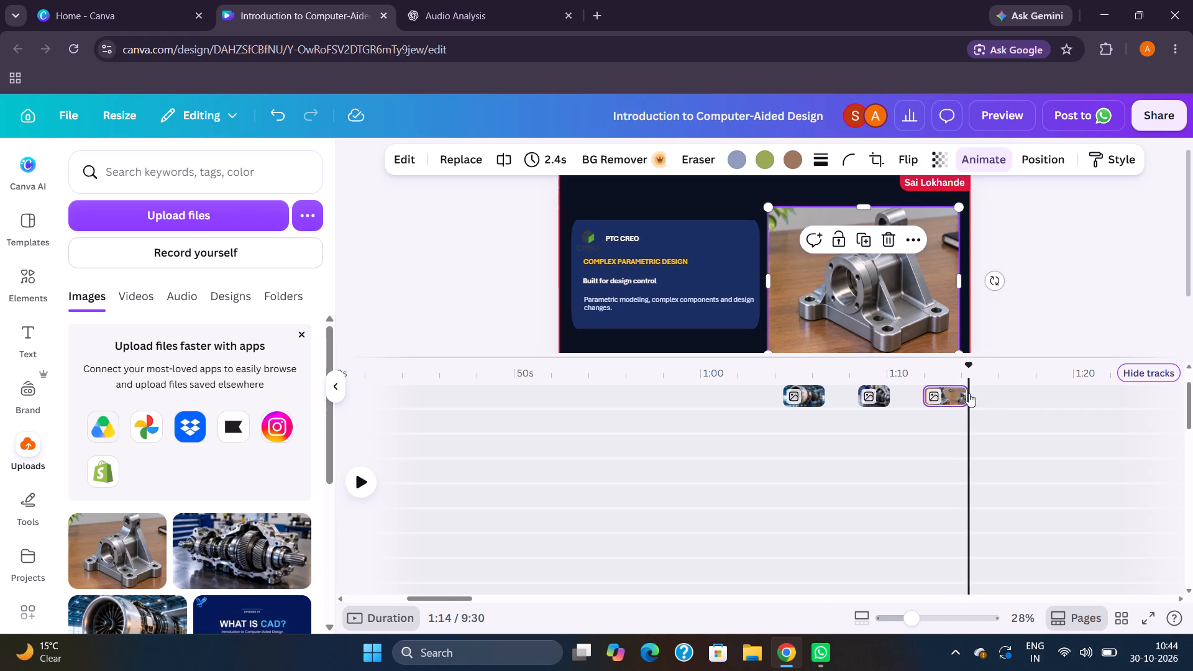
pyautogui.moveTo(965, 393); pyautogui.dragTo(956, 396)
pyautogui.click(925, 412)
pyautogui.press('space')
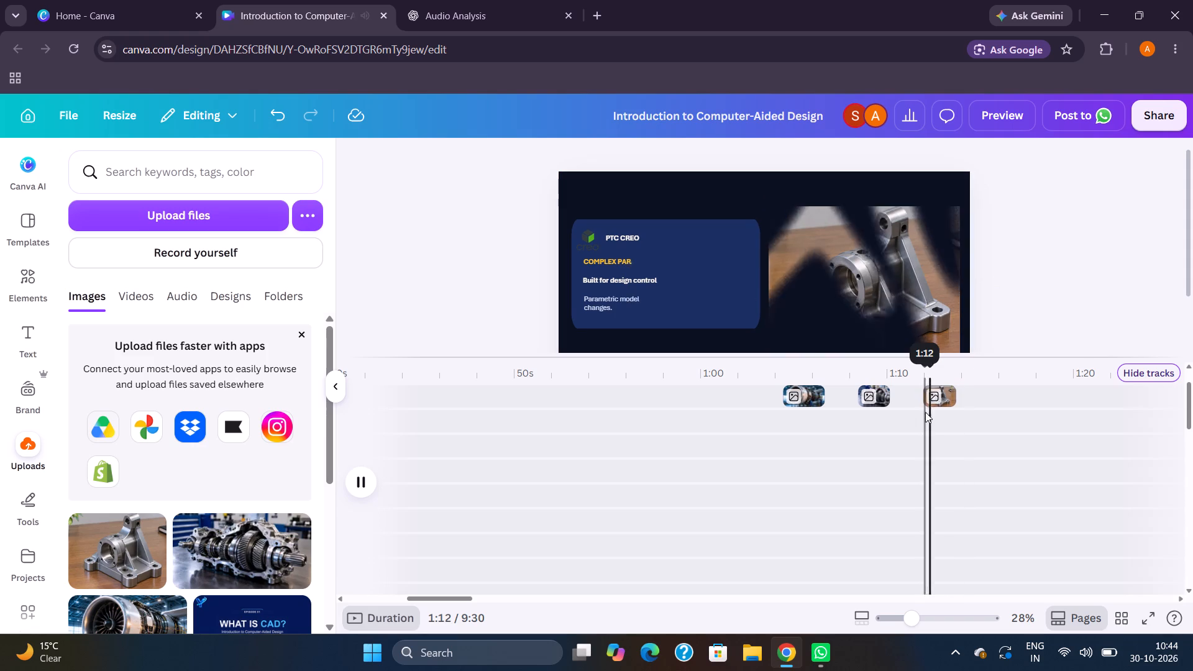
pyautogui.press('space')
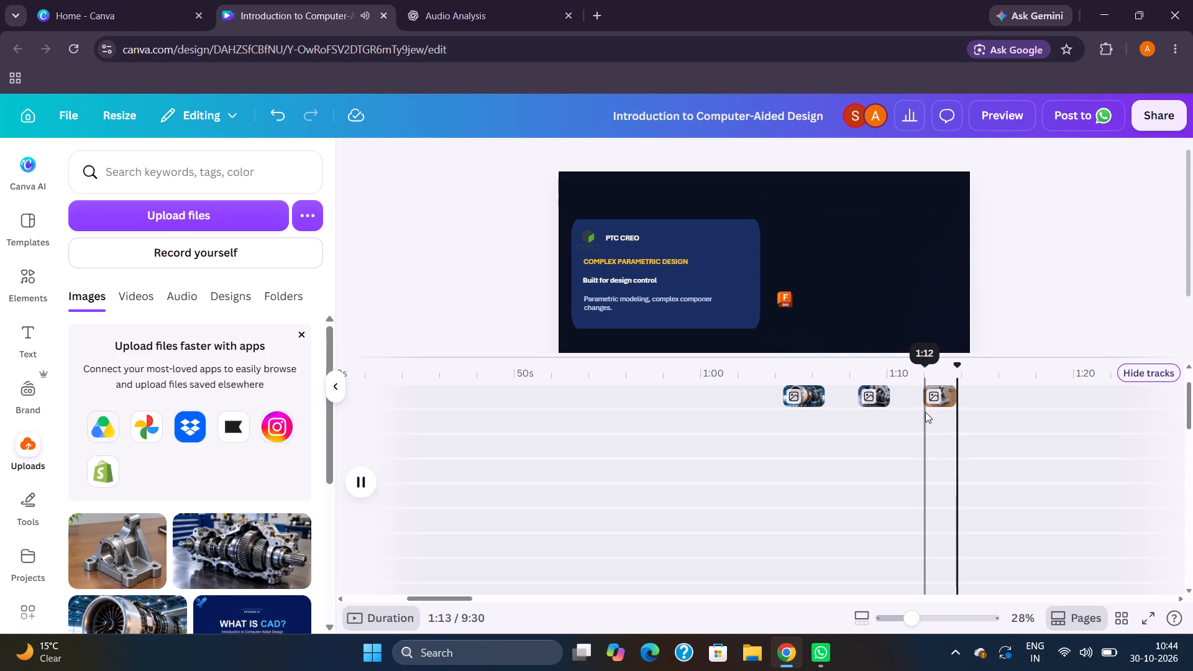
# Shorten the end of the PTC CREO title's clip to the playhead just before 1:14, for a 3.4 s duration.
pyautogui.scroll(-4, 925, 412)
pyautogui.scroll(2, 925, 412)
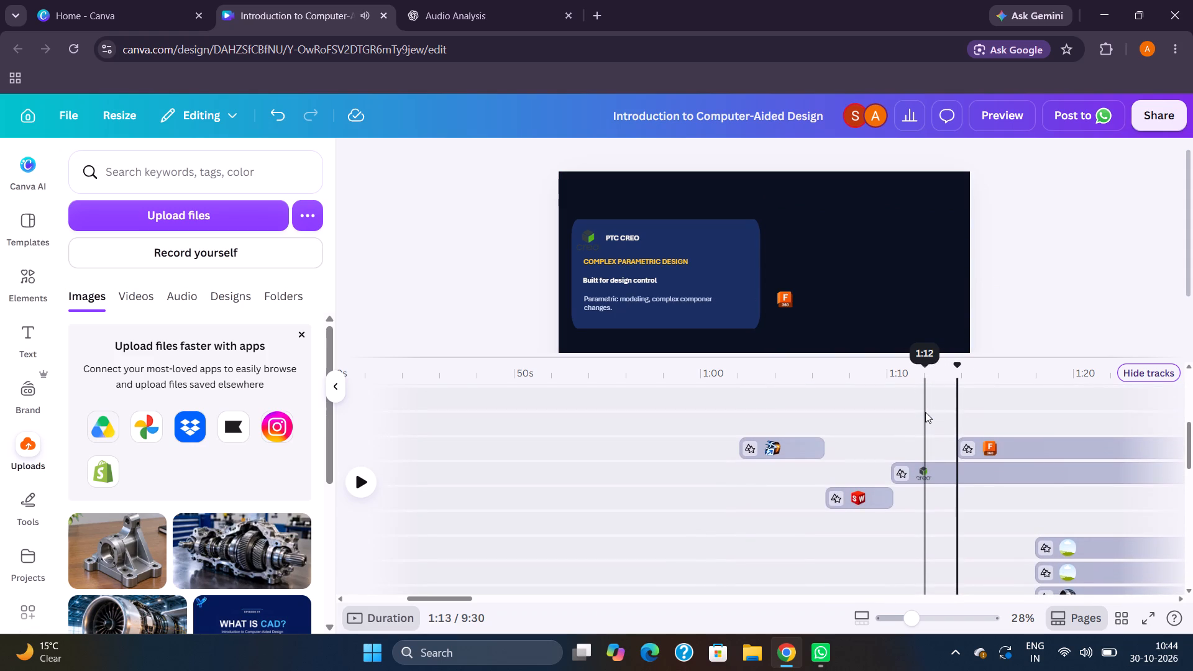
pyautogui.scroll(-3, 925, 412)
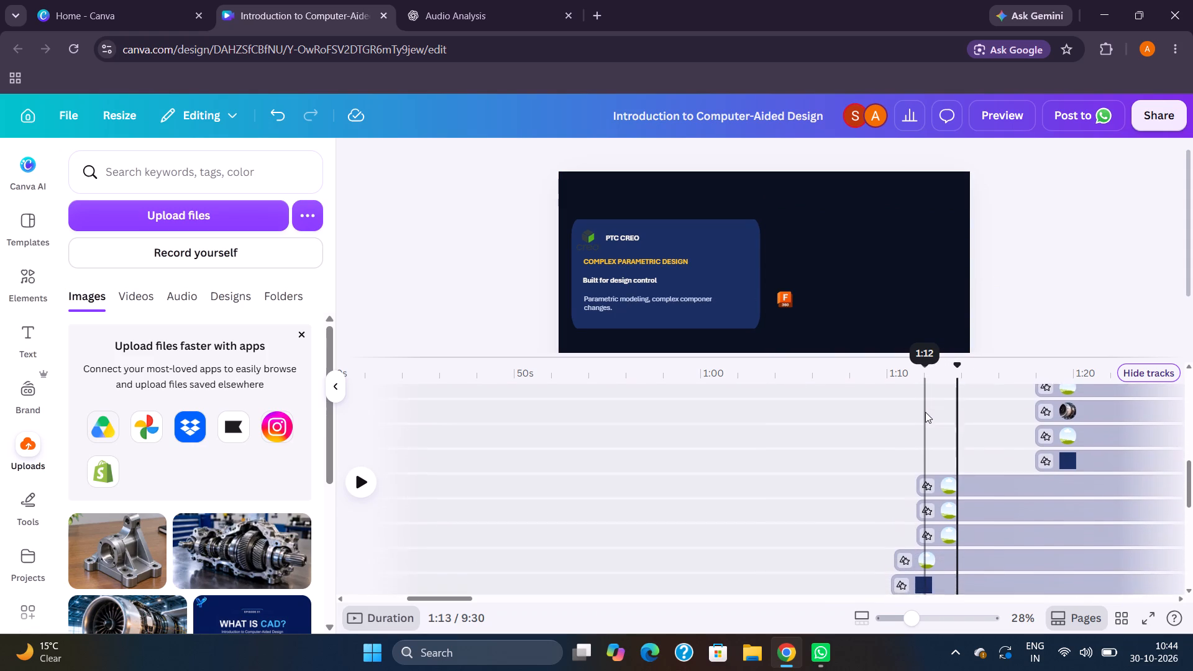
pyautogui.scroll(-2, 925, 412)
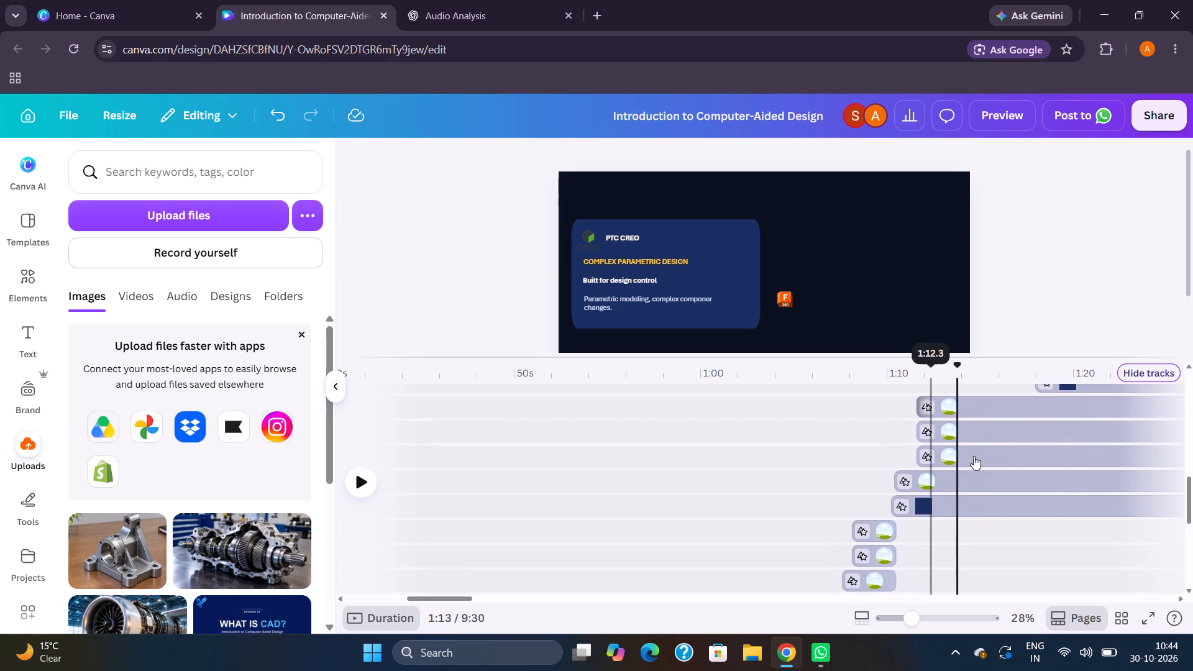
pyautogui.hscroll(-4, 984, 465)
pyautogui.scroll(1, 984, 465)
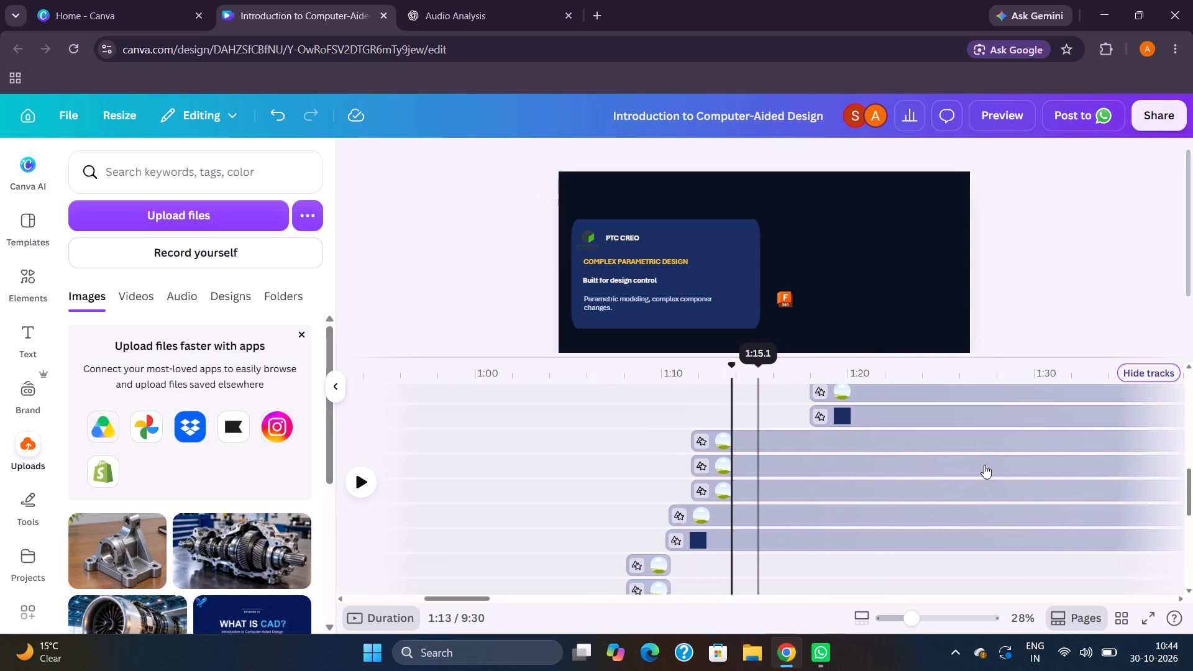
pyautogui.scroll(1, 984, 465)
pyautogui.hscroll(-1, 984, 465)
pyautogui.scroll(-1, 984, 465)
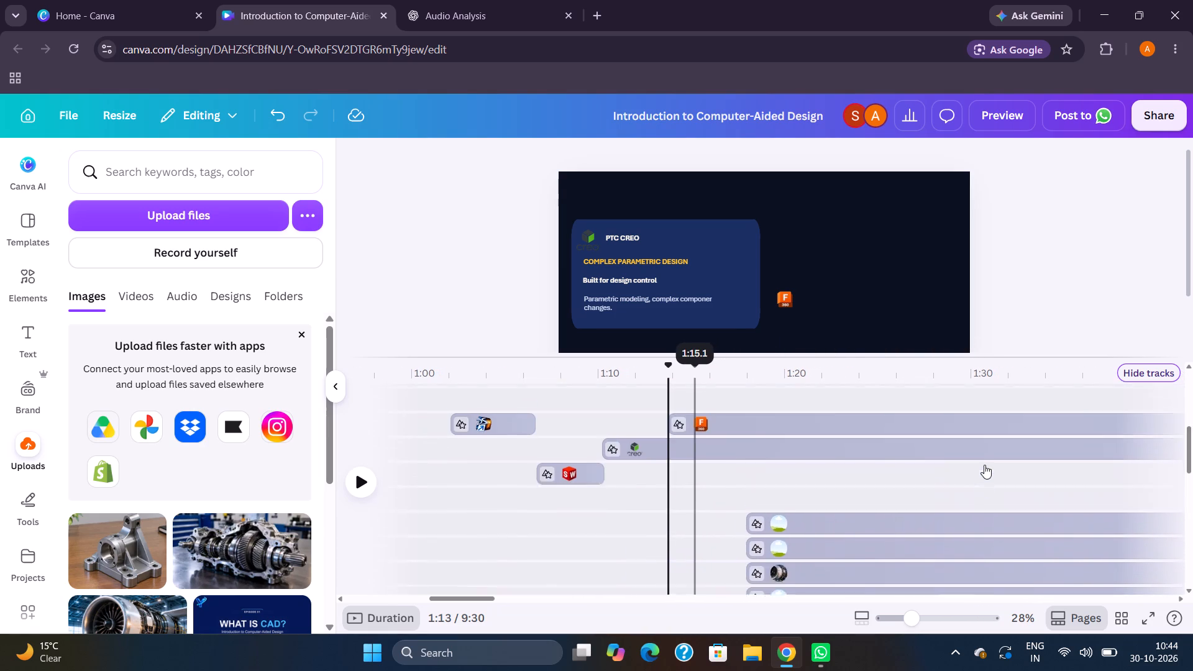
pyautogui.scroll(-1, 984, 465)
pyautogui.hscroll(-2, 984, 465)
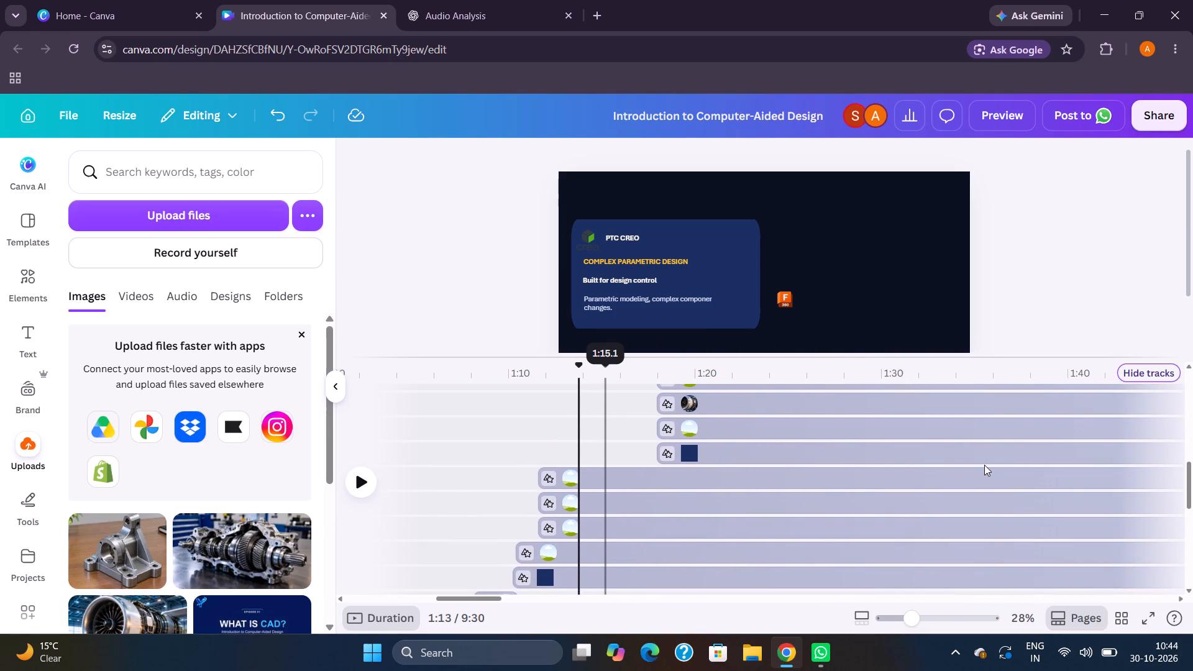
pyautogui.hscroll(-2, 984, 465)
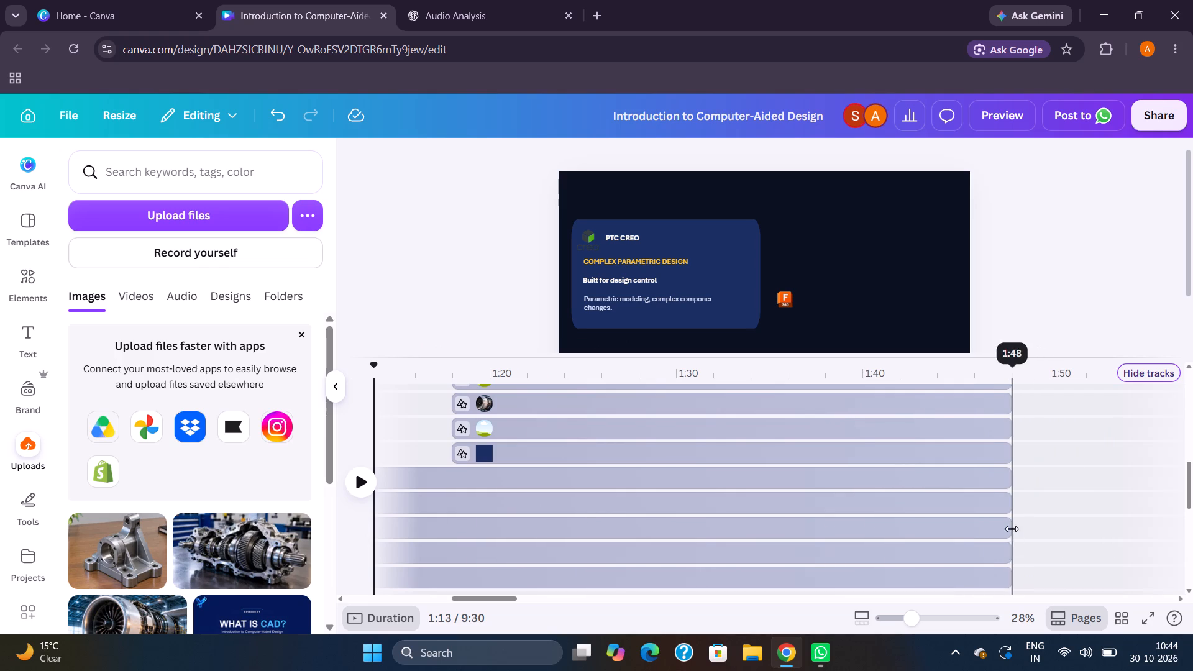
pyautogui.hscroll(1, 1005, 531)
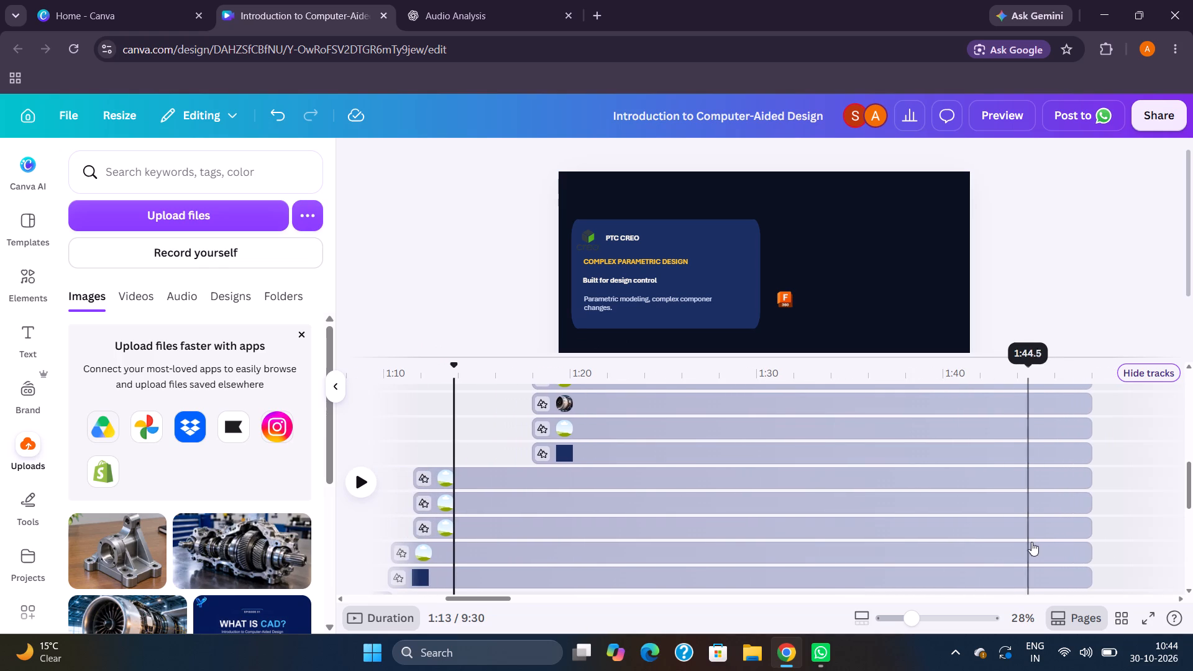
pyautogui.scroll(-1, 1020, 536)
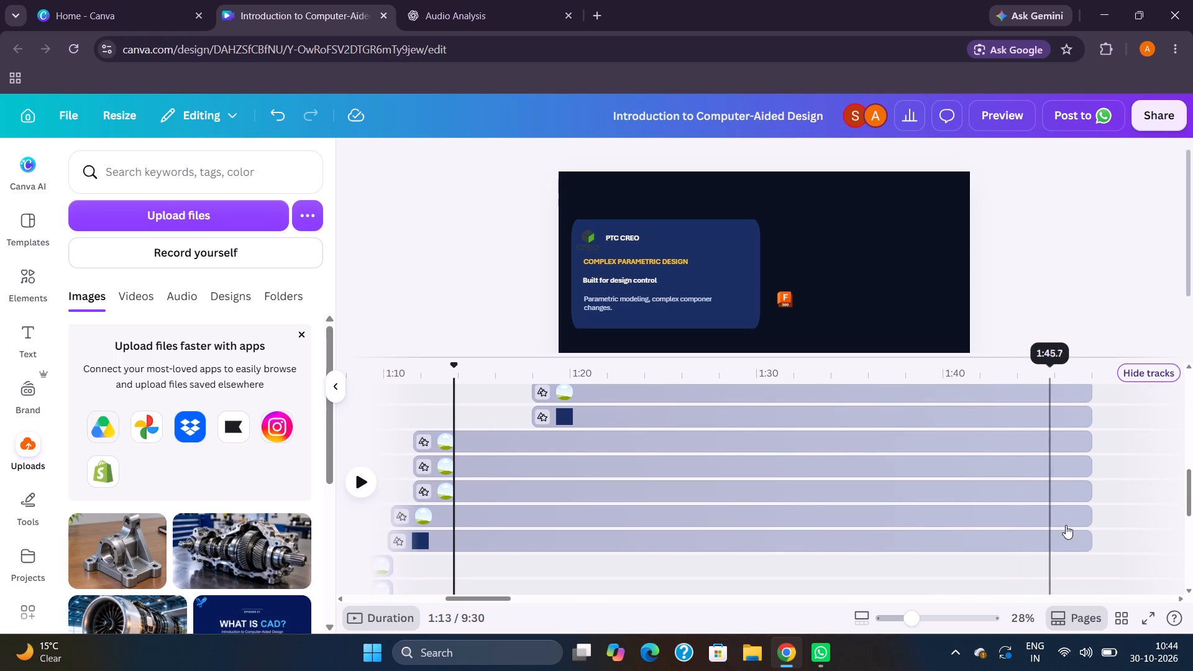
pyautogui.moveTo(1087, 514); pyautogui.dragTo(681, 540)
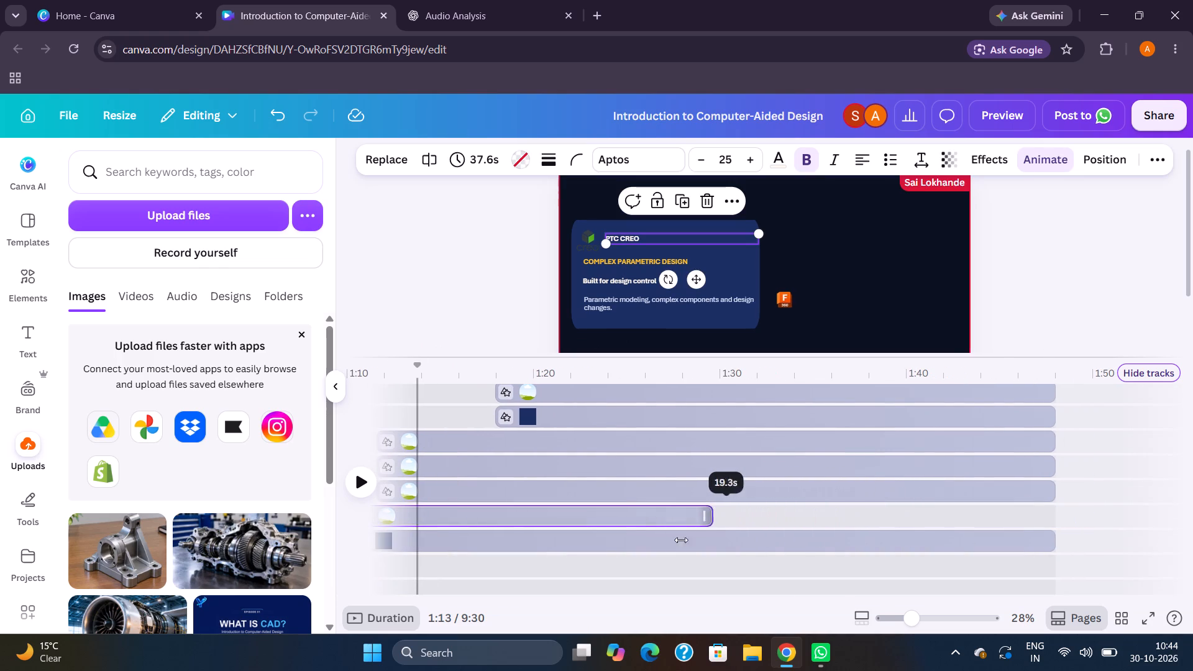
pyautogui.moveTo(681, 540); pyautogui.dragTo(555, 526)
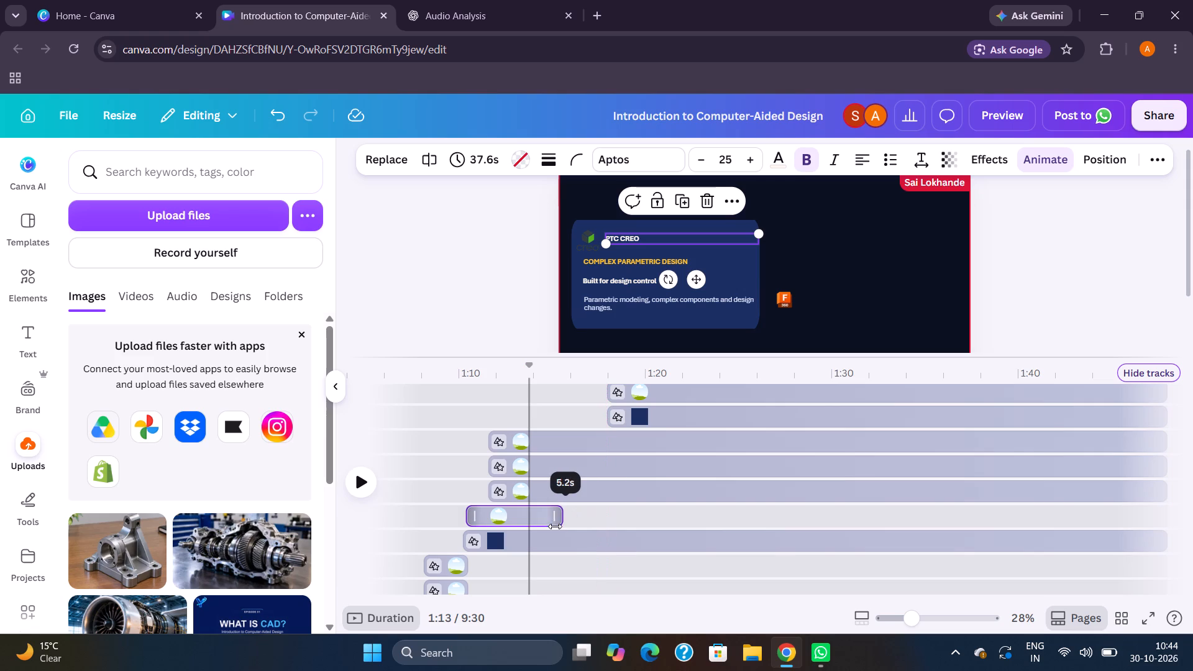
pyautogui.moveTo(555, 526); pyautogui.dragTo(531, 524)
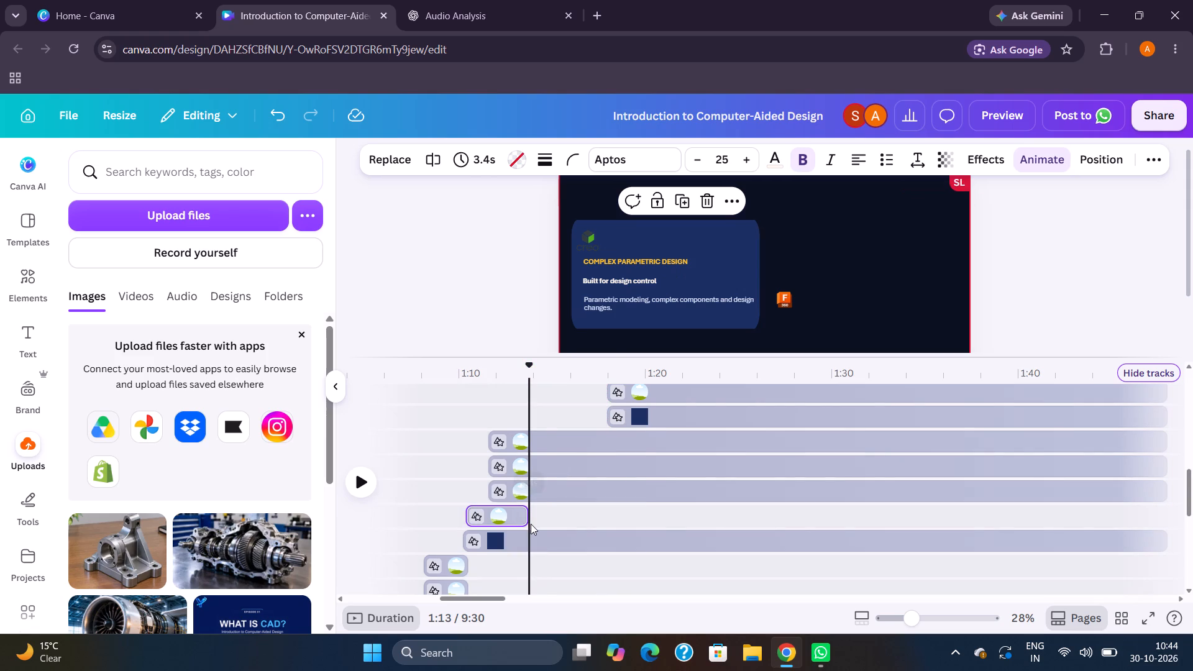
# Shorten the end of the blue PTC Creo card background's clip to the same point, for a 3.5 s duration.
pyautogui.hscroll(-2, 646, 516)
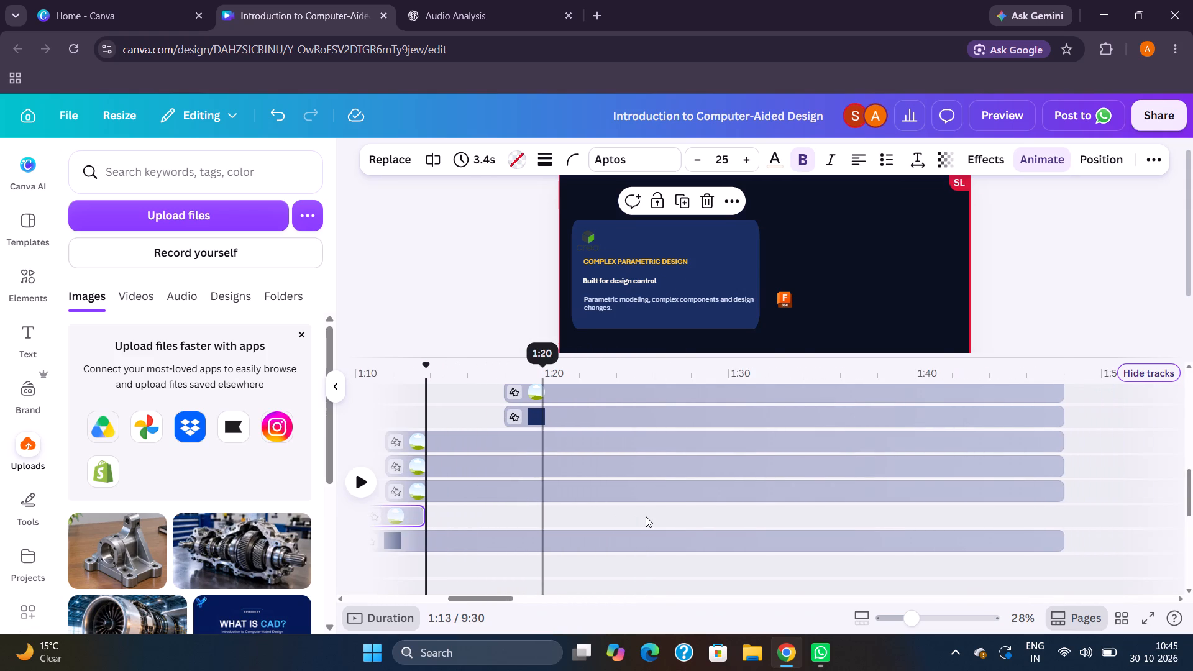
pyautogui.moveTo(1061, 547); pyautogui.dragTo(943, 541)
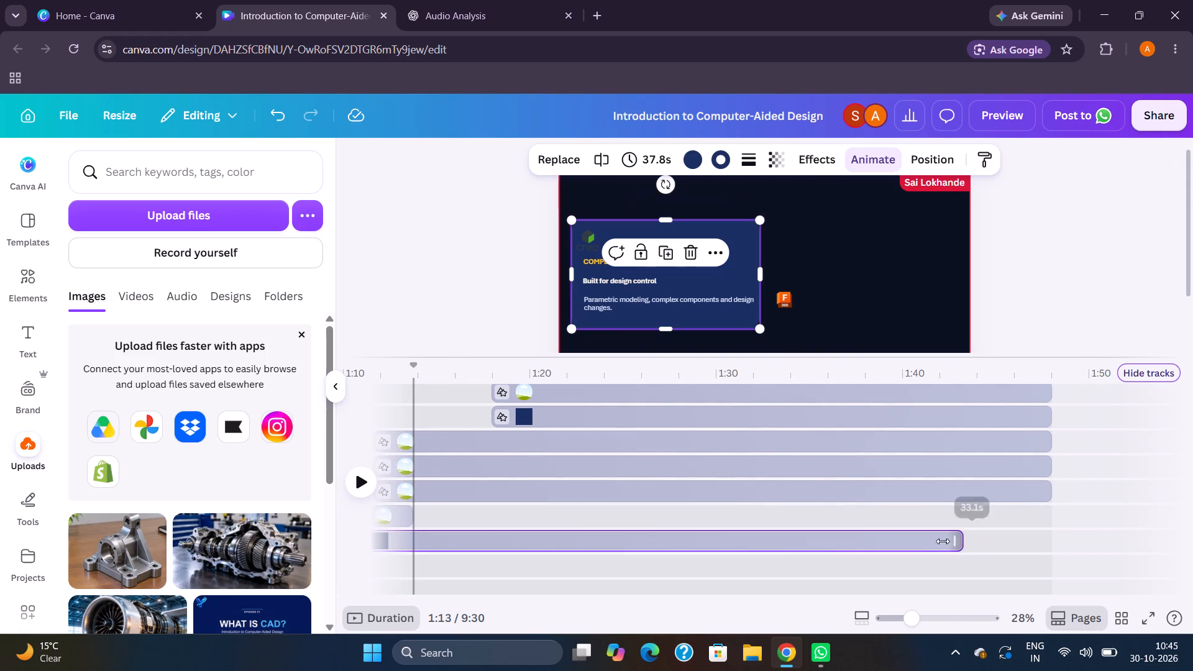
pyautogui.moveTo(943, 541); pyautogui.dragTo(465, 550)
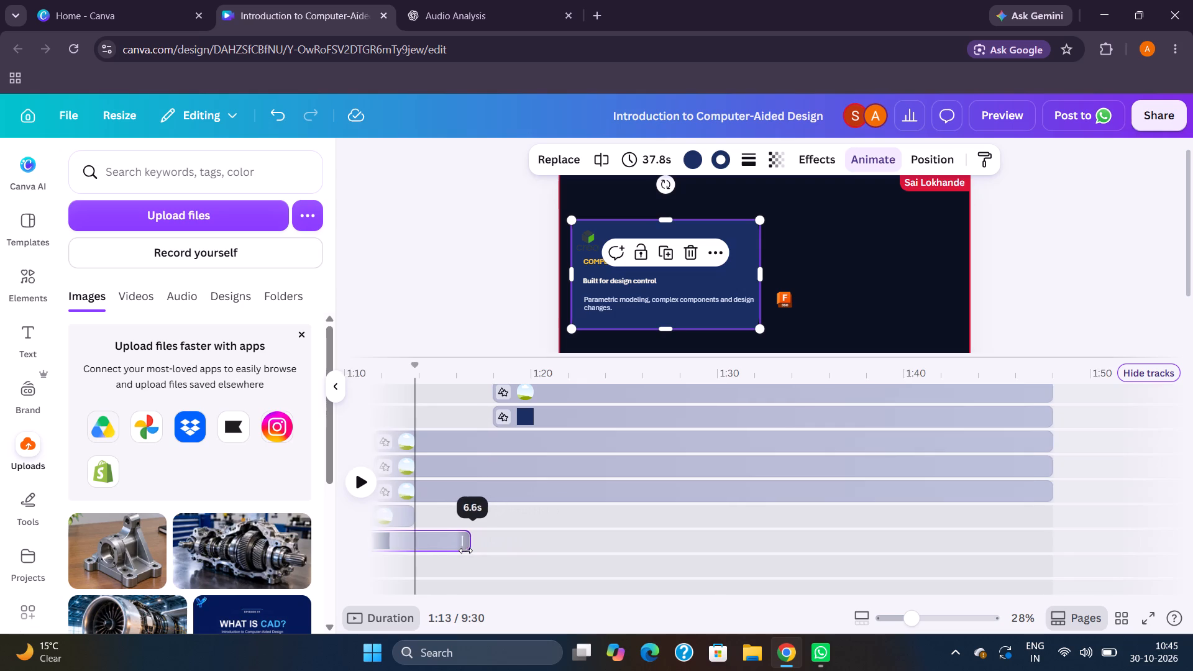
pyautogui.moveTo(465, 550); pyautogui.dragTo(496, 552)
# Shorten the end of the "COMPLEX PARAMETRIC DESIGN" text's clip to match the card background's end, for a 2.1 s duration.
pyautogui.hscroll(-1, 826, 522)
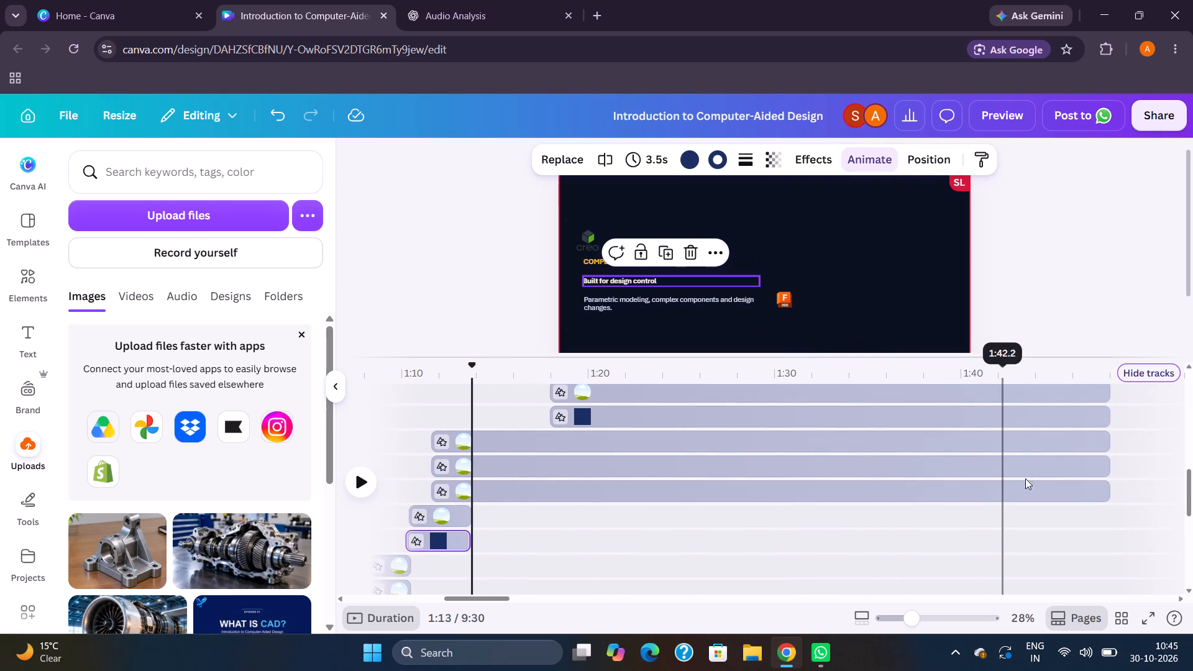
pyautogui.moveTo(1104, 493); pyautogui.dragTo(795, 463)
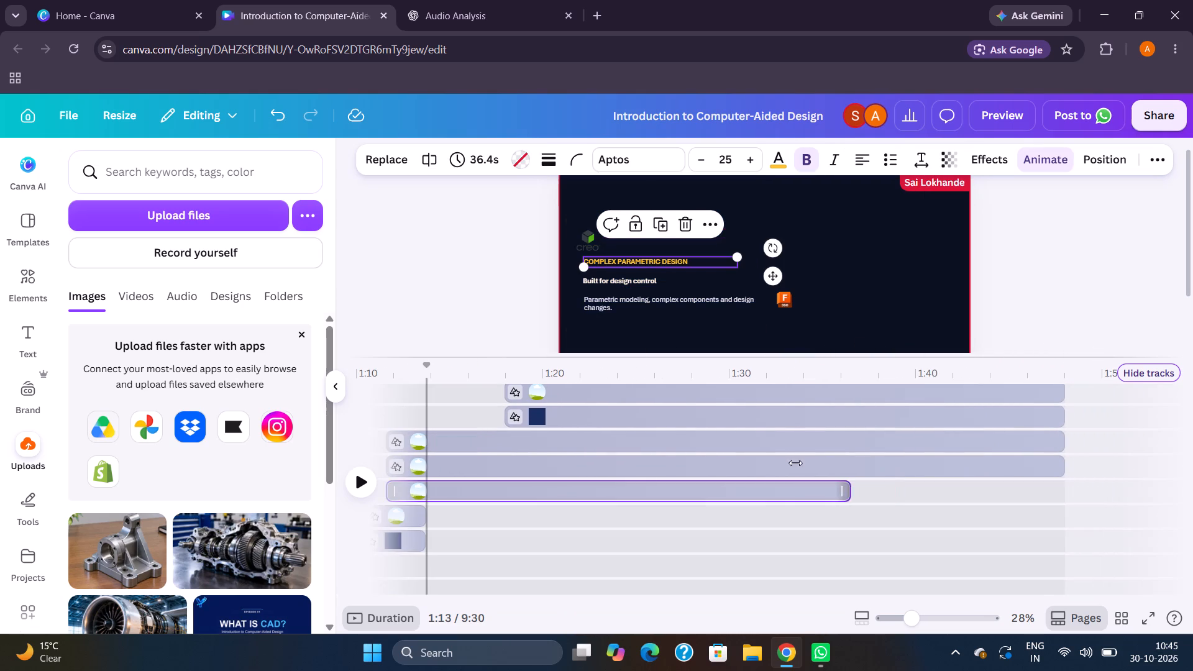
pyautogui.moveTo(795, 463); pyautogui.dragTo(469, 490)
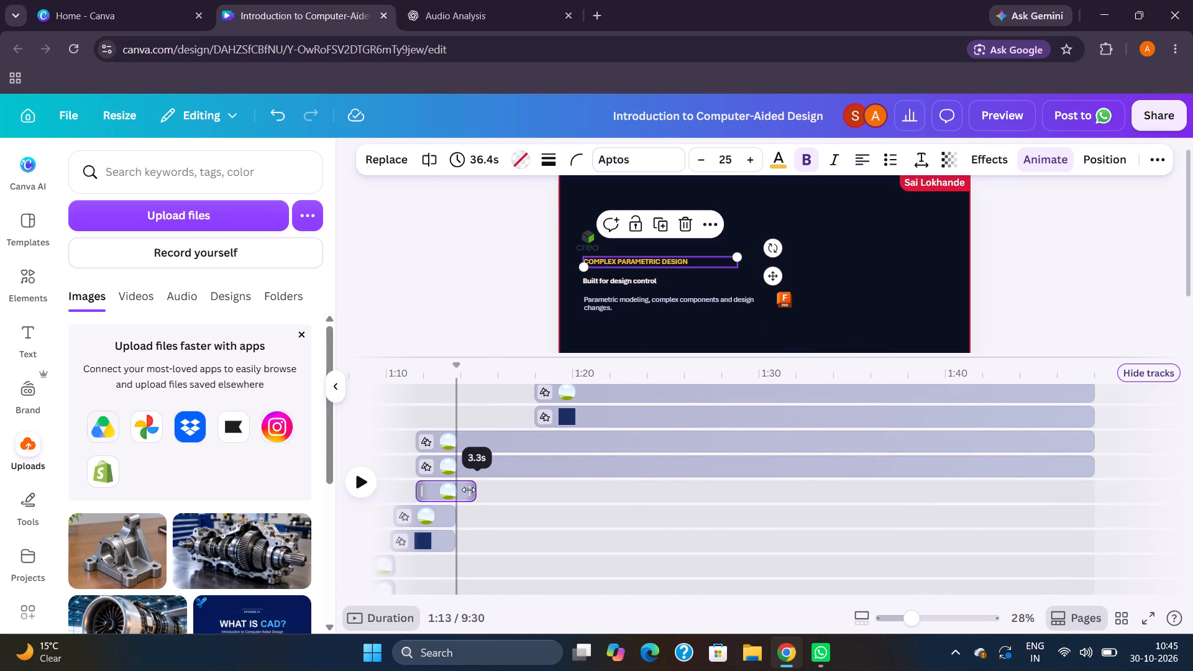
pyautogui.moveTo(469, 490); pyautogui.dragTo(475, 493)
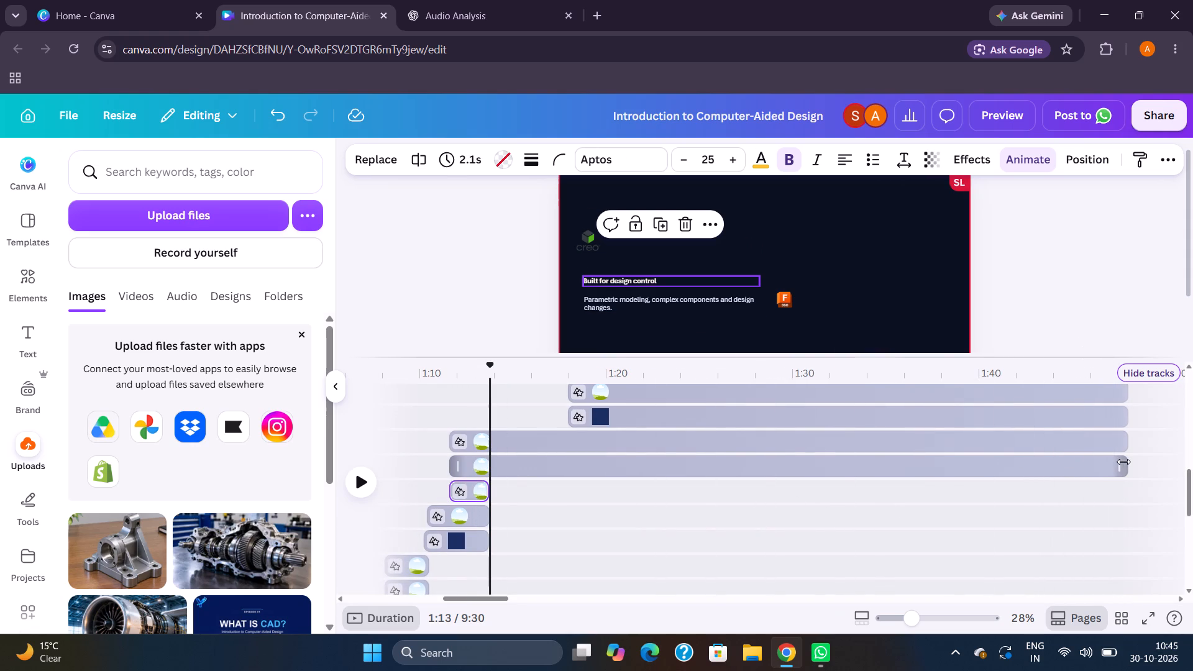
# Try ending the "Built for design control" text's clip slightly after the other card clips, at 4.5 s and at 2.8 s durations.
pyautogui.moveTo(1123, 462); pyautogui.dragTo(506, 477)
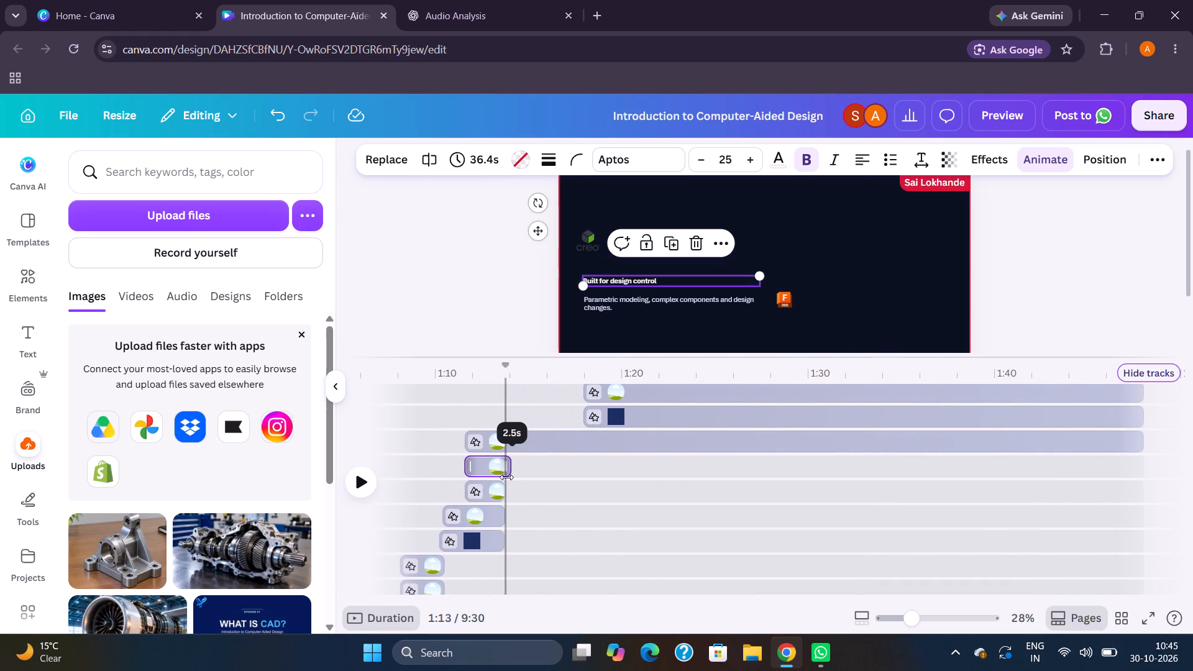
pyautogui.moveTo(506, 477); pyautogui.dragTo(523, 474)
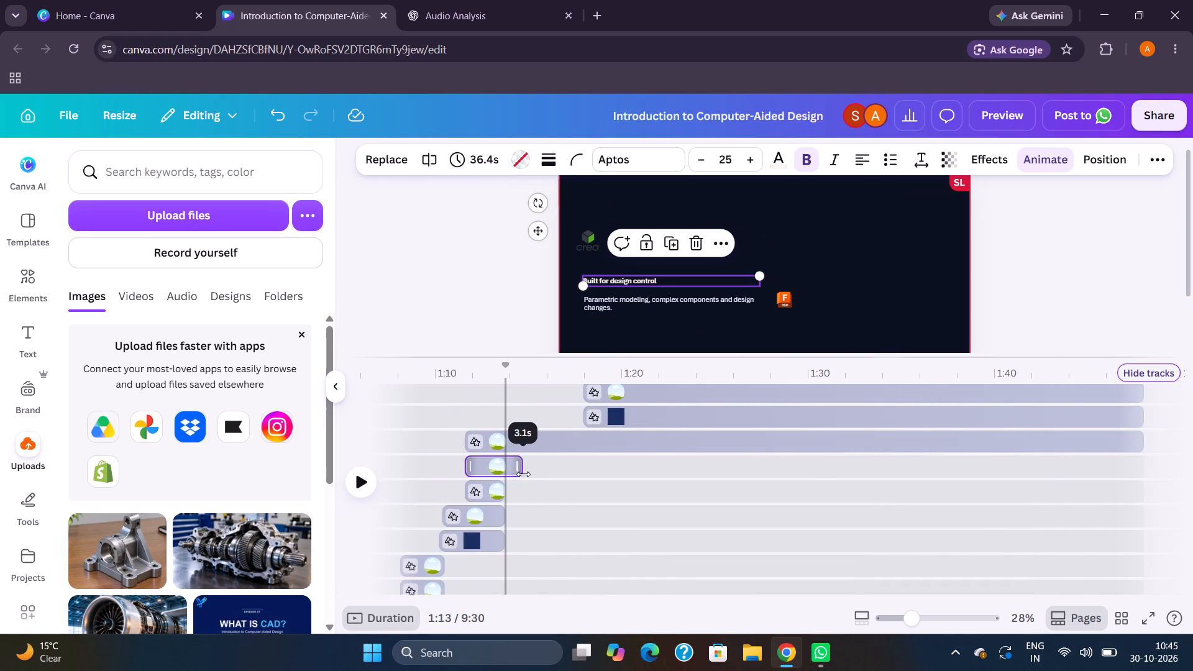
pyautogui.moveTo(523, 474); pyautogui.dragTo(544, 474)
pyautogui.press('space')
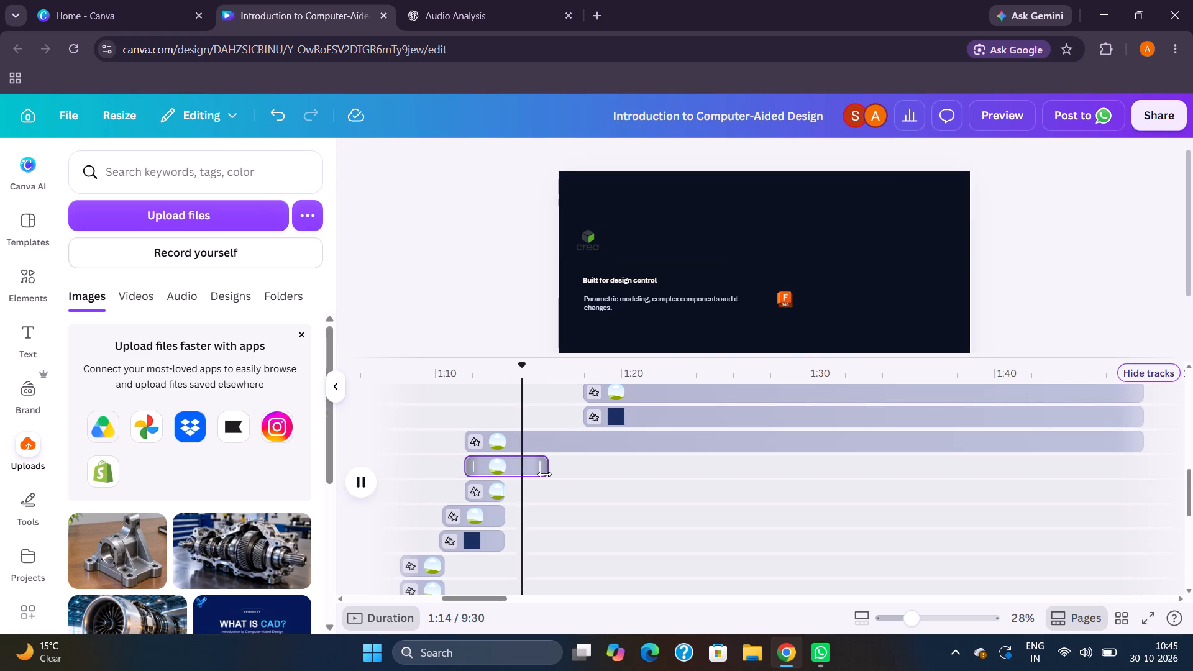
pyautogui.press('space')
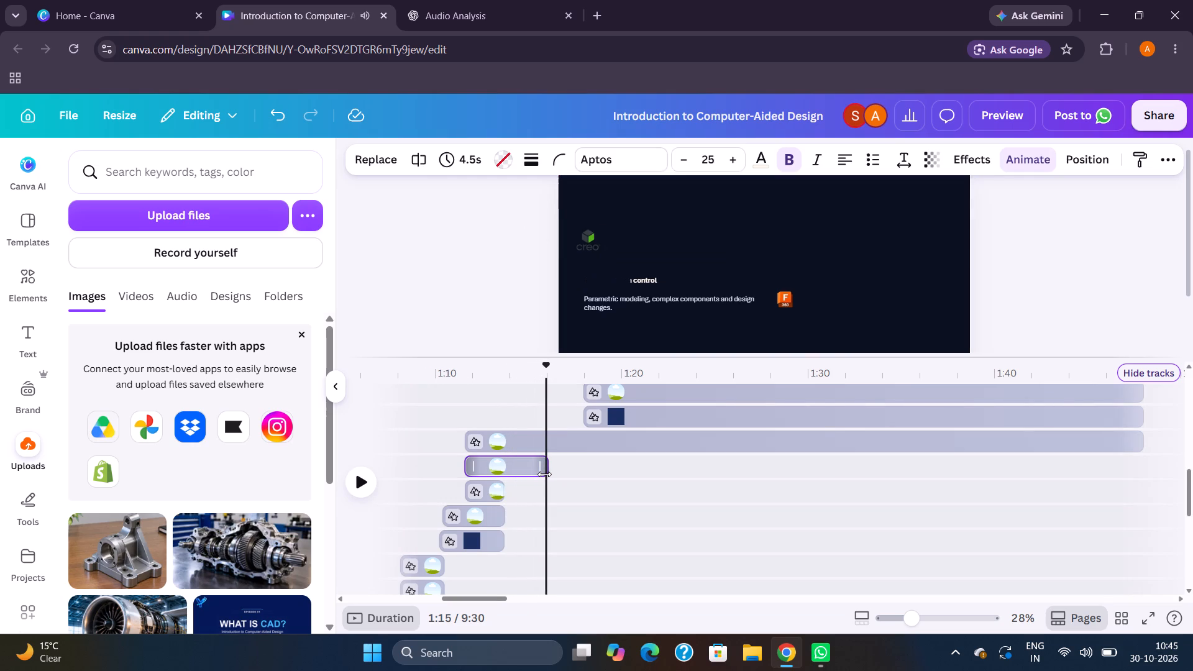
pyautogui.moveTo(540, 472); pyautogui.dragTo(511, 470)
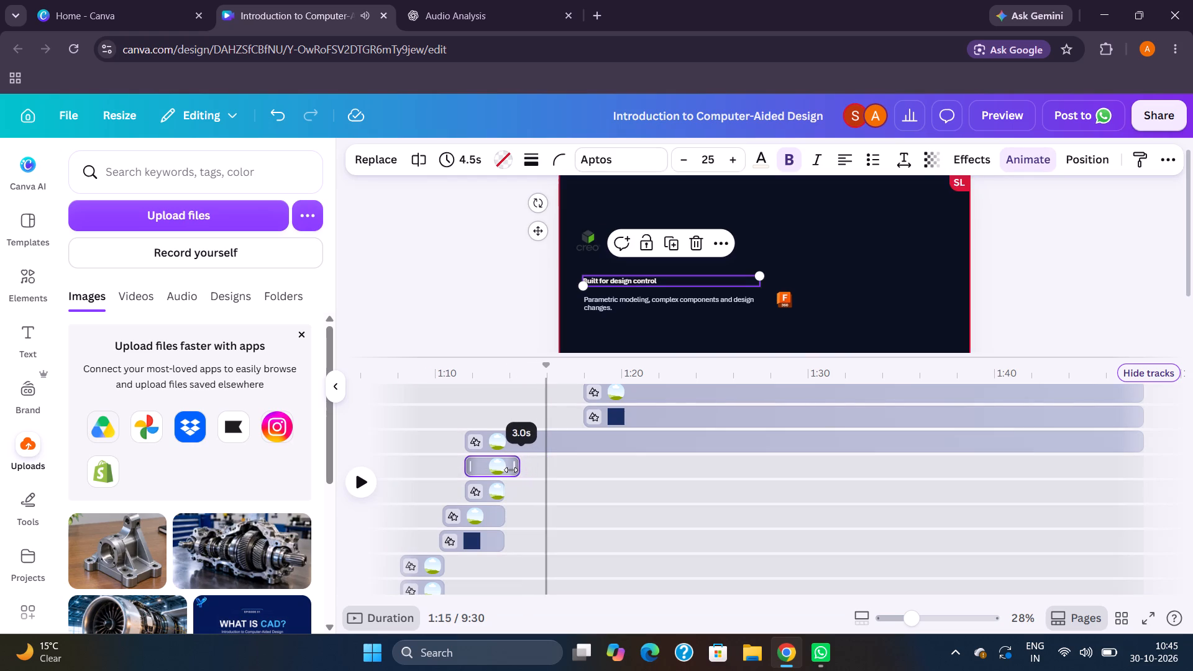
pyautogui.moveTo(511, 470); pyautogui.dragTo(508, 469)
# Replay the scene around 1:12.5 to 1:14 to check how the PTC Creo card elements exit before the Fusion part.
pyautogui.press('space')
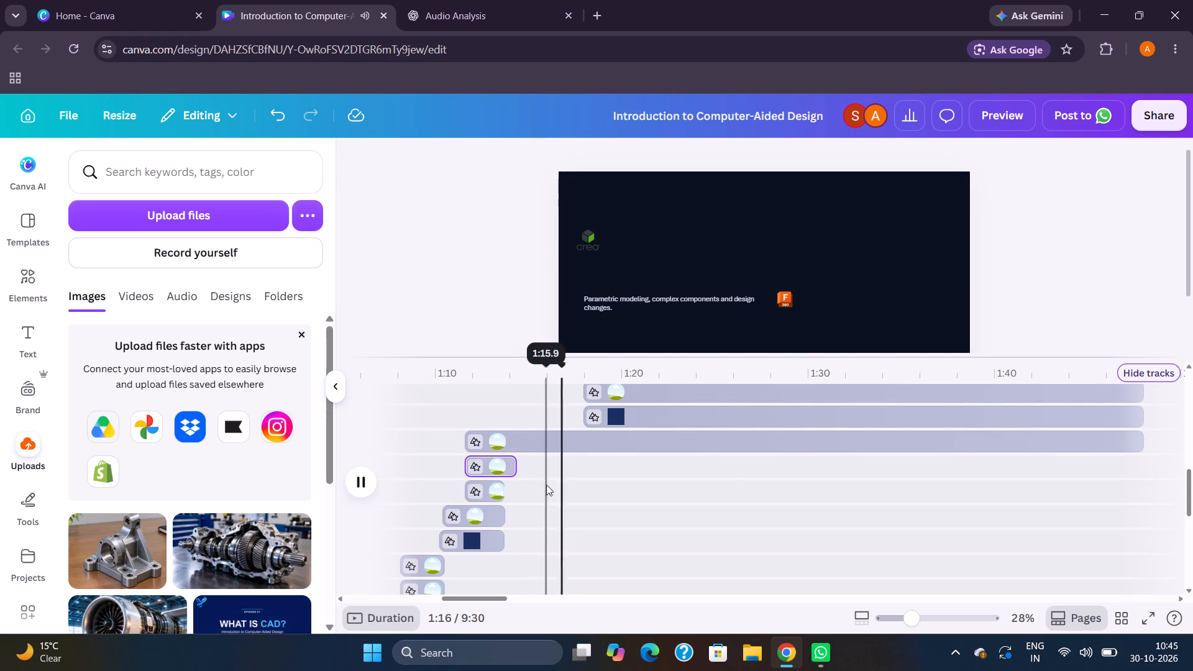
pyautogui.click(524, 527)
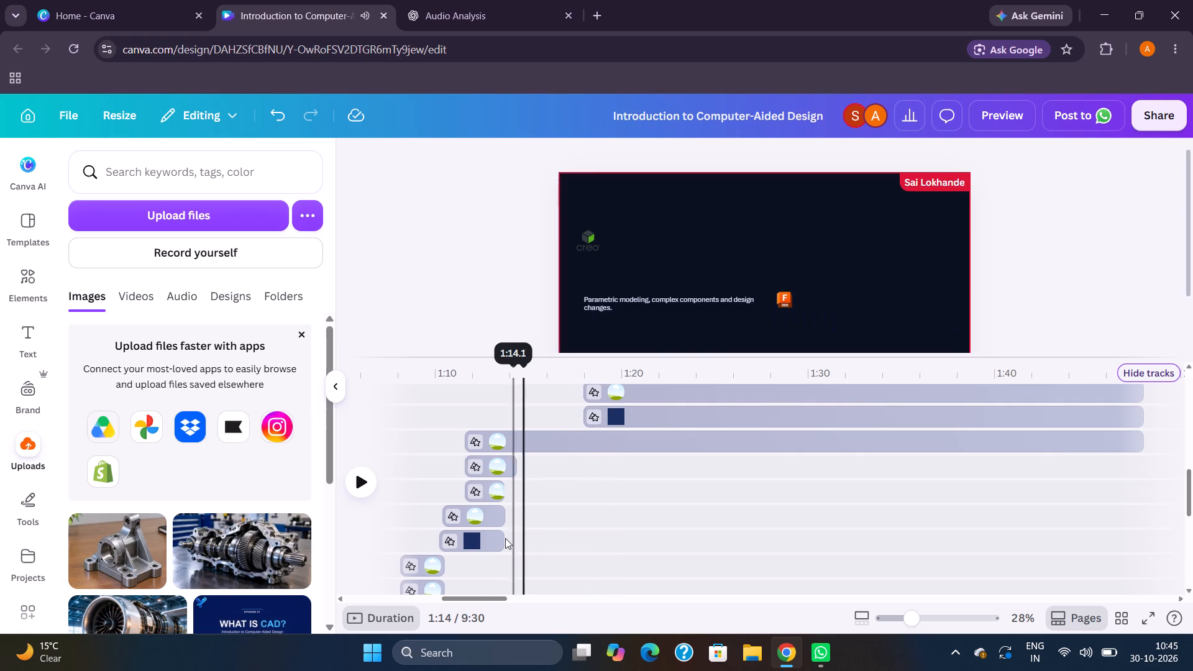
pyautogui.click(487, 554)
pyautogui.press('space')
pyautogui.press('space')
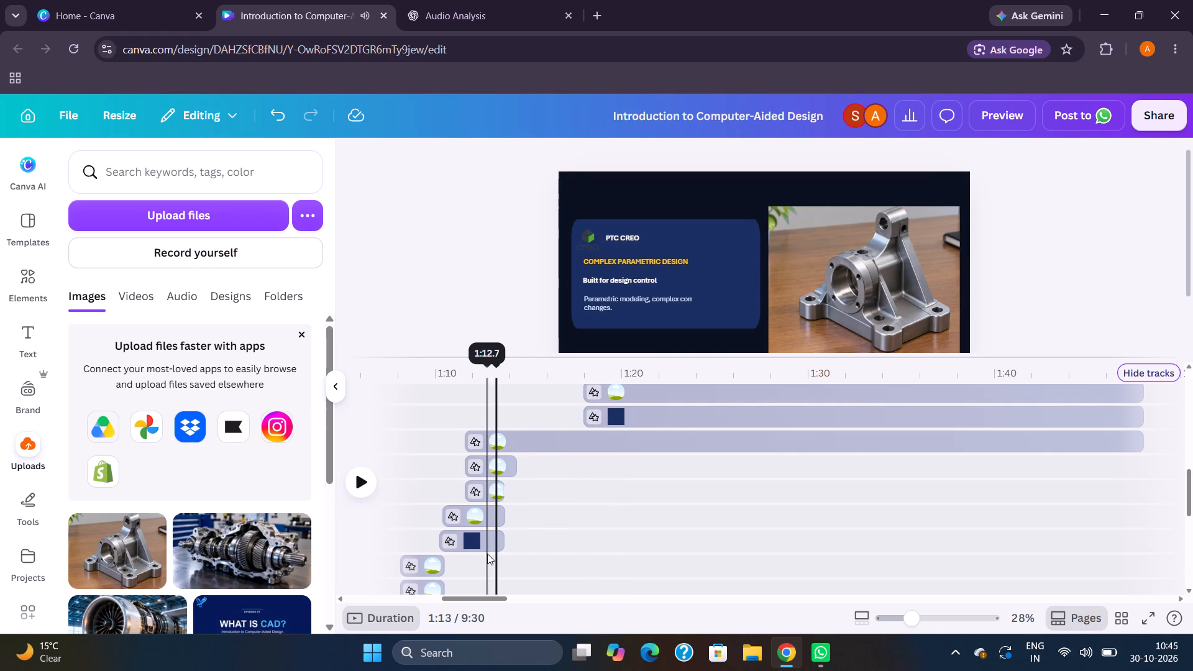
pyautogui.press('space')
pyautogui.press('space')
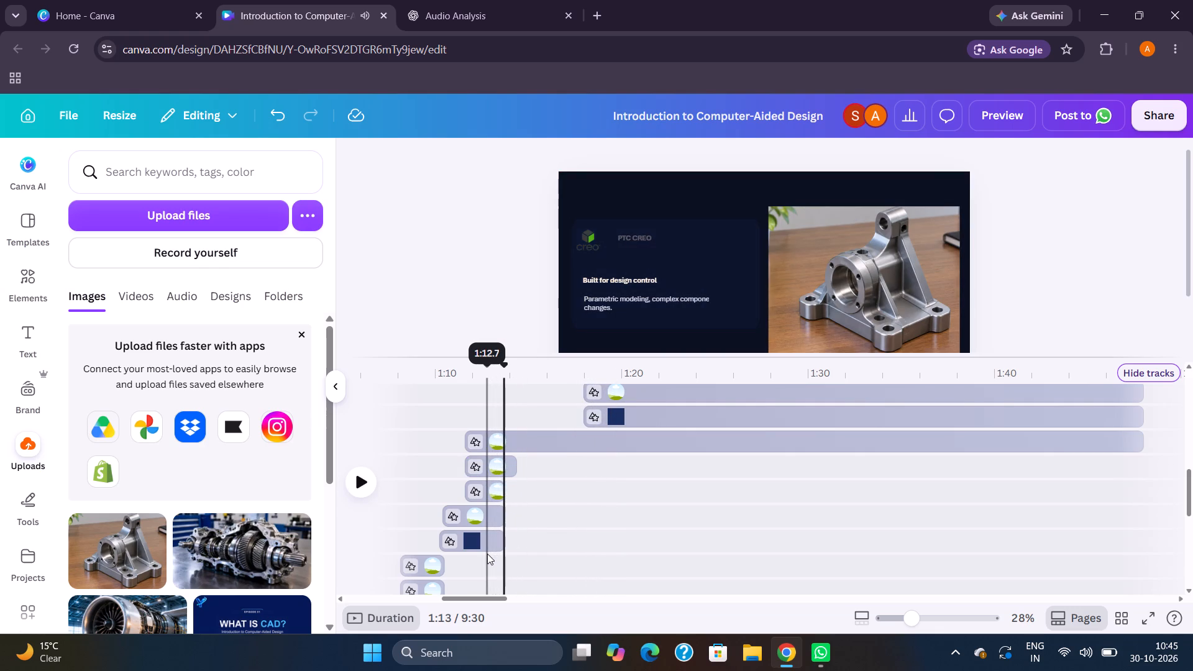
pyautogui.press('space')
pyautogui.press('space')
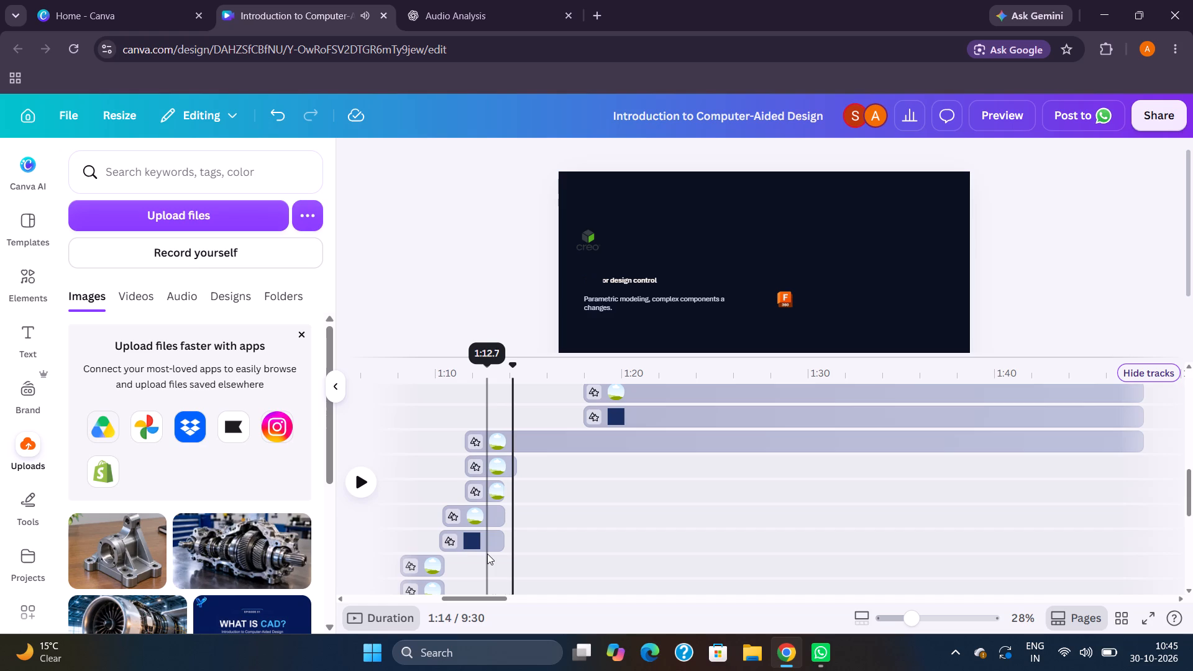
pyautogui.click(482, 554)
pyautogui.press('space')
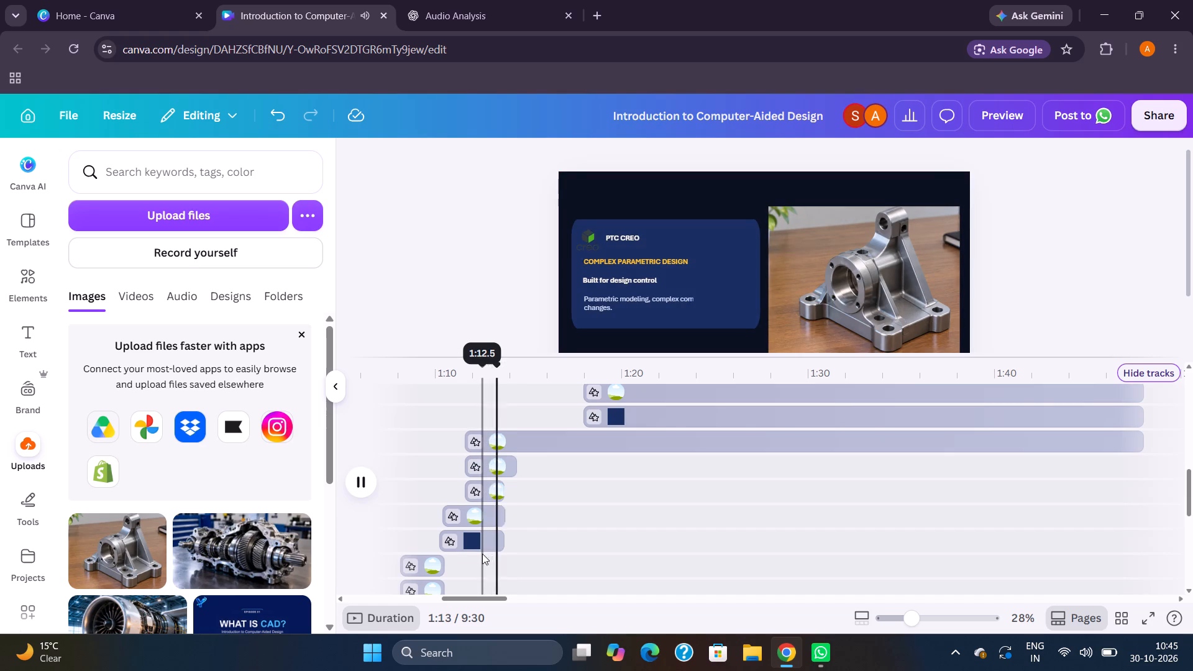
pyautogui.press('space')
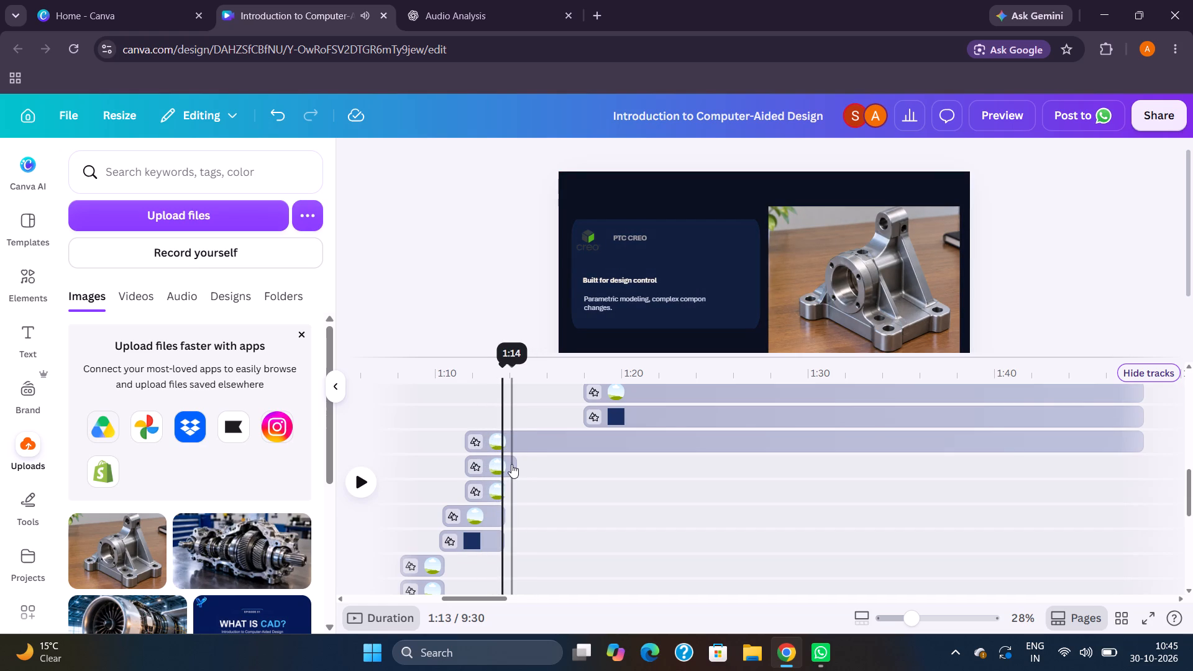
# Shorten the "Built for design control" text's clip to 2.2 s so it ends in line with the other card clips.
pyautogui.click(515, 468)
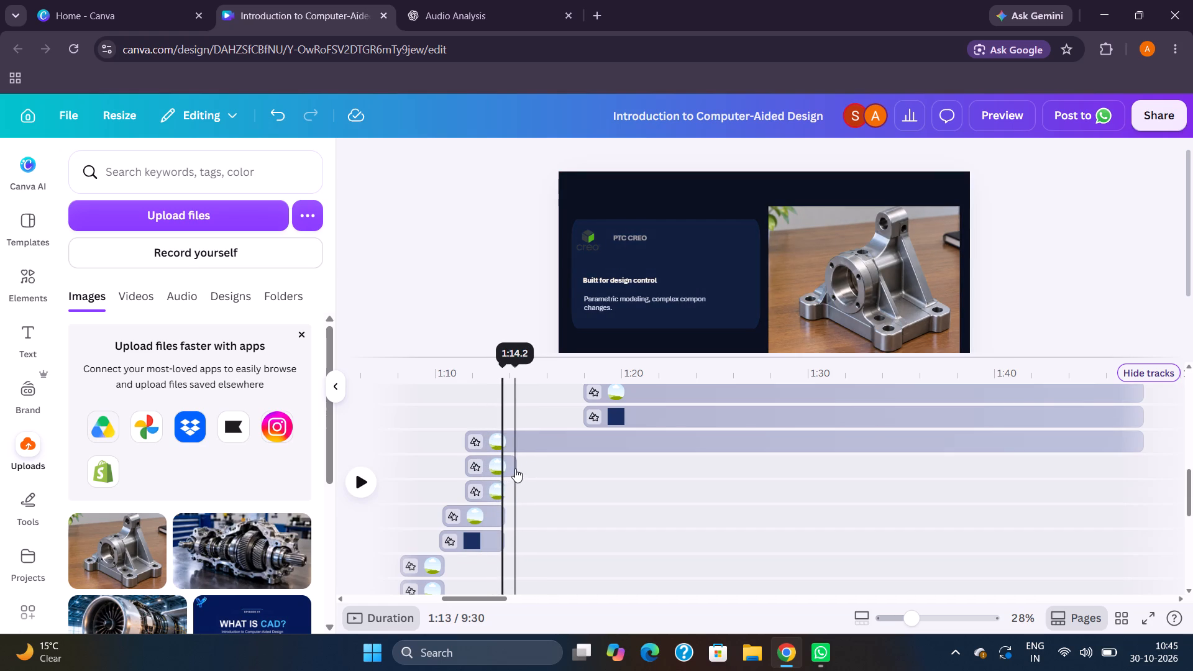
pyautogui.moveTo(514, 466); pyautogui.dragTo(506, 466)
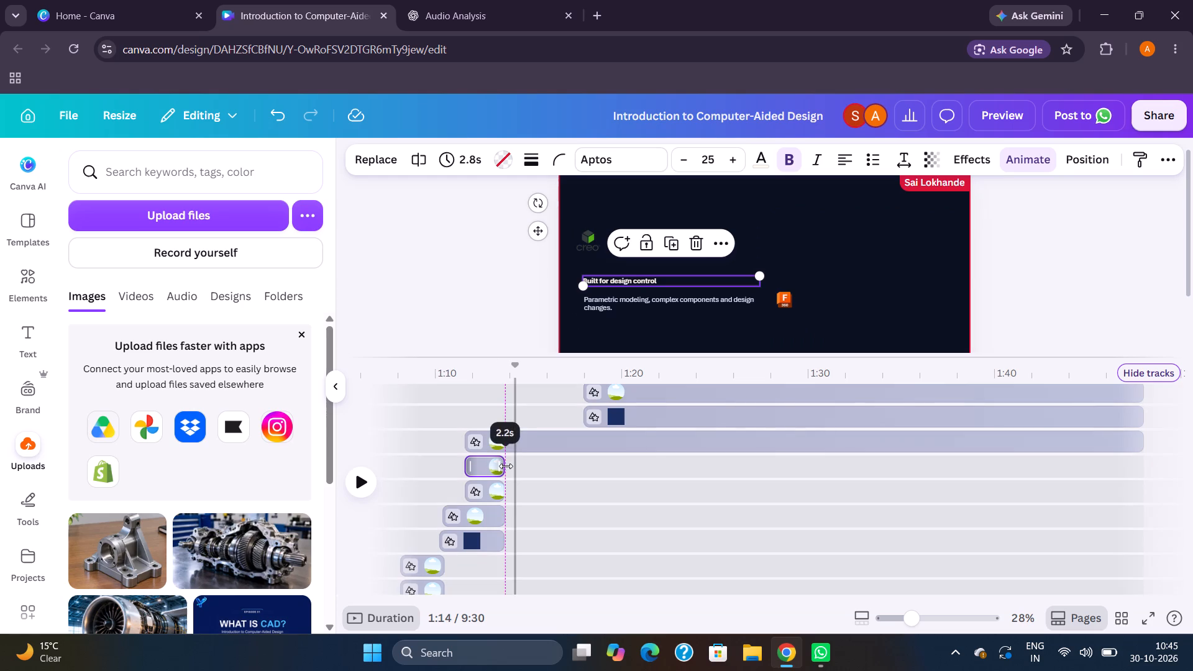
pyautogui.moveTo(506, 466); pyautogui.dragTo(506, 465)
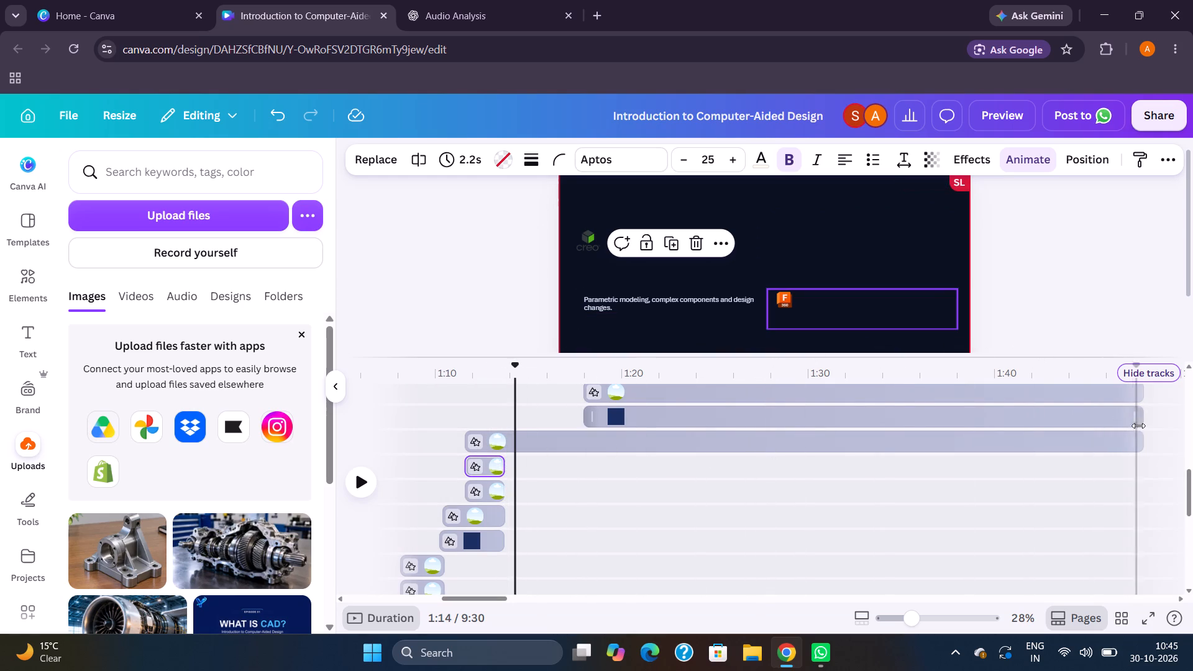
# Shorten the "Parametric modeling, complex components and design changes" text's clip to 2.7 s and replay the handover to the Fusion part.
pyautogui.moveTo(1139, 443); pyautogui.dragTo(560, 421)
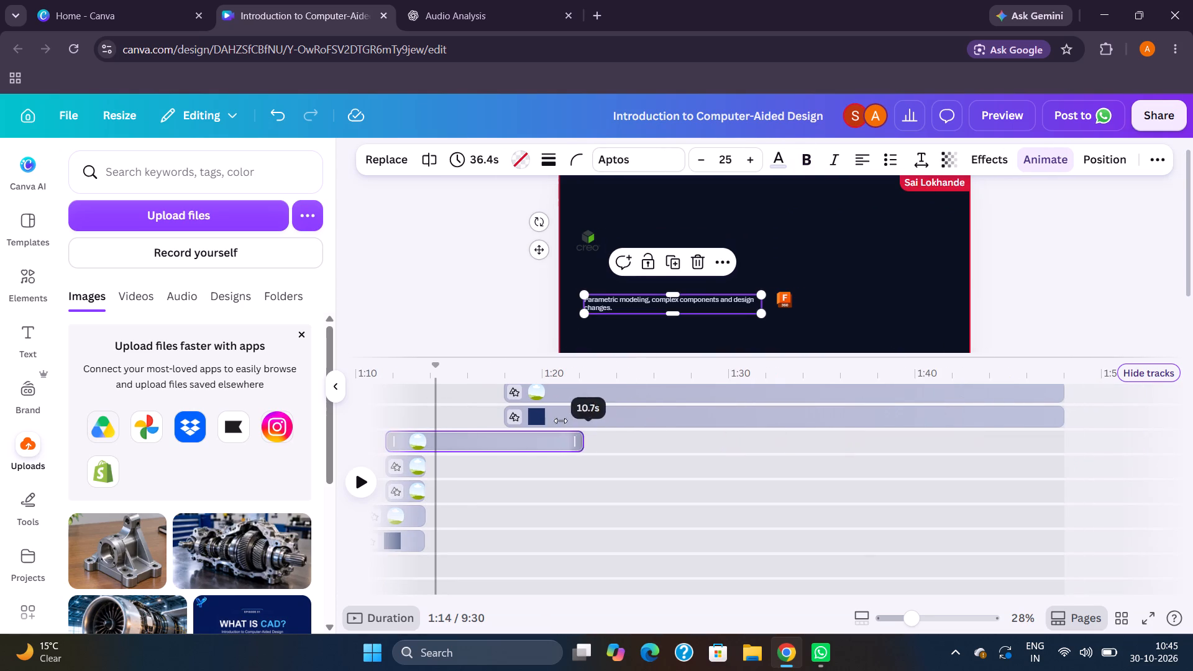
pyautogui.moveTo(560, 421); pyautogui.dragTo(513, 438)
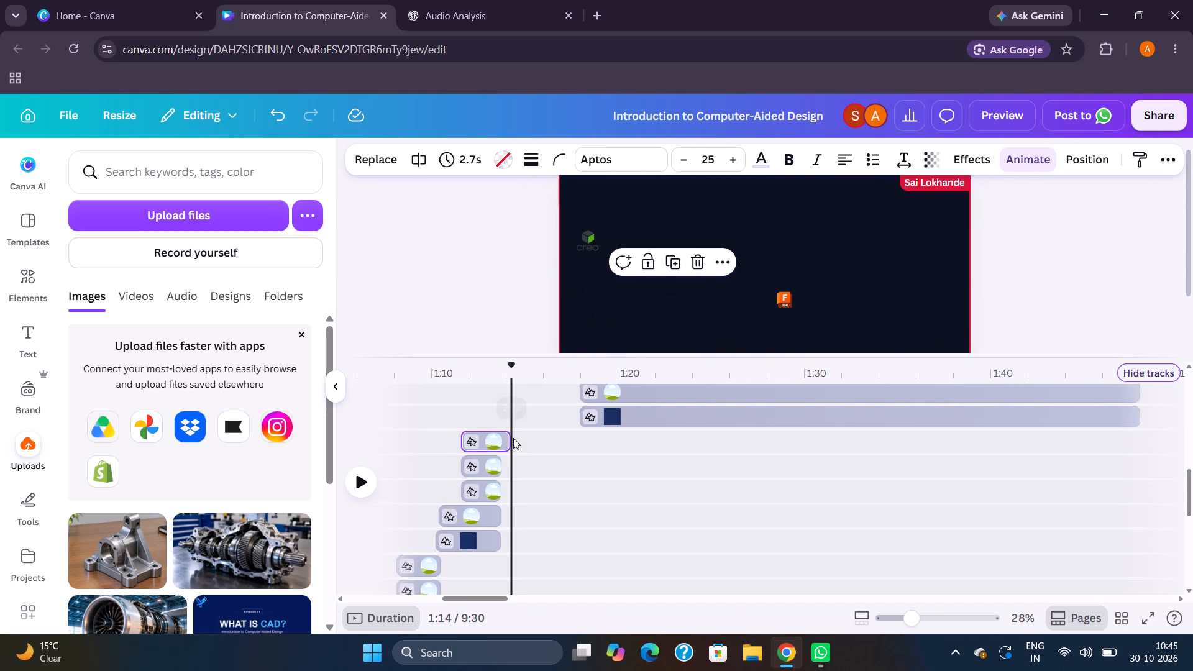
pyautogui.click(432, 467)
pyautogui.press('space')
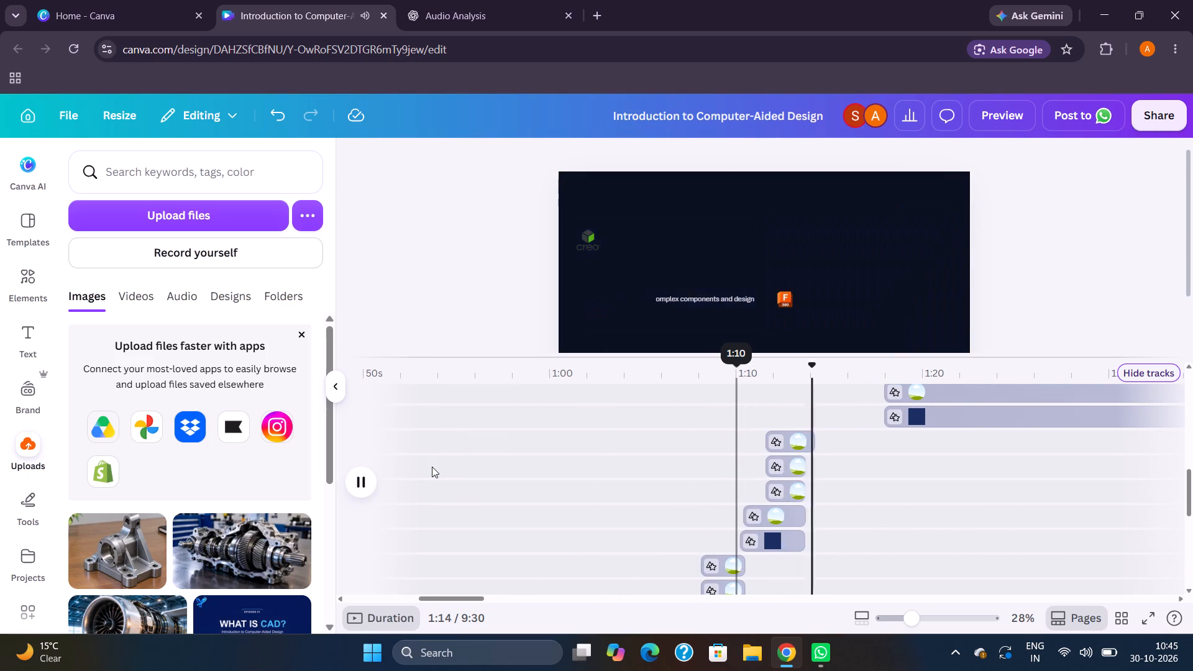
pyautogui.press('space')
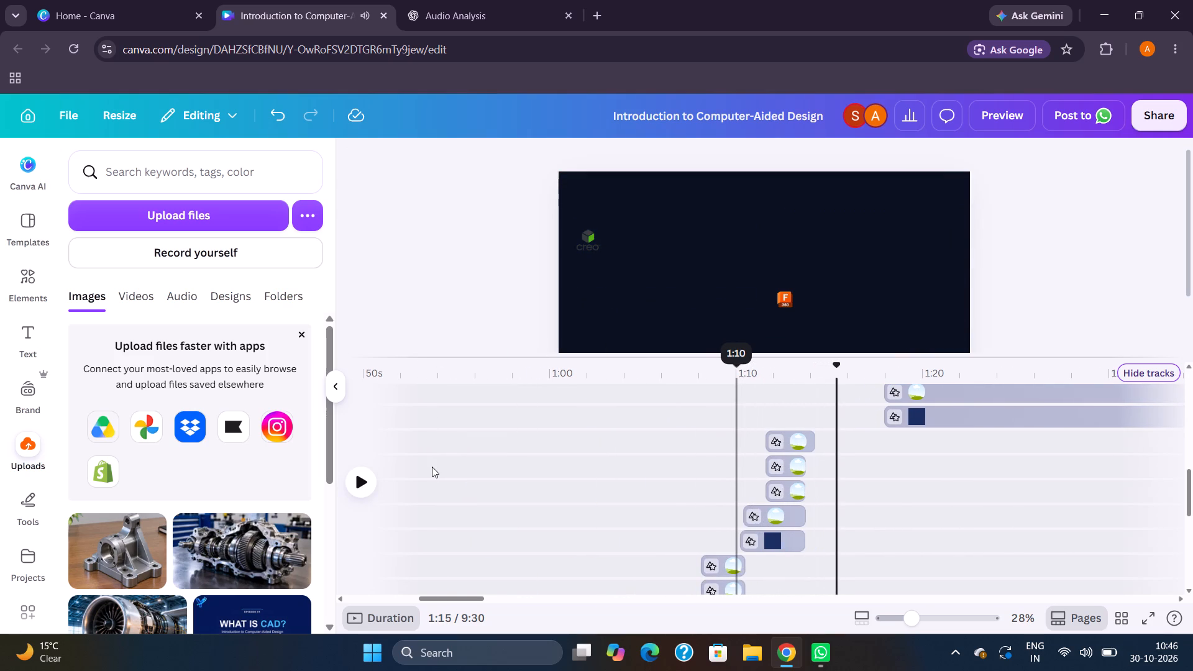
# Shorten the Creo logo's clip to 3.5 s so it ends where the Fusion logo's clip begins.
pyautogui.scroll(4, 432, 467)
pyautogui.hscroll(-1, 432, 467)
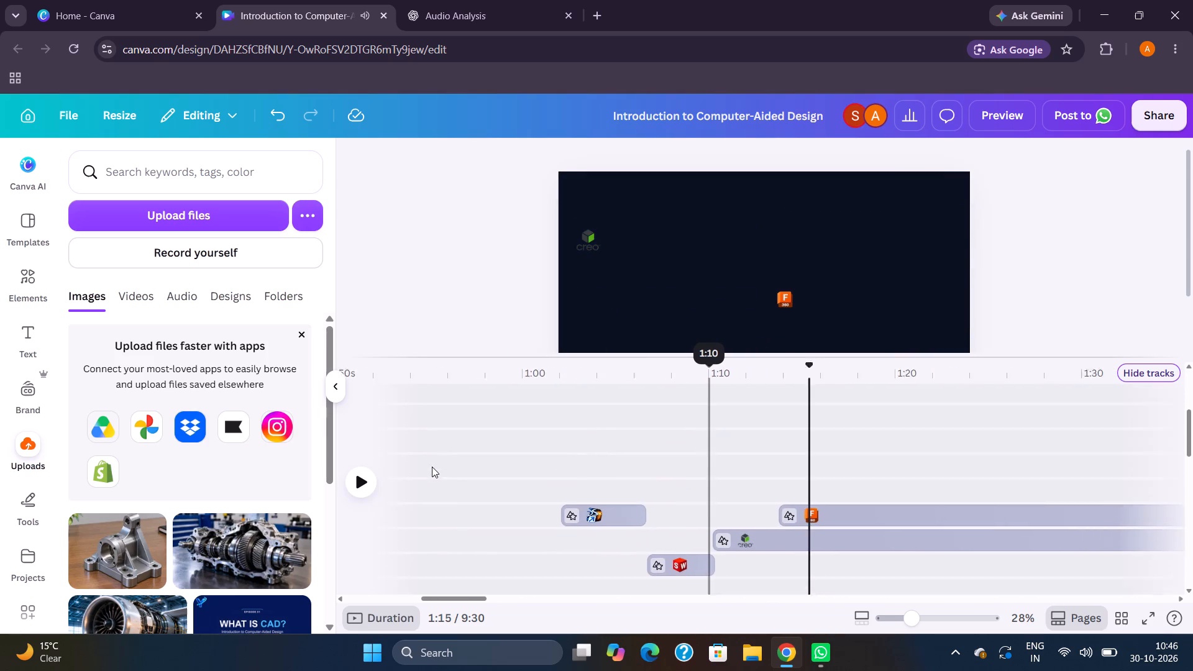
pyautogui.hscroll(-3, 432, 467)
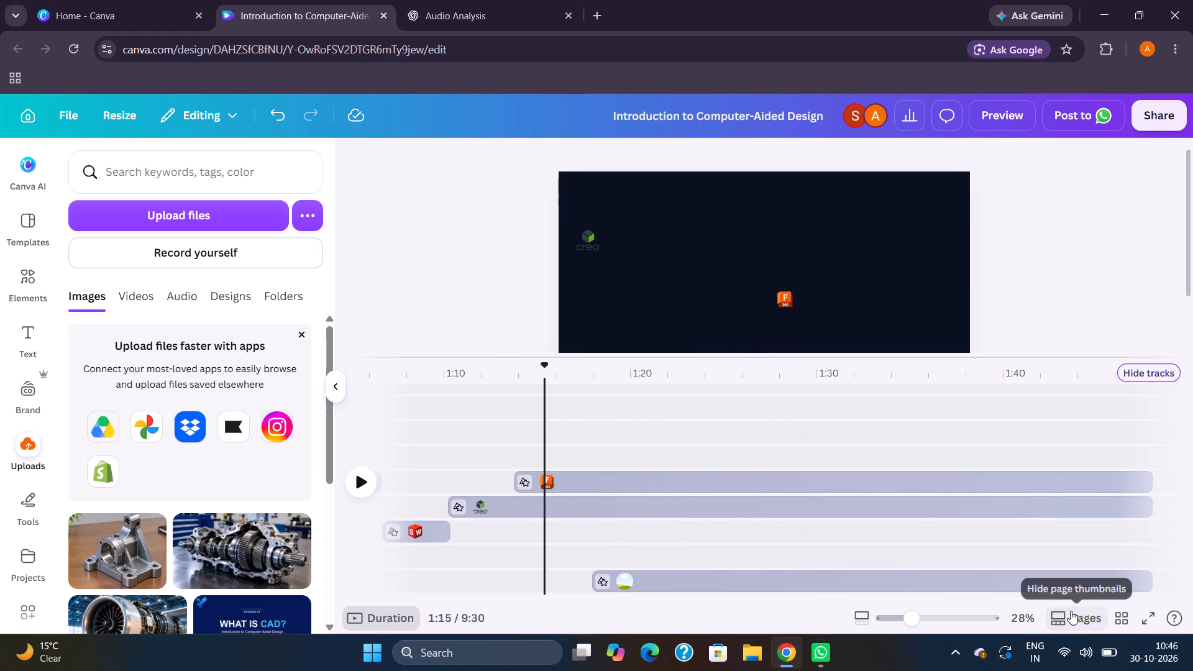
pyautogui.click(1146, 504)
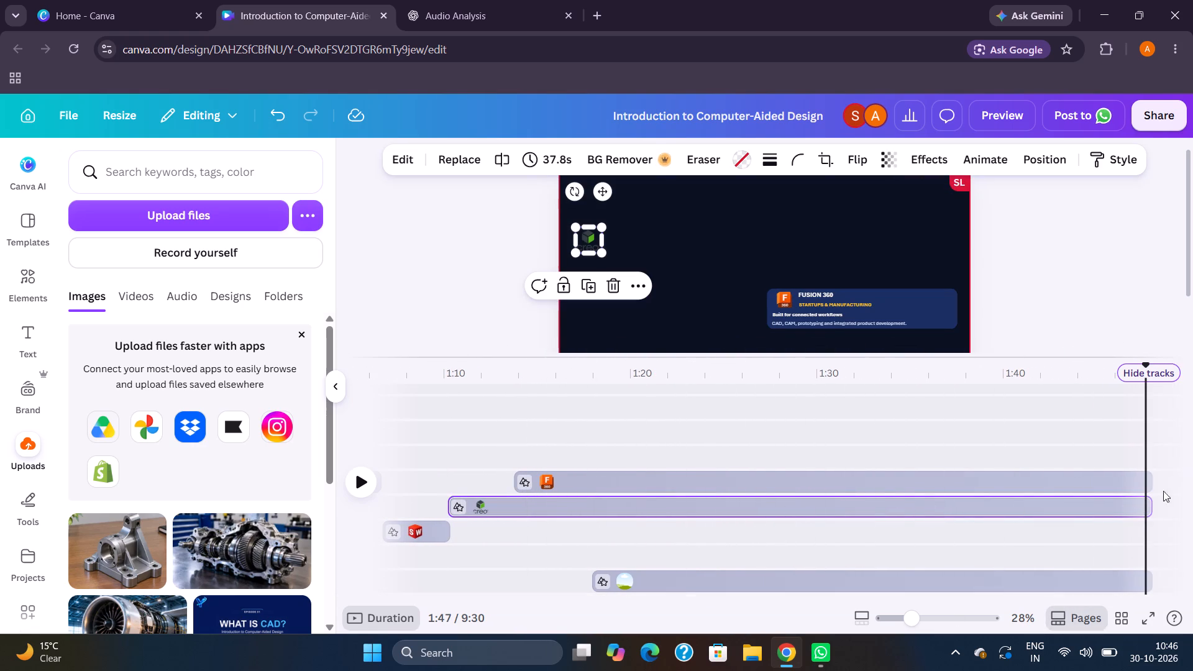
pyautogui.click(1144, 504)
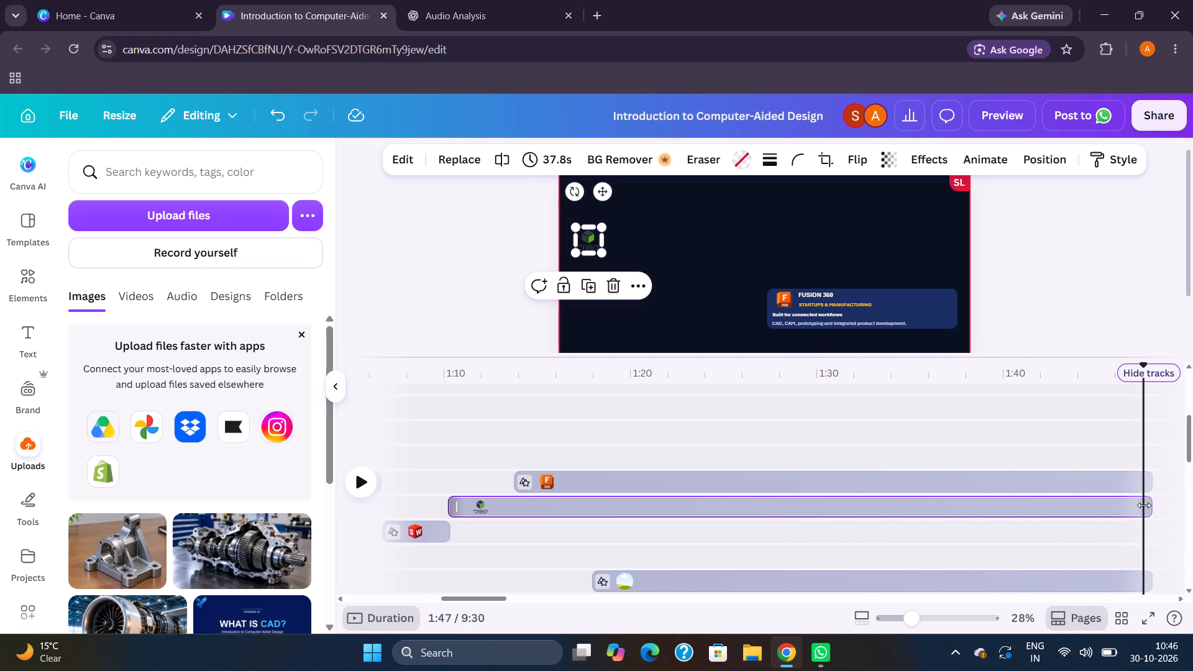
pyautogui.click(1144, 505)
pyautogui.click(1089, 530)
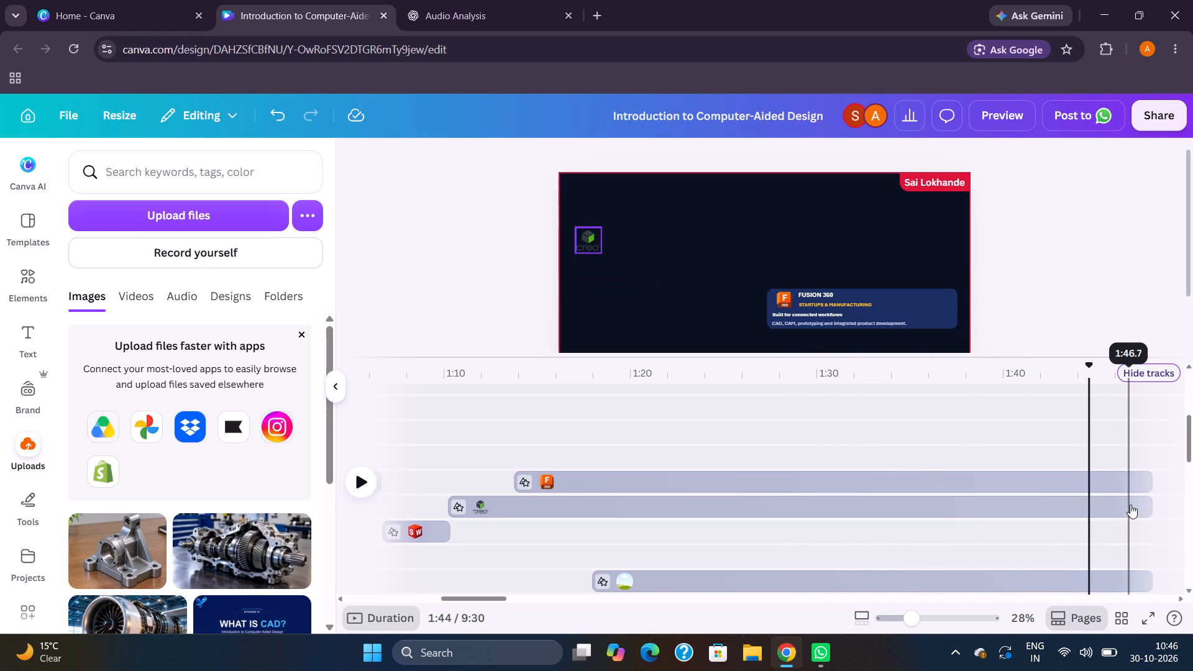
pyautogui.click(1130, 504)
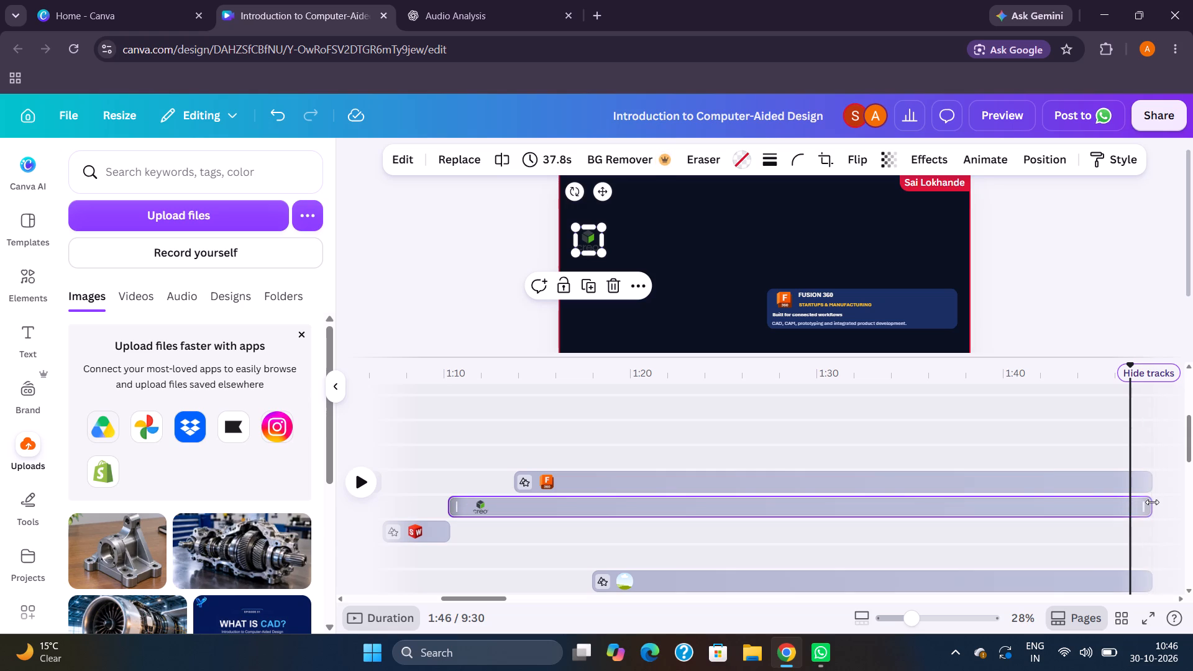
pyautogui.moveTo(1152, 502); pyautogui.dragTo(577, 473)
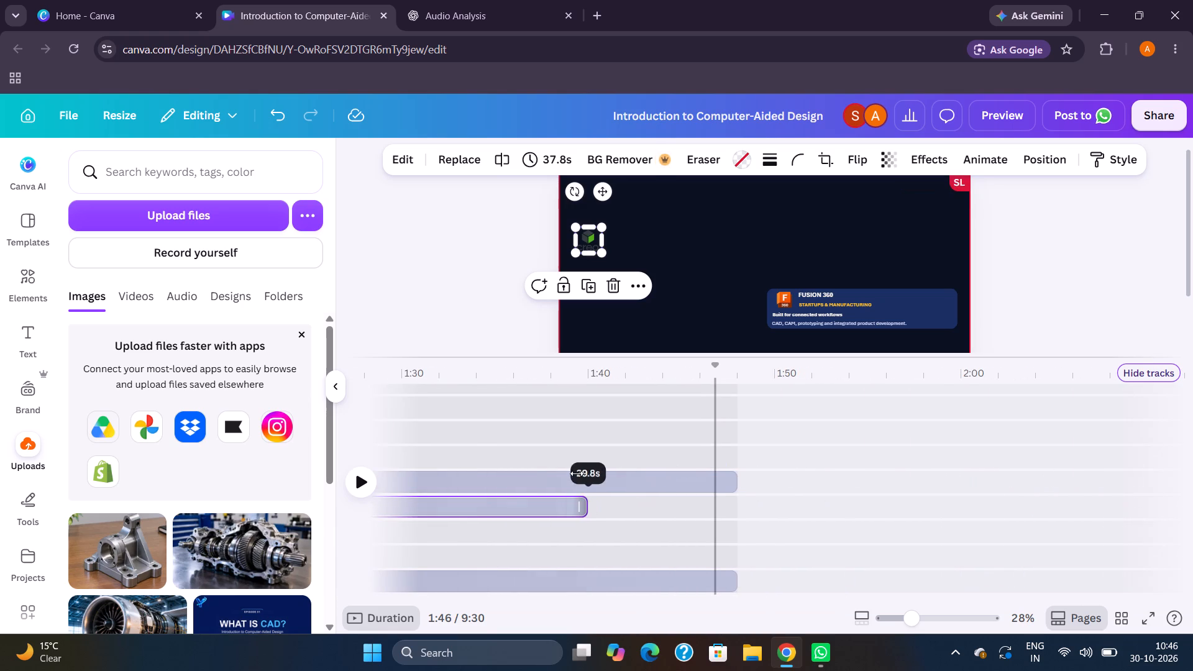
pyautogui.moveTo(577, 473); pyautogui.dragTo(434, 501)
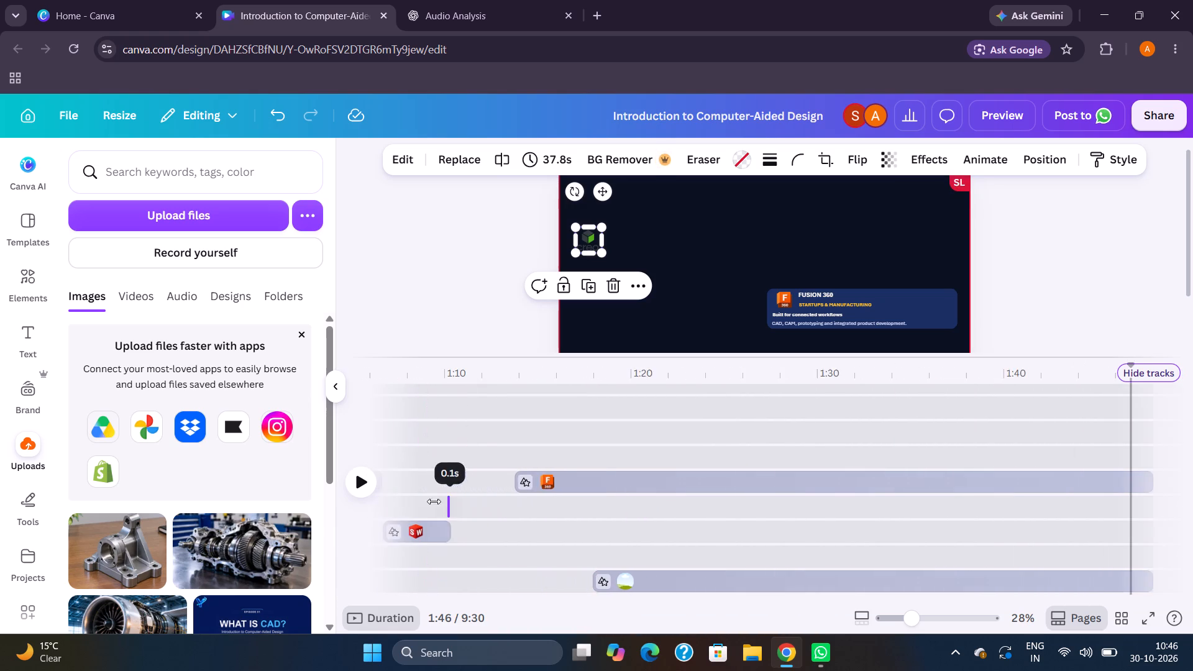
pyautogui.moveTo(434, 501); pyautogui.dragTo(528, 509)
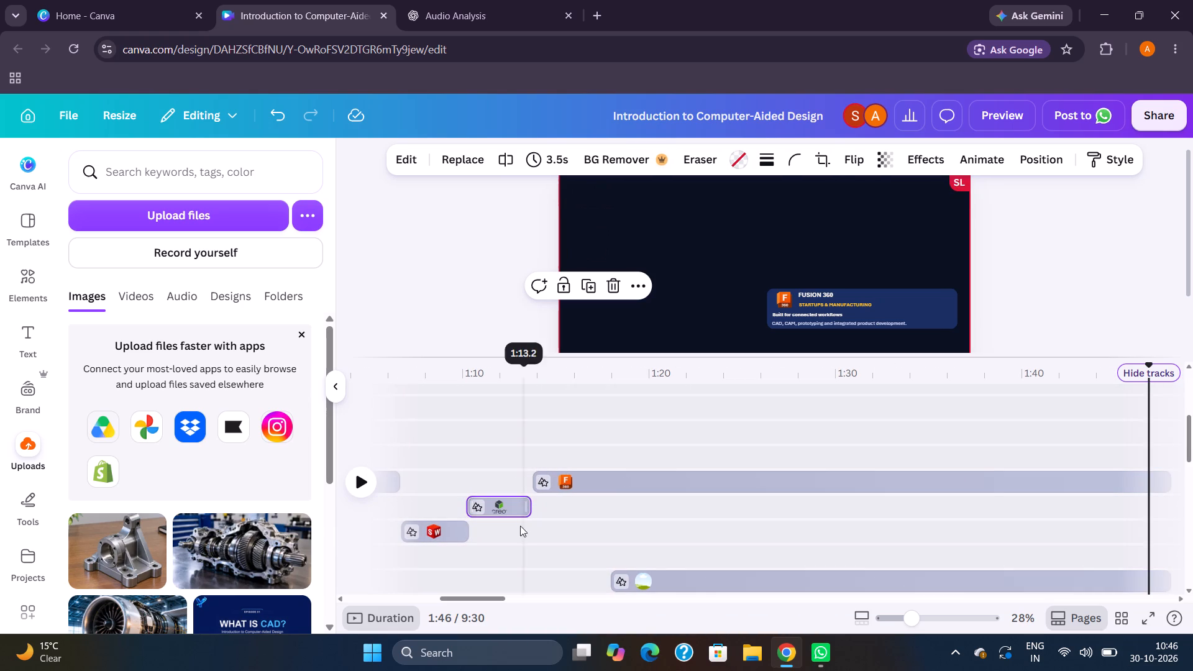
# Replay the Creo card's exit from 1:11, and trim the end of the "Parametric modeling" text's clip to 2.4 s.
pyautogui.click(482, 532)
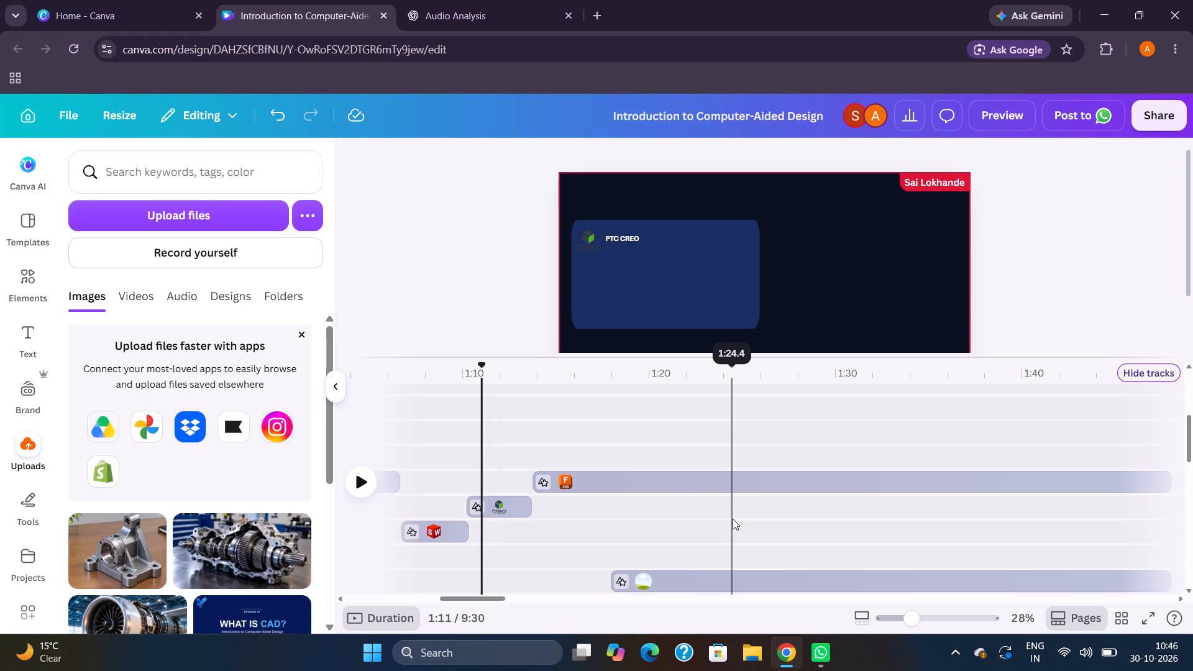
pyautogui.press('space')
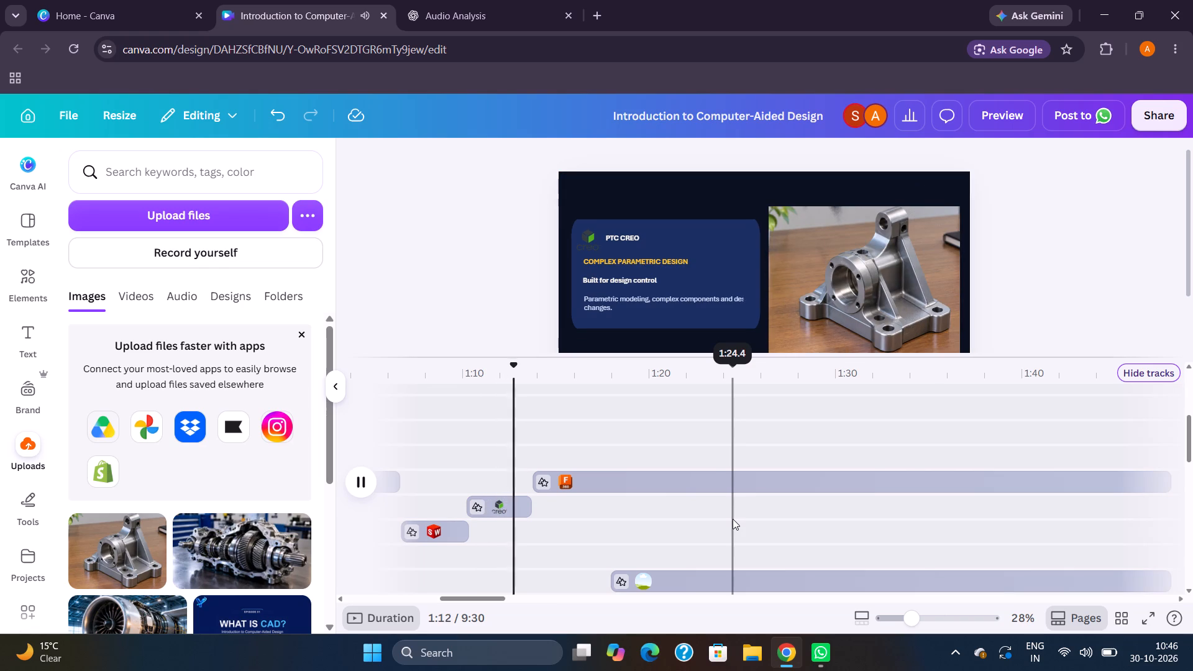
pyautogui.press('space')
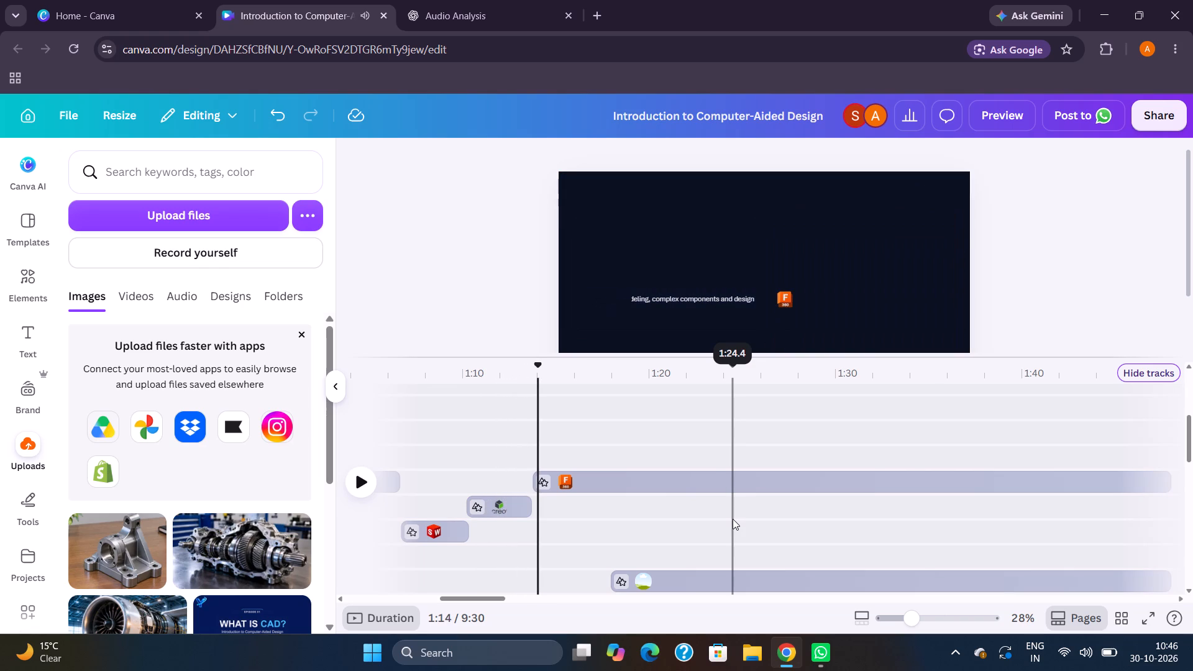
pyautogui.scroll(-8, 733, 519)
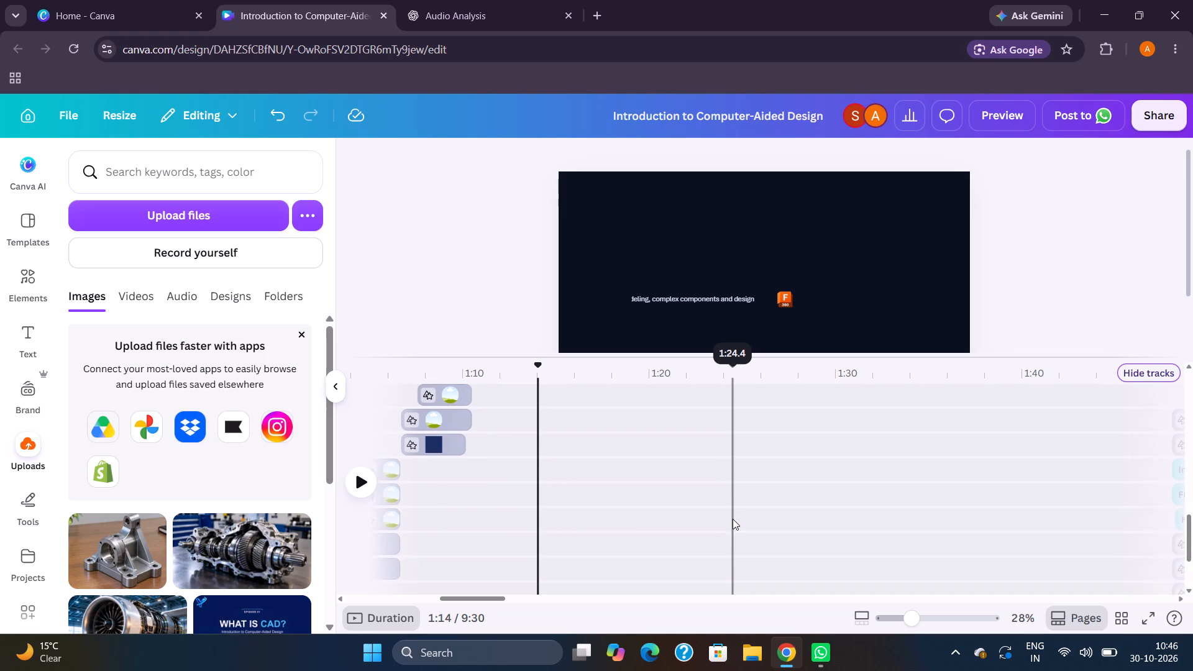
pyautogui.scroll(-2, 733, 519)
pyautogui.scroll(4, 733, 519)
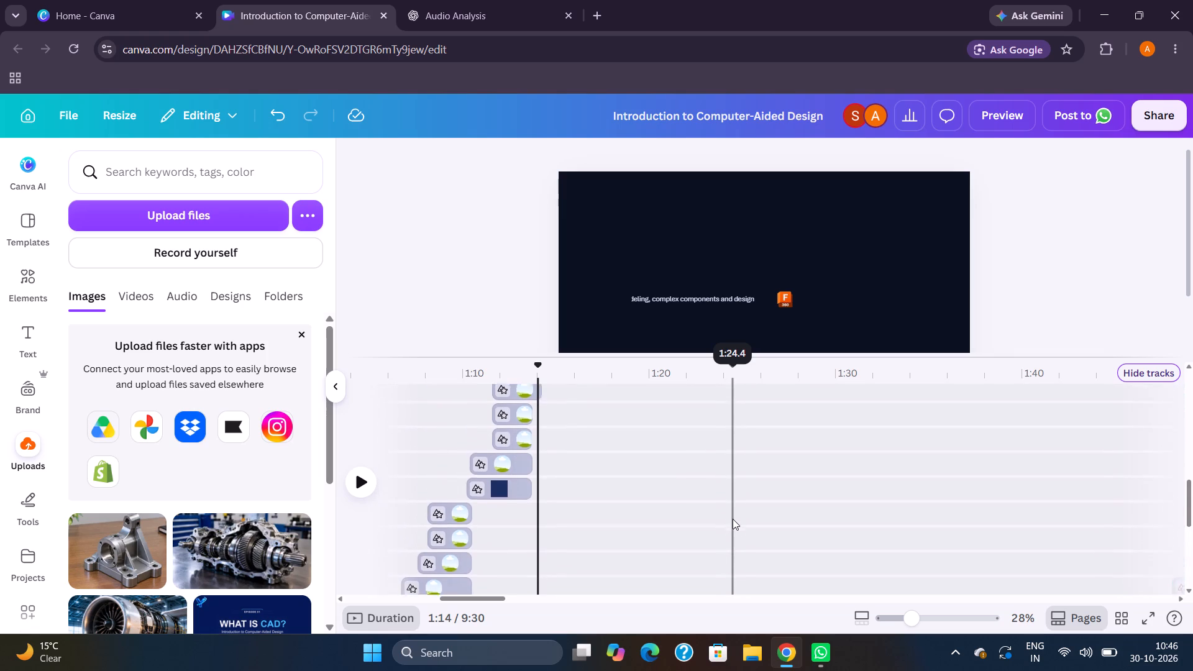
pyautogui.scroll(1, 733, 519)
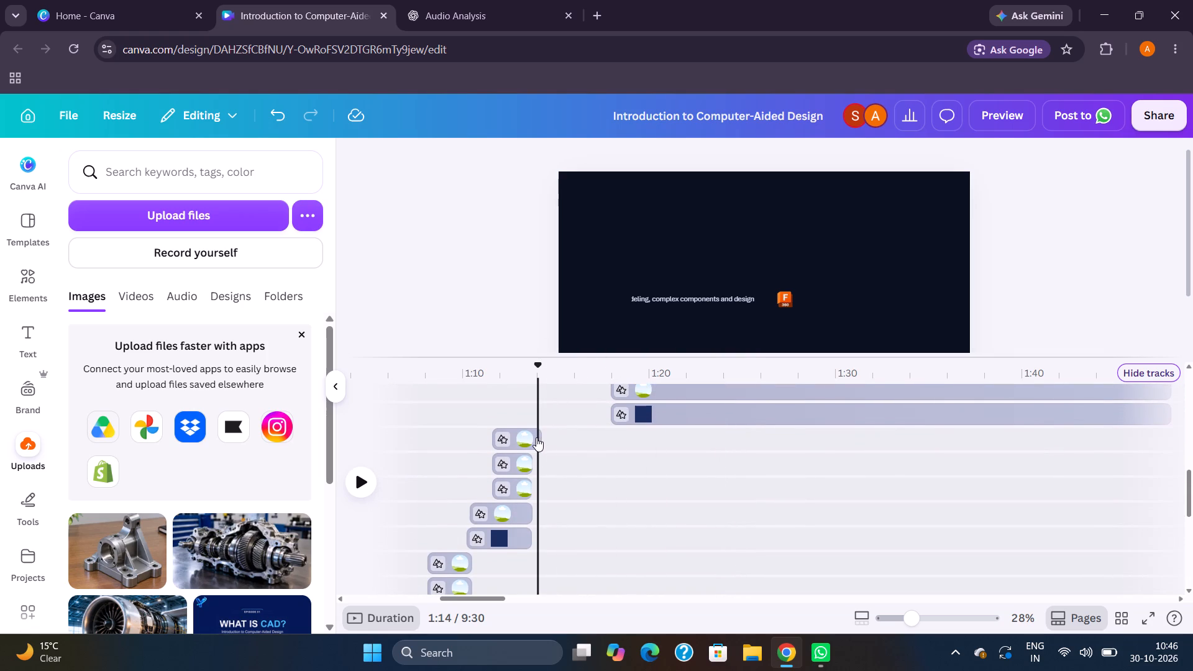
pyautogui.click(536, 438)
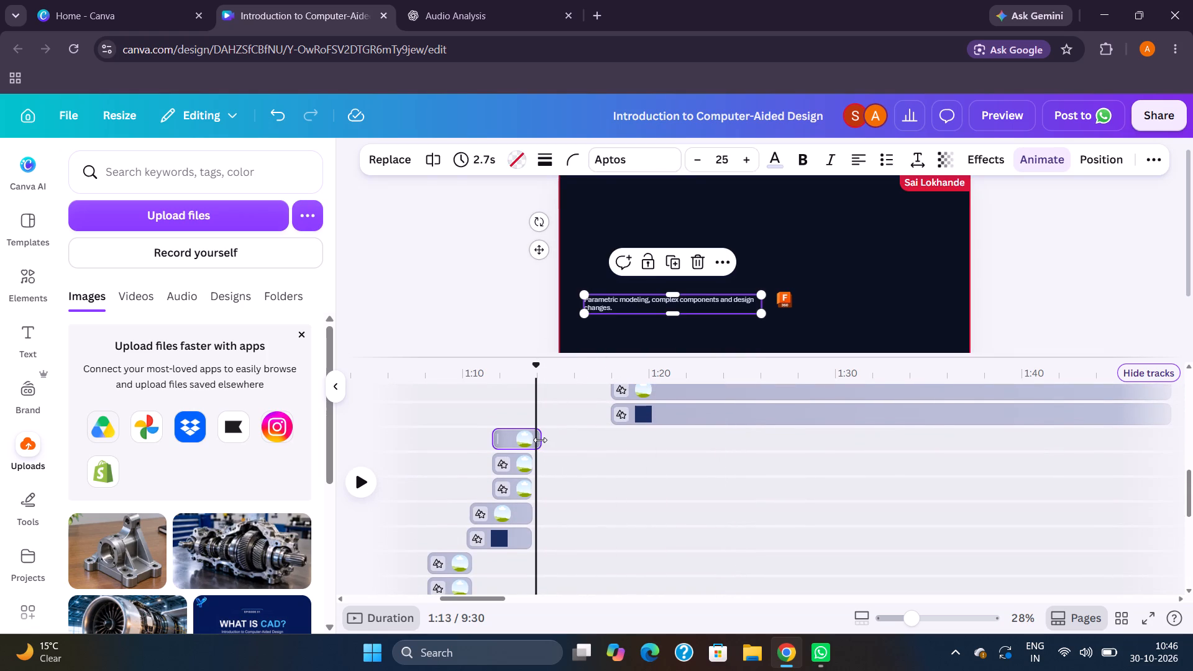
pyautogui.click(541, 439)
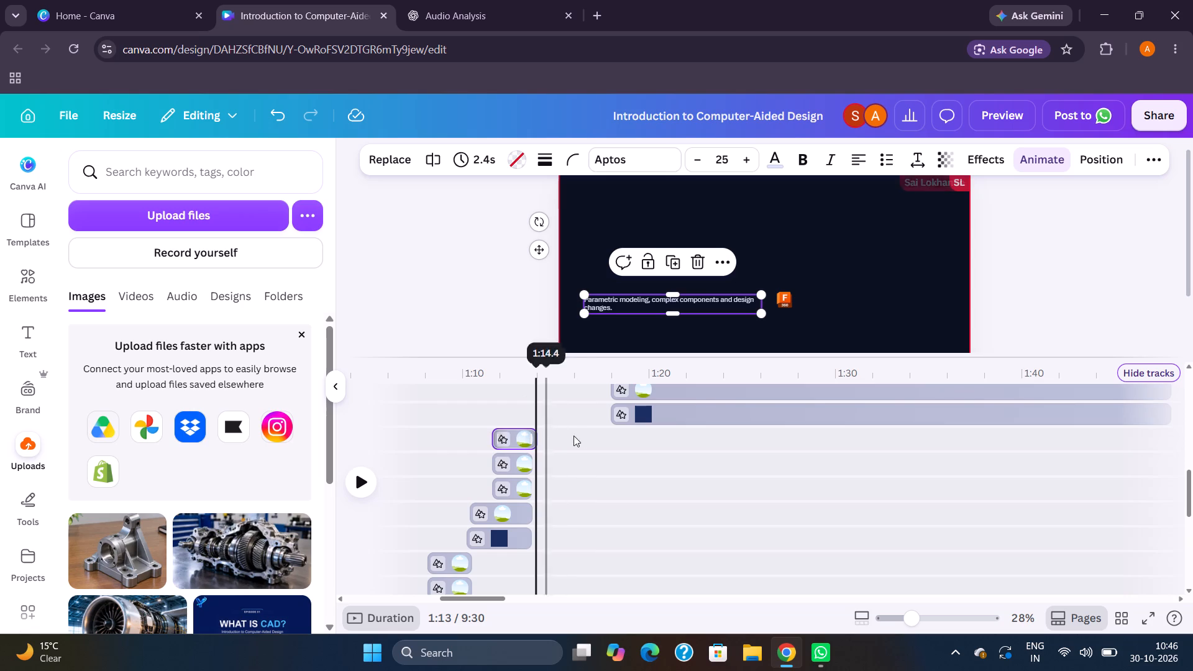
# Review the clip alignment and replay the scene from about 1:12.5 to 1:14 to check the Creo card's exit.
pyautogui.scroll(3, 590, 433)
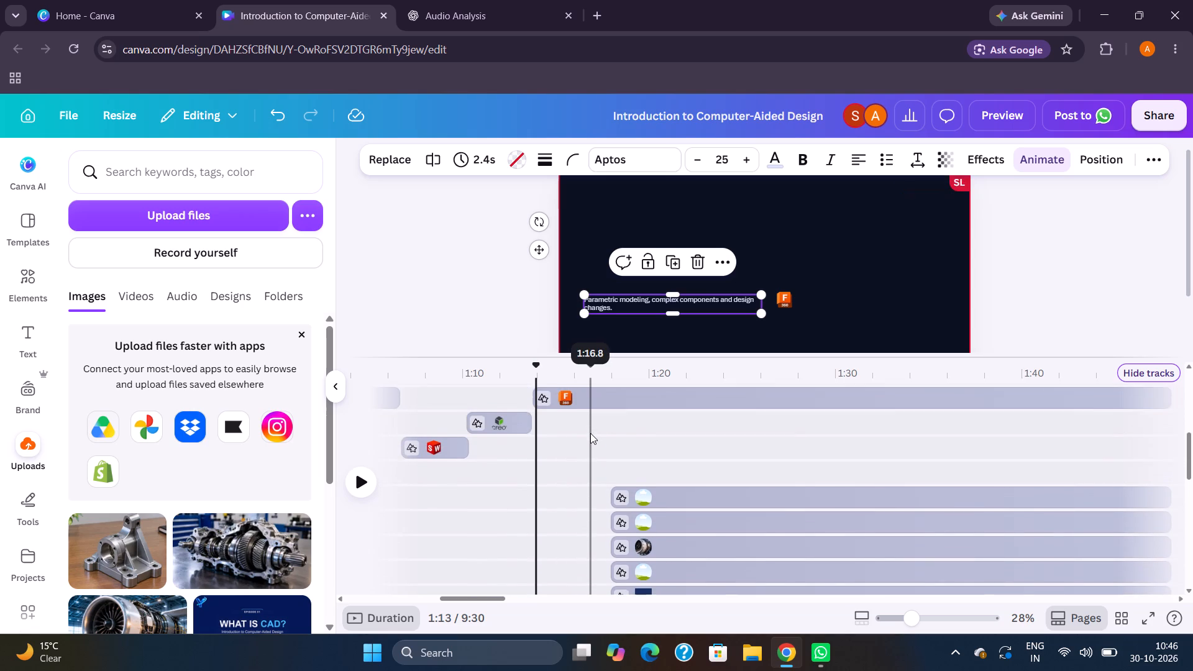
pyautogui.scroll(1, 590, 433)
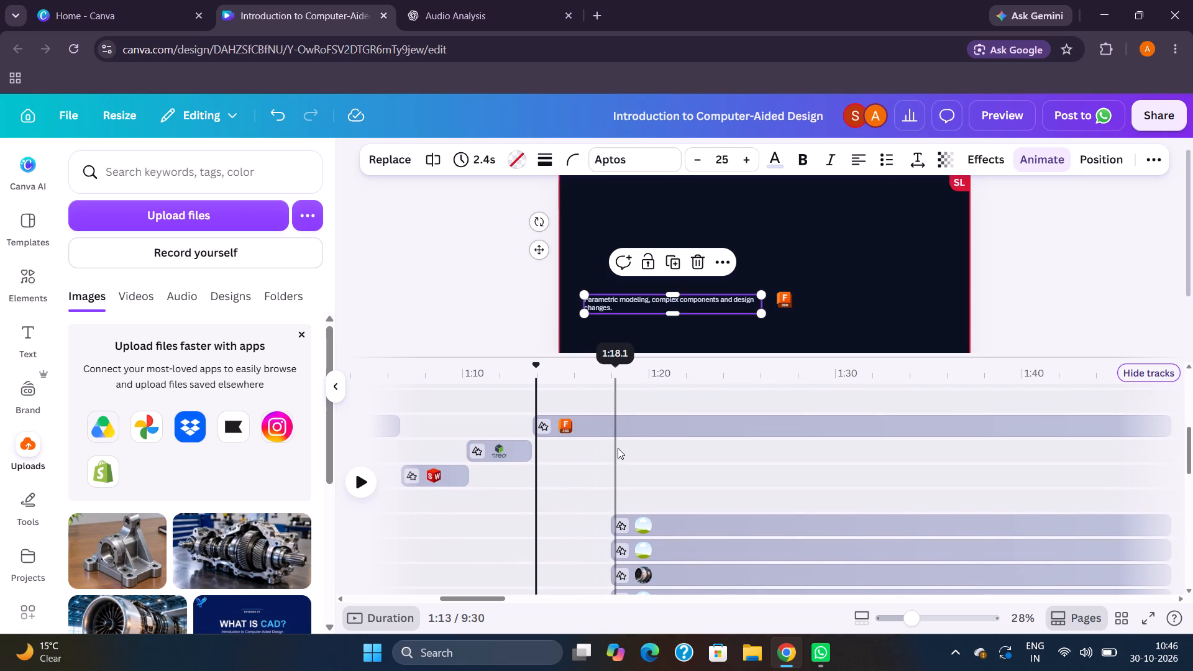
pyautogui.scroll(-1, 618, 448)
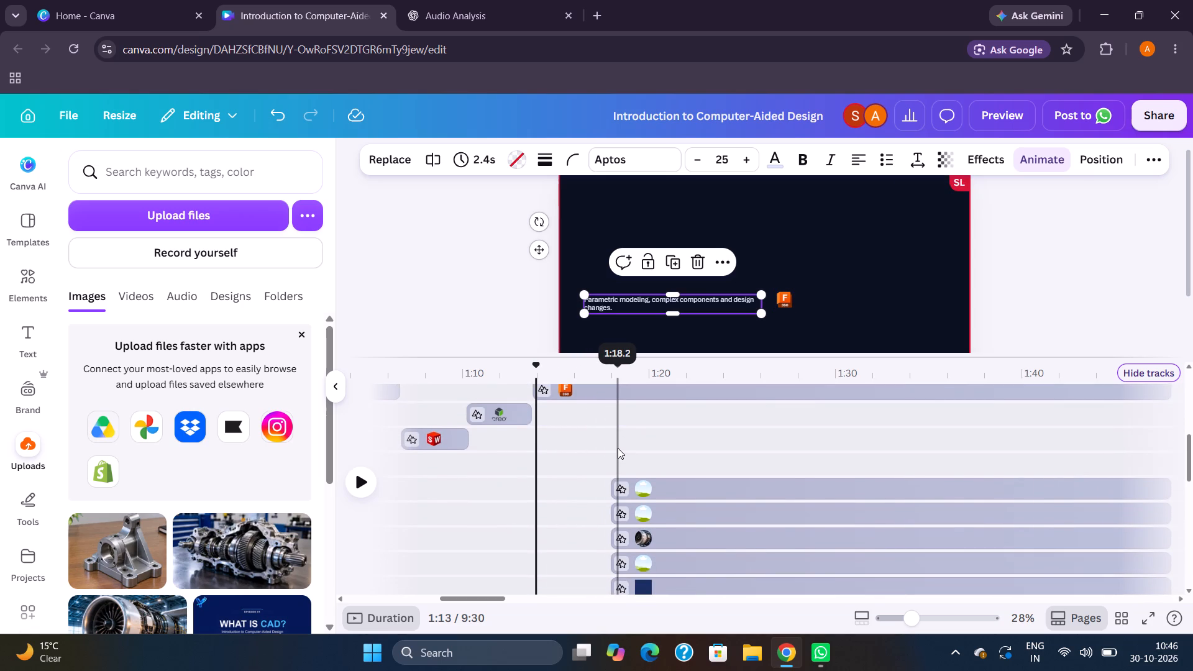
pyautogui.scroll(1, 618, 448)
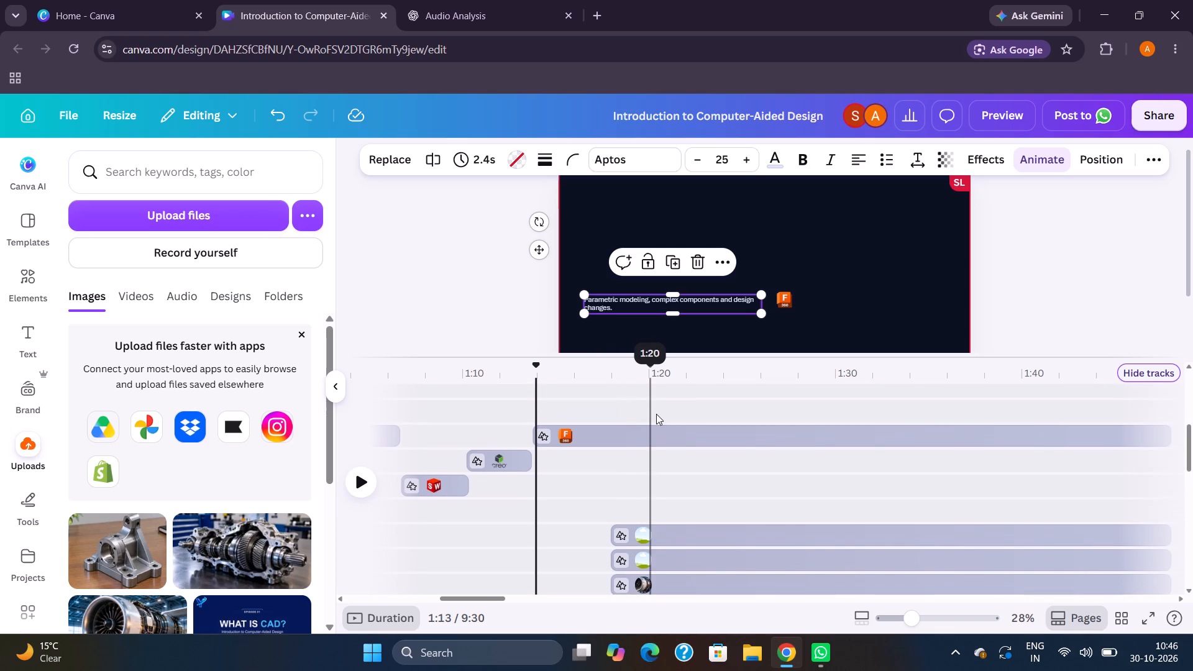
pyautogui.click(510, 478)
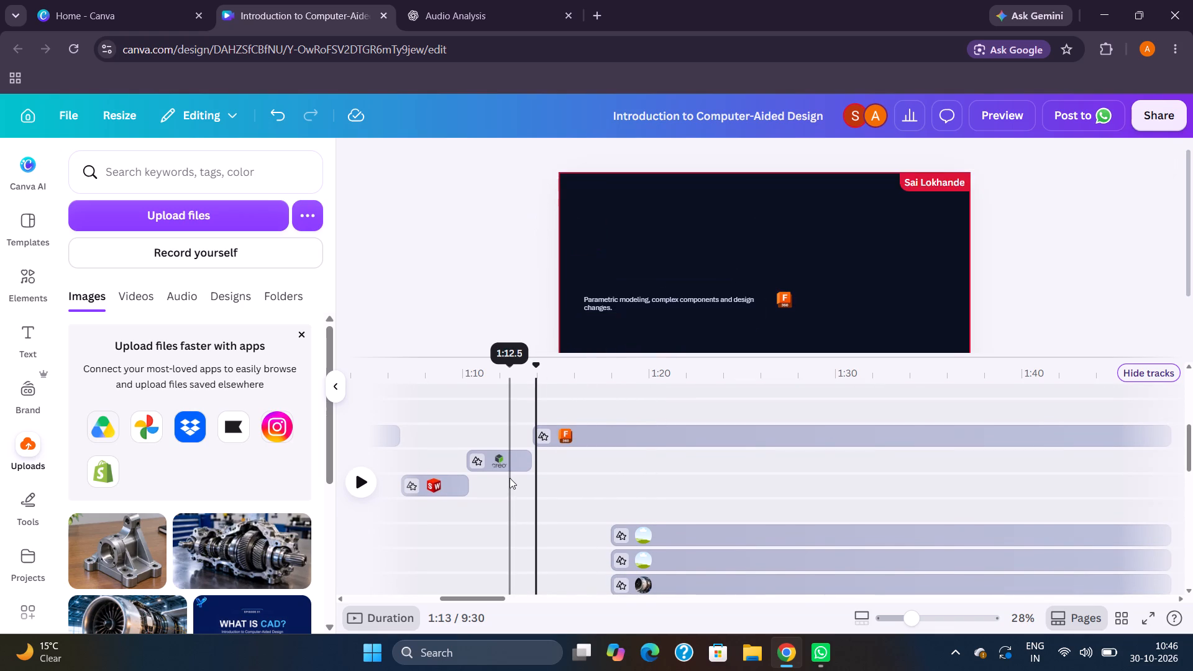
pyautogui.press('space')
pyautogui.press('space')
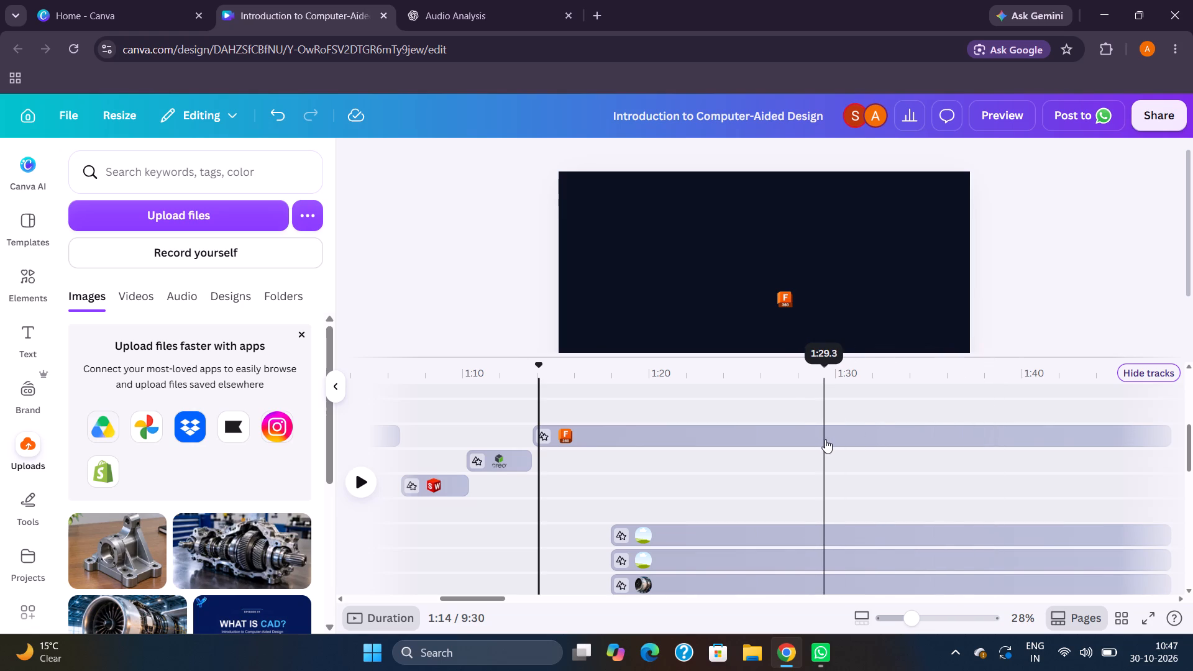
# Extend the Fusion card background's clip to start earlier, right where the Creo text clips end, for a 34.0 s duration.
pyautogui.scroll(-2, 825, 439)
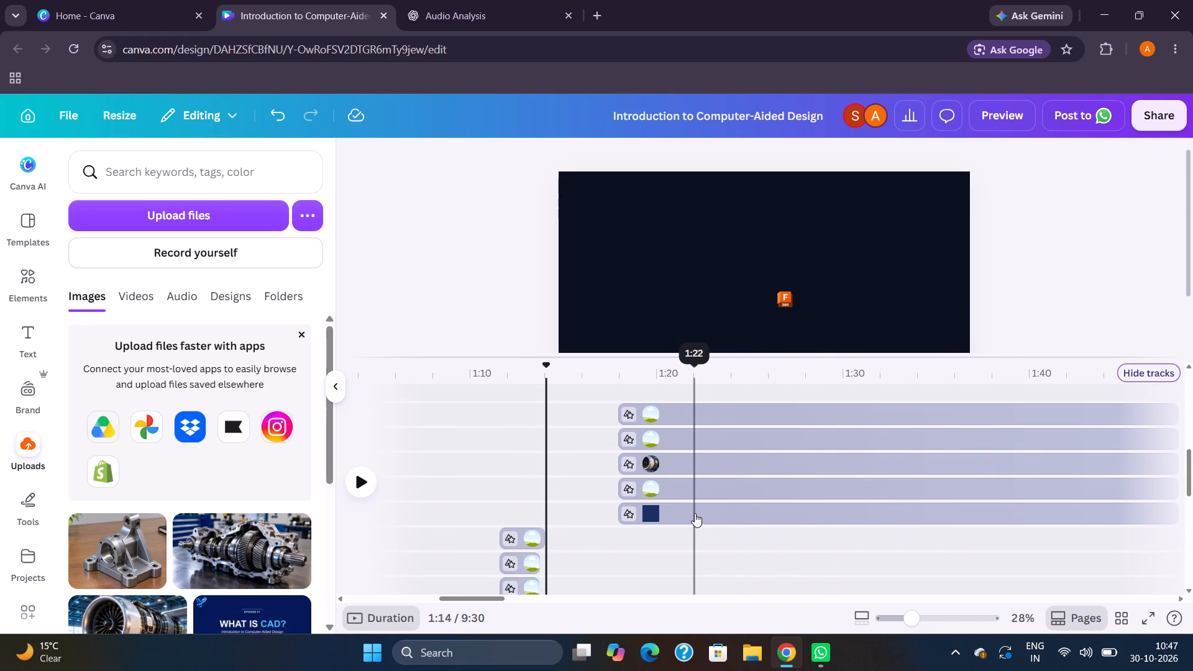
pyautogui.click(695, 513)
pyautogui.moveTo(621, 514); pyautogui.dragTo(555, 516)
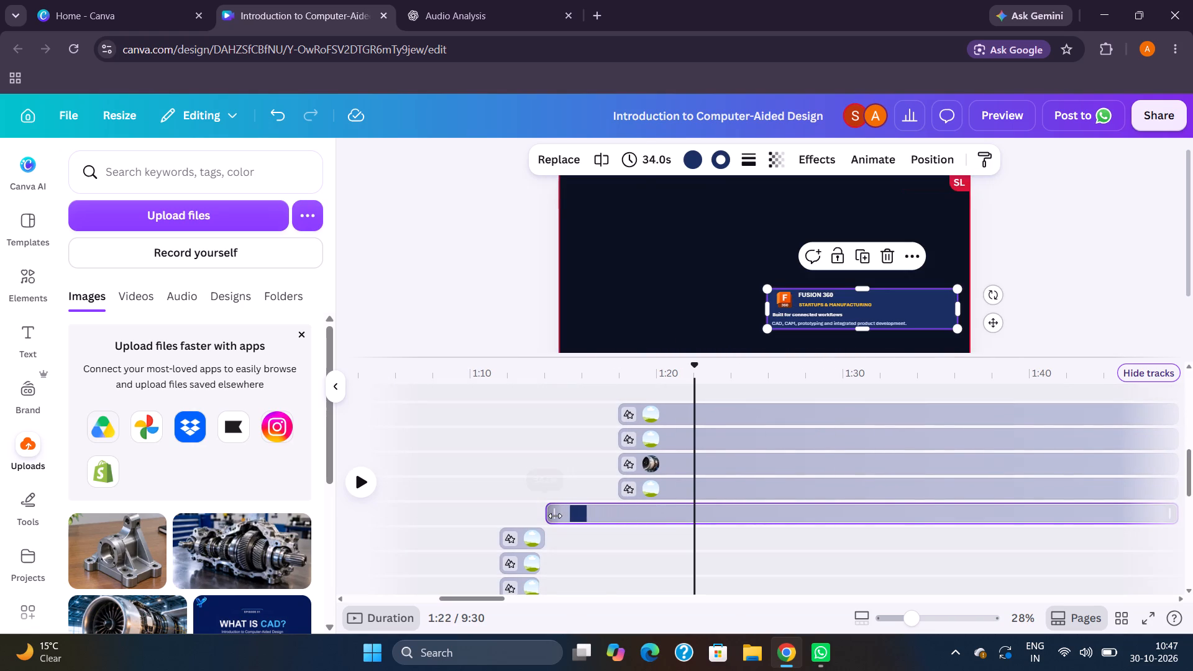
# Move the Fusion card background to the left half of the slide and stretch its bottom edge down to make it taller.
pyautogui.hscroll(-2, 920, 535)
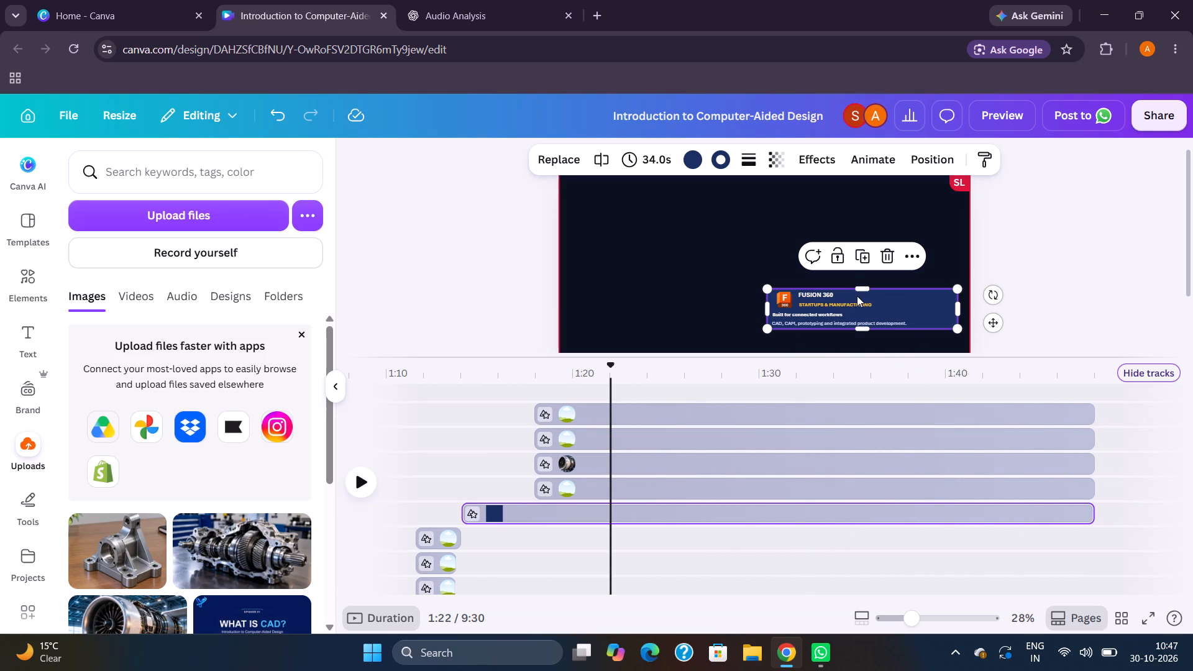
pyautogui.moveTo(933, 310); pyautogui.dragTo(792, 249)
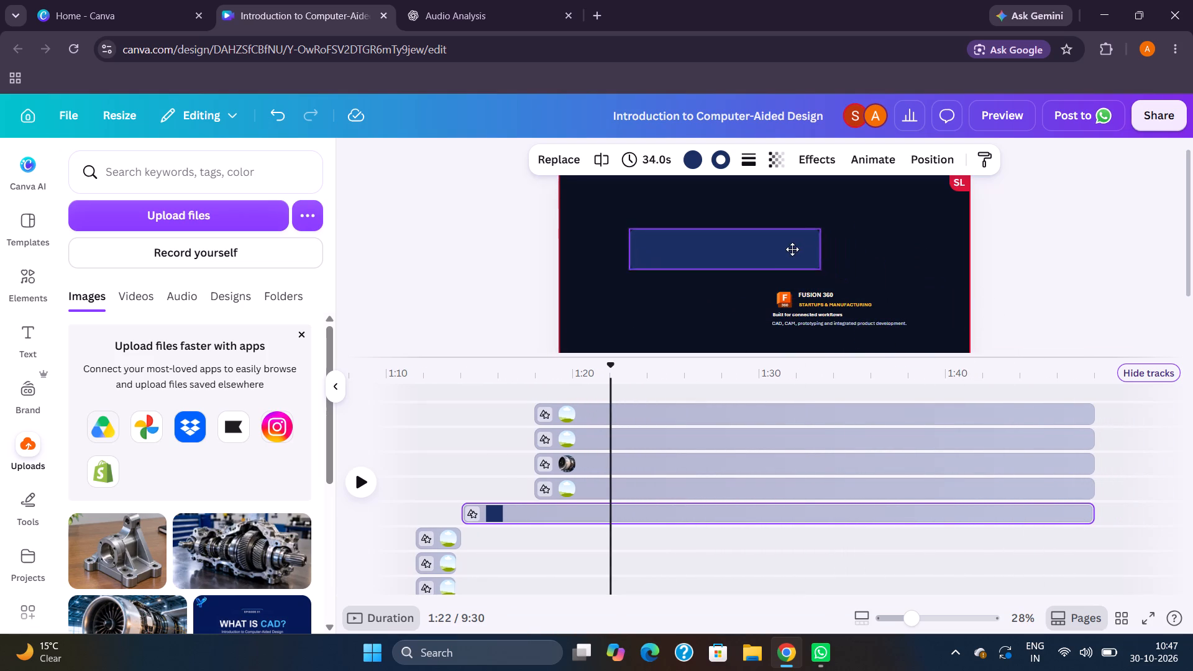
pyautogui.moveTo(792, 249); pyautogui.dragTo(741, 227)
pyautogui.moveTo(676, 244); pyautogui.dragTo(680, 298)
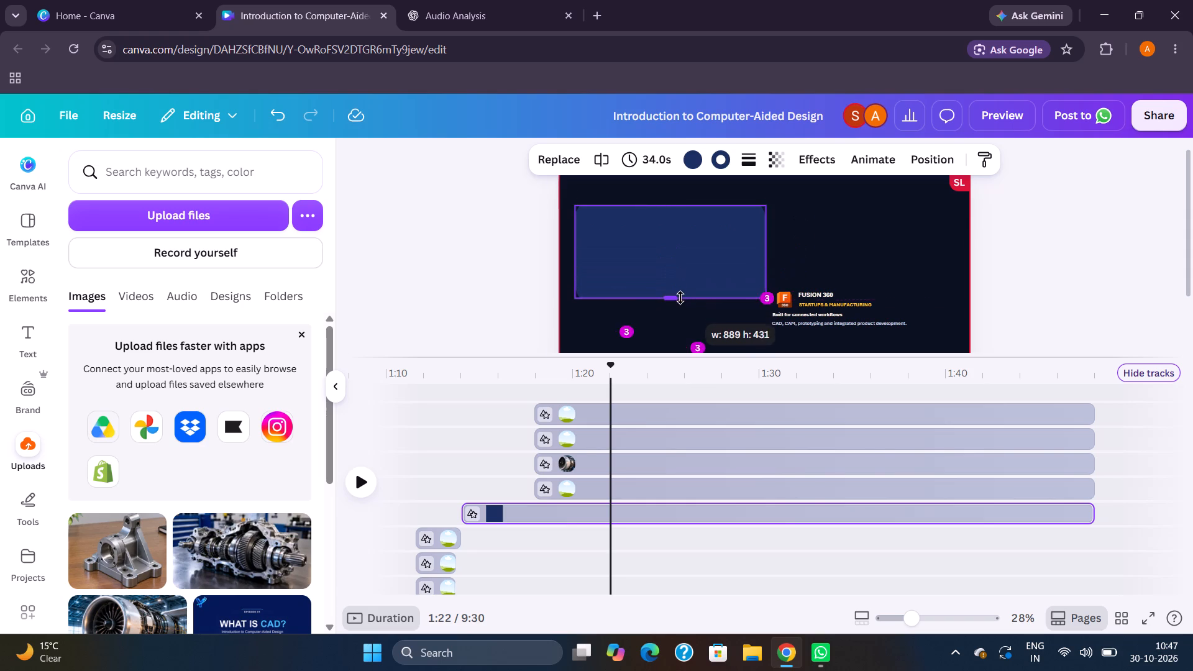
pyautogui.moveTo(680, 298); pyautogui.dragTo(679, 307)
pyautogui.click(1061, 262)
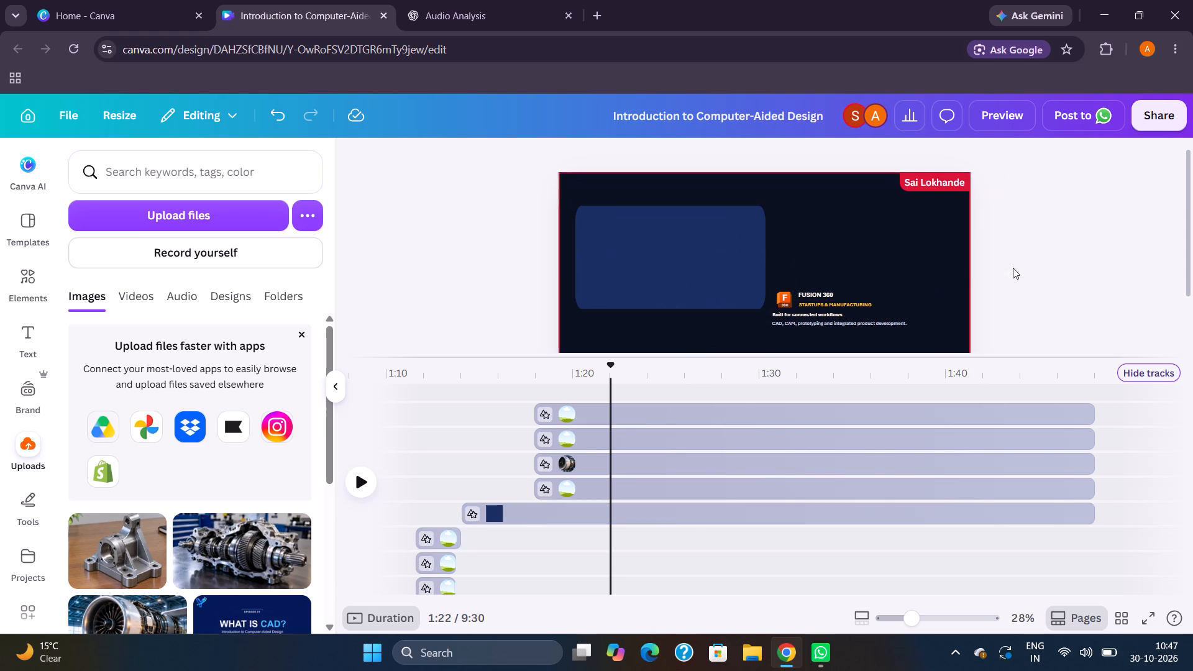
# Move the Fusion 360 logo into the upper-left corner of the blue card background.
pyautogui.click(827, 293)
pyautogui.click(792, 300)
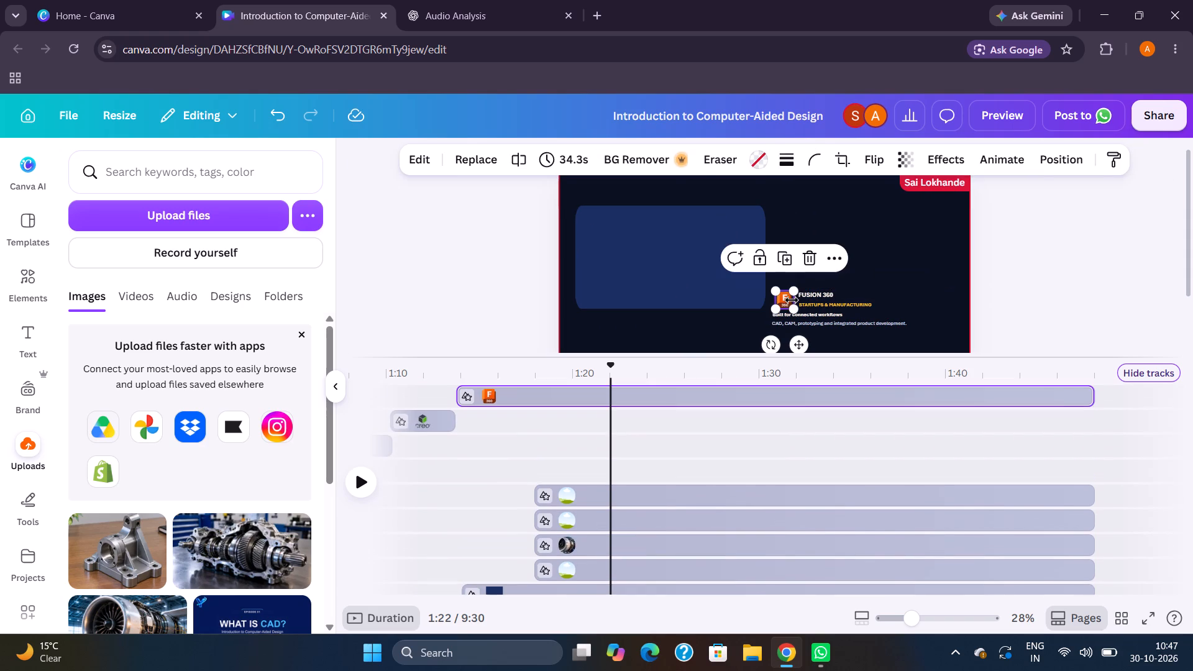
pyautogui.moveTo(800, 344); pyautogui.dragTo(615, 266)
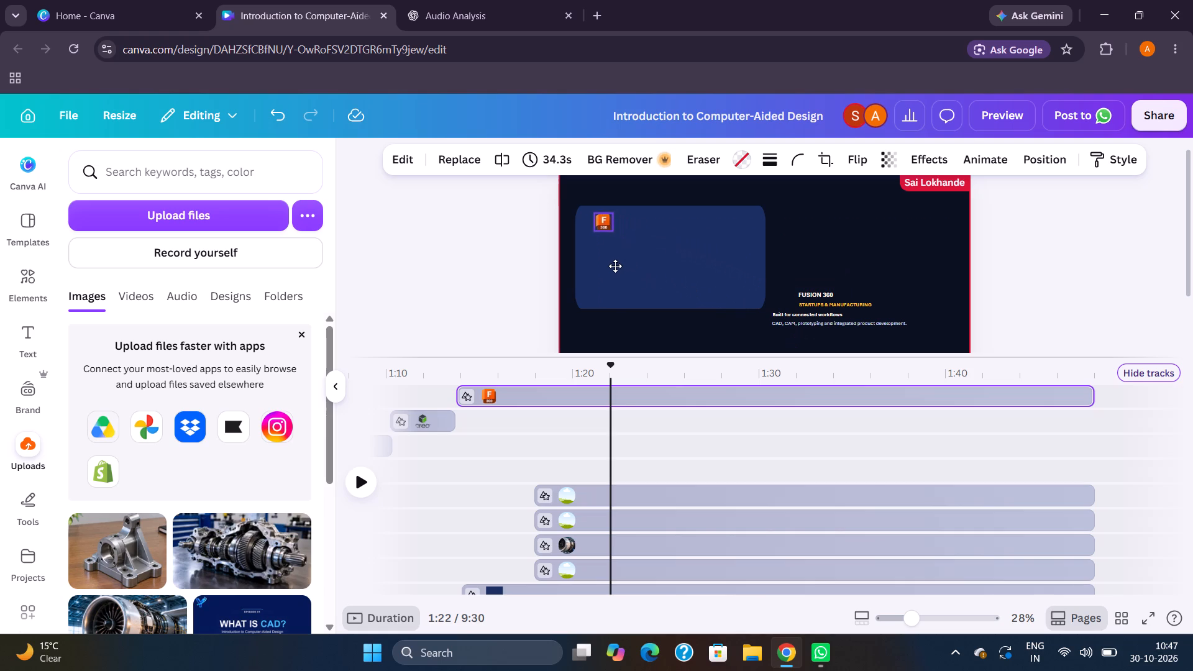
pyautogui.moveTo(615, 266); pyautogui.dragTo(607, 268)
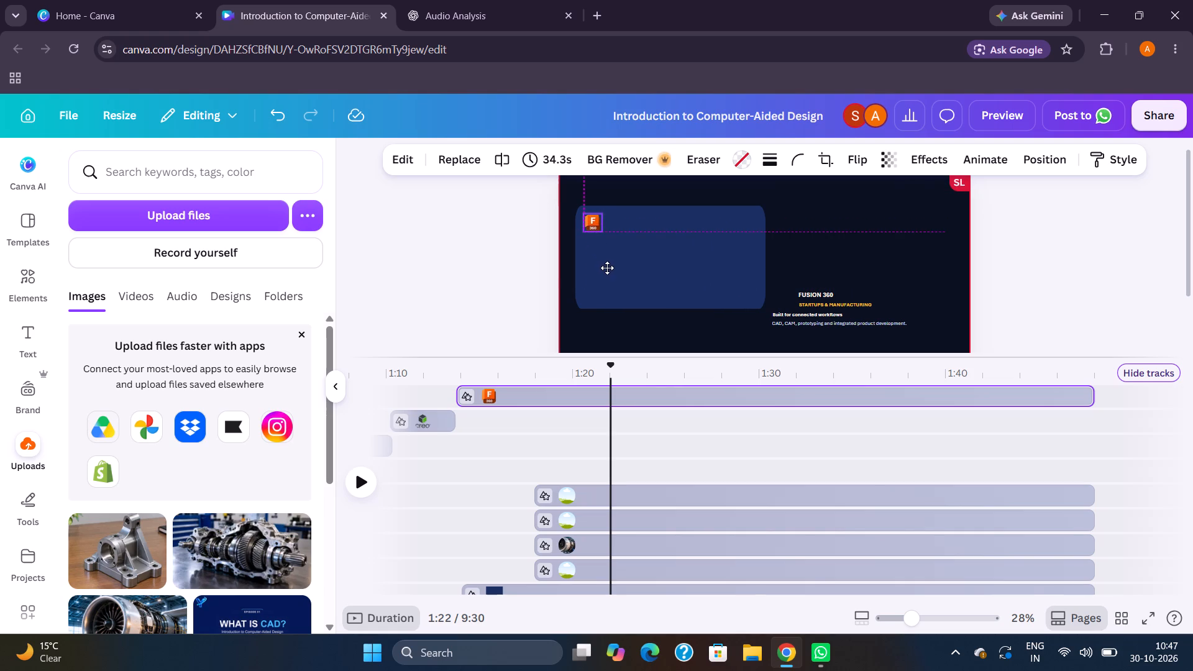
pyautogui.moveTo(607, 268); pyautogui.dragTo(606, 268)
# Move the "FUSION 360" title onto the card, just beside the Fusion logo.
pyautogui.click(807, 288)
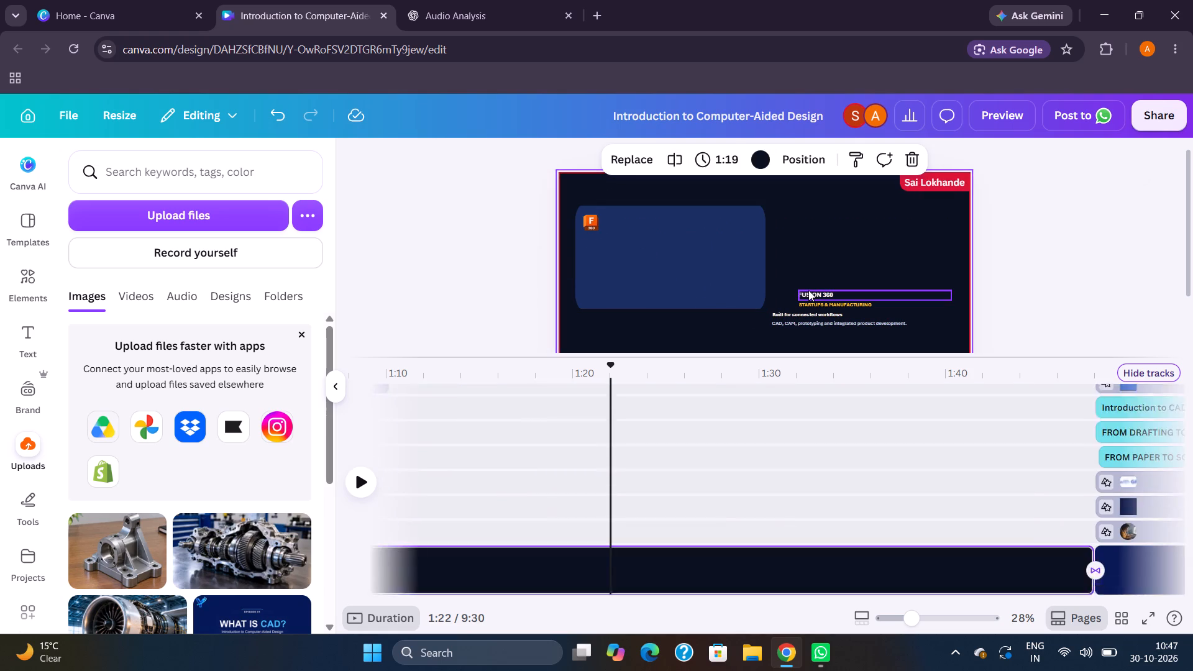
pyautogui.click(808, 290)
pyautogui.moveTo(995, 314); pyautogui.dragTo(893, 296)
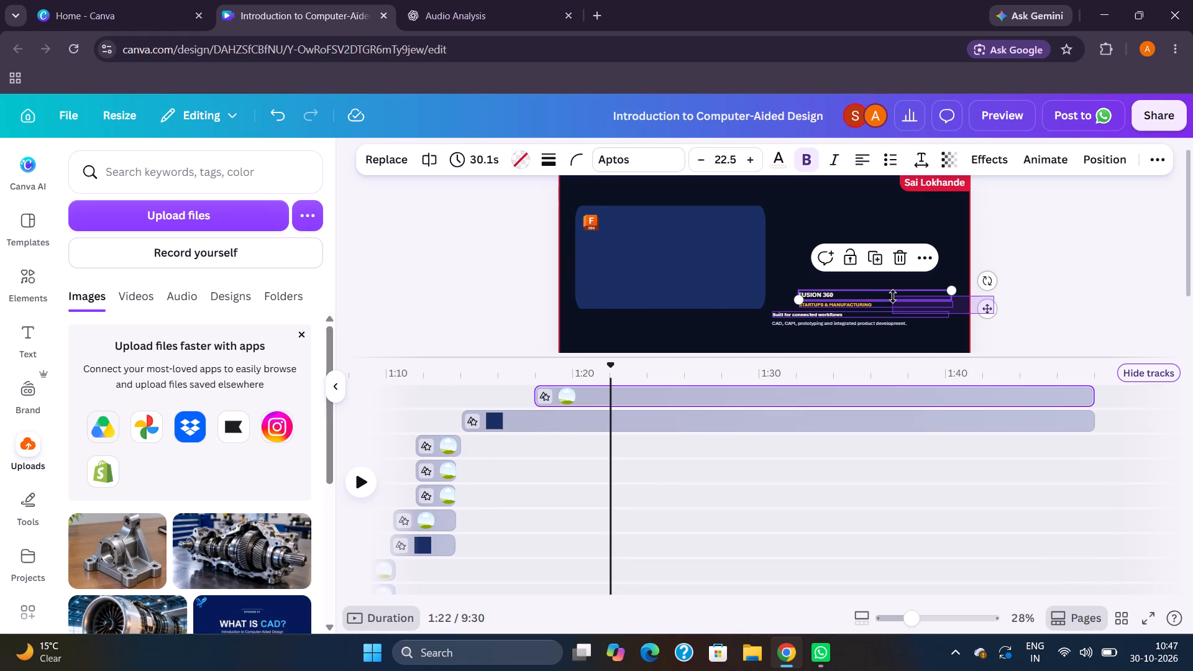
pyautogui.moveTo(893, 296); pyautogui.dragTo(910, 301)
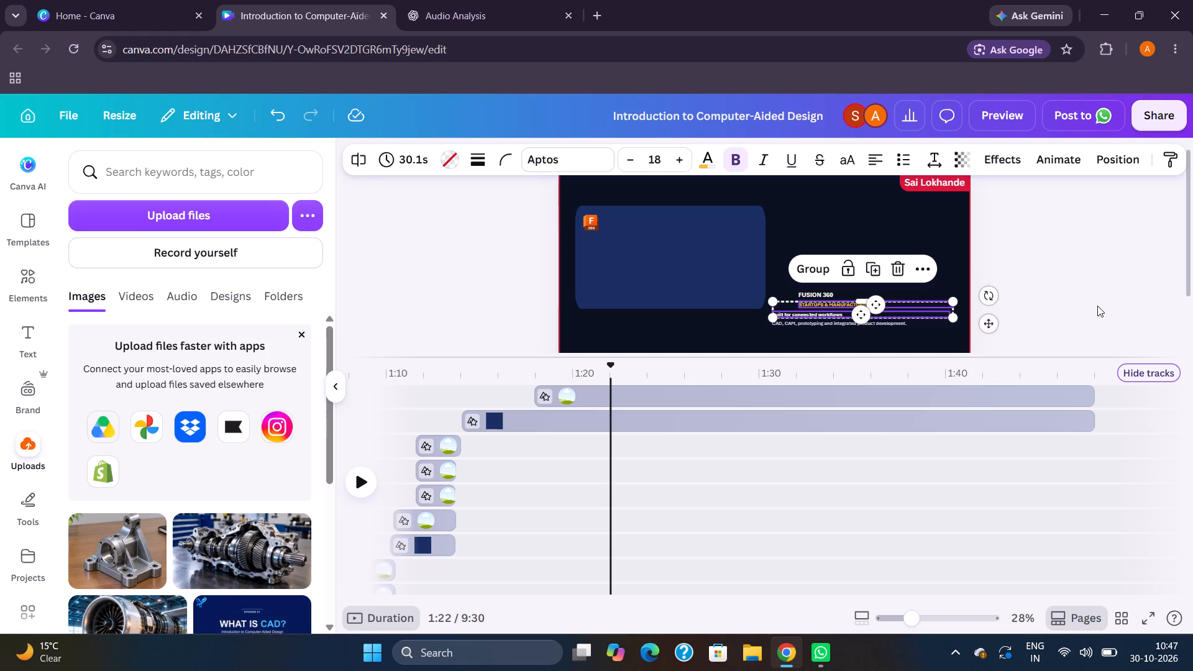
pyautogui.click(1097, 305)
pyautogui.click(838, 295)
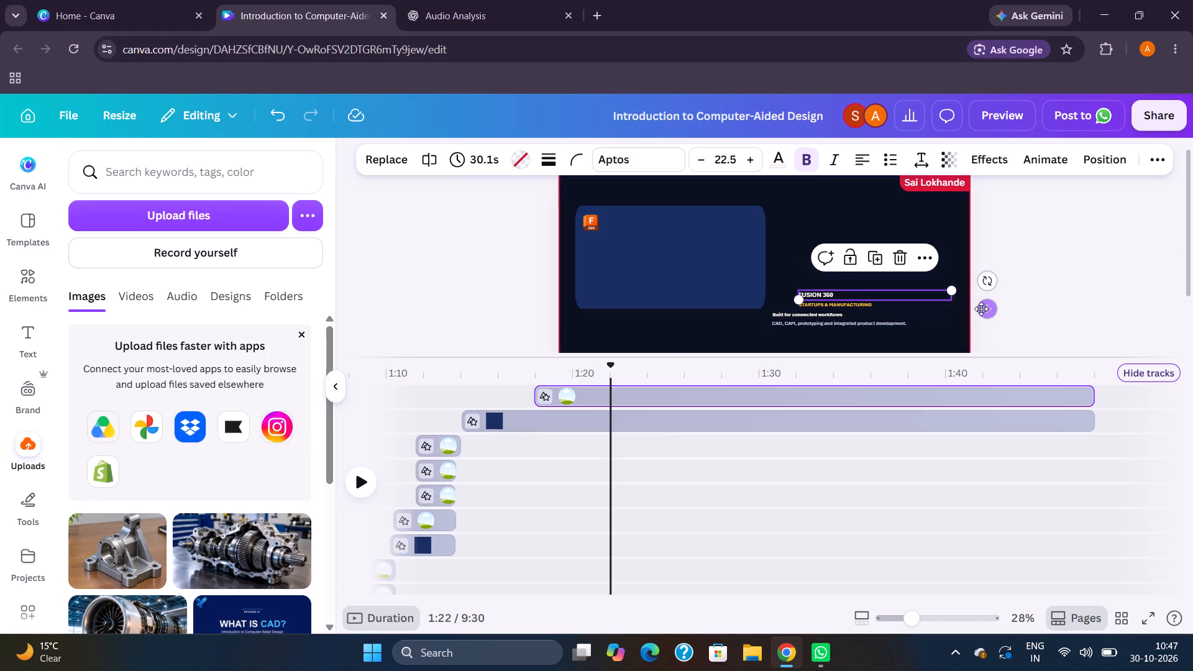
pyautogui.moveTo(982, 309); pyautogui.dragTo(798, 237)
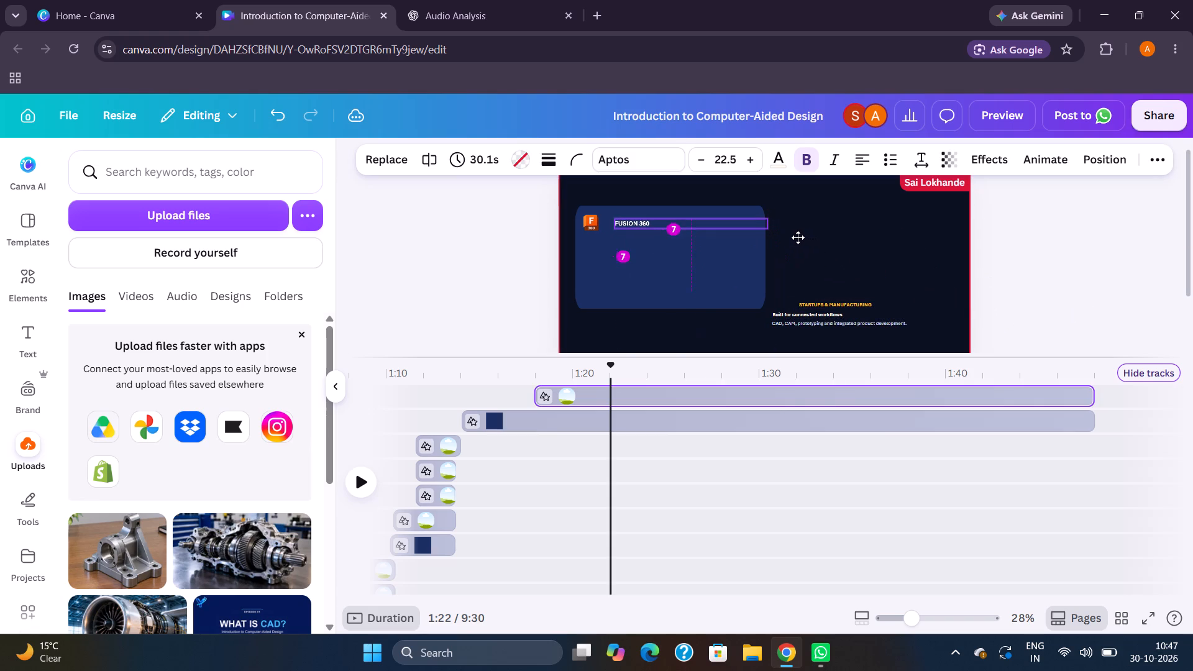
pyautogui.moveTo(798, 237); pyautogui.dragTo(794, 235)
# Move the "STARTUPS & MANUFACTURING" tagline onto the card, below the logo and title.
pyautogui.click(843, 301)
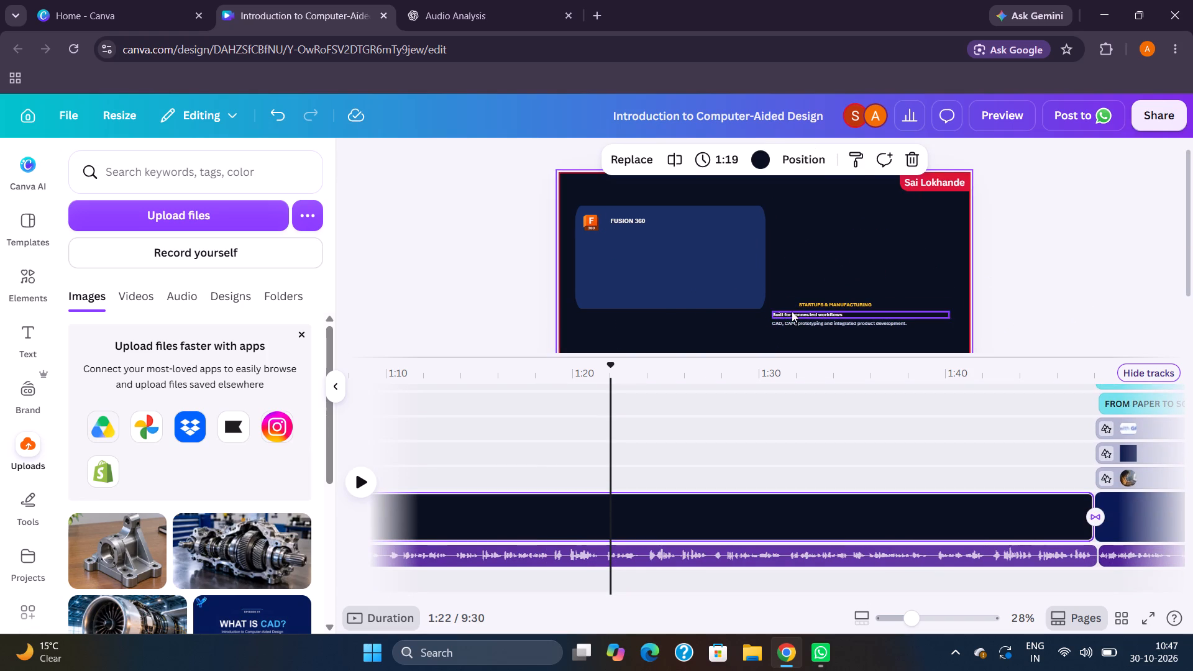
pyautogui.click(817, 298)
pyautogui.click(823, 303)
pyautogui.moveTo(986, 319); pyautogui.dragTo(775, 274)
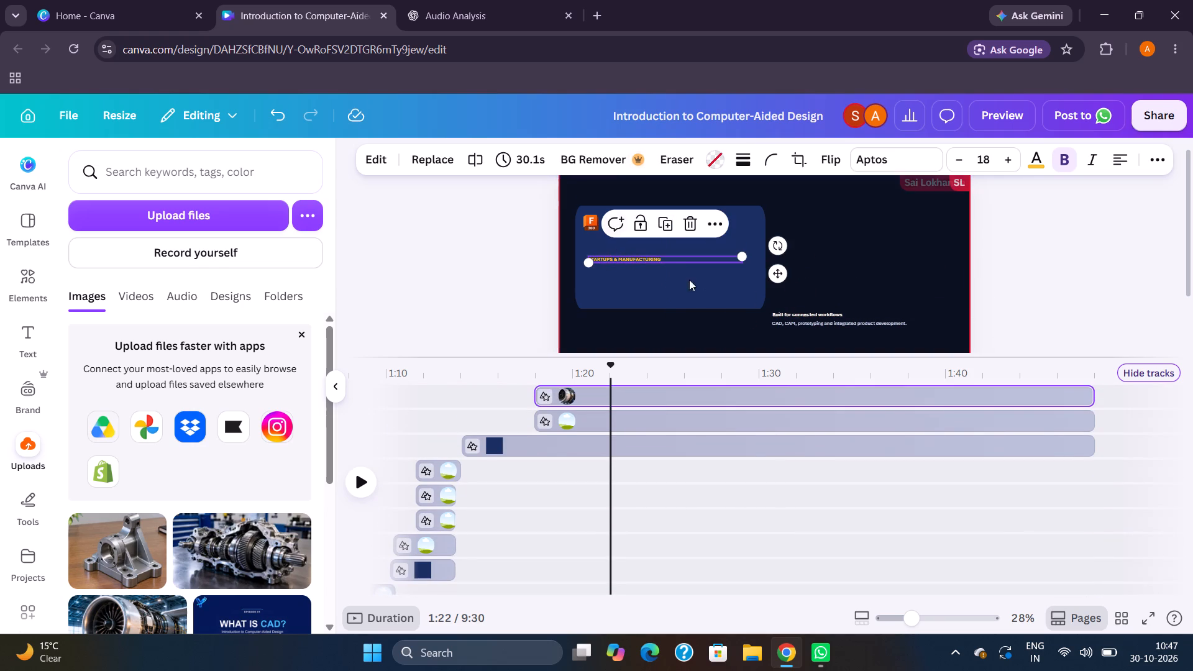
# Move the "Built for connected workflows" line and the CAD, CAM and prototyping description onto the card, stacked below the tagline.
pyautogui.click(805, 314)
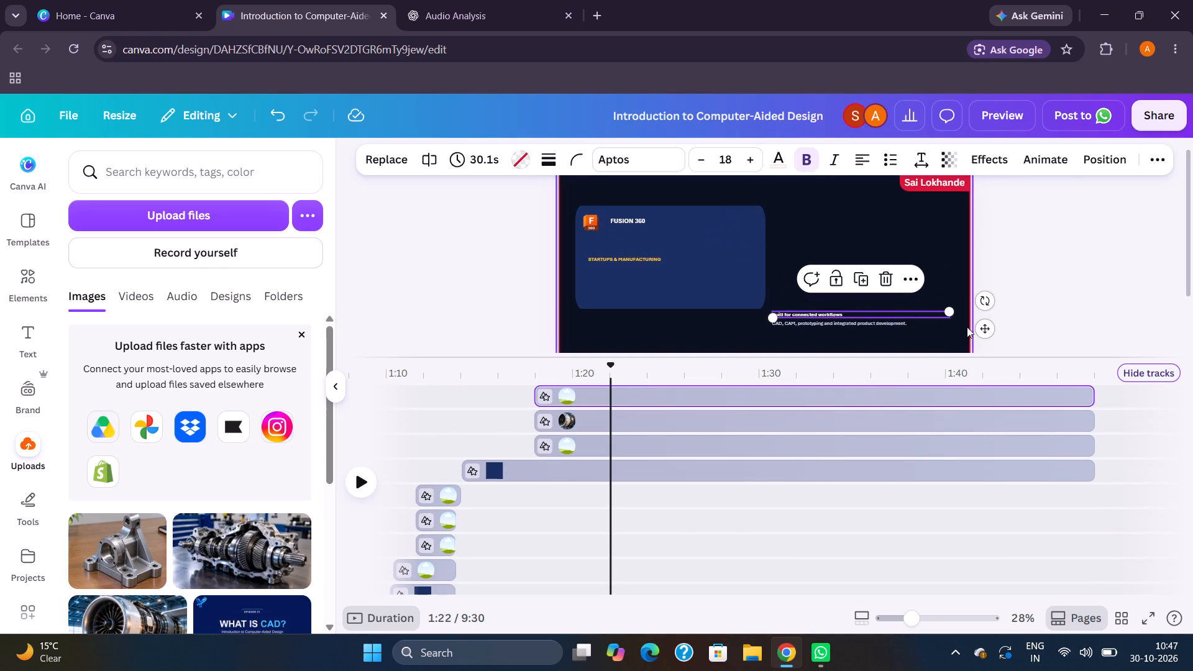
pyautogui.moveTo(987, 334); pyautogui.dragTo(800, 291)
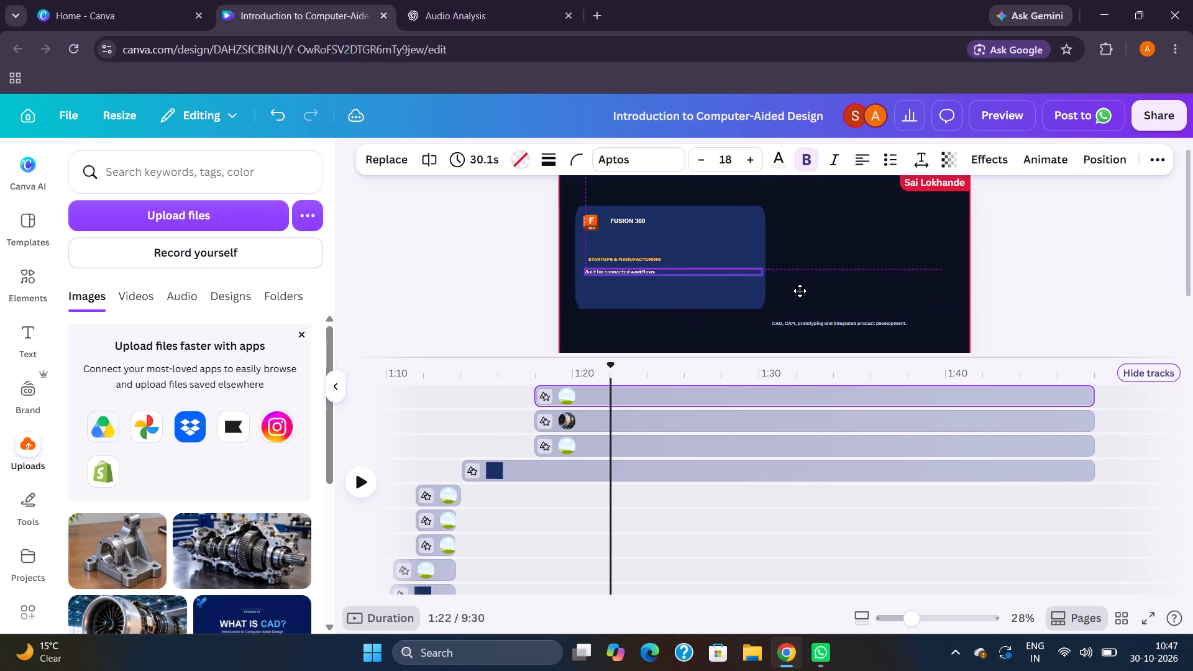
pyautogui.moveTo(800, 291); pyautogui.dragTo(801, 291)
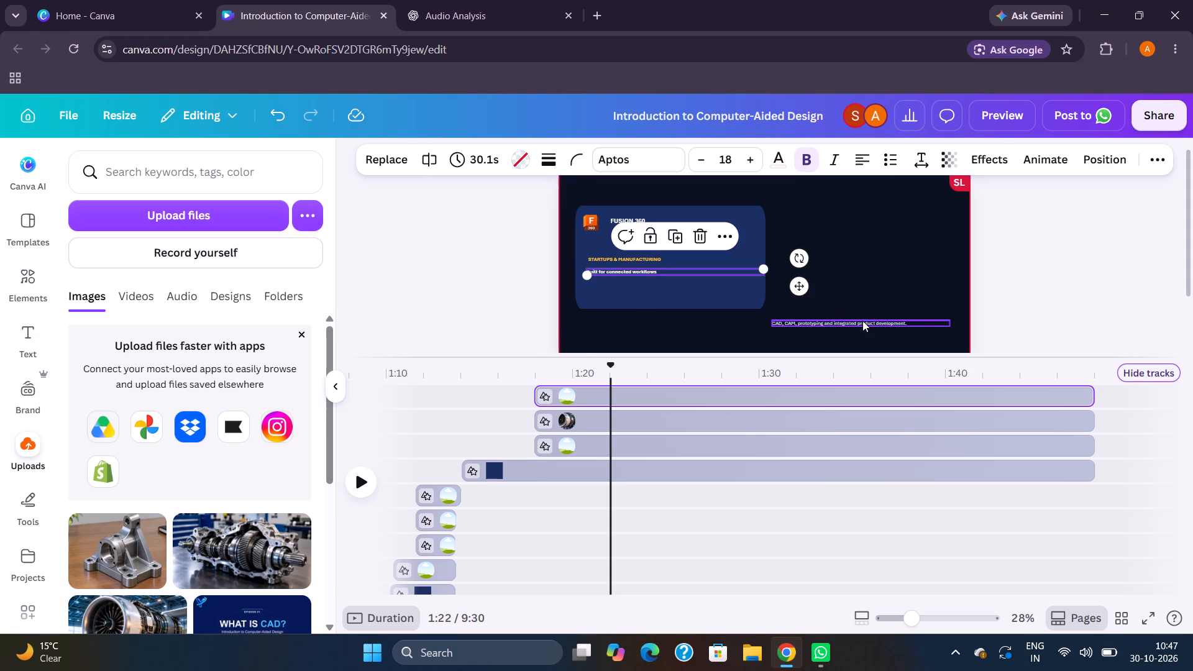
pyautogui.click(862, 321)
pyautogui.moveTo(979, 337); pyautogui.dragTo(793, 307)
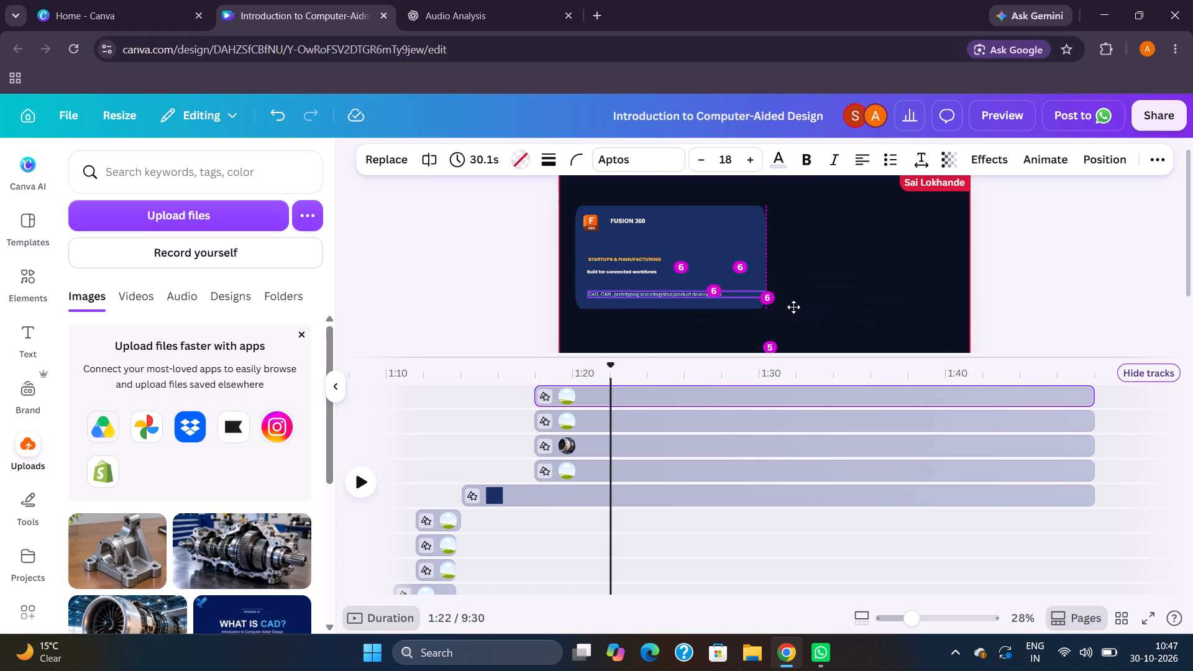
pyautogui.moveTo(793, 307); pyautogui.dragTo(794, 303)
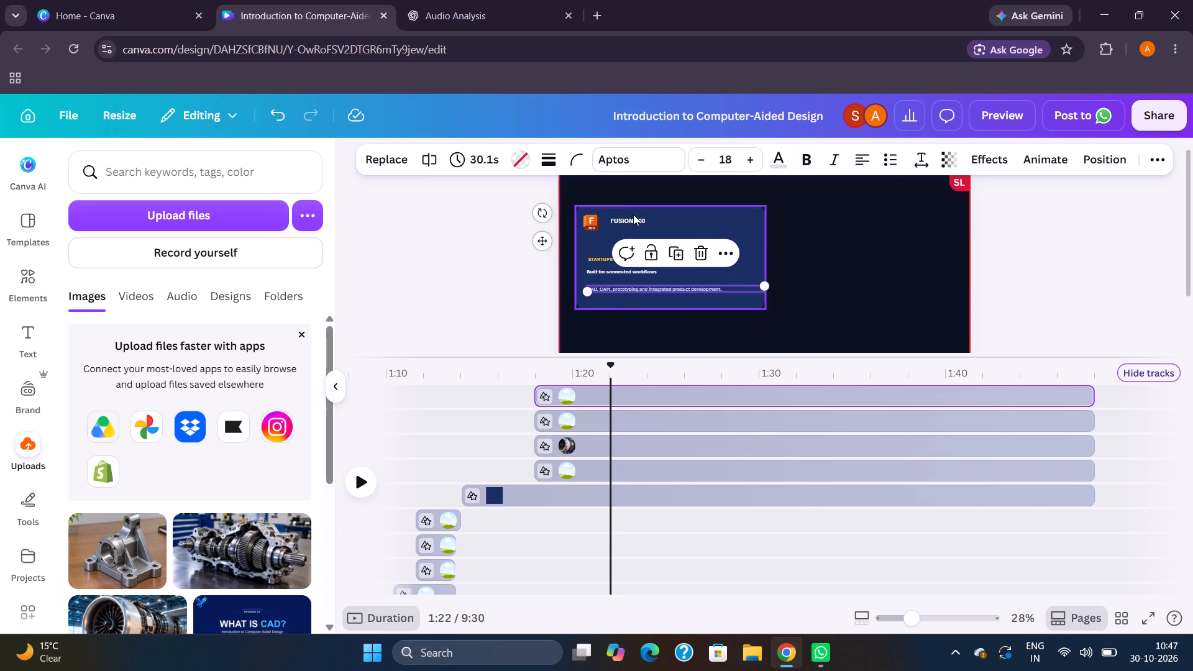
# Increase the font size of the "FUSION 360" title on the card.
pyautogui.click(638, 221)
pyautogui.click(740, 162)
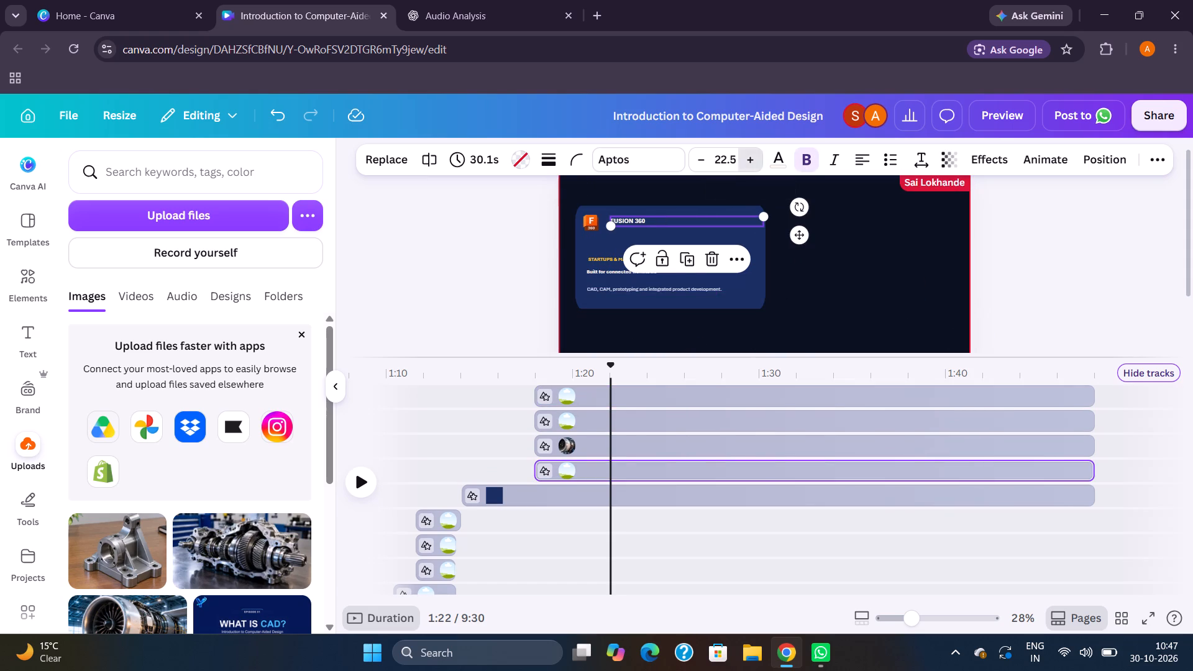
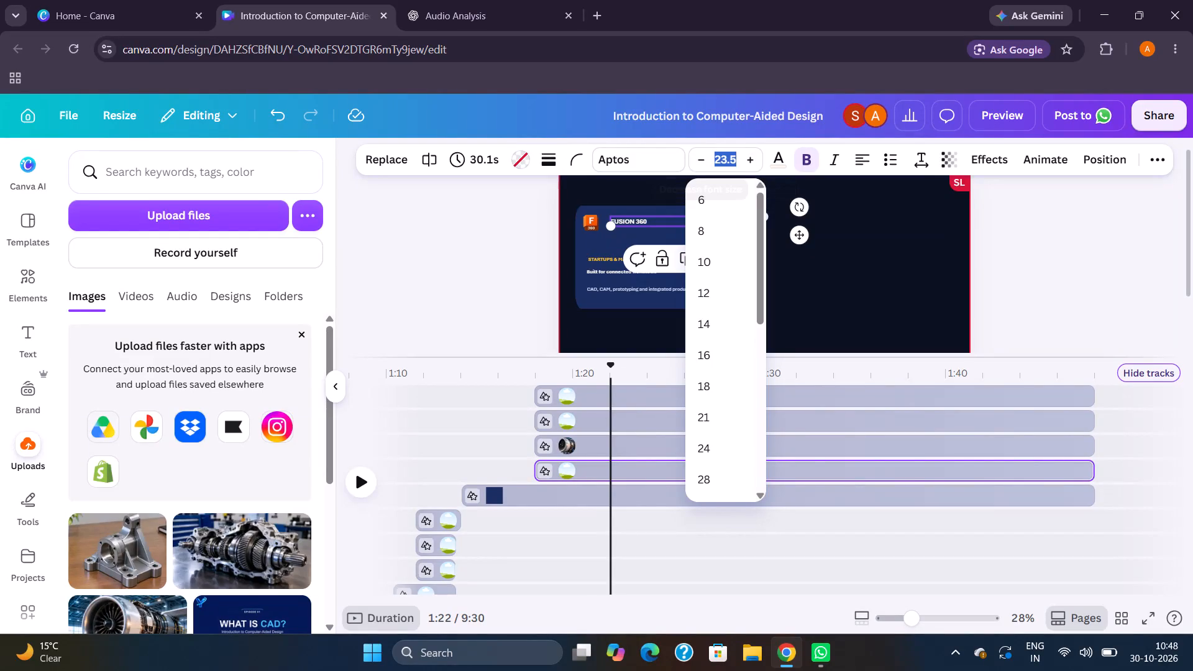
# Set the font size of the "FUSION 360" title and the "STARTUPS & MANUFACTURING" tagline to 25.
pyautogui.write('25')
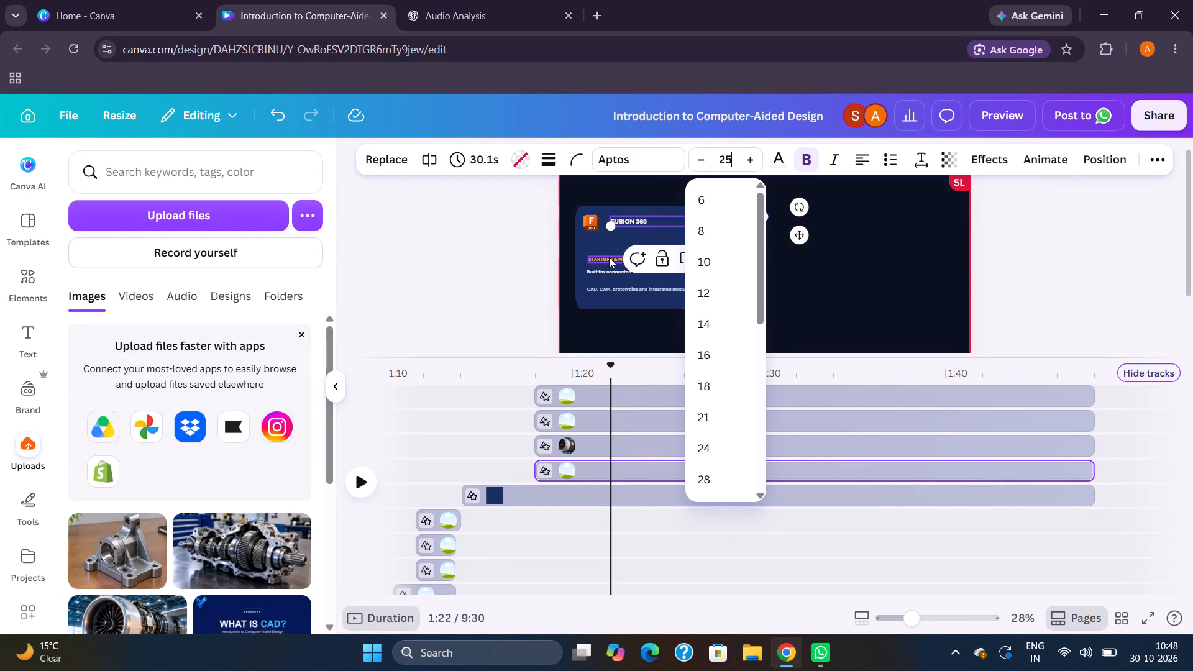
pyautogui.click(609, 257)
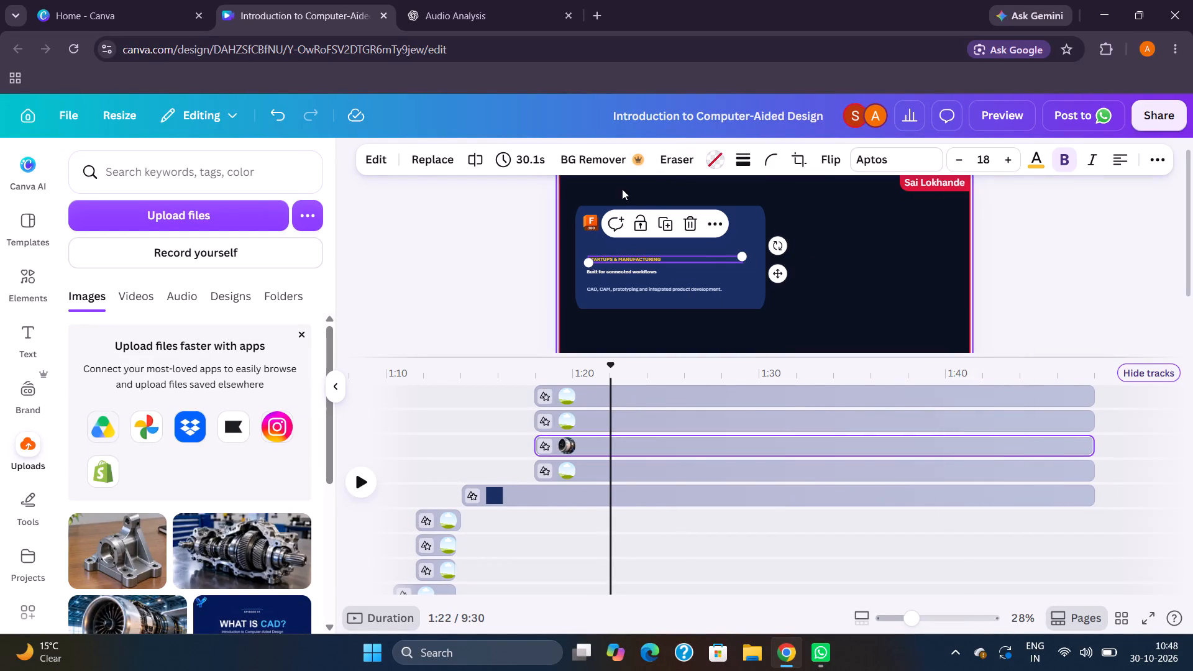
pyautogui.click(634, 262)
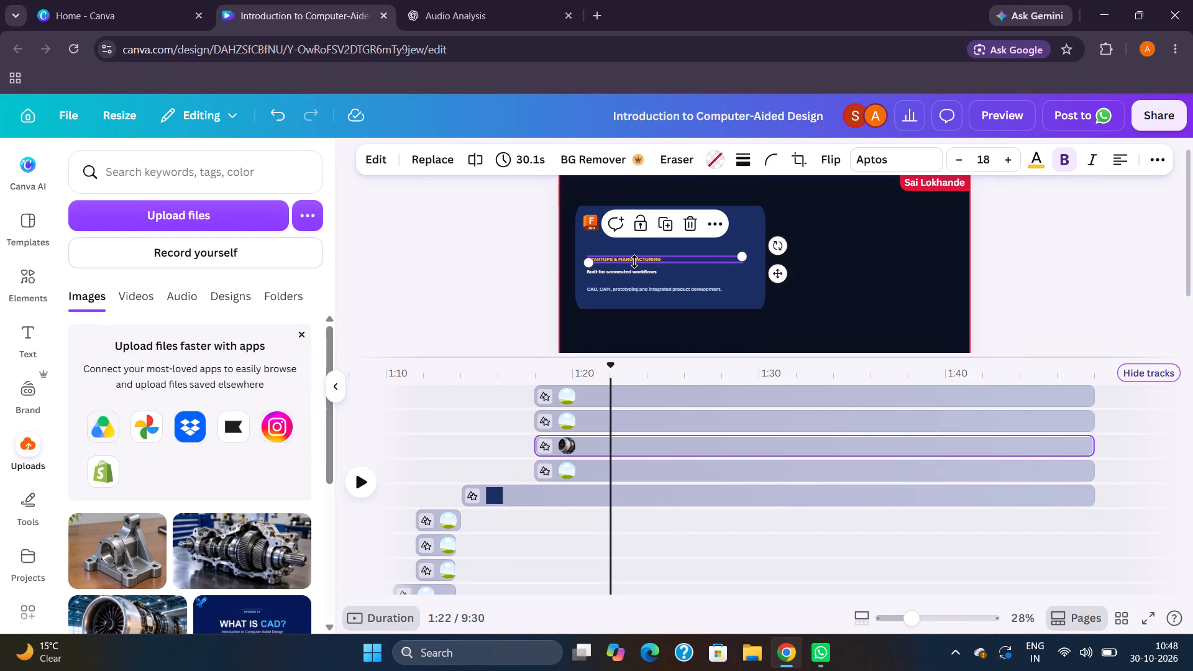
pyautogui.click(989, 167)
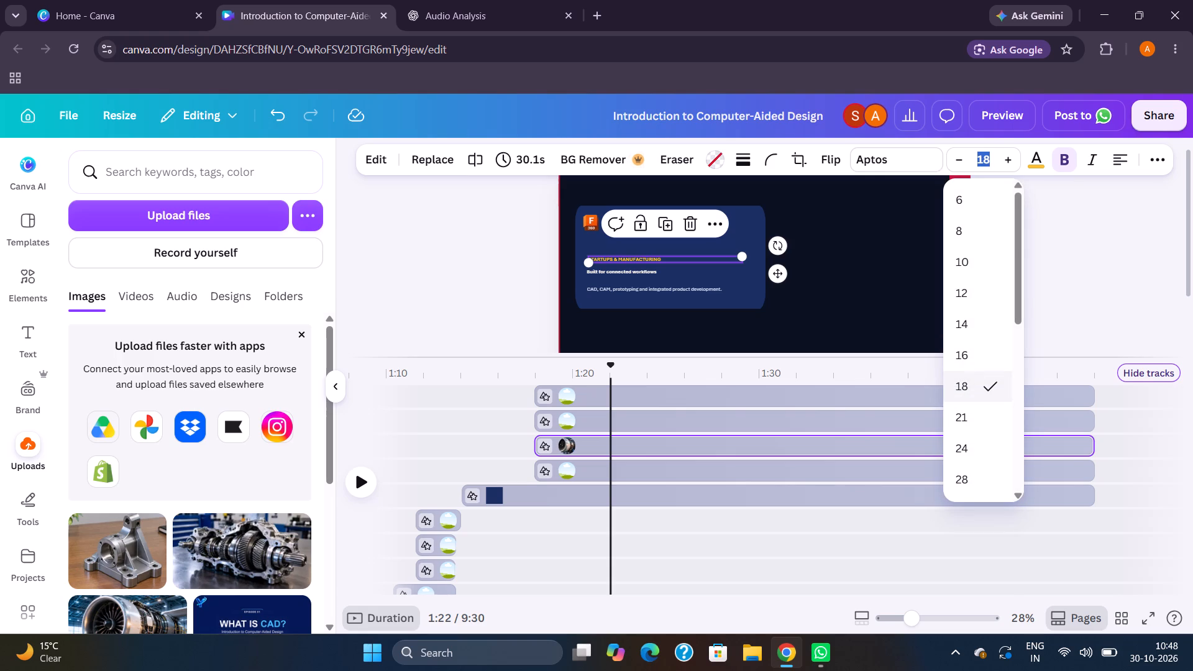
pyautogui.write('25')
pyautogui.press('Return')
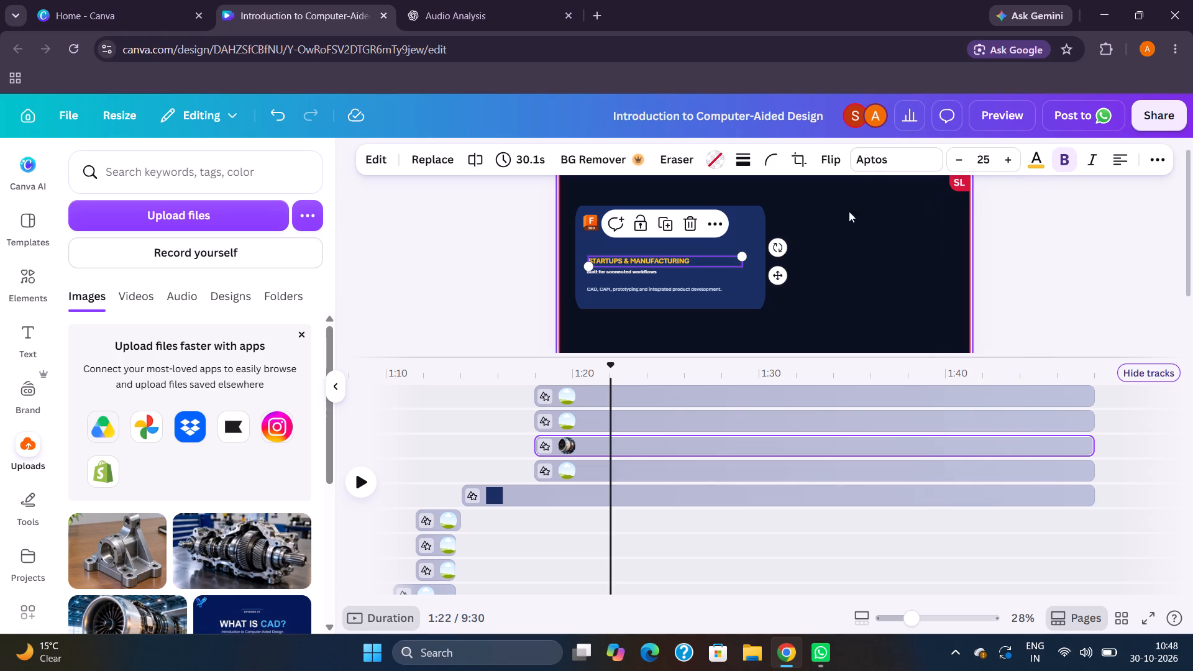
# Set the font size of the "Built for connected workflows" line and the CAD, CAM and prototyping description to 25.
pyautogui.click(641, 274)
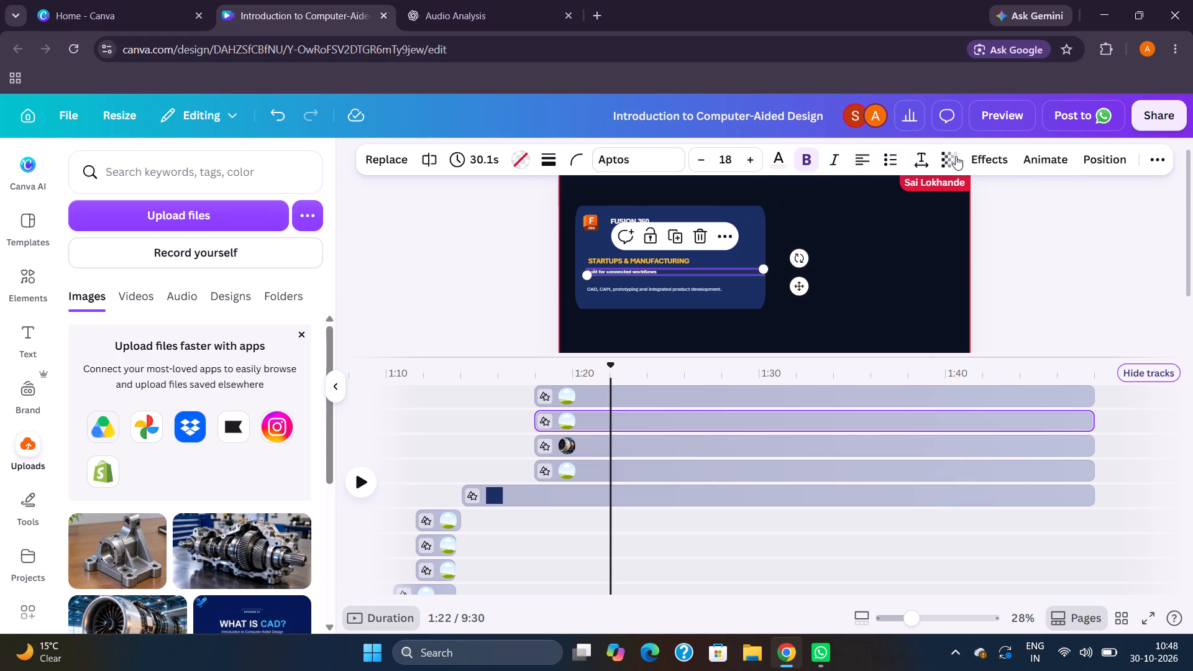
pyautogui.click(724, 154)
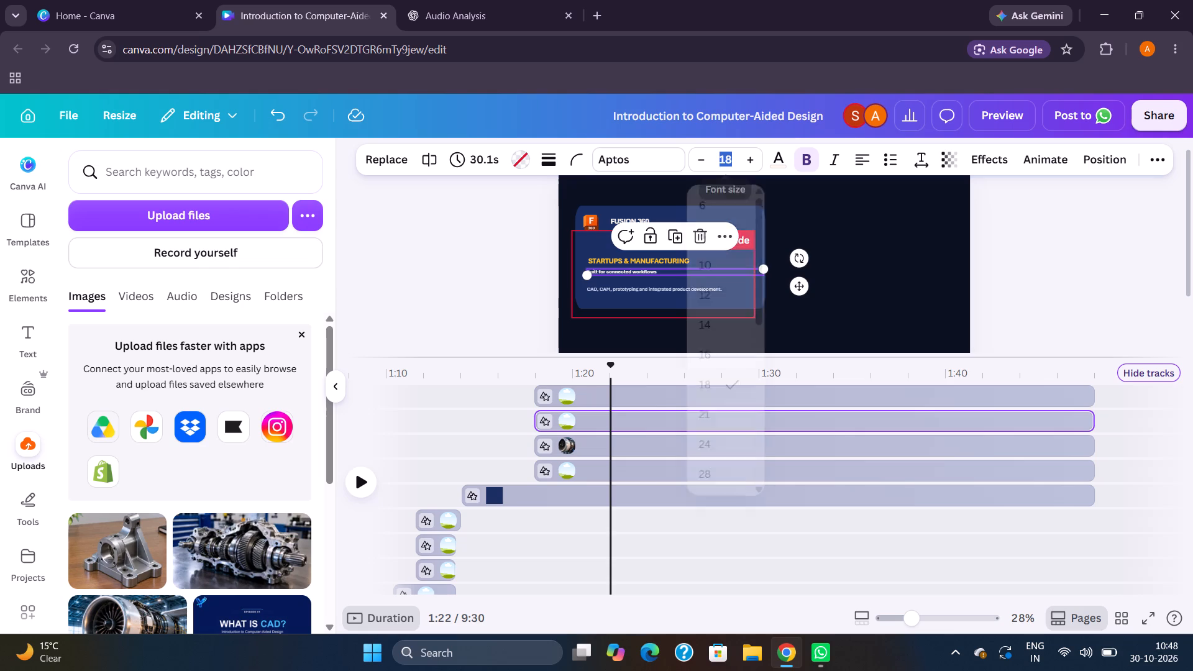
pyautogui.write('25')
pyautogui.press('Return')
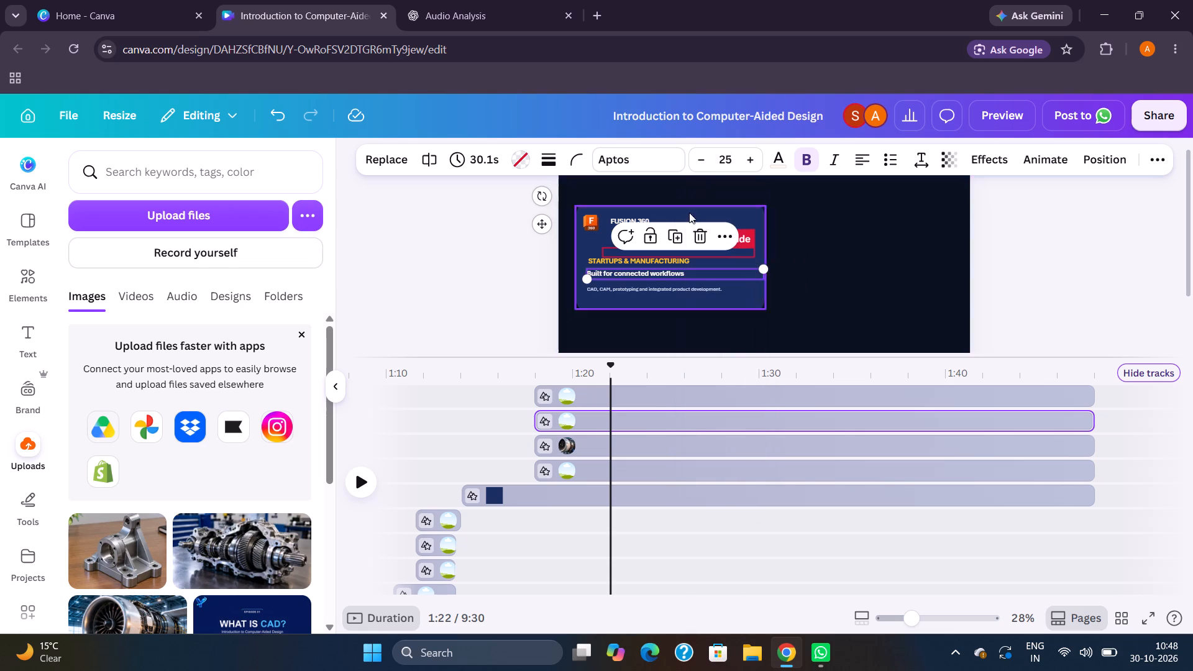
pyautogui.click(672, 290)
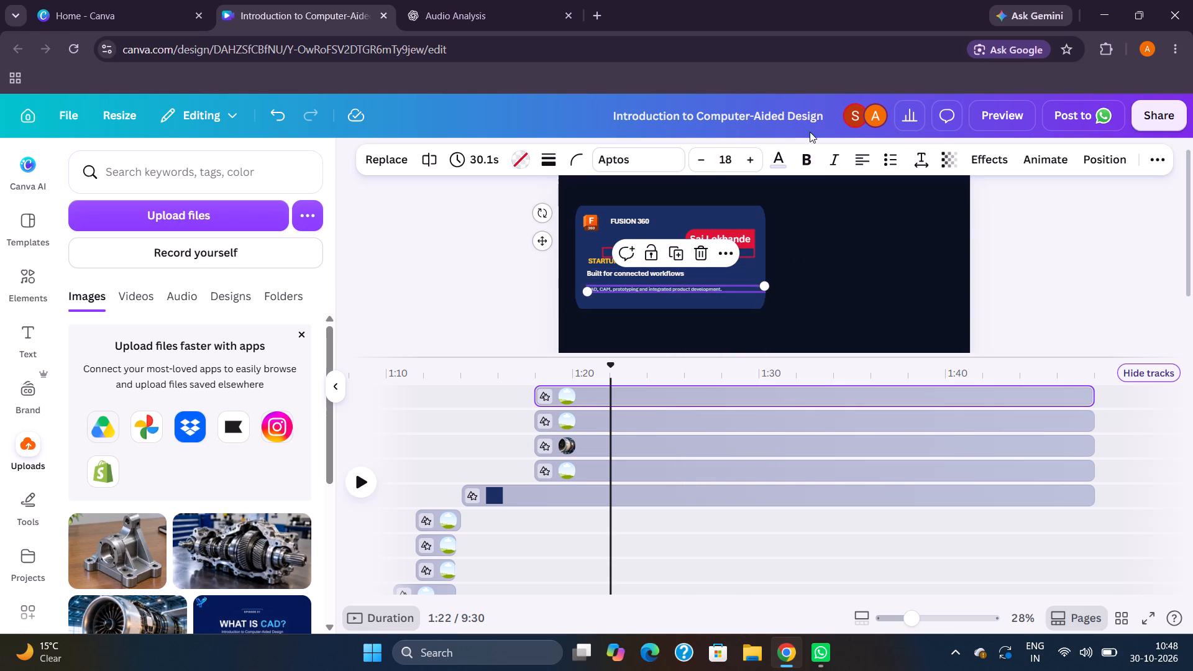
pyautogui.click(727, 151)
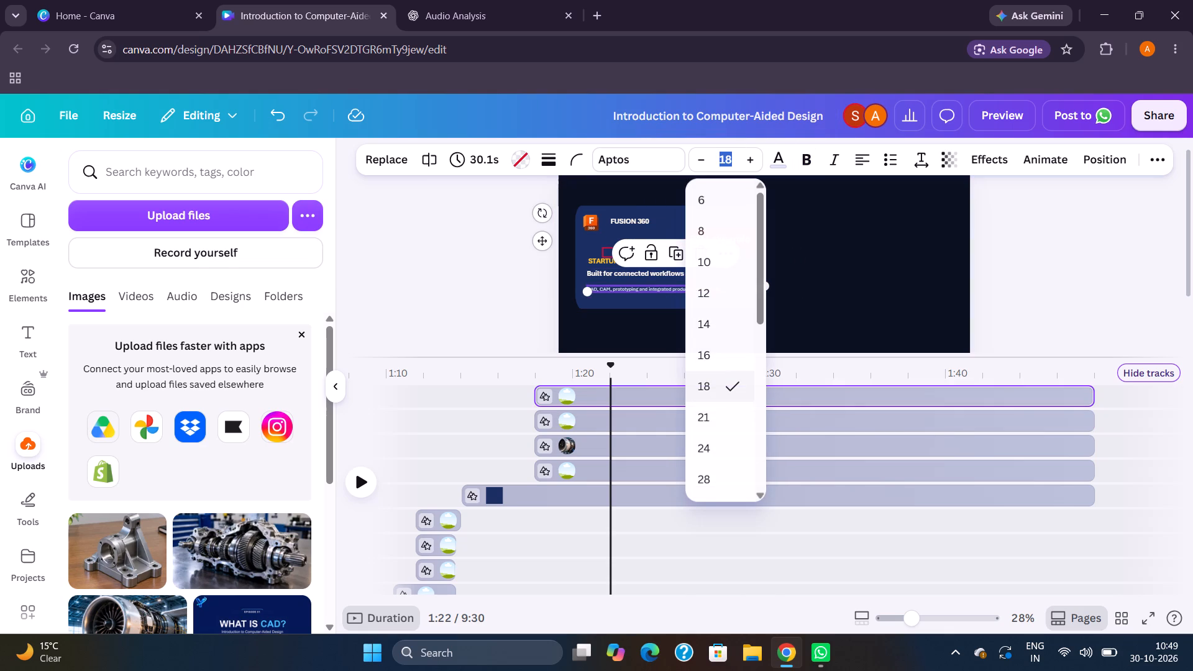
pyautogui.write('25')
pyautogui.press('Return')
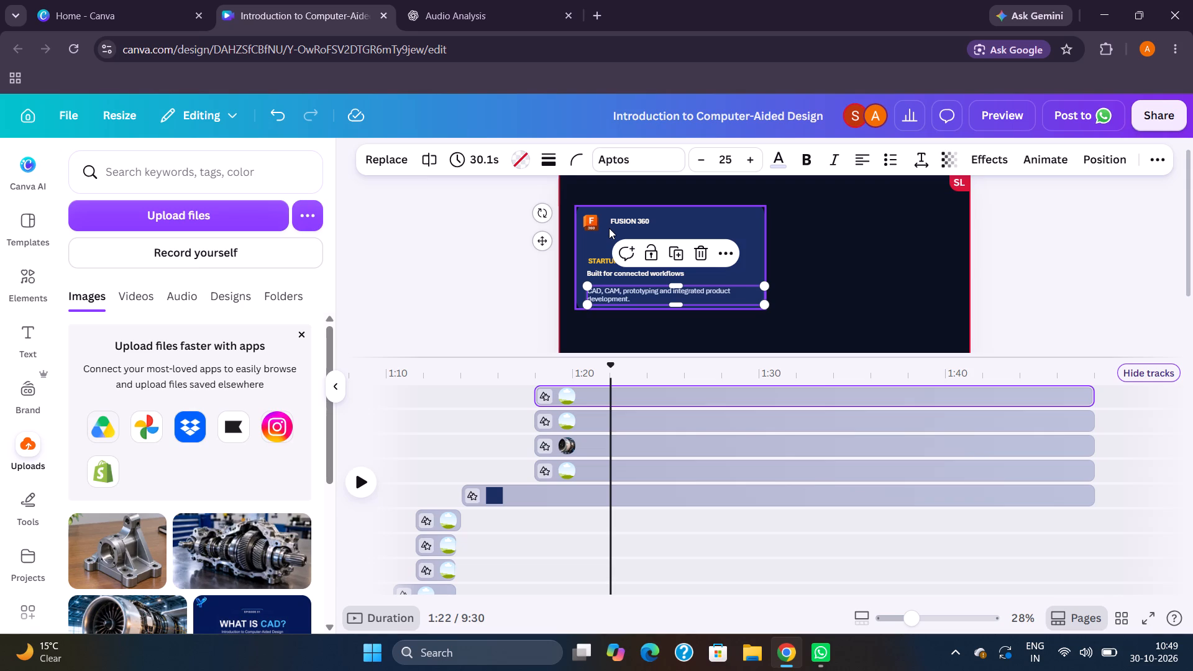
# Move the "STARTUPS & MANUFACTURING" tagline up on the card and nudge the "FUSION 360" title slightly down toward it.
pyautogui.click(842, 250)
pyautogui.click(657, 258)
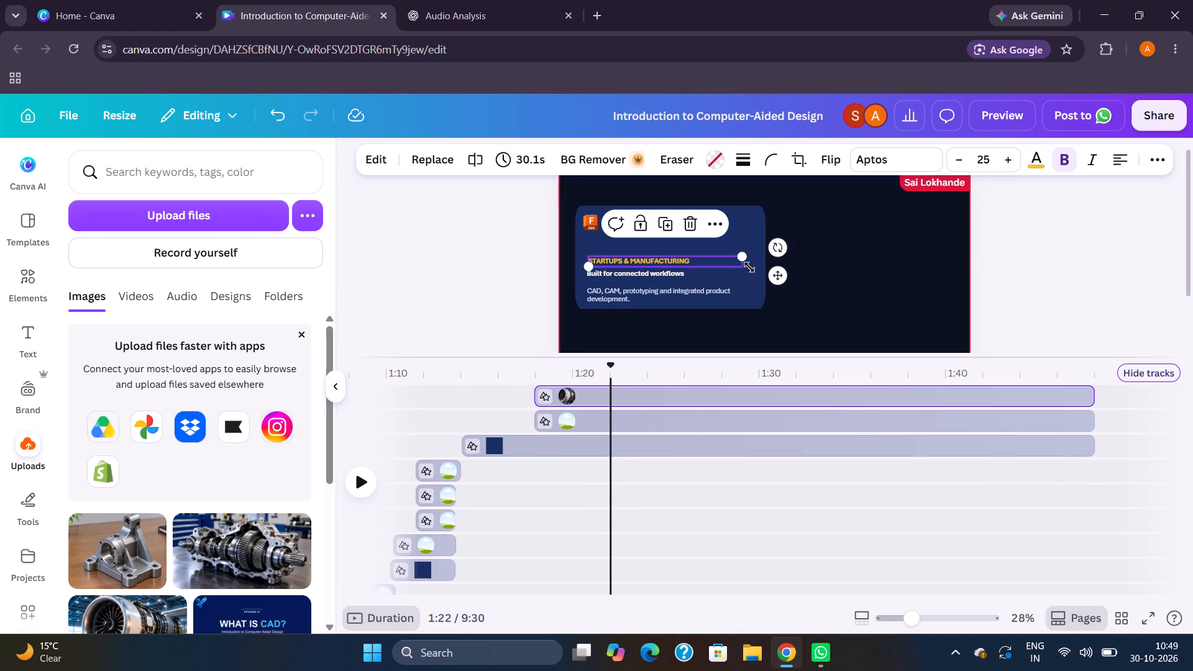
pyautogui.moveTo(778, 275); pyautogui.dragTo(774, 263)
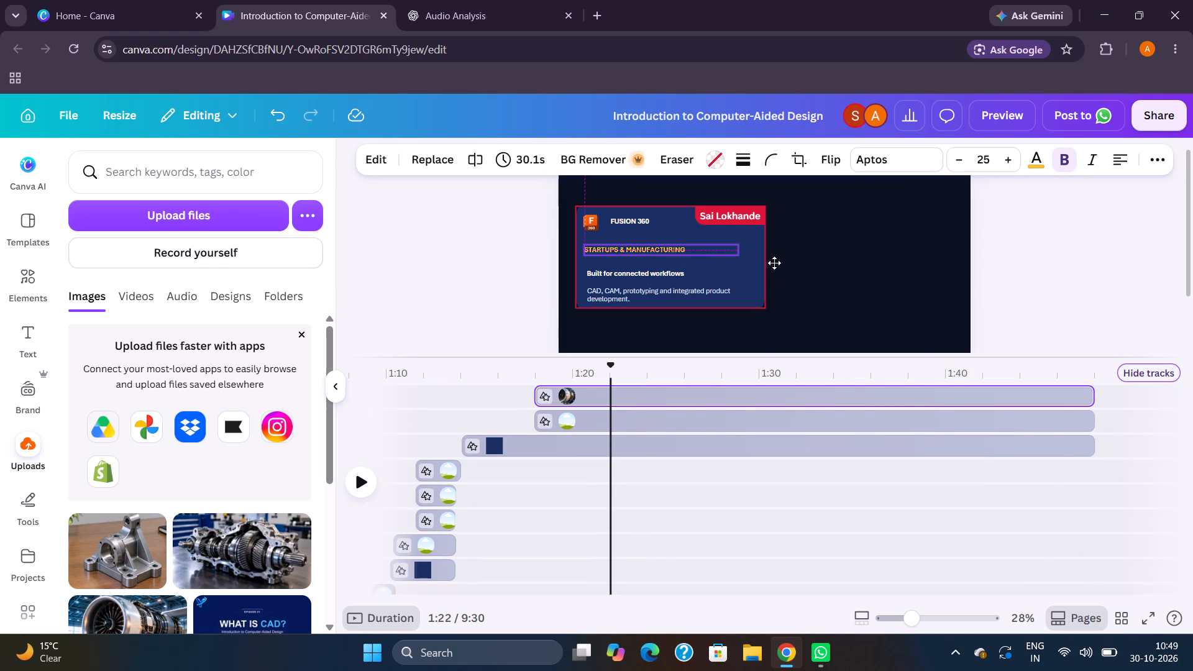
pyautogui.moveTo(774, 263); pyautogui.dragTo(779, 263)
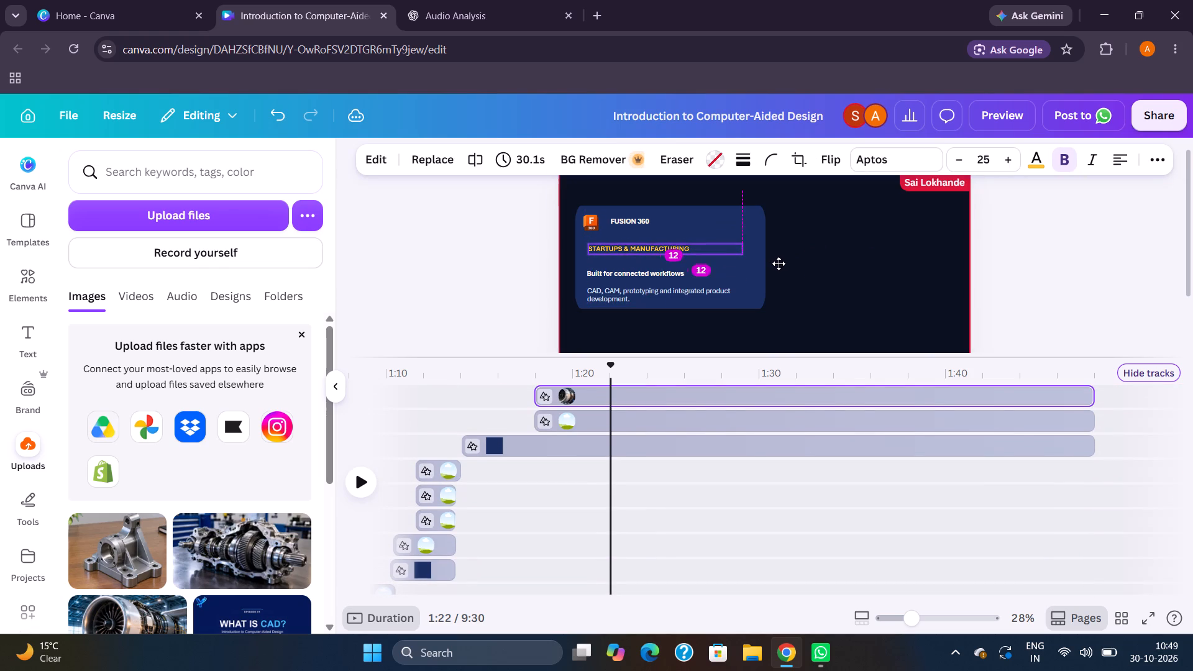
pyautogui.moveTo(779, 263); pyautogui.dragTo(779, 264)
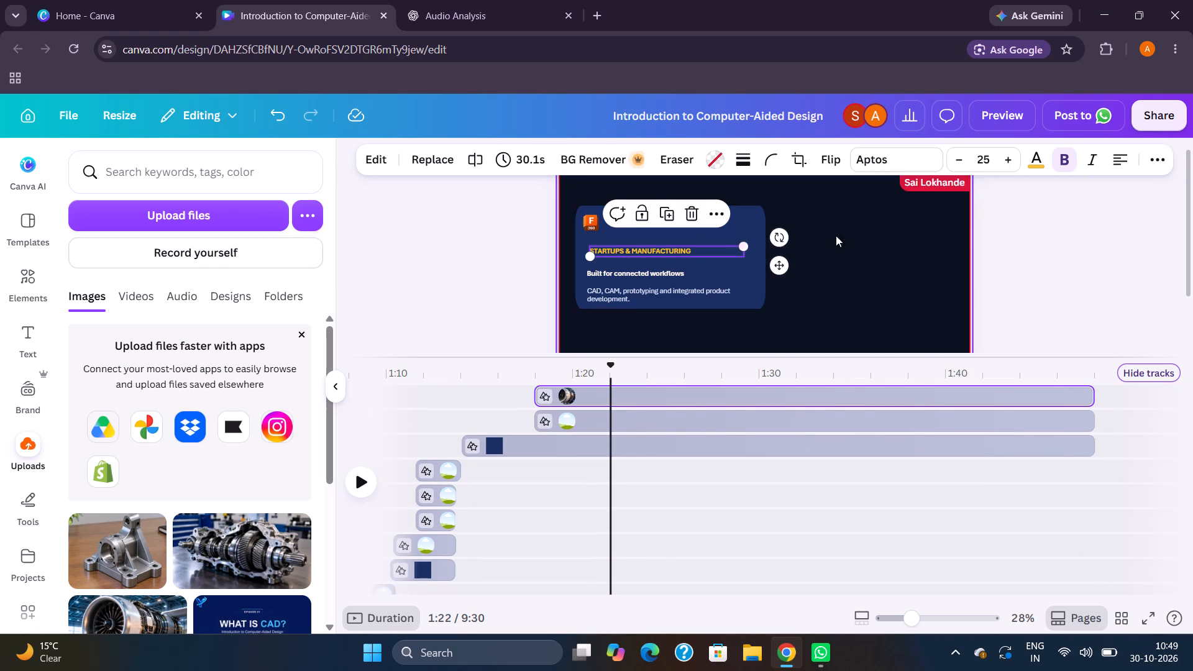
pyautogui.click(853, 229)
pyautogui.click(640, 222)
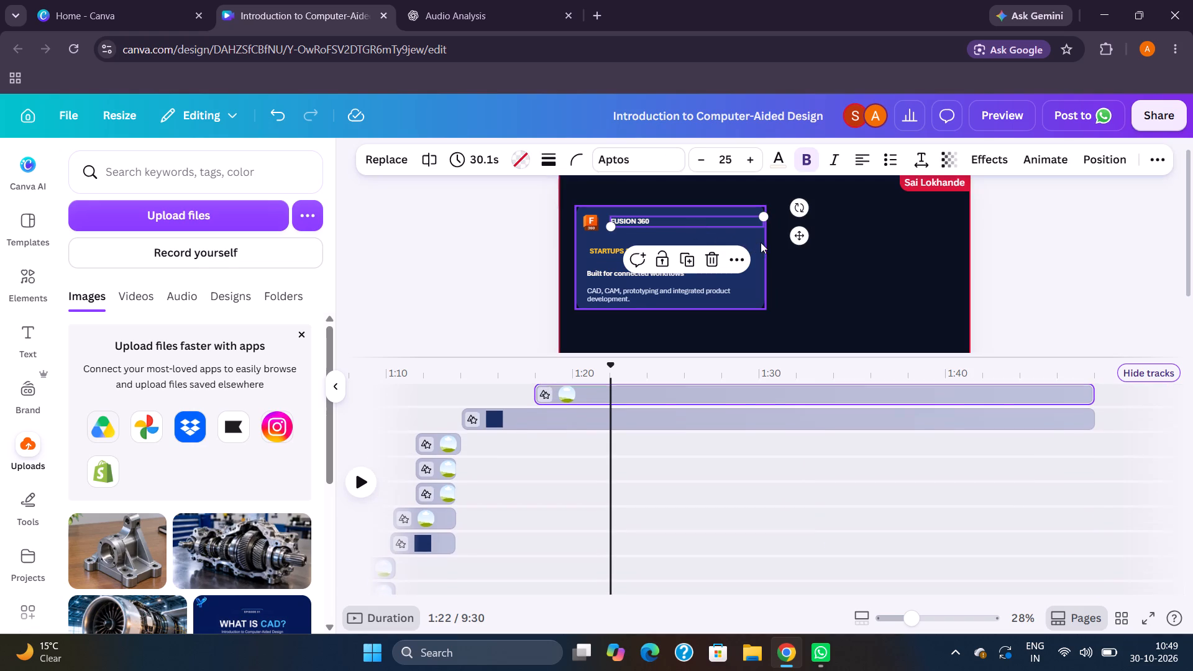
pyautogui.click(793, 234)
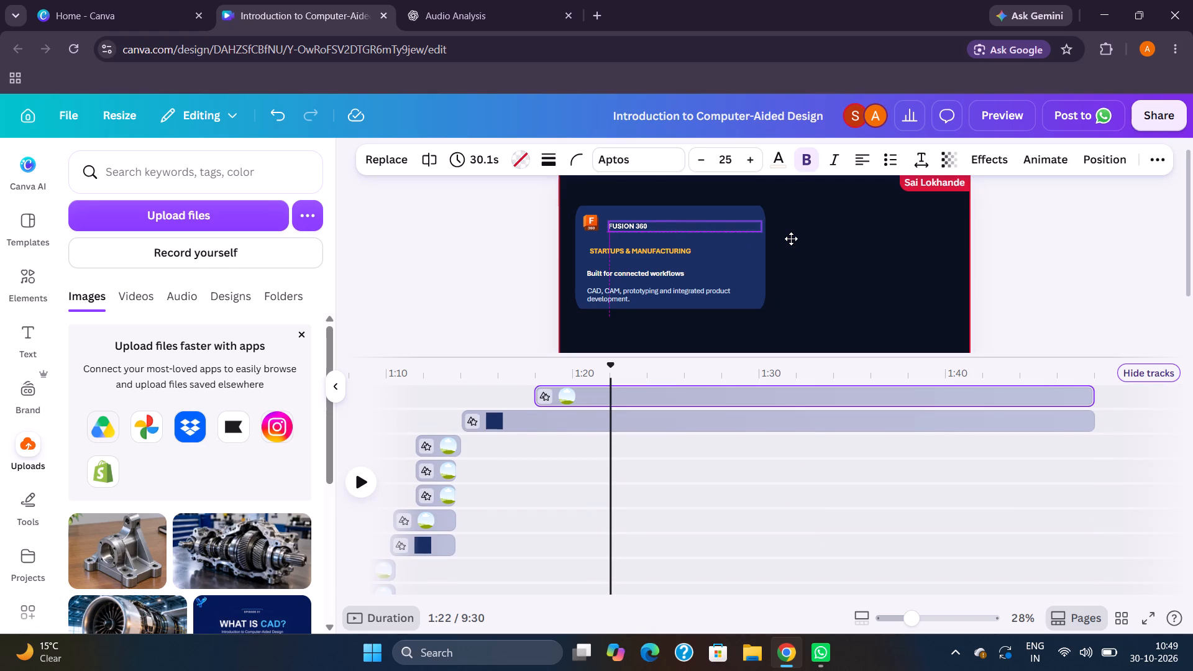
# Nudge the "Built for connected workflows" line and the description below it slightly up on the card.
pyautogui.click(616, 273)
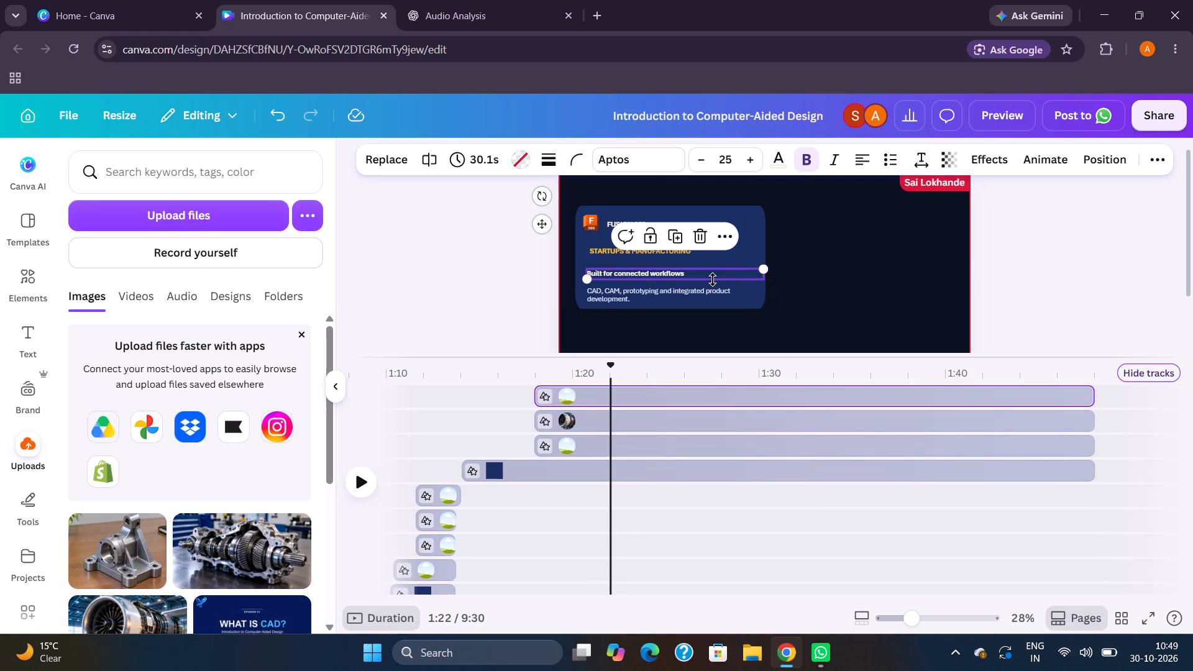
pyautogui.click(536, 222)
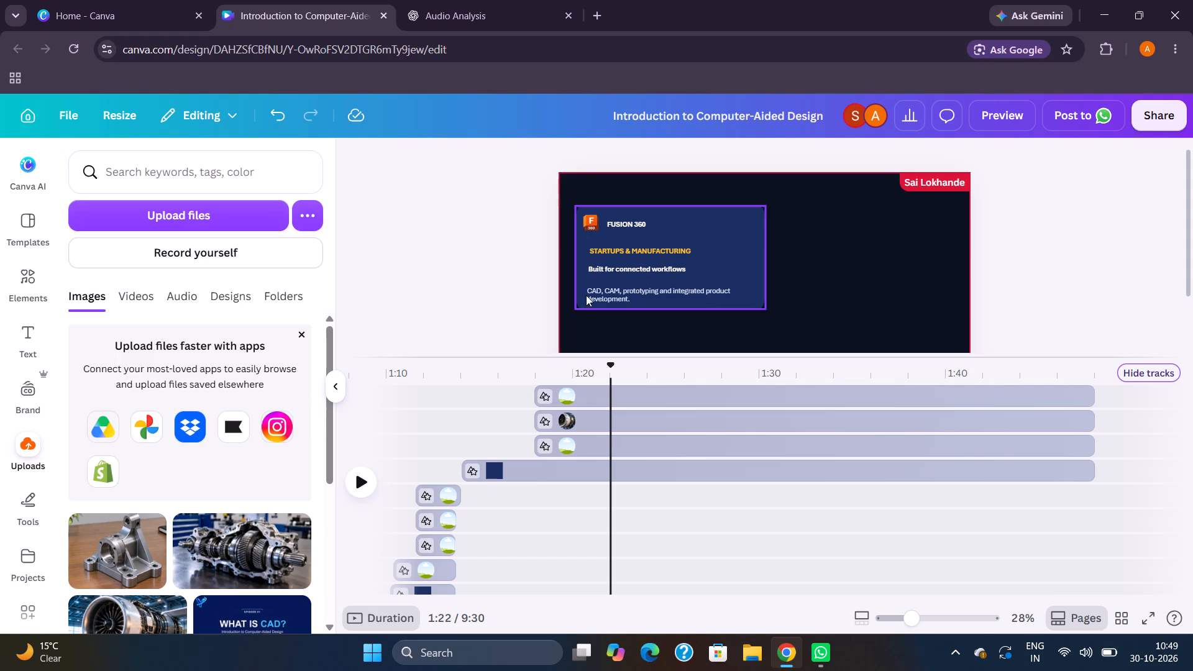
pyautogui.click(592, 297)
pyautogui.click(542, 235)
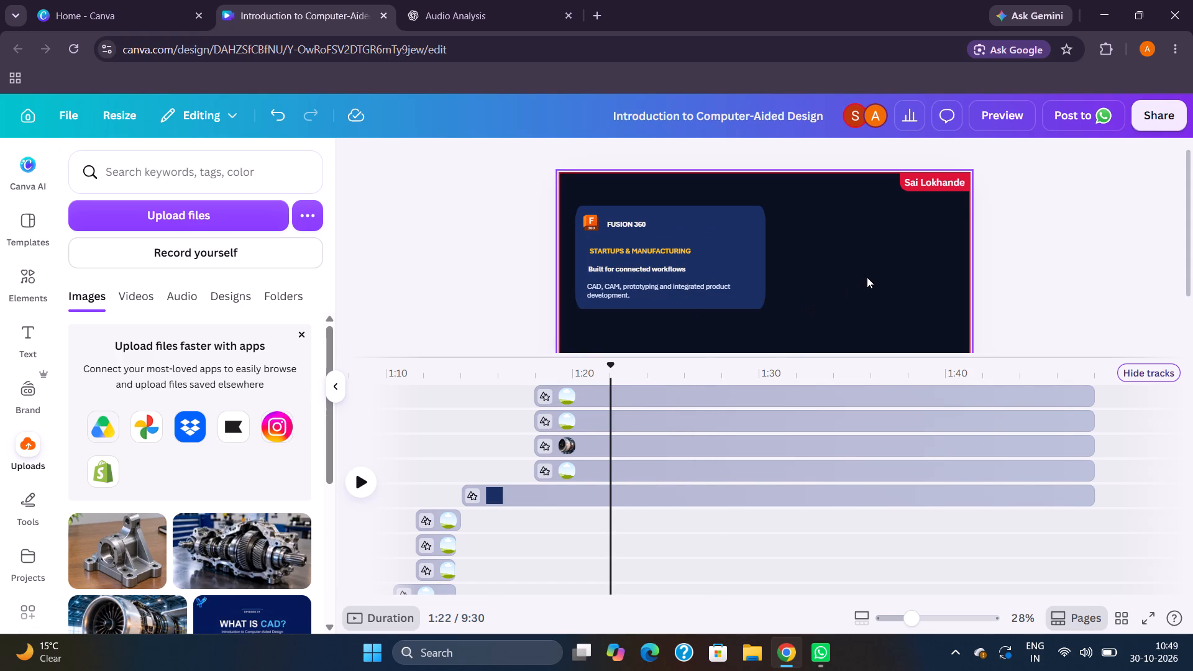
pyautogui.click(434, 0)
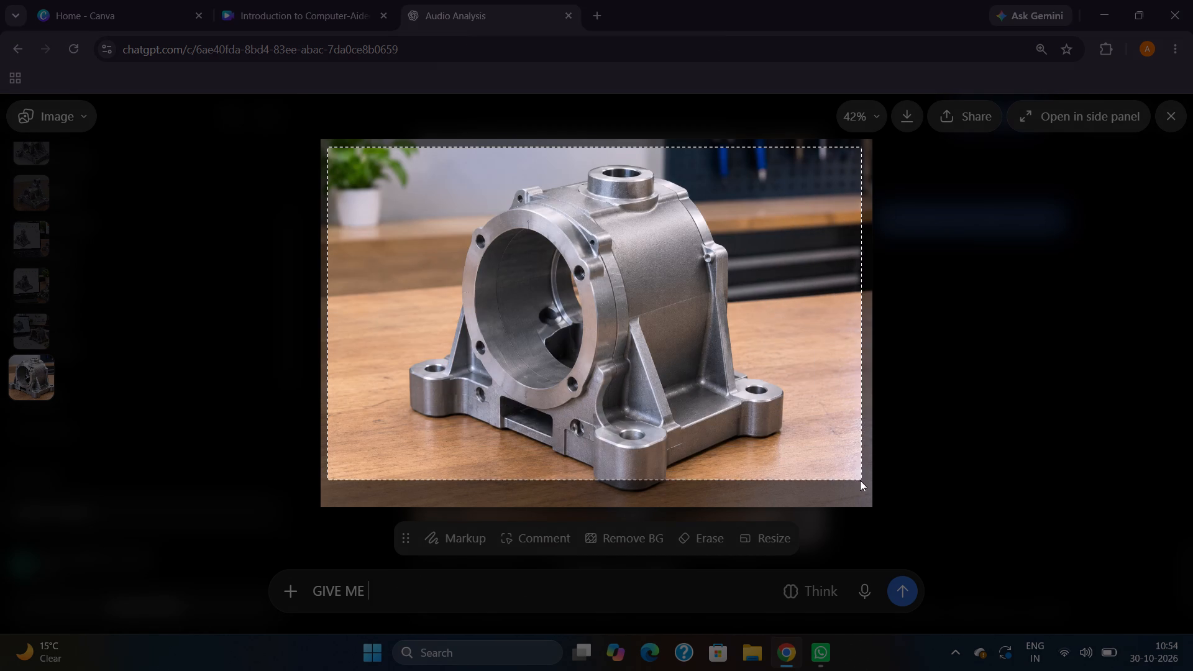
pyautogui.moveTo(860, 480); pyautogui.dragTo(864, 500)
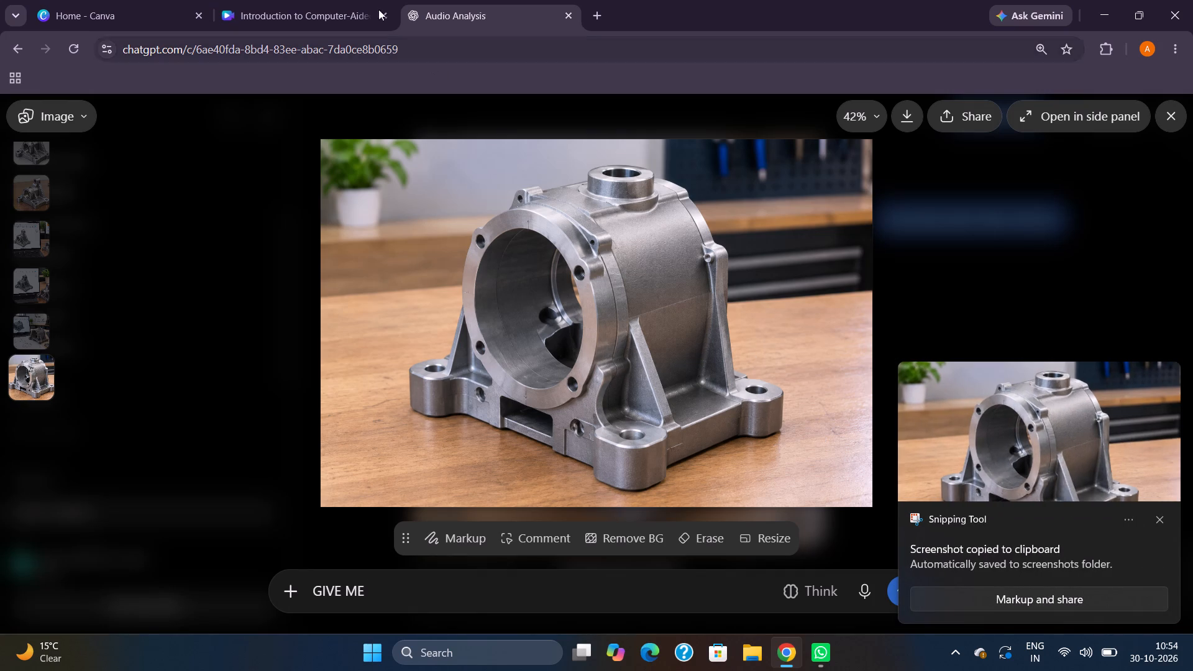
pyautogui.click(273, 0)
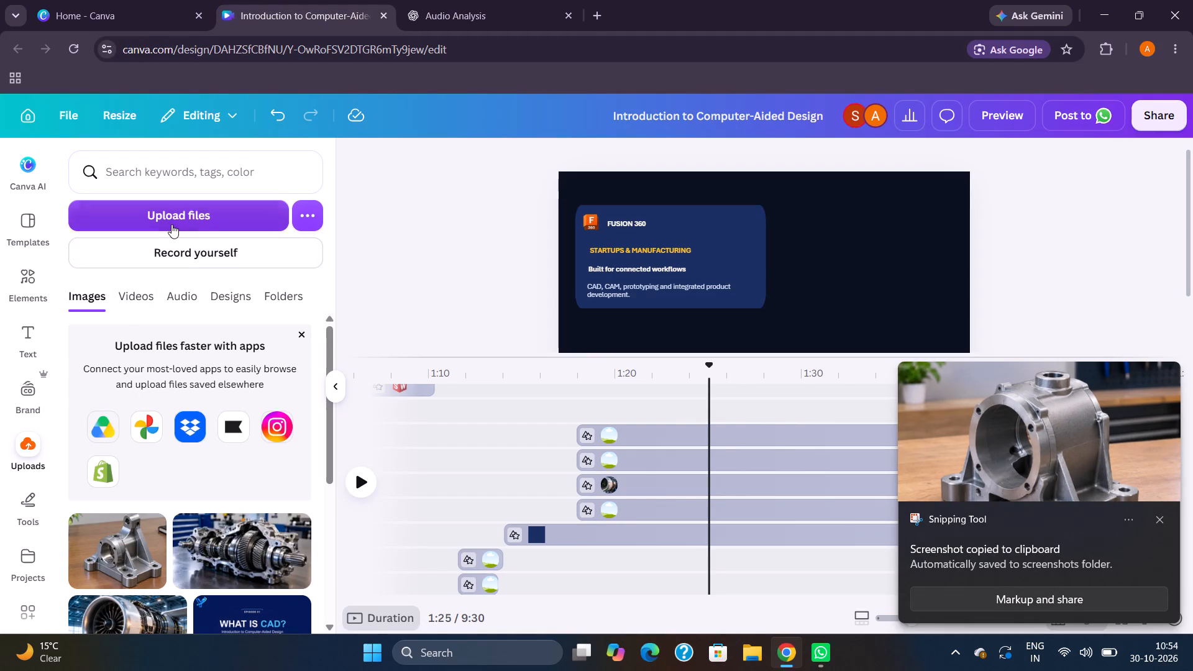
pyautogui.click(173, 224)
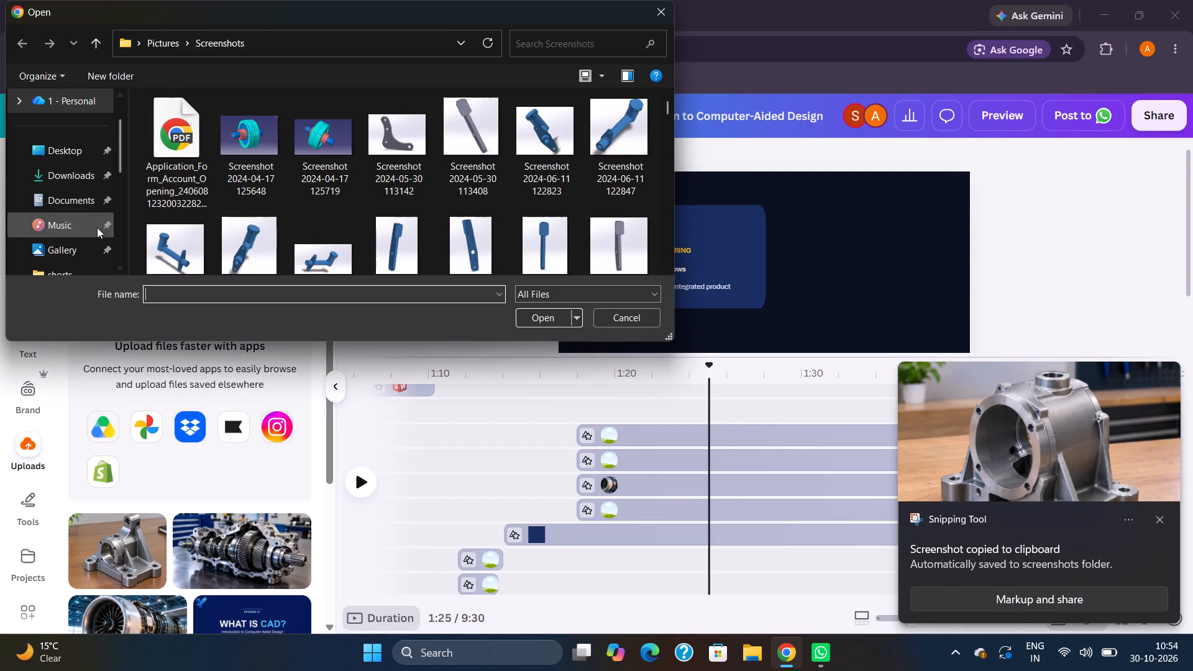
pyautogui.click(64, 255)
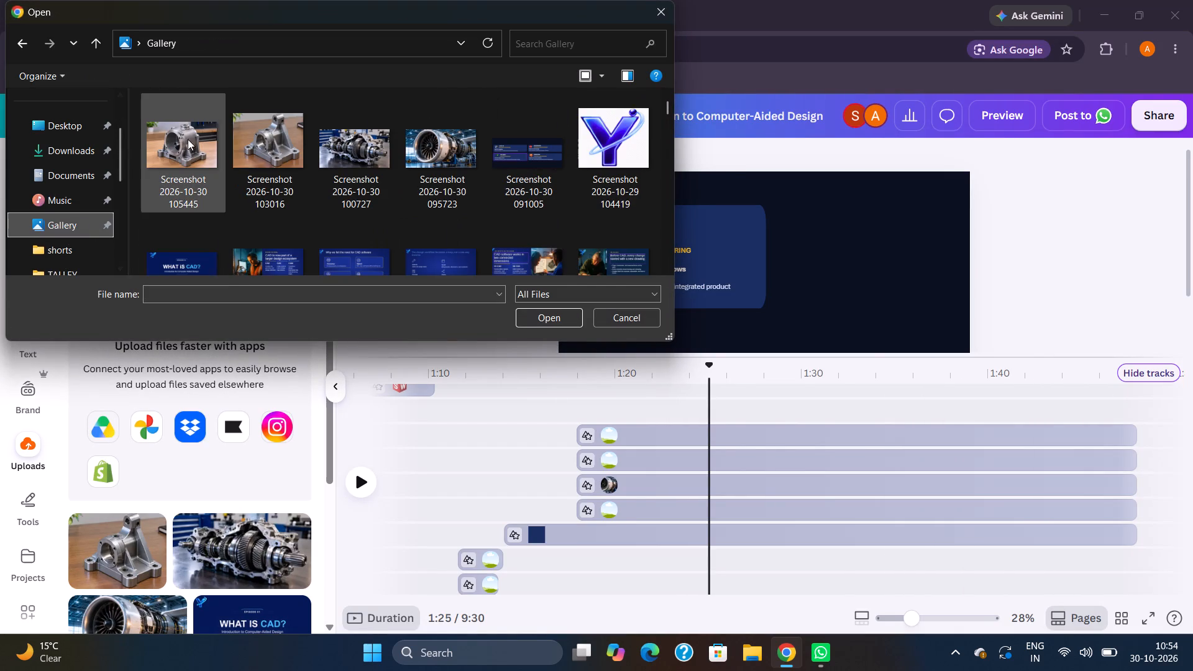
pyautogui.click(188, 139)
pyautogui.click(551, 319)
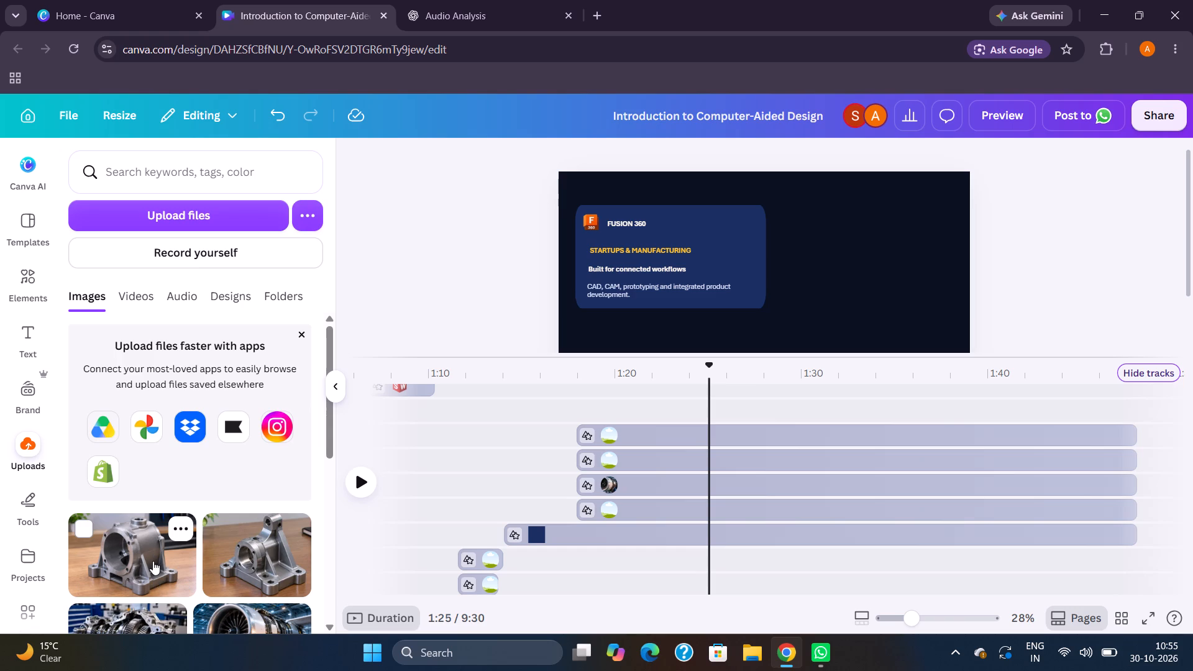
# Place the uploaded part image beside the Fusion 360 card and shrink it slightly to fit between the card and the canvas edge.
pyautogui.moveTo(153, 561); pyautogui.dragTo(851, 256)
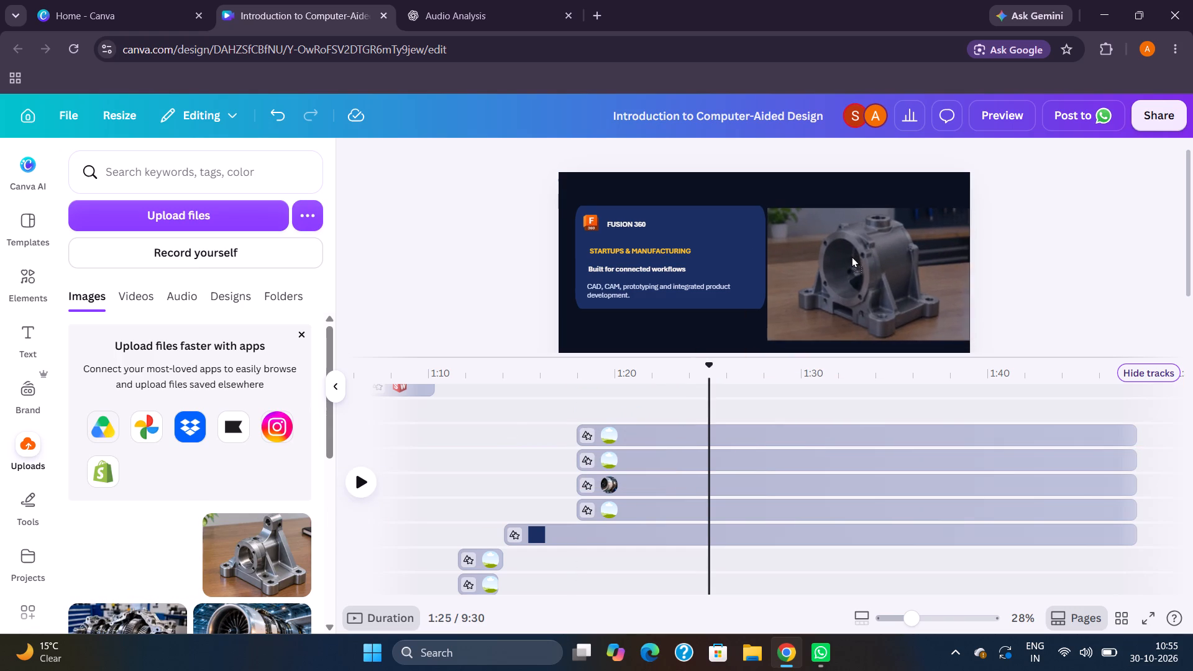
pyautogui.moveTo(851, 256); pyautogui.dragTo(851, 253)
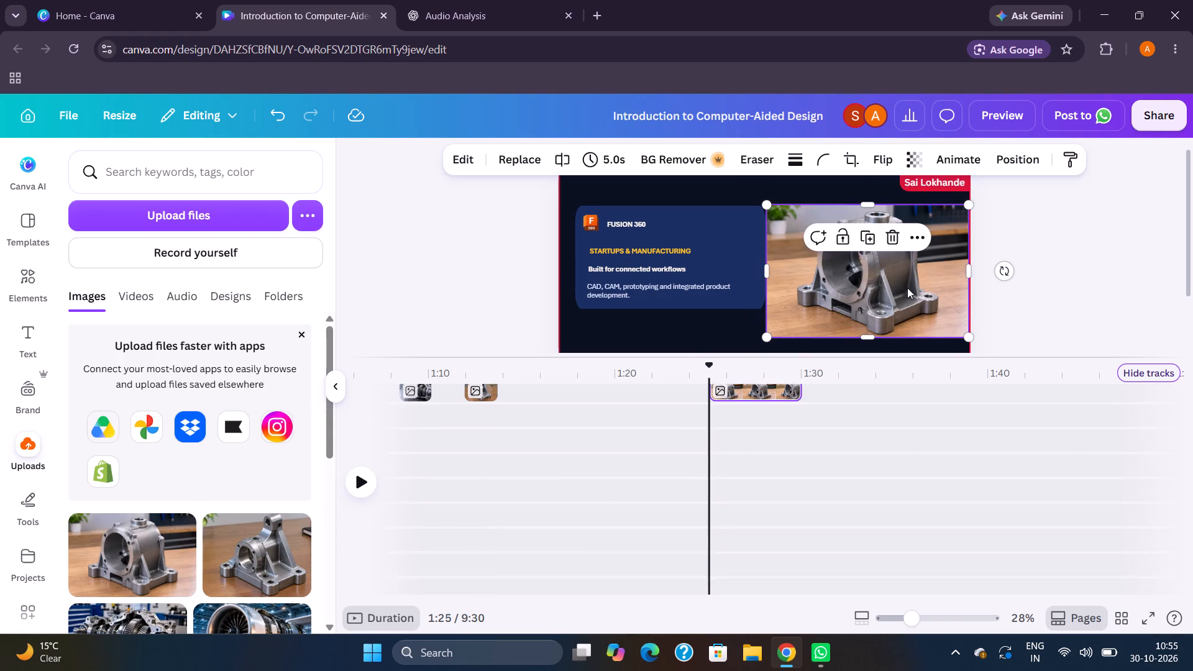
pyautogui.click(963, 339)
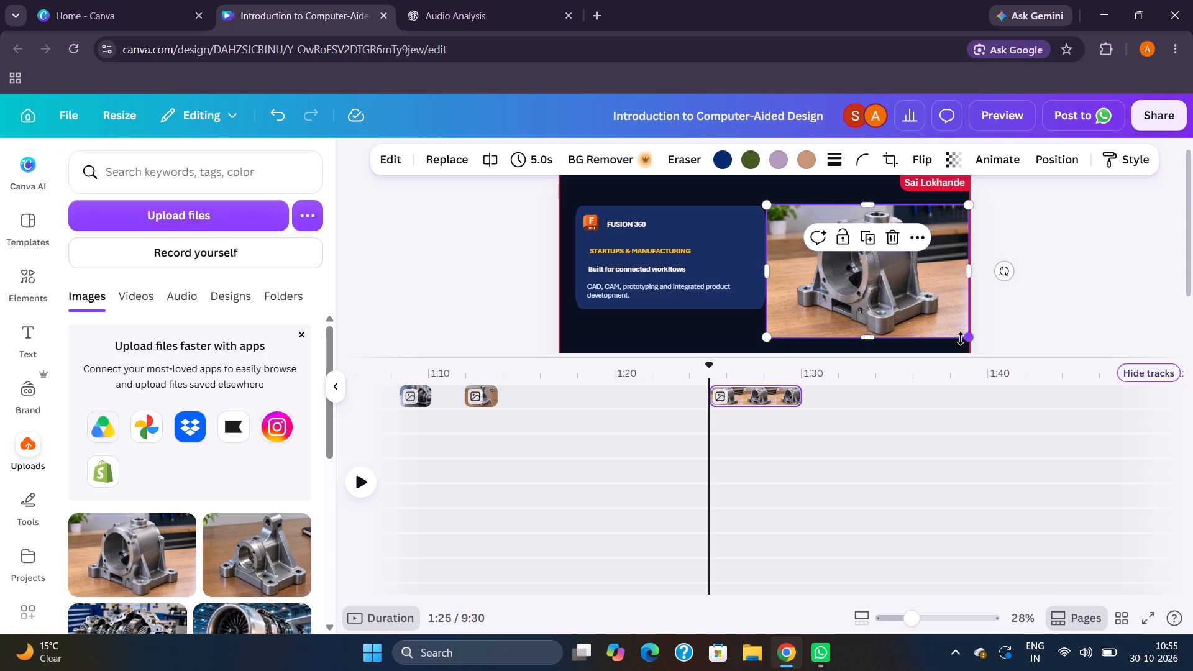
pyautogui.click(928, 296)
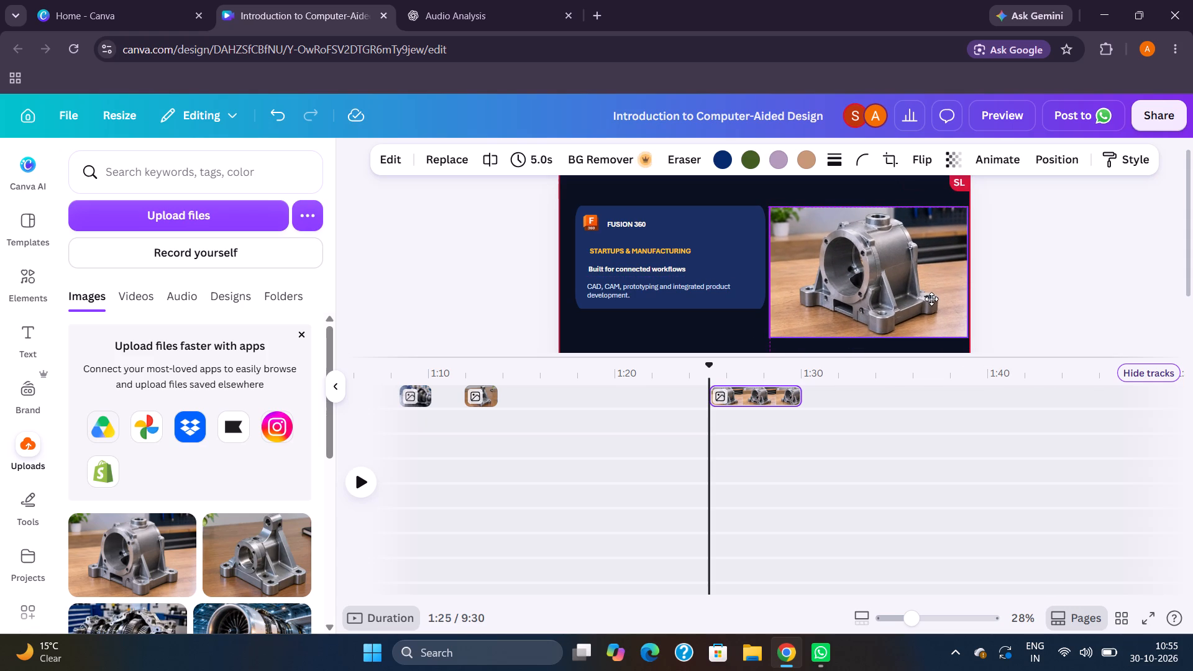
pyautogui.click(1026, 284)
pyautogui.click(882, 285)
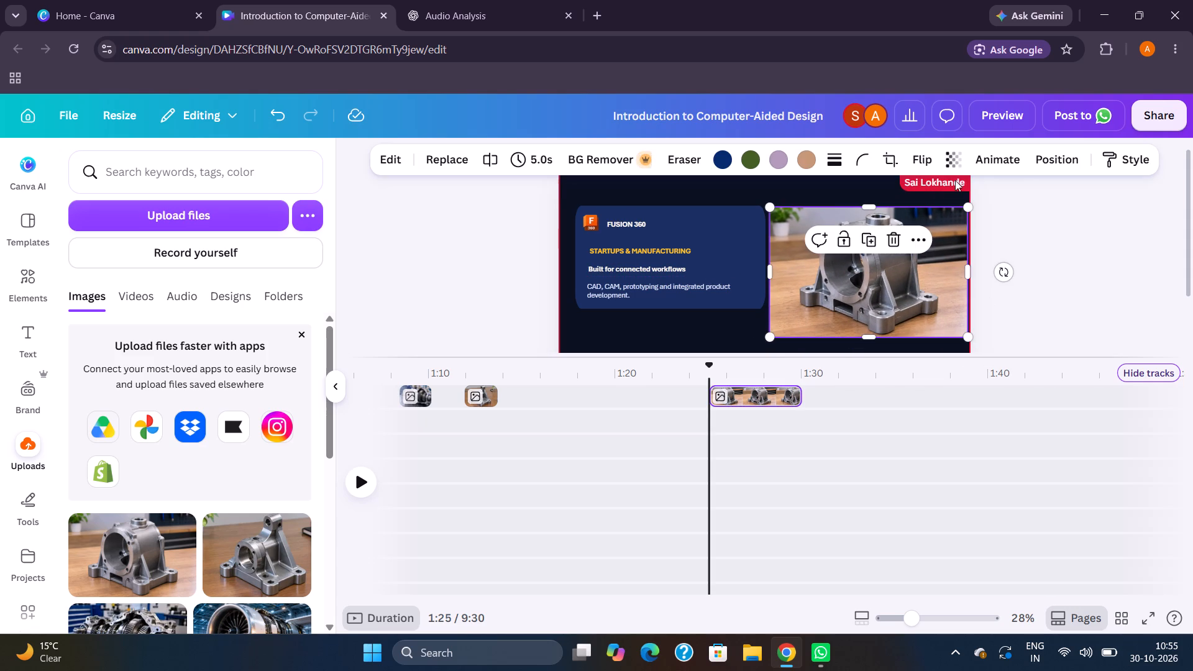
# Apply the Wipe animation to the part image at Medium speed.
pyautogui.click(982, 160)
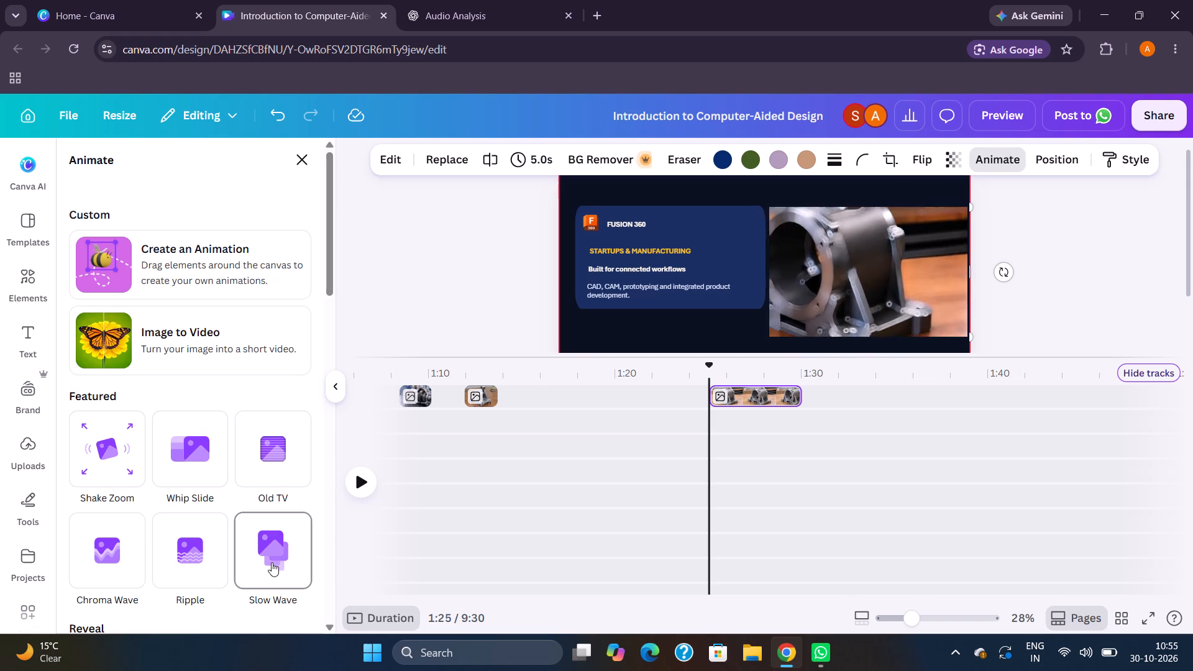
pyautogui.scroll(-1, 272, 562)
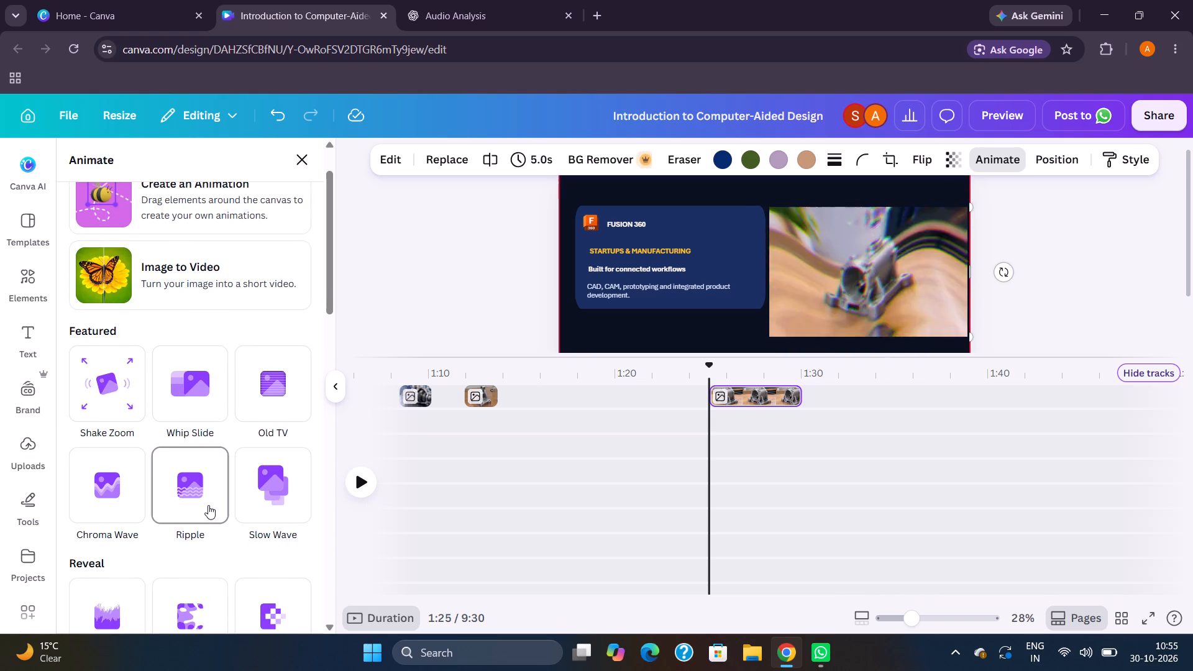
pyautogui.scroll(-2, 208, 505)
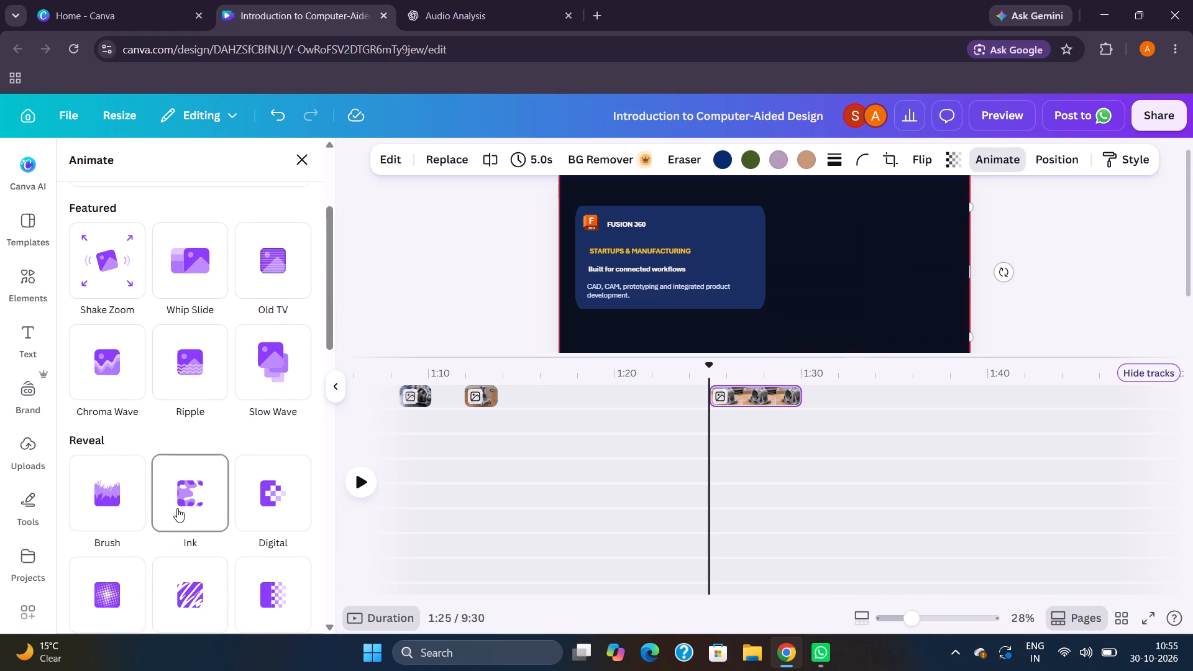
pyautogui.scroll(-3, 177, 508)
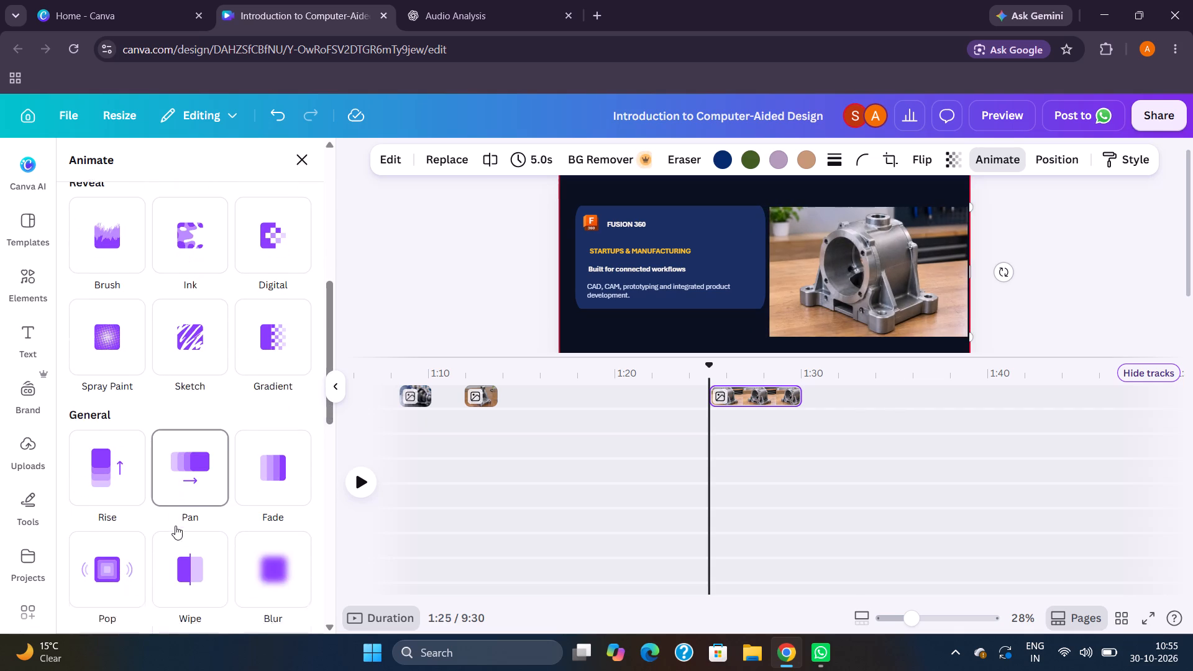
pyautogui.scroll(-1, 175, 526)
pyautogui.scroll(-1, 253, 455)
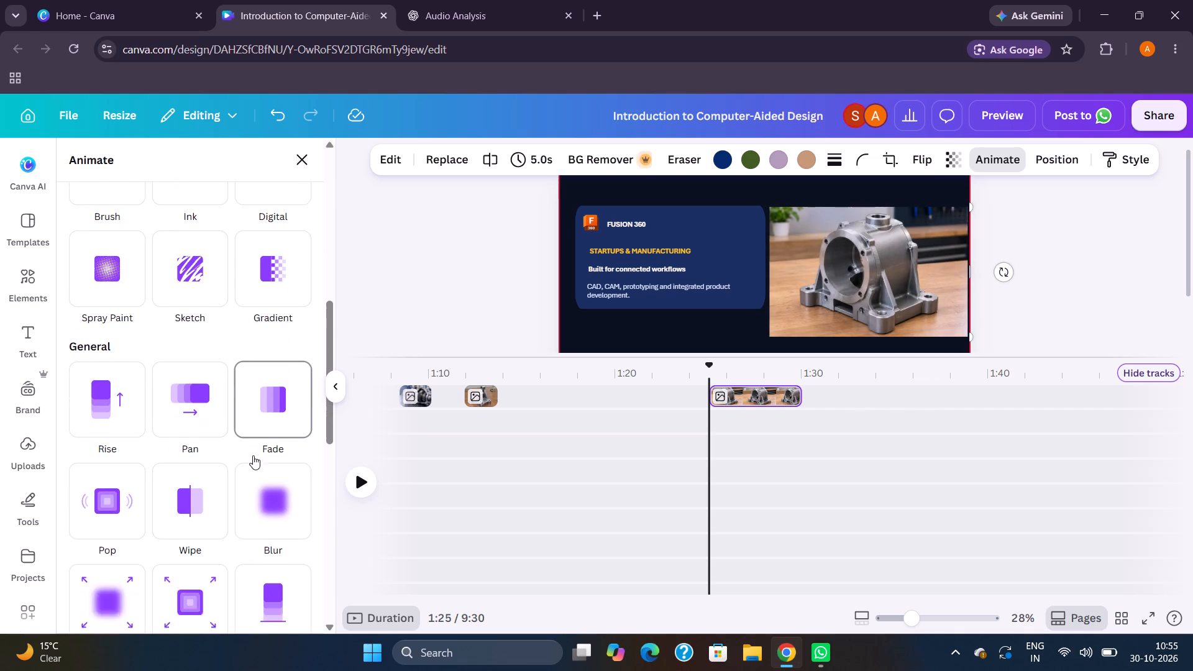
pyautogui.scroll(-1, 253, 455)
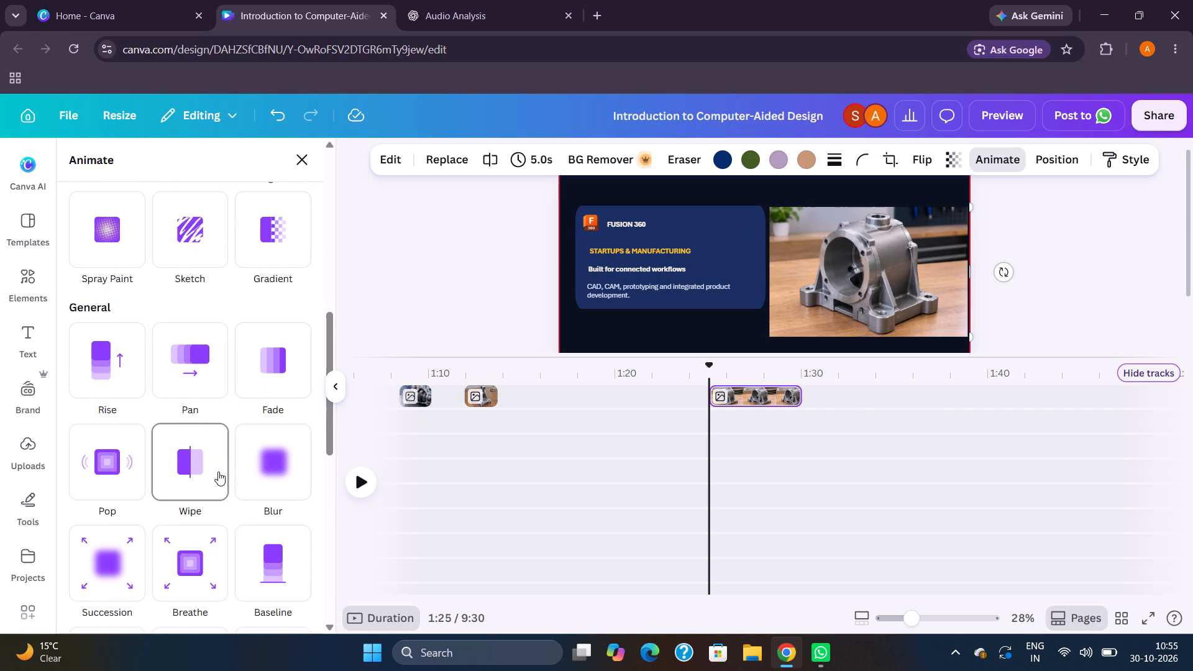
pyautogui.scroll(-1, 218, 472)
pyautogui.click(203, 434)
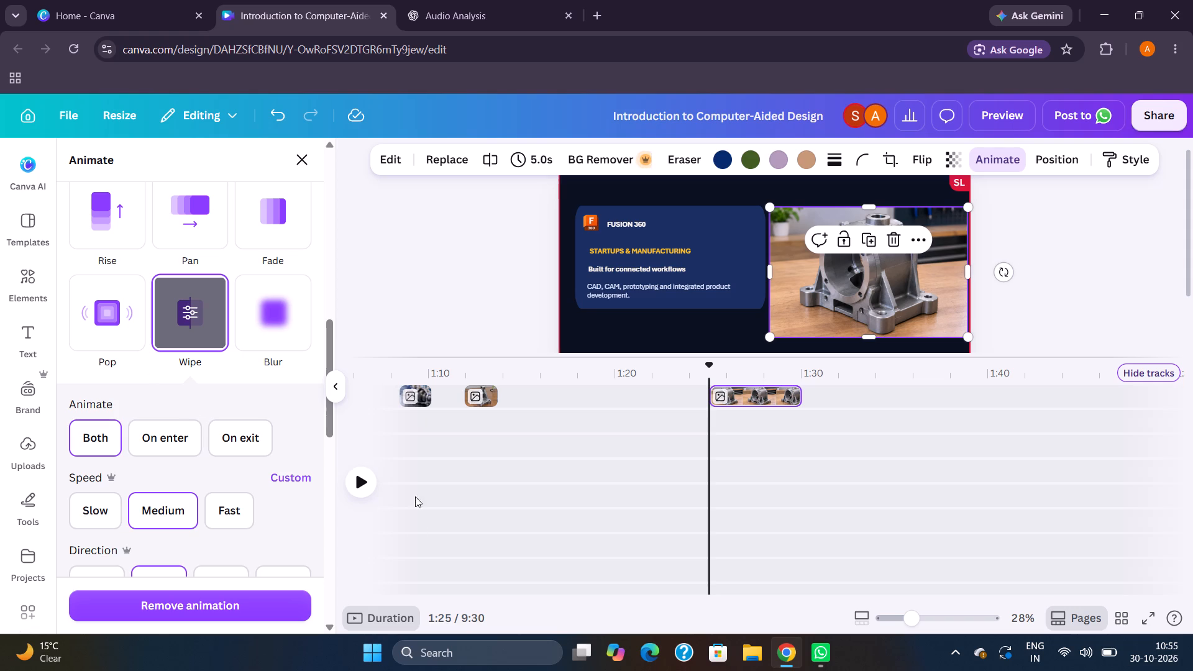
pyautogui.click(170, 503)
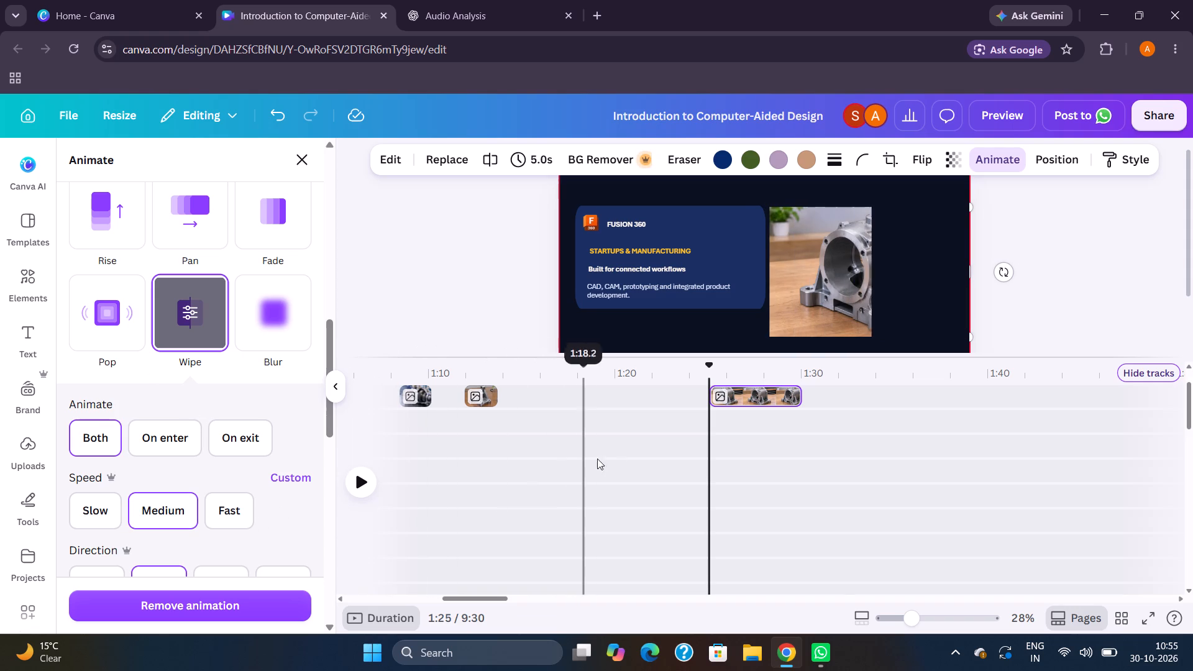
# Play the Fusion 360 scene to find the image's cue, and retime the part image clip to run from about 1:19 to 1:22.
pyautogui.click(669, 447)
pyautogui.press('space')
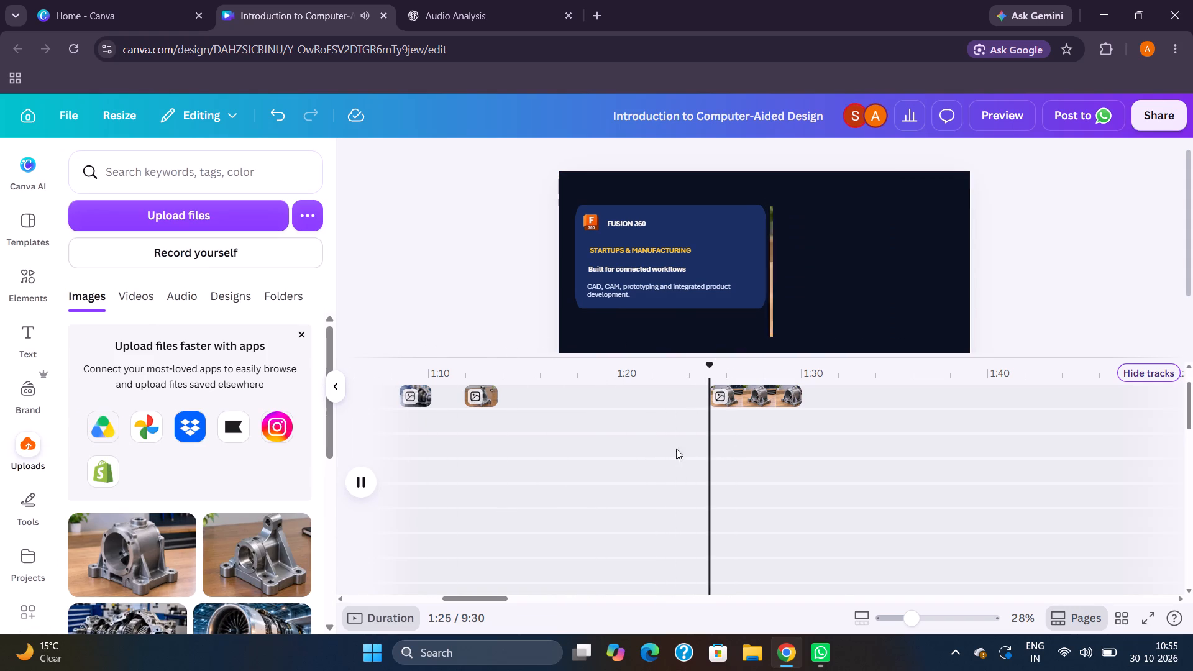
pyautogui.click(504, 459)
pyautogui.press('space')
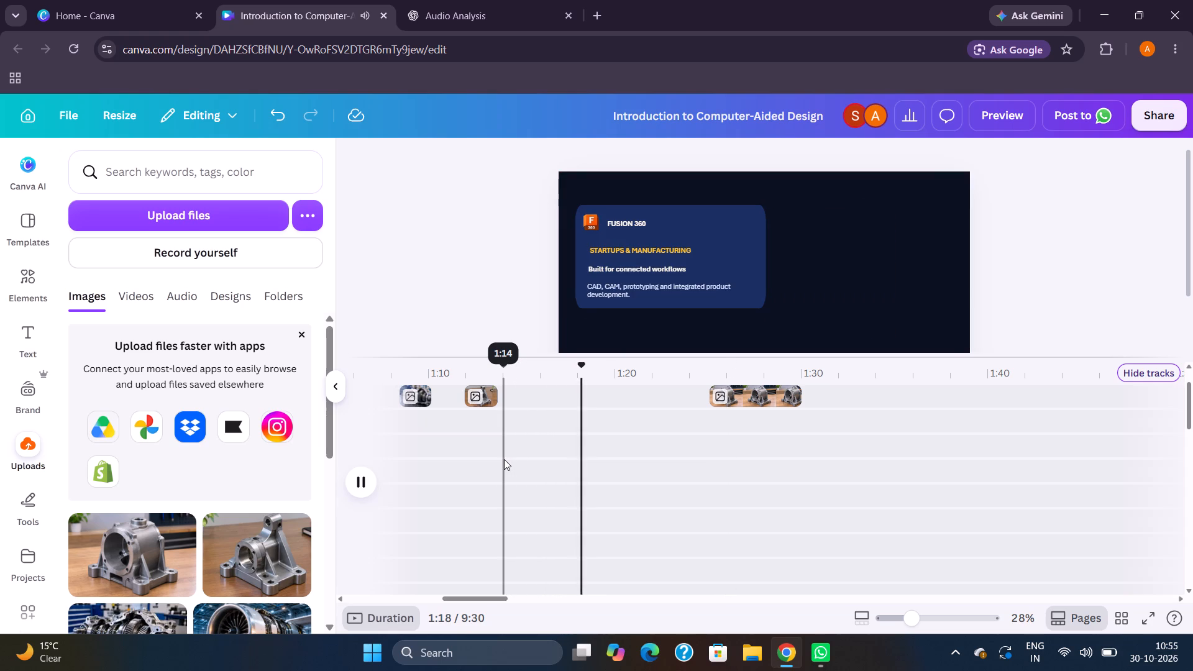
pyautogui.press('space')
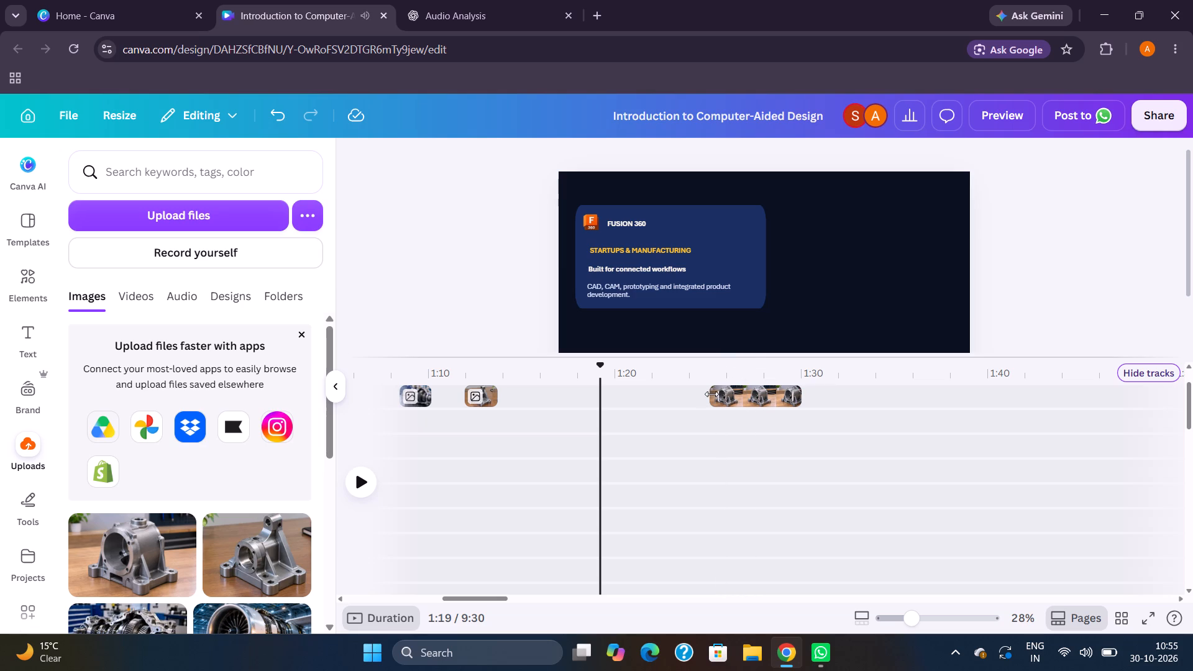
pyautogui.moveTo(711, 394); pyautogui.dragTo(611, 403)
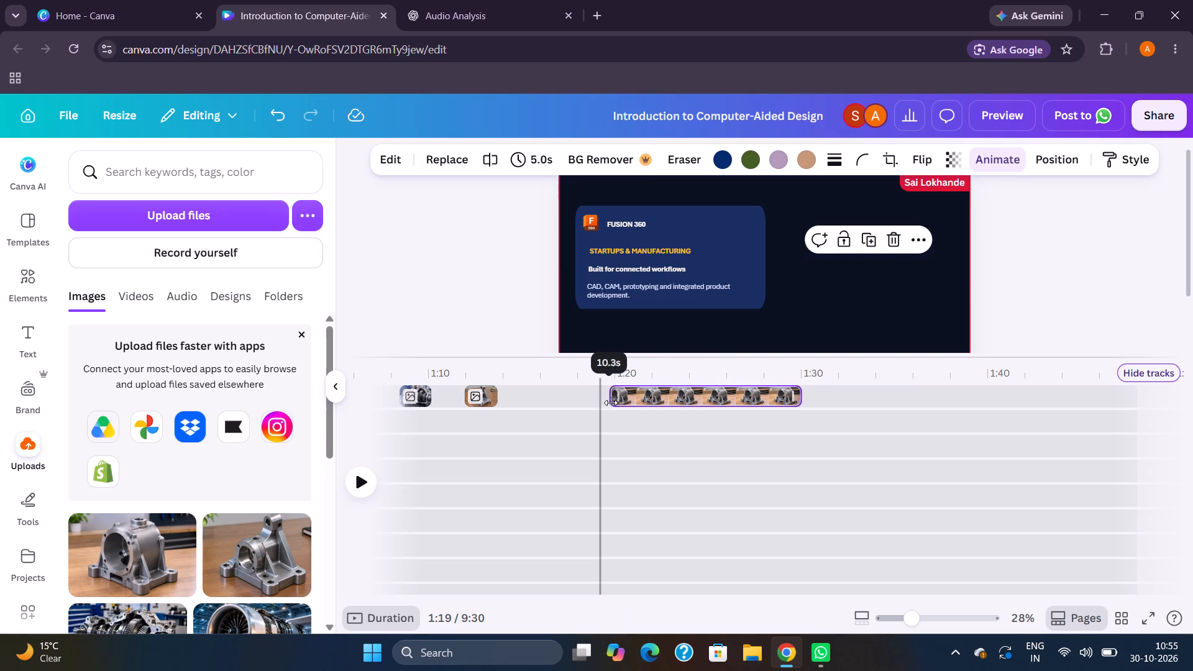
pyautogui.moveTo(611, 403); pyautogui.dragTo(608, 401)
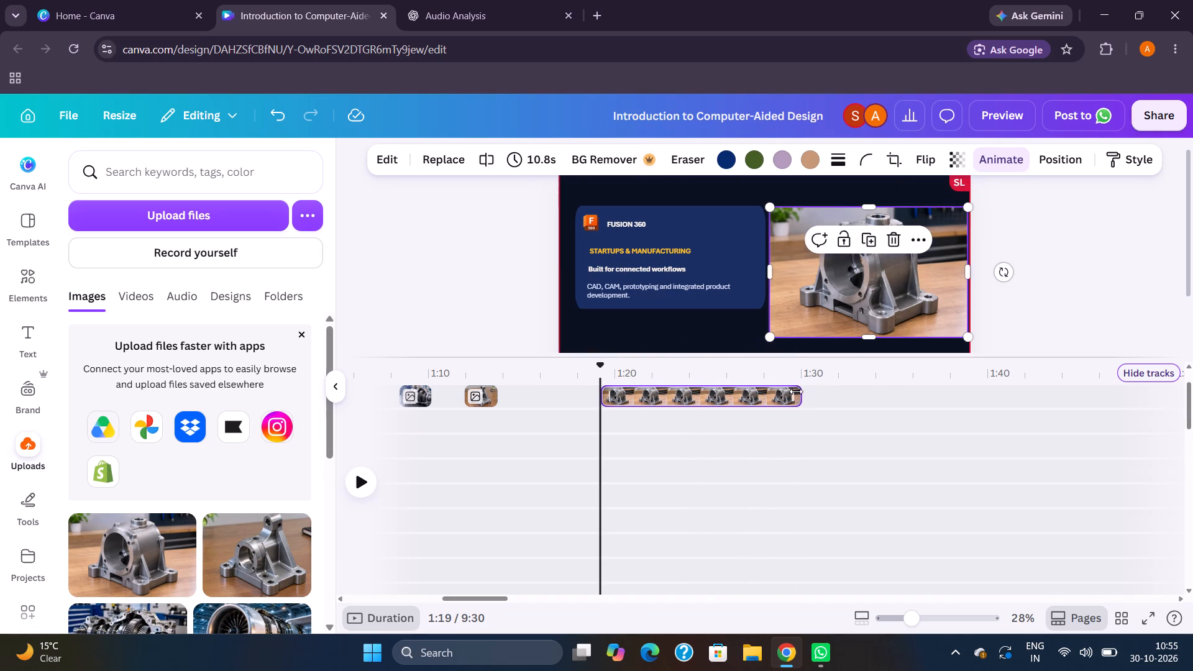
pyautogui.moveTo(796, 391); pyautogui.dragTo(677, 401)
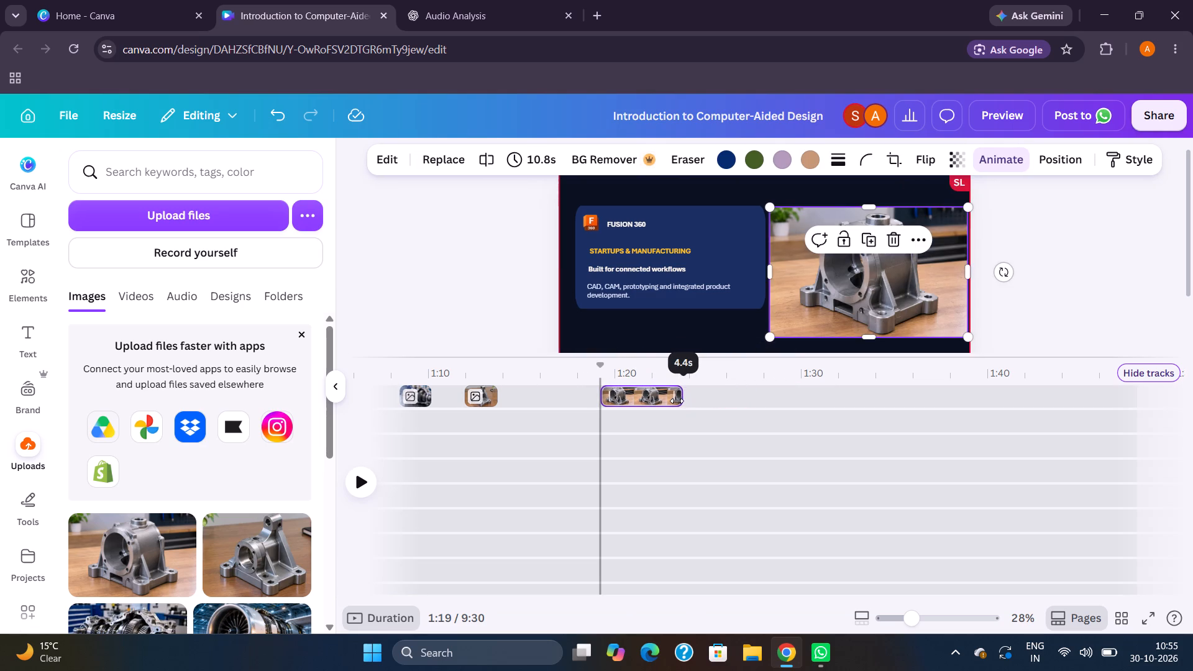
pyautogui.moveTo(677, 401); pyautogui.dragTo(665, 406)
# Play the Fusion 360 scene between about 1:14 and 1:21 to find where the part image should appear.
pyautogui.click(598, 425)
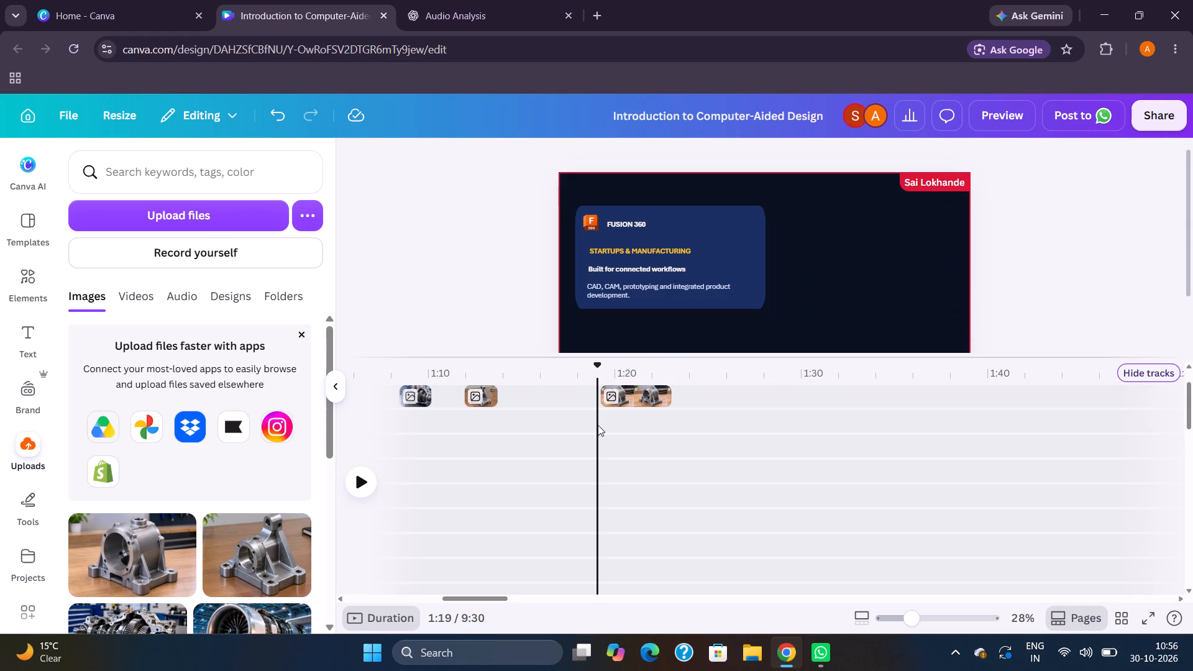
pyautogui.press('space')
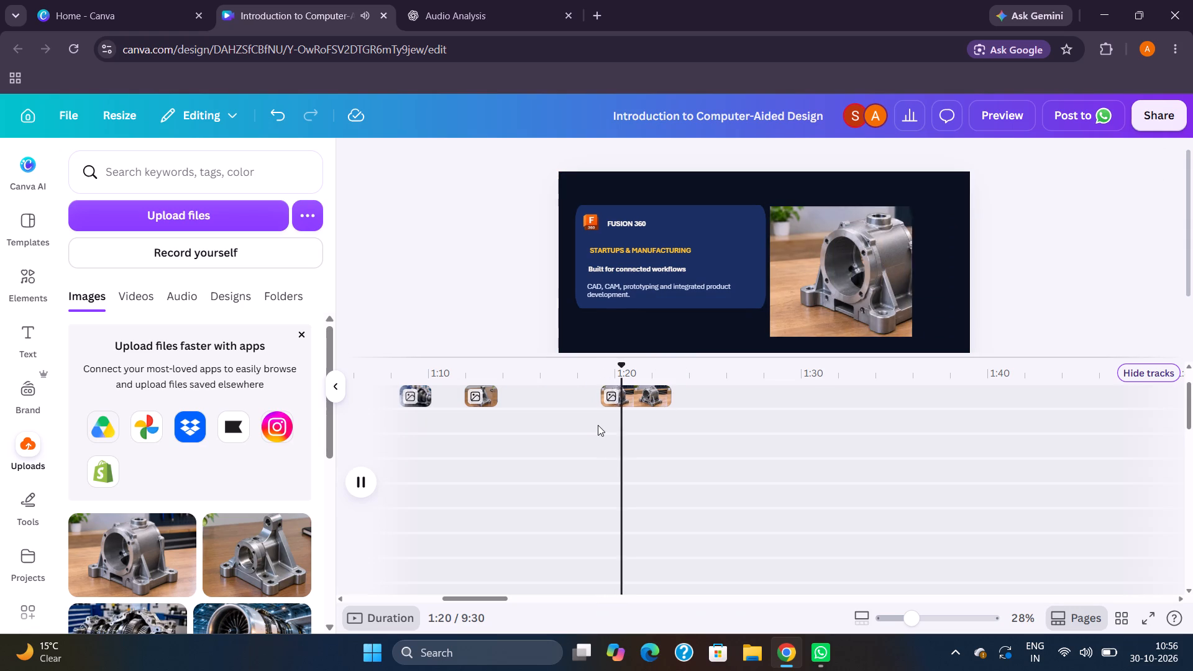
pyautogui.press('space')
pyautogui.click(553, 417)
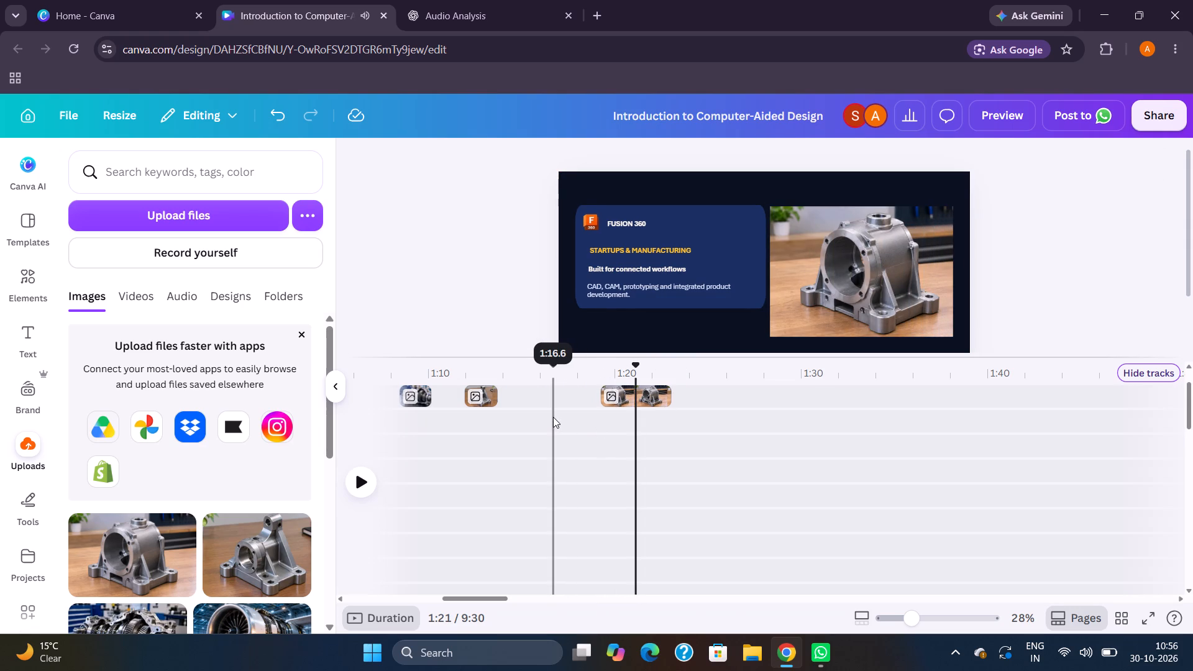
pyautogui.press('space')
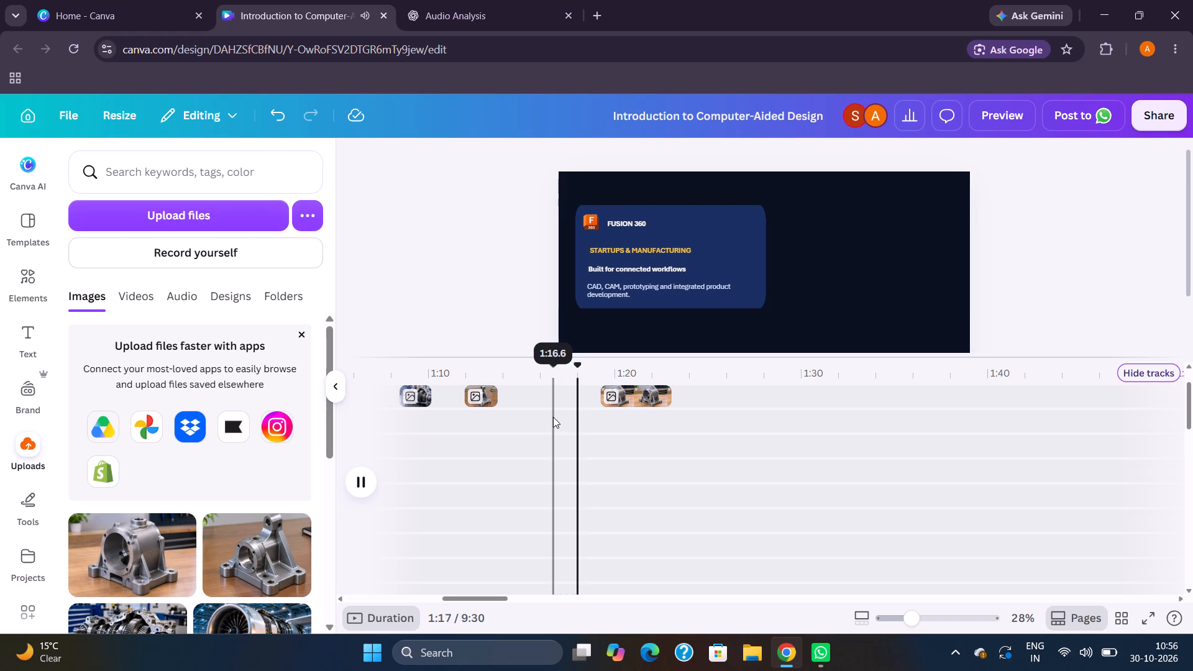
pyautogui.click(514, 416)
pyautogui.press('space')
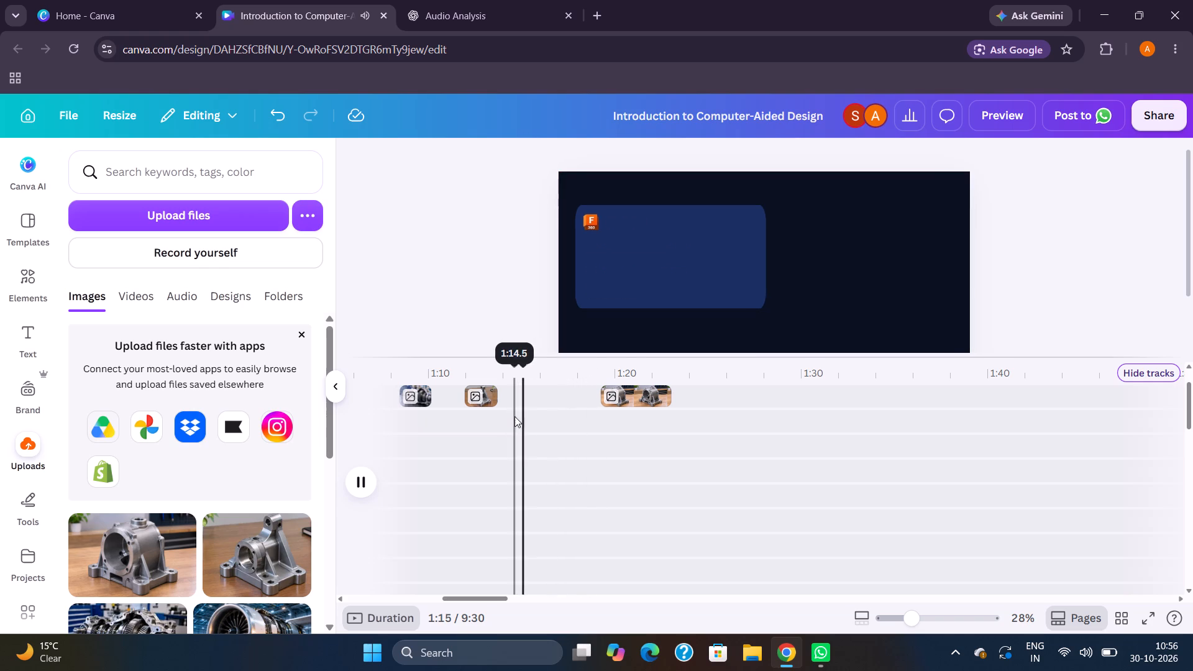
pyautogui.press('space')
pyautogui.press('space')
pyautogui.press('space')
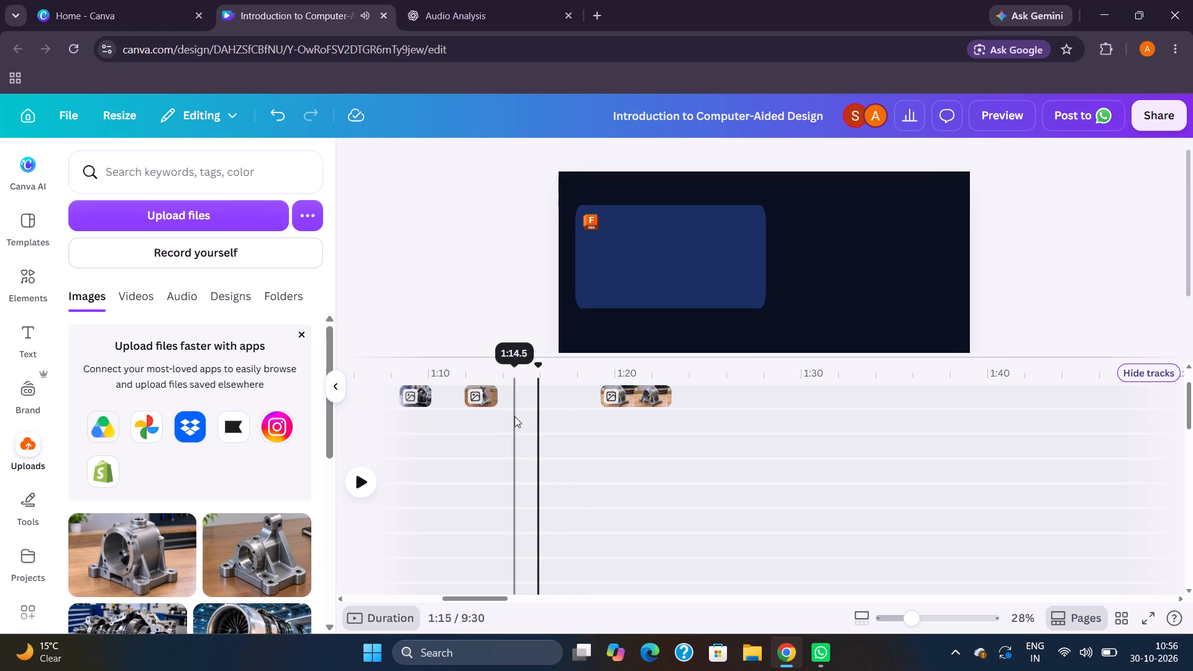
pyautogui.press('space')
pyautogui.press('space')
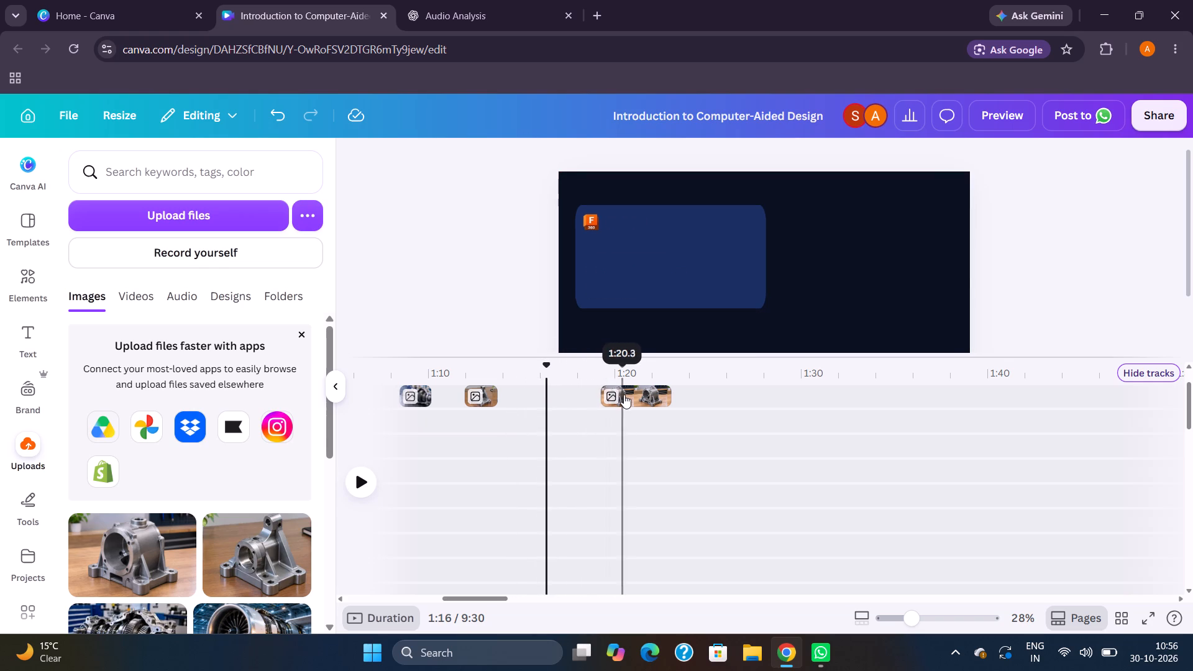
# Retime the part image clip to run from about 1:17 to 1:20, and play the scene from about 1:16 to check it.
pyautogui.click(627, 395)
pyautogui.moveTo(606, 396); pyautogui.dragTo(578, 393)
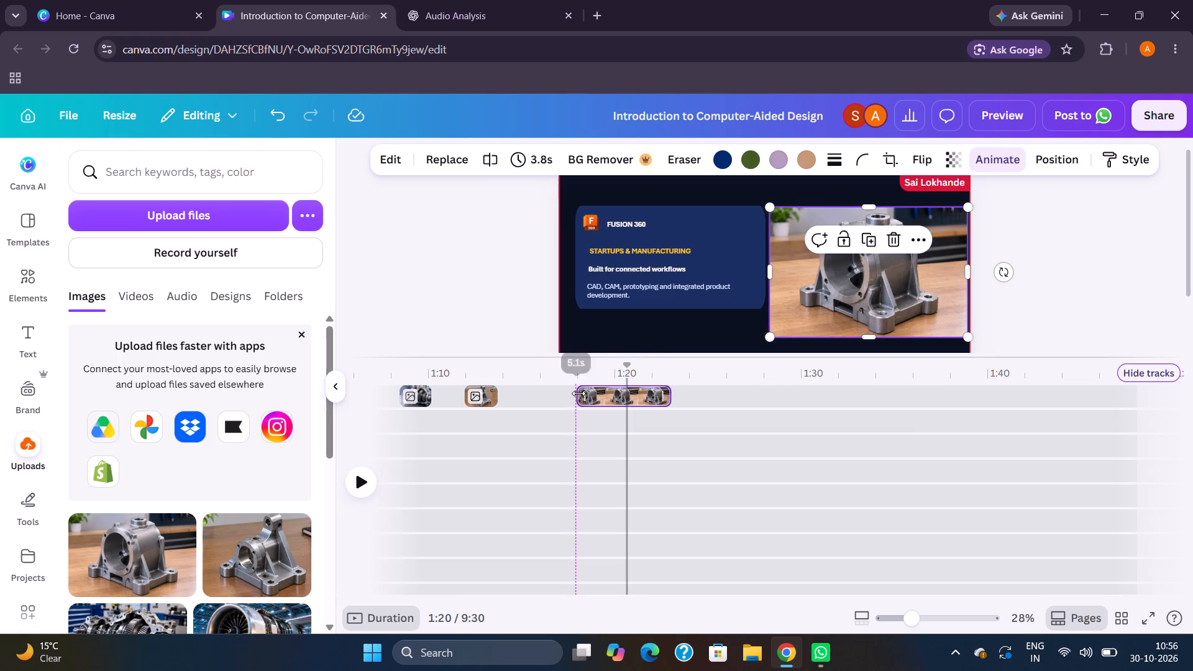
pyautogui.moveTo(578, 393); pyautogui.dragTo(565, 396)
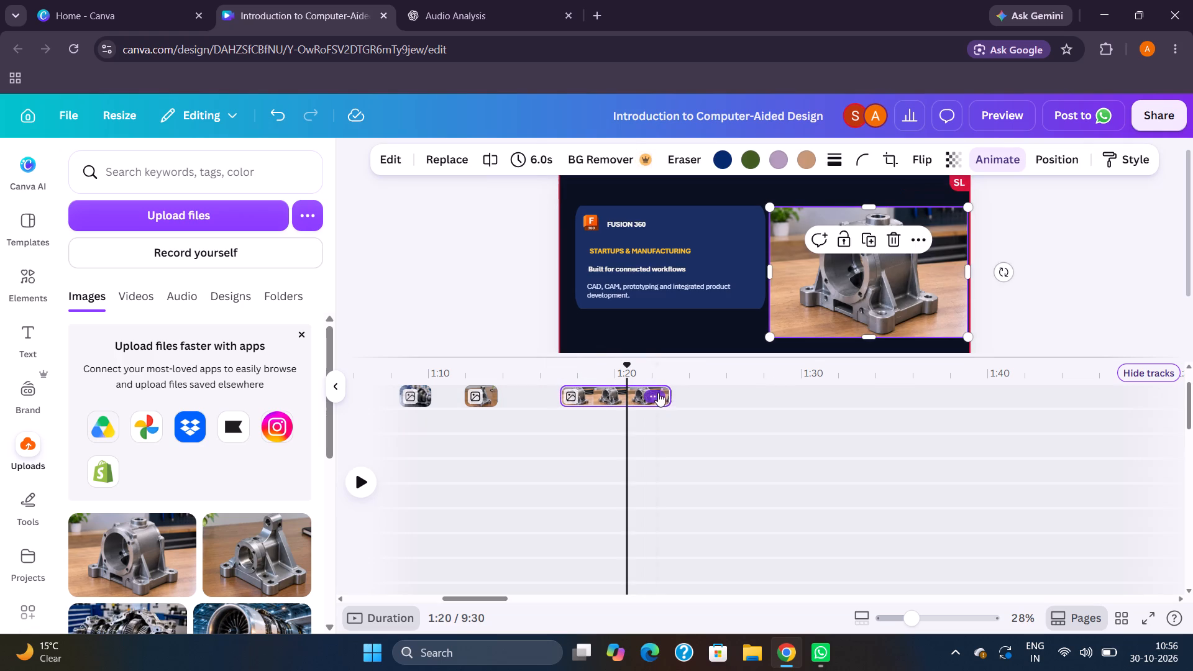
pyautogui.moveTo(665, 396); pyautogui.dragTo(608, 404)
pyautogui.click(544, 419)
pyautogui.press('space')
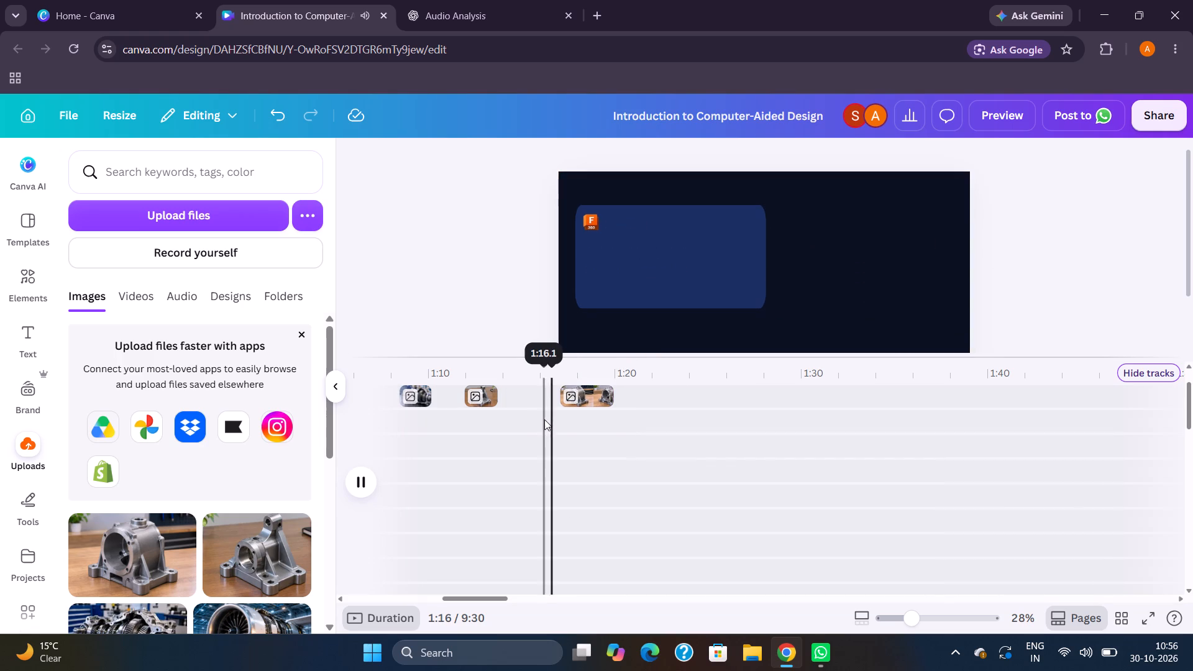
pyautogui.press('space')
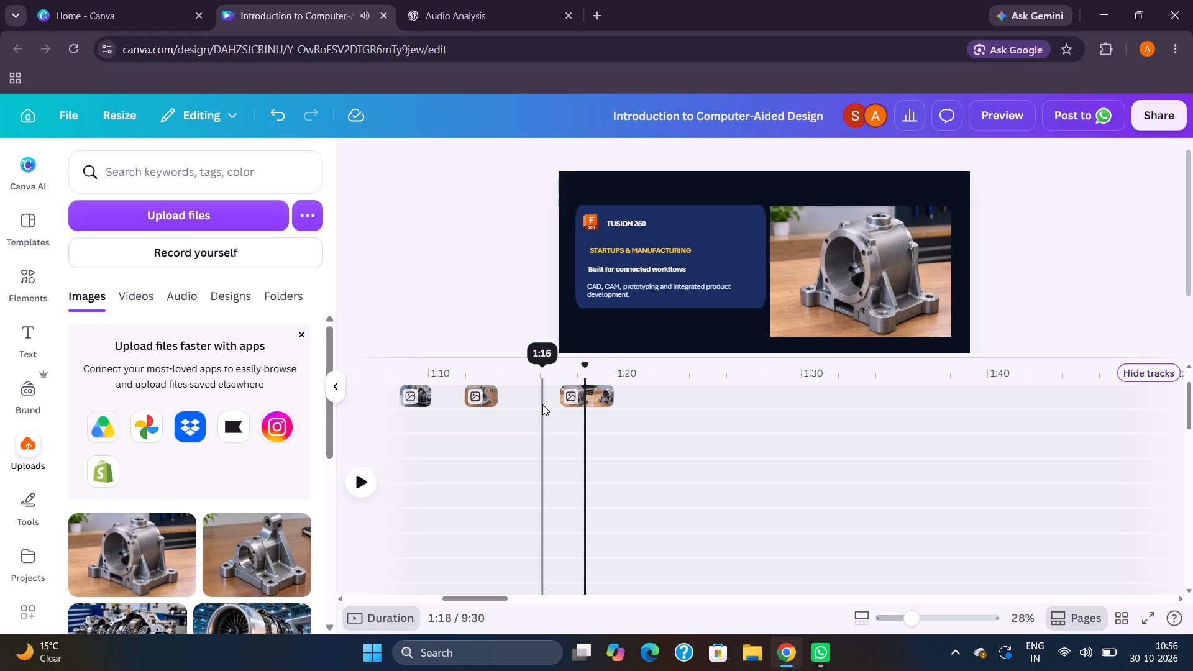
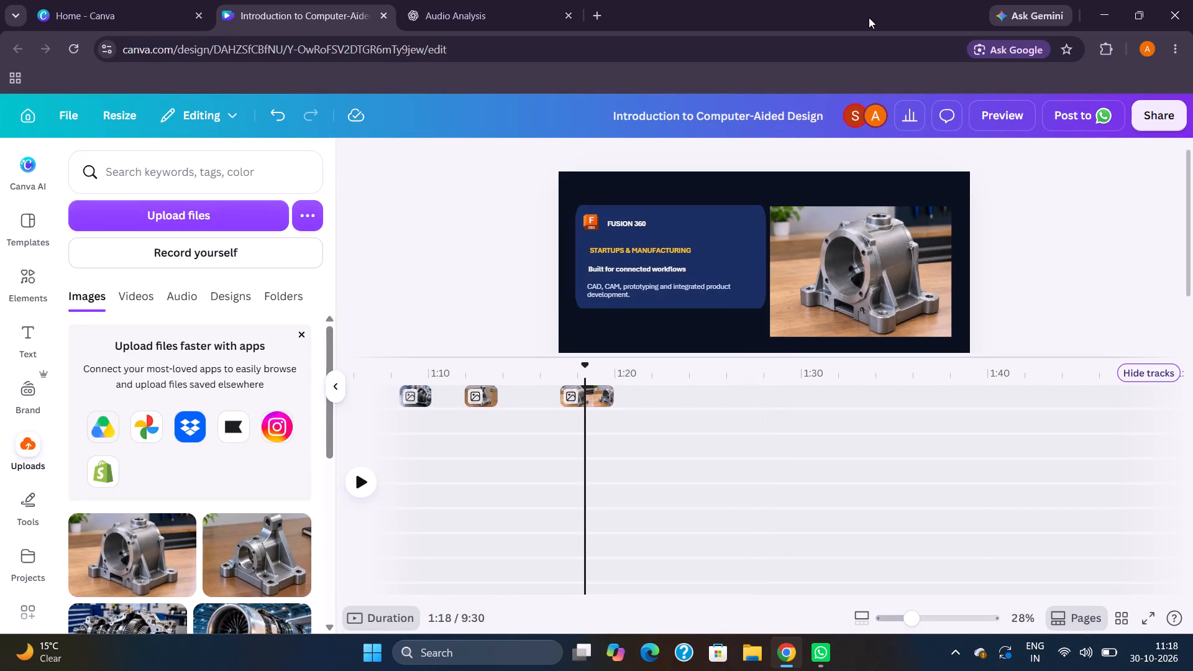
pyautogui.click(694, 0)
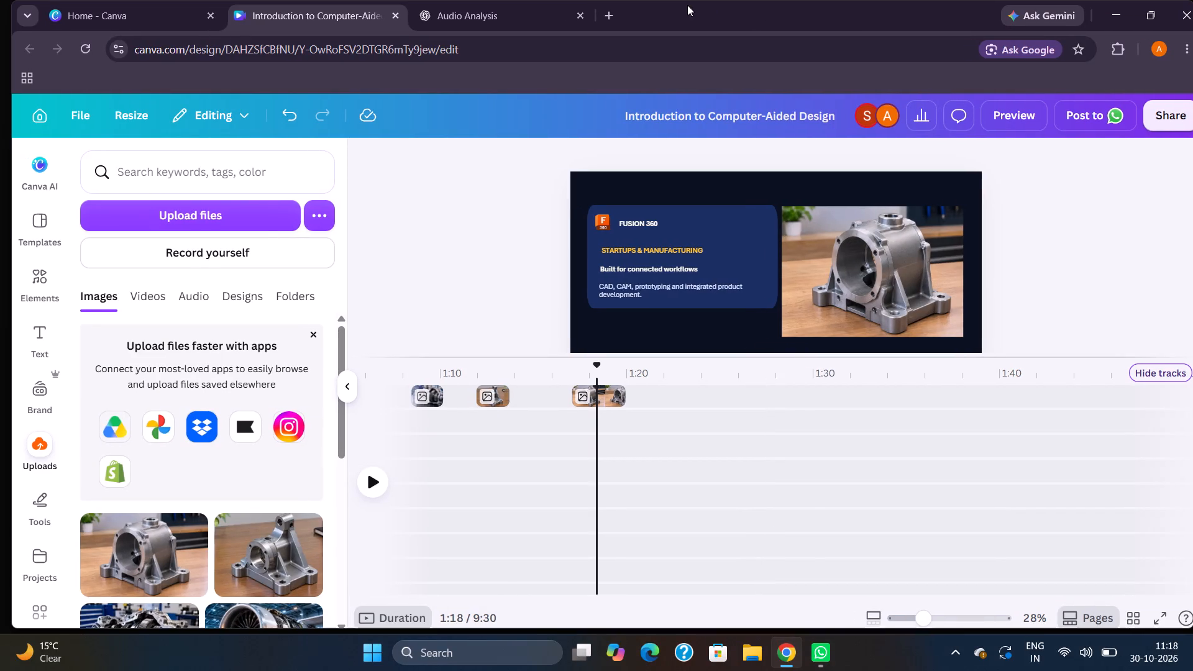
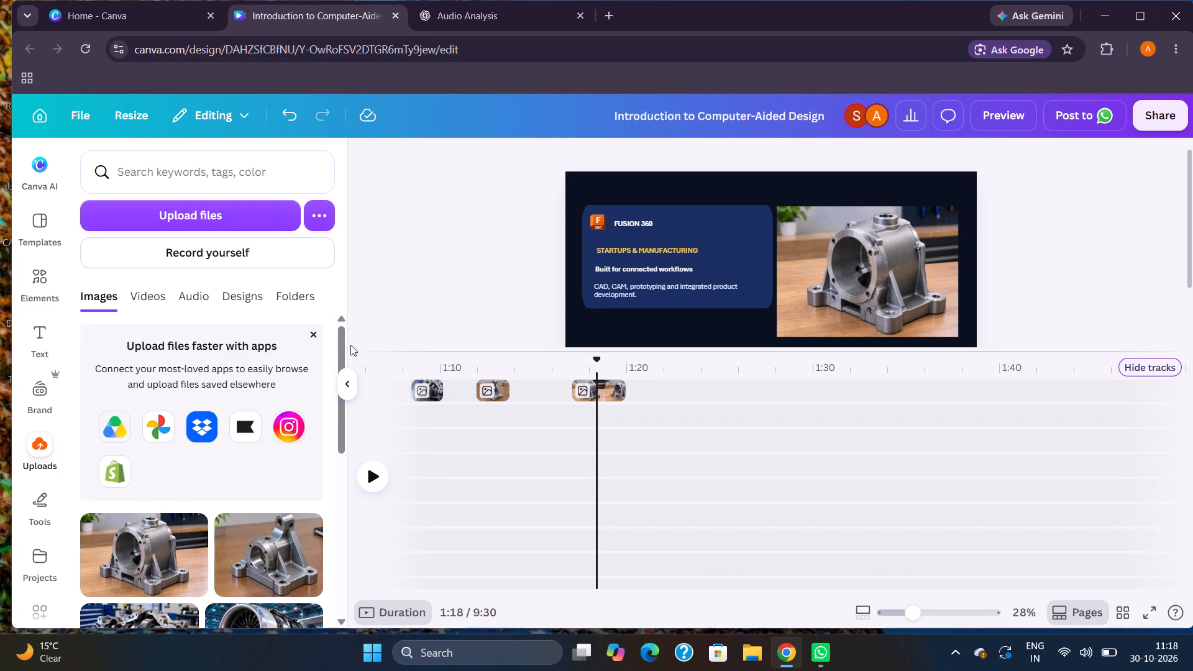
# Play the question-mark character scene from about 0:28 to 0:32 to review it against the audio.
pyautogui.click(569, 483)
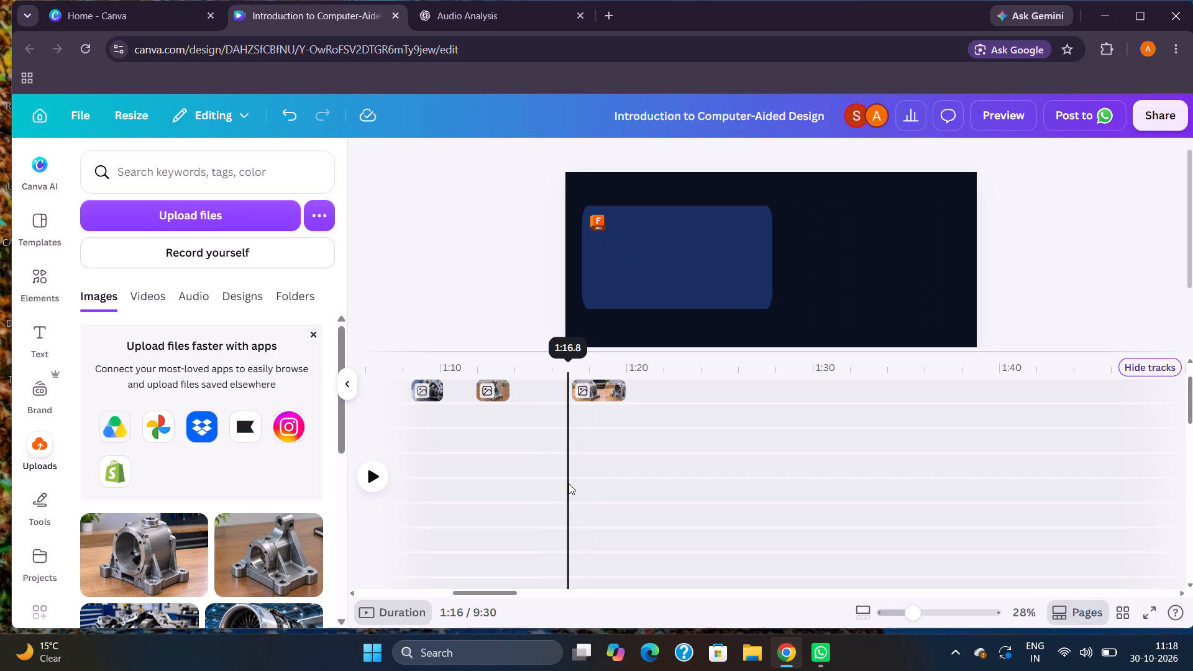
pyautogui.hscroll(-15, 569, 483)
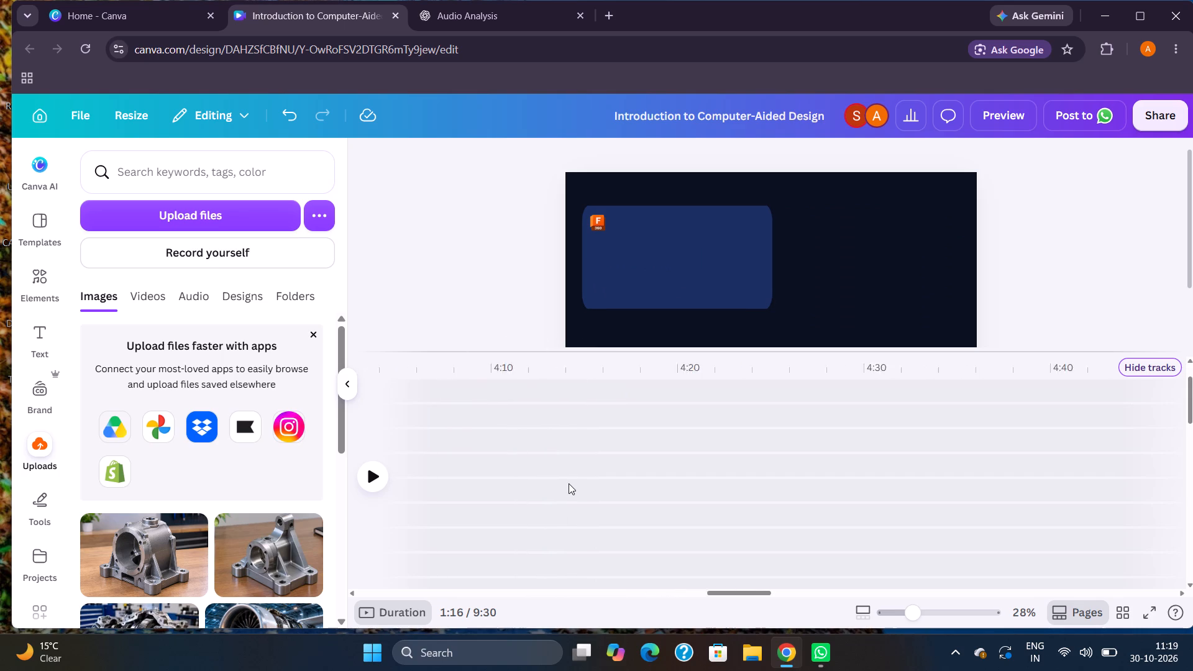
pyautogui.hscroll(18, 569, 483)
pyautogui.hscroll(6, 569, 483)
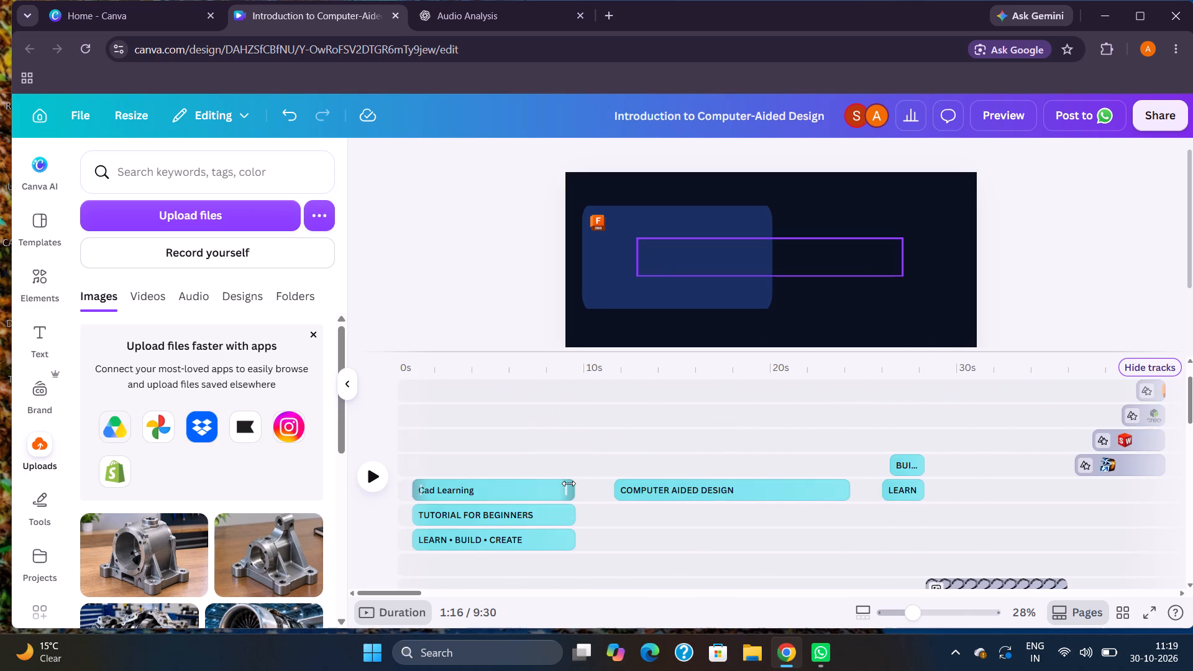
pyautogui.scroll(-4, 653, 386)
pyautogui.scroll(1, 653, 386)
pyautogui.click(740, 401)
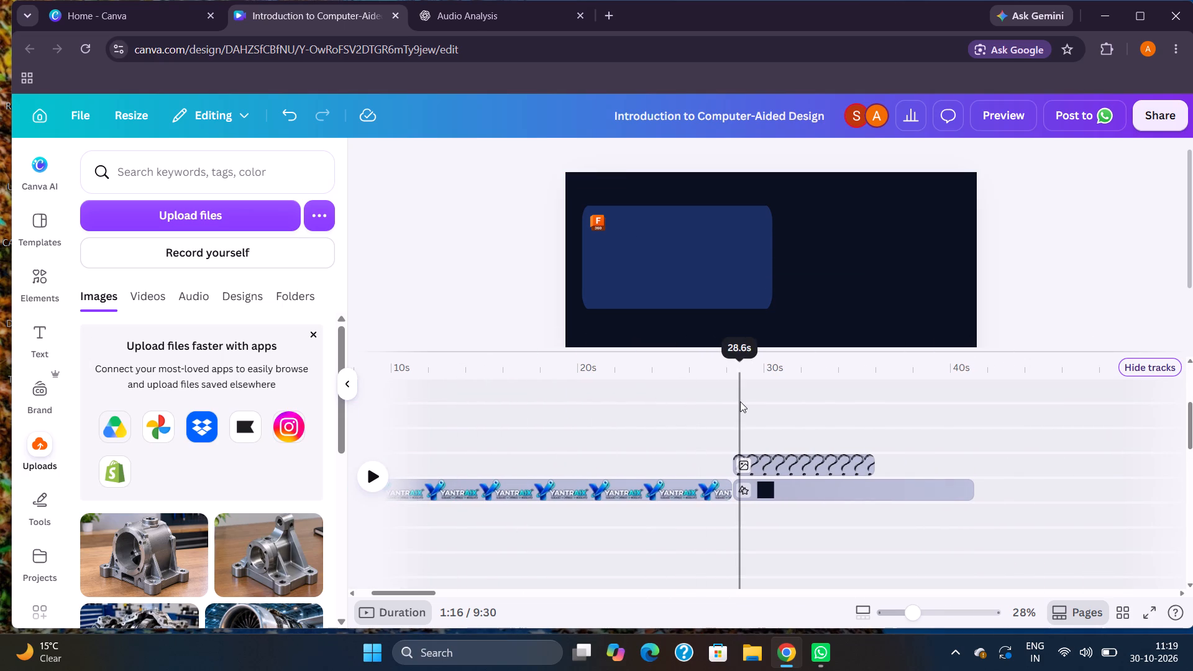
pyautogui.press('space')
pyautogui.press('space')
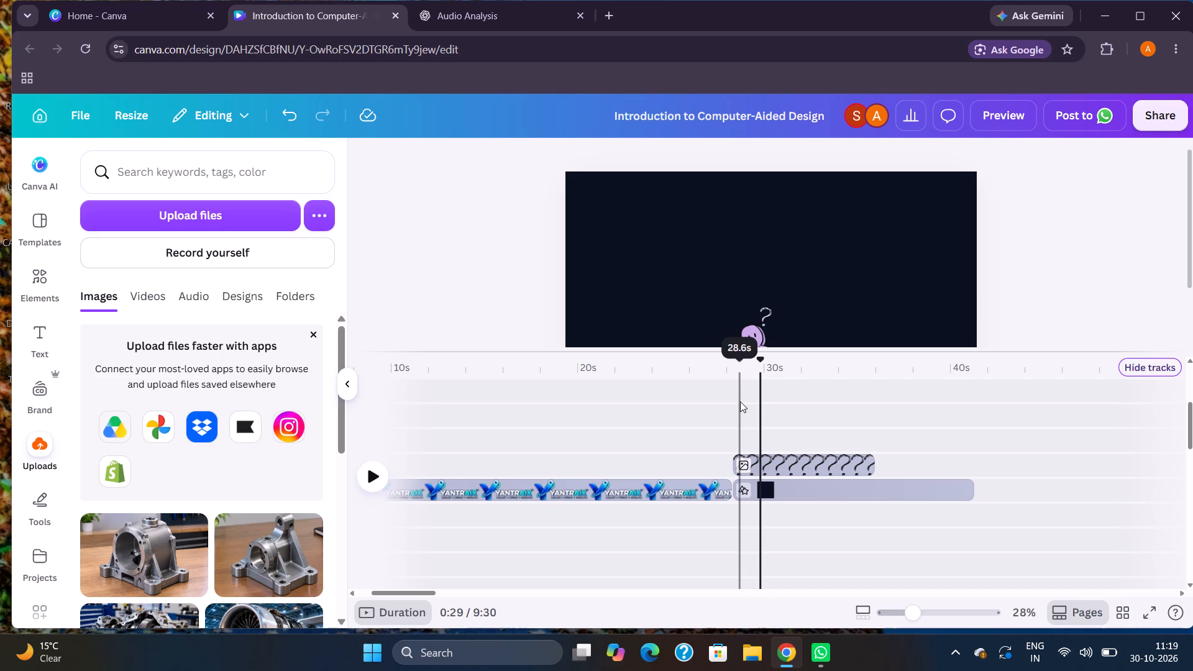
pyautogui.press('space')
pyautogui.press('space')
pyautogui.press('space')
pyautogui.press('space')
pyautogui.press('space')
pyautogui.press('space')
pyautogui.press('space')
pyautogui.press('space')
pyautogui.press('space')
pyautogui.press('space')
pyautogui.press('space')
pyautogui.press('space')
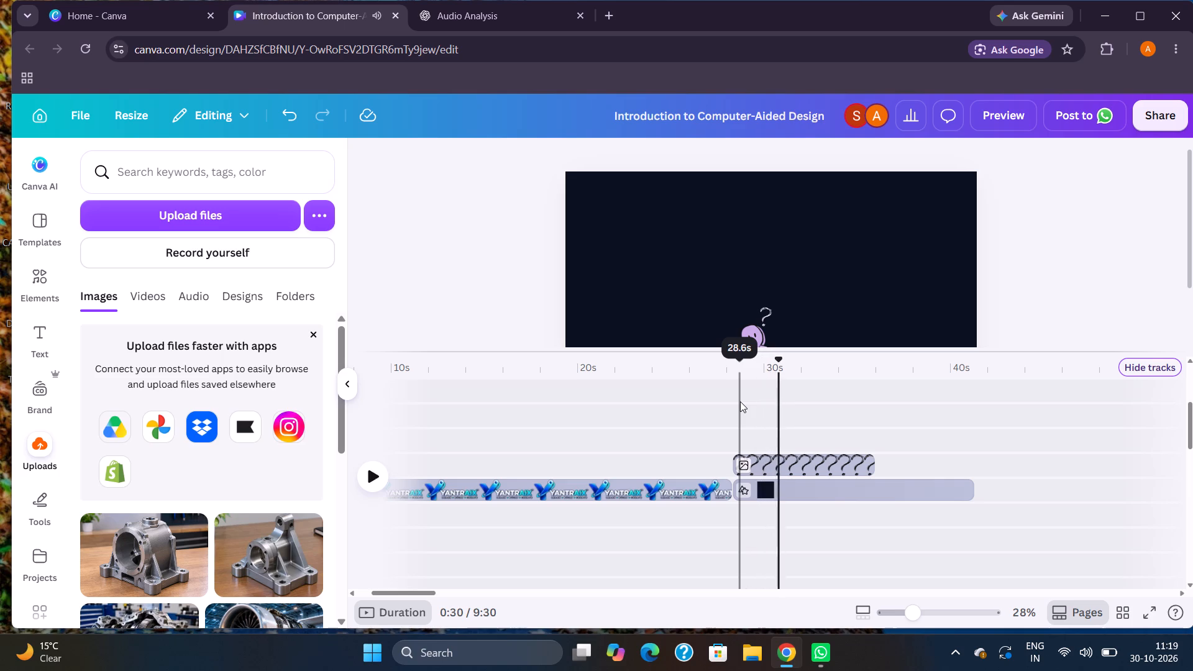
pyautogui.press('space')
pyautogui.press('space')
pyautogui.press('space')
pyautogui.press('space')
pyautogui.press('space')
pyautogui.press('space')
pyautogui.press('space')
pyautogui.press('space')
pyautogui.press('space')
pyautogui.press('space')
pyautogui.press('space')
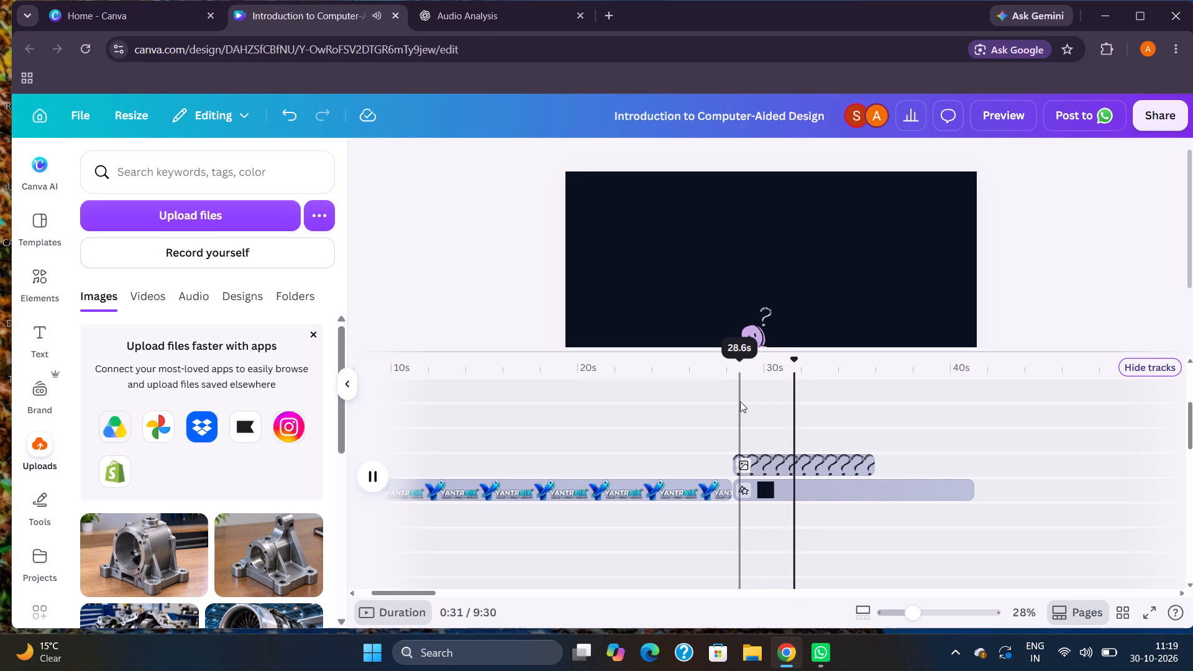
pyautogui.press('space')
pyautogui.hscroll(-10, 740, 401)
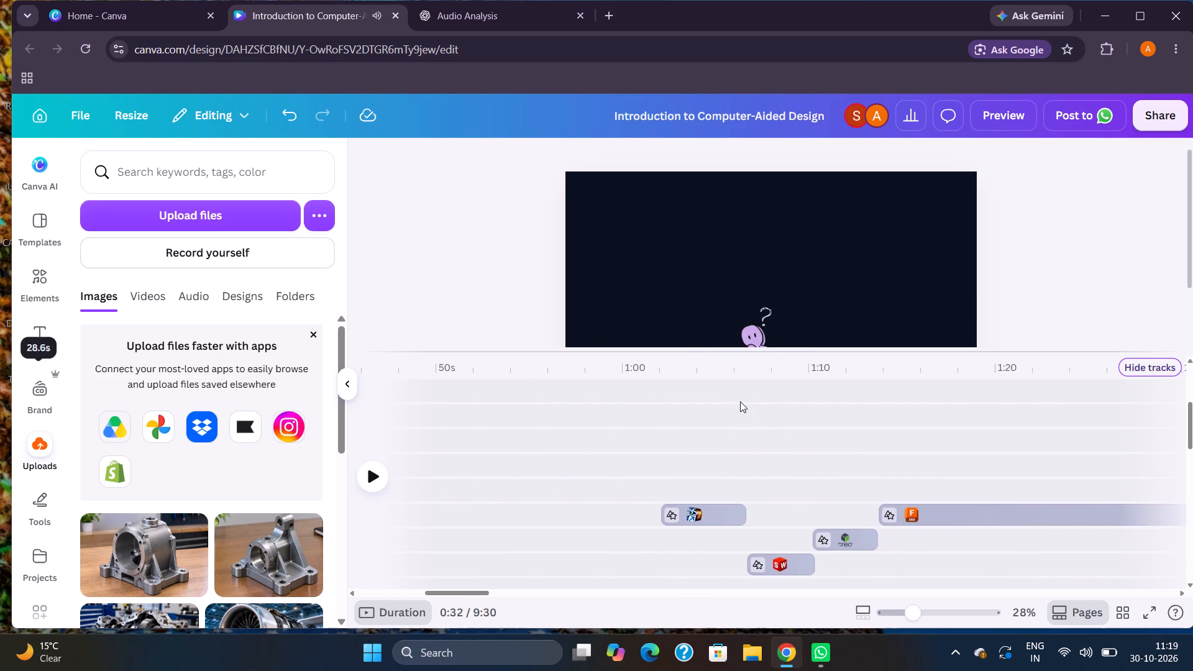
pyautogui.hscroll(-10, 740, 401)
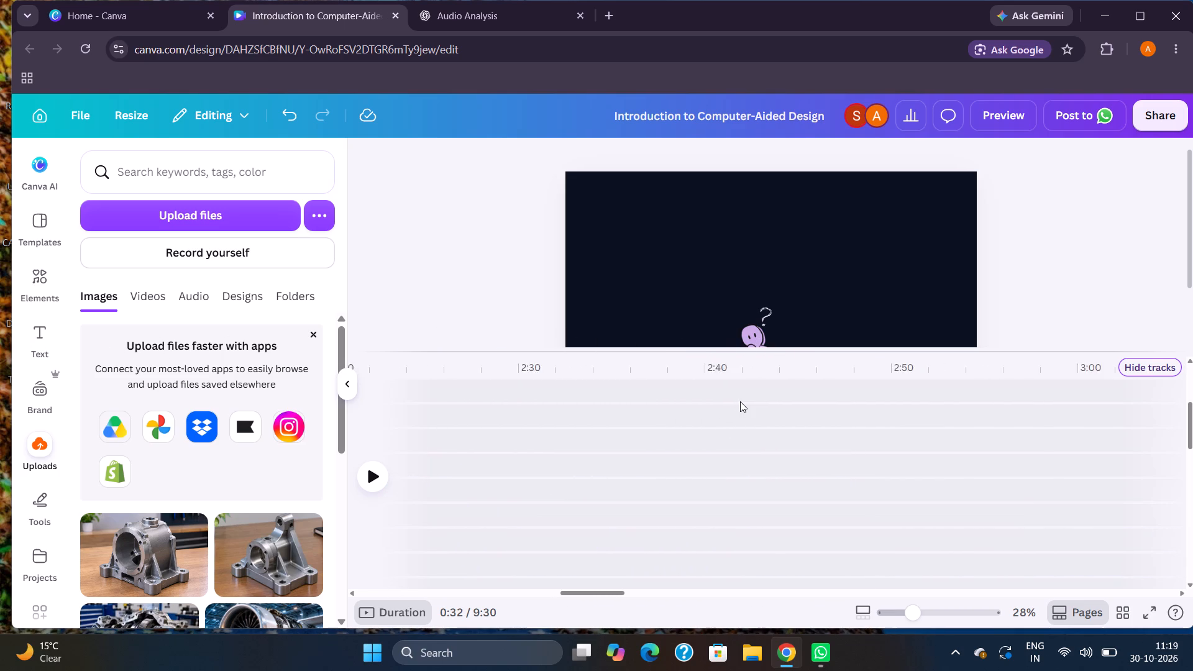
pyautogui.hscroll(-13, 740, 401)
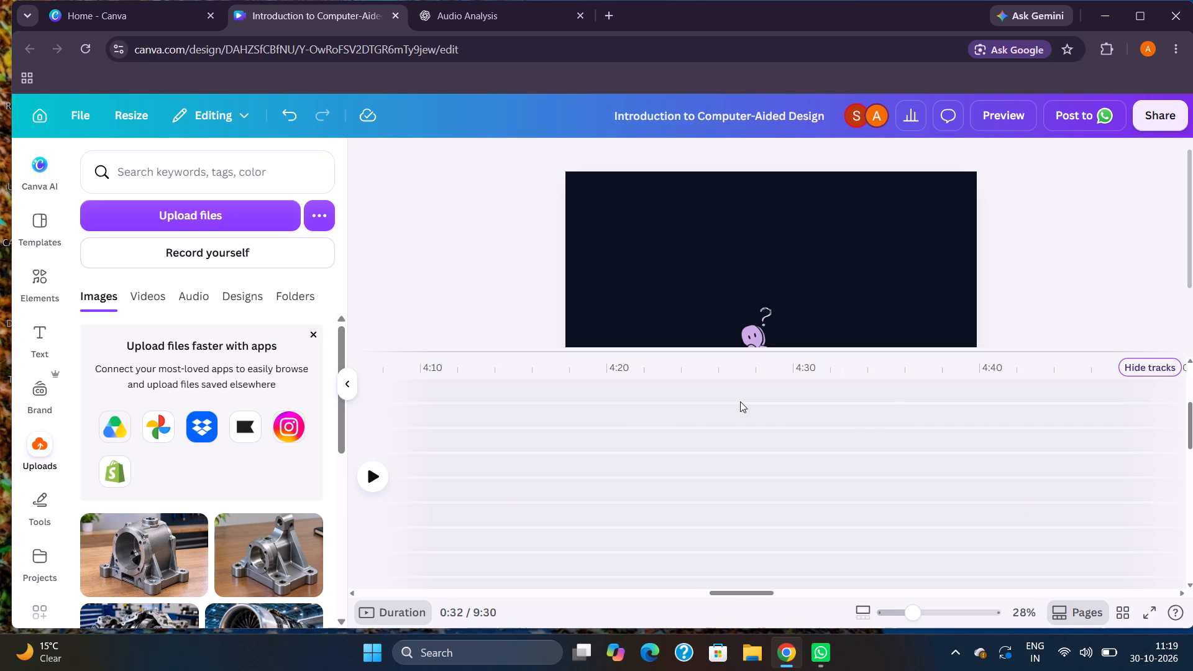
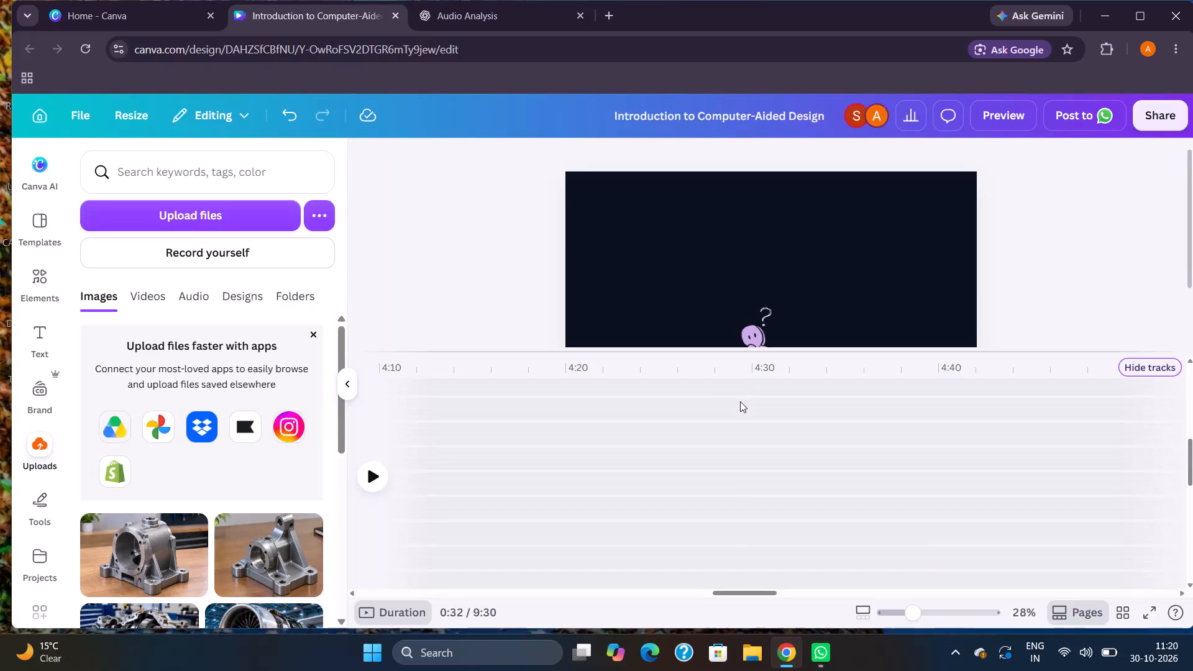
# Play the transition from the PTC Creo scene into the Fusion 360 scene, from about 1:12 to 1:18, to review its timing.
pyautogui.scroll(-2, 740, 401)
pyautogui.hscroll(8, 740, 401)
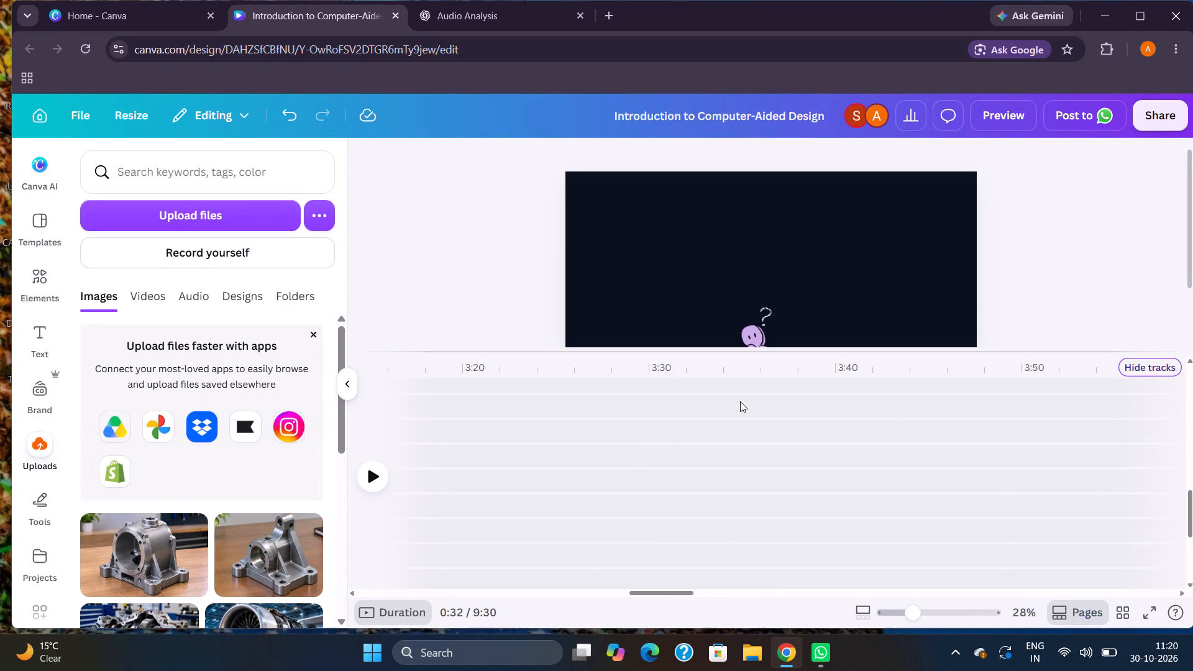
pyautogui.hscroll(3, 740, 401)
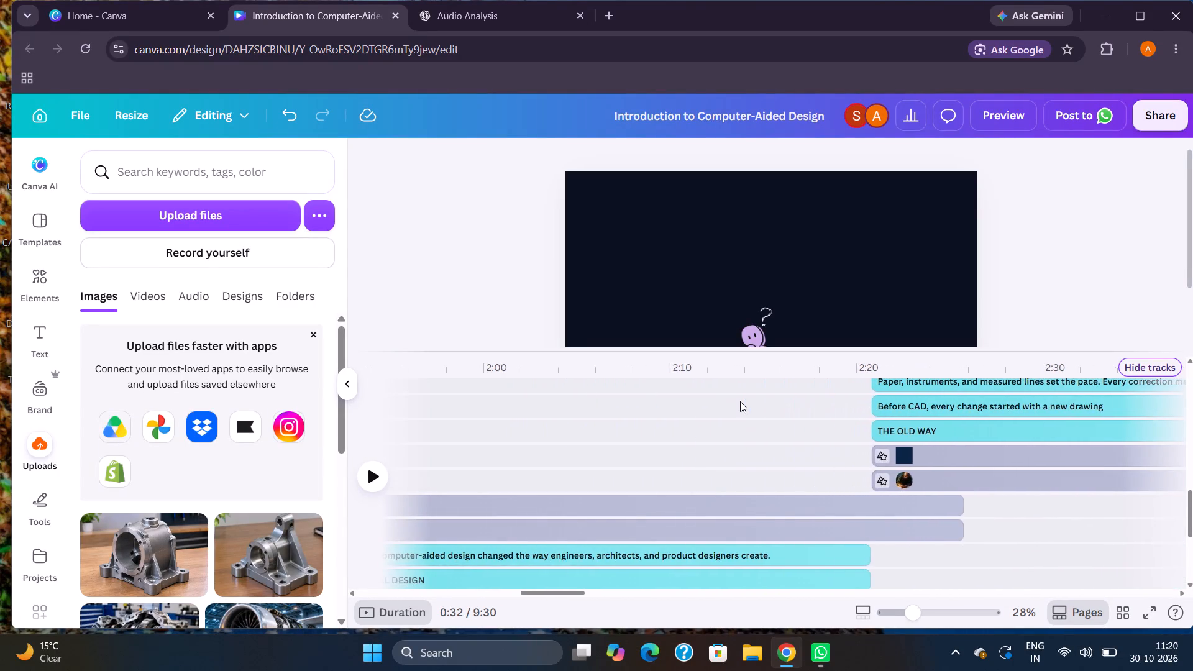
pyautogui.hscroll(5, 740, 401)
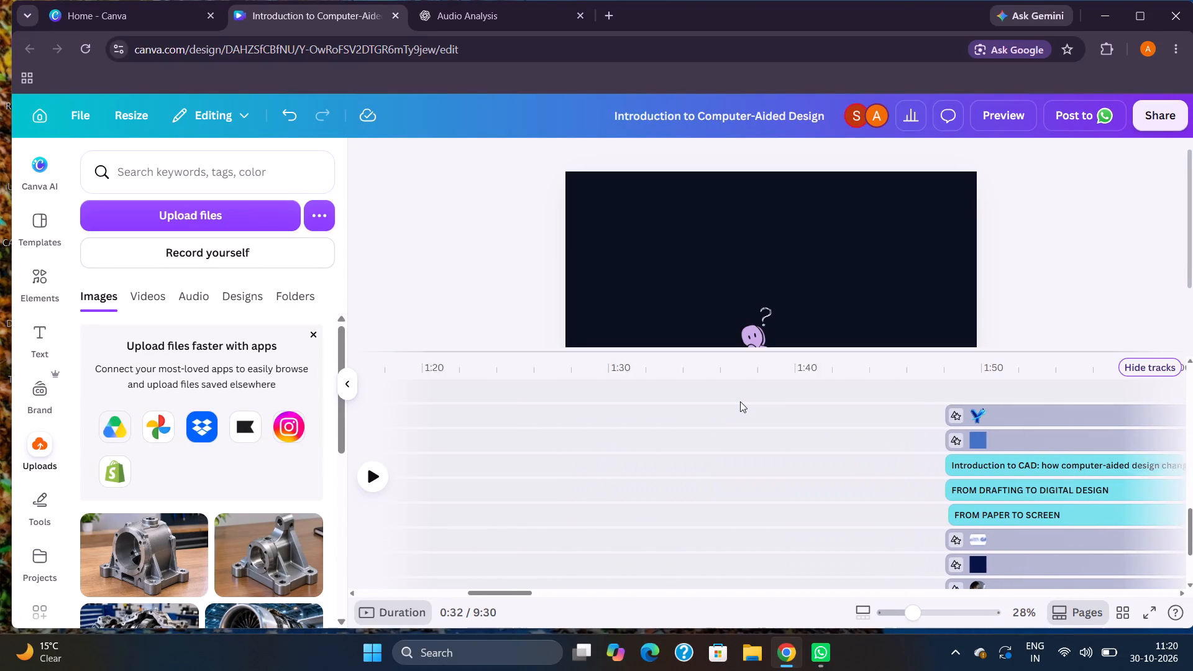
pyautogui.hscroll(2, 740, 401)
pyautogui.hscroll(-2, 740, 401)
pyautogui.scroll(2, 740, 401)
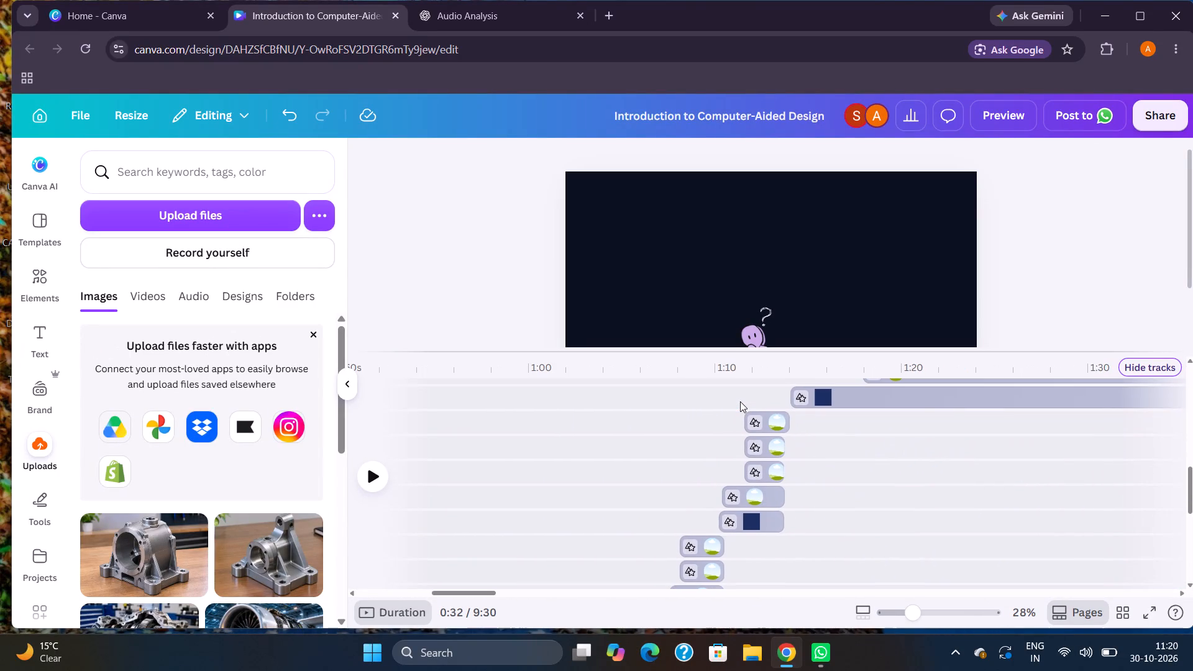
pyautogui.hscroll(-3, 740, 401)
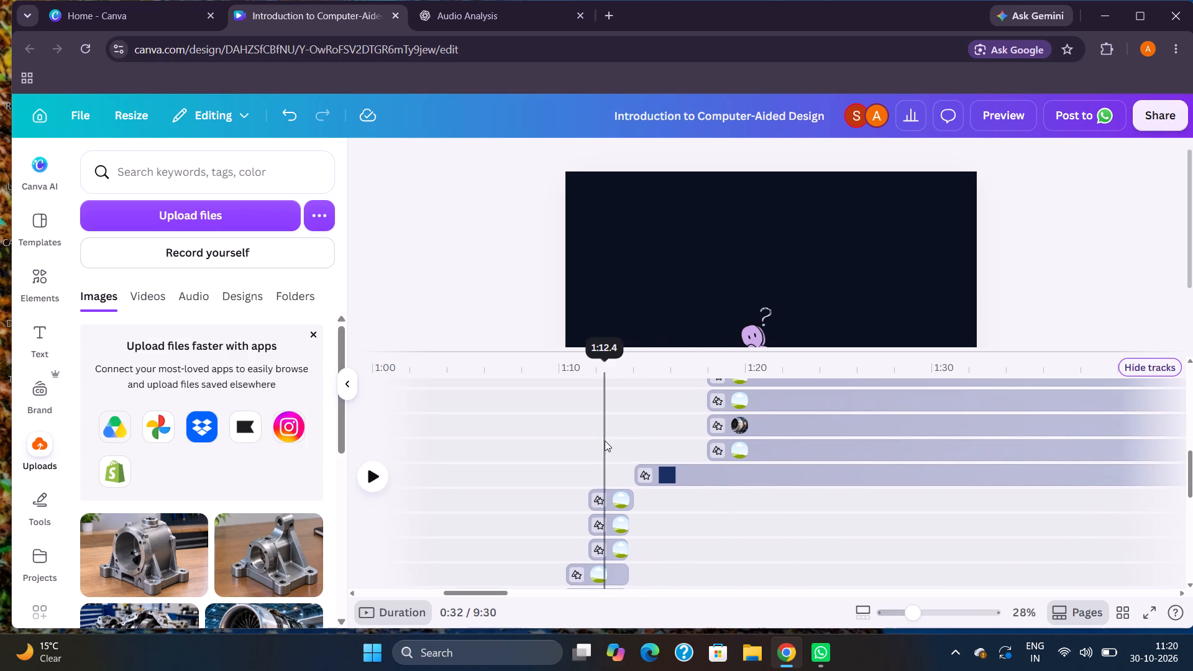
pyautogui.click(604, 440)
pyautogui.press('space')
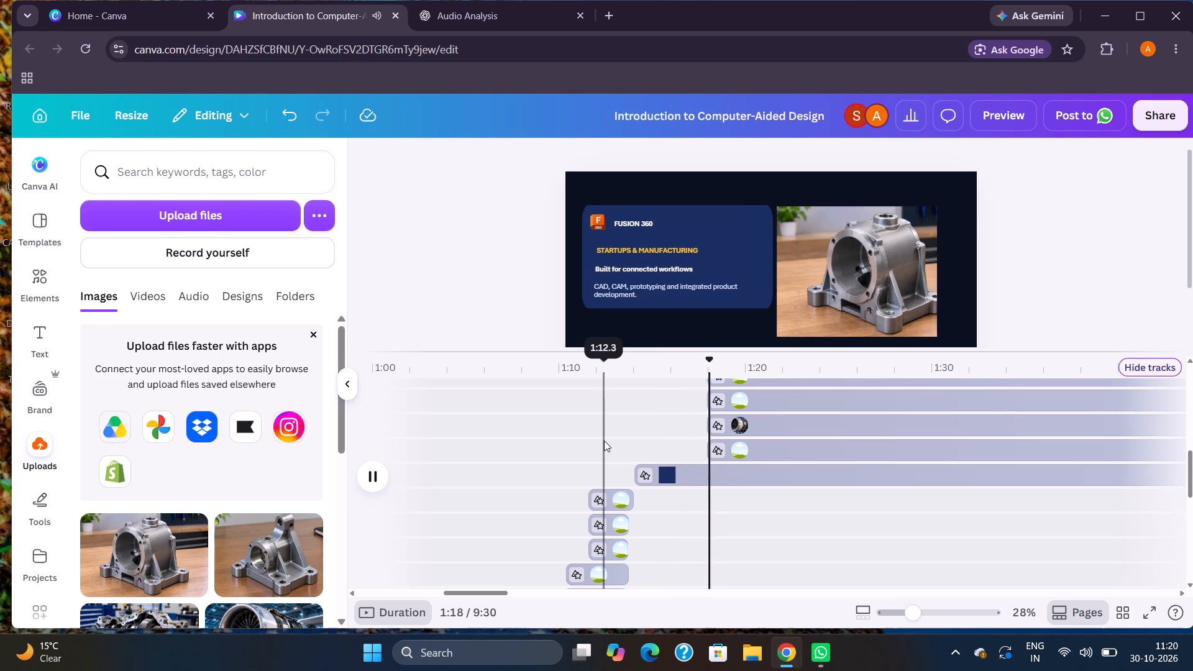
pyautogui.press('space')
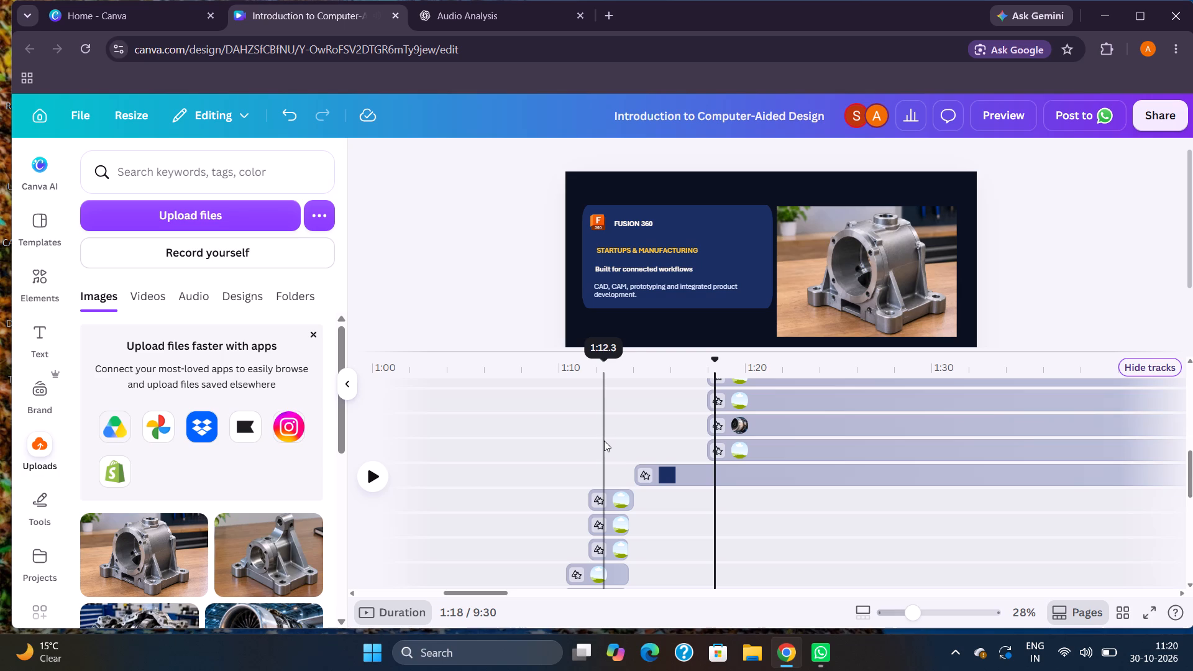
# Replay from about 1:13, pausing near 1:14, to check the Fusion 360 card's entrance against the audio.
pyautogui.click(623, 440)
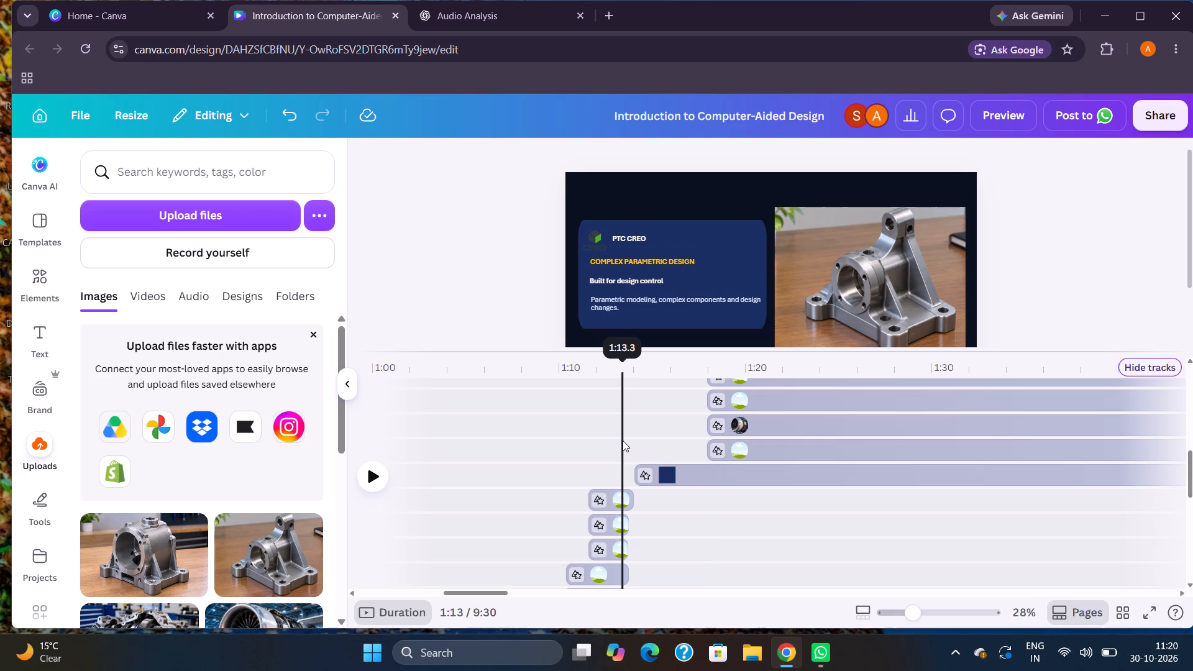
pyautogui.press('space')
pyautogui.press('space')
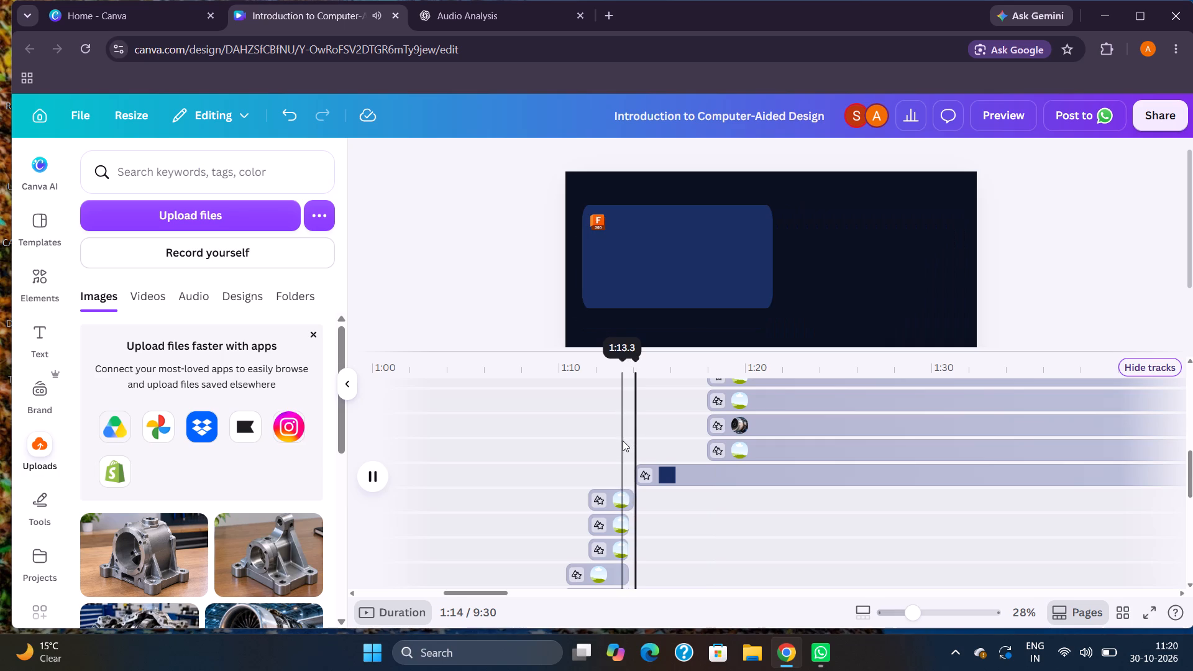
pyautogui.press('space')
pyautogui.press('space')
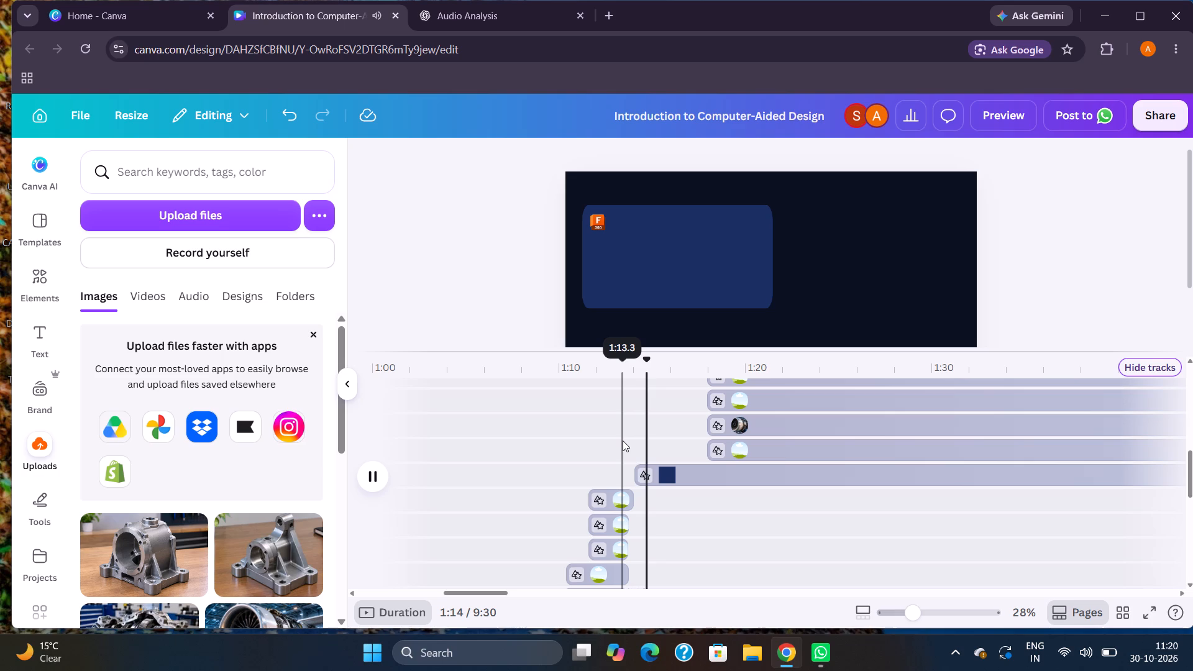
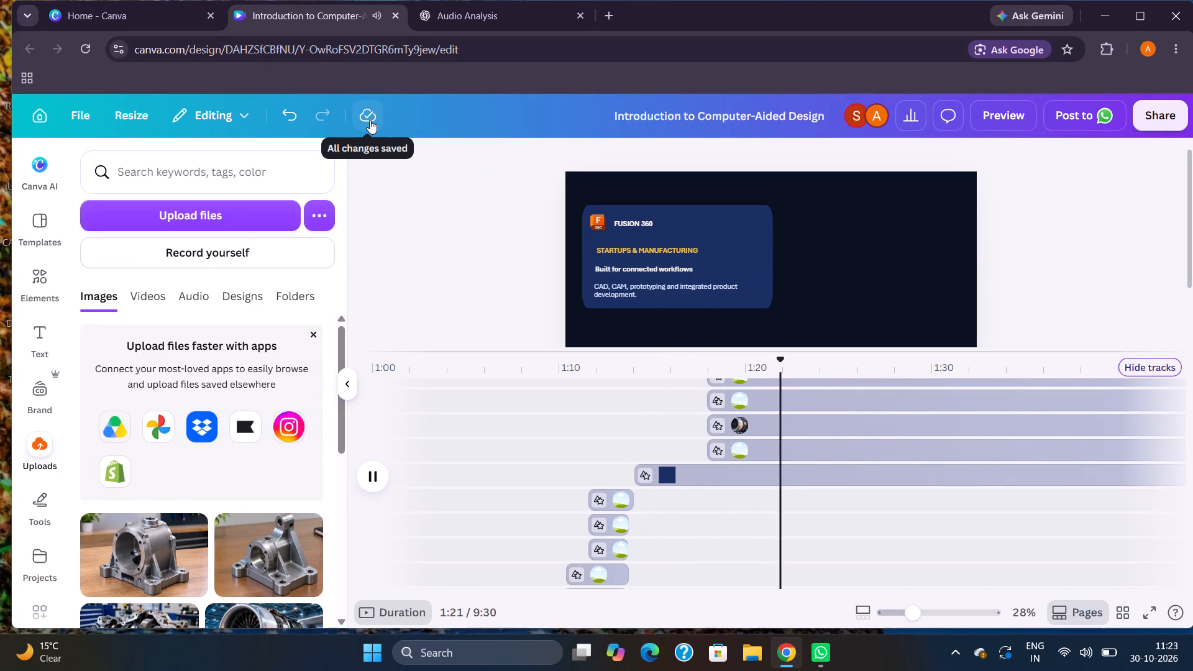
# Move the start of the FUSION 360 title clip back to about 1:15, replaying from about 1:14 to match the audio.
pyautogui.press('m')
pyautogui.press('space')
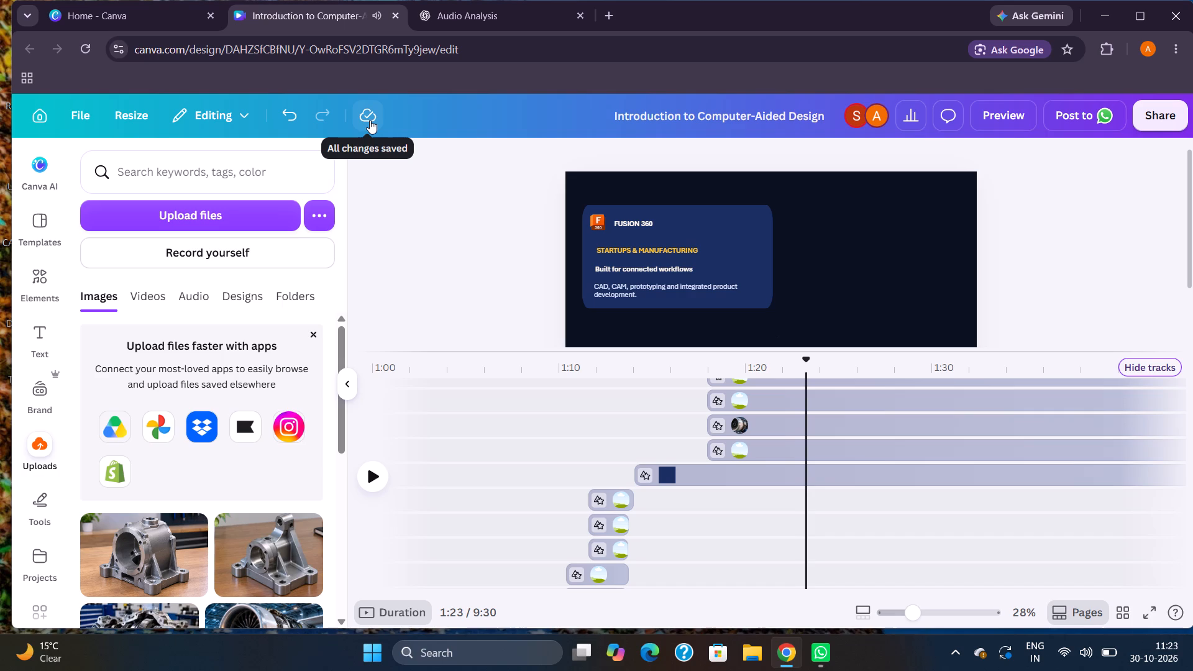
pyautogui.click(646, 406)
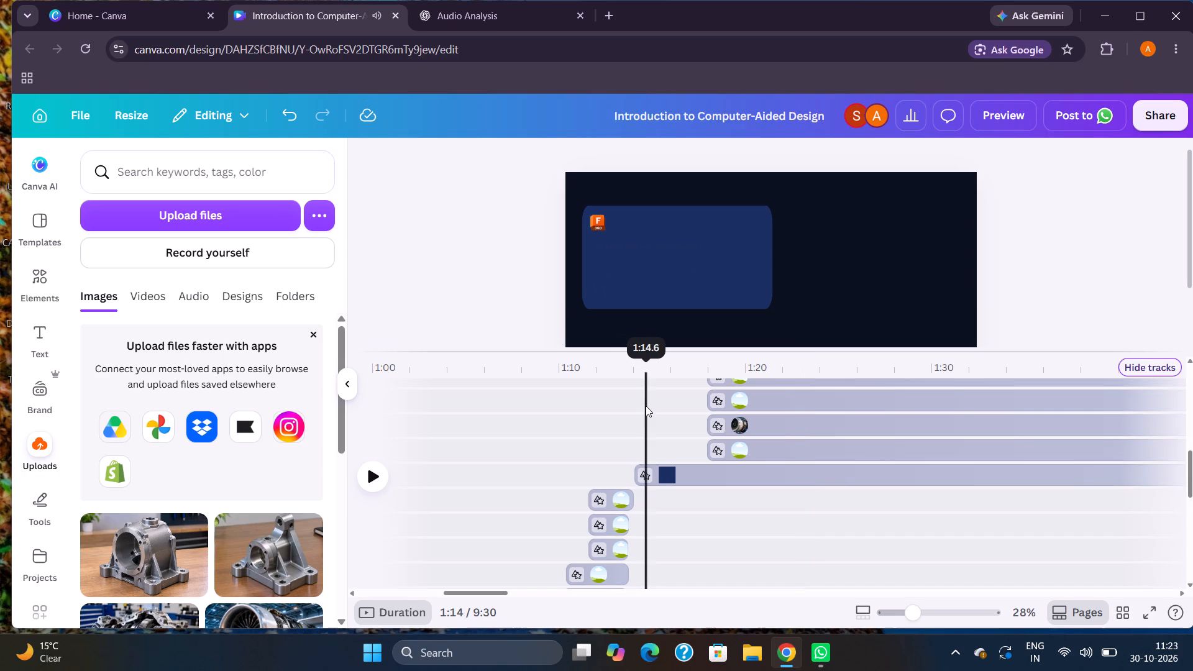
pyautogui.press('space')
pyautogui.press('space')
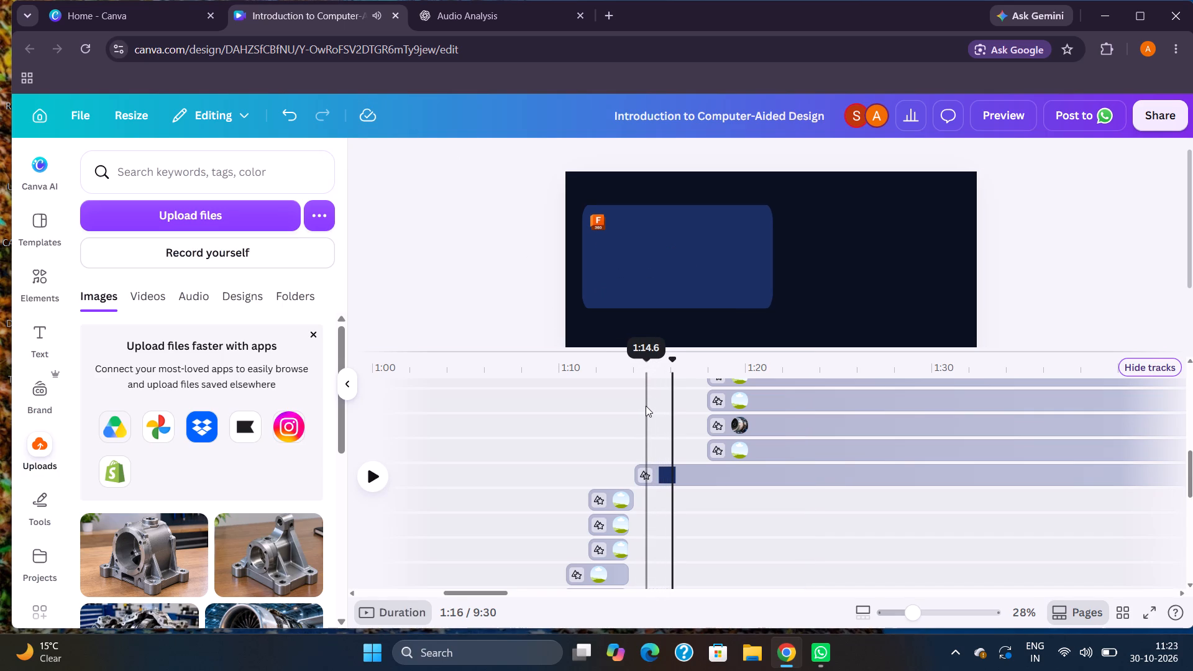
pyautogui.moveTo(717, 449); pyautogui.dragTo(684, 450)
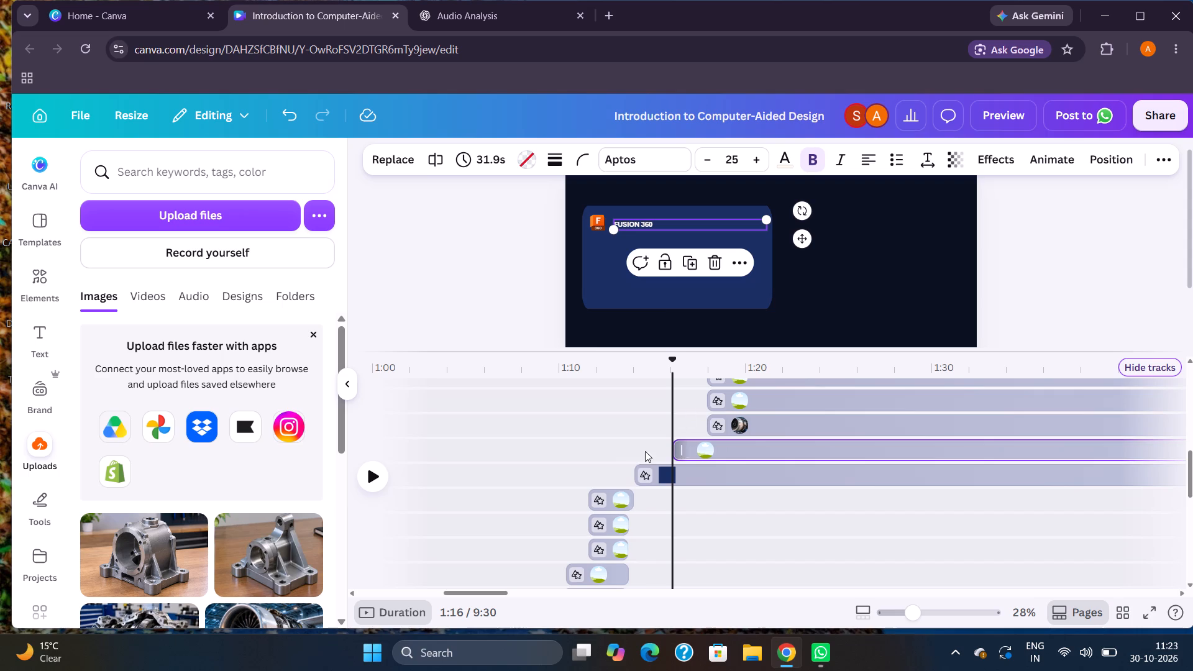
pyautogui.click(624, 454)
pyautogui.press('space')
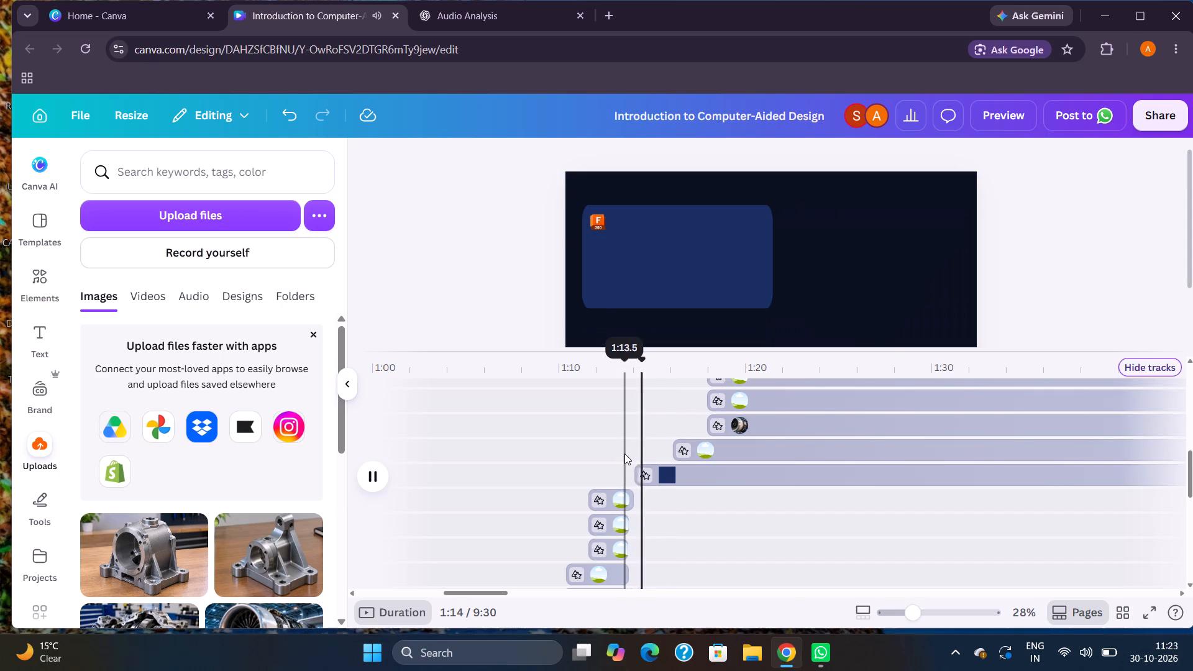
pyautogui.press('space')
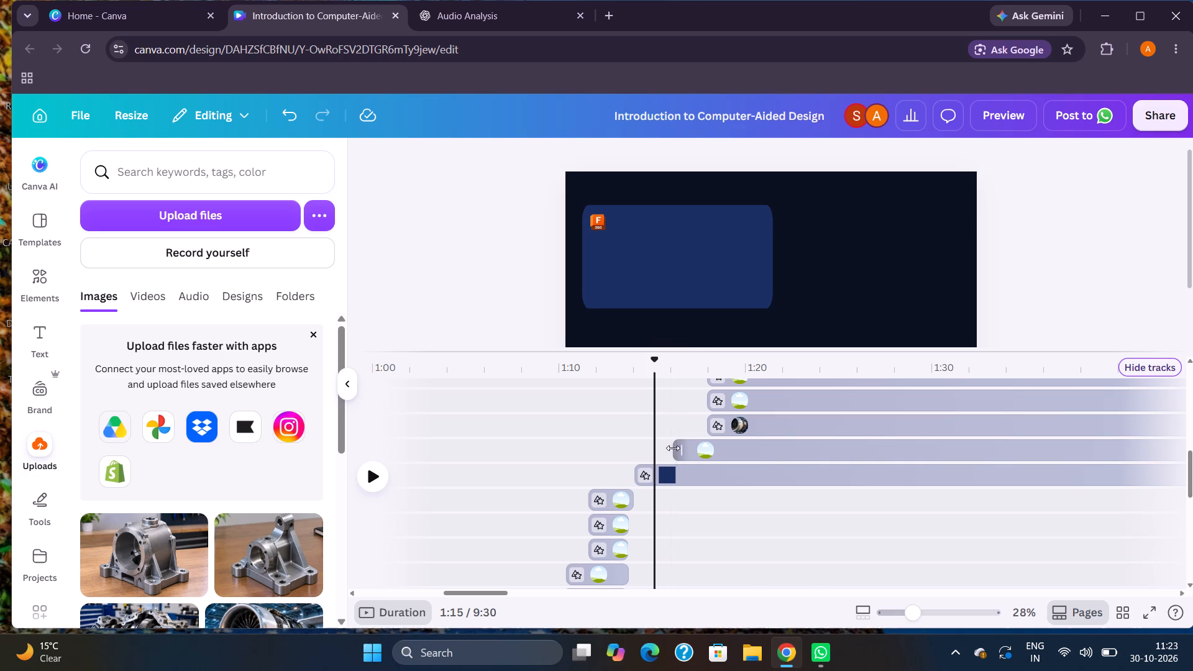
pyautogui.moveTo(677, 450); pyautogui.dragTo(666, 449)
pyautogui.press('space')
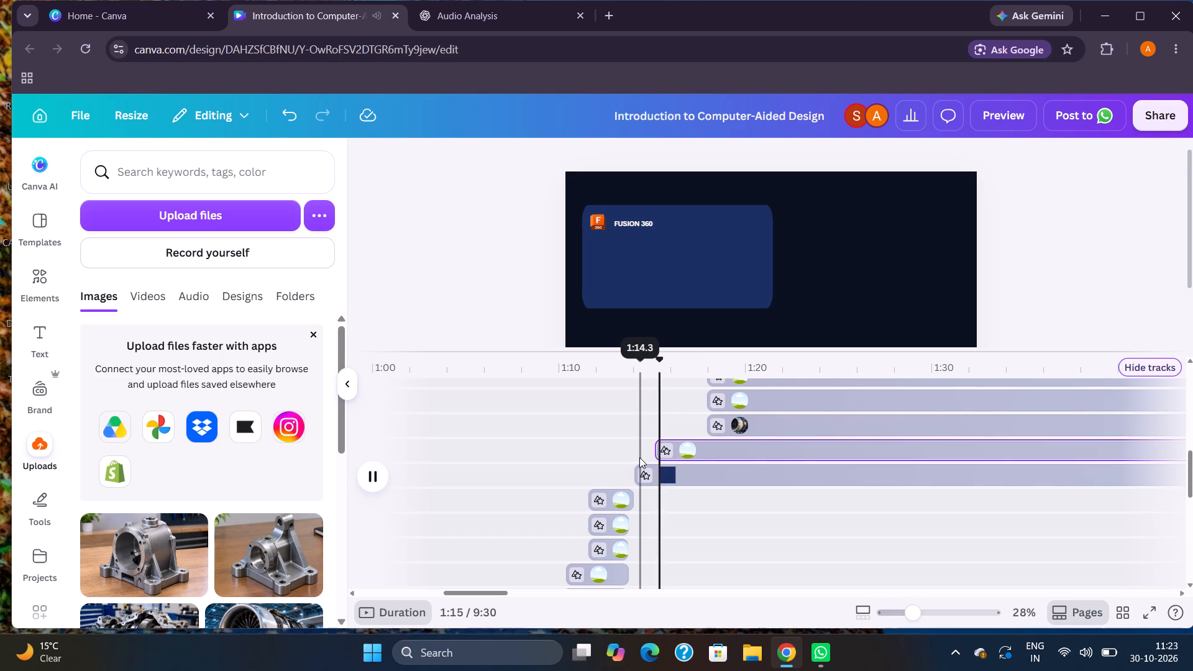
pyautogui.press('space')
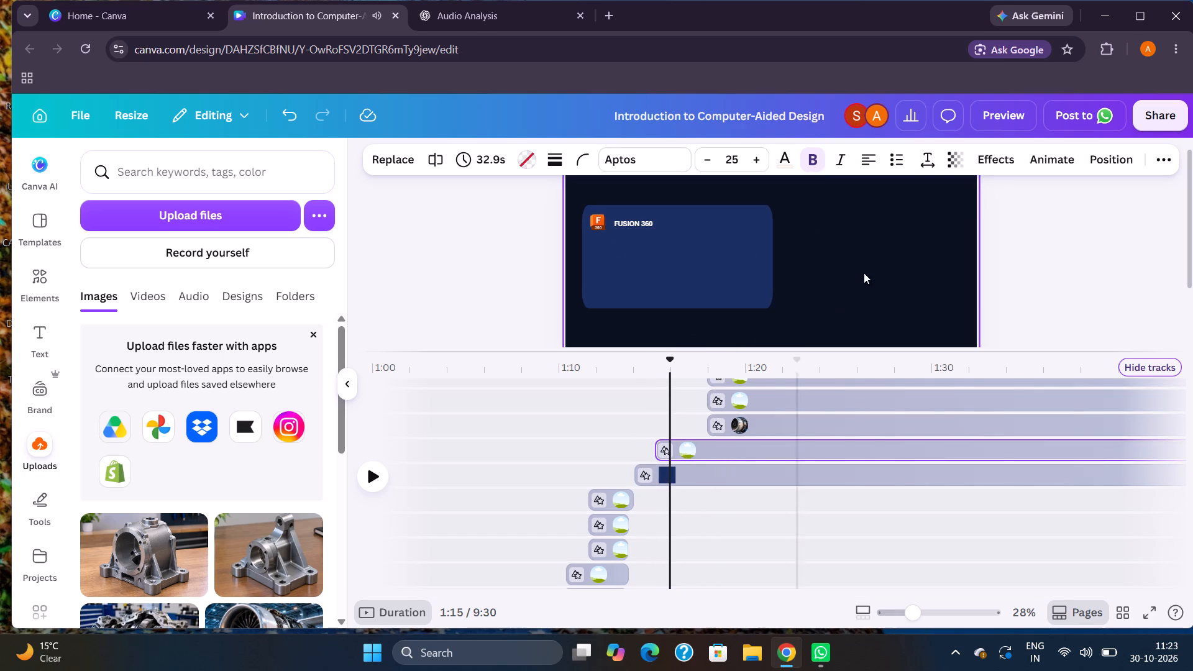
# Apply the Wipe animation at medium speed to the FUSION 360 title.
pyautogui.click(1040, 167)
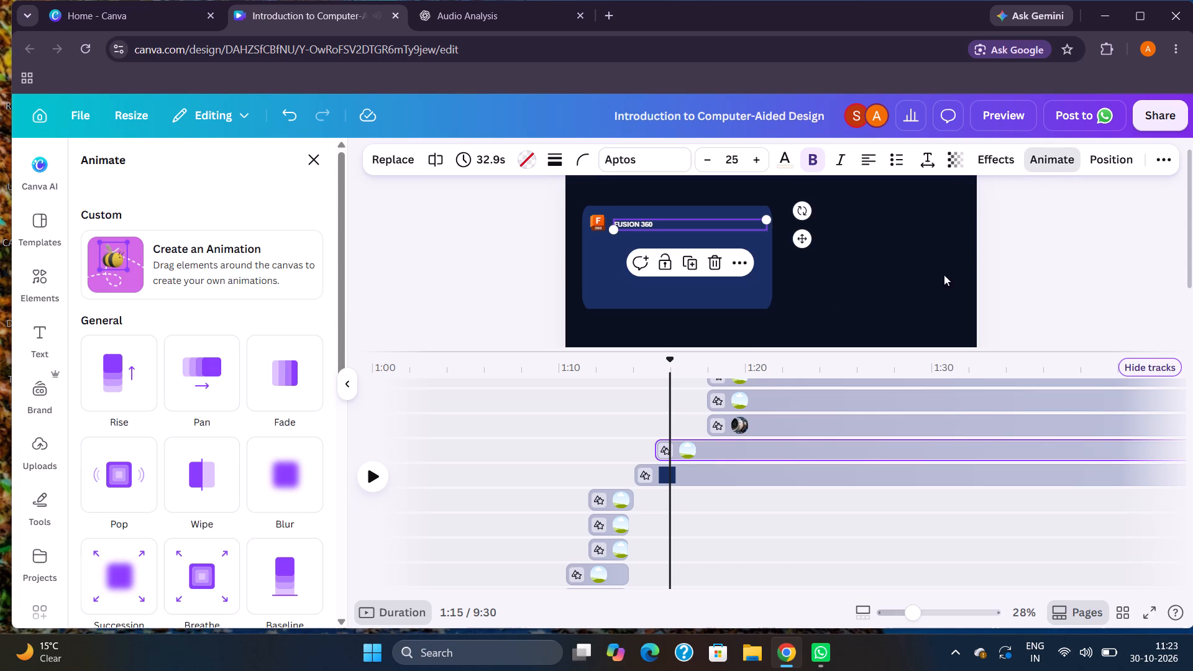
pyautogui.click(223, 468)
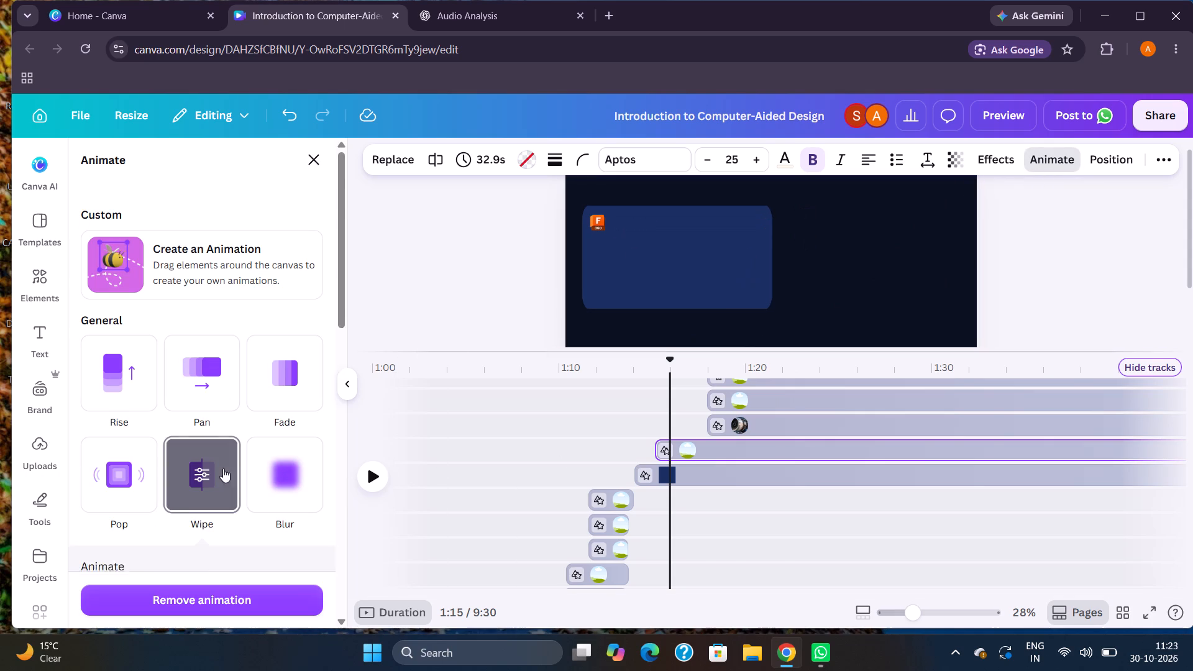
pyautogui.click(165, 510)
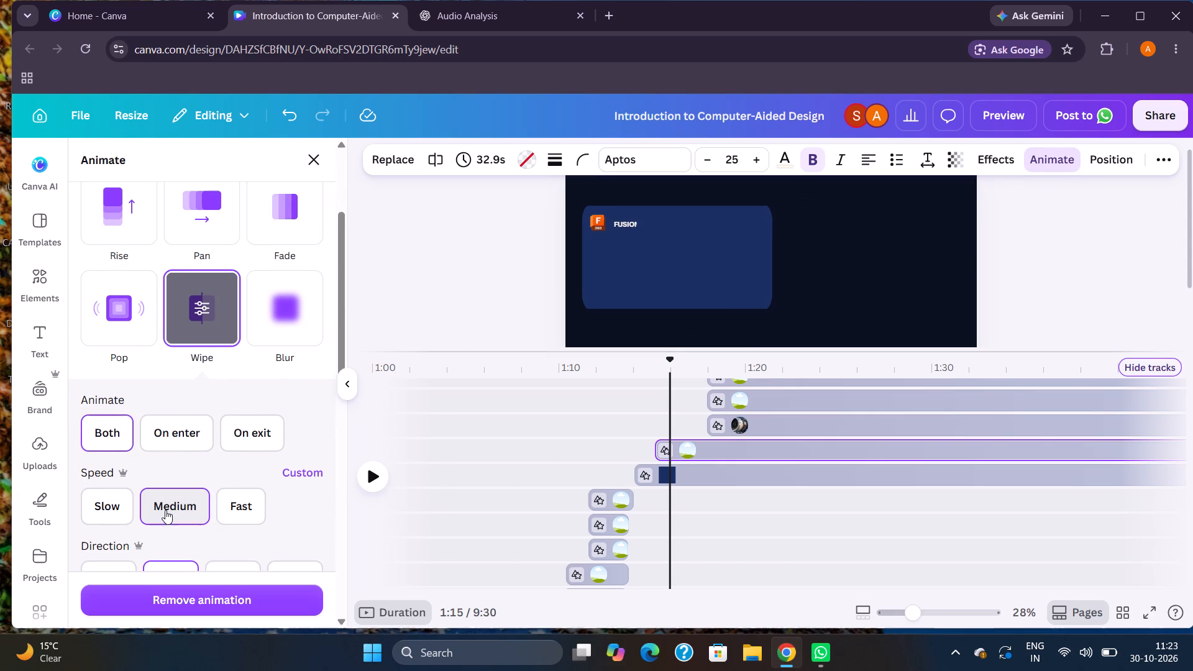
# Start the STARTUPS & MANUFACTURING, Built for connected workflows and CAD, CAM description text clips at about 1:16.
pyautogui.moveTo(712, 431); pyautogui.dragTo(698, 431)
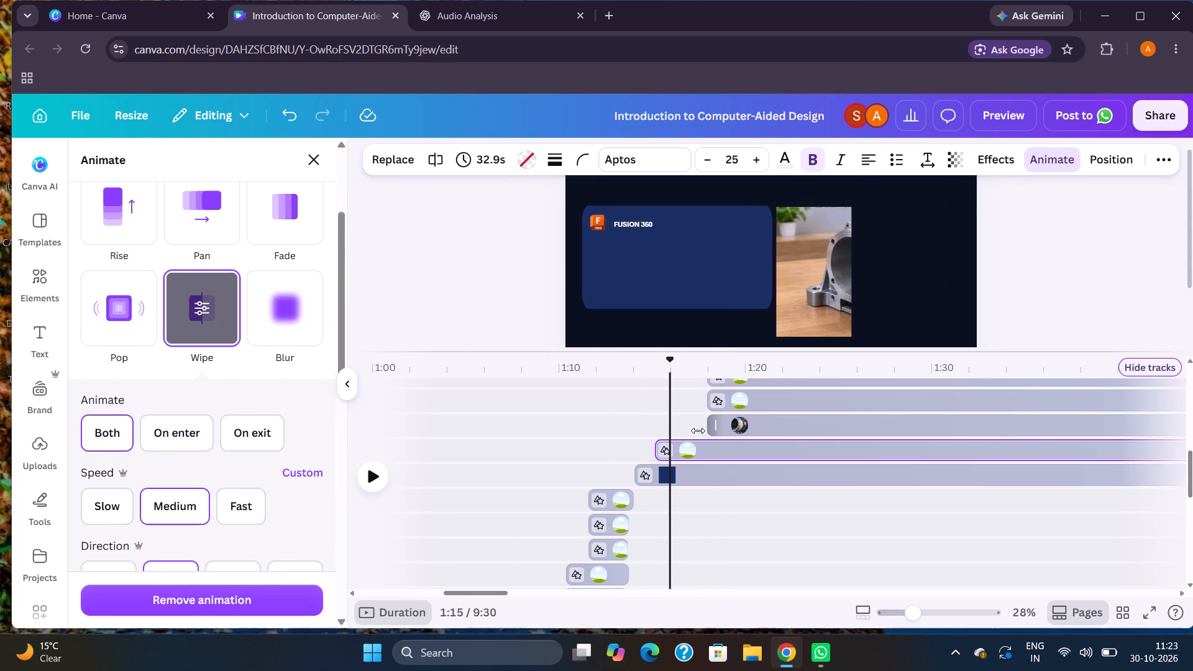
pyautogui.moveTo(698, 431); pyautogui.dragTo(678, 431)
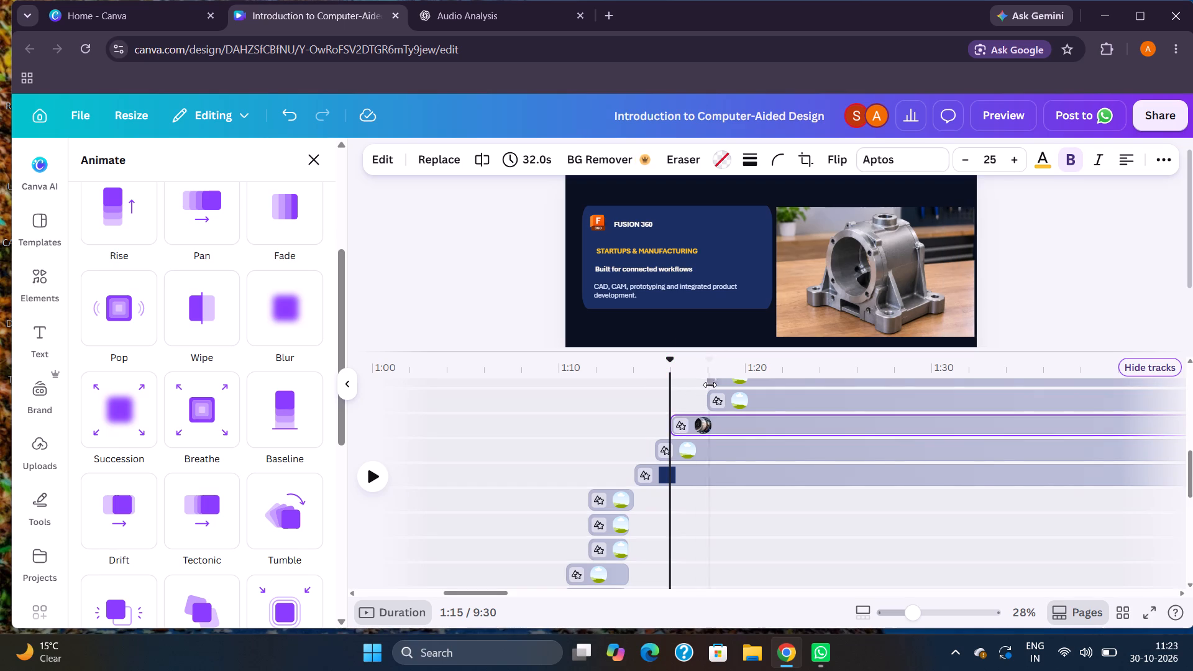
pyautogui.moveTo(710, 396); pyautogui.dragTo(690, 399)
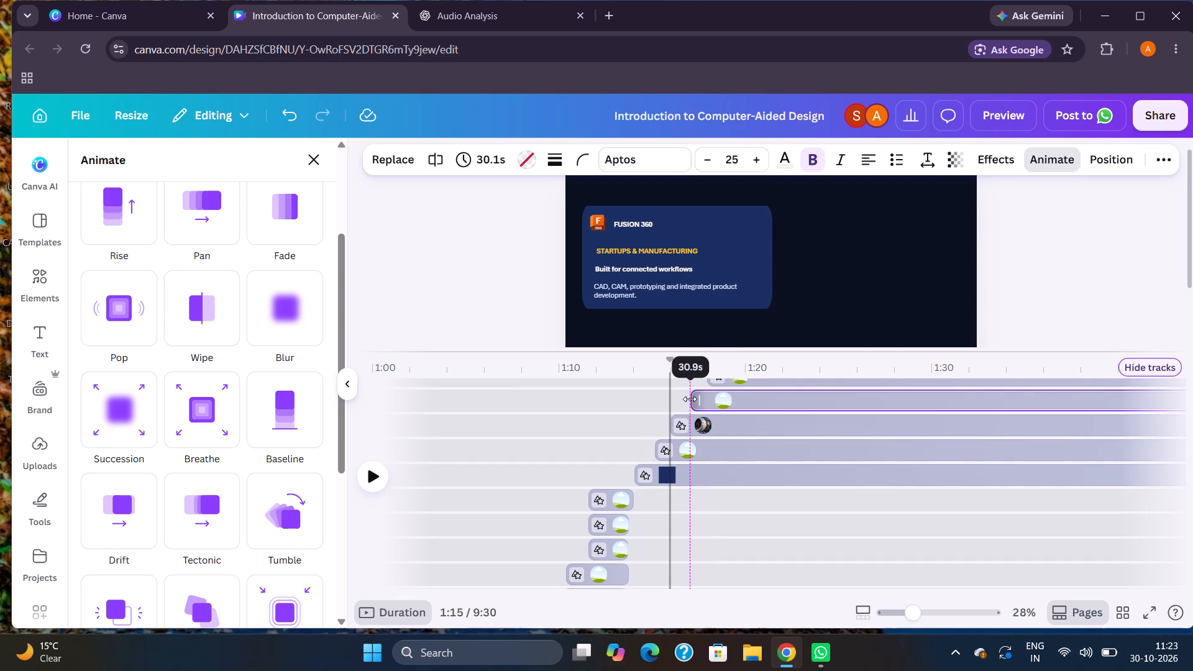
pyautogui.moveTo(690, 399); pyautogui.dragTo(679, 399)
pyautogui.scroll(2, 679, 399)
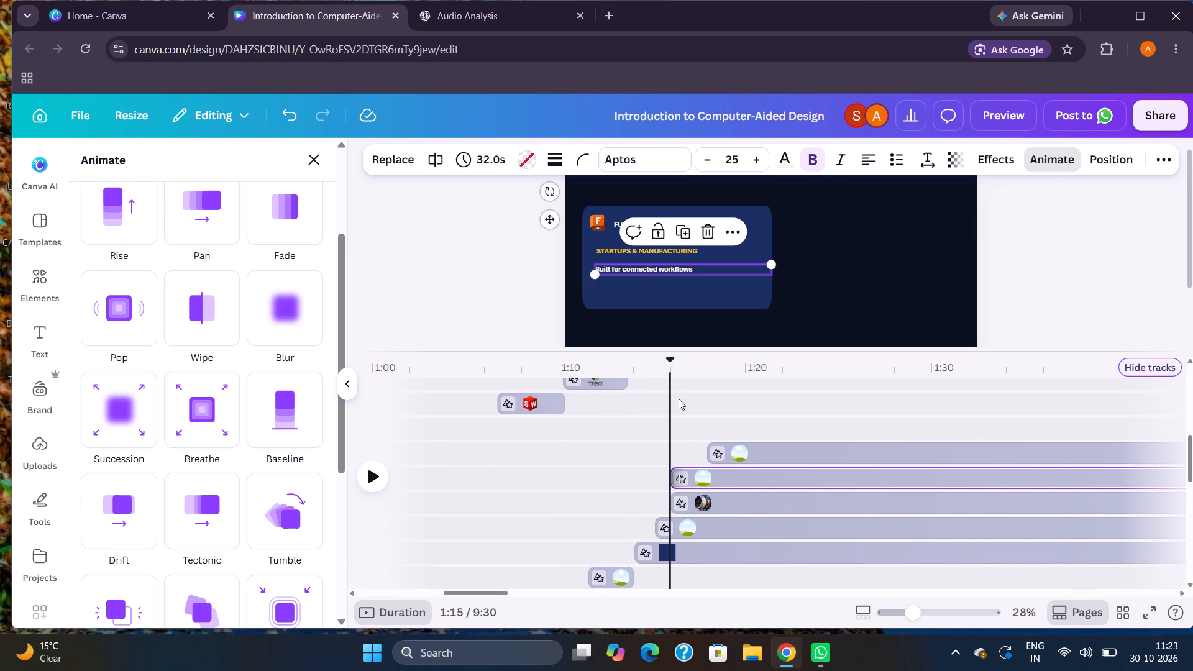
pyautogui.moveTo(715, 453); pyautogui.dragTo(681, 450)
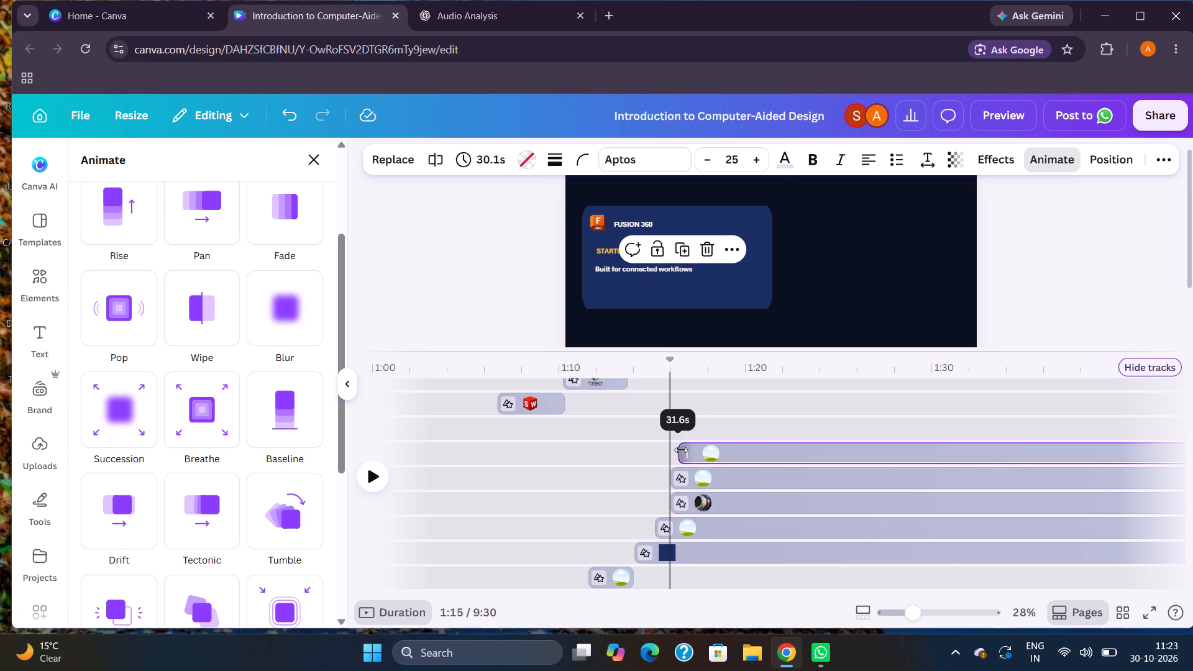
pyautogui.moveTo(681, 450); pyautogui.dragTo(680, 452)
# Shorten the Fusion 360 description, Built for connected workflows and STARTUPS & MANUFACTURING clips to 4.0 s each, ending at about 1:20.
pyautogui.hscroll(-2, 996, 454)
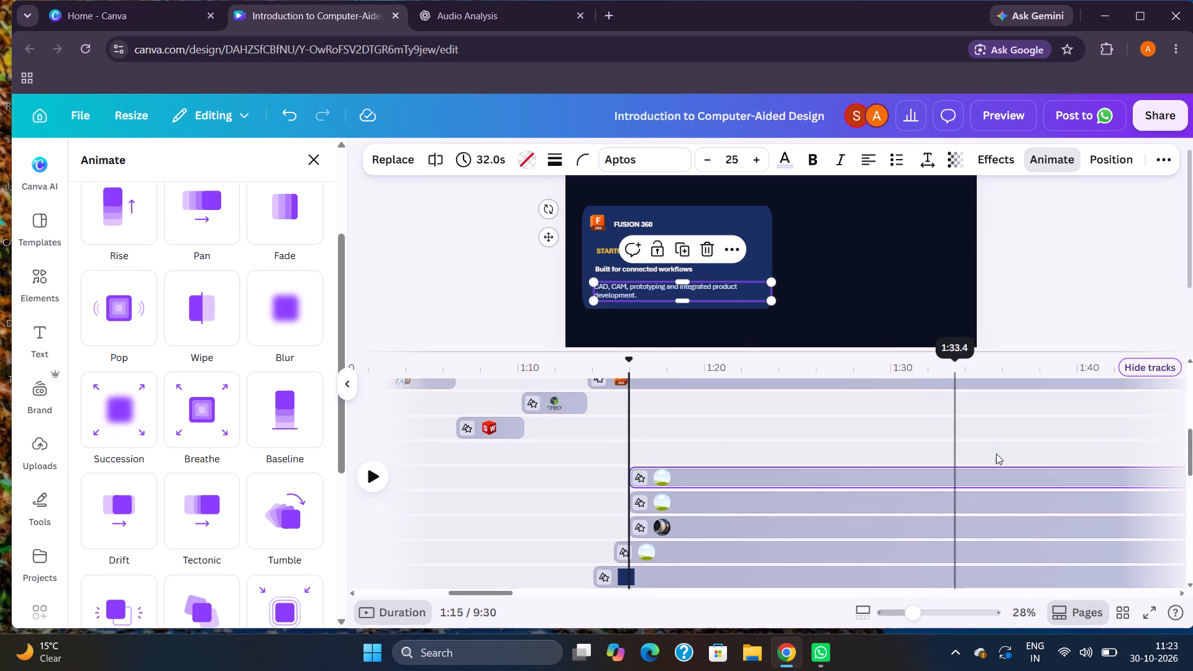
pyautogui.hscroll(-4, 996, 454)
pyautogui.hscroll(2, 996, 454)
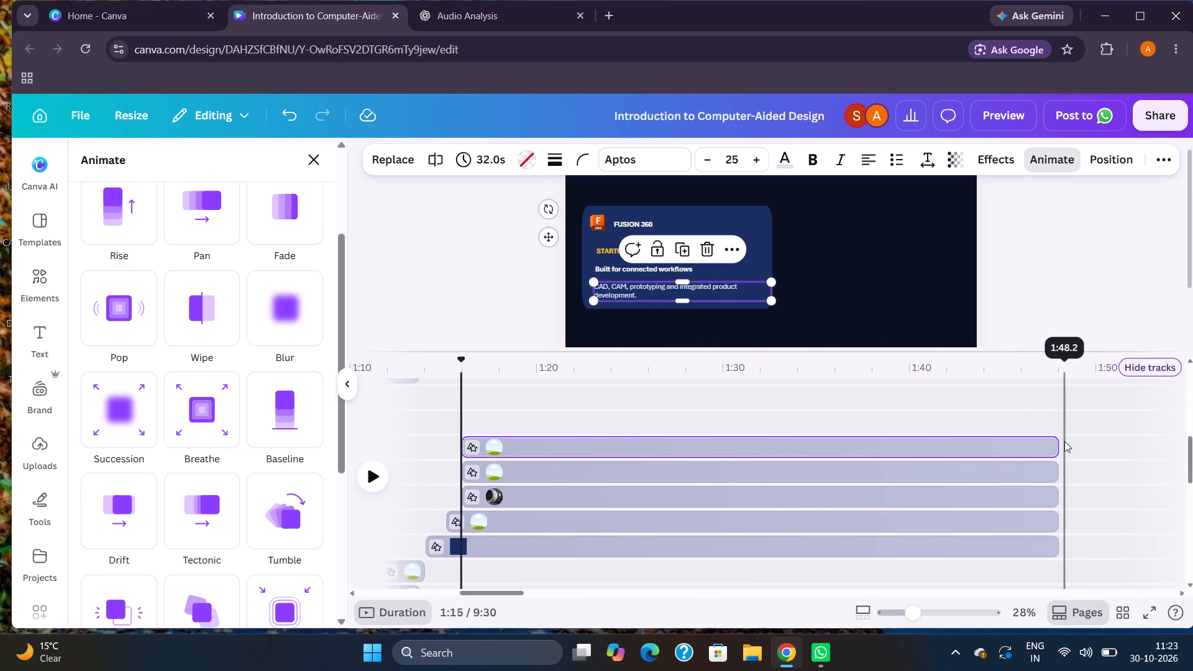
pyautogui.moveTo(1058, 450); pyautogui.dragTo(1002, 455)
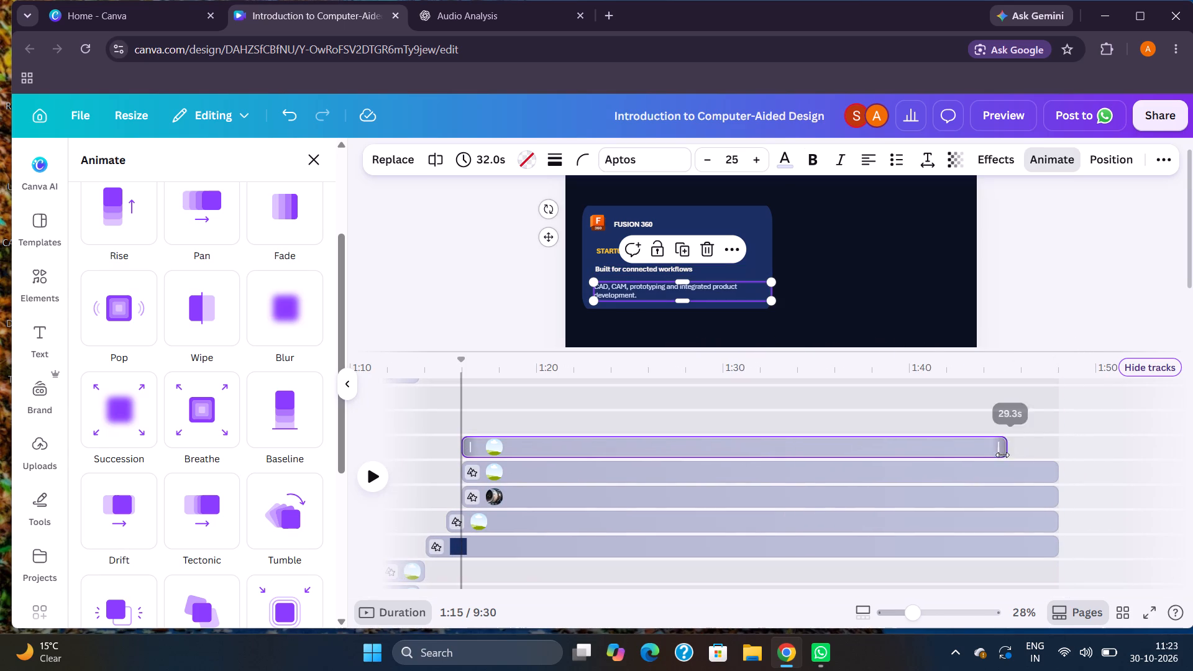
pyautogui.moveTo(1002, 455); pyautogui.dragTo(615, 477)
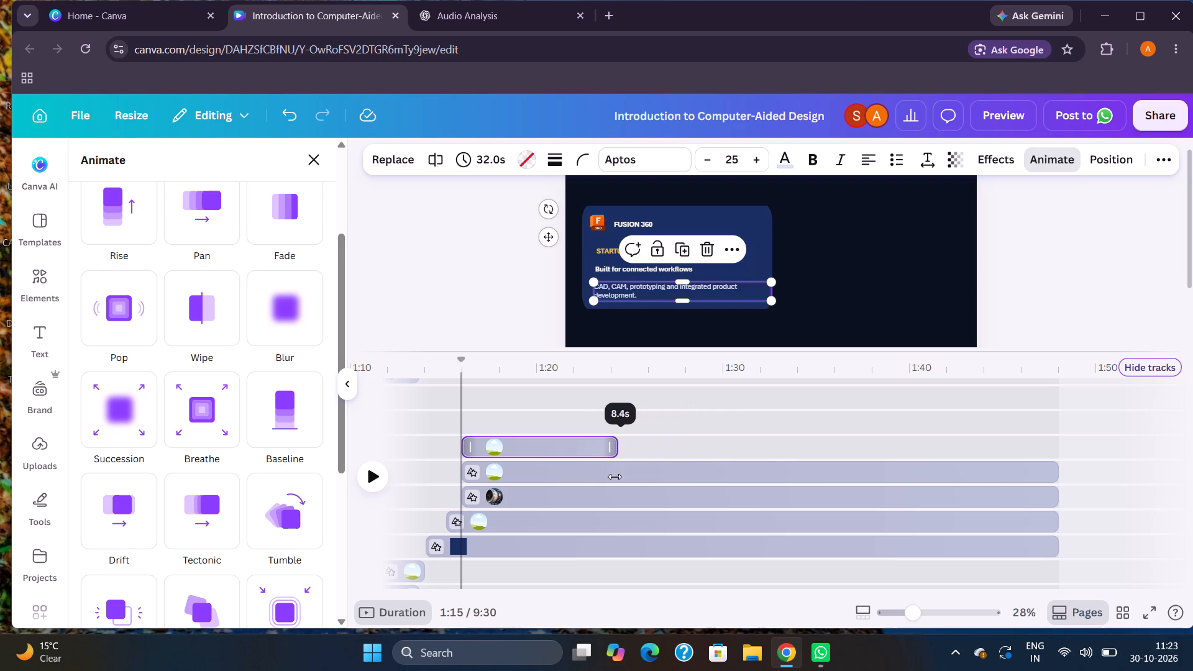
pyautogui.moveTo(615, 477); pyautogui.dragTo(514, 478)
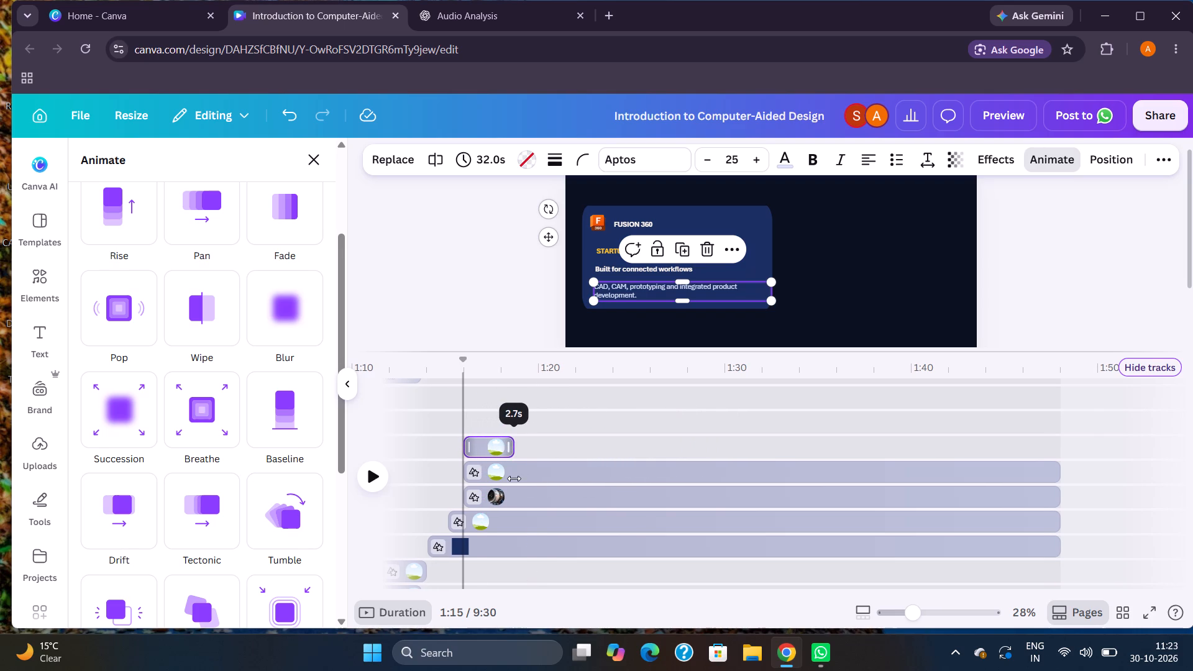
pyautogui.moveTo(514, 478); pyautogui.dragTo(534, 480)
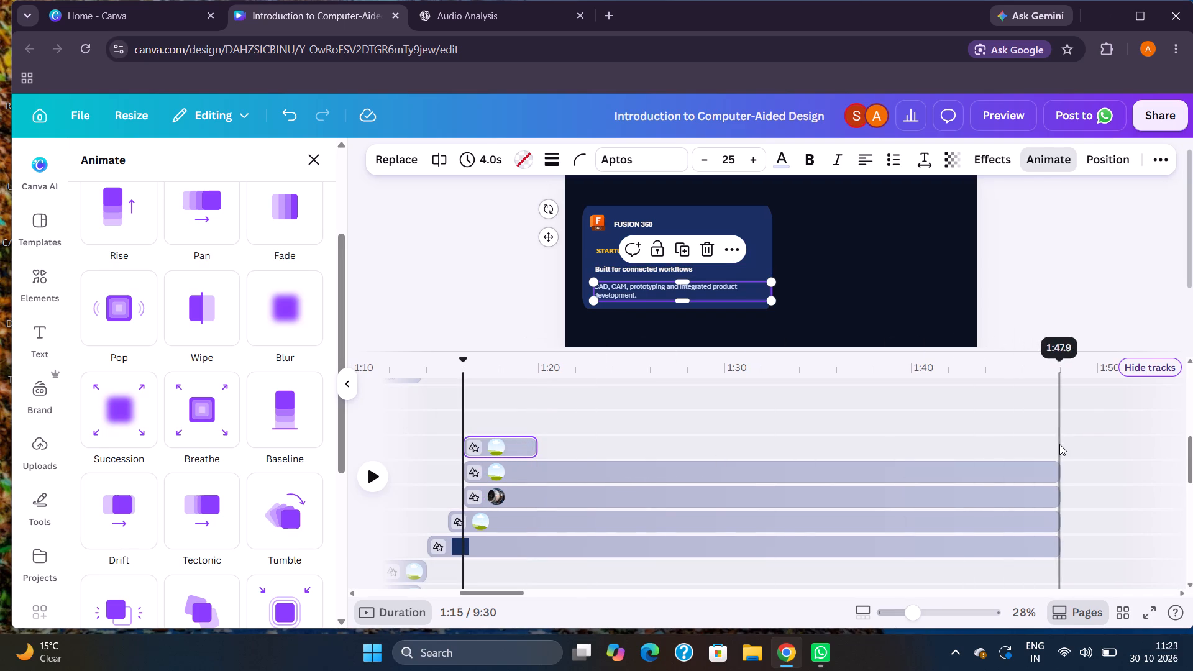
pyautogui.moveTo(1056, 472); pyautogui.dragTo(568, 519)
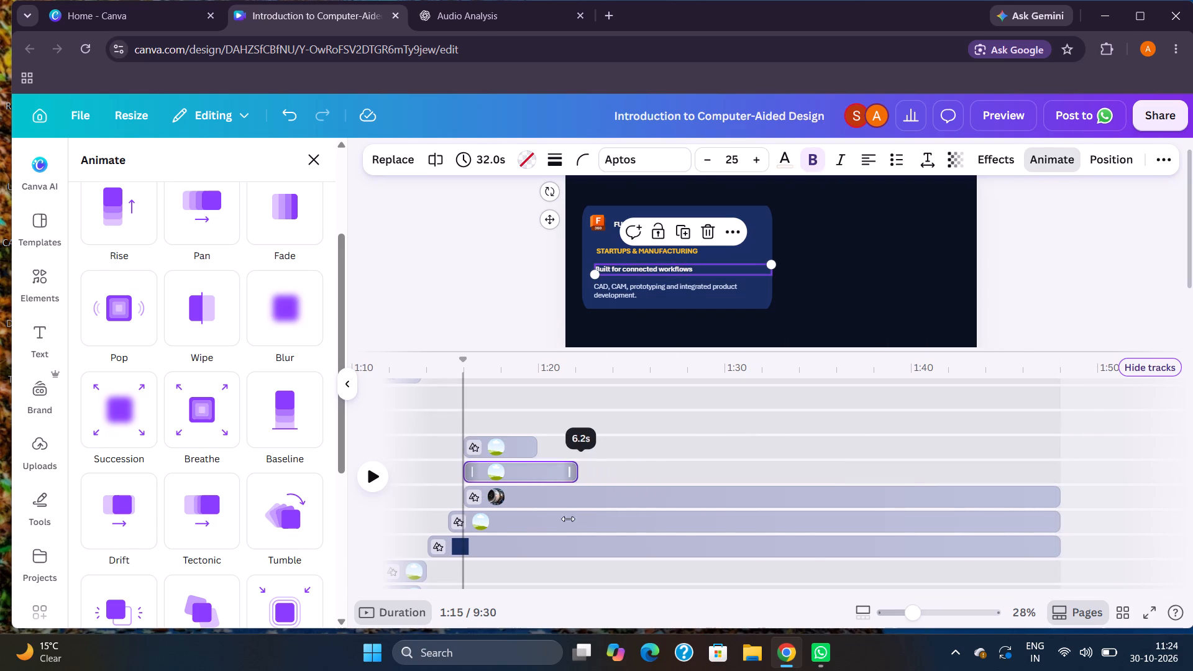
pyautogui.moveTo(568, 519); pyautogui.dragTo(538, 516)
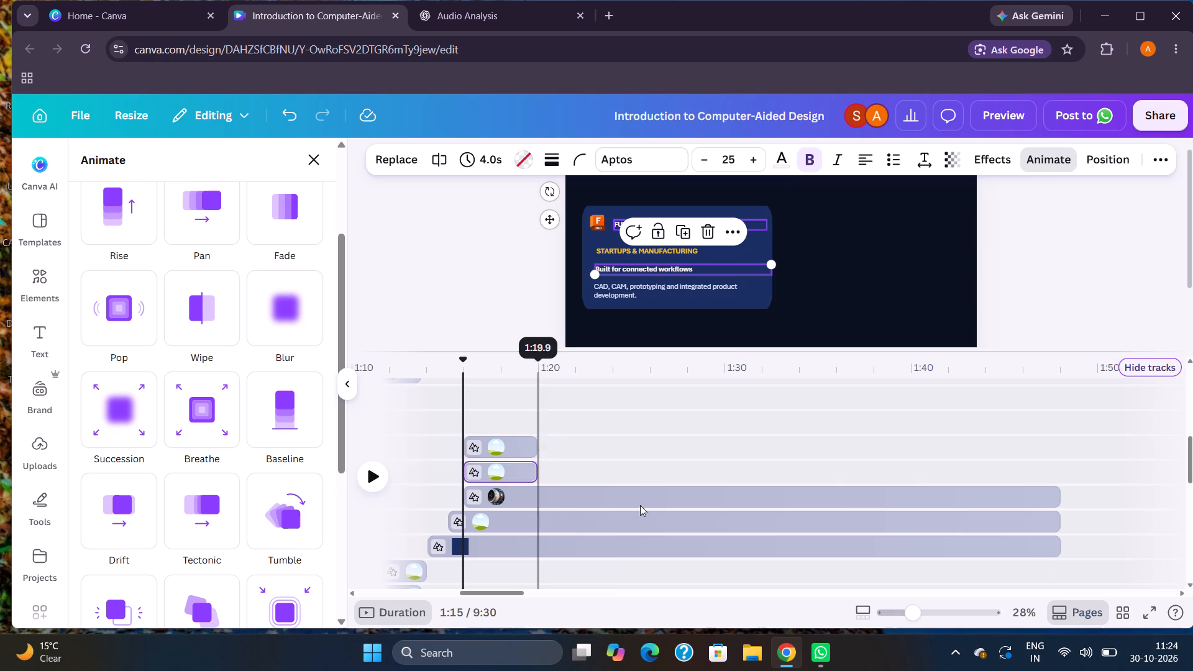
pyautogui.moveTo(1054, 493); pyautogui.dragTo(670, 524)
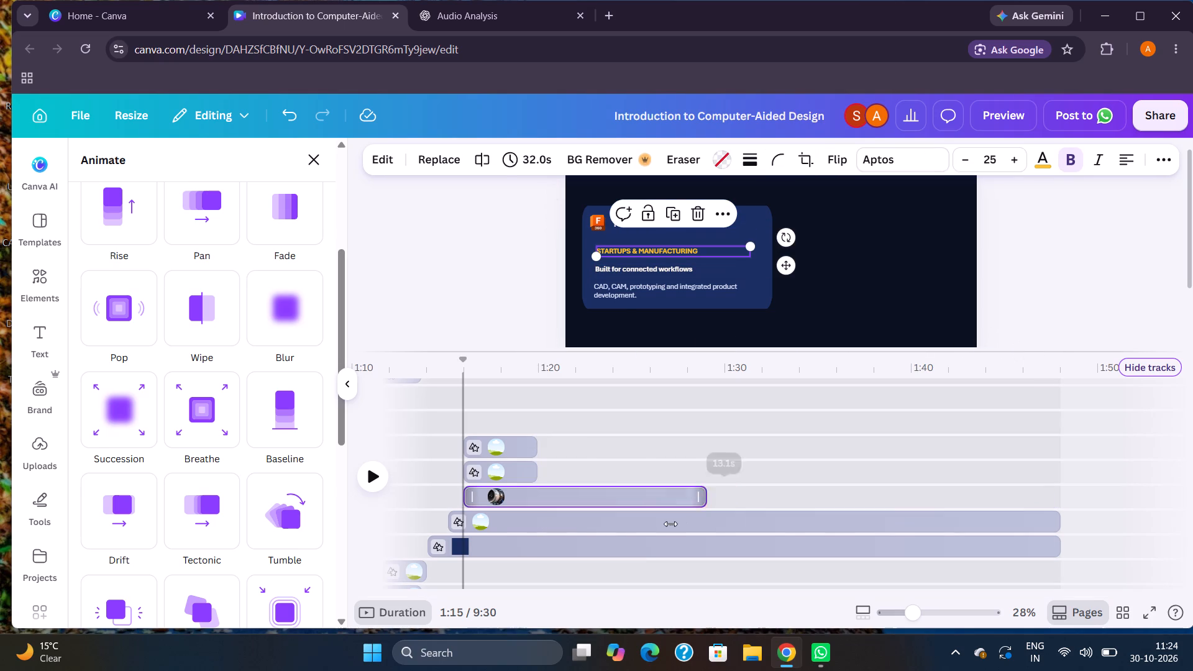
pyautogui.moveTo(670, 524); pyautogui.dragTo(526, 536)
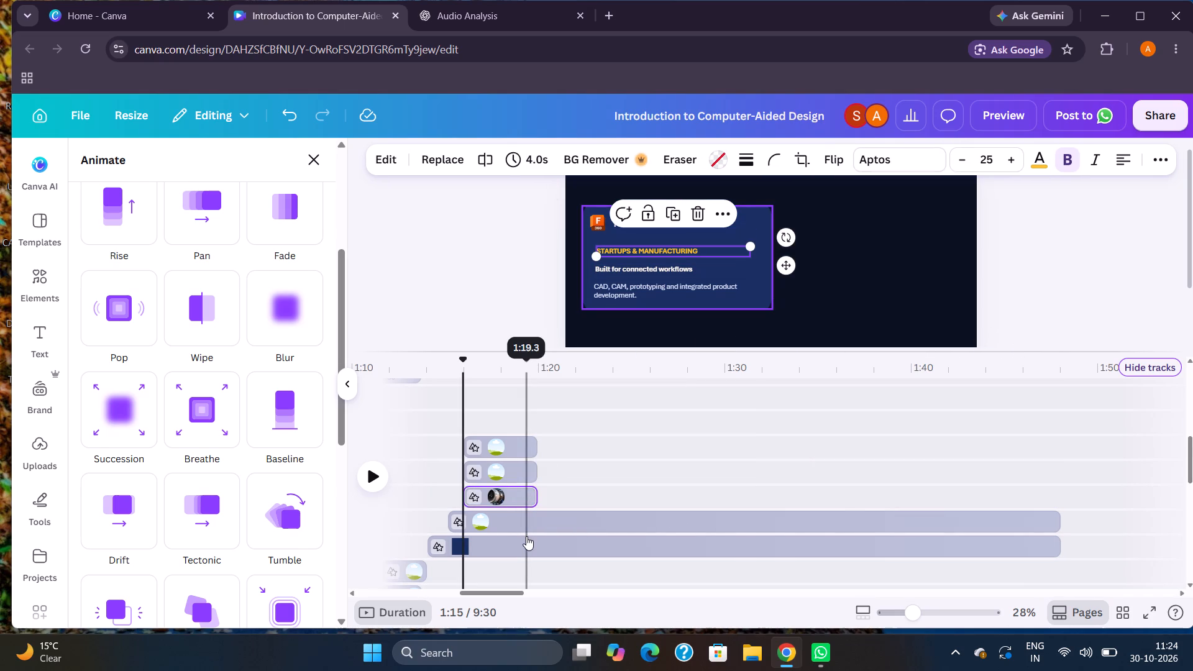
# Trim the blue card background to 5.9 s and the FUSION 360 title to 4.8 s, both ending at about 1:20.
pyautogui.scroll(-1, 533, 504)
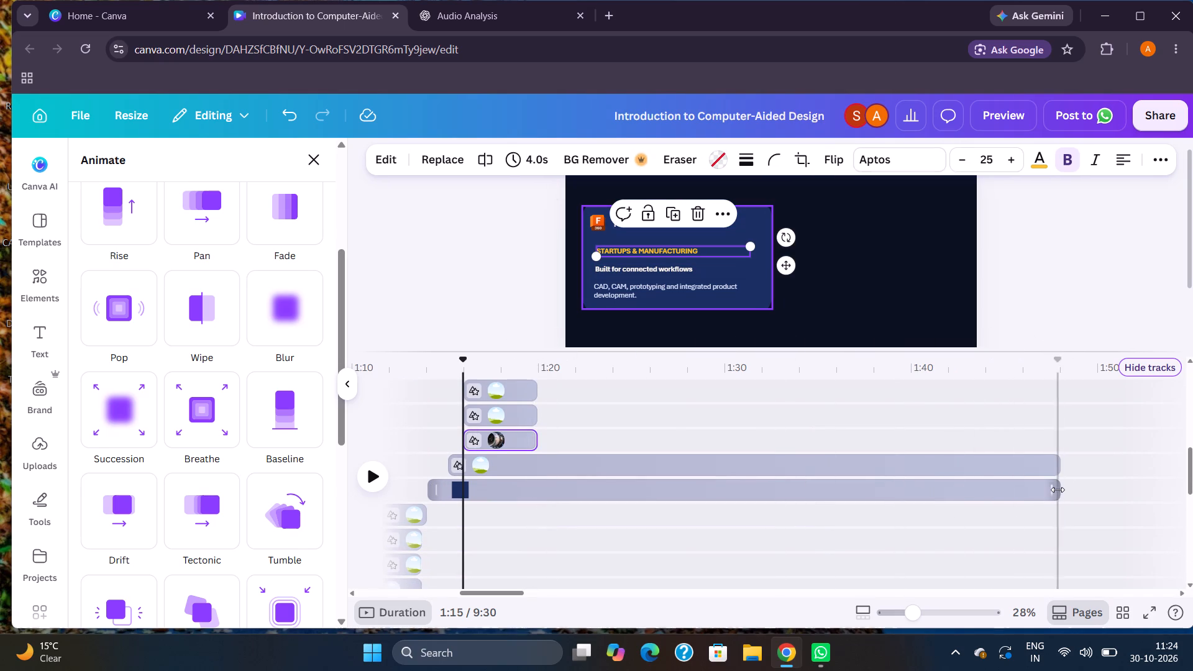
pyautogui.moveTo(1057, 490); pyautogui.dragTo(521, 531)
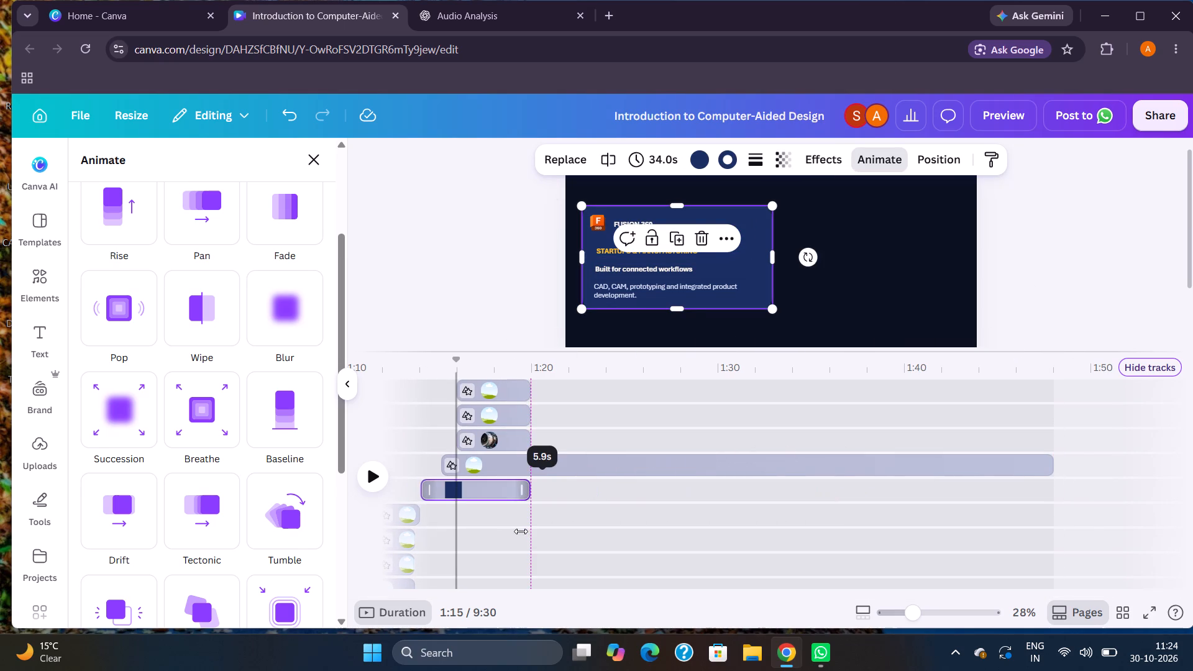
pyautogui.moveTo(521, 531); pyautogui.dragTo(521, 531)
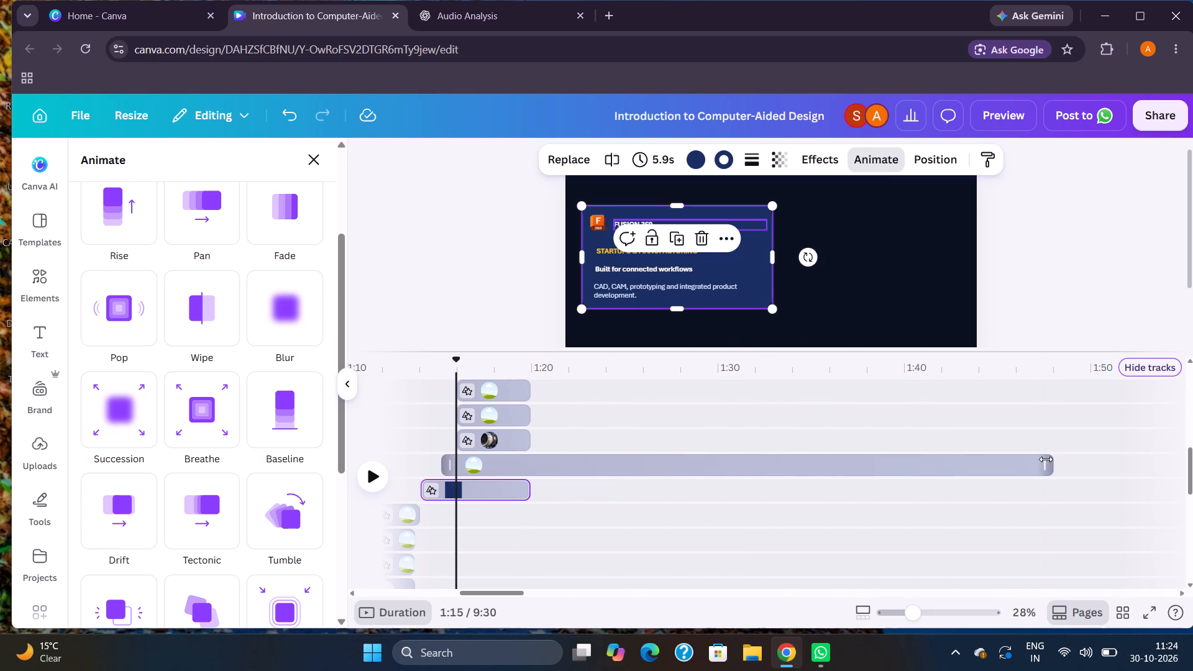
pyautogui.moveTo(1046, 459); pyautogui.dragTo(531, 526)
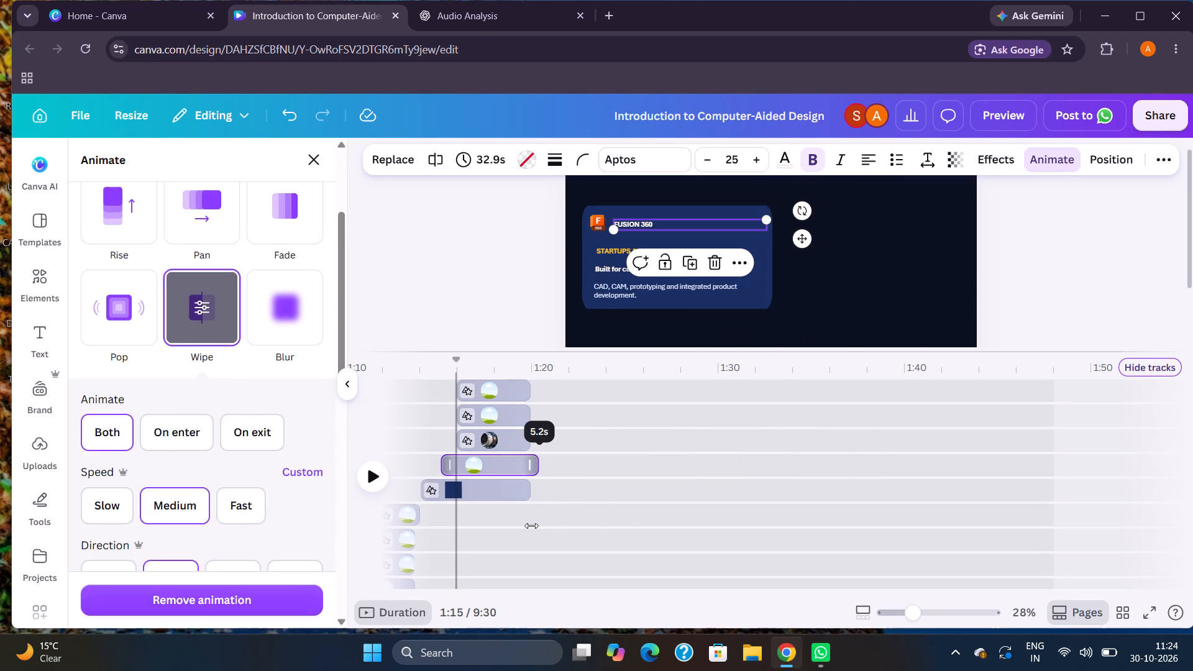
pyautogui.moveTo(531, 526); pyautogui.dragTo(529, 524)
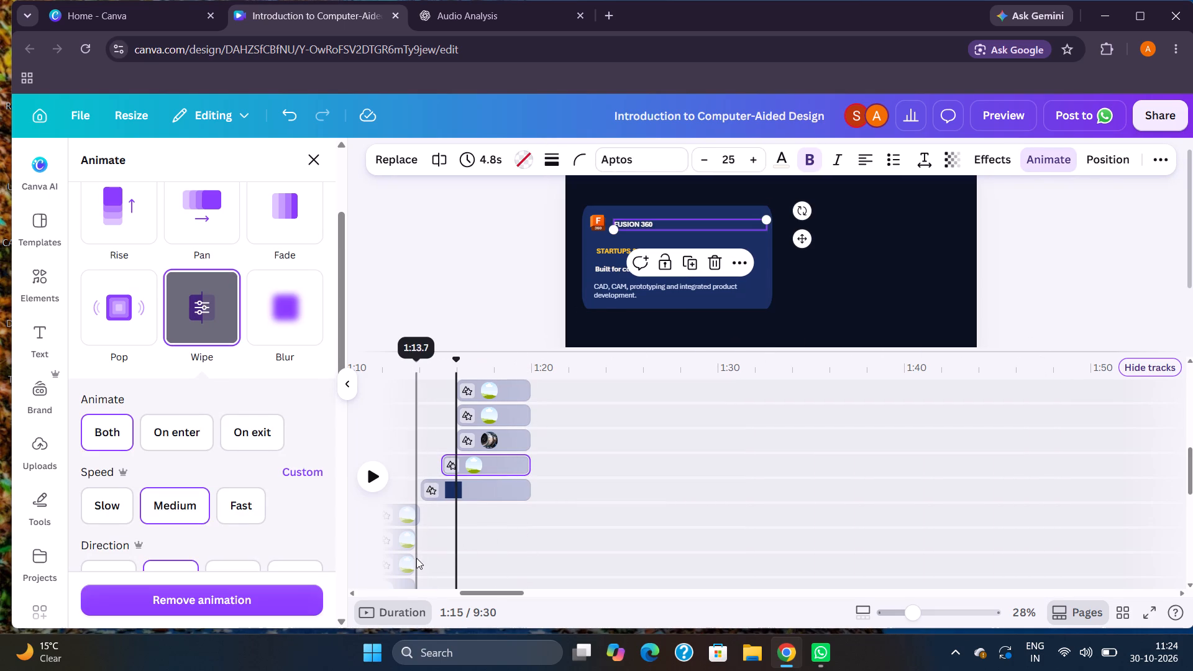
# Play the Fusion 360 scene from 1:14 to about 1:17 to check the retimed text entrances.
pyautogui.click(423, 558)
pyautogui.press('space')
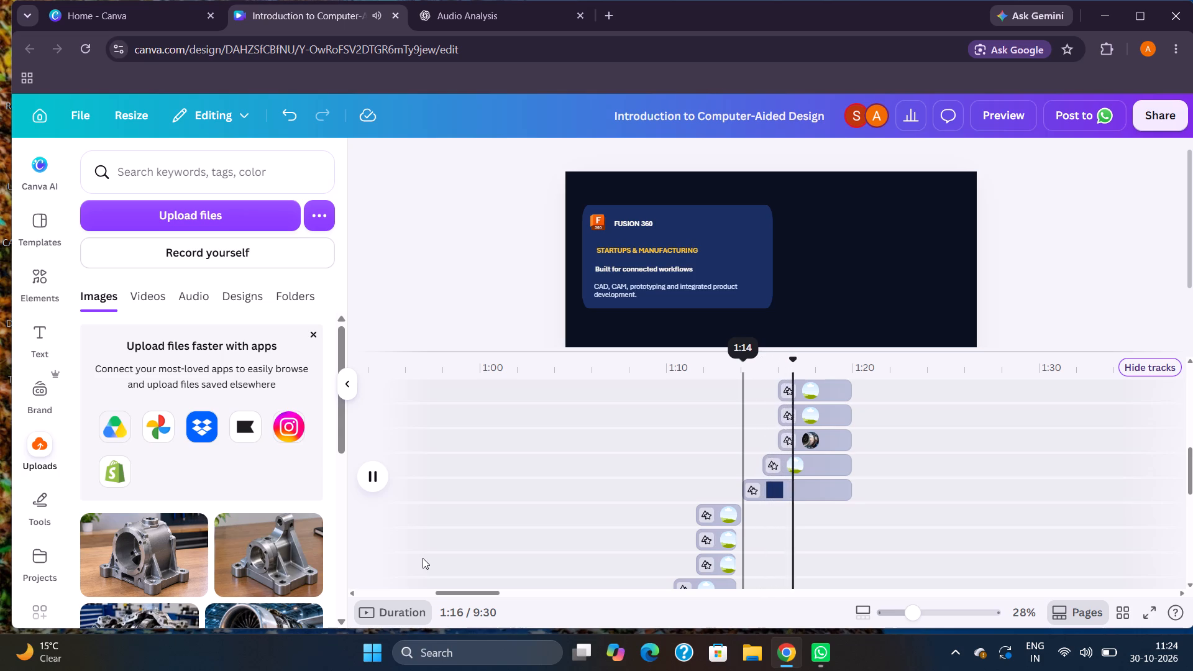
pyautogui.press('space')
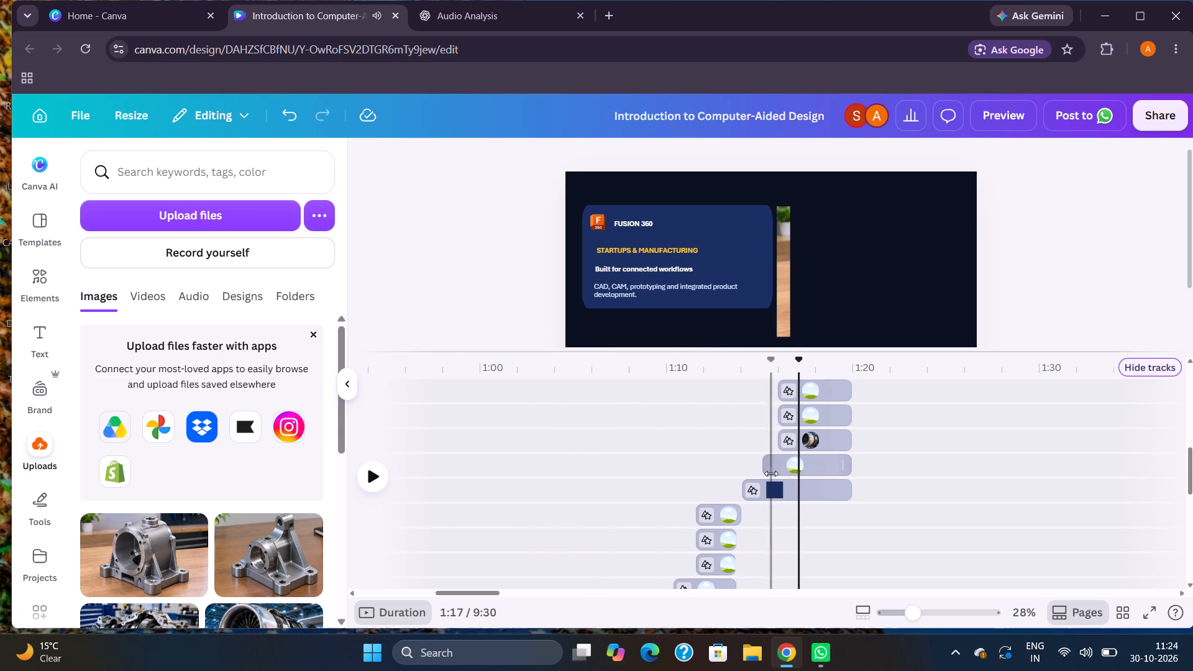
# Apply the Wipe animation at Medium speed, on both enter and exit, to the FUSION 360 title.
pyautogui.click(785, 464)
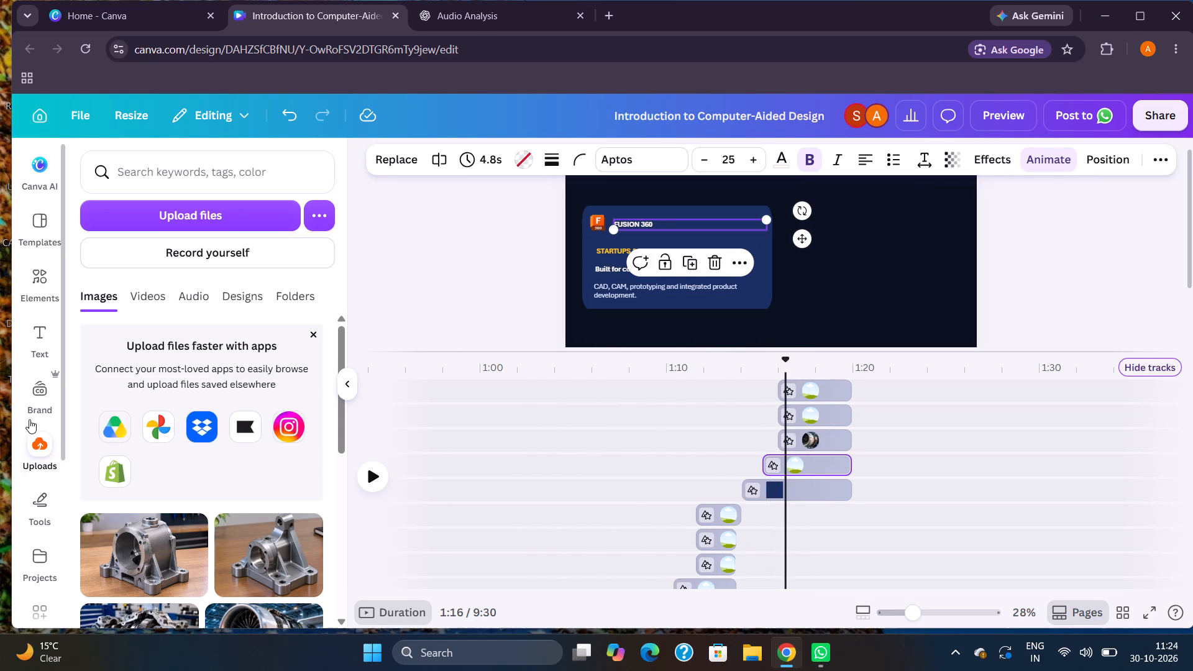
pyautogui.click(1041, 165)
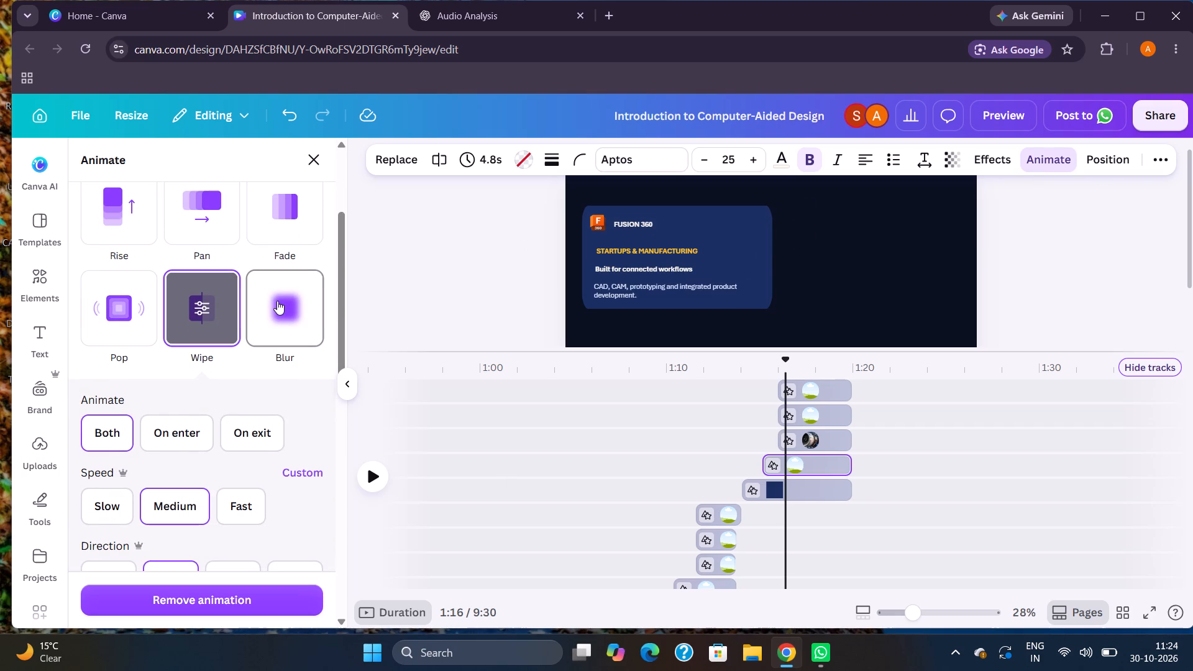
pyautogui.scroll(3, 277, 301)
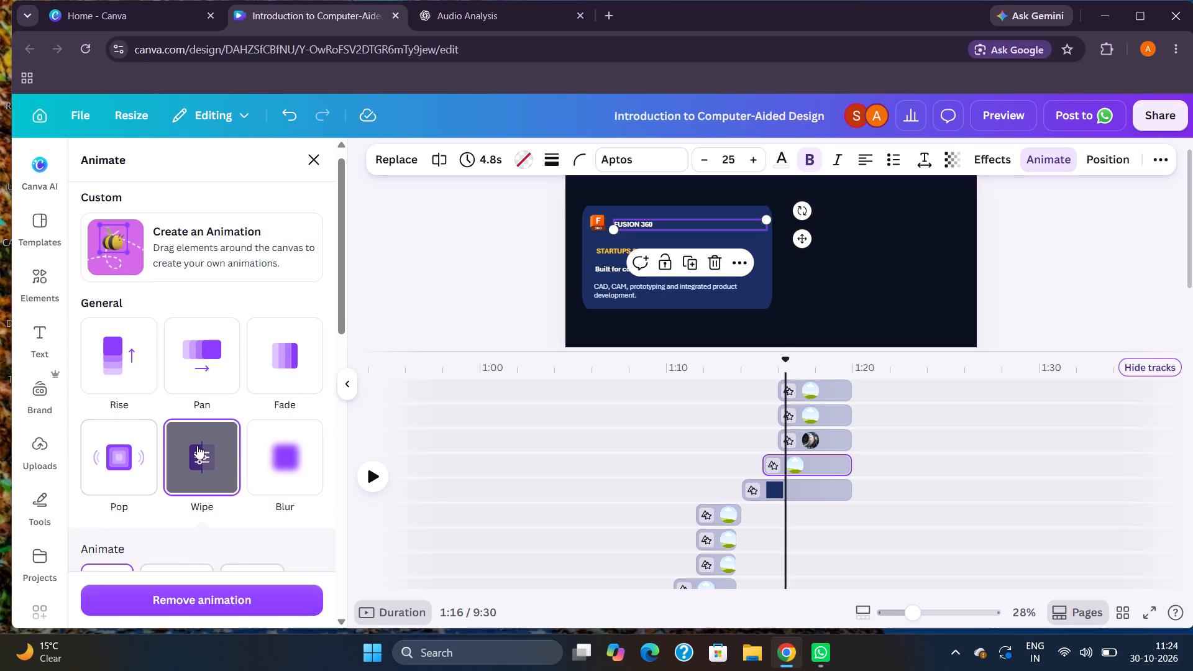
pyautogui.scroll(-1, 197, 445)
pyautogui.click(207, 422)
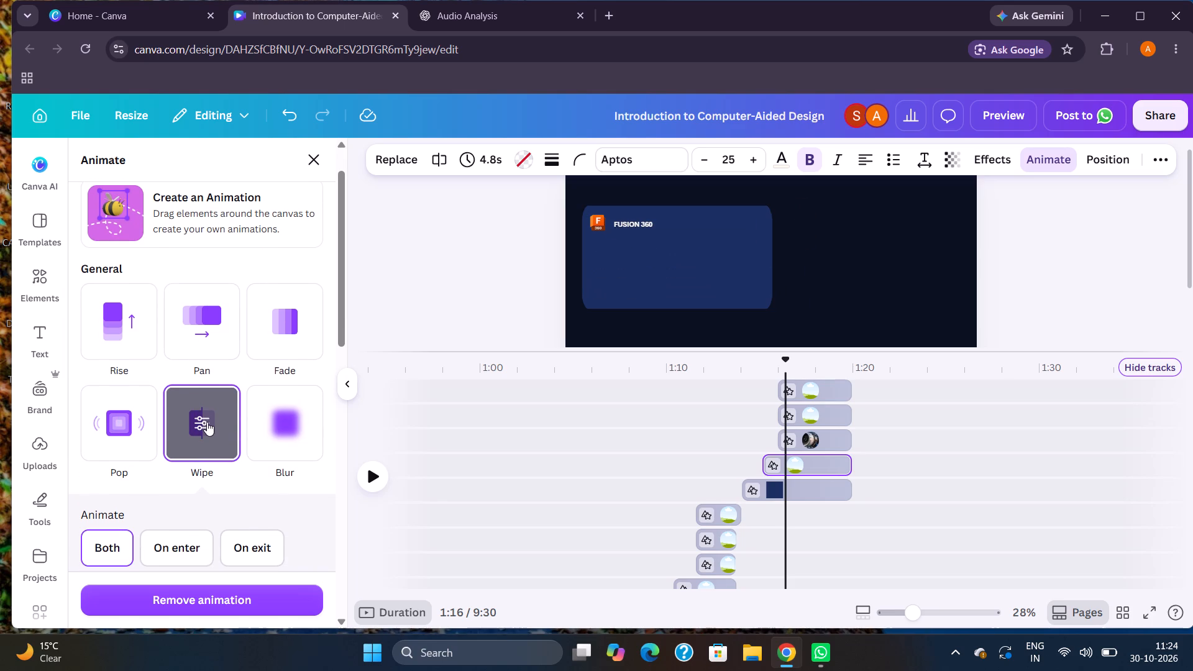
pyautogui.scroll(-1, 166, 541)
pyautogui.click(166, 541)
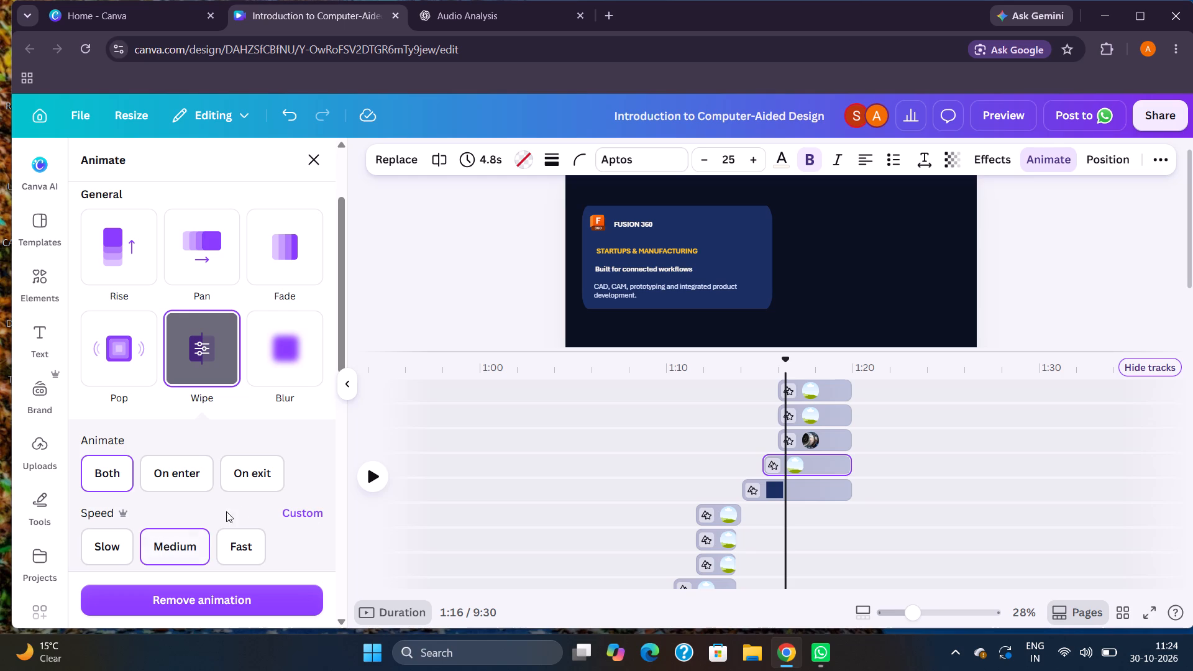
# Apply Wipe at Medium speed, on both enter and exit, to STARTUPS & MANUFACTURING, Built for connected workflows and the CAD, CAM description.
pyautogui.click(815, 448)
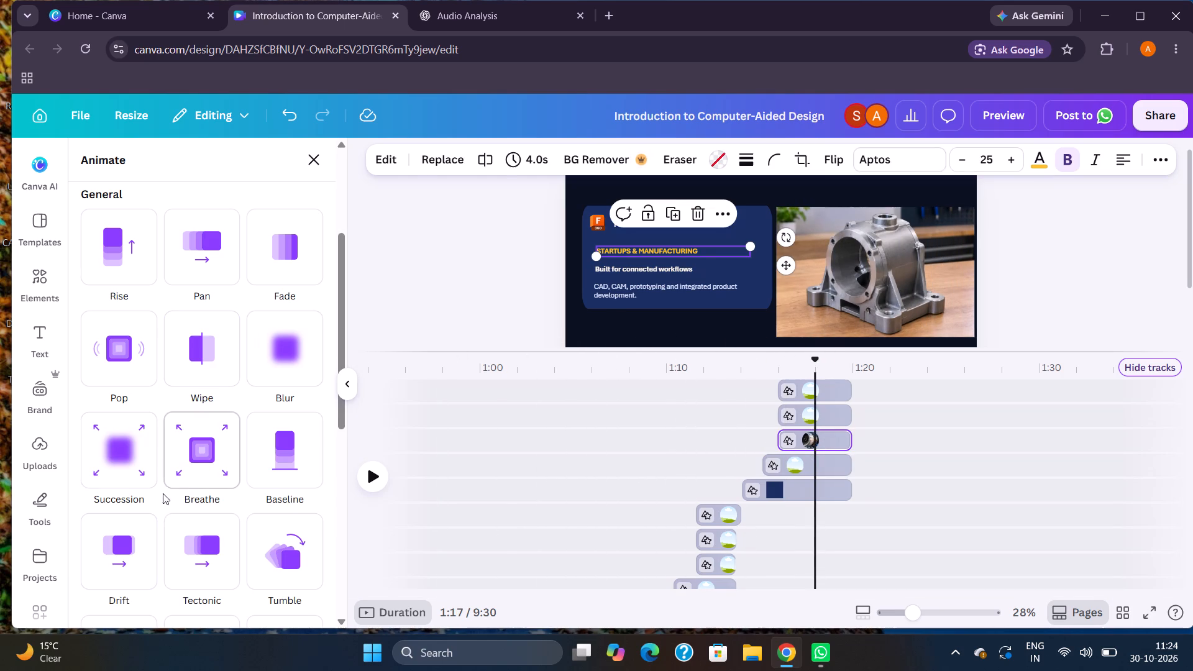
pyautogui.click(191, 347)
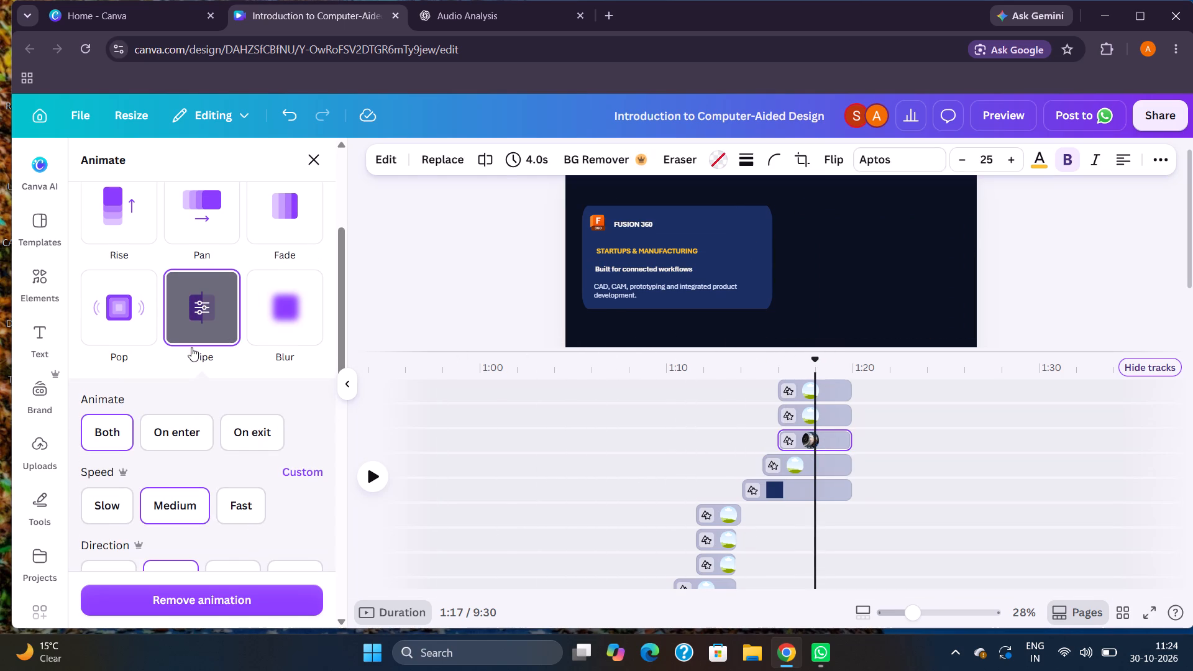
pyautogui.click(176, 504)
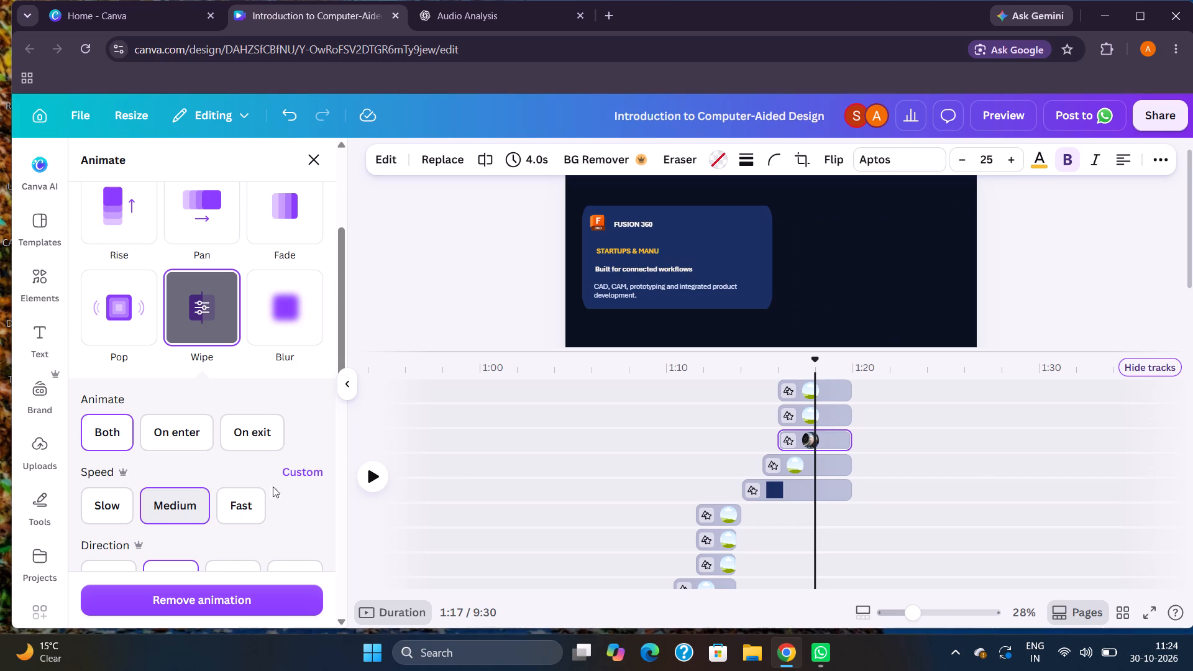
pyautogui.click(802, 414)
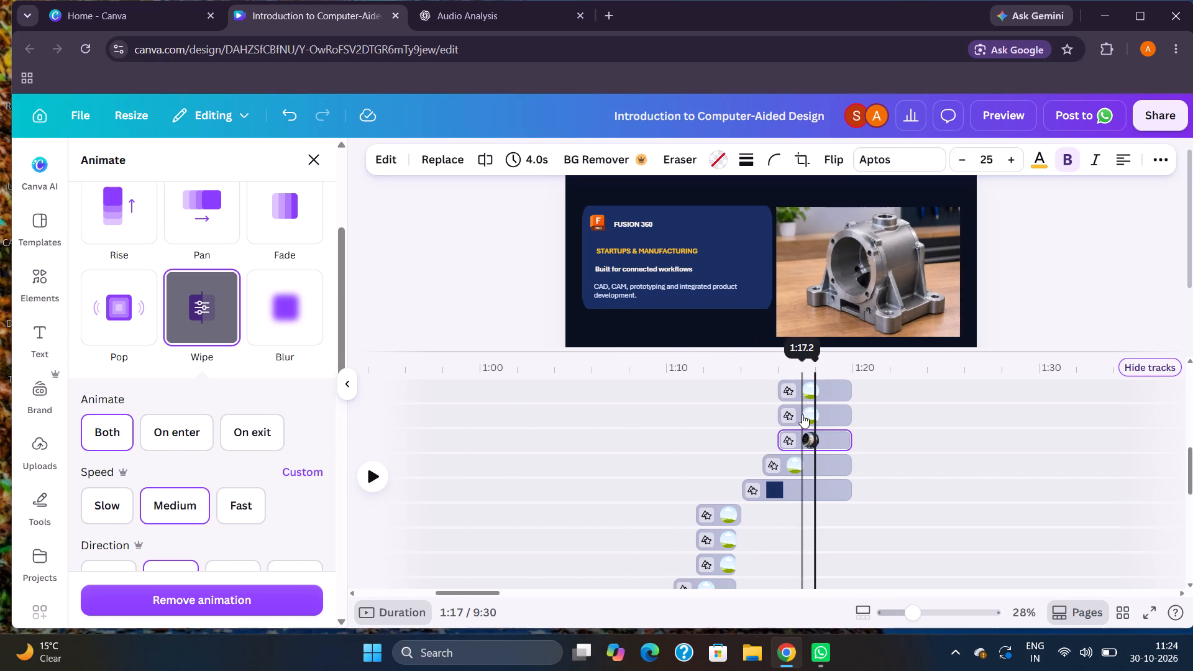
pyautogui.click(212, 339)
pyautogui.click(171, 500)
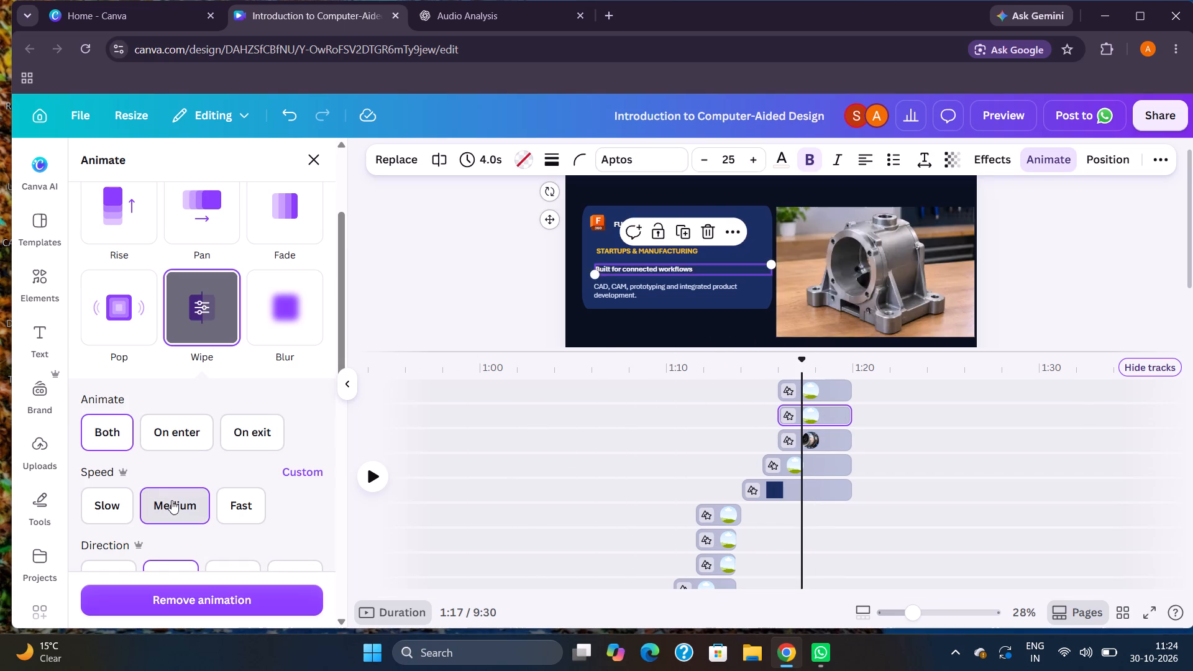
pyautogui.click(791, 394)
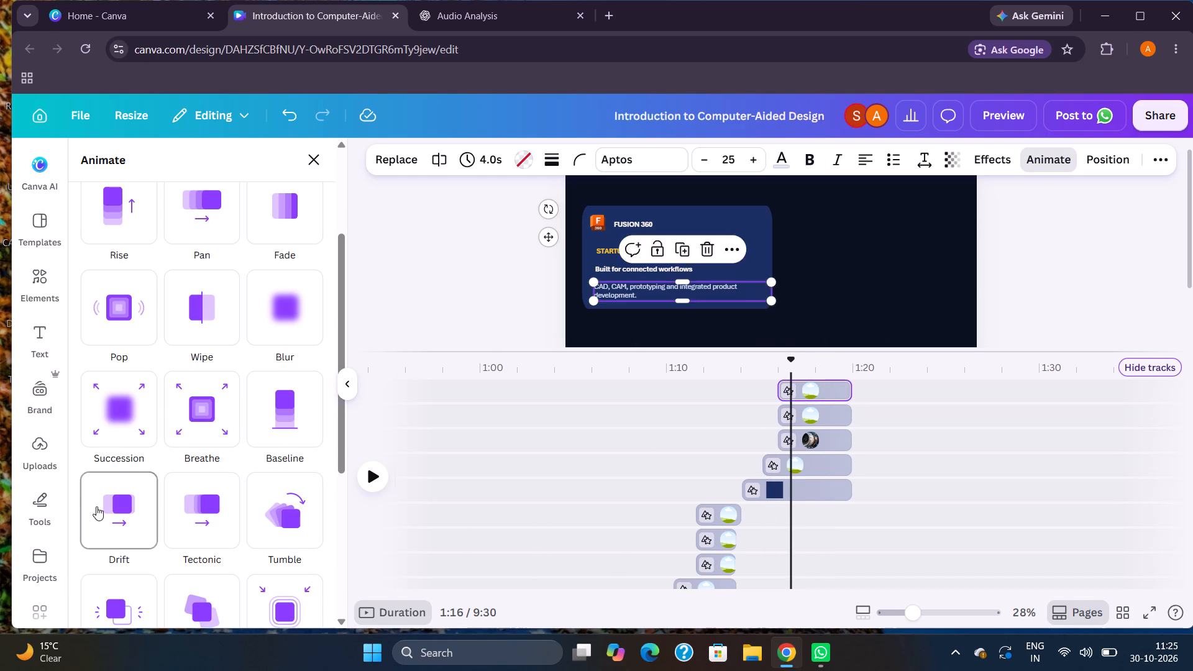
pyautogui.click(200, 340)
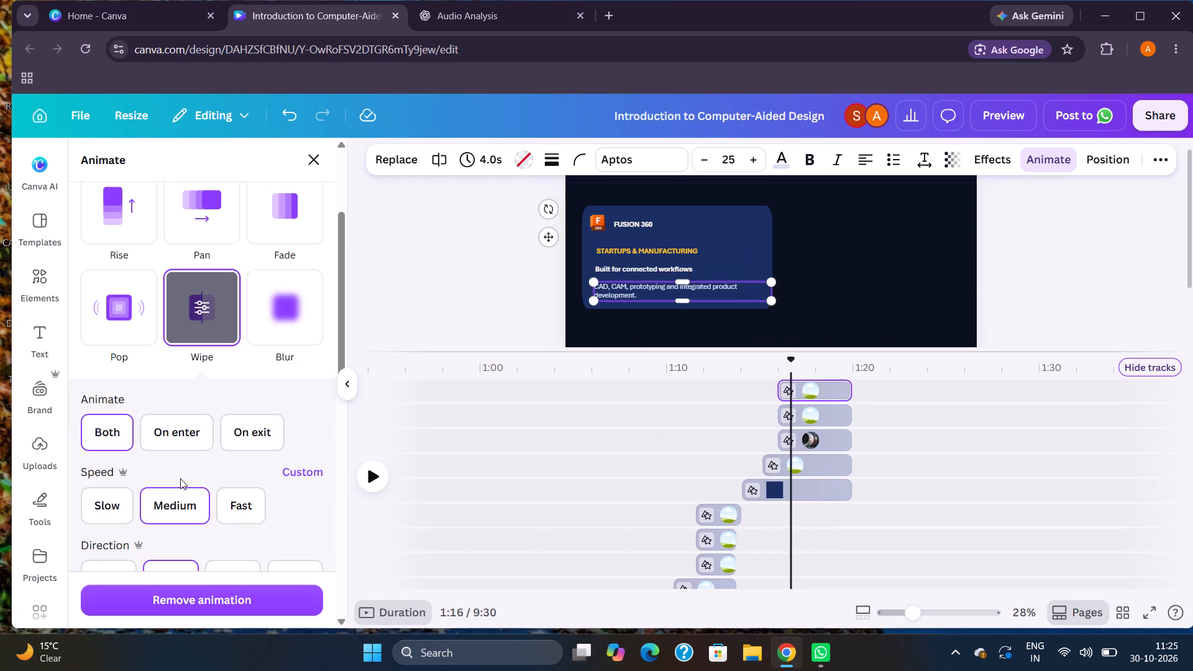
pyautogui.click(178, 500)
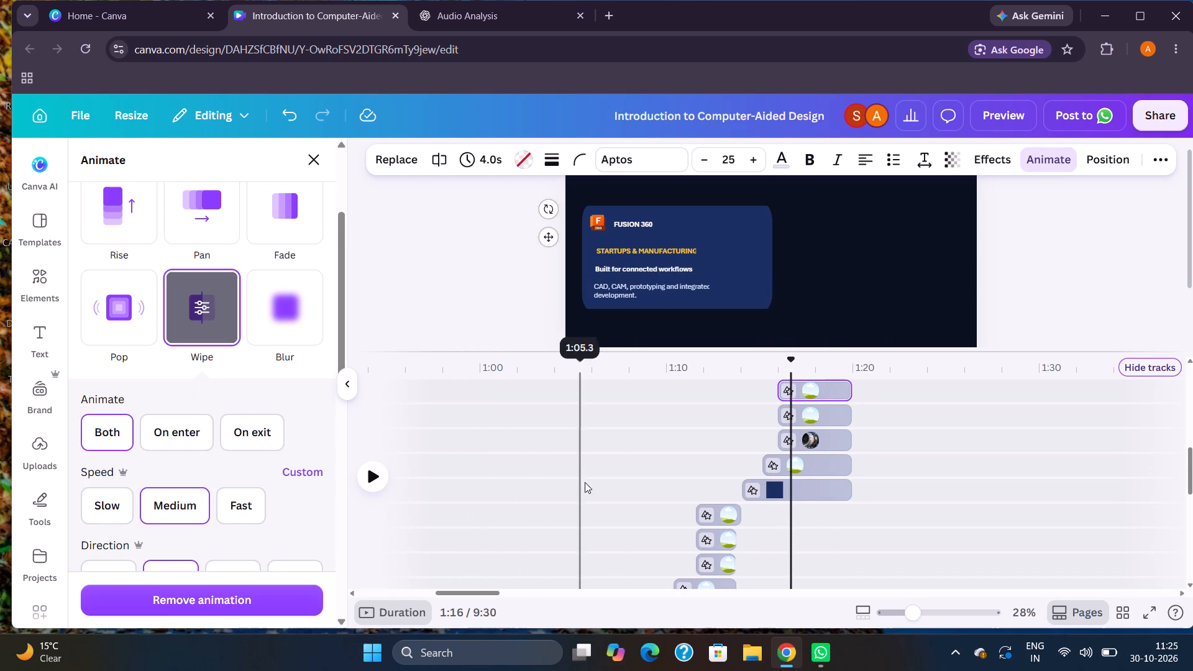
# Play the video from about 1:09 to 1:20 to check the Fusion 360 scene's animations and ending.
pyautogui.click(652, 476)
pyautogui.press('space')
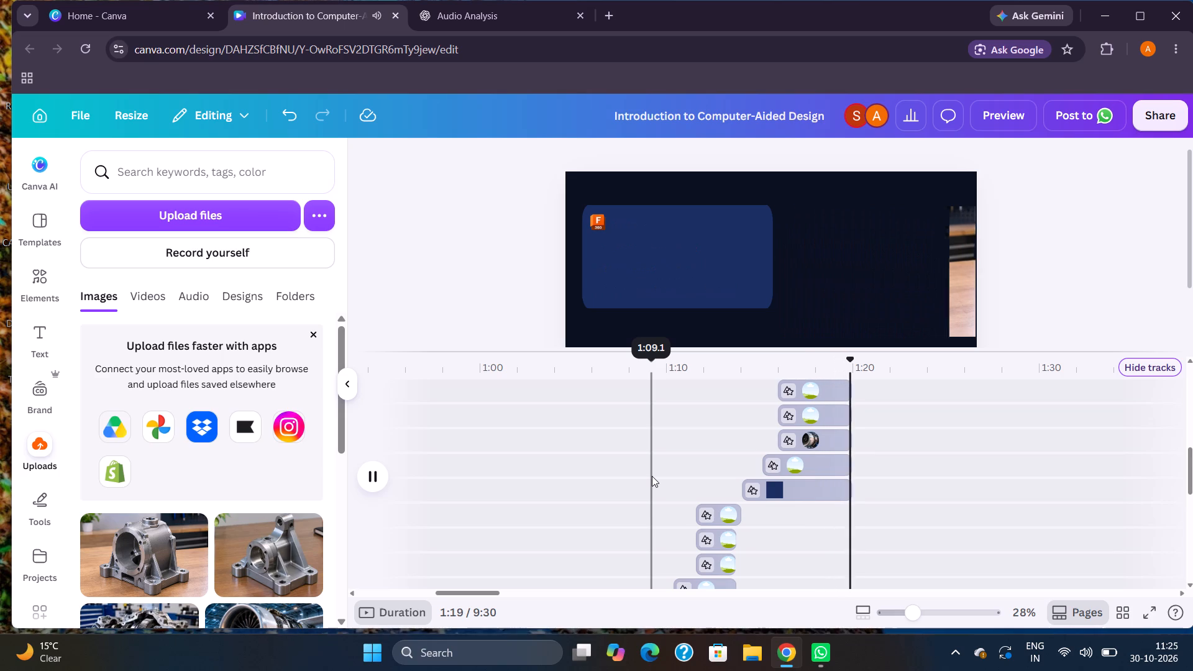
pyautogui.press('space')
pyautogui.press('space')
pyautogui.press('space')
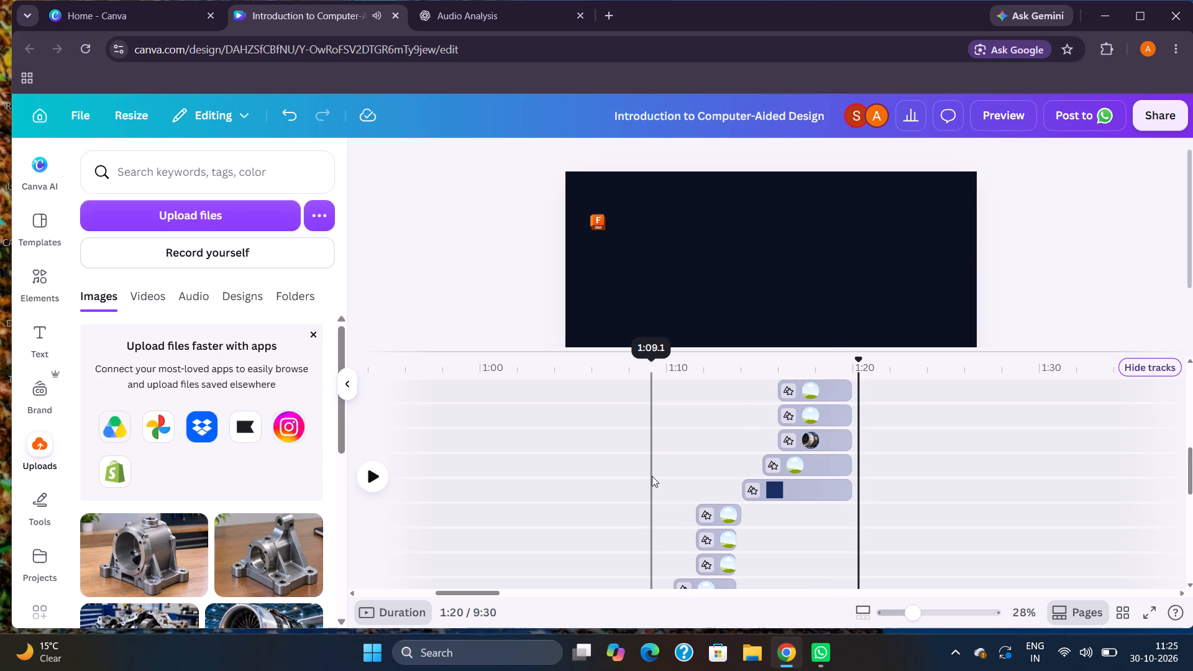
# Trim the Fusion 360 logo clip to 6.2 s so it ends with the scene's text clips at about 1:20.
pyautogui.scroll(2, 668, 510)
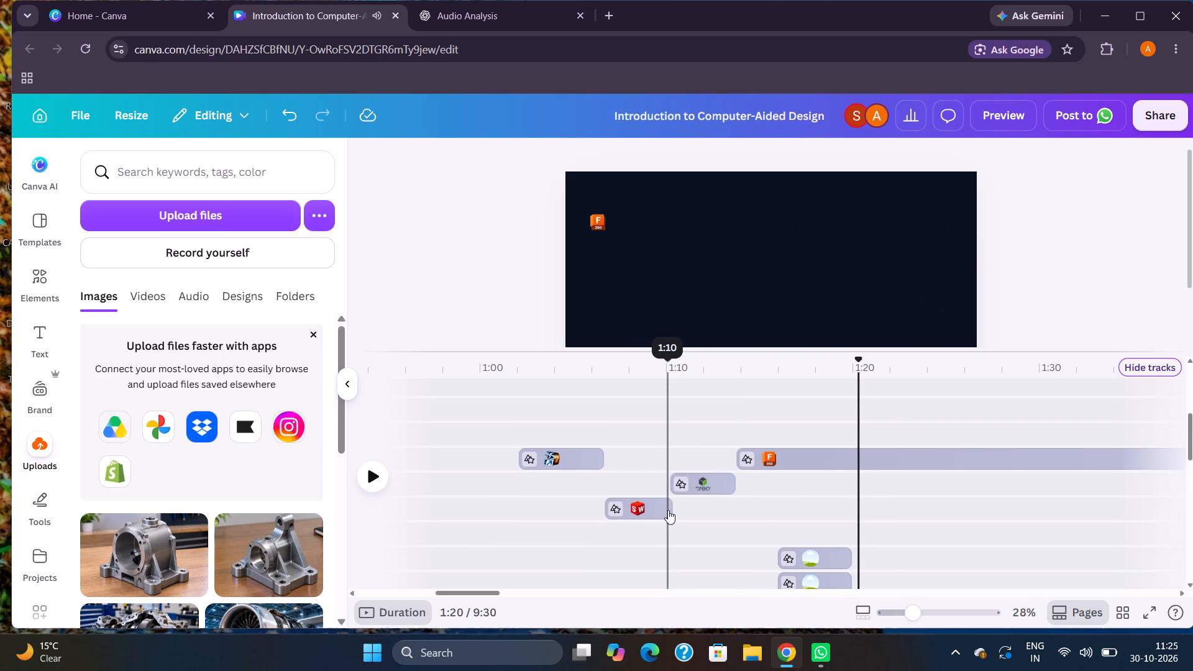
pyautogui.hscroll(-3, 1005, 485)
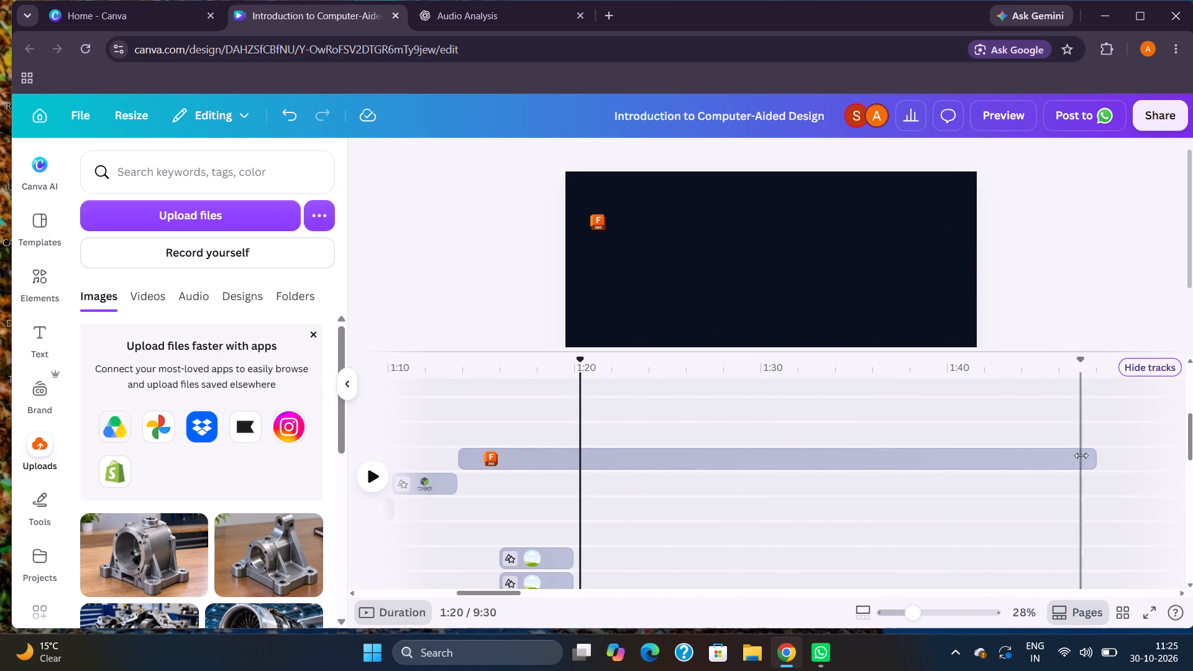
pyautogui.moveTo(1089, 455); pyautogui.dragTo(590, 473)
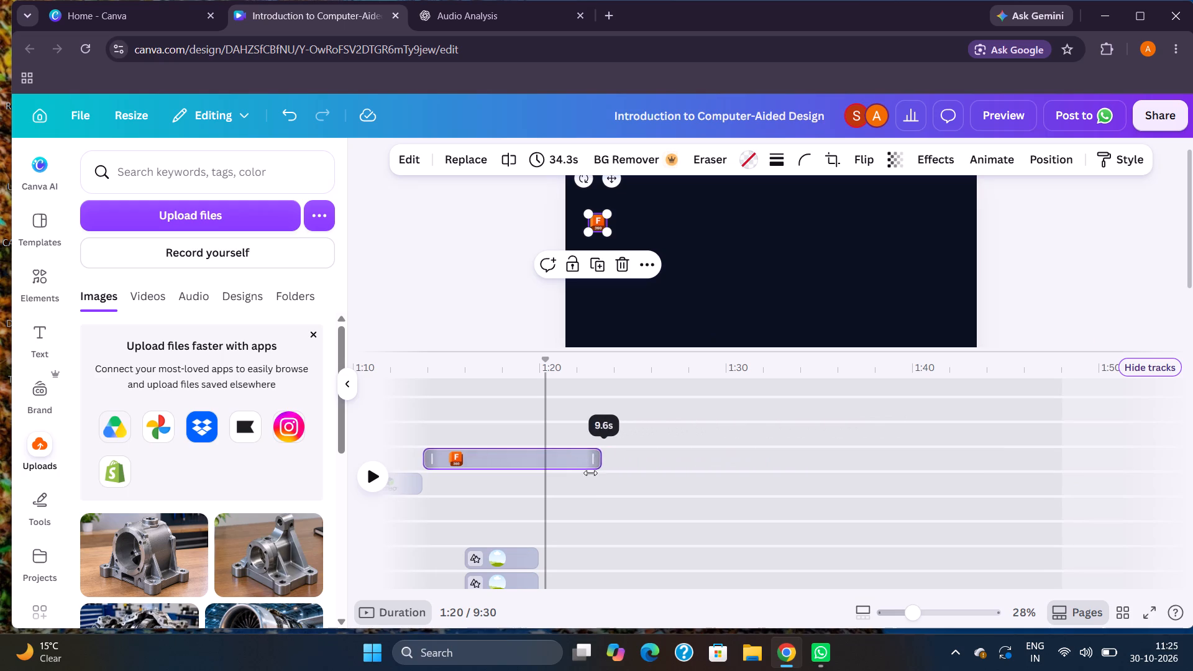
pyautogui.moveTo(590, 473); pyautogui.dragTo(533, 471)
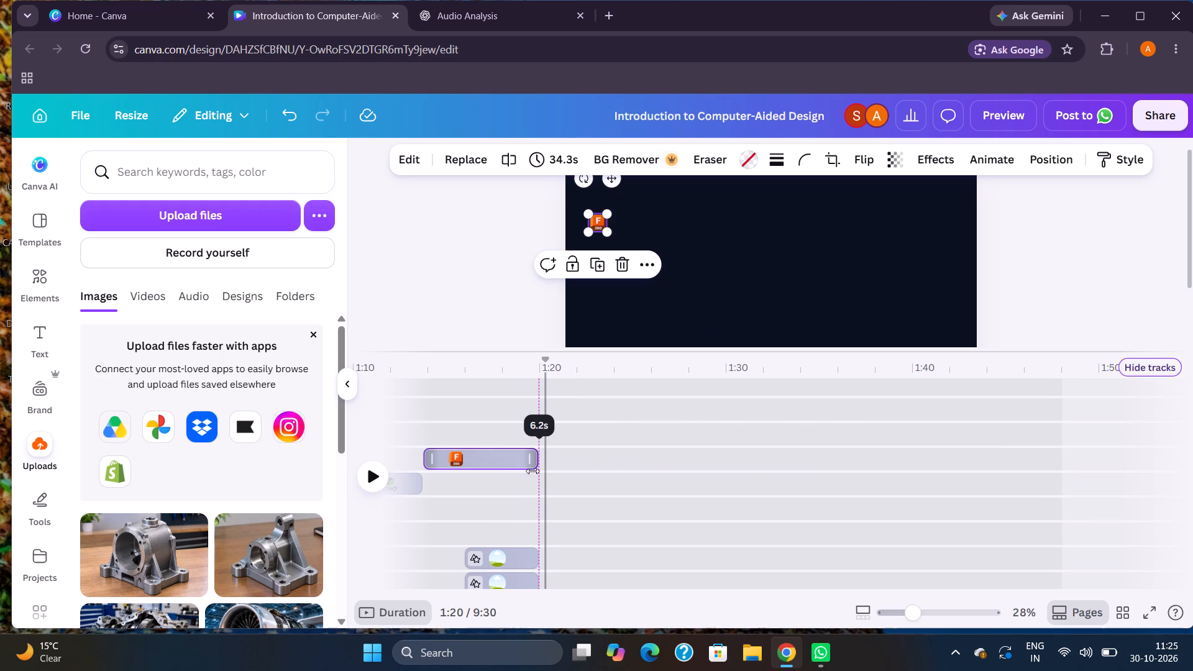
pyautogui.moveTo(533, 471); pyautogui.dragTo(533, 471)
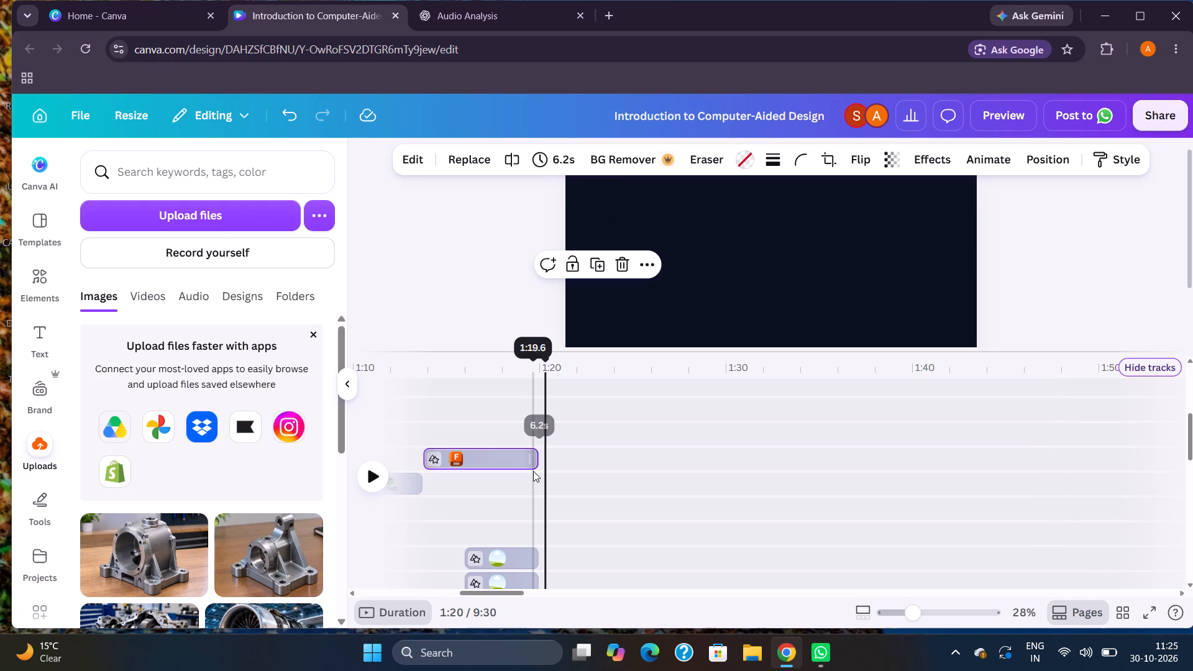
# Play the Fusion 360 scene from about 1:15 to 1:21 to check that the logo leaves with the other elements.
pyautogui.scroll(-2, 631, 471)
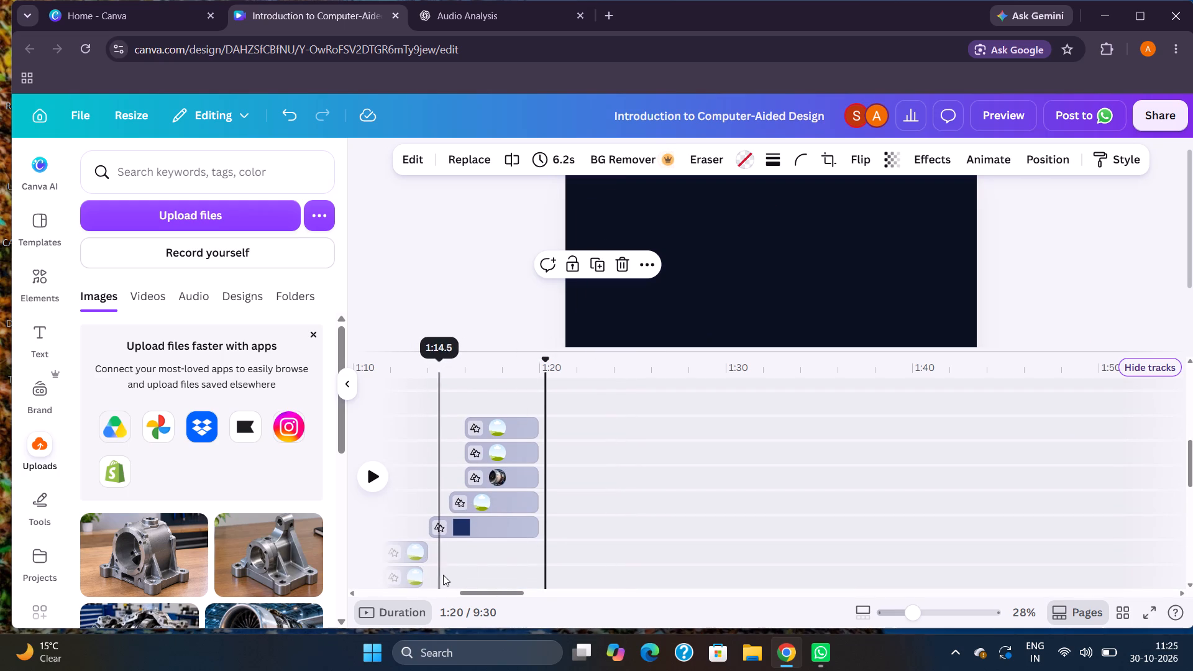
pyautogui.click(446, 574)
pyautogui.press('space')
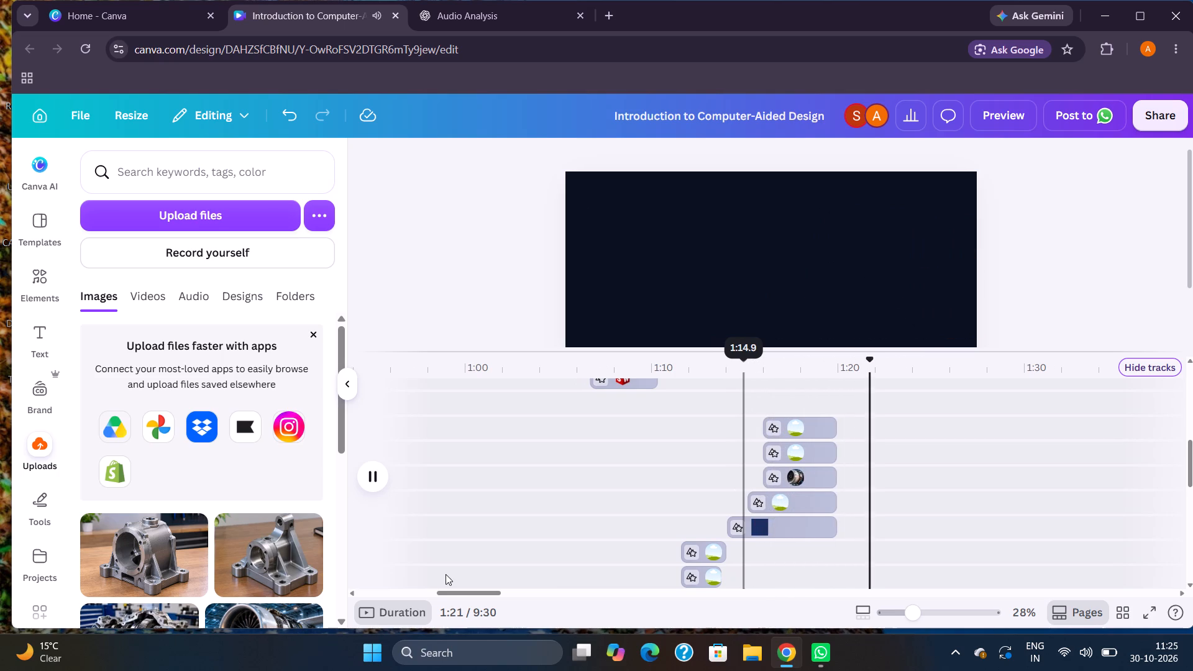
pyautogui.press('space')
# Examine the timeline tracks after the Fusion 360 scene, from about 1:21 through to the start of the next page.
pyautogui.scroll(-6, 446, 574)
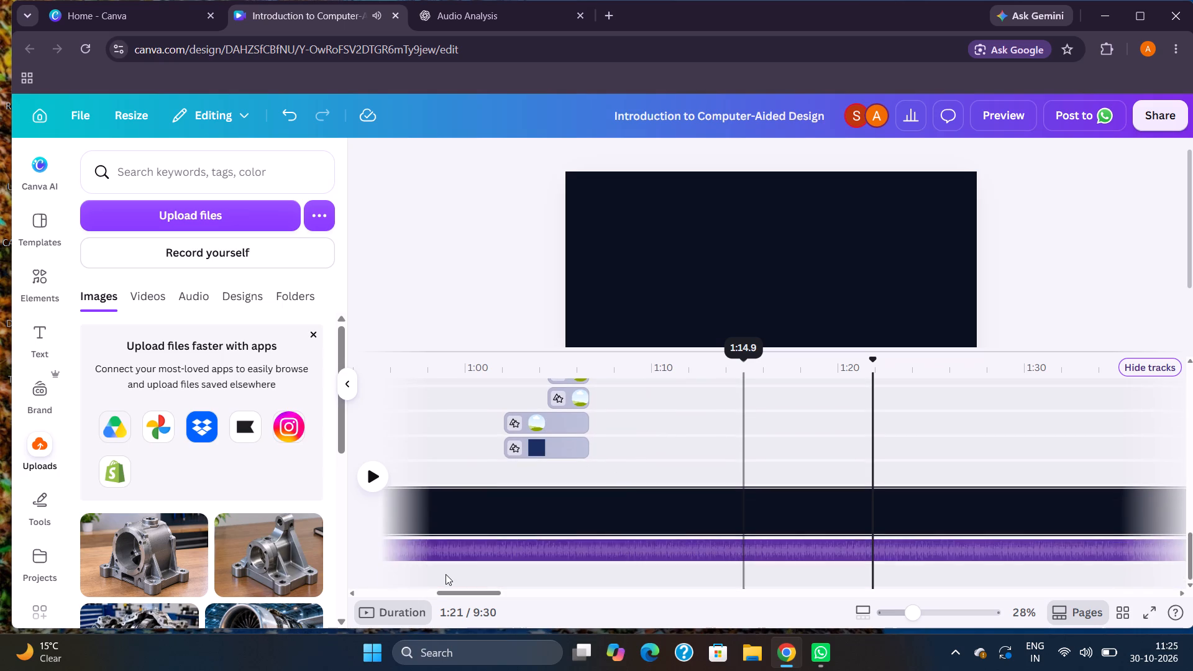
pyautogui.scroll(7, 446, 574)
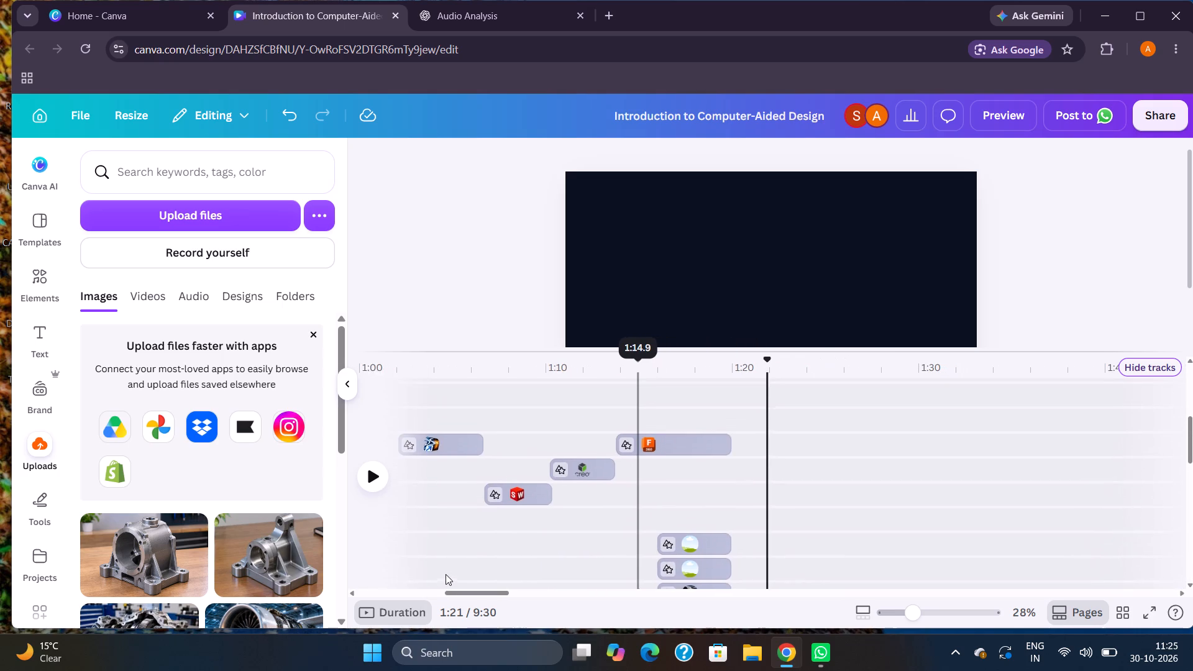
pyautogui.hscroll(-4, 446, 574)
pyautogui.scroll(-3, 446, 574)
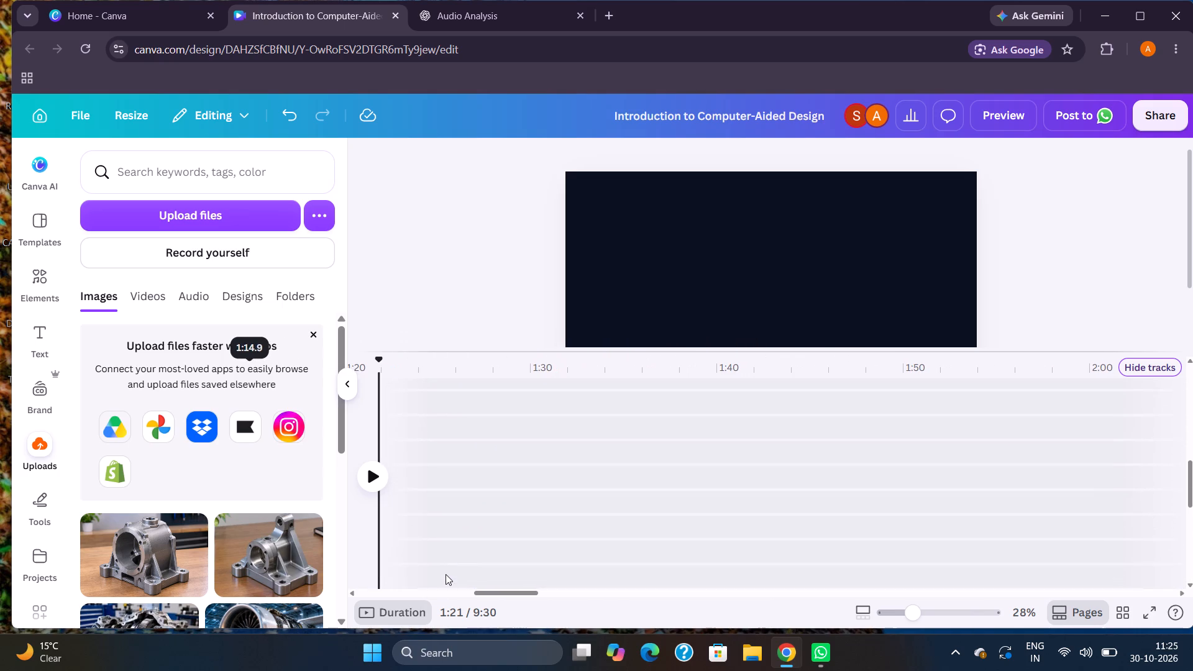
pyautogui.scroll(-4, 446, 574)
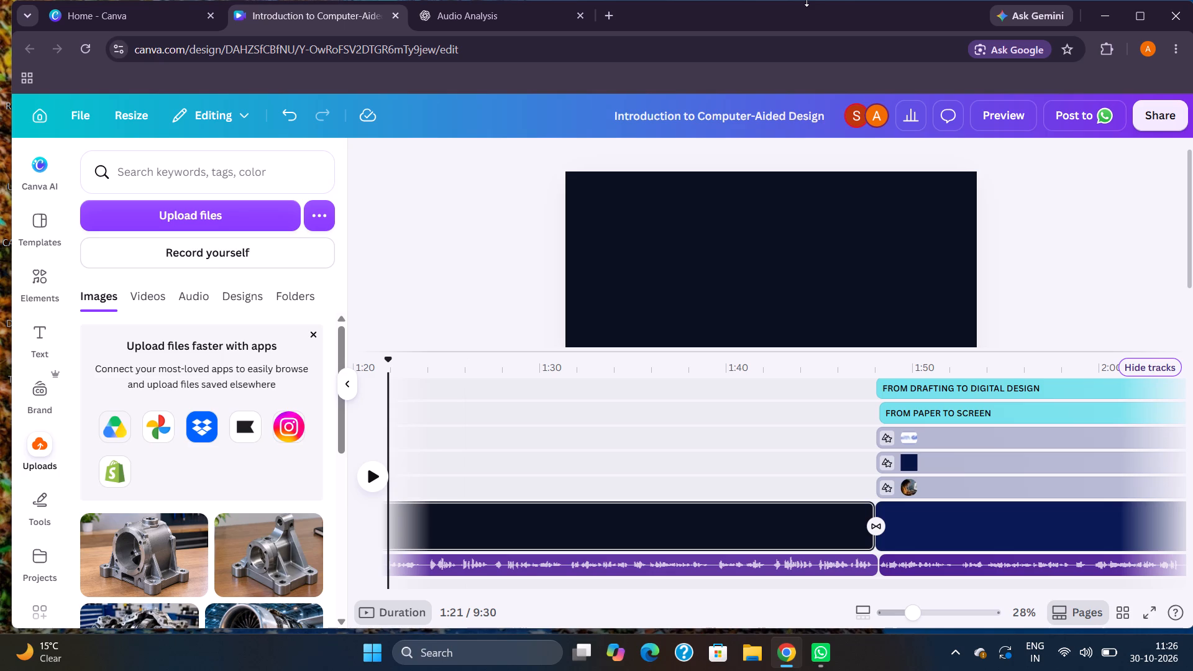
pyautogui.click(774, 0)
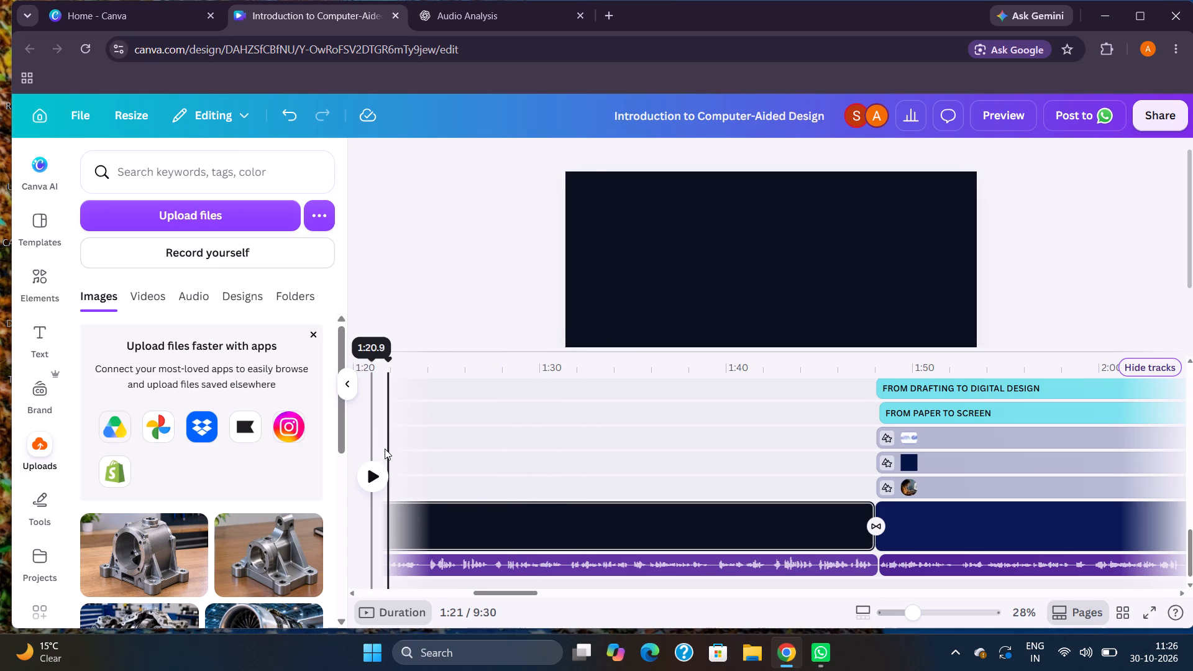
# Play the video from about 1:04 to 1:22 to review the SOLIDWORKS, PTC CREO and Fusion 360 scenes against the audio.
pyautogui.hscroll(7, 385, 448)
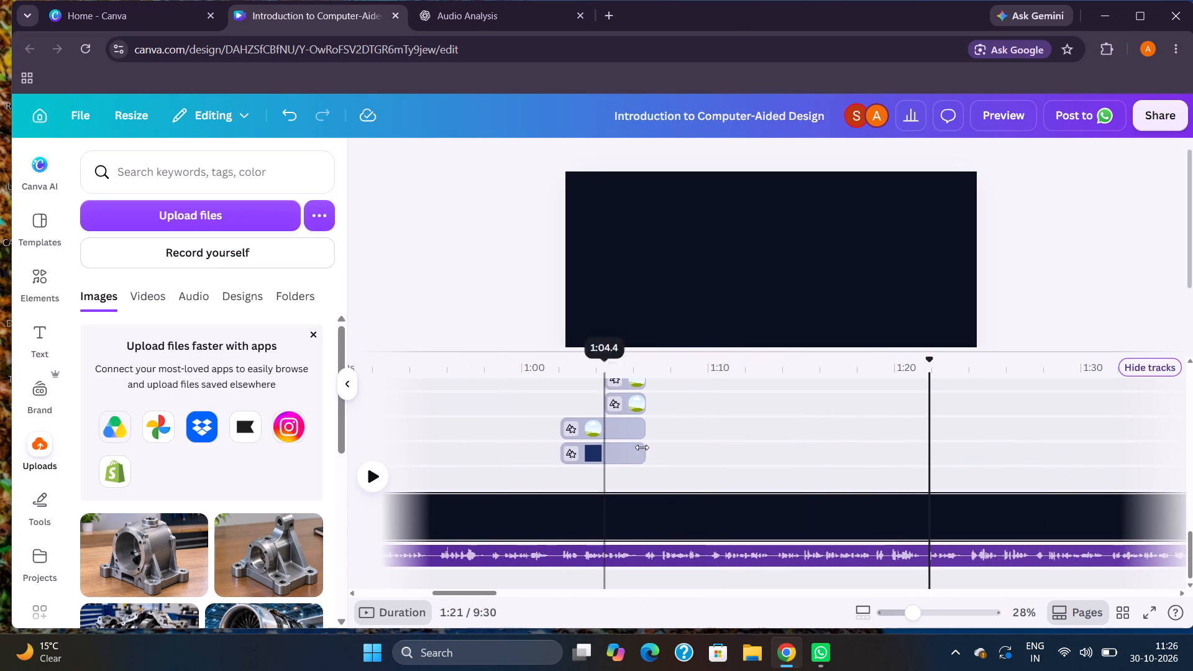
pyautogui.click(599, 479)
pyautogui.press('space')
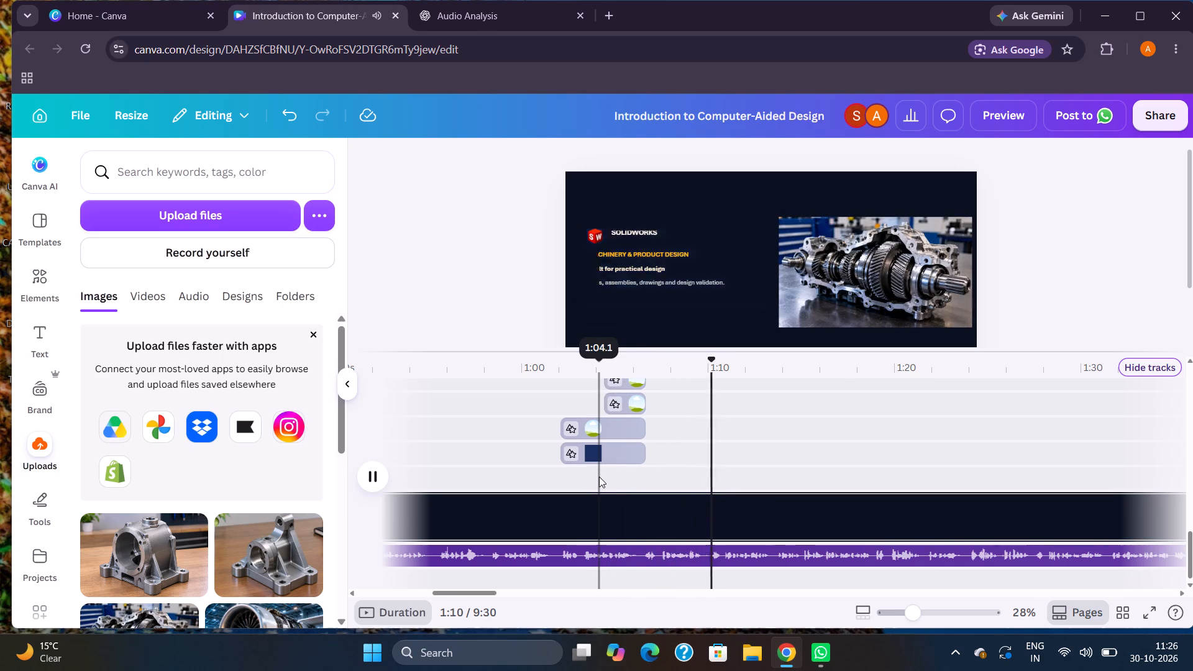
pyautogui.hscroll(-2, 625, 477)
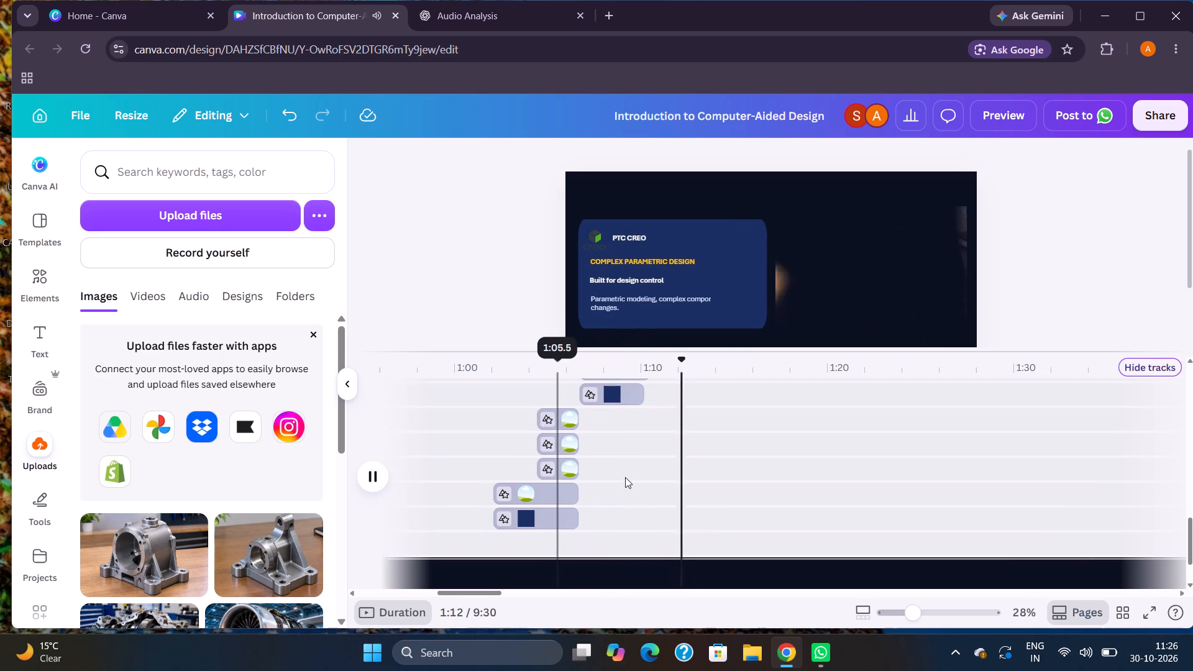
pyautogui.hscroll(-2, 625, 477)
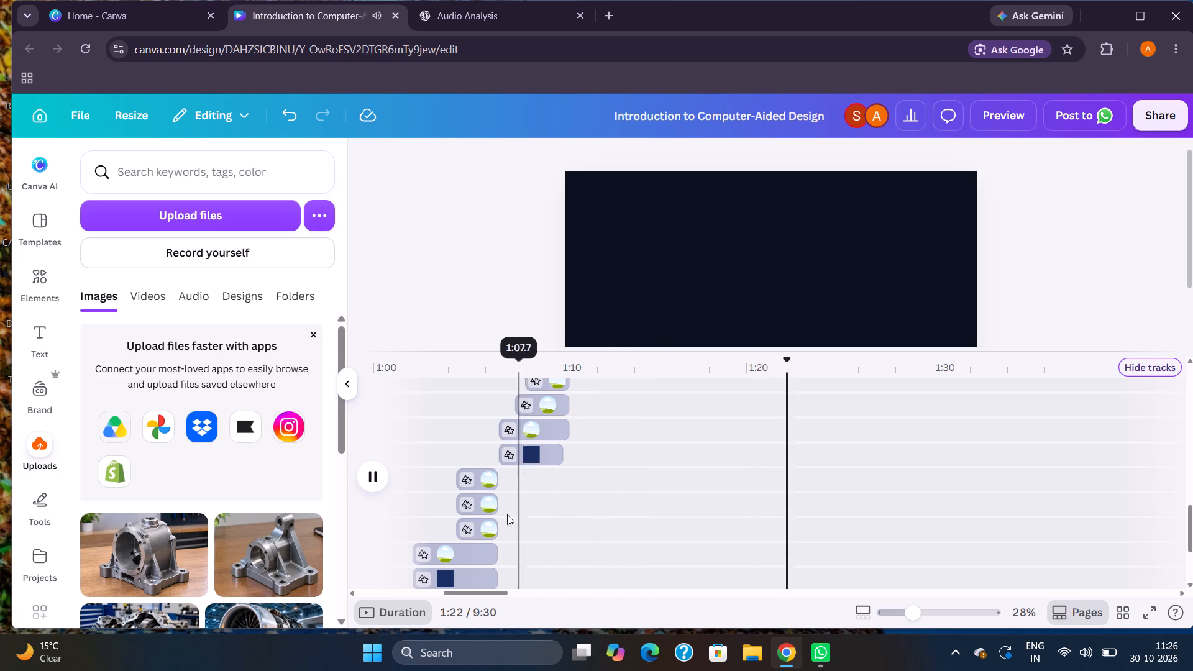
# Play the CATIA V5 scene from about 0:59 to 1:05 to review how its text and image enter against the audio.
pyautogui.click(426, 516)
pyautogui.press('space')
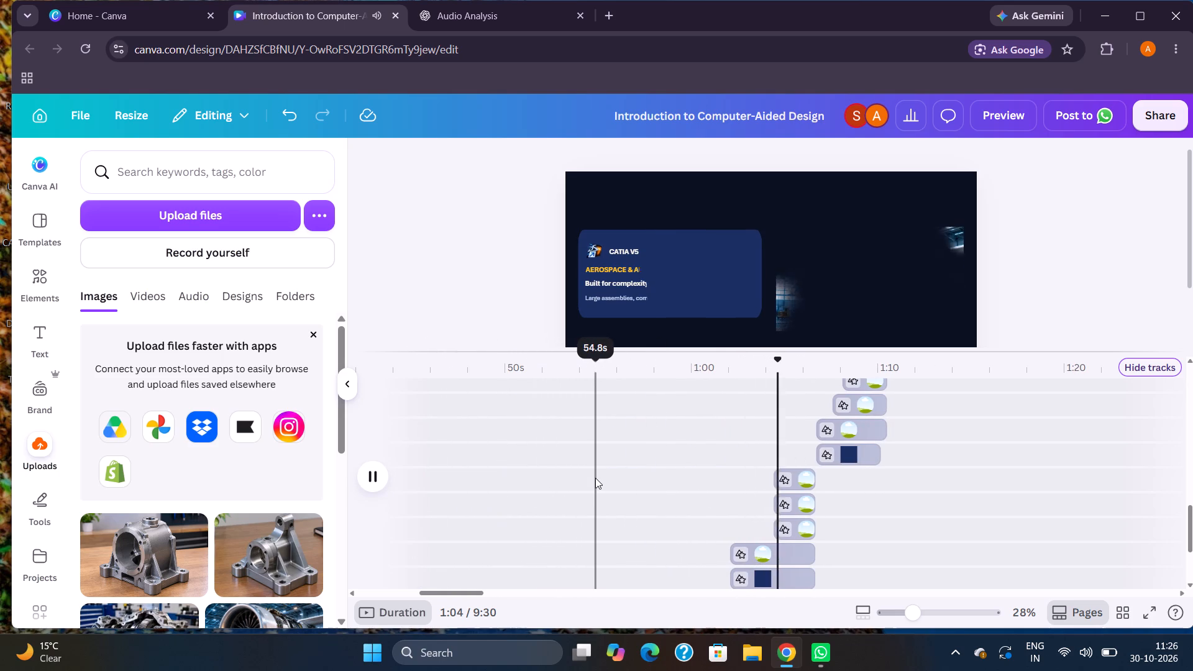
pyautogui.press('space')
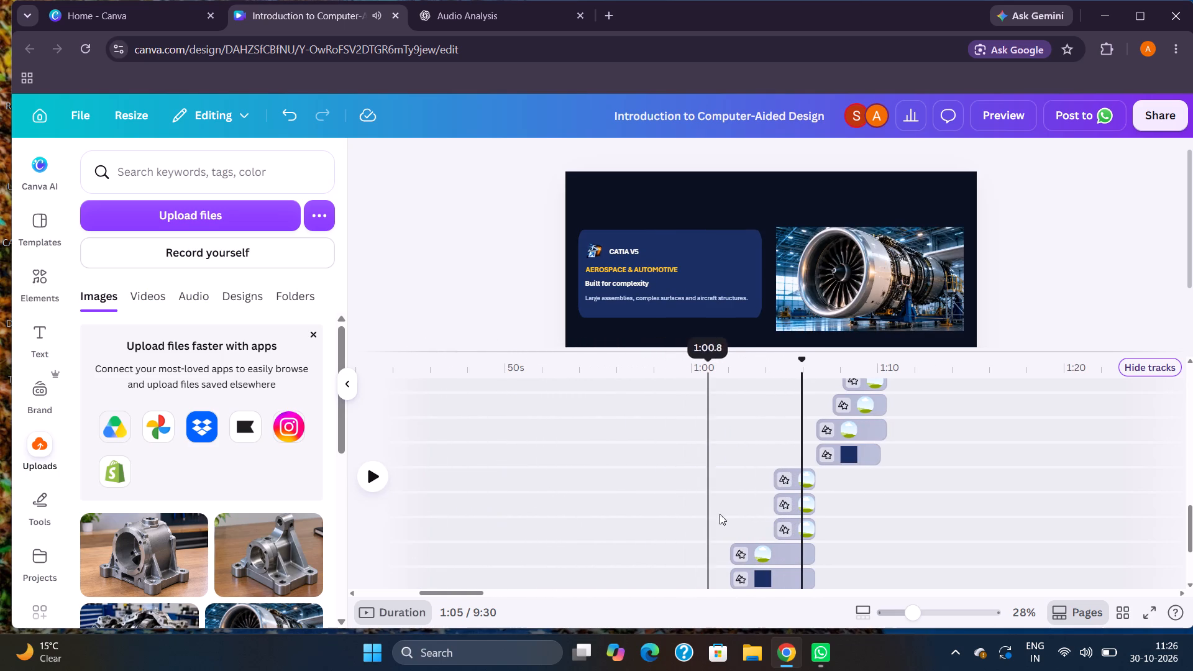
pyautogui.scroll(-1, 733, 522)
pyautogui.click(687, 441)
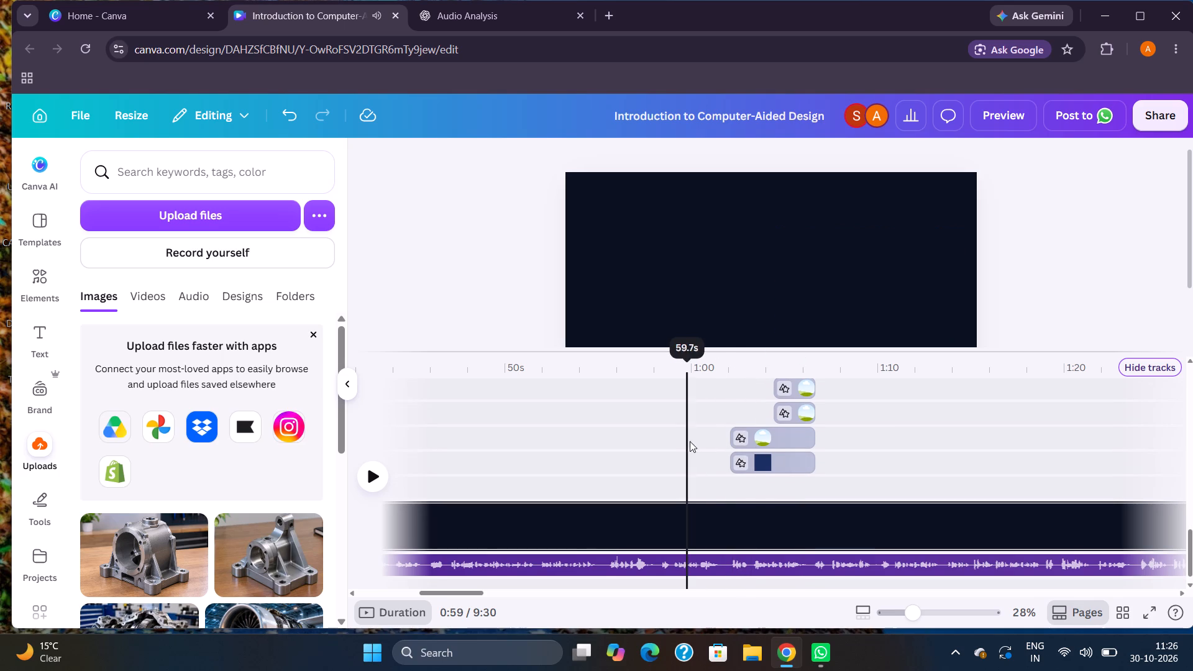
pyautogui.press('space')
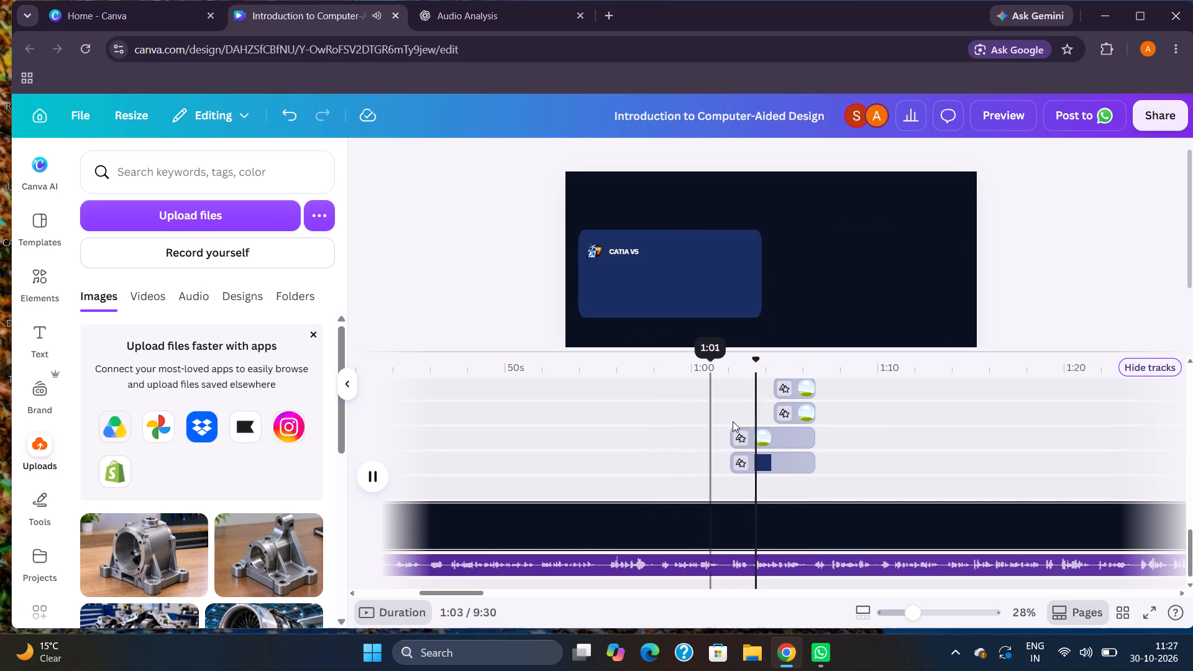
pyautogui.press('space')
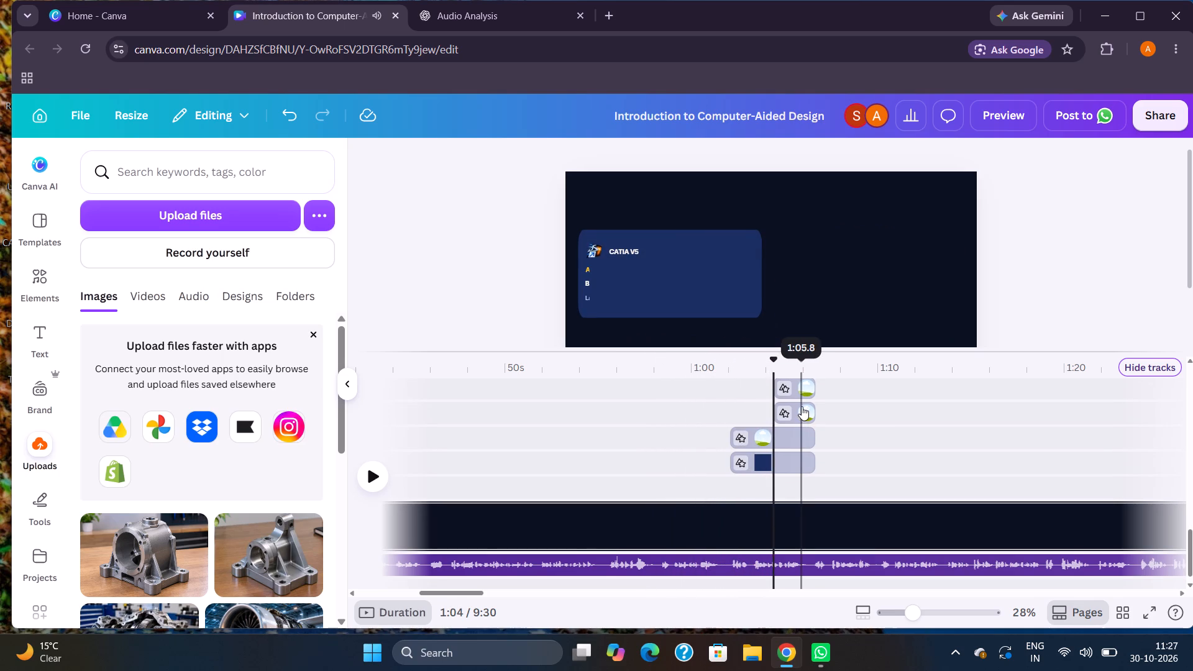
pyautogui.press('space')
pyautogui.press('space')
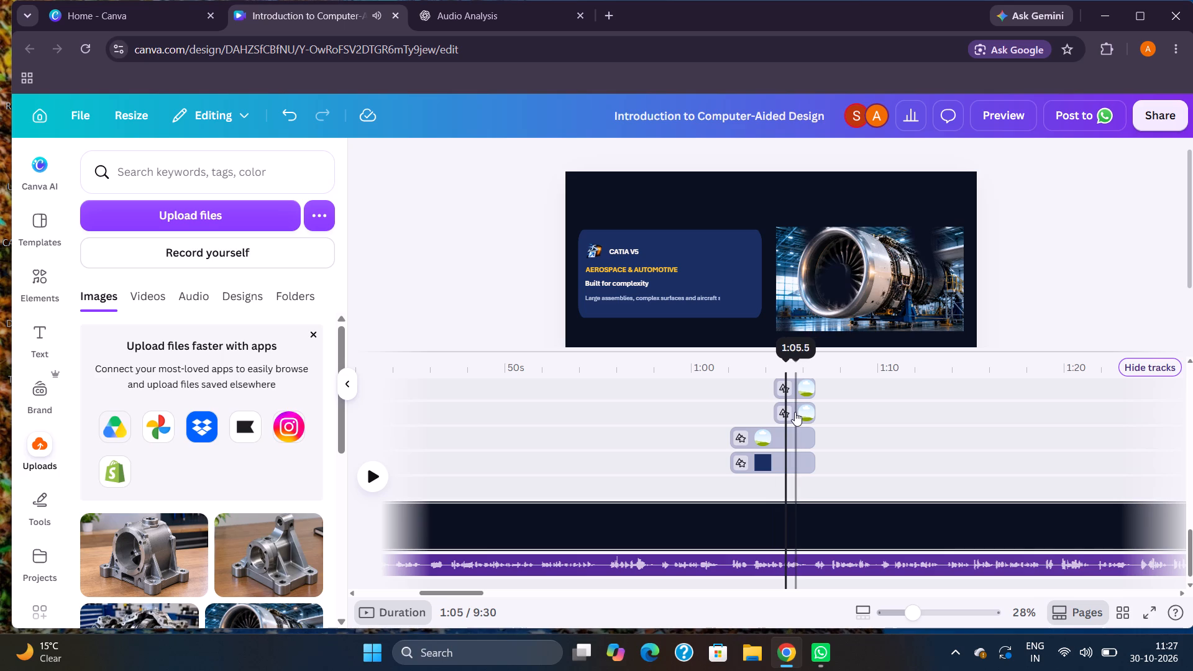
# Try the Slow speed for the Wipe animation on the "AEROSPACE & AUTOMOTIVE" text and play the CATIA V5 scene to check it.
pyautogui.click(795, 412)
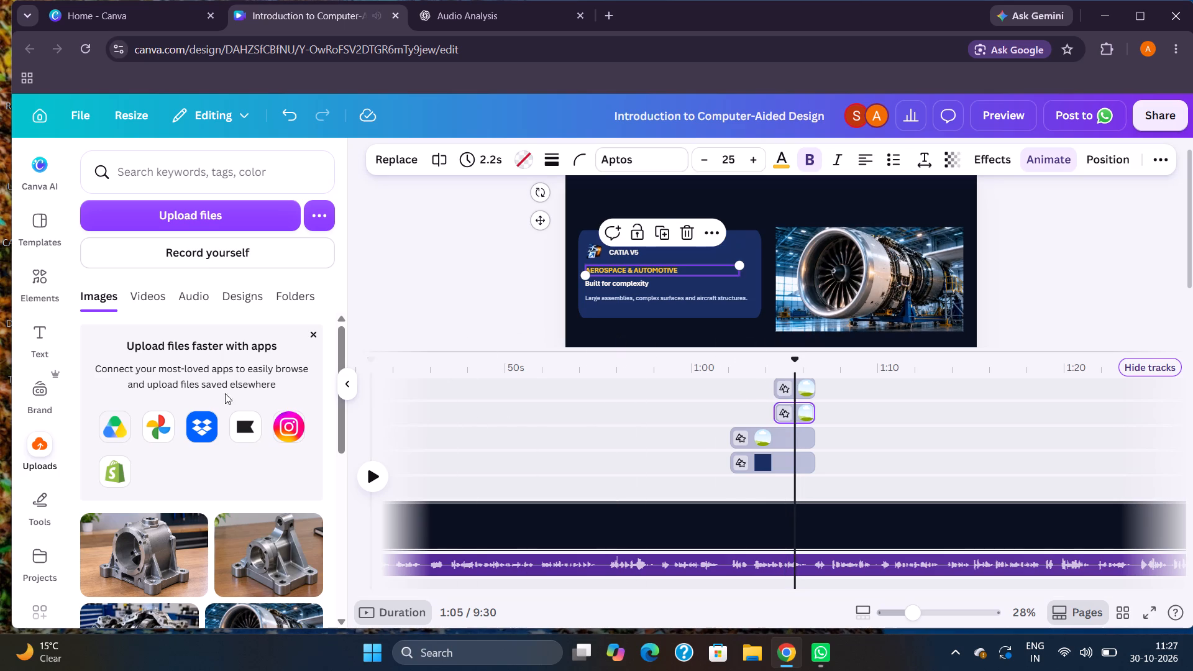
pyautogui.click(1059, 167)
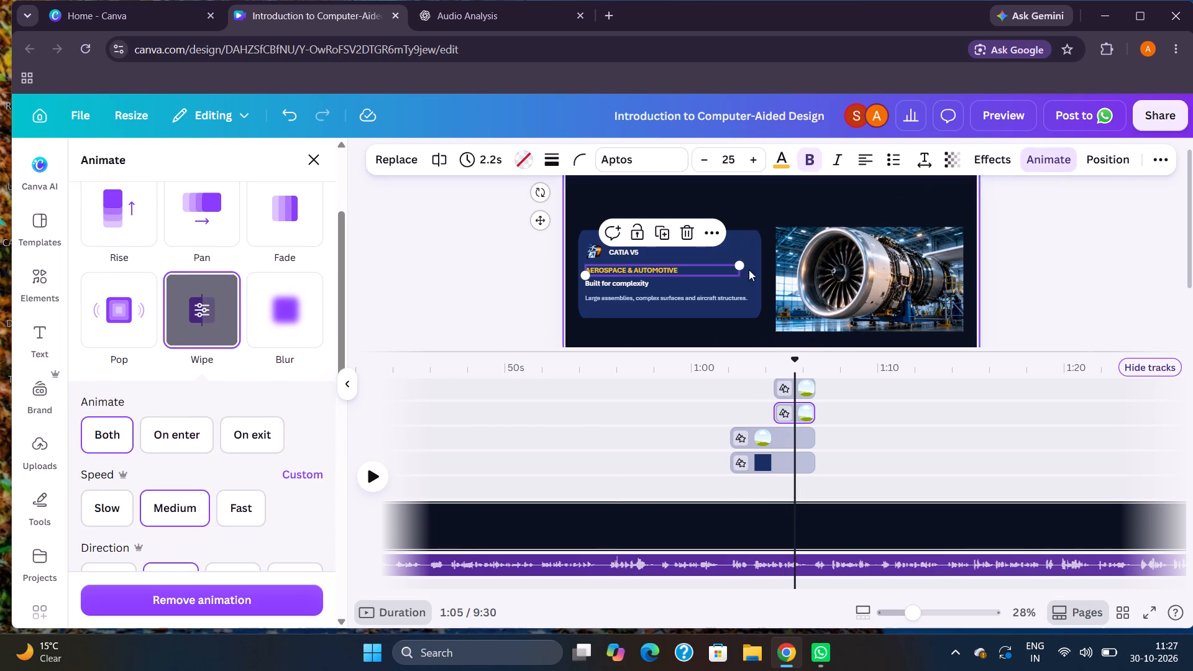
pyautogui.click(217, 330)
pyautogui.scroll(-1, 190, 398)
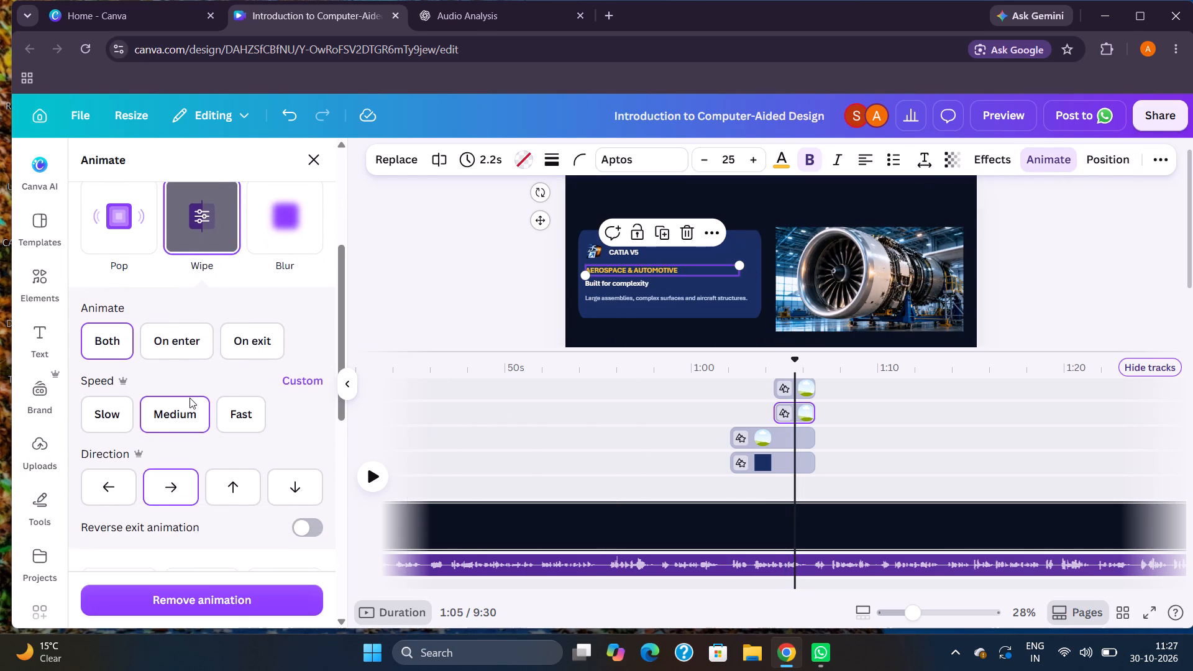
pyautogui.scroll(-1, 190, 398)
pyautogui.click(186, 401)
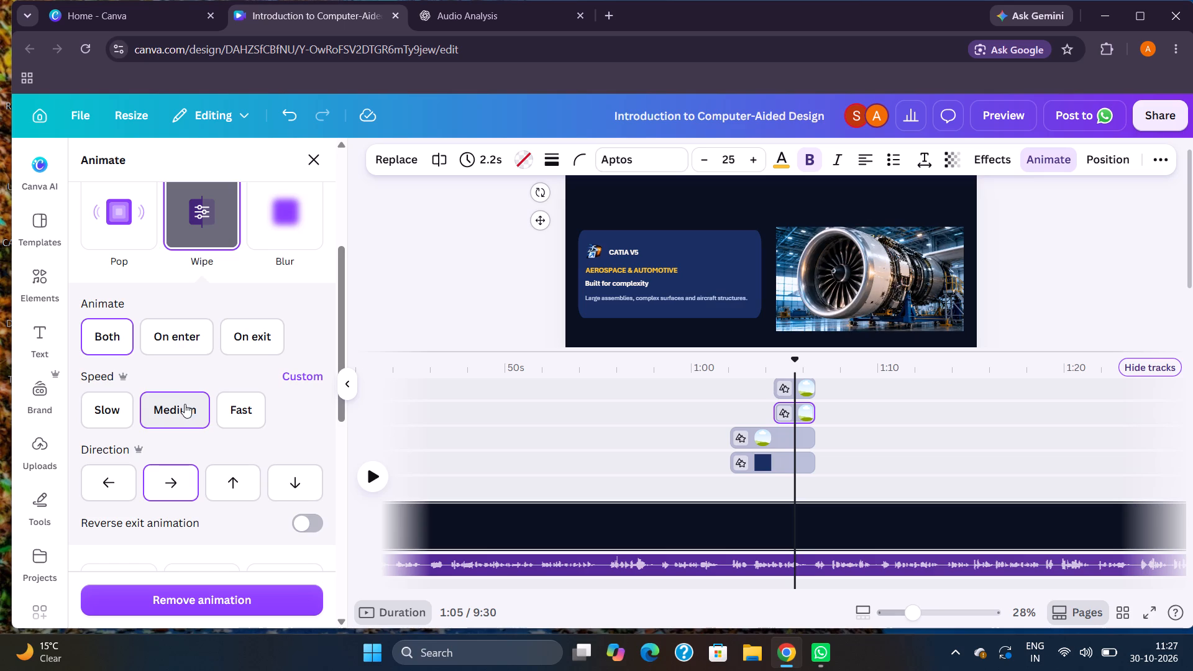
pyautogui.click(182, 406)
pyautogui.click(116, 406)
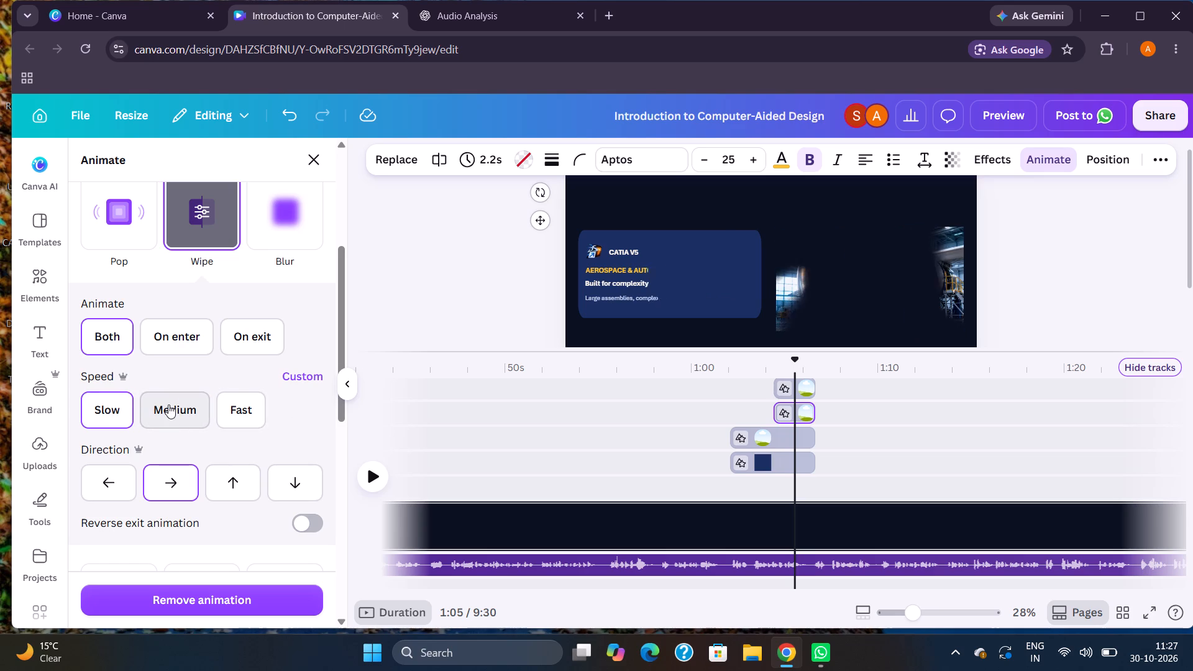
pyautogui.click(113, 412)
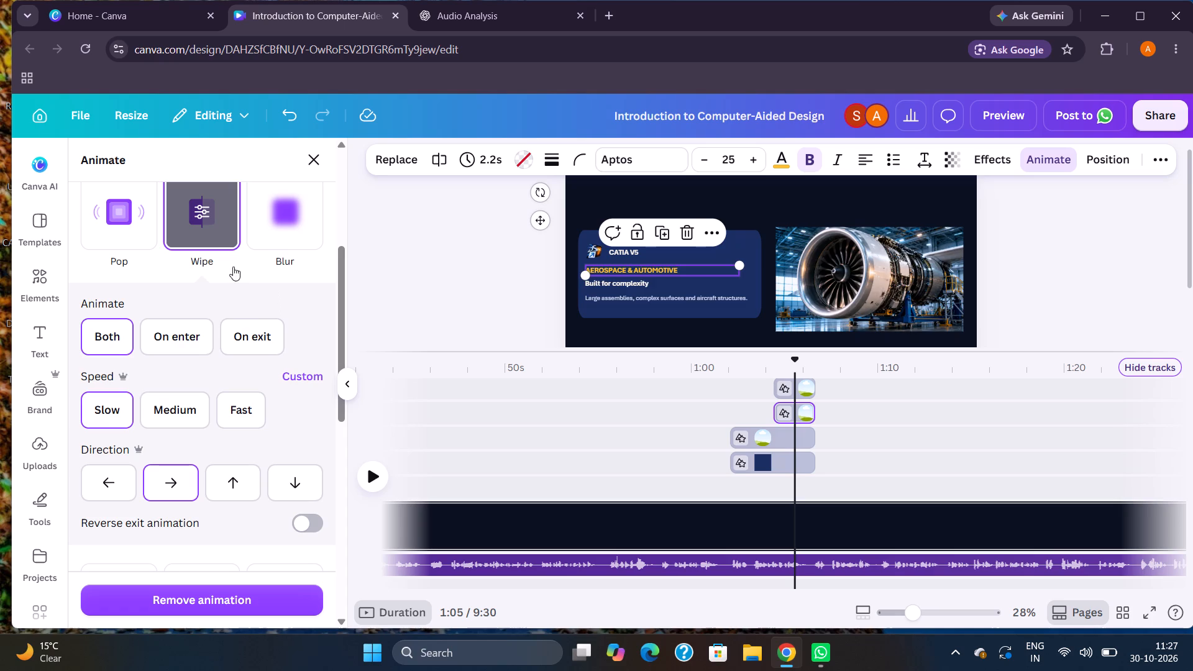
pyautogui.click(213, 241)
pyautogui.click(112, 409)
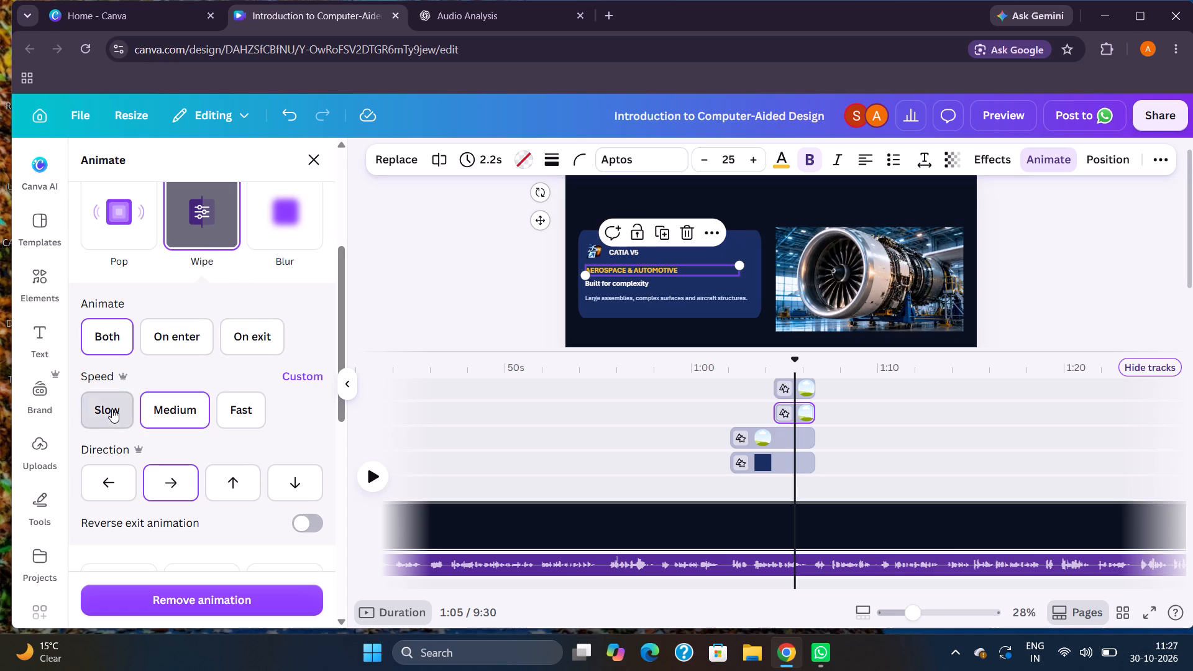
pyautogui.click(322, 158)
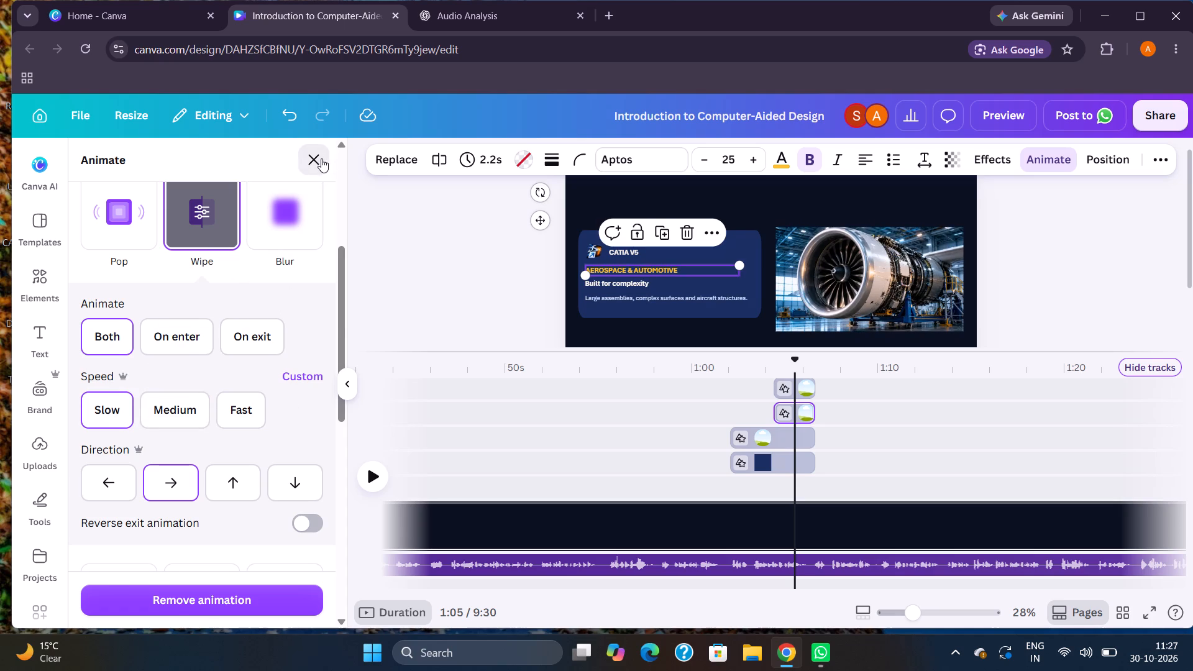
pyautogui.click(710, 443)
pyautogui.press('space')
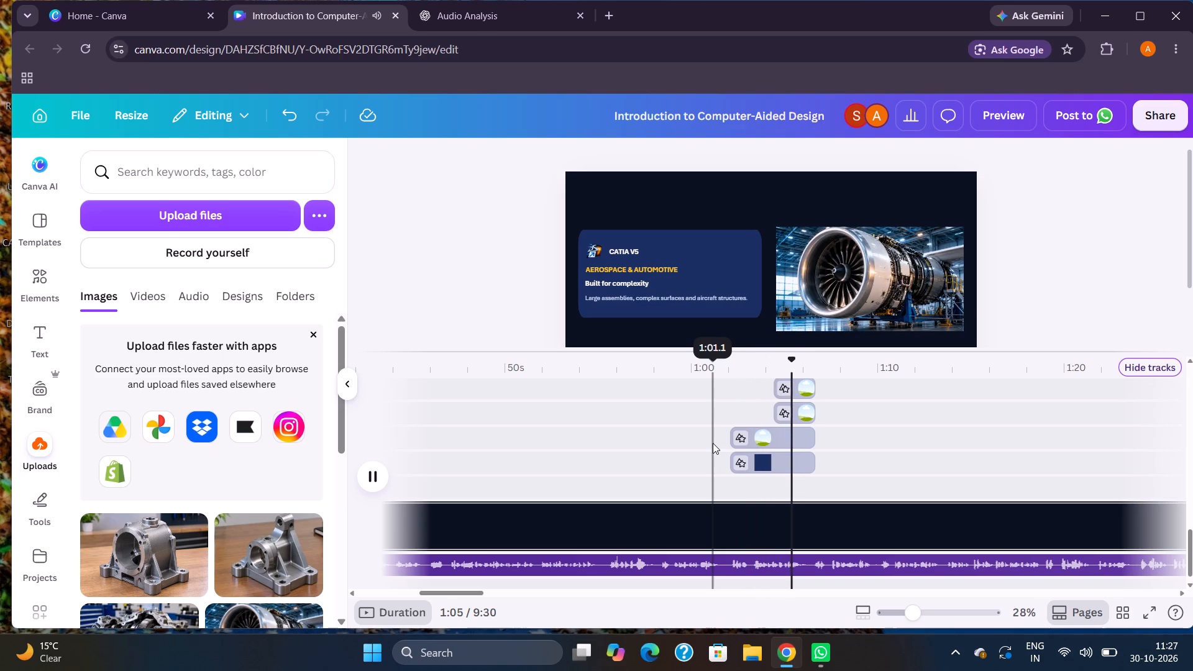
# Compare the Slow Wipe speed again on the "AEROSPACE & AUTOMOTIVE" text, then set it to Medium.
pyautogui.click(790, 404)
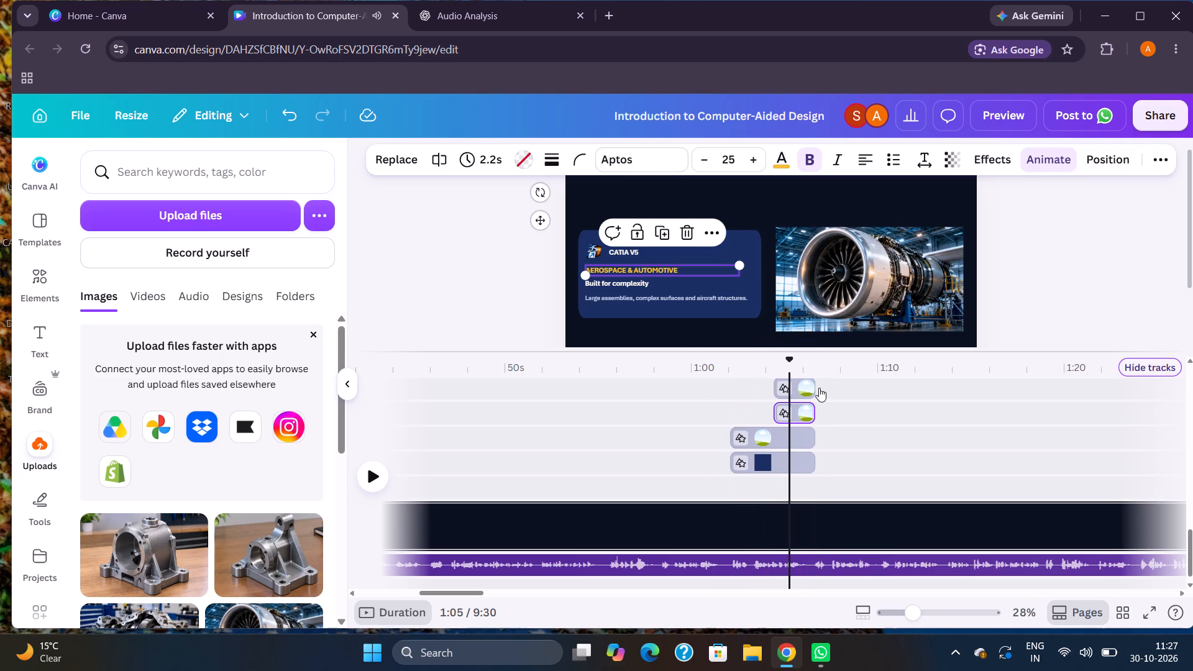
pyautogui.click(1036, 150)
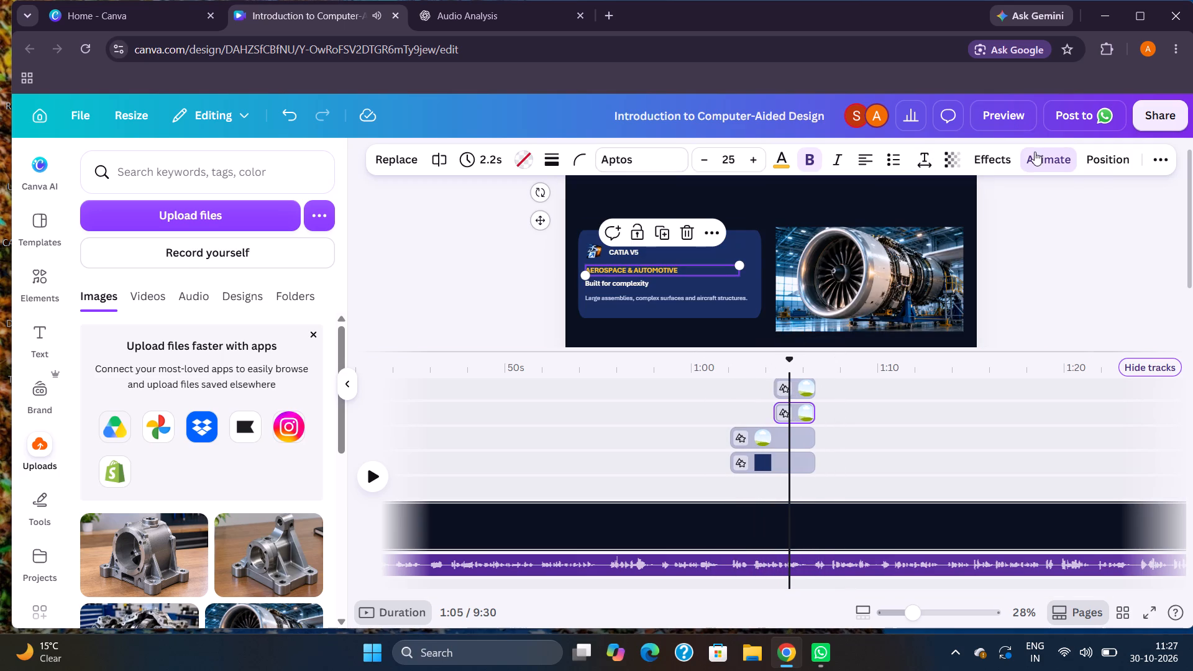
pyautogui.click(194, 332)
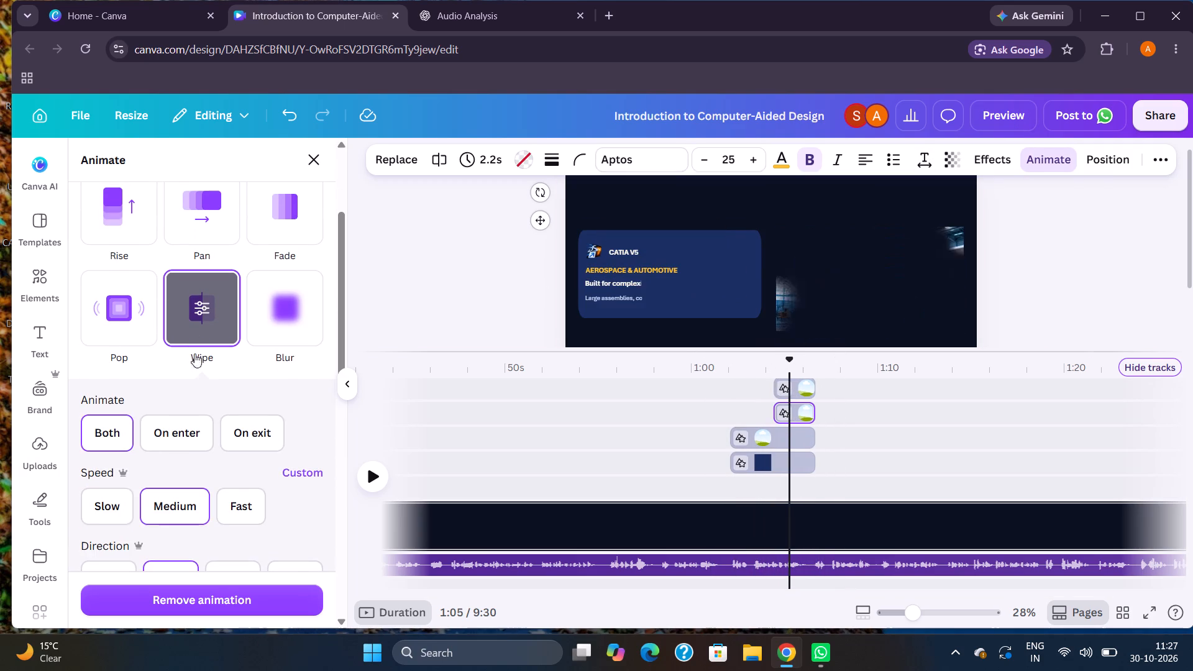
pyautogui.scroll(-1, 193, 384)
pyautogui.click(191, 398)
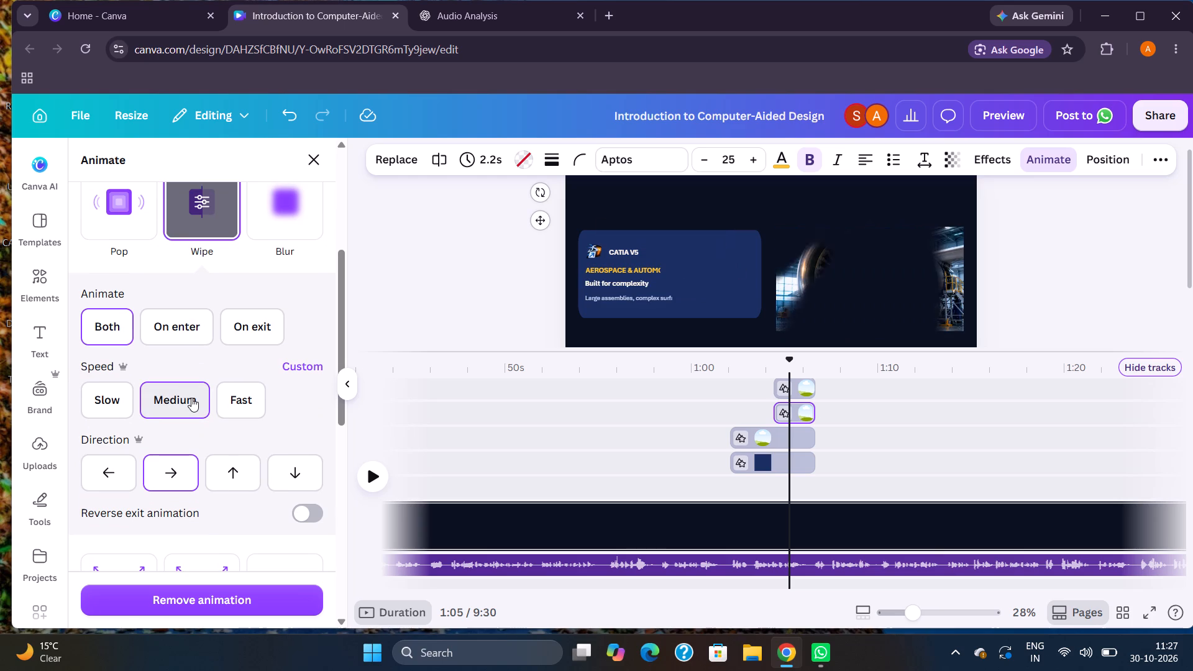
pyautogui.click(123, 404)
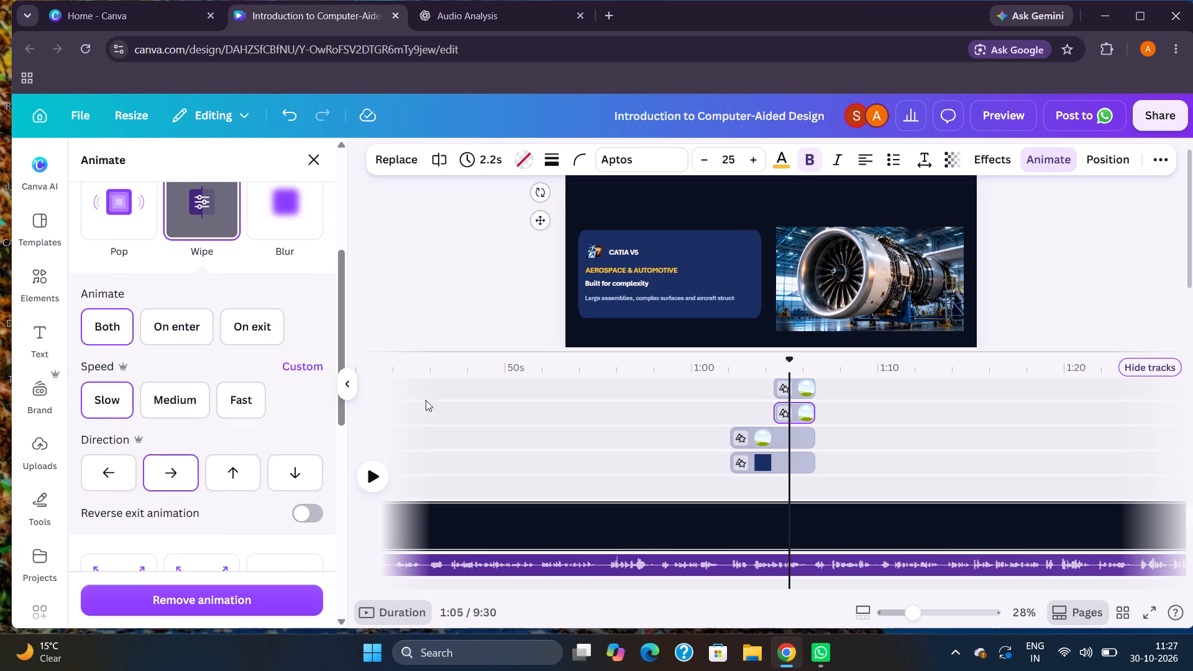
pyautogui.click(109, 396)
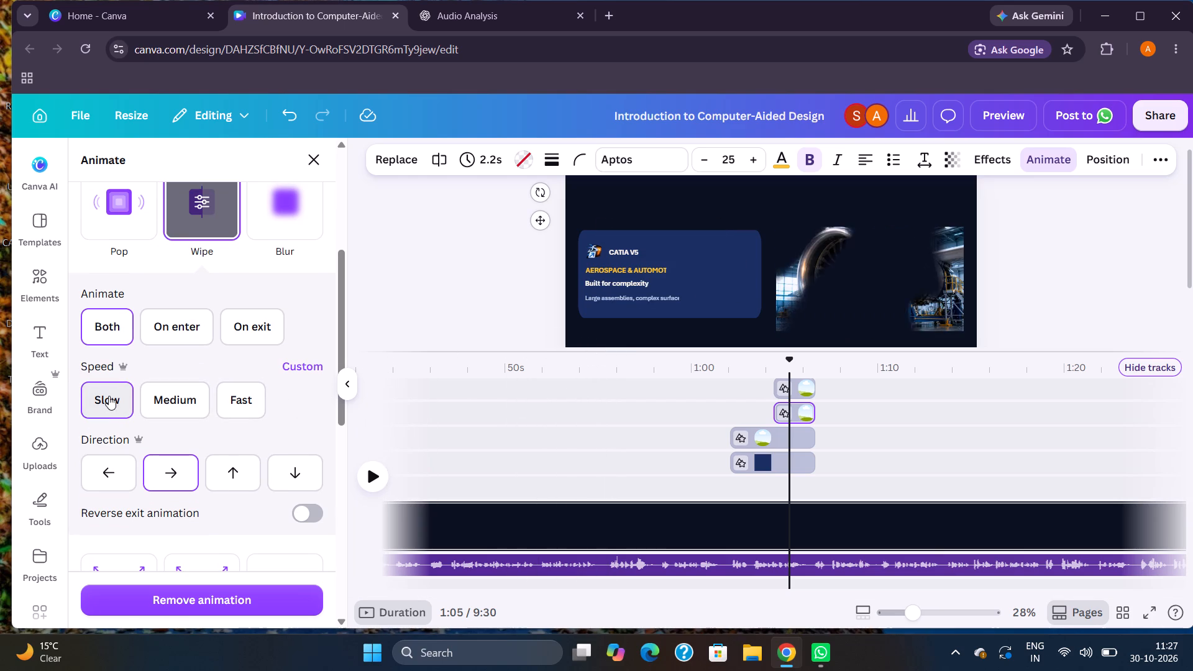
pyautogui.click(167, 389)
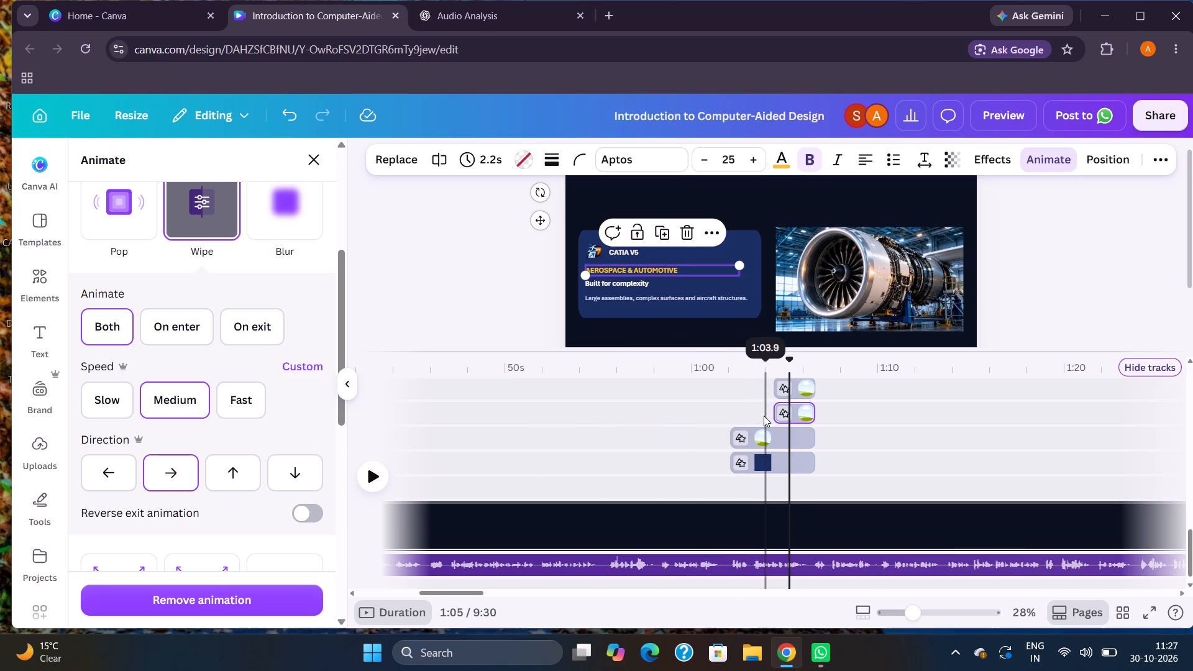
# Play the video from about 1:00 to 1:20 to review the CATIA V5 through Fusion 360 scenes against the audio.
pyautogui.click(702, 416)
pyautogui.press('space')
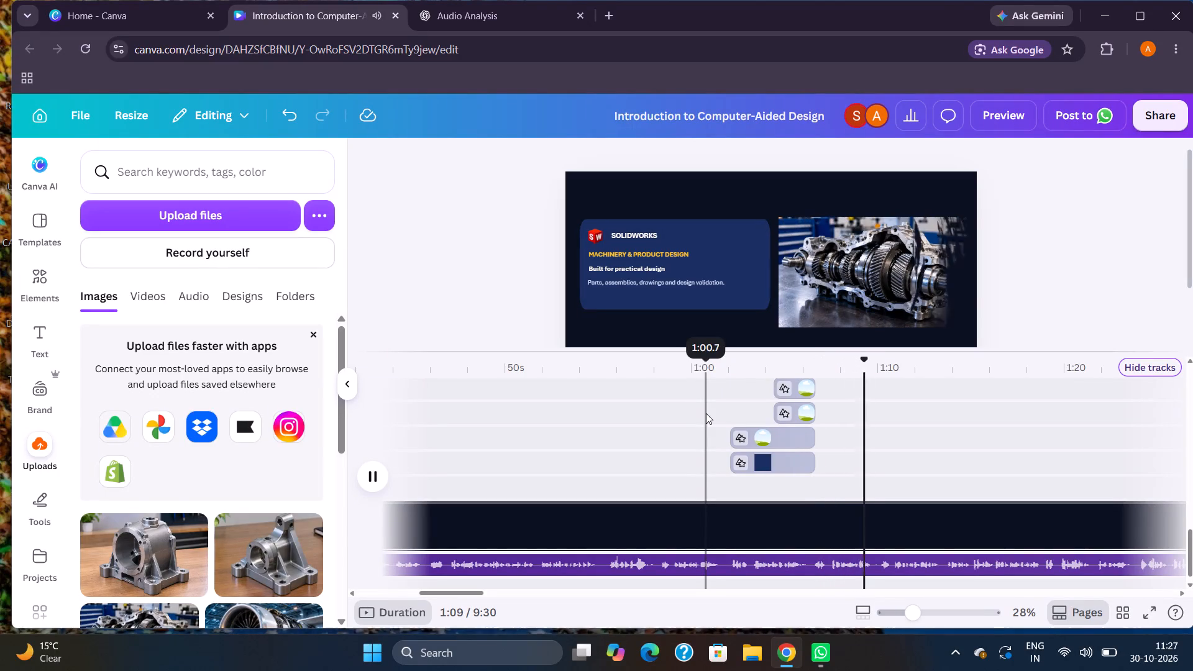
pyautogui.hscroll(-4, 706, 413)
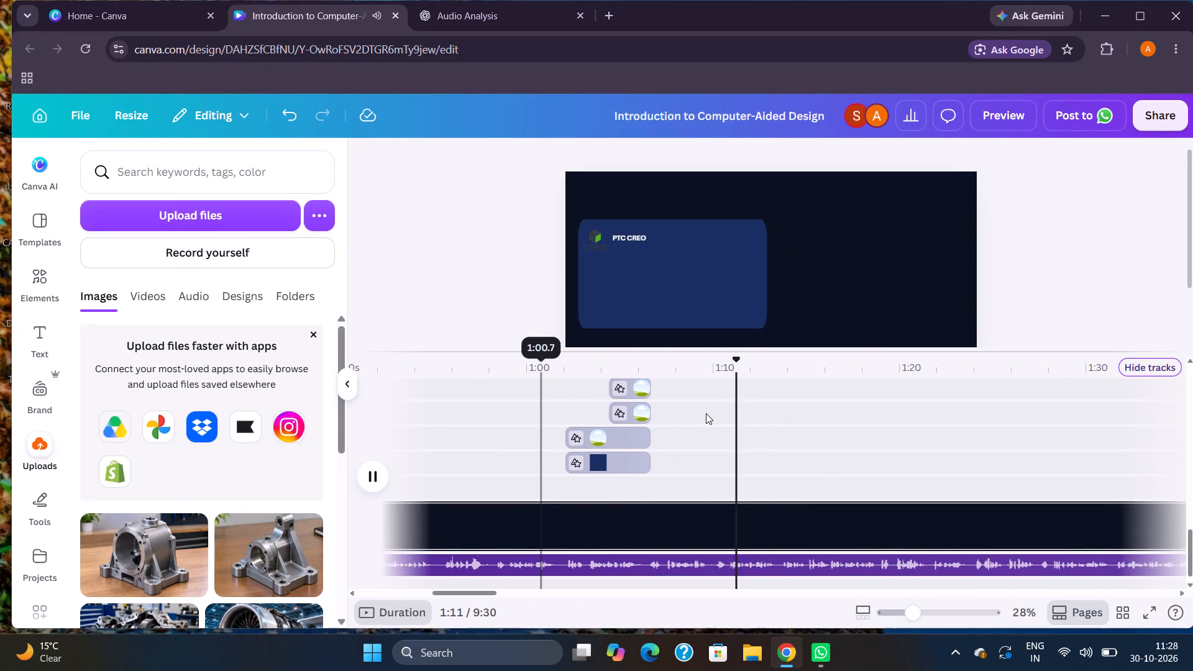
pyautogui.hscroll(-1, 706, 413)
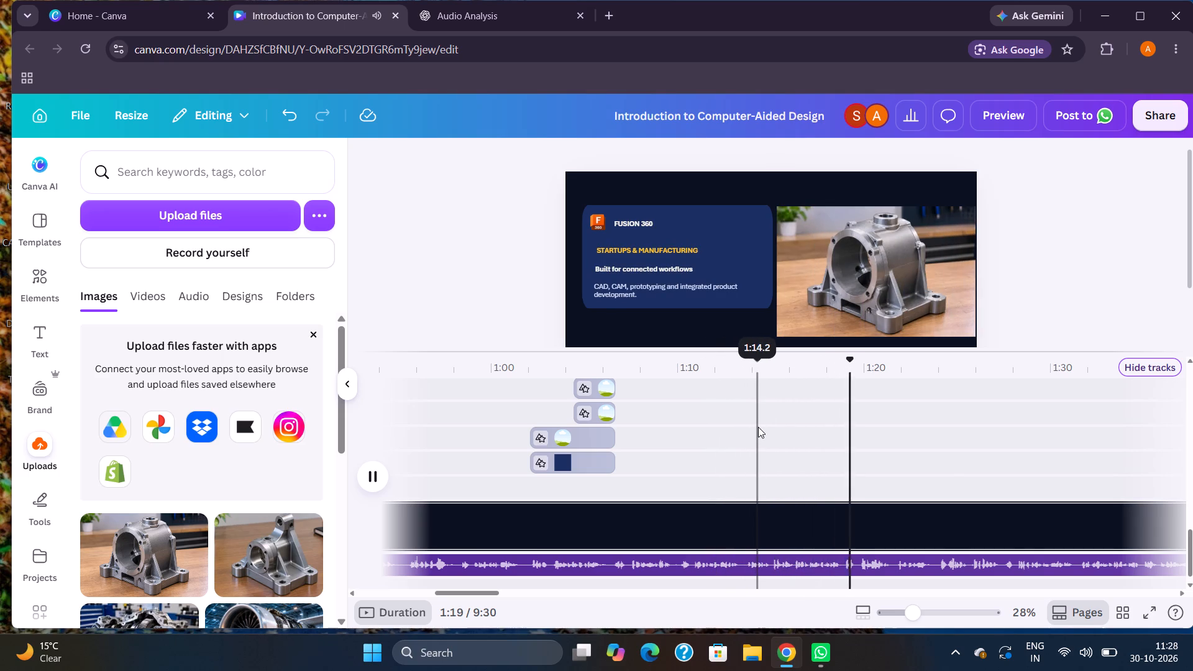
pyautogui.press('space')
pyautogui.press('space')
pyautogui.press('space')
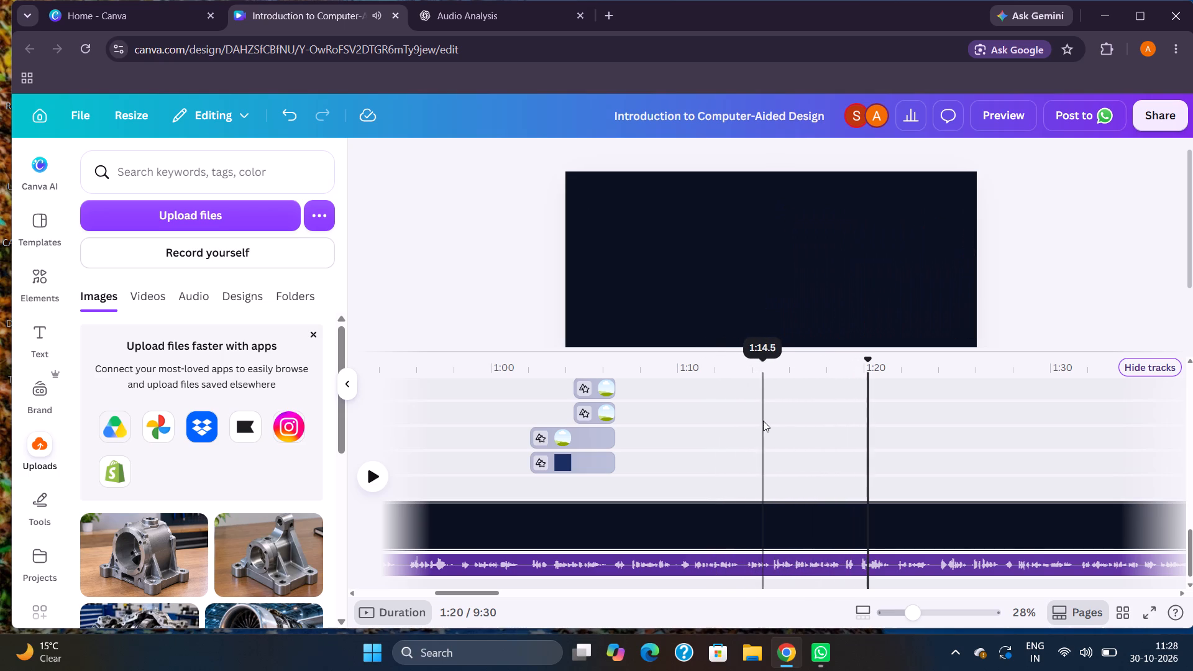
pyautogui.hscroll(-2, 911, 471)
pyautogui.hscroll(-1, 815, 458)
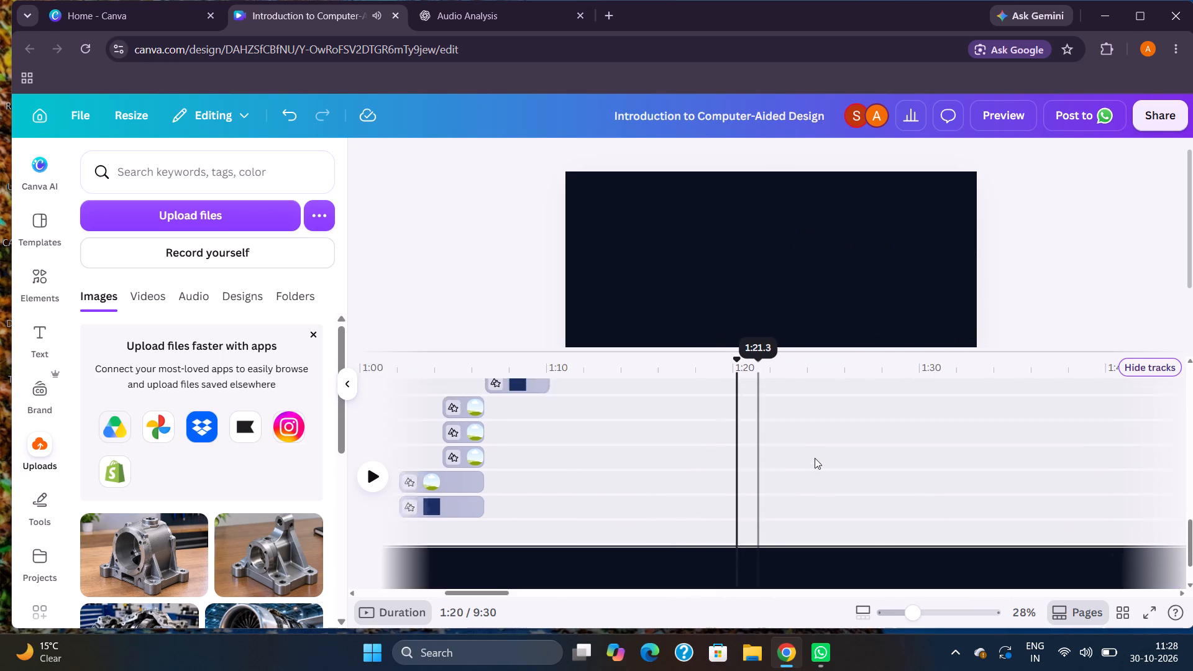
pyautogui.hscroll(-1, 815, 458)
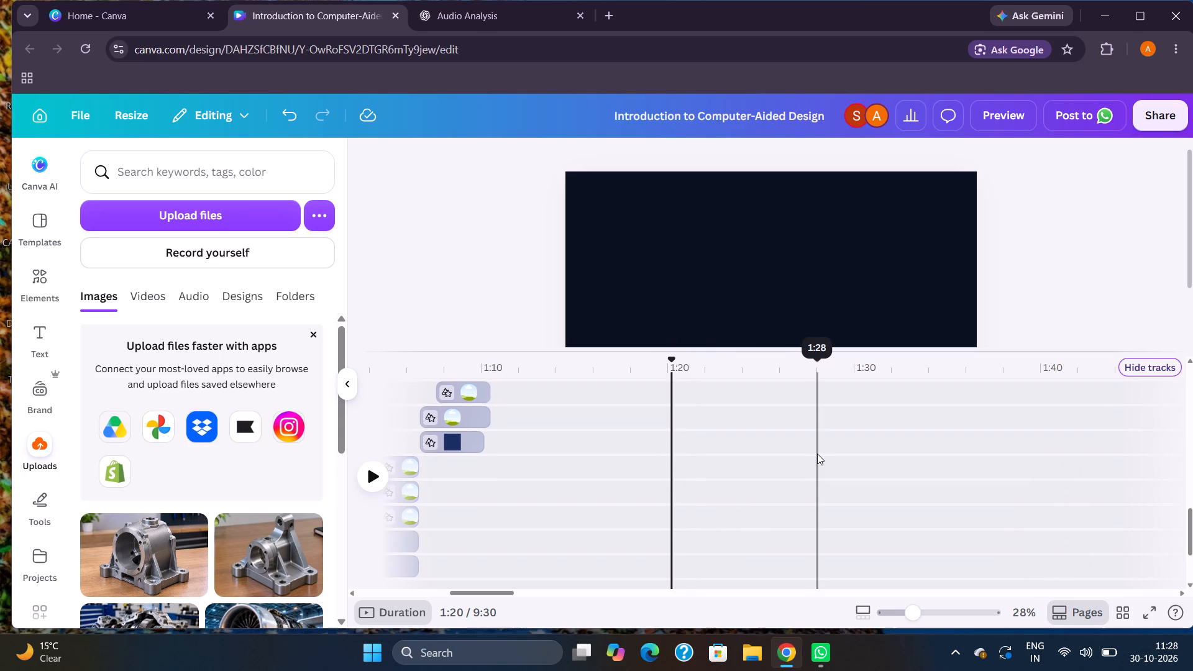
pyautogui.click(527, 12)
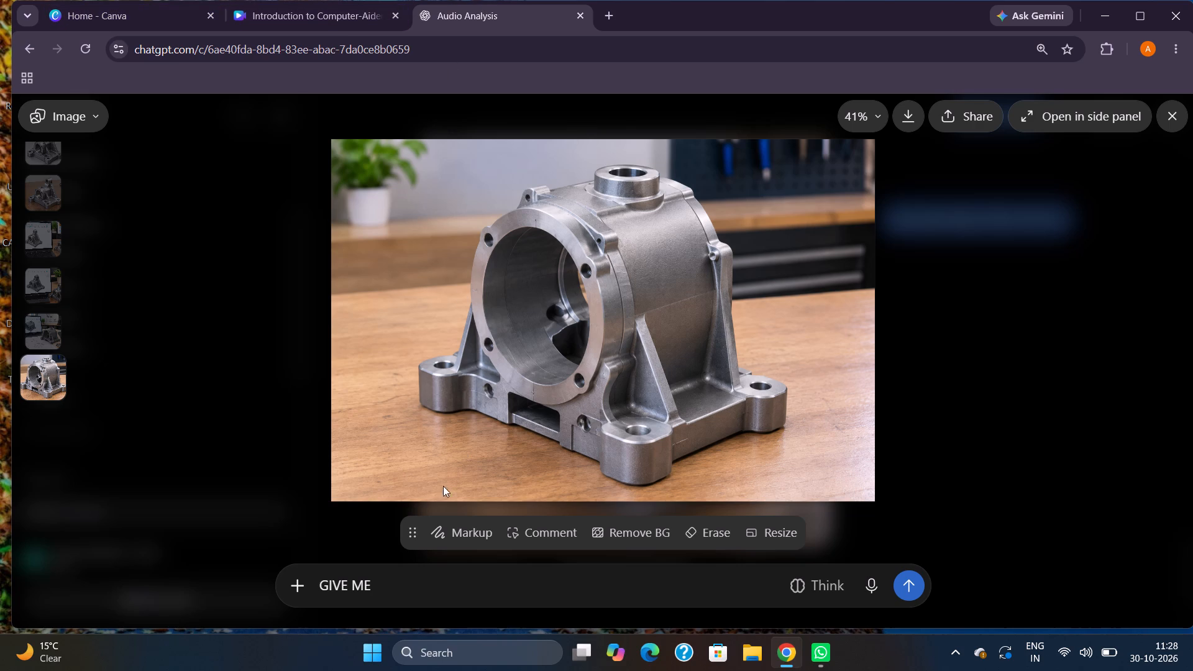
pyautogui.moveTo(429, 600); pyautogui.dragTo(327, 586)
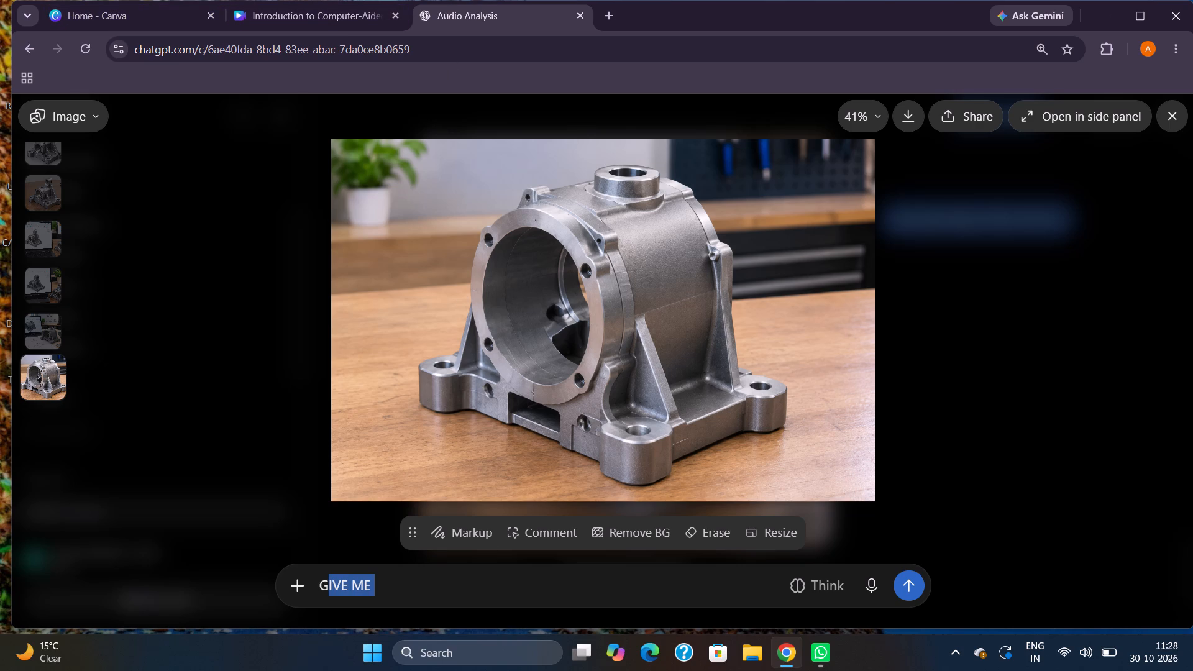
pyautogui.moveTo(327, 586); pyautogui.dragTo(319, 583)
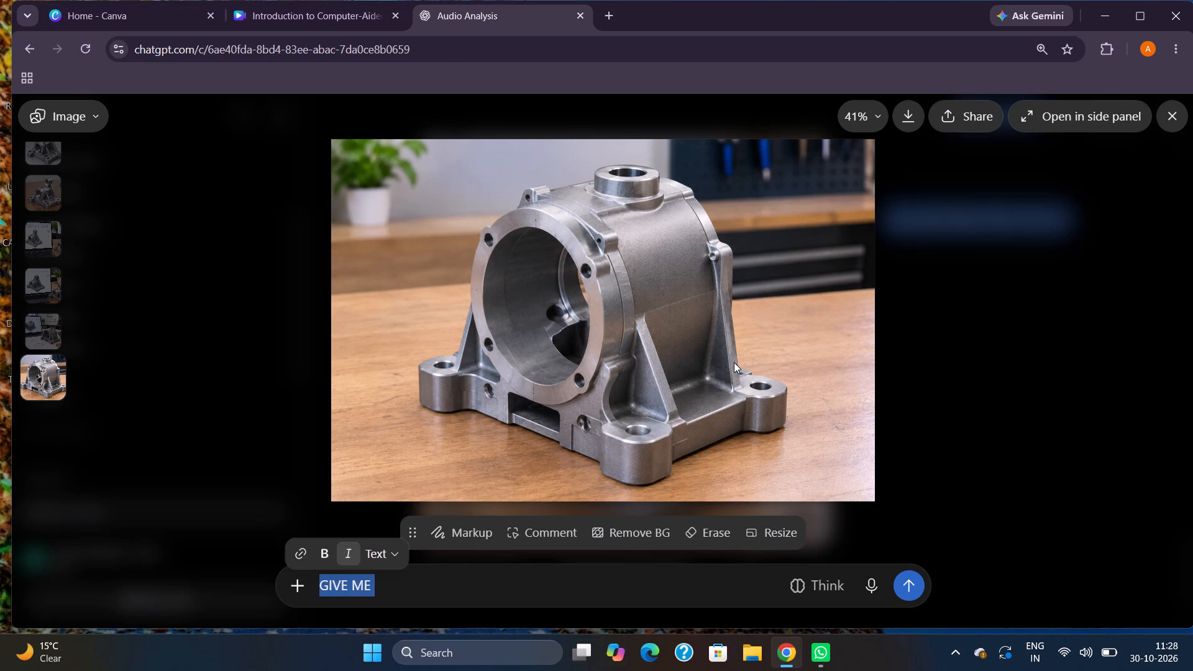
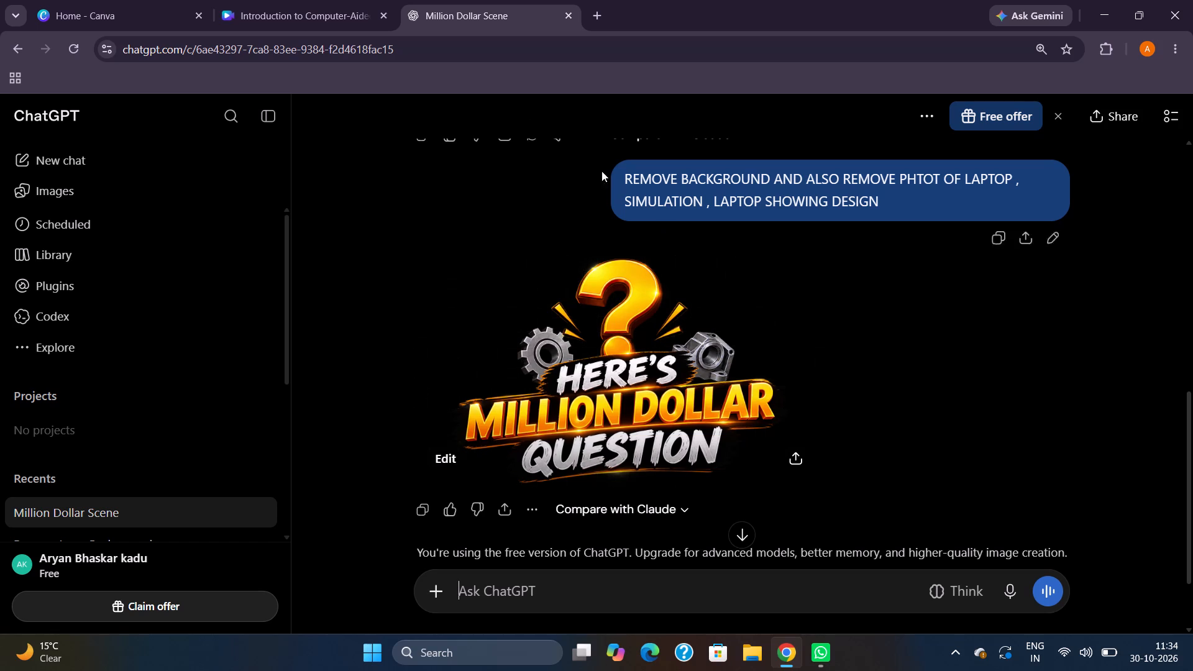
# Switch to the Canva video design, play it up to 1:20 and add a default heading text there.
pyautogui.click(306, 0)
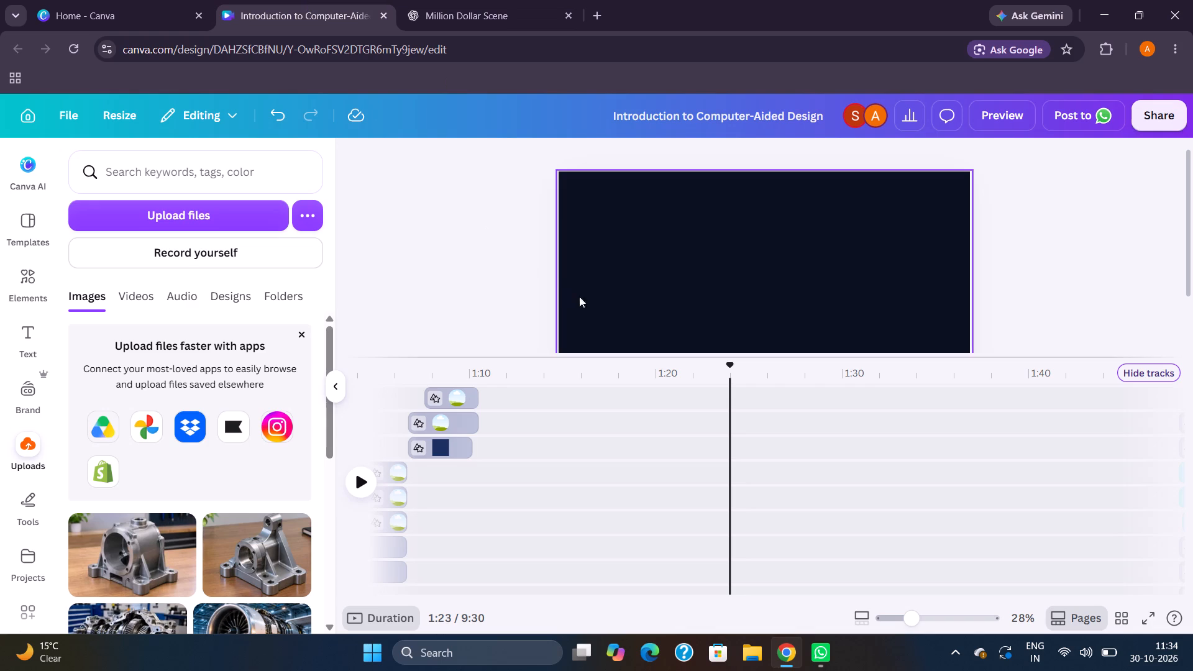
pyautogui.click(485, 458)
pyautogui.press('space')
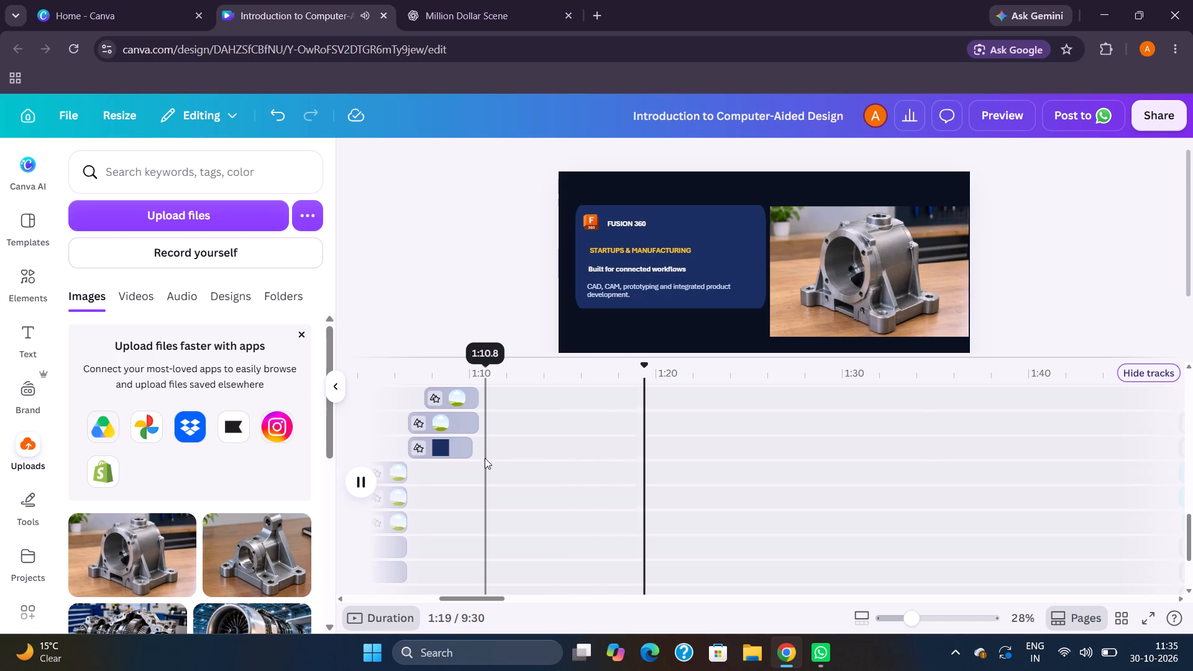
pyautogui.press('space')
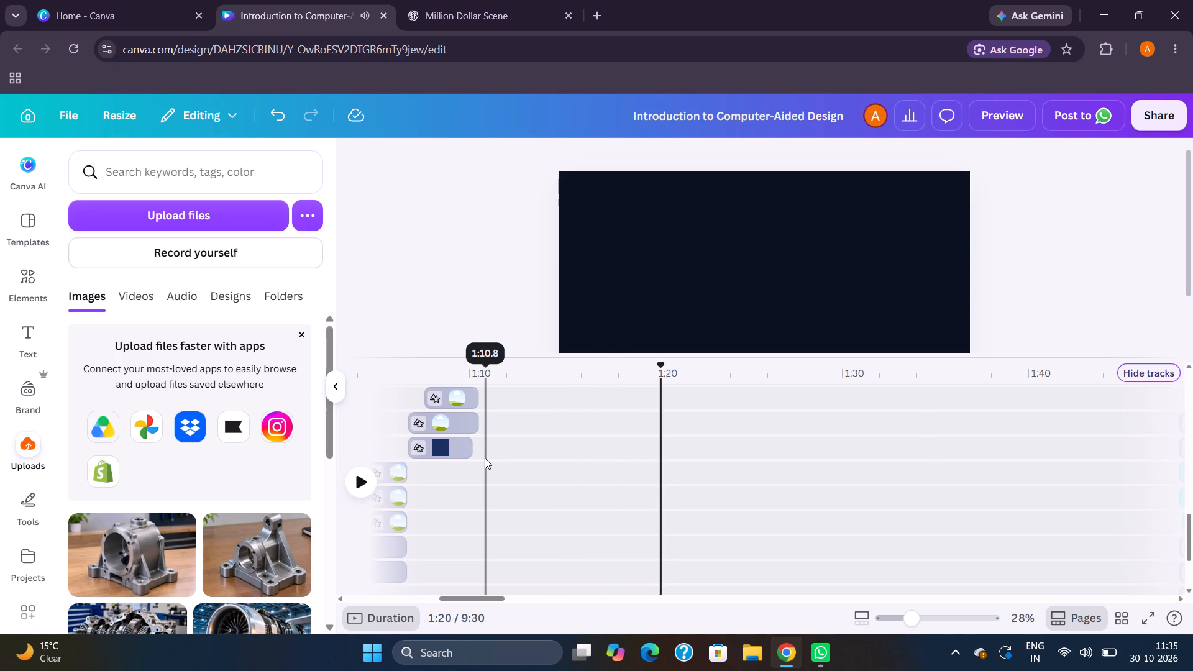
pyautogui.scroll(6, 613, 456)
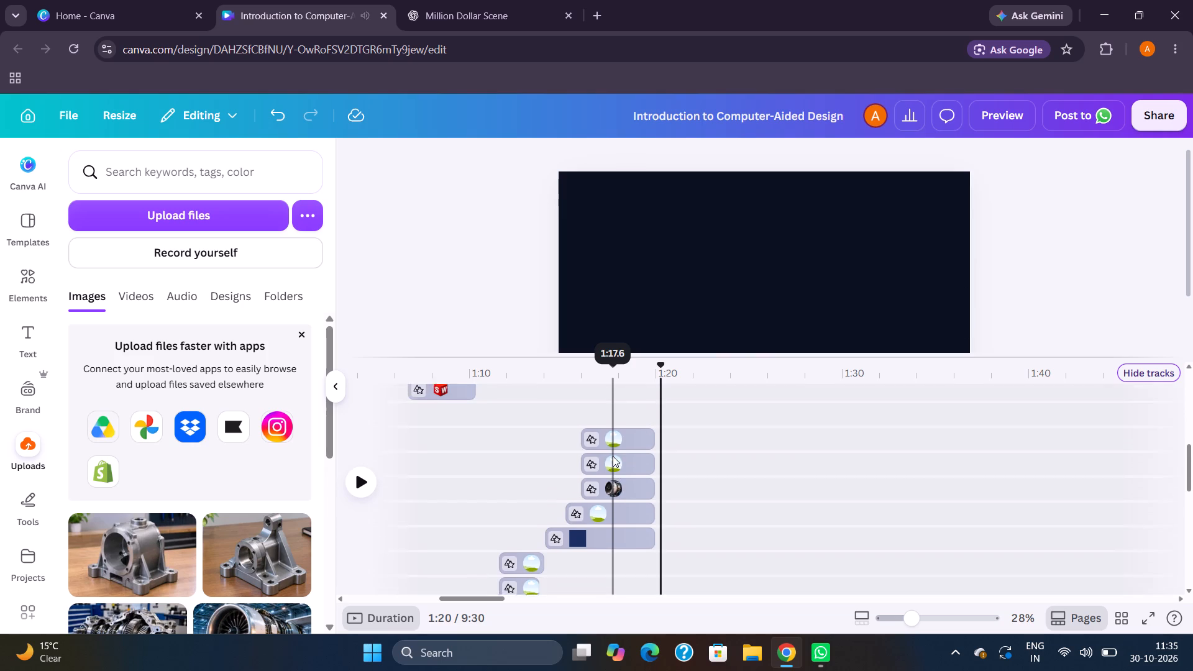
pyautogui.scroll(5, 613, 456)
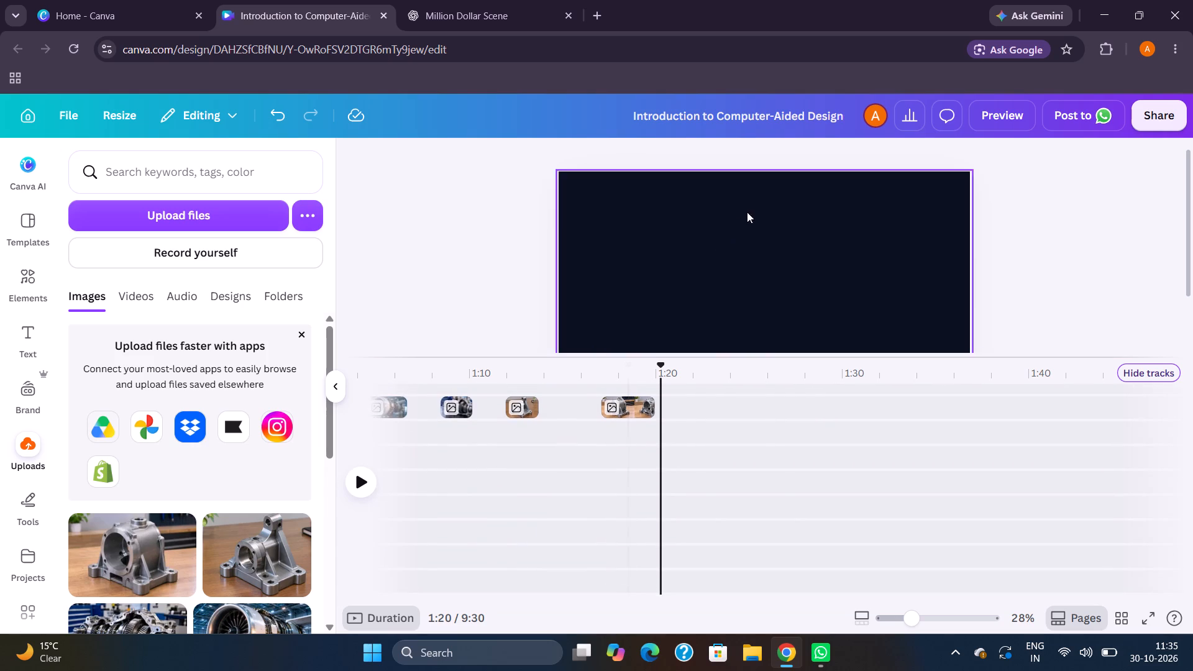
pyautogui.click(733, 232)
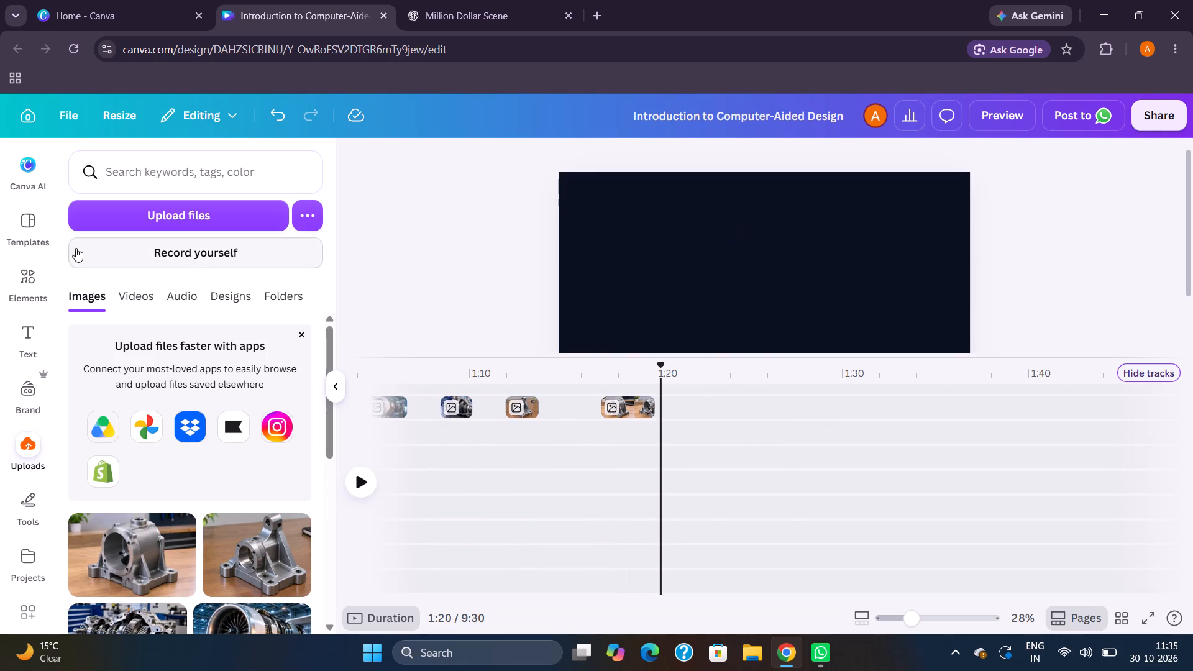
pyautogui.click(35, 237)
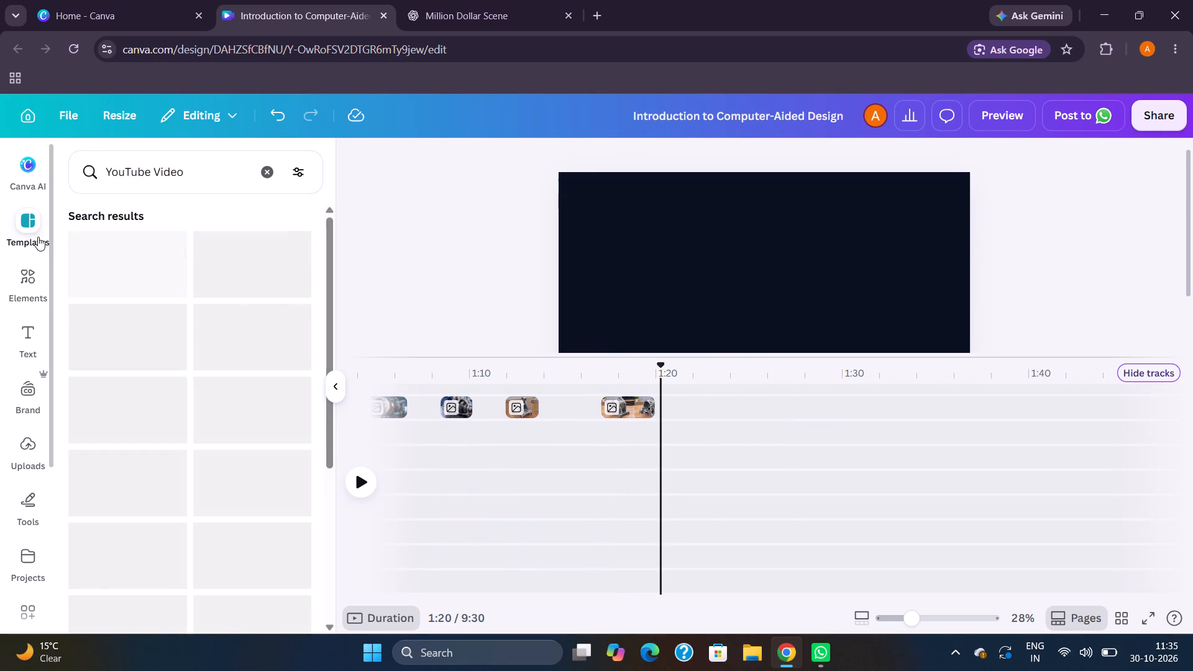
pyautogui.click(27, 288)
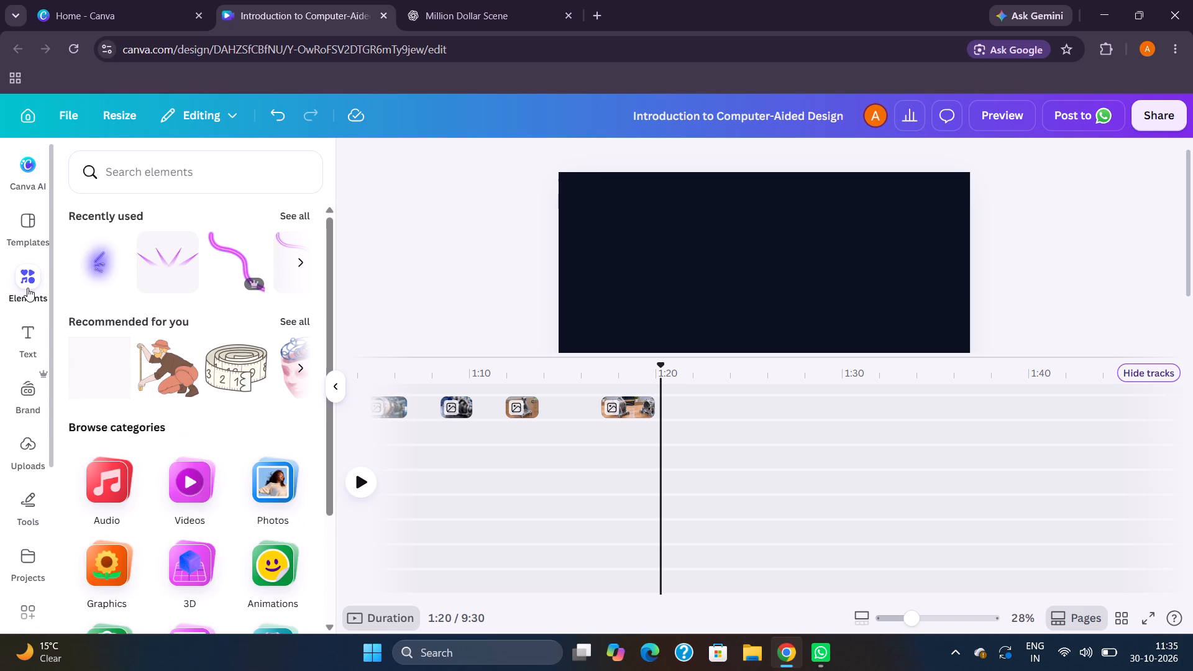
pyautogui.click(27, 326)
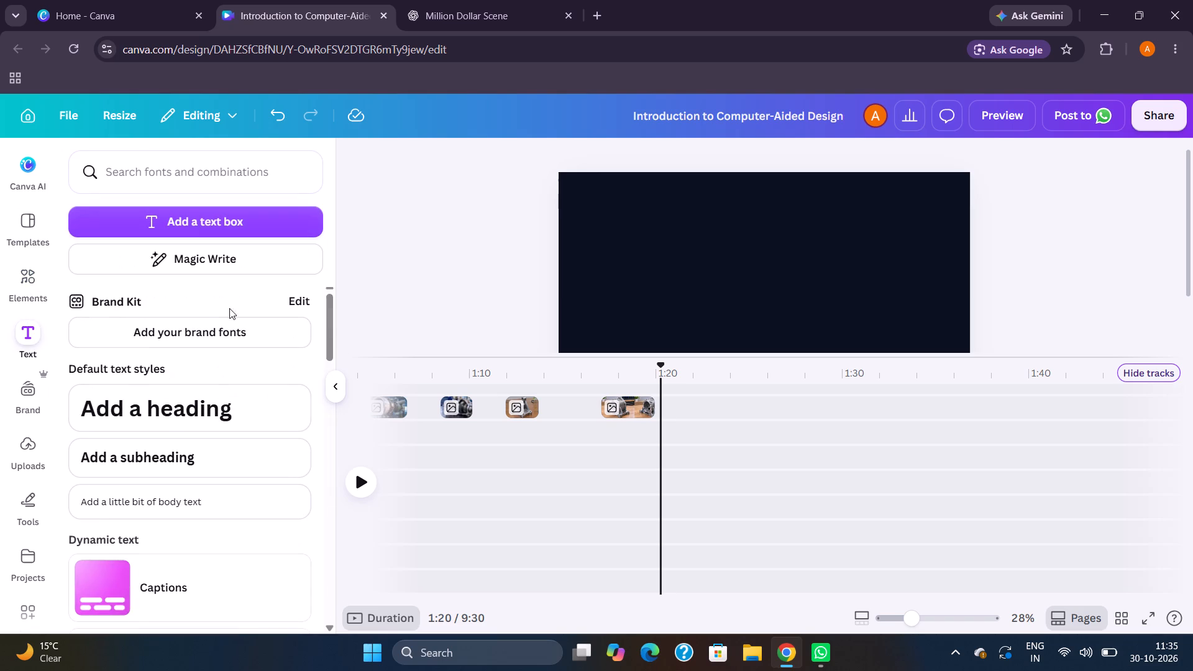
pyautogui.click(116, 429)
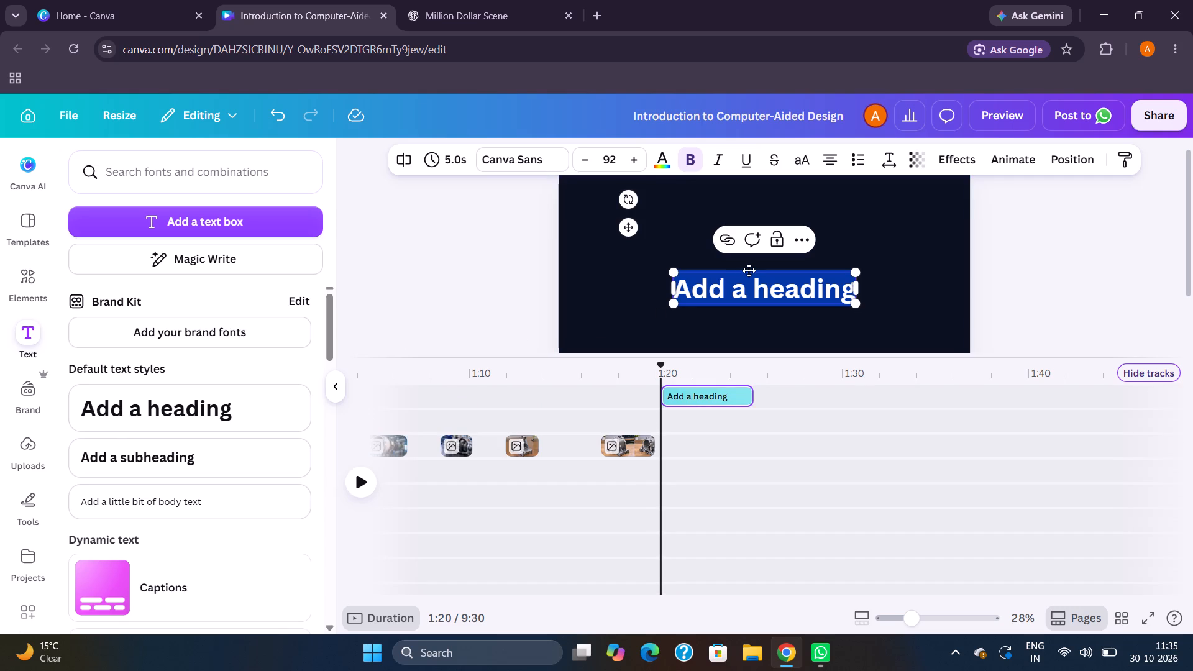
# Extend the heading's text box on its left side to a width of about 1,010.
pyautogui.click(735, 279)
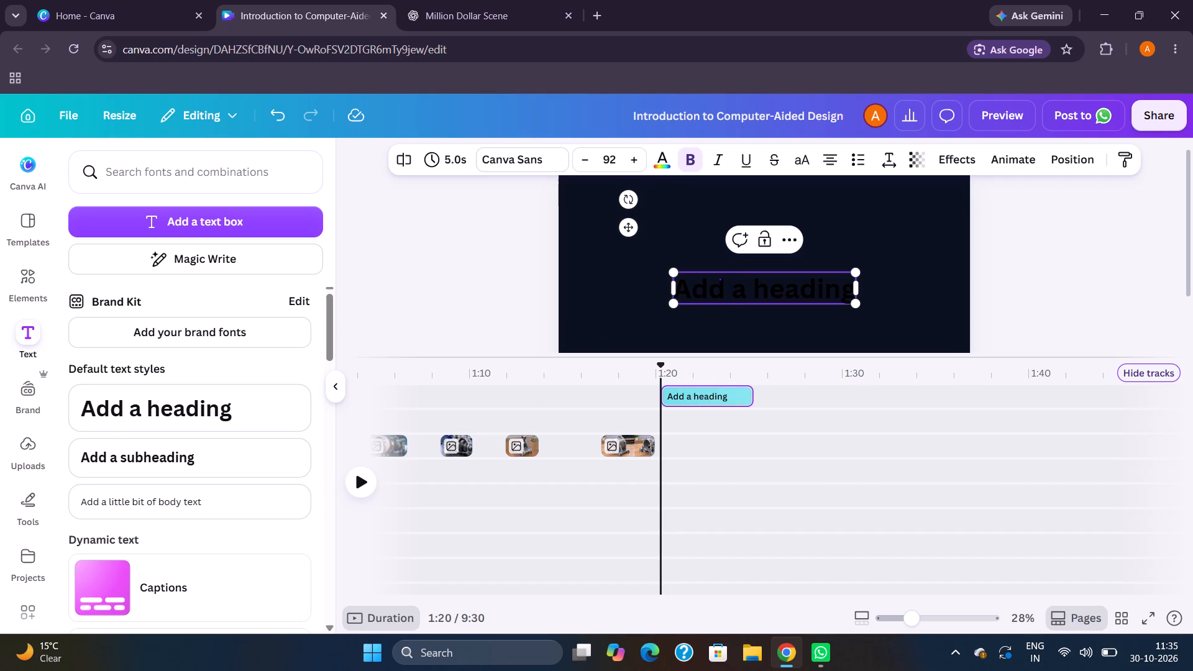
pyautogui.moveTo(673, 288); pyautogui.dragTo(639, 286)
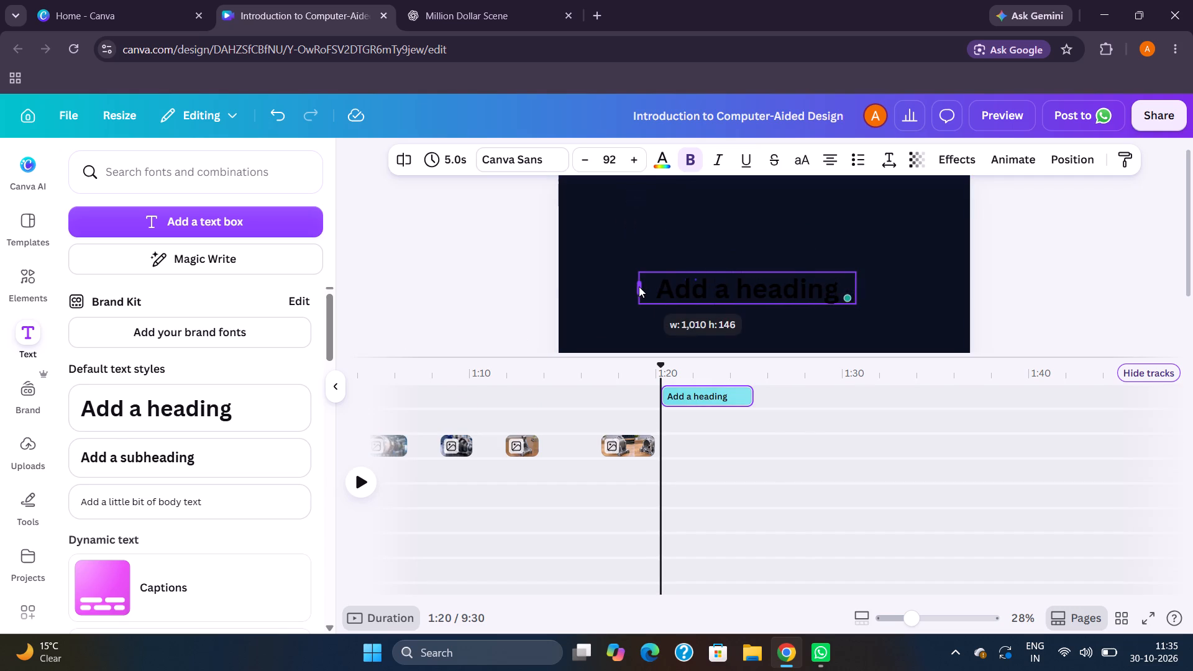
pyautogui.moveTo(639, 286); pyautogui.dragTo(636, 286)
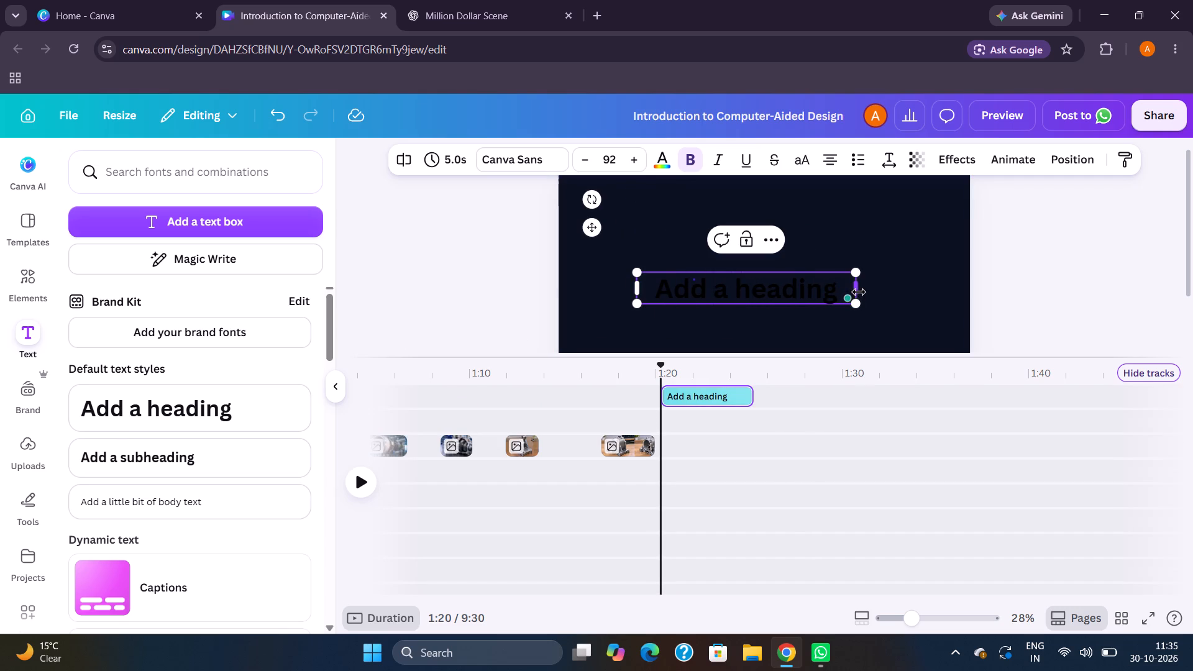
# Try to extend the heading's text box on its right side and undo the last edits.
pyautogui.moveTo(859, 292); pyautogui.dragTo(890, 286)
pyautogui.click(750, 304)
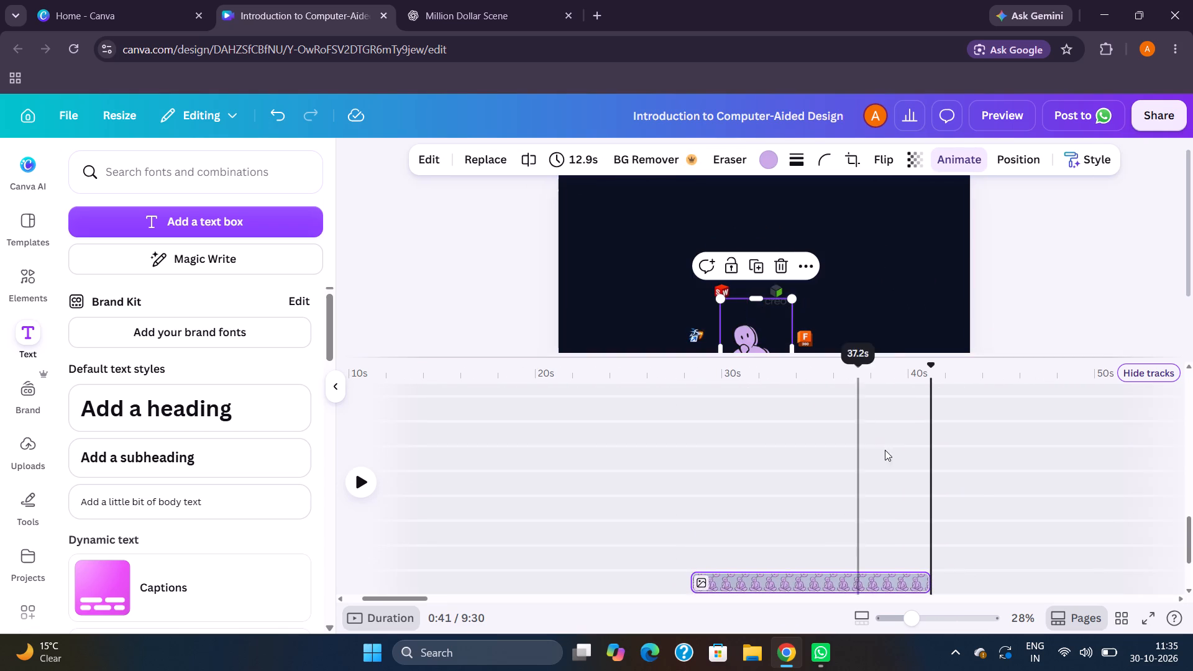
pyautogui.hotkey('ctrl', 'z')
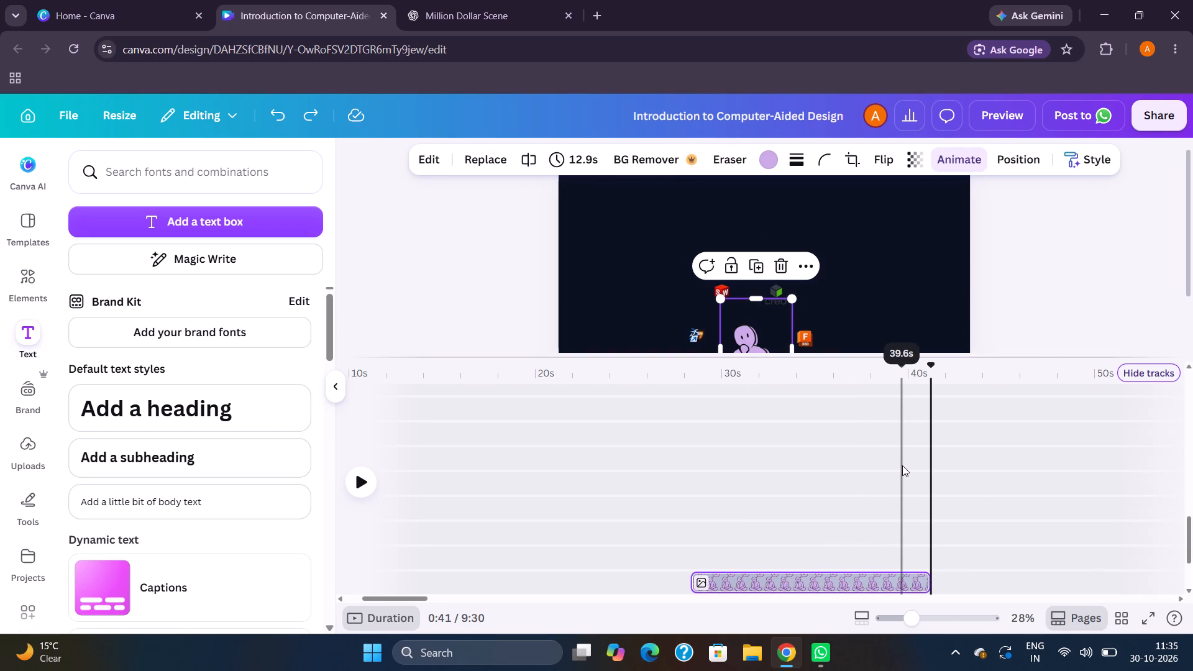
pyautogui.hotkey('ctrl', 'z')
# Replace the default heading text after 1:20 on the timeline with "HERE'S MILLION DOLLAR?", without a space before the question mark.
pyautogui.hscroll(-10, 1026, 457)
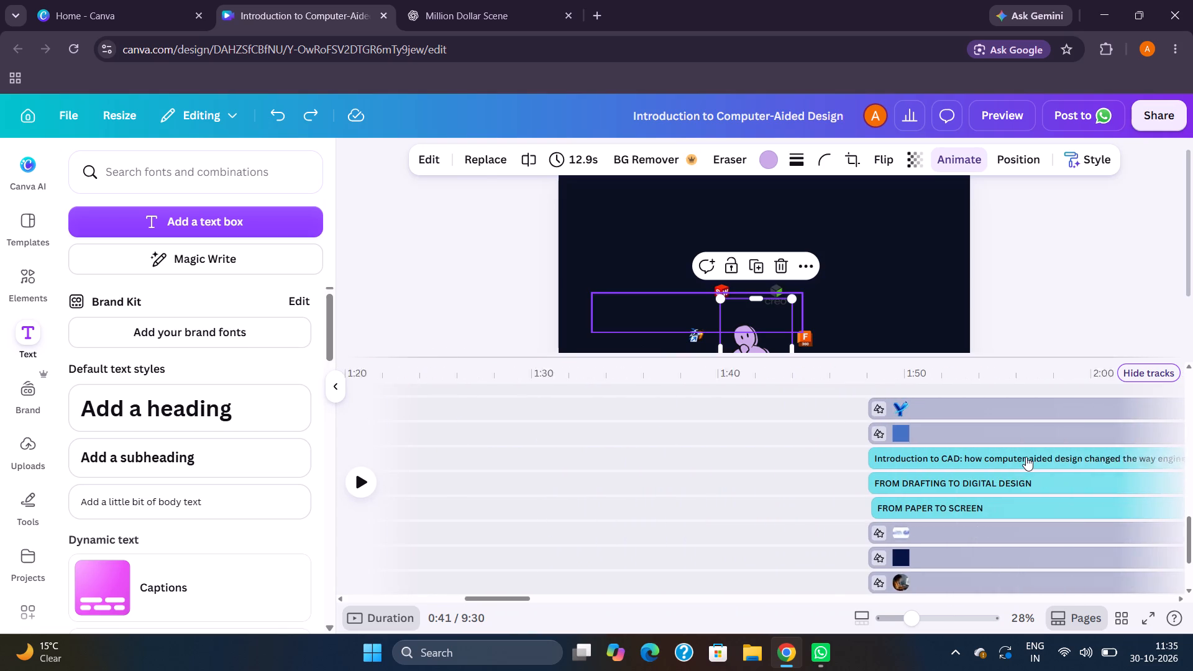
pyautogui.hscroll(-4, 1026, 457)
pyautogui.hscroll(8, 1026, 457)
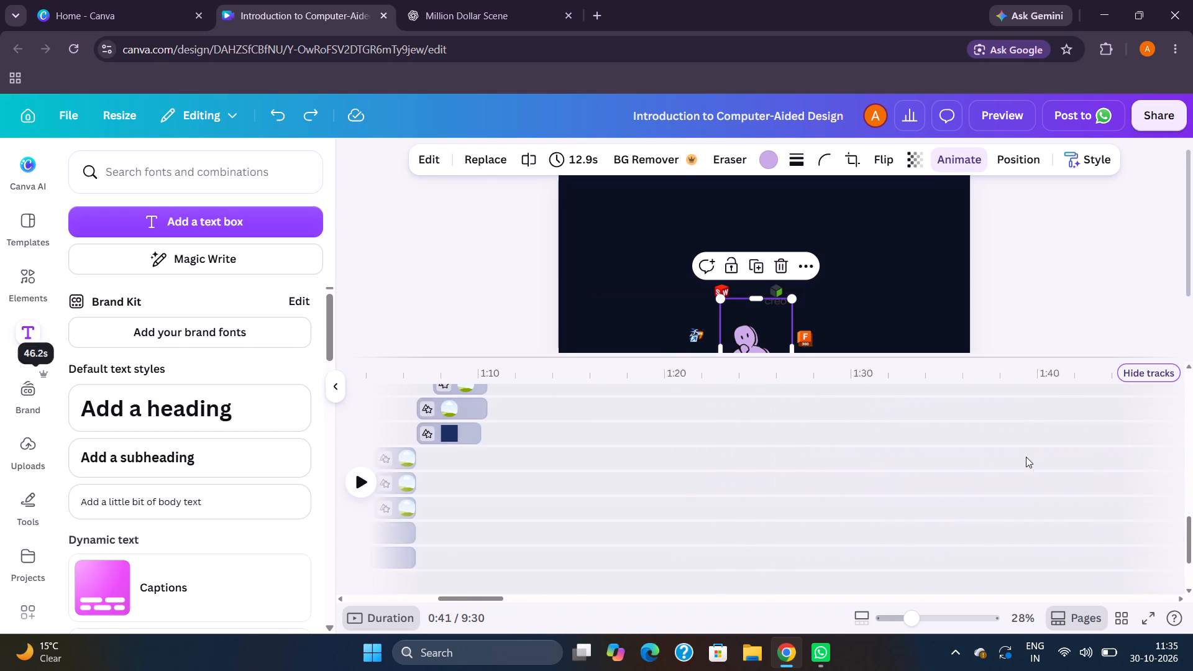
pyautogui.scroll(4, 1026, 457)
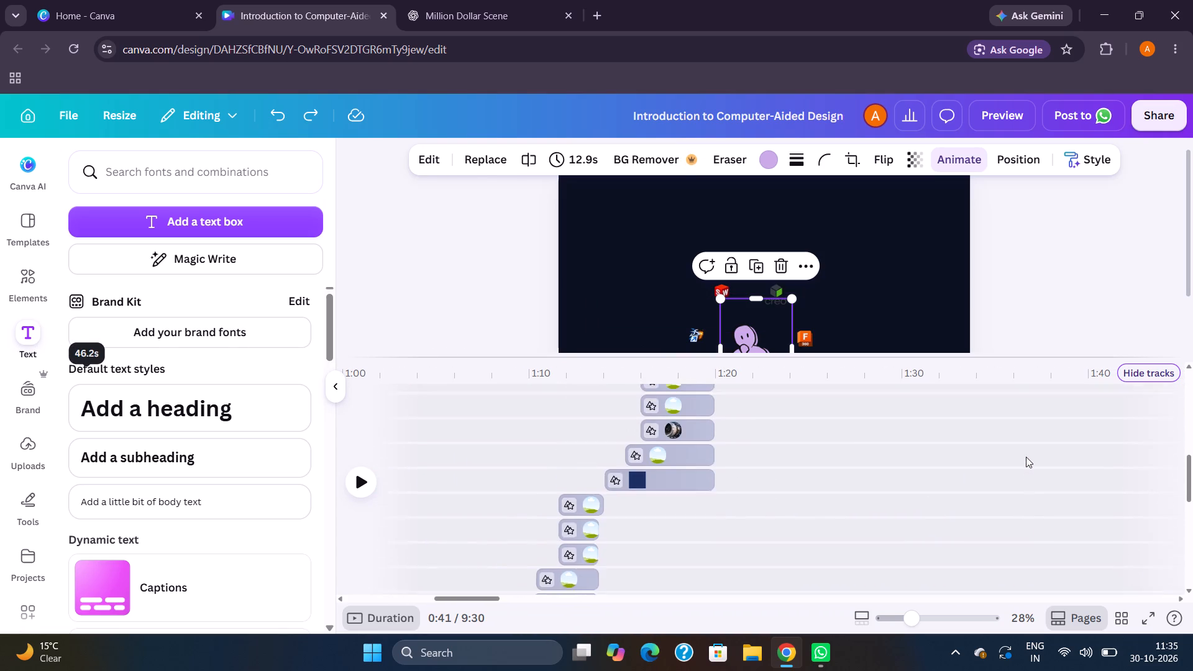
pyautogui.scroll(5, 1026, 457)
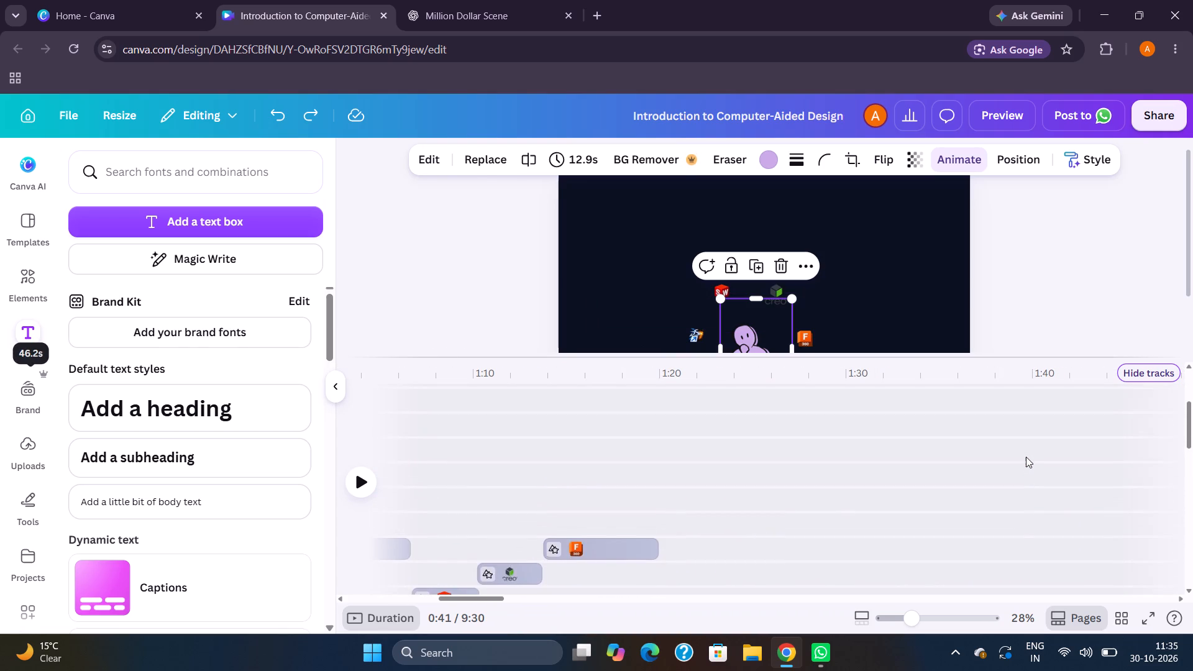
pyautogui.scroll(2, 1026, 457)
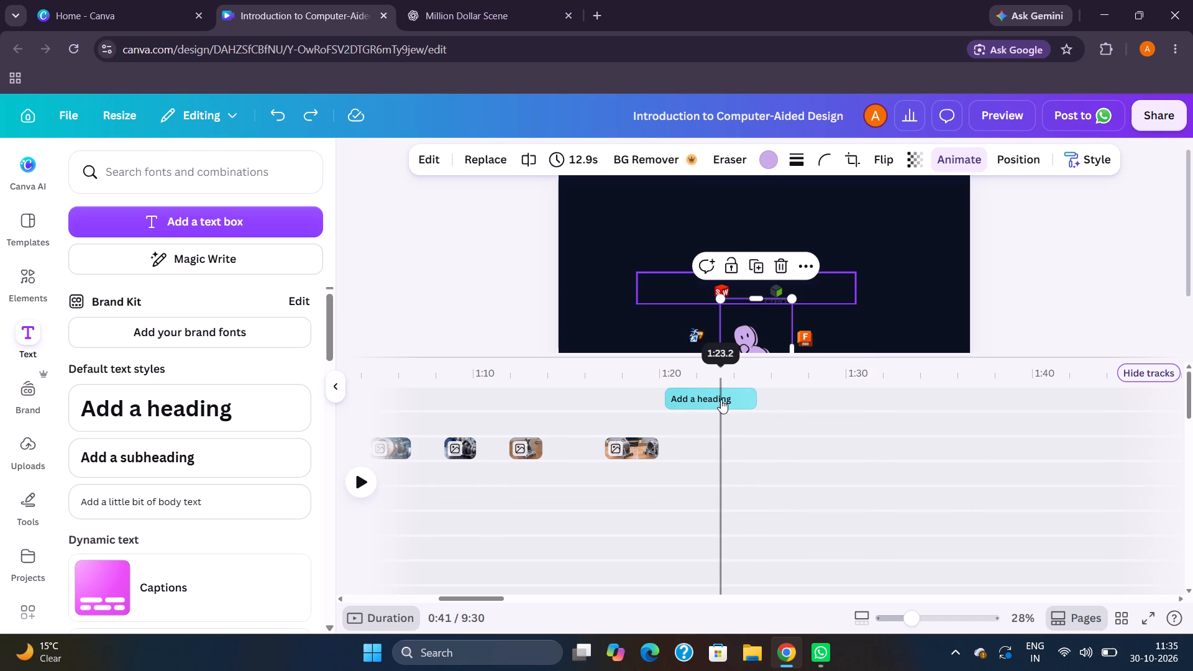
pyautogui.click(721, 399)
pyautogui.click(733, 285)
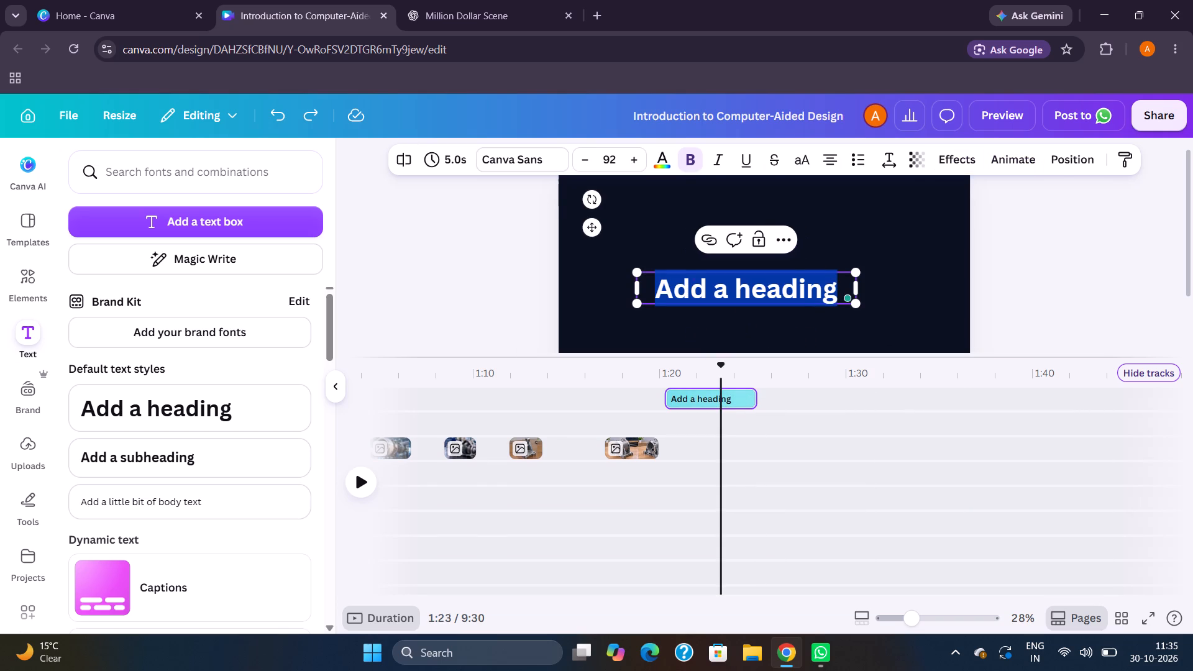
pyautogui.write('HE')
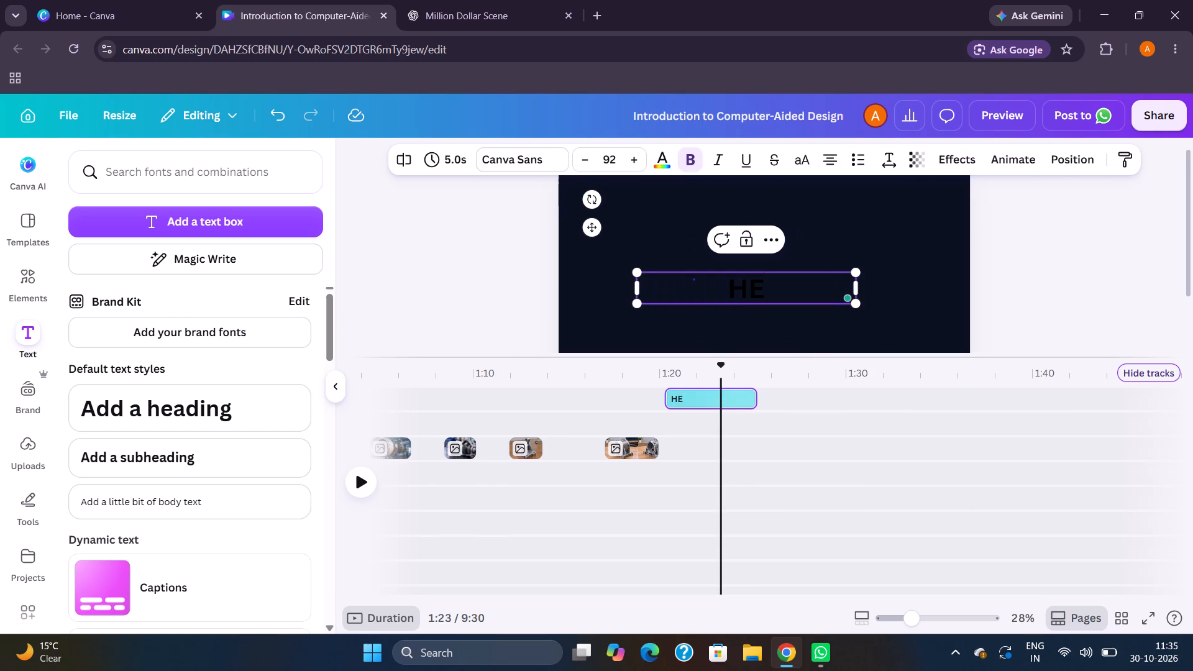
pyautogui.write('RE')
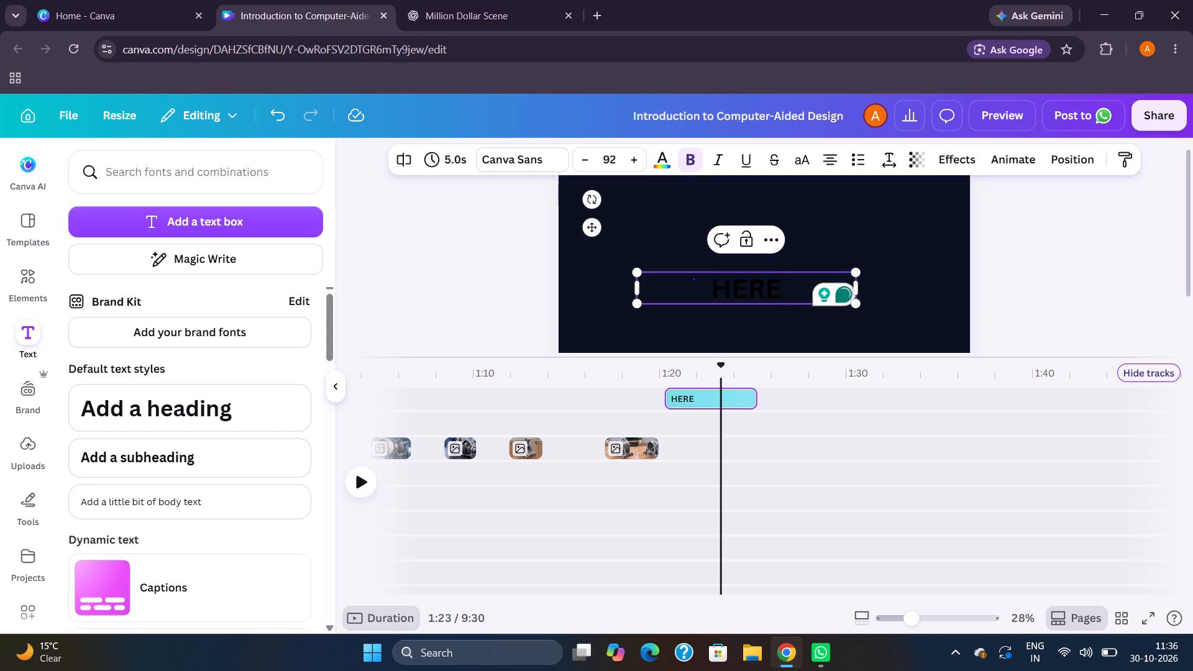
pyautogui.press("'")
pyautogui.write('S')
pyautogui.press('space')
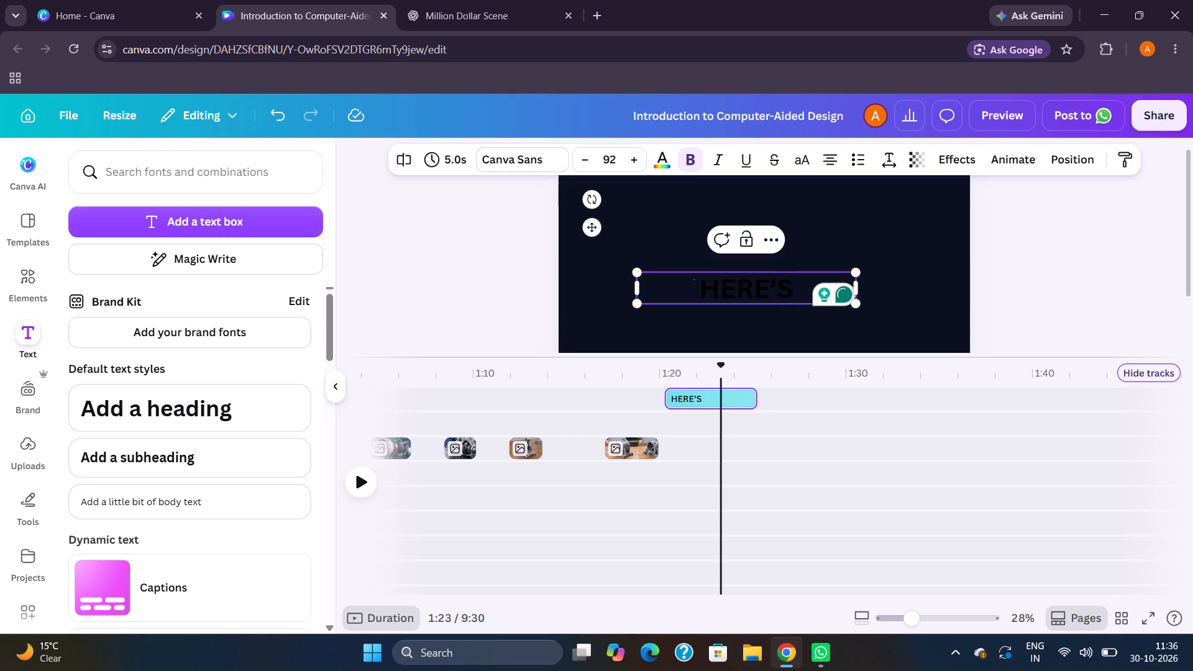
pyautogui.press('m')
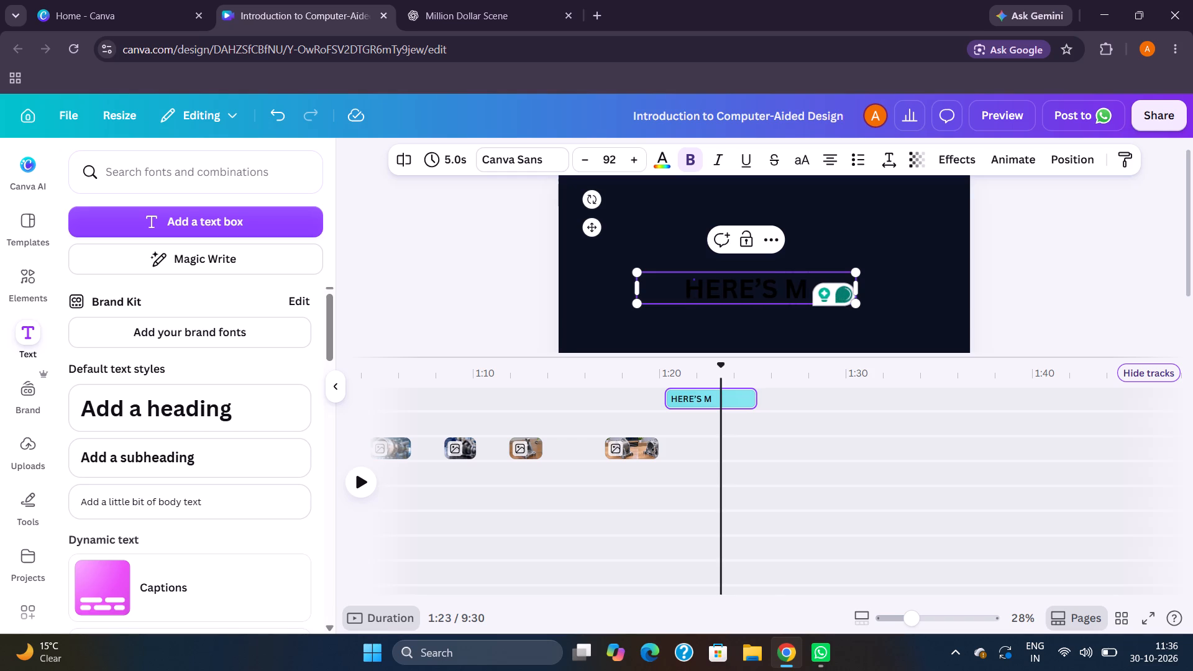
pyautogui.write('ILL')
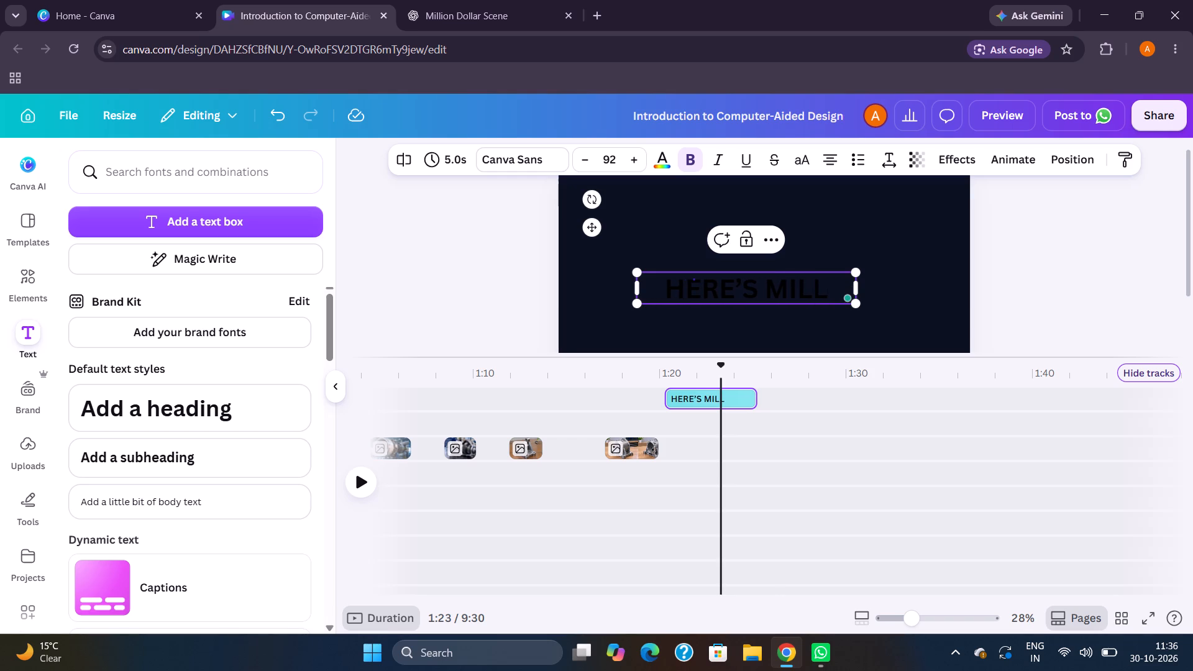
pyautogui.write('ION')
pyautogui.press('space')
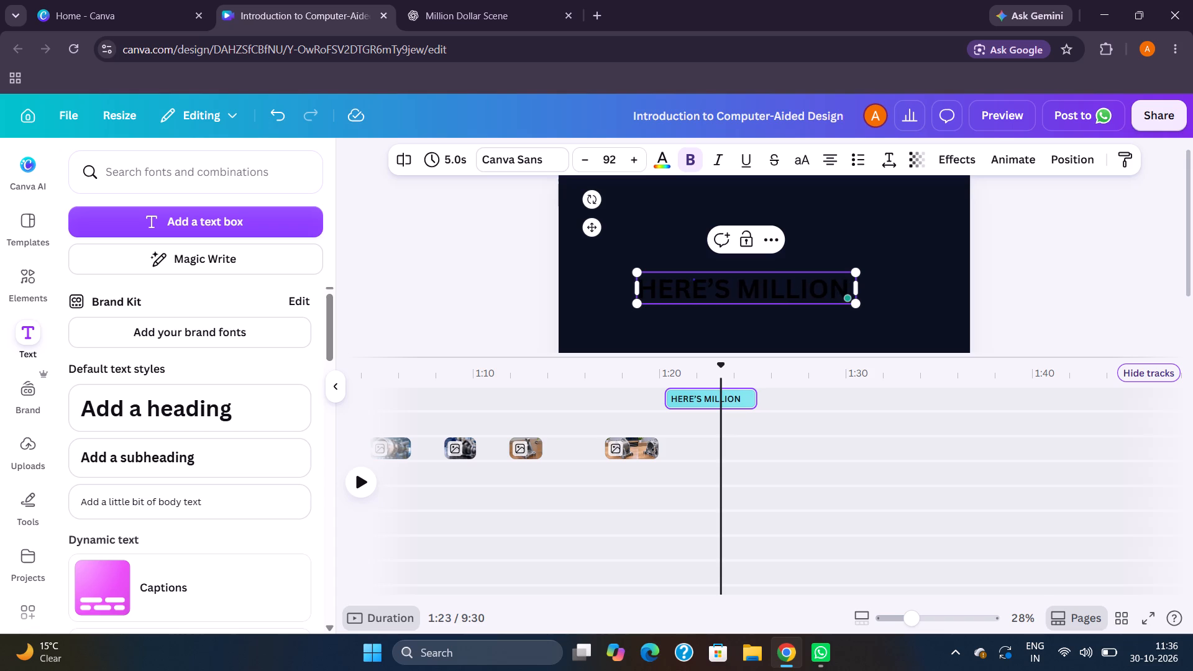
pyautogui.write('DOLLAR')
pyautogui.press('space')
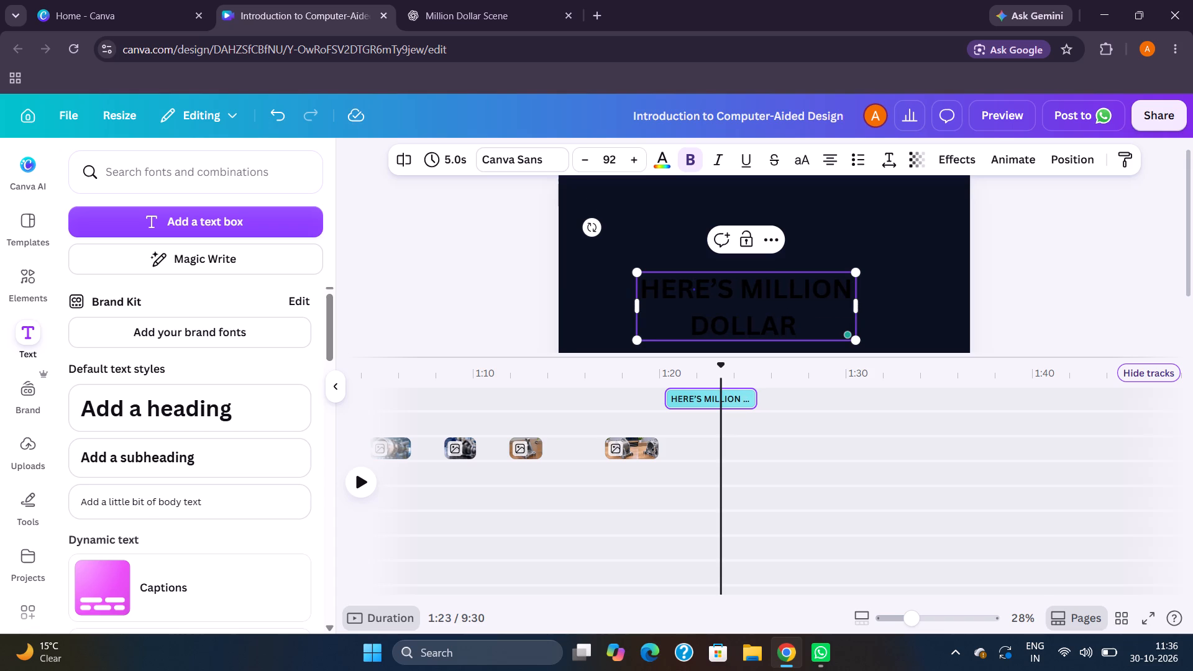
pyautogui.hotkey('shift', '?')
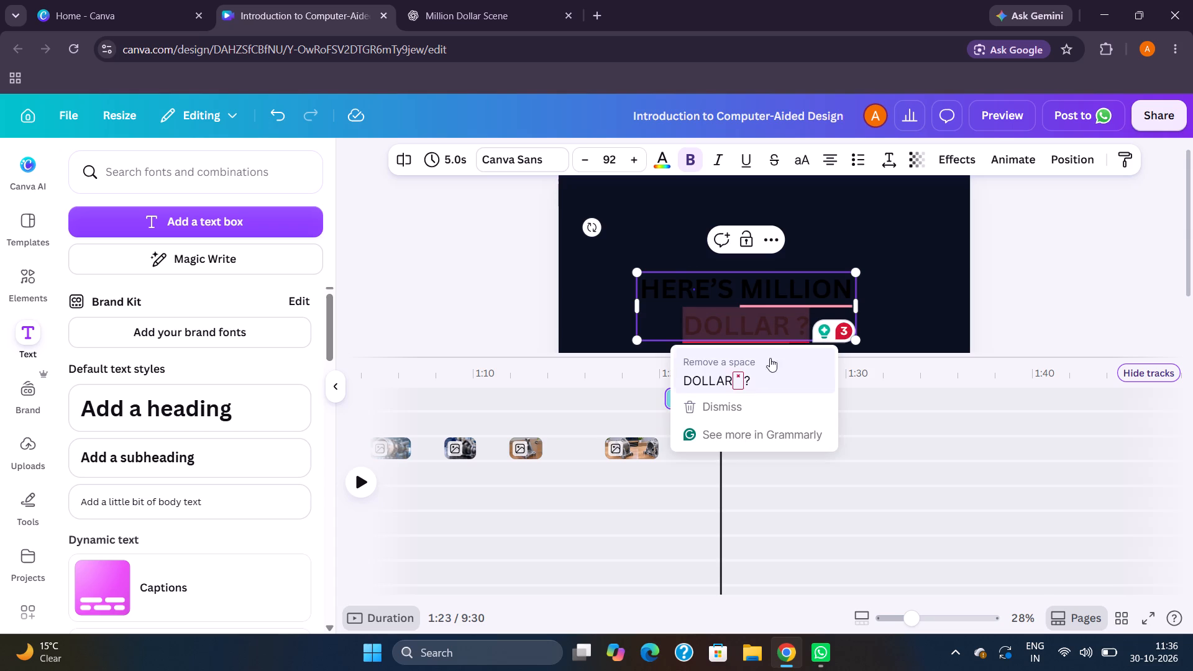
pyautogui.click(747, 383)
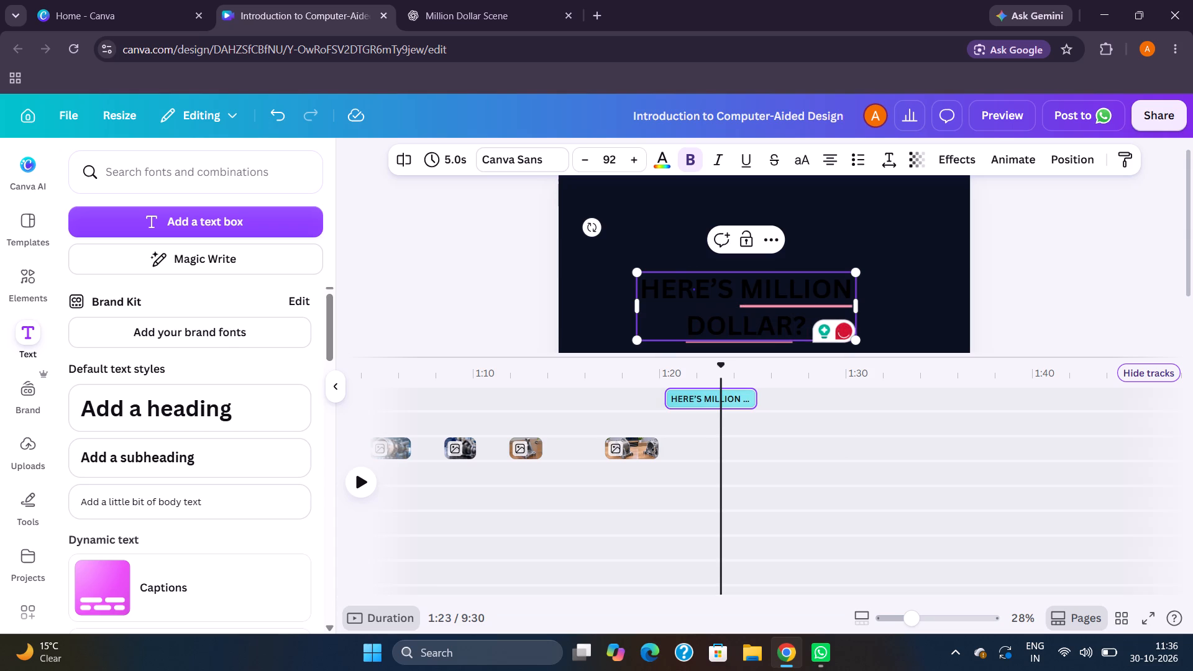
pyautogui.moveTo(646, 290); pyautogui.dragTo(729, 298)
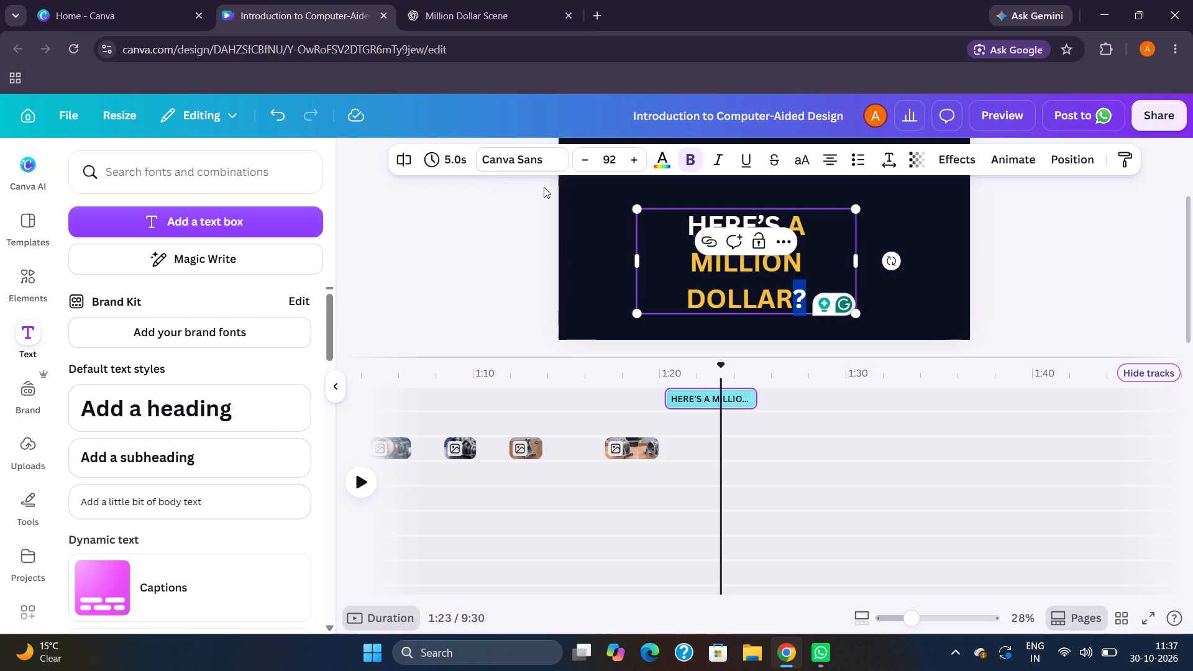
pyautogui.write('QUESTION')
pyautogui.press('space')
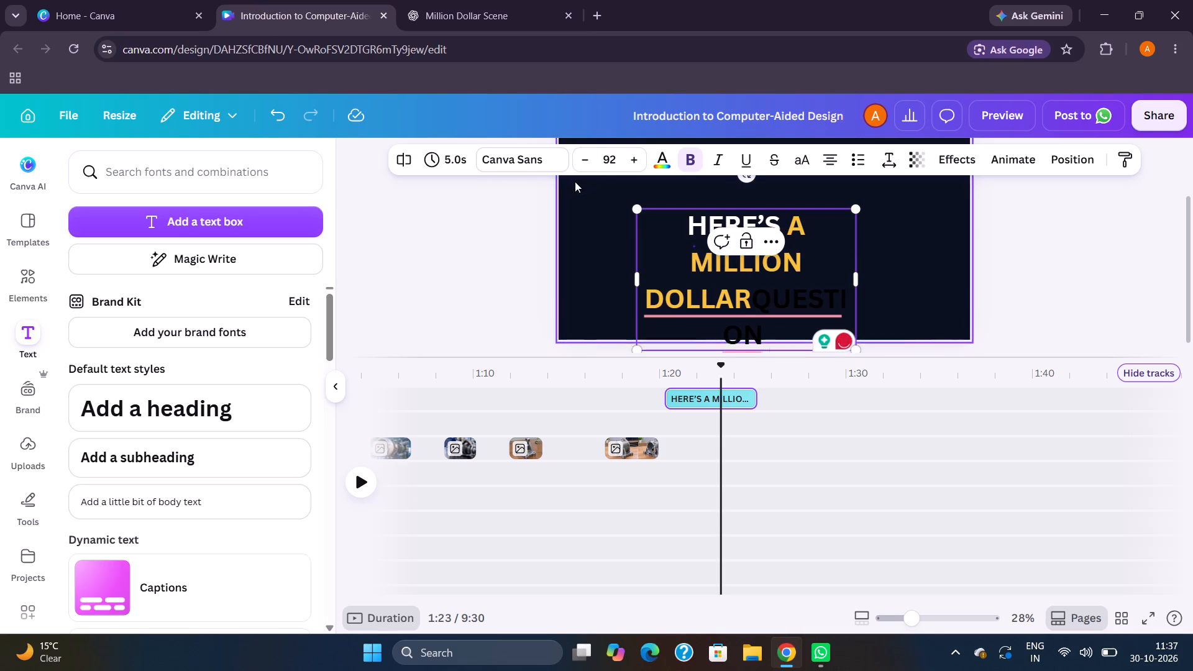
pyautogui.moveTo(685, 226); pyautogui.dragTo(768, 347)
pyautogui.click(768, 347)
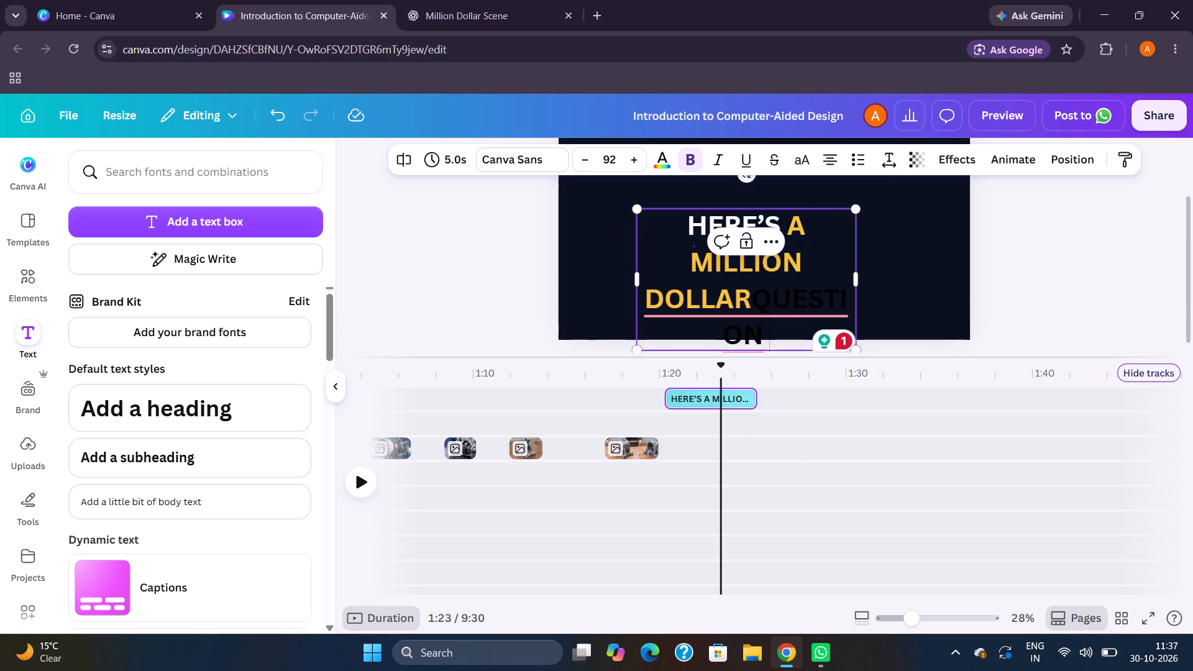
pyautogui.click(713, 355)
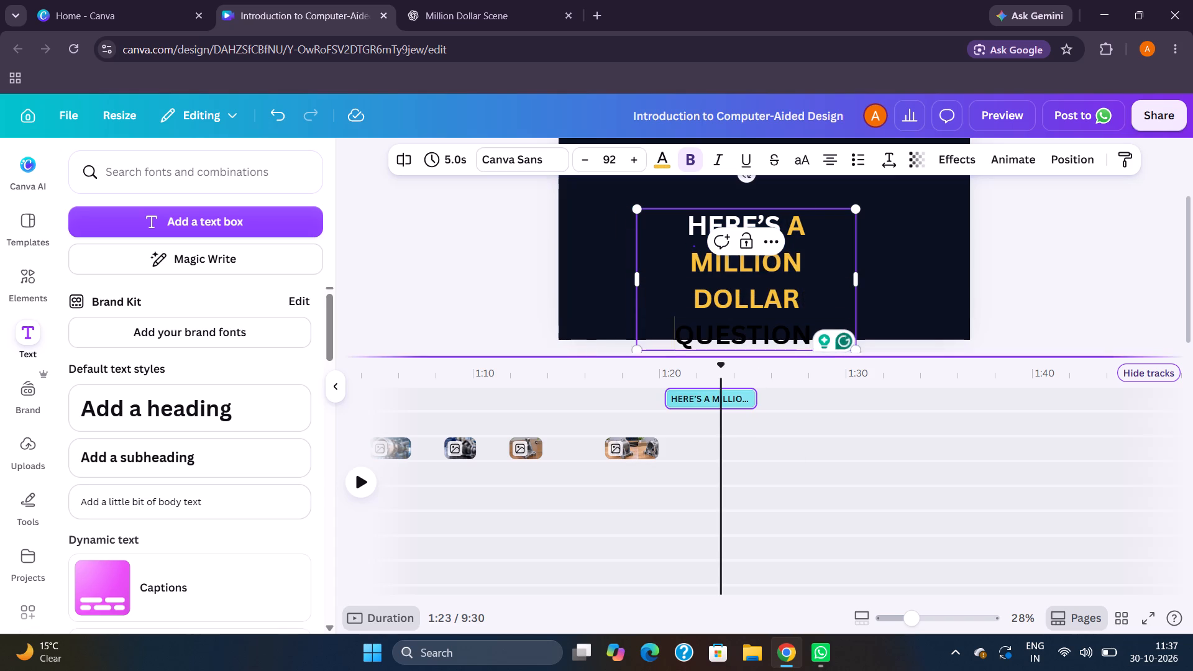
# Reduce the font size of the whole heading "HERE'S A MILLION DOLLAR QUESTION" to 55.
pyautogui.moveTo(693, 232); pyautogui.dragTo(821, 335)
pyautogui.tripleClick(590, 161)
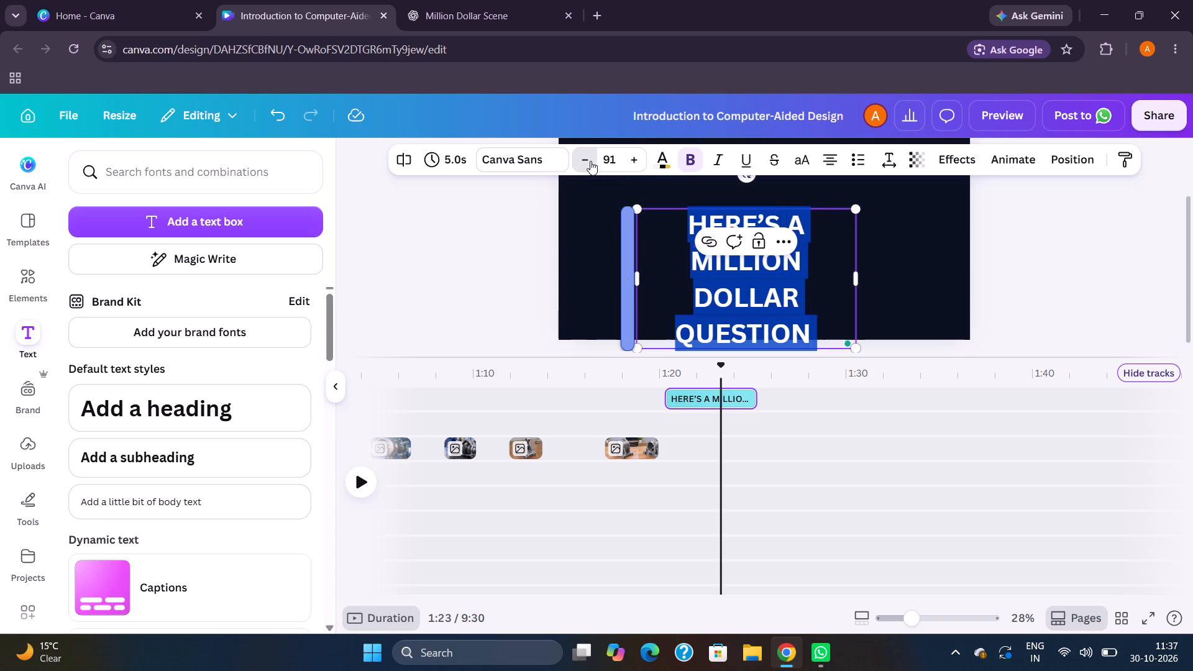
pyautogui.tripleClick(590, 161)
pyautogui.tripleClick(590, 161)
pyautogui.tripleClick(590, 161)
pyautogui.tripleClick(590, 161)
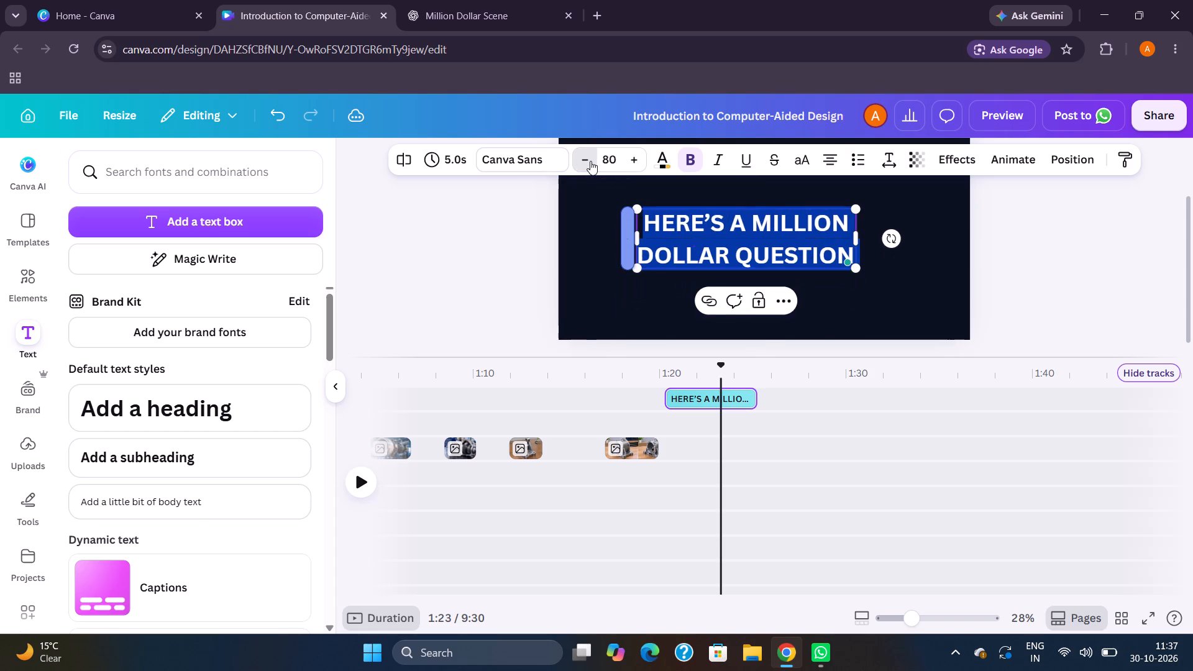
pyautogui.tripleClick(590, 161)
pyautogui.doubleClick(590, 161)
pyautogui.moveTo(590, 161); pyautogui.dragTo(606, 160)
pyautogui.click(606, 160)
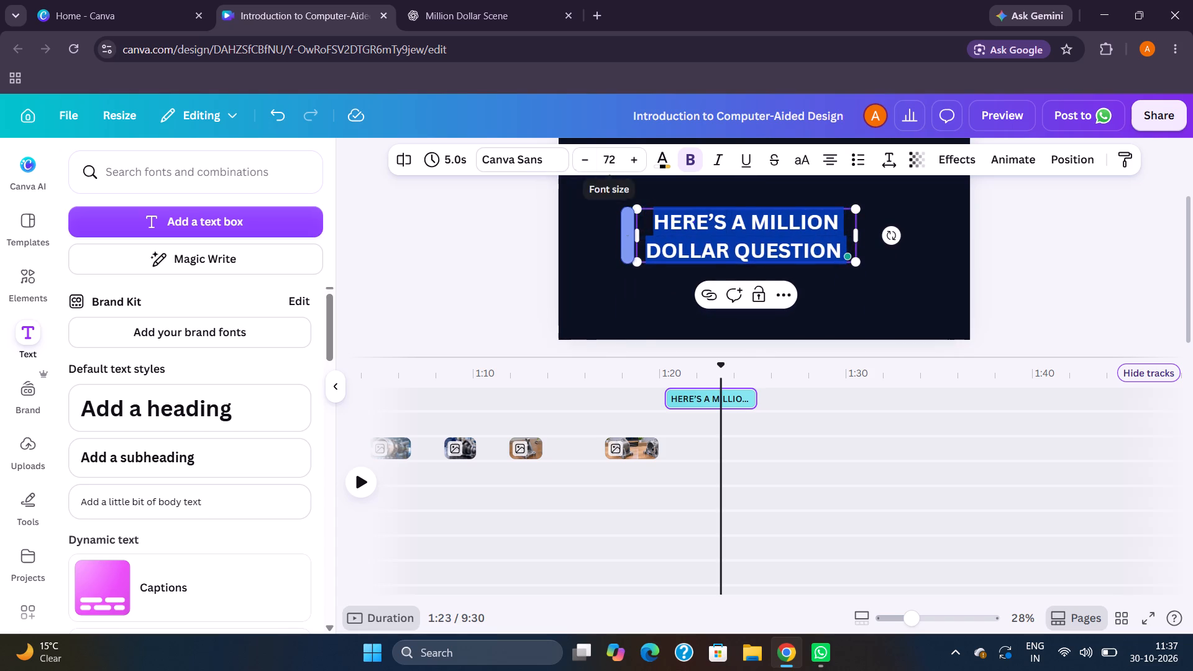
pyautogui.write('55')
pyautogui.press('Return')
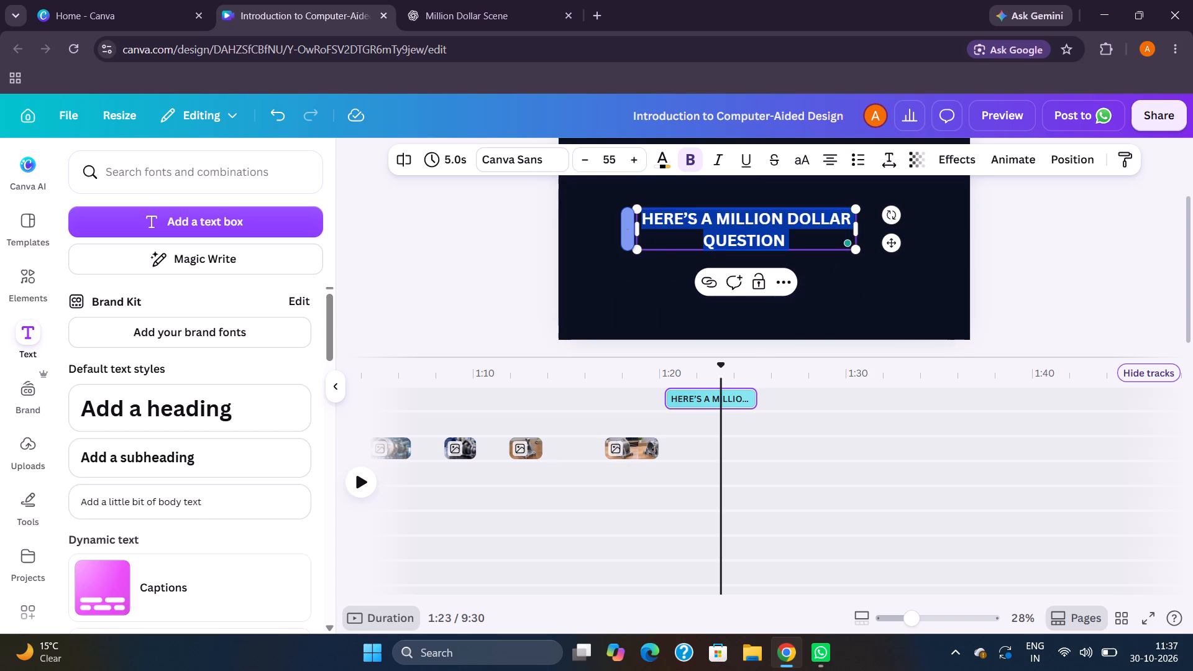
# Widen the heading's text box until the whole phrase fits on one line and shift it towards the centre of the frame.
pyautogui.click(729, 232)
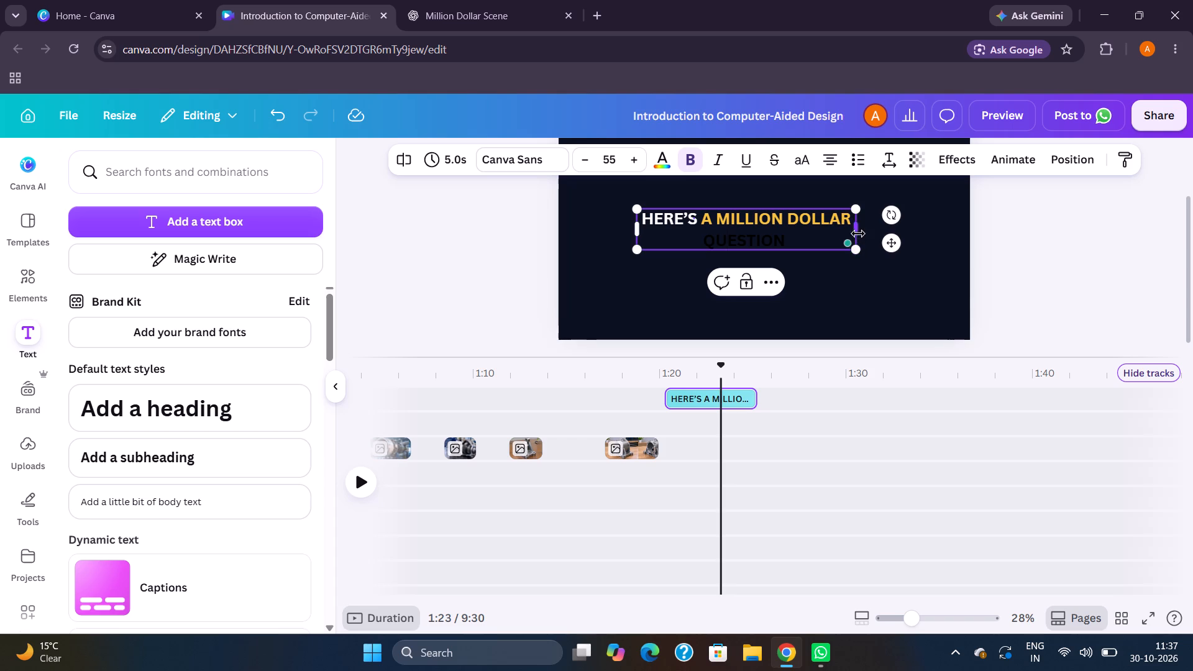
pyautogui.moveTo(856, 222); pyautogui.dragTo(955, 222)
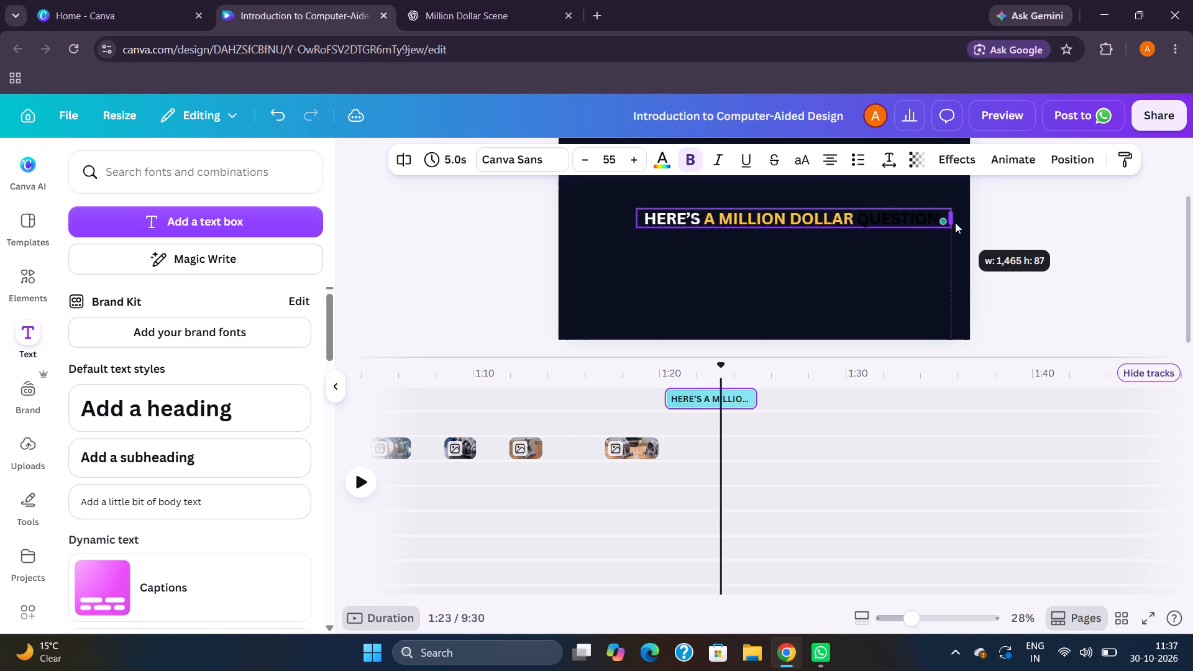
pyautogui.moveTo(955, 222); pyautogui.dragTo(958, 222)
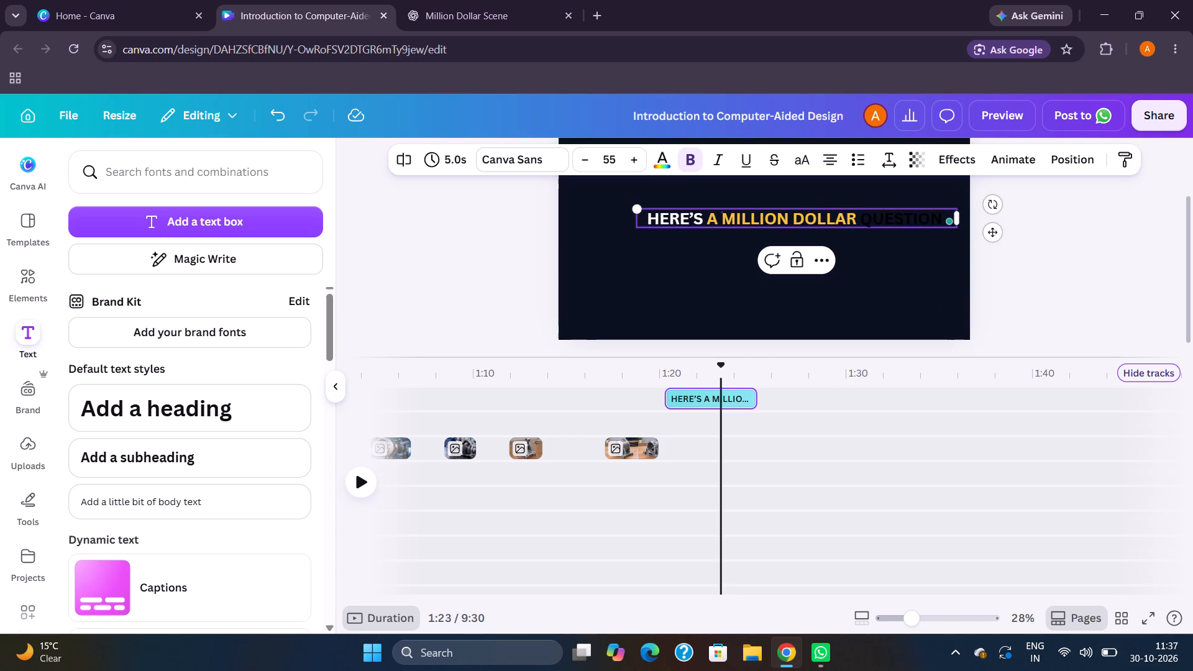
pyautogui.moveTo(663, 209); pyautogui.dragTo(652, 211)
pyautogui.moveTo(652, 211); pyautogui.dragTo(654, 211)
pyautogui.moveTo(996, 232); pyautogui.dragTo(974, 239)
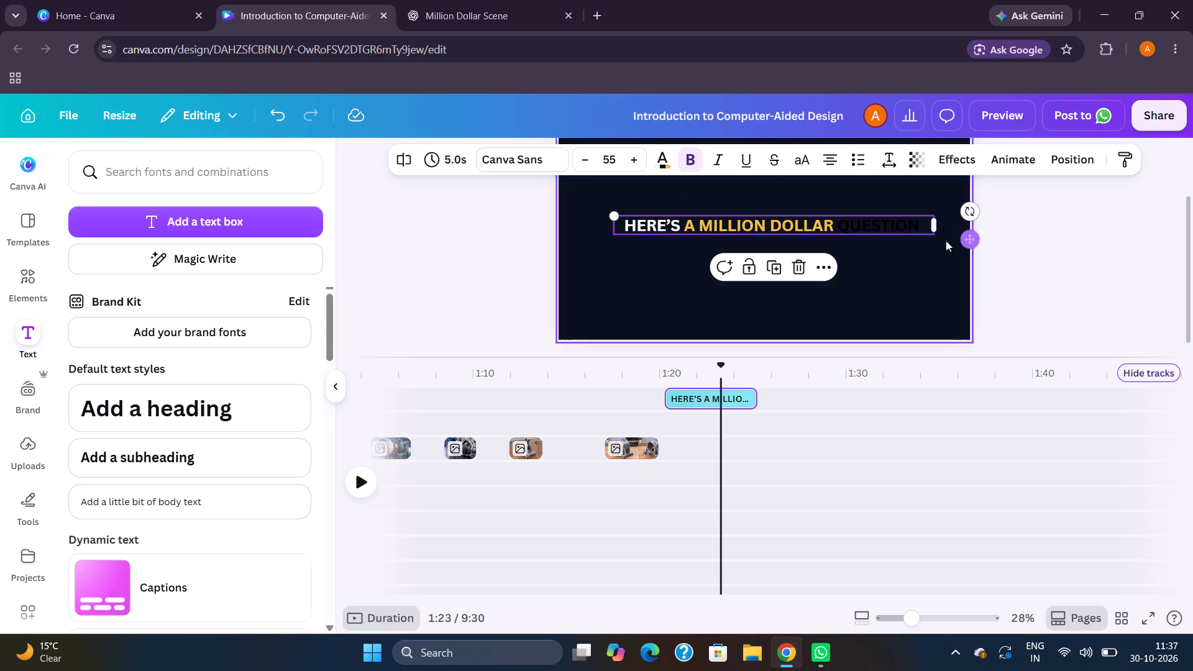
pyautogui.click(766, 230)
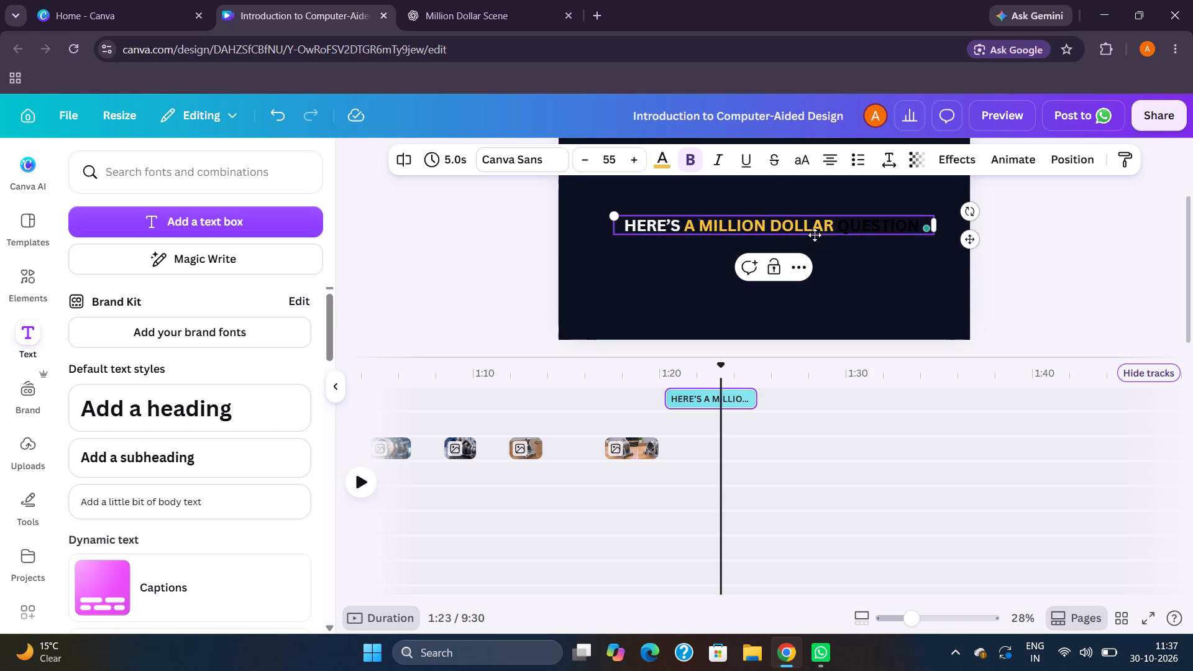
pyautogui.click(776, 234)
pyautogui.click(776, 234)
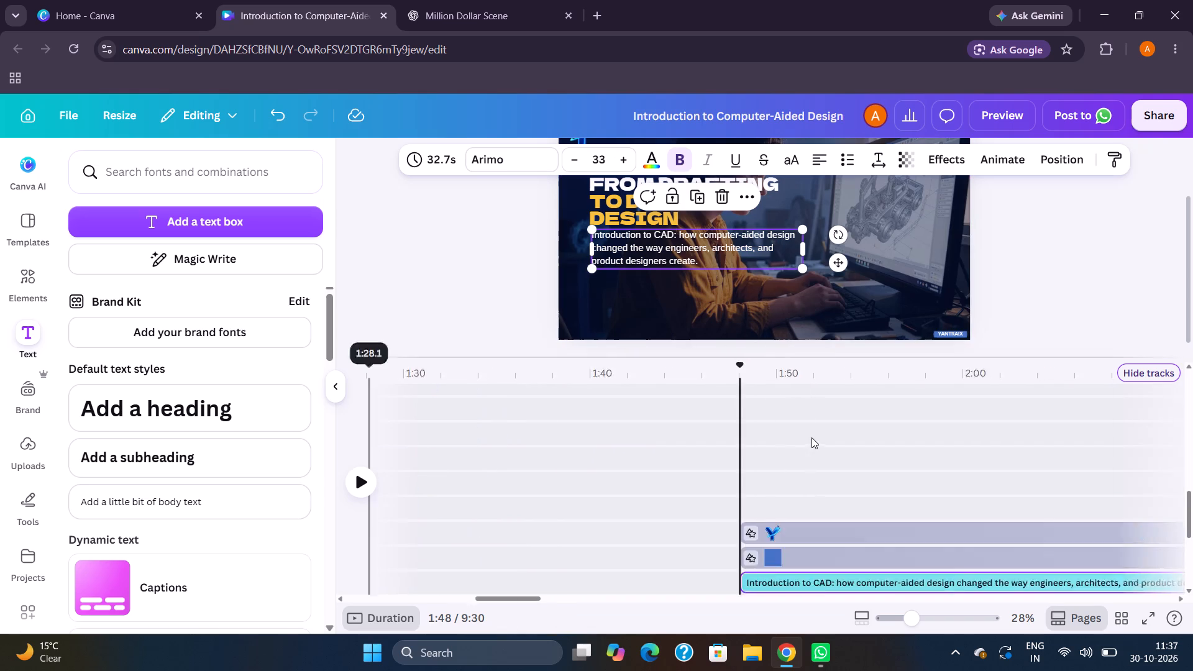
# Return to the heading after 1:20 on the timeline and colour its word "QUESTION" white (#ffffff).
pyautogui.hscroll(-4, 811, 431)
pyautogui.scroll(2, 811, 426)
pyautogui.hscroll(-1, 811, 423)
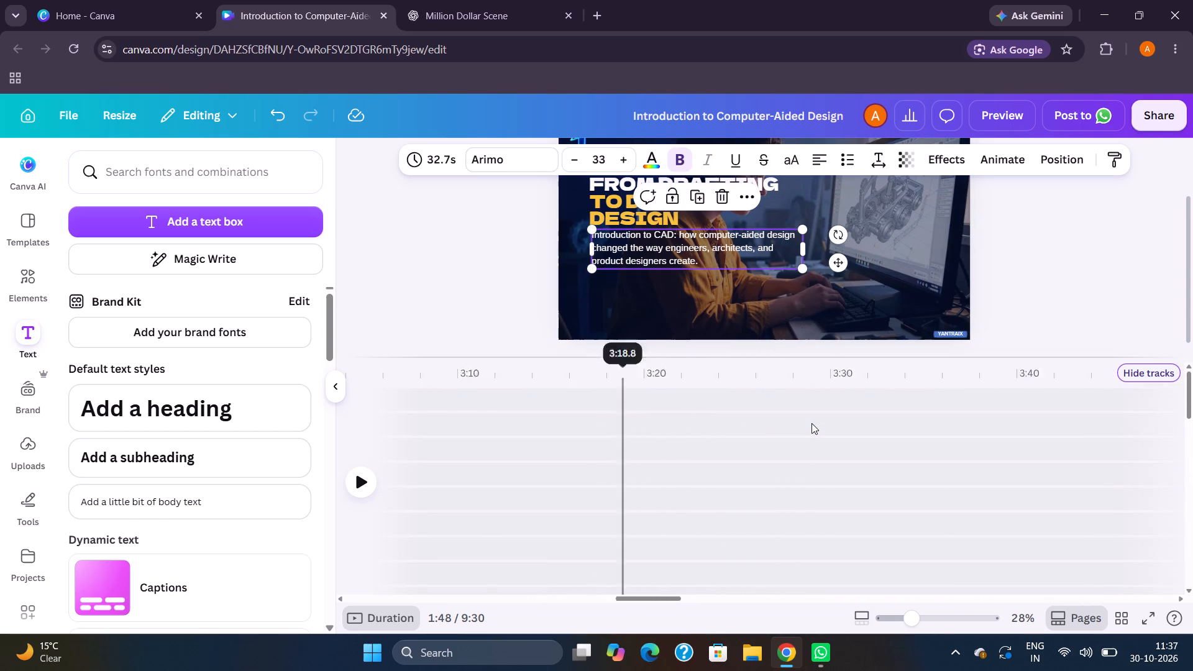
pyautogui.hscroll(-1, 811, 423)
pyautogui.hscroll(8, 811, 423)
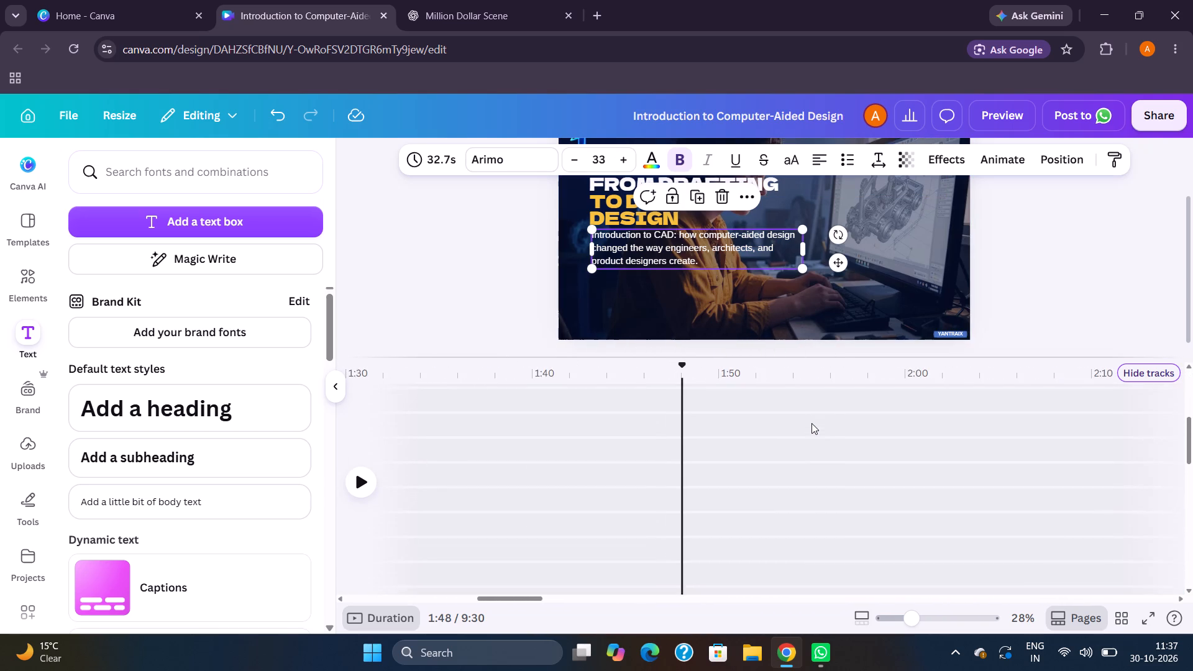
pyautogui.scroll(-10, 811, 423)
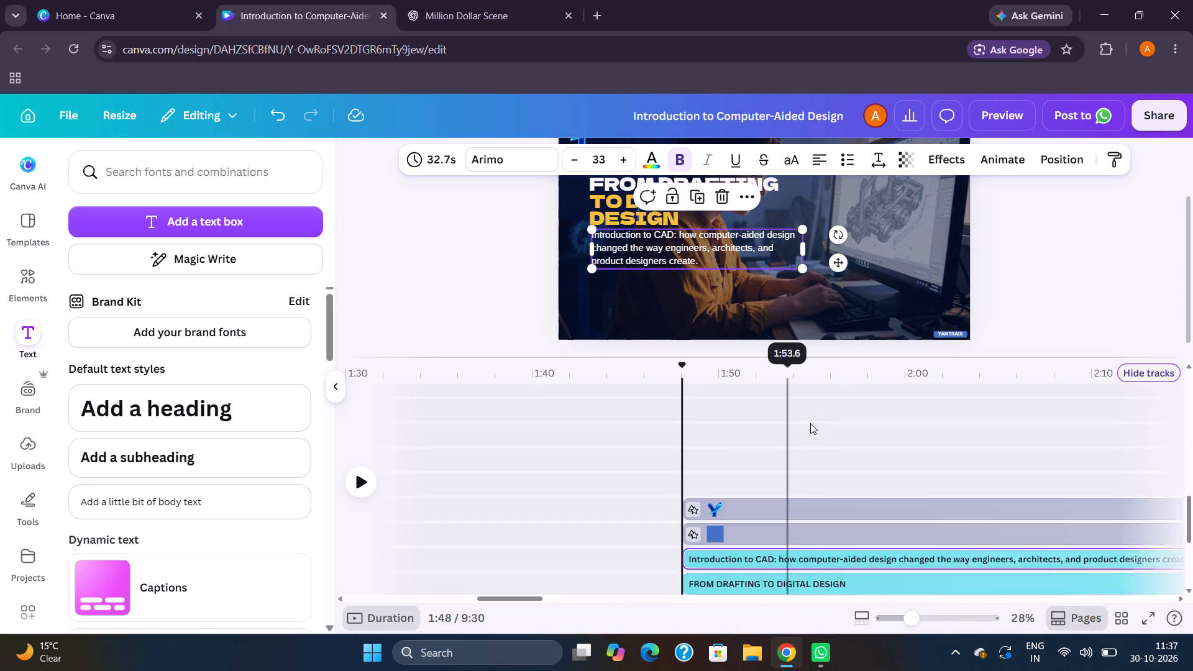
pyautogui.scroll(-1, 810, 423)
pyautogui.scroll(2, 810, 423)
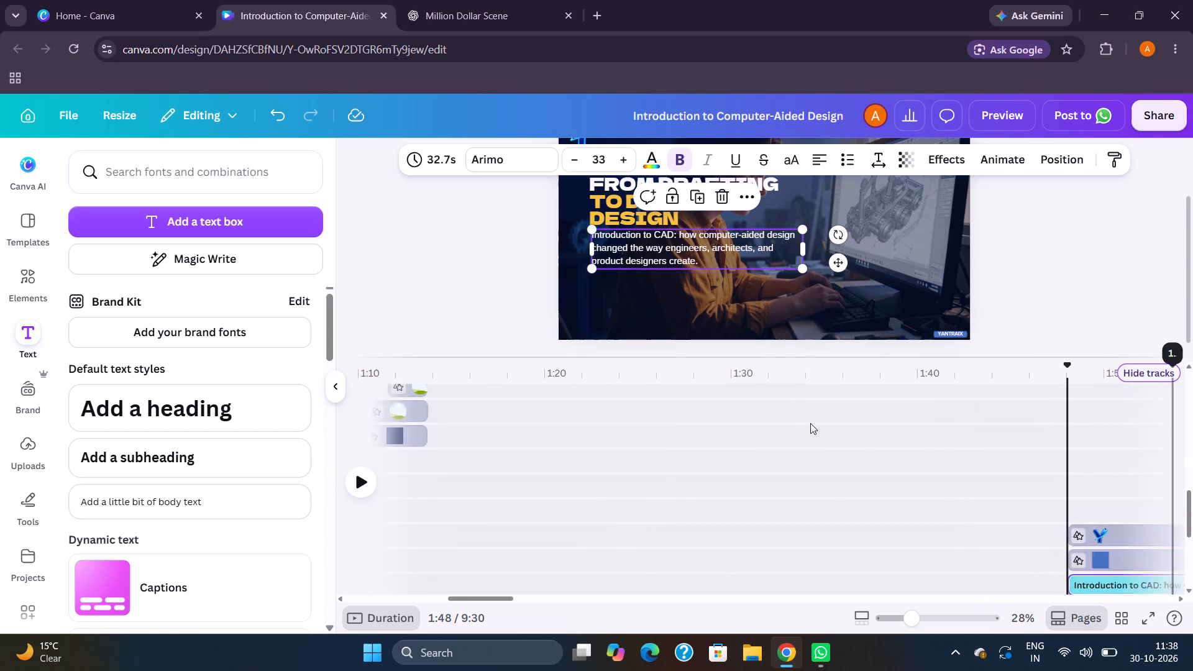
pyautogui.scroll(5, 810, 423)
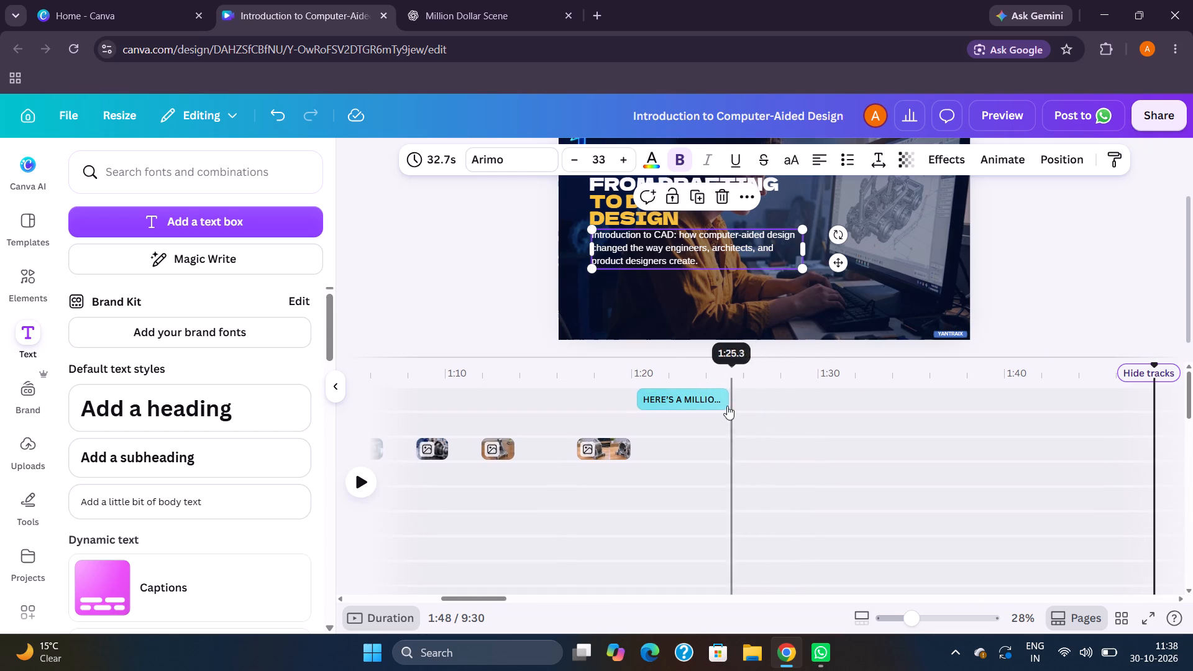
pyautogui.click(710, 400)
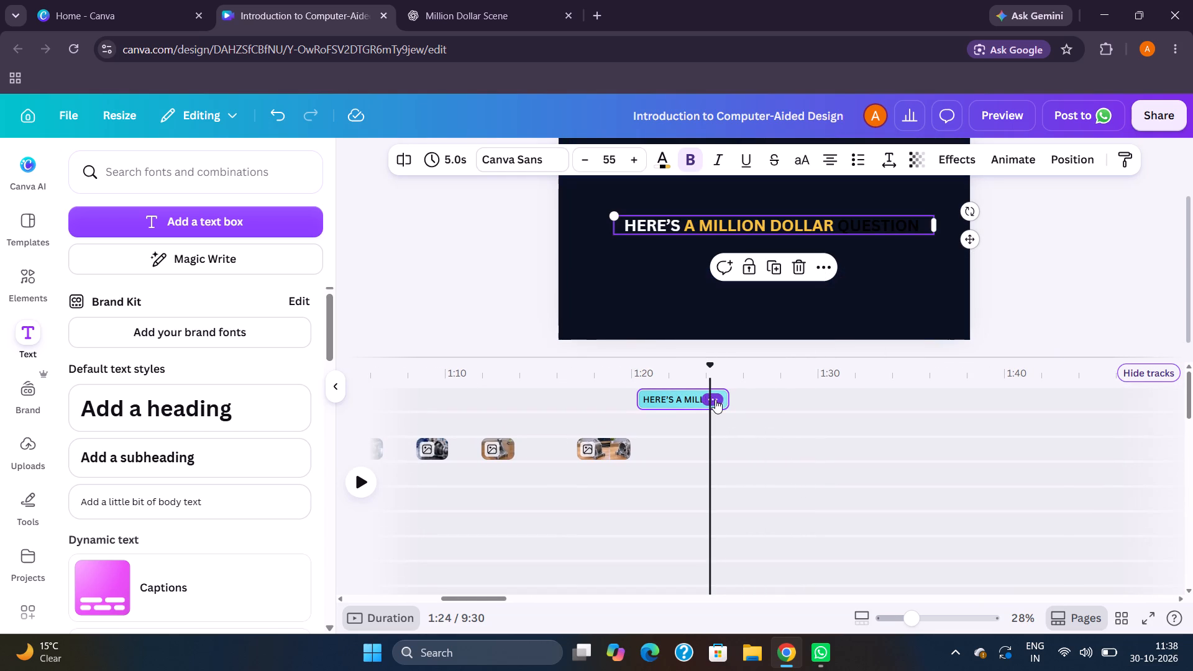
pyautogui.click(841, 222)
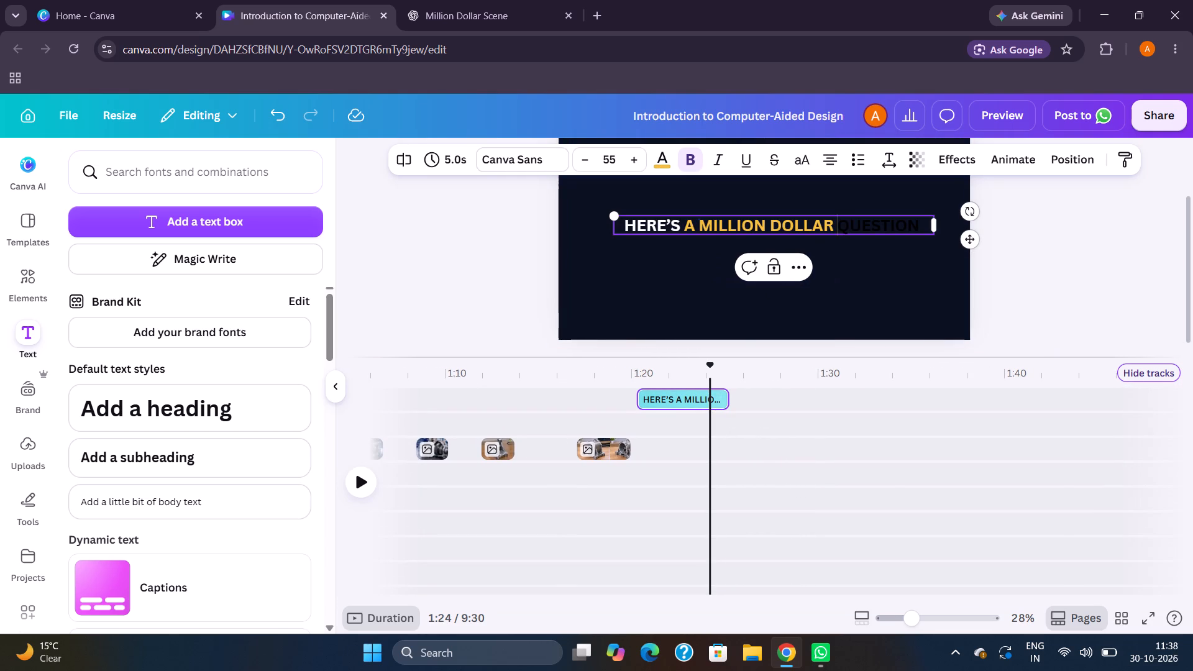
pyautogui.moveTo(841, 226); pyautogui.dragTo(916, 230)
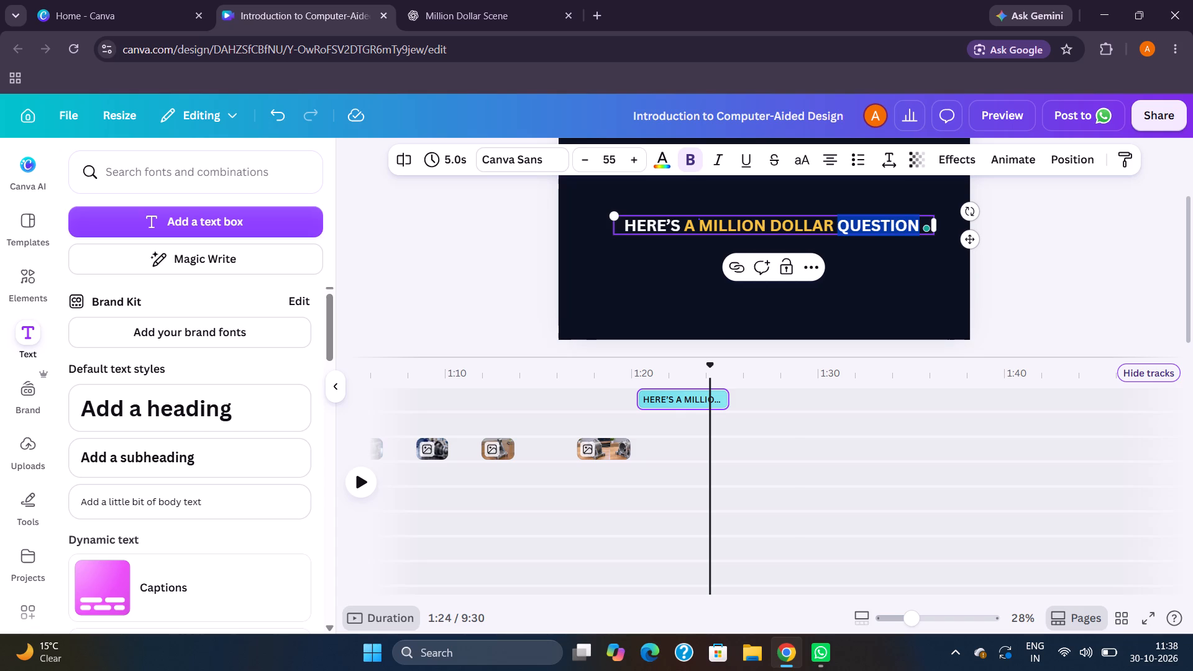
pyautogui.click(665, 166)
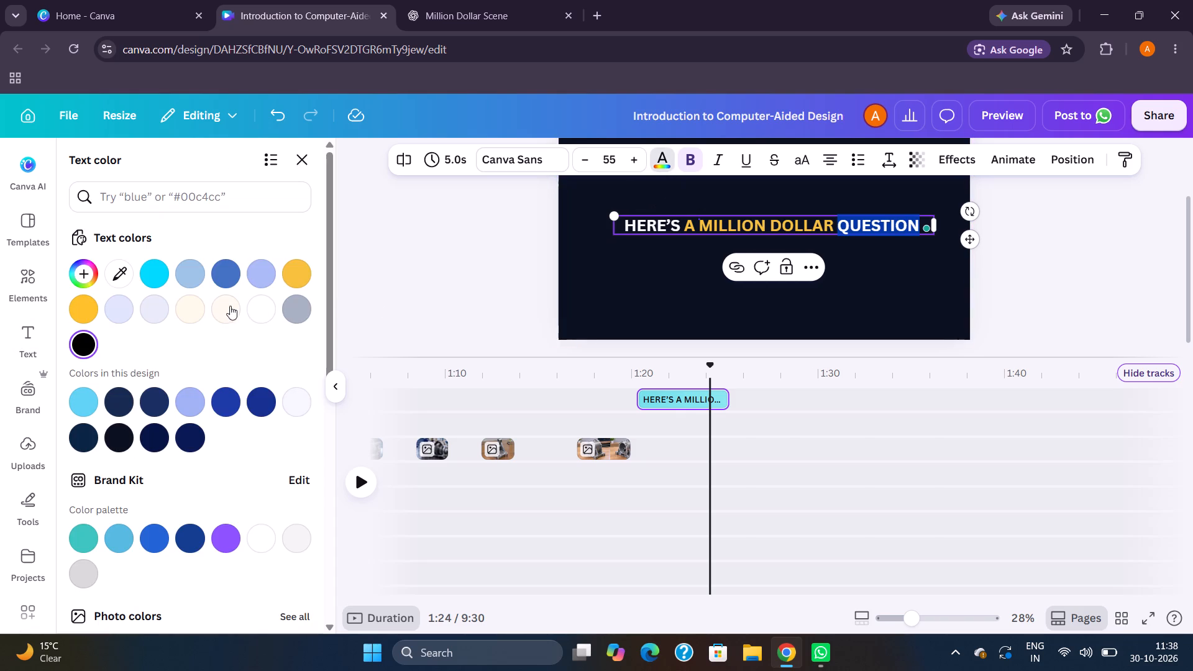
pyautogui.click(249, 315)
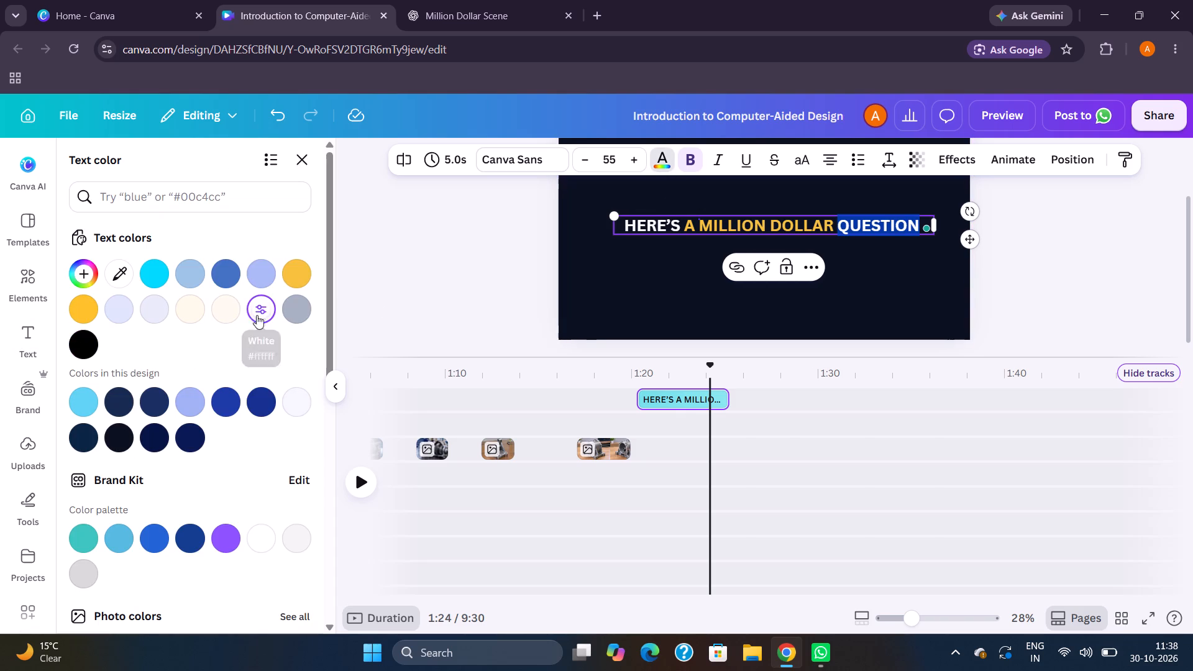
pyautogui.click(443, 252)
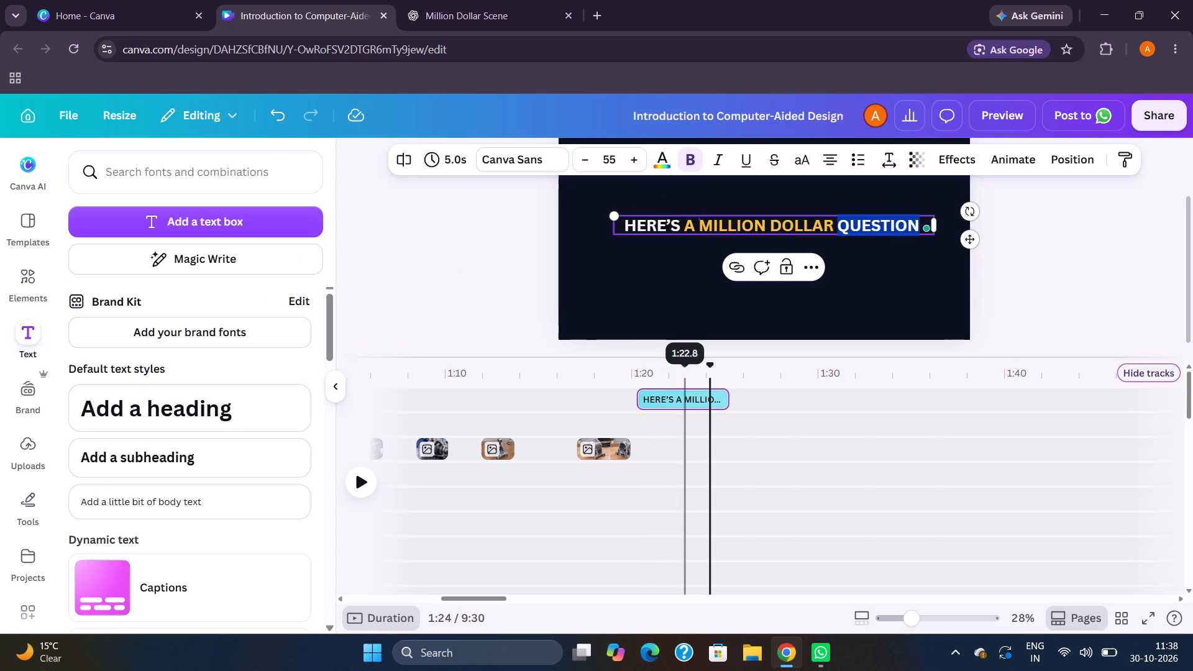
pyautogui.click(922, 224)
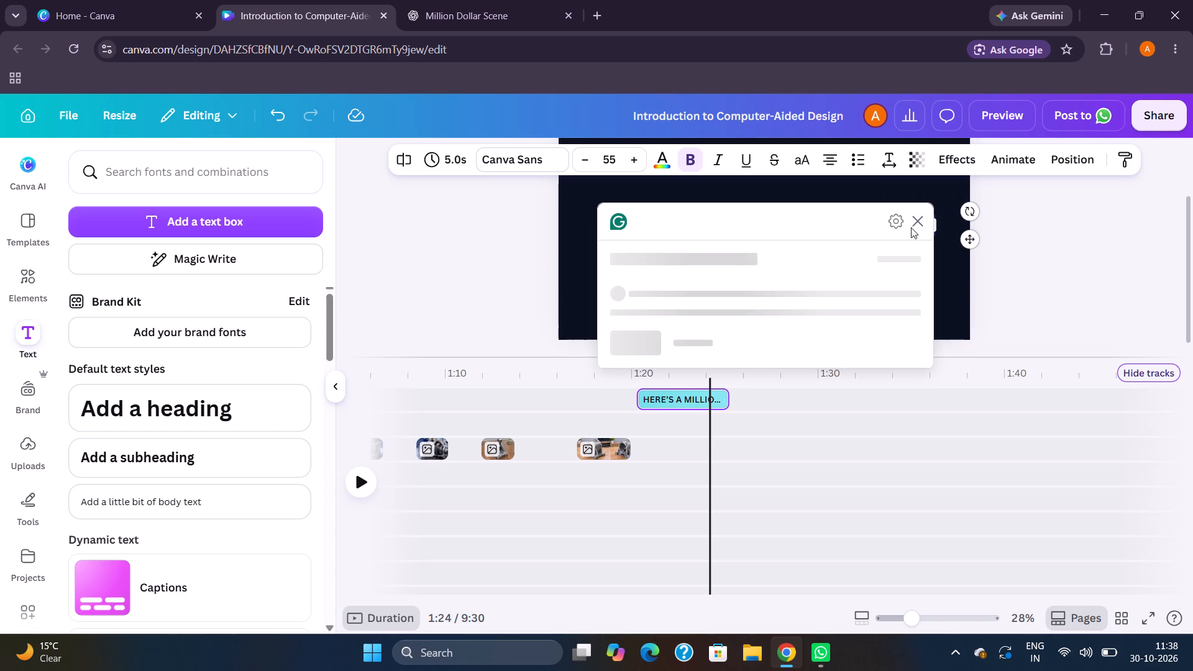
pyautogui.click(918, 188)
pyautogui.click(733, 200)
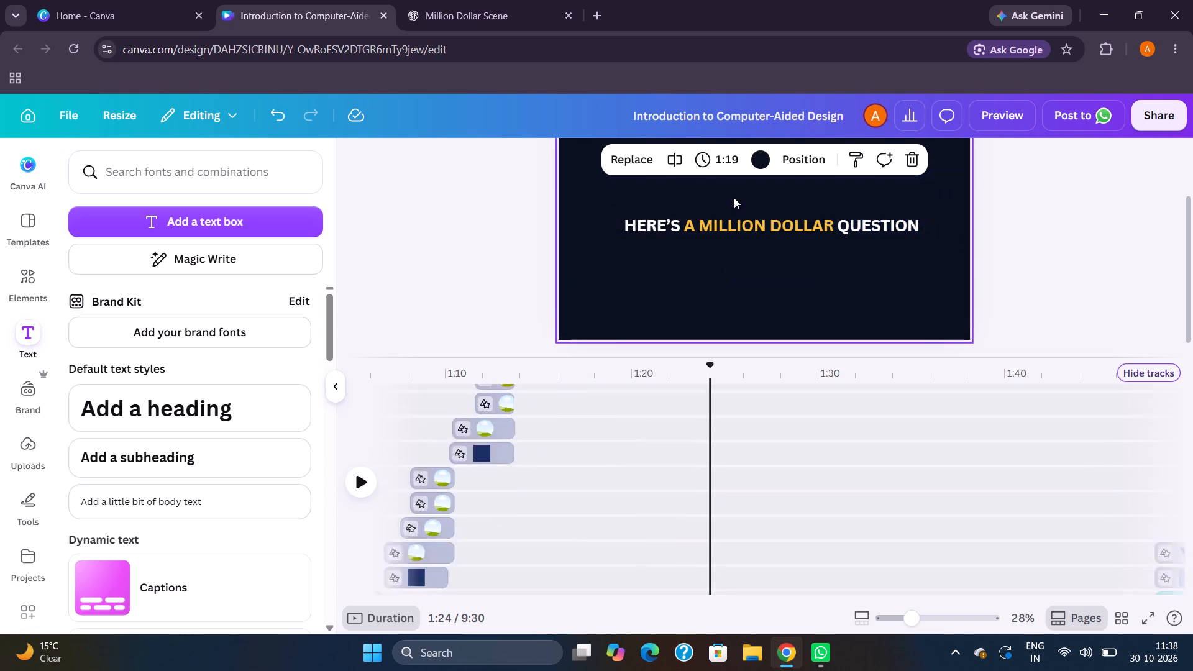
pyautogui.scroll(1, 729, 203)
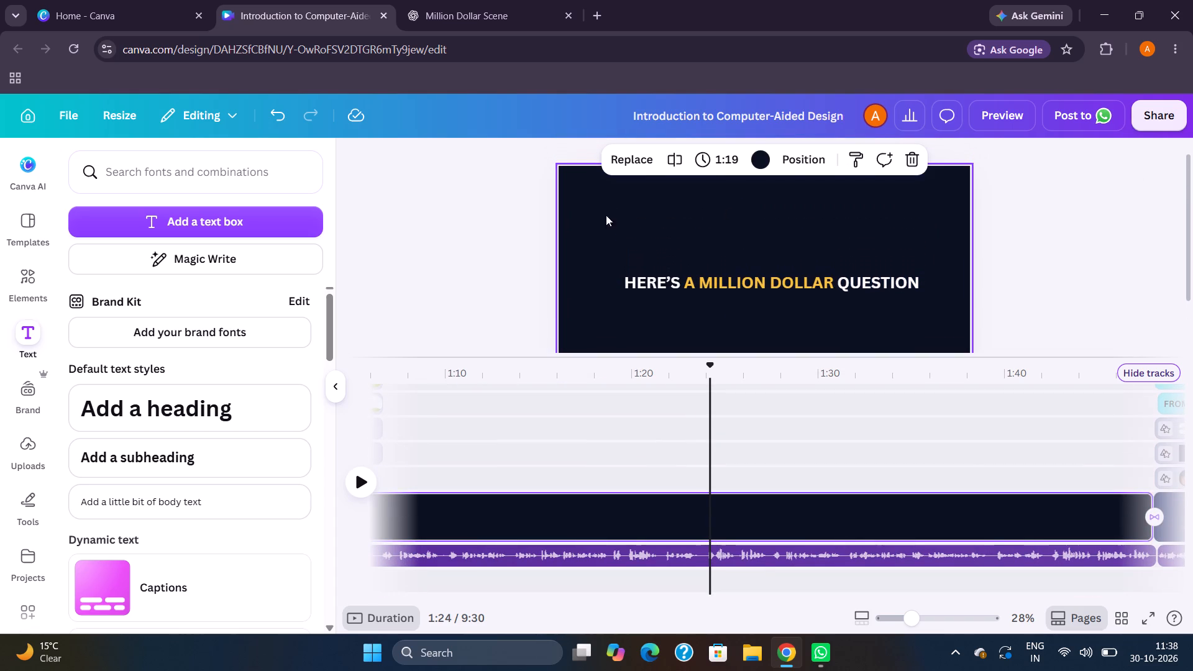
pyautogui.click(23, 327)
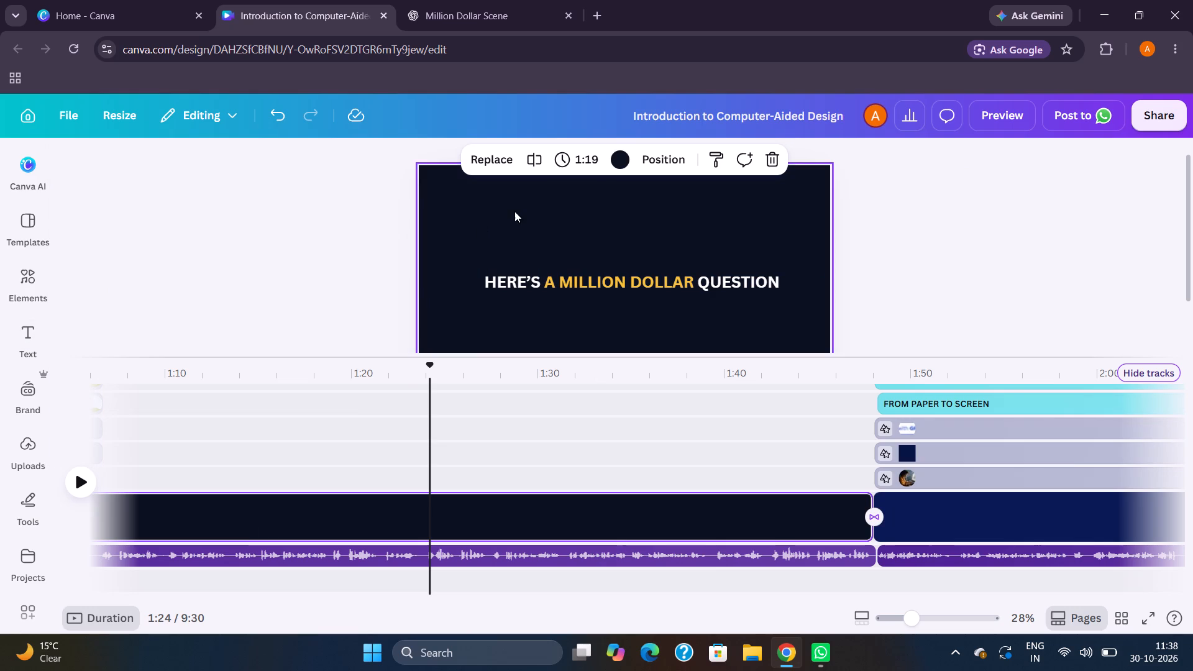
# Add a heading reading "?" at 1:24, placed above "HERE'S A MILLION DOLLAR QUESTION", with font size 122.
pyautogui.click(529, 208)
pyautogui.click(27, 339)
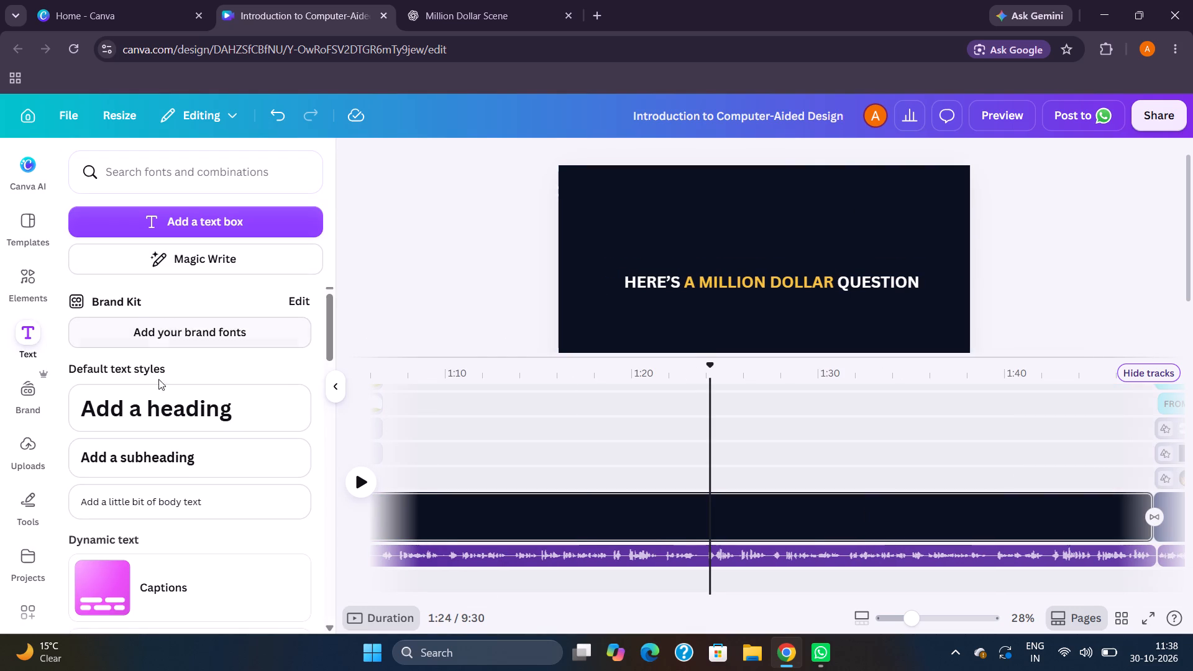
pyautogui.click(169, 409)
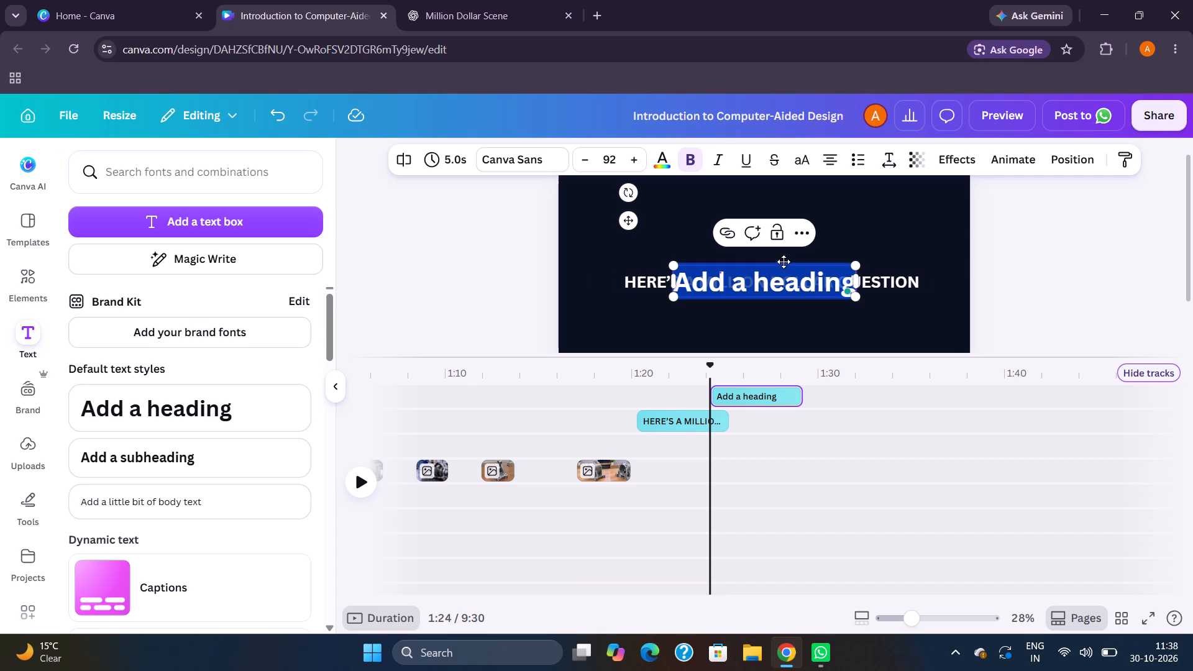
pyautogui.moveTo(782, 263); pyautogui.dragTo(776, 211)
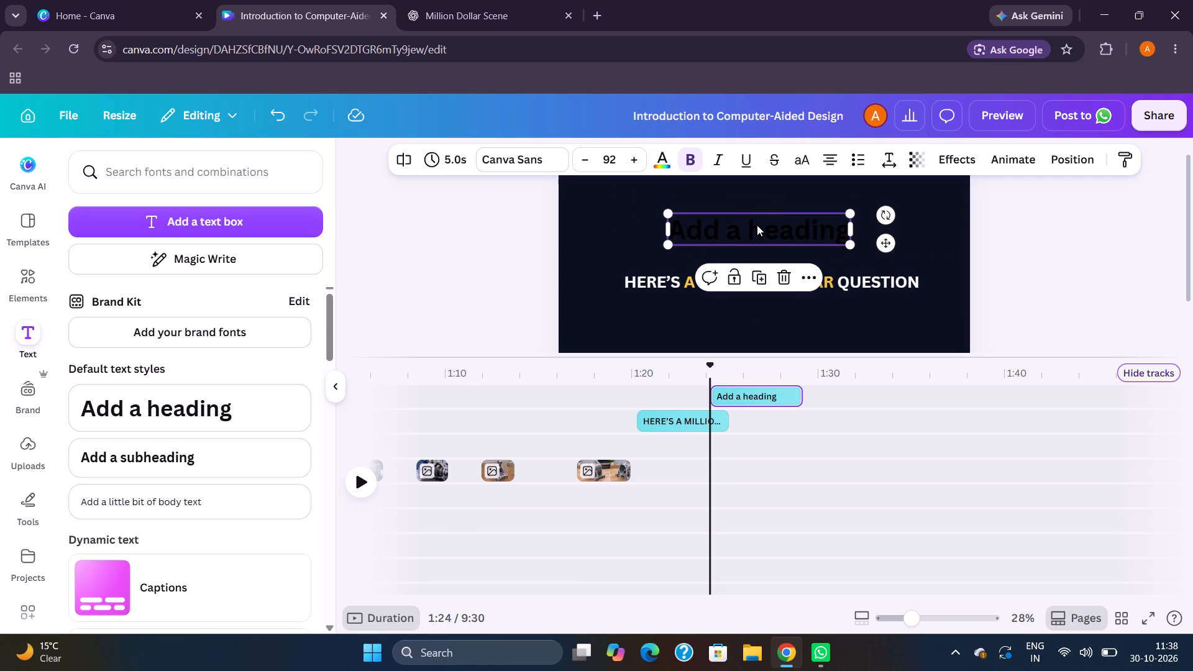
pyautogui.doubleClick(757, 225)
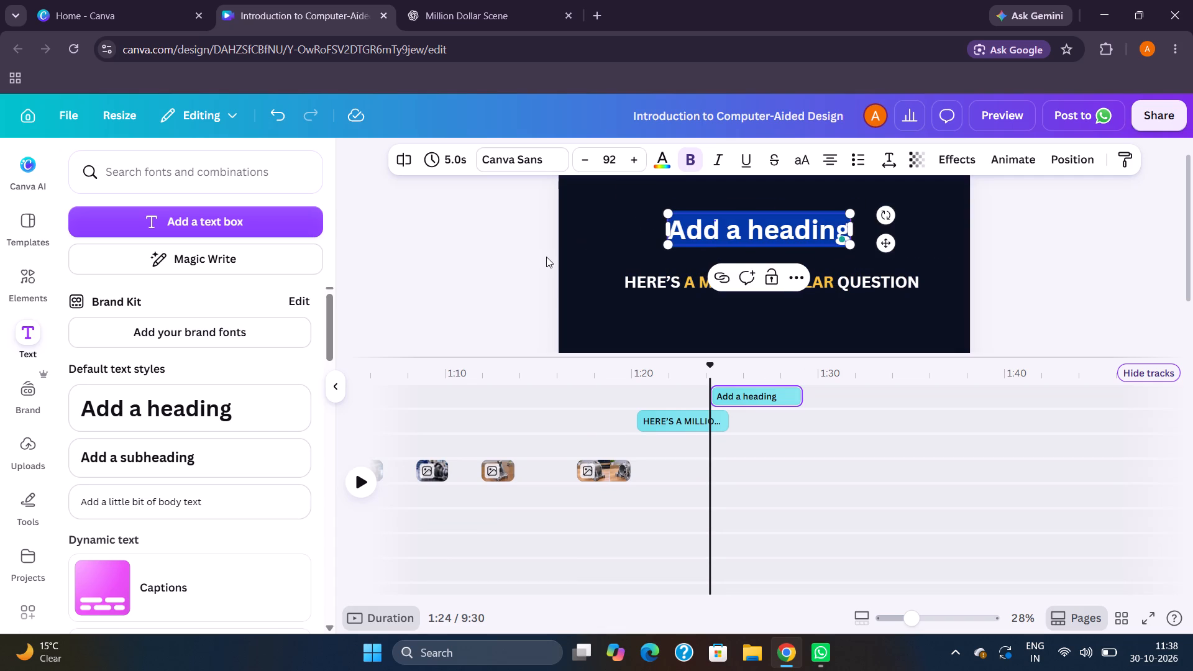
pyautogui.hotkey('shift', '?')
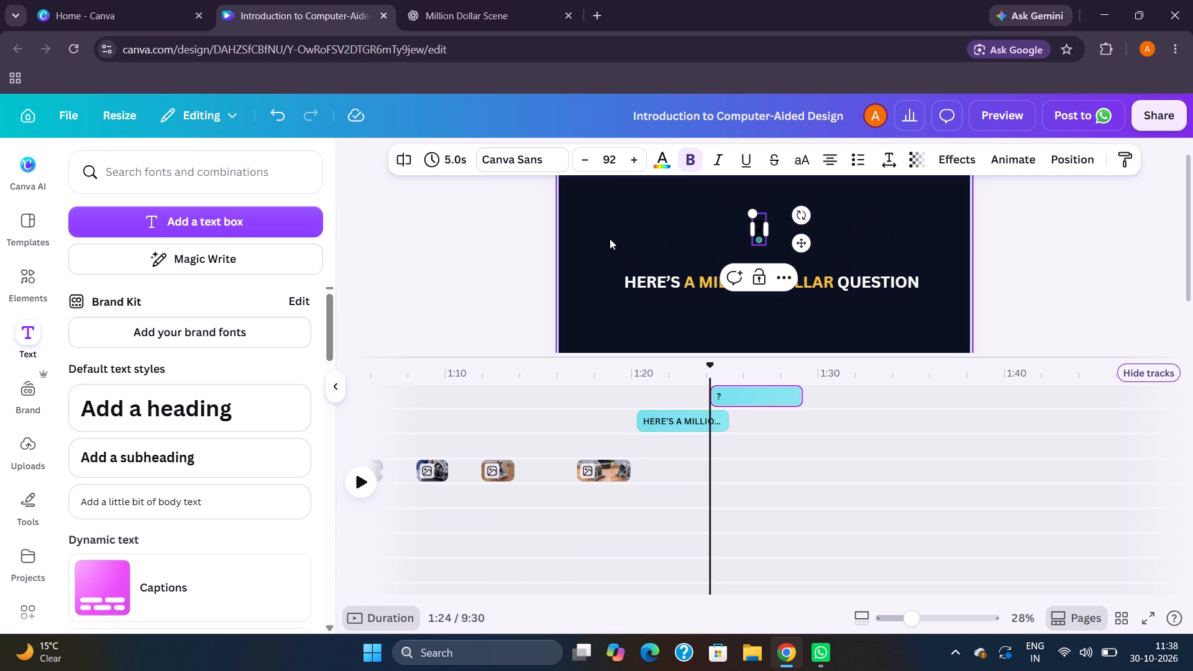
pyautogui.tripleClick(641, 157)
pyautogui.tripleClick(641, 157)
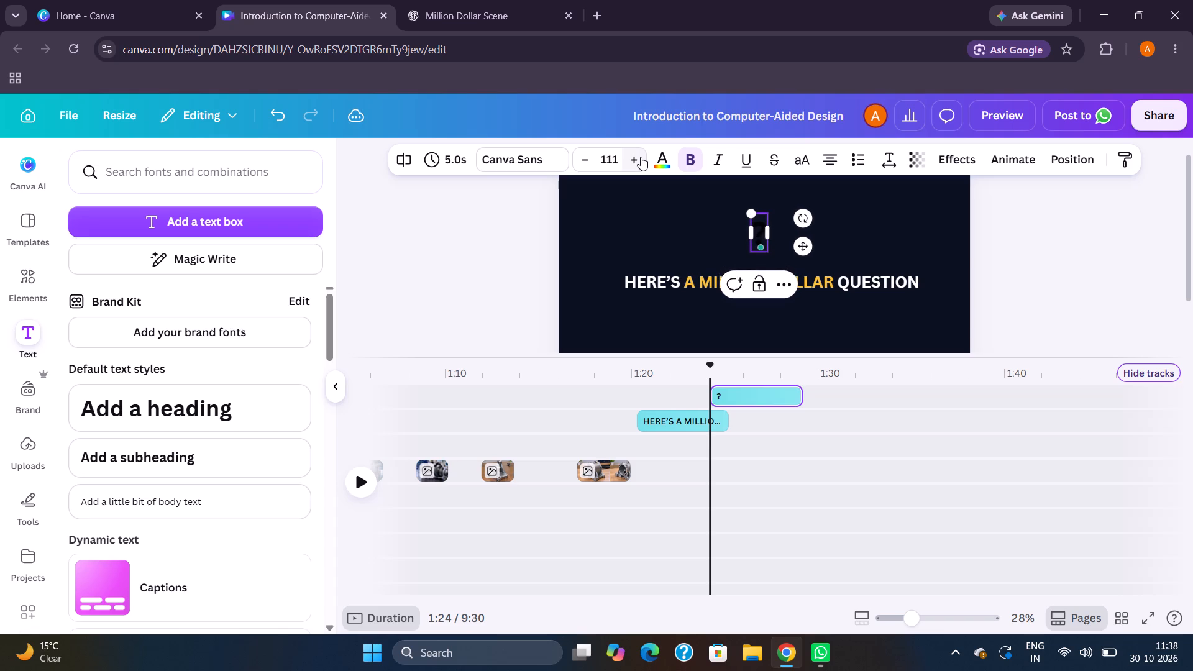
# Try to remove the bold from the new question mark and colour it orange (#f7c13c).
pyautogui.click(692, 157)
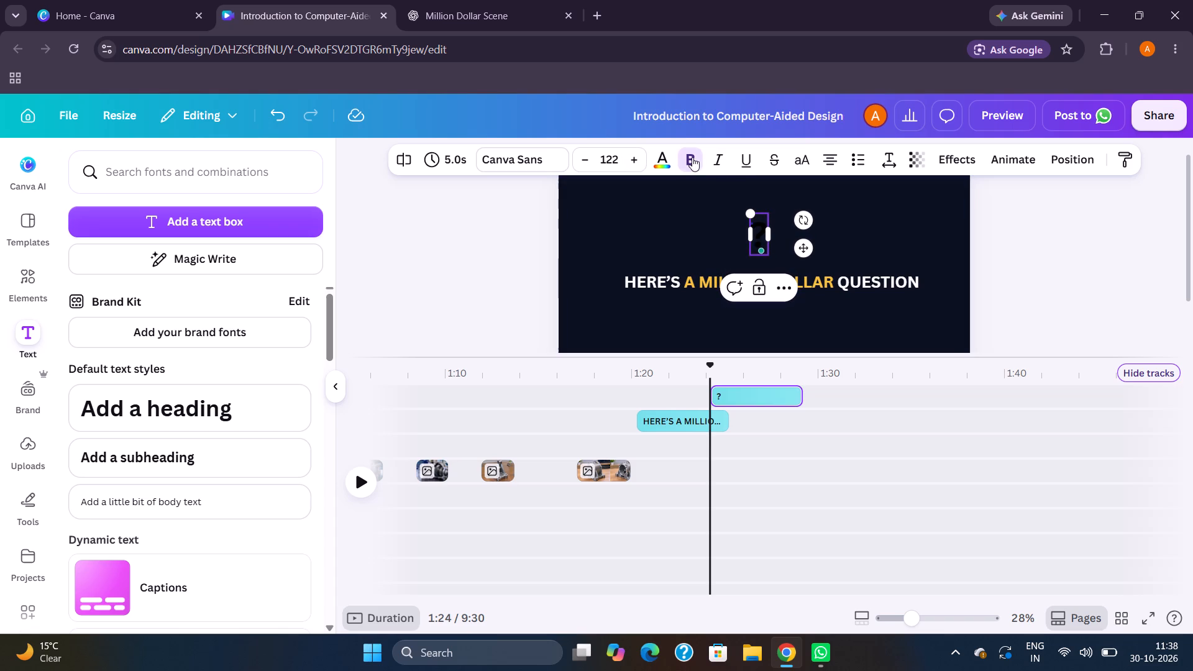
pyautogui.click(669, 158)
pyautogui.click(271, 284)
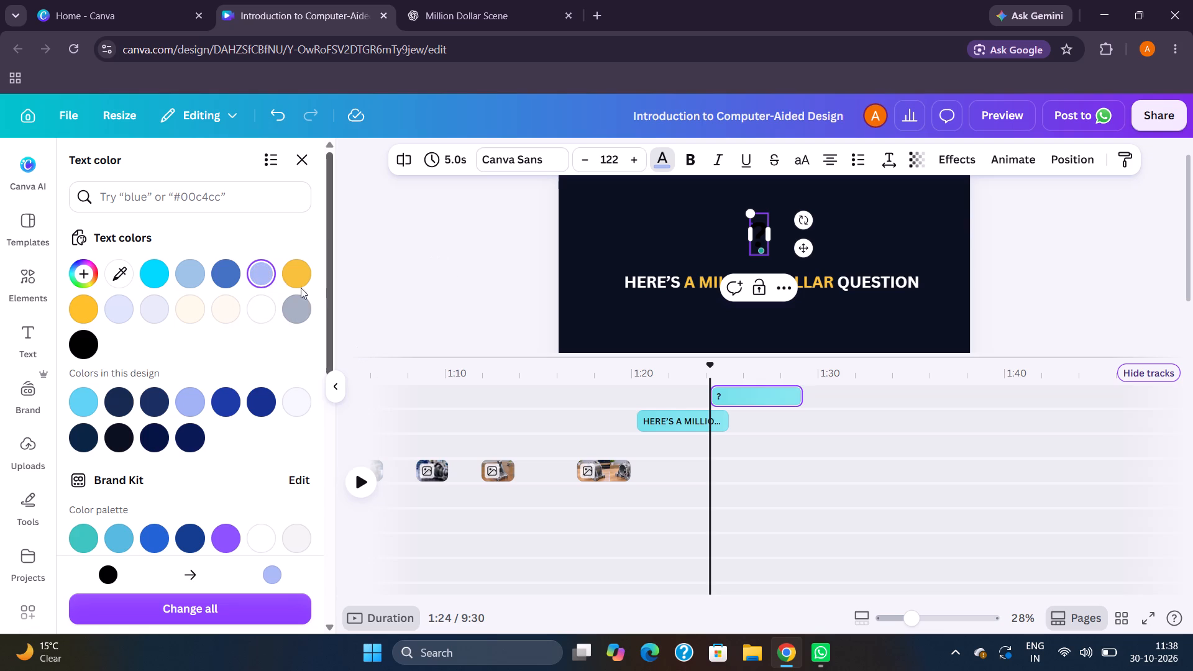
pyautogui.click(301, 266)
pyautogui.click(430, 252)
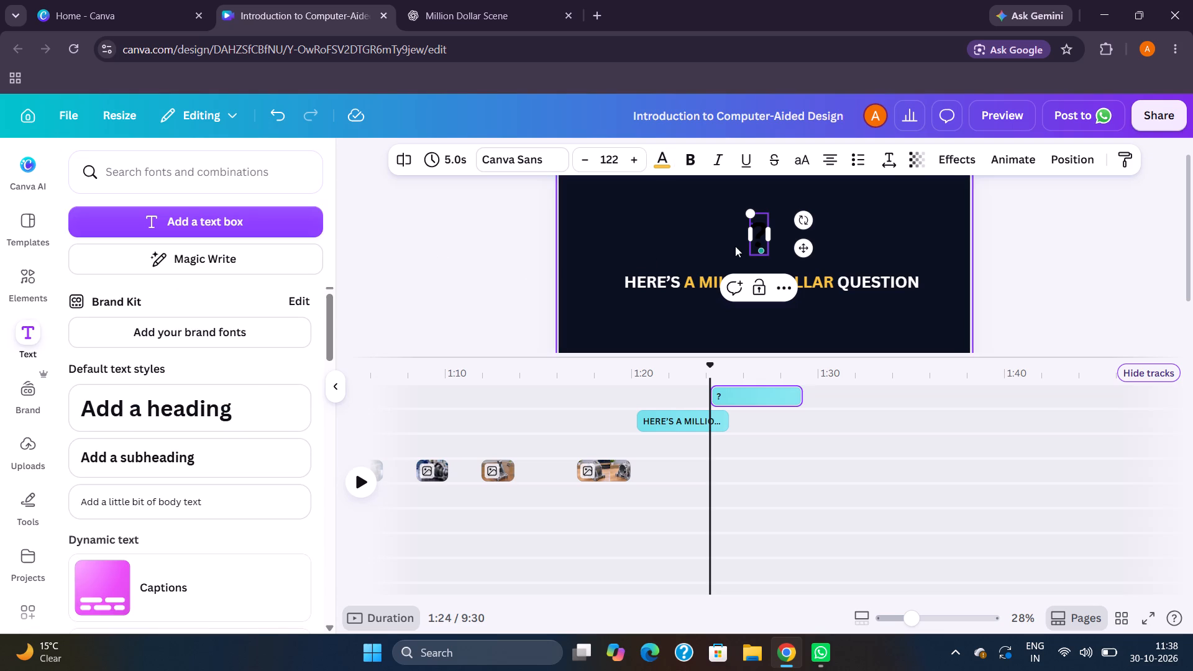
# Widen the question mark's text box slightly.
pyautogui.moveTo(767, 234); pyautogui.dragTo(774, 234)
pyautogui.moveTo(773, 234); pyautogui.dragTo(782, 234)
pyautogui.click(1069, 234)
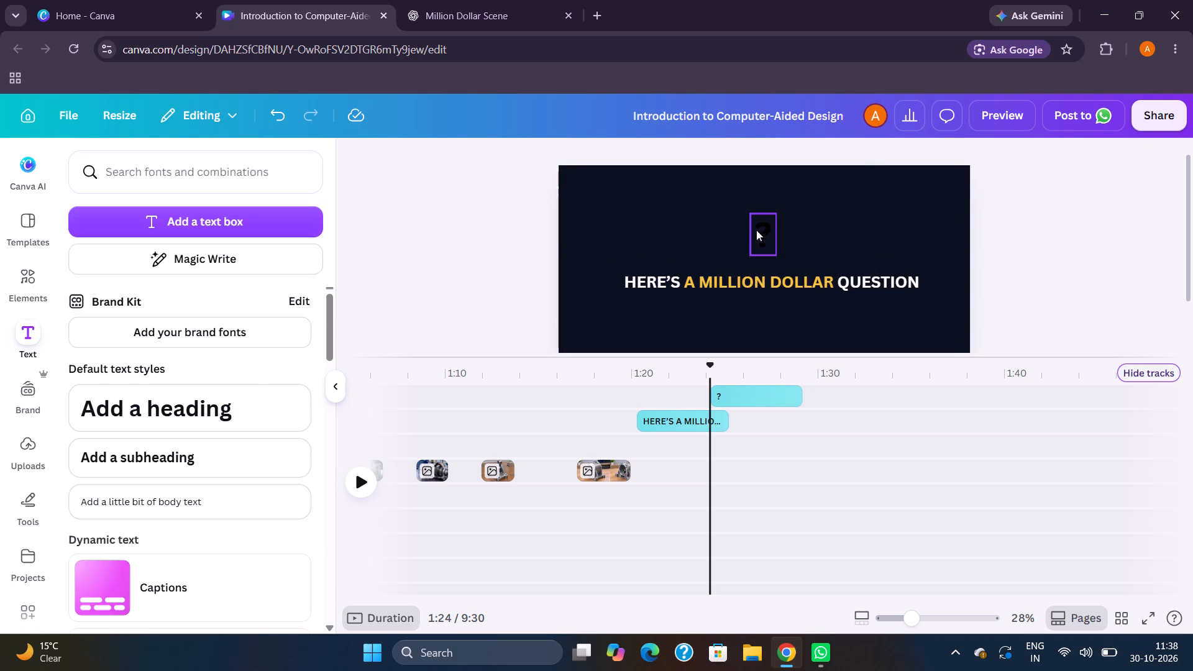
# Select the question mark character itself and colour it orange (#f7c13c).
pyautogui.click(764, 227)
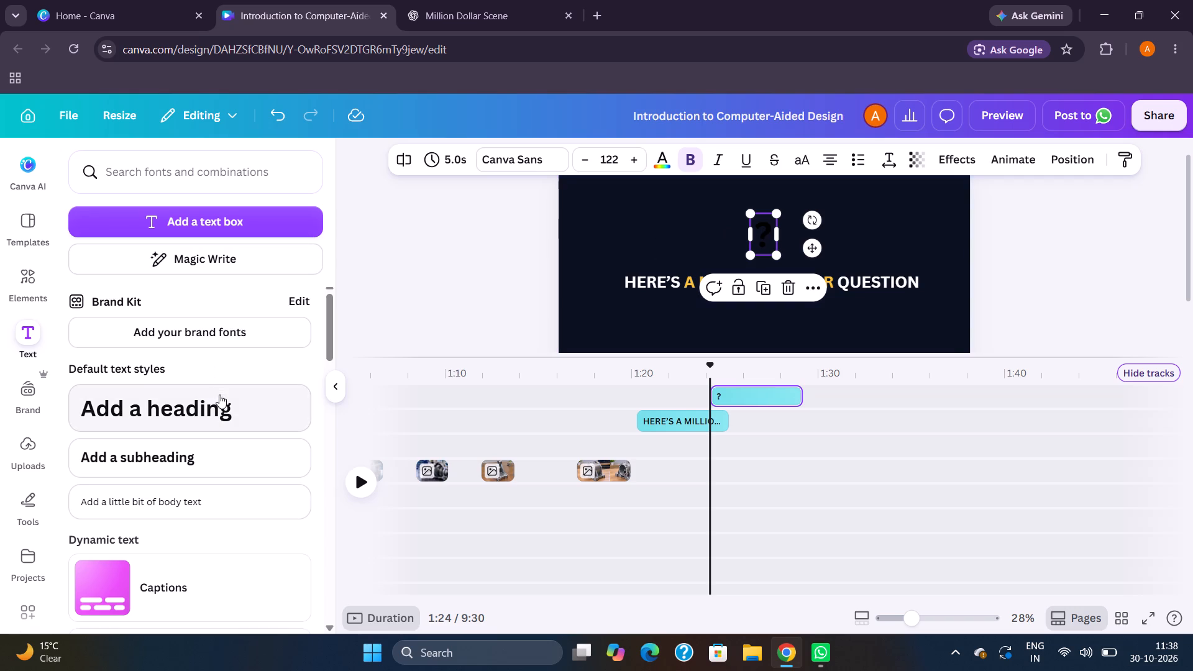
pyautogui.click(658, 155)
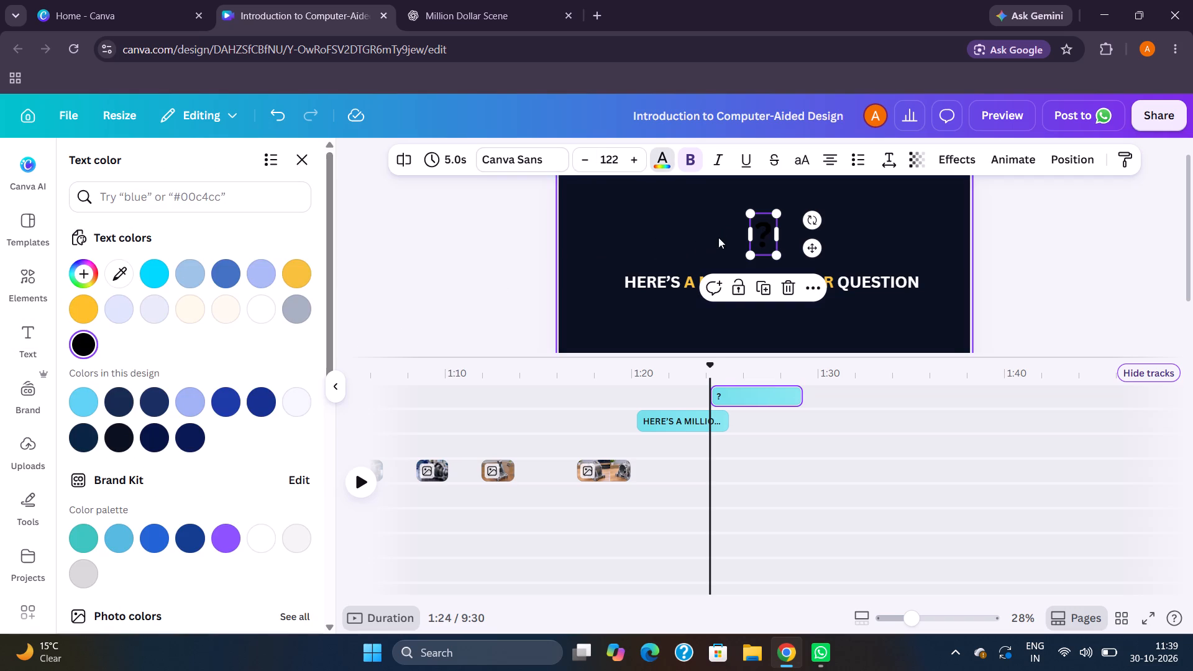
pyautogui.click(769, 230)
pyautogui.moveTo(767, 230); pyautogui.dragTo(758, 232)
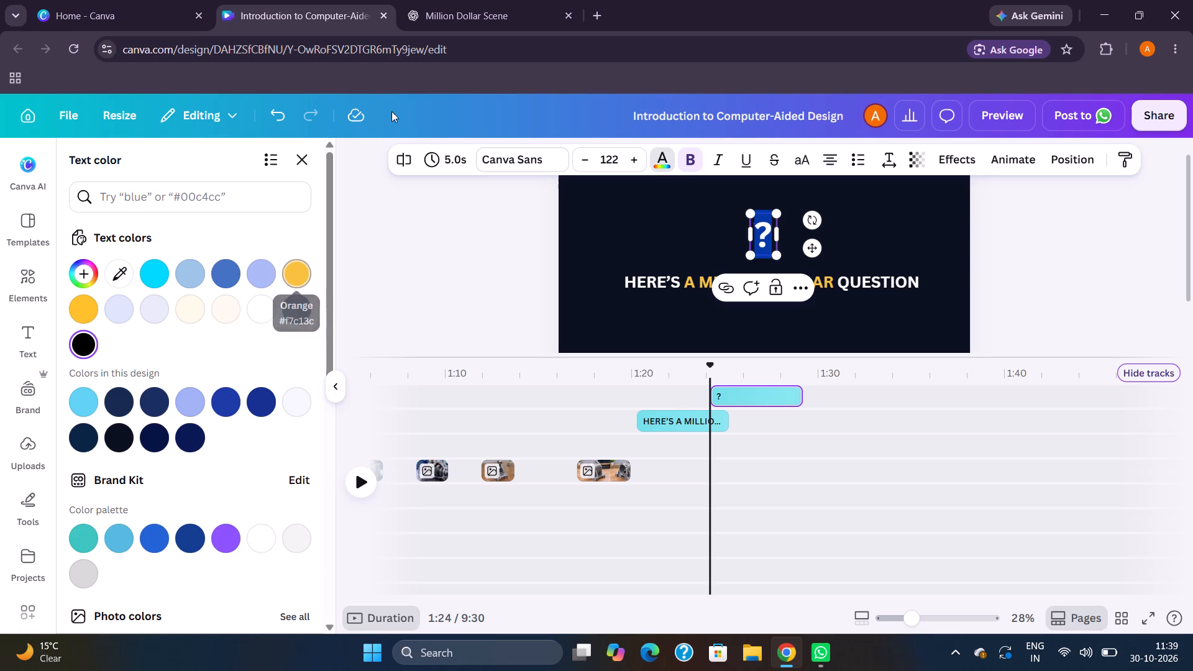
pyautogui.click(455, 19)
pyautogui.click(336, 21)
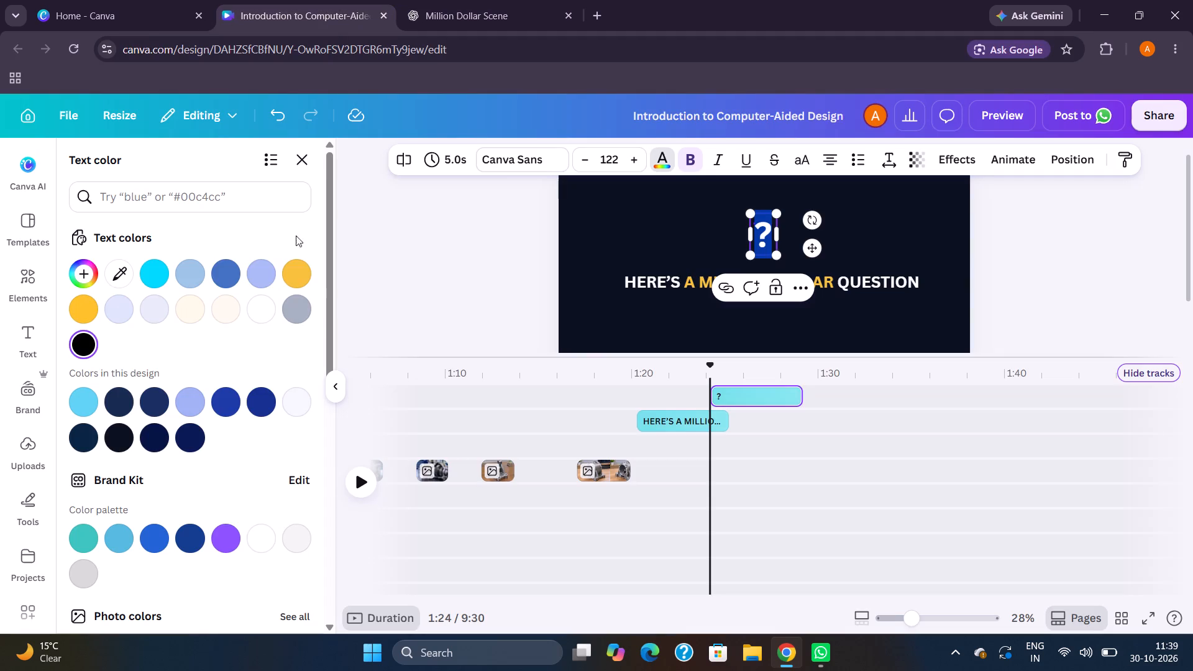
pyautogui.click(298, 271)
pyautogui.click(439, 222)
pyautogui.click(459, 227)
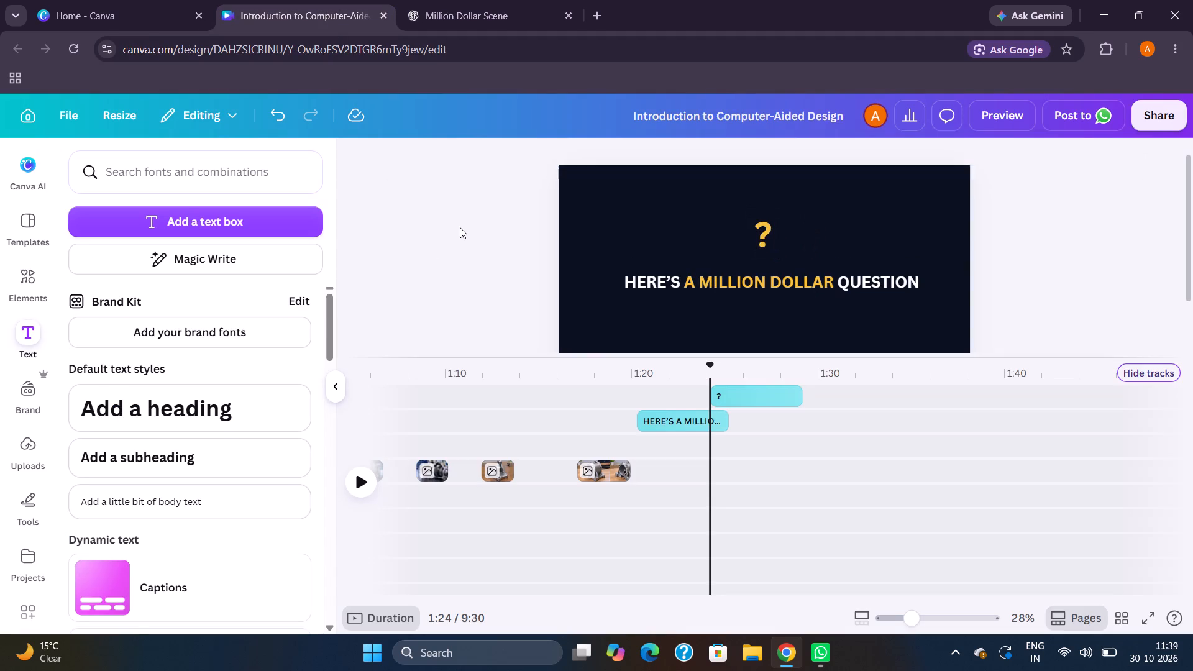
# Nudge the orange question mark slightly towards the start of the phrase, keeping it above the heading.
pyautogui.click(767, 224)
pyautogui.moveTo(762, 229); pyautogui.dragTo(762, 229)
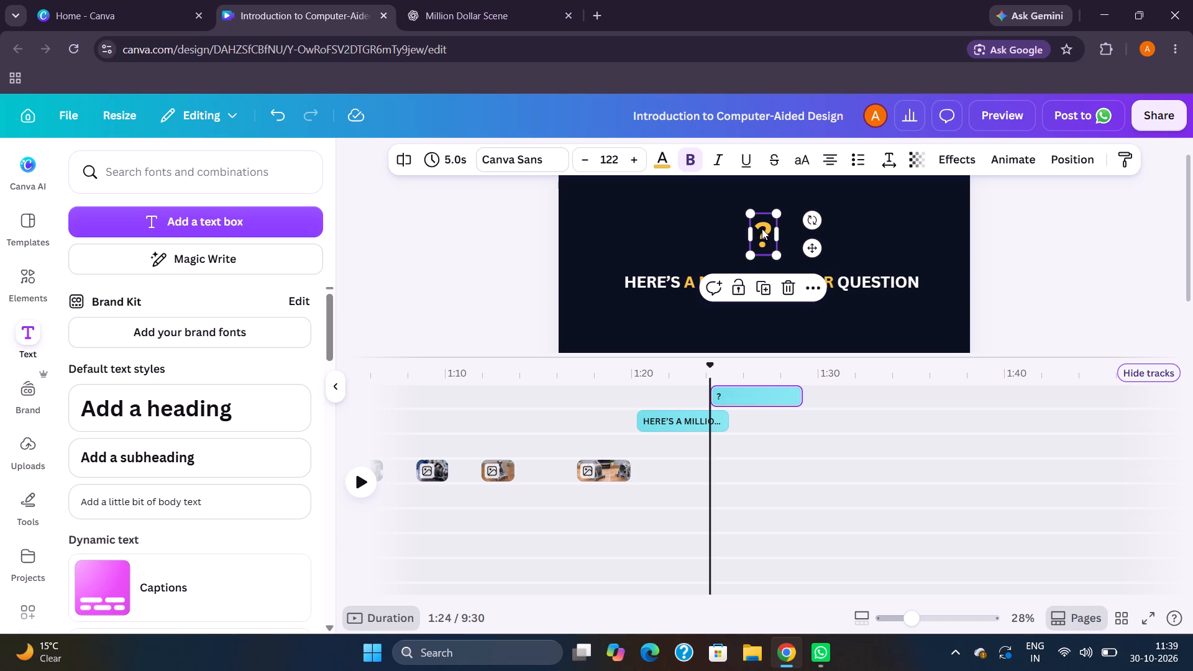
pyautogui.moveTo(762, 229); pyautogui.dragTo(754, 232)
# Play the timeline from about 1:20 to review when the heading comes in against the voice-over.
pyautogui.click(634, 408)
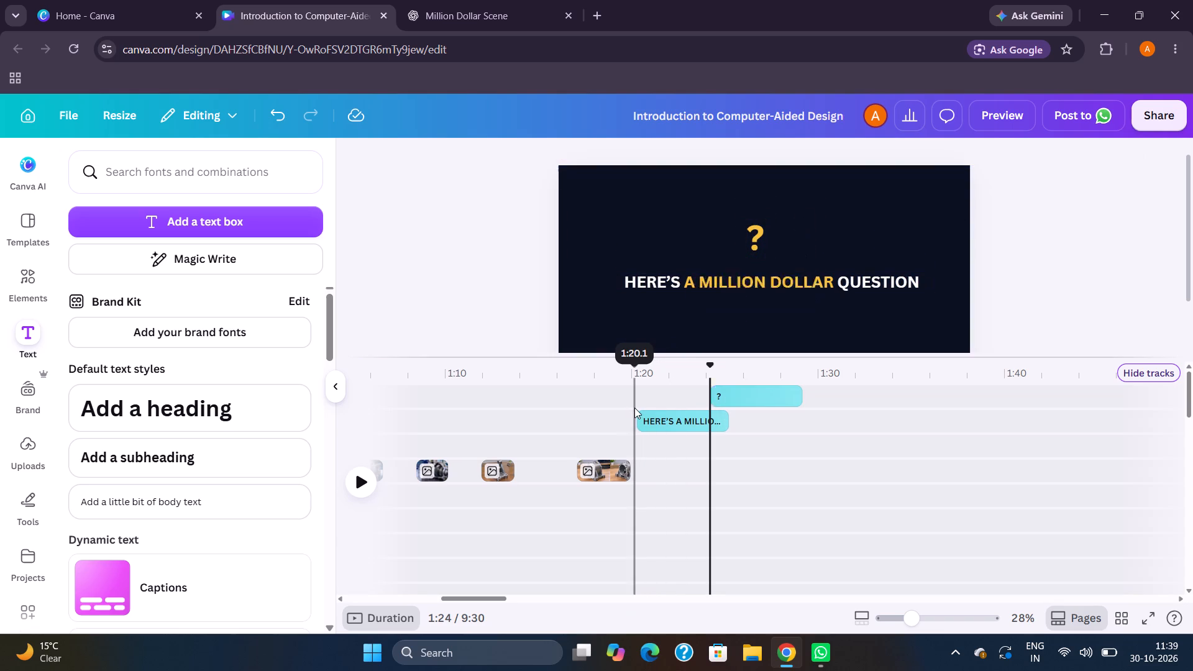
pyautogui.press('space')
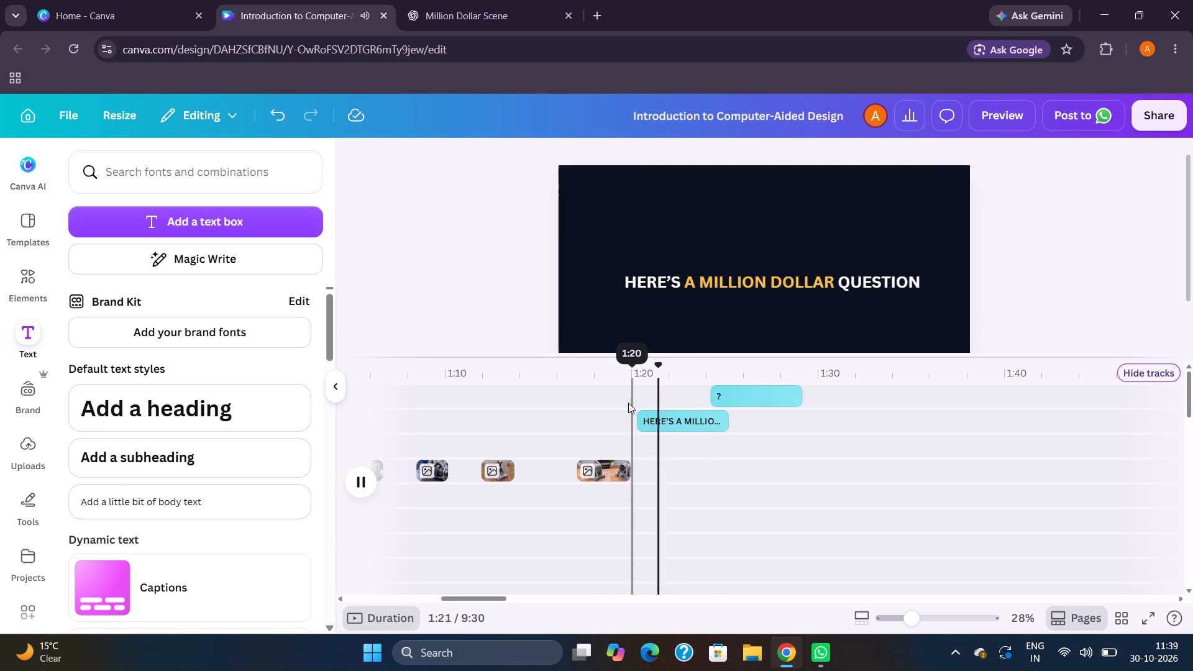
pyautogui.press('space')
pyautogui.click(628, 387)
pyautogui.press('space')
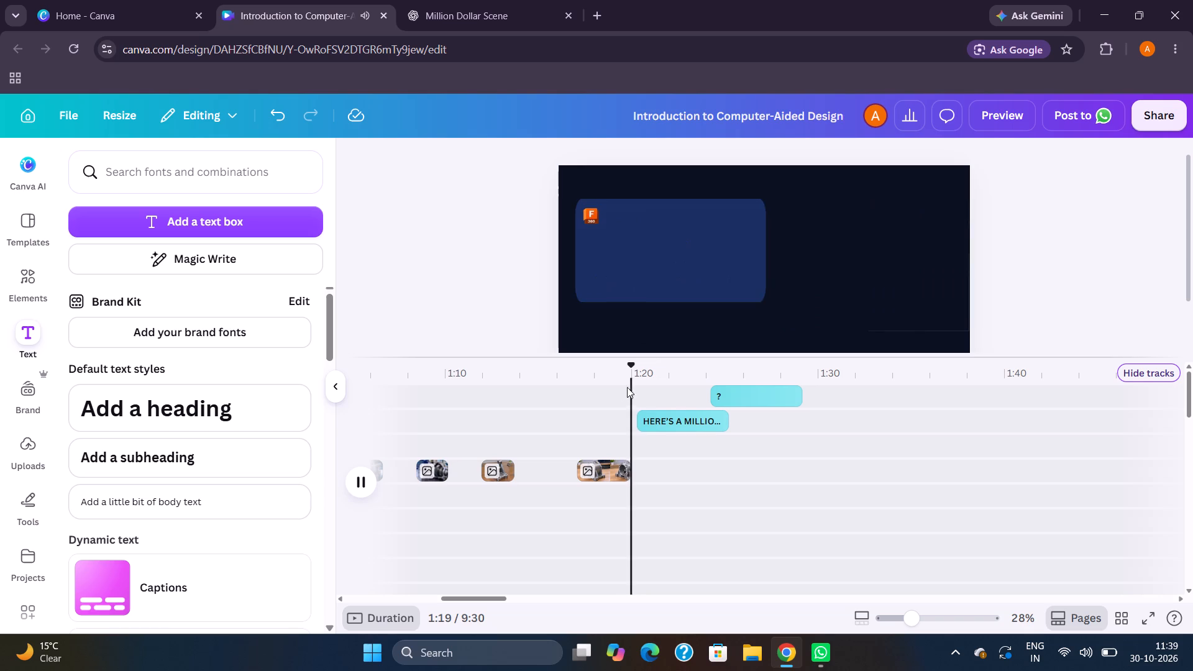
pyautogui.press('space')
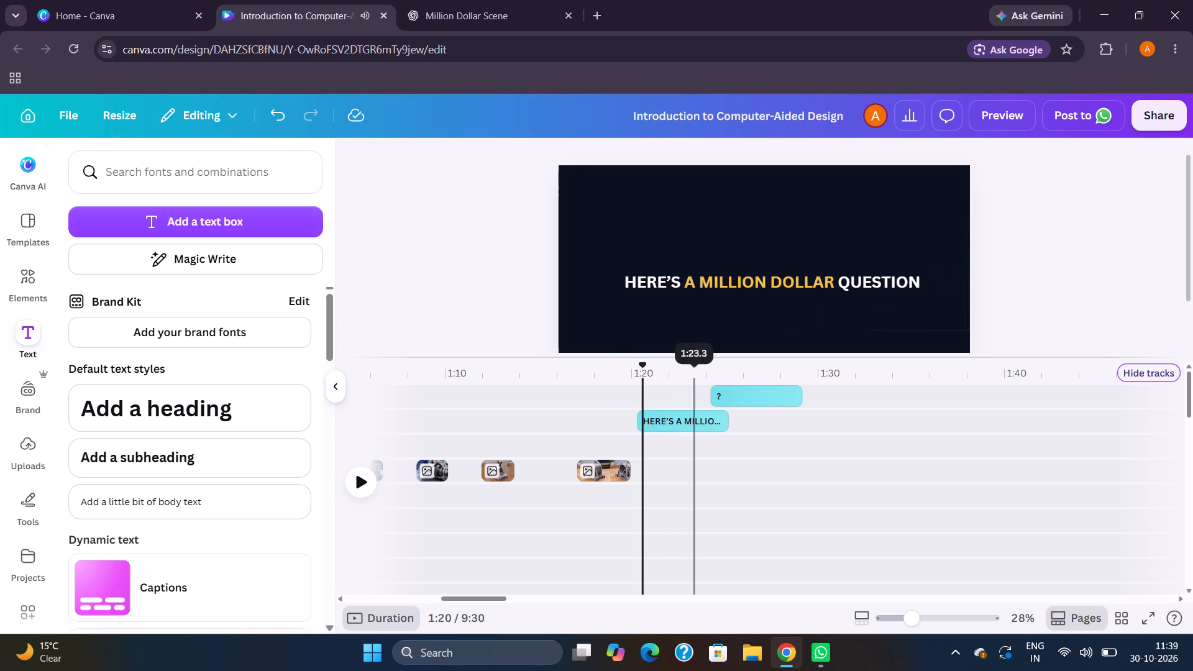
pyautogui.click(656, 278)
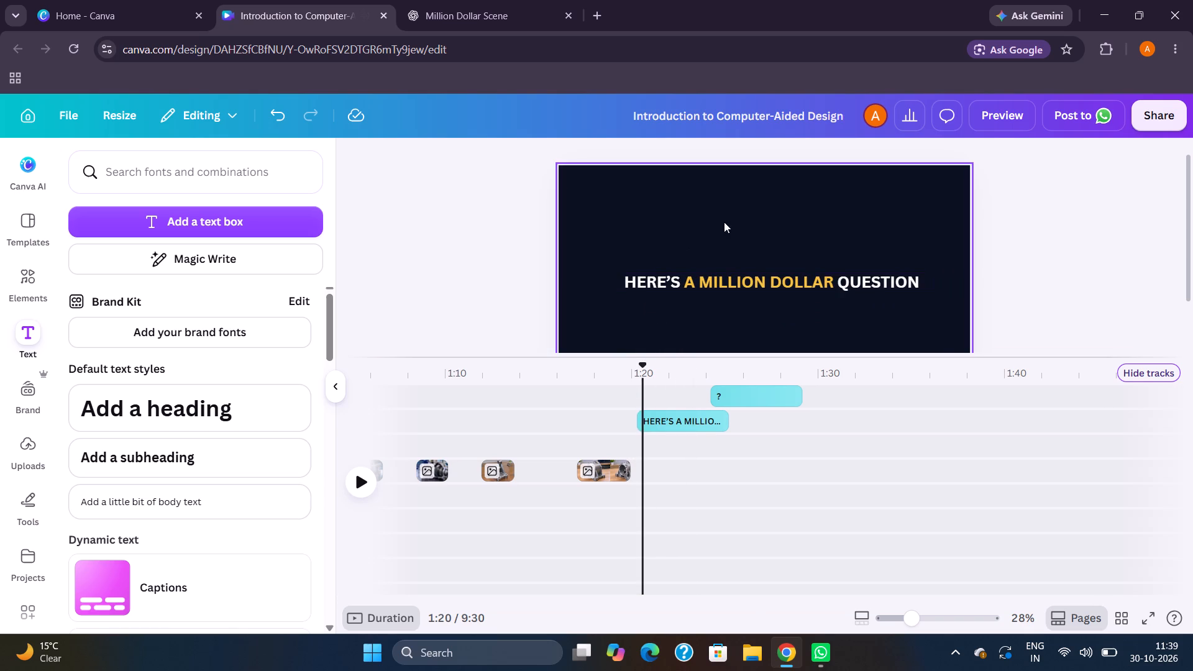
# Move the question mark's clip earlier on the timeline so it starts at about 1:21, overlapping the heading's clip.
pyautogui.click(684, 422)
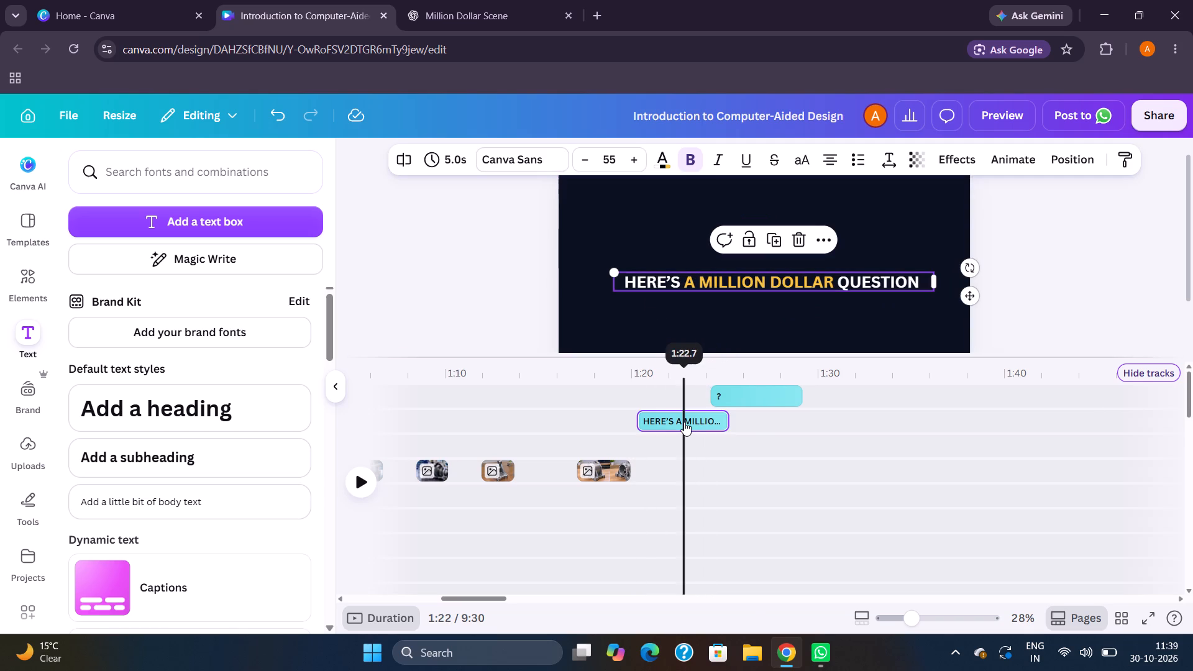
pyautogui.click(1026, 167)
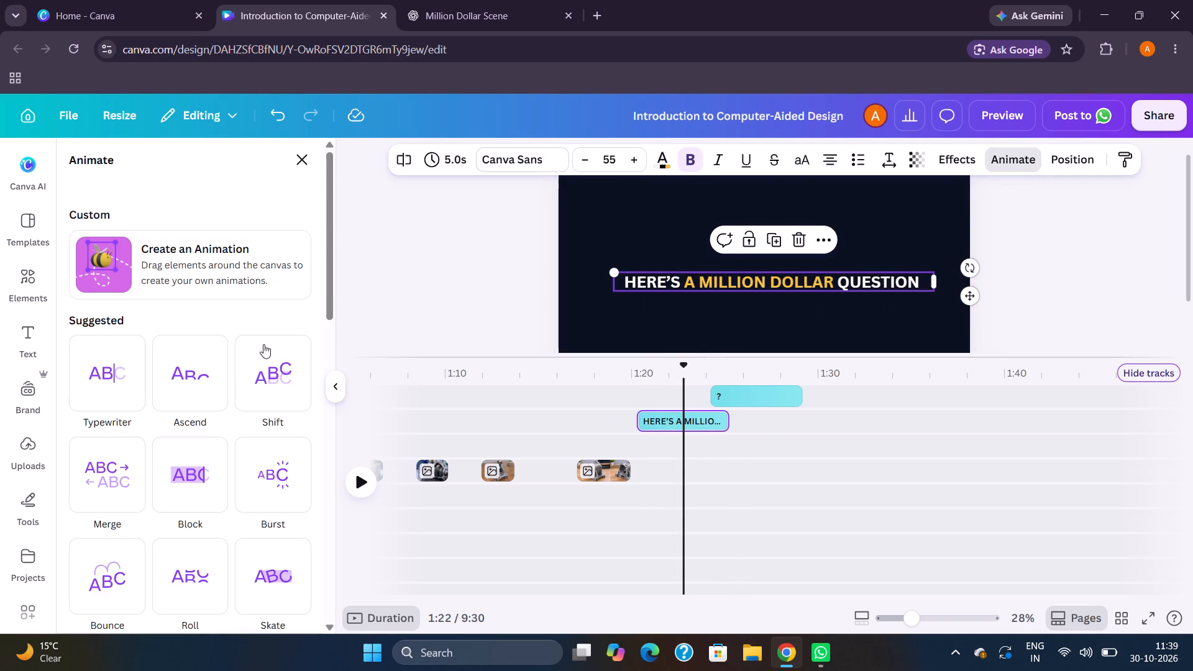
pyautogui.click(726, 400)
pyautogui.moveTo(734, 397); pyautogui.dragTo(733, 397)
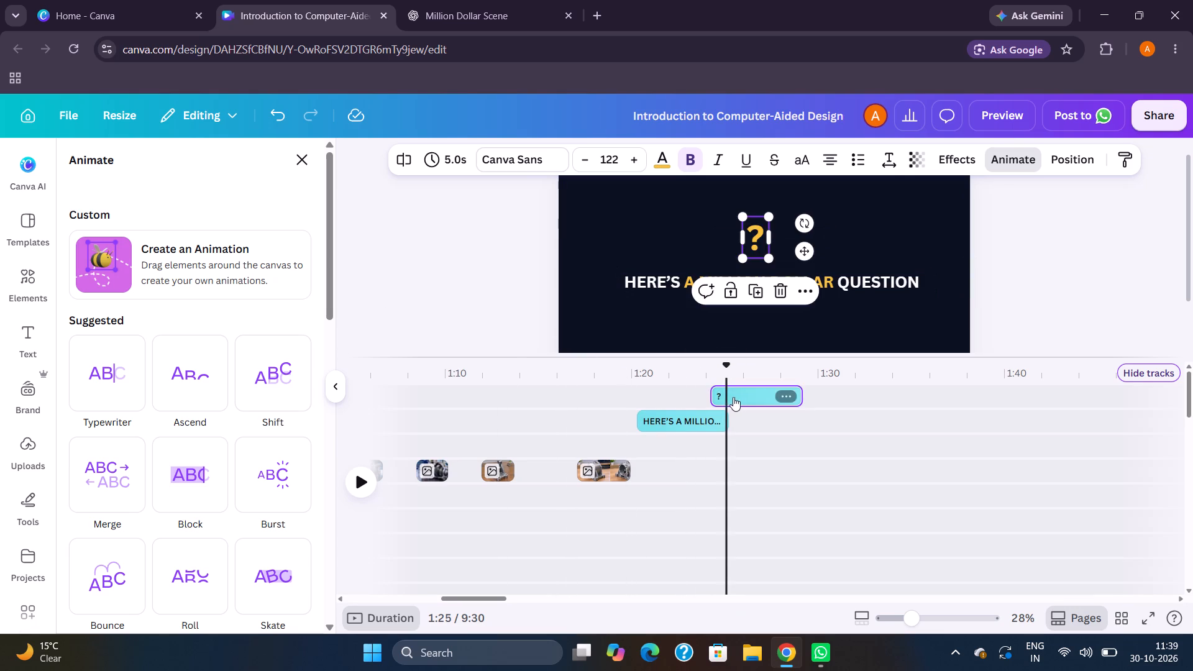
pyautogui.moveTo(733, 397); pyautogui.dragTo(676, 394)
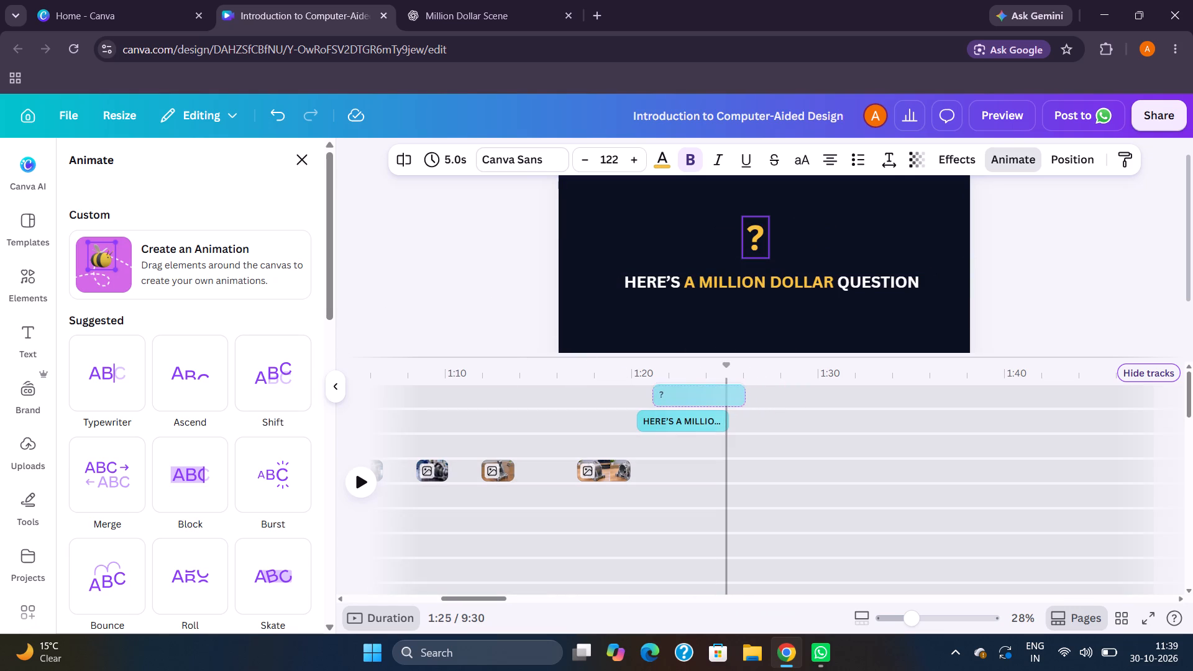
pyautogui.moveTo(676, 394); pyautogui.dragTo(678, 394)
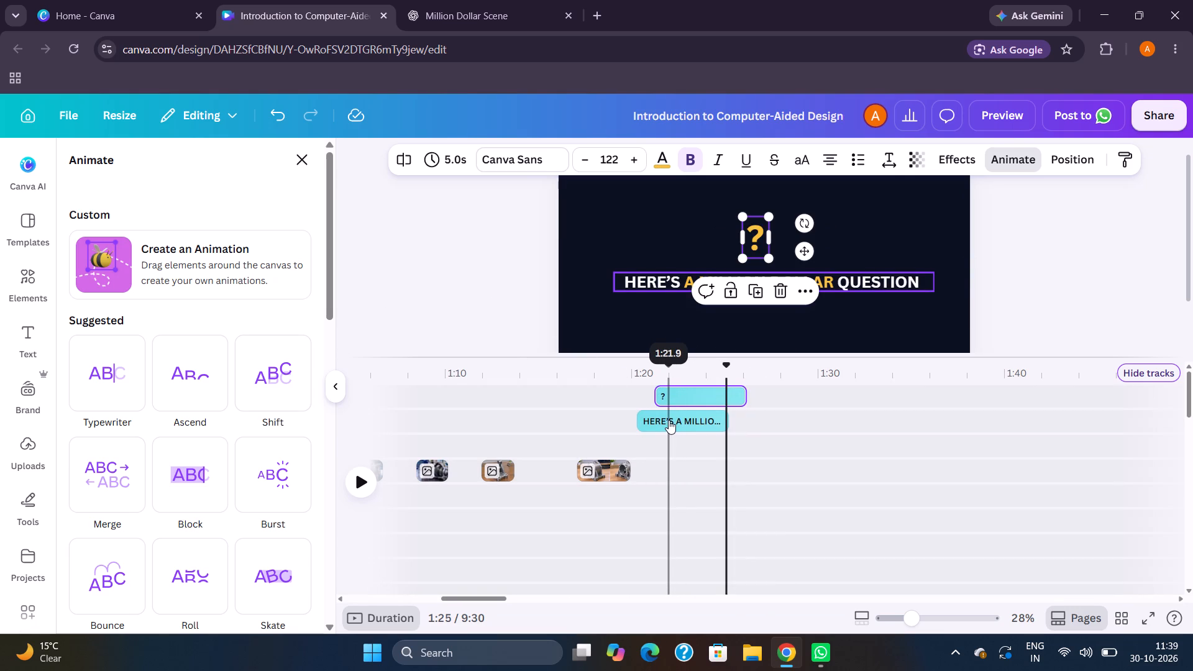
# Delete the word "HERE'S" from the heading so it reads "A MILLION DOLLAR QUESTION".
pyautogui.doubleClick(669, 420)
pyautogui.doubleClick(679, 279)
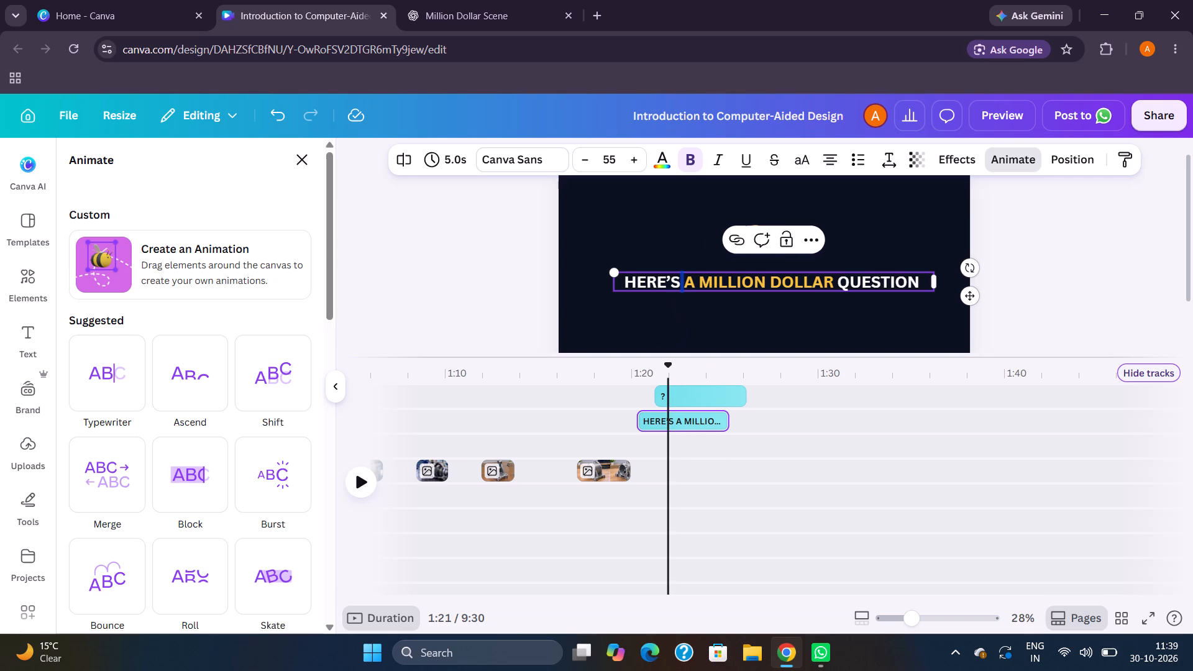
pyautogui.press('BackSpace')
pyautogui.press('BackSpace')
pyautogui.press('BackSpace')
pyautogui.press('BackSpace')
pyautogui.press('BackSpace')
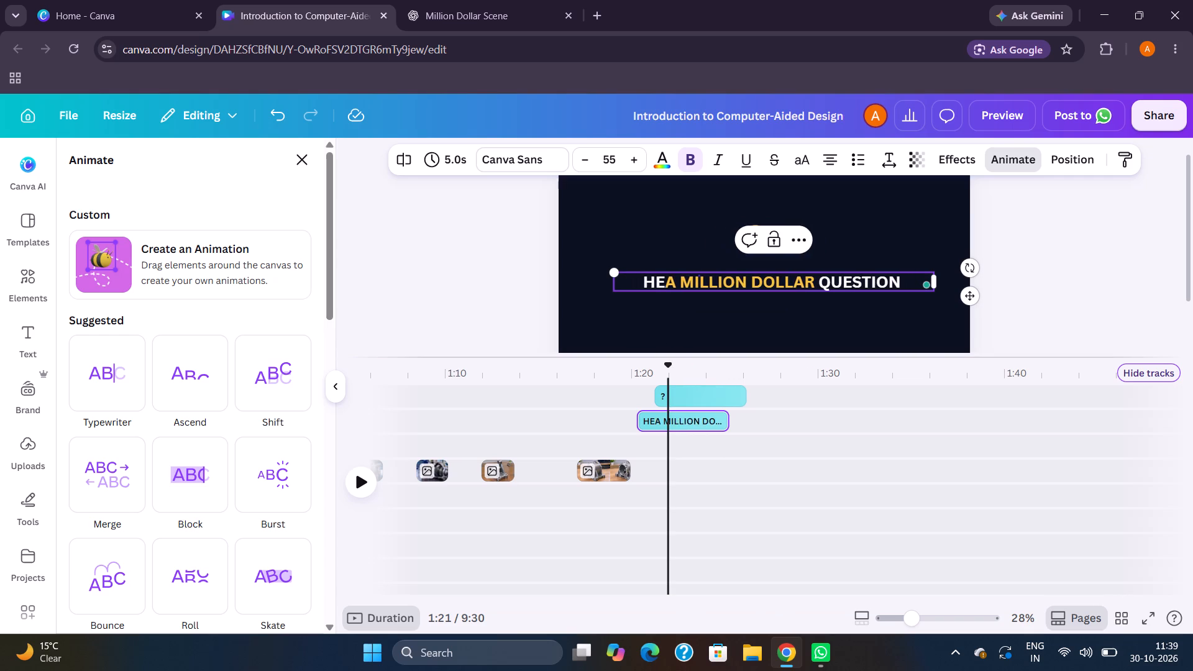
pyautogui.press('BackSpace')
pyautogui.press('BackSpace')
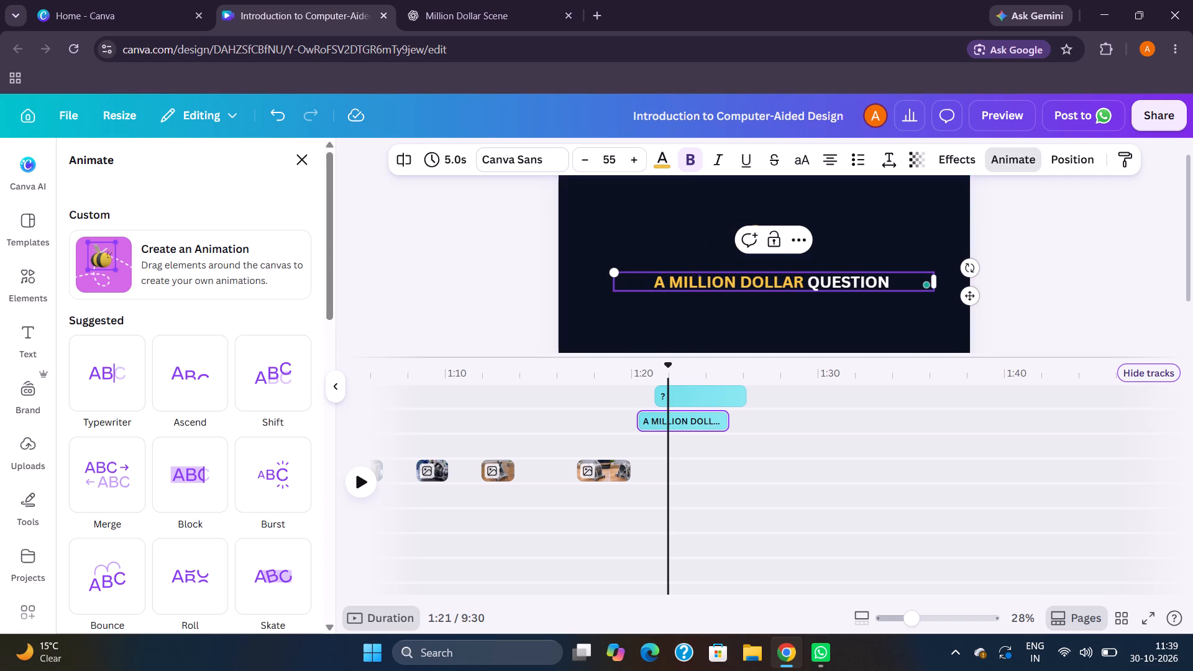
# Align the starts of the question mark and "A MILLION DOLLAR QUESTION" clips on the timeline just before 1:21.
pyautogui.moveTo(679, 417); pyautogui.dragTo(683, 414)
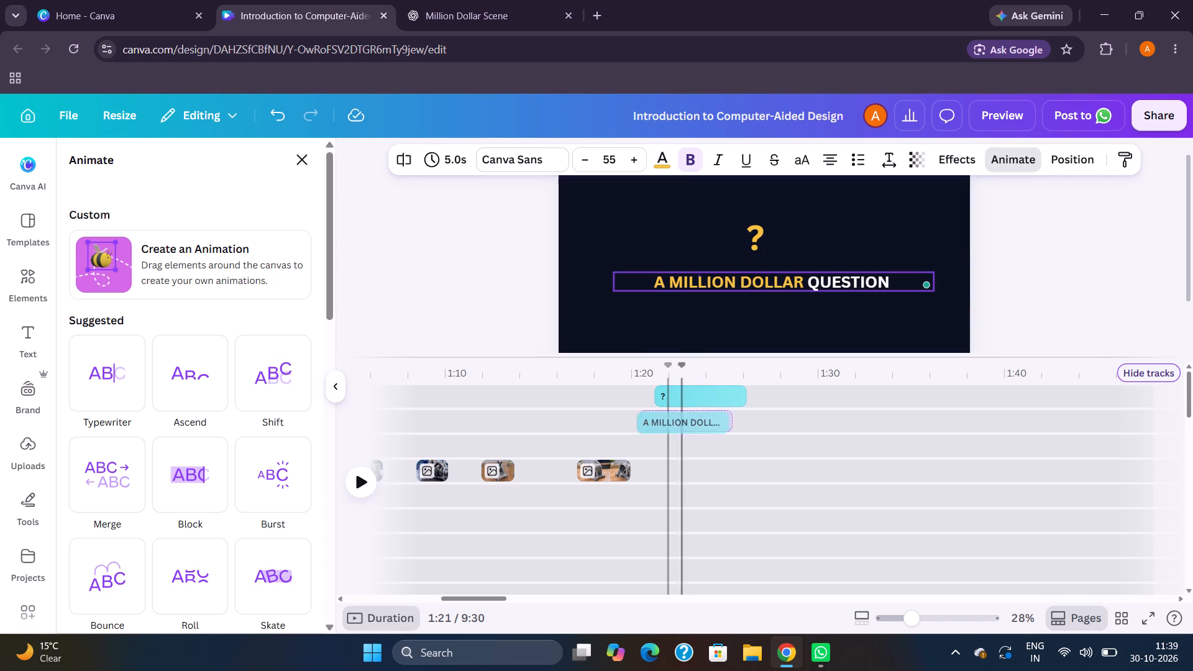
pyautogui.moveTo(683, 414); pyautogui.dragTo(690, 414)
pyautogui.moveTo(687, 387); pyautogui.dragTo(686, 387)
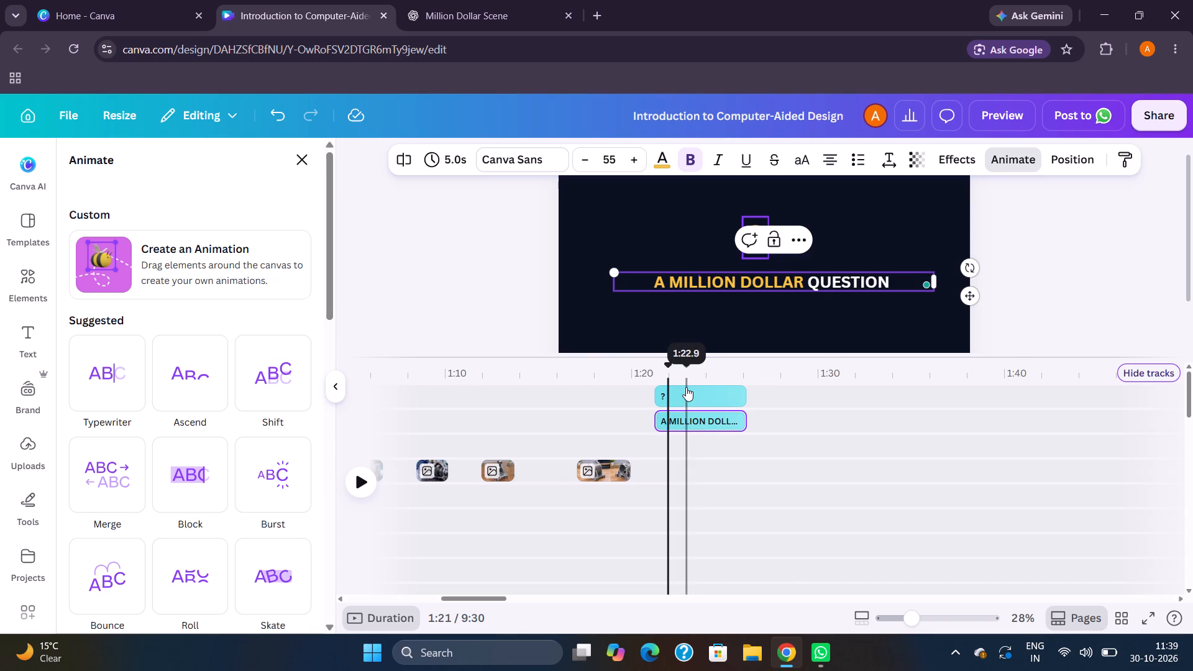
pyautogui.moveTo(686, 387); pyautogui.dragTo(681, 387)
pyautogui.moveTo(685, 419); pyautogui.dragTo(680, 419)
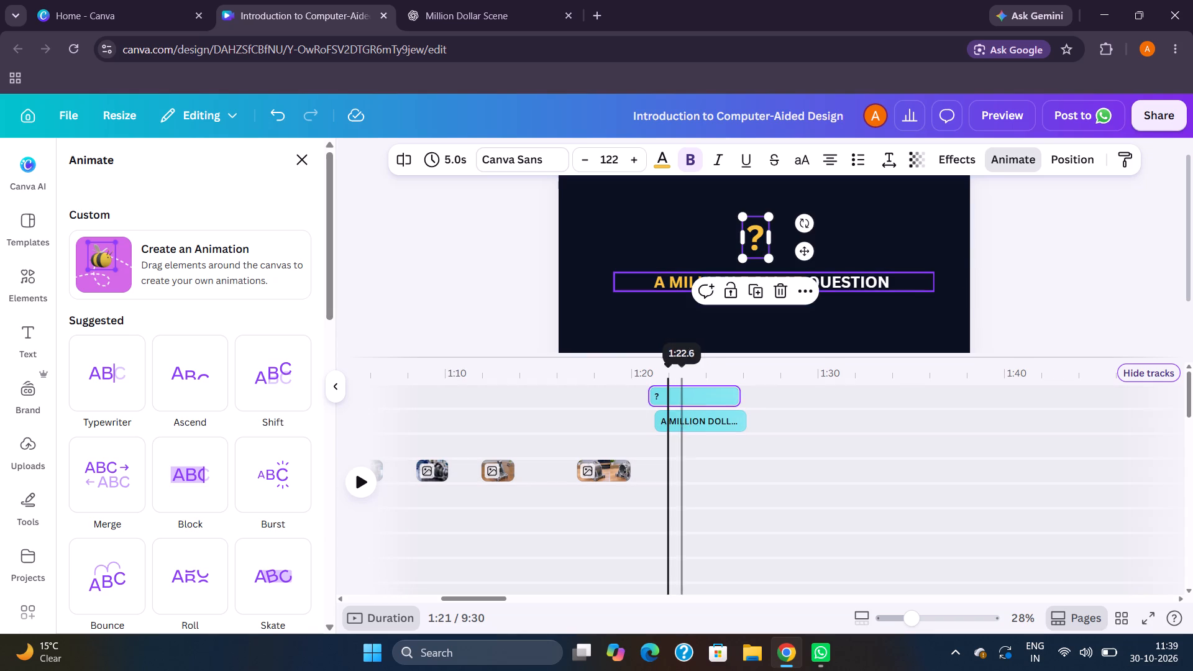
pyautogui.moveTo(680, 419); pyautogui.dragTo(679, 419)
# Move the "A MILLION DOLLAR QUESTION" heading's clip earlier so it starts at about 1:20.4, checking its timing in playback.
pyautogui.click(627, 423)
pyautogui.press('space')
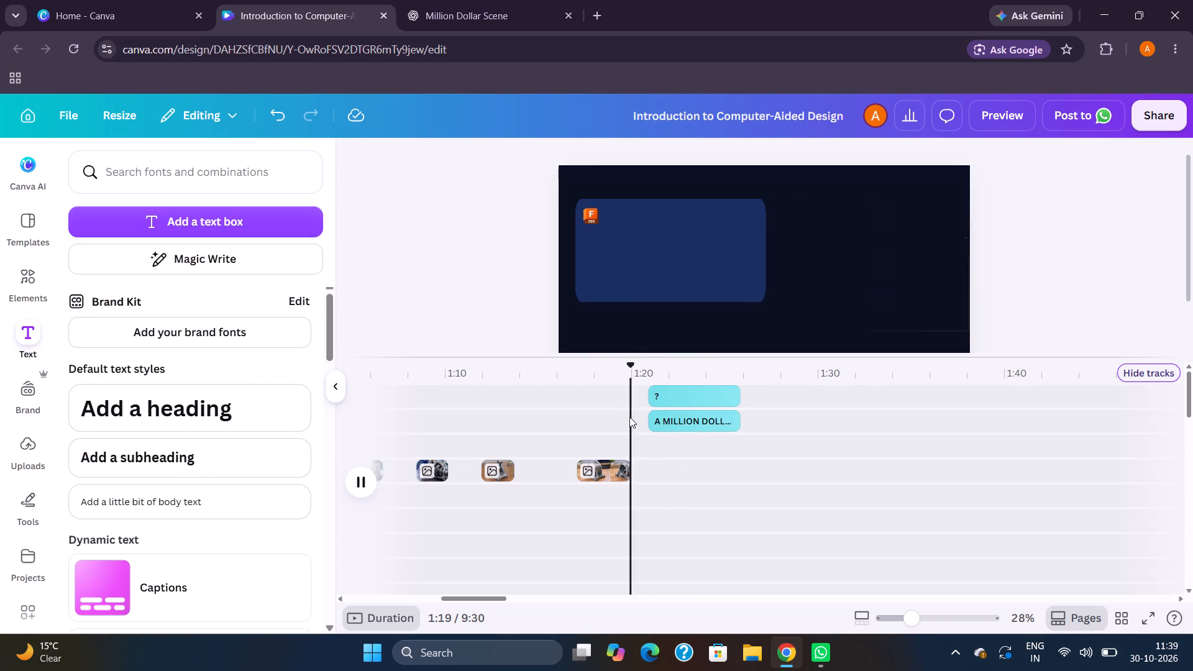
pyautogui.press('space')
pyautogui.moveTo(665, 419); pyautogui.dragTo(657, 419)
pyautogui.click(628, 413)
pyautogui.press('space')
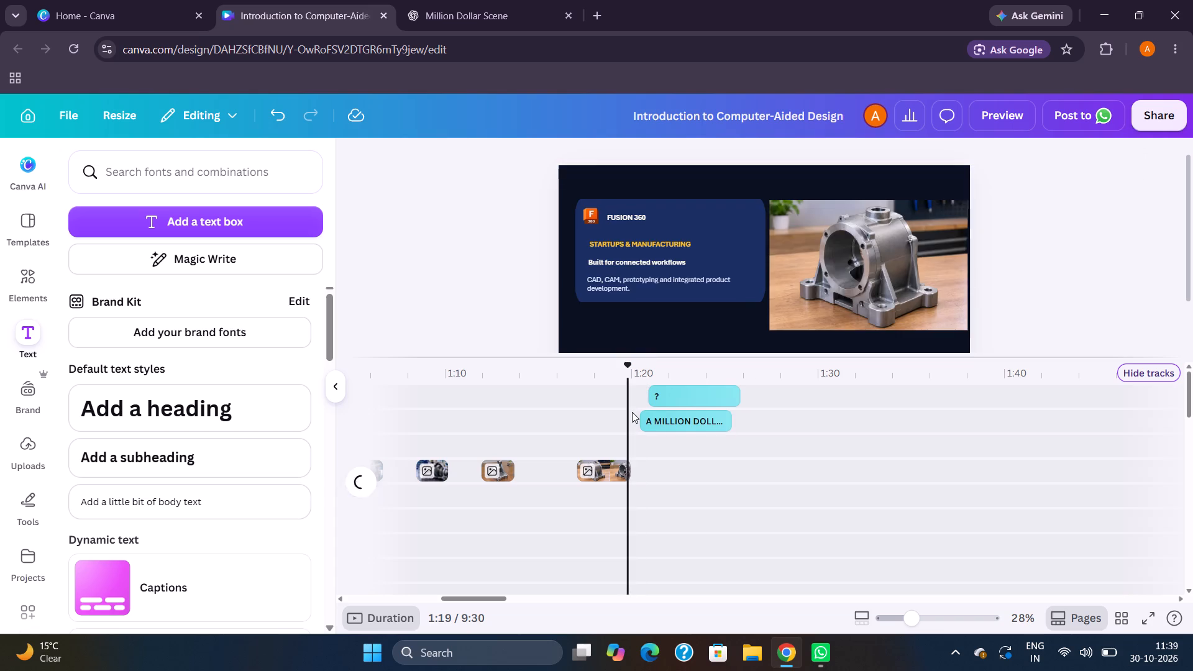
pyautogui.press('space')
pyautogui.tripleClick(662, 277)
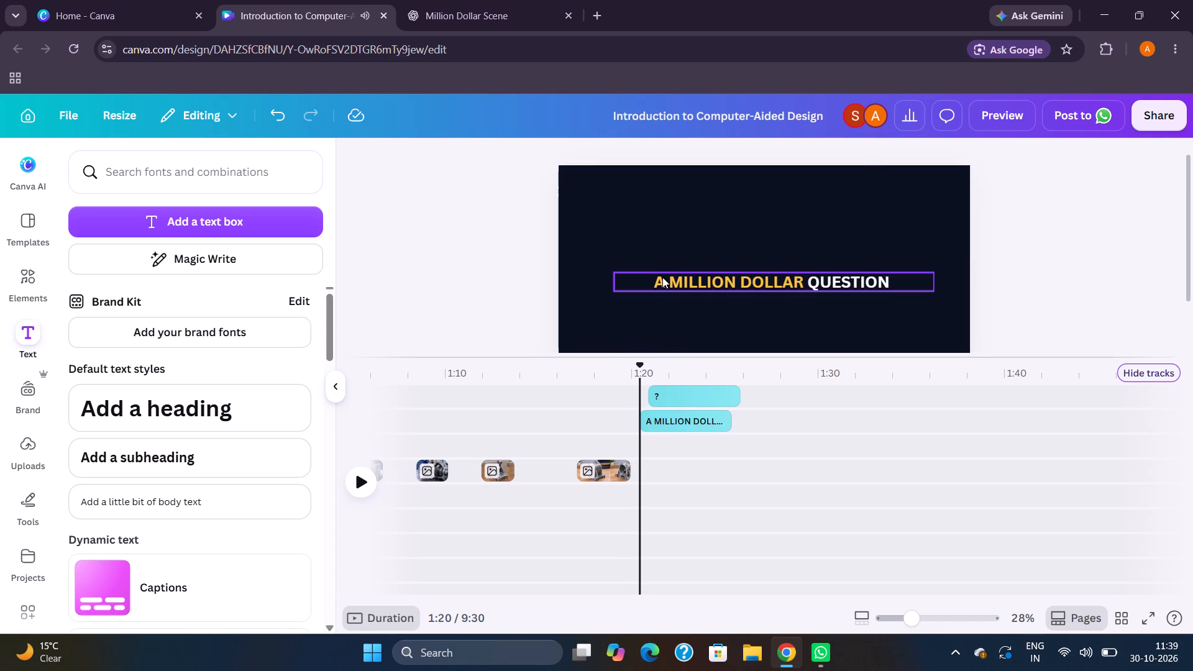
pyautogui.click(667, 287)
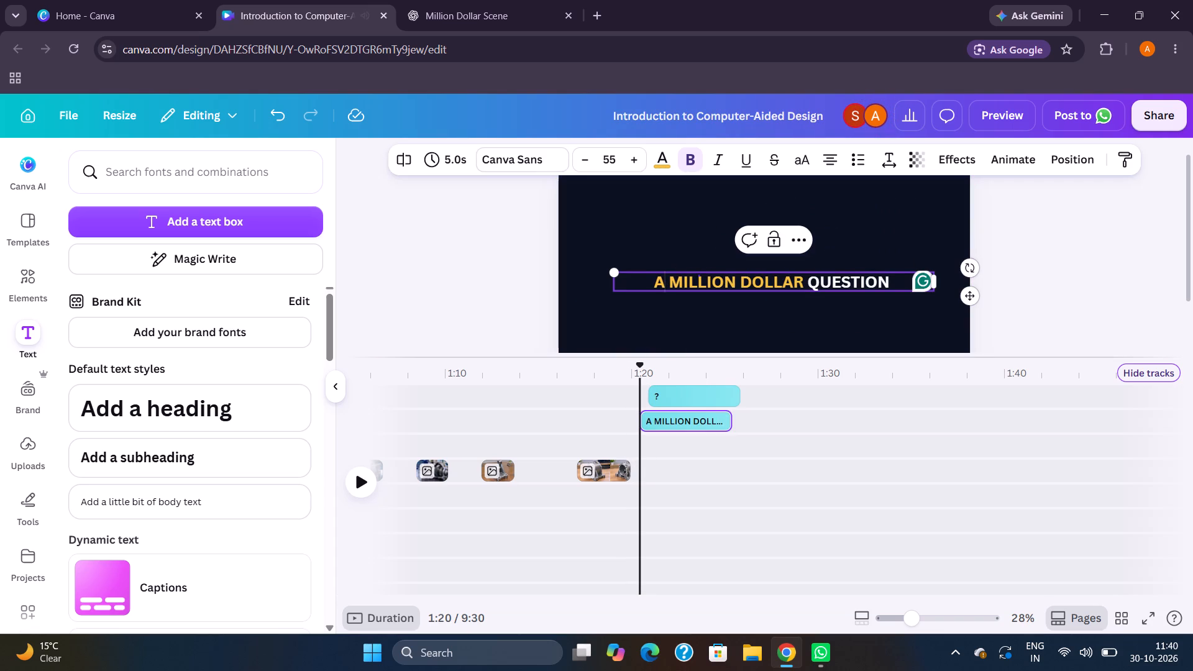
pyautogui.press('BackSpace')
pyautogui.write('THE')
pyautogui.press('space')
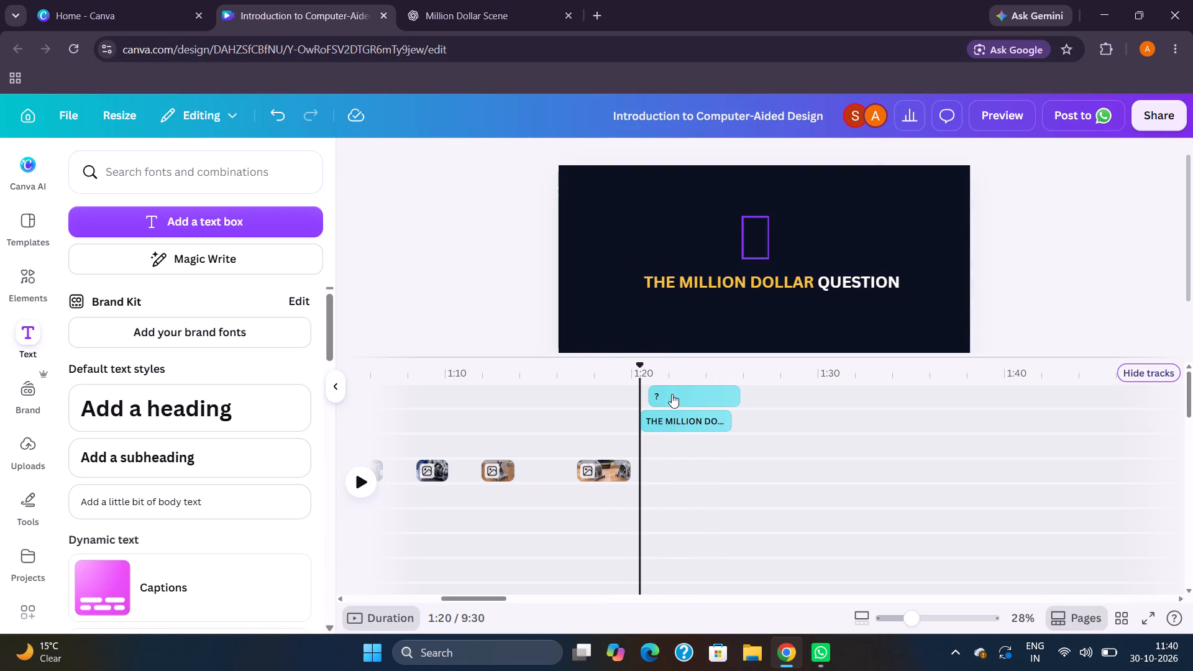
# Apply the Wipe animation to the "THE MILLION DOLLAR QUESTION" heading at Slow speed, on both enter and exit.
pyautogui.click(683, 419)
pyautogui.click(1002, 167)
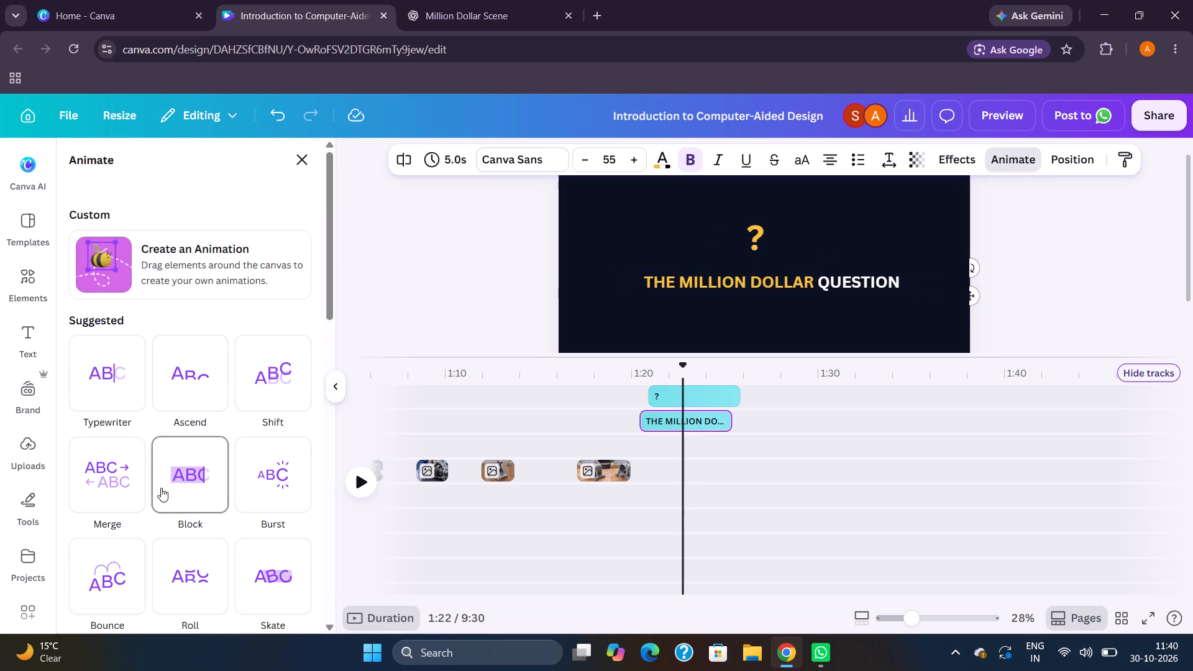
pyautogui.scroll(-2, 109, 473)
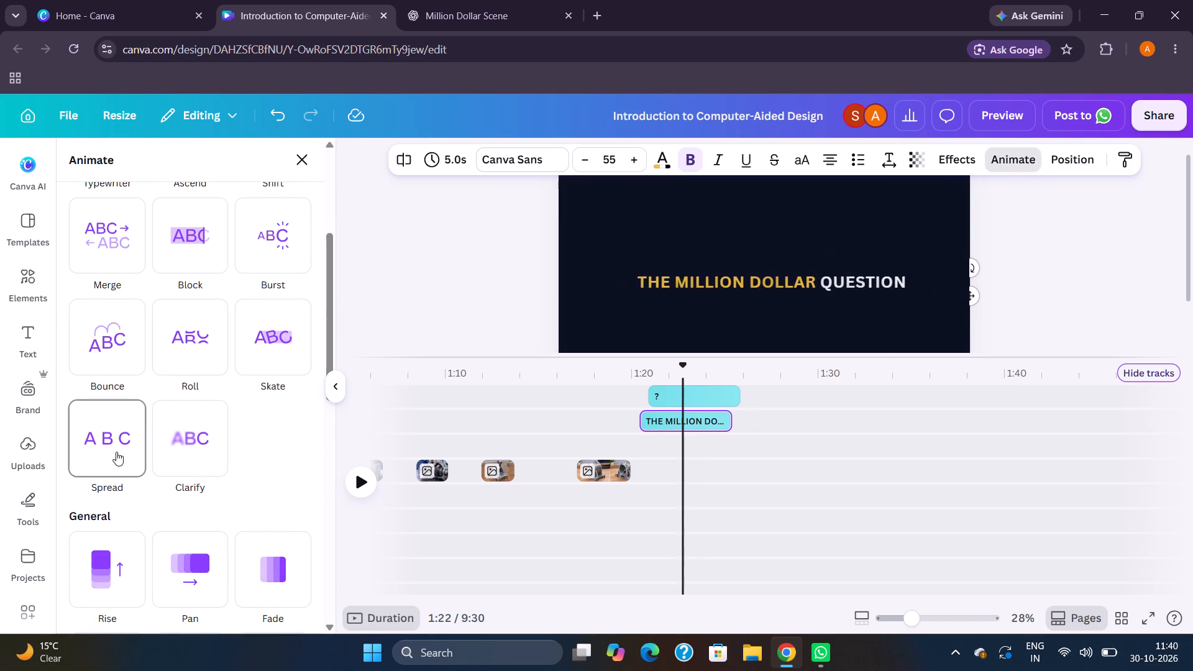
pyautogui.scroll(-5, 132, 331)
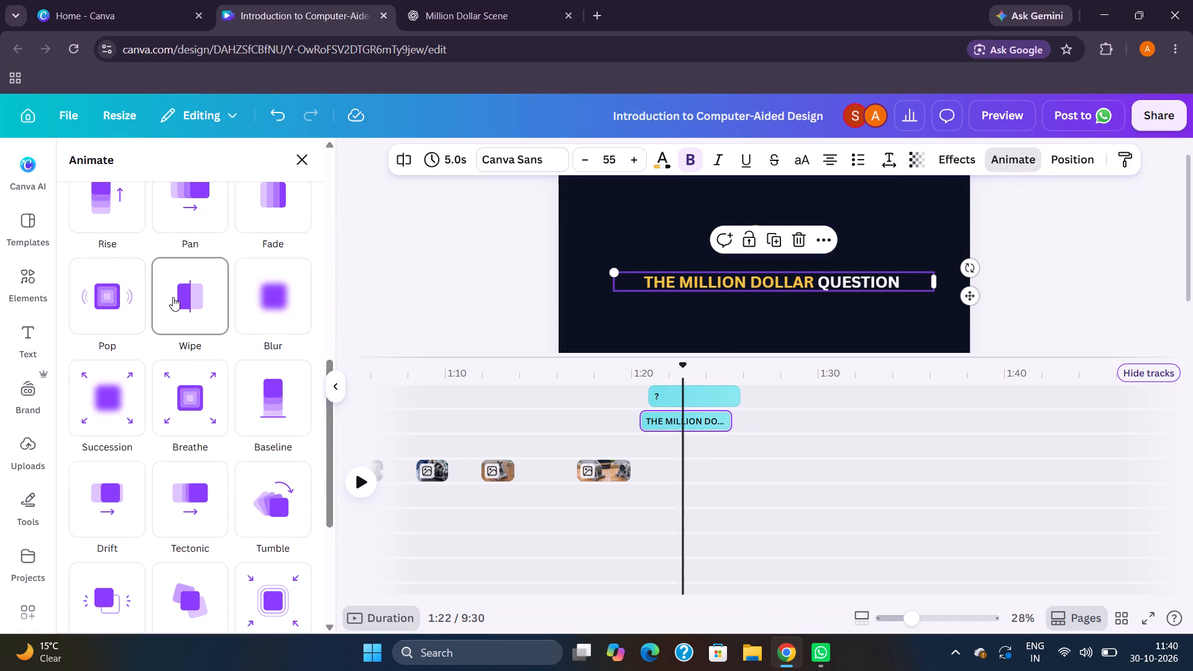
pyautogui.click(173, 297)
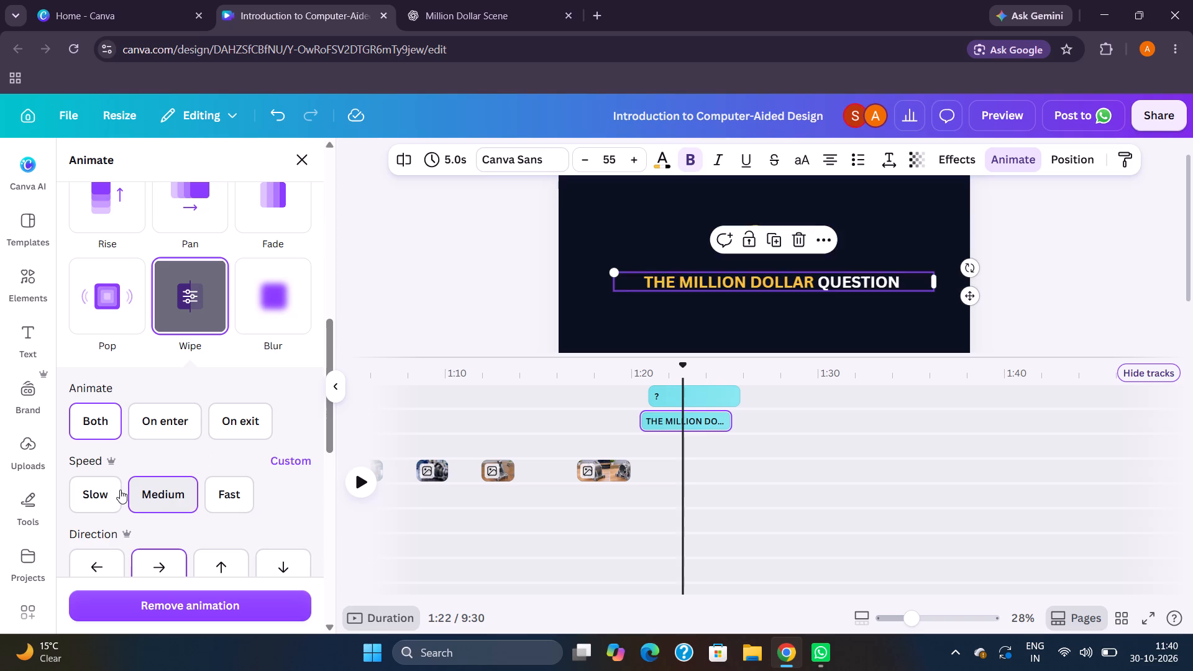
pyautogui.click(104, 492)
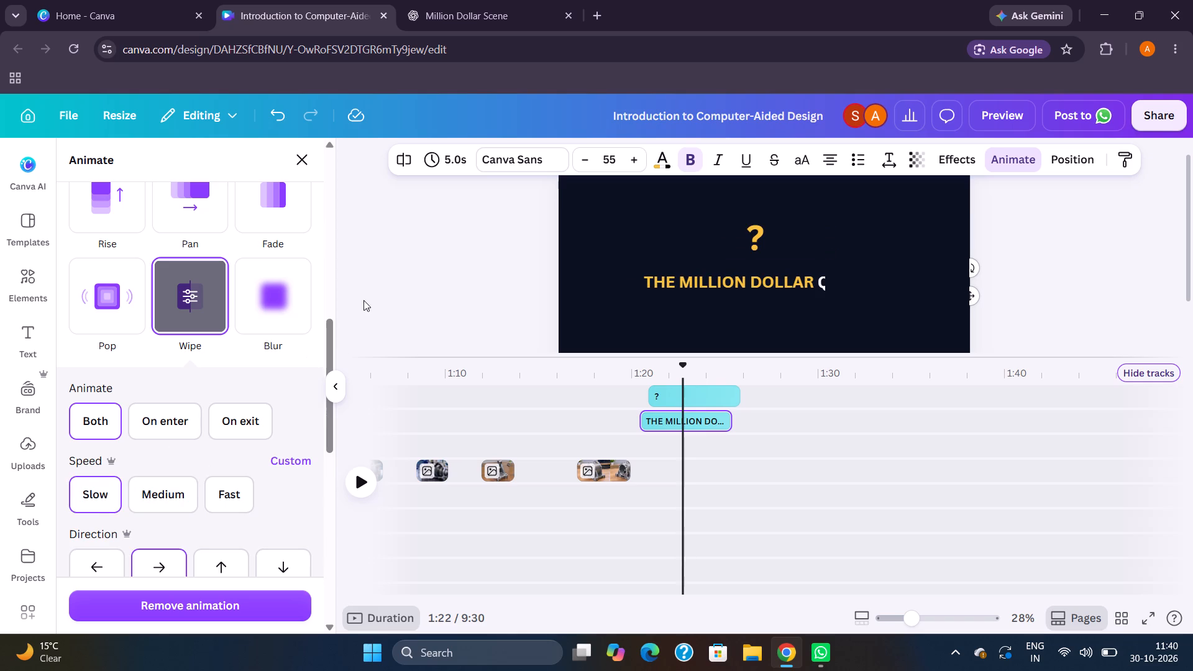
# Extend the start of the heading's clip to about 1:20.1, making it 5.2 s long, and check the wipe in playback.
pyautogui.click(630, 421)
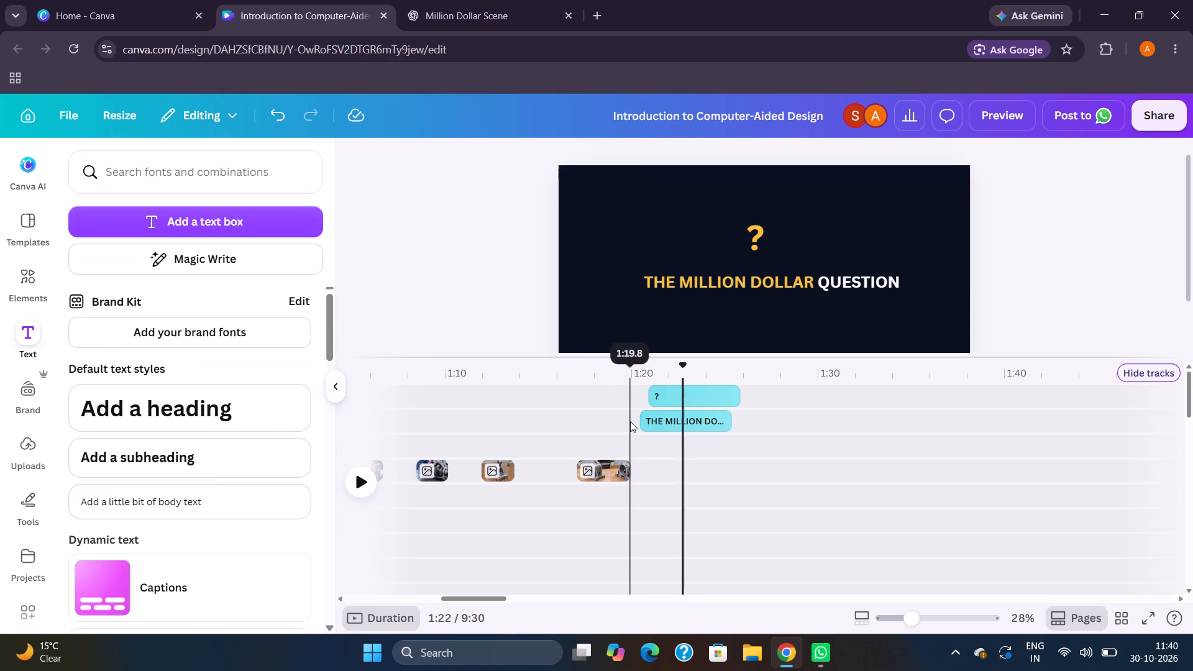
pyautogui.press('space')
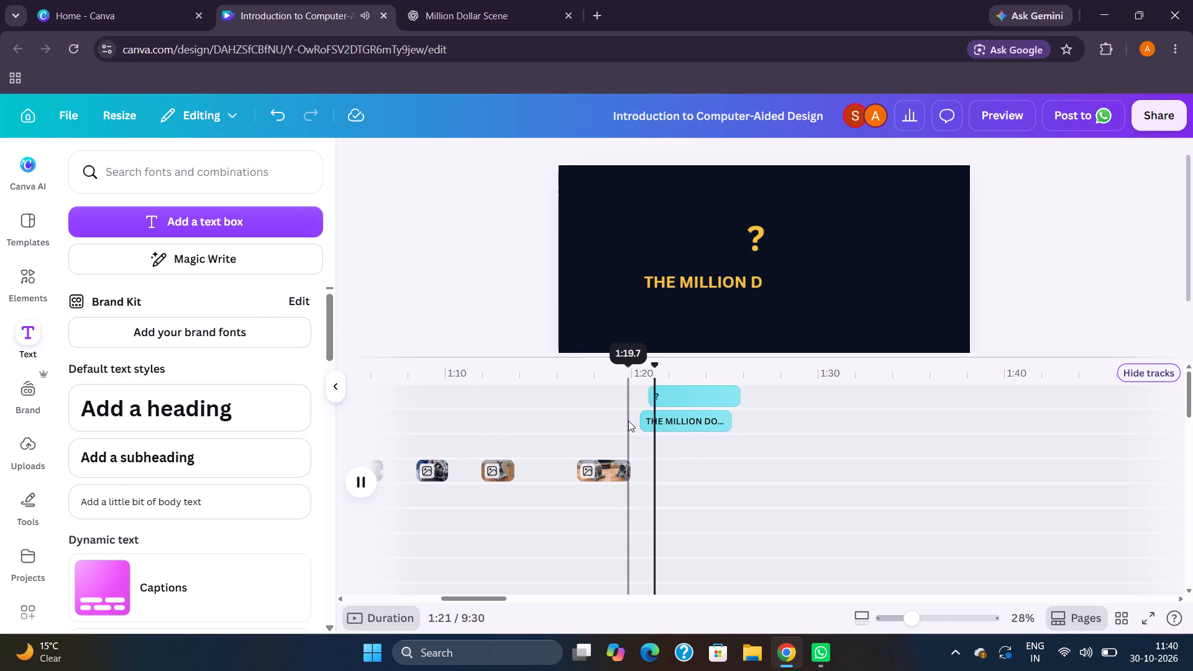
pyautogui.press('space')
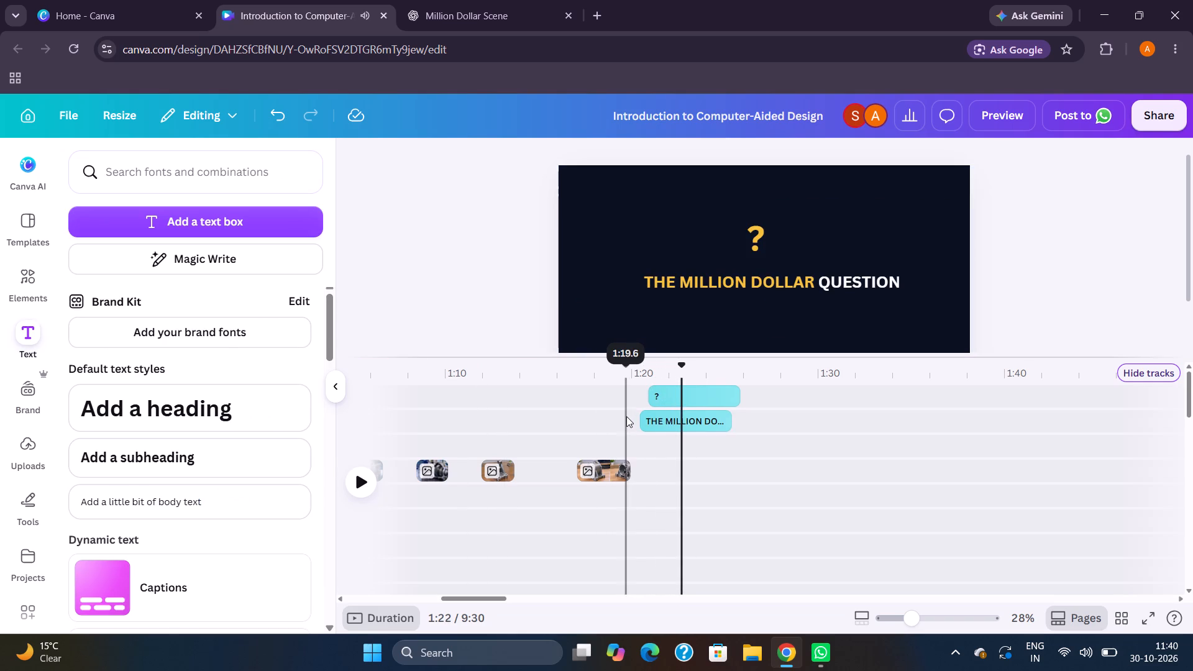
pyautogui.click(636, 416)
pyautogui.click(653, 418)
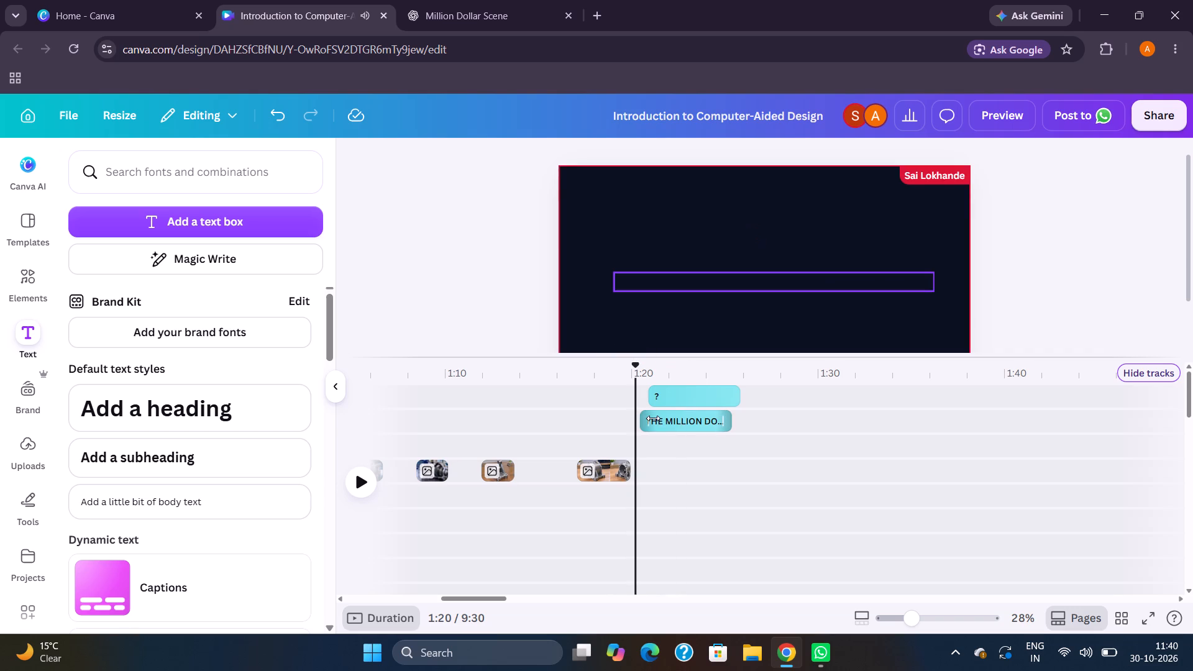
pyautogui.press('space')
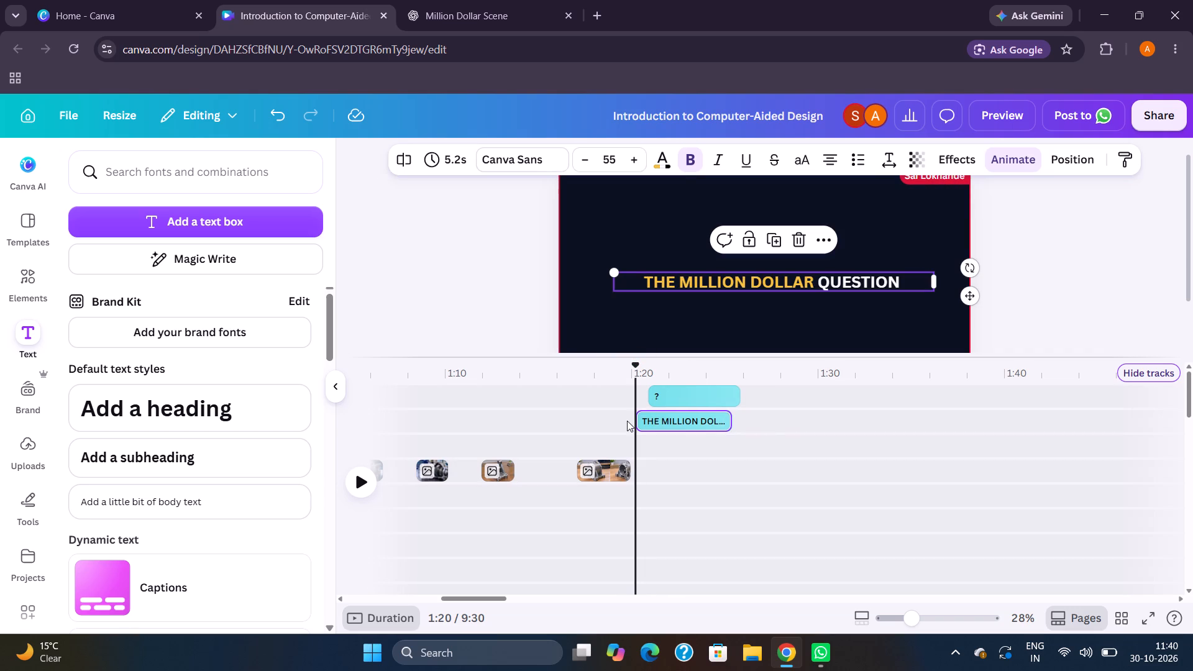
pyautogui.press('space')
pyautogui.click(627, 421)
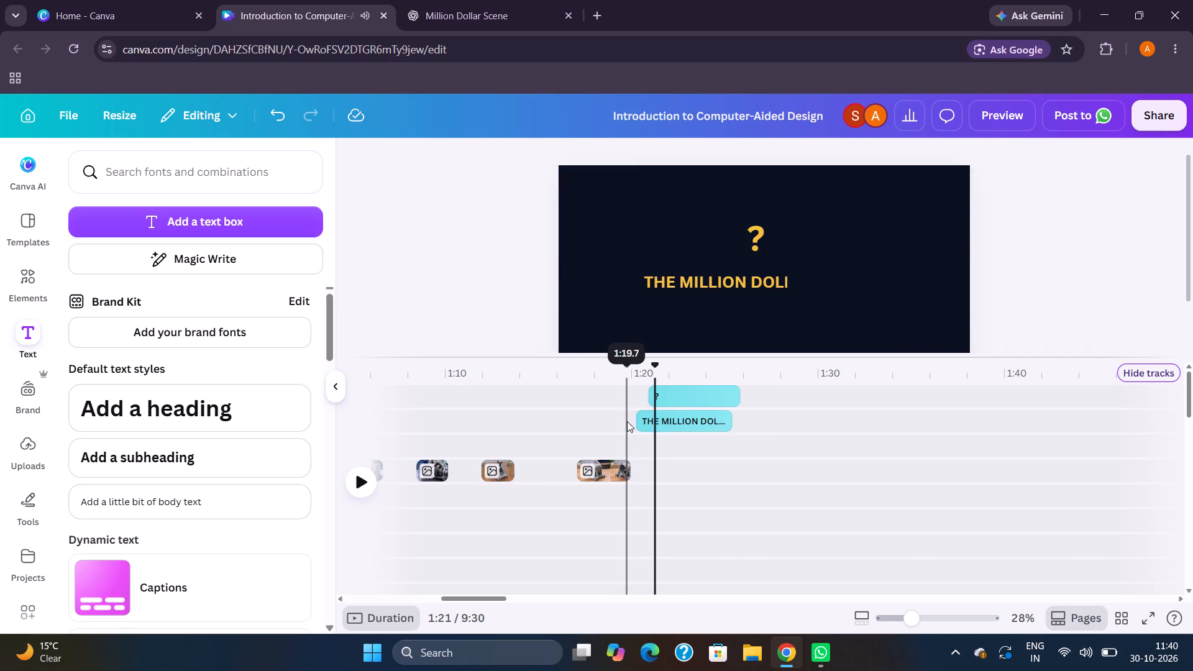
pyautogui.press('space')
pyautogui.press('space')
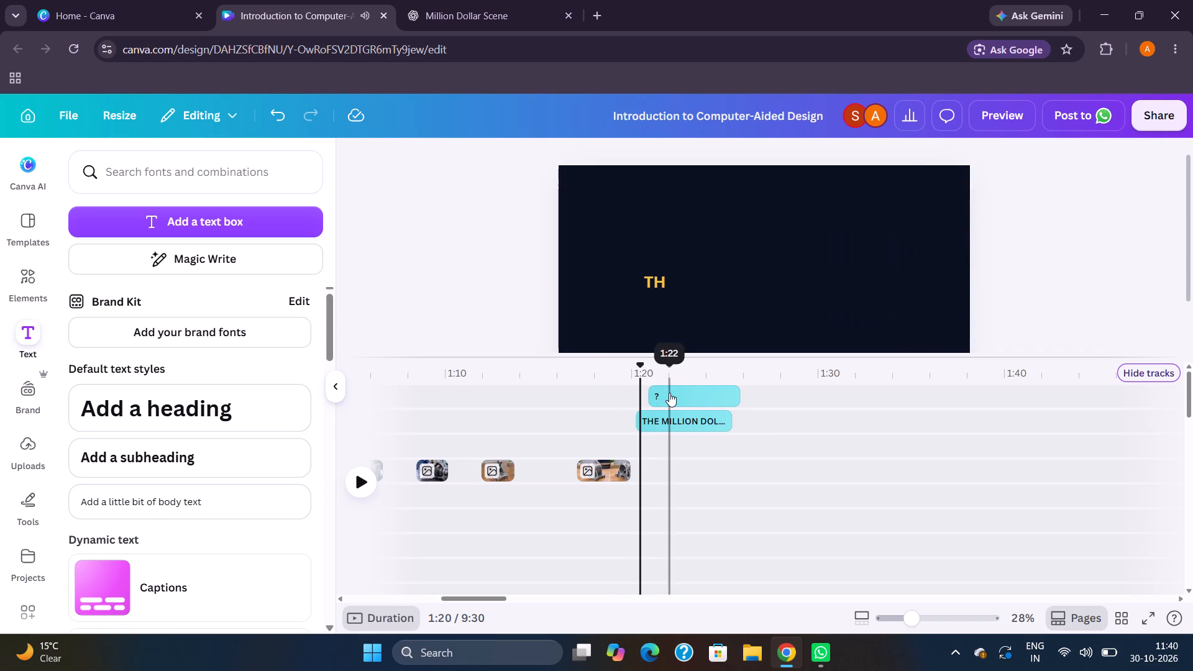
# Move the question mark's clip earlier and extend its start to just before 1:20, making it 5.2 s long.
pyautogui.moveTo(669, 393); pyautogui.dragTo(652, 393)
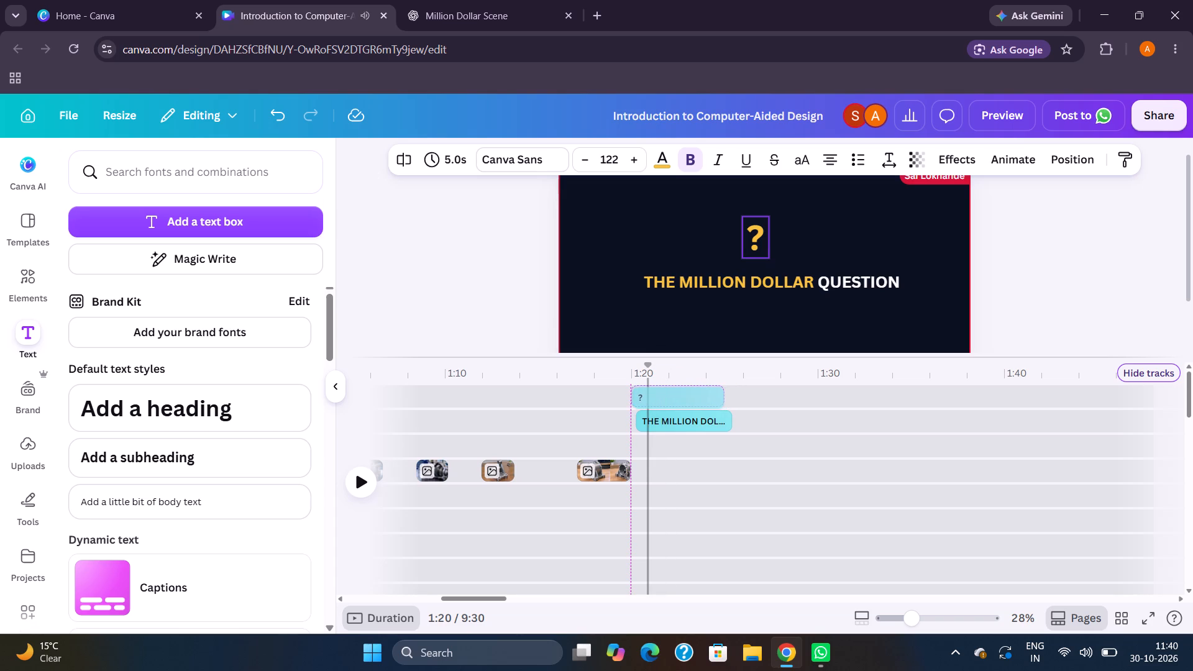
pyautogui.moveTo(652, 393); pyautogui.dragTo(654, 393)
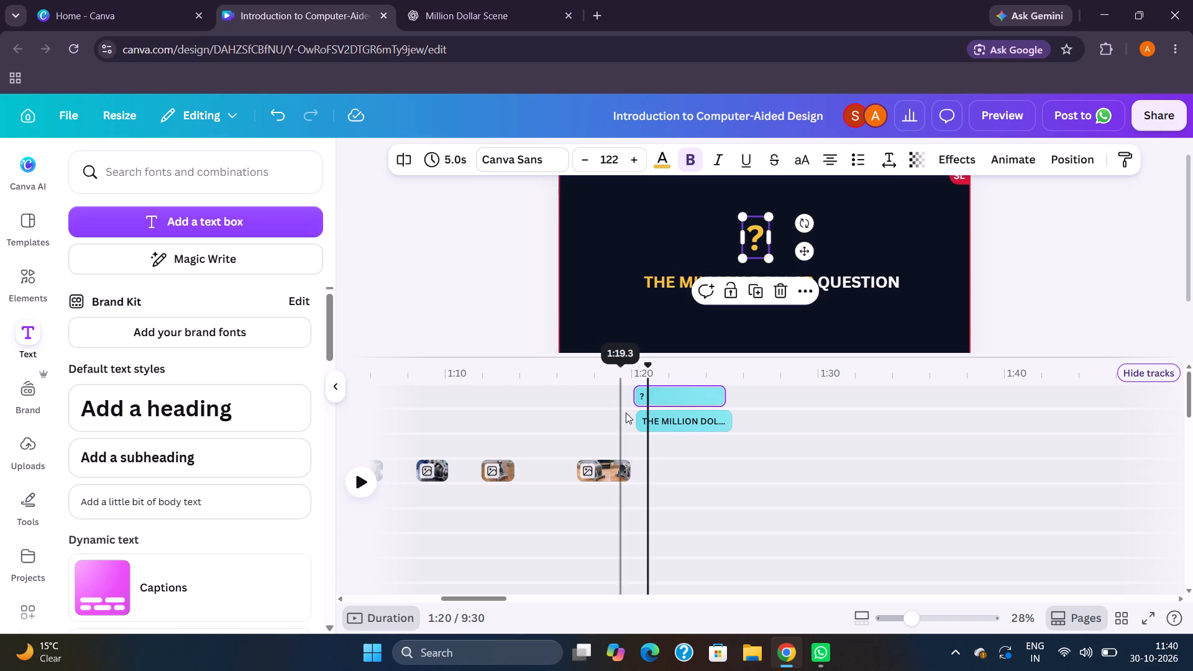
pyautogui.click(626, 413)
pyautogui.click(631, 413)
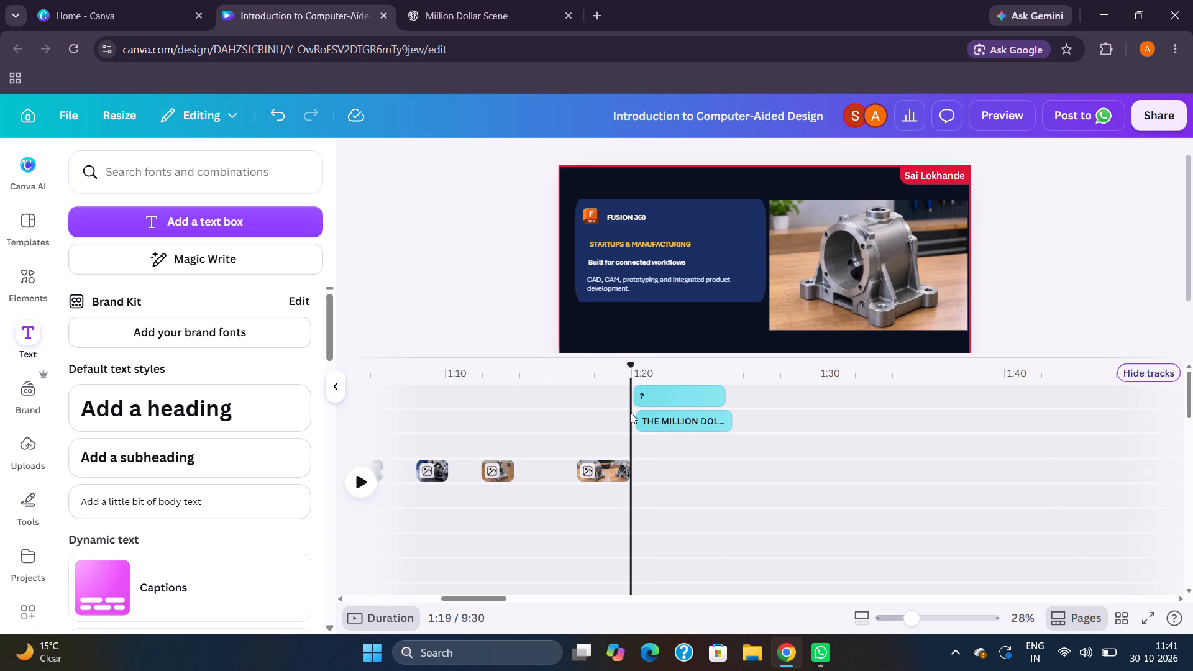
pyautogui.click(637, 393)
# Play the timeline from about 1:19 to 1:23 to review the timing of the question mark and heading.
pyautogui.press('space')
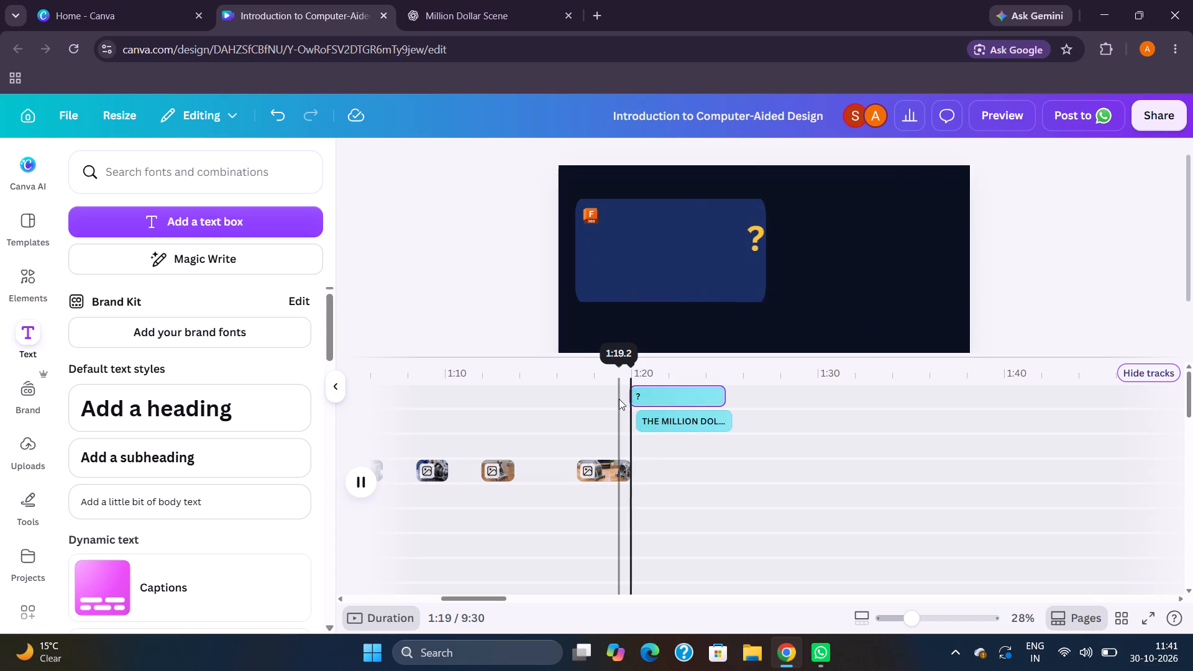
pyautogui.press('space')
pyautogui.click(629, 405)
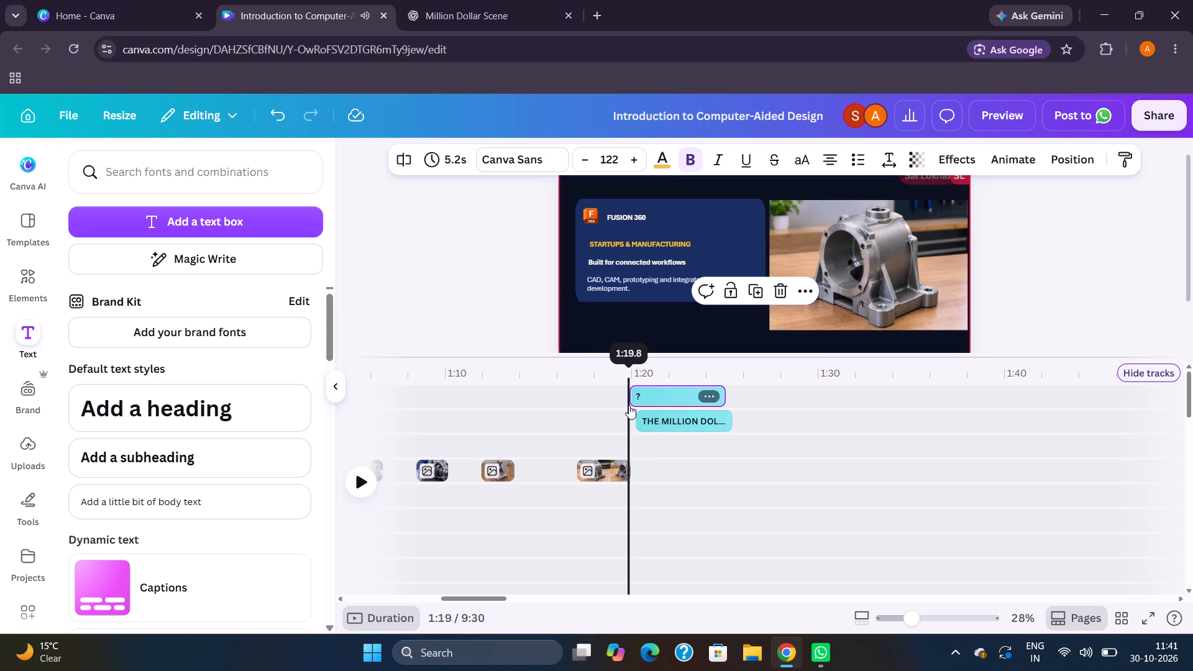
pyautogui.click(608, 408)
pyautogui.press('space')
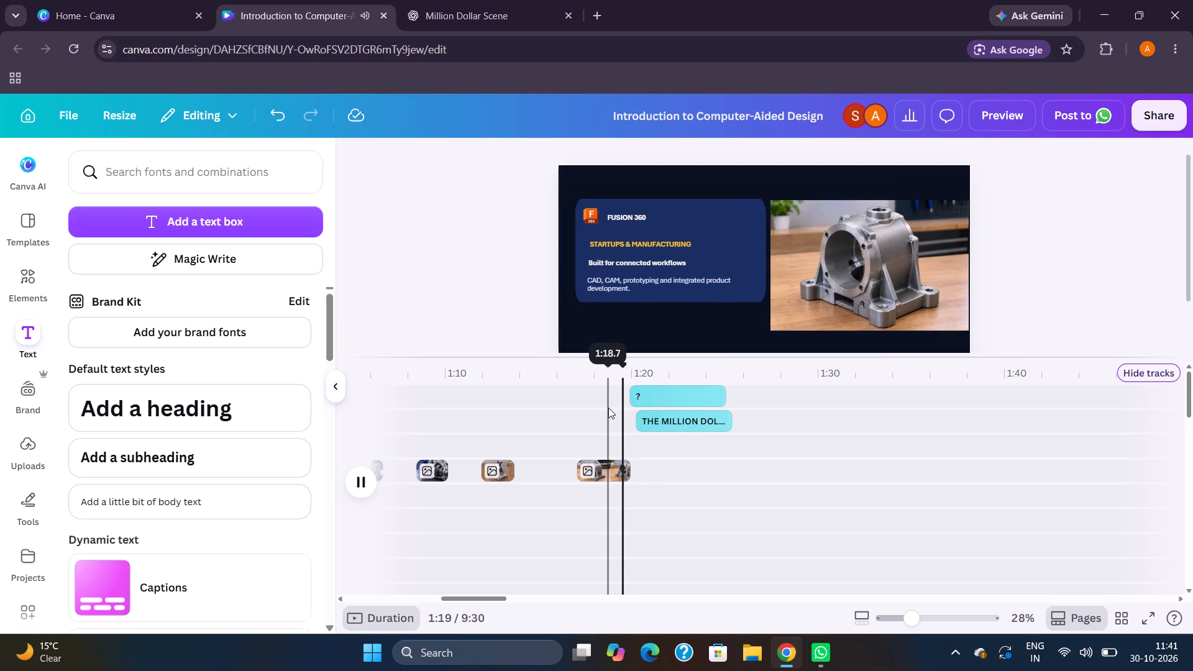
pyautogui.press('space')
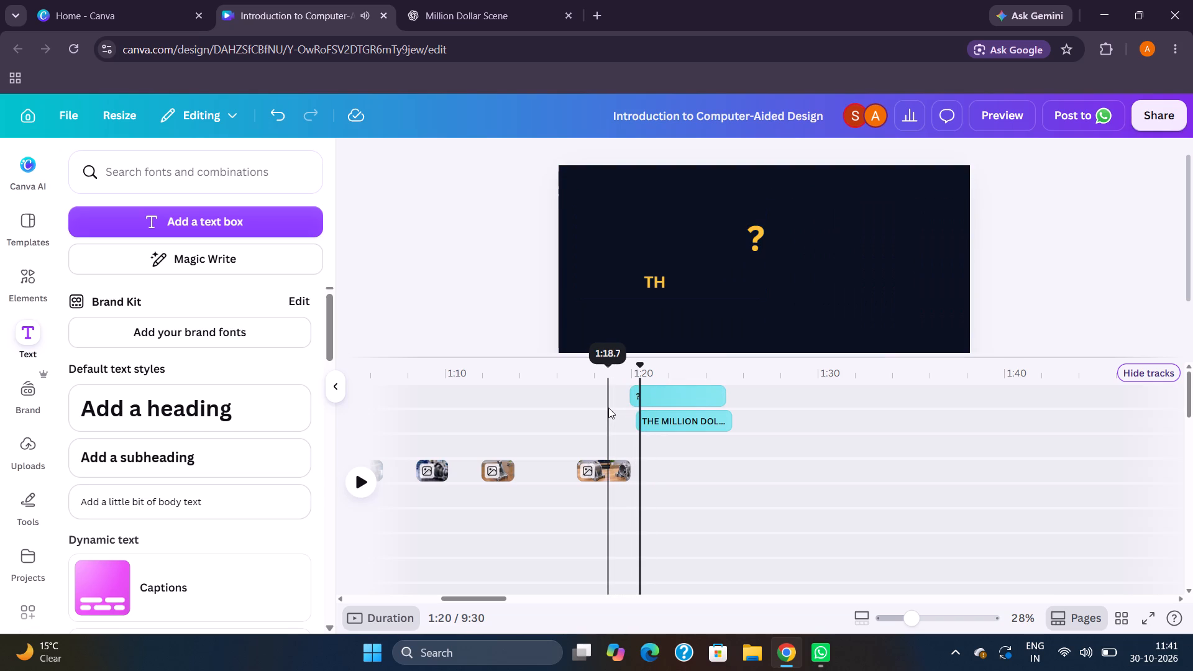
pyautogui.press('space')
pyautogui.press('space')
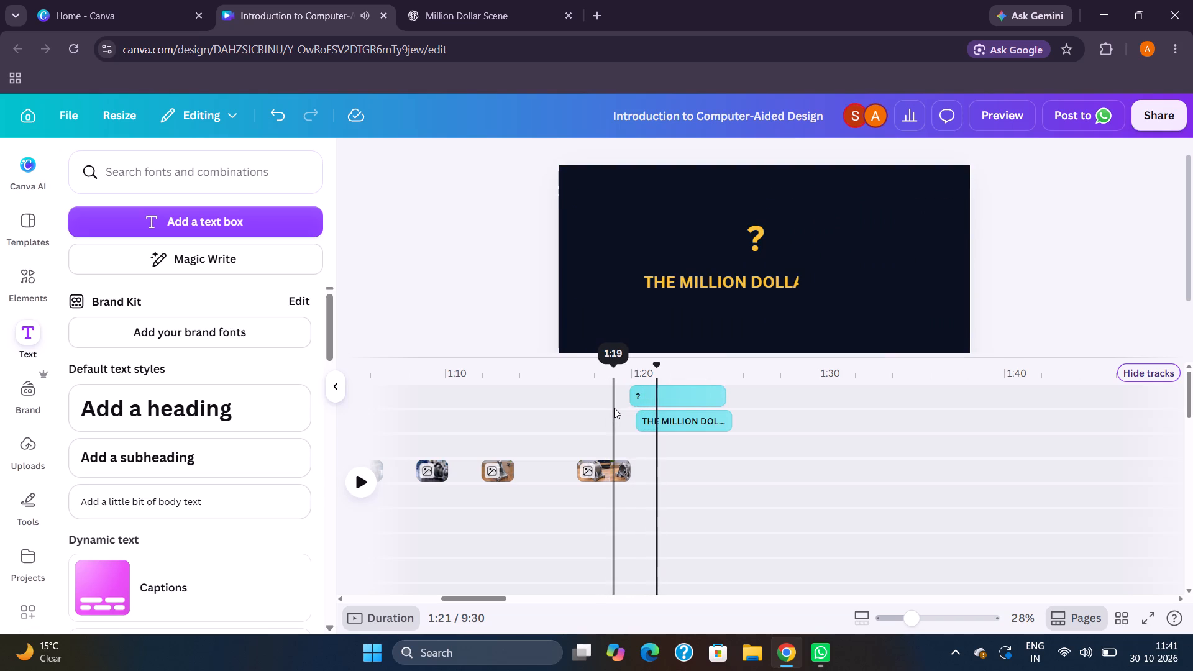
pyautogui.press('space')
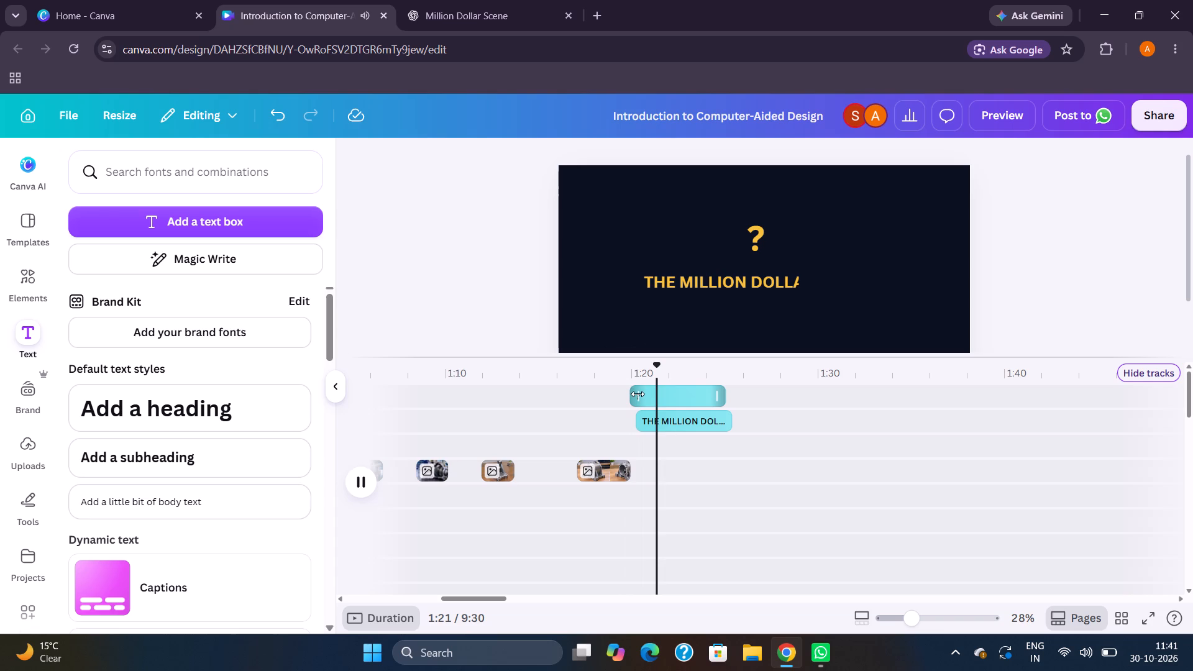
pyautogui.press('space')
pyautogui.press('space')
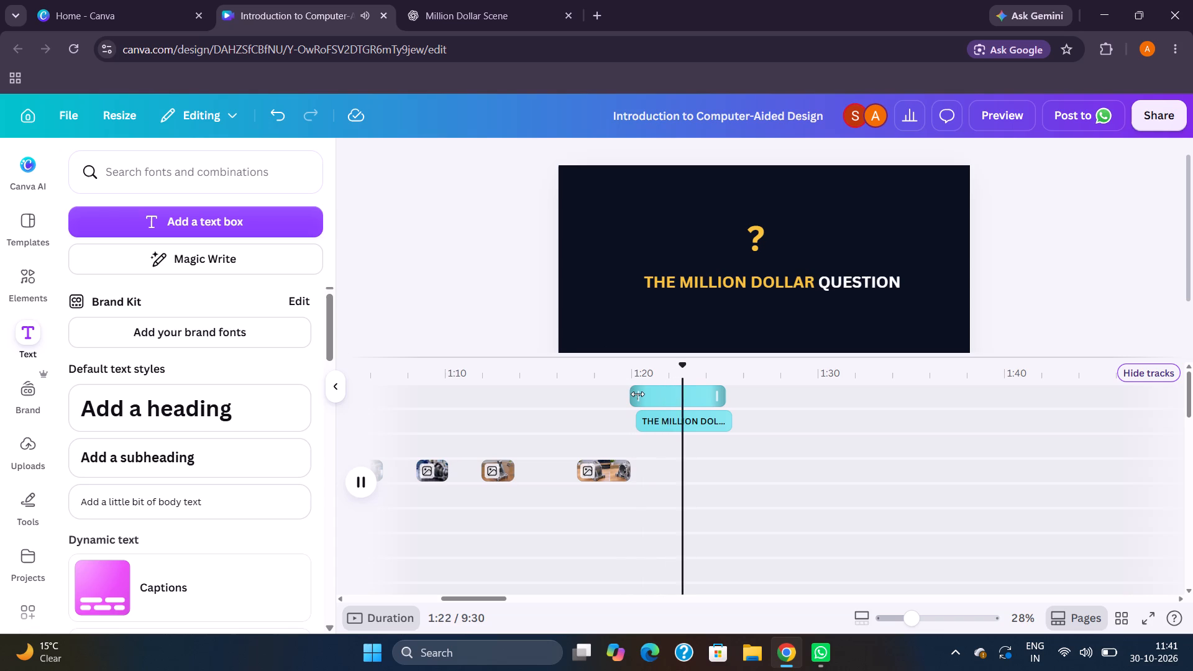
pyautogui.press('space')
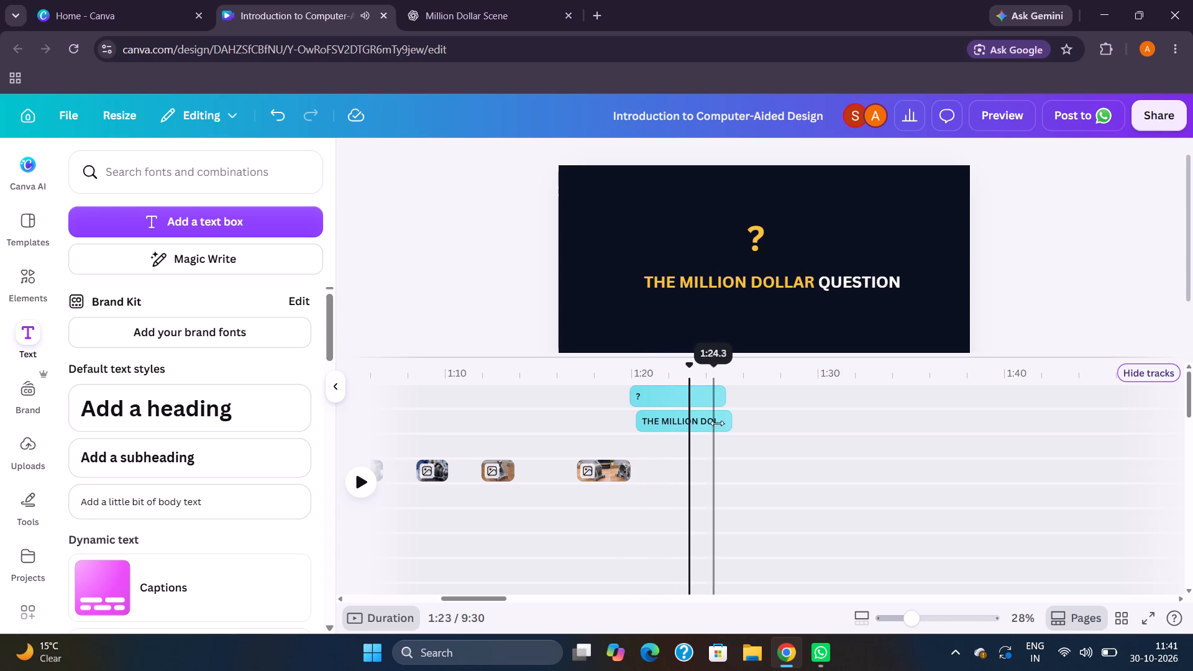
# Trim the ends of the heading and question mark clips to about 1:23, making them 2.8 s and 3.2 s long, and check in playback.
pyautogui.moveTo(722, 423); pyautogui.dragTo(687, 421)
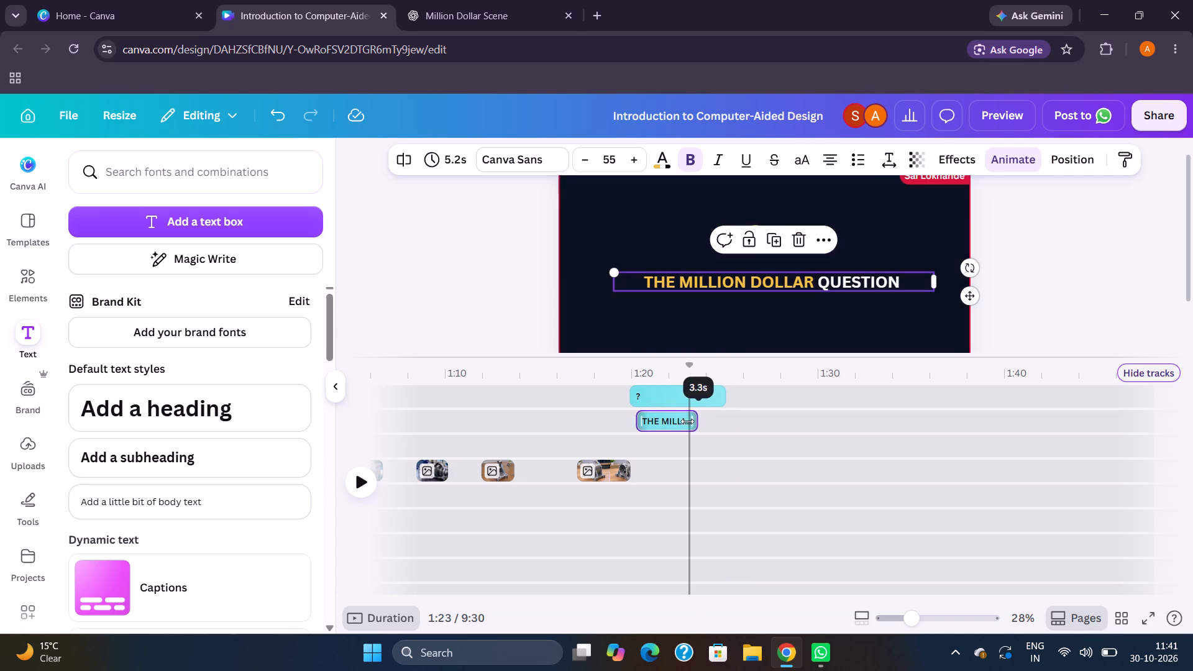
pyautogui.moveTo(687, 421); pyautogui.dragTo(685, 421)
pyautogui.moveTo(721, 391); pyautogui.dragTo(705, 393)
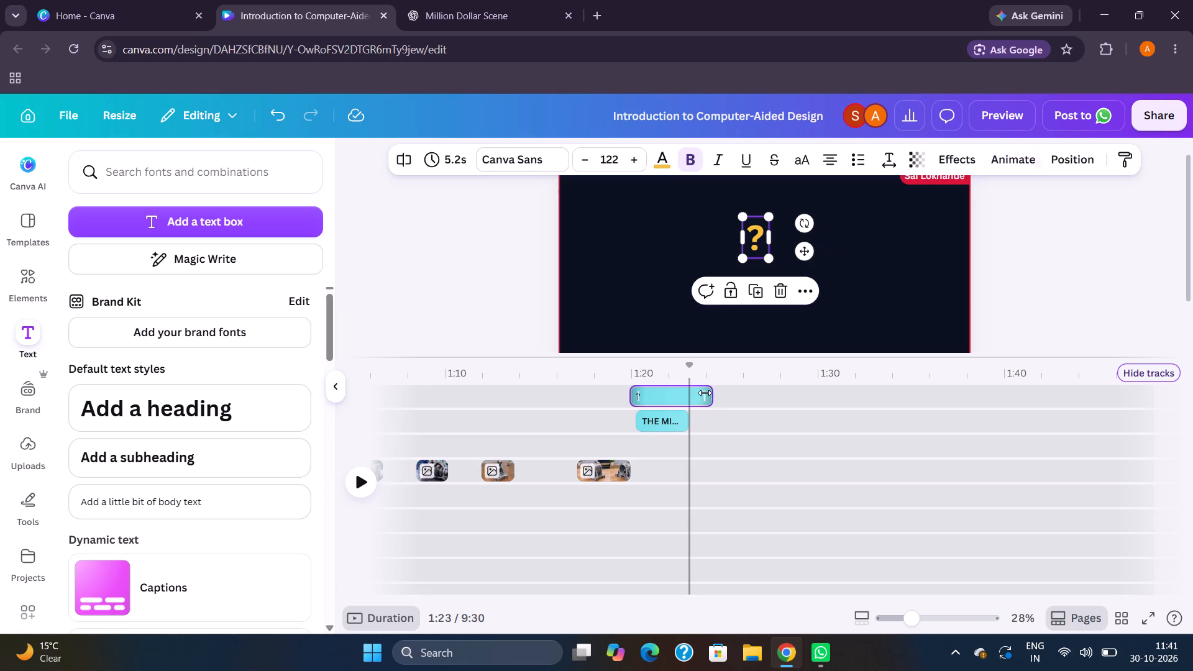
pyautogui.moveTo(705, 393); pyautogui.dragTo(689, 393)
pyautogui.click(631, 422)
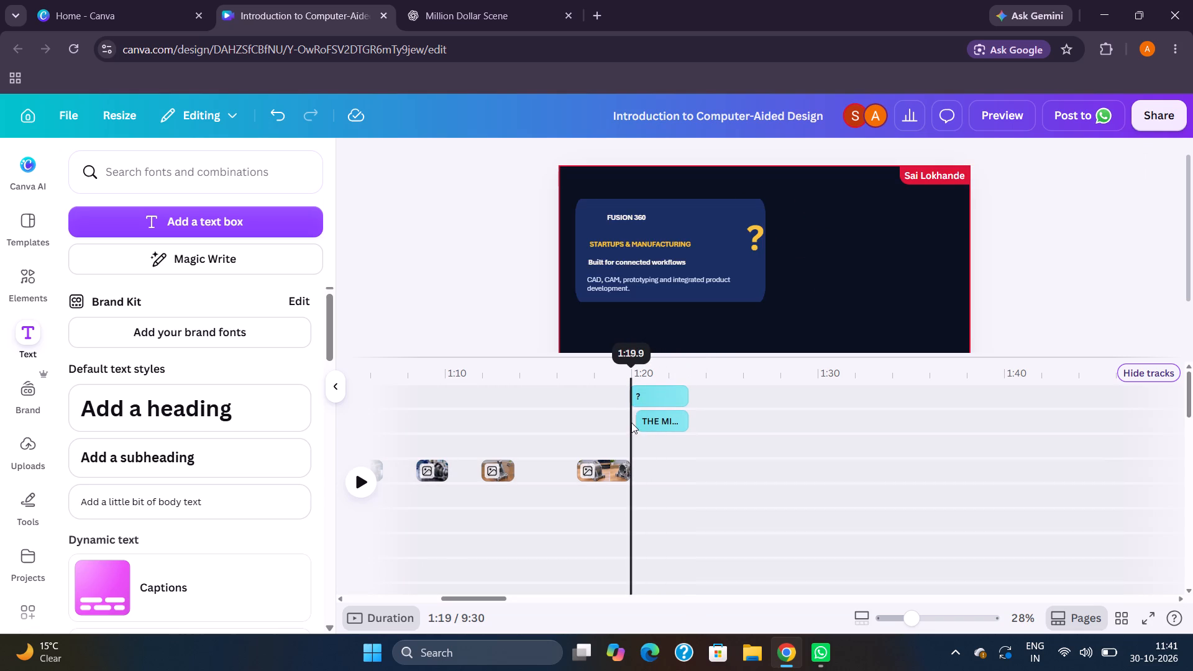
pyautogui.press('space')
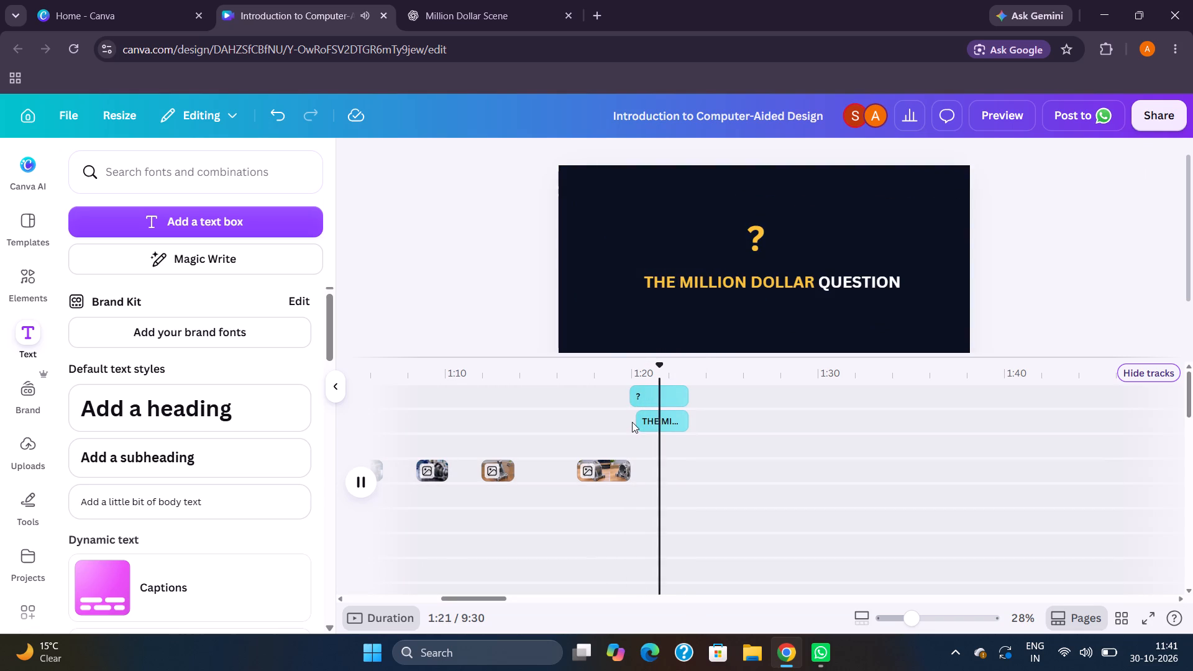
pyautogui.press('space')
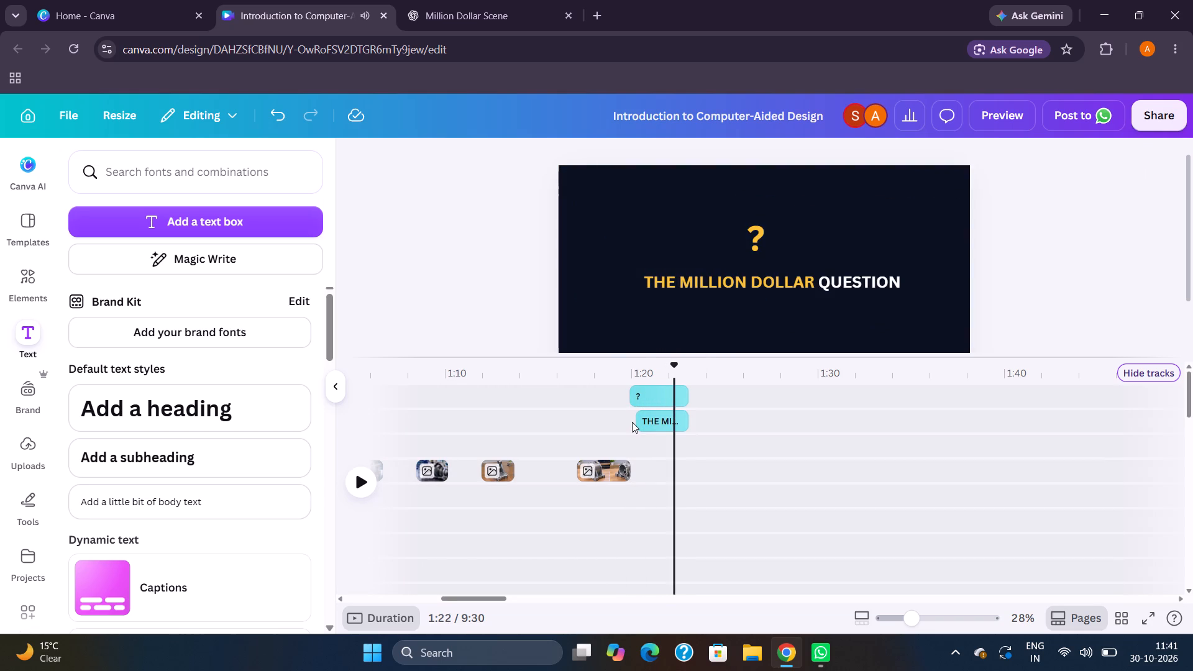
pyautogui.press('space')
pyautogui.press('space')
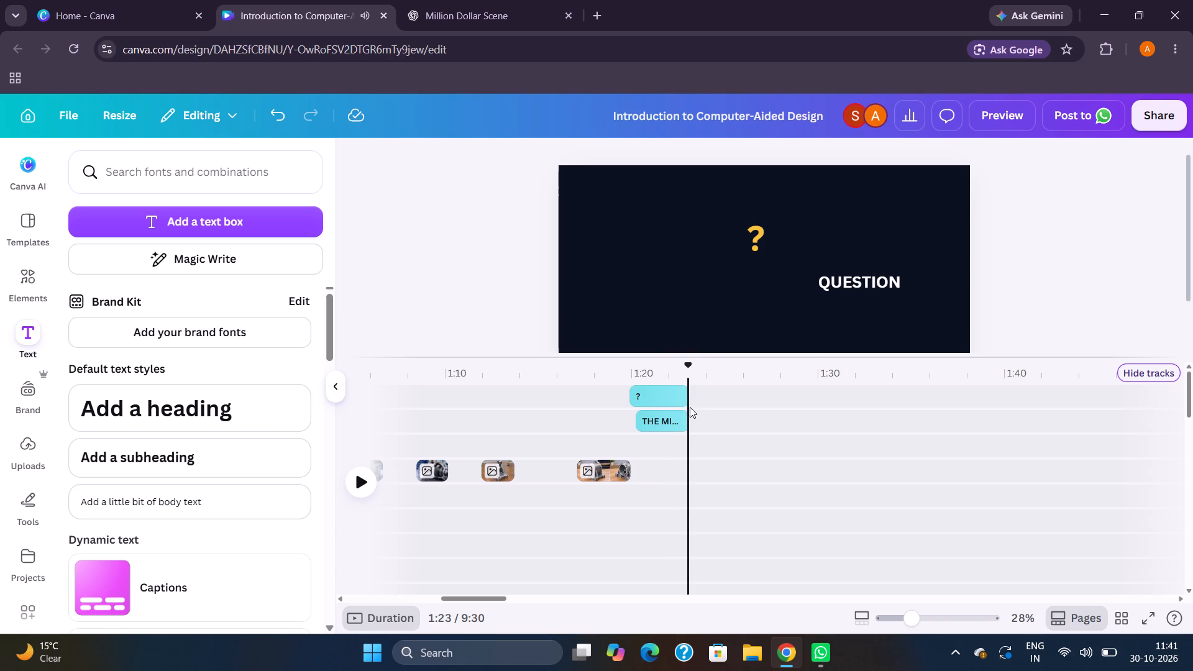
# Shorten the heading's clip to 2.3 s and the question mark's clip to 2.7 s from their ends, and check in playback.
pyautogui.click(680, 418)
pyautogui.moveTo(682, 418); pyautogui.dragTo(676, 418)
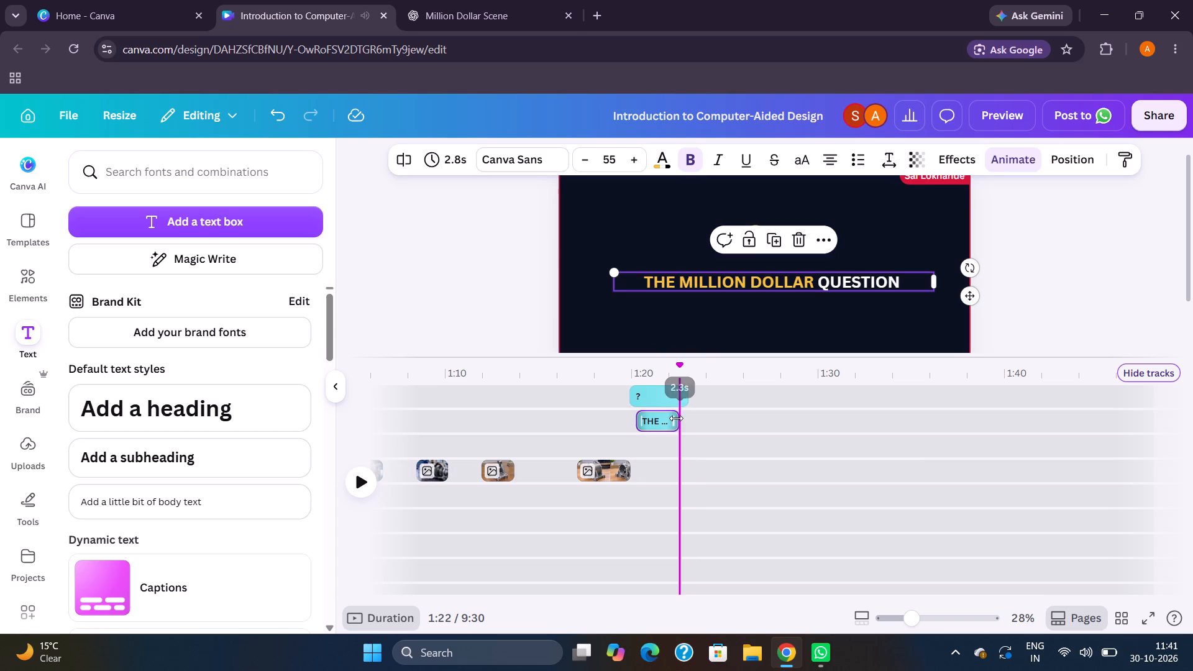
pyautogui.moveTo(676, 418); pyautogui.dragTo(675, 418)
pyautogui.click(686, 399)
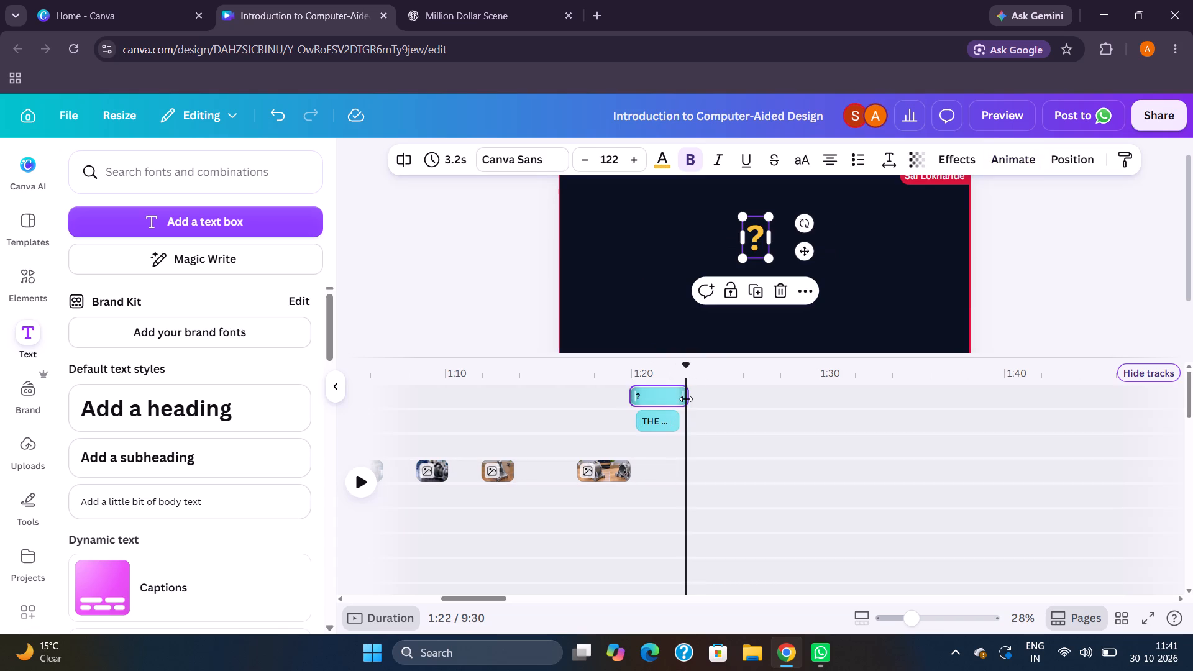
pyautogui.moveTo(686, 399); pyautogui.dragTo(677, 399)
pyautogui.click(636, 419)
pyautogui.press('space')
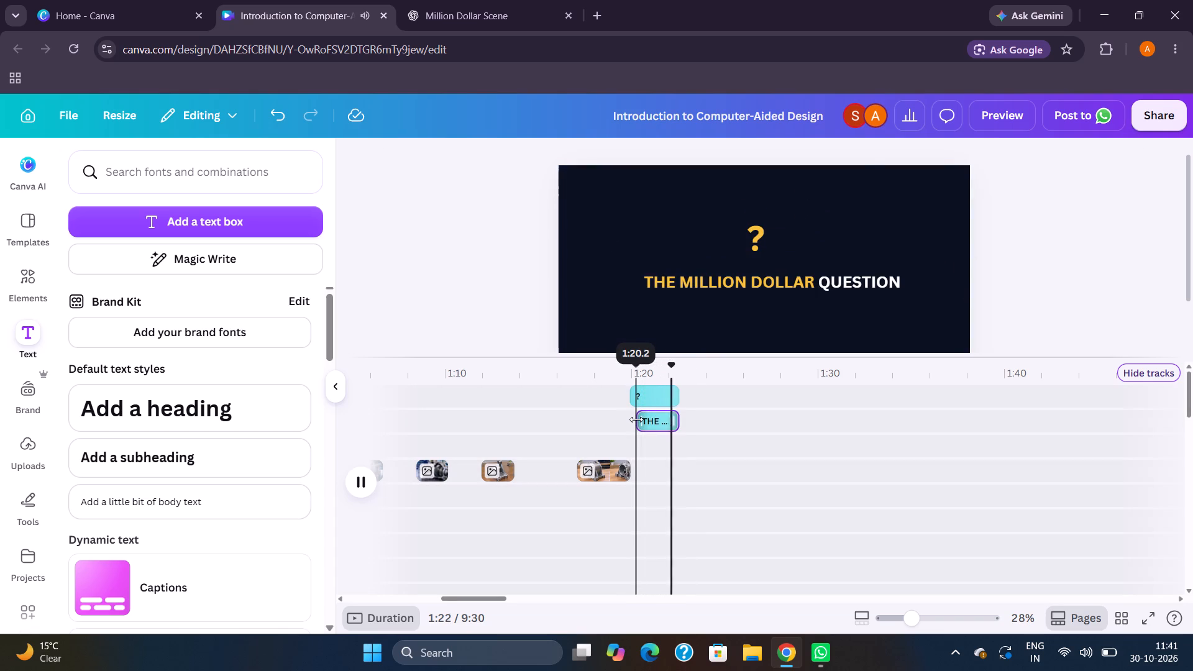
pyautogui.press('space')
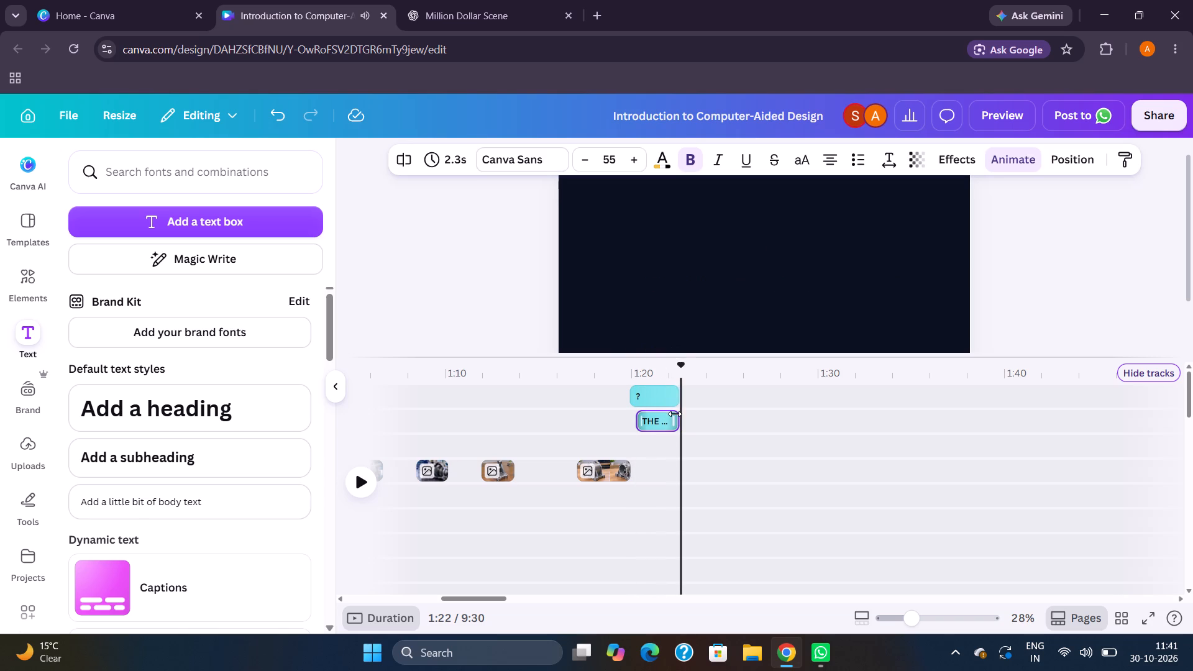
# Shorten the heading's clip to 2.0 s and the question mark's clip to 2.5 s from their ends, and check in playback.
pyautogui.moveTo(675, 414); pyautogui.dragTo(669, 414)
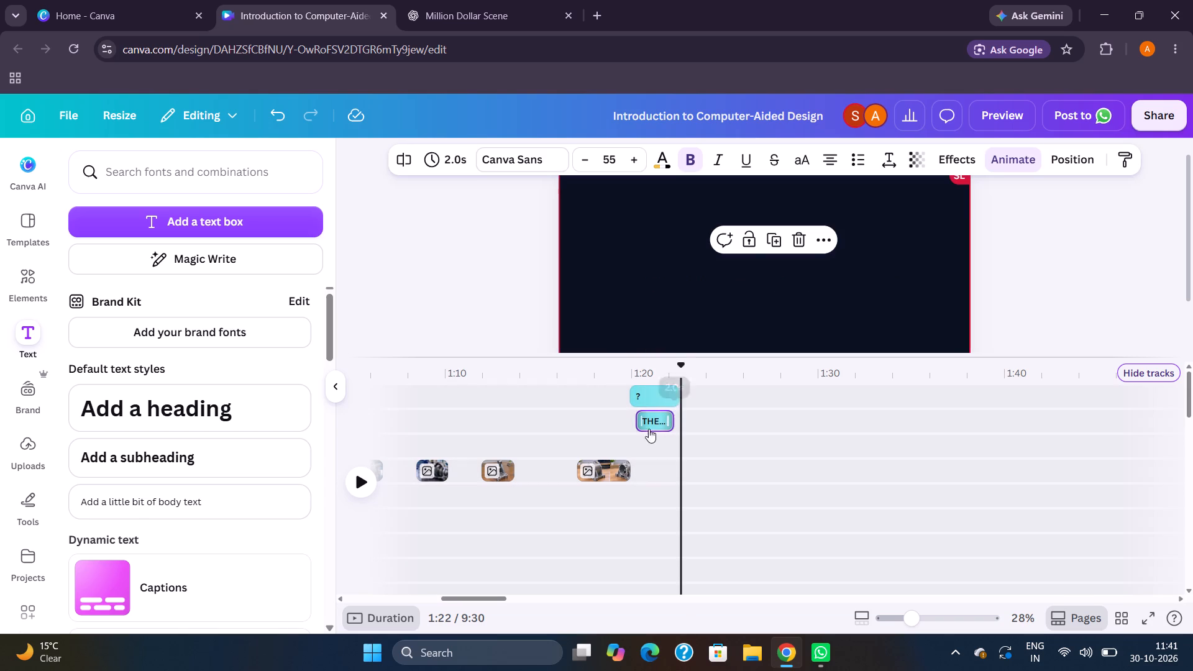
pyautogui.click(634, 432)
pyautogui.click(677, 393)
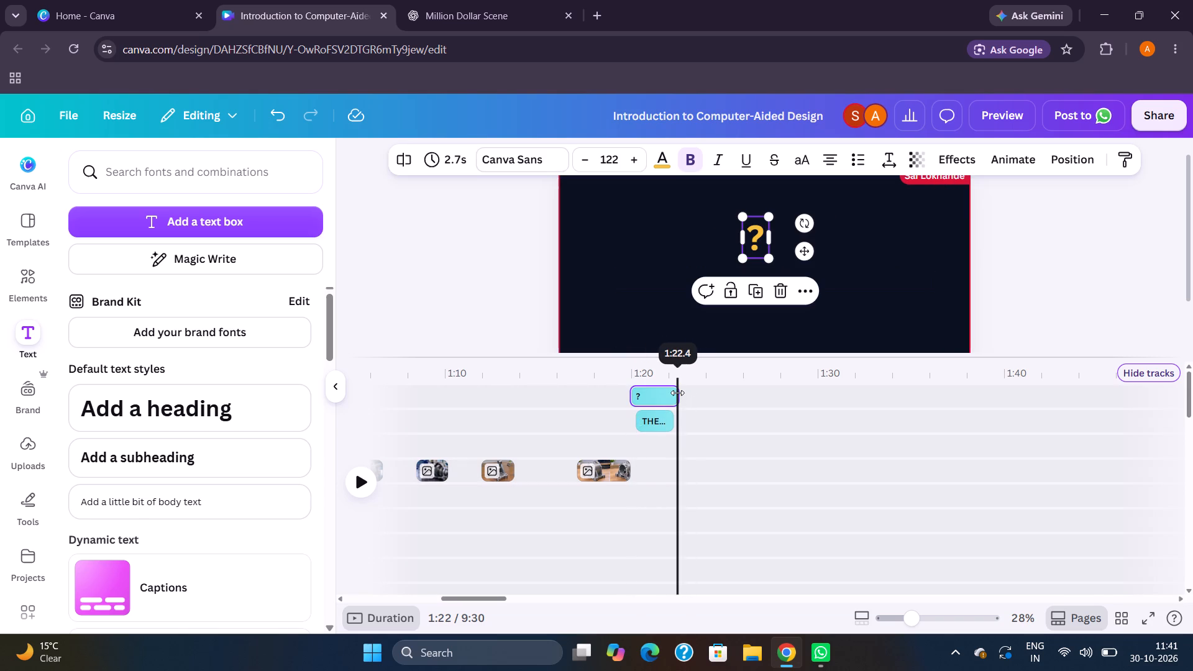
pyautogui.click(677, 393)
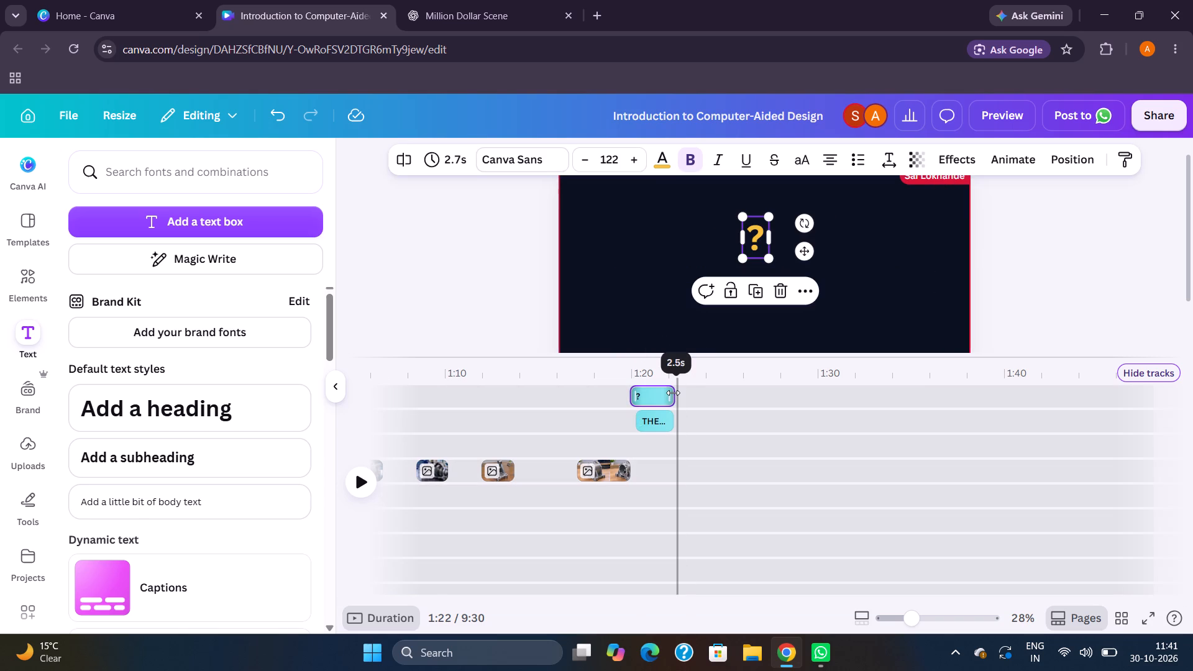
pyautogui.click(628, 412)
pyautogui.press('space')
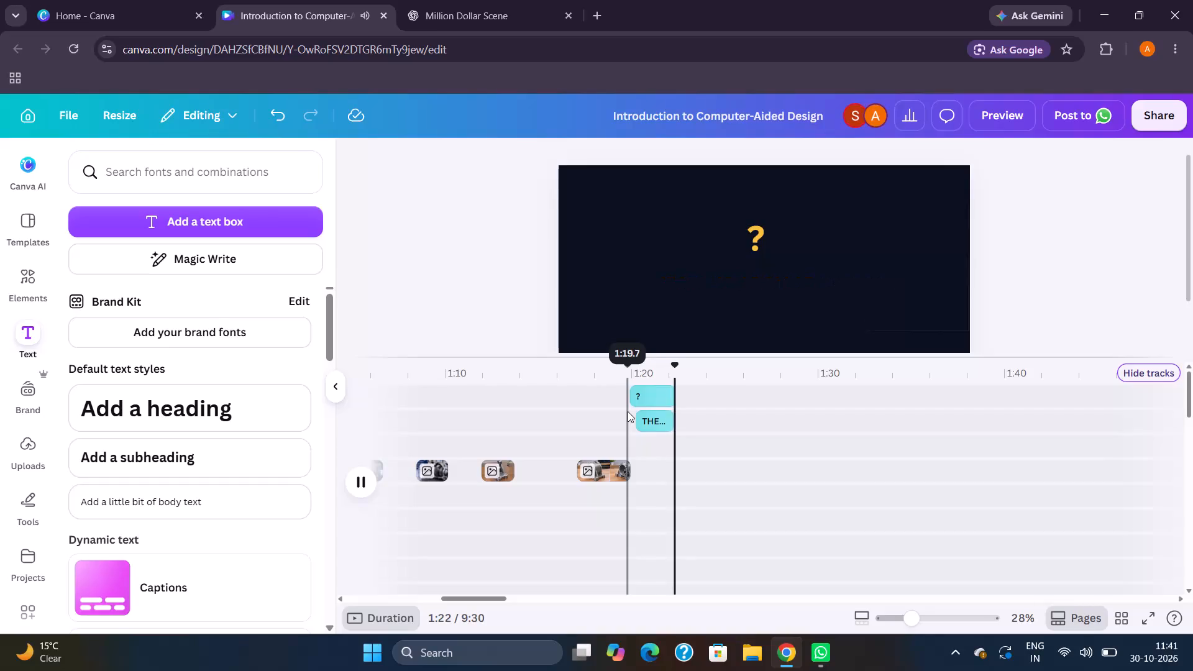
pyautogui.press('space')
# Shorten the question mark's clip to 2.2 s and trim the end of the heading's clip to just before 1:22.
pyautogui.click(671, 395)
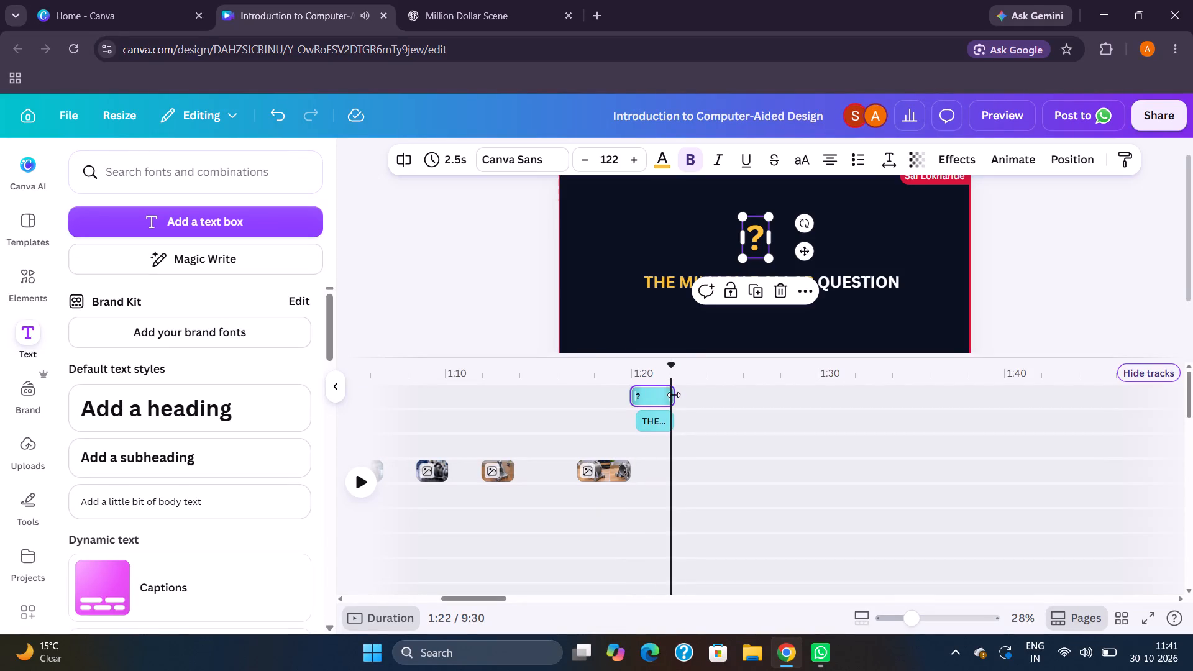
pyautogui.moveTo(675, 395); pyautogui.dragTo(669, 395)
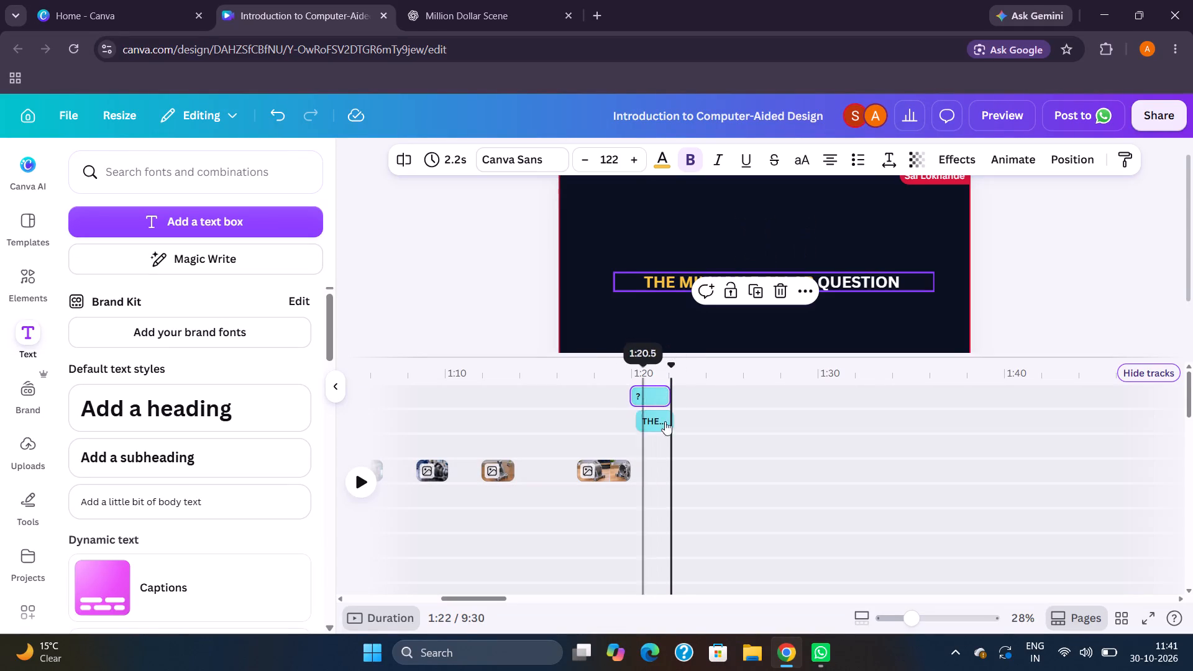
pyautogui.click(669, 416)
pyautogui.moveTo(672, 417); pyautogui.dragTo(667, 416)
# Play the timeline from about 1:20 to 1:24 to check the exit of the heading and question mark against the voice-over.
pyautogui.click(631, 421)
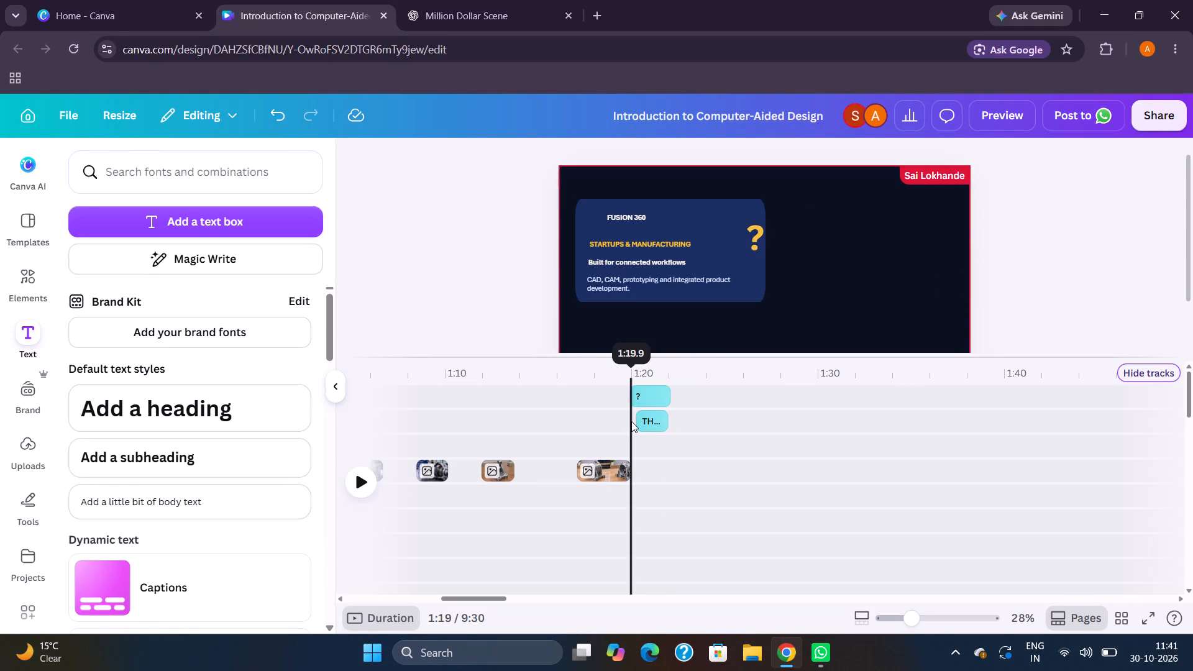
pyautogui.press('space')
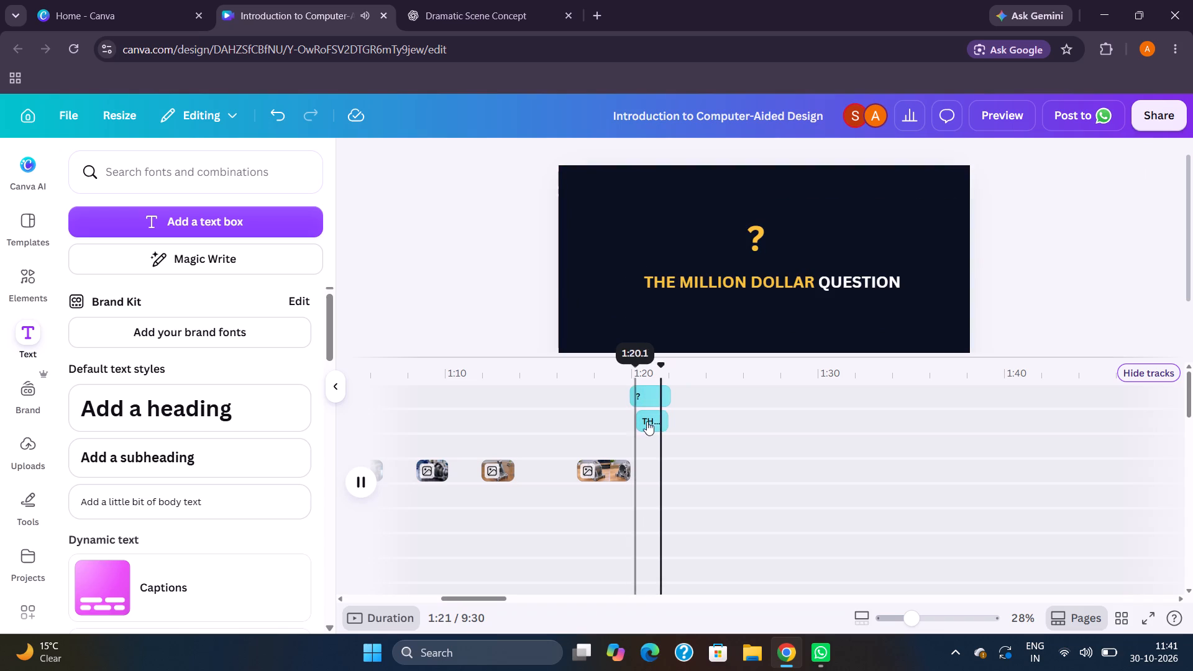
pyautogui.press('space')
pyautogui.press('space')
pyautogui.press('space')
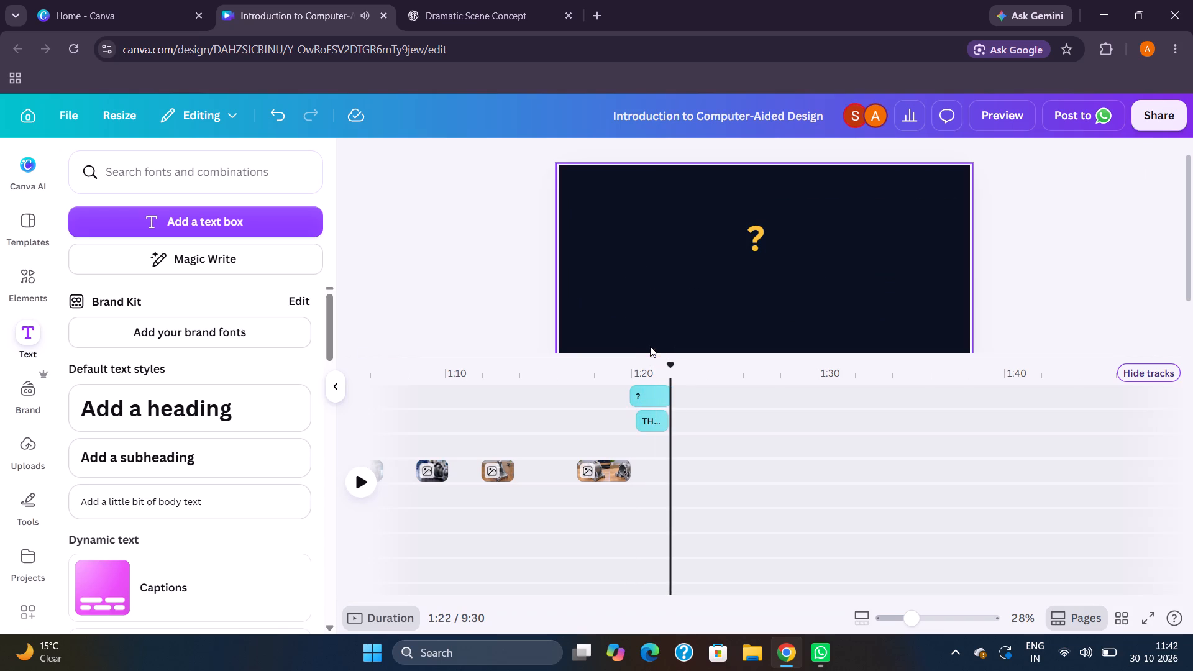
pyautogui.press('space')
pyautogui.press('space')
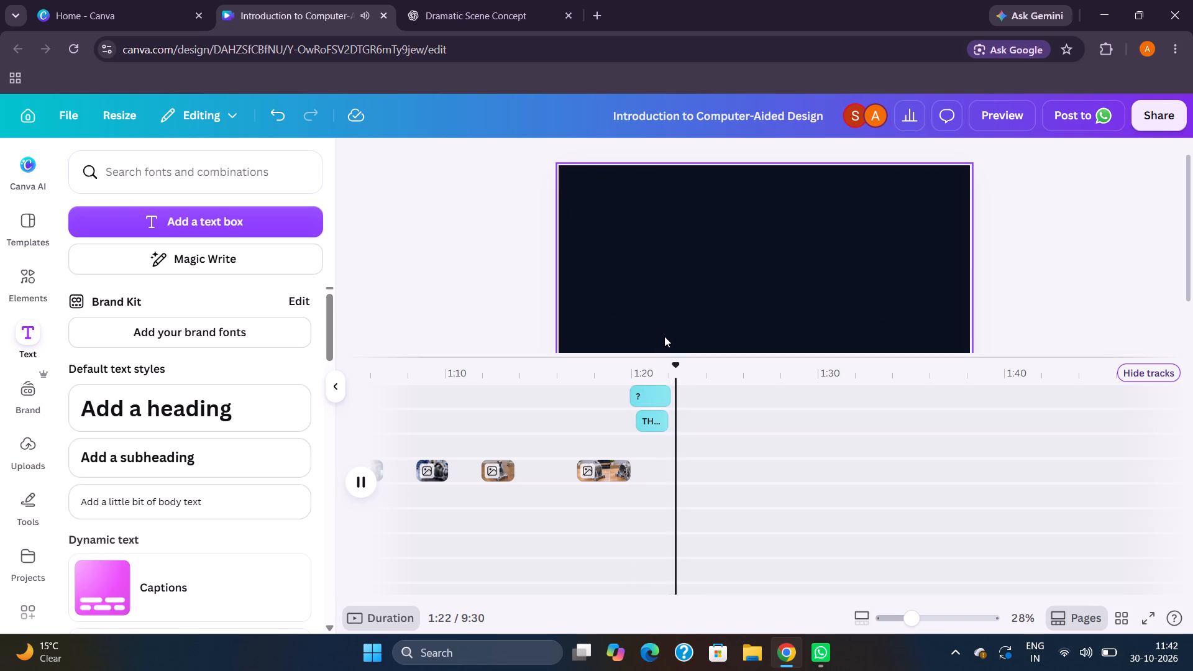
pyautogui.press('space')
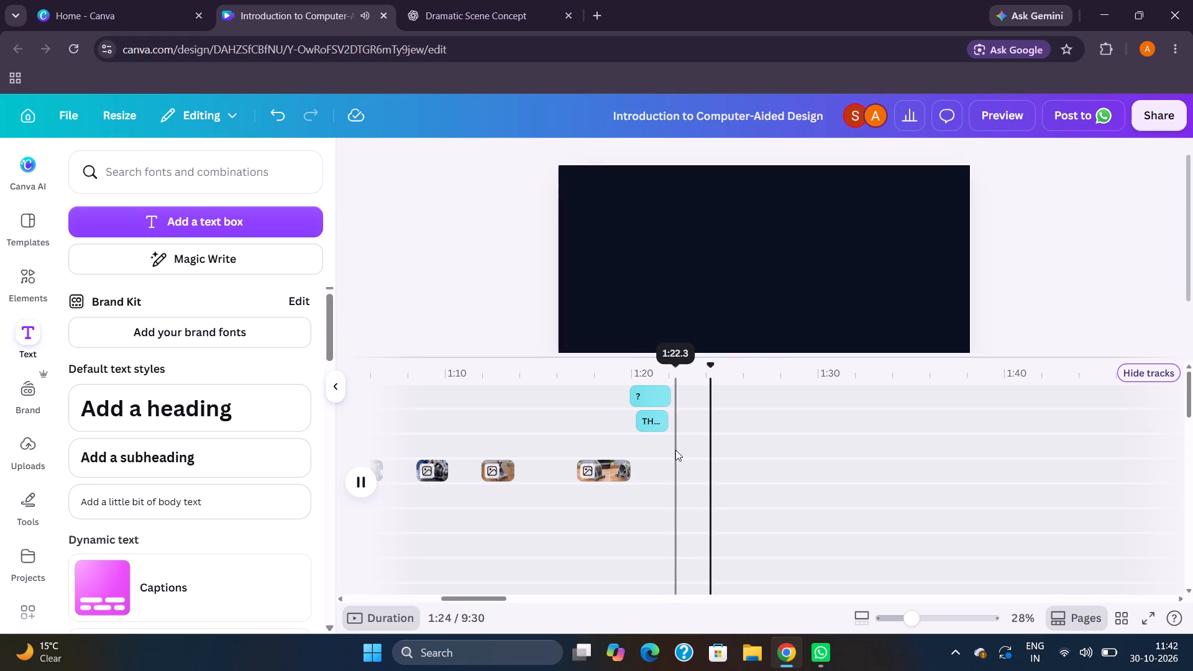
# Play on from about 1:22 to 1:38 to hear the narration that follows the scene, looking through the lower timeline tracks.
pyautogui.click(670, 450)
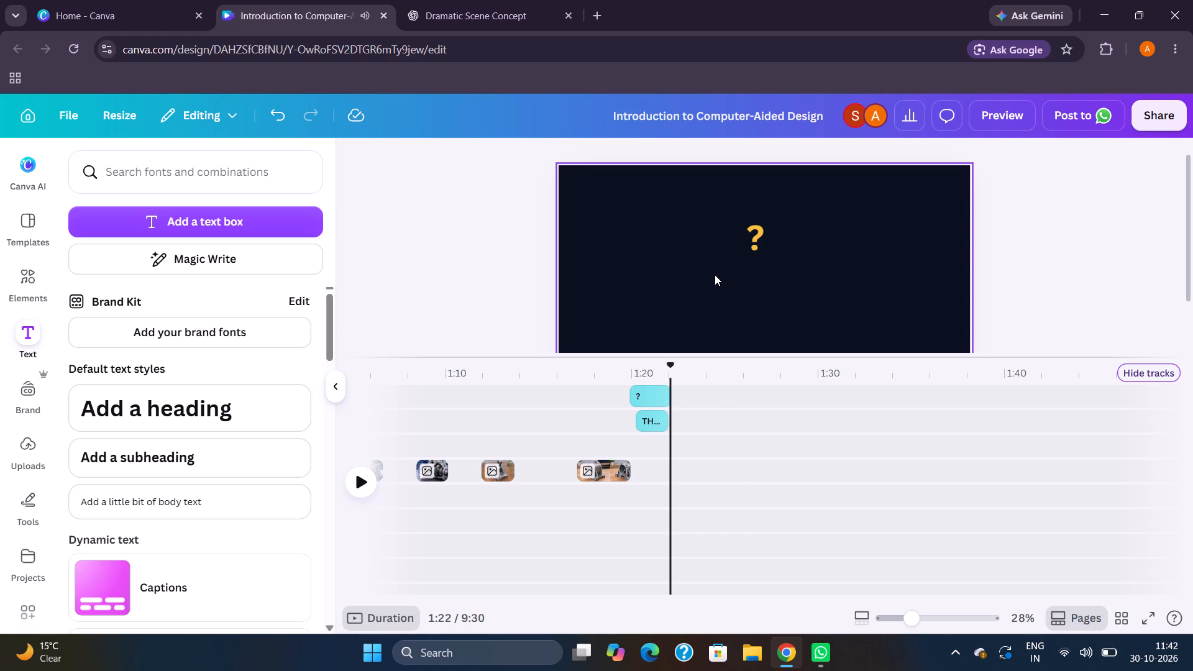
pyautogui.press('space')
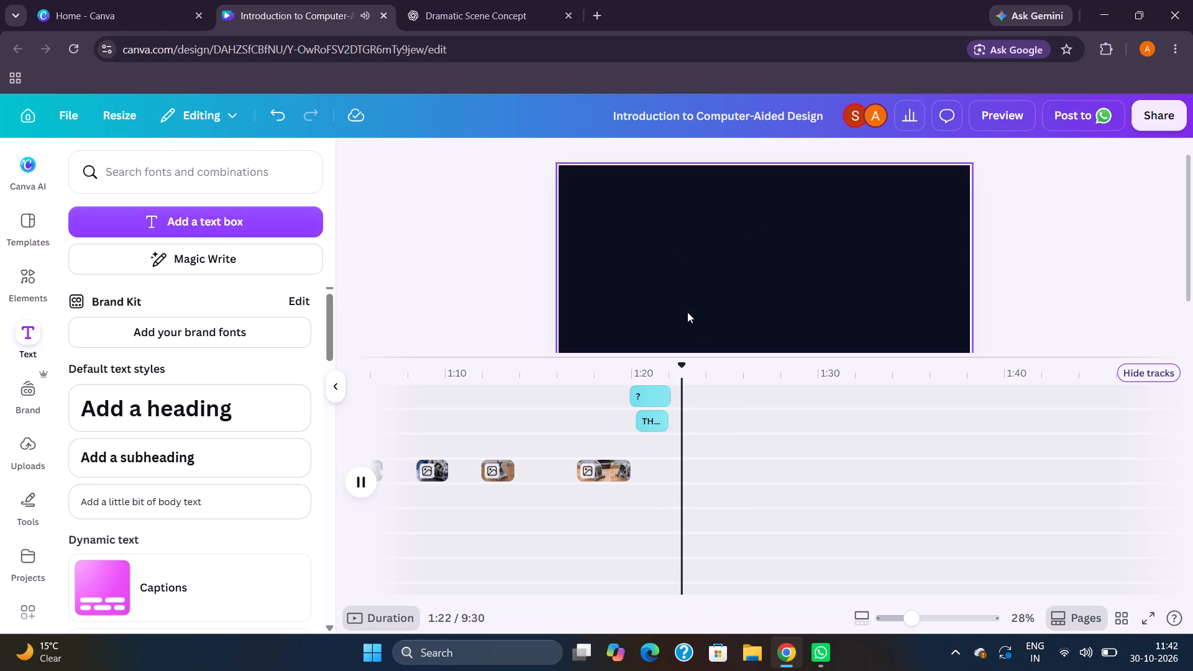
pyautogui.press('space')
pyautogui.press('space')
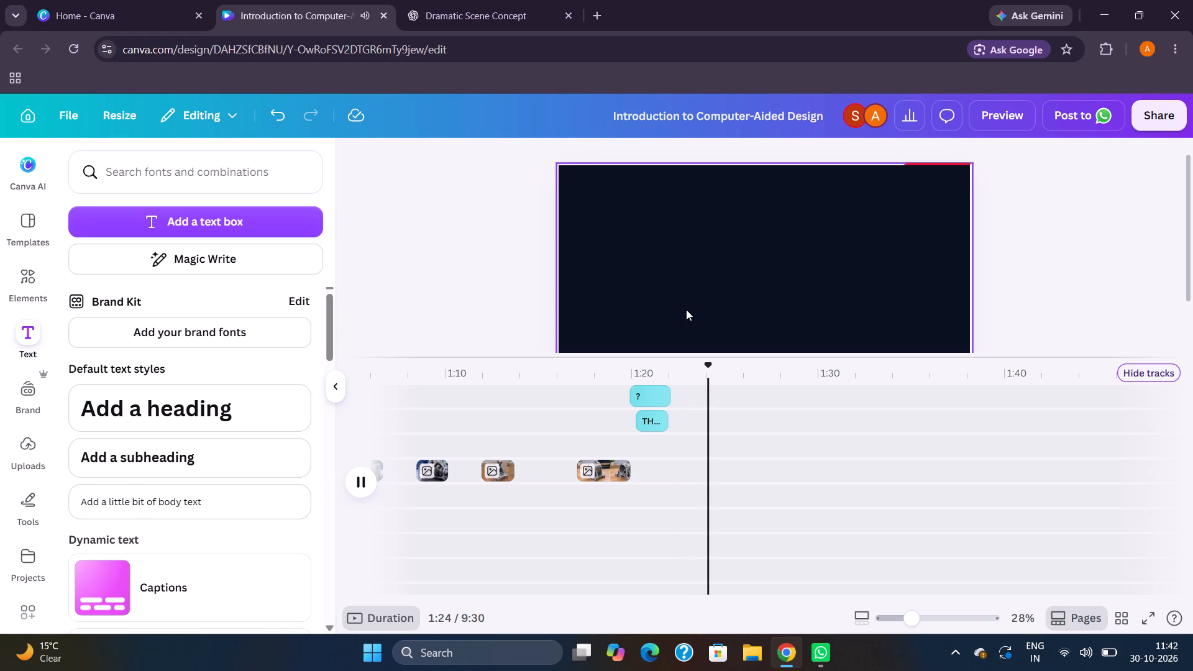
pyautogui.press('space')
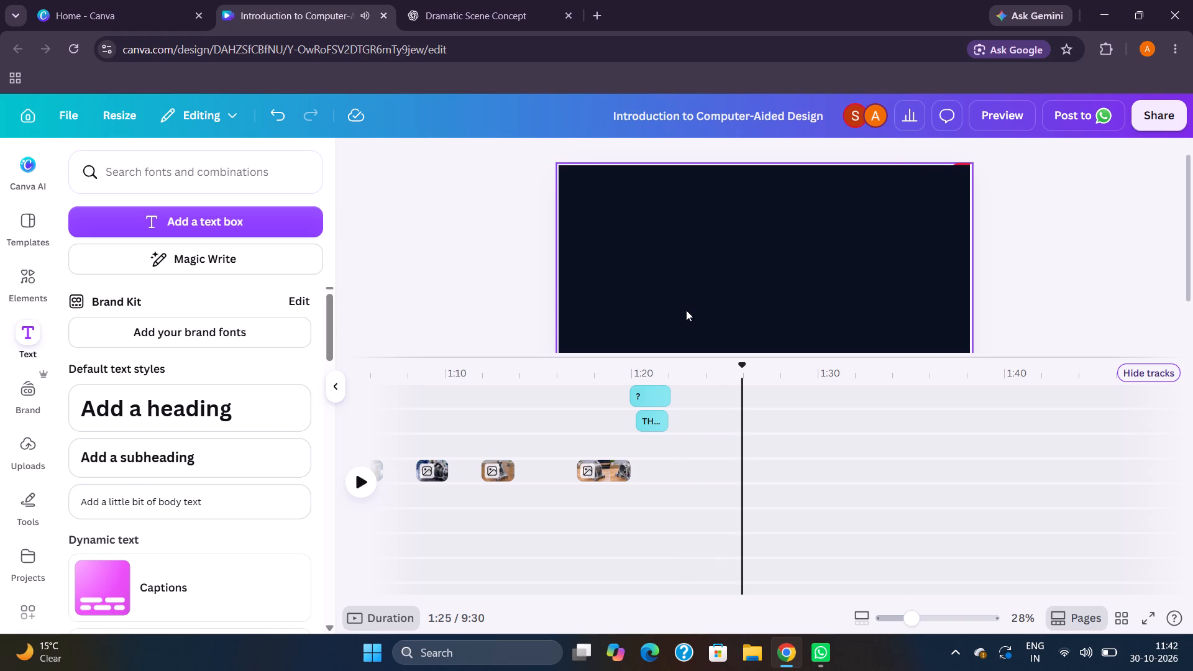
pyautogui.press('space')
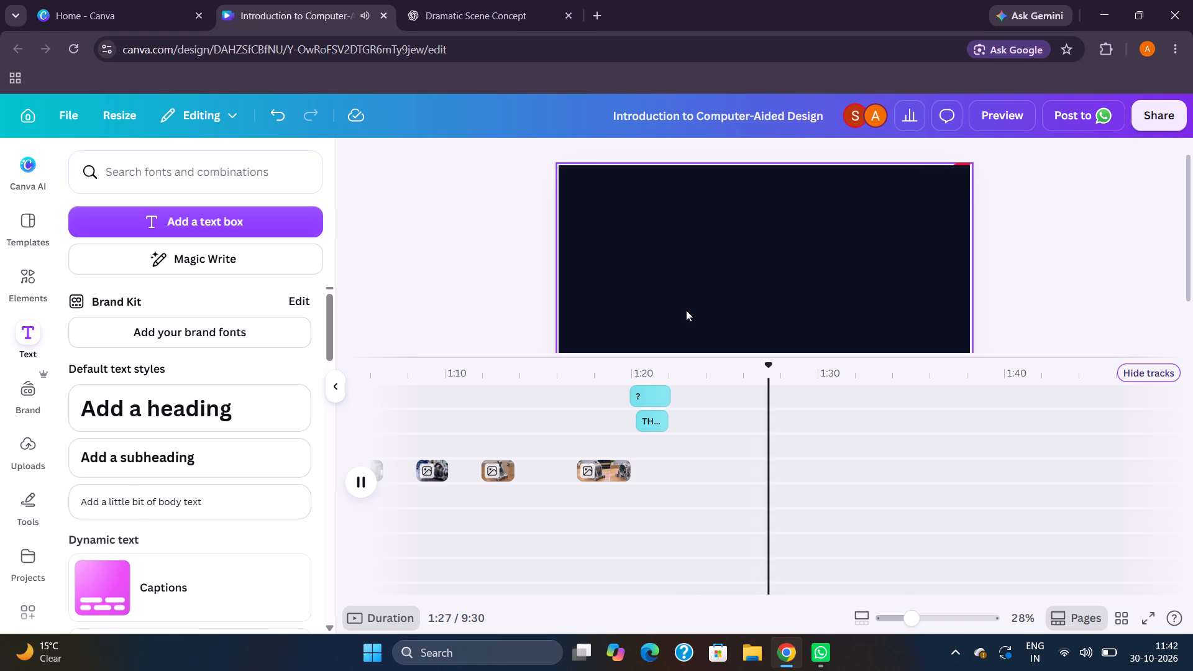
pyautogui.press('space')
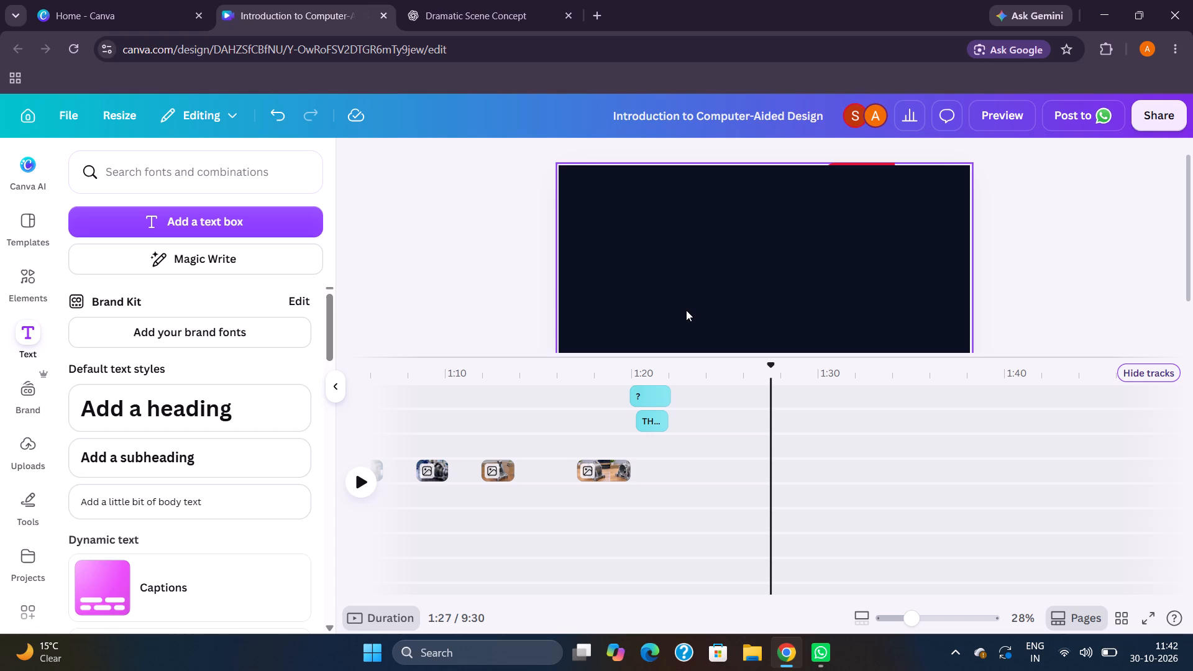
pyautogui.press('space')
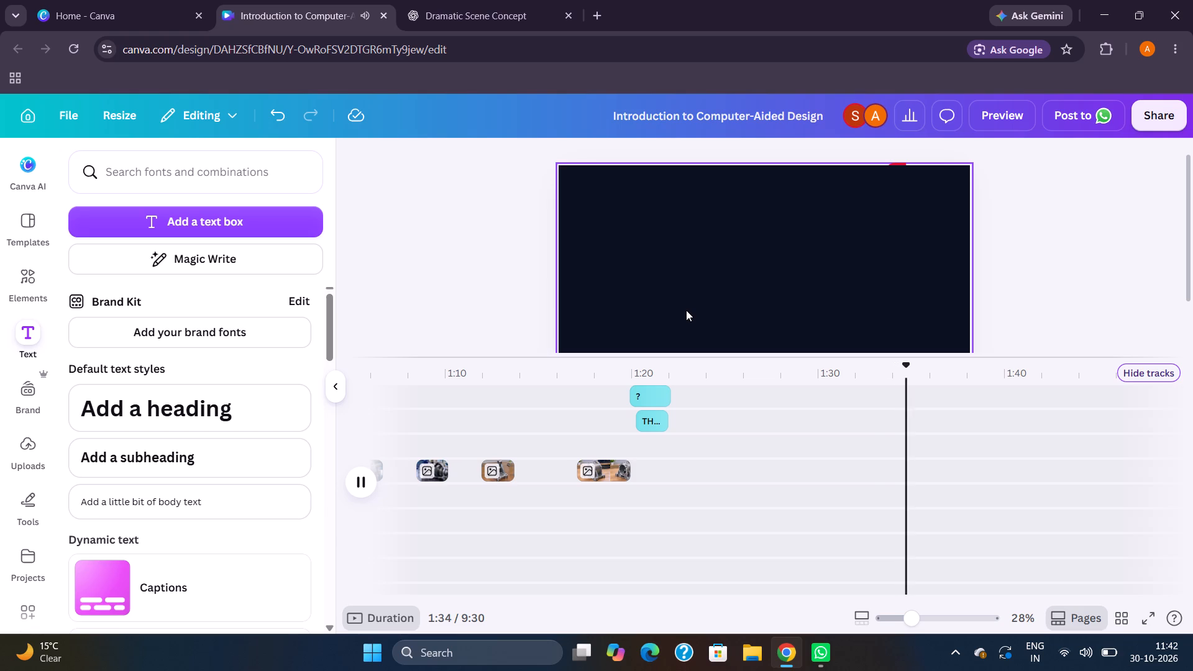
pyautogui.hscroll(-1, 686, 310)
pyautogui.scroll(-1, 819, 367)
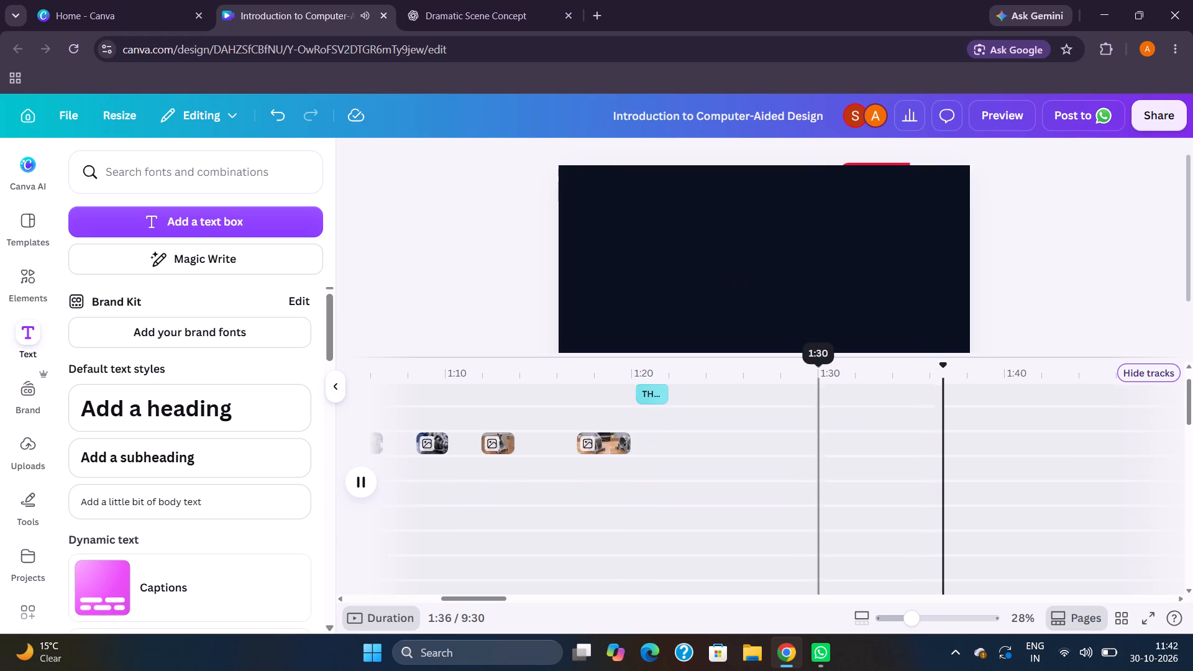
pyautogui.scroll(-9, 819, 367)
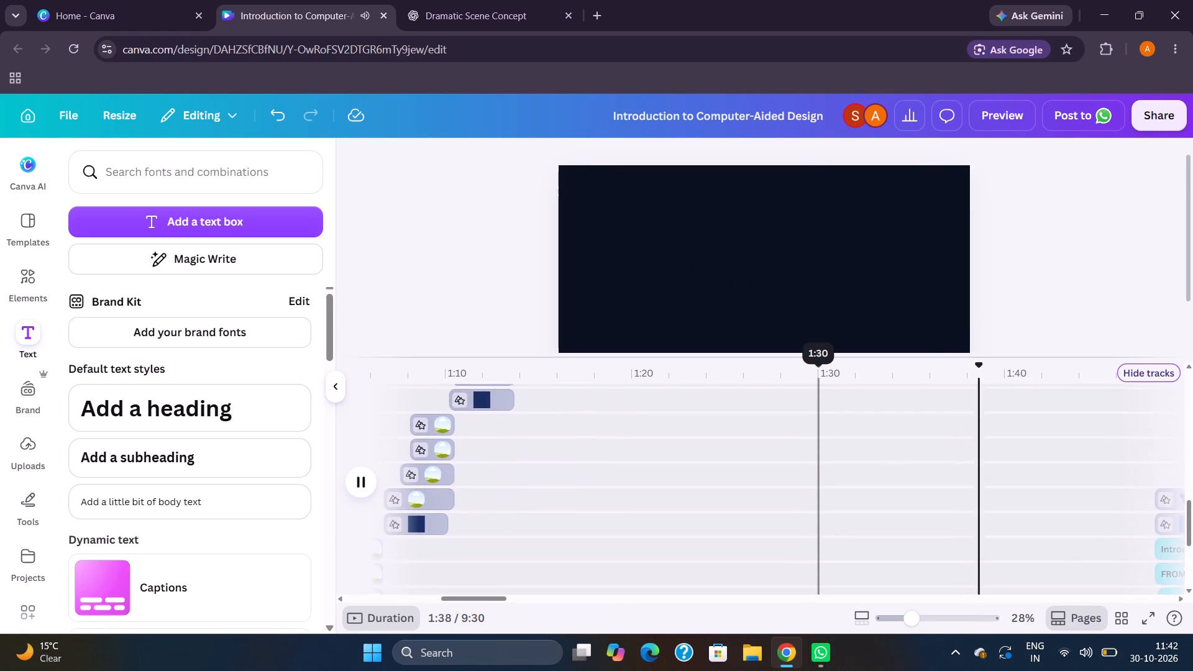
# Play on from about 1:38 to 1:48 to hear the narration leading into the "From Drafting to Digital Design" scene, and pause there.
pyautogui.scroll(-1, 819, 367)
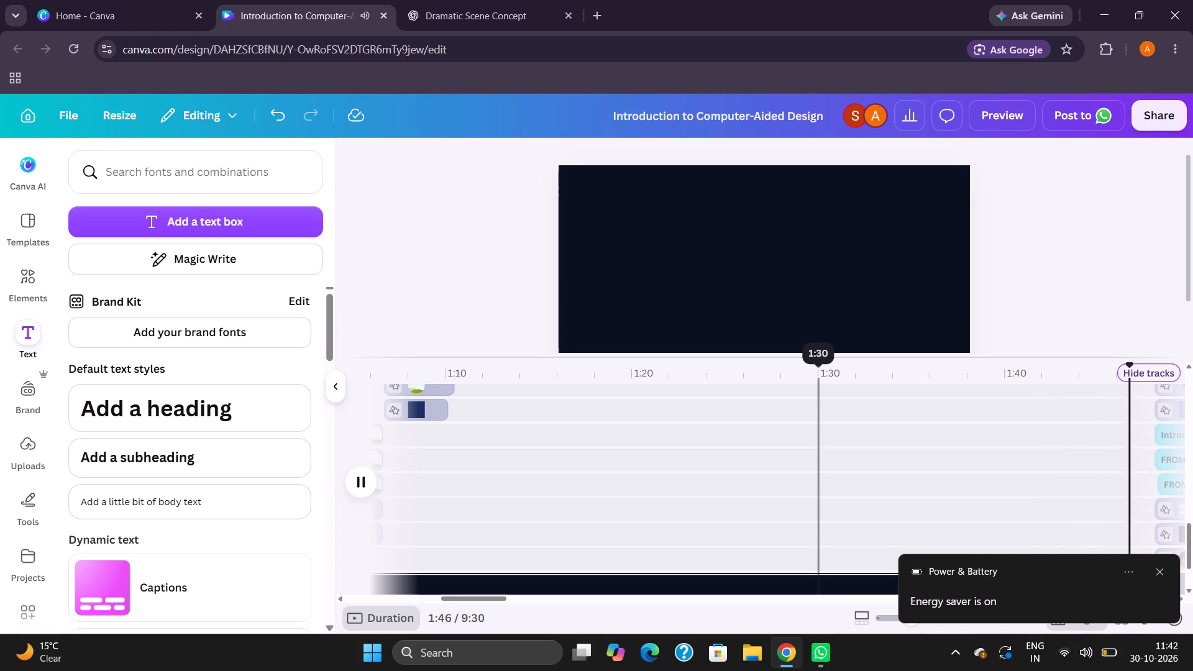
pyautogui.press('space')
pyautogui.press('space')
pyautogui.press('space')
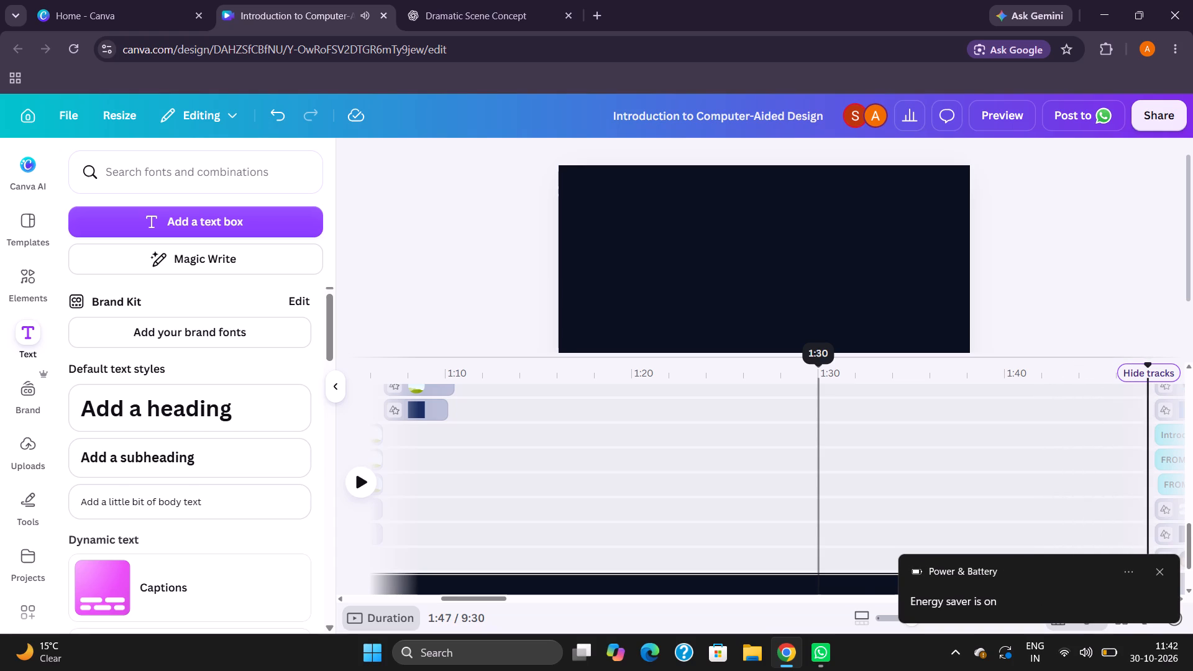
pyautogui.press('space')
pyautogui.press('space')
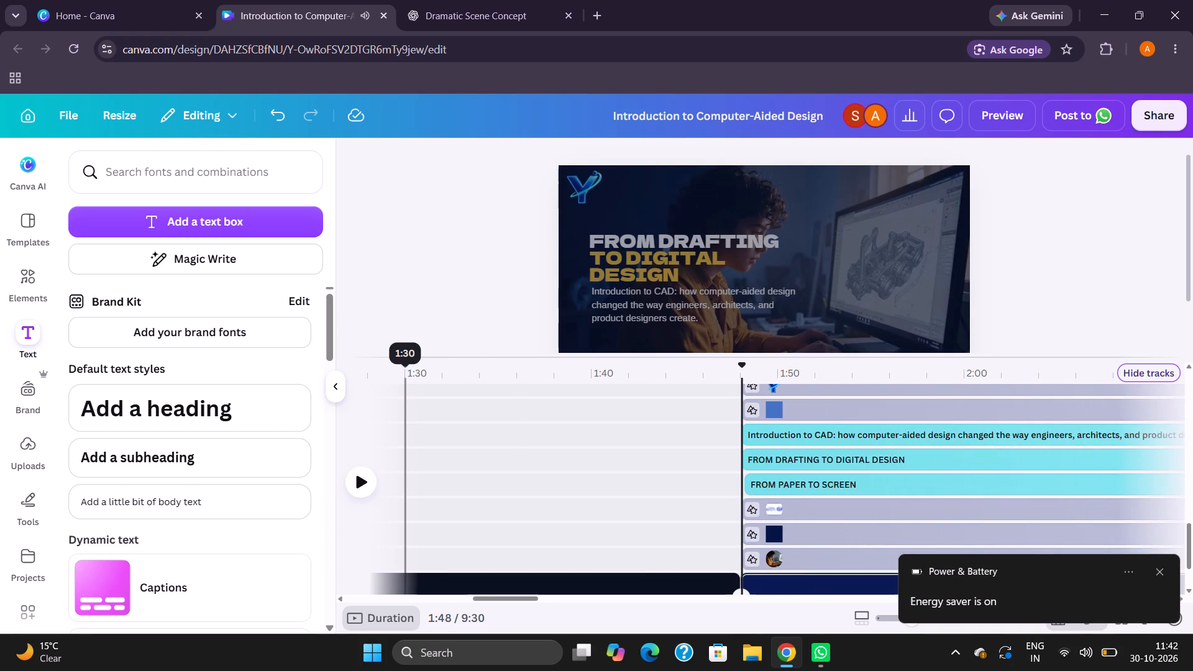
# Look through the timeline from 1:48 to about 3:10 and back to the start, examining the scenes, element tracks and voice-over clips.
pyautogui.hscroll(-10, 819, 367)
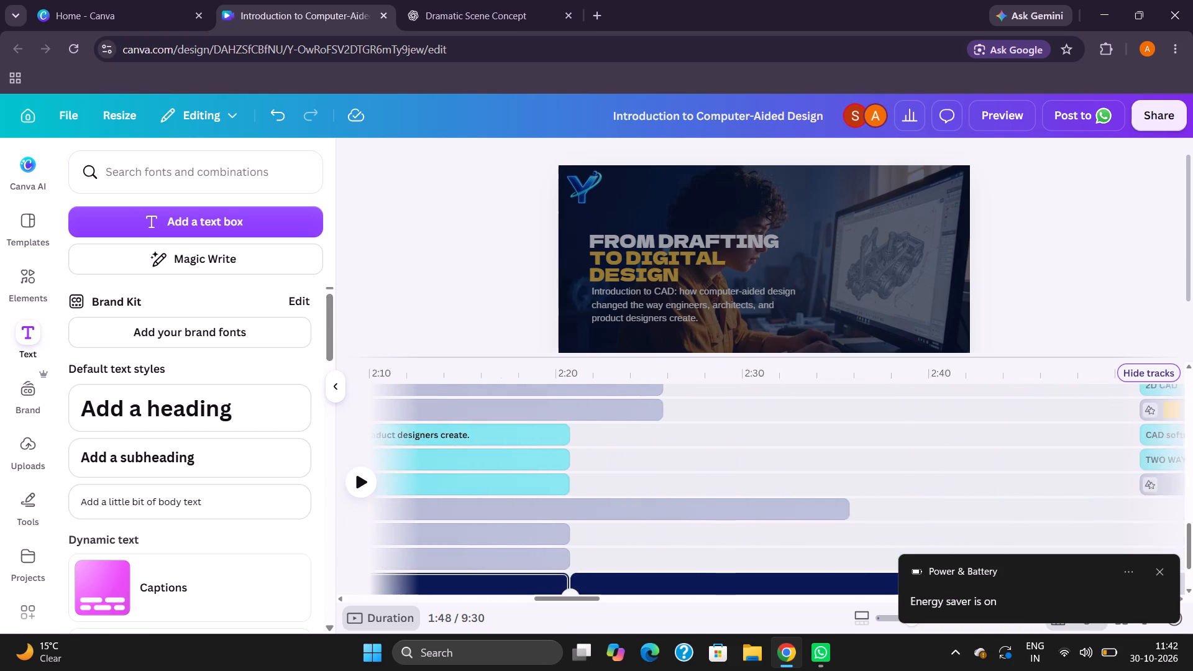
pyautogui.hscroll(-2, 819, 367)
pyautogui.scroll(-2, 819, 367)
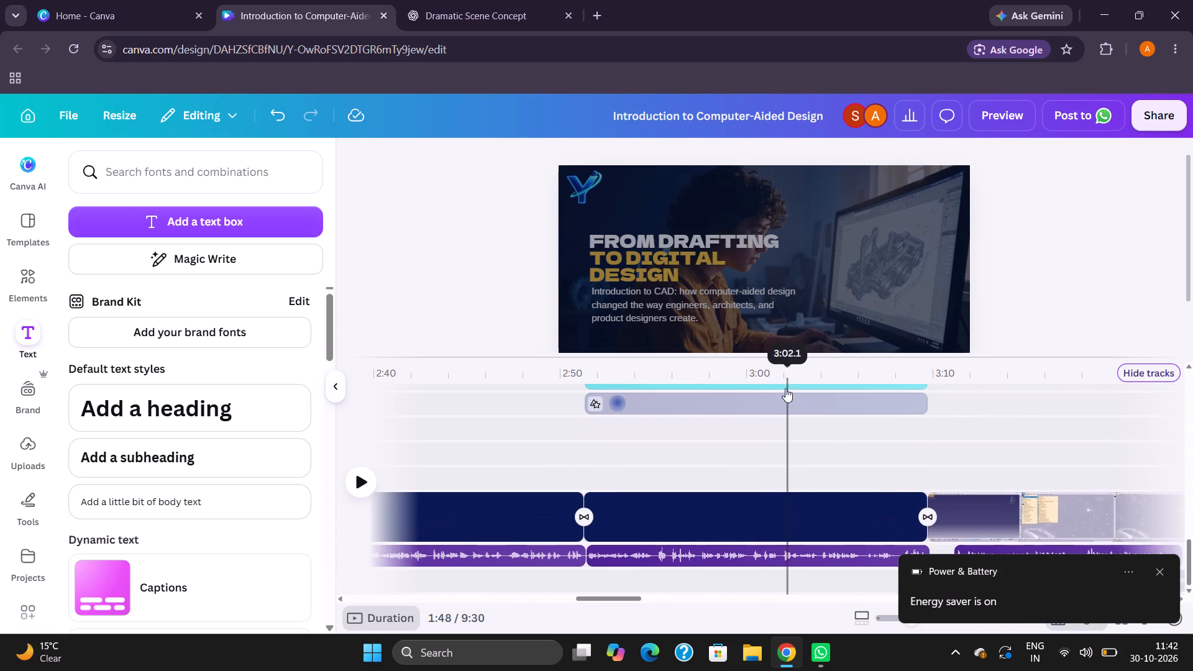
pyautogui.scroll(-1, 785, 388)
pyautogui.hscroll(1, 763, 400)
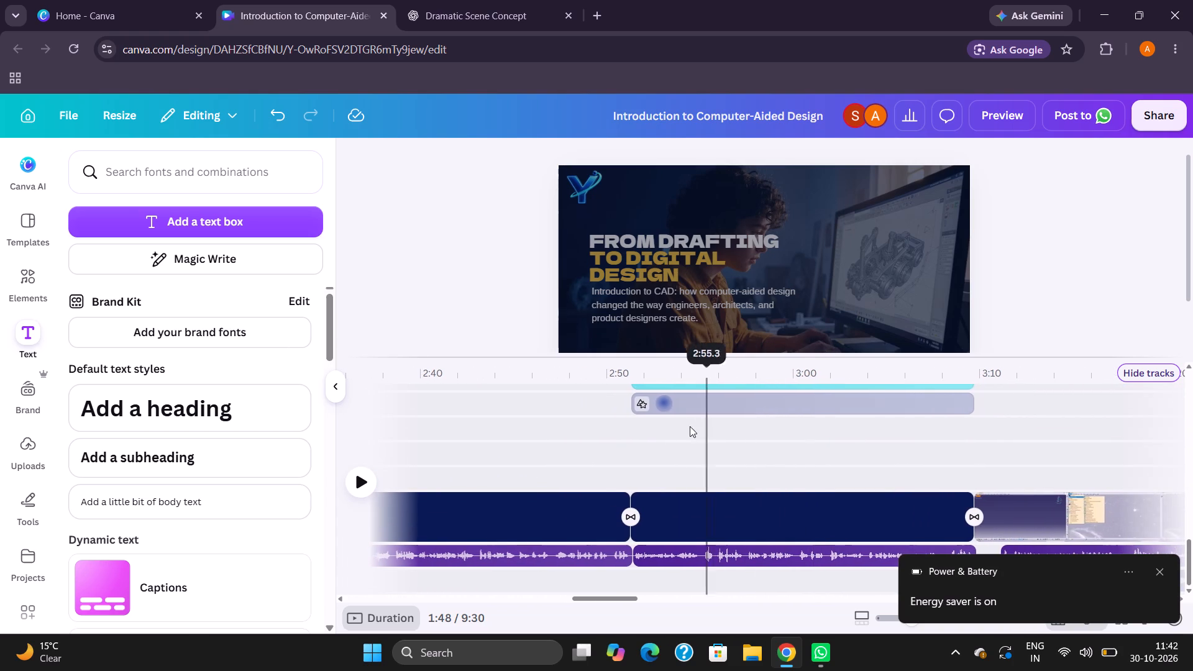
pyautogui.hscroll(1, 690, 426)
pyautogui.hscroll(8, 640, 457)
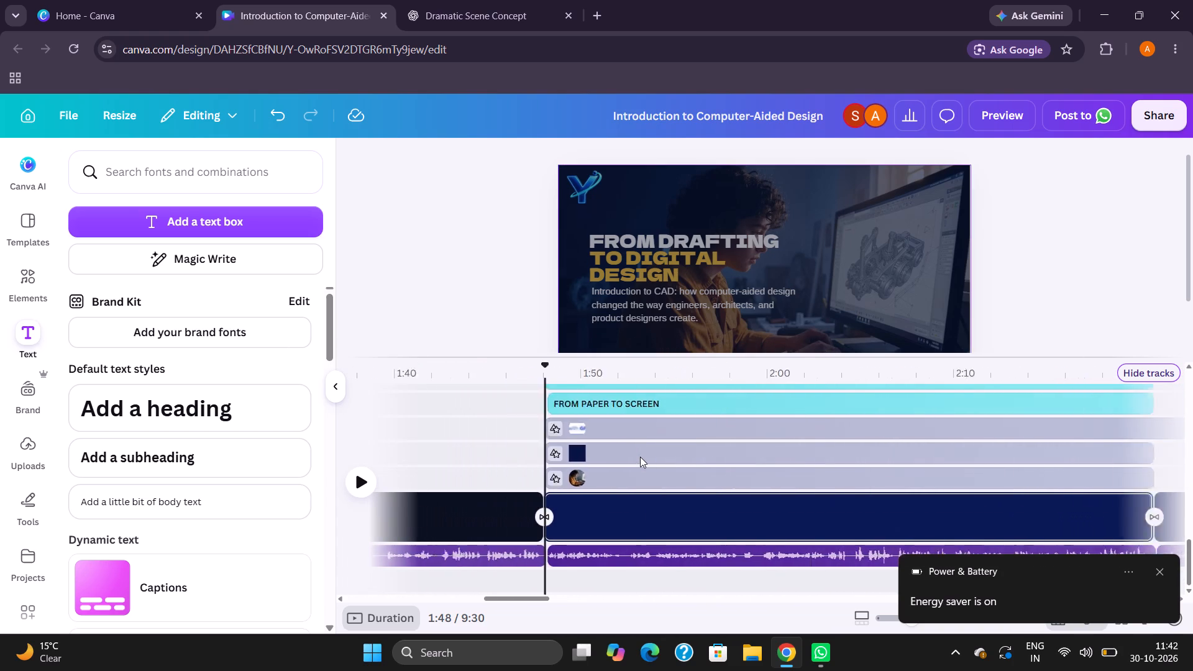
pyautogui.hscroll(5, 640, 457)
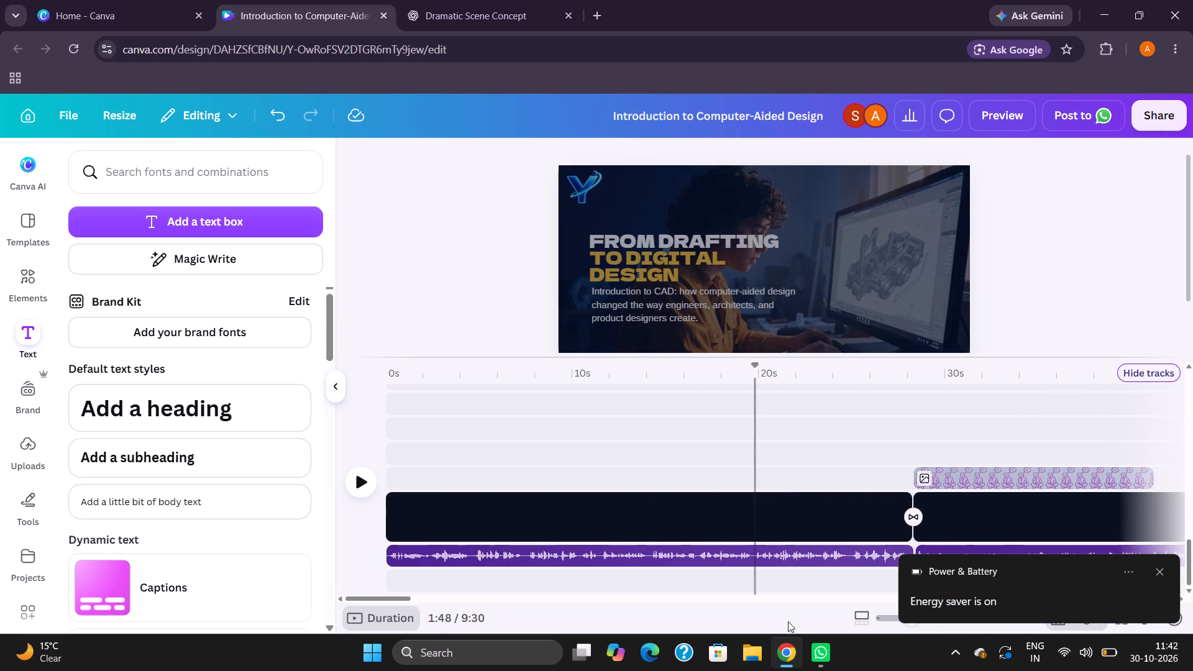
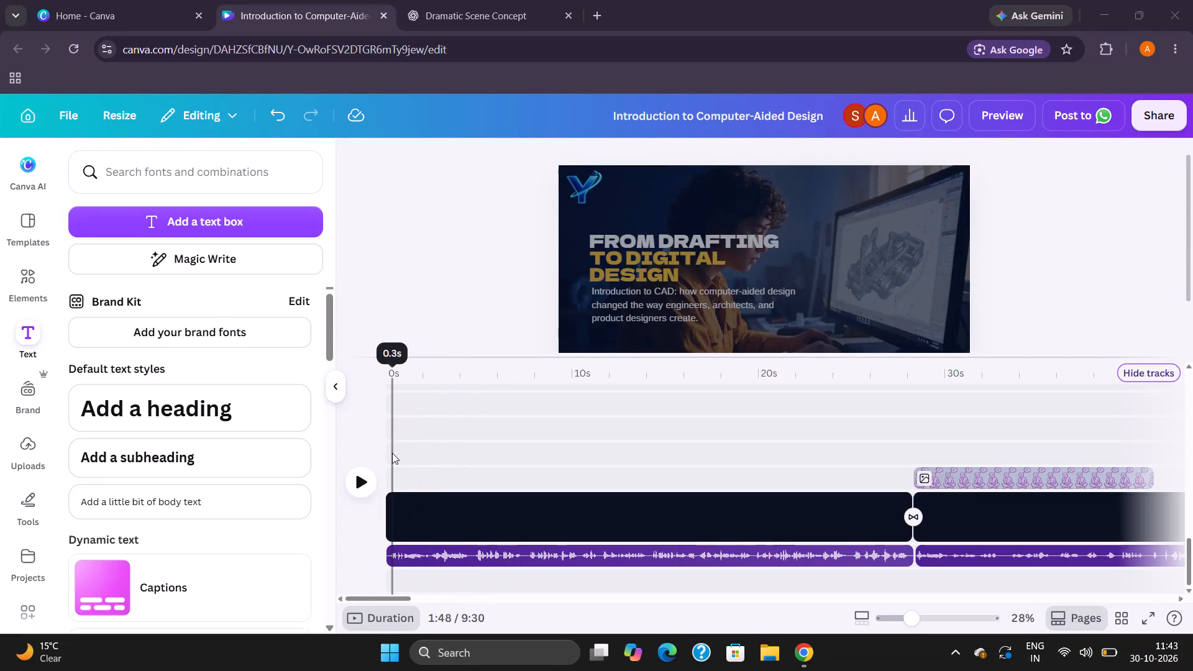
# Play the video from the very beginning to about 0:16 to check the "CAD LEARNING" title and "What is CAD ??" text against the narration.
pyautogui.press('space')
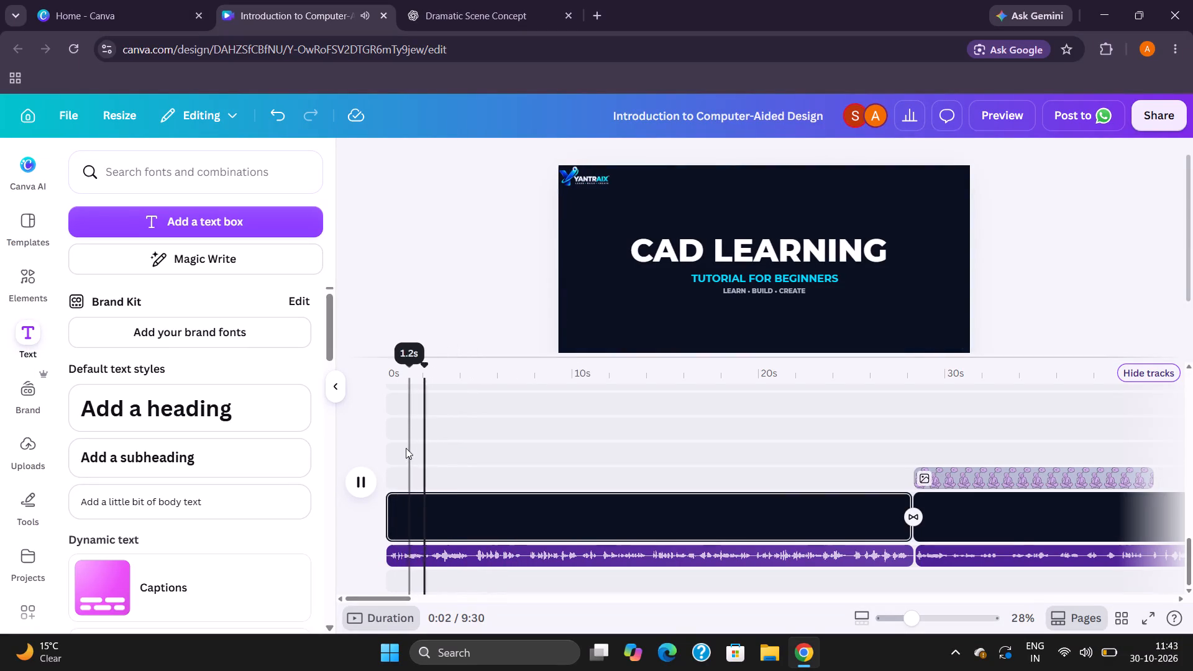
pyautogui.click(394, 448)
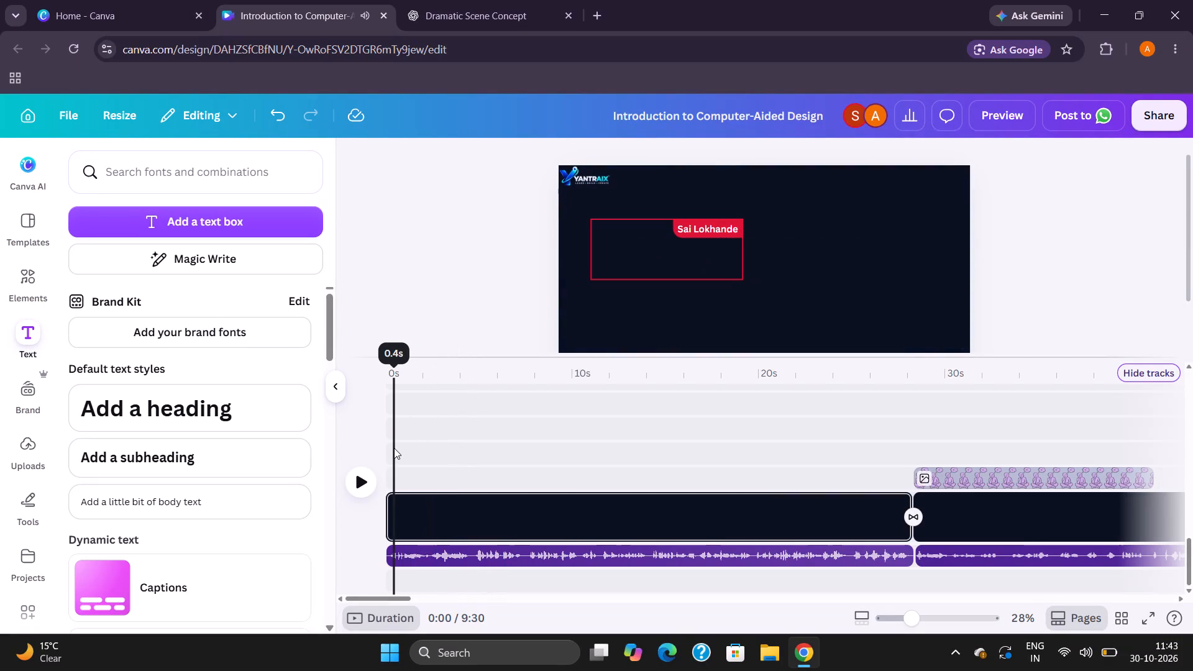
pyautogui.click(388, 447)
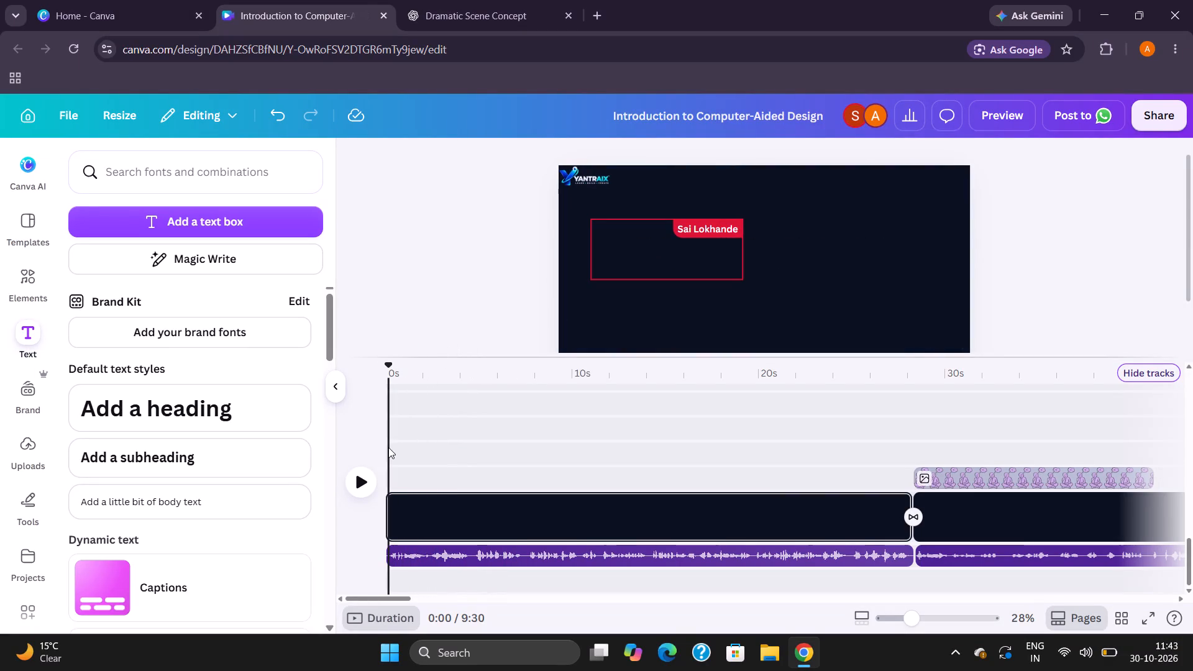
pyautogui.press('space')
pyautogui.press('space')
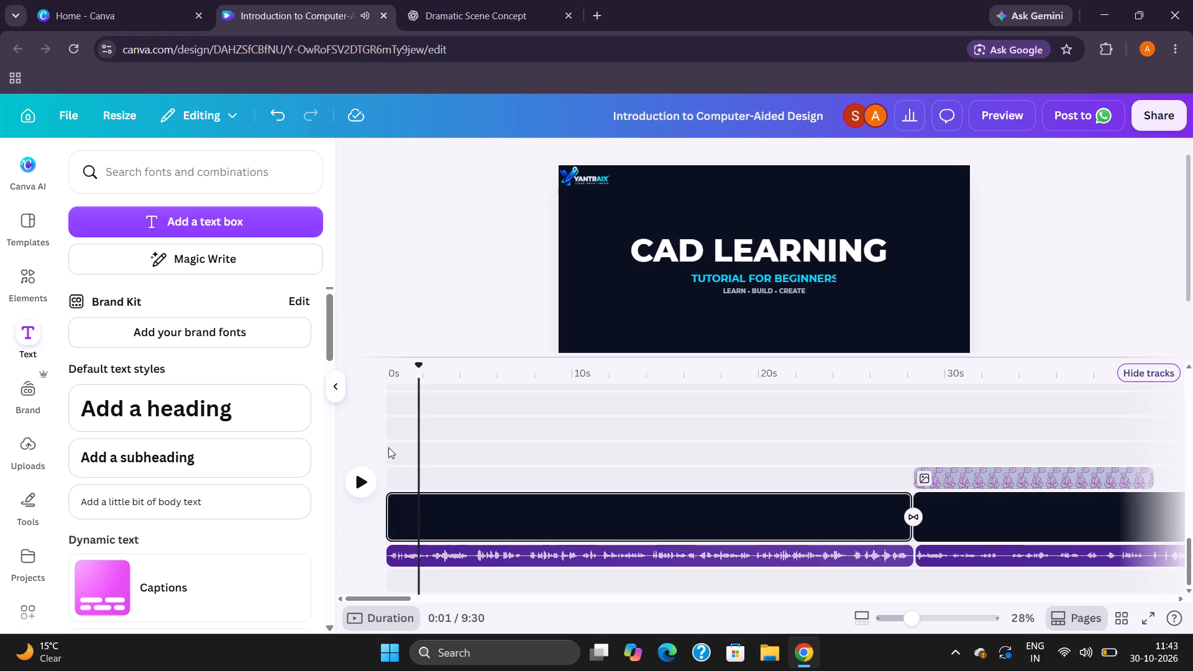
pyautogui.click(388, 447)
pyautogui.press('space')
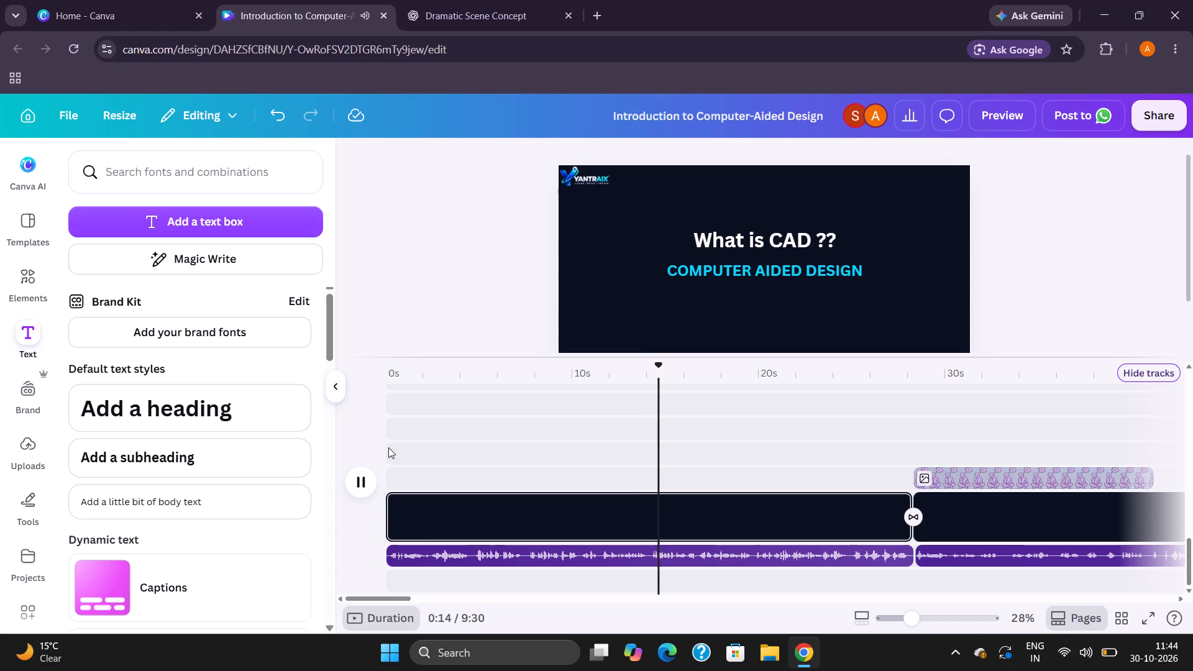
pyautogui.scroll(4, 495, 518)
pyautogui.click(598, 522)
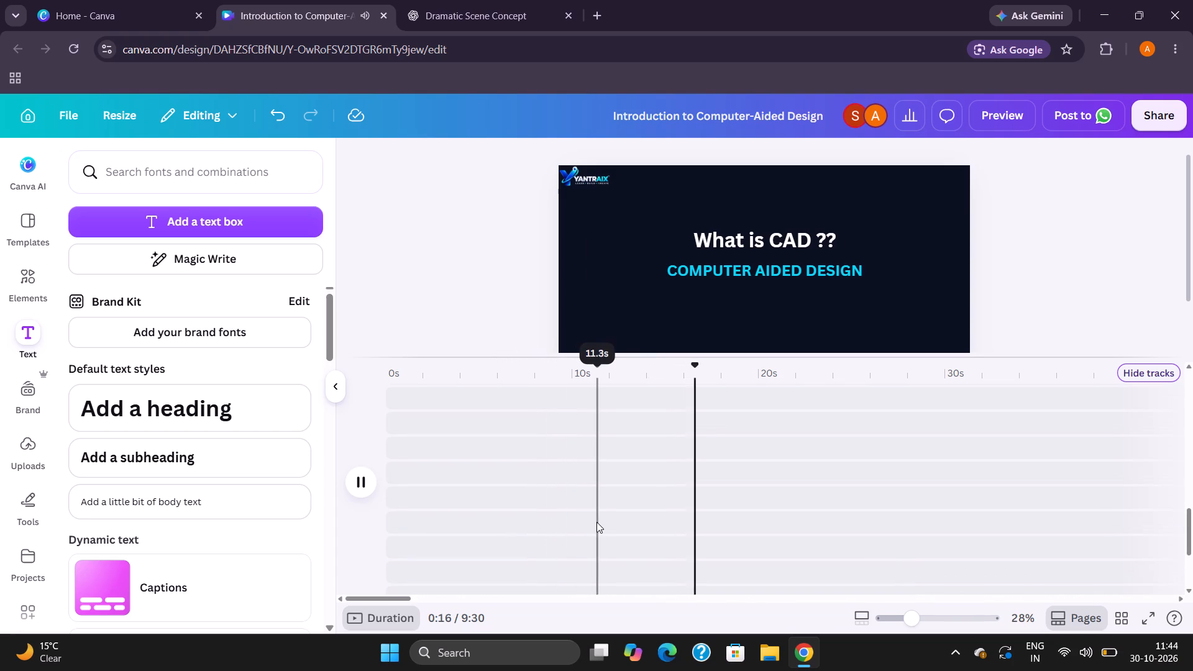
# Play back the "What is CAD ??" title scene in short bursts to check when the COMPUTER AIDED DESIGN subtitle appears.
pyautogui.press('space')
pyautogui.press('space')
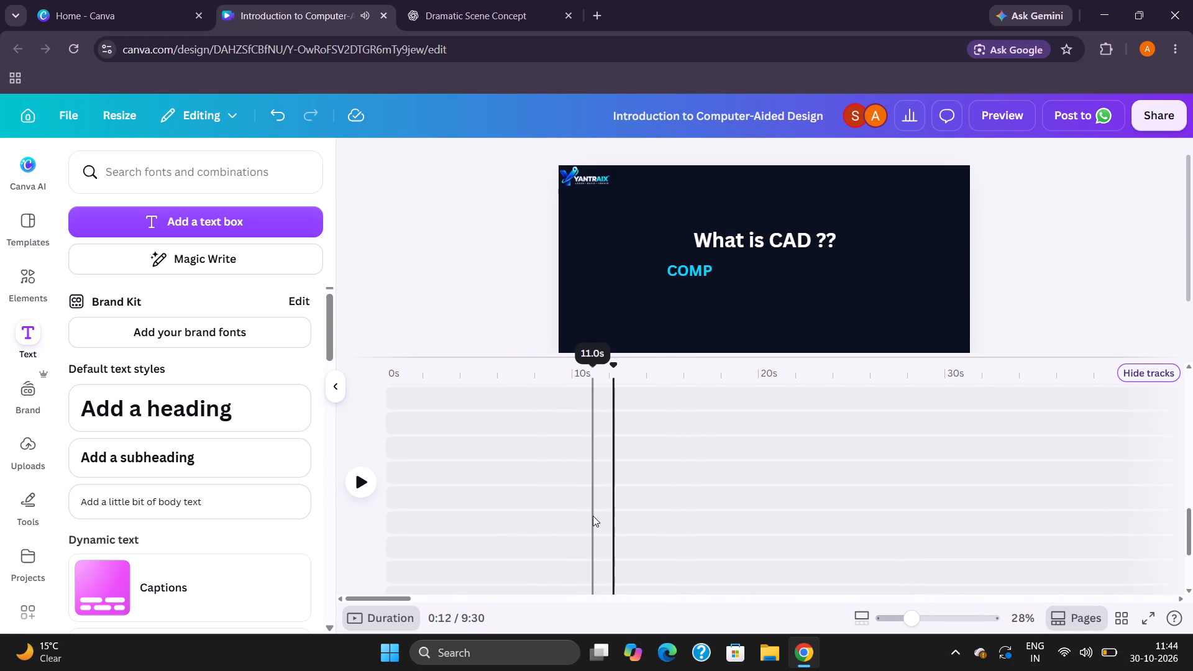
pyautogui.press('space')
pyautogui.press('space')
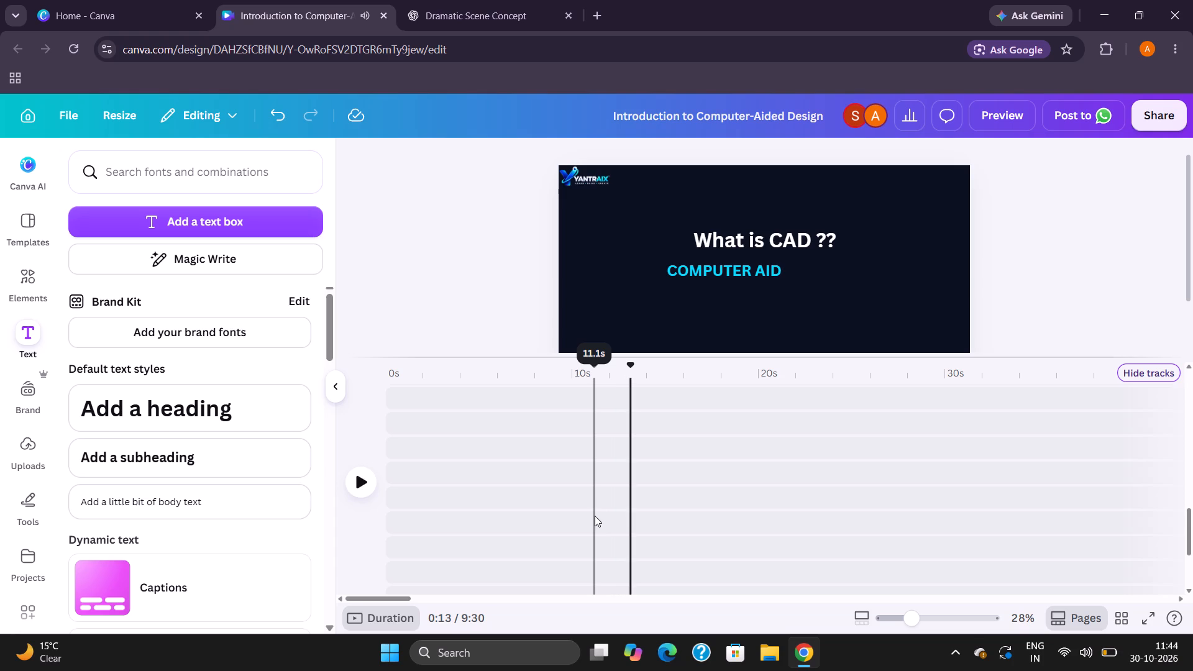
pyautogui.press('space')
pyautogui.press('space')
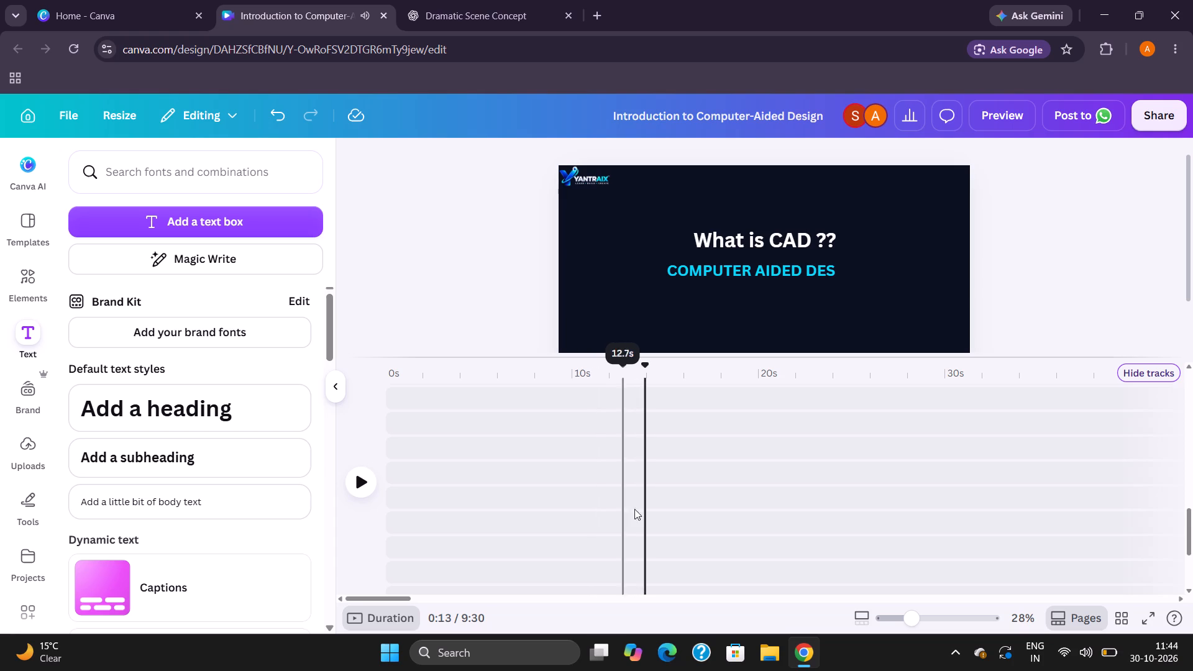
pyautogui.scroll(9, 646, 508)
pyautogui.scroll(-1, 643, 508)
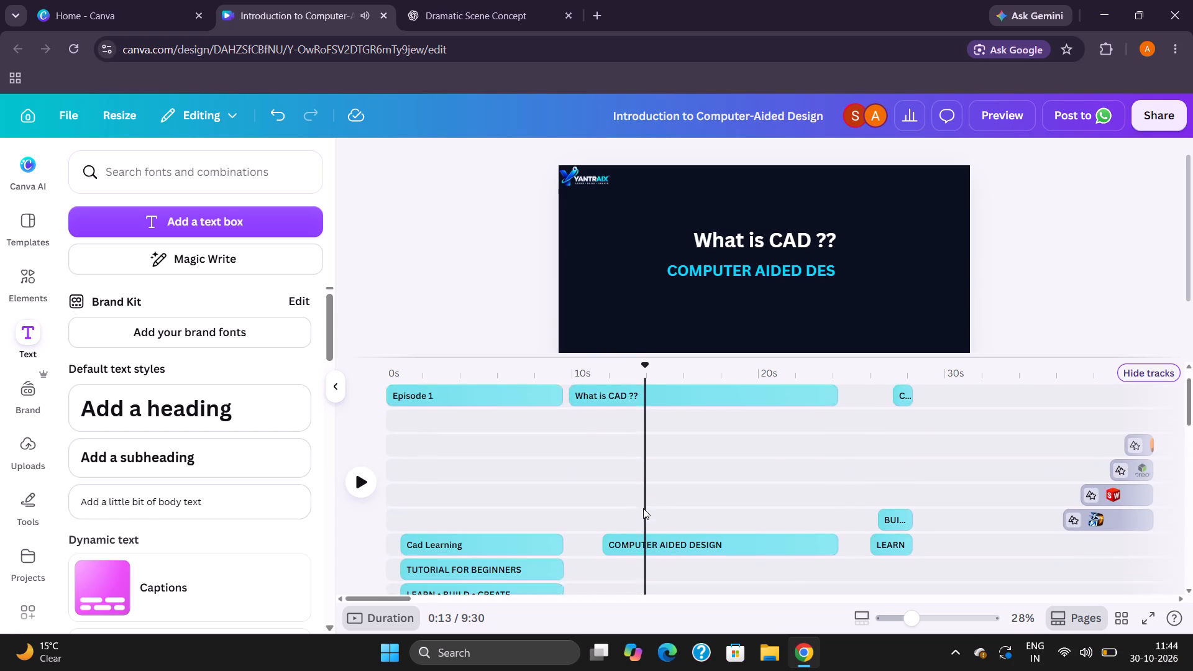
pyautogui.scroll(-1, 643, 508)
# Trim the start of the COMPUTER AIDED DESIGN text to about 12.6 seconds and replay its entrance.
pyautogui.click(619, 534)
pyautogui.press('space')
pyautogui.press('space')
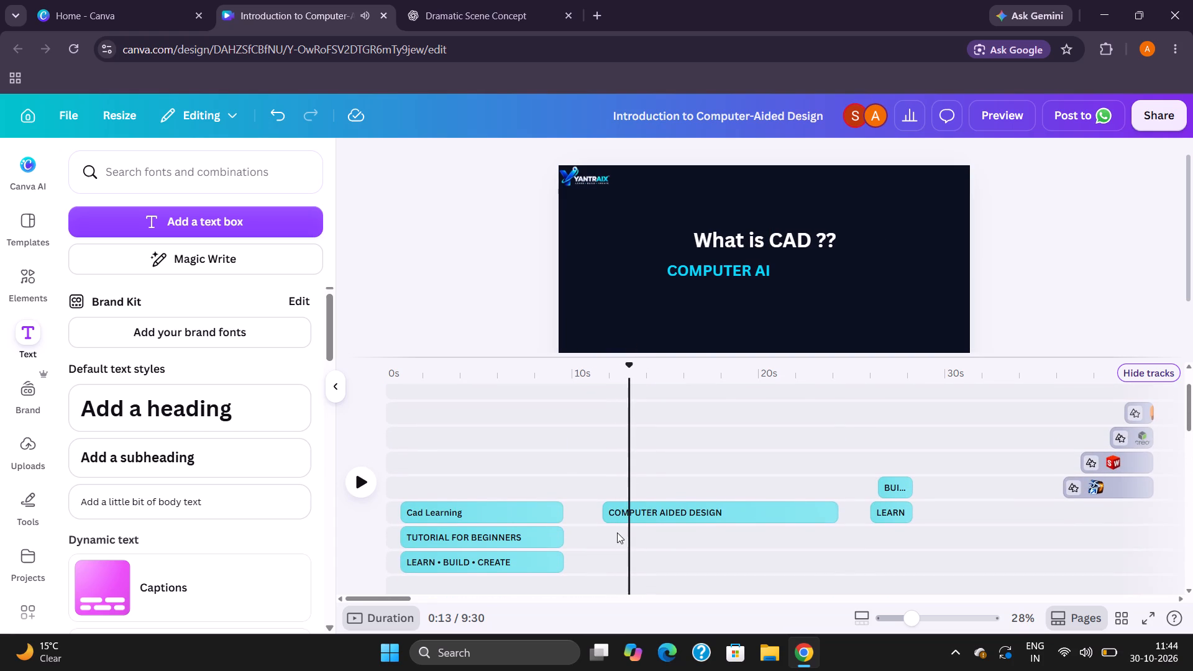
pyautogui.click(606, 532)
pyautogui.click(600, 528)
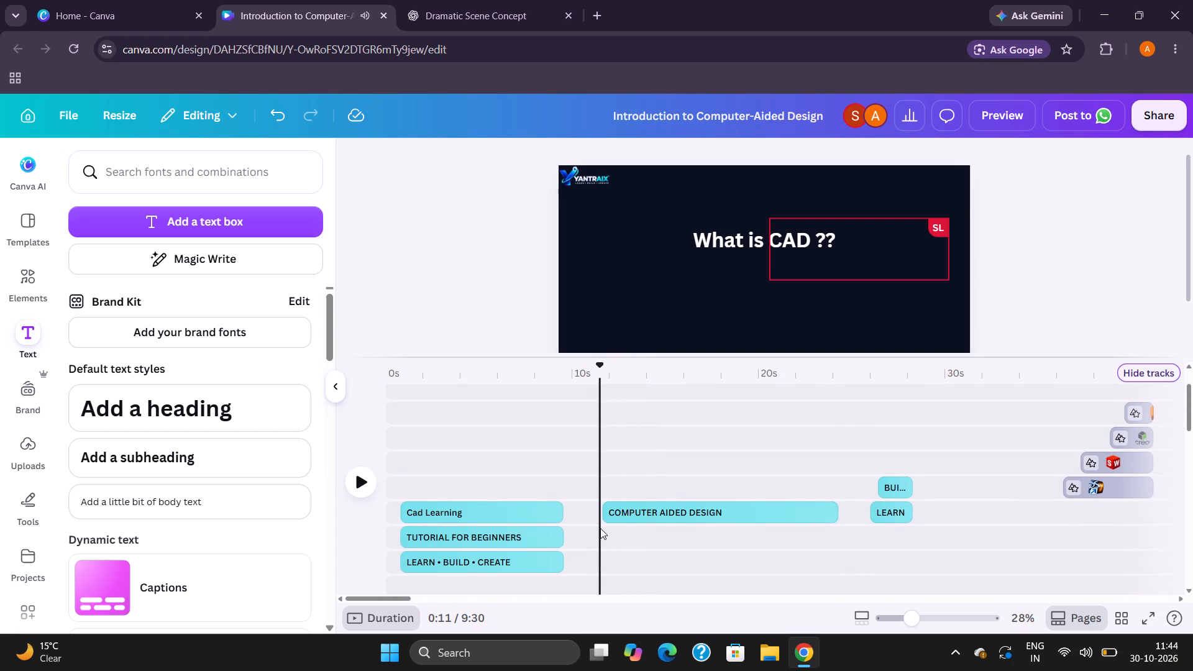
pyautogui.press('space')
pyautogui.press('space')
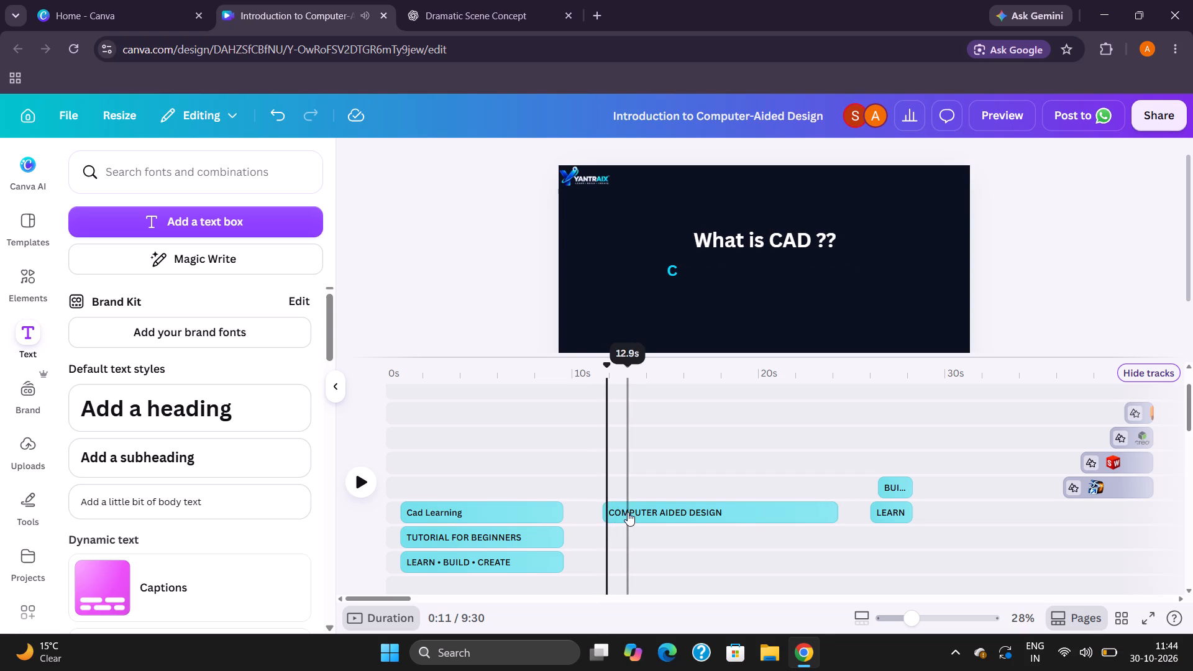
pyautogui.moveTo(608, 512); pyautogui.dragTo(624, 512)
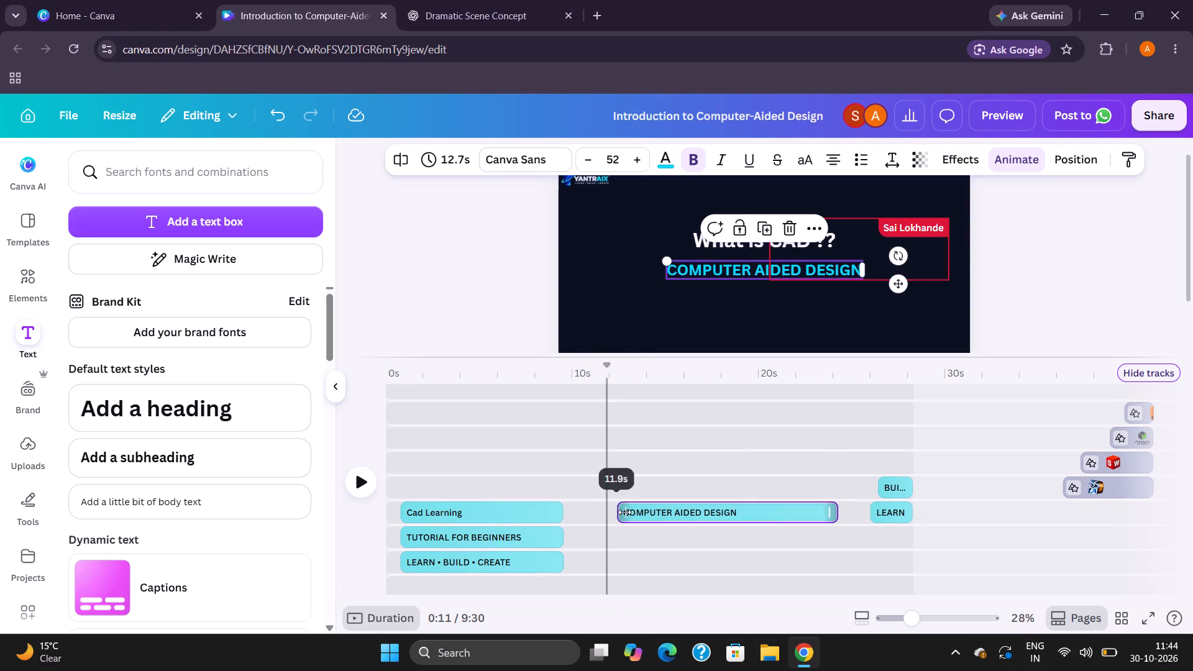
pyautogui.moveTo(624, 512); pyautogui.dragTo(628, 511)
pyautogui.press('space')
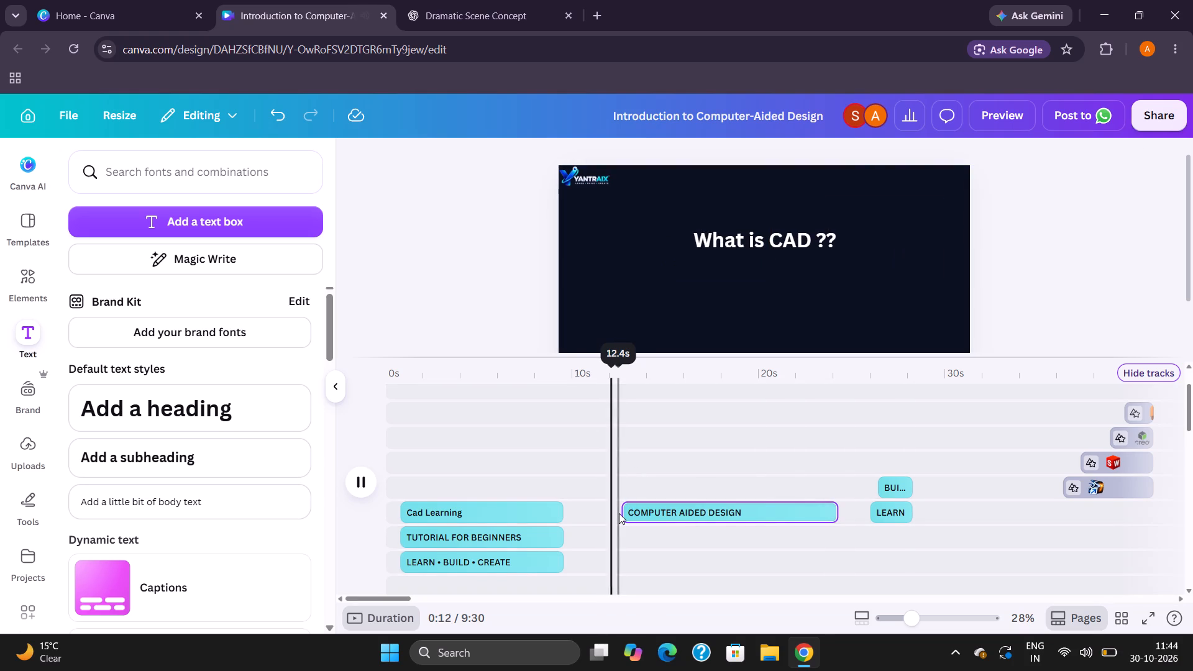
pyautogui.press('space')
pyautogui.press('space')
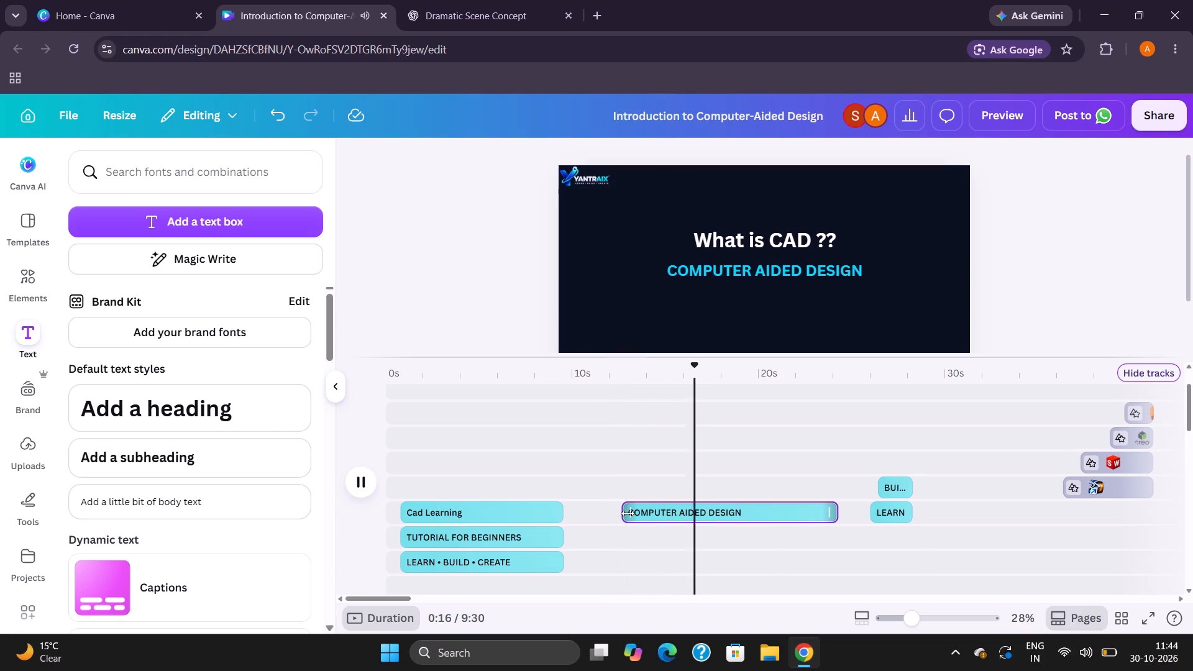
# Play on from about 16 to 30 seconds, examining the timing of the title, LEARN and BUILD text tracks.
pyautogui.scroll(-1, 642, 513)
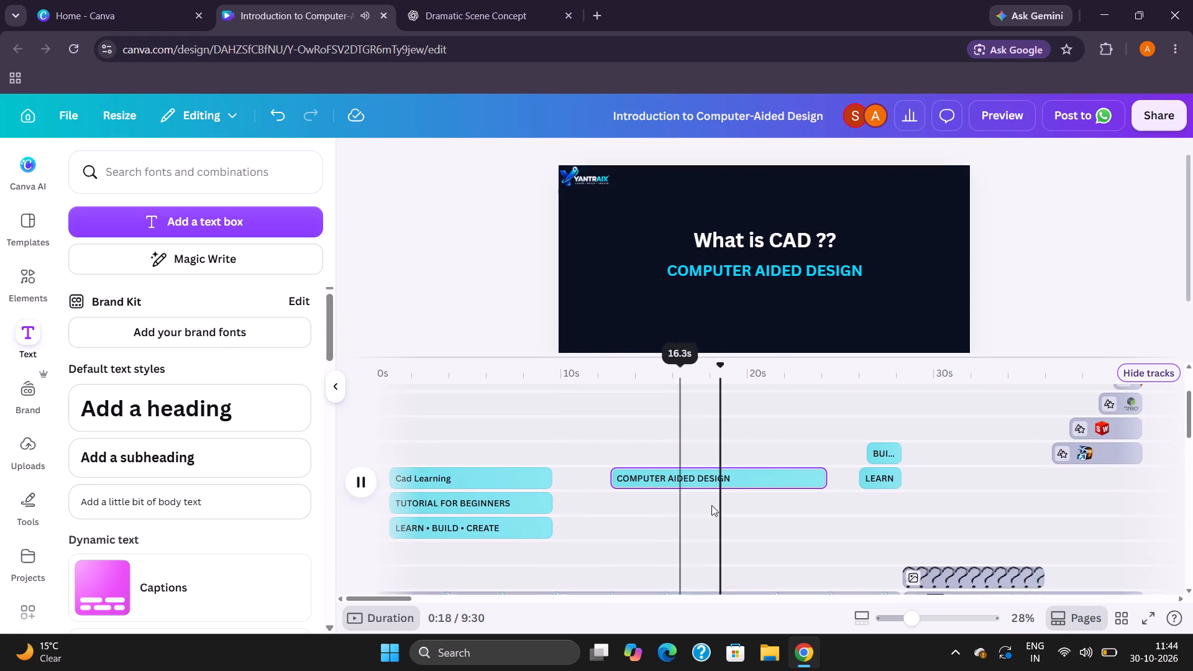
pyautogui.scroll(-1, 711, 505)
pyautogui.scroll(-1, 769, 493)
pyautogui.scroll(2, 769, 493)
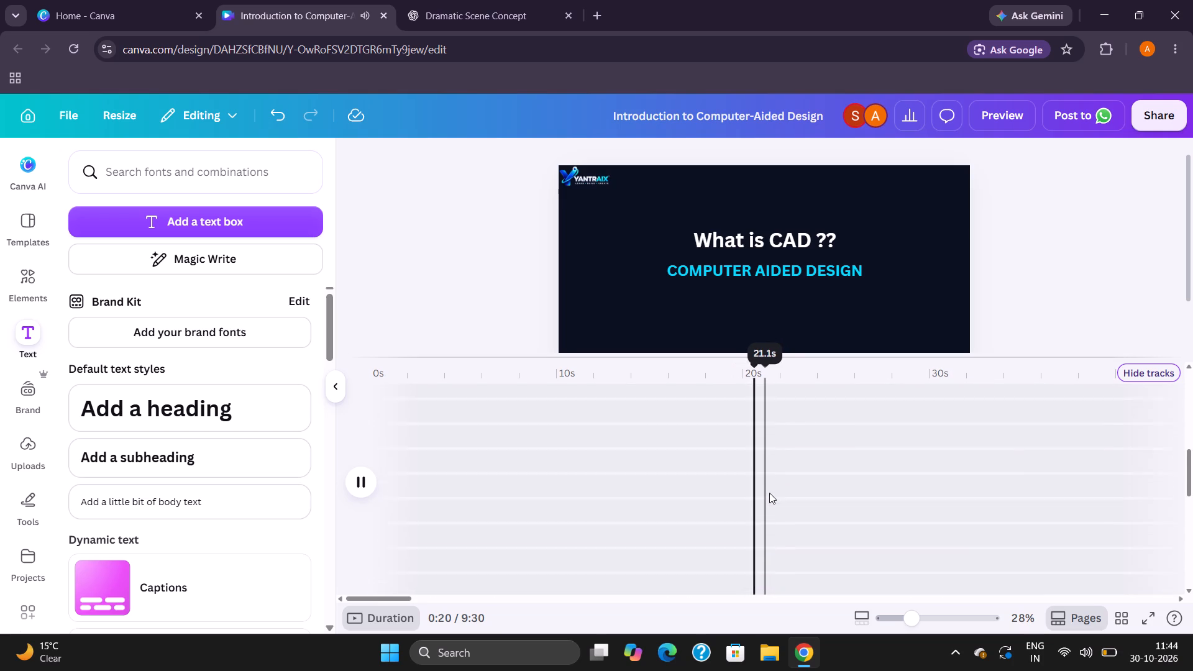
pyautogui.scroll(3, 769, 493)
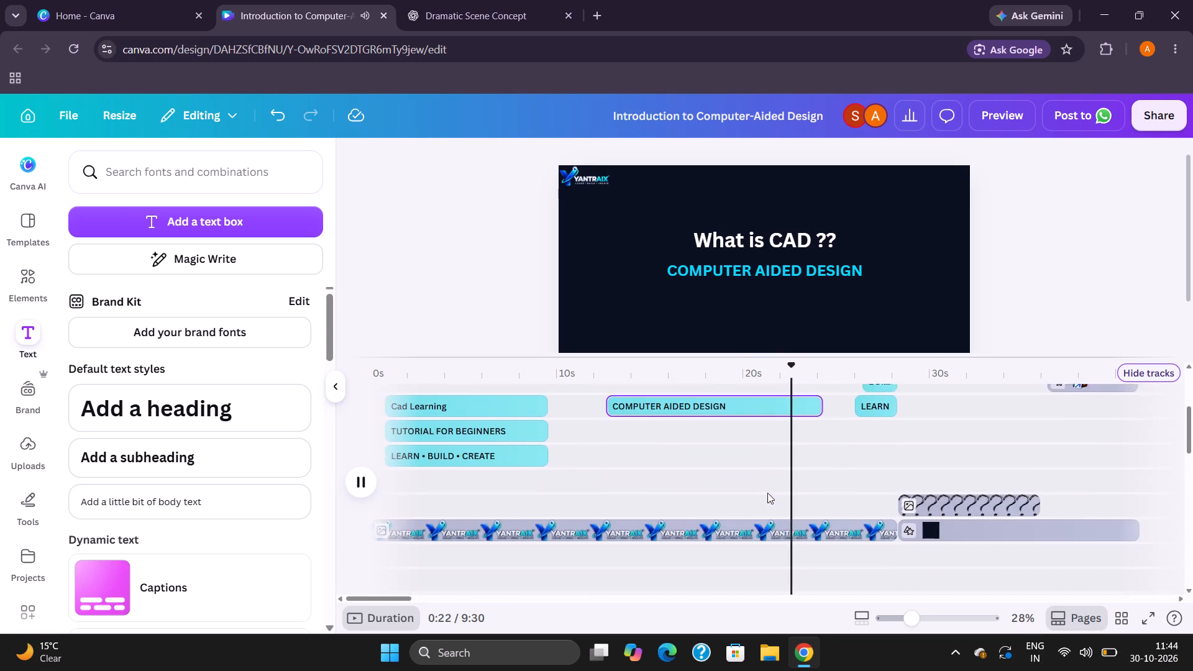
pyautogui.scroll(1, 767, 493)
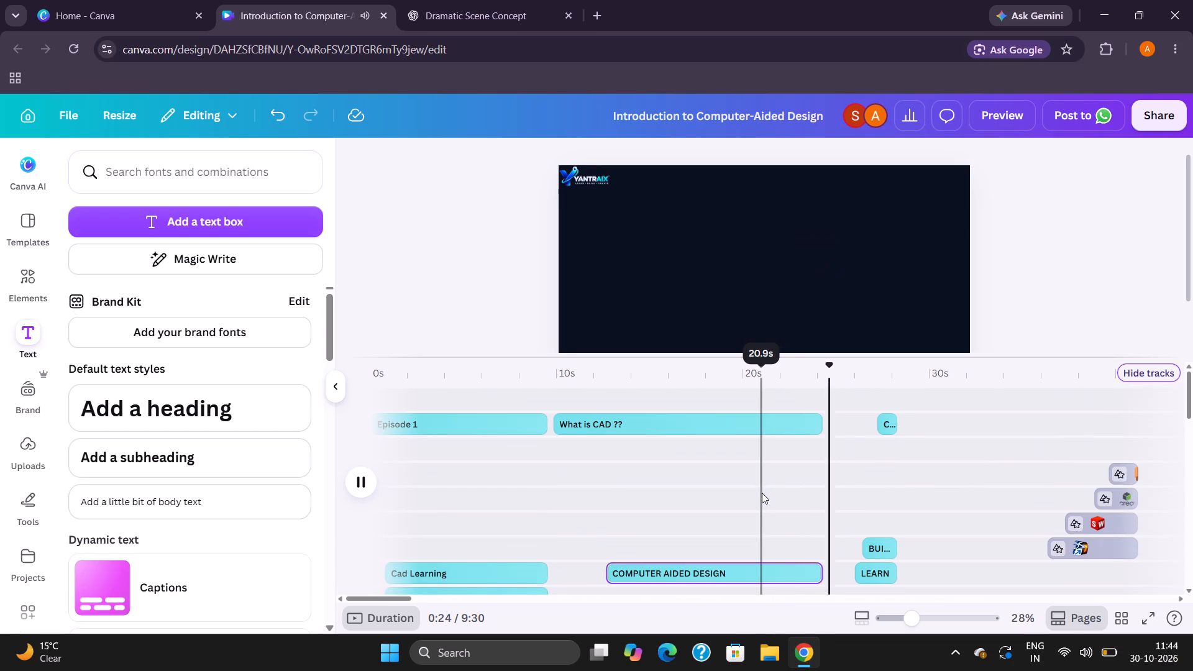
pyautogui.scroll(-1, 762, 493)
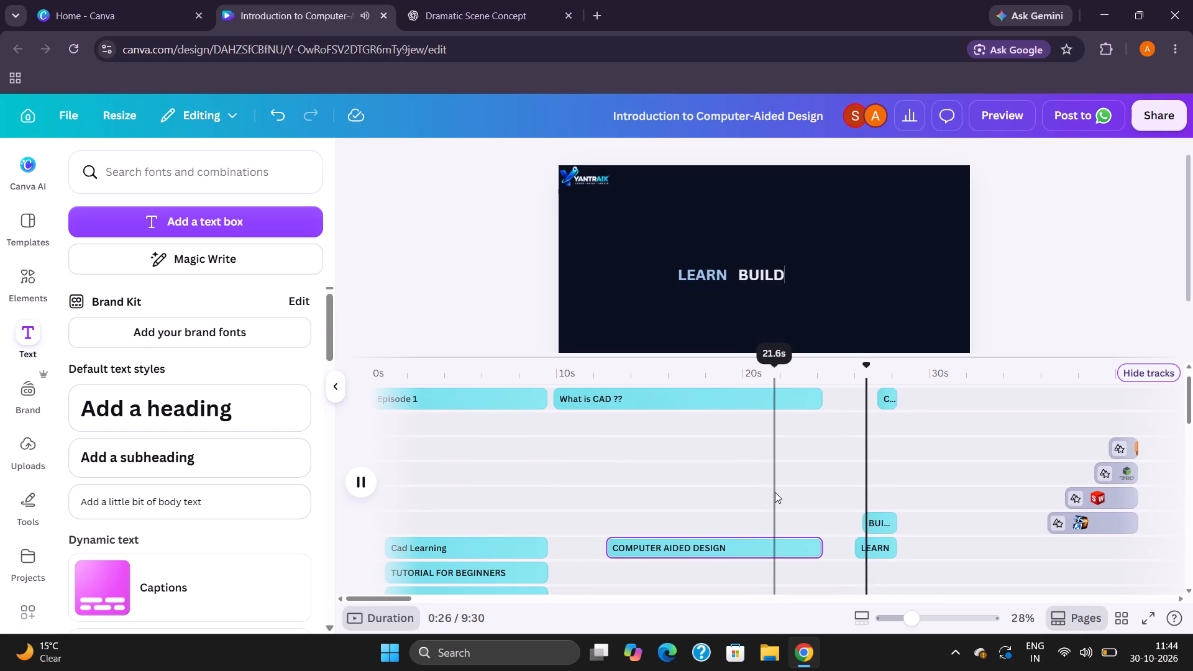
pyautogui.scroll(-2, 775, 492)
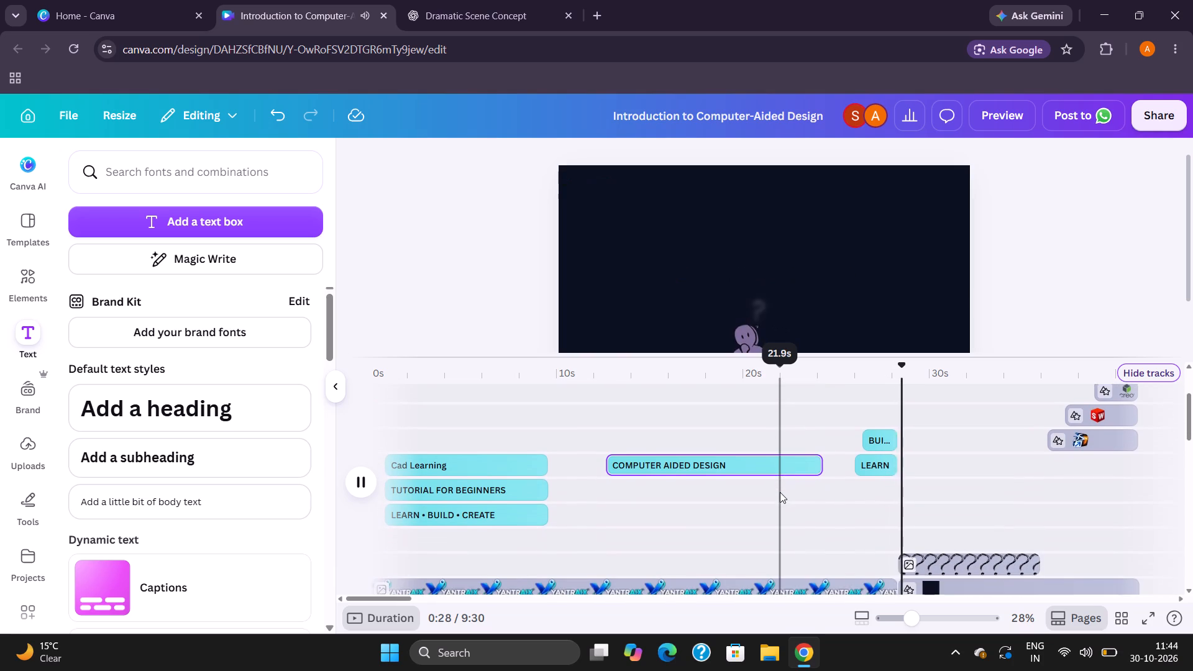
pyautogui.scroll(1, 780, 492)
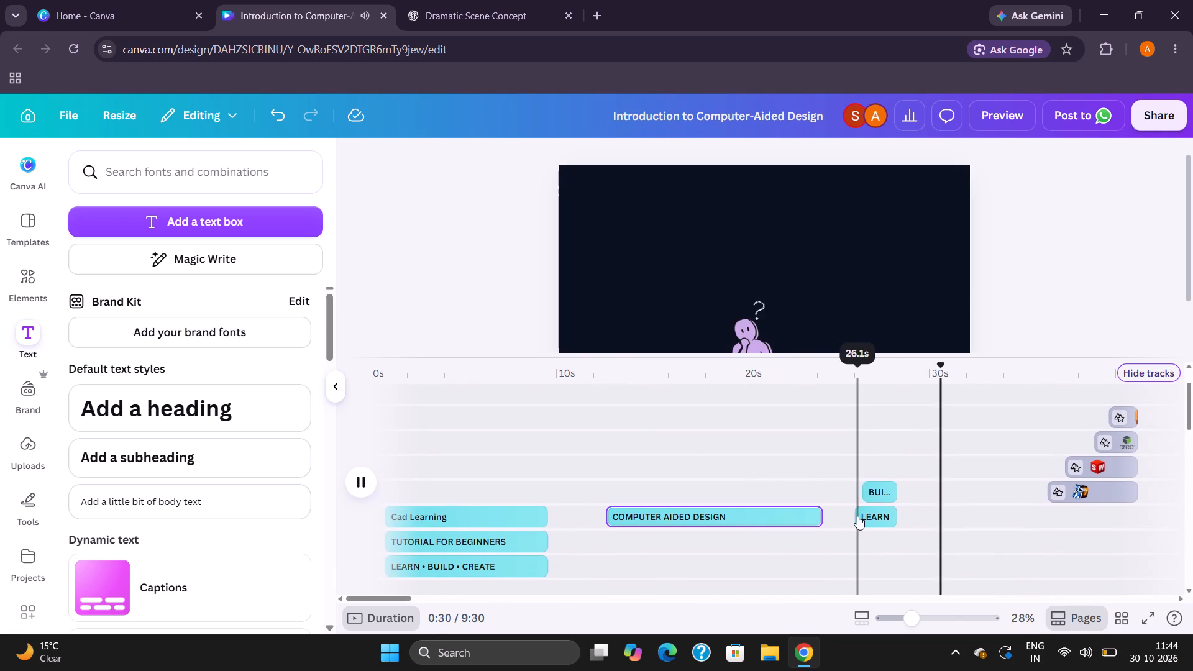
# Replay the section from about 24 seconds to check the entrance timing of the LEARN and BUILD texts.
pyautogui.click(816, 538)
pyautogui.press('space')
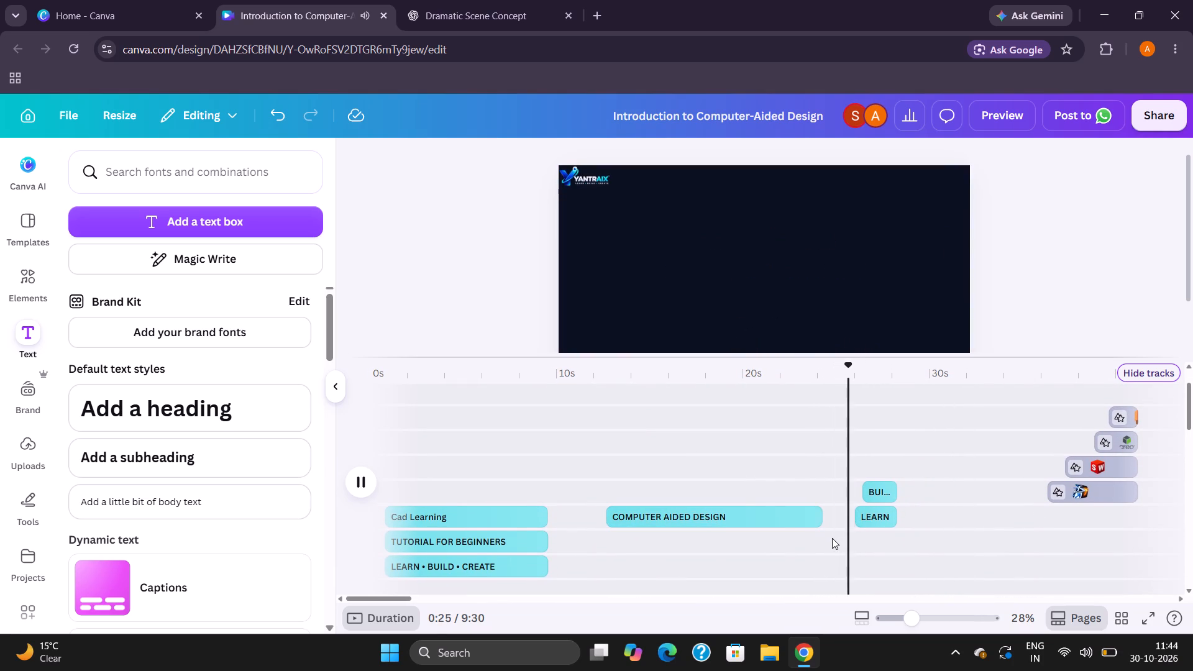
pyautogui.press('space')
pyautogui.press('space')
pyautogui.press('space')
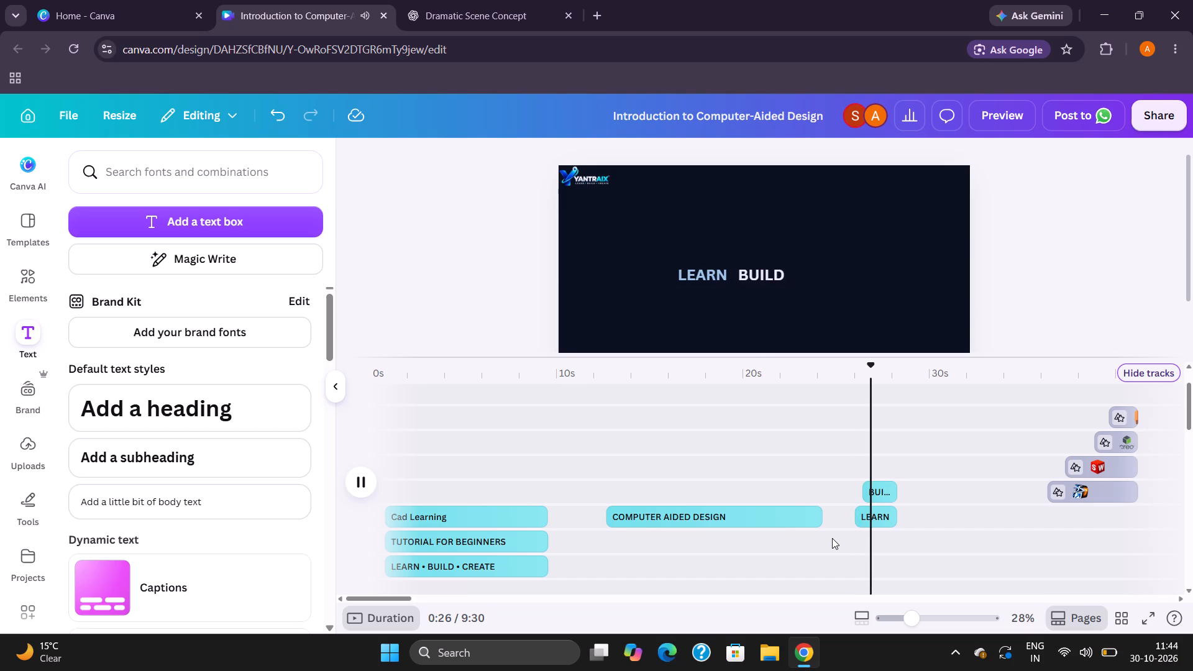
pyautogui.click(832, 538)
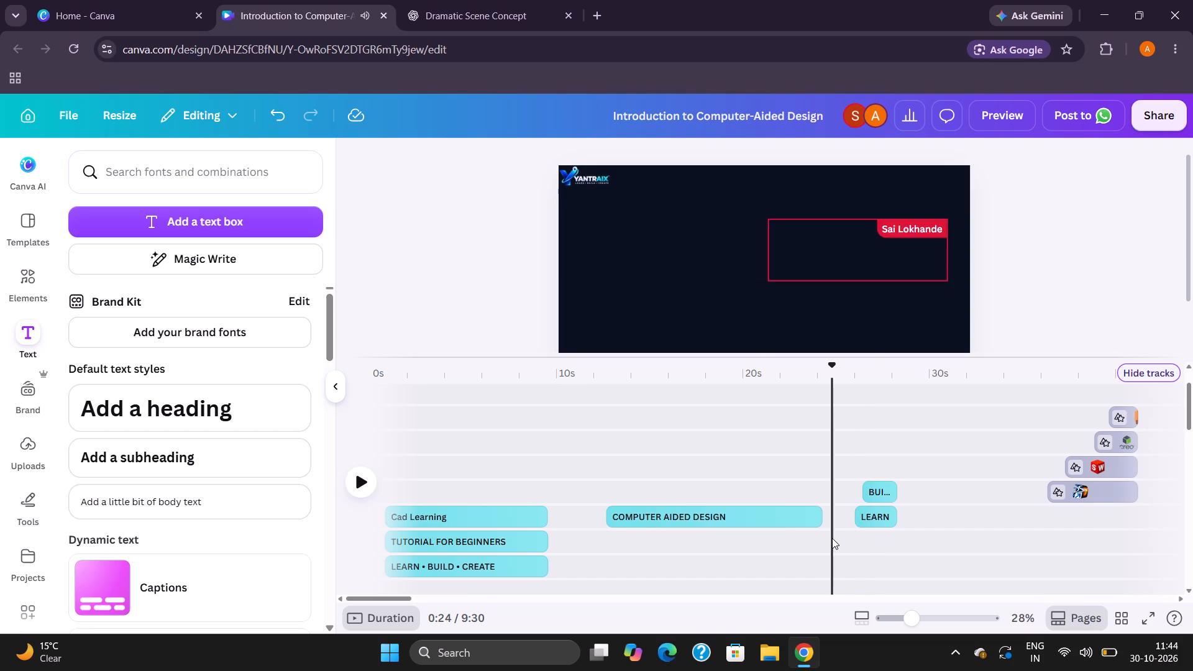
pyautogui.press('space')
pyautogui.press('space')
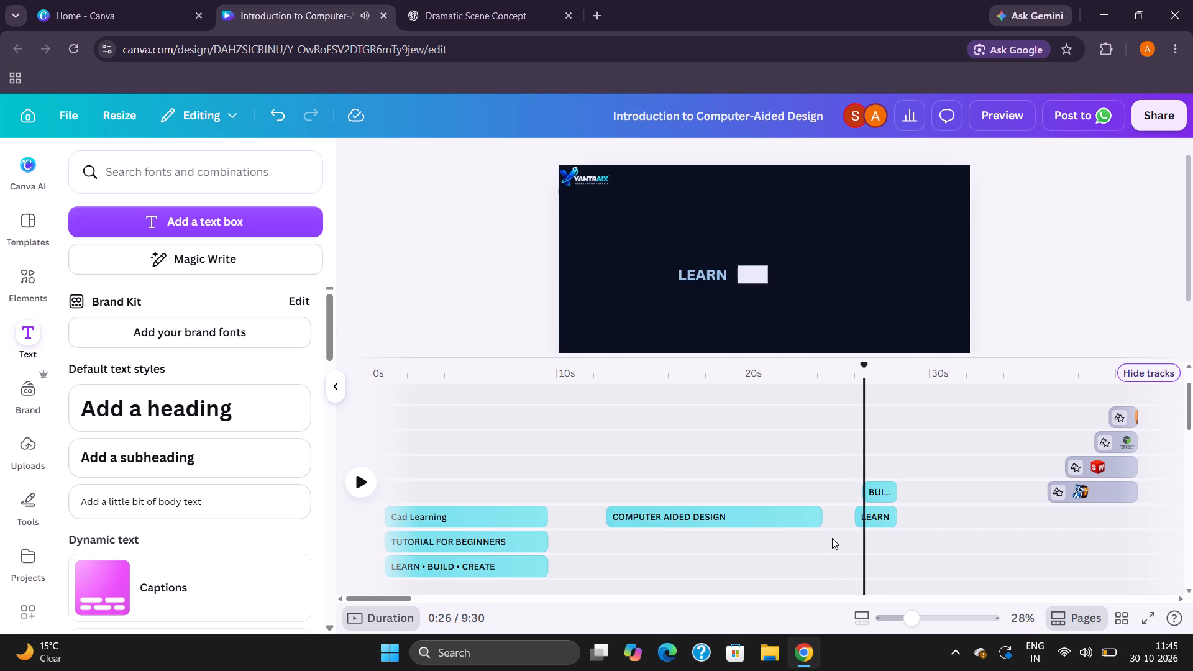
pyautogui.press('space')
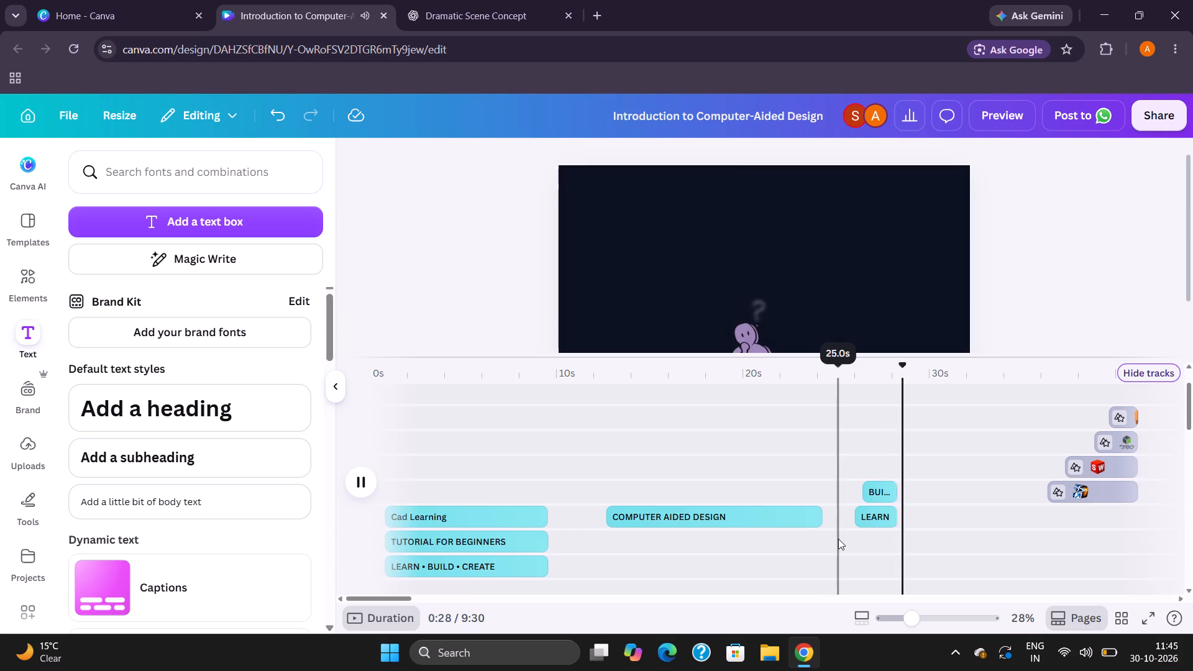
# Review the video from about 28 to 57 seconds, examining the thinking figure, CAD software logos and the tracks following them.
pyautogui.hscroll(-3, 838, 539)
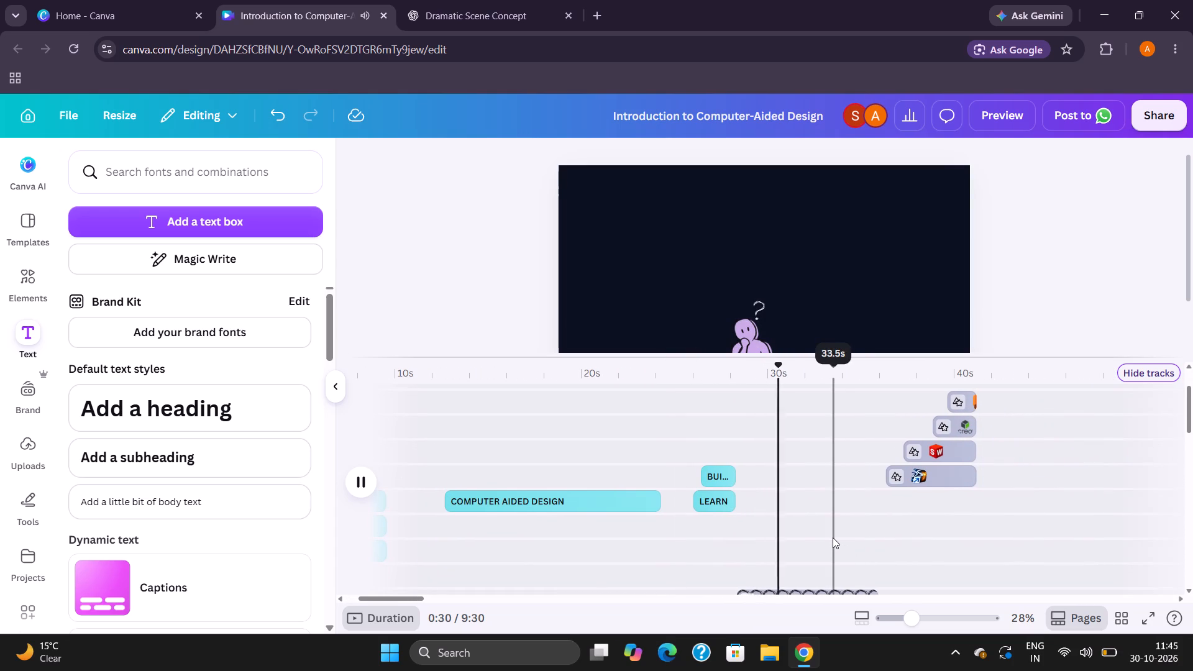
pyautogui.scroll(2, 833, 536)
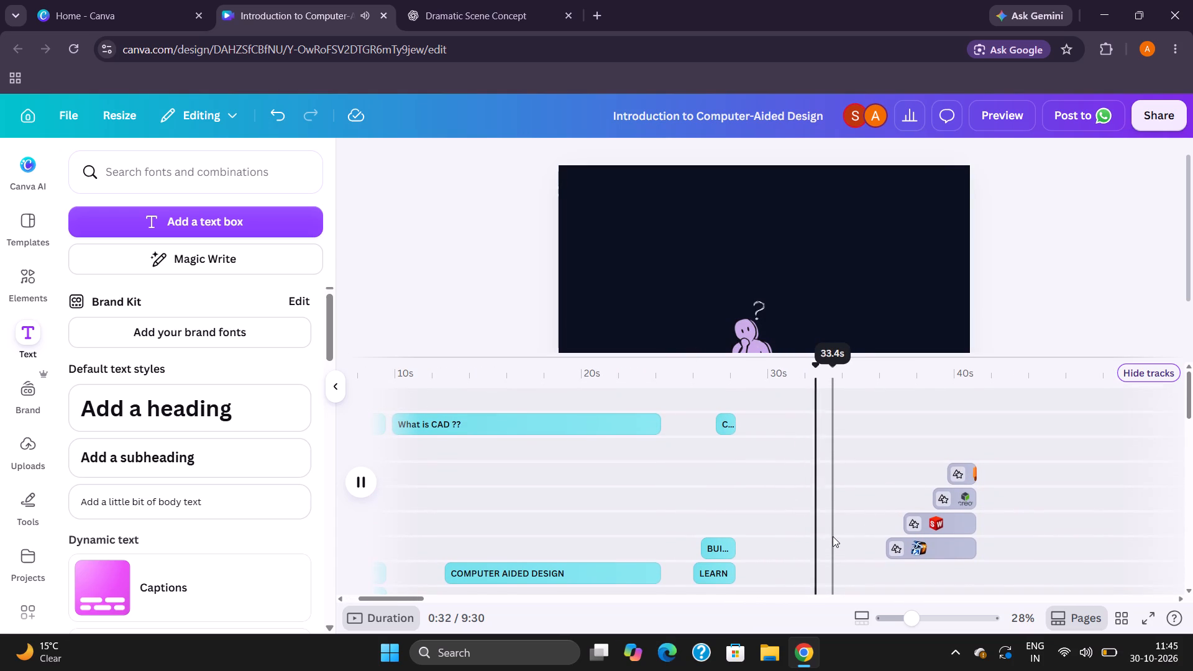
pyautogui.scroll(-4, 833, 536)
pyautogui.scroll(1, 833, 536)
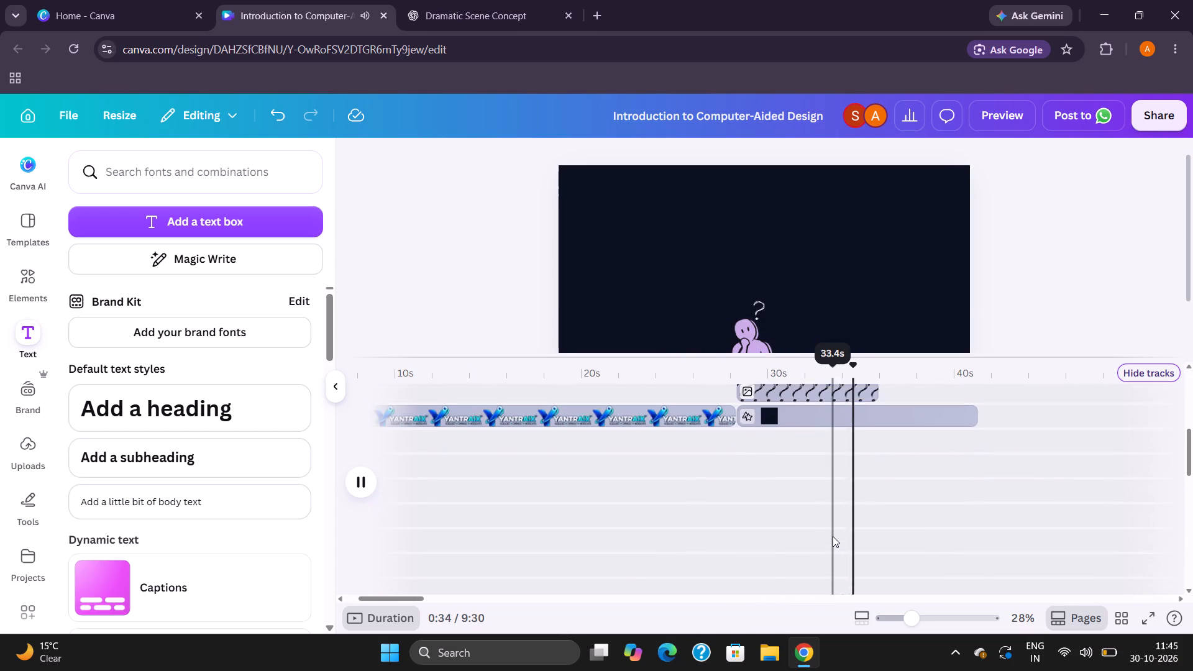
pyautogui.scroll(4, 833, 536)
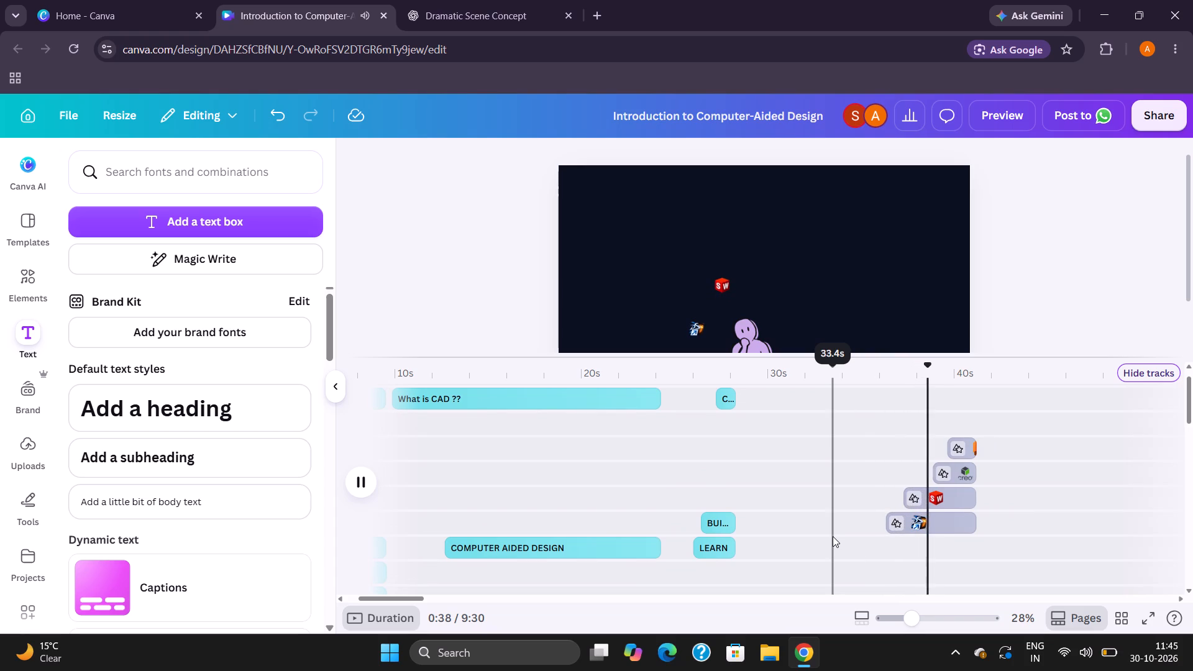
pyautogui.scroll(-1, 833, 536)
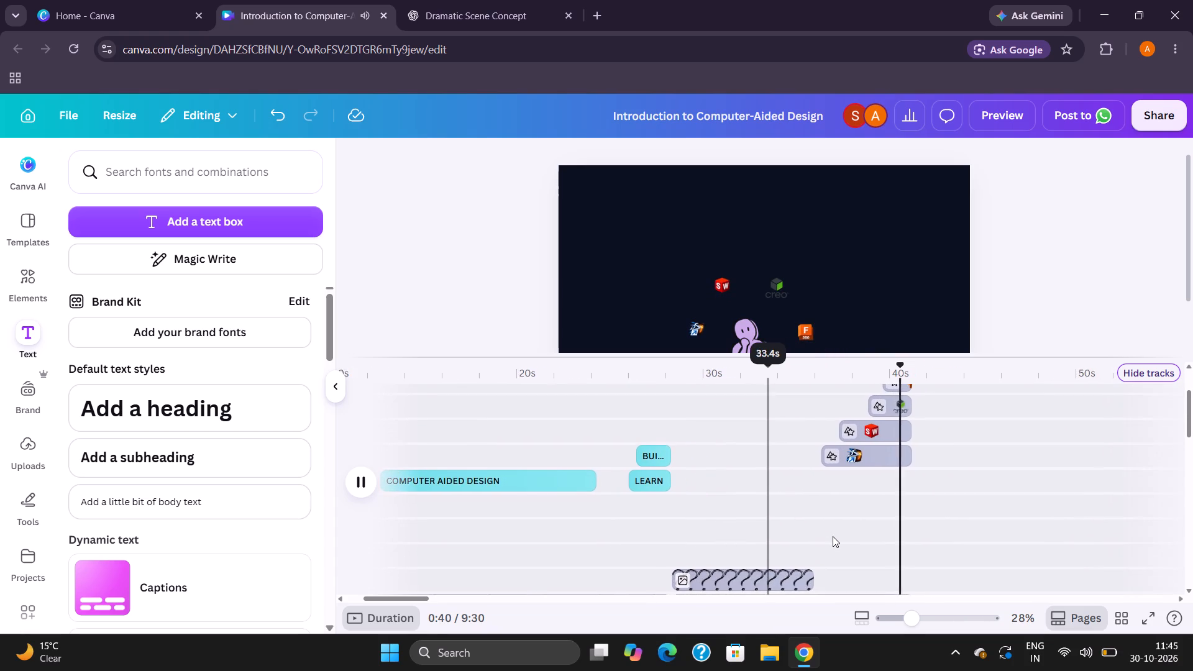
pyautogui.hscroll(-7, 833, 536)
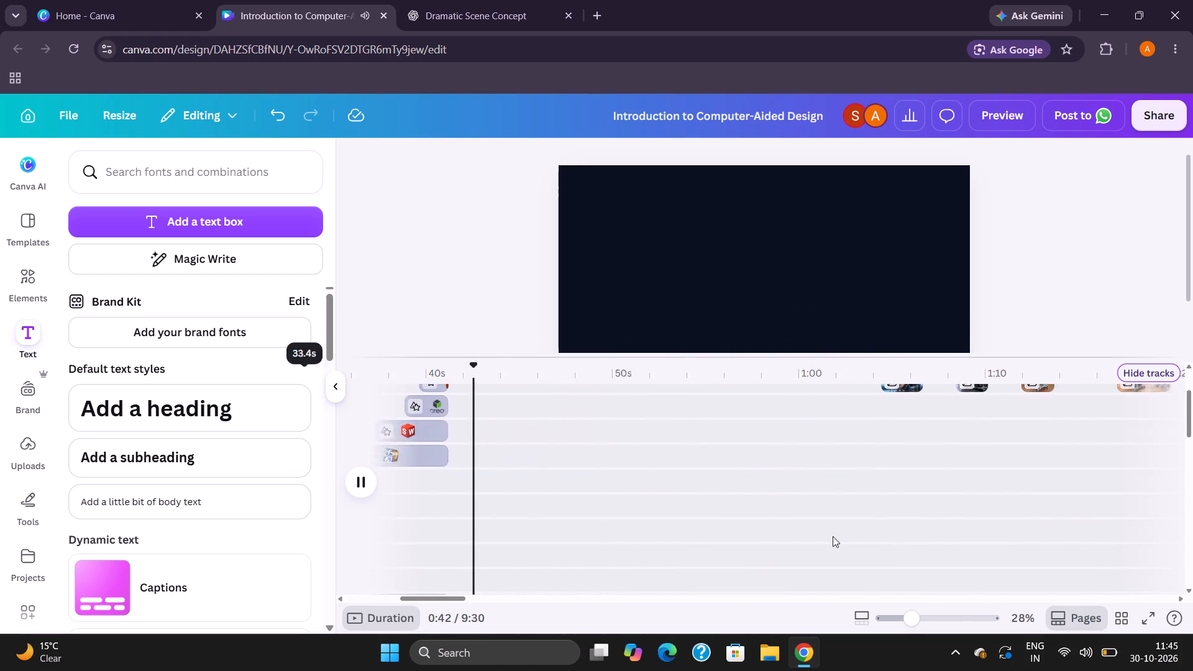
pyautogui.scroll(2, 833, 536)
pyautogui.hscroll(-2, 833, 536)
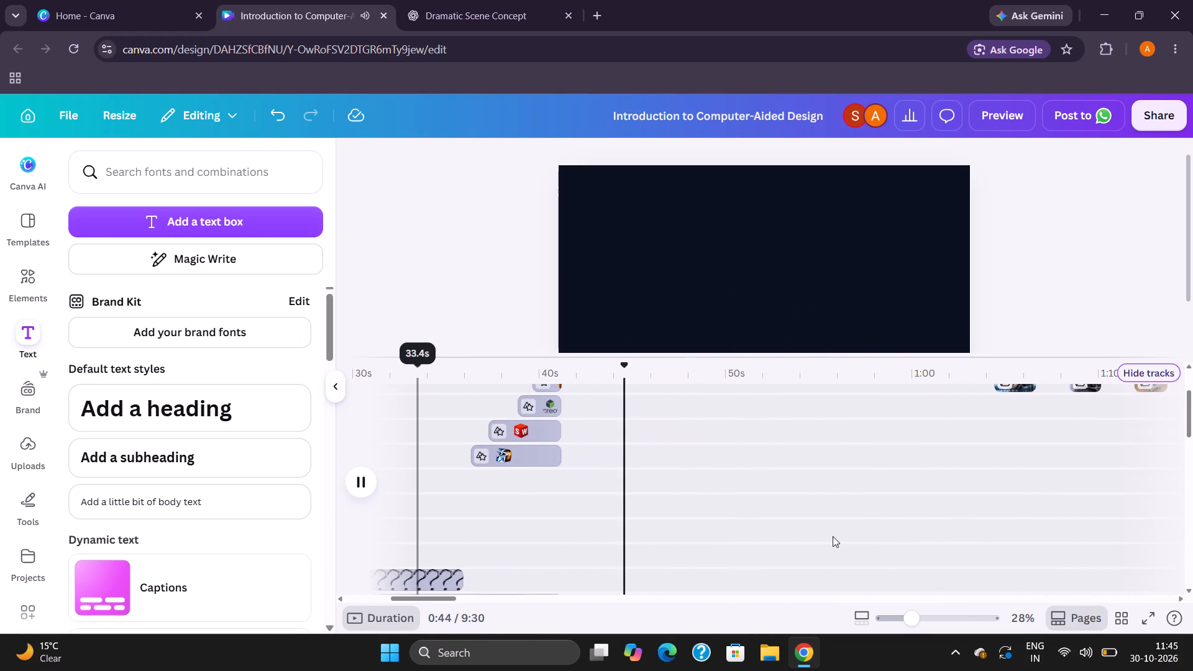
pyautogui.hscroll(-5, 833, 536)
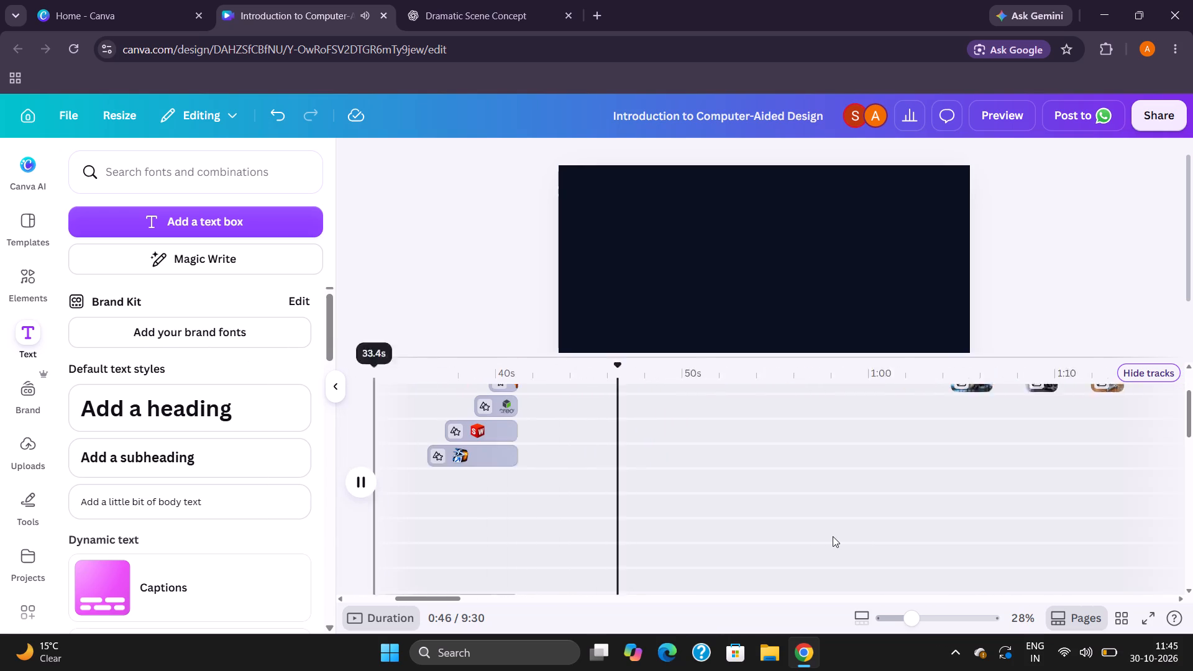
pyautogui.hscroll(-1, 833, 536)
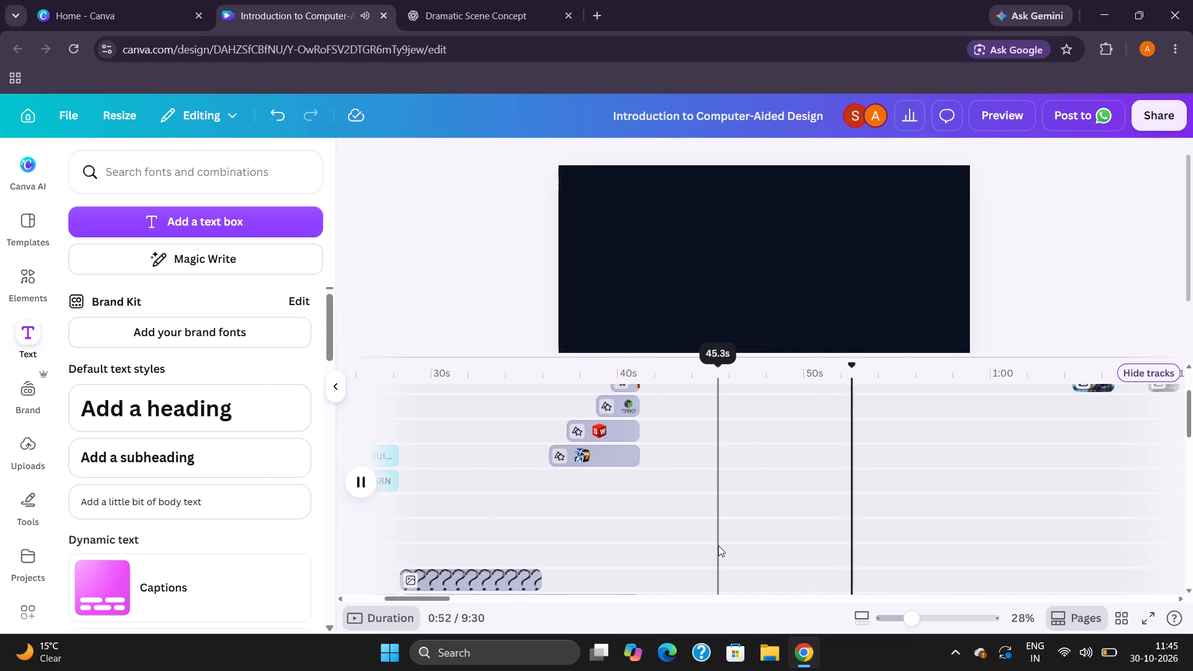
pyautogui.scroll(-3, 657, 520)
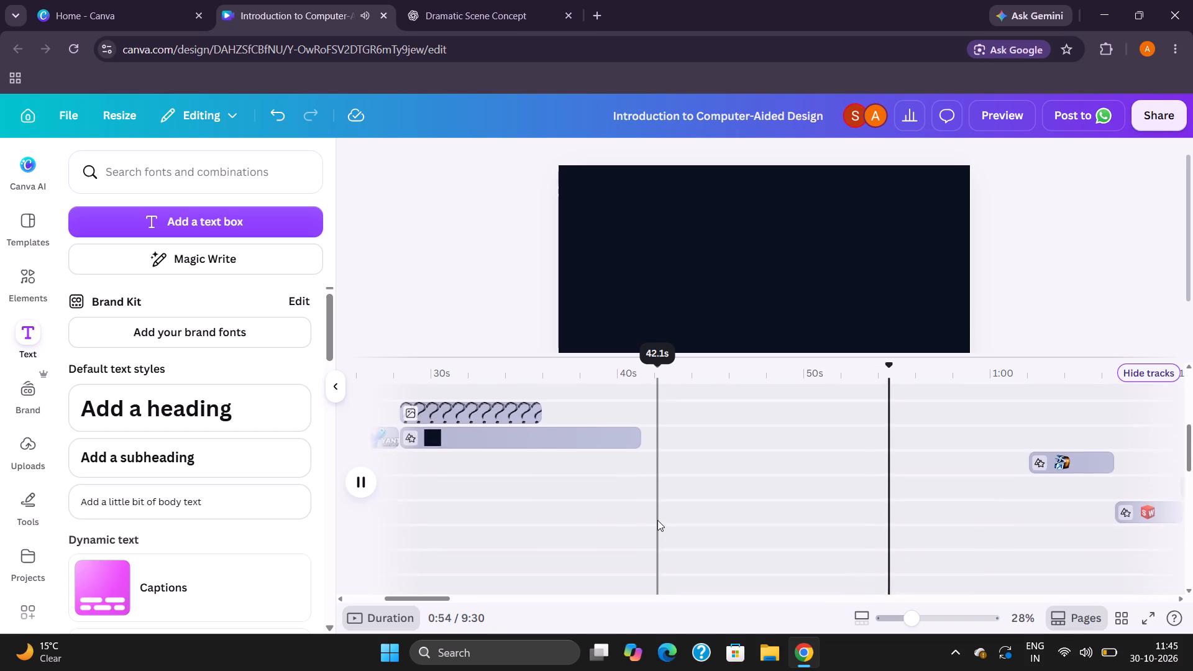
pyautogui.scroll(-1, 657, 520)
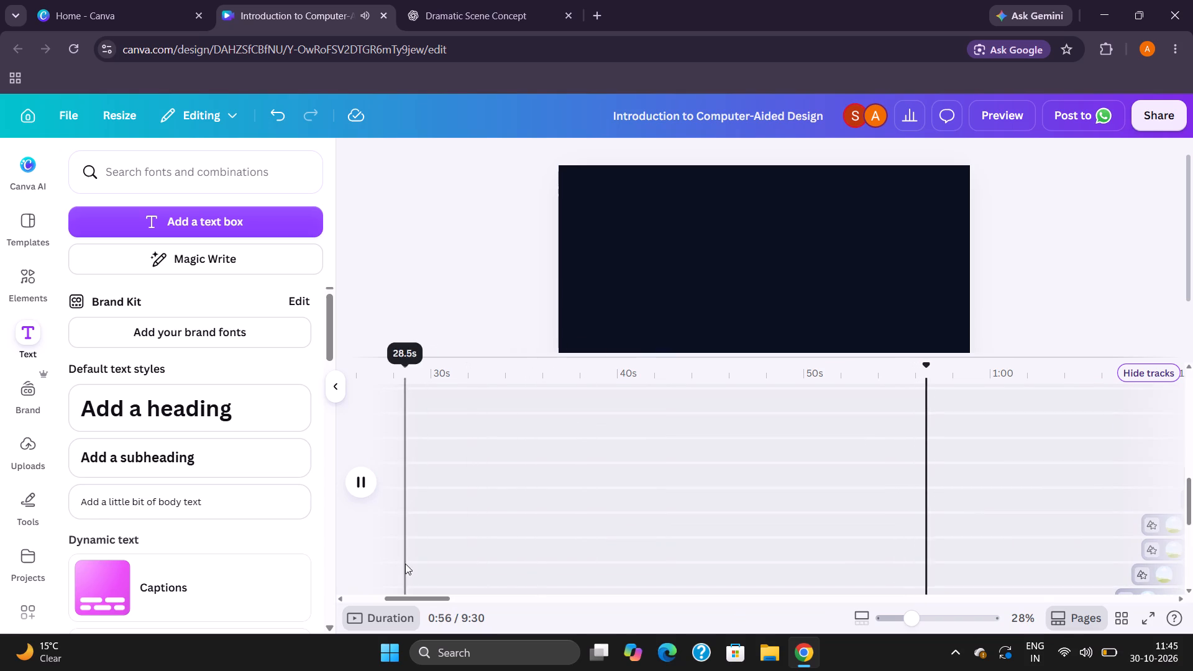
pyautogui.click(365, 477)
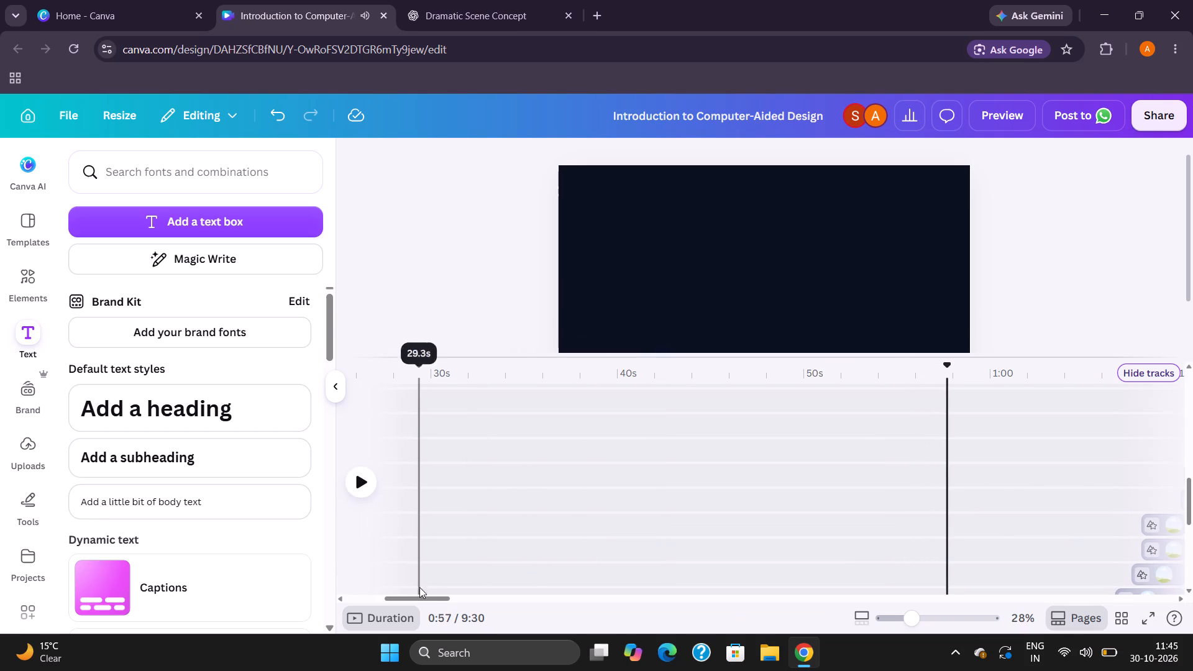
# Play the video from about 6:55, then from about 7:16, reviewing the CAD drawing clip and the start of the design workflow slide.
pyautogui.moveTo(421, 600); pyautogui.dragTo(921, 670)
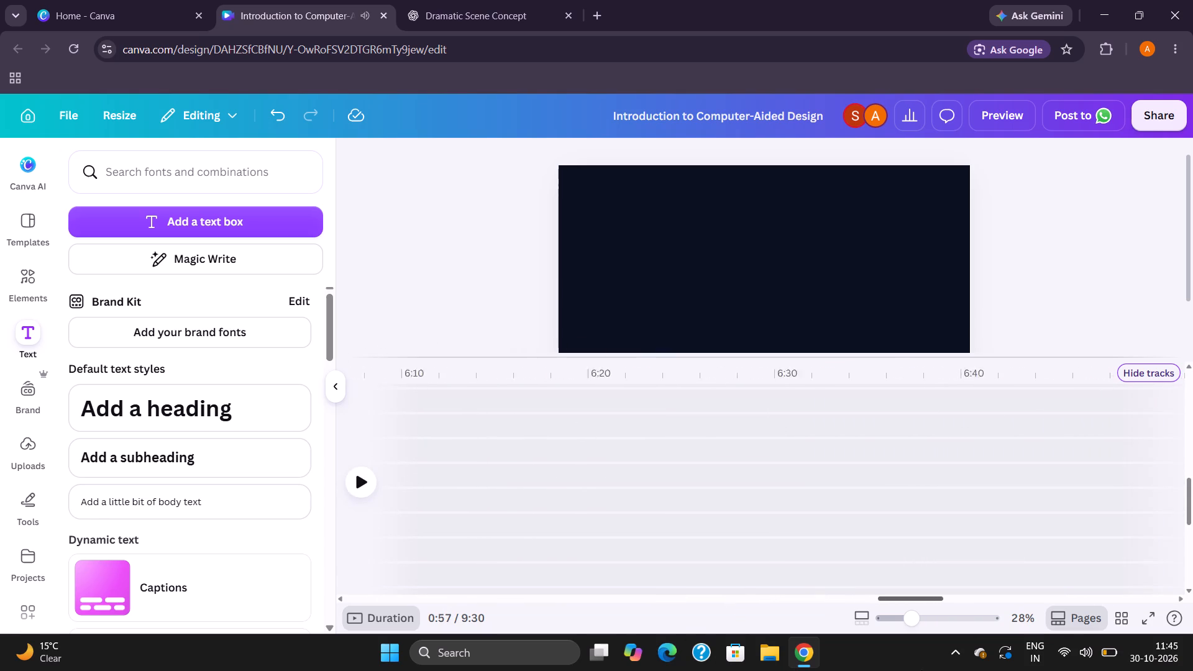
pyautogui.moveTo(921, 670); pyautogui.dragTo(946, 652)
pyautogui.click(792, 570)
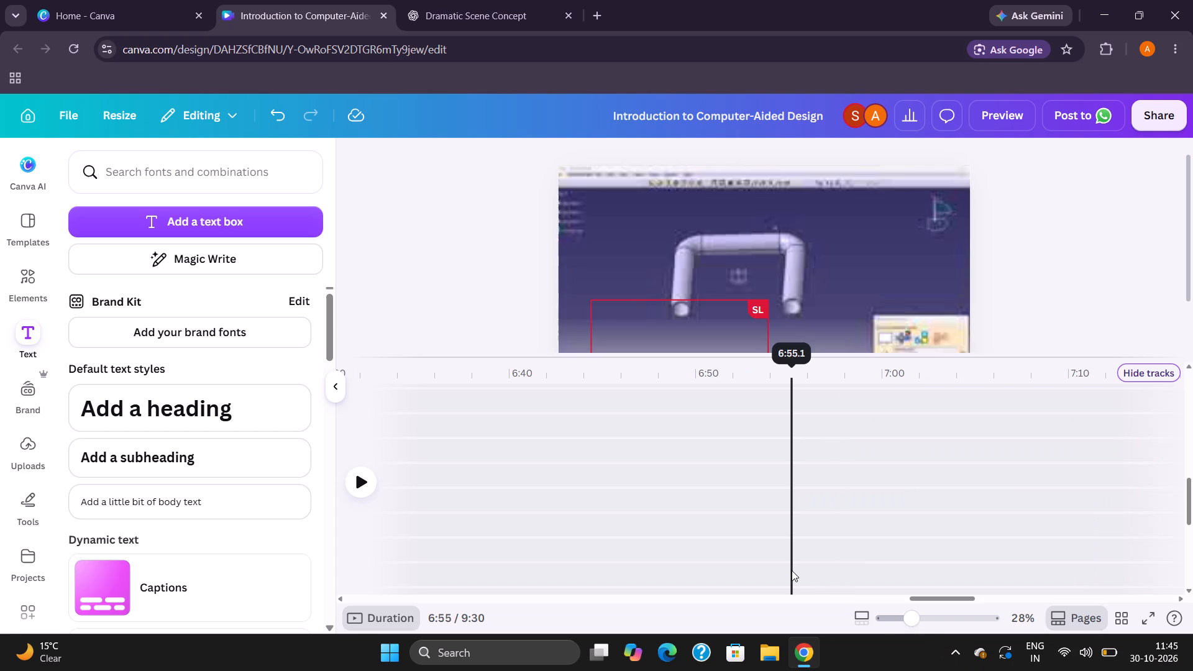
pyautogui.press('space')
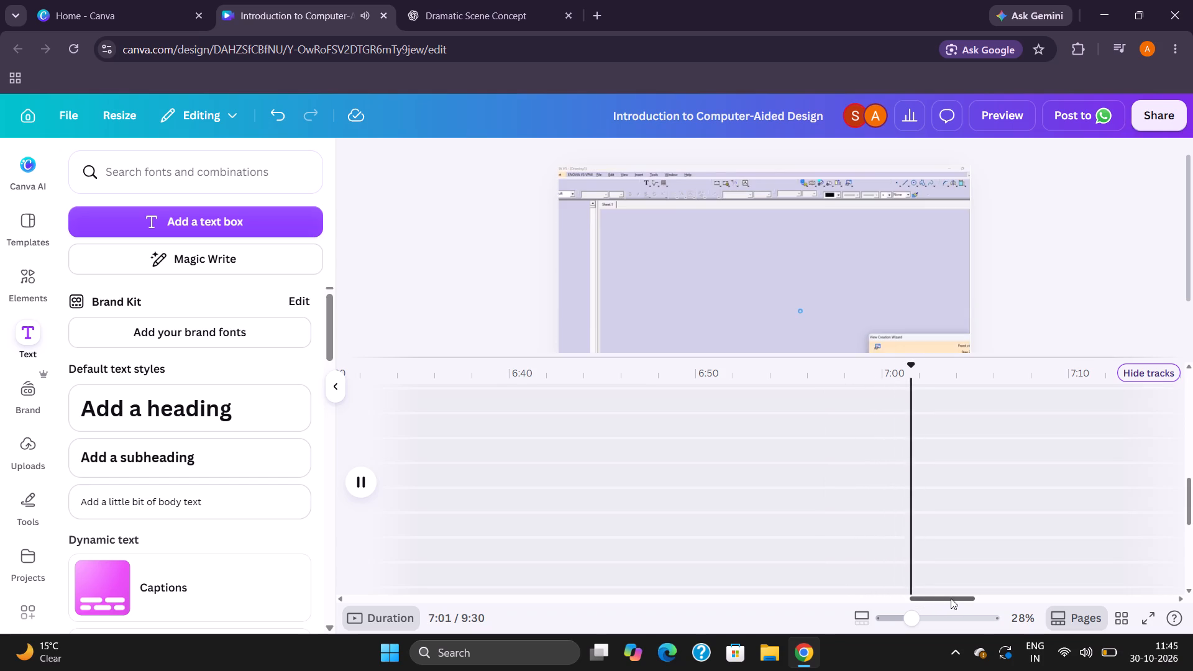
pyautogui.moveTo(962, 598); pyautogui.dragTo(1001, 608)
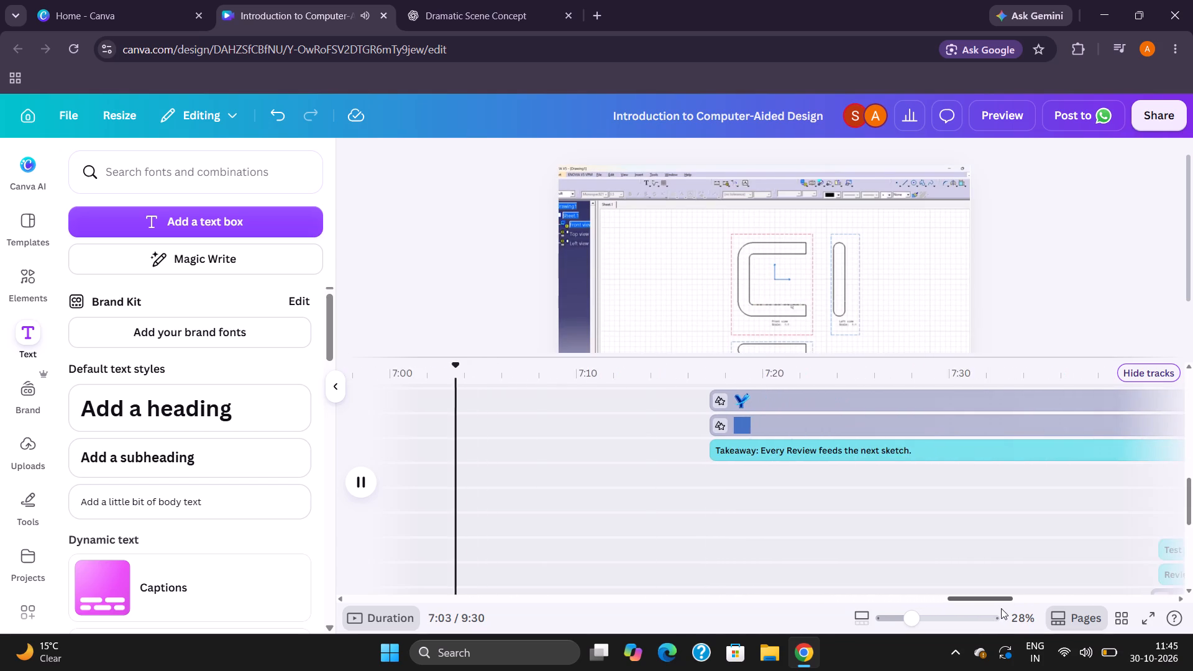
pyautogui.moveTo(1001, 608); pyautogui.dragTo(1002, 608)
pyautogui.click(974, 516)
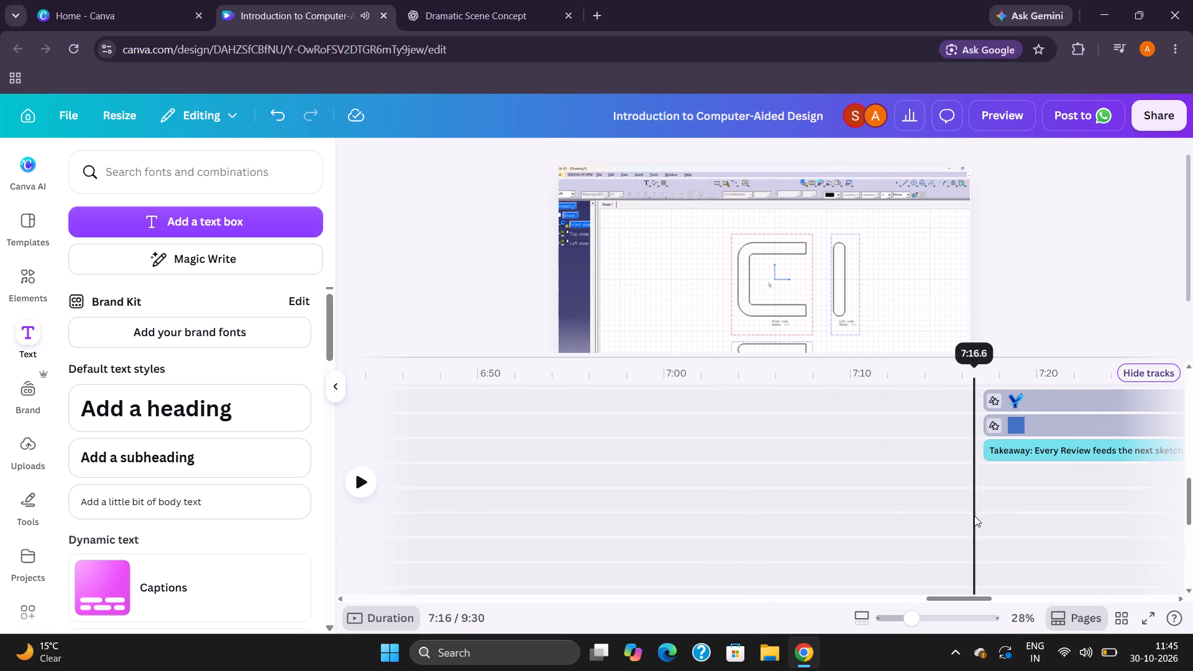
pyautogui.press('space')
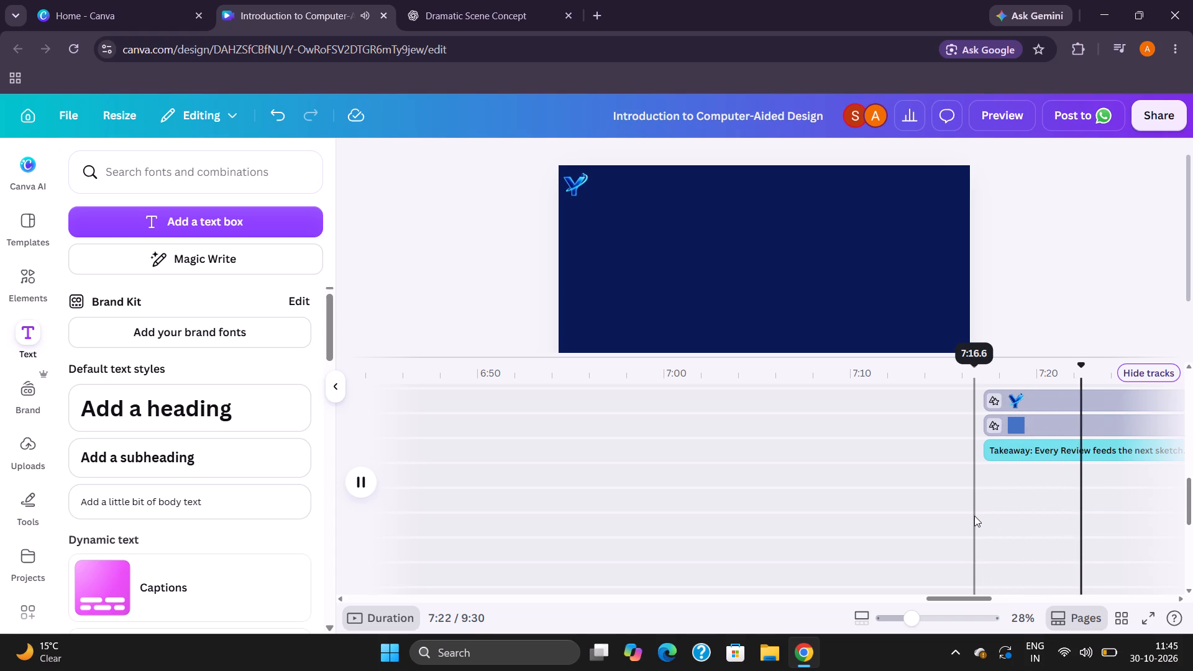
# Check the collaborator's details and look through the design's visit analytics.
pyautogui.click(851, 110)
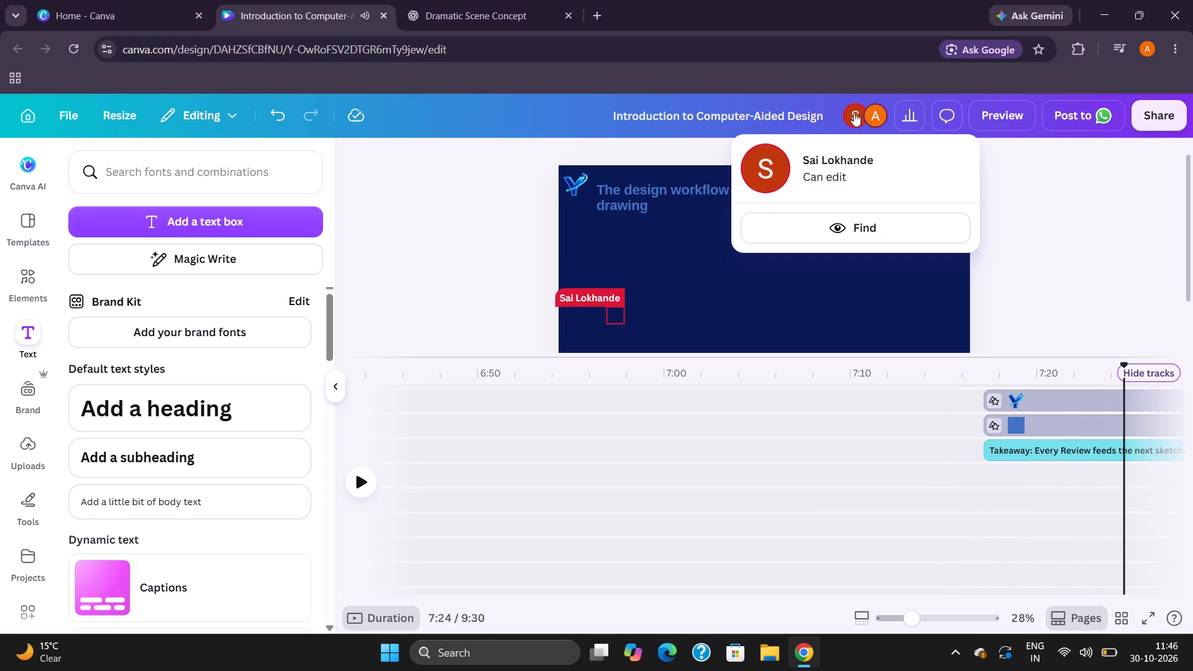
pyautogui.click(1059, 229)
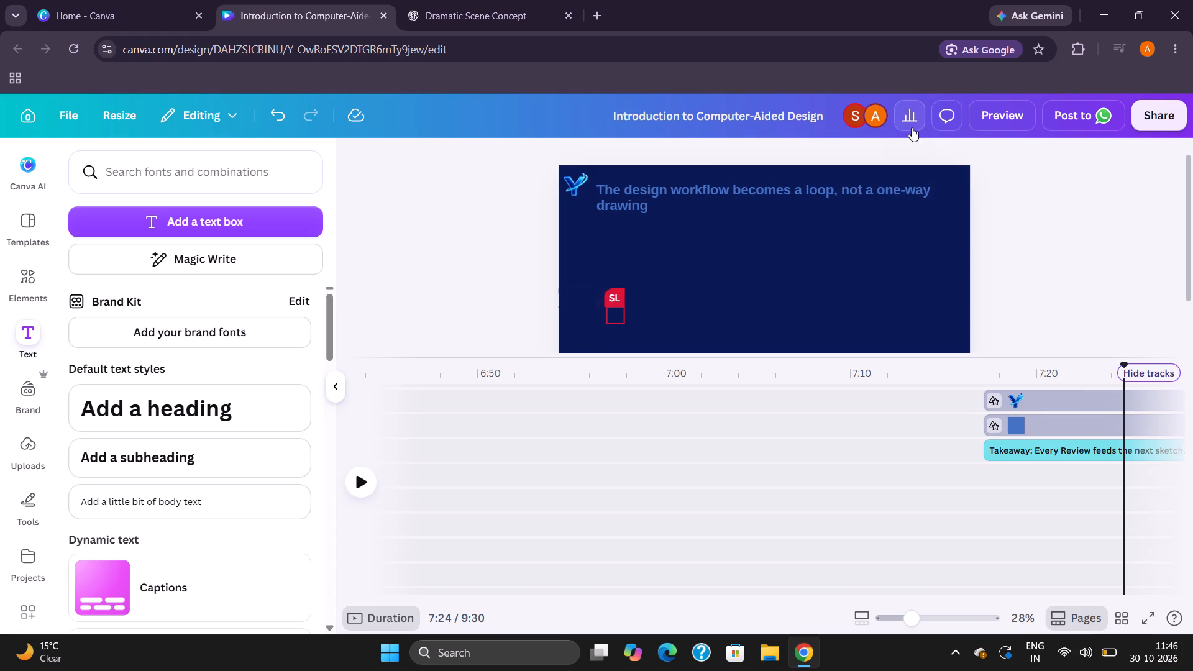
pyautogui.click(912, 127)
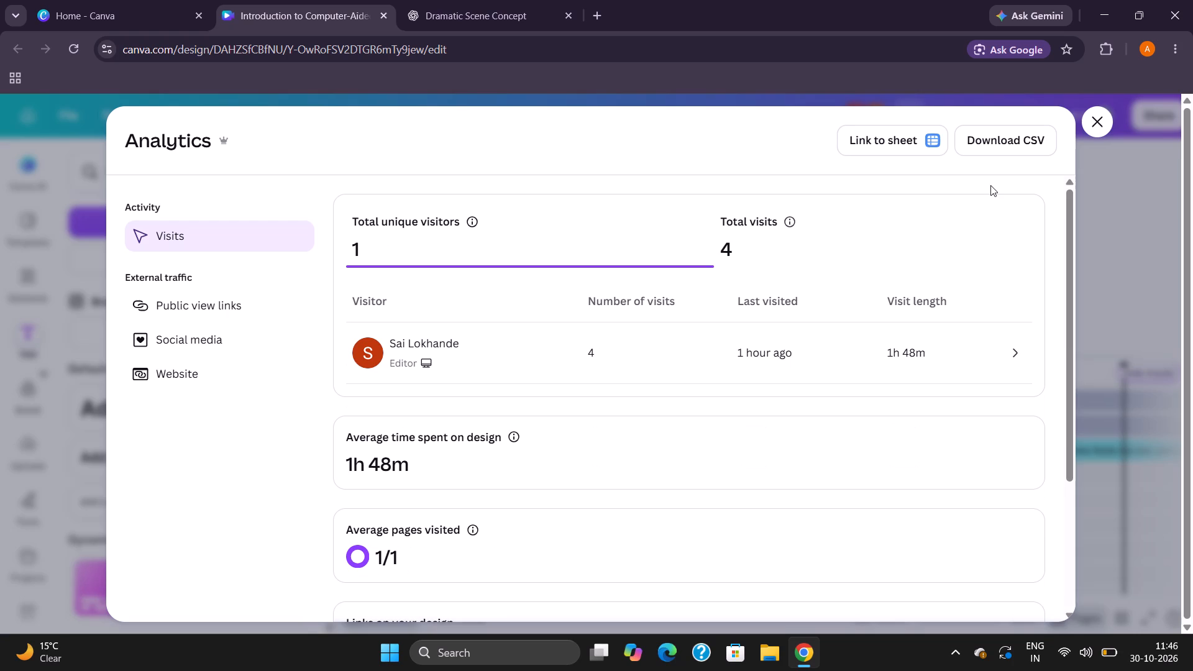
pyautogui.scroll(-3, 990, 185)
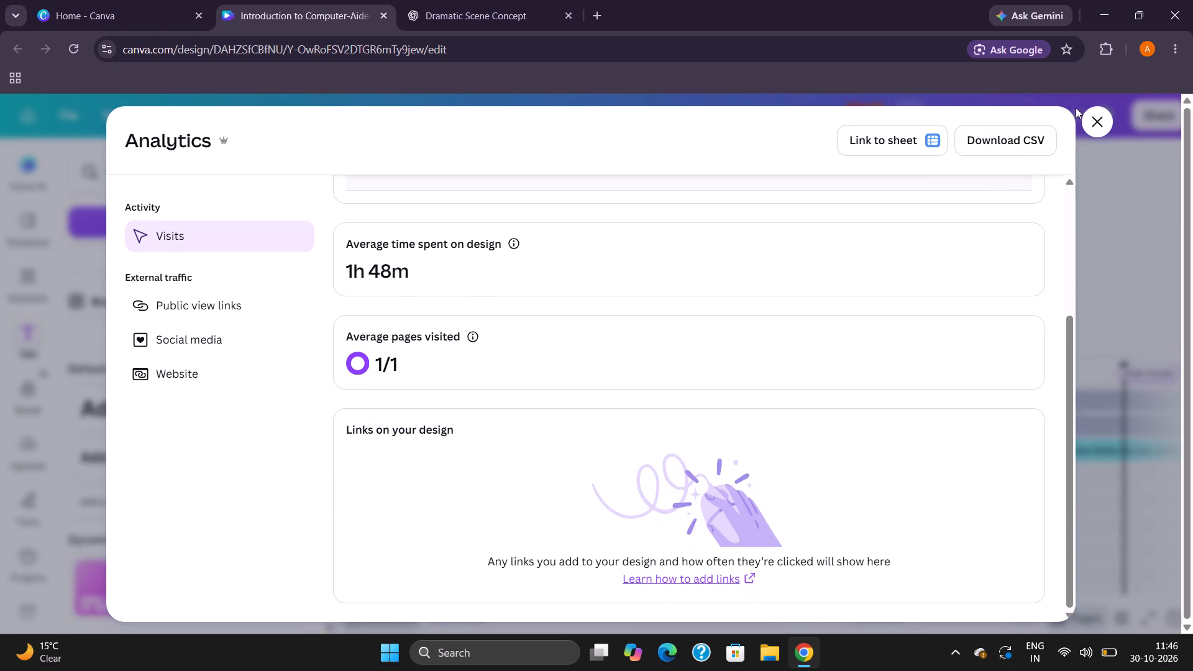
pyautogui.scroll(2, 897, 363)
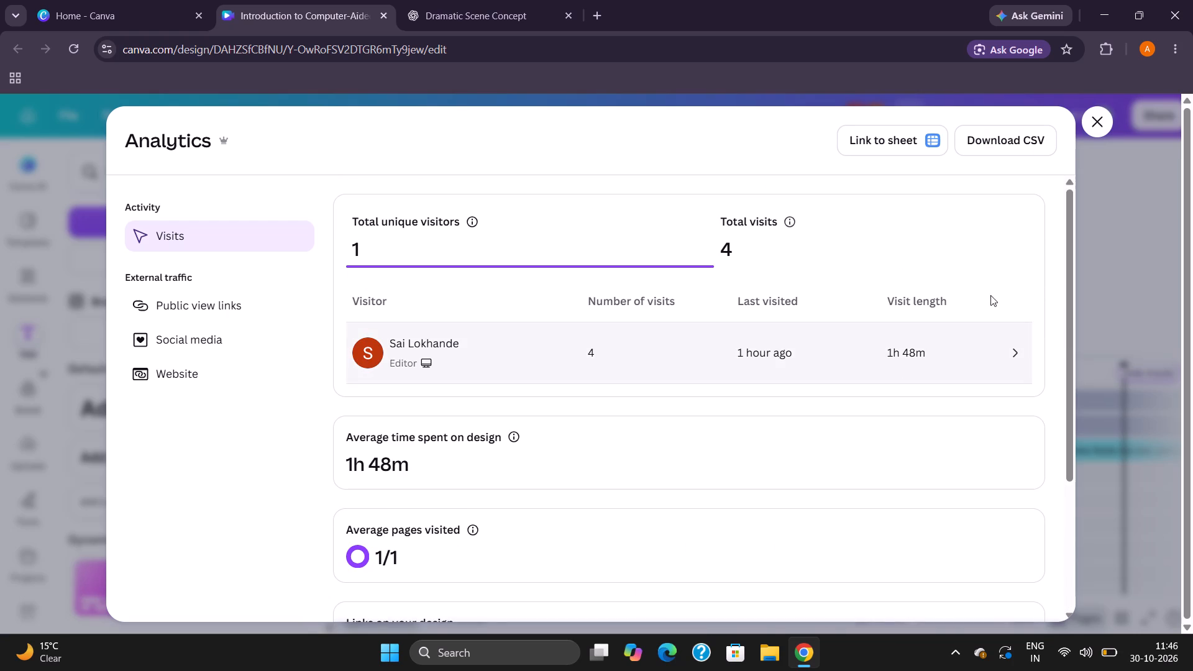
pyautogui.click(1091, 122)
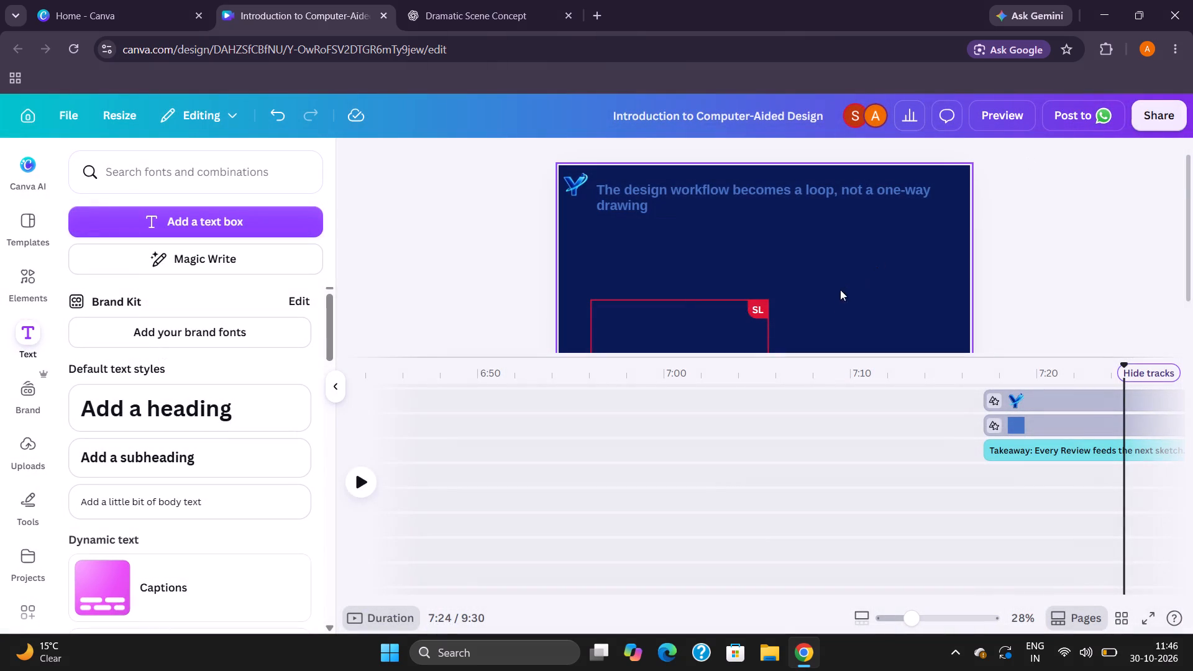
# Play on from about 7:24 to 8:03, examining the entrance timing of the Sketch, Build, Review and Share items on the workflow slide.
pyautogui.scroll(-2, 826, 301)
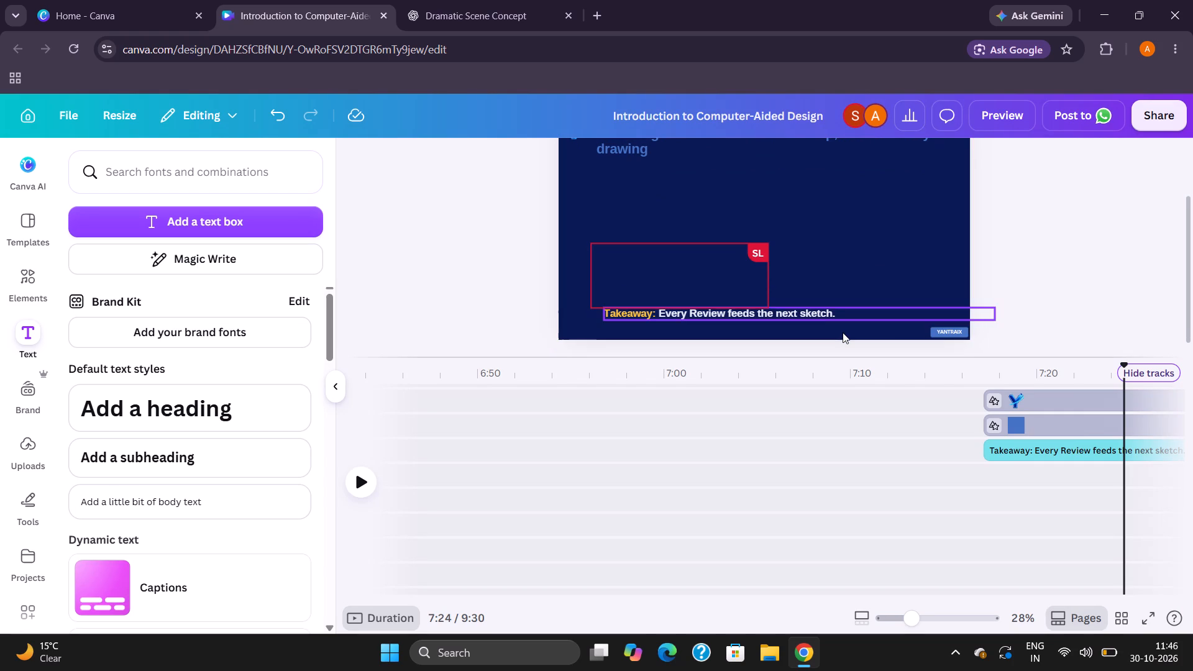
pyautogui.press('space')
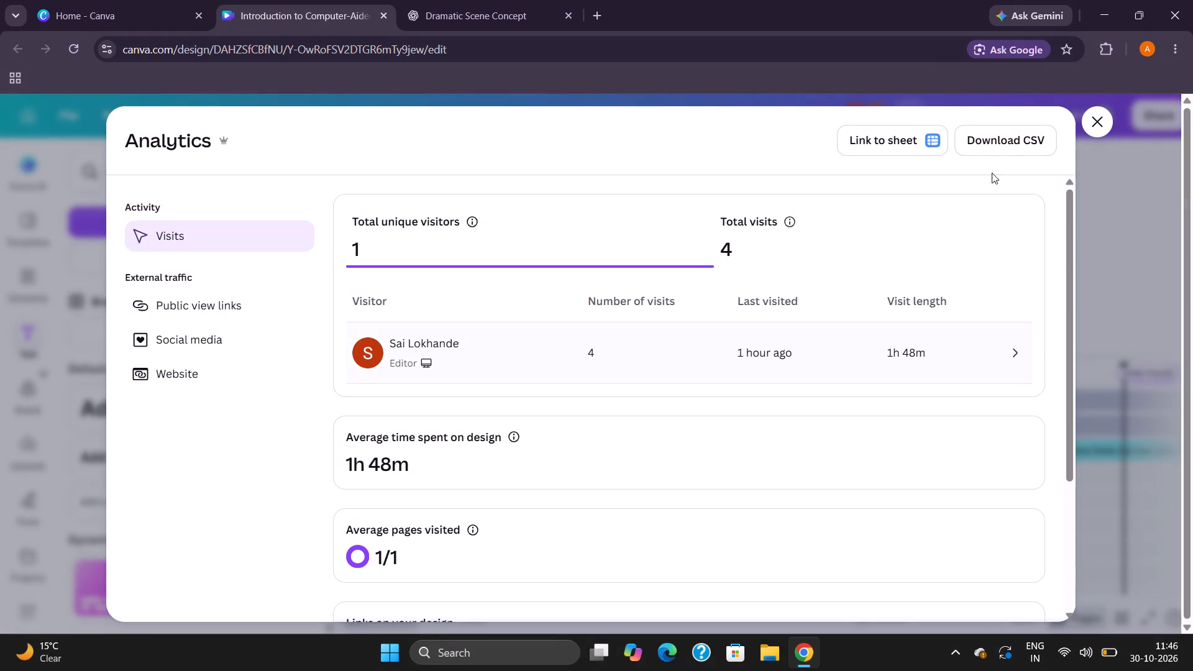
pyautogui.click(1094, 126)
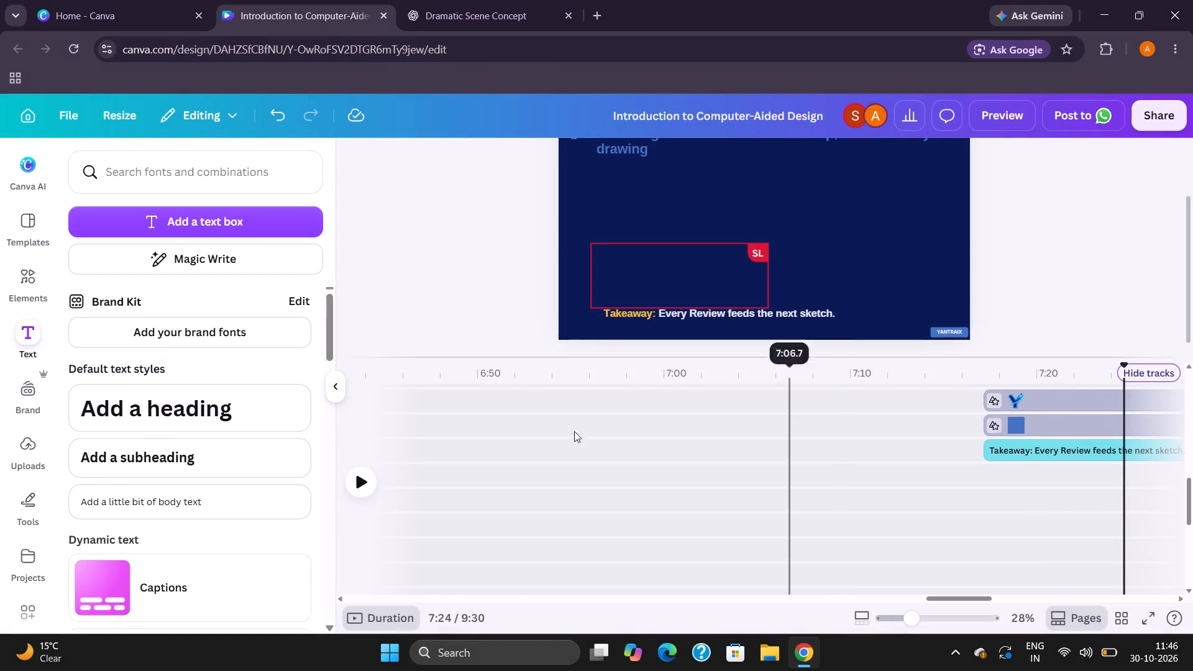
pyautogui.click(364, 488)
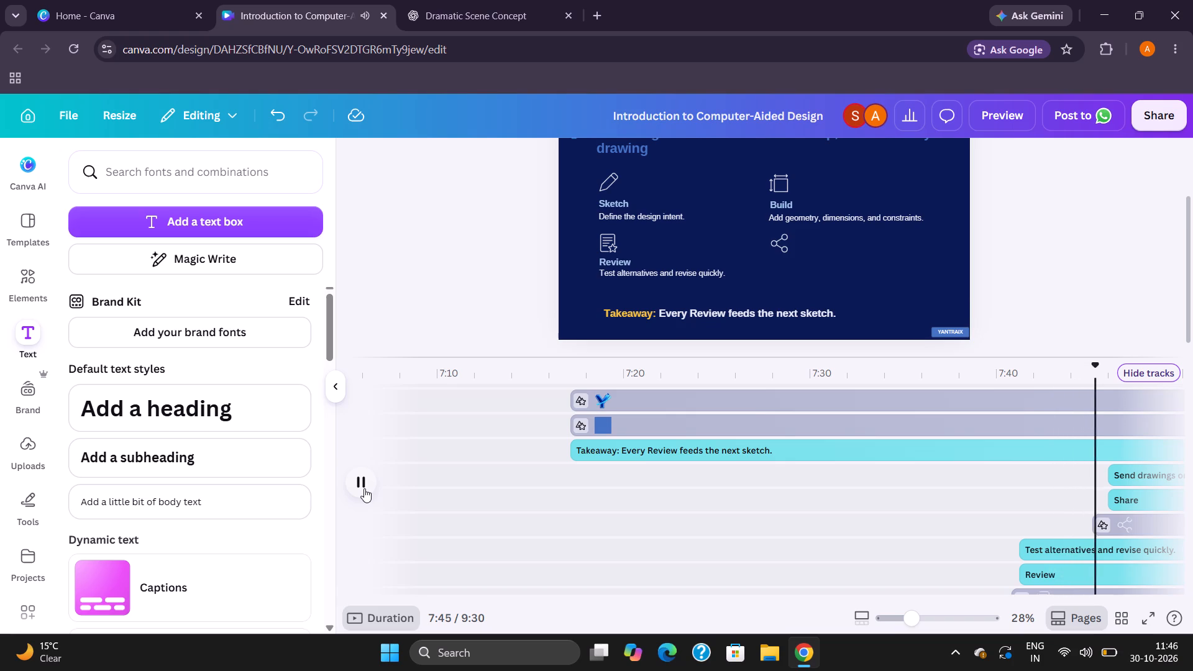
pyautogui.hscroll(-3, 364, 488)
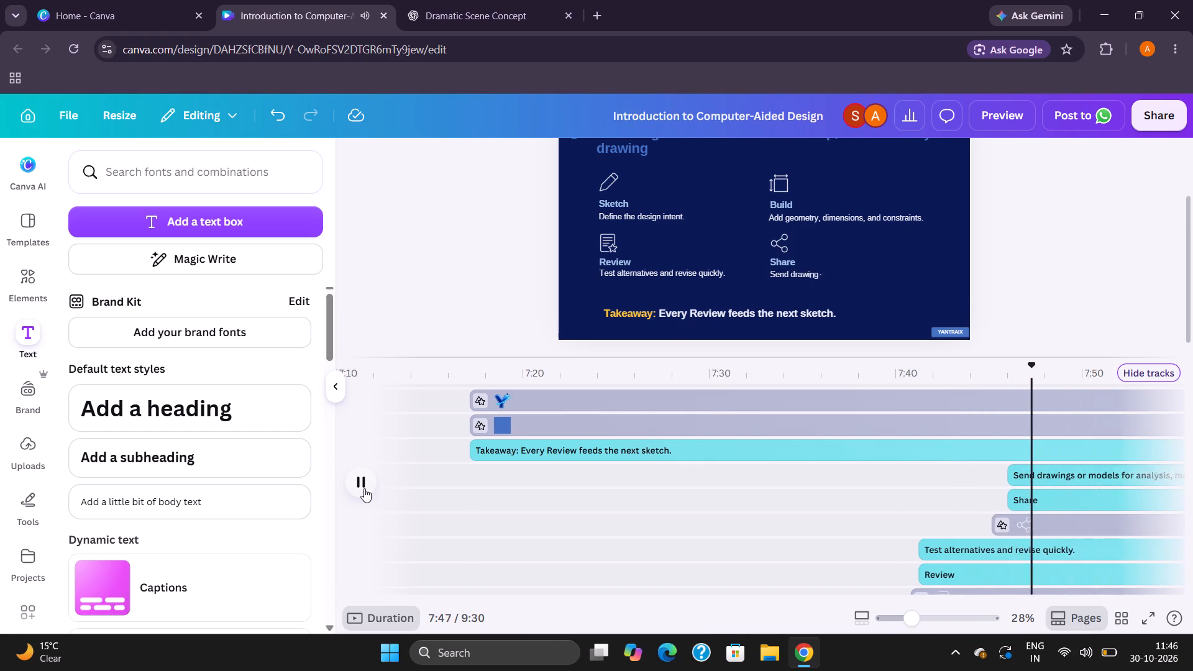
pyautogui.hscroll(-5, 364, 488)
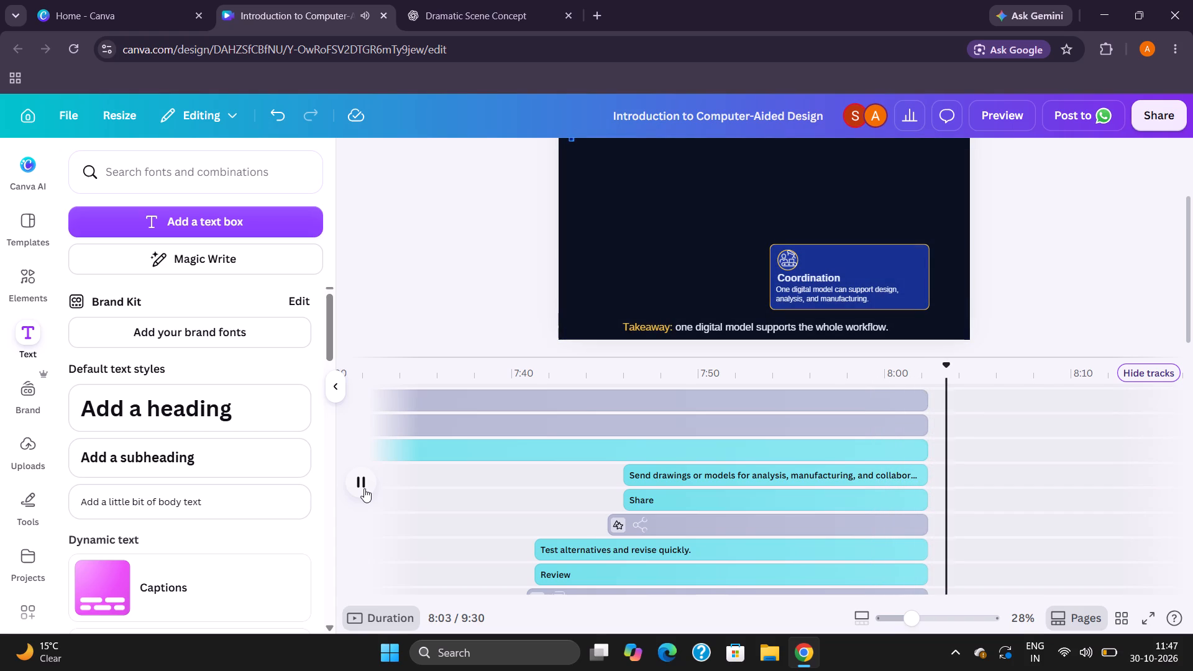
# Review the "Why we felt the need for CAD software" slide from about 8:03 to 8:25, examining the Coordination and Takeaway tracks.
pyautogui.hscroll(-1, 364, 488)
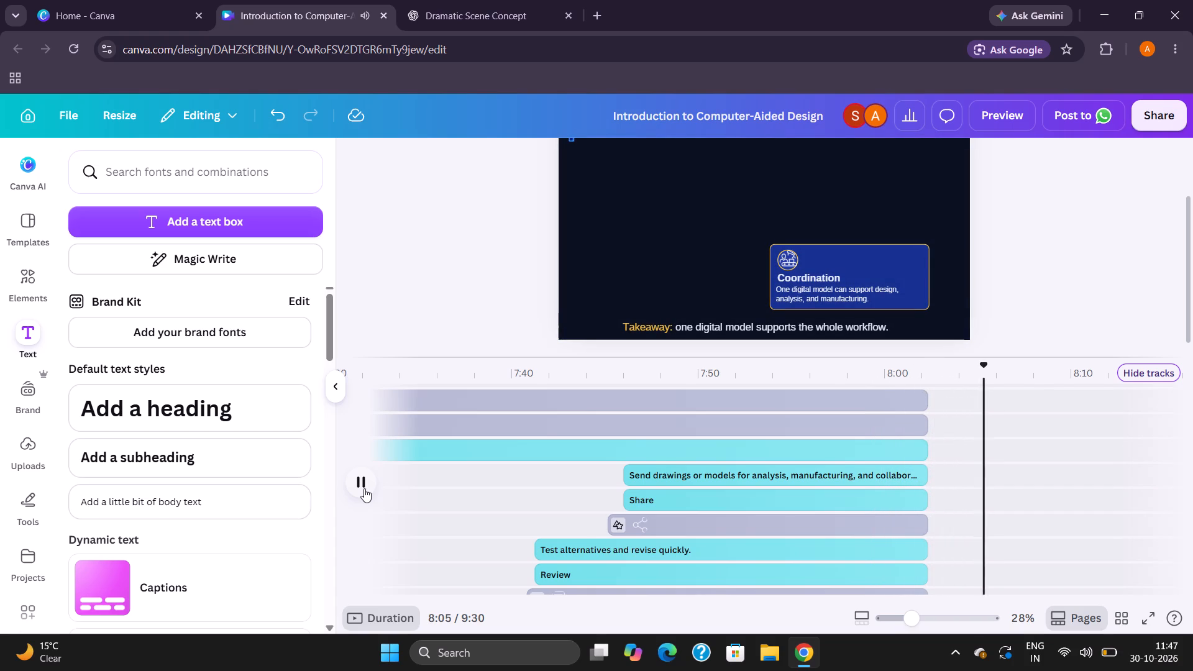
pyautogui.hscroll(-1, 364, 488)
pyautogui.scroll(2, 613, 504)
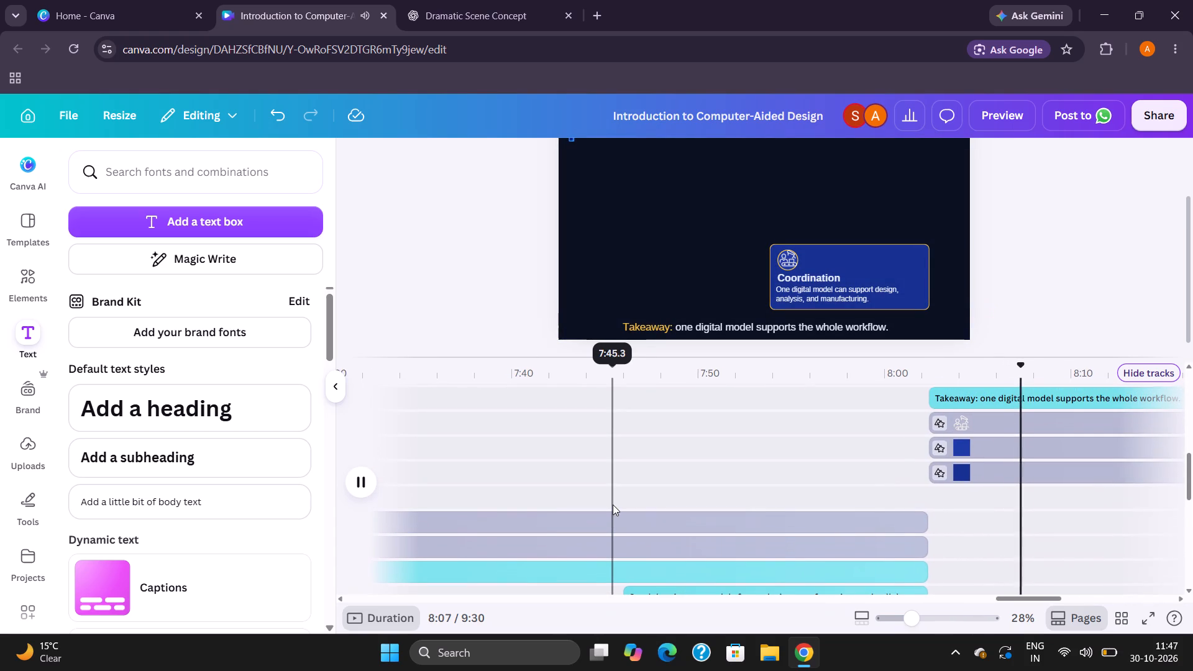
pyautogui.hscroll(-2, 613, 504)
pyautogui.scroll(1, 613, 504)
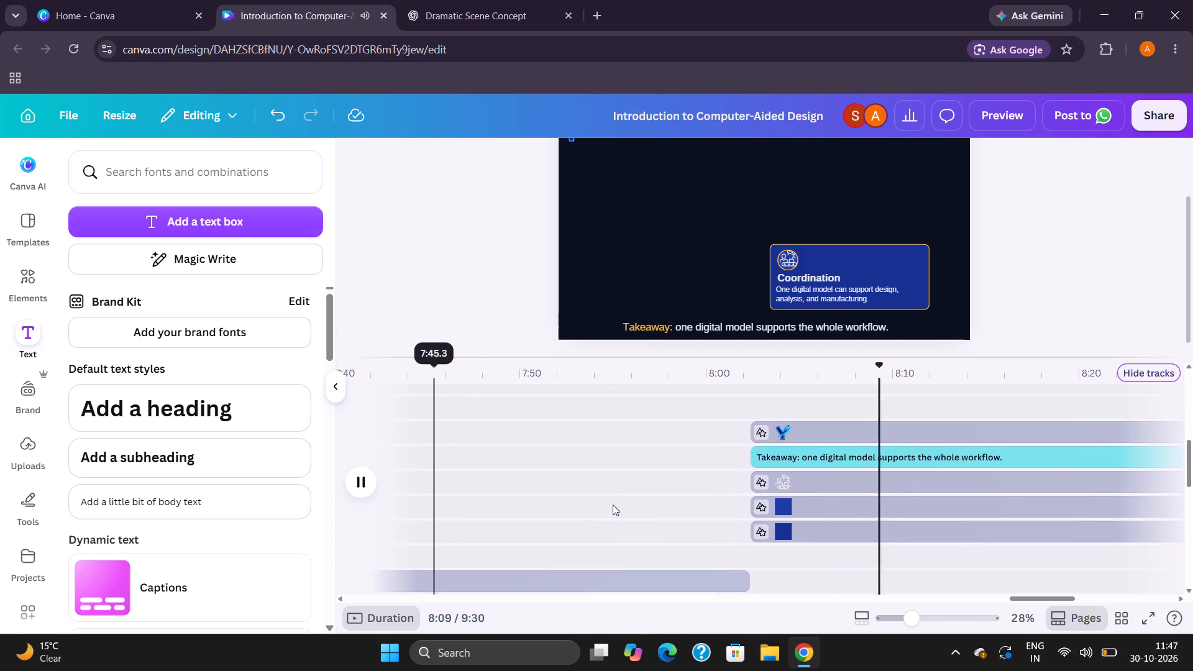
pyautogui.scroll(1, 613, 504)
pyautogui.hscroll(-1, 613, 504)
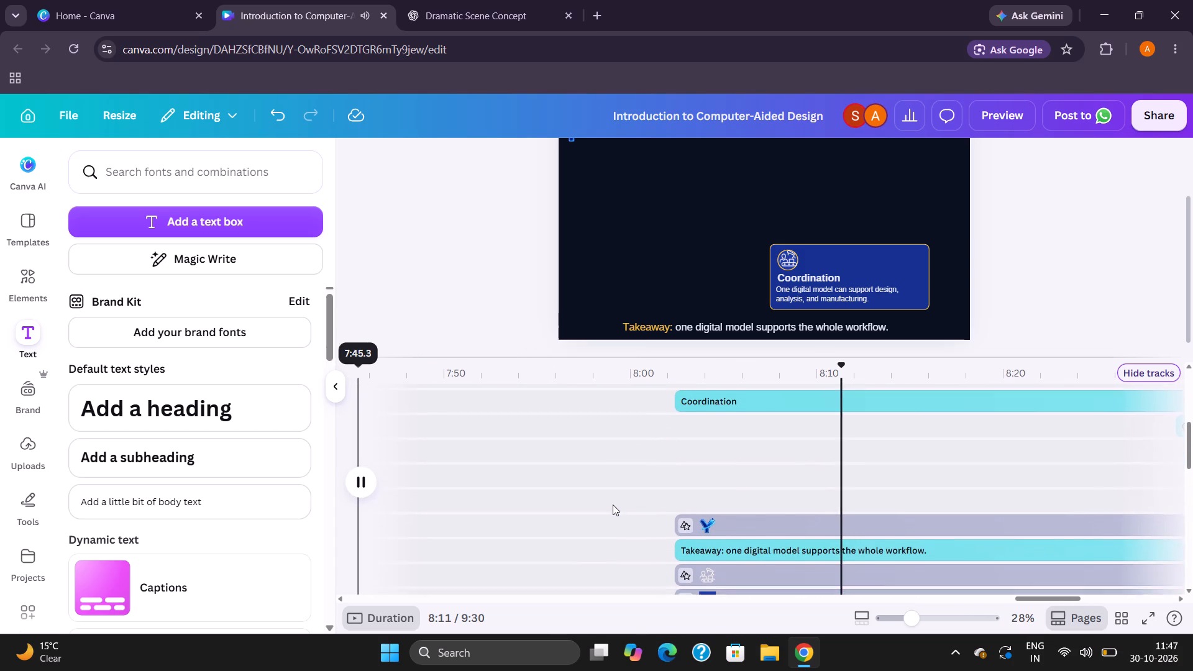
pyautogui.hscroll(-3, 613, 504)
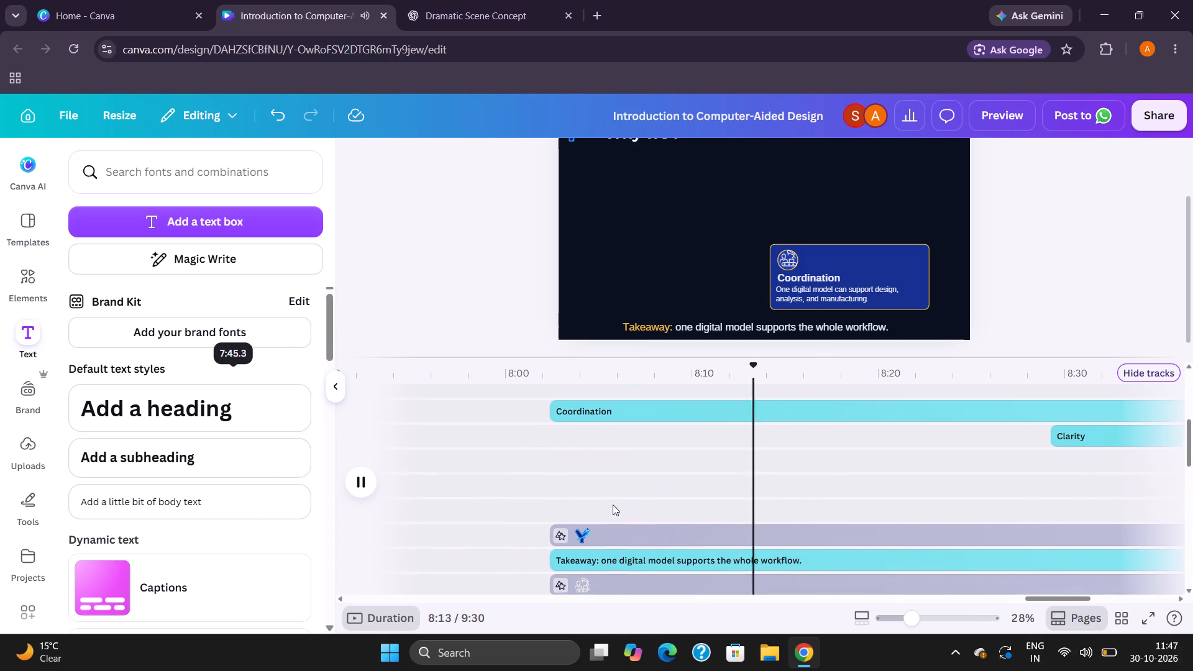
pyautogui.hscroll(-1, 613, 504)
pyautogui.scroll(2, 669, 321)
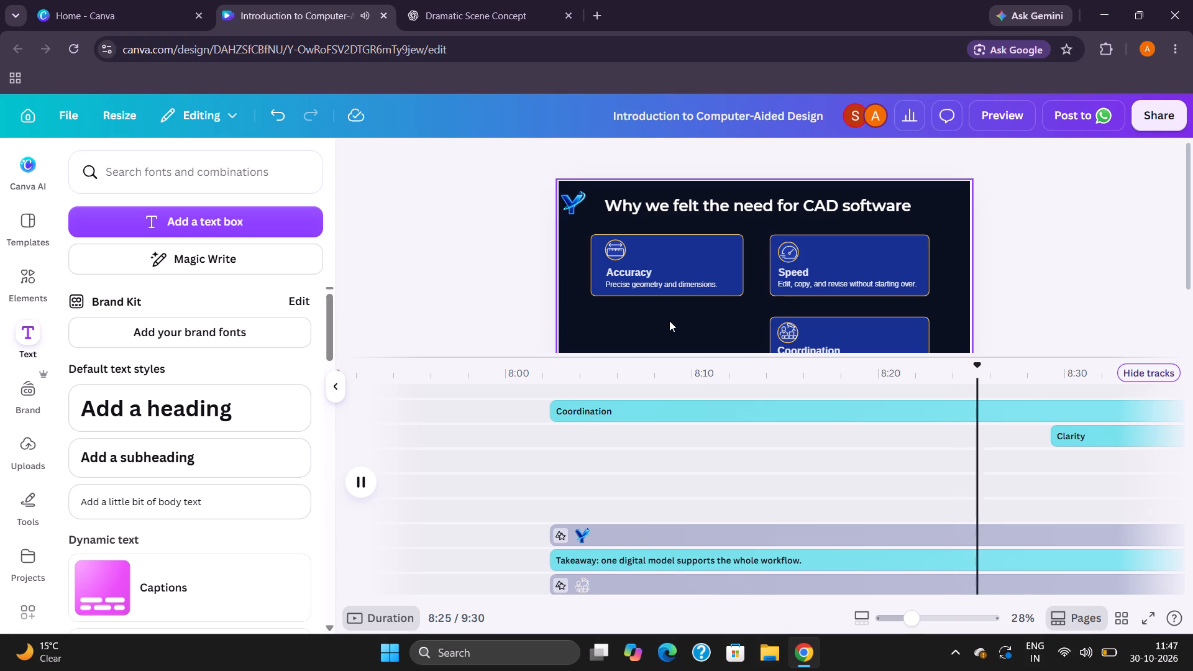
# Review the video from about 8:25 to 8:53, examining the Clarity and Coordination card tracks and the change to the CAD, CAE and CAM slide.
pyautogui.hscroll(-3, 800, 484)
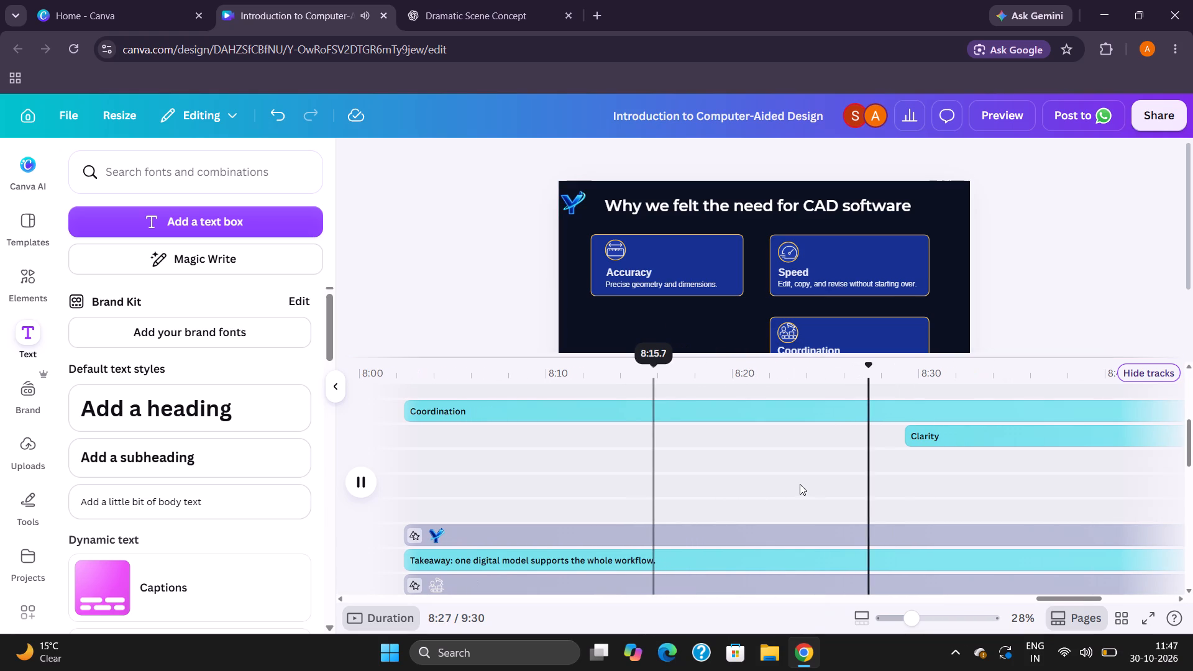
pyautogui.hscroll(-1, 800, 484)
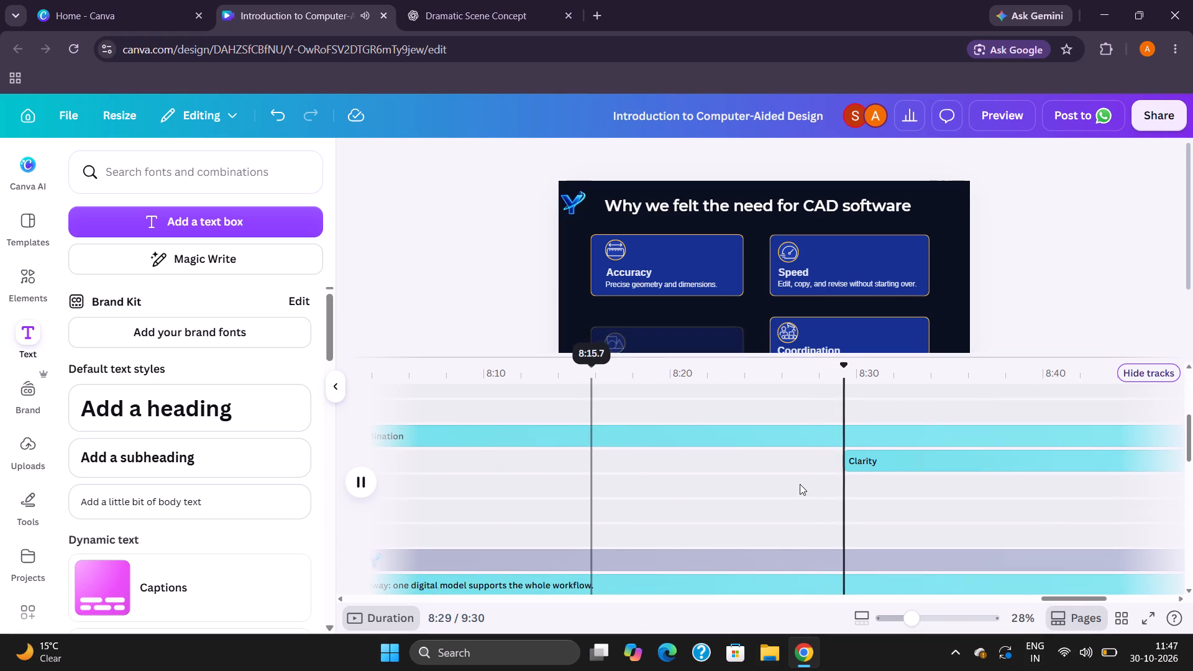
pyautogui.scroll(-1, 800, 484)
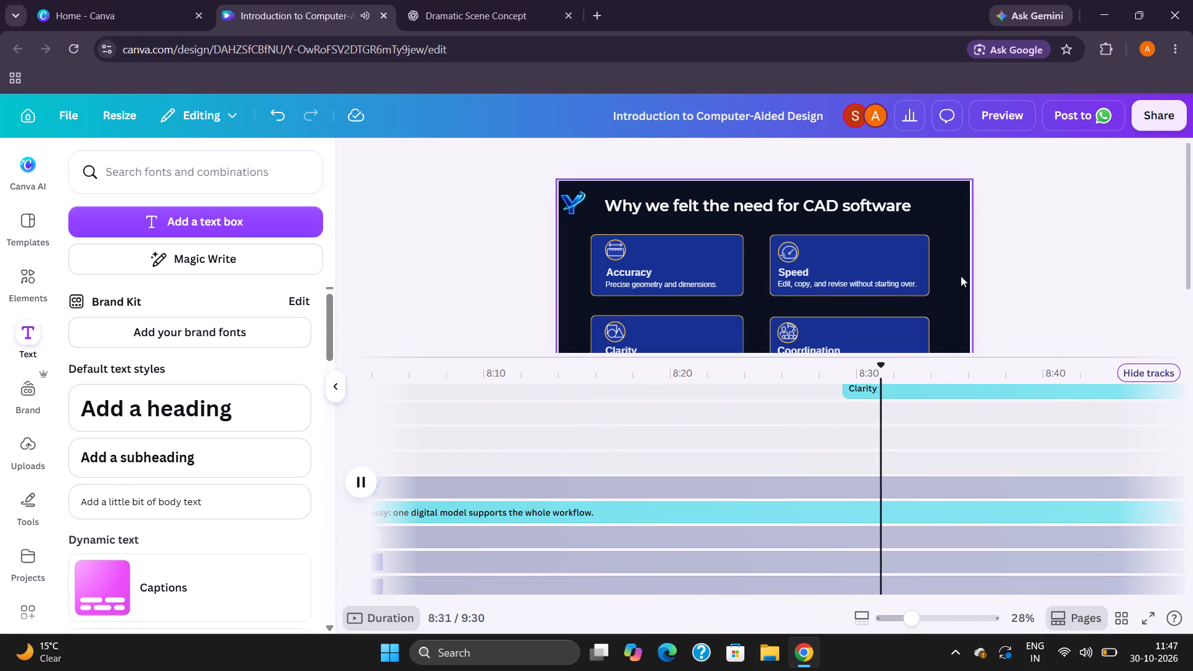
pyautogui.scroll(-1, 1018, 262)
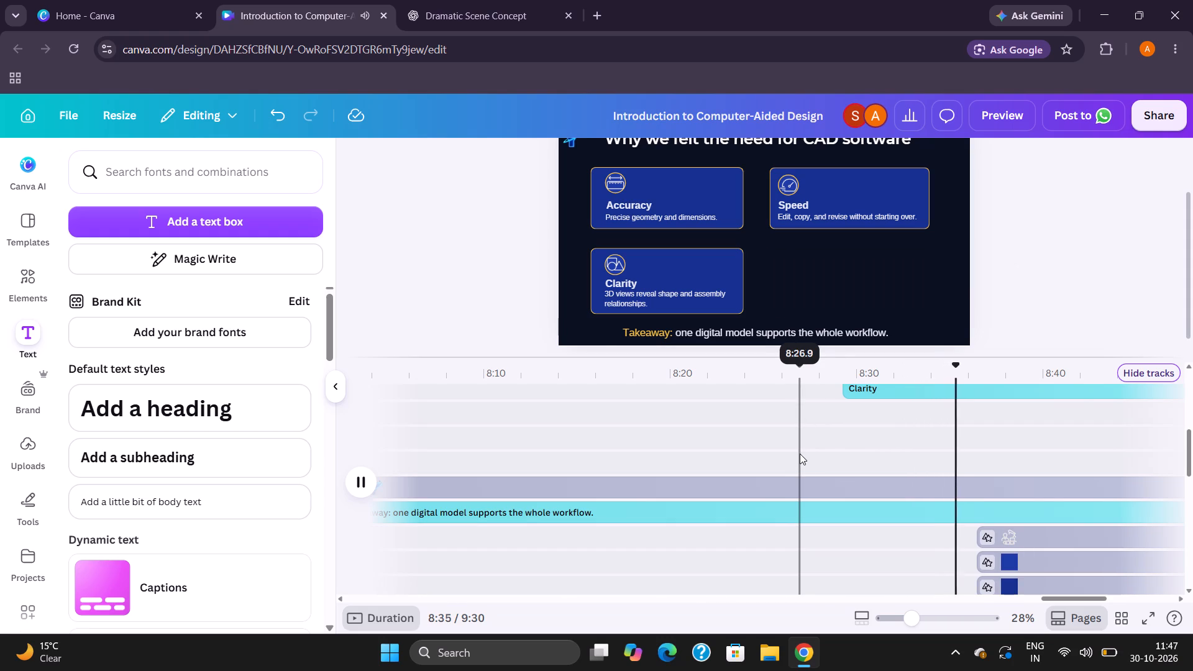
pyautogui.hscroll(-2, 800, 454)
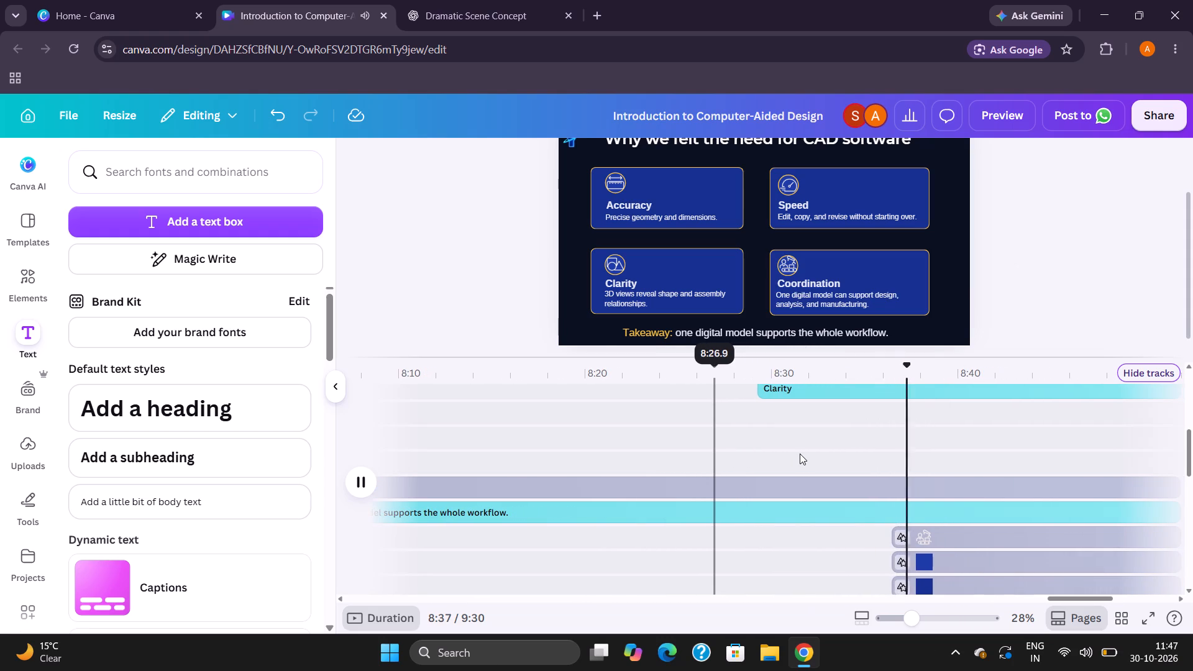
pyautogui.hscroll(-3, 800, 454)
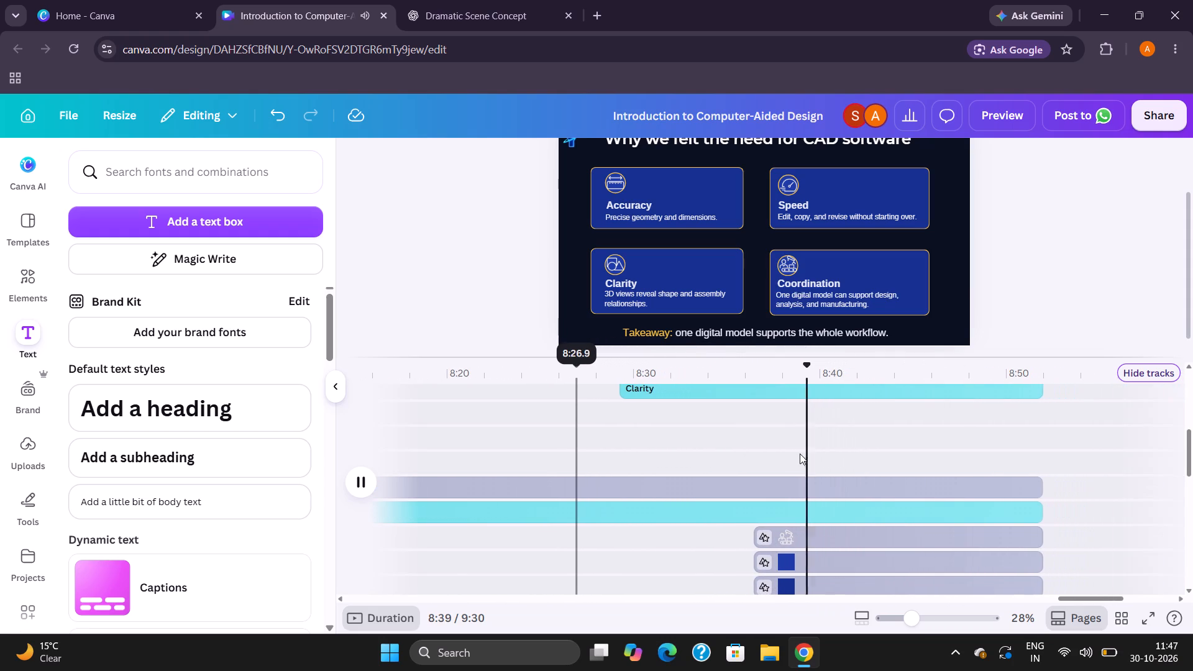
pyautogui.hscroll(-3, 800, 454)
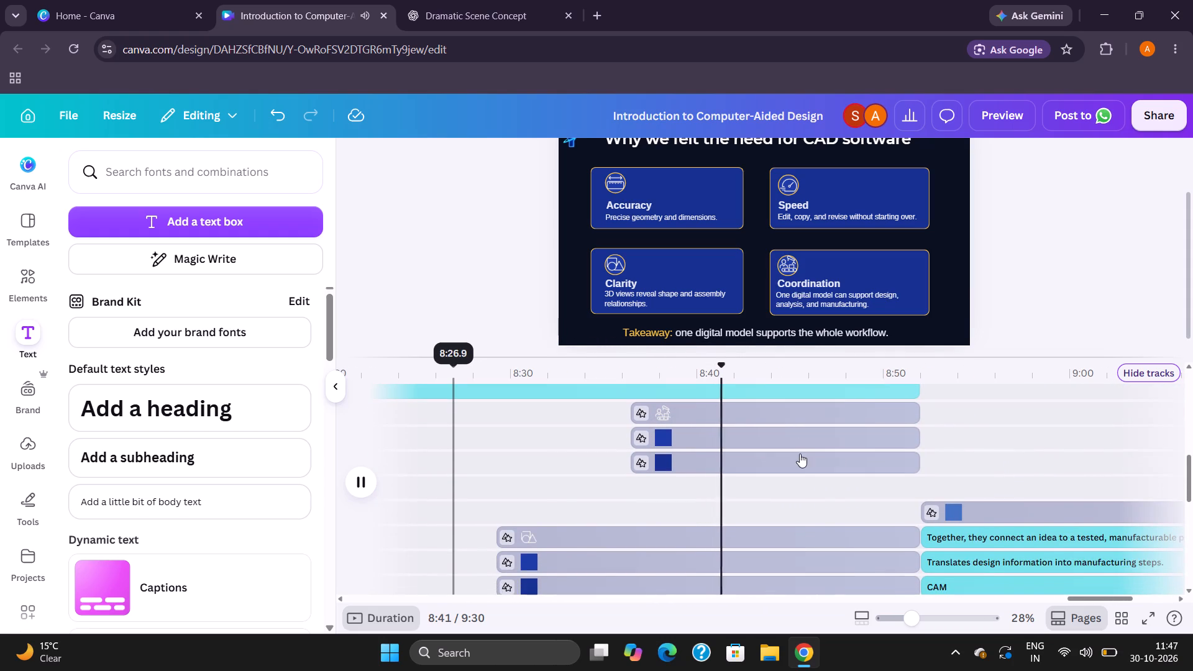
pyautogui.hscroll(-2, 800, 454)
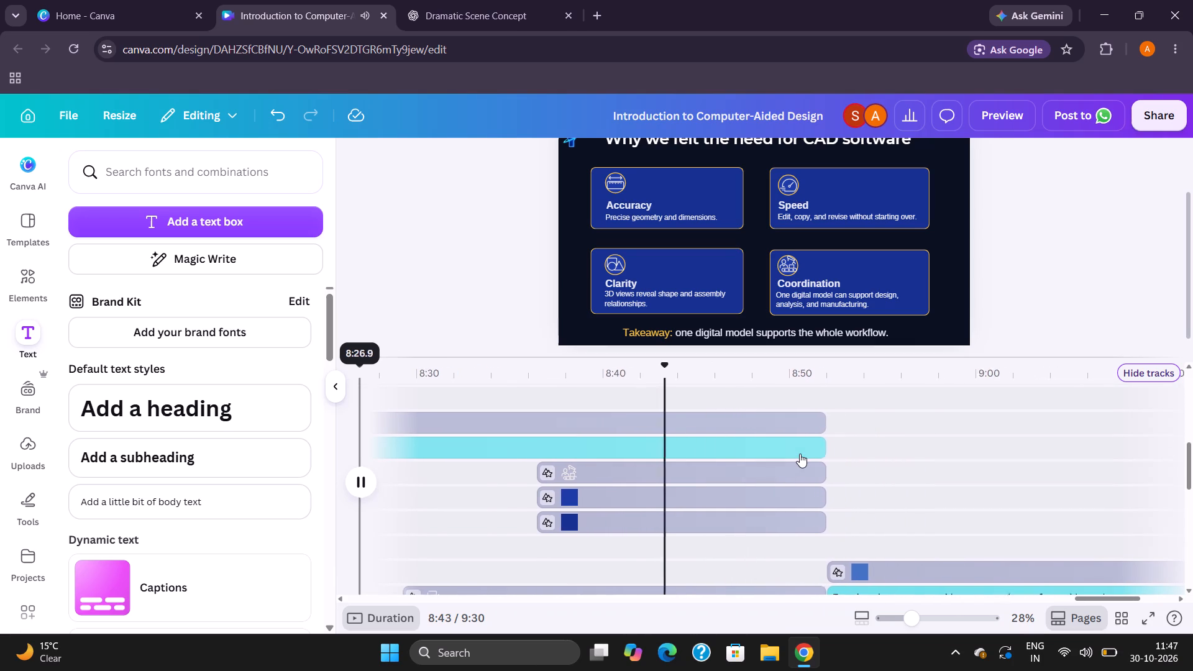
pyautogui.hscroll(-2, 800, 454)
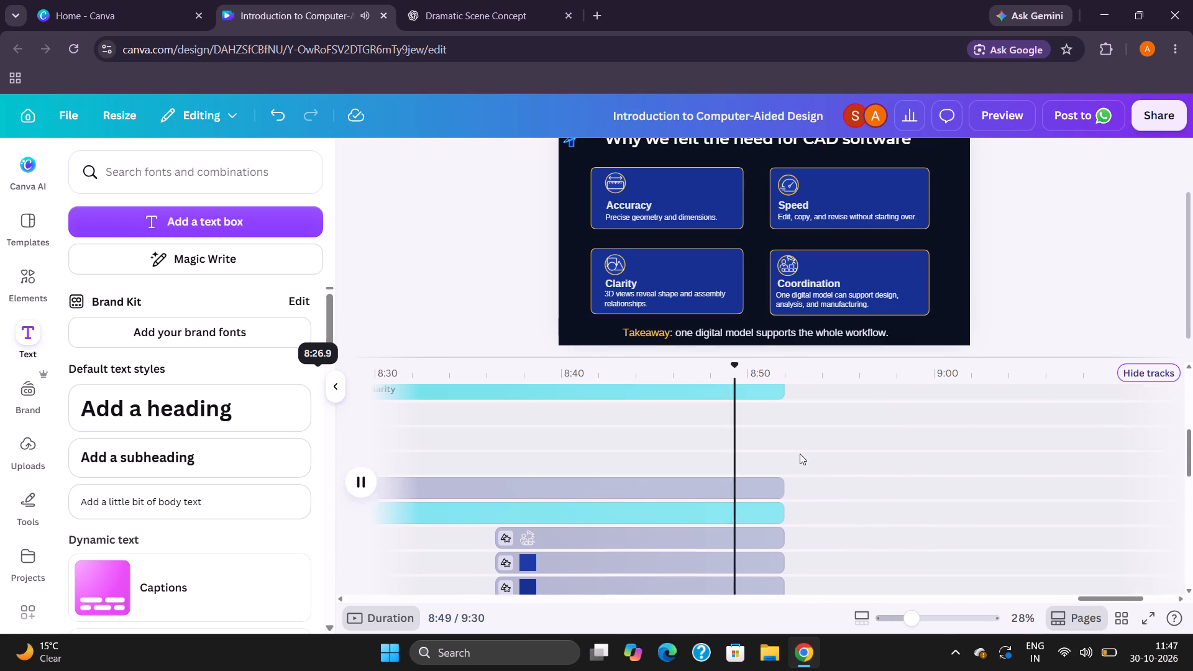
pyautogui.hscroll(-1, 800, 454)
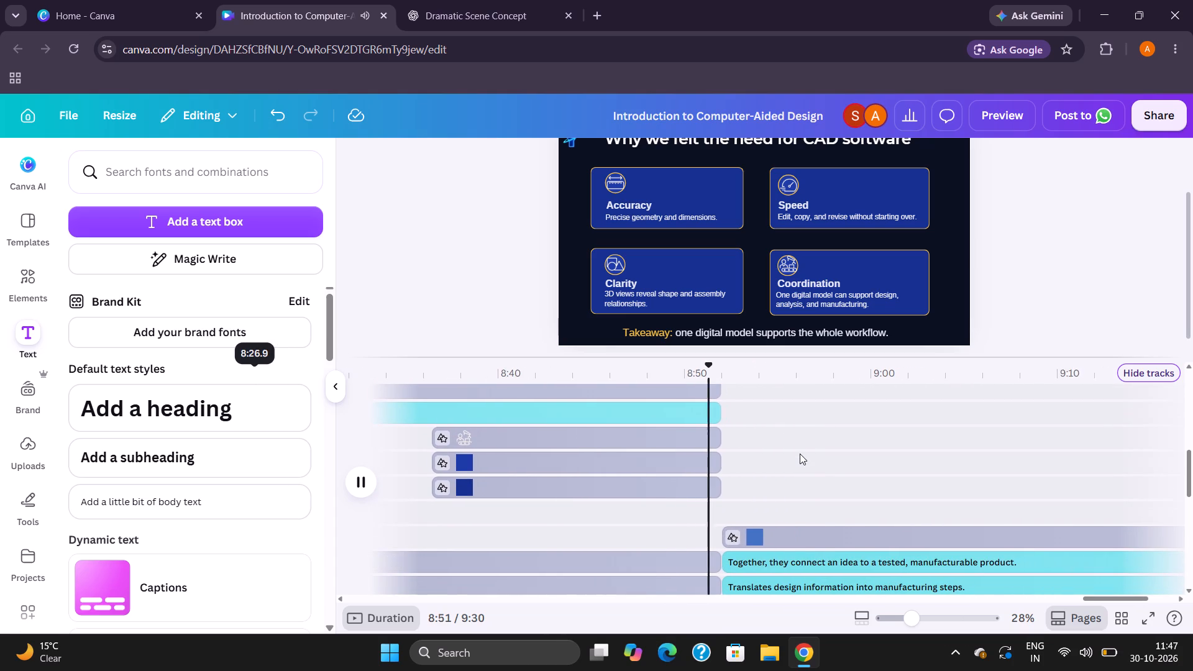
pyautogui.hscroll(-1, 800, 454)
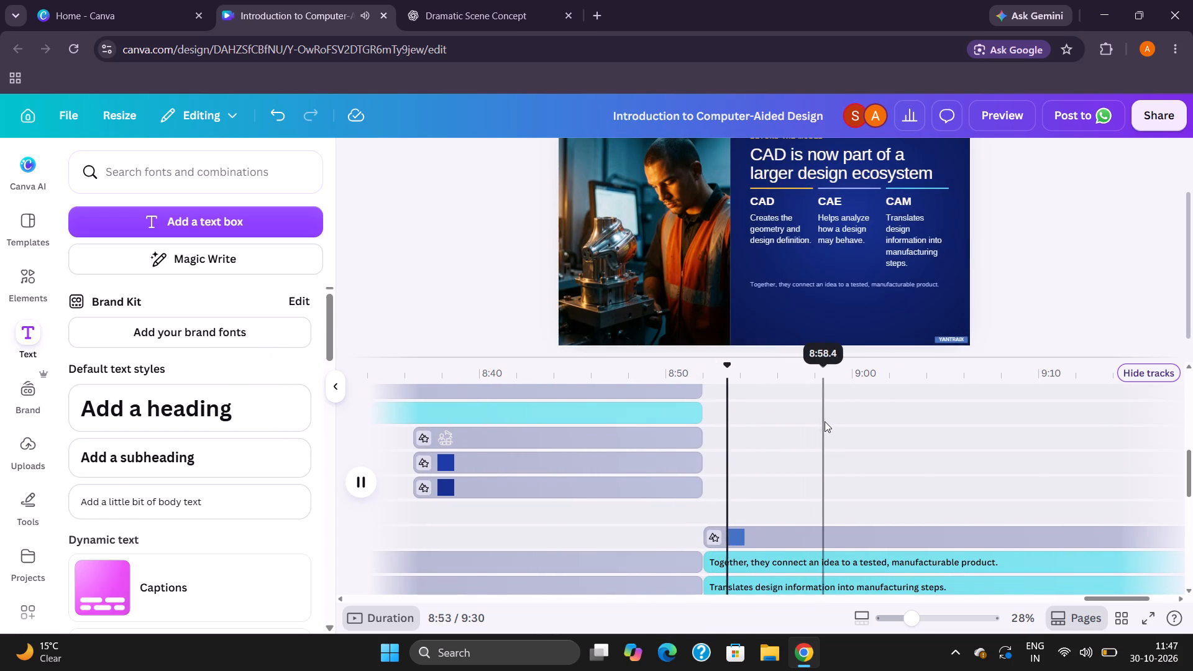
# Review the "CAD is now part of a larger design ecosystem" slide from about 8:53 to 9:05, checking its tracks, and pause.
pyautogui.hscroll(-5, 835, 435)
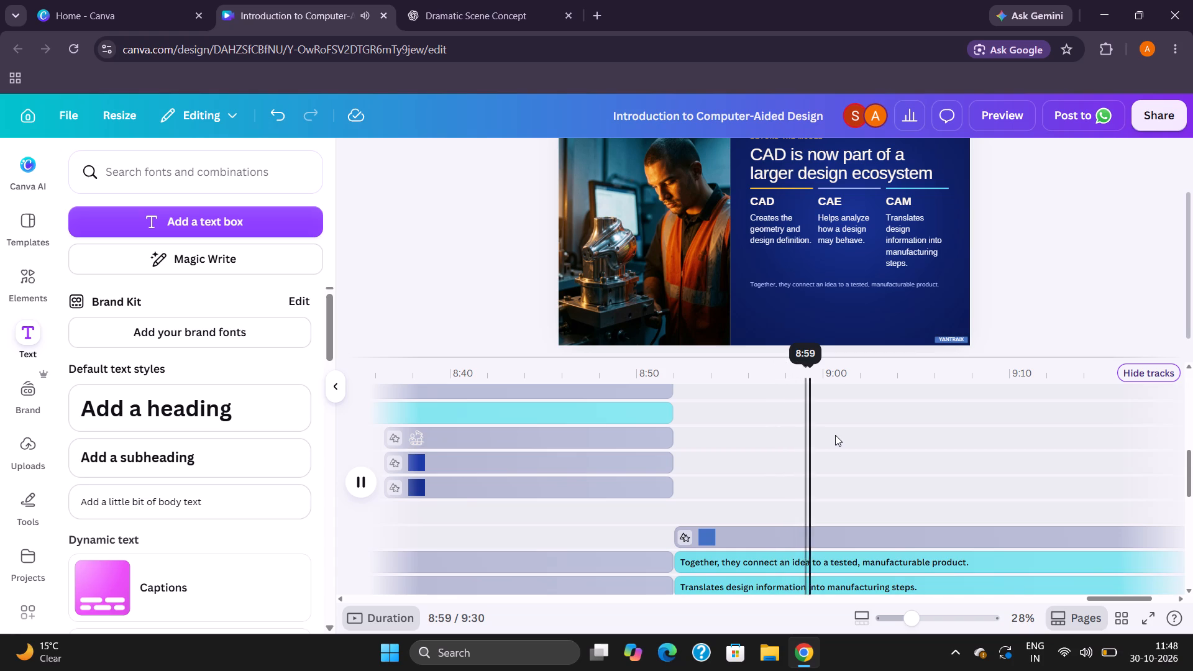
pyautogui.scroll(4, 835, 435)
pyautogui.hscroll(5, 835, 435)
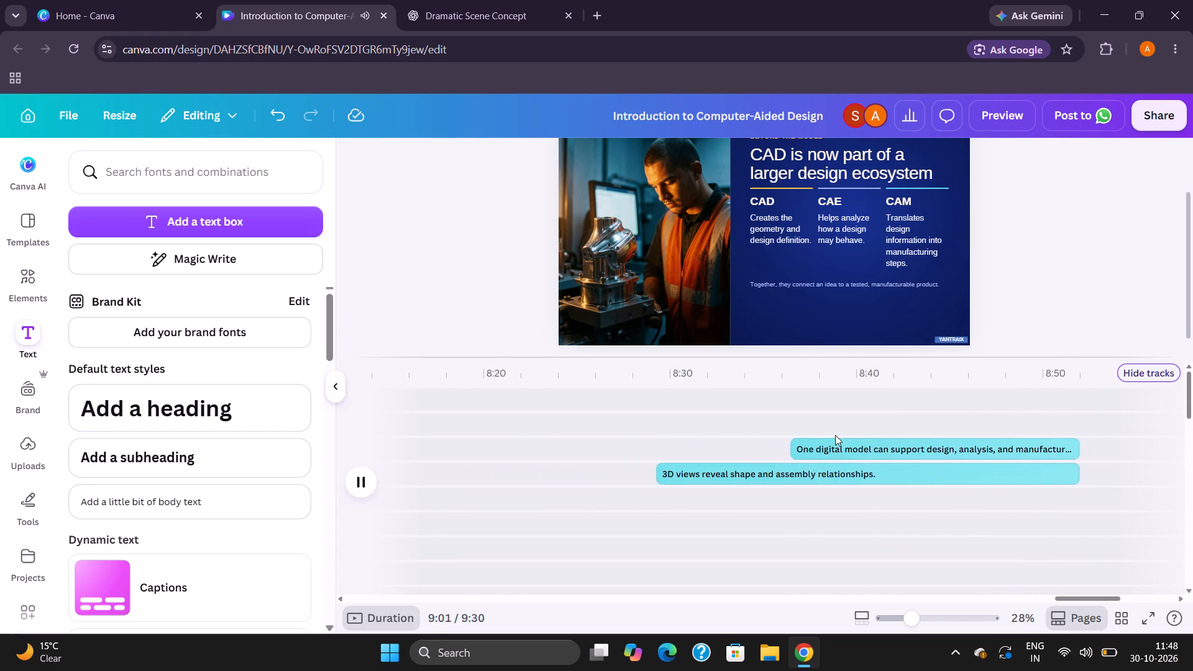
pyautogui.hscroll(1, 835, 435)
pyautogui.scroll(-3, 835, 435)
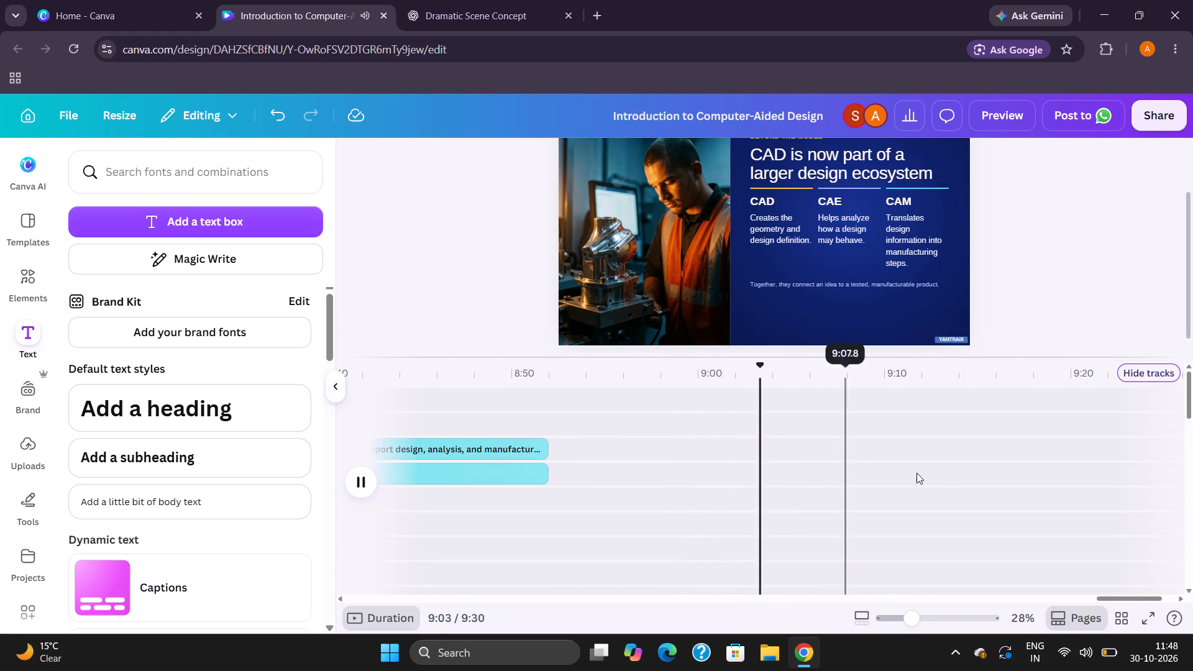
pyautogui.click(359, 481)
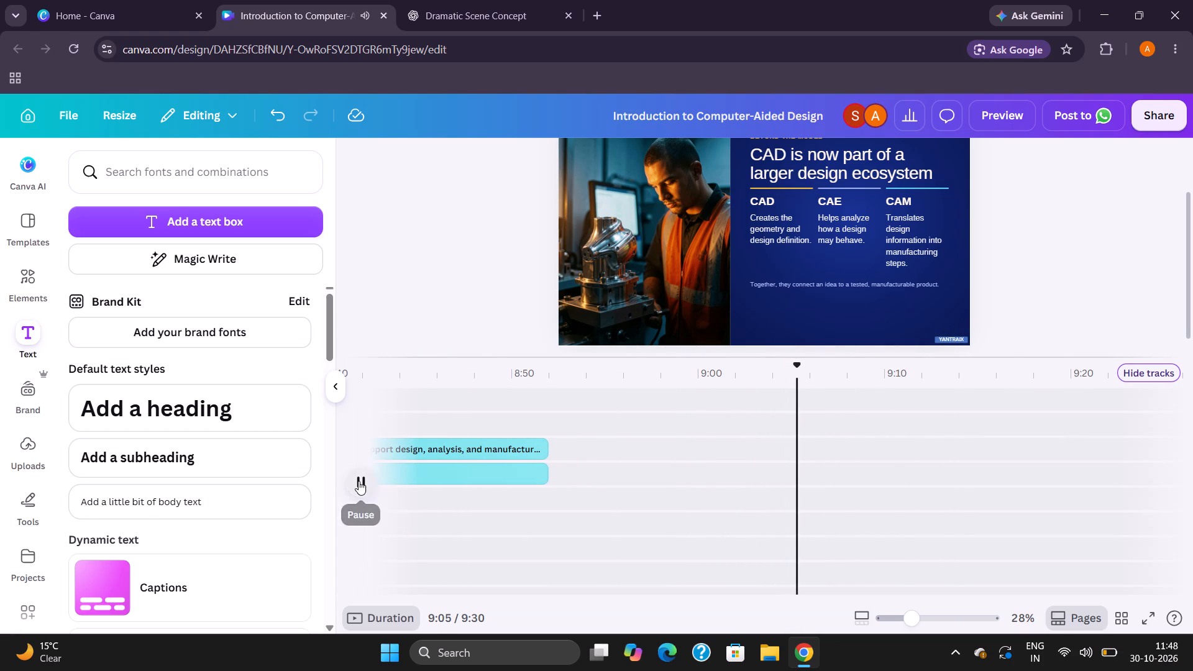
# Replay from about 7:51 to 8:53, examining when the Accuracy, Speed, Clarity and Coordination cards appear, and pause at the ecosystem slide.
pyautogui.hscroll(7, 561, 530)
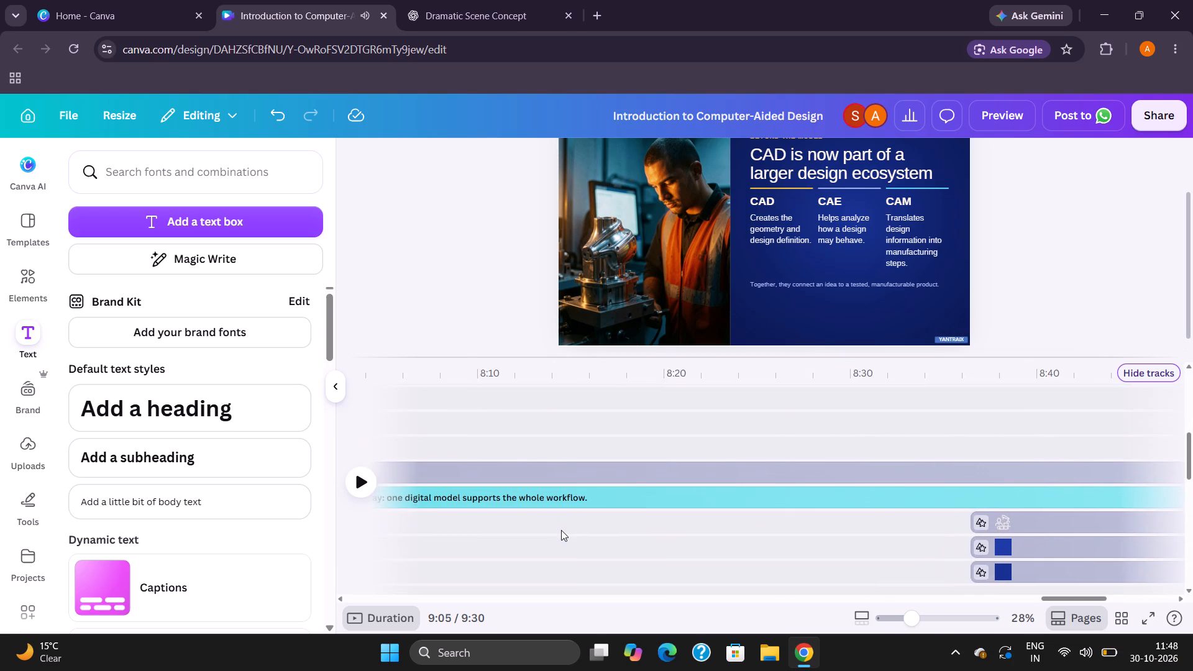
pyautogui.hscroll(2, 561, 530)
pyautogui.click(694, 509)
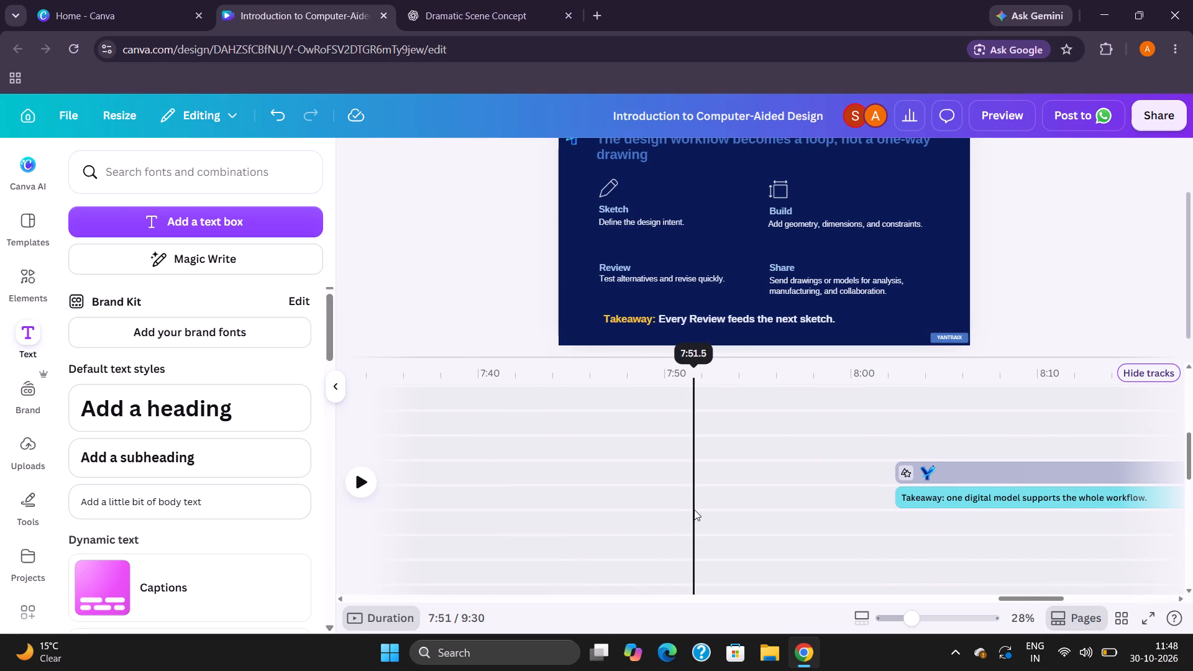
pyautogui.press('space')
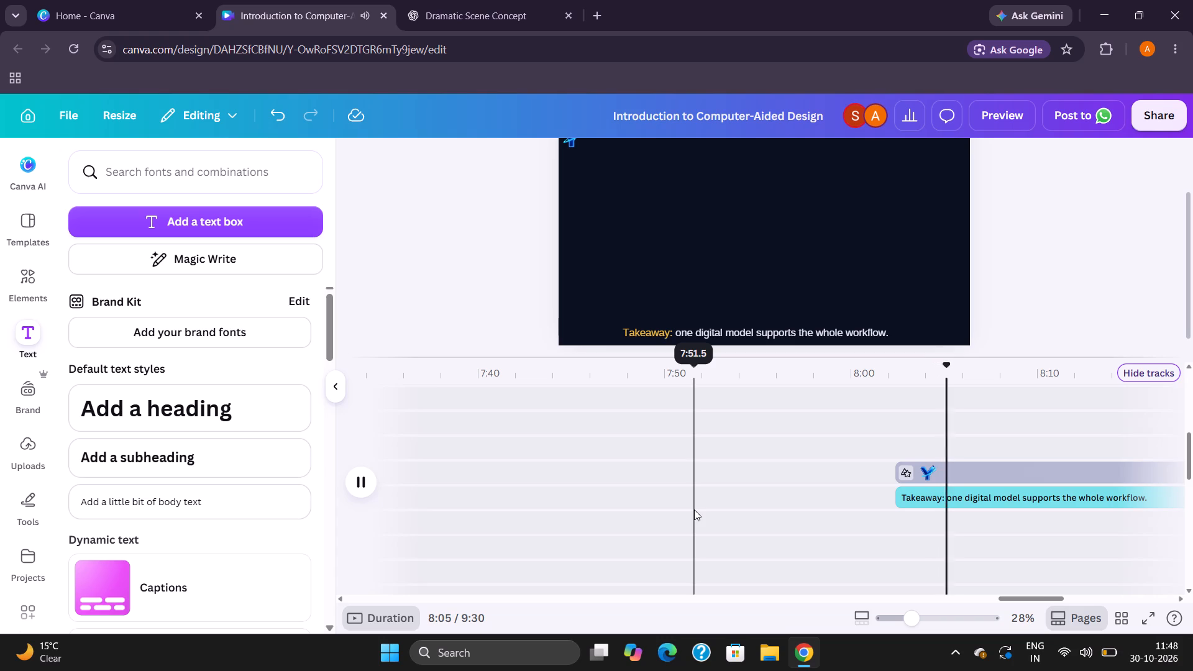
pyautogui.scroll(1, 529, 278)
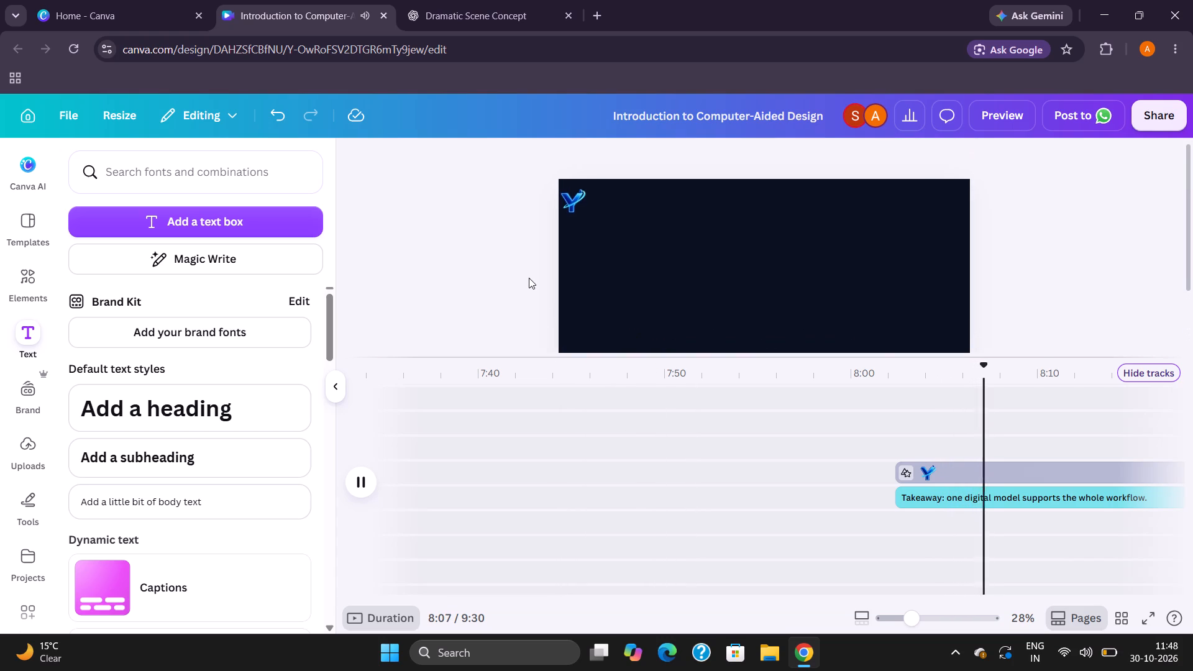
pyautogui.scroll(2, 529, 278)
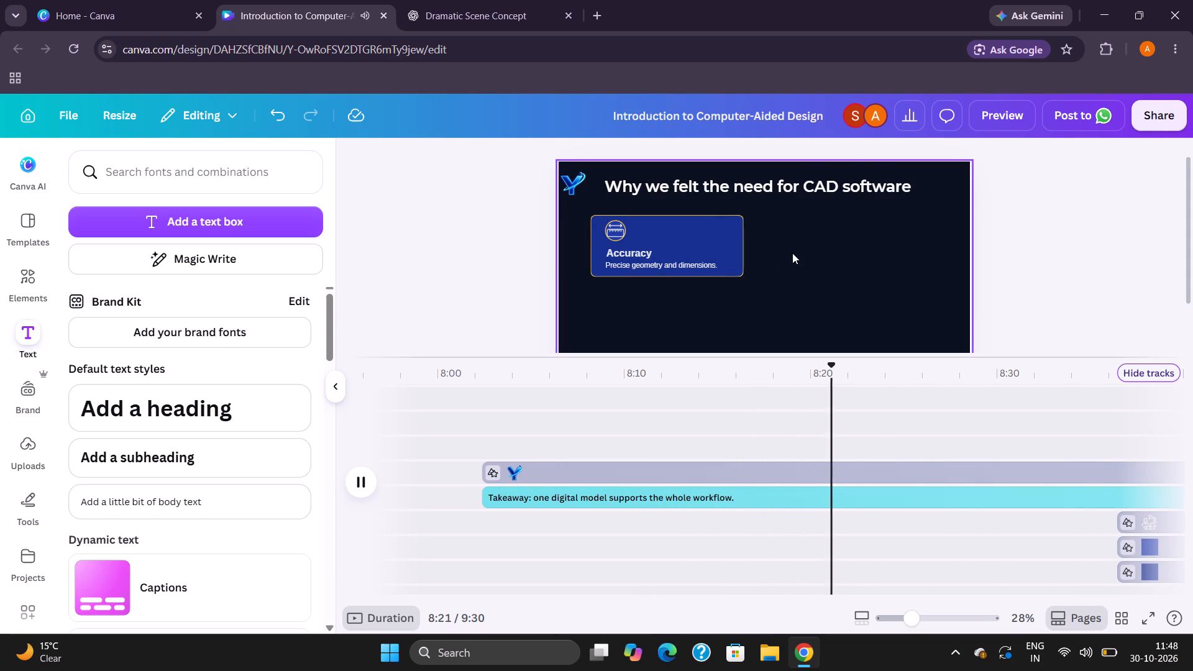
pyautogui.scroll(-1, 792, 253)
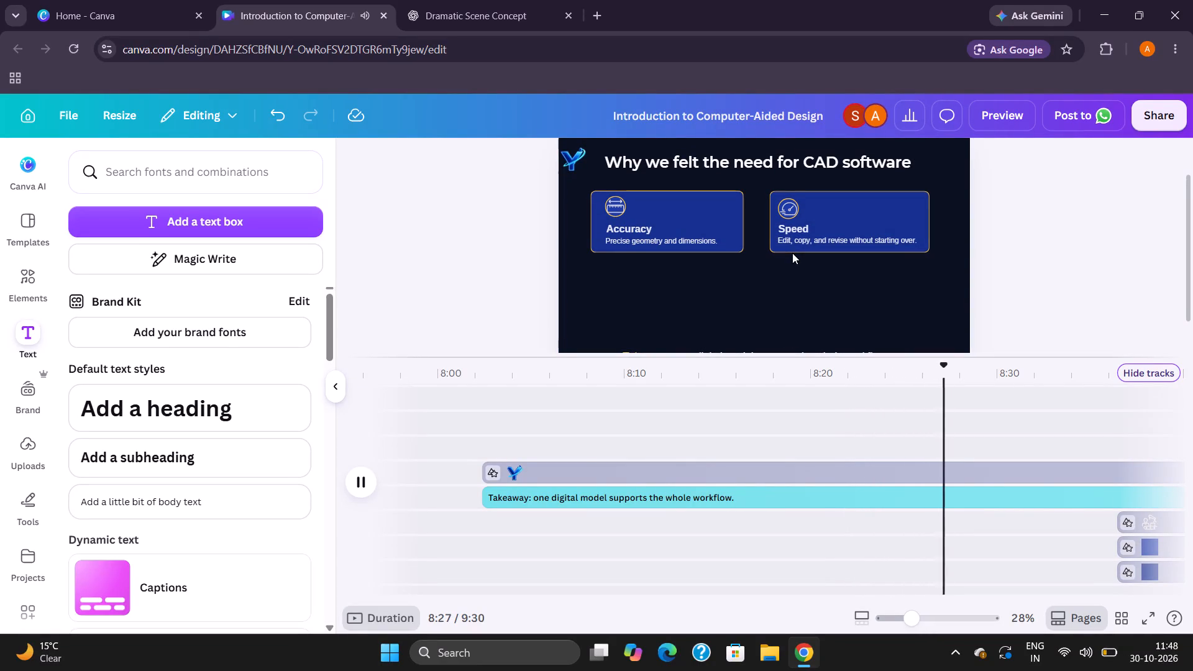
pyautogui.scroll(-1, 792, 253)
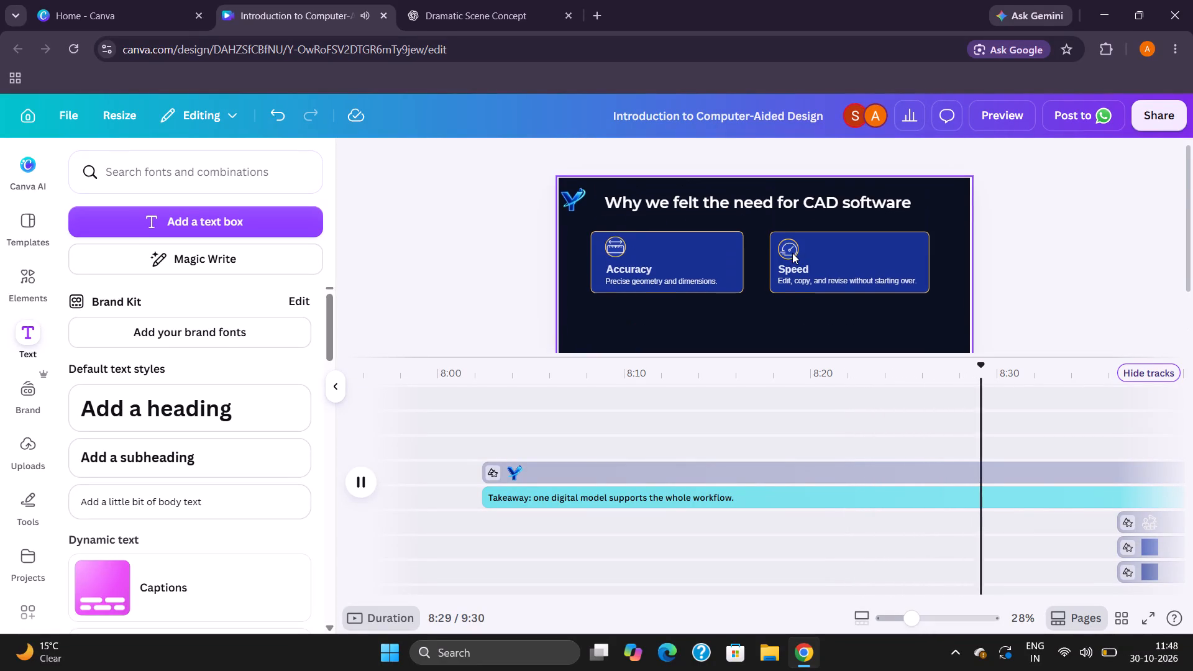
pyautogui.scroll(-1, 792, 253)
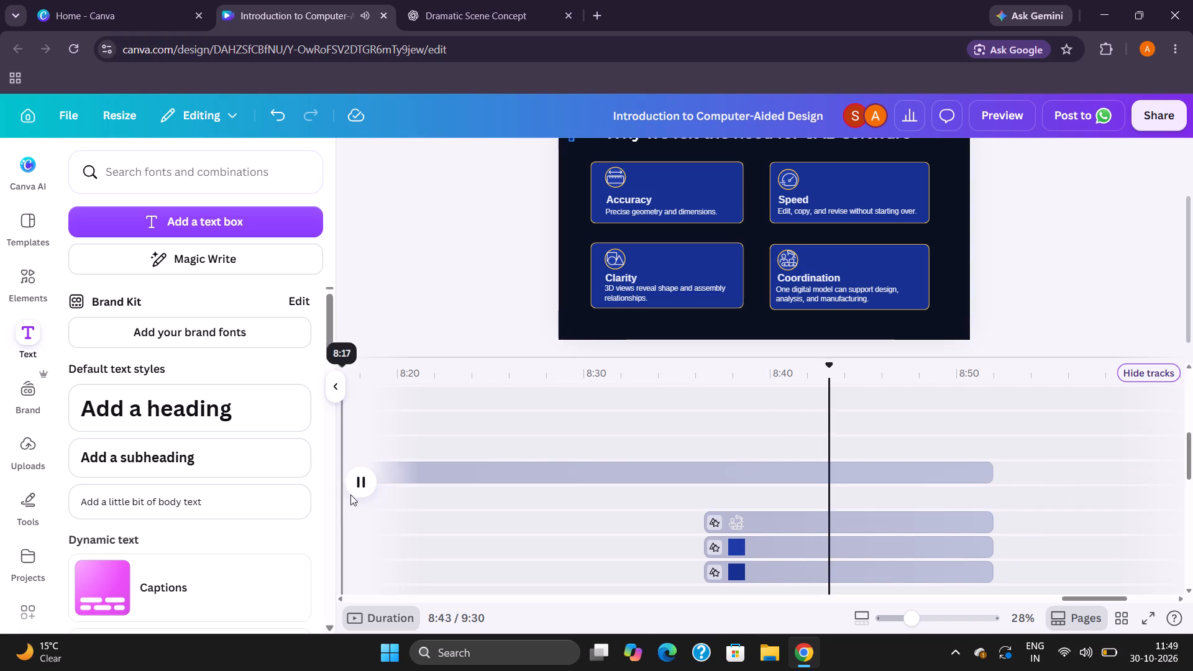
pyautogui.scroll(-1, 679, 395)
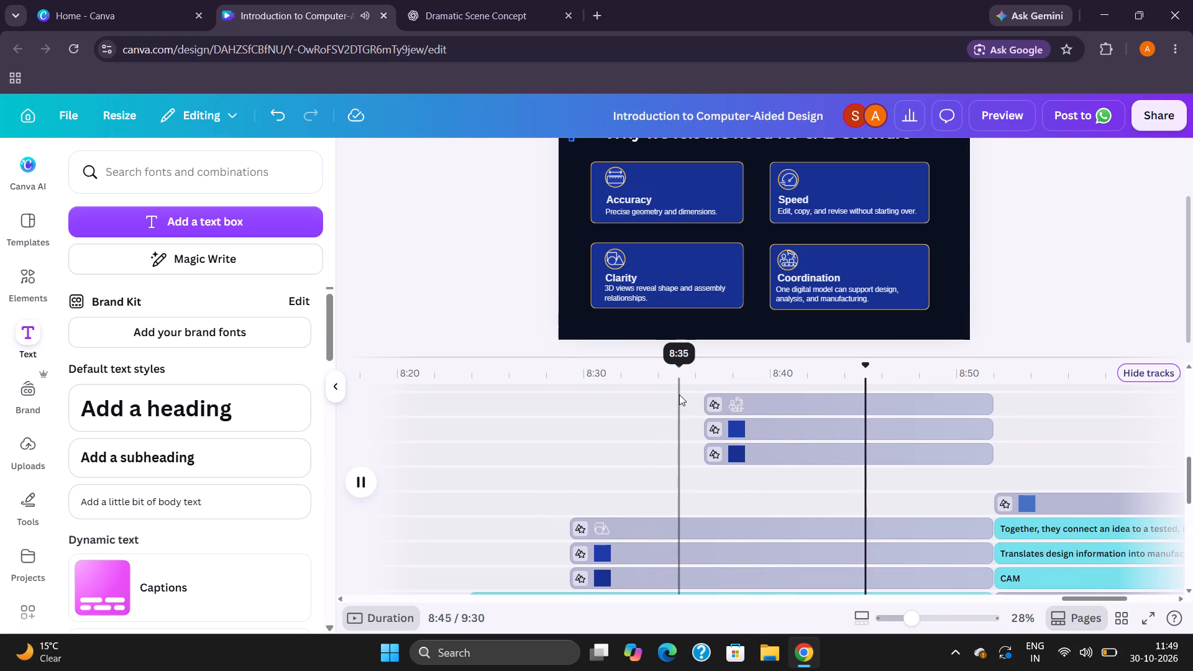
pyautogui.scroll(-1, 679, 395)
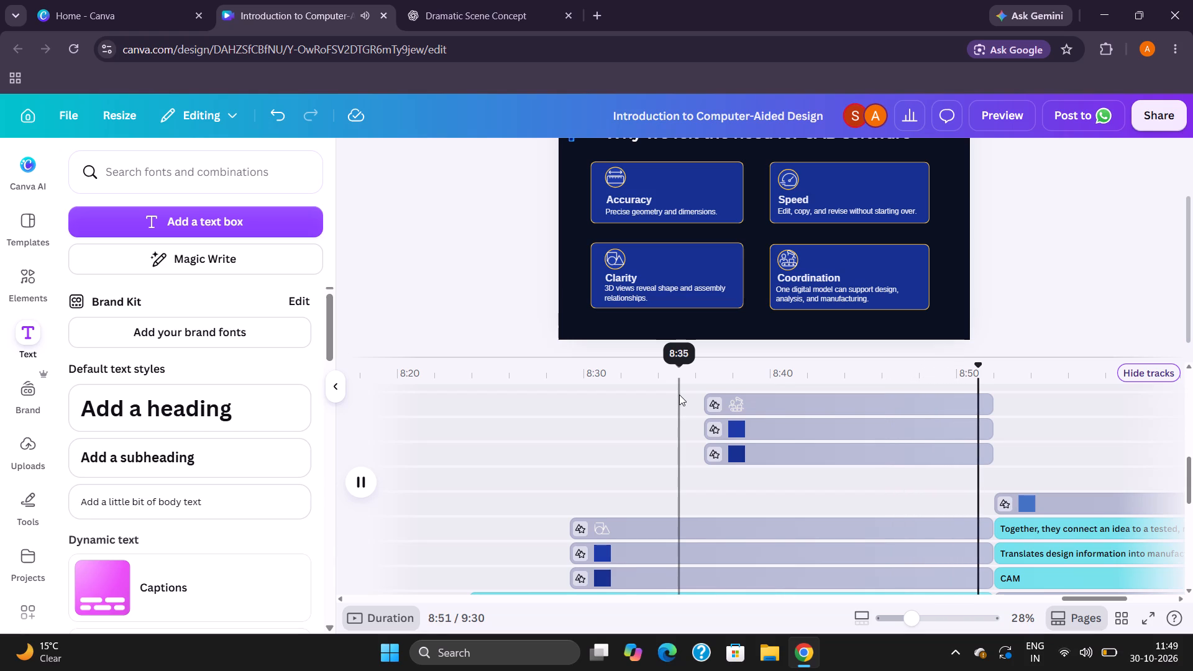
pyautogui.click(362, 482)
# Return to the start of the video and play to about 0:20, examining the "CAD Learning" and "What is CAD ??" titles.
pyautogui.hscroll(14, 539, 450)
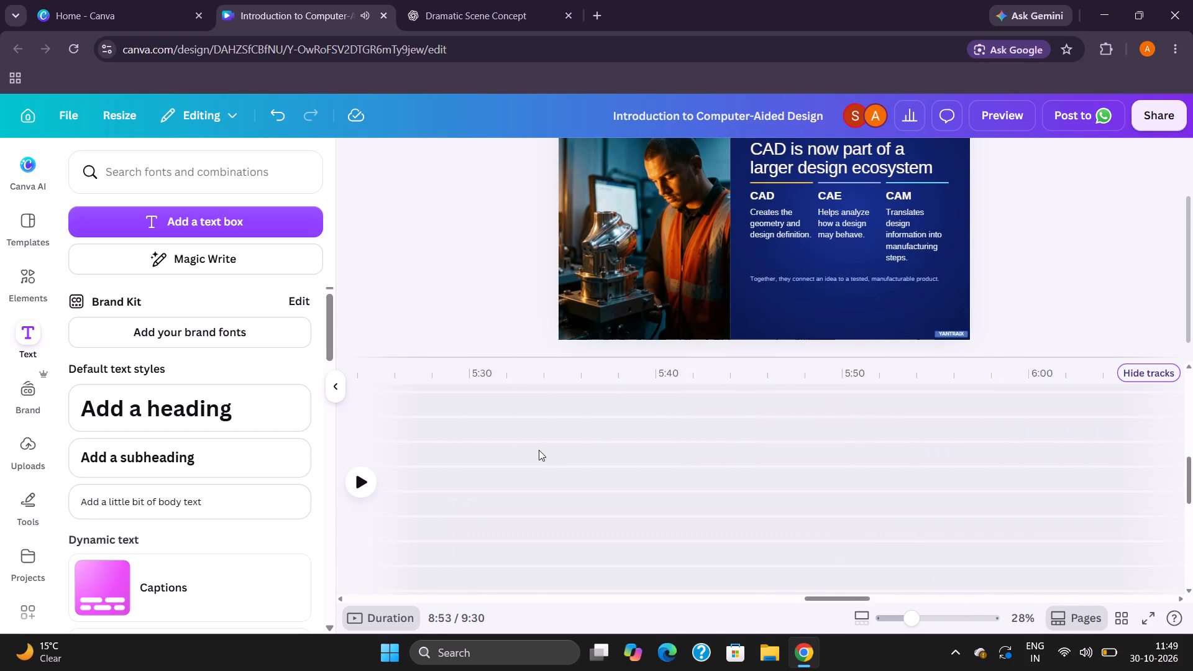
pyautogui.hscroll(15, 539, 450)
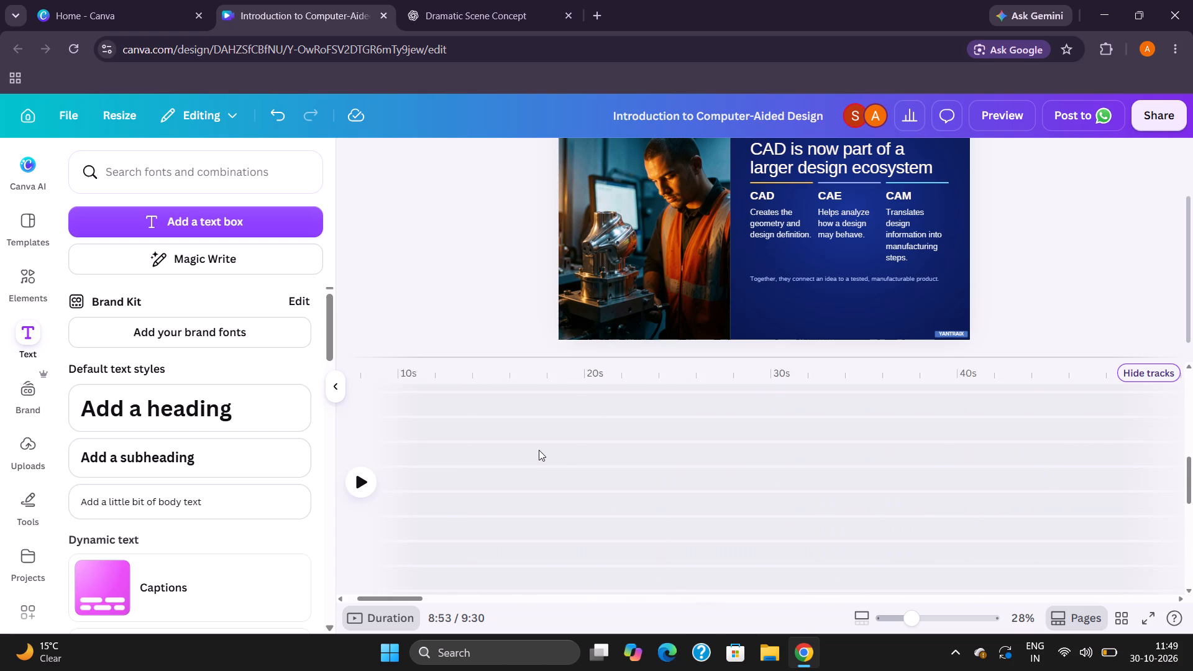
pyautogui.hscroll(4, 539, 450)
pyautogui.scroll(1, 539, 450)
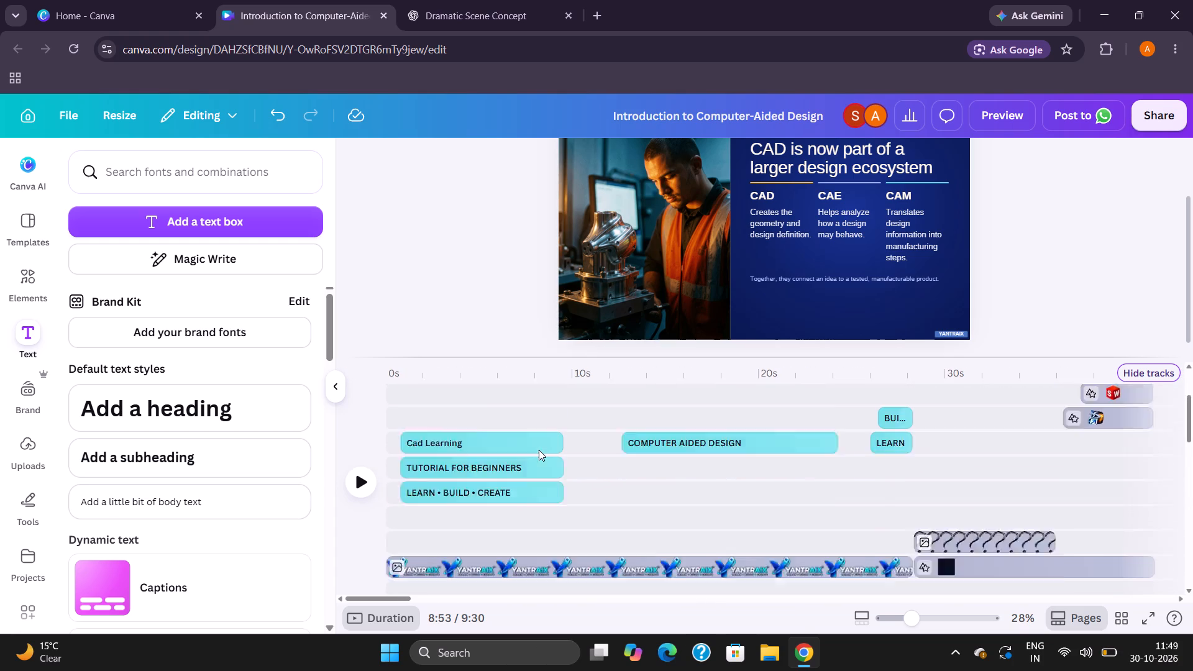
pyautogui.scroll(1, 539, 450)
pyautogui.scroll(-6, 539, 450)
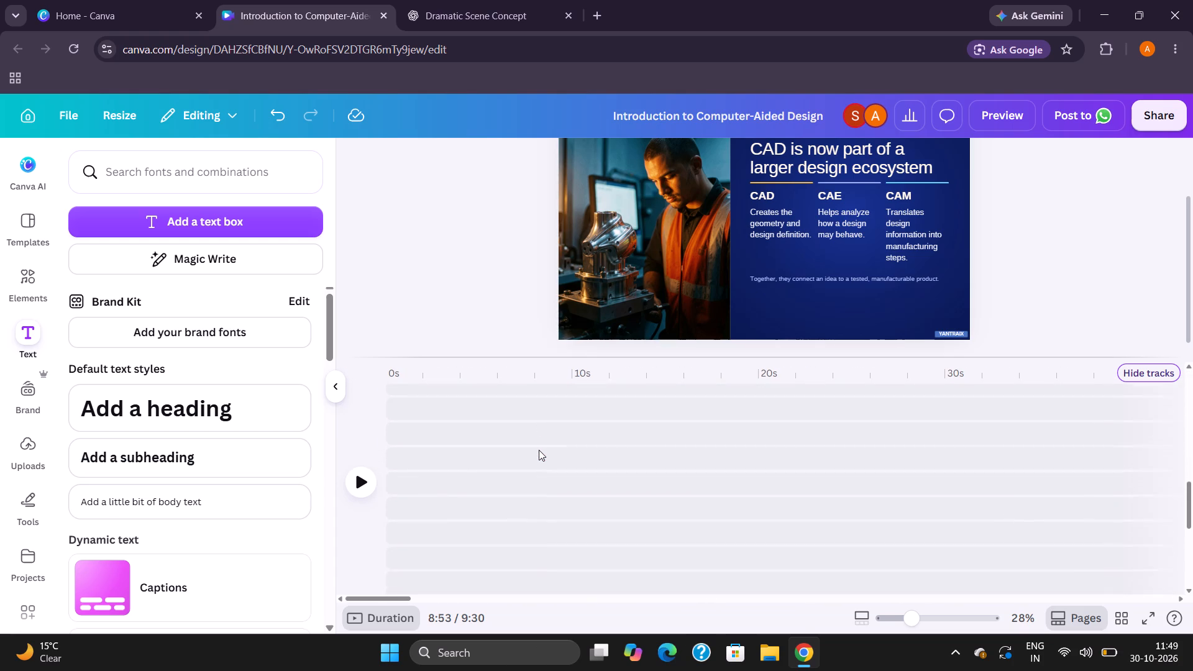
pyautogui.scroll(-3, 539, 450)
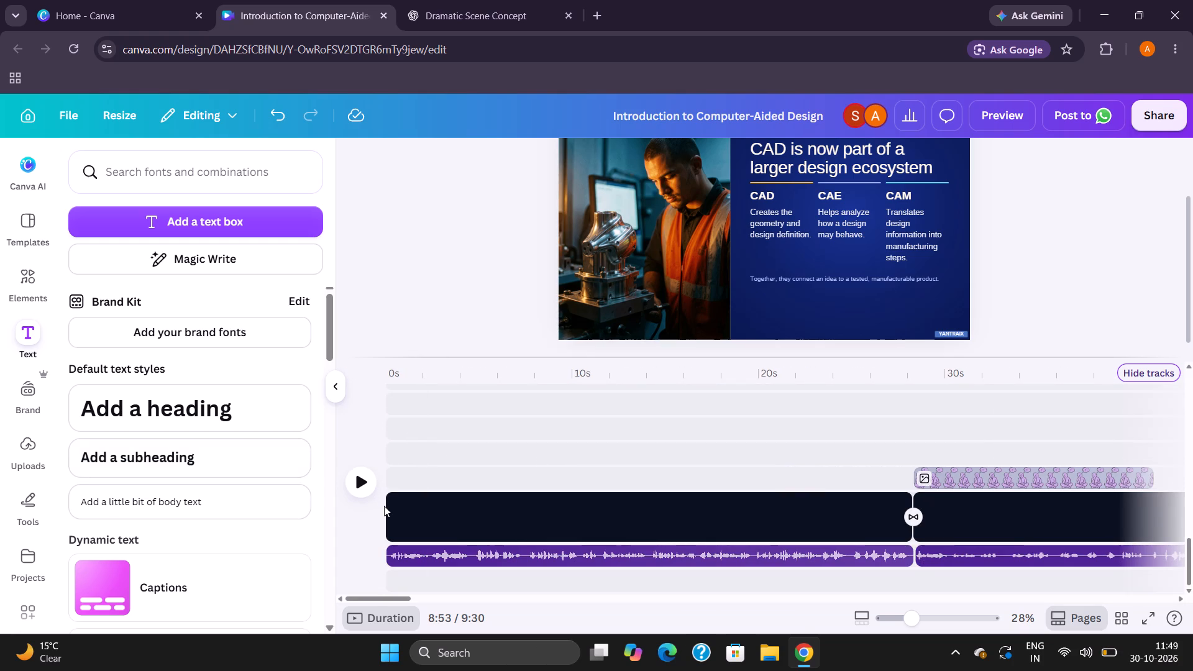
pyautogui.click(391, 513)
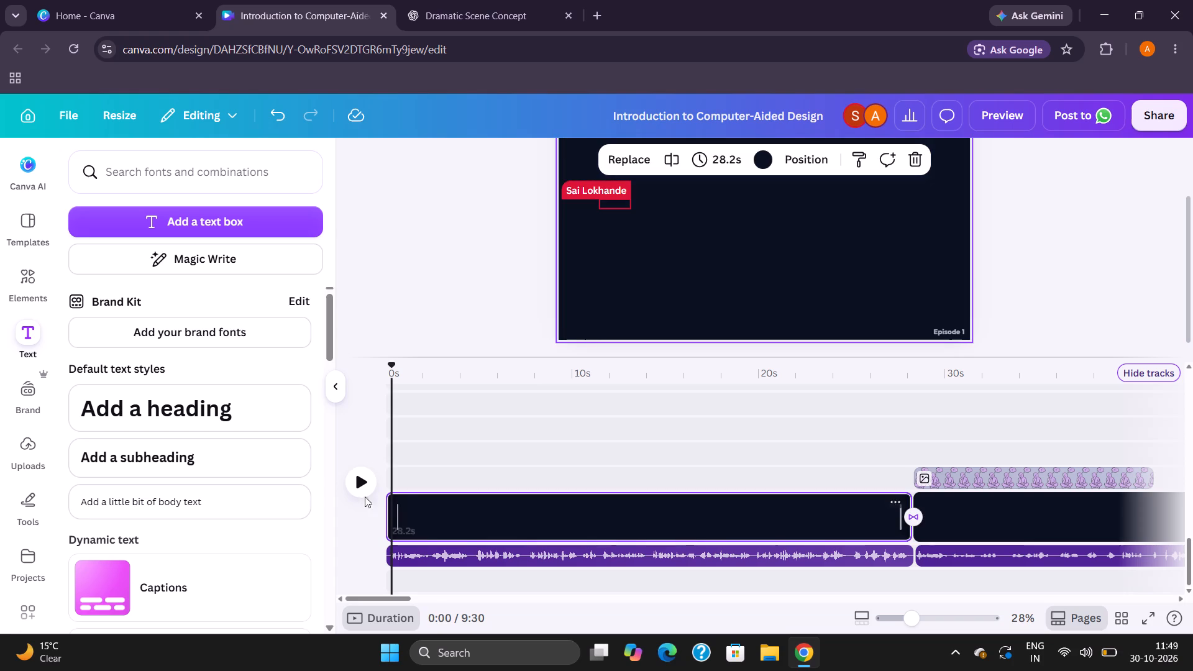
pyautogui.click(362, 475)
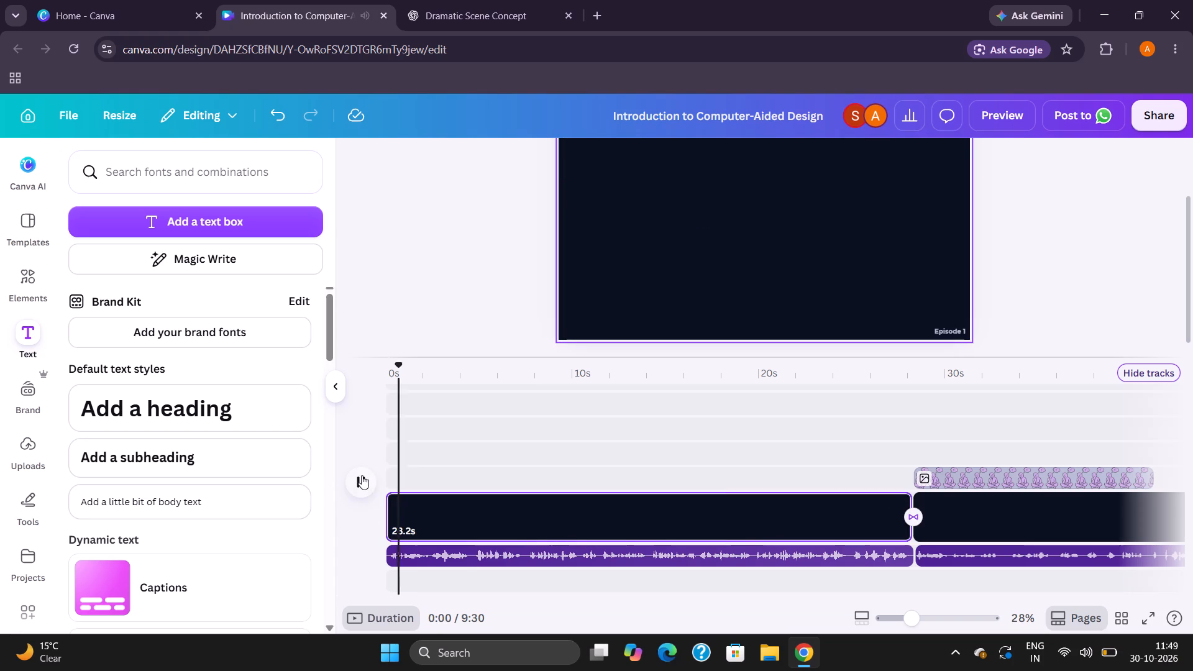
pyautogui.scroll(1, 473, 429)
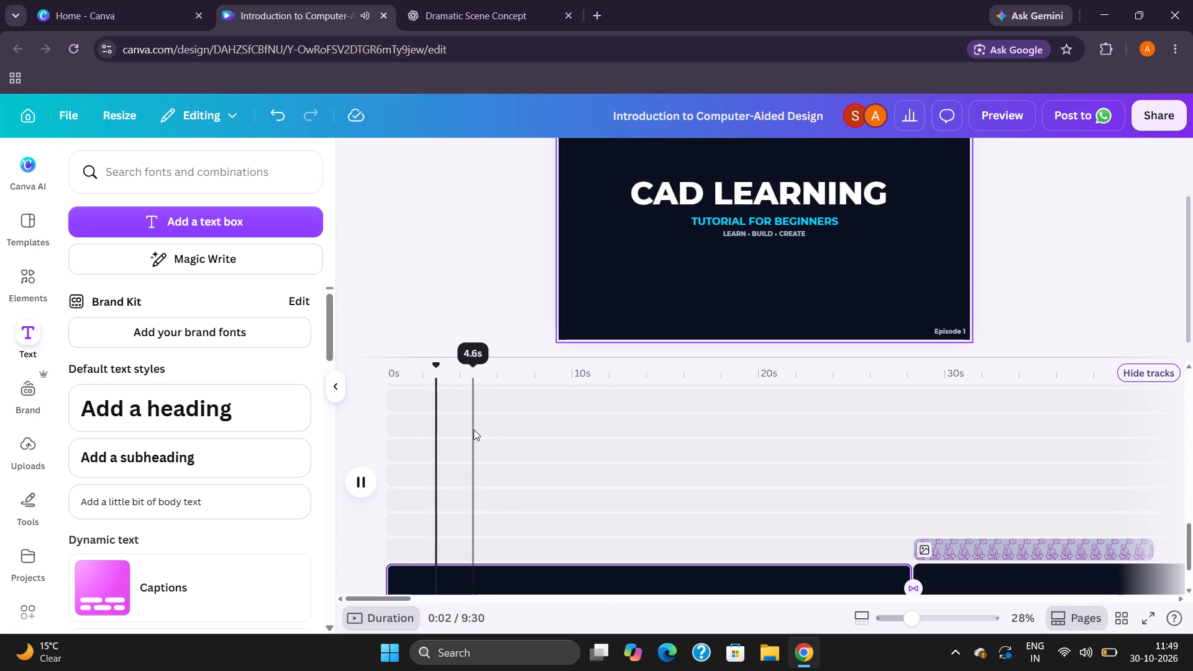
pyautogui.scroll(1, 506, 224)
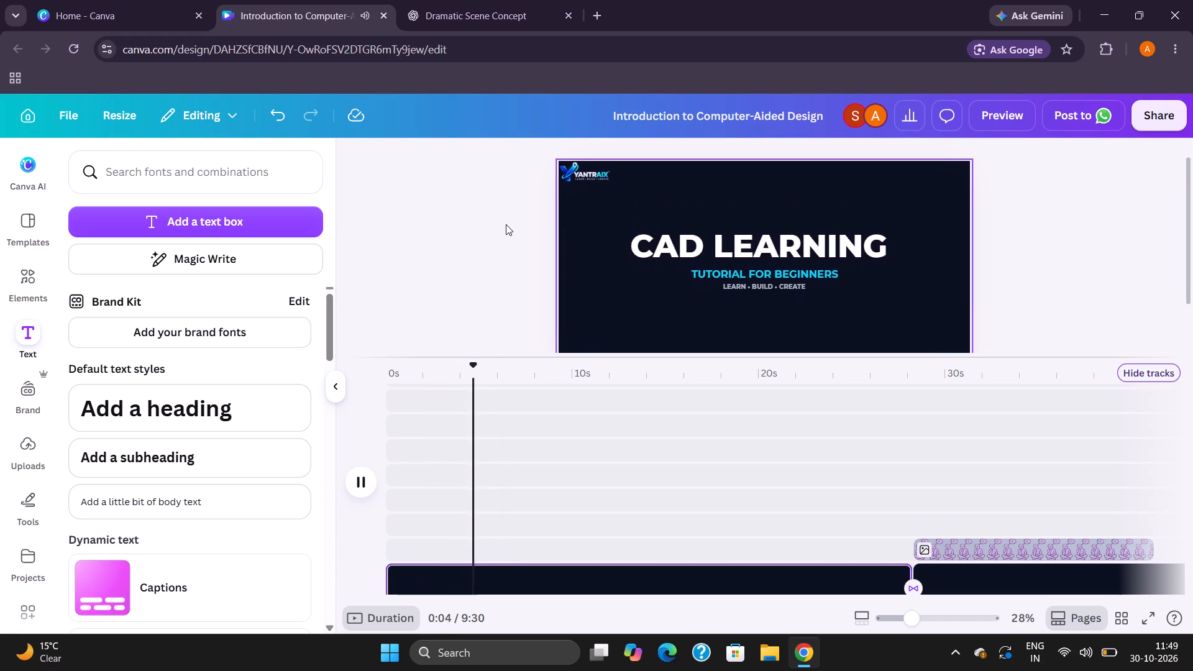
pyautogui.scroll(1, 506, 224)
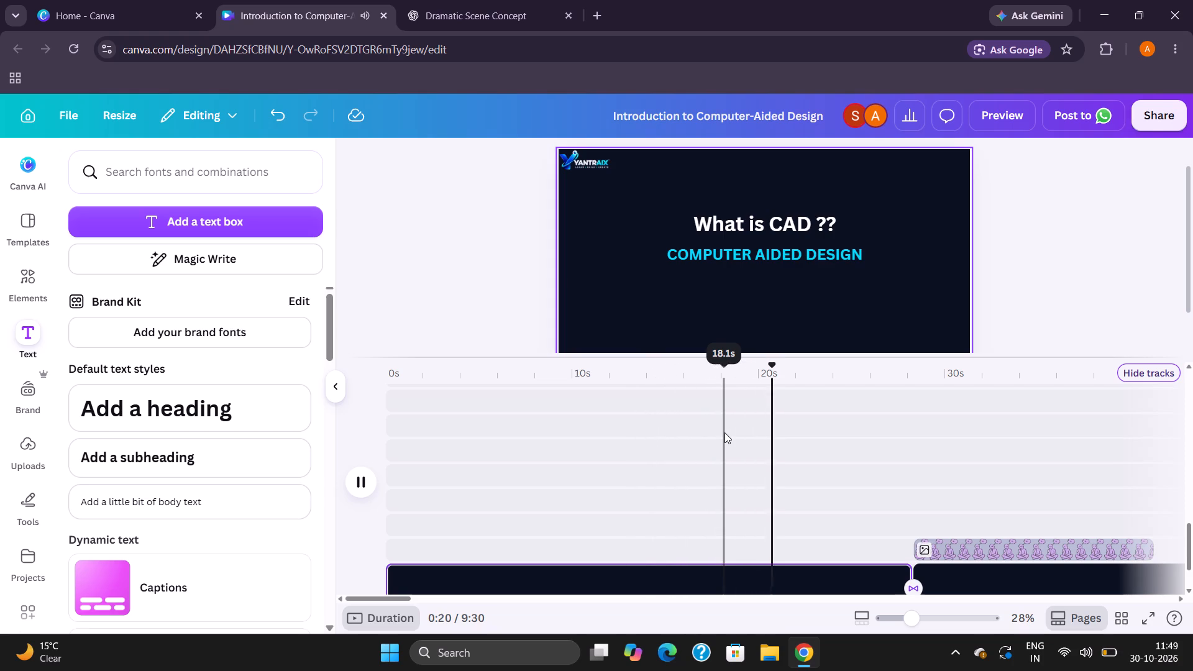
# Review the video from about 0:20 to 0:42, examining the Learn and Build words, the thinking figure and the upcoming tracks.
pyautogui.hscroll(-3, 724, 432)
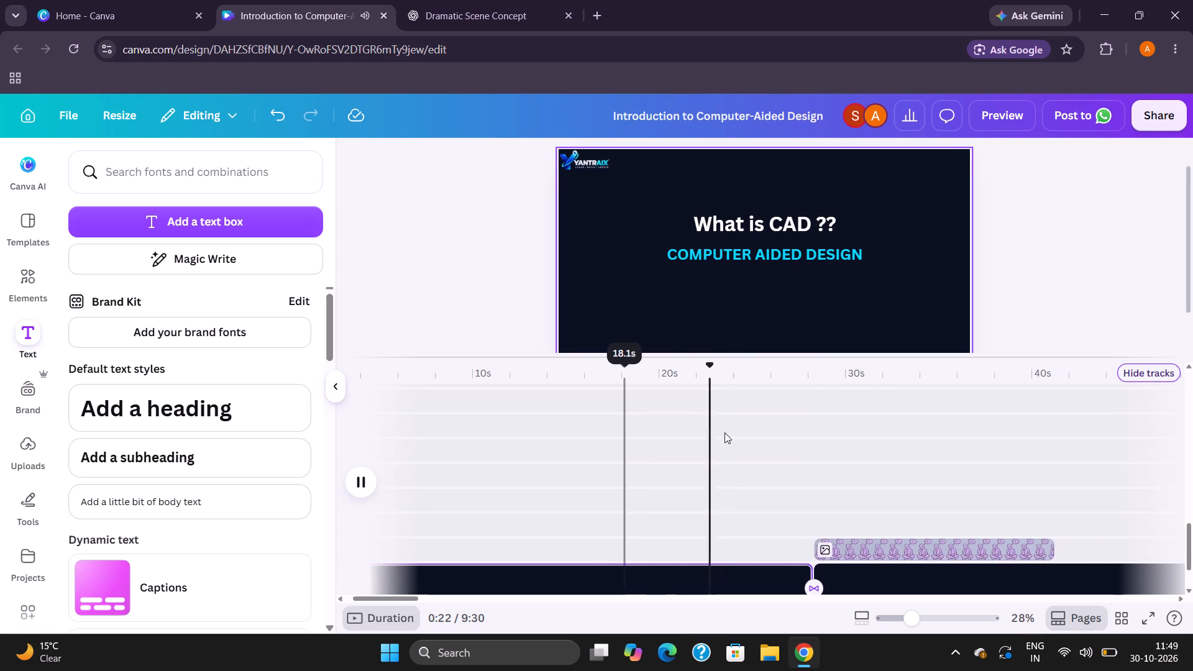
pyautogui.scroll(-1, 775, 264)
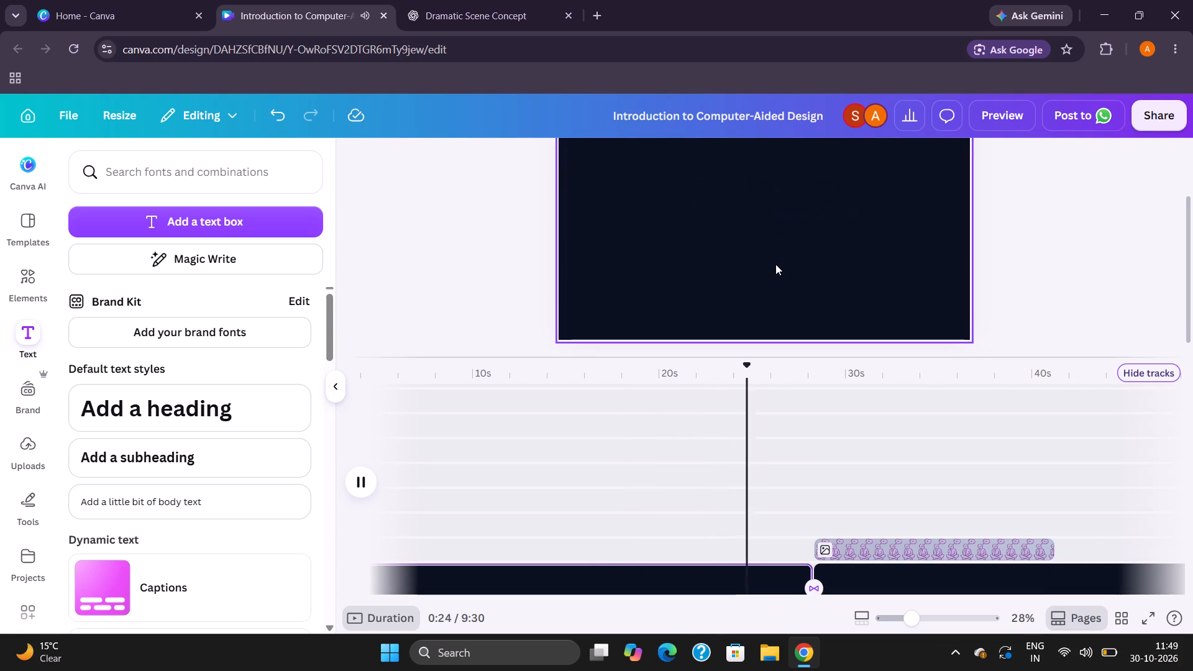
pyautogui.scroll(-1, 775, 264)
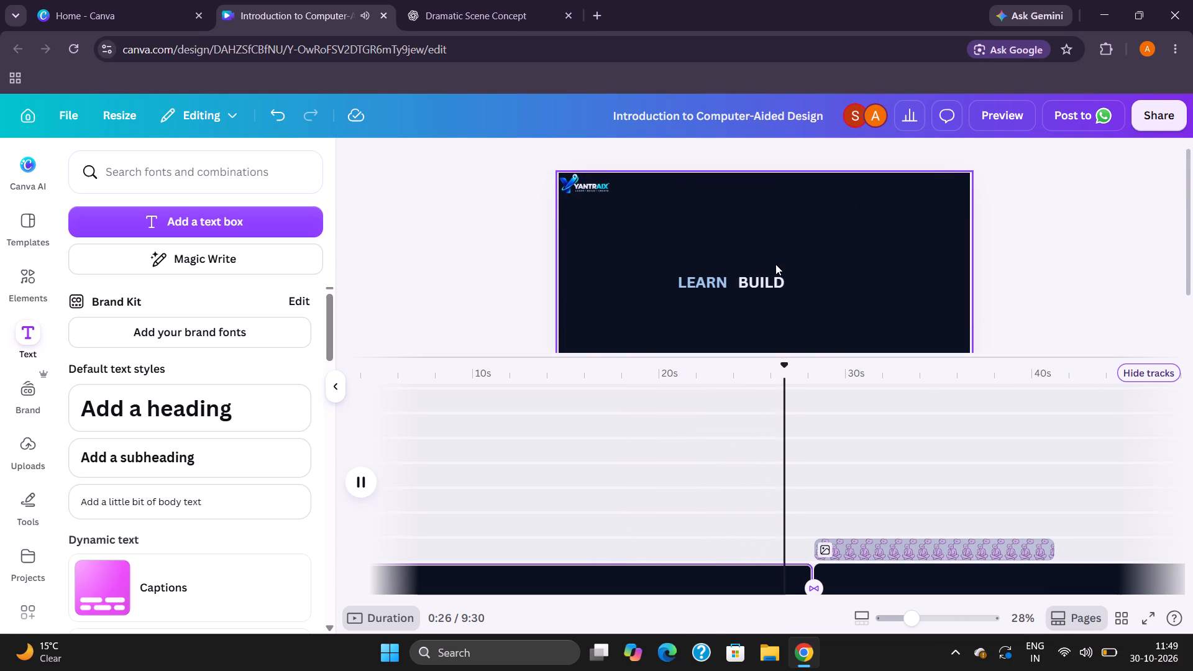
pyautogui.scroll(-1, 775, 264)
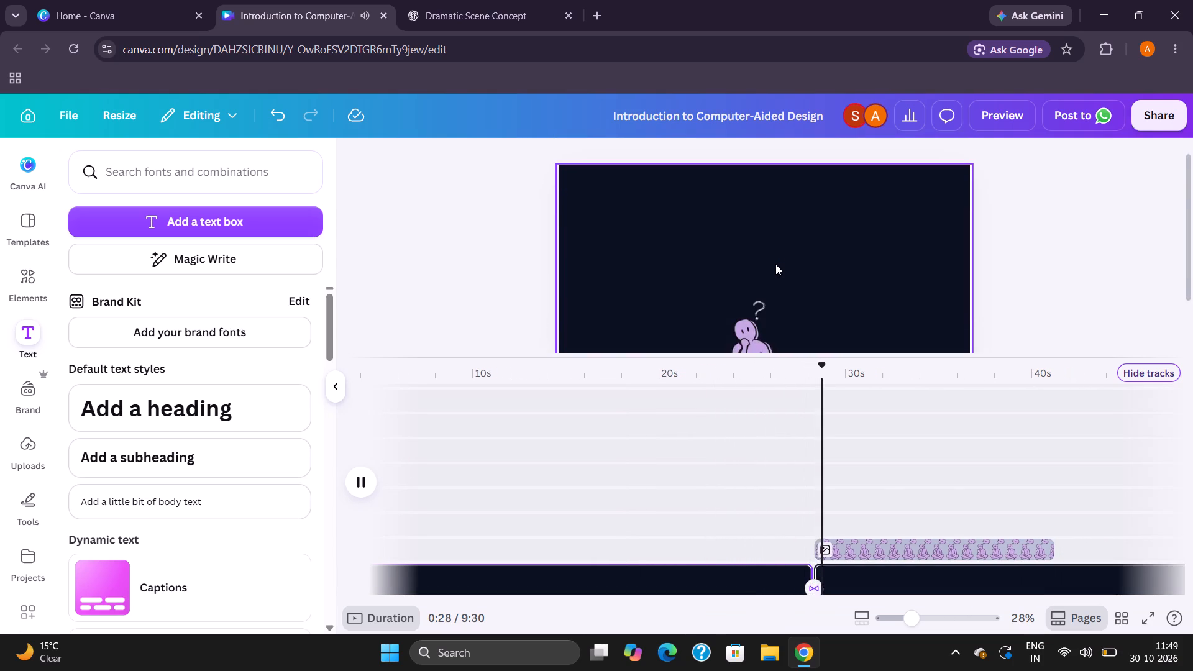
pyautogui.scroll(-1, 775, 264)
pyautogui.hscroll(-4, 880, 515)
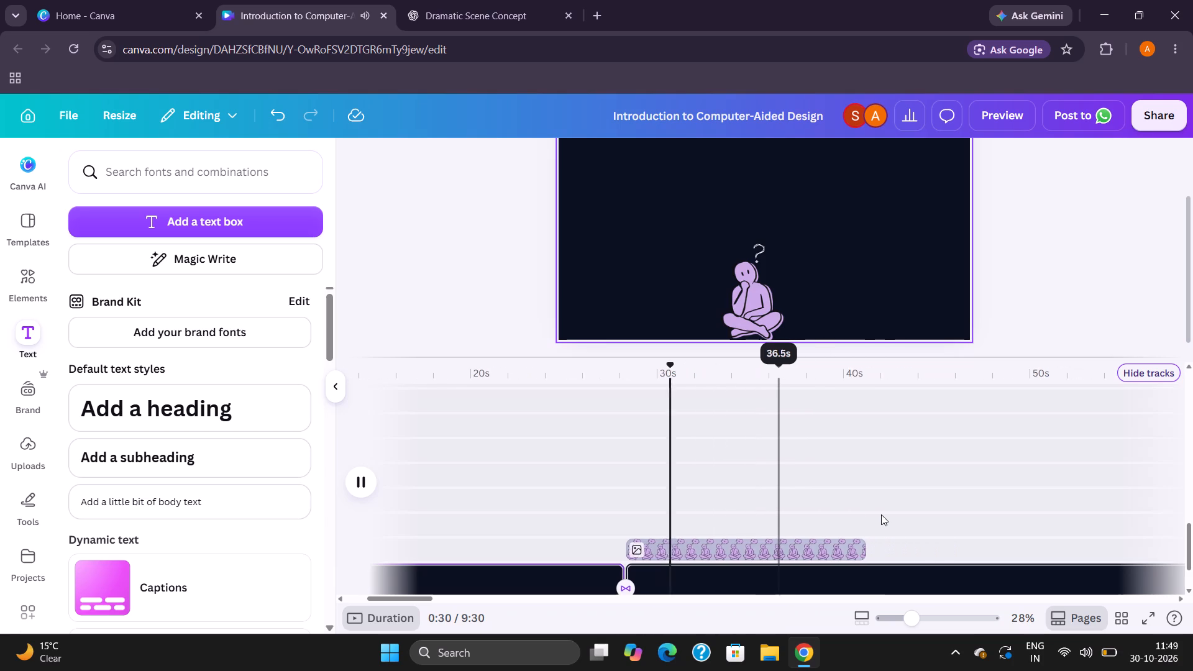
pyautogui.hscroll(-2, 881, 514)
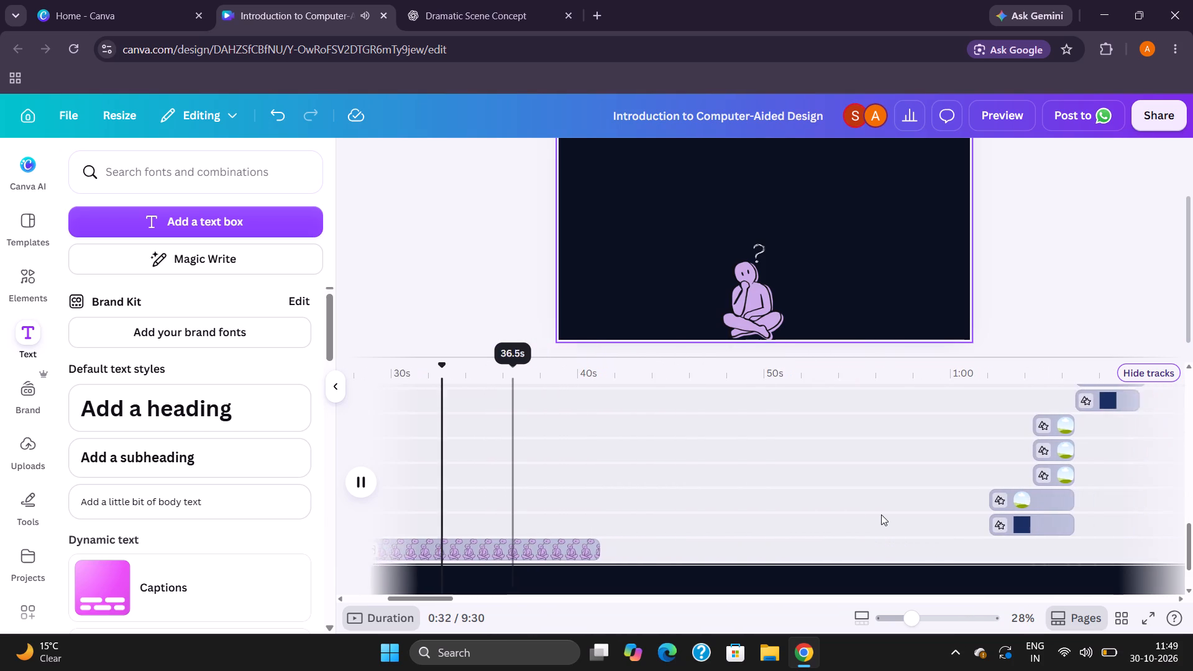
pyautogui.hscroll(-3, 881, 514)
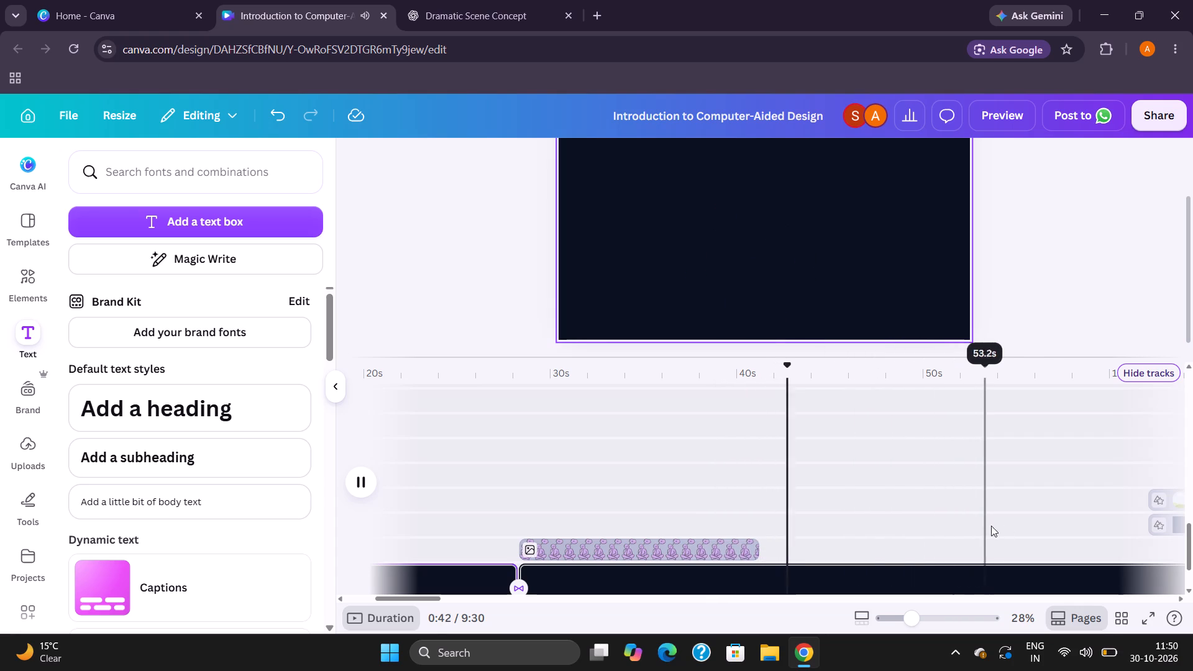
# Skip ahead to about 0:59 and play to 1:22, examining the timing of the CATIA V5 card and the elements following it.
pyautogui.click(1107, 518)
pyautogui.hscroll(-1, 1107, 518)
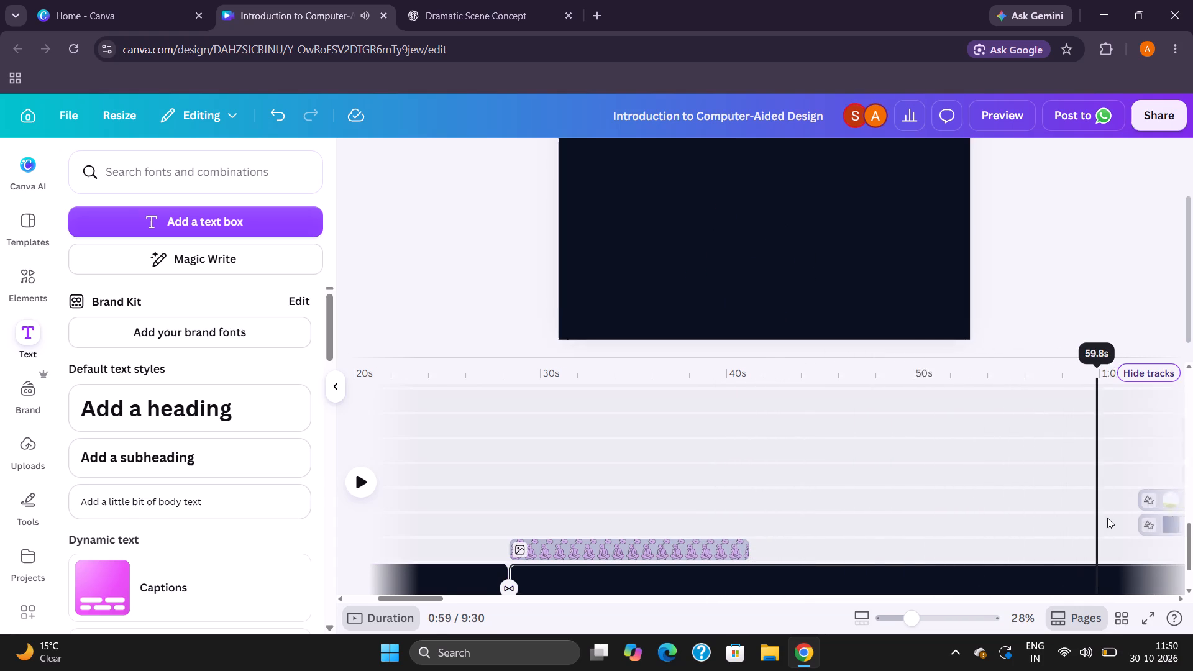
pyautogui.hscroll(-3, 1107, 518)
pyautogui.press('space')
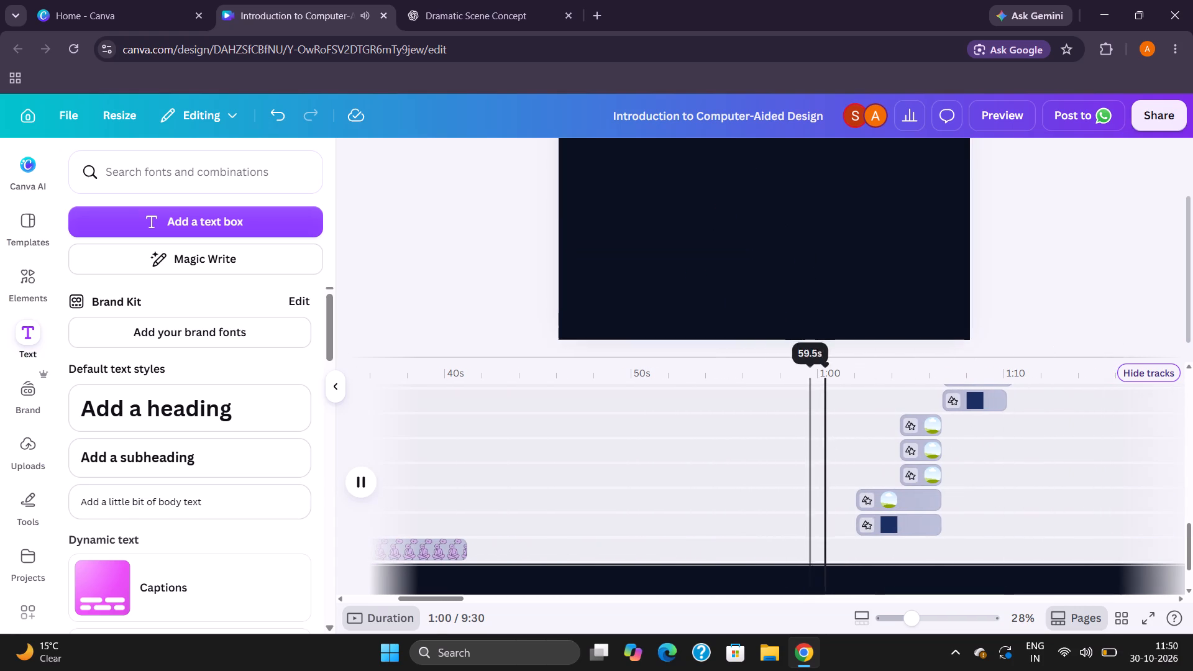
pyautogui.scroll(2, 964, 263)
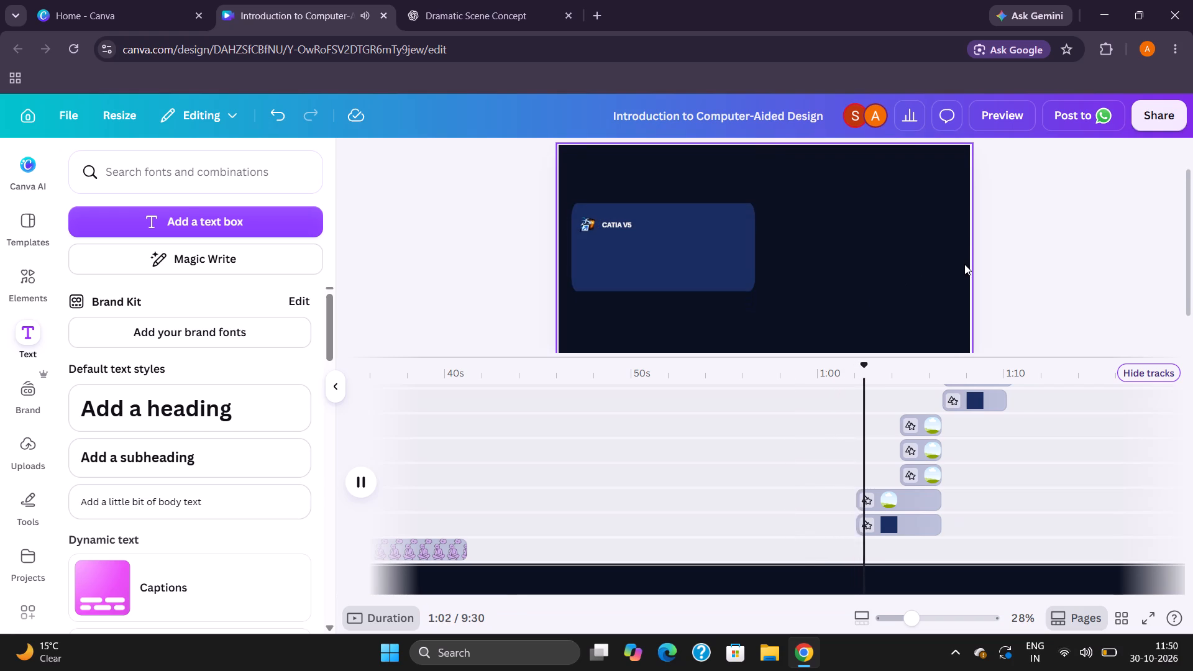
pyautogui.scroll(1, 964, 264)
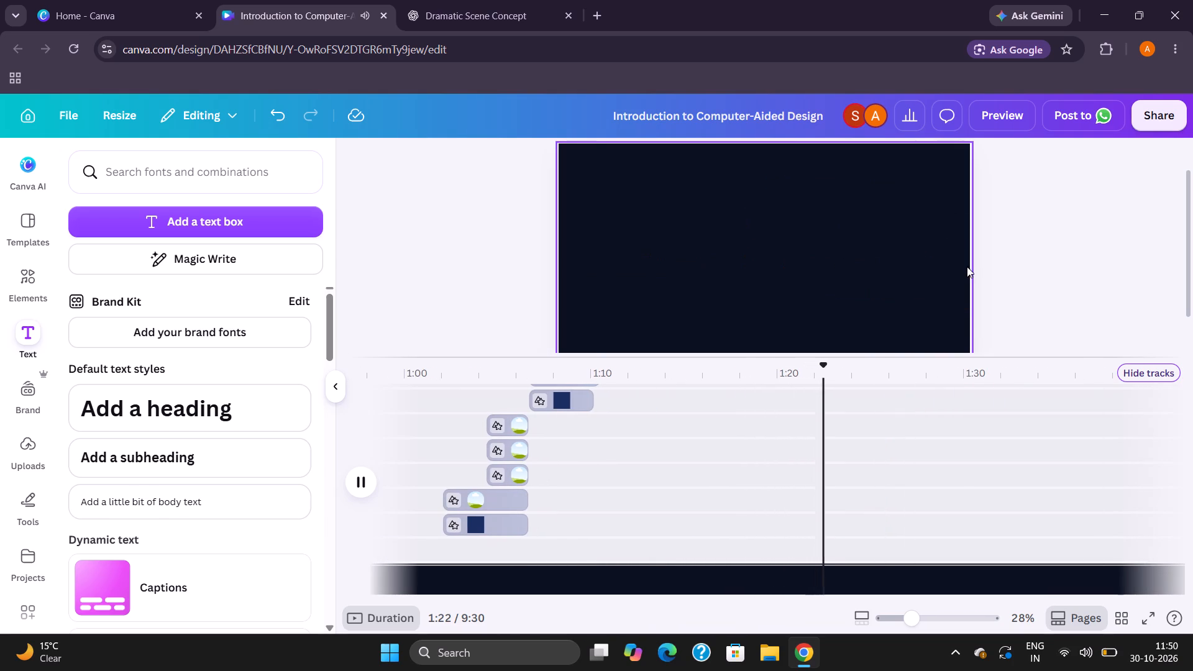
pyautogui.press('space')
pyautogui.click(816, 440)
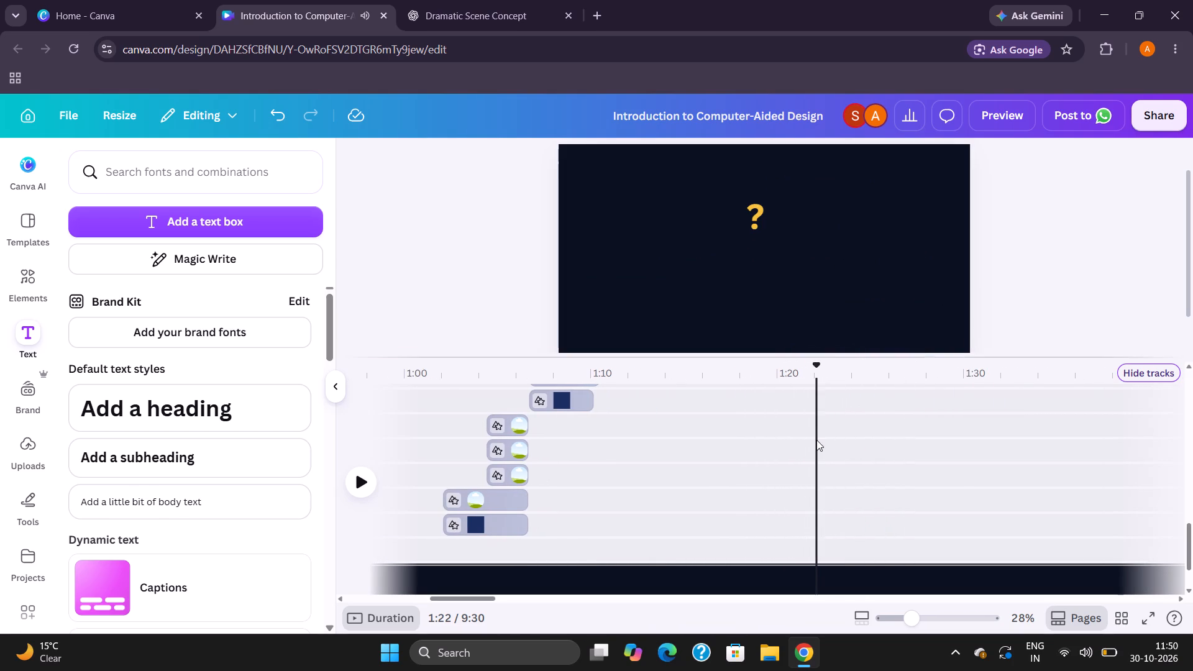
pyautogui.press('space')
pyautogui.press('space')
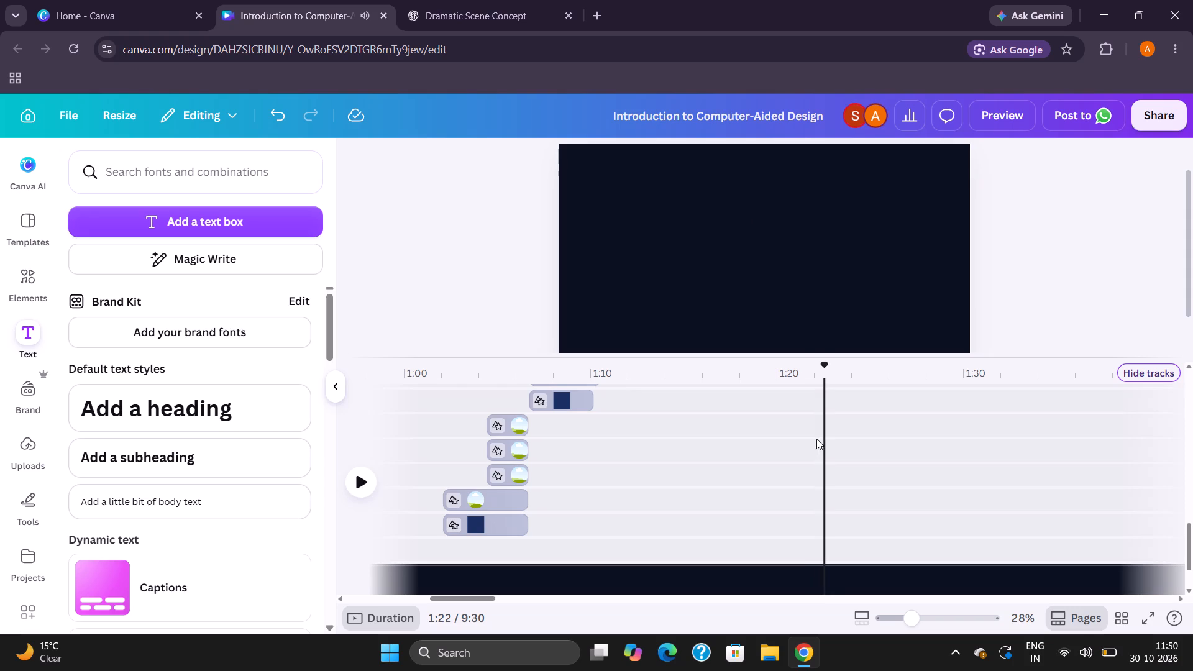
pyautogui.click(815, 437)
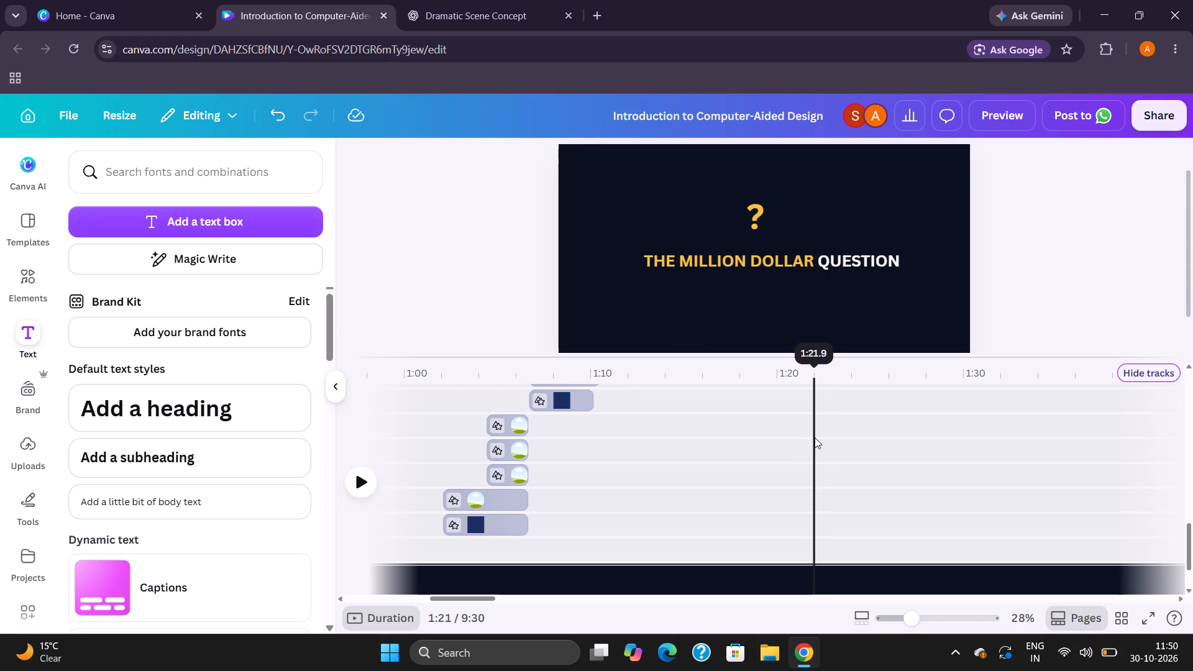
pyautogui.press('space')
pyautogui.press('space')
pyautogui.click(815, 437)
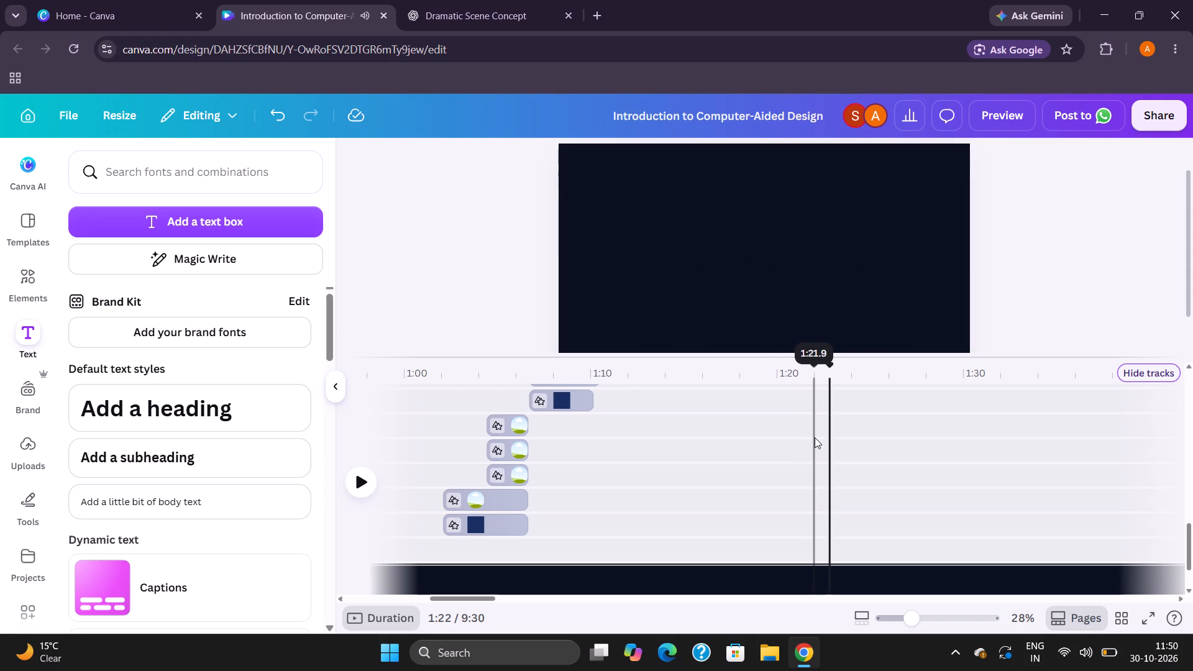
pyautogui.press('space')
pyautogui.press('space')
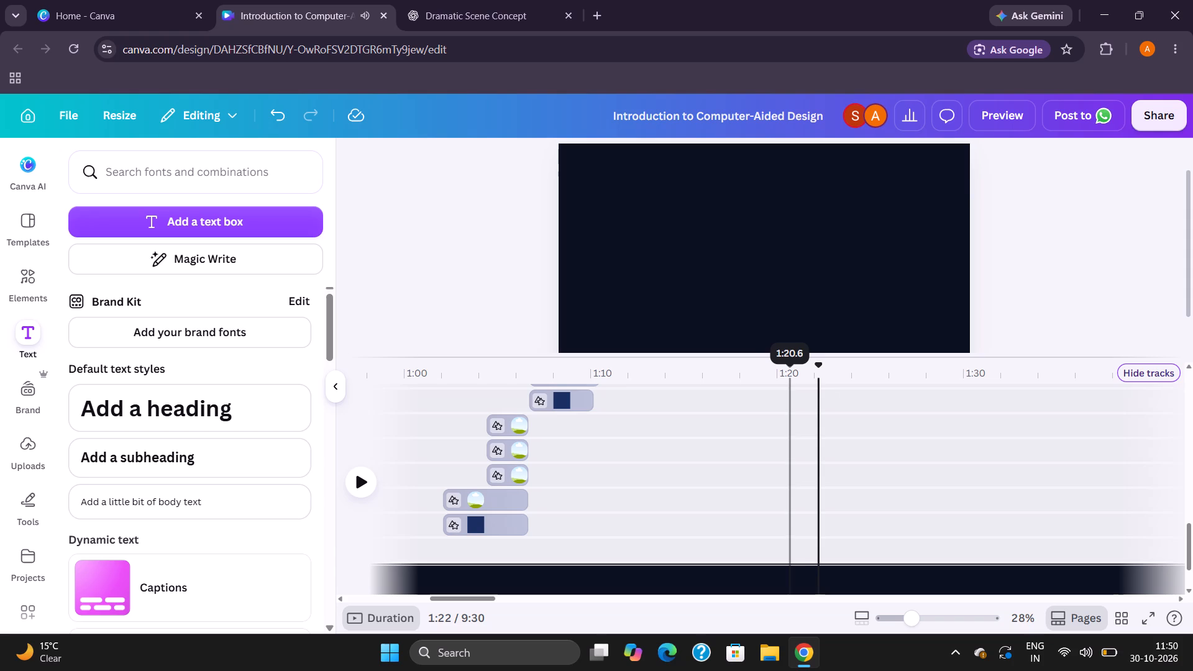
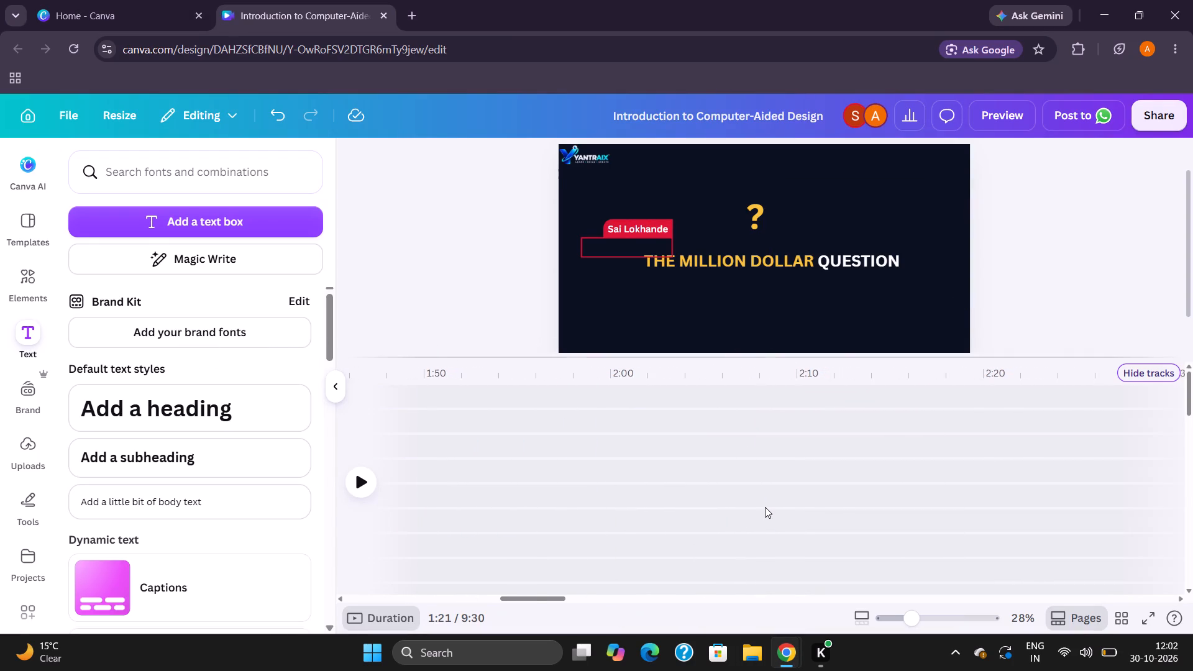
pyautogui.hscroll(-18, 765, 507)
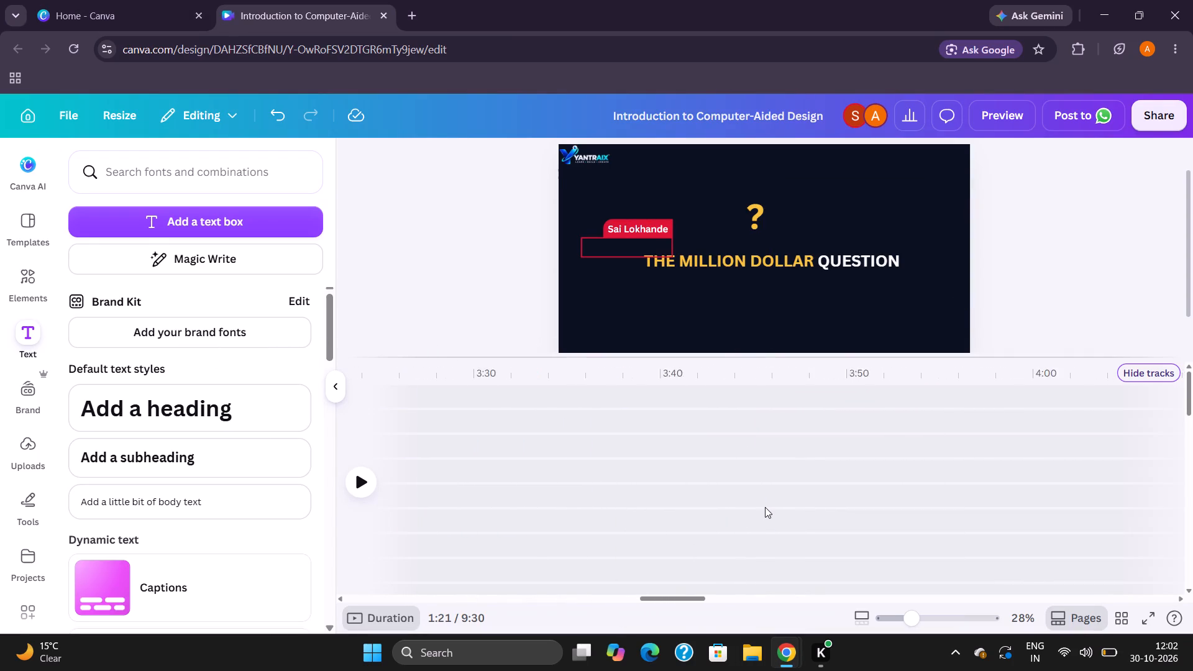
pyautogui.hscroll(-15, 765, 507)
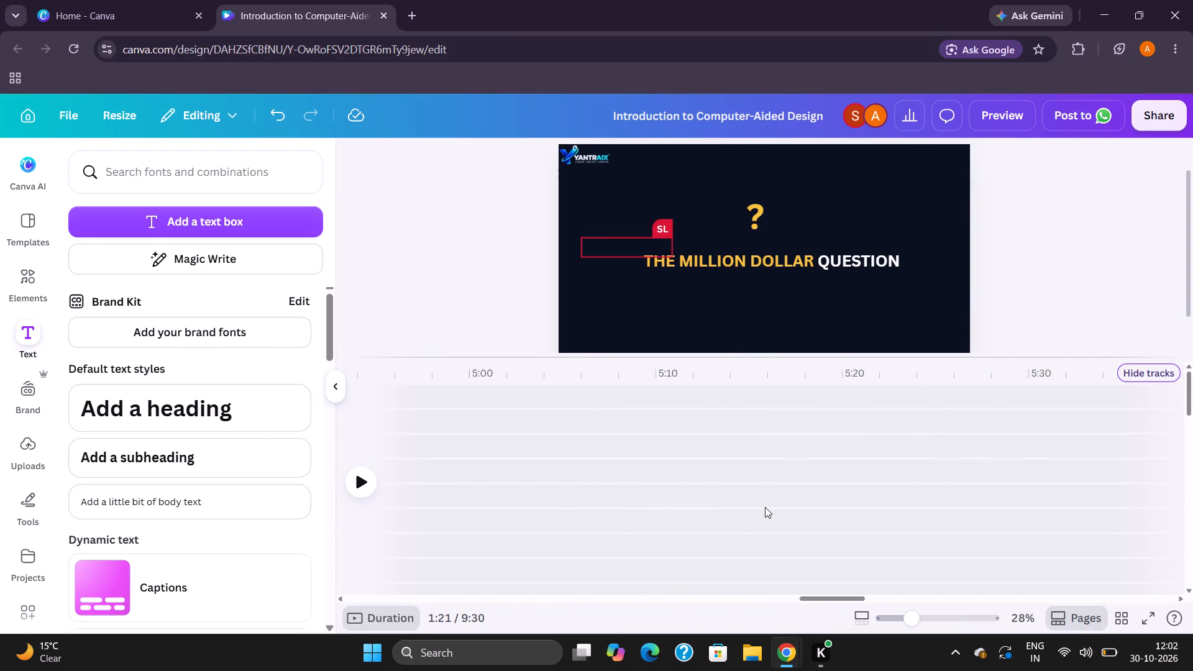
pyautogui.hscroll(-2, 765, 507)
pyautogui.scroll(-5, 765, 507)
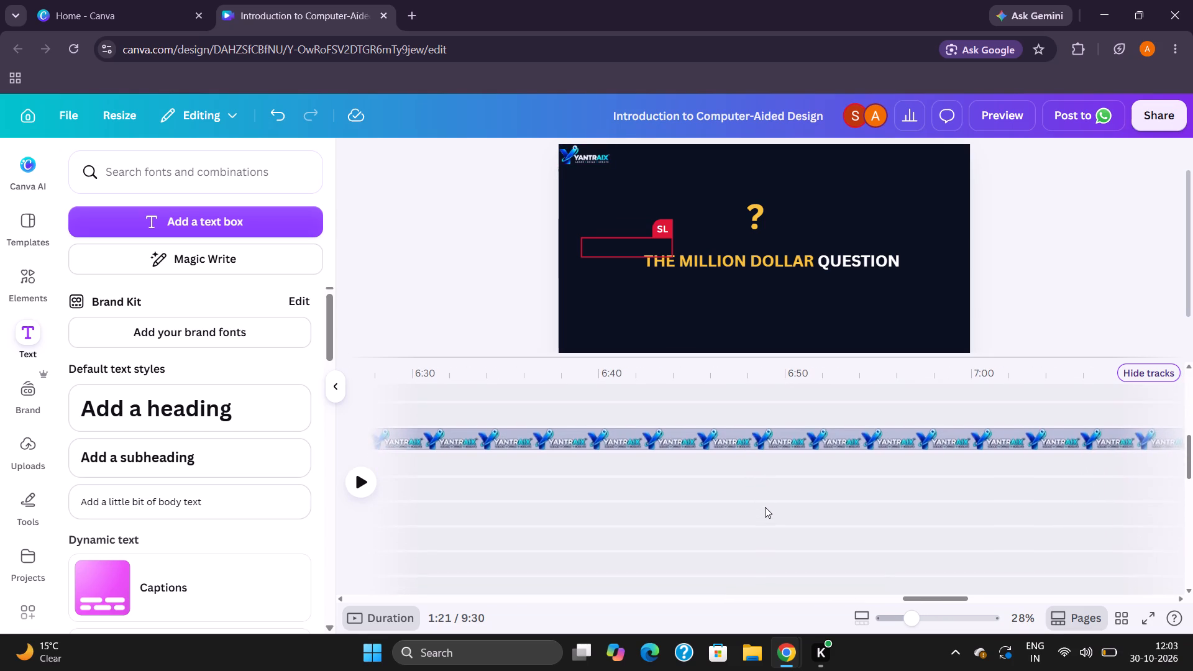
pyautogui.scroll(-3, 765, 507)
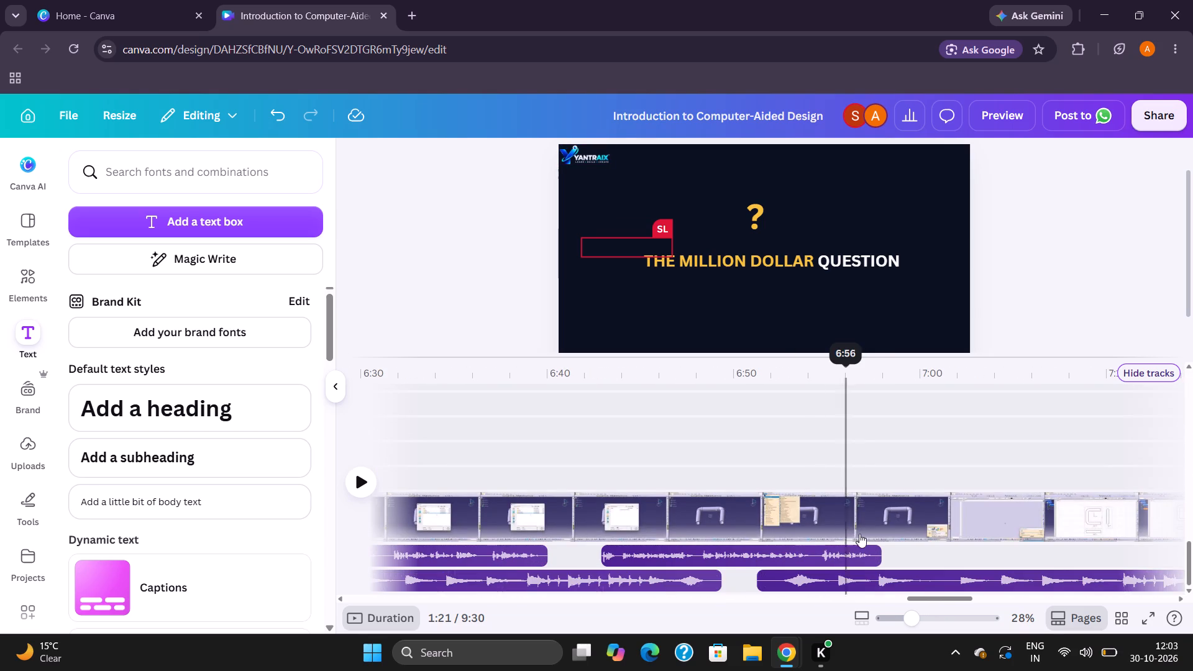
pyautogui.hscroll(-5, 864, 534)
pyautogui.click(813, 593)
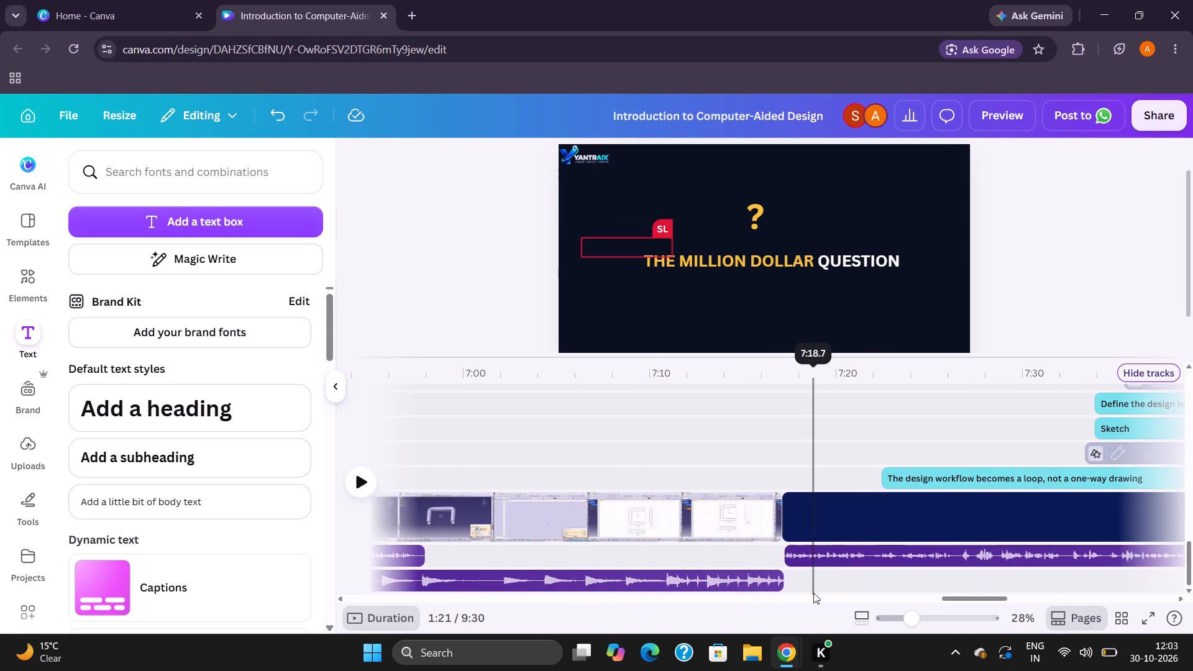
pyautogui.press('space')
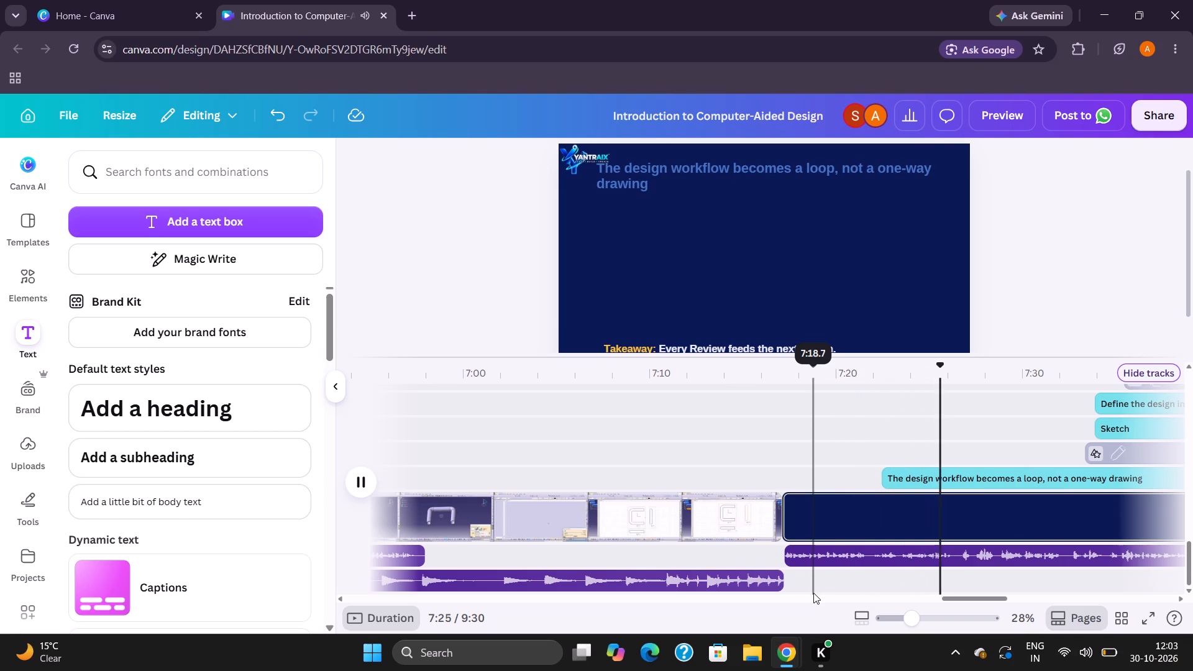
pyautogui.hscroll(-6, 813, 593)
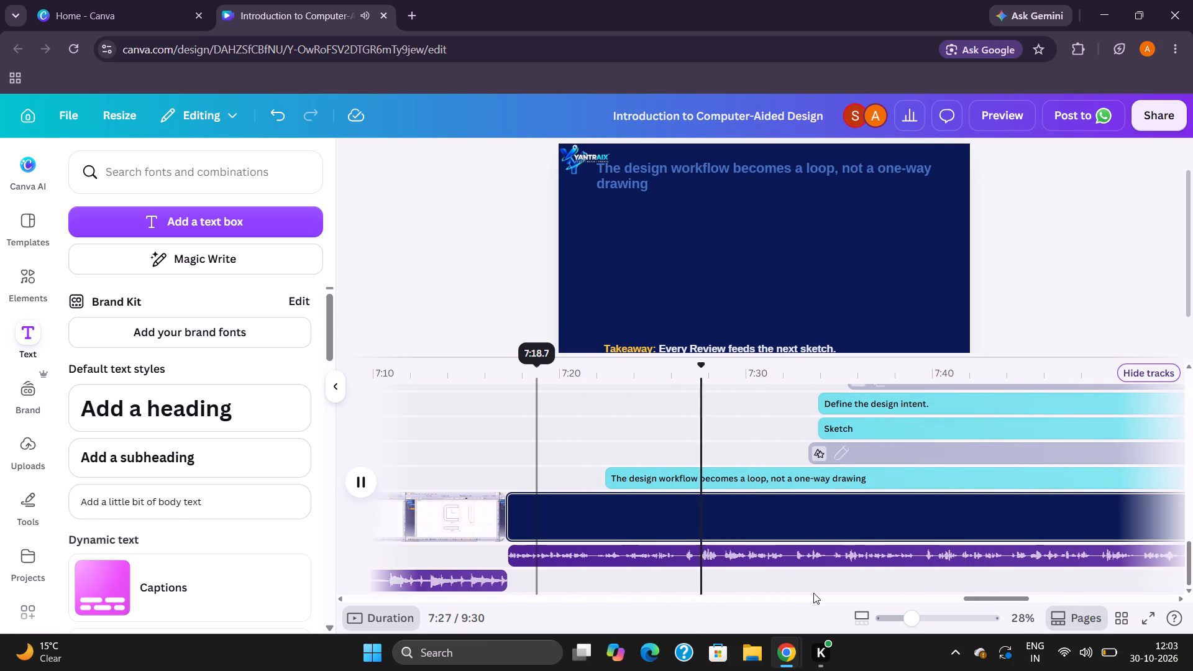
pyautogui.hscroll(-3, 813, 593)
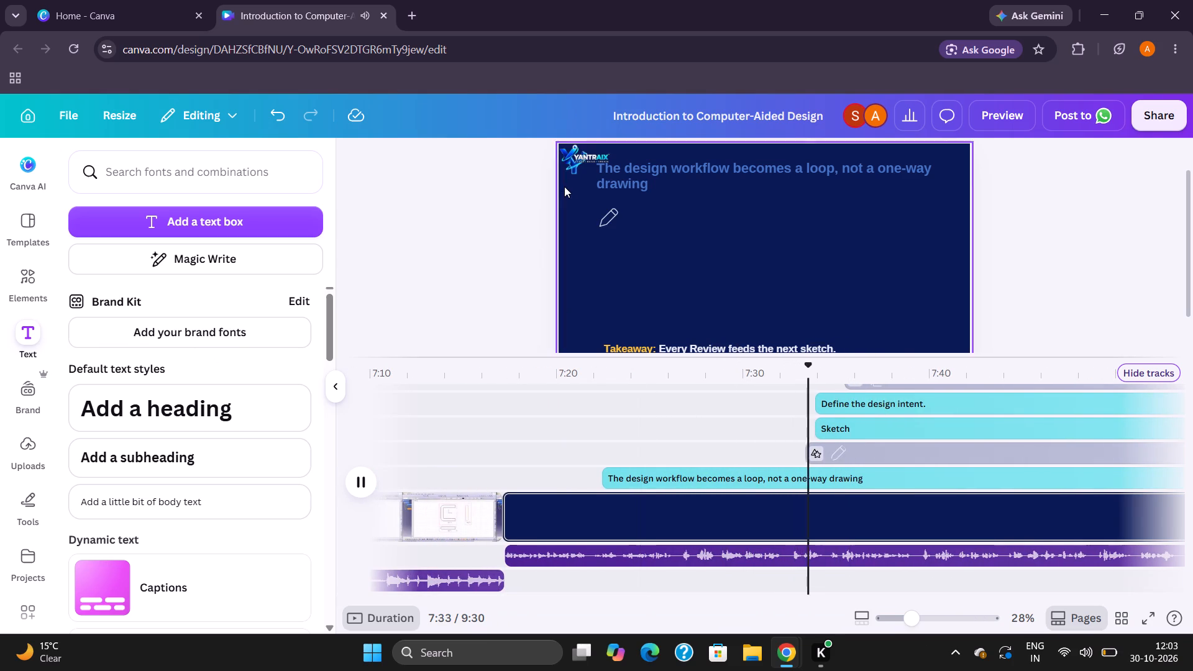
# Select the Yantraix logo on the design workflow slide, and play the video on to about 8:01.
pyautogui.click(567, 147)
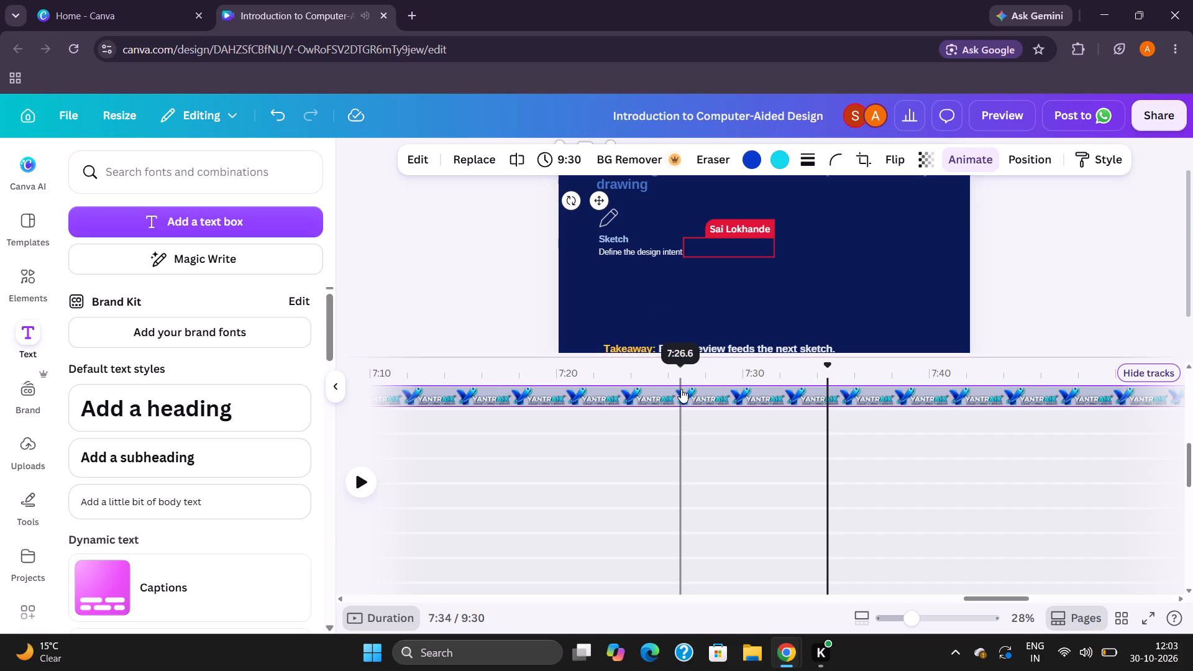
pyautogui.hscroll(6, 640, 440)
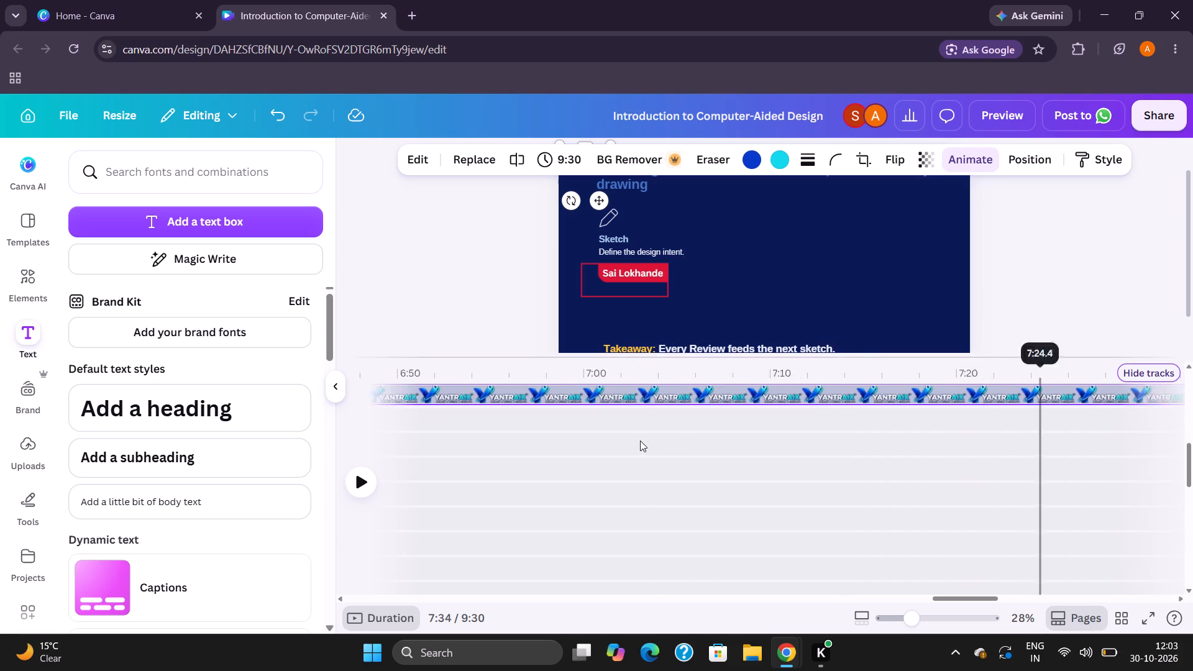
pyautogui.hscroll(3, 640, 440)
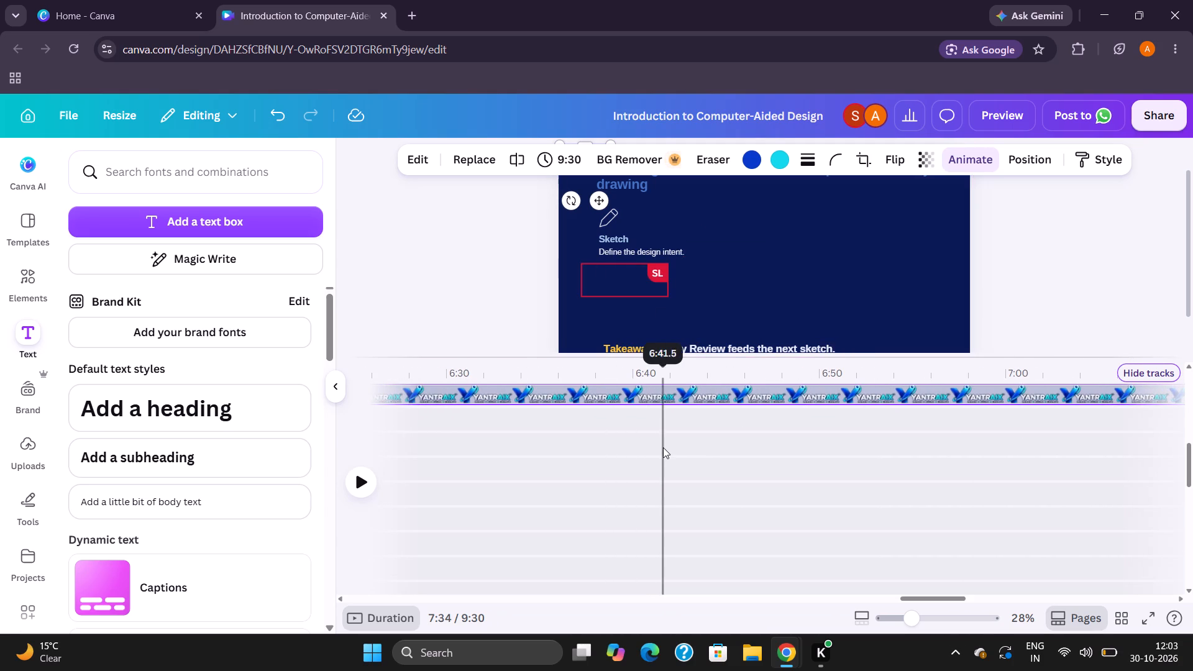
pyautogui.hscroll(-2, 766, 492)
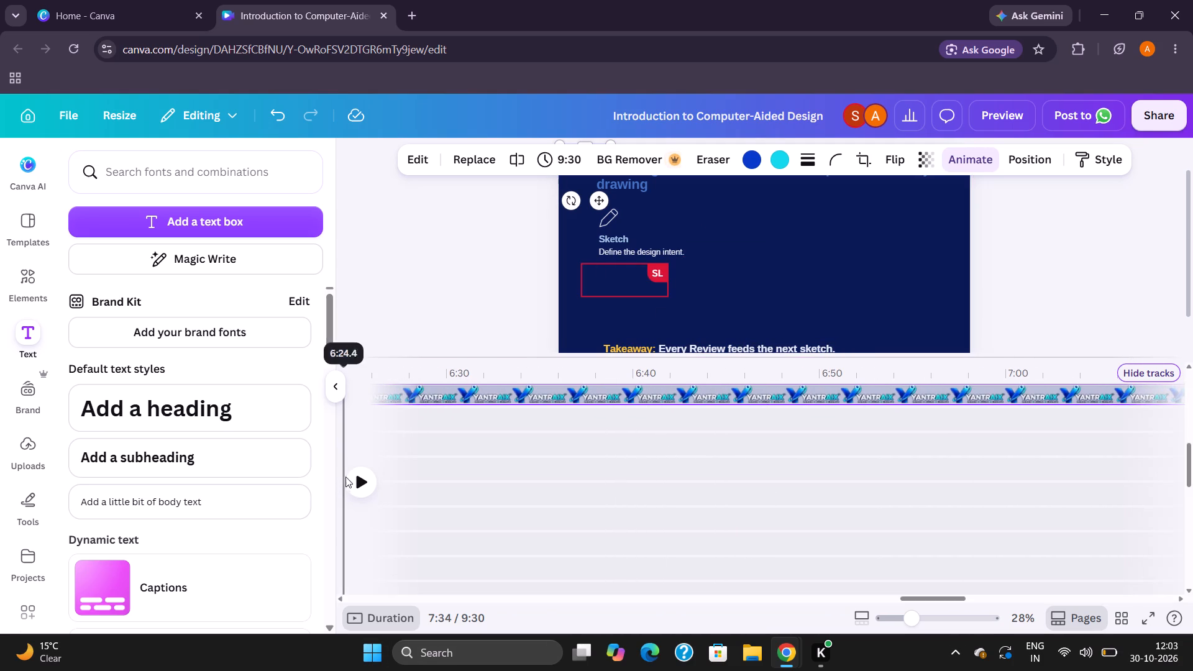
pyautogui.click(354, 483)
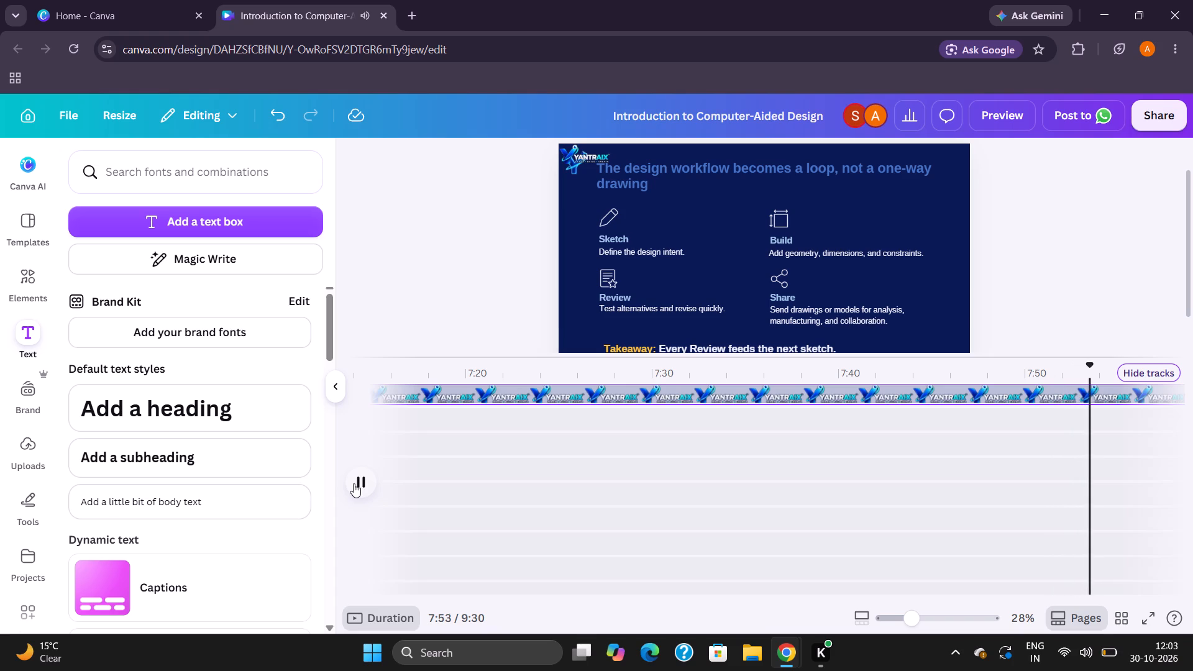
pyautogui.hscroll(-7, 872, 493)
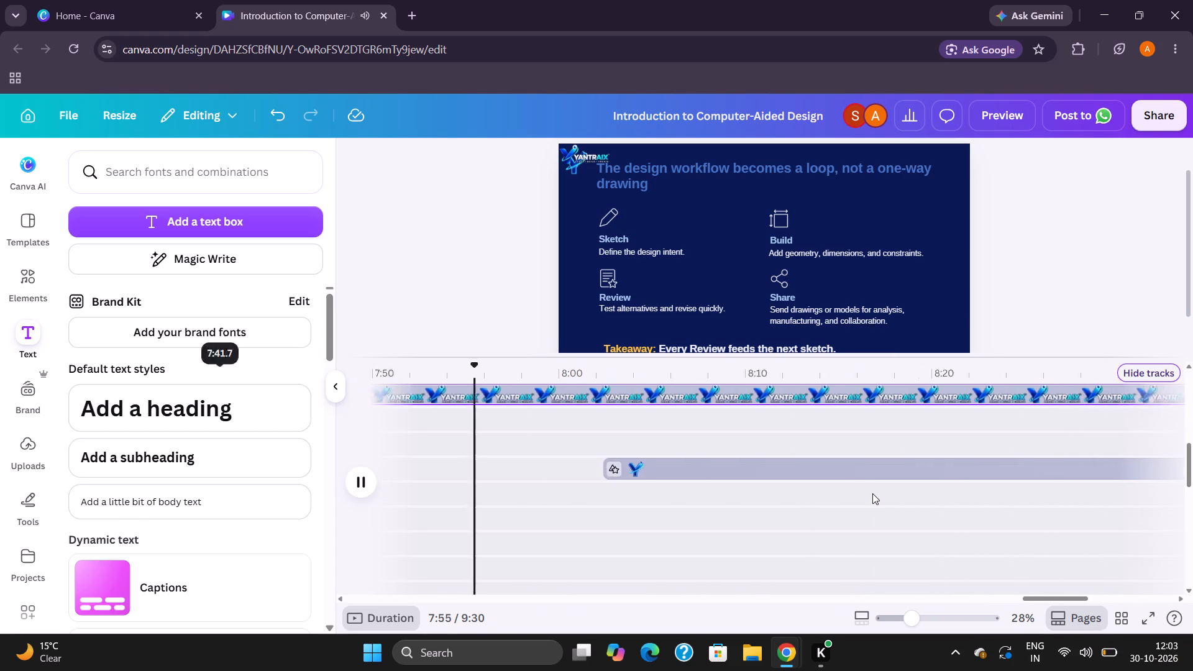
pyautogui.scroll(-3, 872, 493)
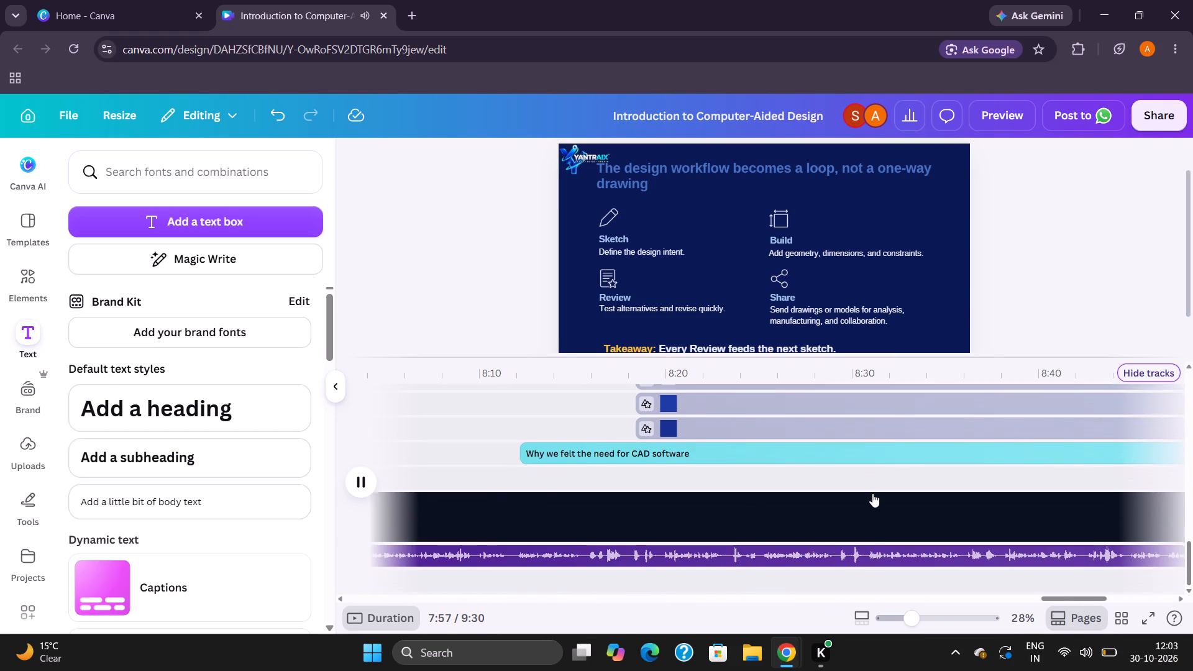
pyautogui.hscroll(18, 872, 493)
pyautogui.hscroll(6, 872, 493)
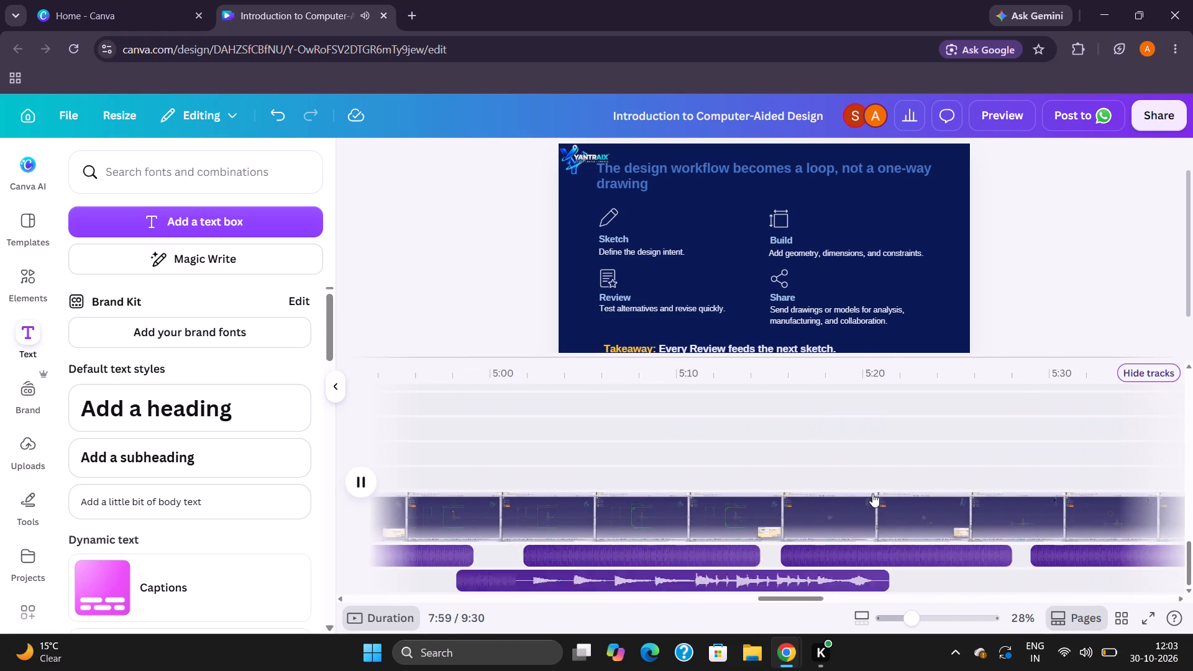
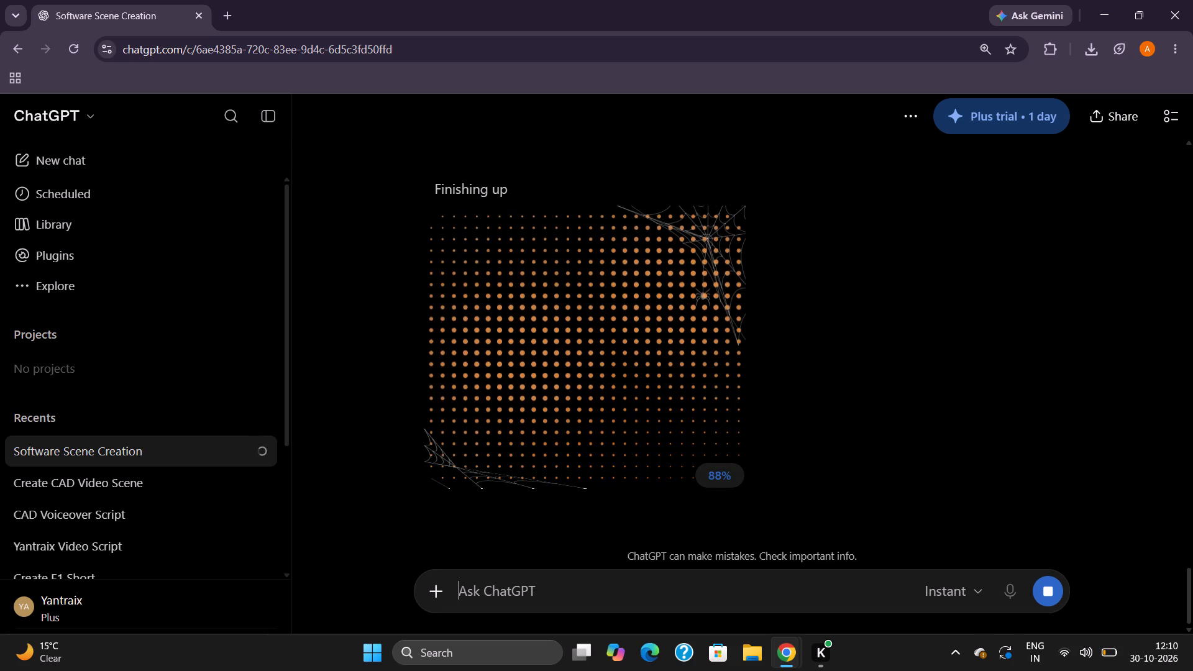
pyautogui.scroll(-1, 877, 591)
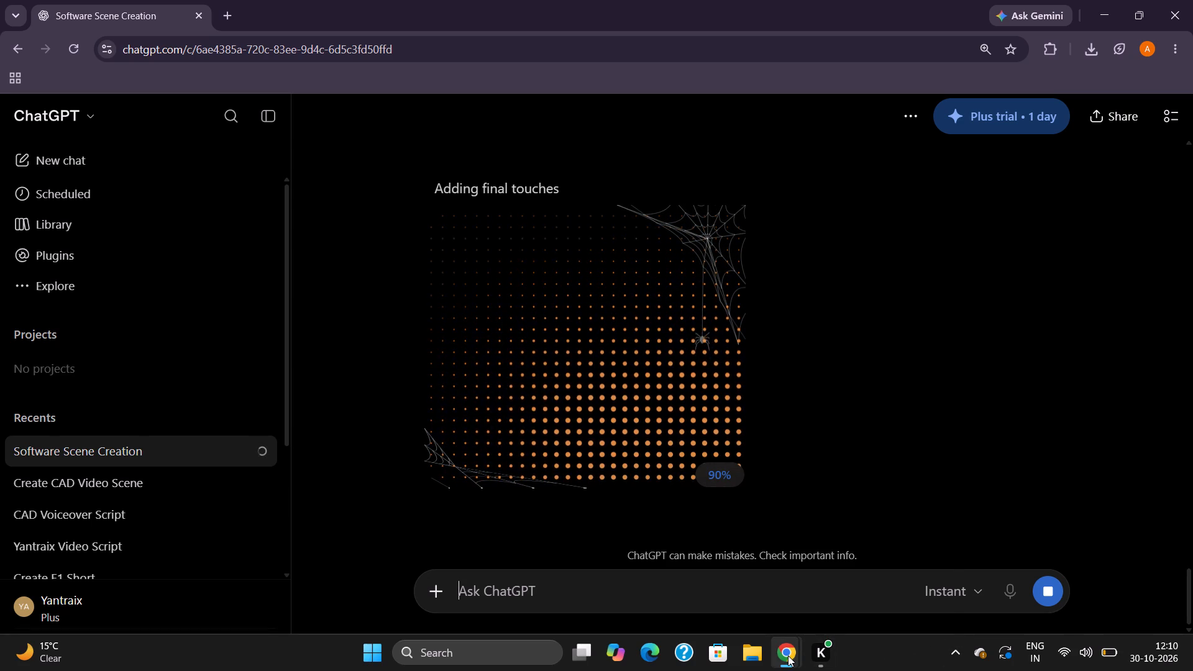
# Switch to the Introduction to Computer-Aided Design video in Canva and scan the timeline's opening minutes for the section to review.
pyautogui.click(736, 585)
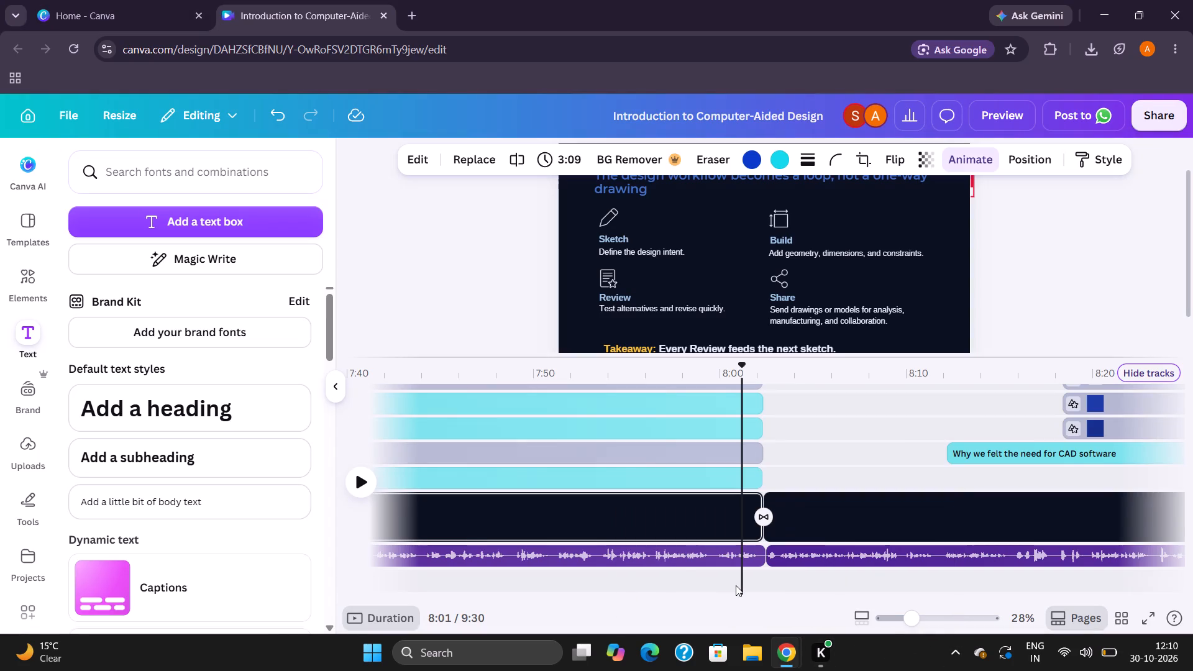
pyautogui.hscroll(11, 673, 557)
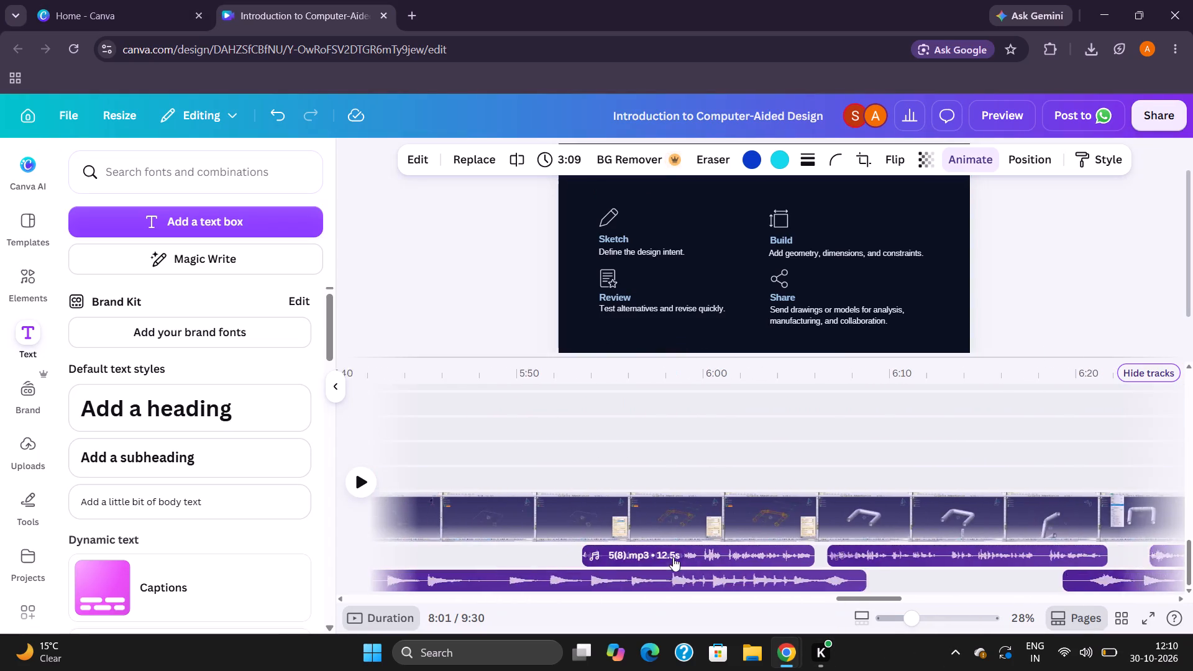
pyautogui.hscroll(18, 673, 557)
pyautogui.hscroll(6, 673, 557)
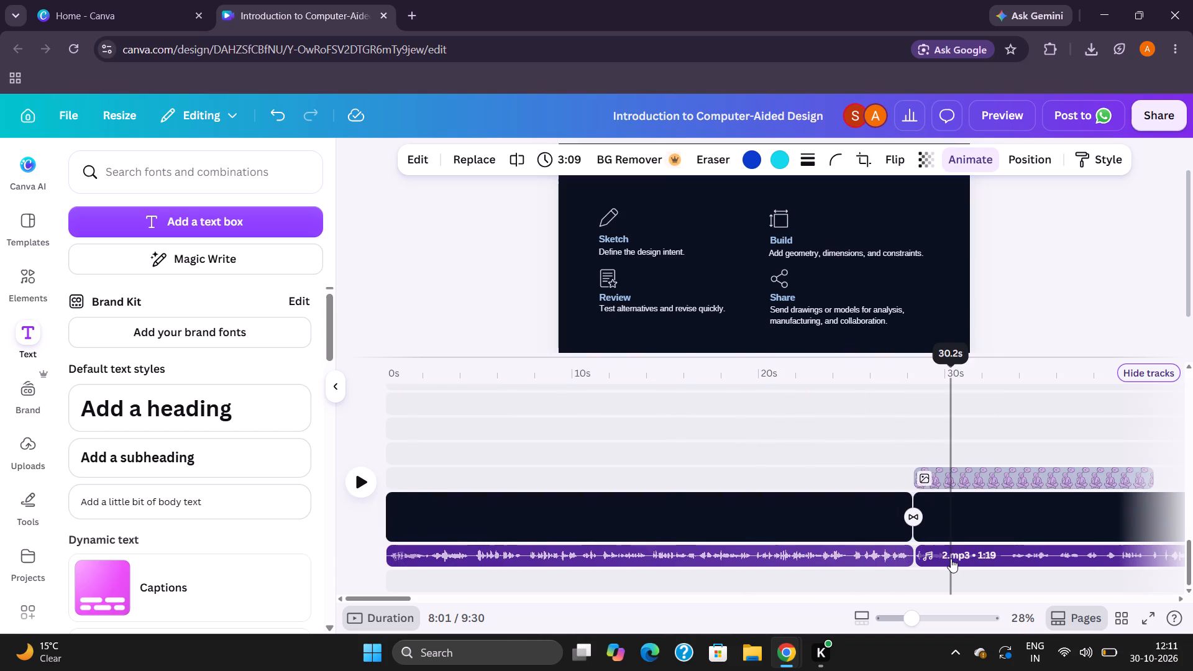
pyautogui.hscroll(-13, 951, 559)
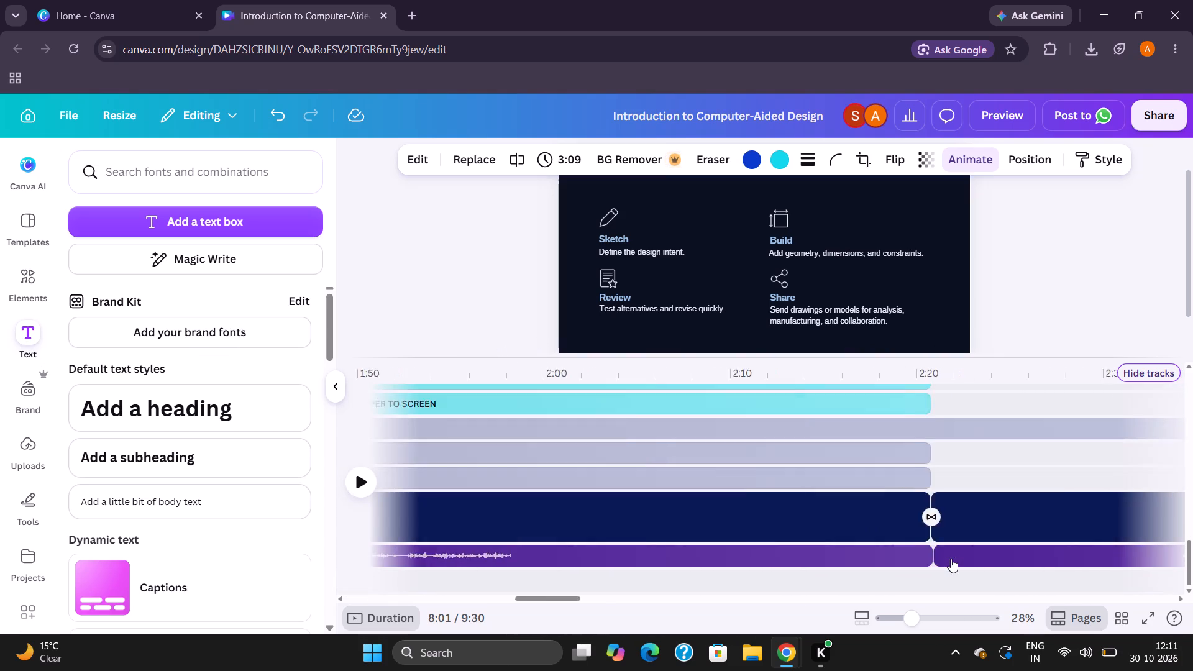
pyautogui.hscroll(-1, 951, 559)
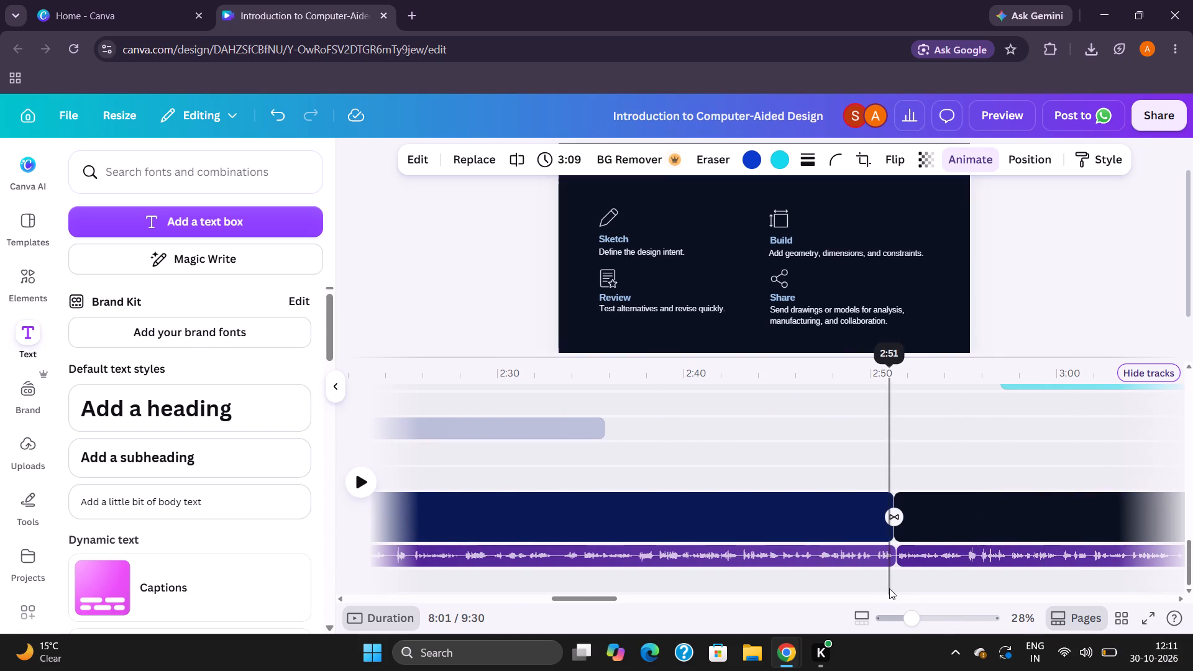
pyautogui.hscroll(7, 889, 588)
pyautogui.hscroll(-2, 889, 588)
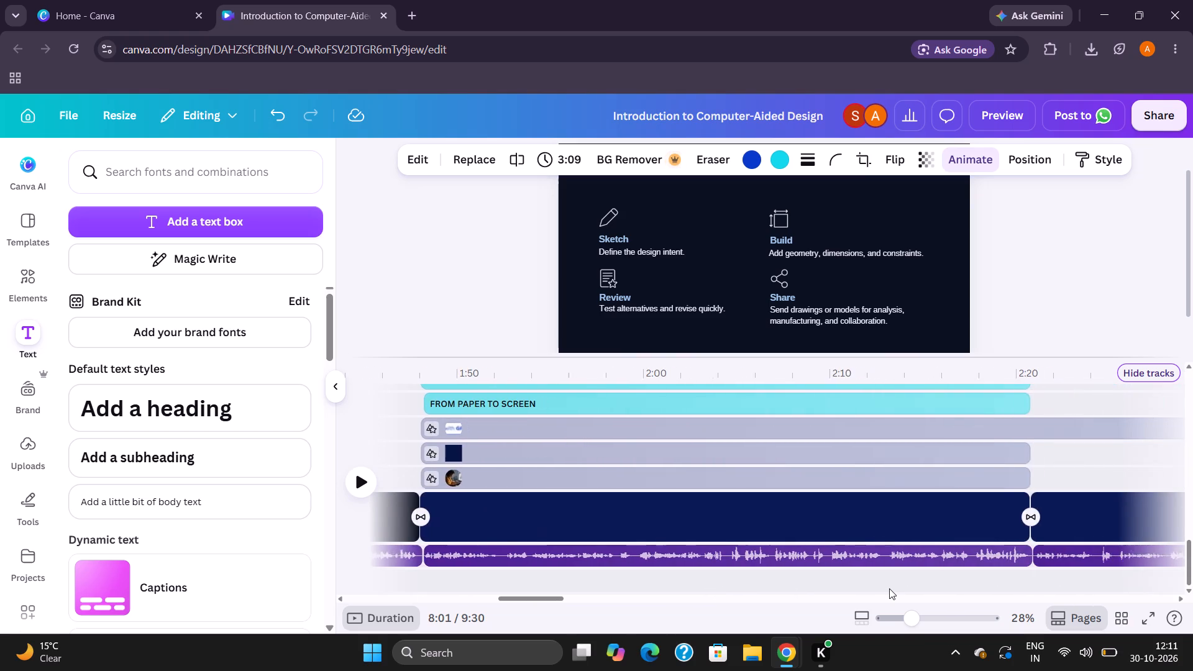
pyautogui.hscroll(-1, 889, 588)
pyautogui.hscroll(4, 889, 588)
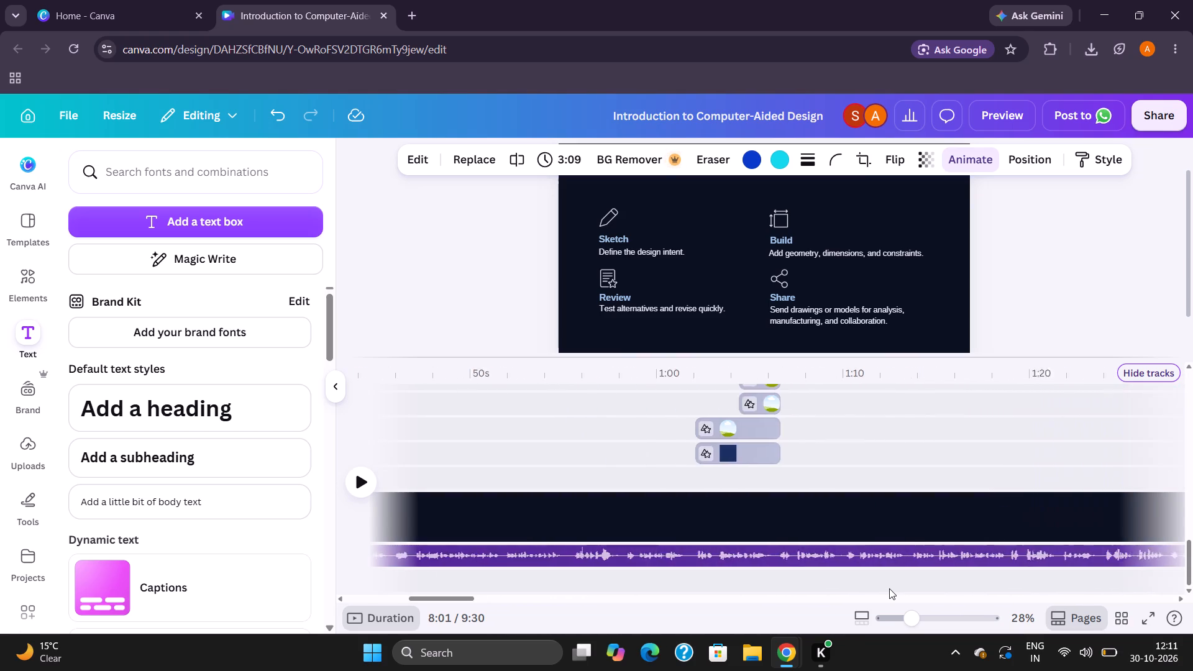
pyautogui.hscroll(3, 889, 588)
pyautogui.hscroll(-6, 889, 588)
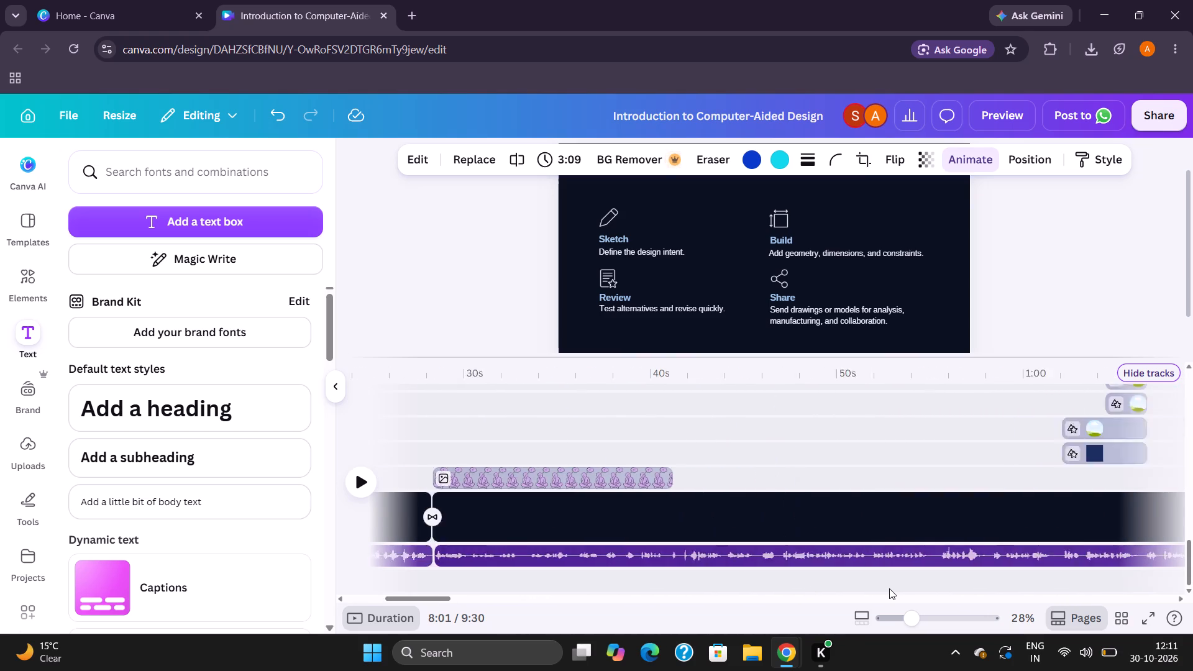
pyautogui.hscroll(-9, 889, 588)
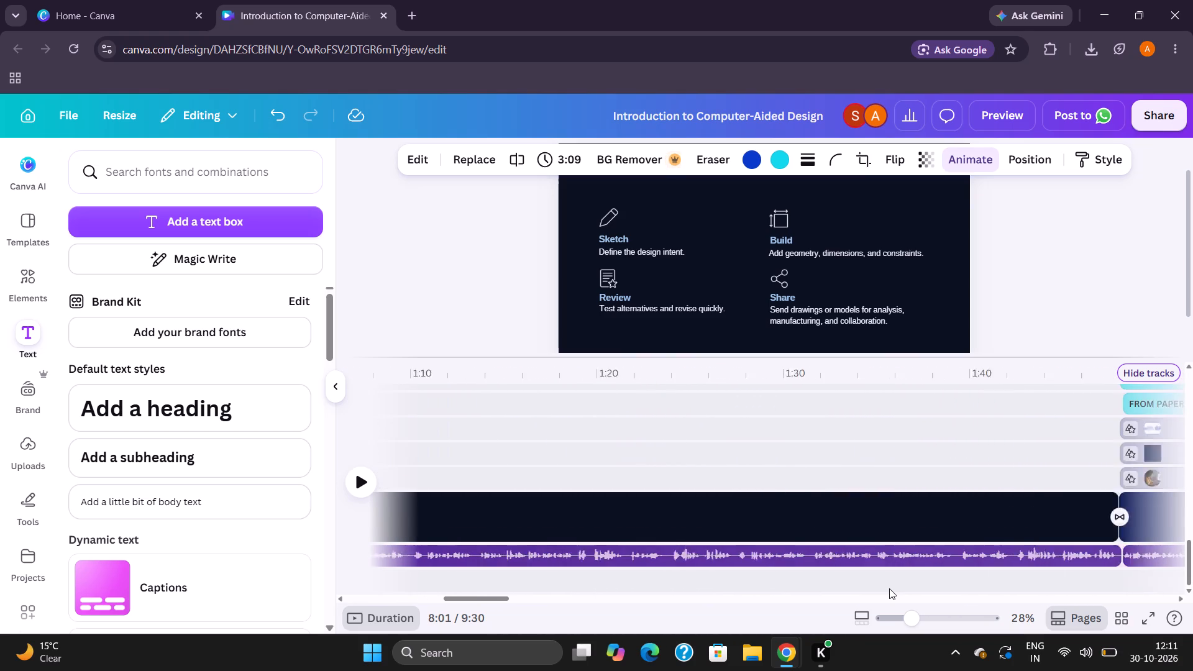
pyautogui.hscroll(-12, 889, 588)
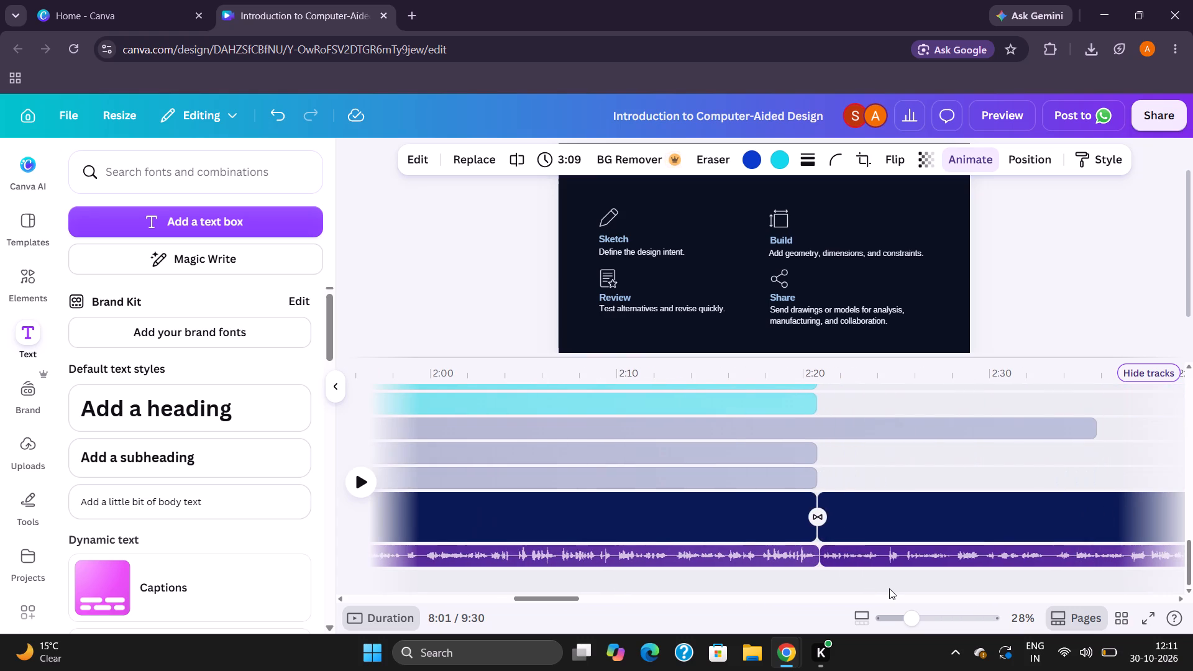
# Play the "Before CAD, every change started with a new drawing" page from about 2:20 to review it against its narration.
pyautogui.click(816, 589)
pyautogui.press('space')
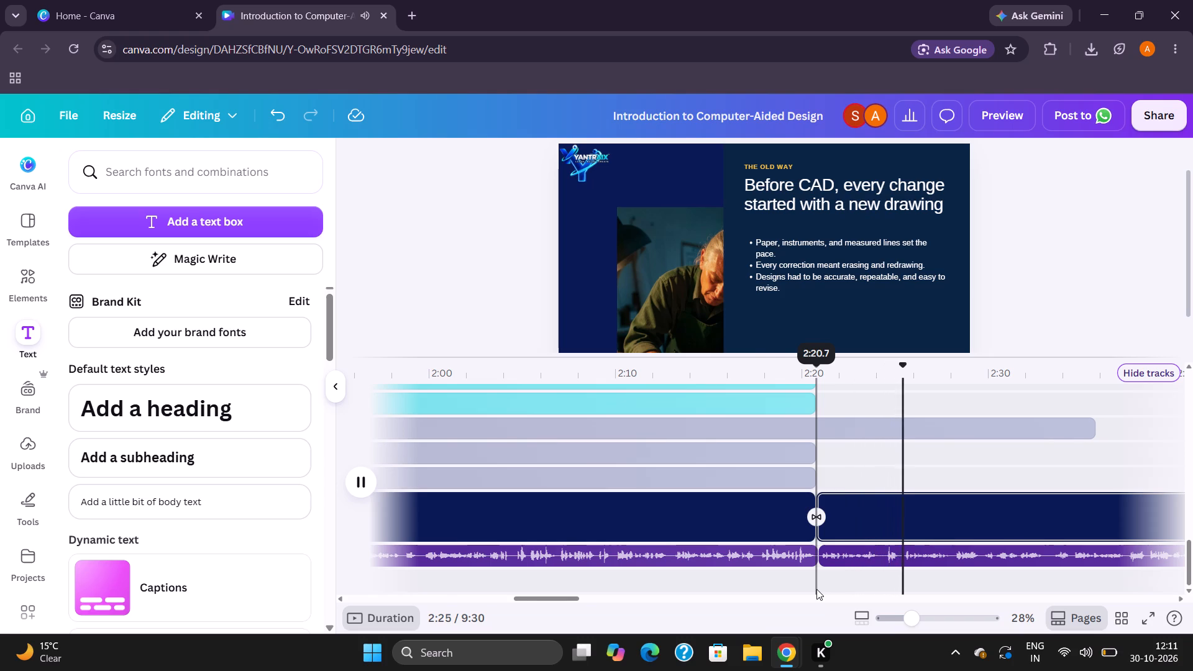
pyautogui.hscroll(-7, 816, 589)
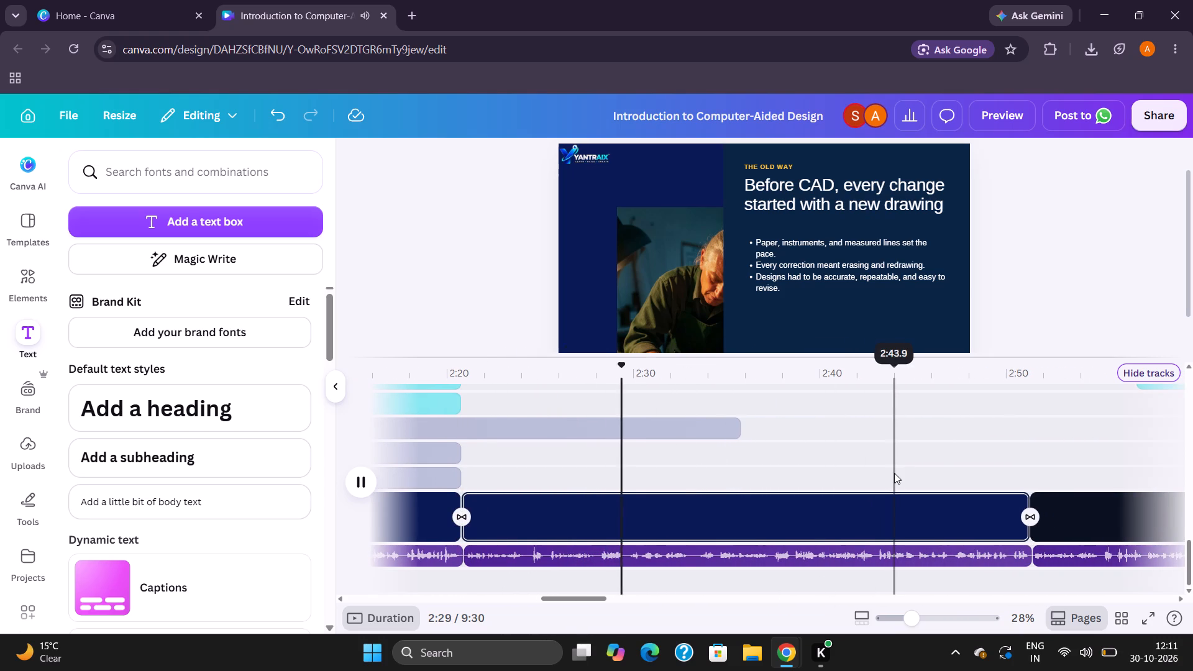
pyautogui.press('space')
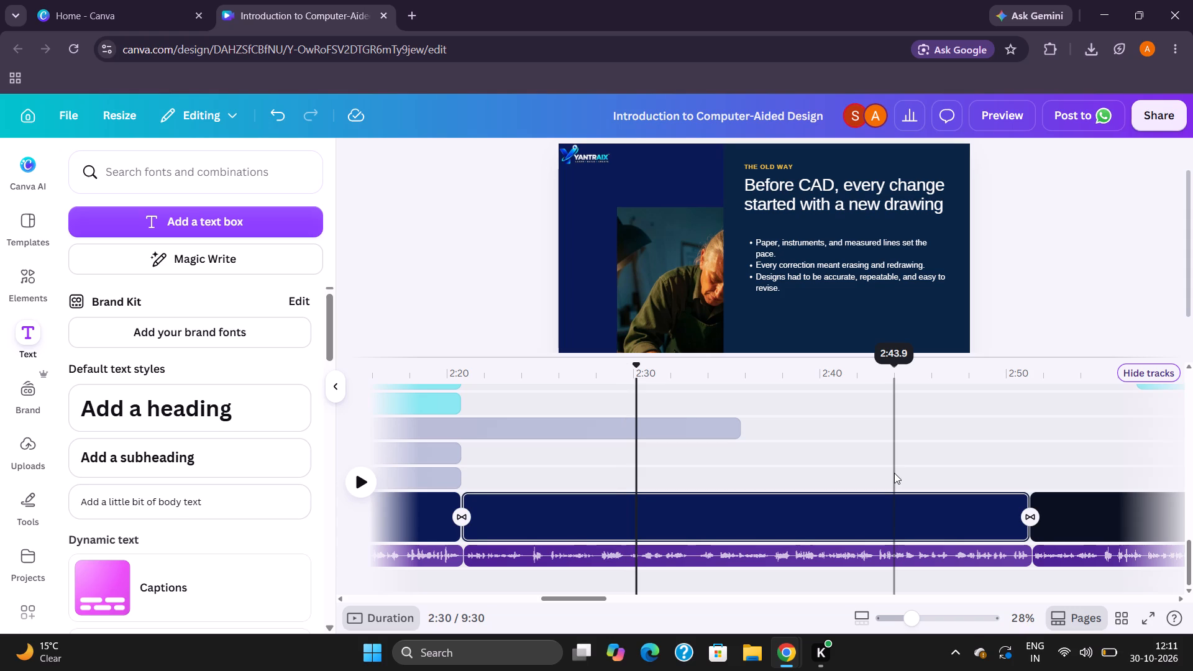
pyautogui.press('space')
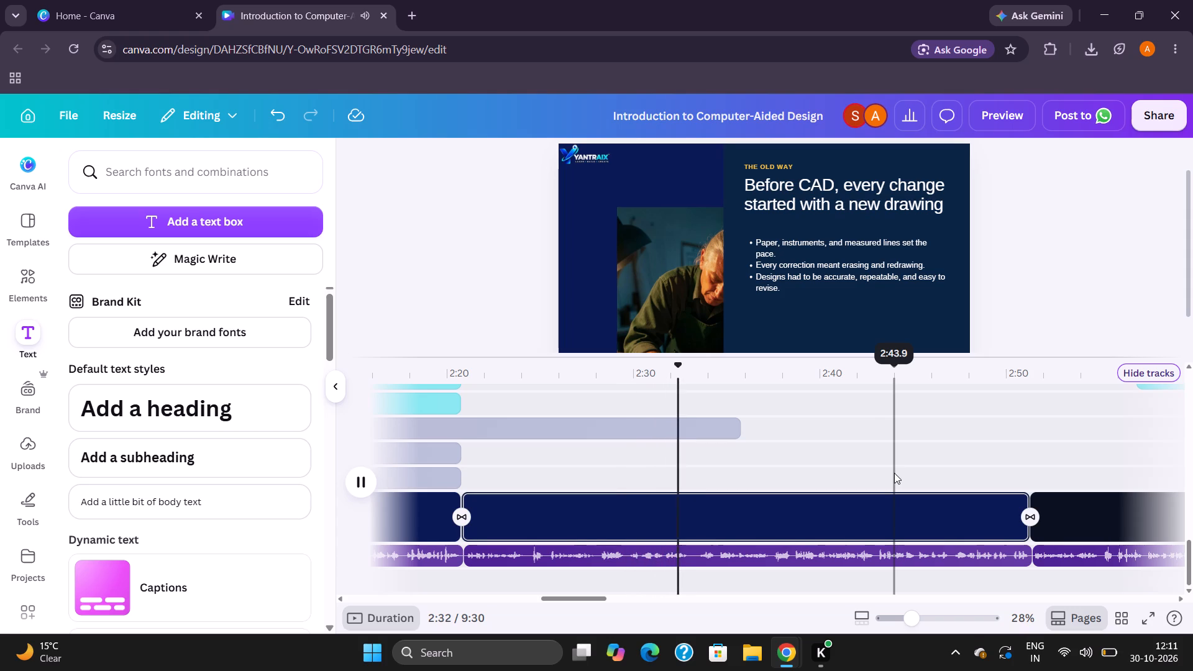
pyautogui.hscroll(-4, 894, 473)
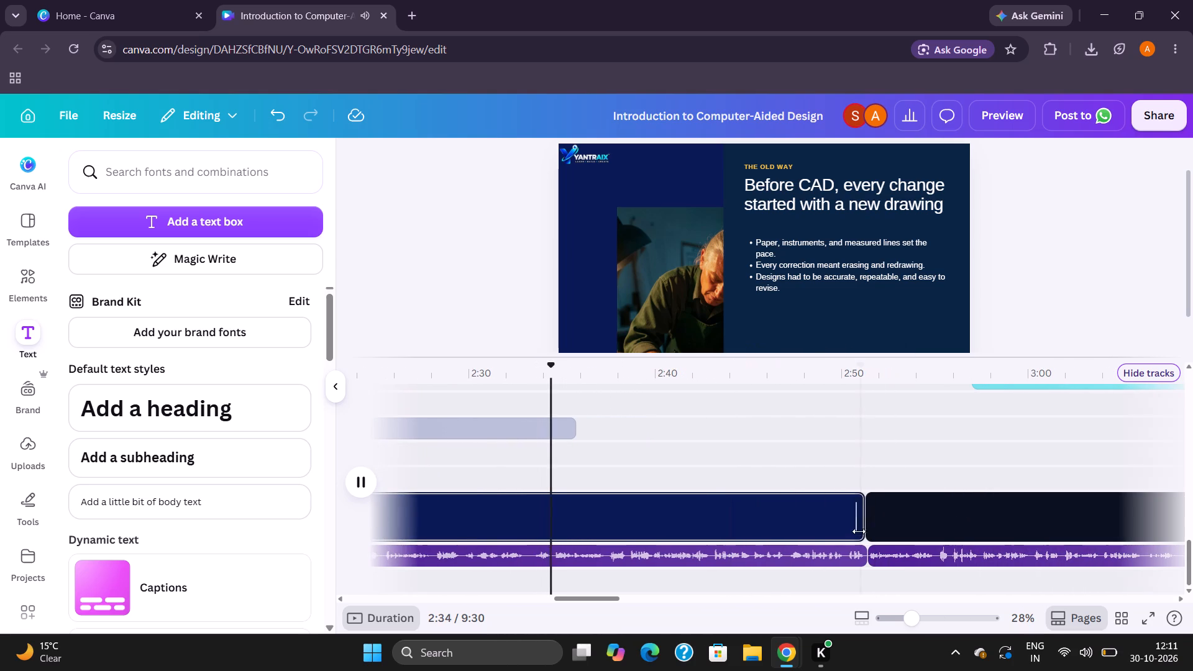
# Play the "CAD software works in two connected dimensions" page from about 2:51, and look back at the preceding page's narration clip.
pyautogui.click(869, 587)
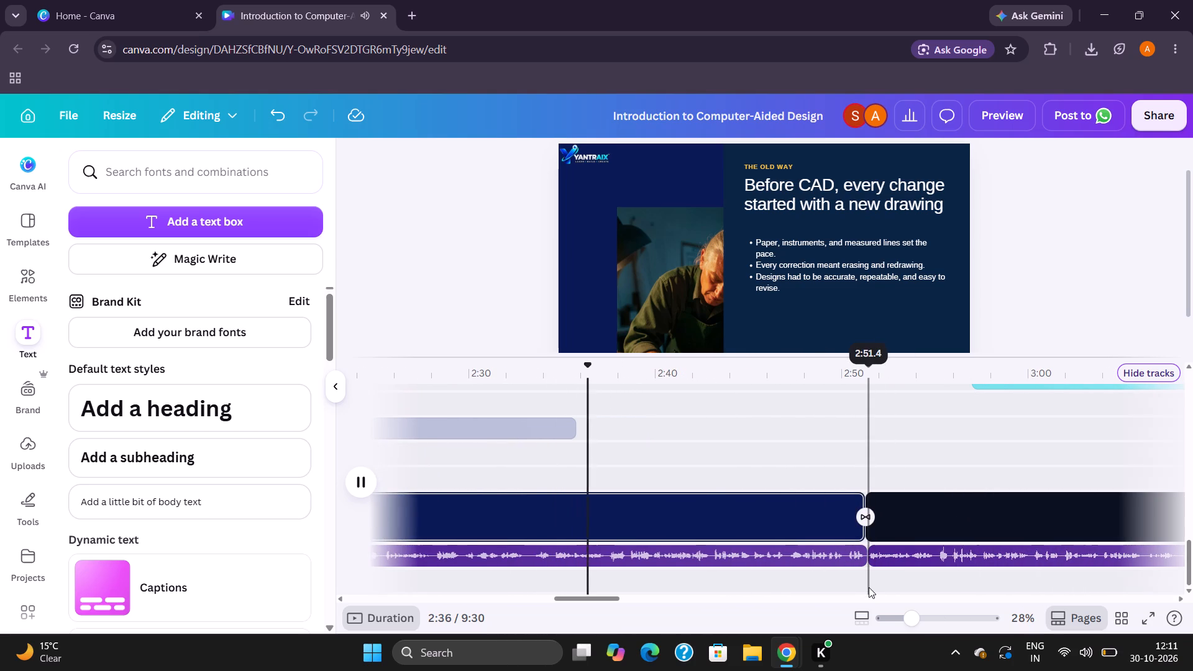
pyautogui.press('space')
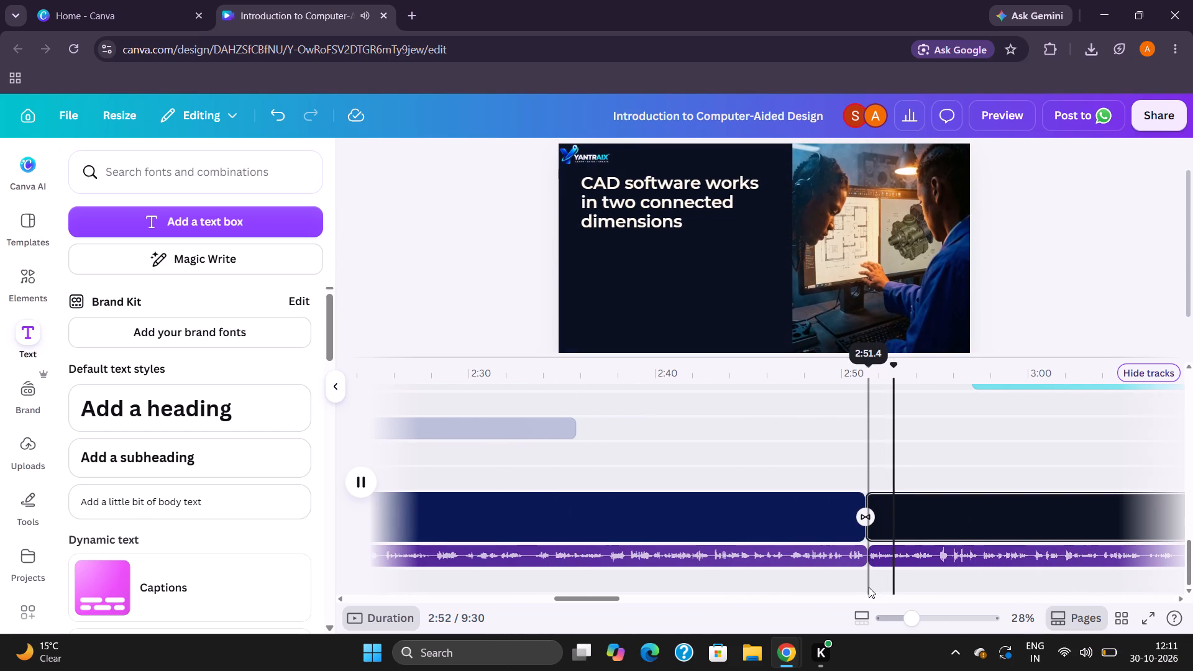
pyautogui.hscroll(-6, 869, 587)
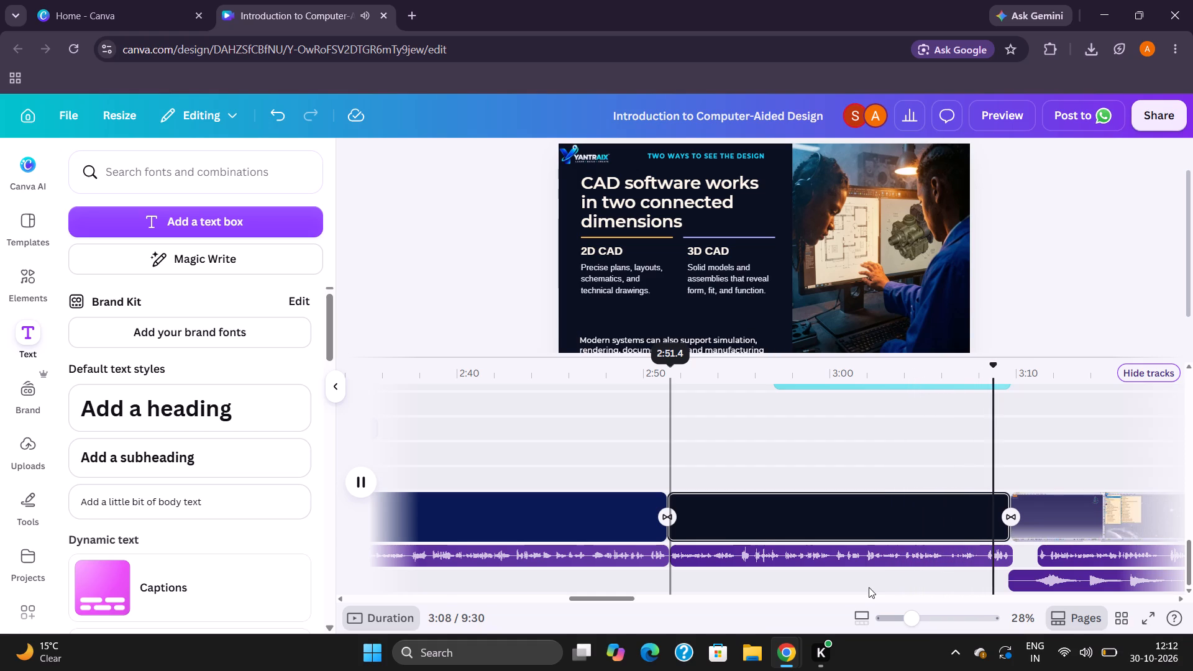
pyautogui.scroll(-1, 869, 587)
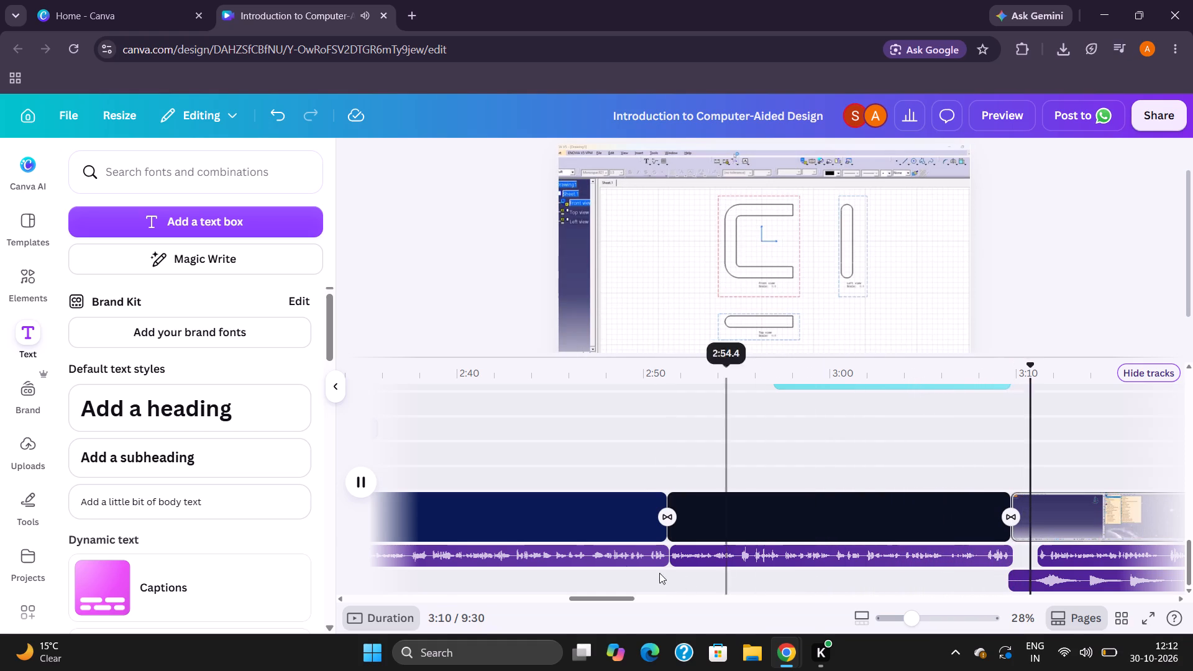
pyautogui.click(614, 560)
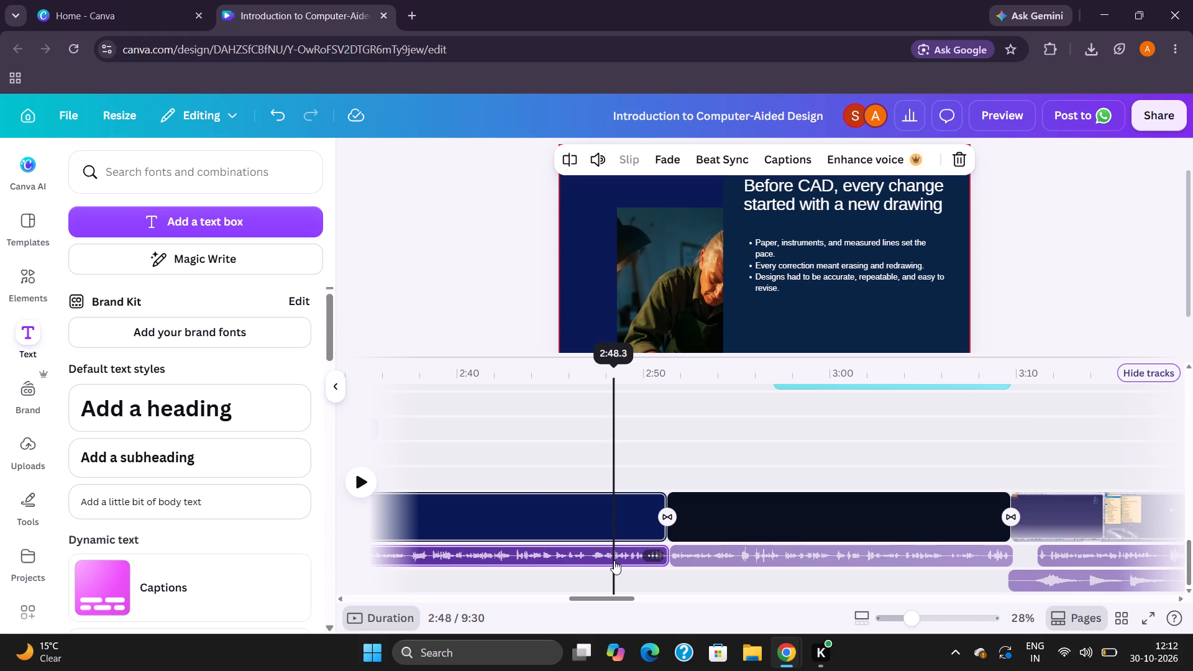
pyautogui.hscroll(2, 614, 560)
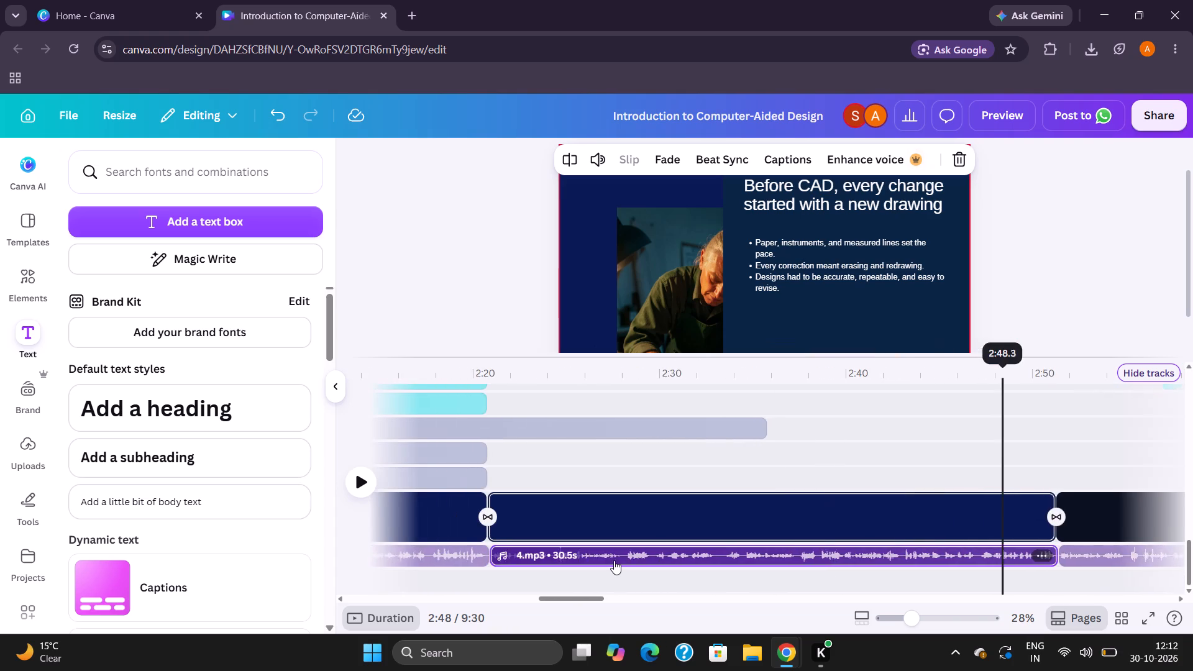
pyautogui.hscroll(4, 614, 560)
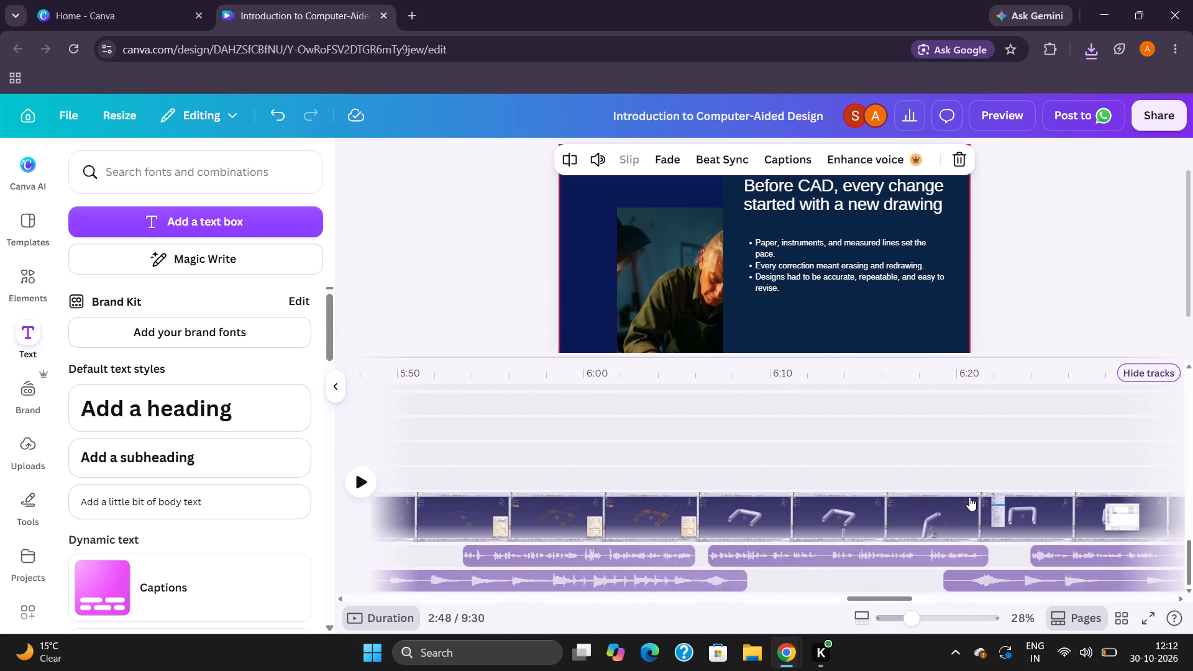
pyautogui.hscroll(-4, 969, 497)
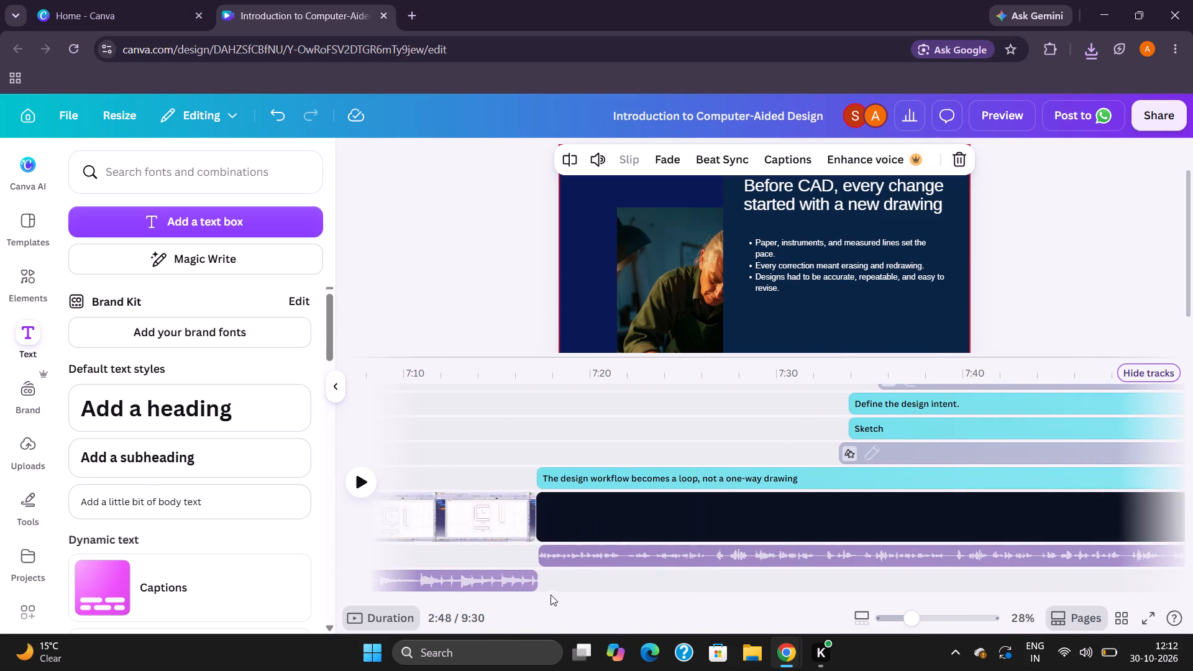
pyautogui.click(549, 592)
pyautogui.press('space')
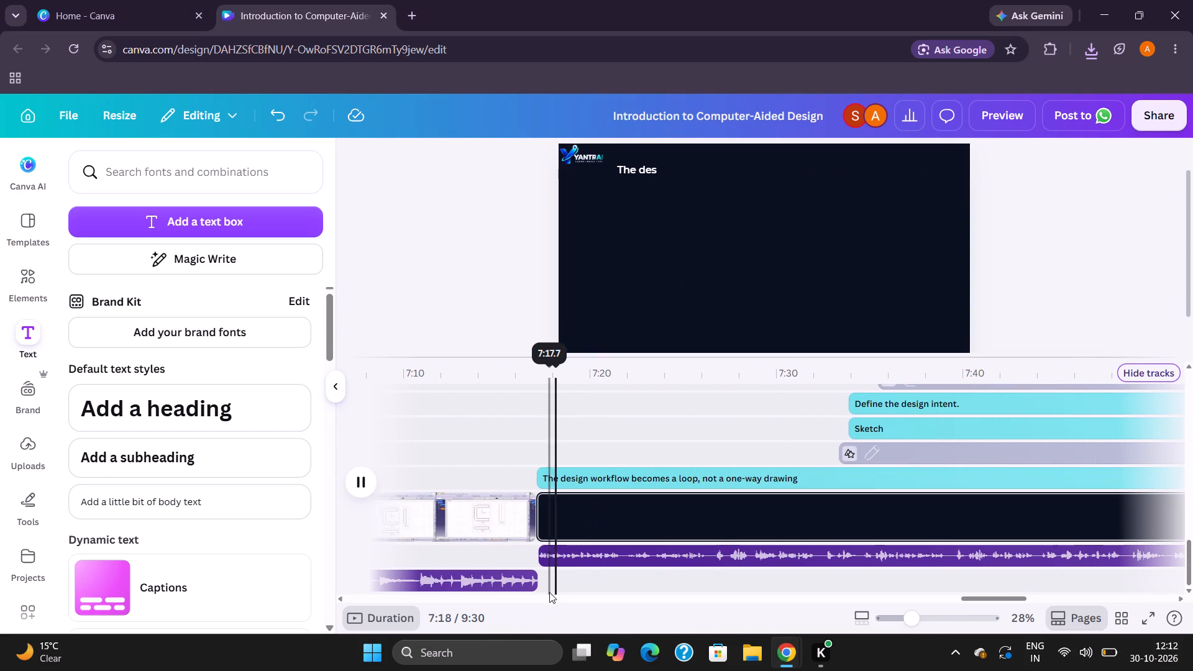
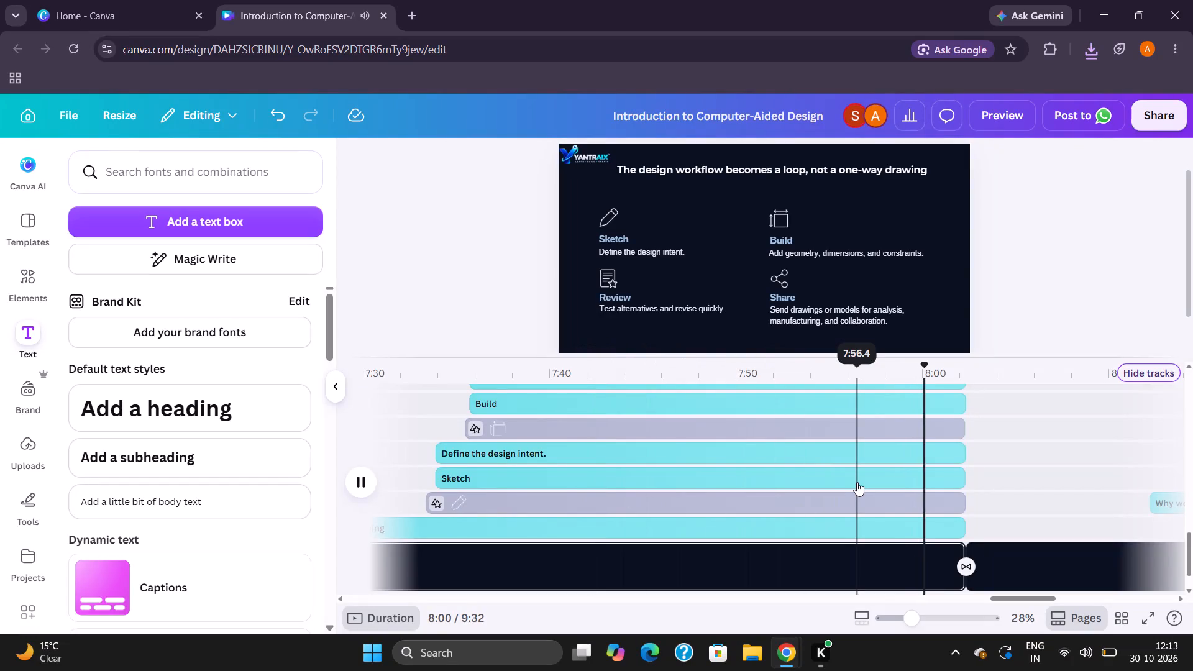
# Follow the playback from about 8:00 into the "Why we felt the need for CAD software" page, reviewing its elements against the narration track.
pyautogui.scroll(-1, 857, 482)
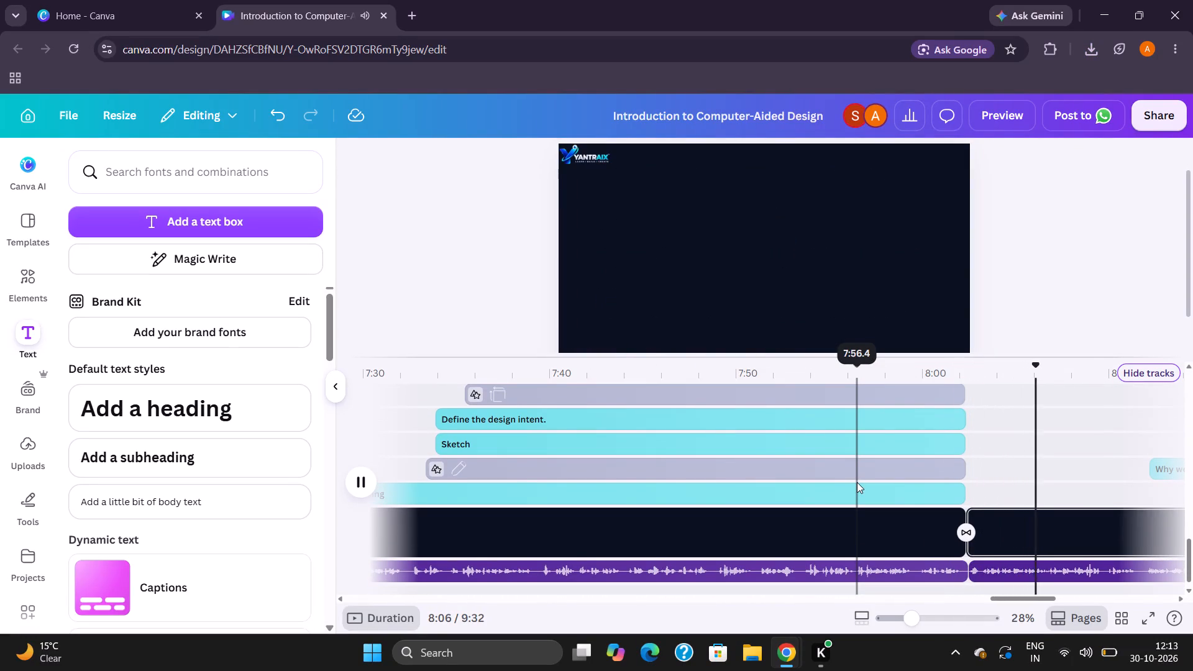
pyautogui.hscroll(-3, 857, 482)
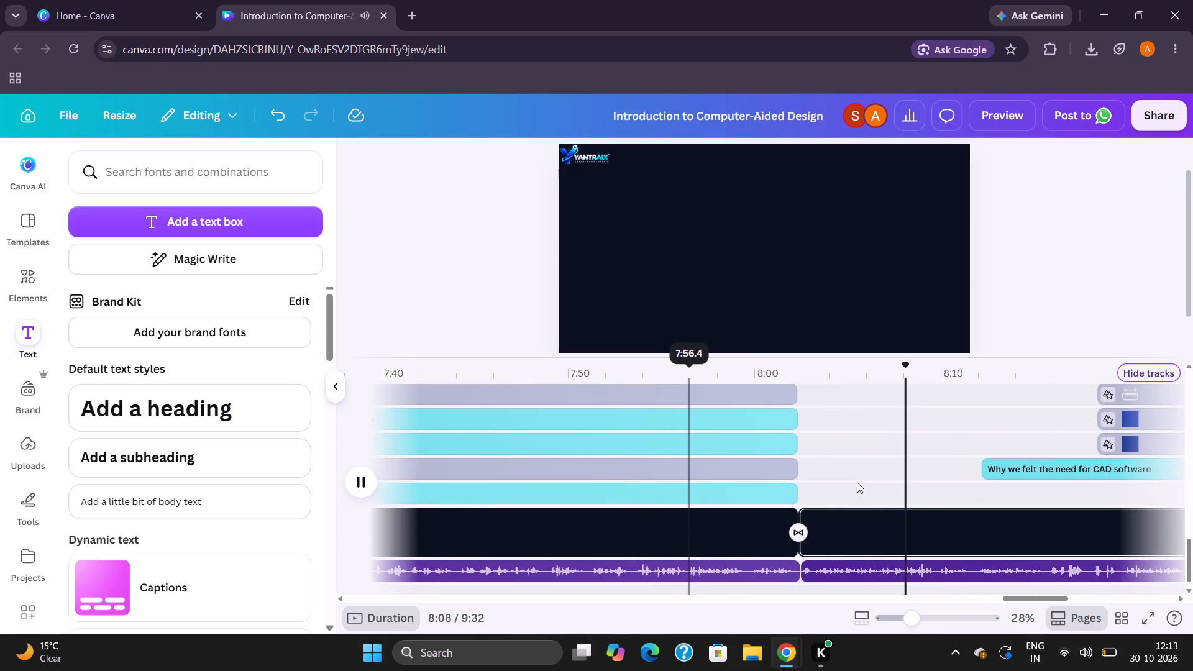
pyautogui.scroll(6, 857, 482)
pyautogui.scroll(-1, 857, 482)
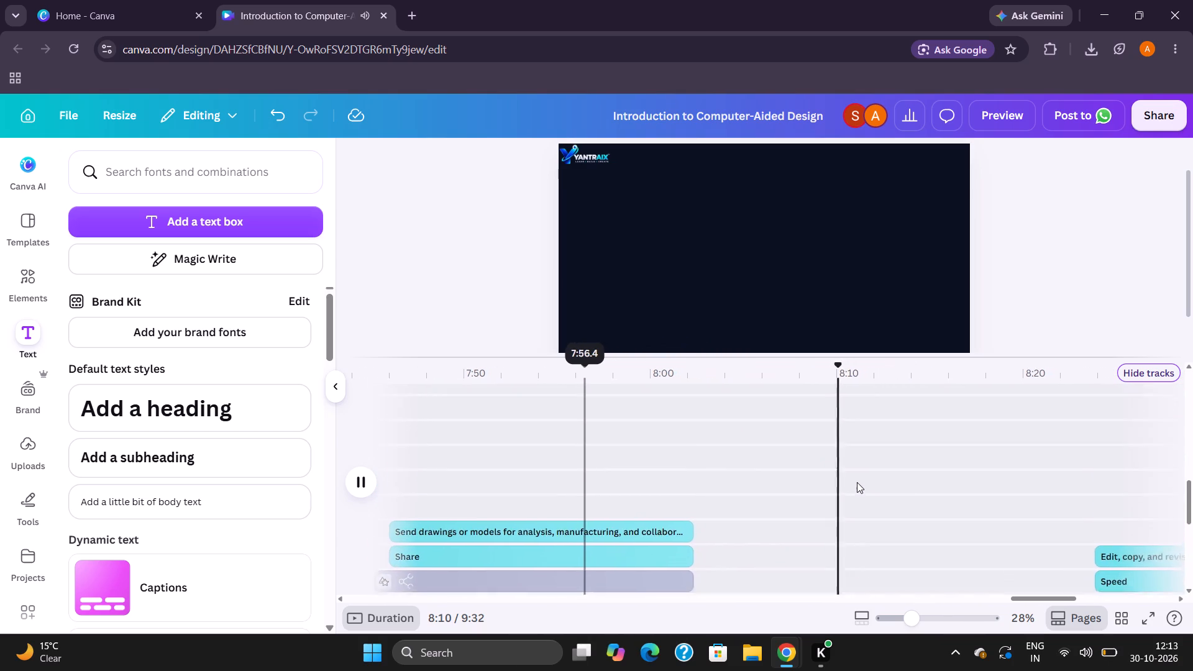
pyautogui.scroll(-1, 857, 482)
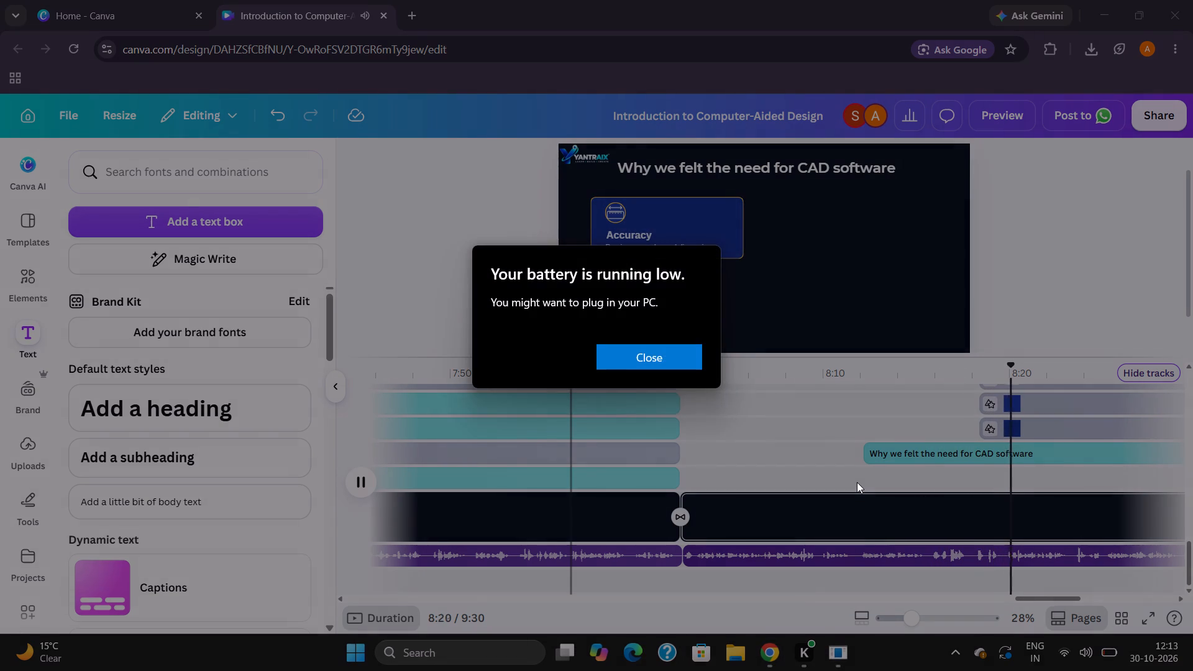
# Dismiss the low-battery warning.
pyautogui.click(629, 357)
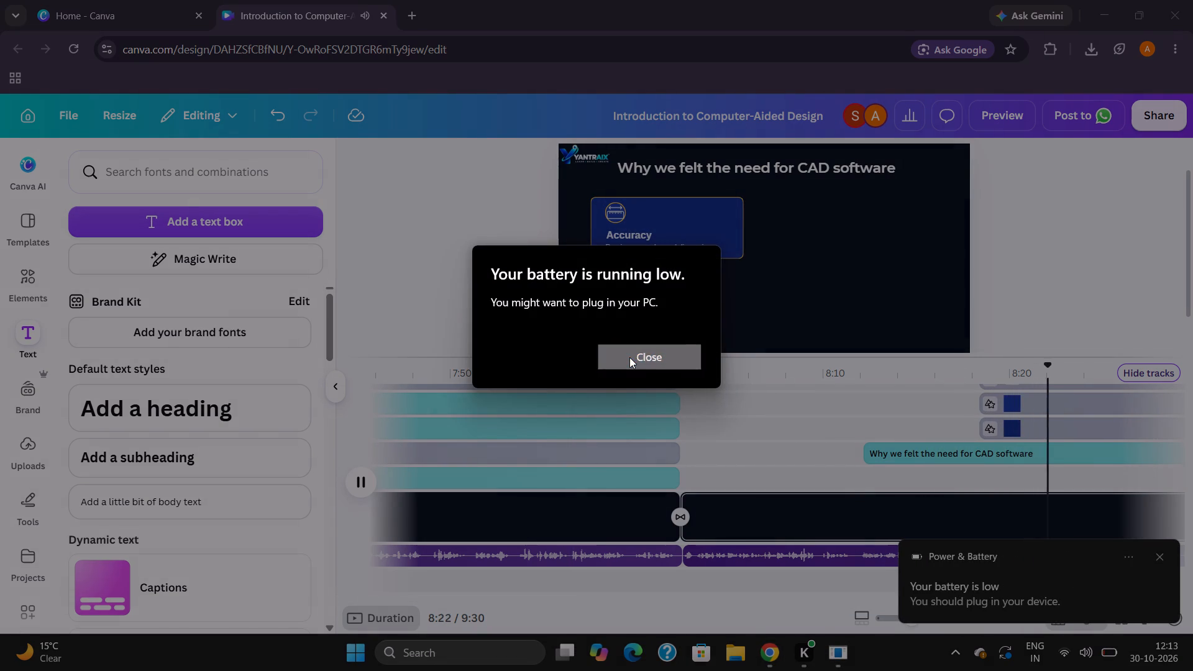
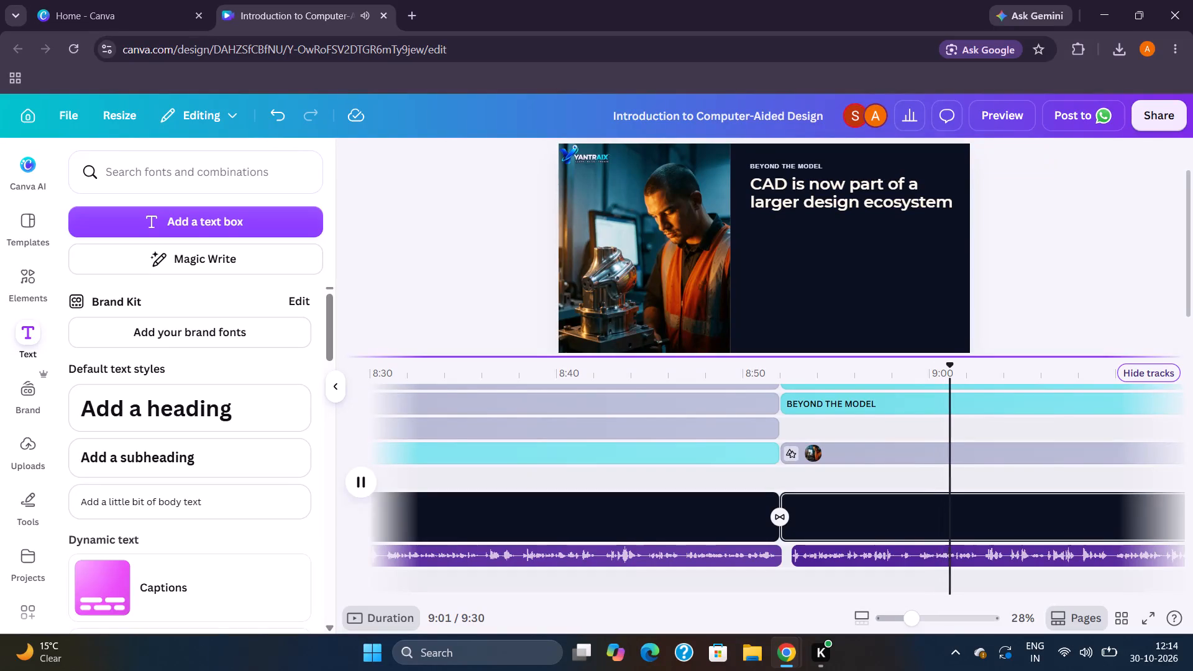
# Follow the playback from about 9:01 on the "CAD is now part of a larger design ecosystem" page through to the closing page.
pyautogui.hscroll(-6, 894, 377)
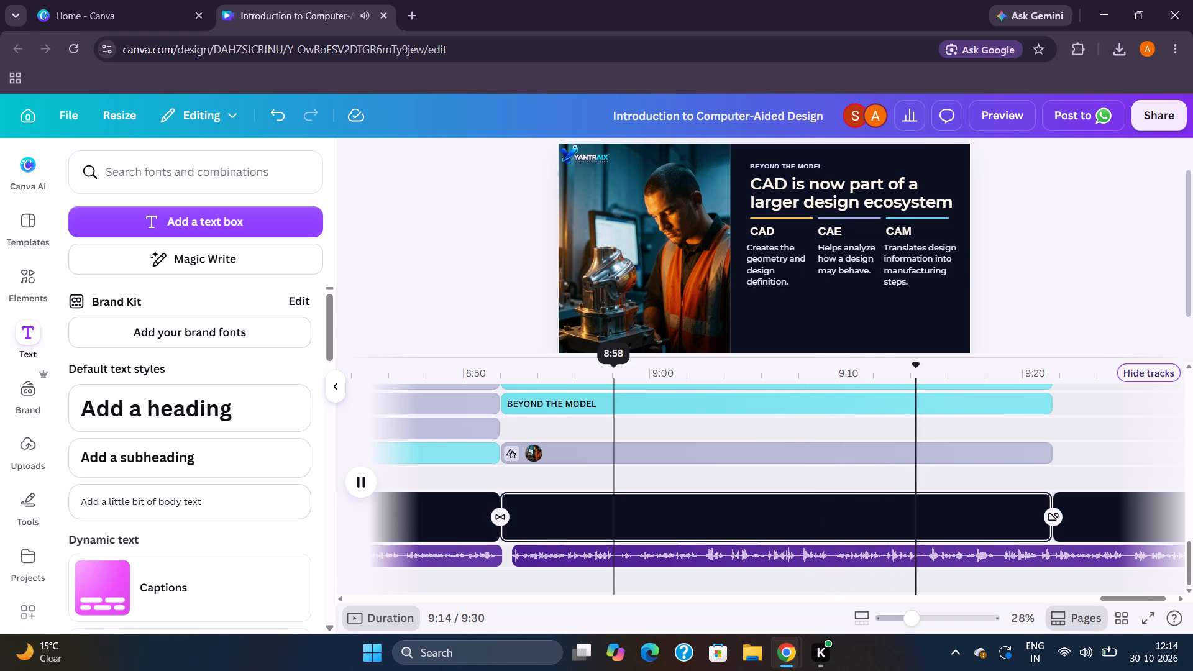
pyautogui.hscroll(-5, 894, 377)
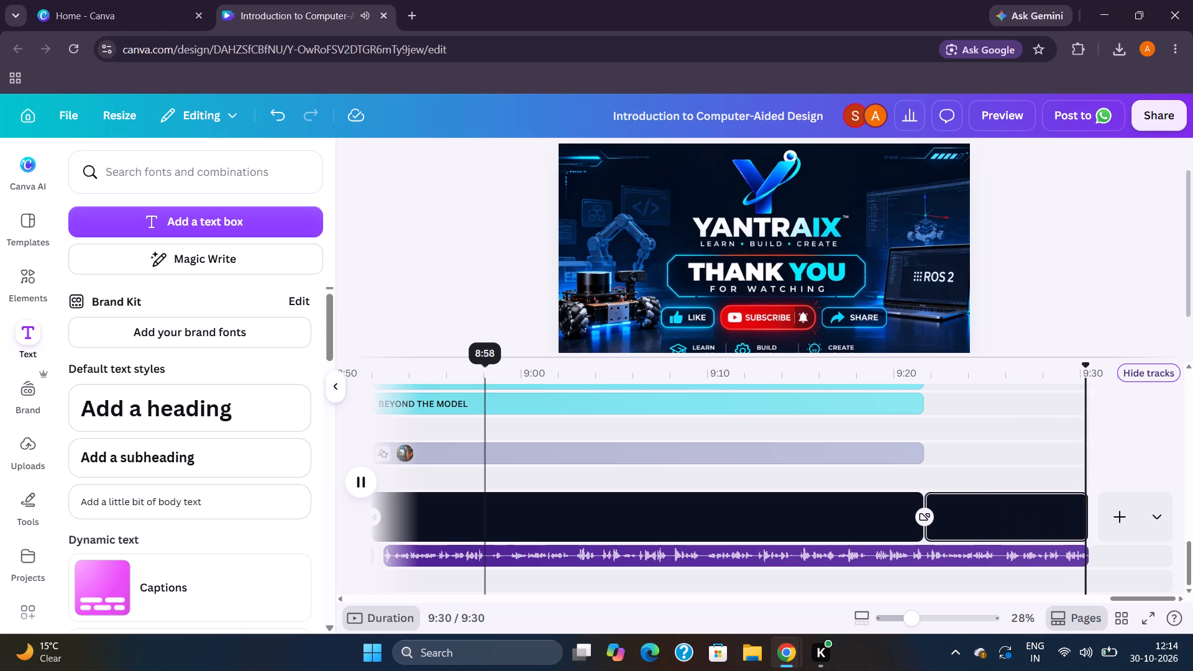
# Return to the start of the timeline and play the "CAD Learning" opening page from about 6.6 s to 9 s.
pyautogui.hscroll(13, 894, 377)
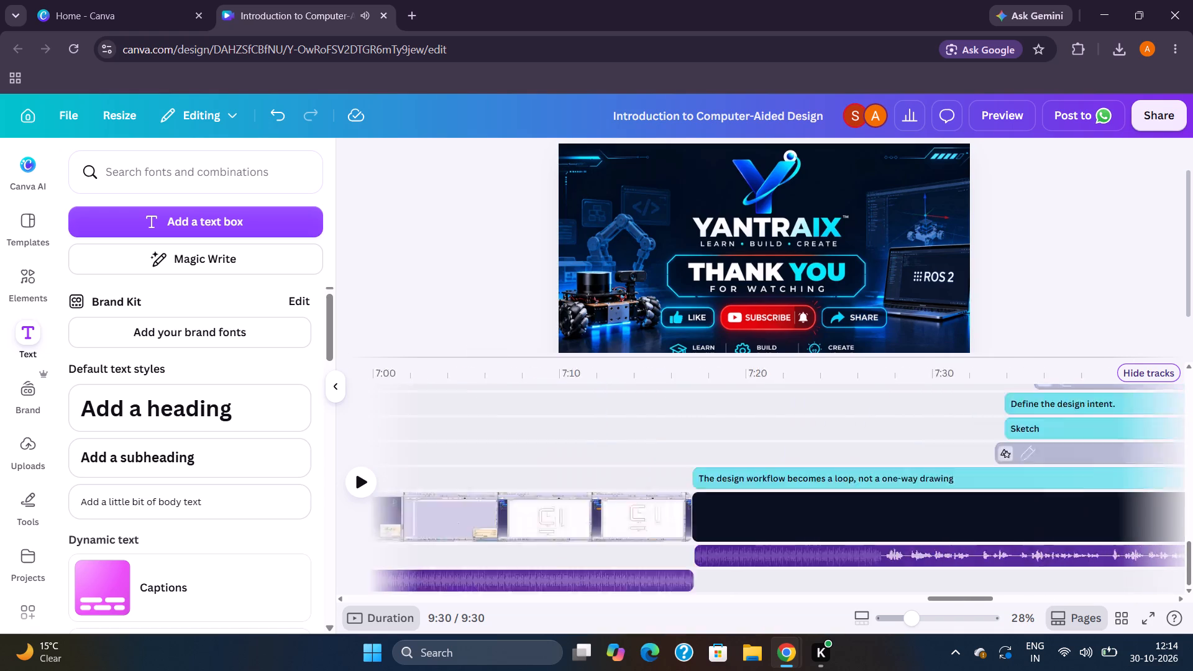
pyautogui.hscroll(20, 894, 377)
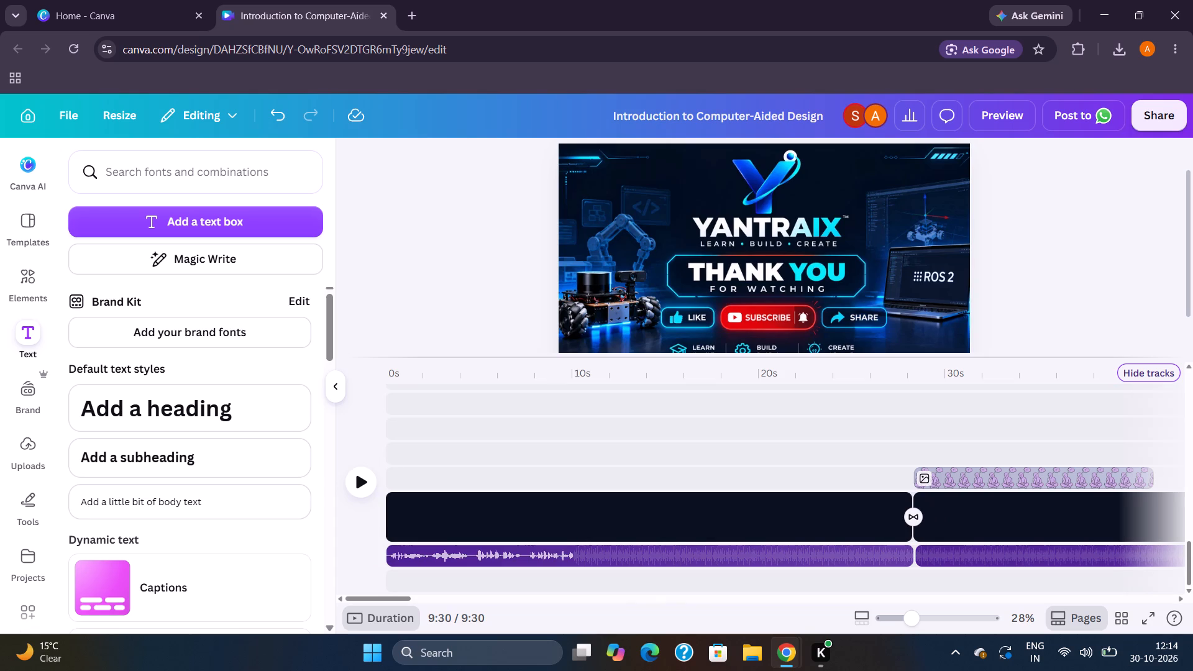
pyautogui.hscroll(5, 894, 377)
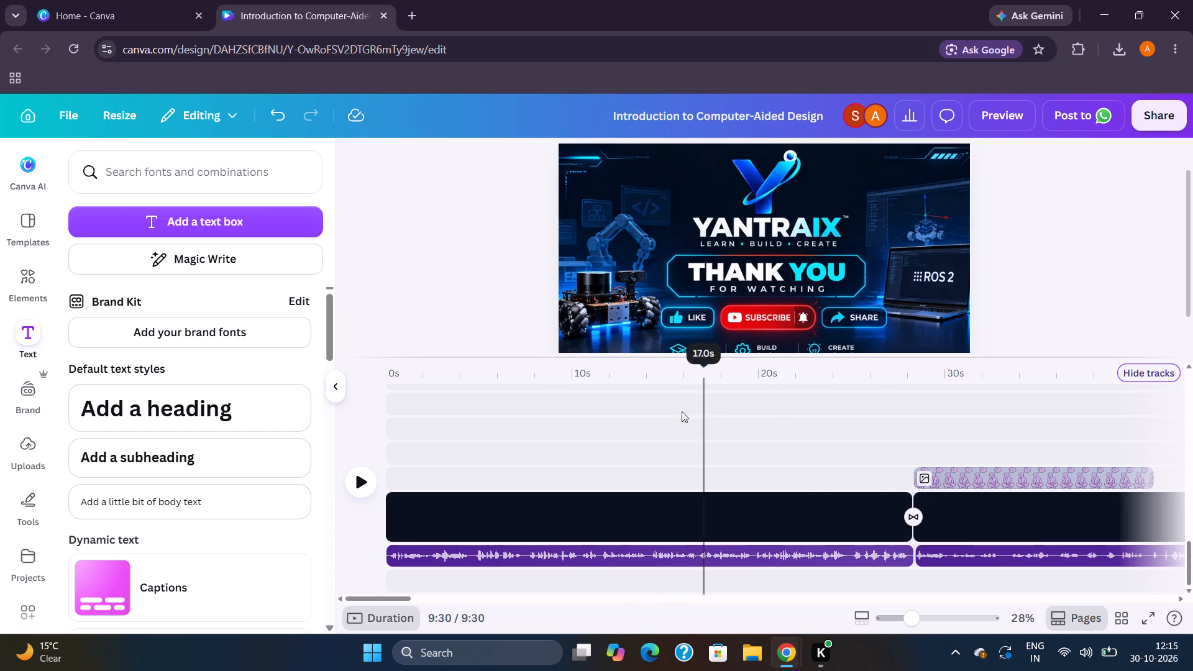
pyautogui.click(511, 383)
pyautogui.press('space')
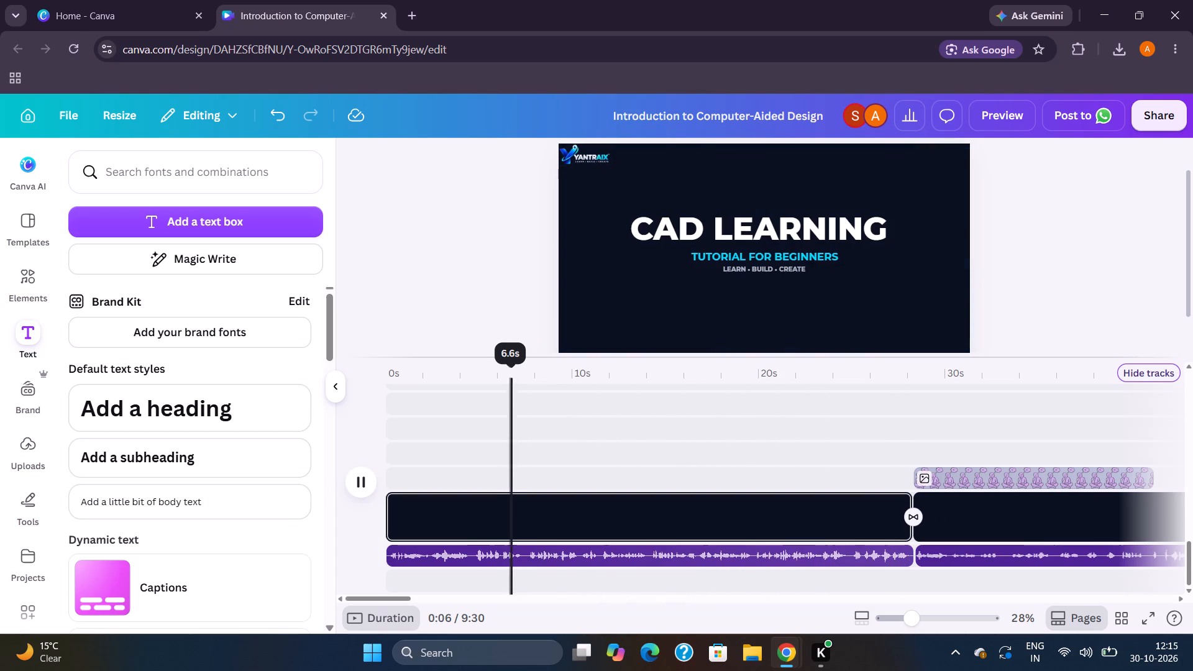
pyautogui.hscroll(-5, 511, 383)
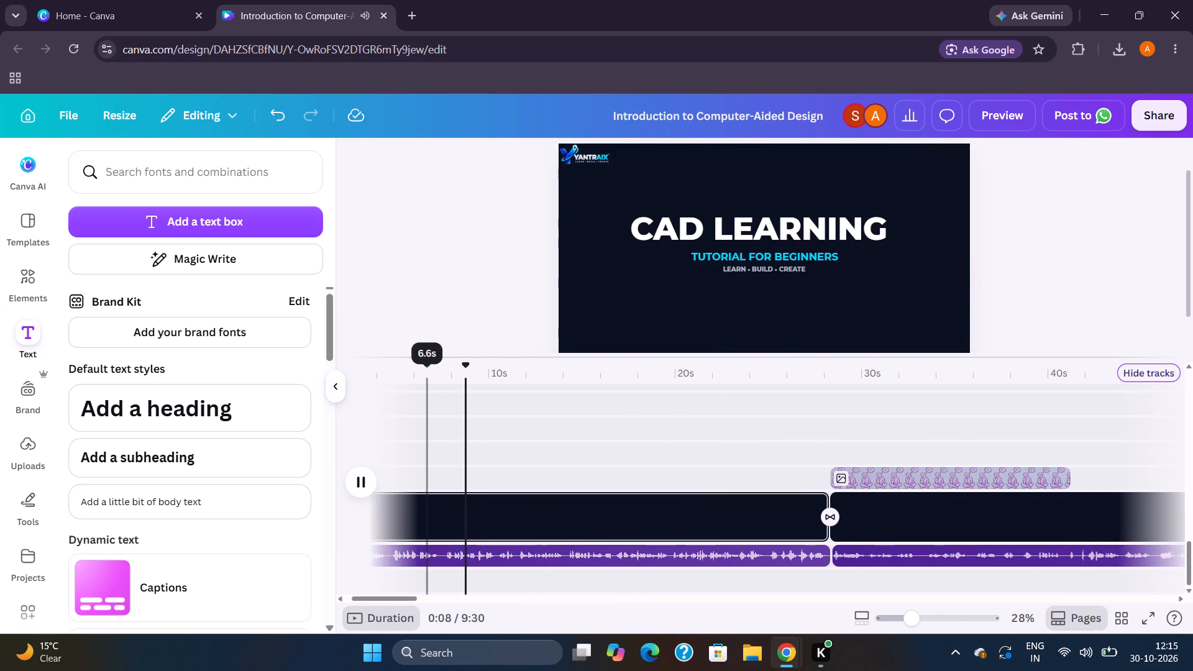
pyautogui.press('space')
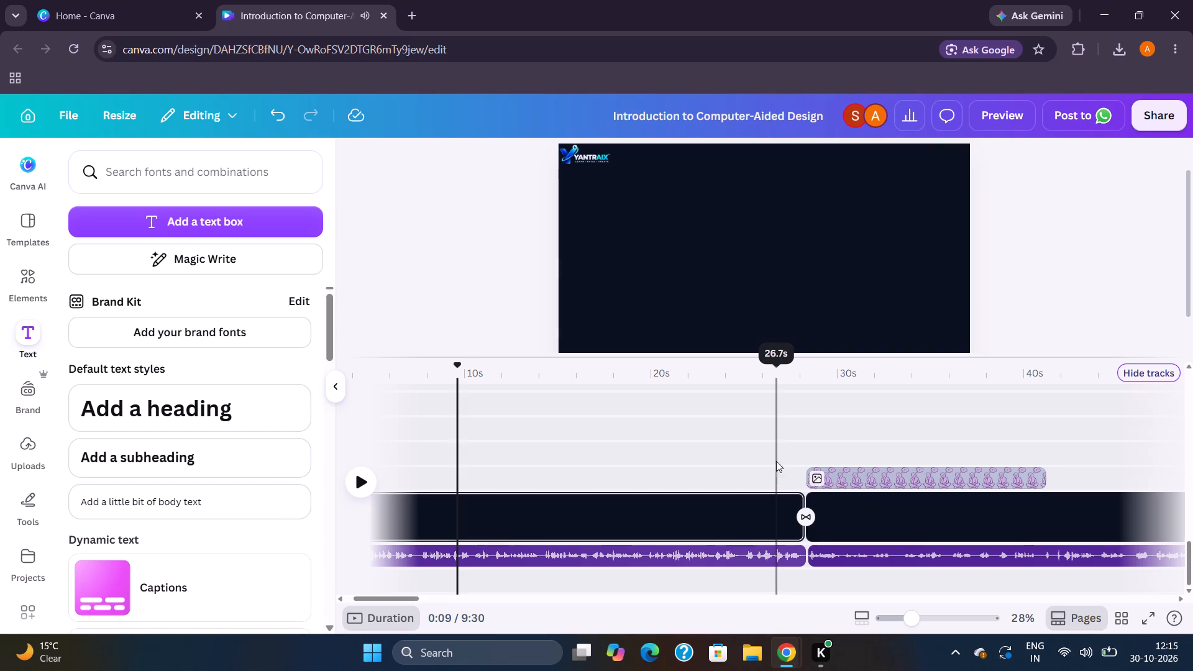
# Play the software page from about 1:08 to 1:24, reviewing its SOLIDWORKS content and placeholder heading against the narration.
pyautogui.hscroll(-5, 775, 468)
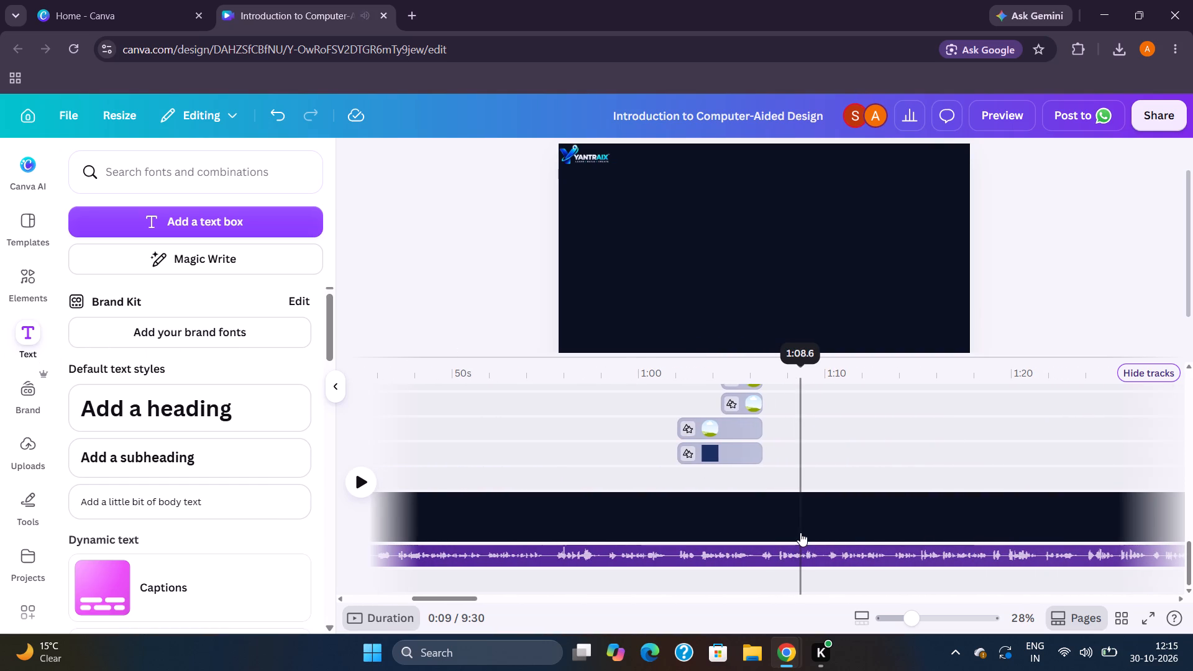
pyautogui.click(800, 532)
pyautogui.hscroll(-4, 800, 532)
pyautogui.press('space')
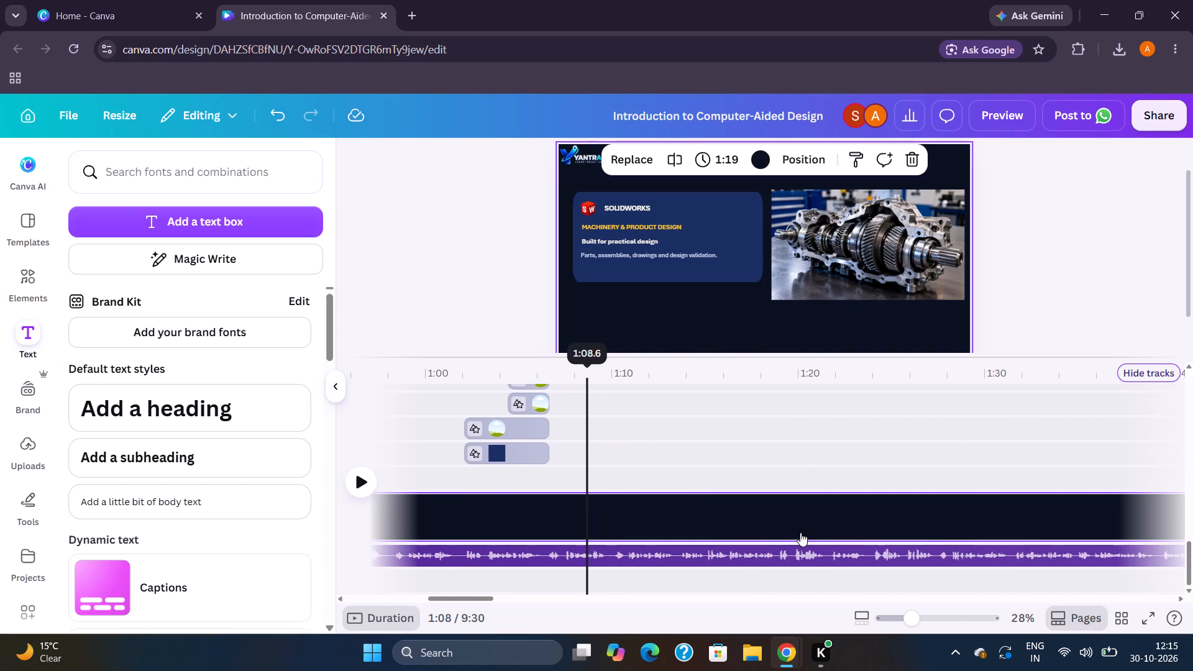
pyautogui.hscroll(-4, 939, 546)
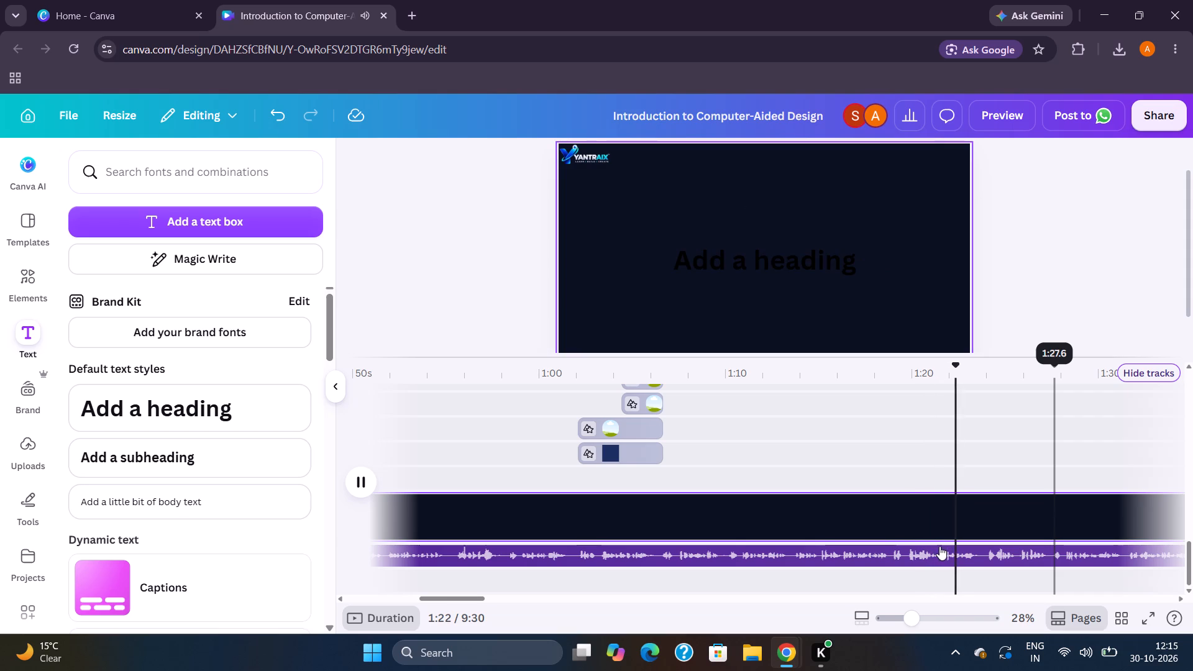
pyautogui.press('b')
pyautogui.press('b')
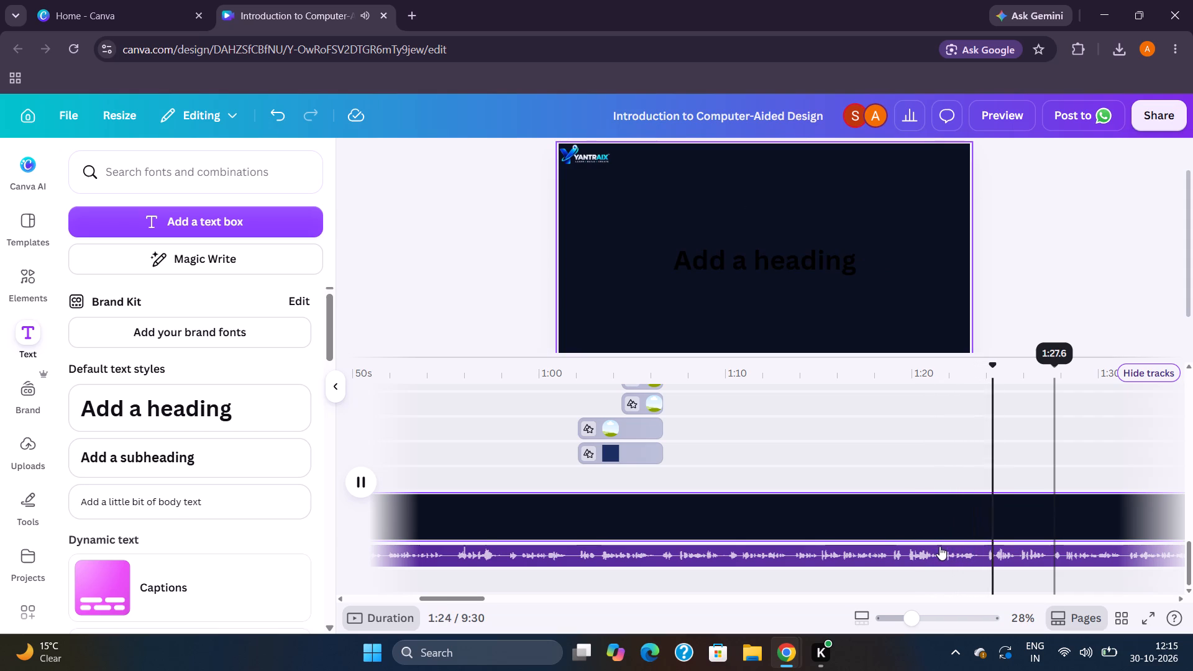
pyautogui.press('space')
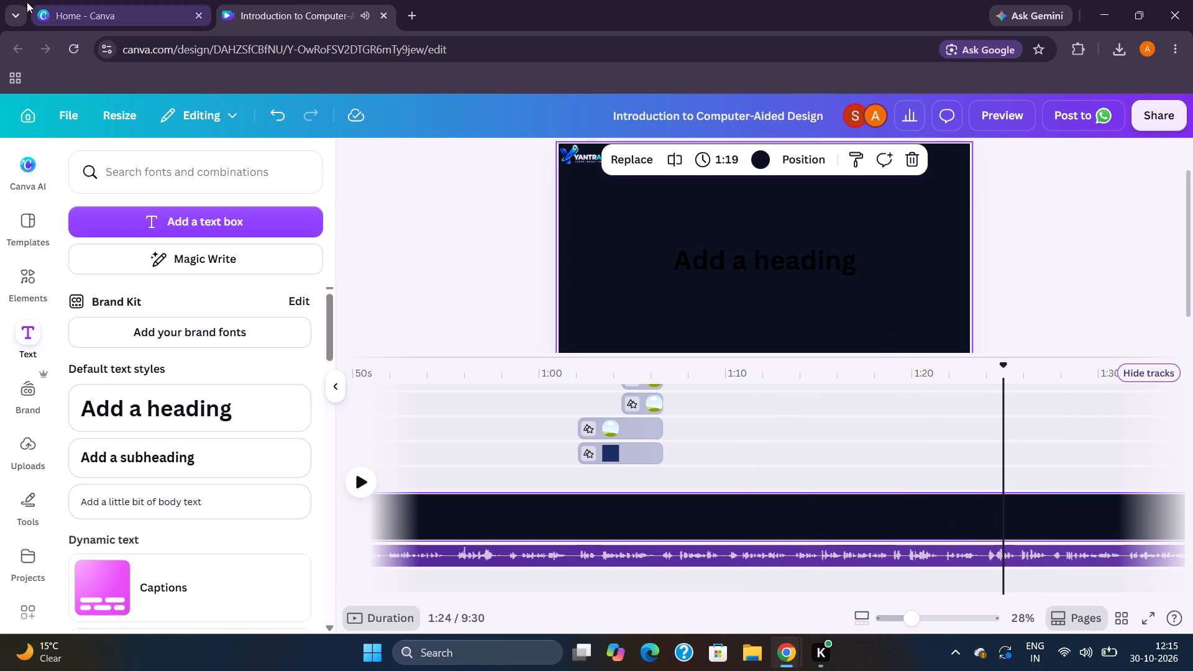
pyautogui.click(25, 2)
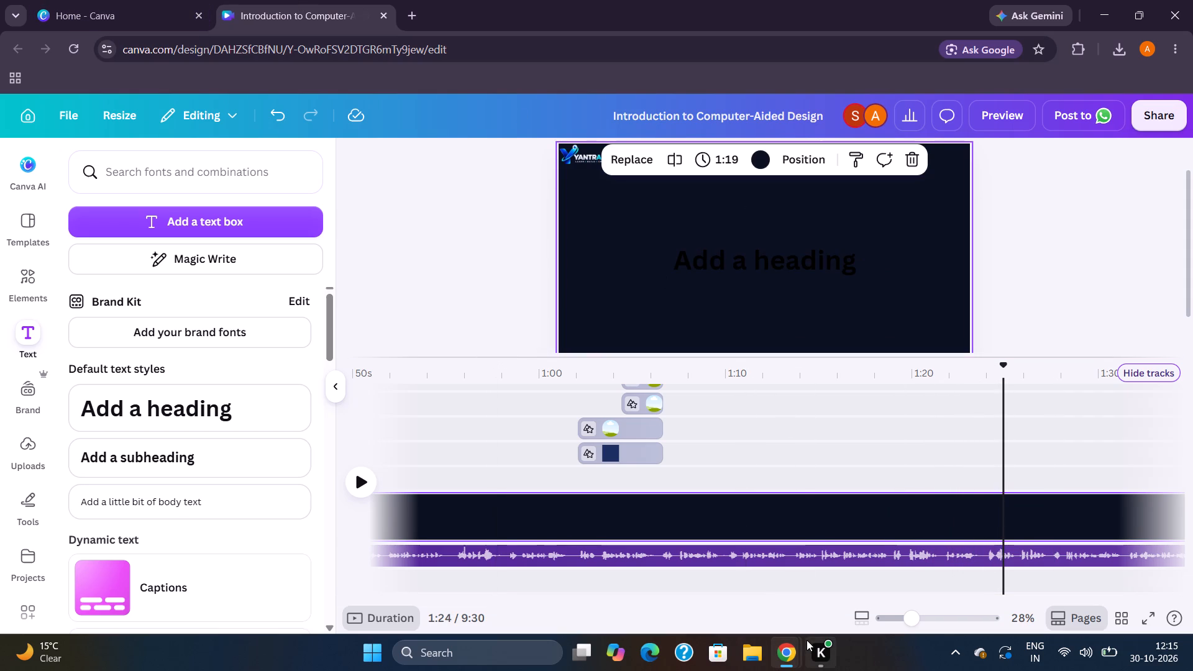
pyautogui.click(838, 593)
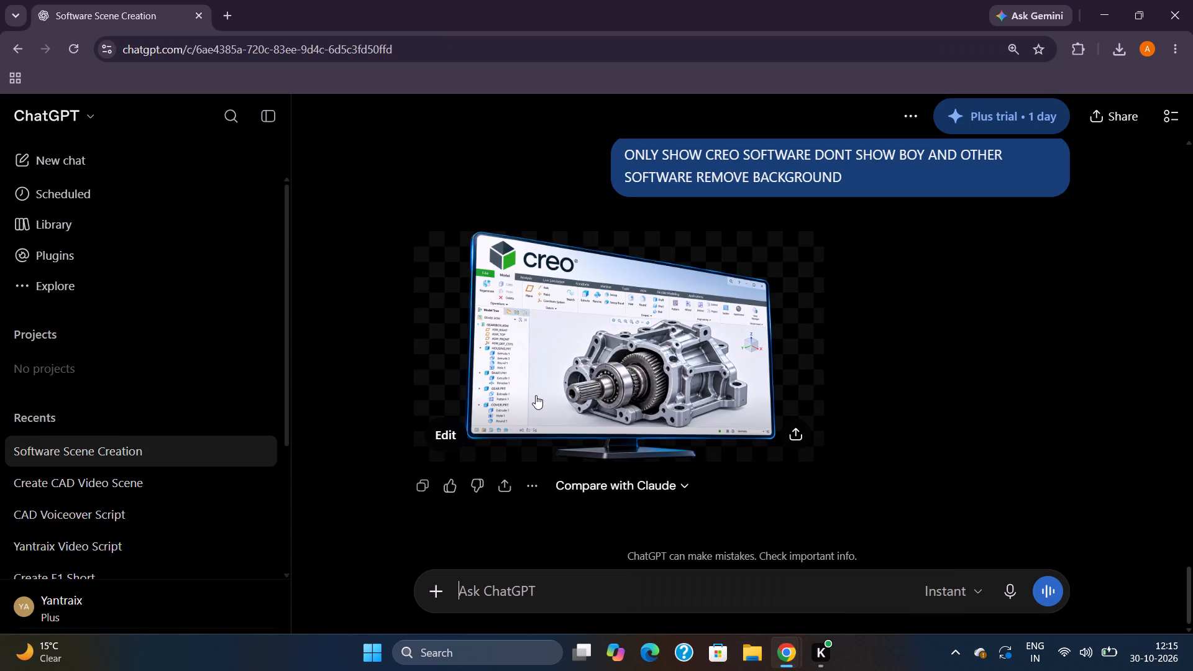
pyautogui.click(748, 657)
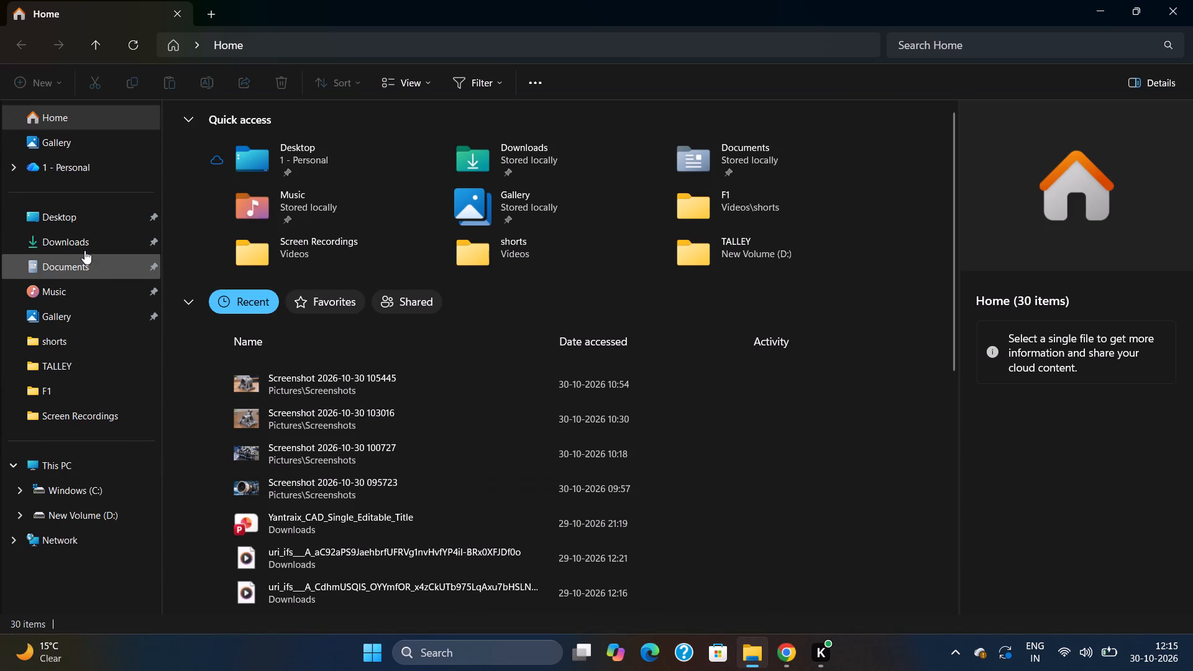
pyautogui.click(85, 250)
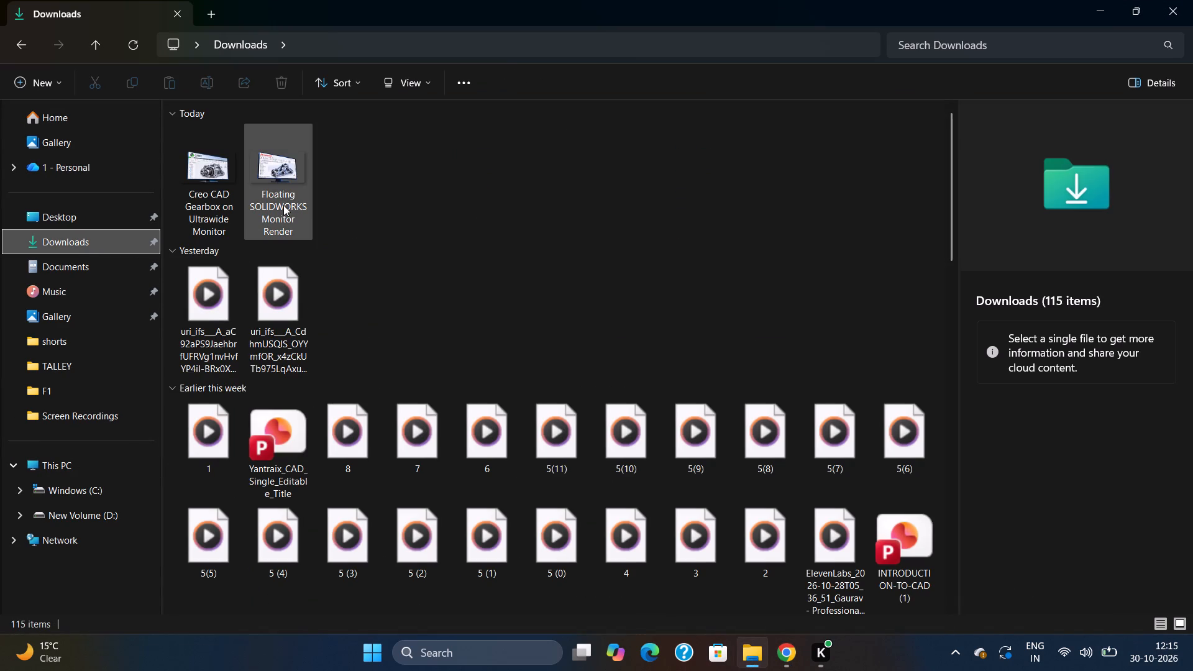
pyautogui.click(283, 205)
pyautogui.click(218, 182)
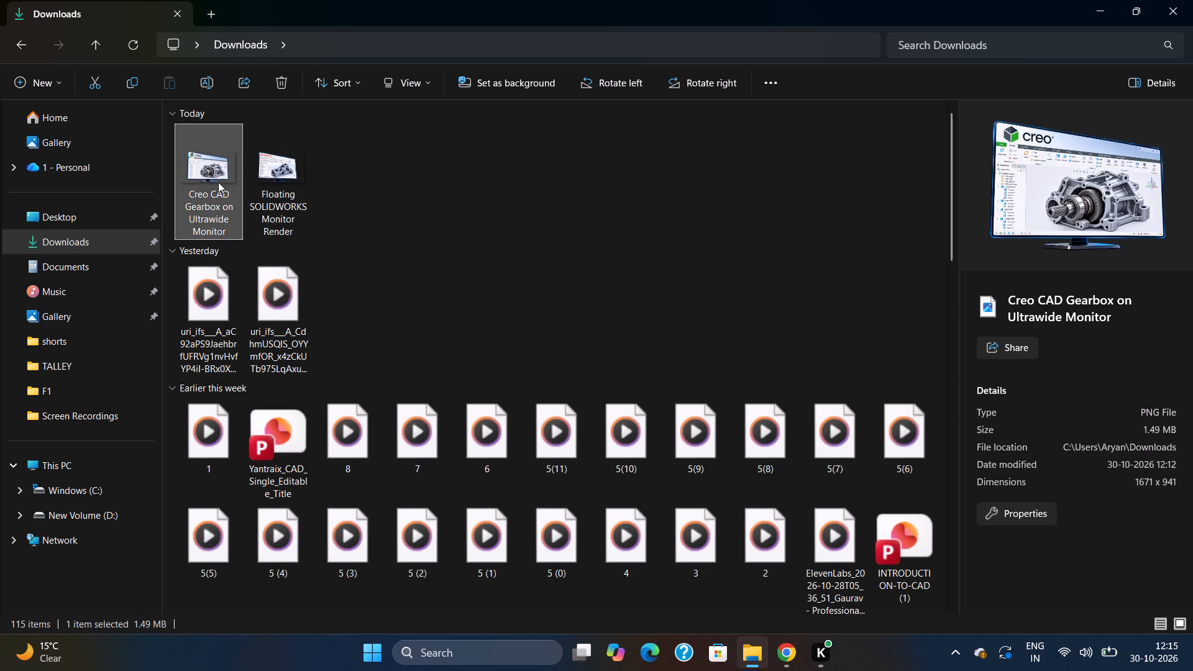
pyautogui.scroll(-1, 368, 302)
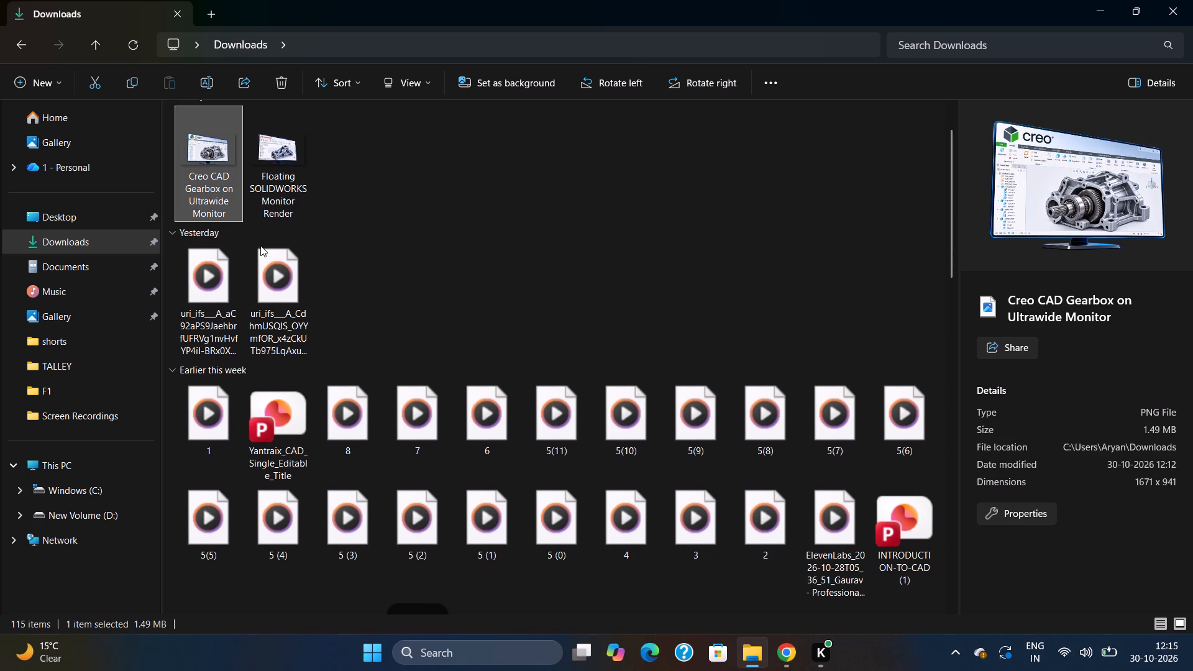
pyautogui.click(73, 308)
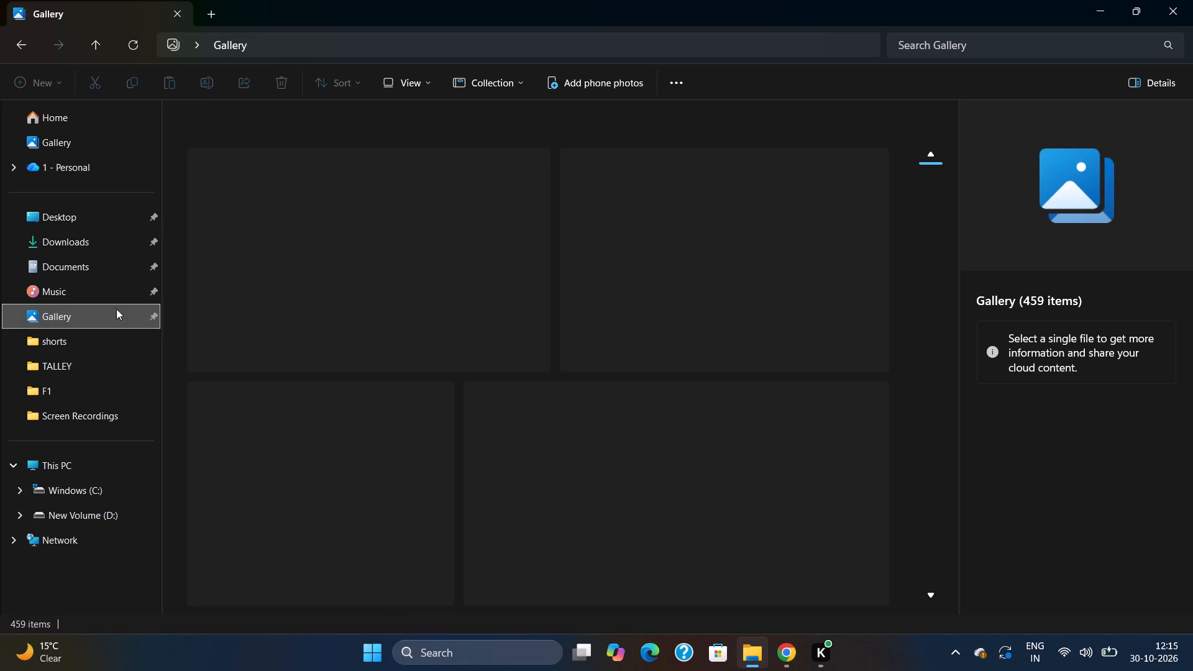
pyautogui.scroll(-1, 336, 417)
pyautogui.scroll(1, 336, 417)
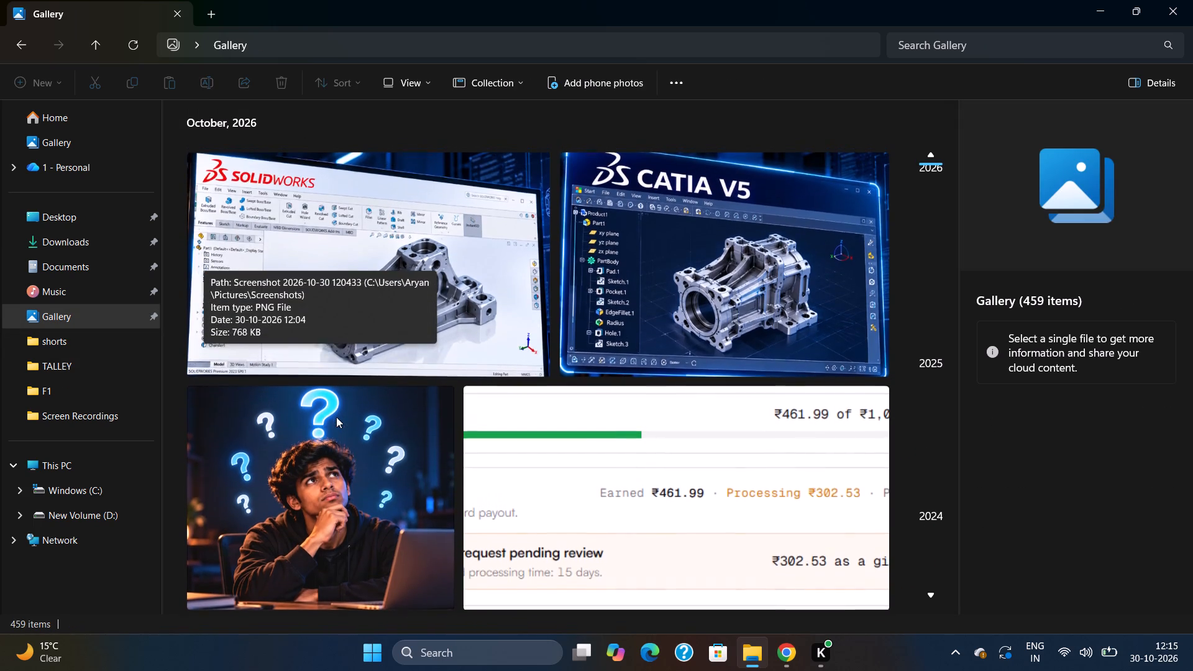
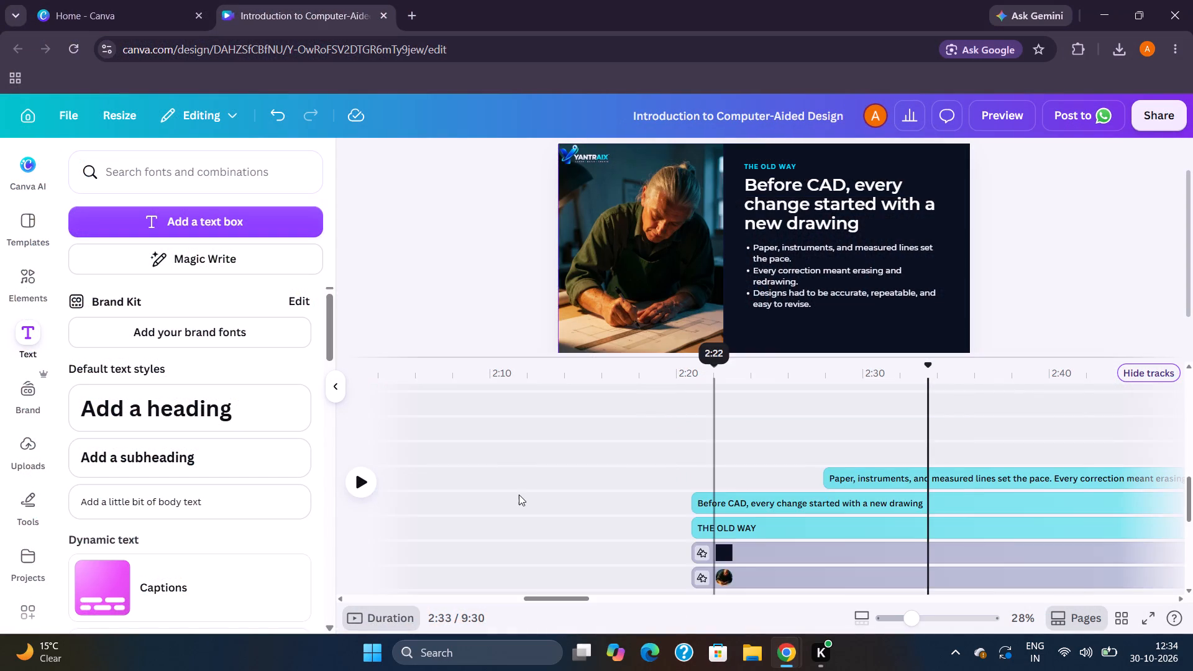
pyautogui.hscroll(17, 519, 495)
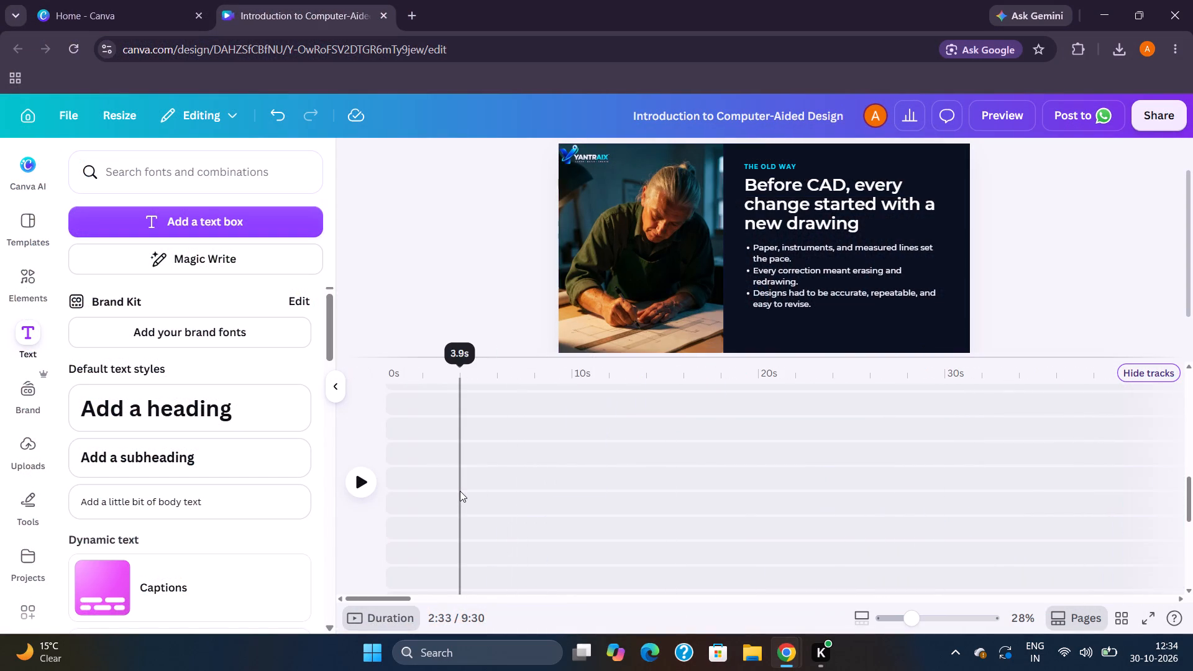
pyautogui.click(460, 490)
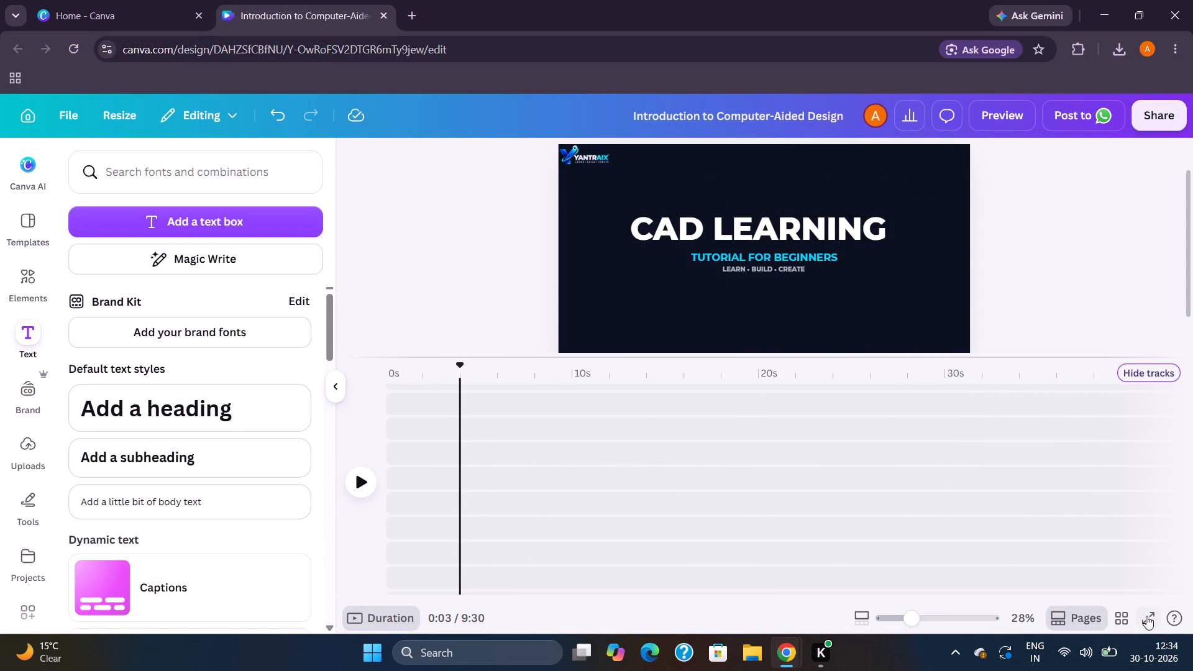
pyautogui.click(1146, 616)
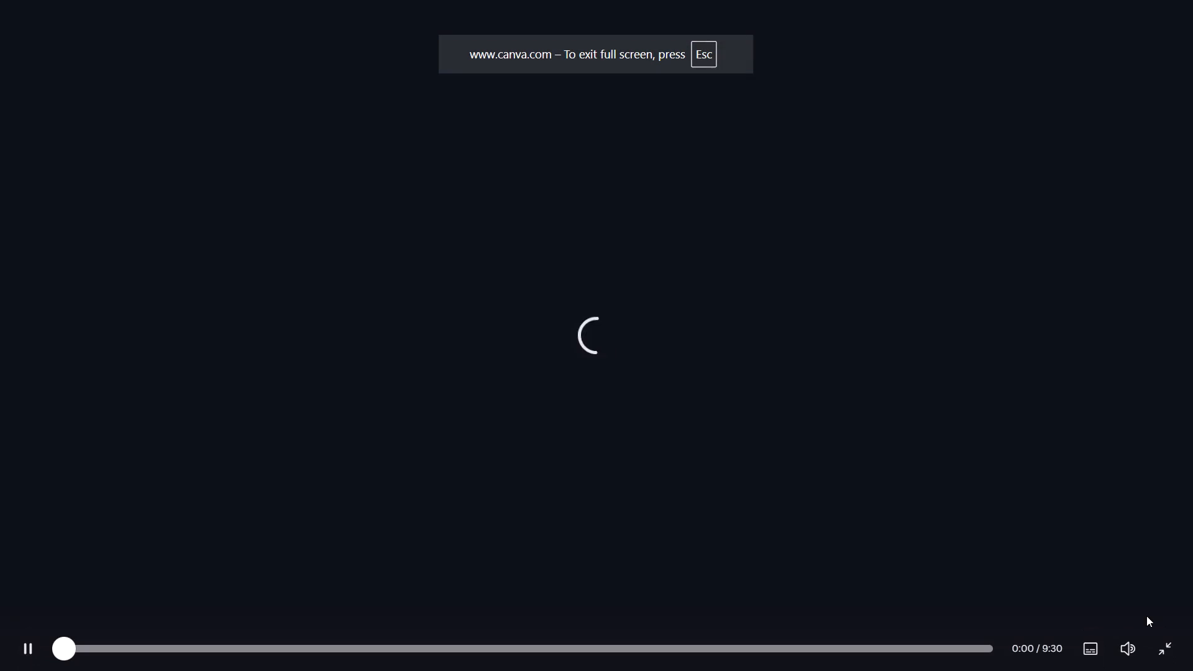
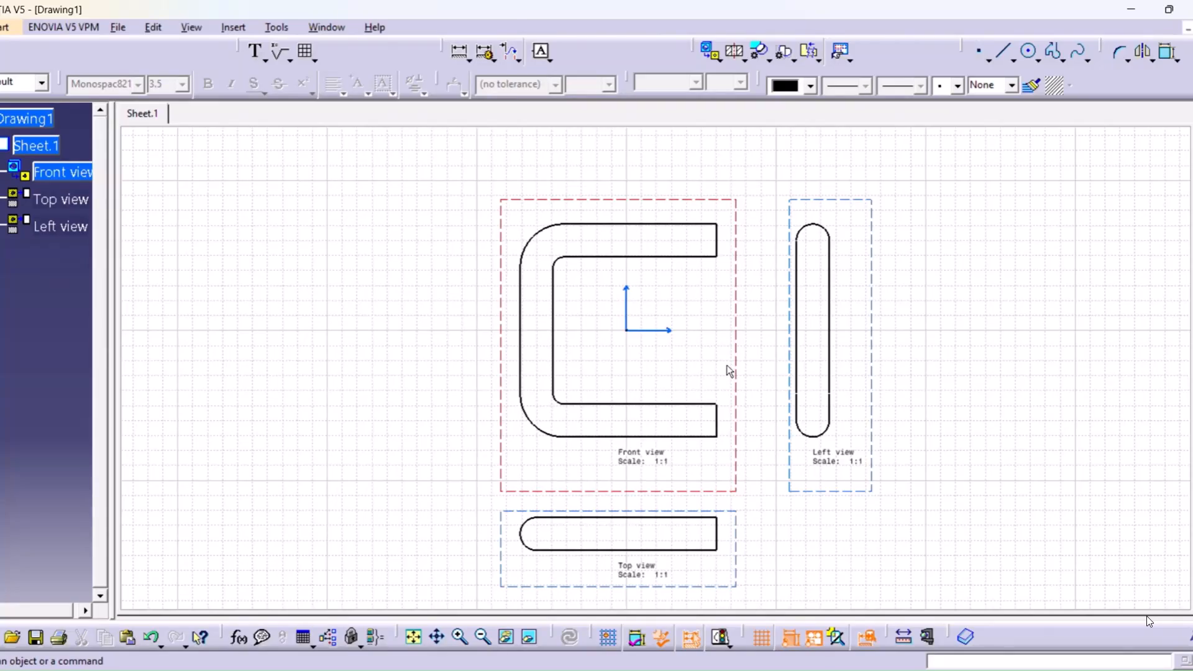
# Skip ahead in full-screen playback, watch the "The design workflow becomes a loop, not a one-way drawing" page, and exit full screen.
pyautogui.press('Right')
pyautogui.press('Right')
pyautogui.press('Right')
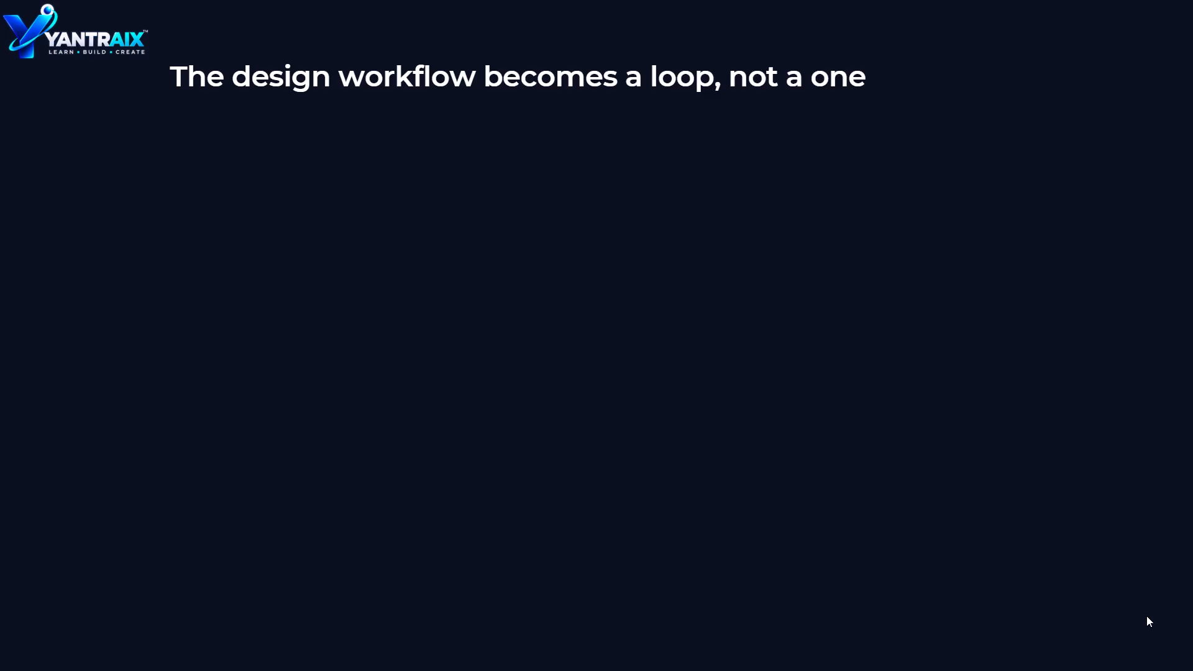
pyautogui.press('Left')
pyautogui.press('Left')
pyautogui.press('space')
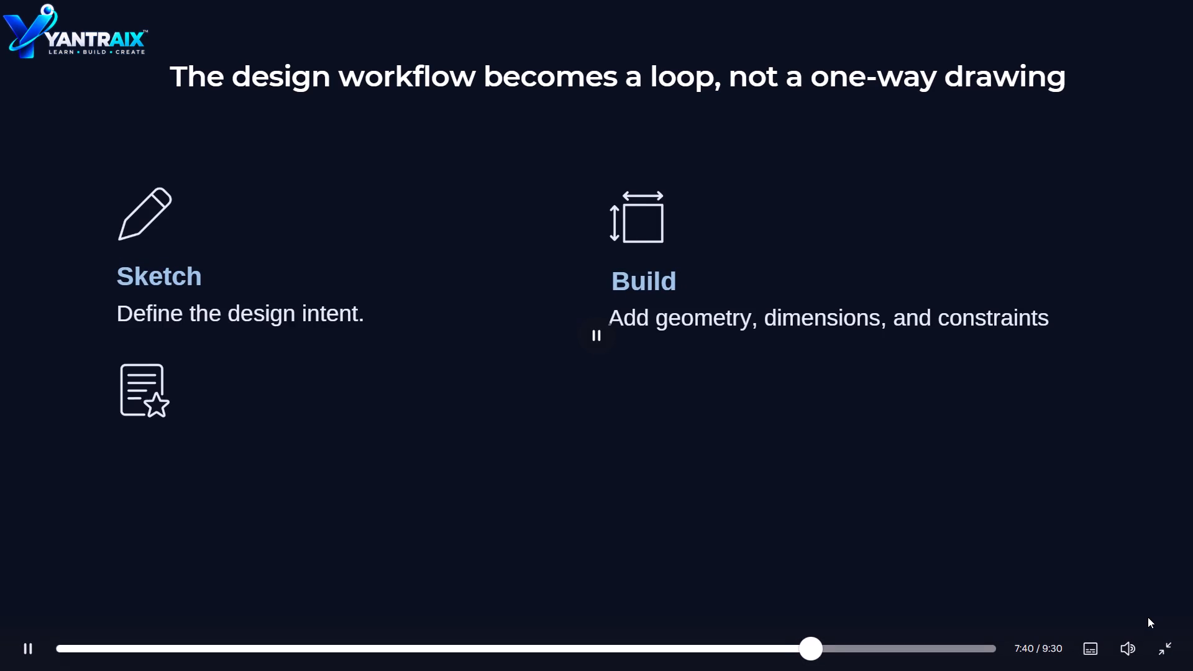
pyautogui.press('space')
pyautogui.press('Escape')
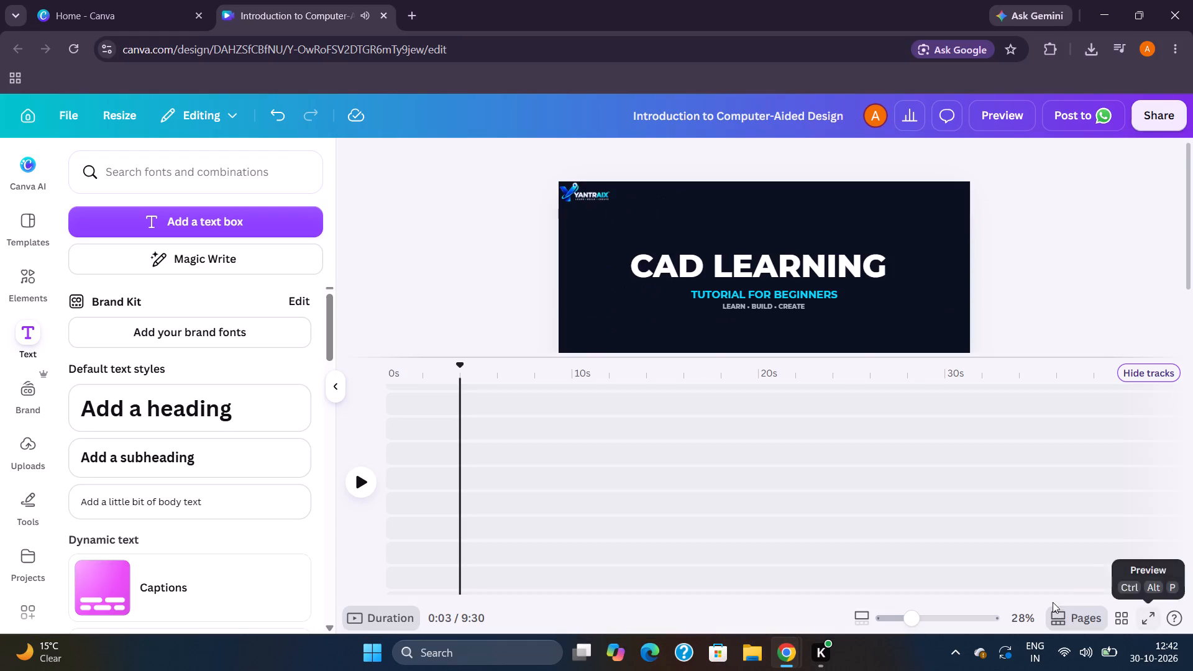
# Find the "The design workflow becomes a loop, not a one-way drawing" page in the timeline and briefly play it from about 7:26.
pyautogui.hscroll(2, 631, 578)
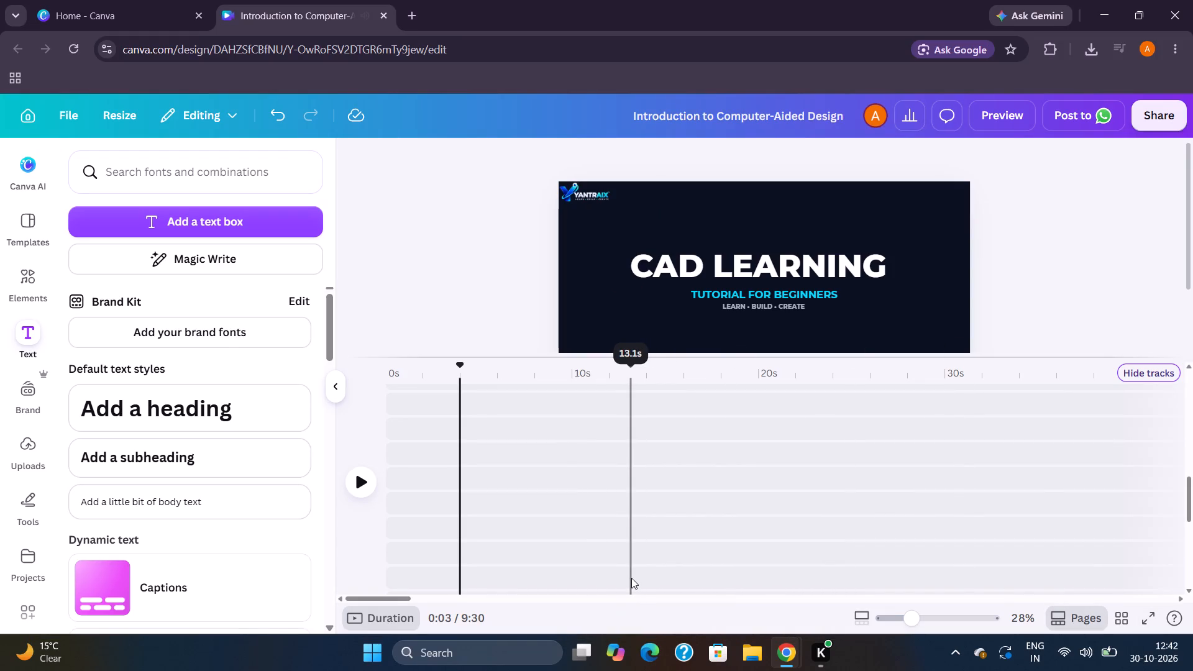
pyautogui.scroll(-1, 631, 578)
pyautogui.hscroll(1, 631, 578)
pyautogui.hscroll(-7, 631, 578)
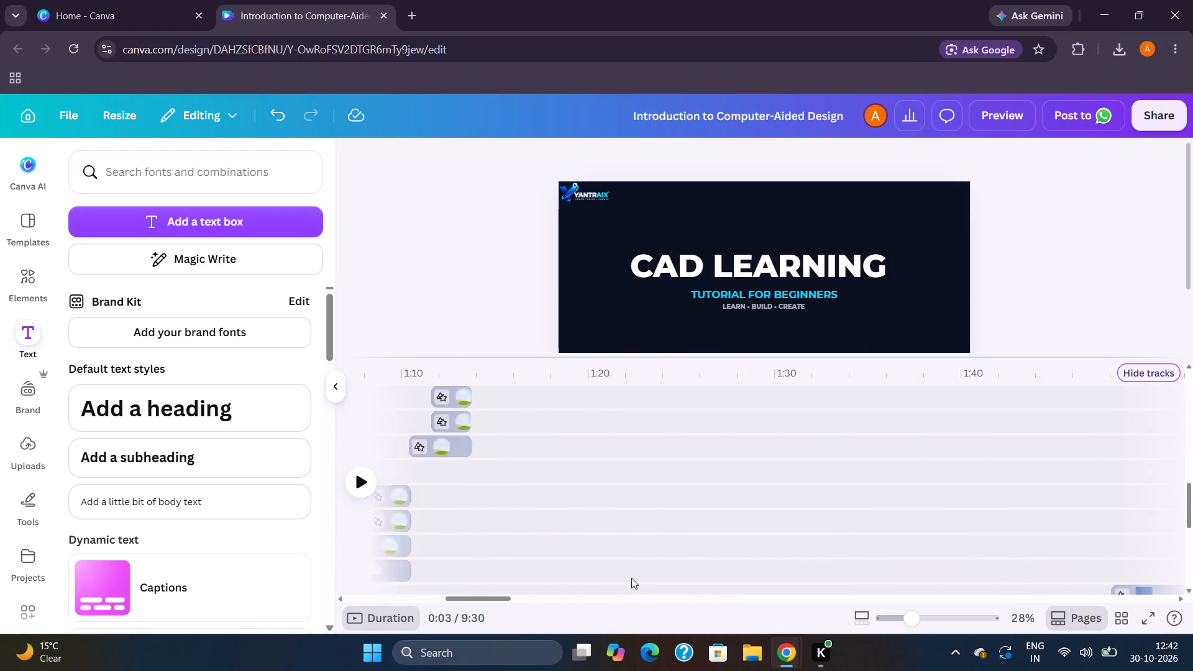
pyautogui.hscroll(-9, 631, 578)
pyautogui.hscroll(2, 631, 578)
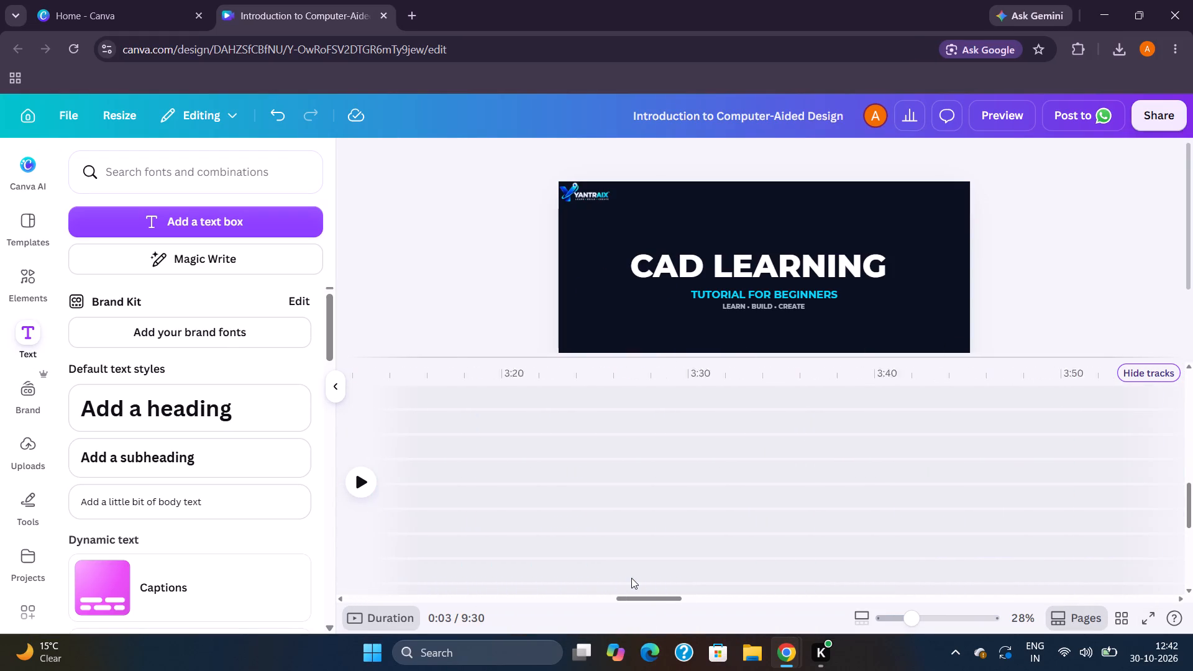
pyautogui.scroll(-2, 631, 578)
pyautogui.hscroll(-7, 631, 578)
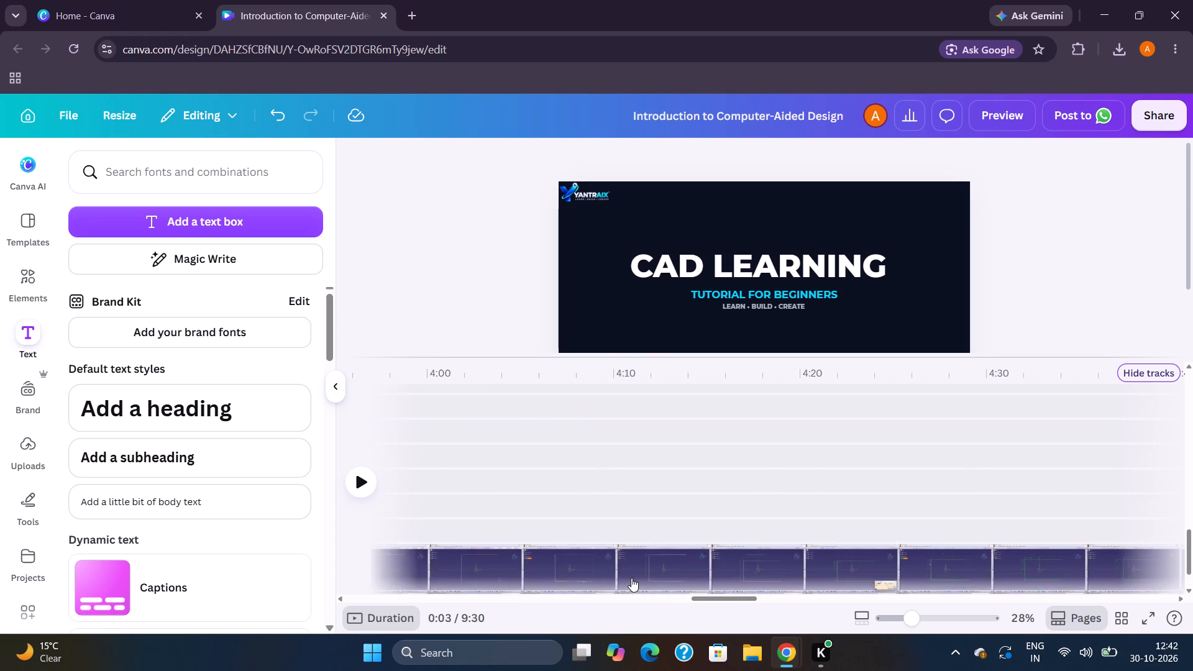
pyautogui.hscroll(-11, 631, 578)
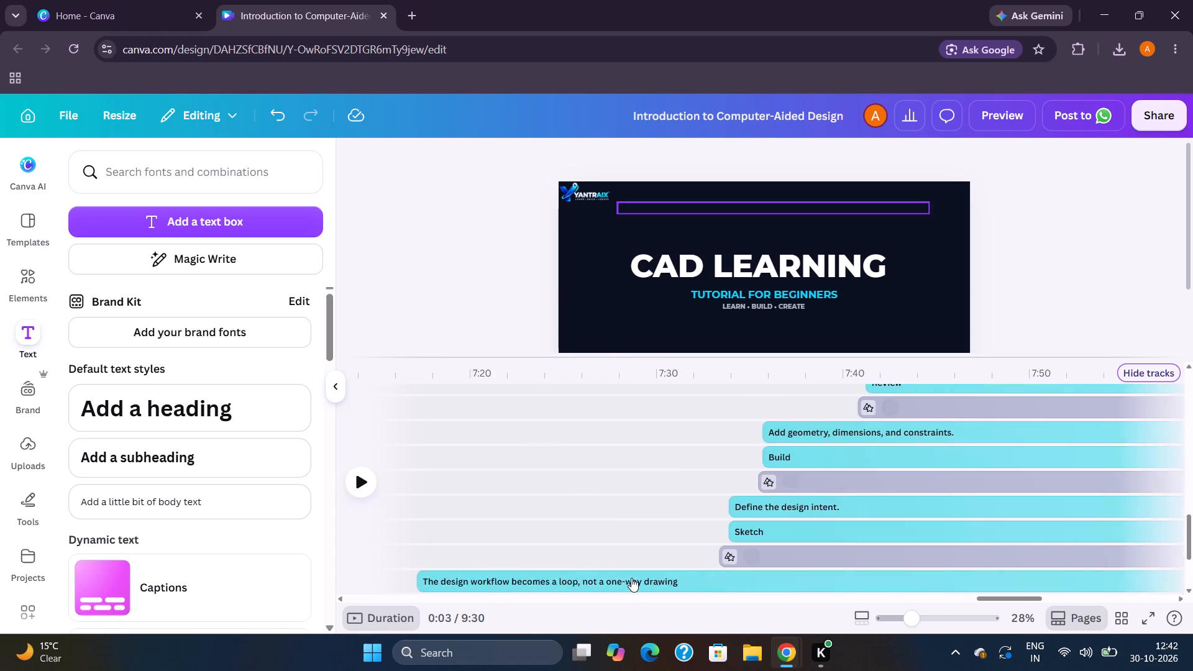
pyautogui.hscroll(3, 631, 578)
pyautogui.scroll(1, 631, 578)
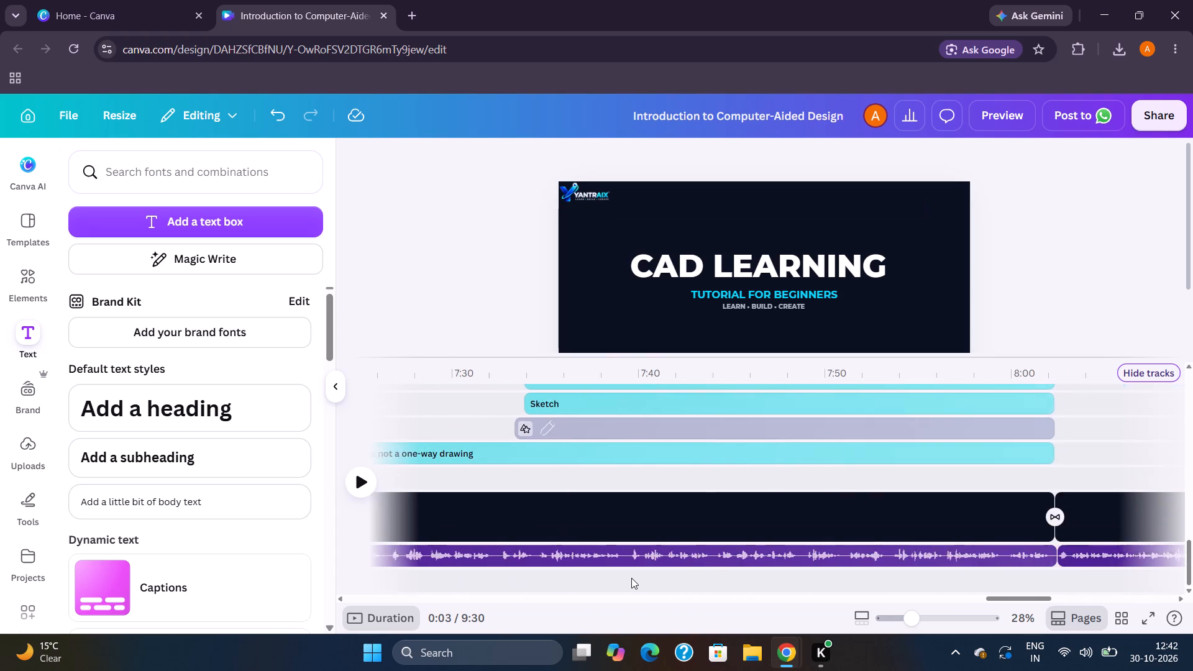
pyautogui.hscroll(2, 631, 578)
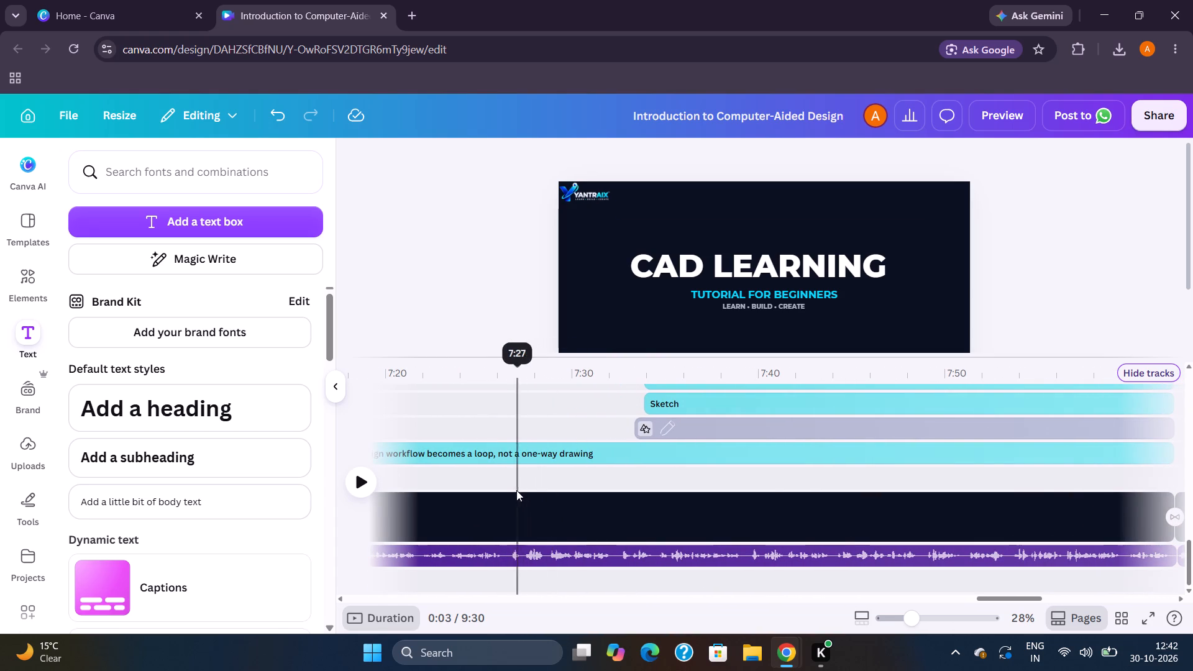
pyautogui.click(506, 490)
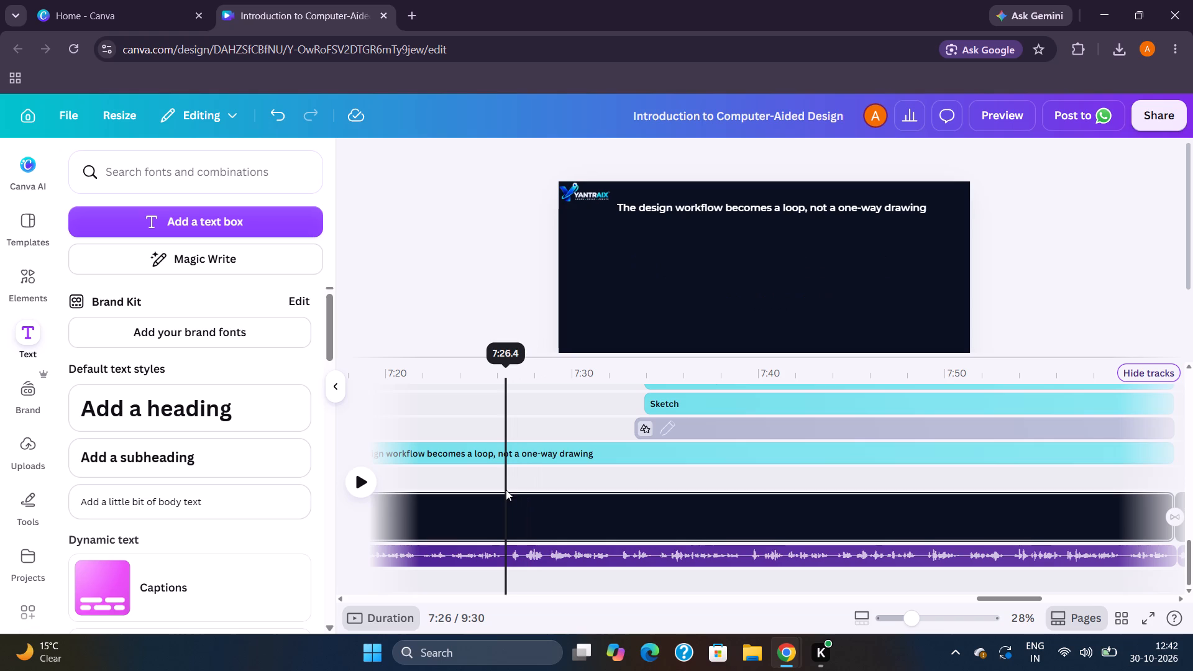
pyautogui.scroll(1, 506, 490)
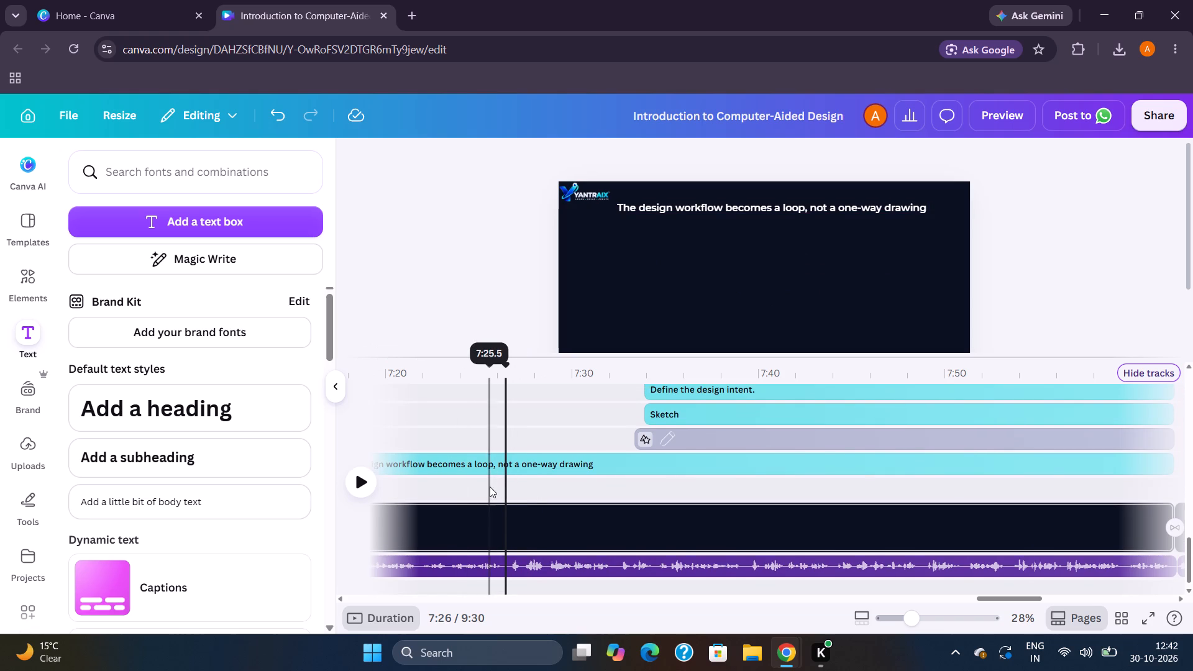
pyautogui.click(489, 488)
pyautogui.press('space')
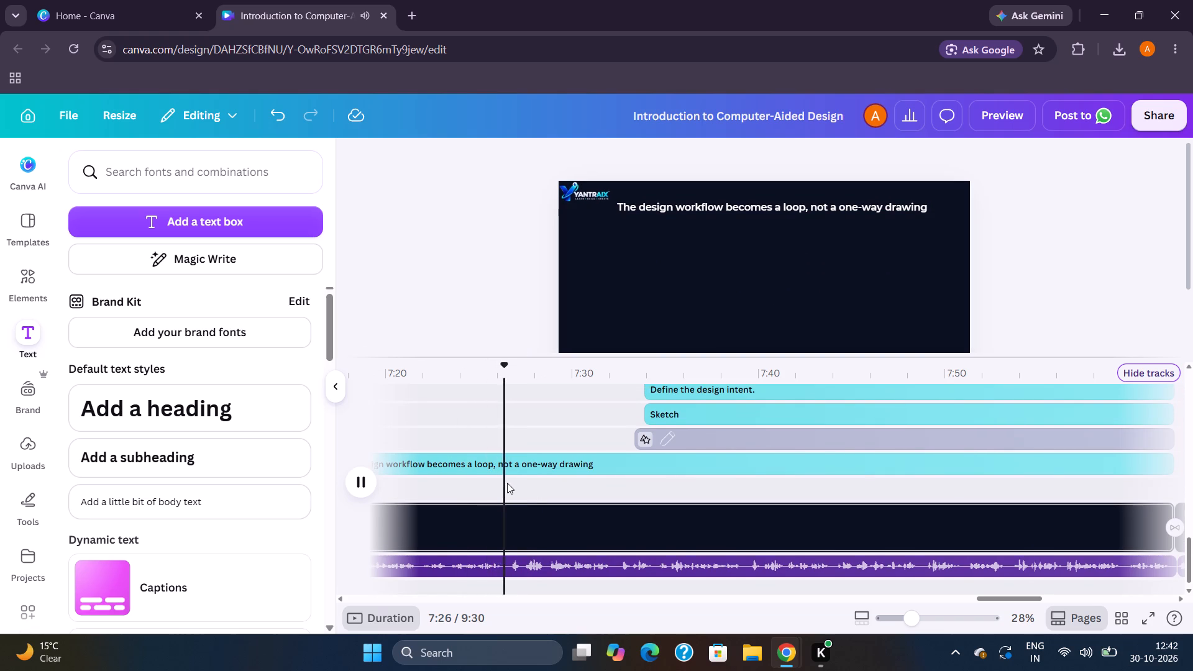
pyautogui.press('space')
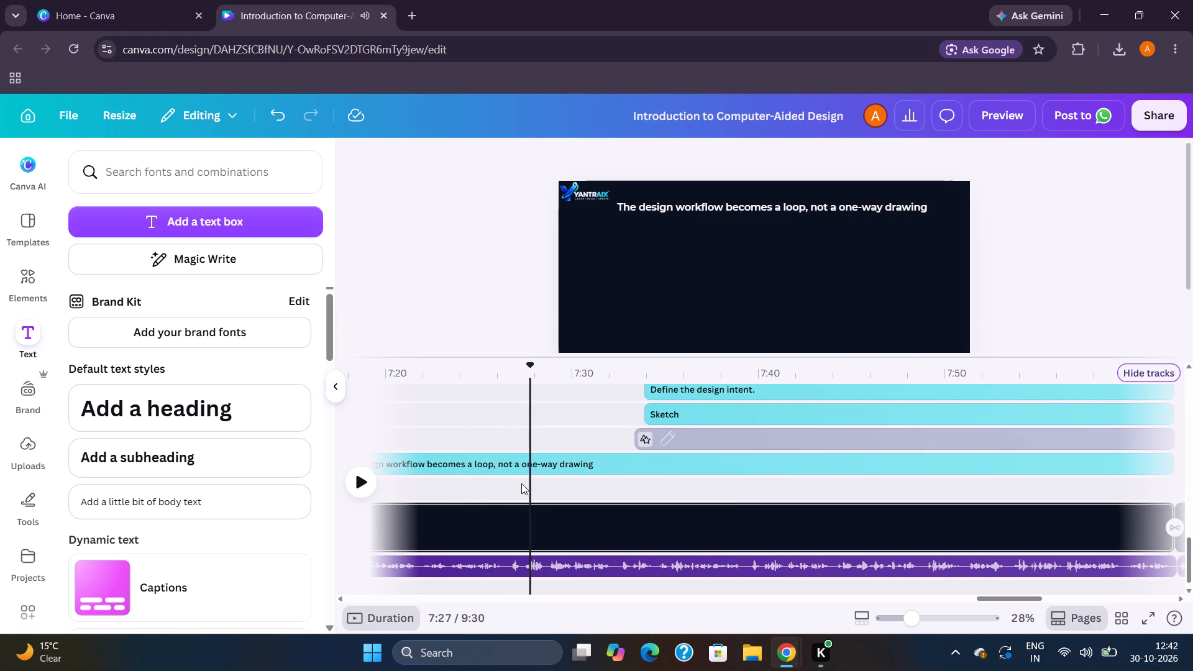
# Add a heading below the page title at about 7:27 and replace its placeholder text with "NOT AT ALL".
pyautogui.click(246, 412)
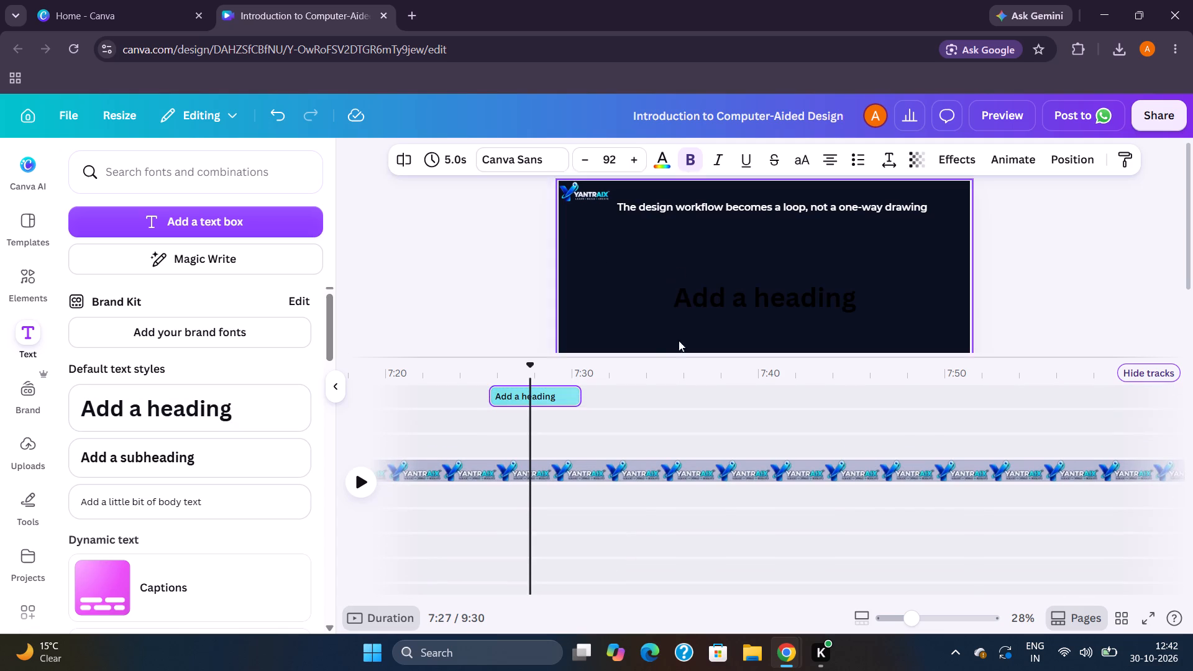
pyautogui.click(552, 404)
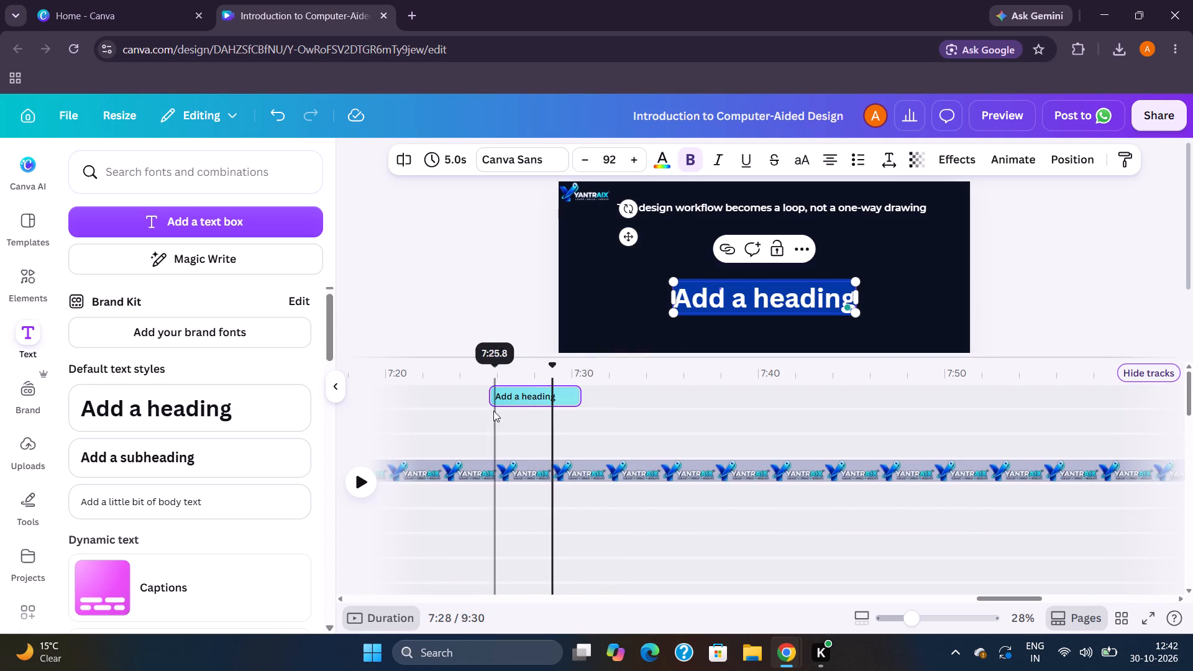
pyautogui.click(711, 300)
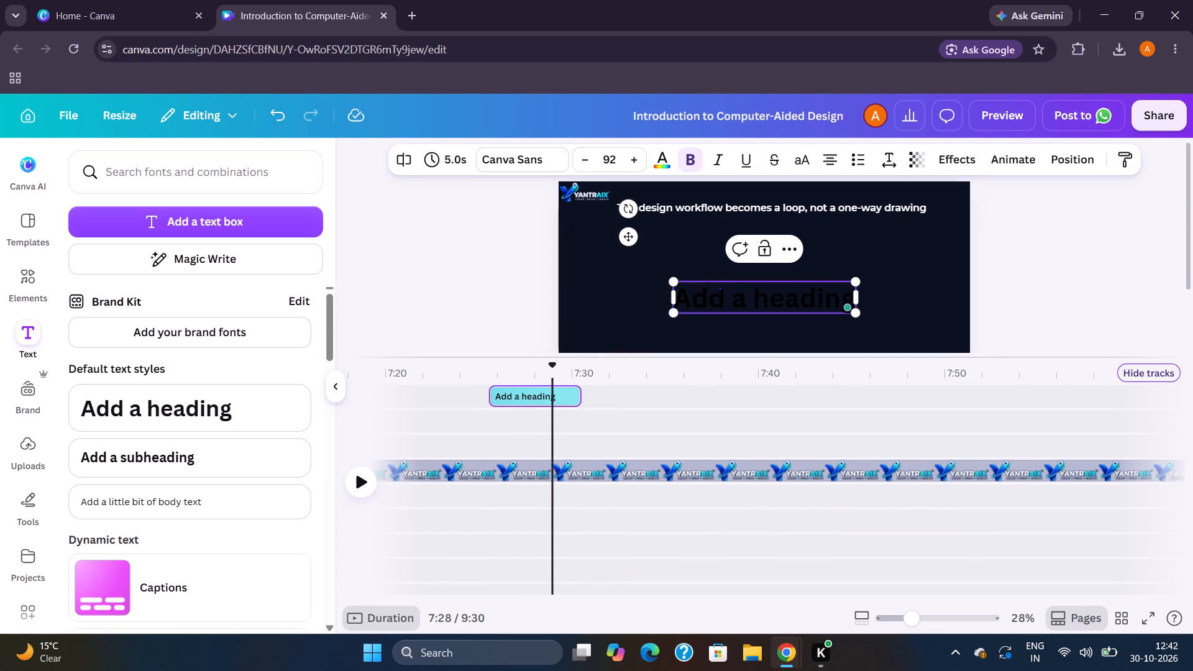
pyautogui.press('n')
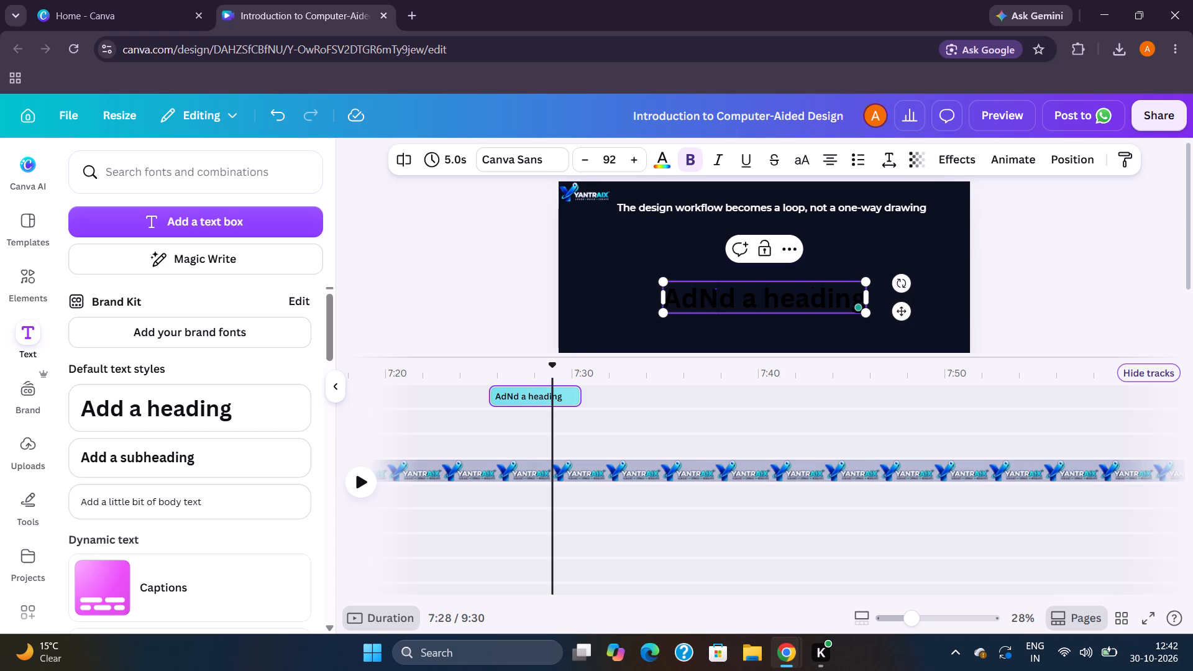
pyautogui.click(821, 304)
pyautogui.press('BackSpace')
pyautogui.press('BackSpace')
pyautogui.press('BackSpace')
pyautogui.press('BackSpace')
pyautogui.press('BackSpace')
pyautogui.press('BackSpace')
pyautogui.press('BackSpace')
pyautogui.press('BackSpace')
pyautogui.press('BackSpace')
pyautogui.press('BackSpace')
pyautogui.press('BackSpace')
pyautogui.press('BackSpace')
pyautogui.press('BackSpace')
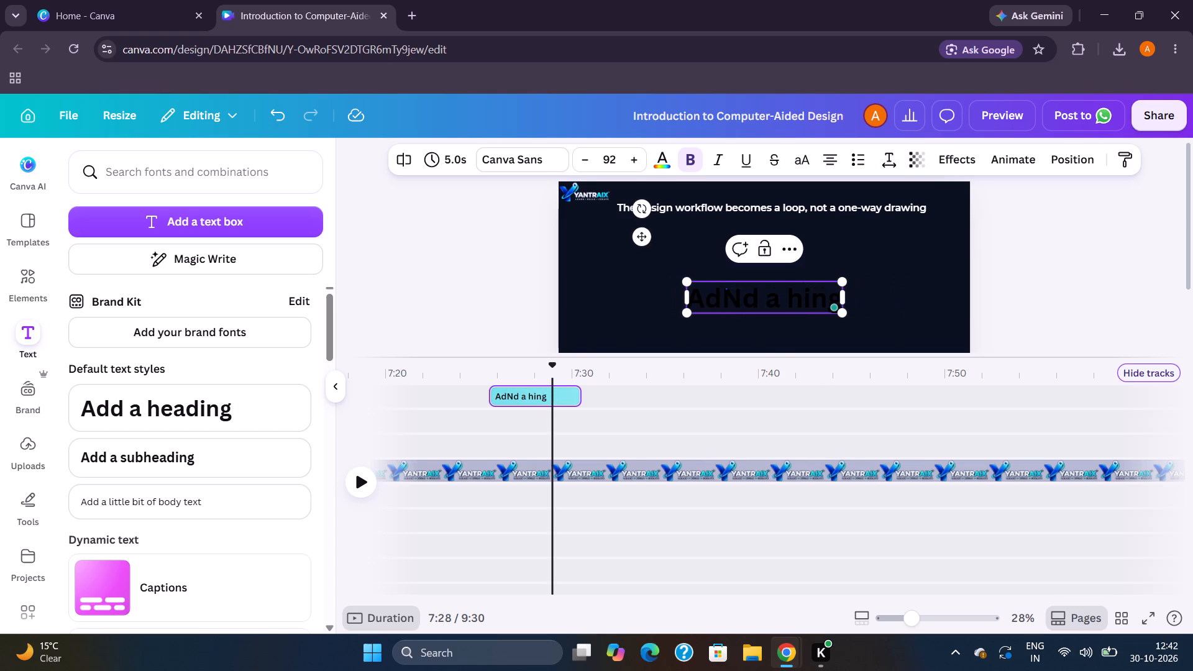
pyautogui.press('Right')
pyautogui.press('Right')
pyautogui.press('Right')
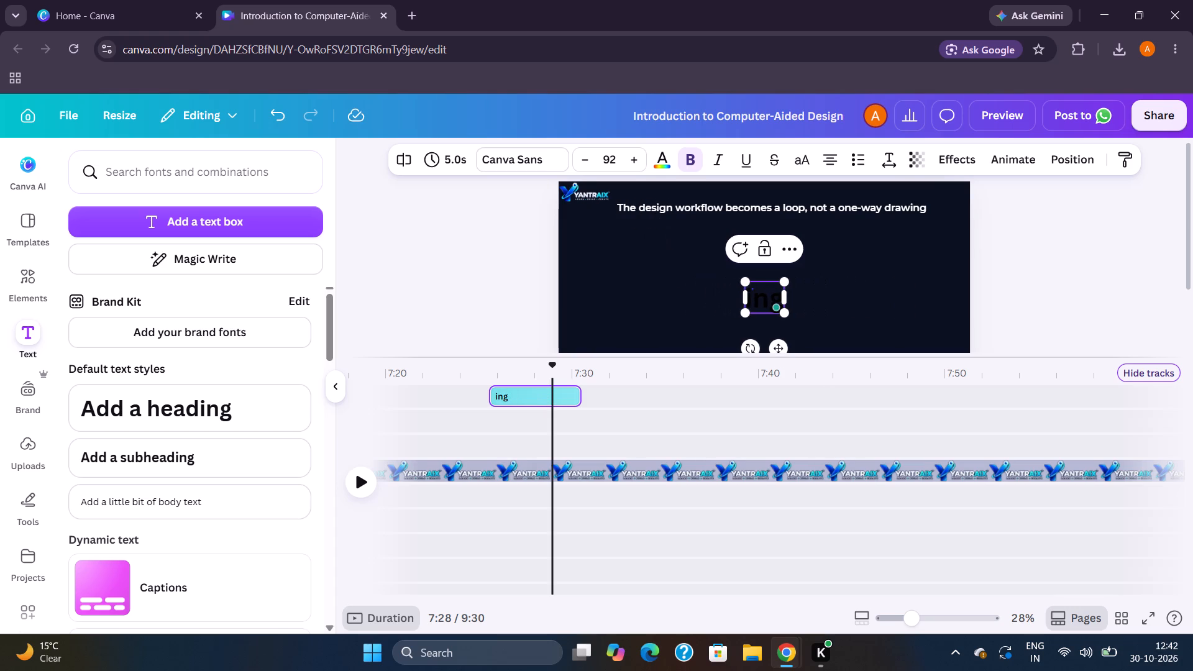
pyautogui.press('Right')
pyautogui.press('Right')
pyautogui.press('BackSpace')
pyautogui.press('BackSpace')
pyautogui.press('BackSpace')
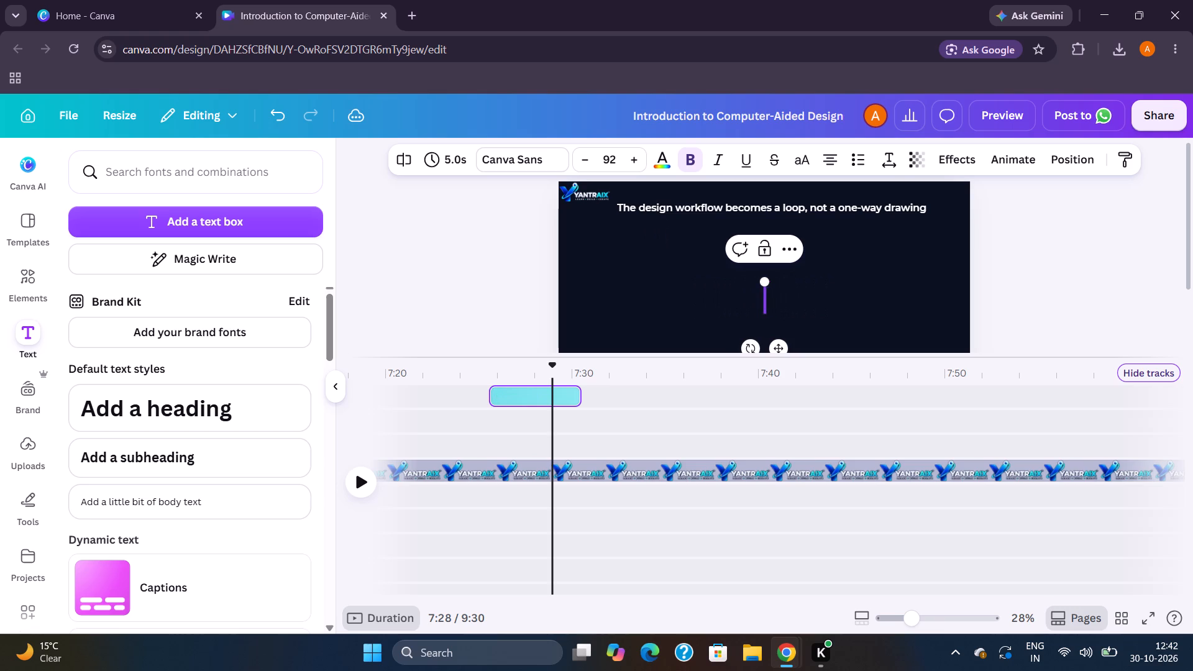
pyautogui.write('NOT AT')
pyautogui.press('space')
pyautogui.write('ALL')
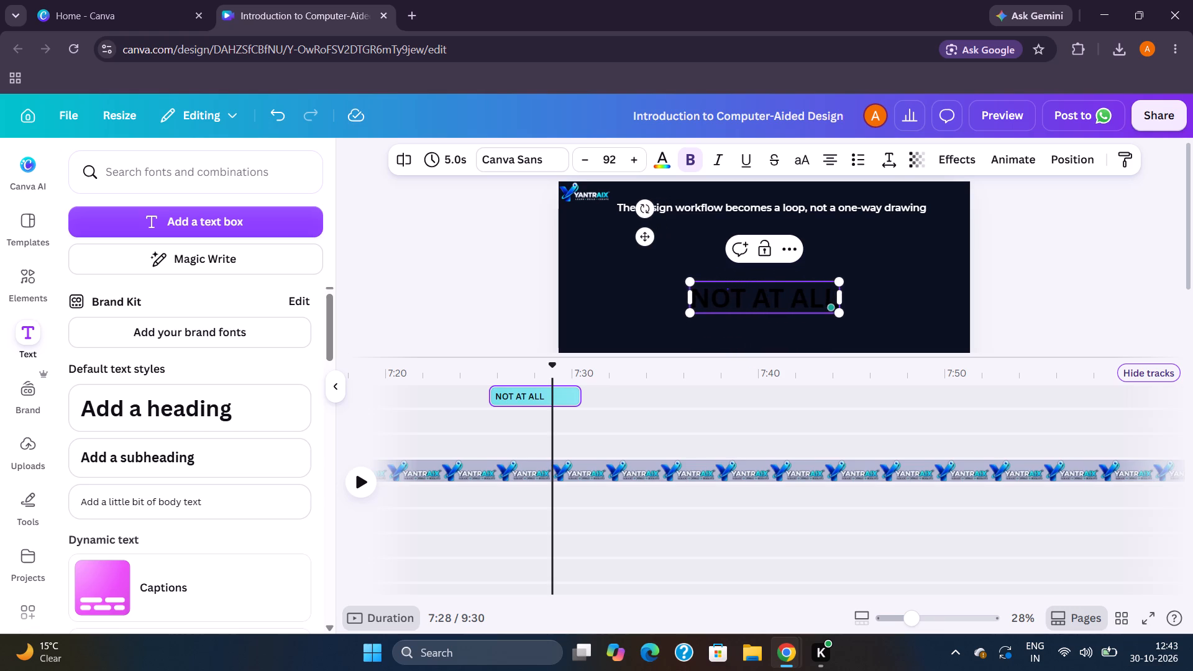
# Change the text color of the whole "NOT AT ALL" heading to pastel blue.
pyautogui.moveTo(702, 302); pyautogui.dragTo(839, 311)
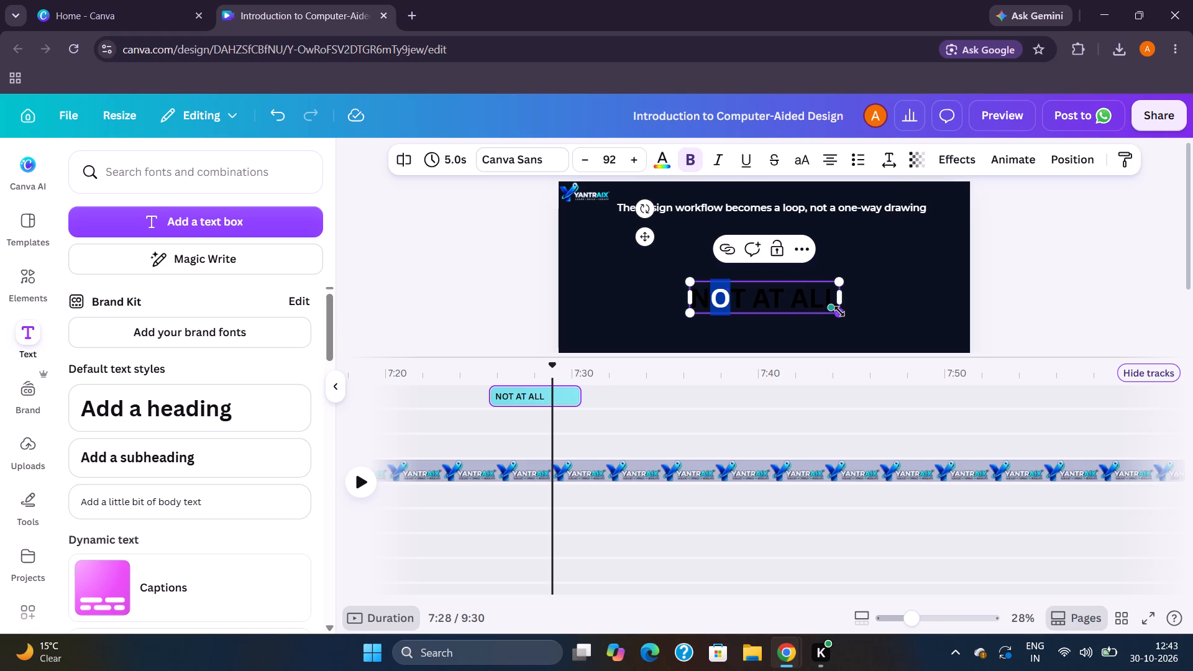
pyautogui.tripleClick(702, 296)
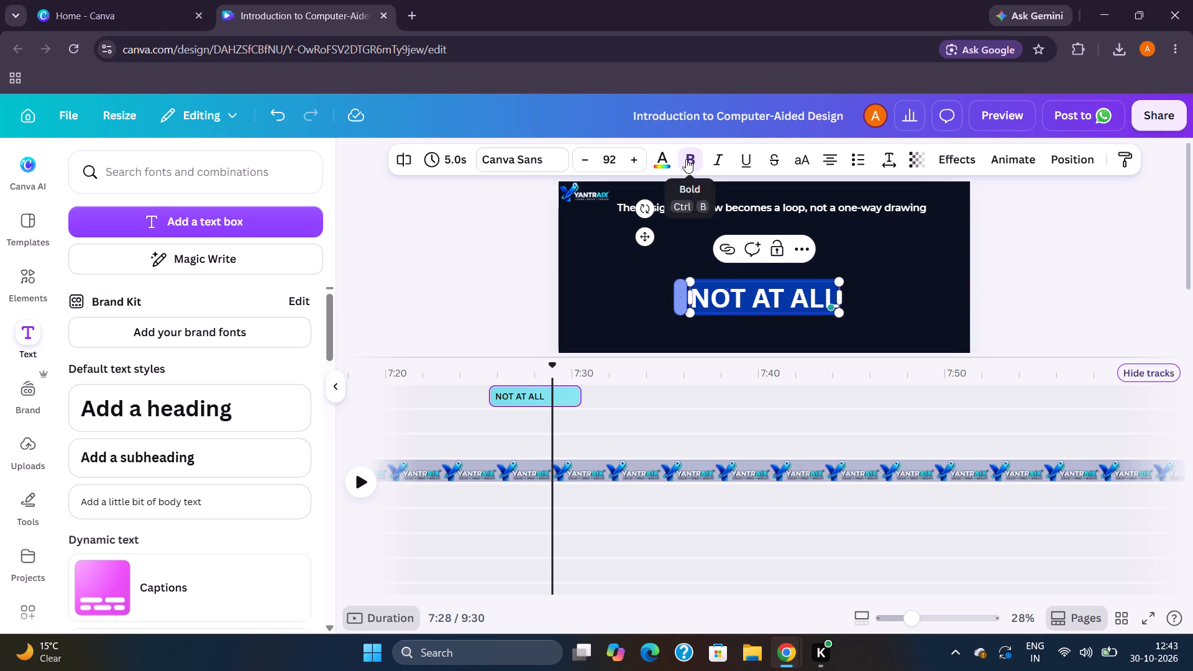
pyautogui.click(657, 159)
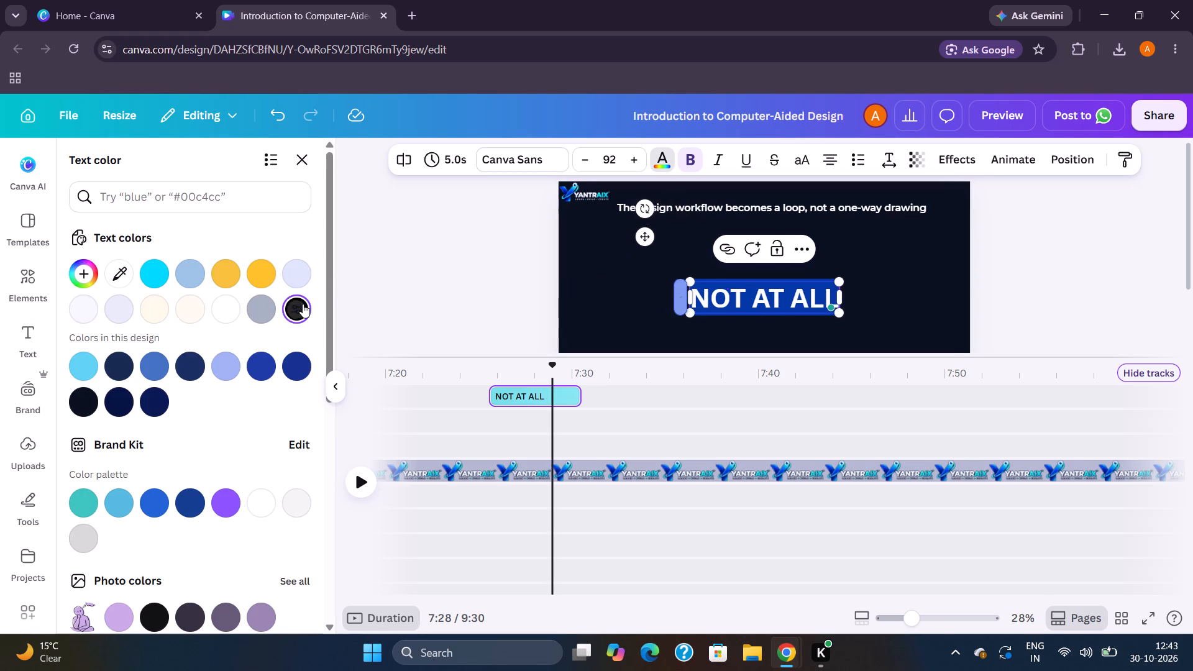
pyautogui.click(232, 376)
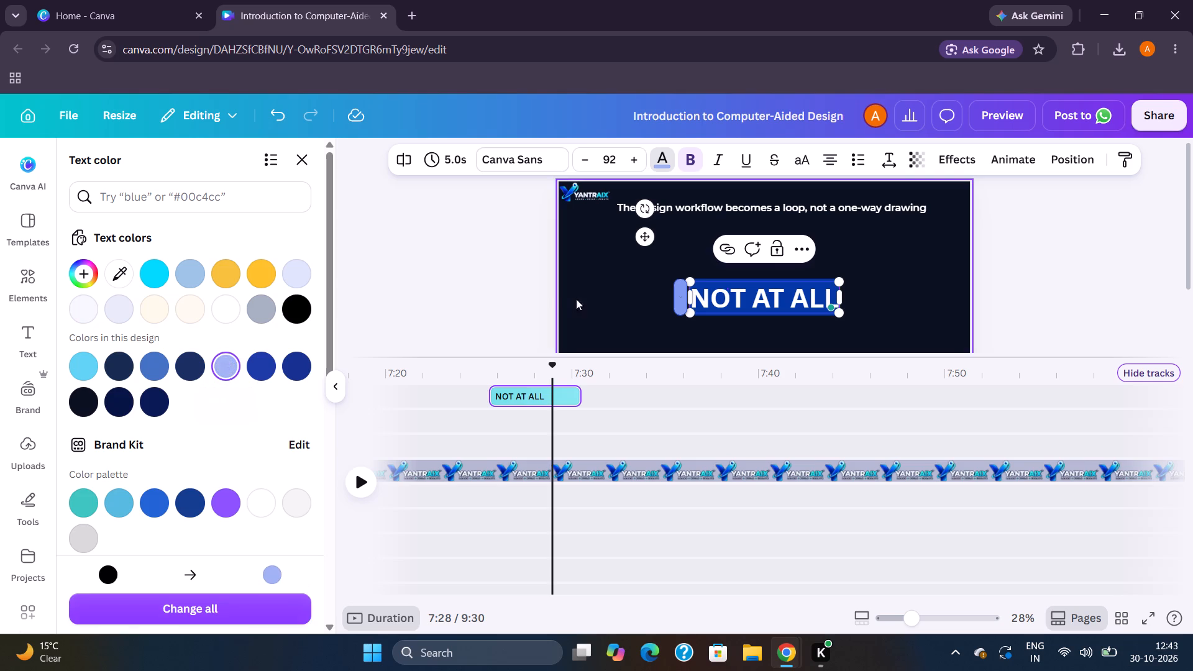
pyautogui.click(739, 296)
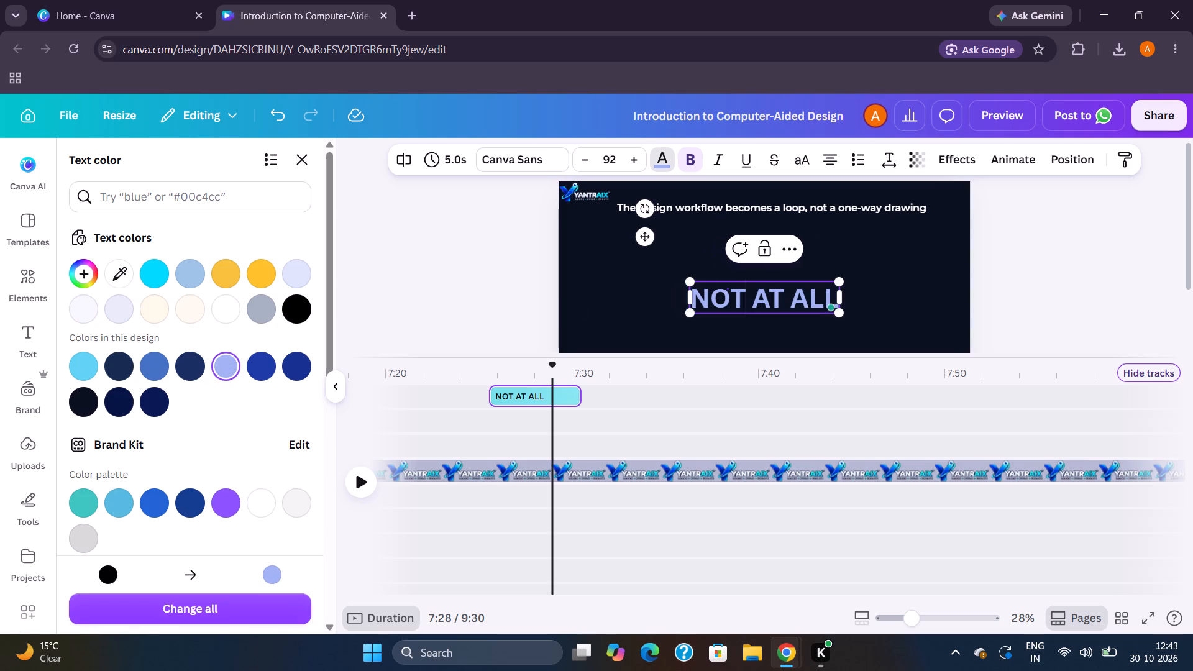
pyautogui.moveTo(759, 298); pyautogui.dragTo(777, 301)
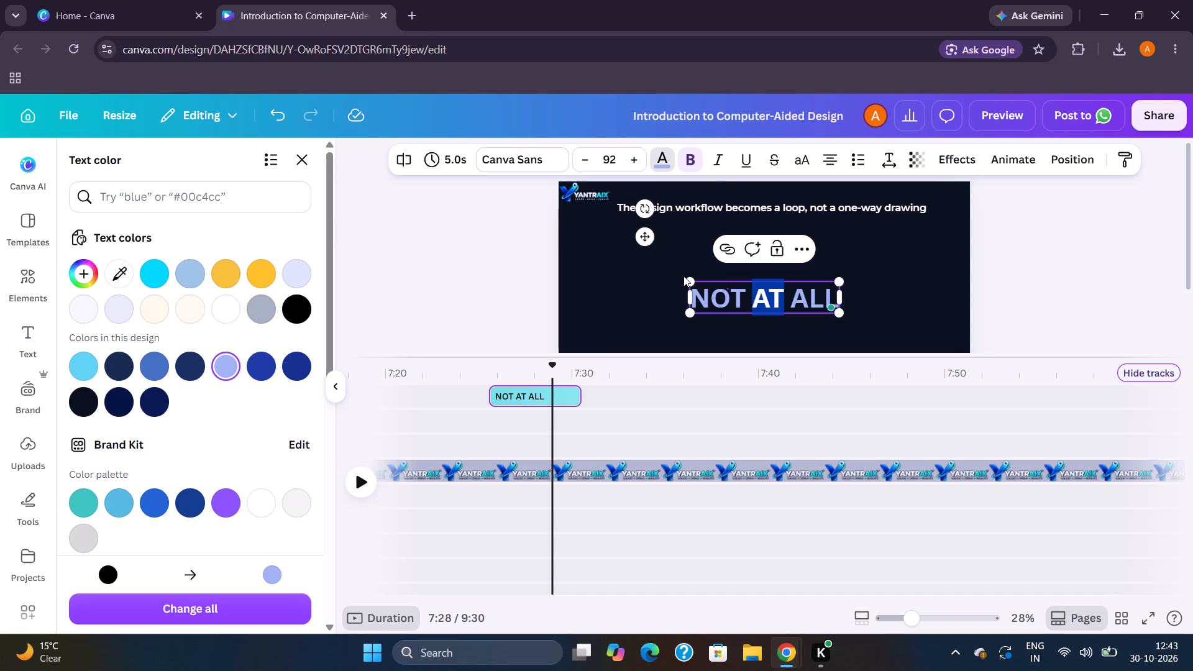
# Search Google for "NOT" in a new browser tab, return to the Canva design, and close the text color choices.
pyautogui.click(414, 9)
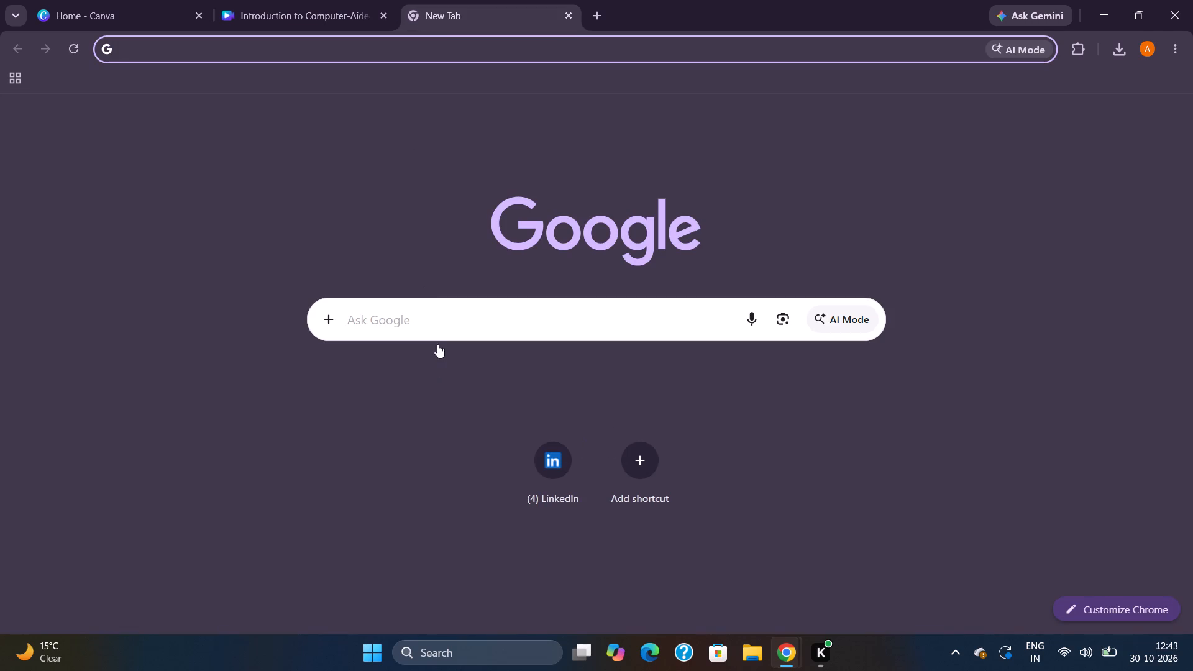
pyautogui.click(441, 335)
pyautogui.press('n')
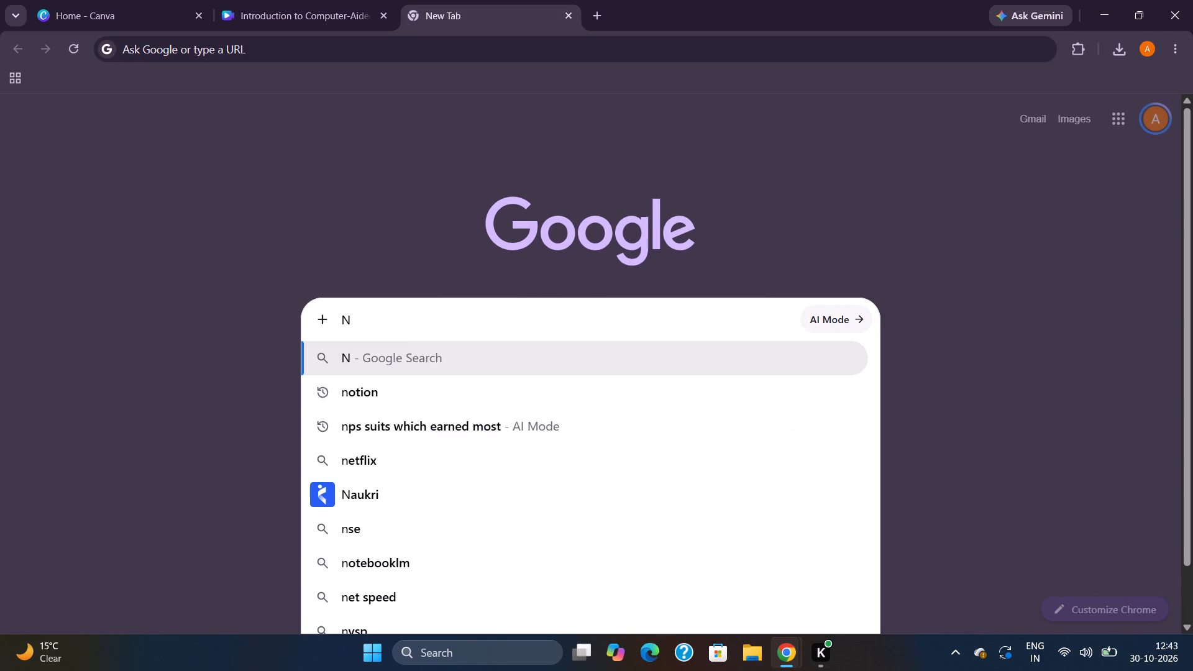
pyautogui.write('OT')
pyautogui.press('space')
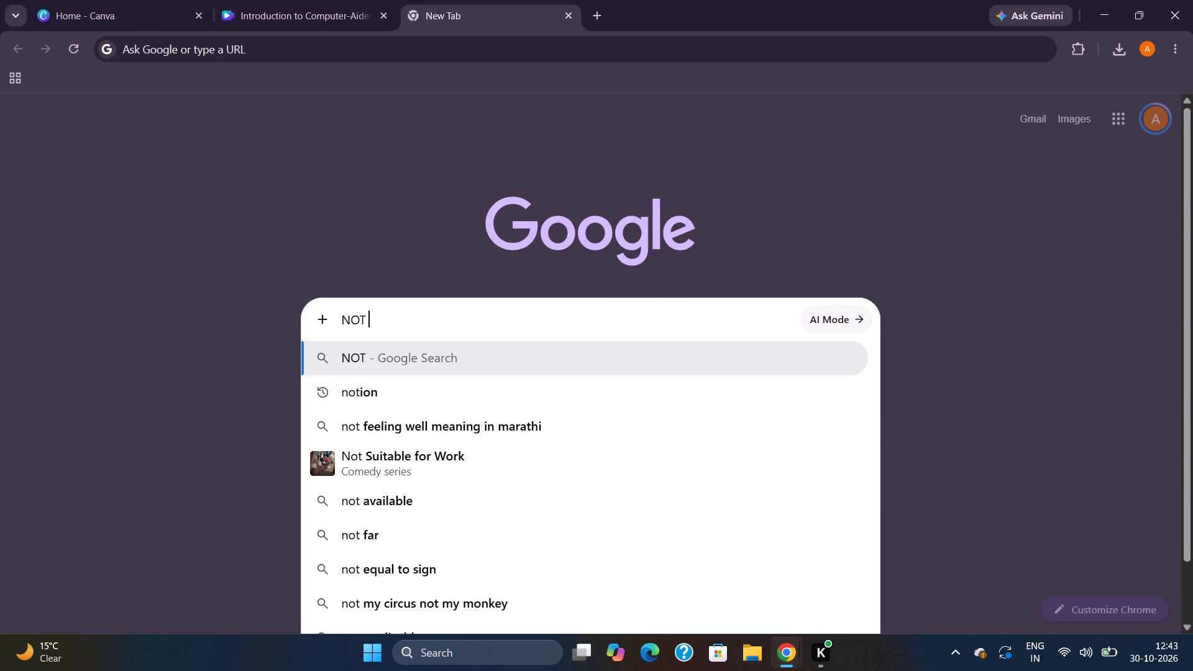
pyautogui.press('Return')
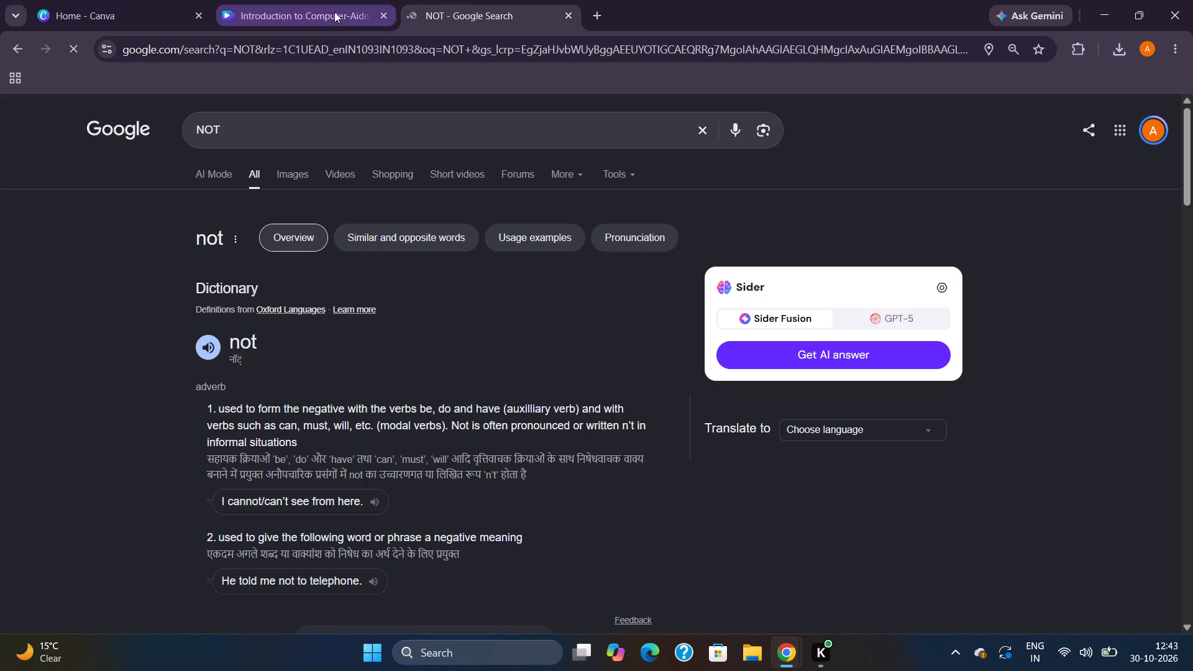
pyautogui.click(21, 47)
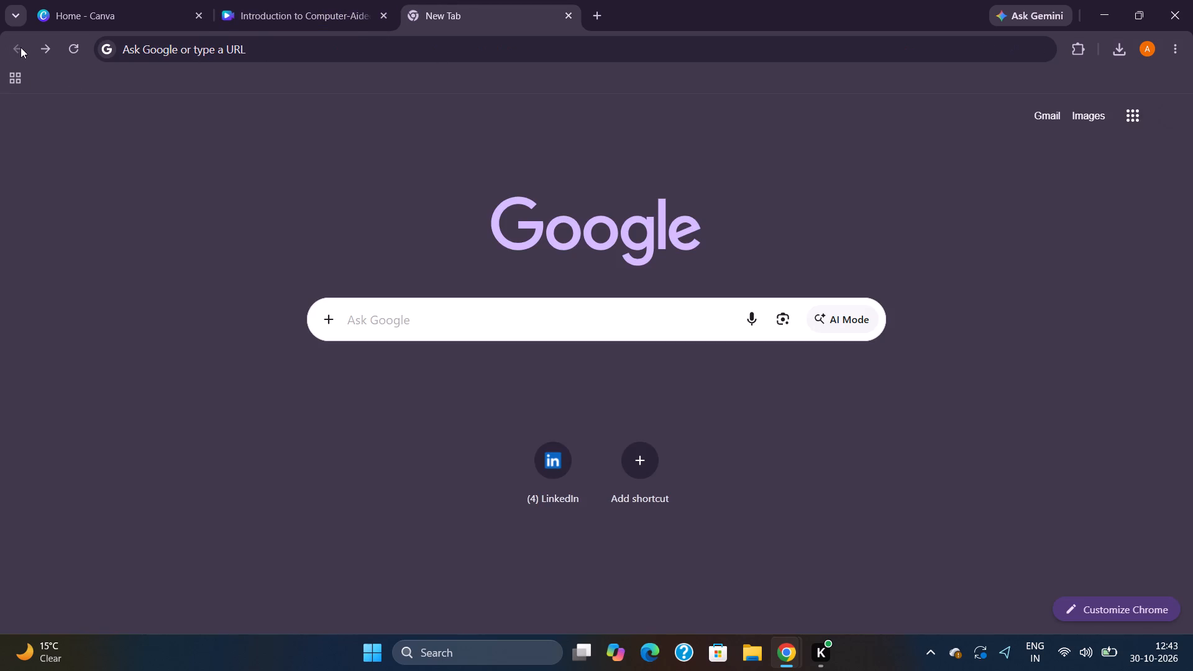
pyautogui.click(9, 40)
pyautogui.click(268, 0)
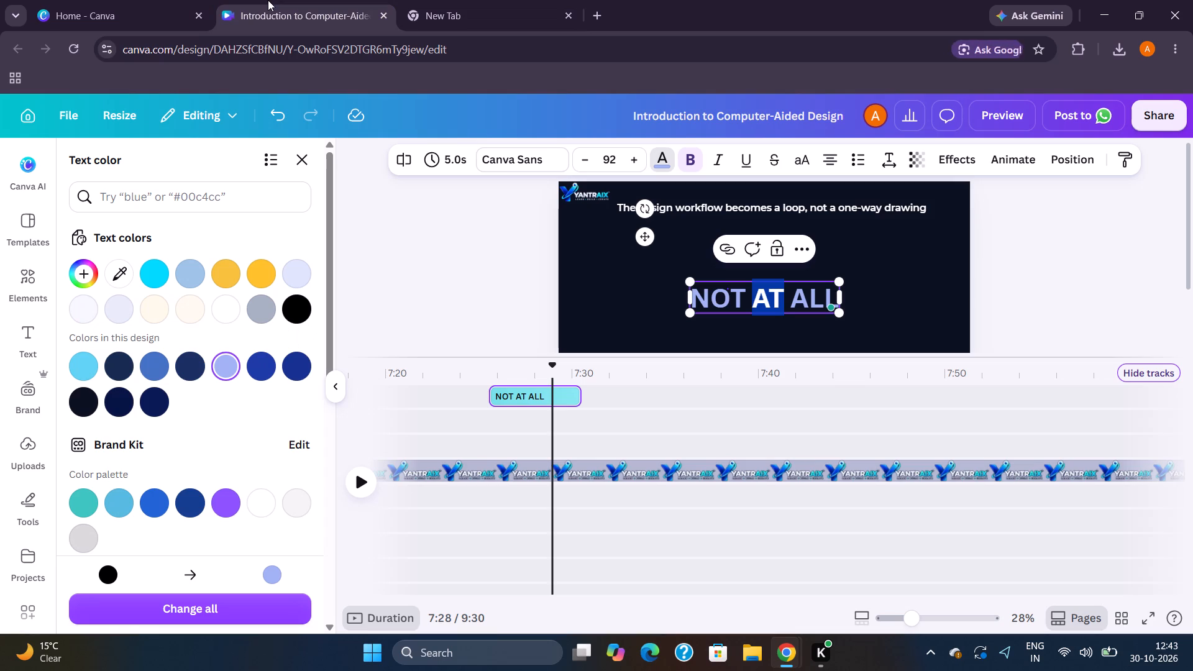
pyautogui.click(663, 155)
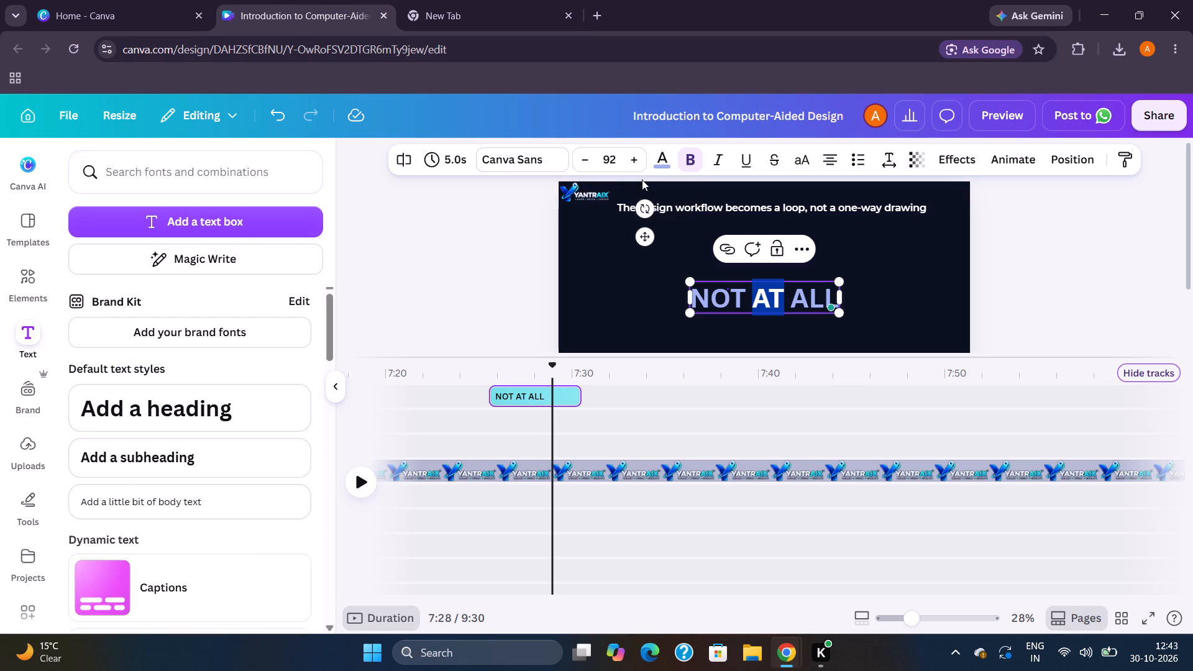
# Change the text color of only the word "AT" in the "NOT AT ALL" heading to golden yellow.
pyautogui.click(668, 157)
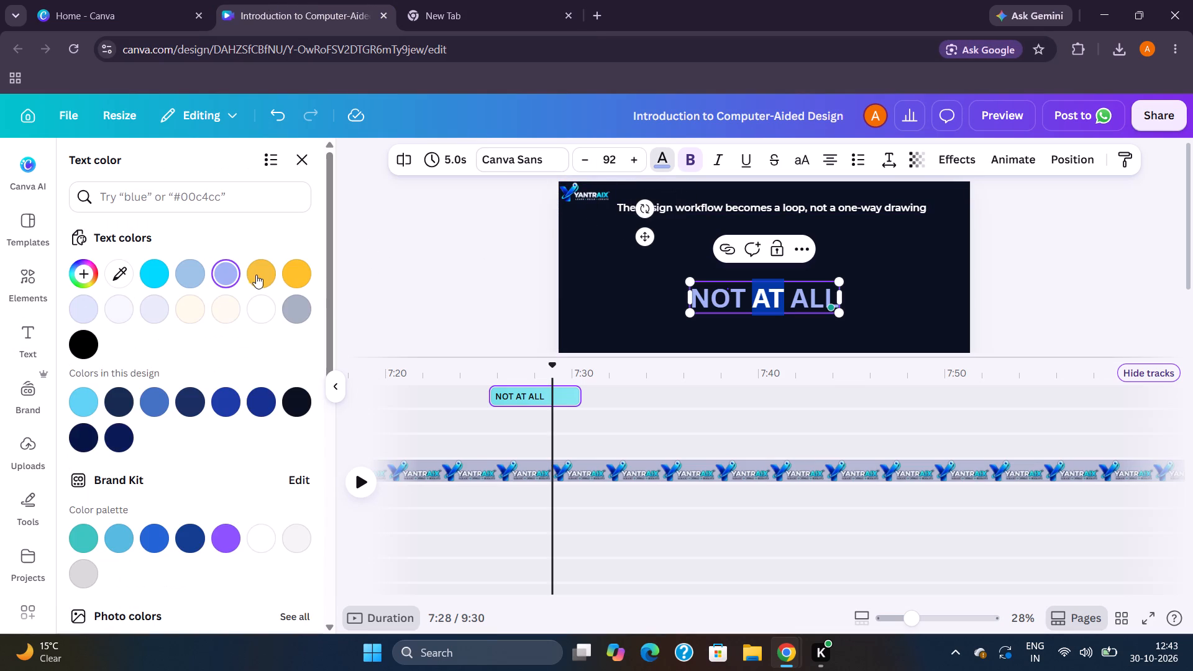
pyautogui.click(258, 275)
pyautogui.click(382, 301)
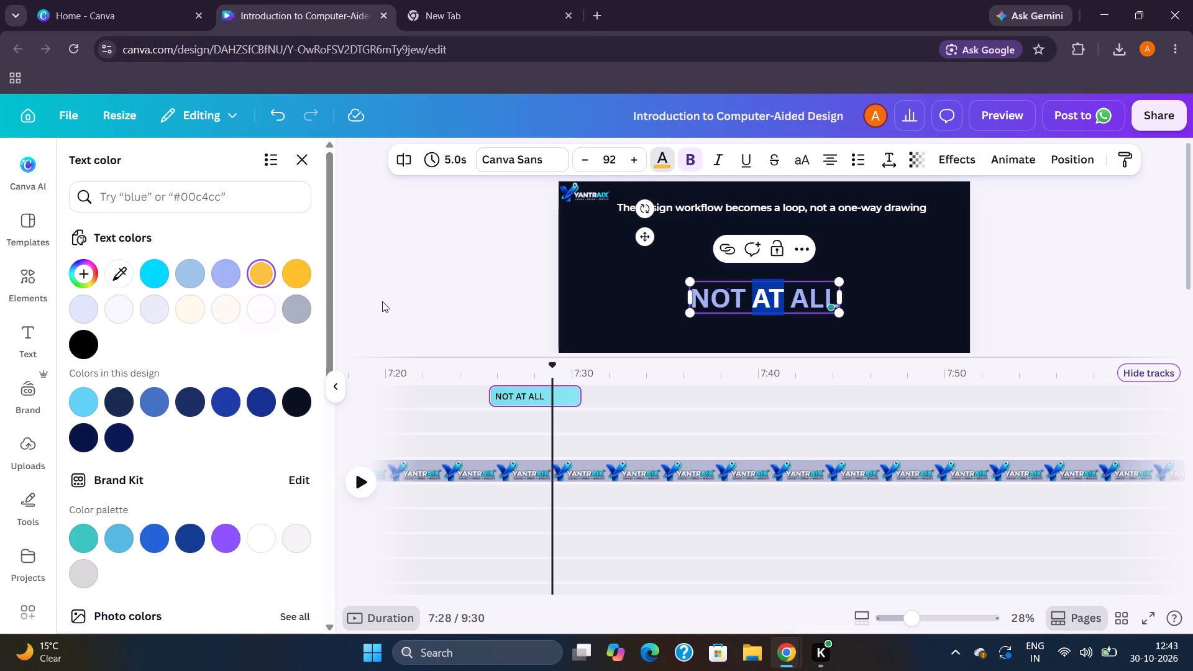
pyautogui.click(565, 286)
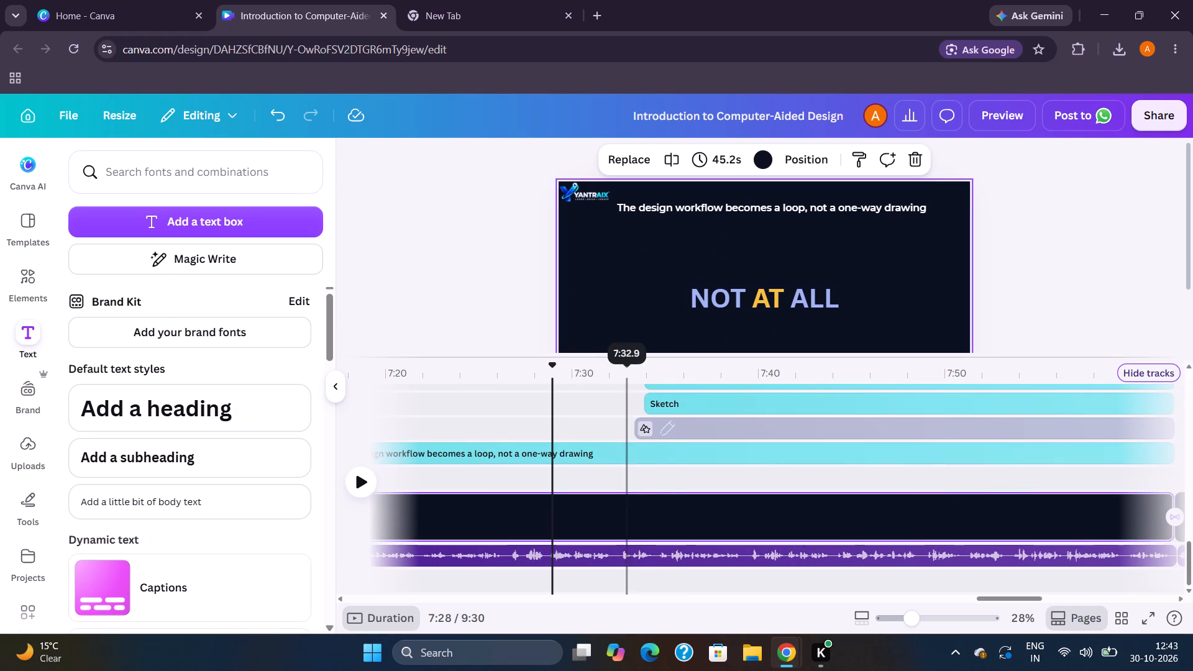
# Trim the "NOT AT ALL" heading's timing to 2.0 s, running from about 7:29 to about 7:31, and play it back.
pyautogui.scroll(4, 624, 401)
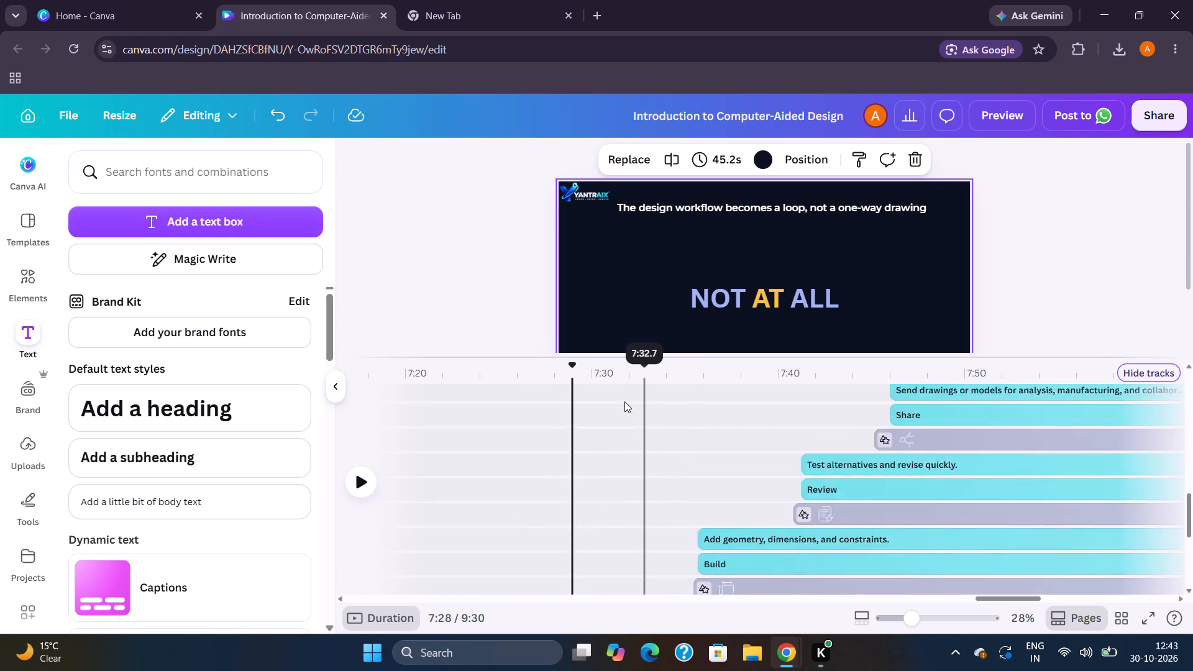
pyautogui.scroll(3, 624, 401)
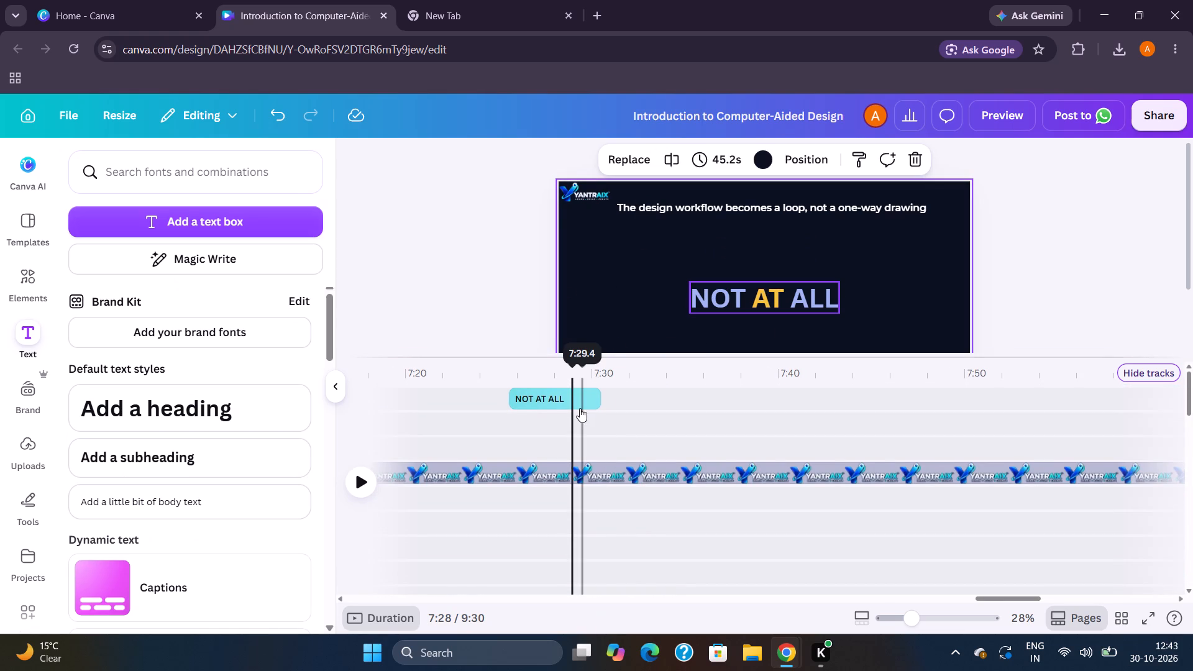
pyautogui.moveTo(510, 400); pyautogui.dragTo(549, 401)
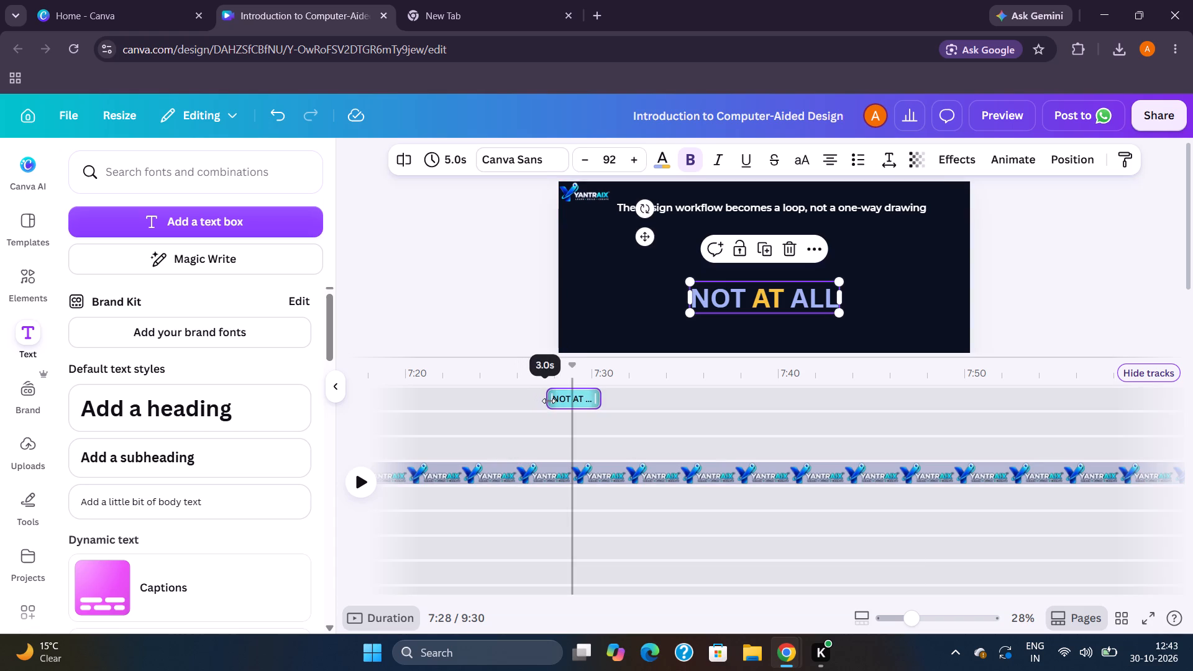
pyautogui.moveTo(549, 401); pyautogui.dragTo(568, 403)
pyautogui.moveTo(598, 396); pyautogui.dragTo(606, 396)
pyautogui.click(562, 408)
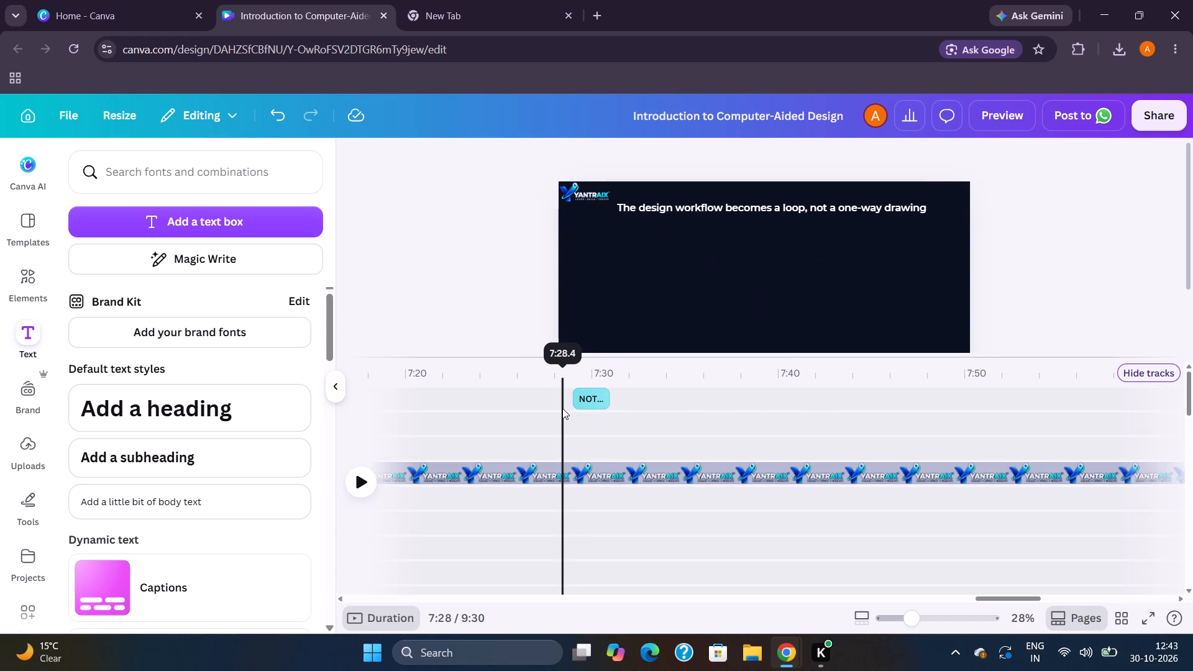
pyautogui.press('space')
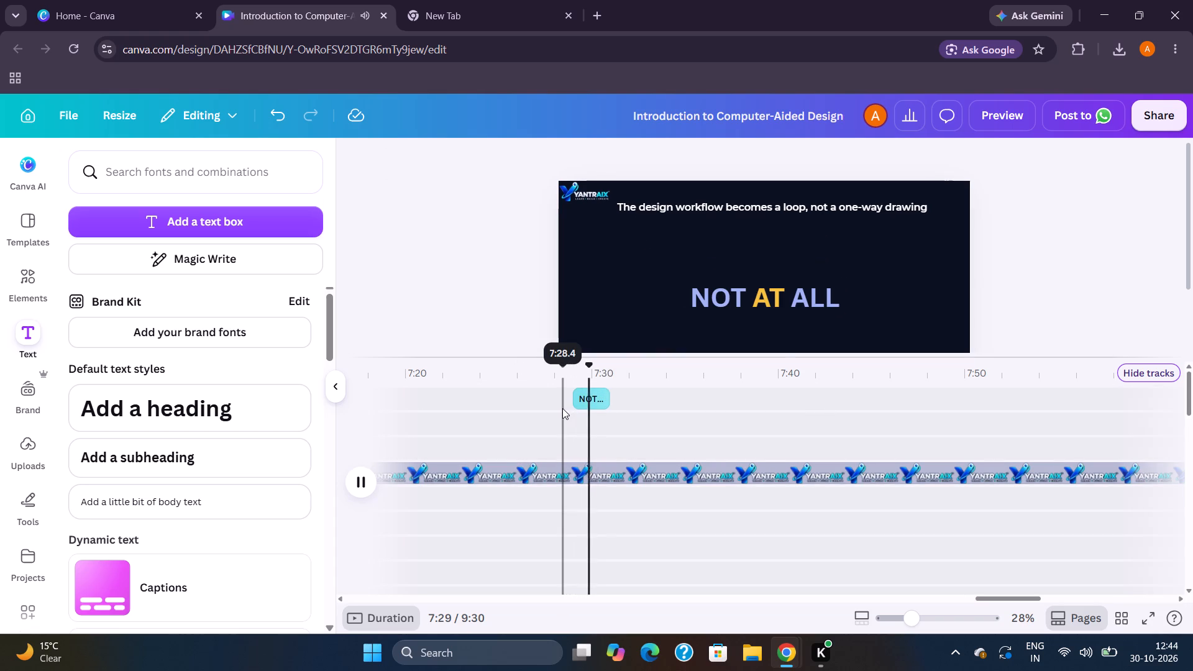
# Play from about 7:26 to check the cue, extend the heading's start to about 7:27 for 3.5 s in total, and replay it.
pyautogui.click(515, 411)
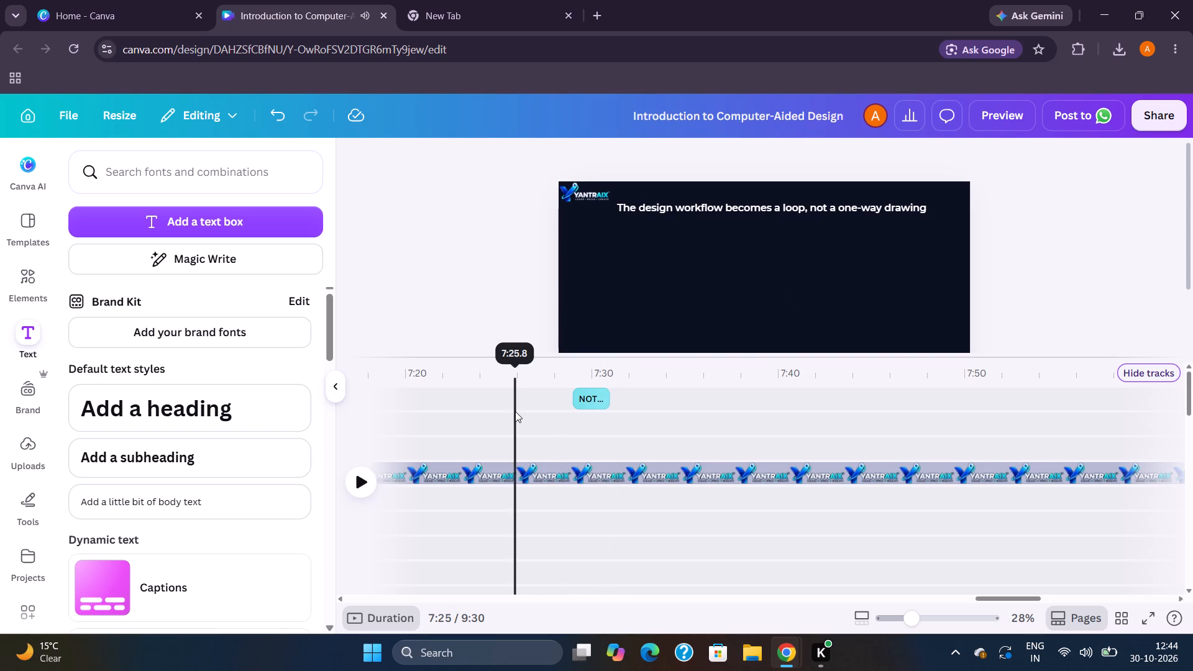
pyautogui.press('space')
pyautogui.hscroll(3, 515, 411)
pyautogui.press('space')
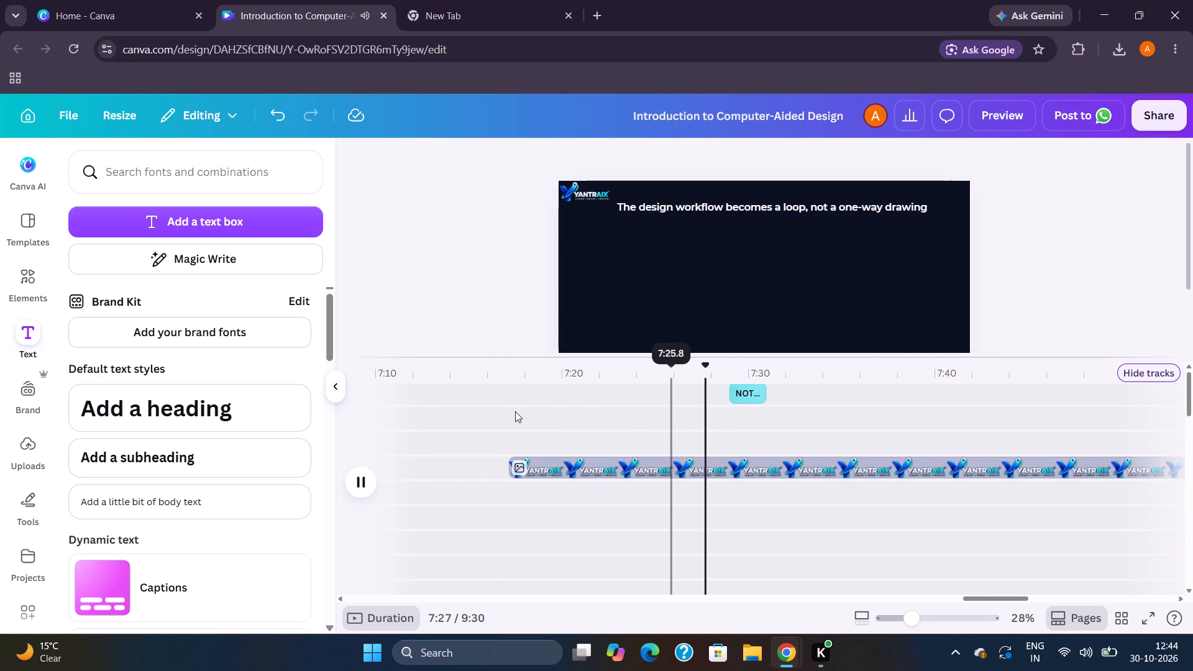
pyautogui.click(733, 392)
pyautogui.moveTo(733, 392); pyautogui.dragTo(729, 393)
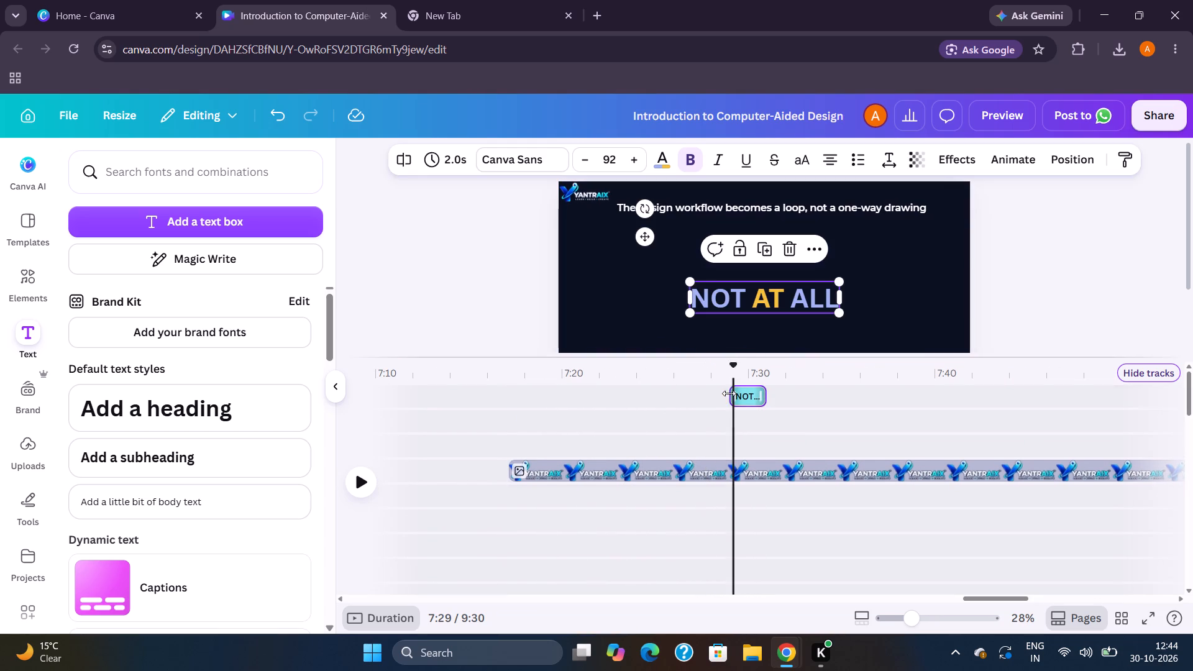
pyautogui.moveTo(729, 393); pyautogui.dragTo(705, 397)
pyautogui.click(653, 406)
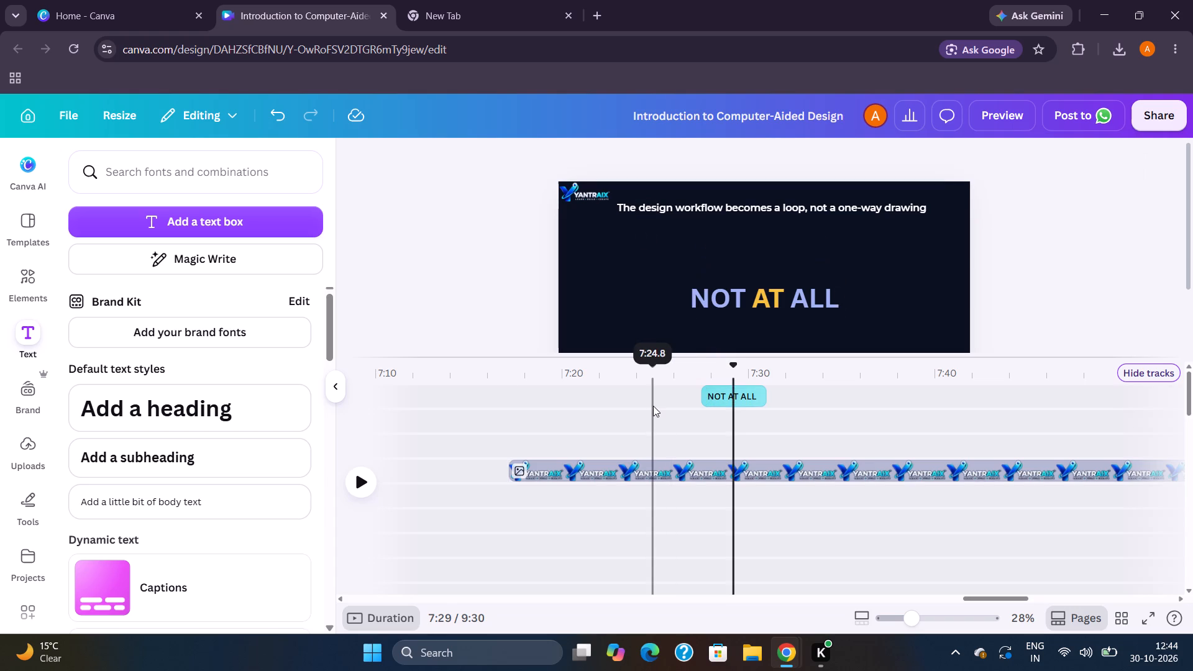
pyautogui.press('space')
pyautogui.press('space')
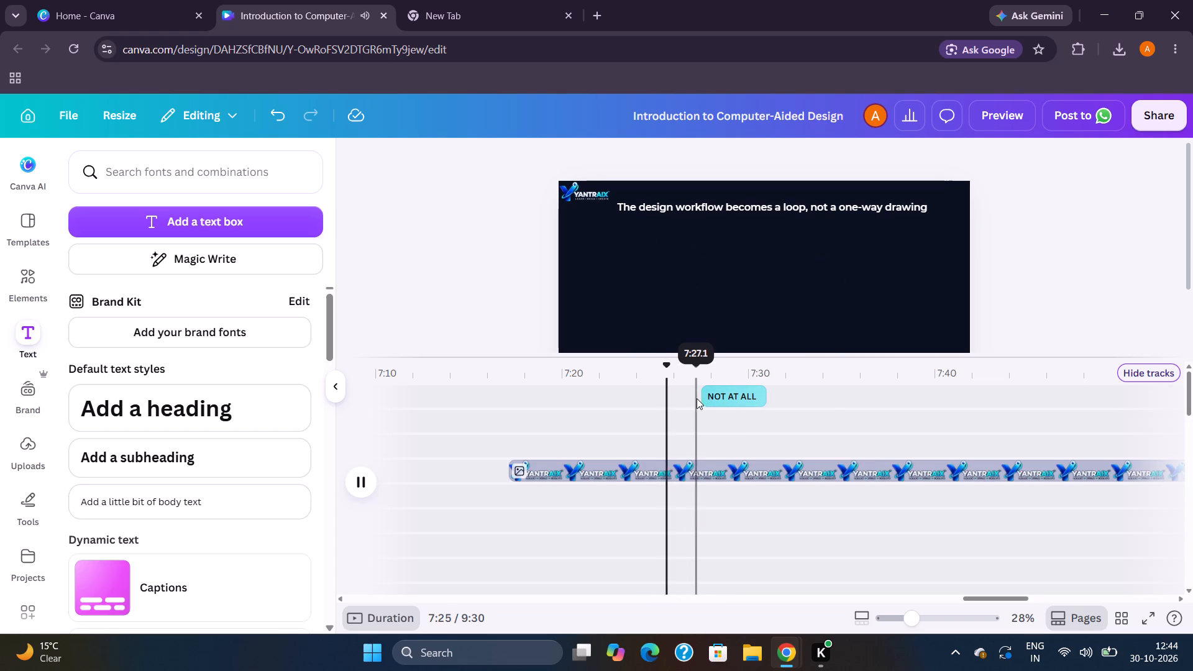
pyautogui.press('space')
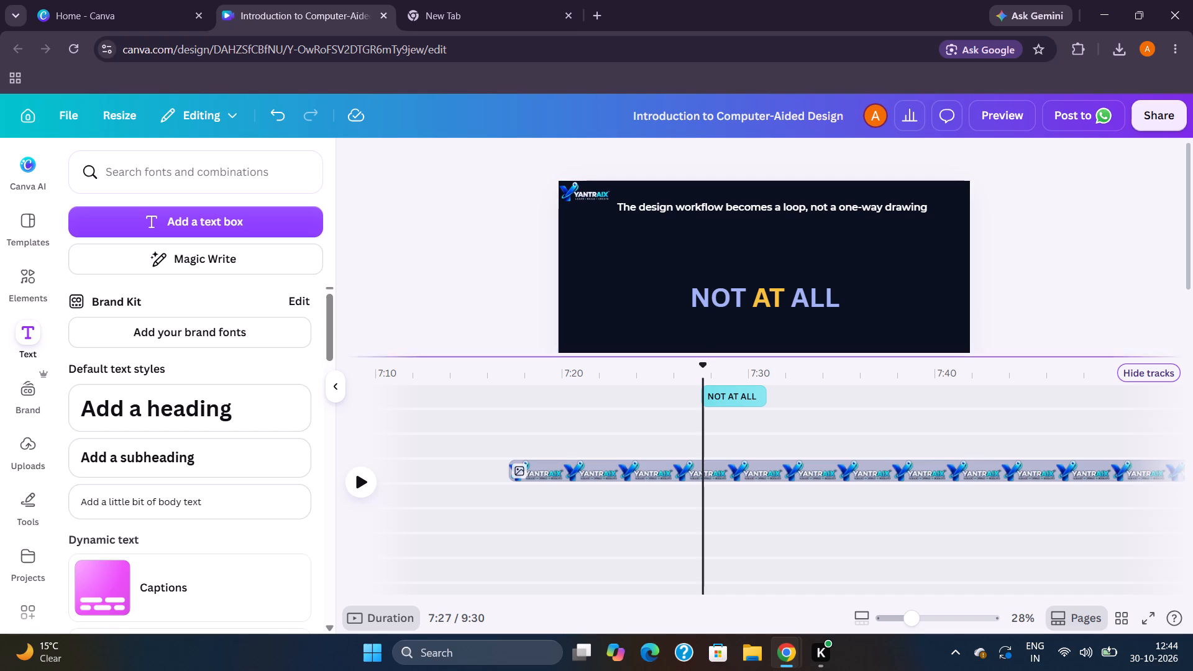
# Apply the Typewriter animation to the "NOT AT ALL" heading and play the page from just before the heading appears.
pyautogui.click(734, 397)
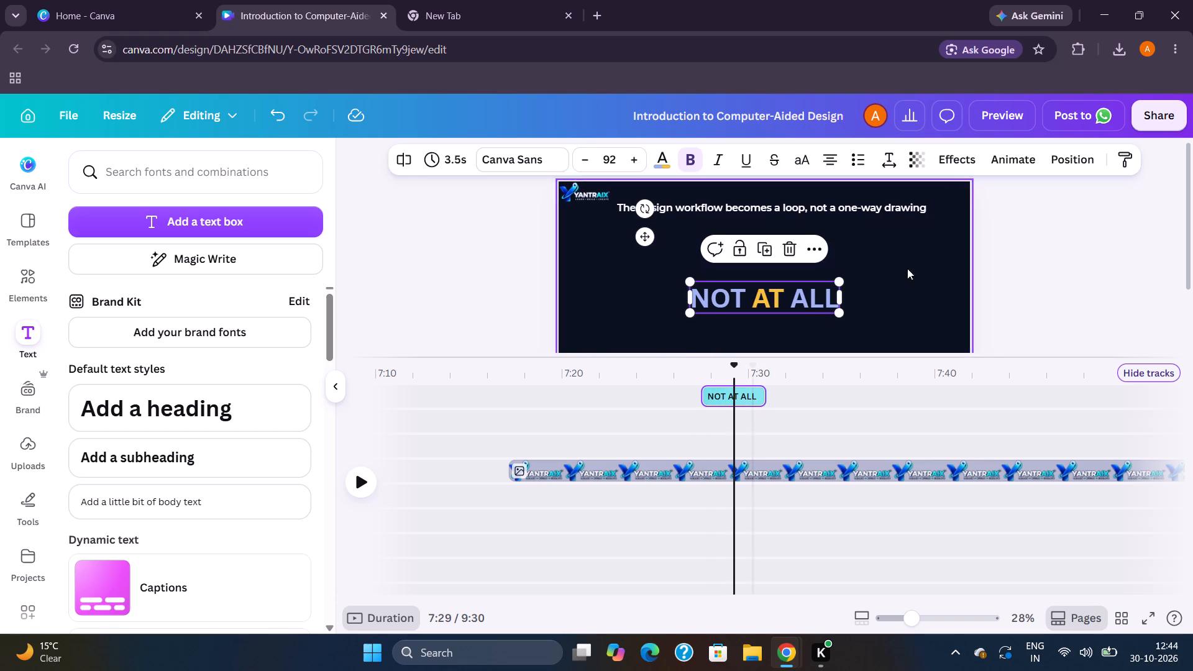
pyautogui.click(1006, 160)
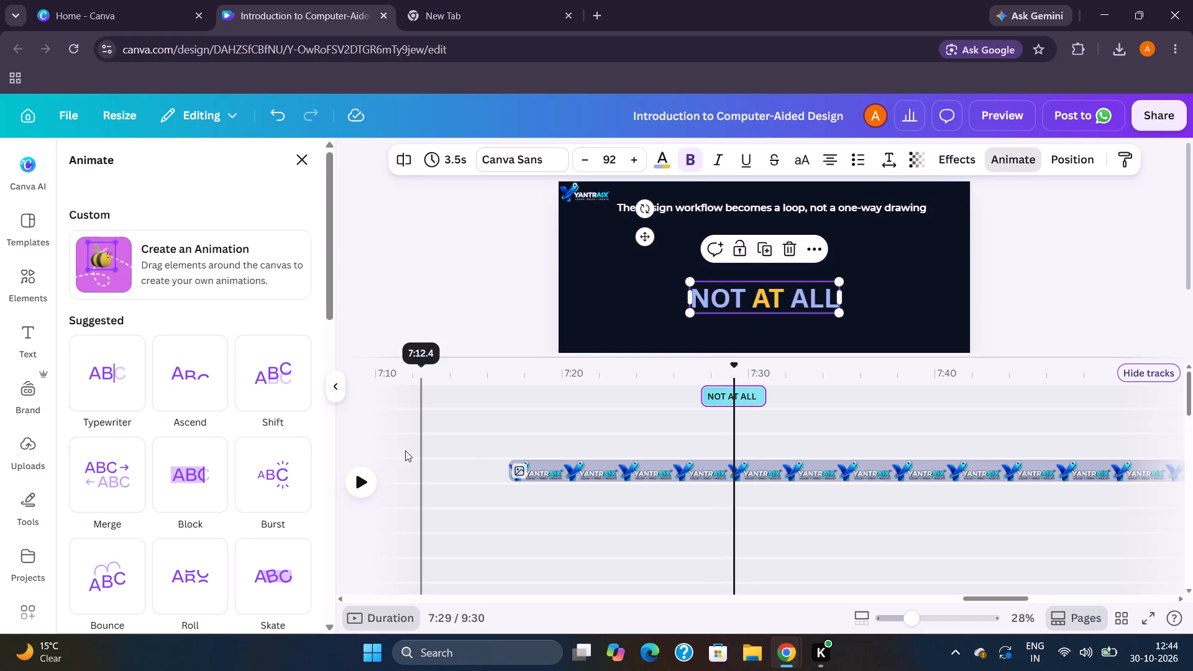
pyautogui.click(124, 385)
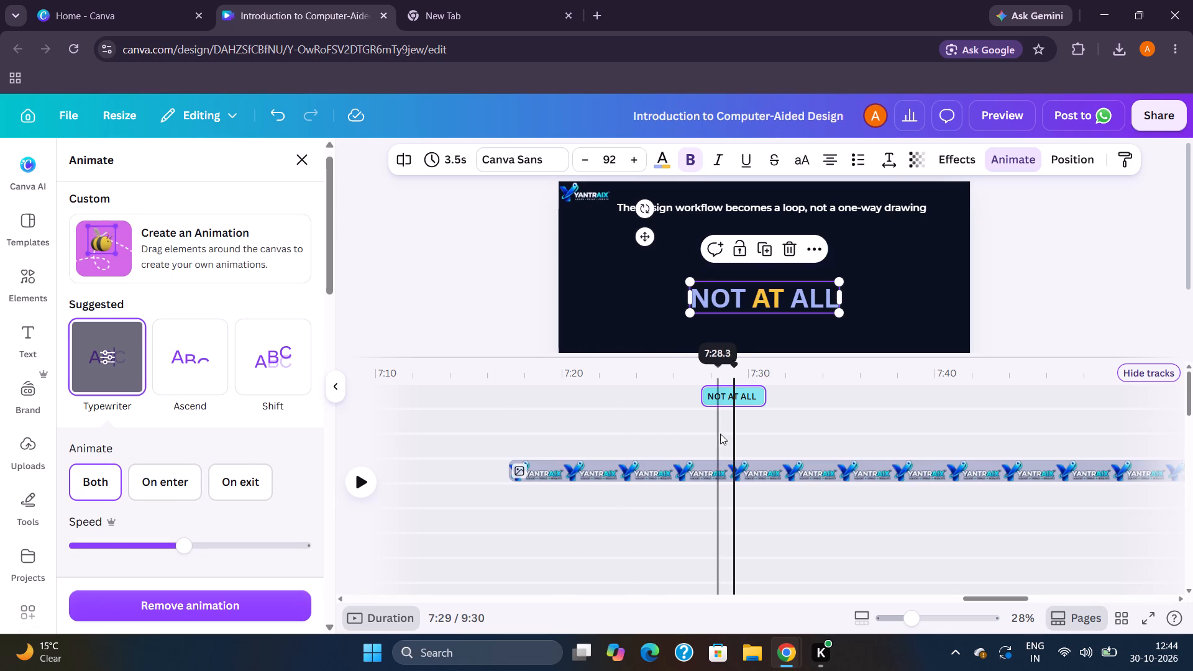
pyautogui.click(698, 437)
pyautogui.press('space')
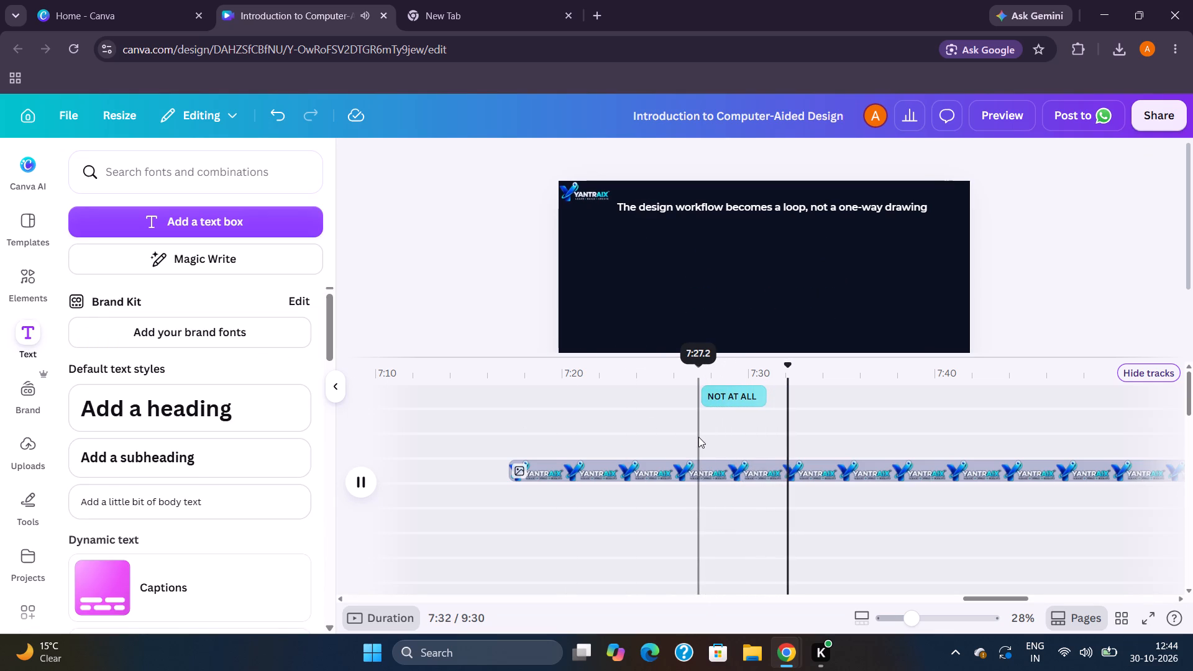
pyautogui.hscroll(-2, 698, 437)
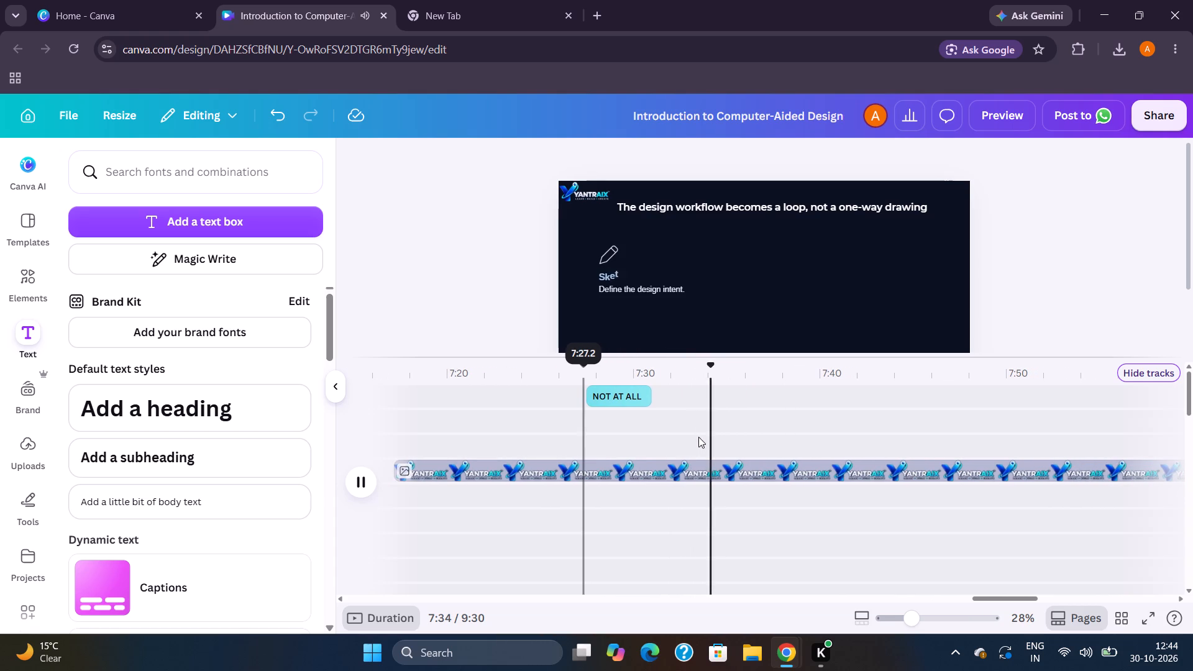
pyautogui.click(581, 396)
pyautogui.press('space')
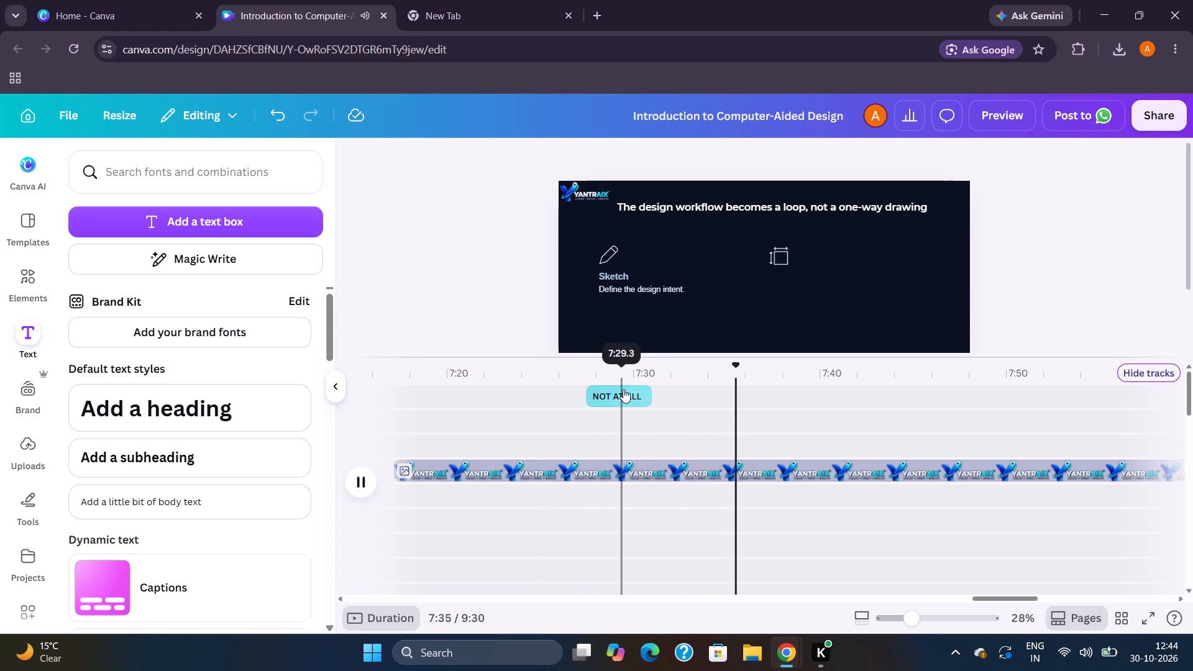
# Review the design workflow page in full-screen playback, skipping ahead to its start at about 7:17, and exit full screen.
pyautogui.scroll(-9, 467, 531)
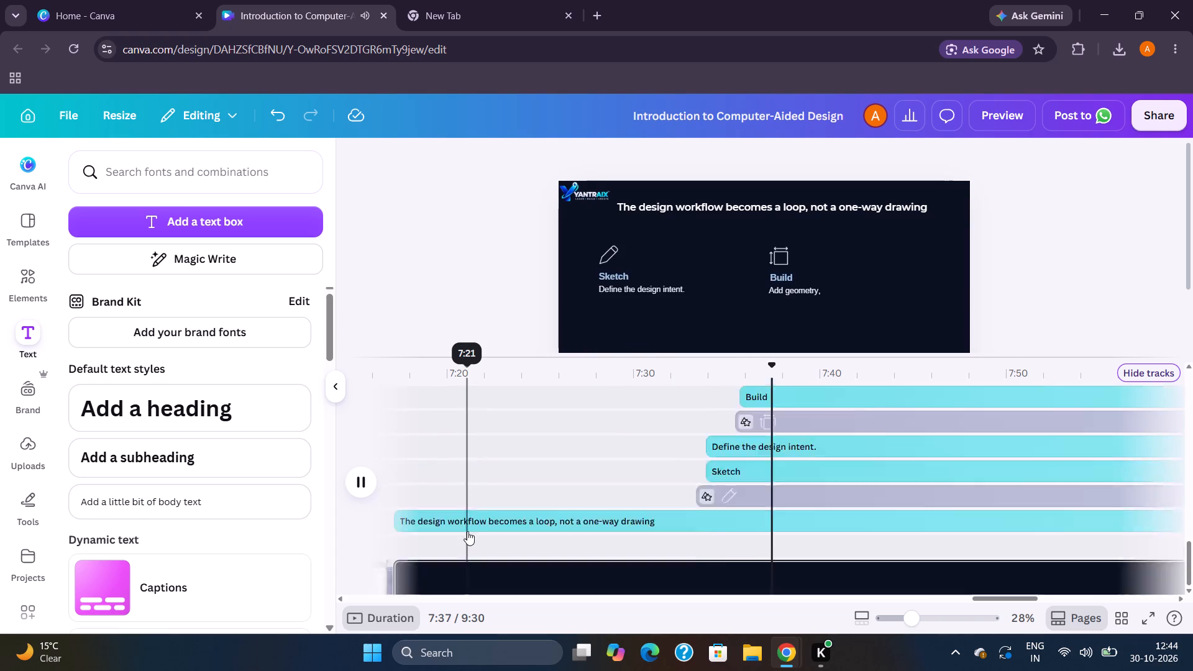
pyautogui.hscroll(1, 467, 531)
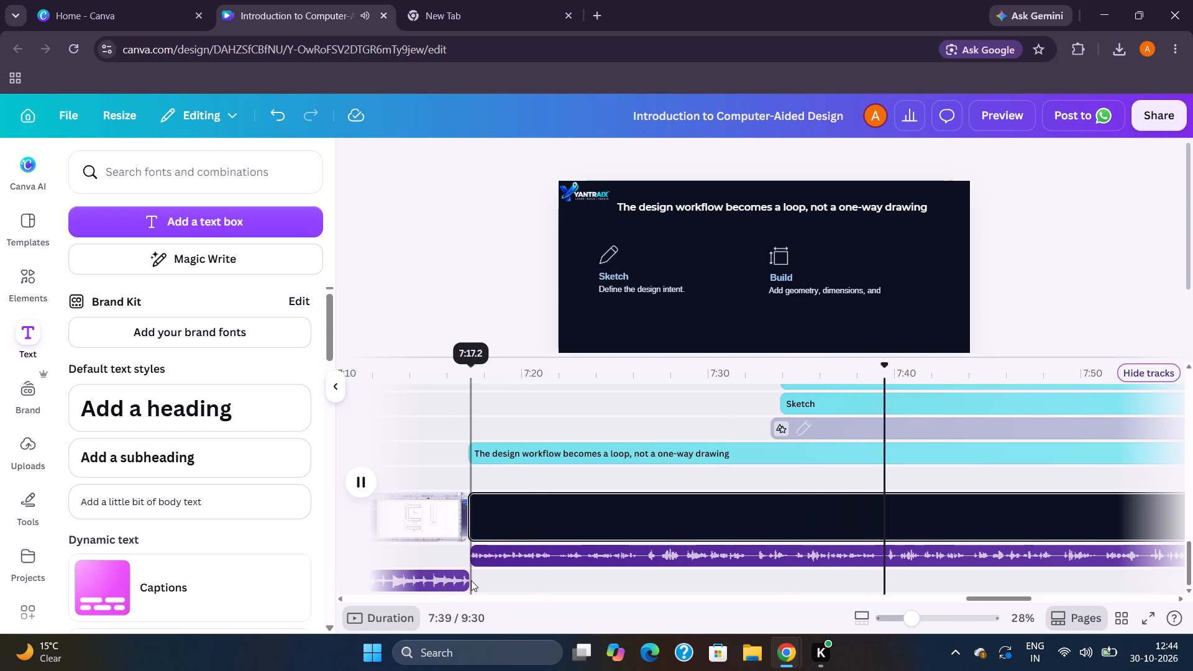
pyautogui.click(471, 580)
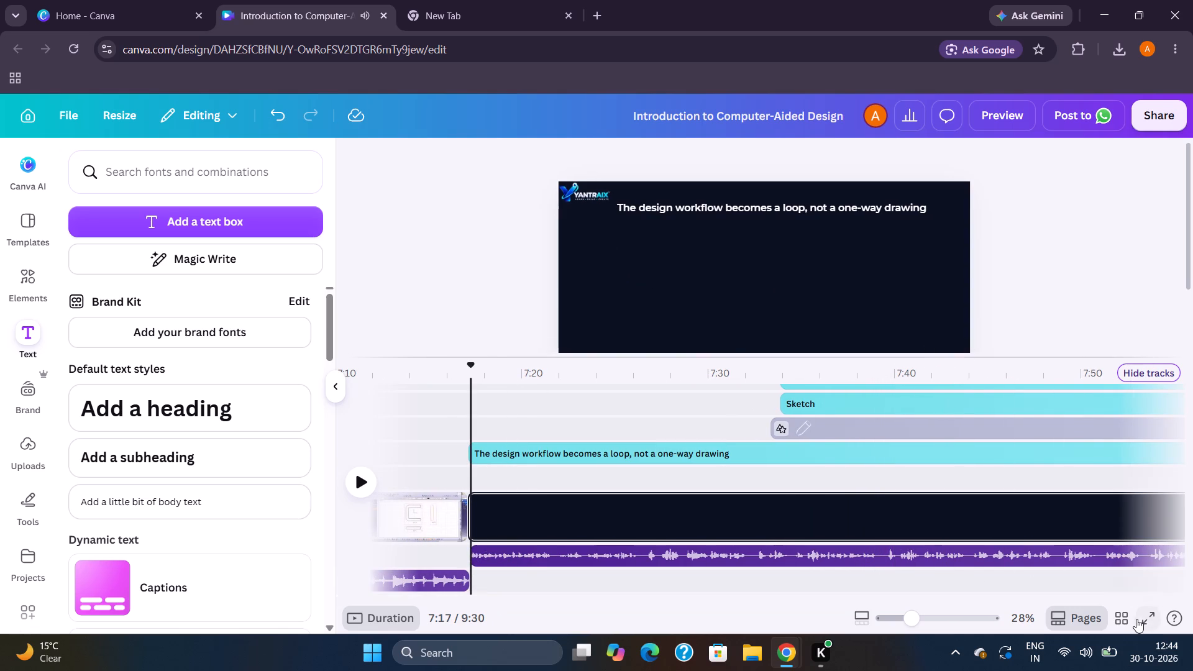
pyautogui.click(1143, 619)
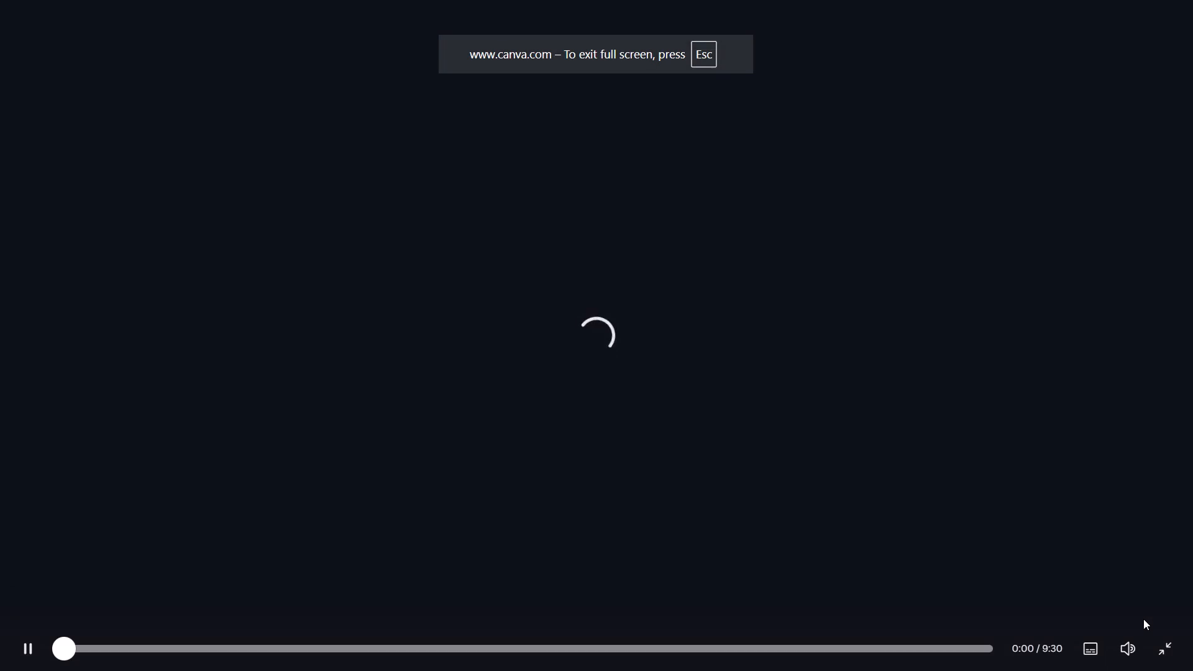
pyautogui.click(647, 641)
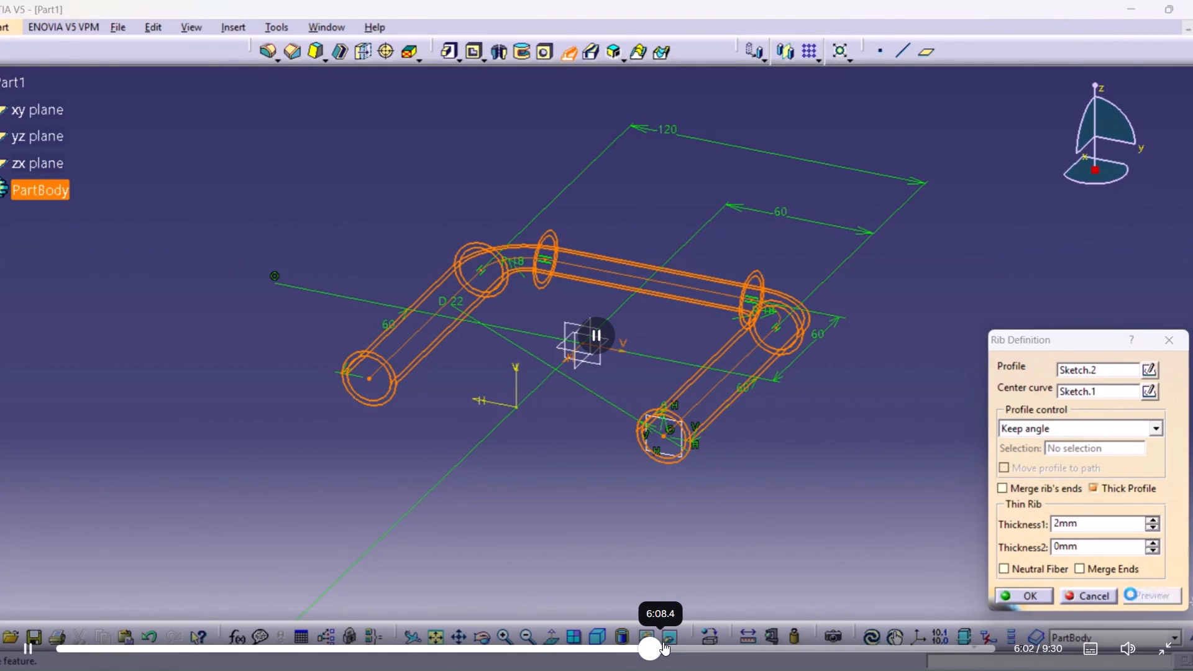
pyautogui.click(688, 645)
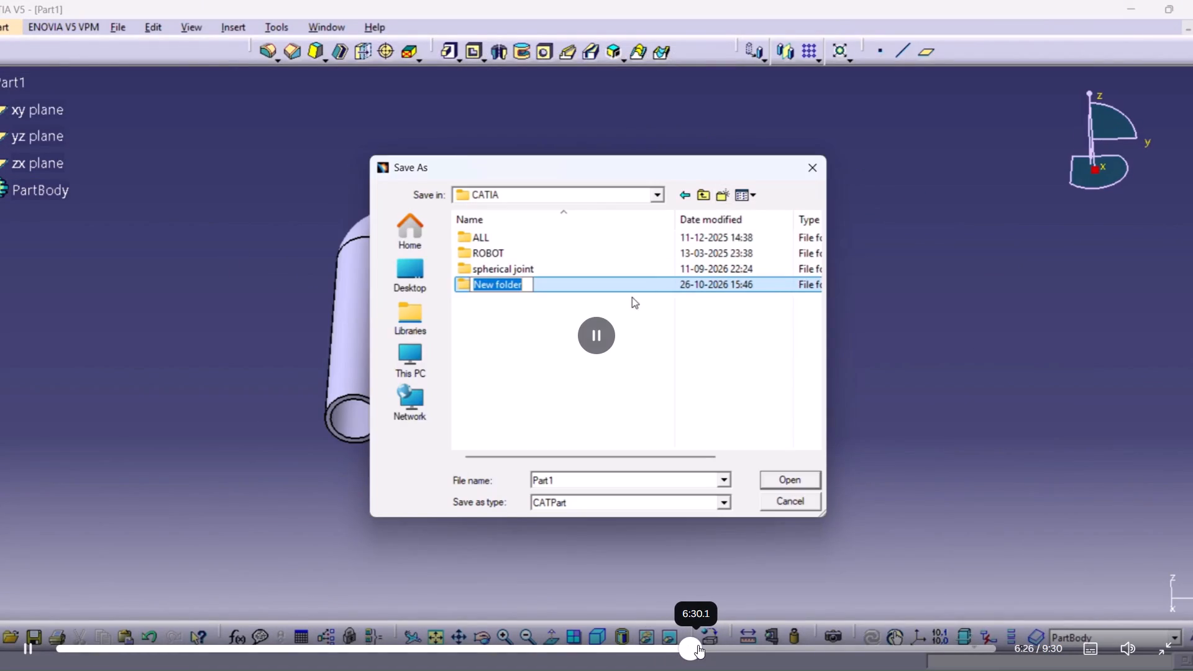
pyautogui.click(710, 646)
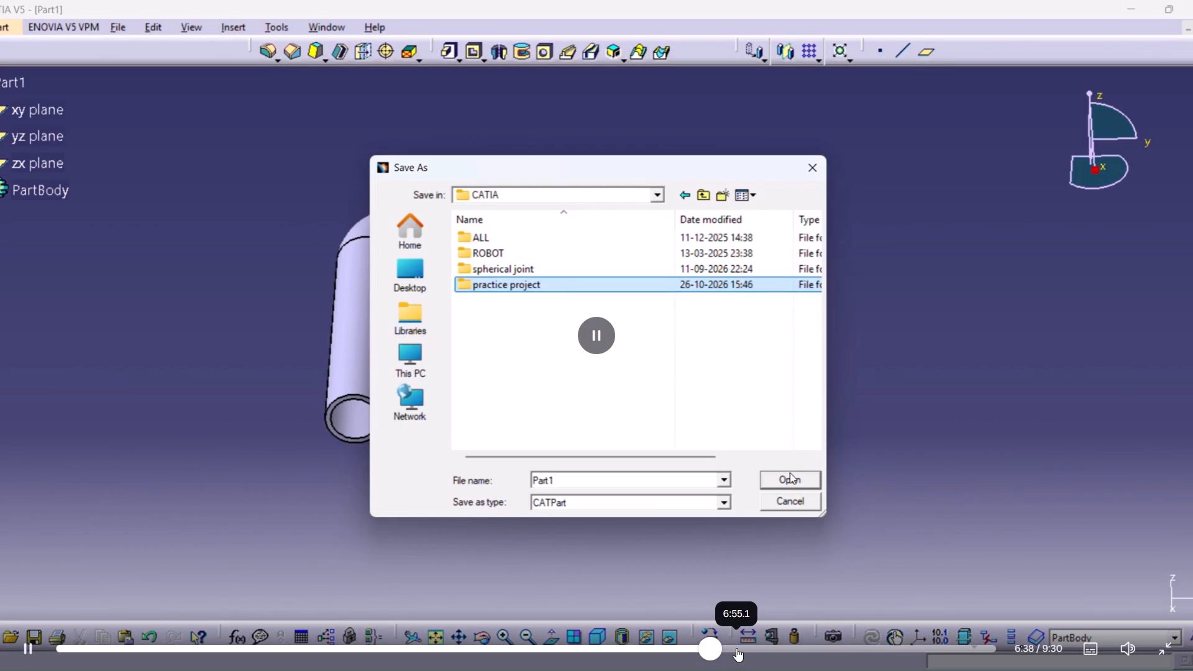
pyautogui.click(736, 648)
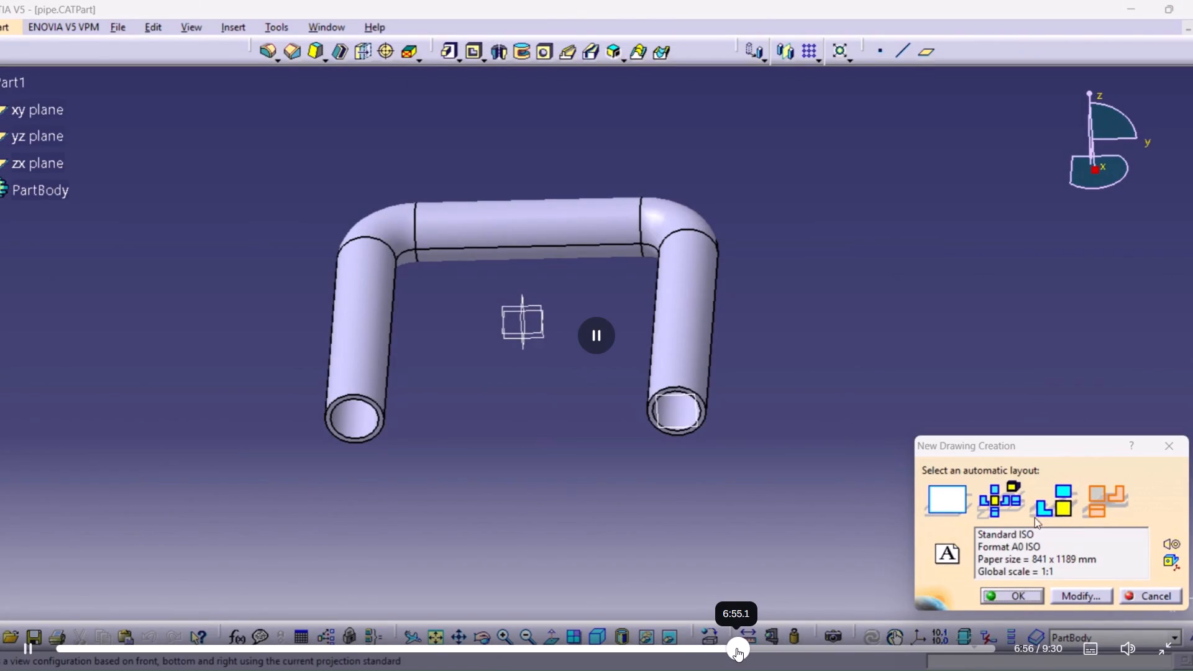
pyautogui.press('Right')
pyautogui.press('Right')
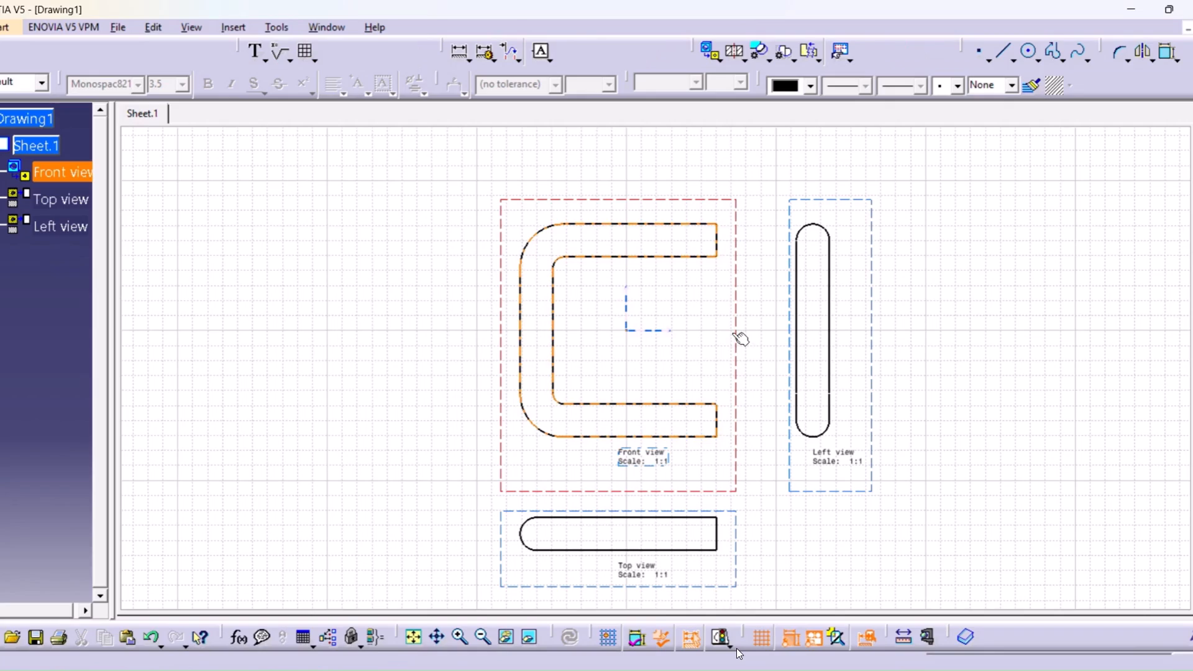
pyautogui.press('Right')
pyautogui.press('Right')
pyautogui.press('Right')
pyautogui.press('Right')
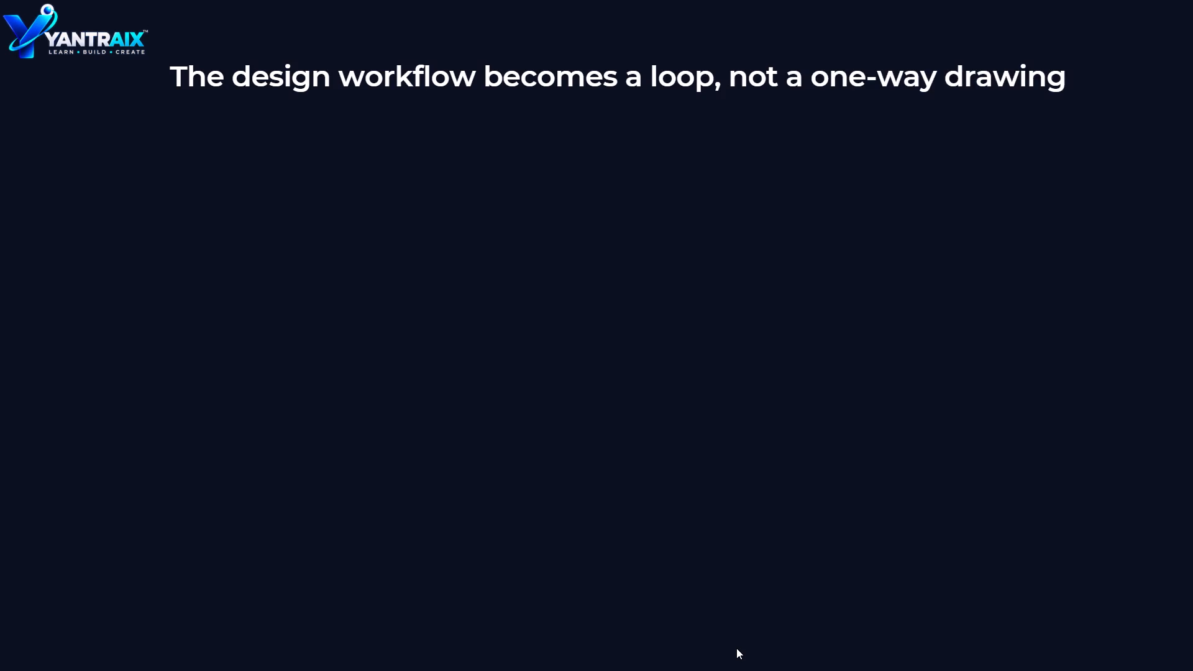
pyautogui.press('space')
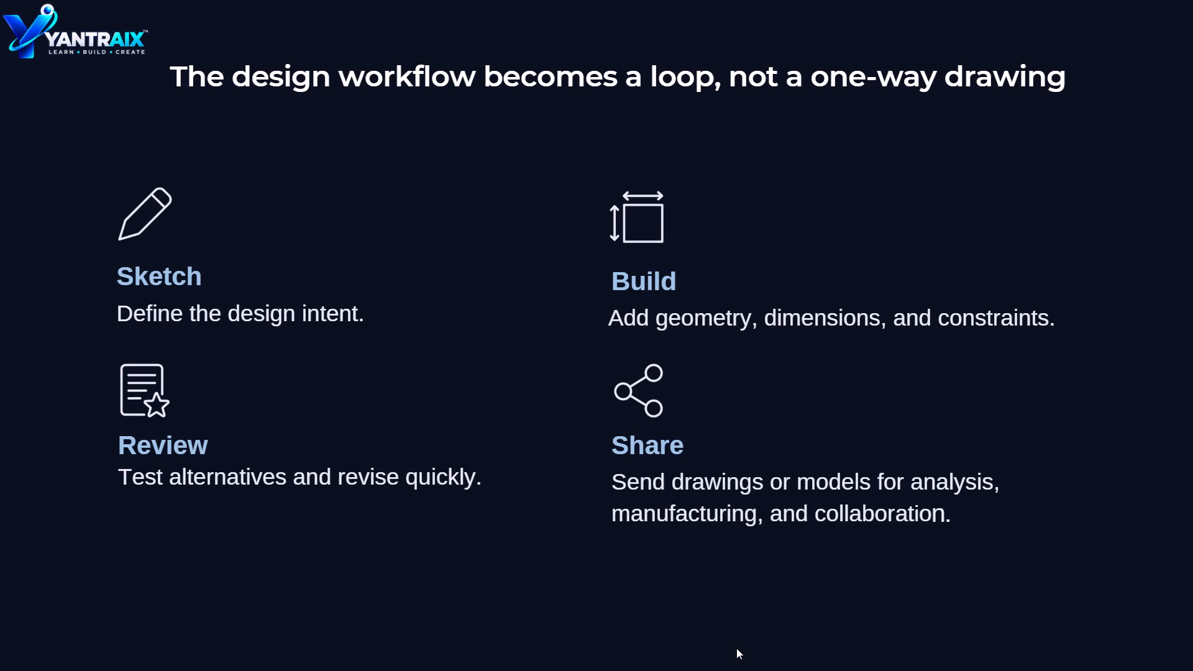
pyautogui.press('space')
pyautogui.write('`')
pyautogui.press('Escape')
# Go back along the timeline to the PTC Creo card at about 1:10 and start playback there.
pyautogui.hscroll(15, 619, 523)
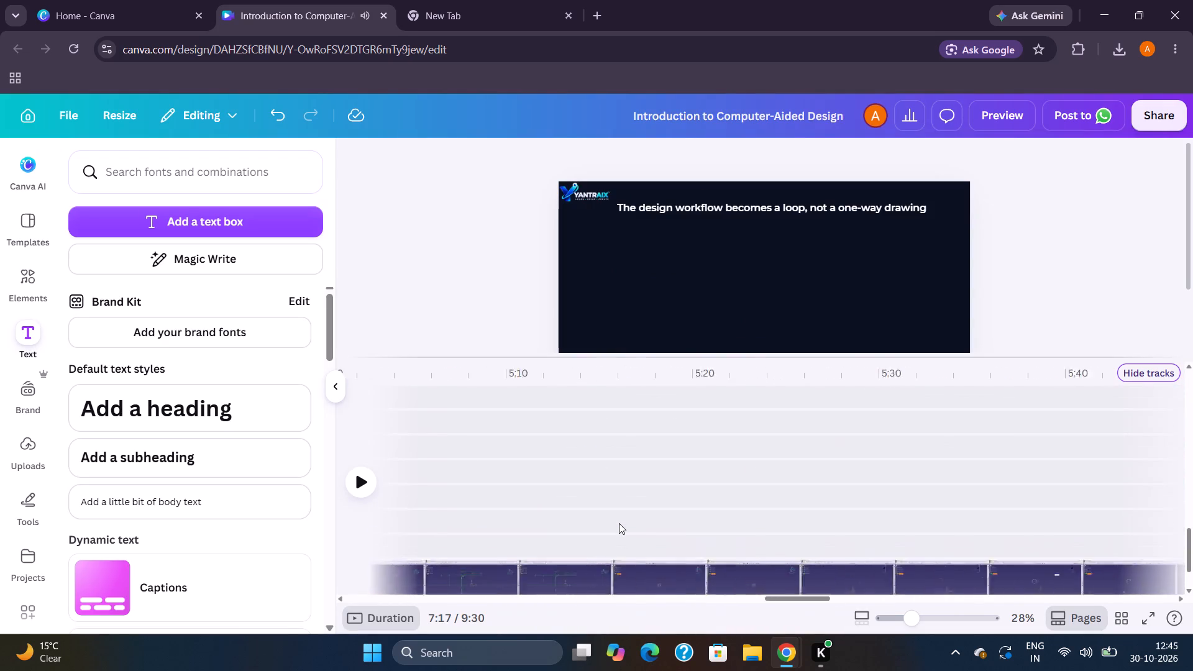
pyautogui.hscroll(4, 619, 523)
pyautogui.scroll(-5, 619, 523)
pyautogui.hscroll(5, 619, 523)
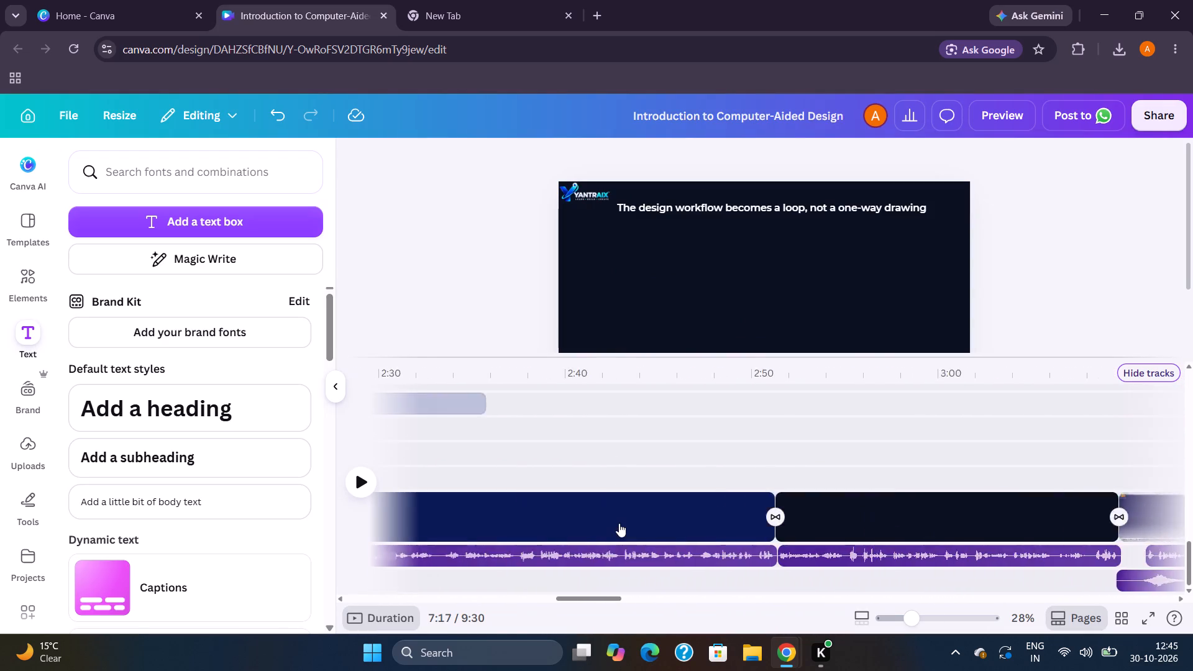
pyautogui.hscroll(8, 619, 523)
pyautogui.hscroll(-2, 619, 523)
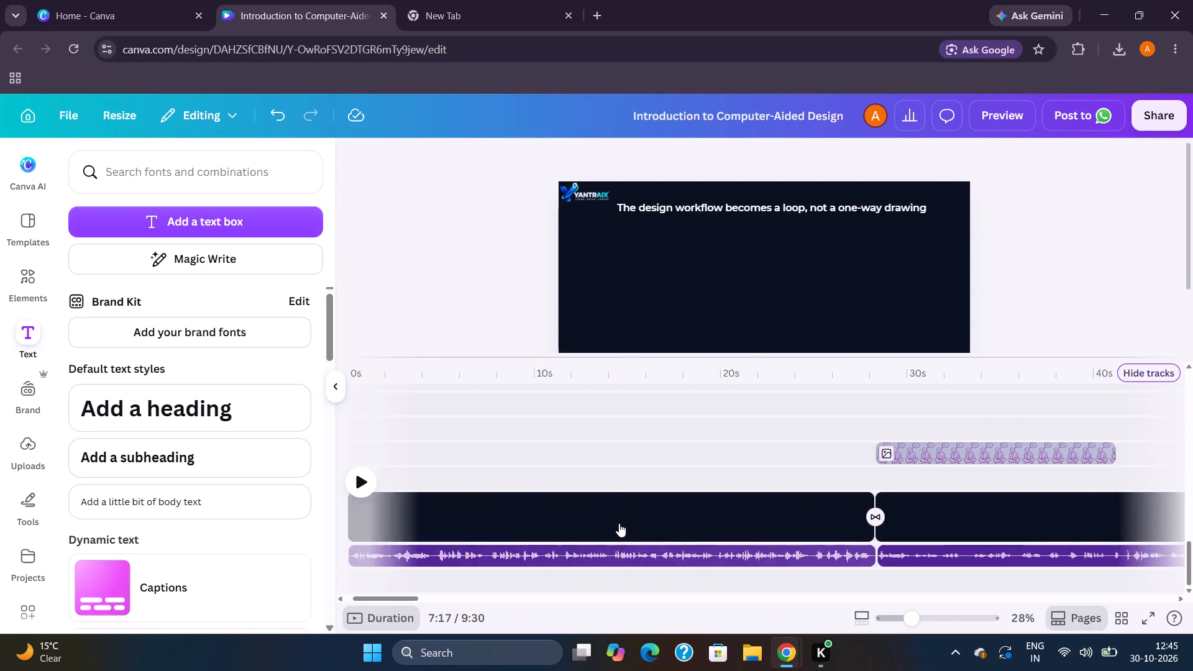
pyautogui.hscroll(-1, 619, 523)
pyautogui.hscroll(-7, 757, 559)
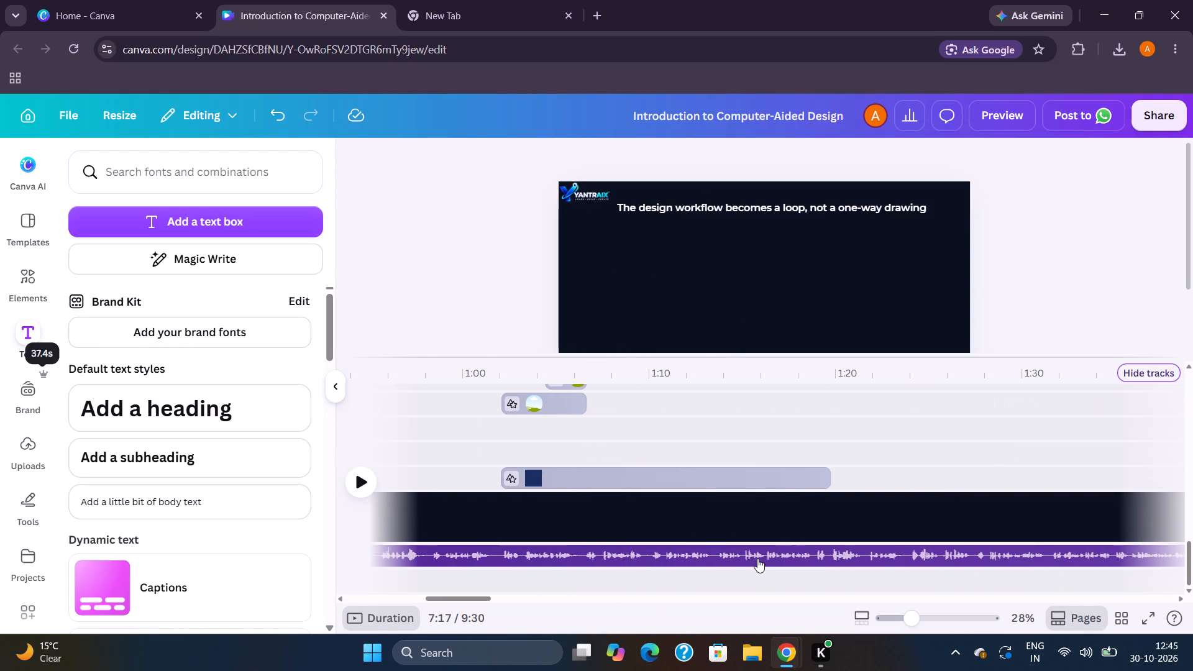
pyautogui.click(659, 568)
pyautogui.press('space')
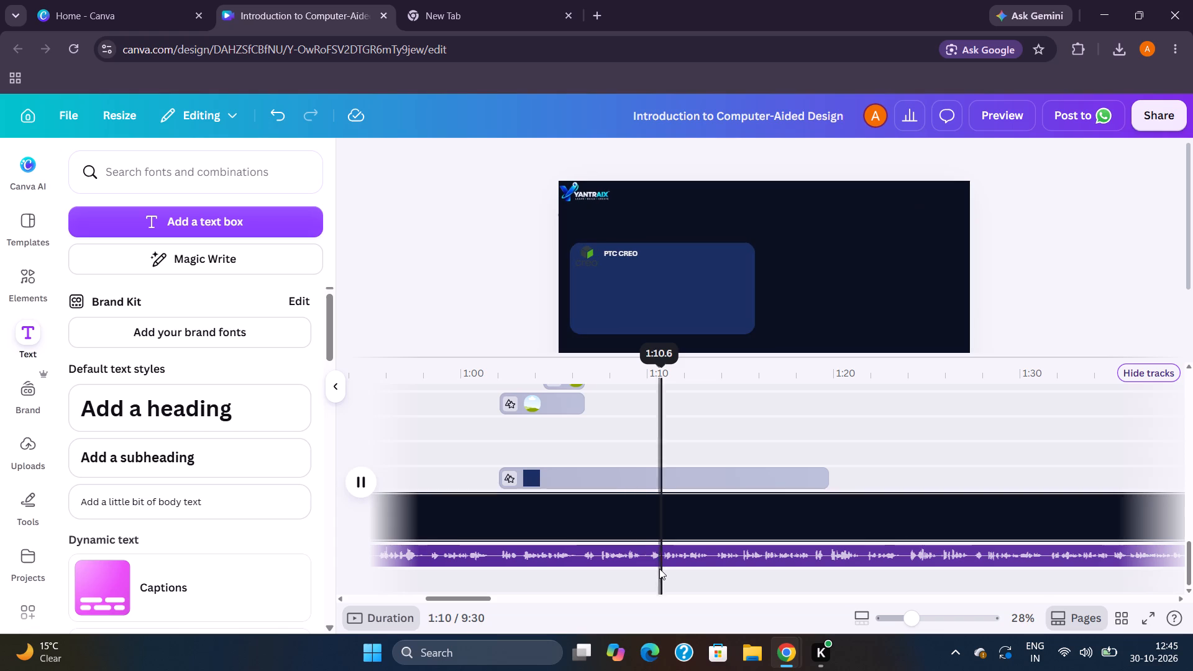
# Review the CAD software cards through "THE MILLION DOLLAR QUESTION" in full-screen playback, and exit full screen.
pyautogui.click(1144, 620)
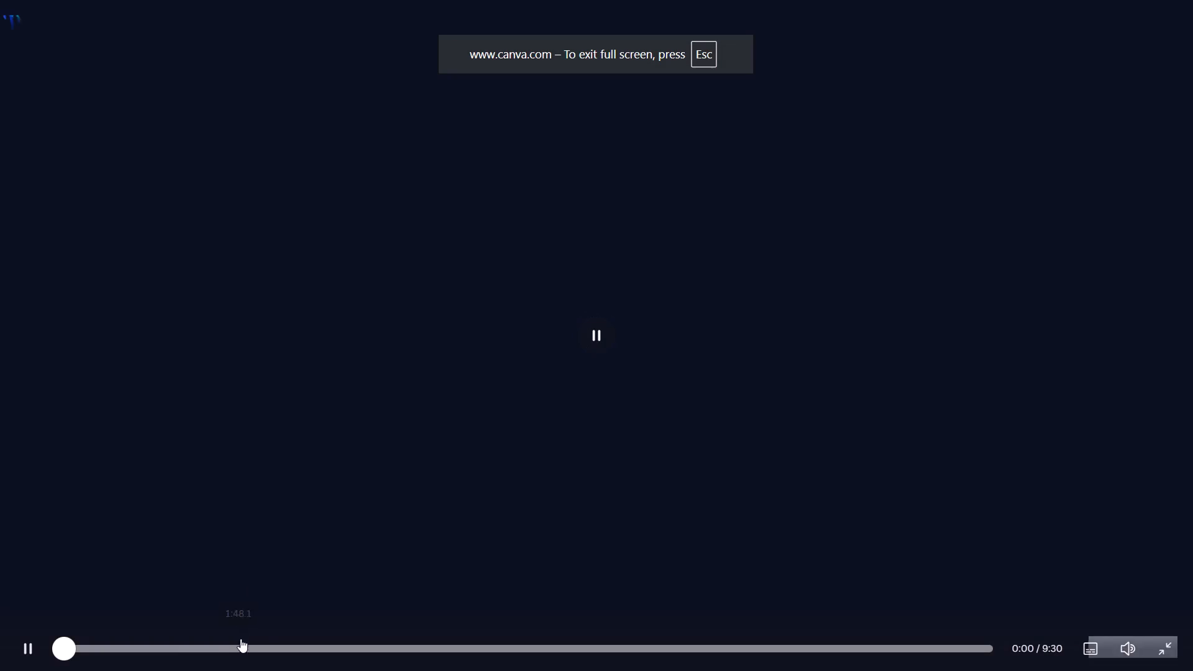
pyautogui.click(242, 642)
pyautogui.click(194, 644)
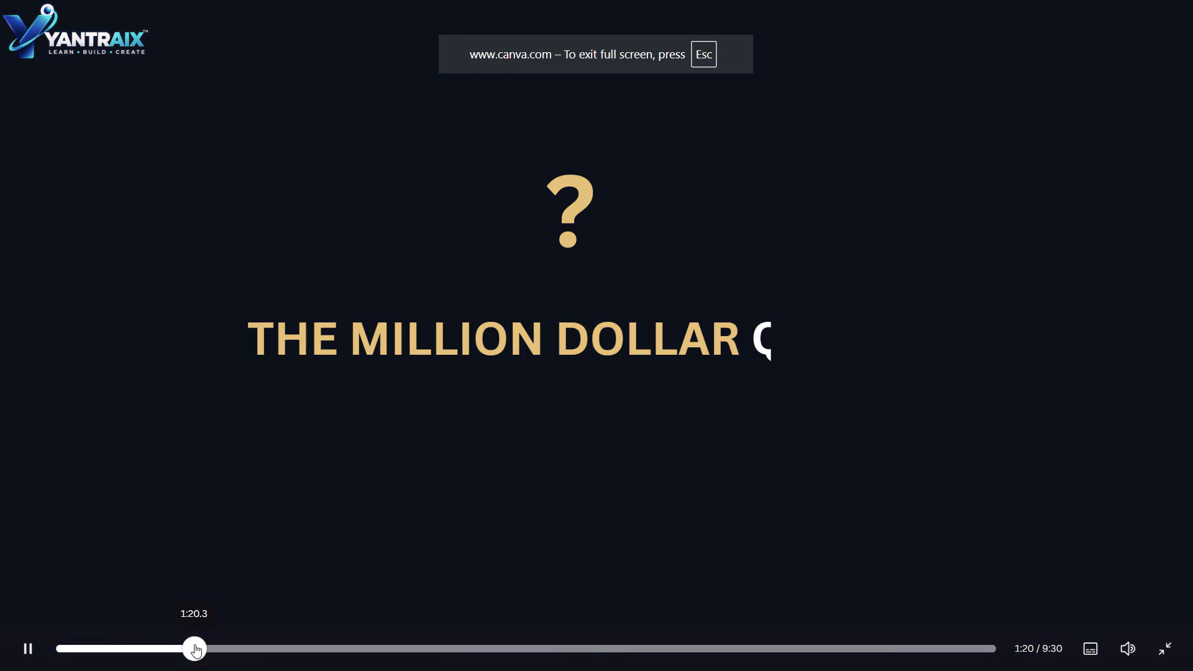
pyautogui.click(152, 648)
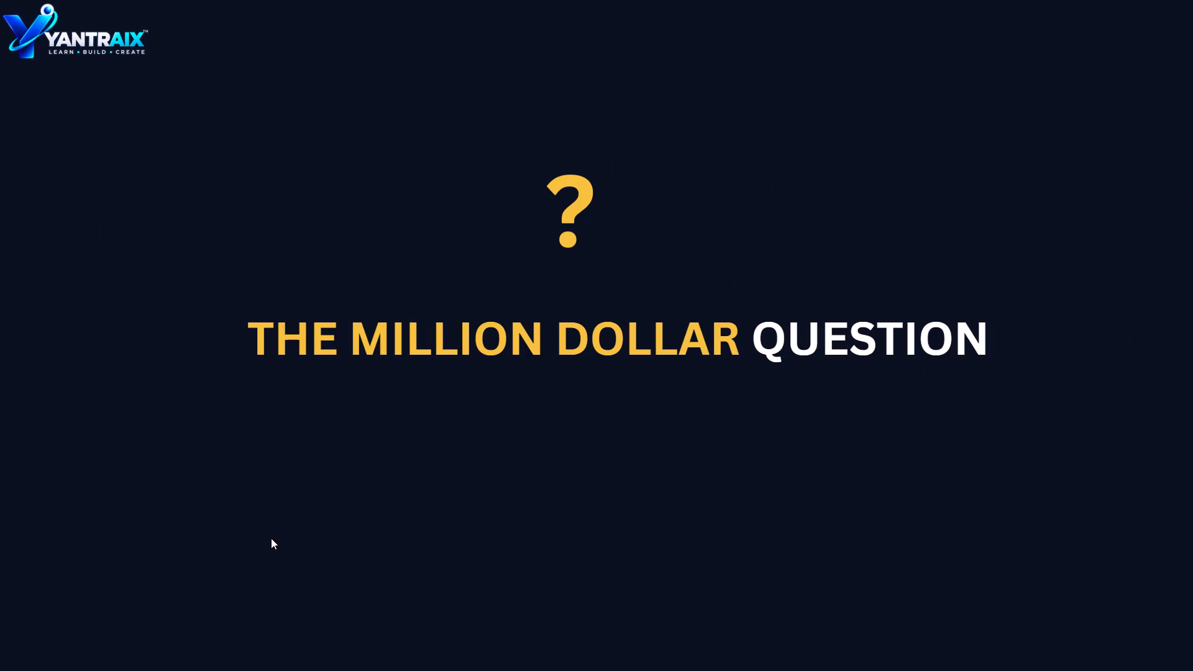
pyautogui.press('space')
pyautogui.press('Escape')
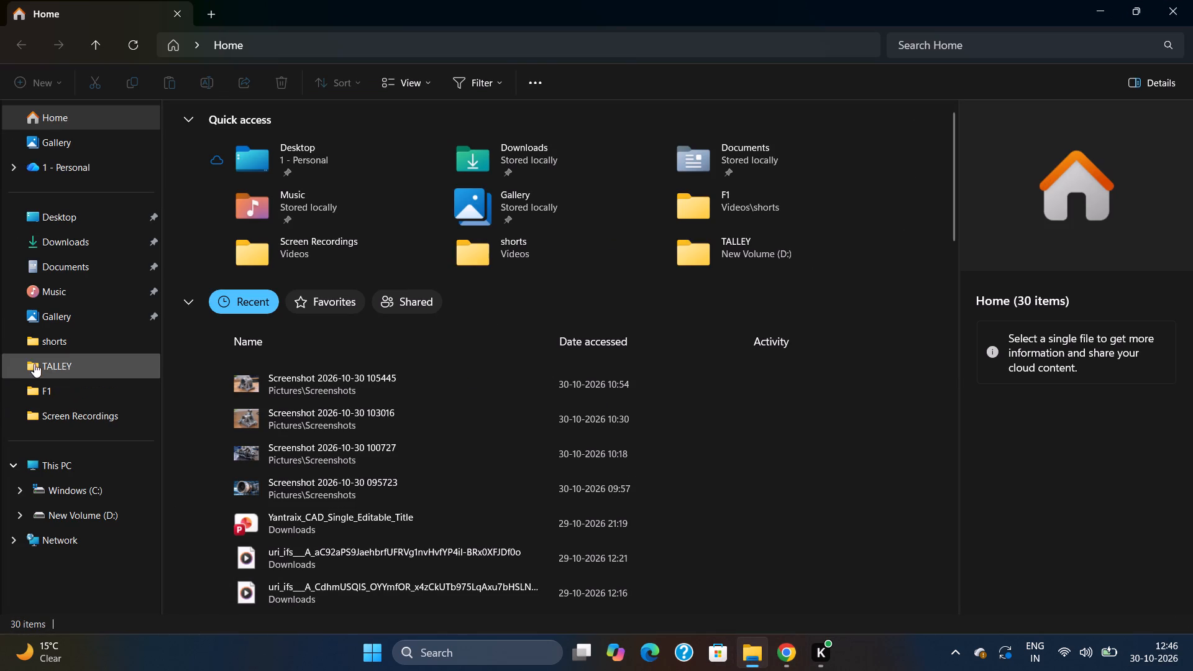
pyautogui.click(59, 247)
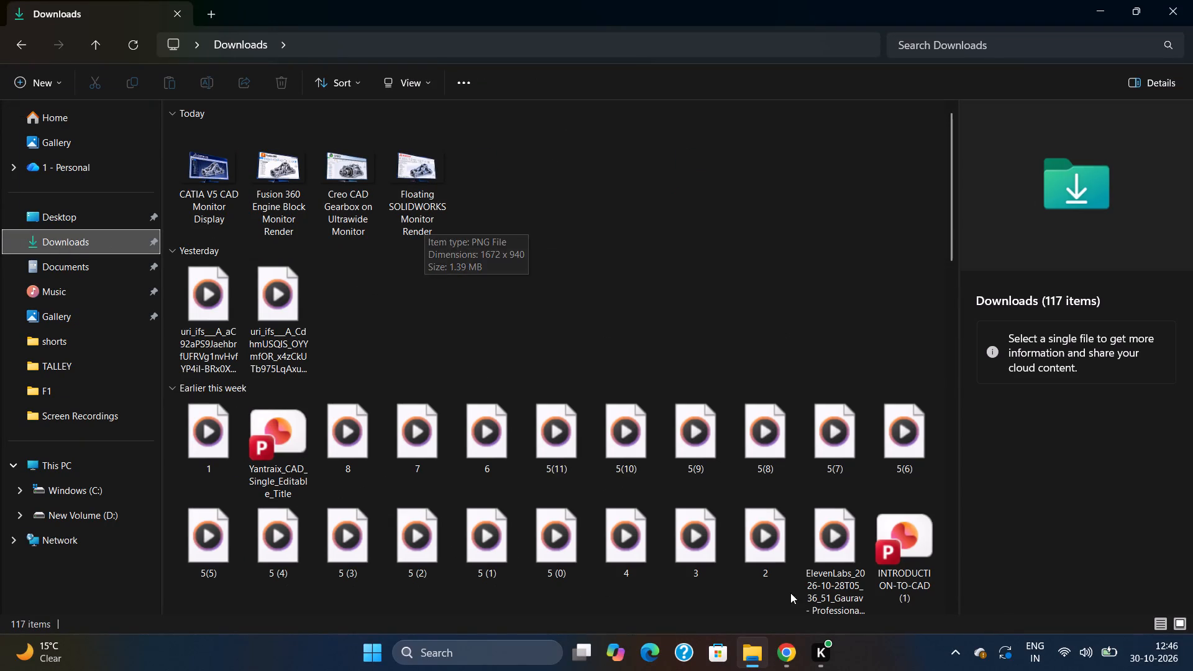
# Return to Canva and upload the CATIA V5, Creo, Floating SOLIDWORKS and Fusion 360 monitor images from Downloads.
pyautogui.click(792, 654)
pyautogui.click(731, 582)
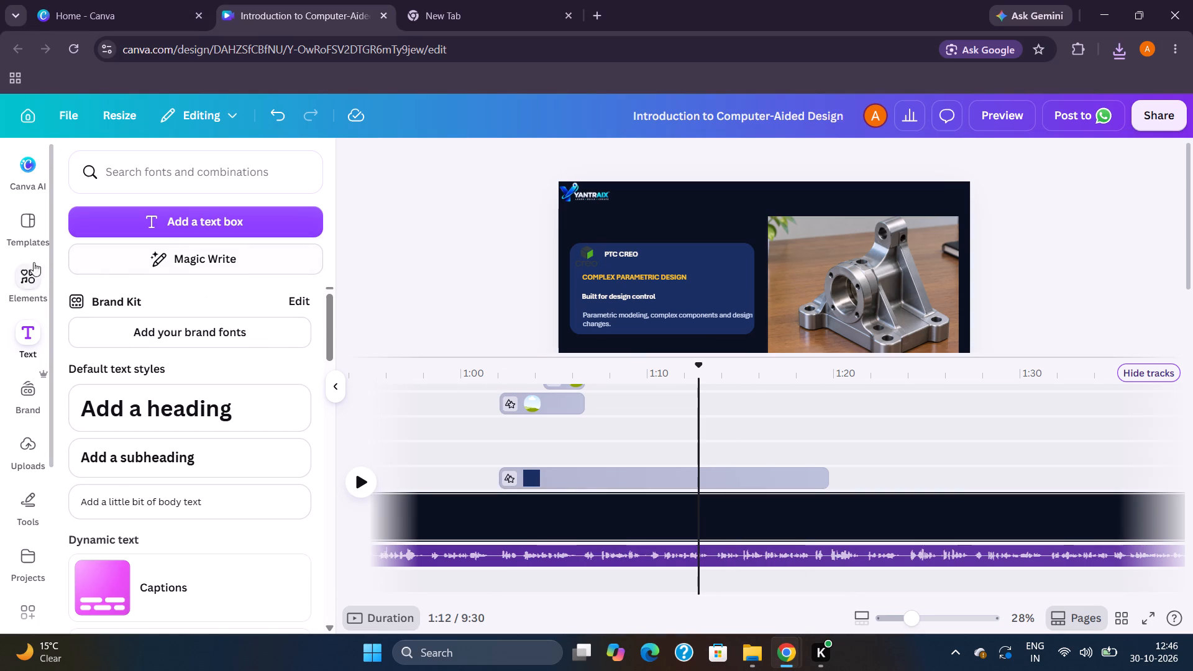
pyautogui.click(15, 464)
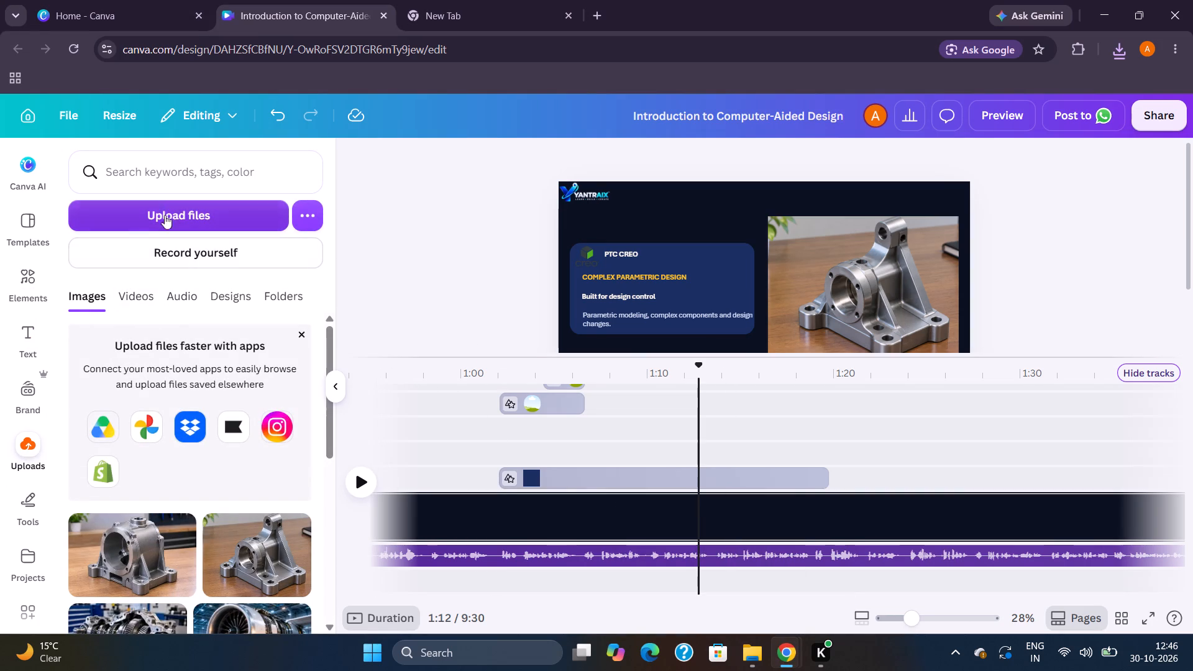
pyautogui.click(140, 207)
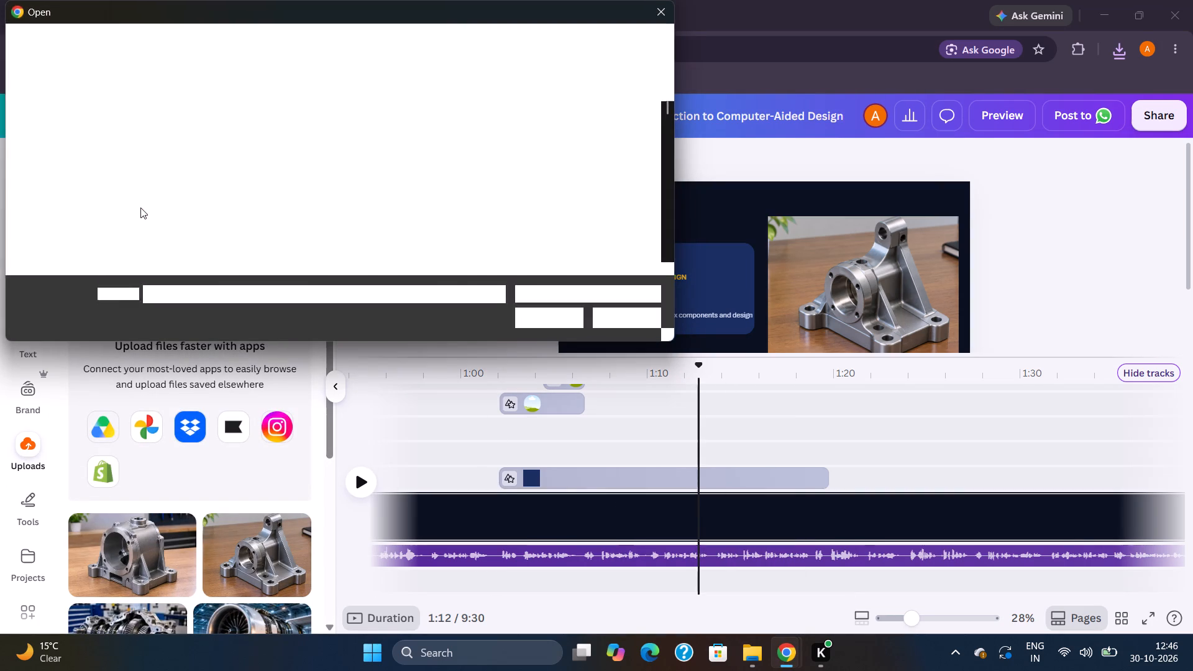
pyautogui.click(67, 178)
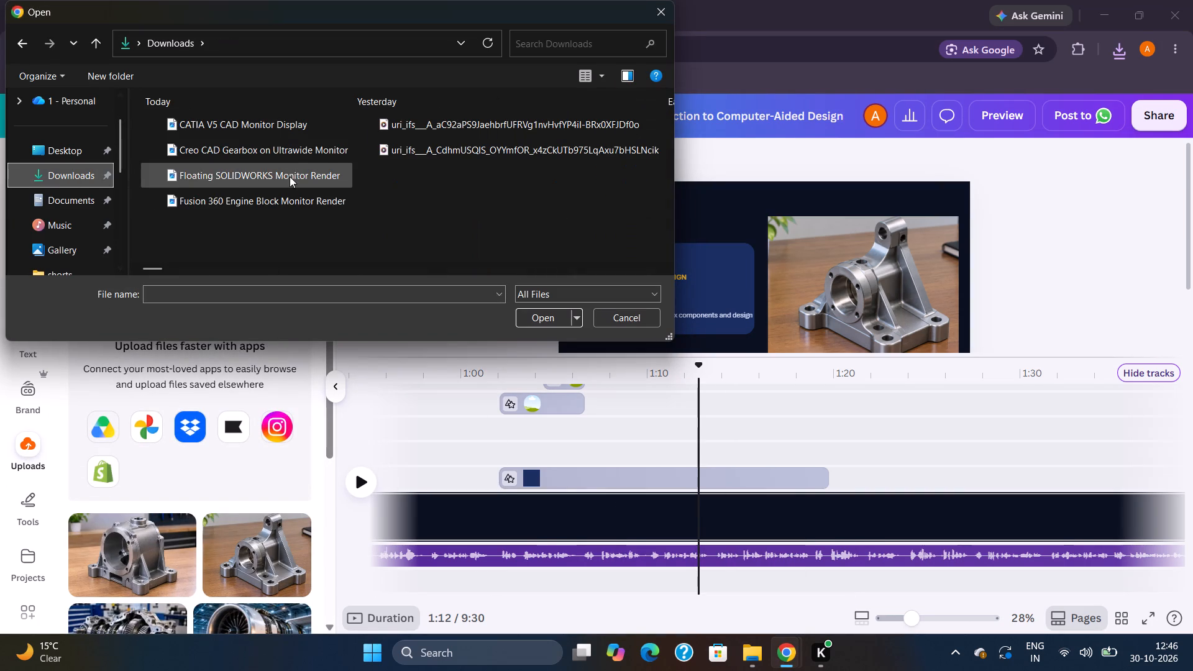
pyautogui.click(228, 125)
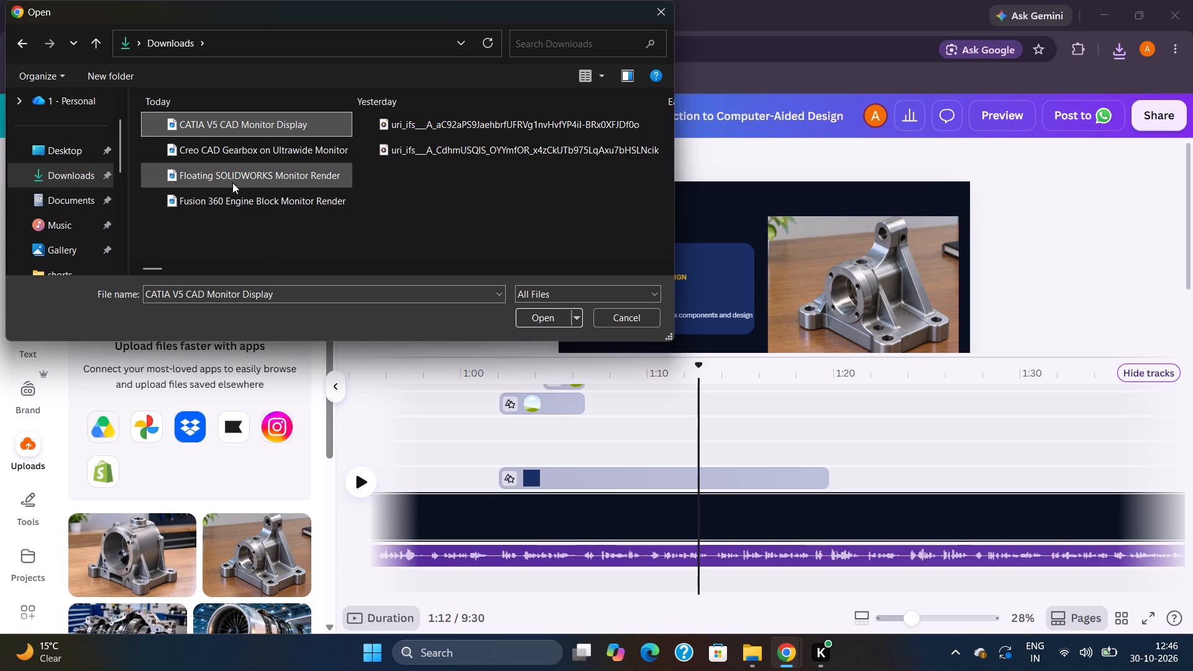
pyautogui.keyDown('ctrl'); pyautogui.click(217, 176); pyautogui.keyUp('ctrl')
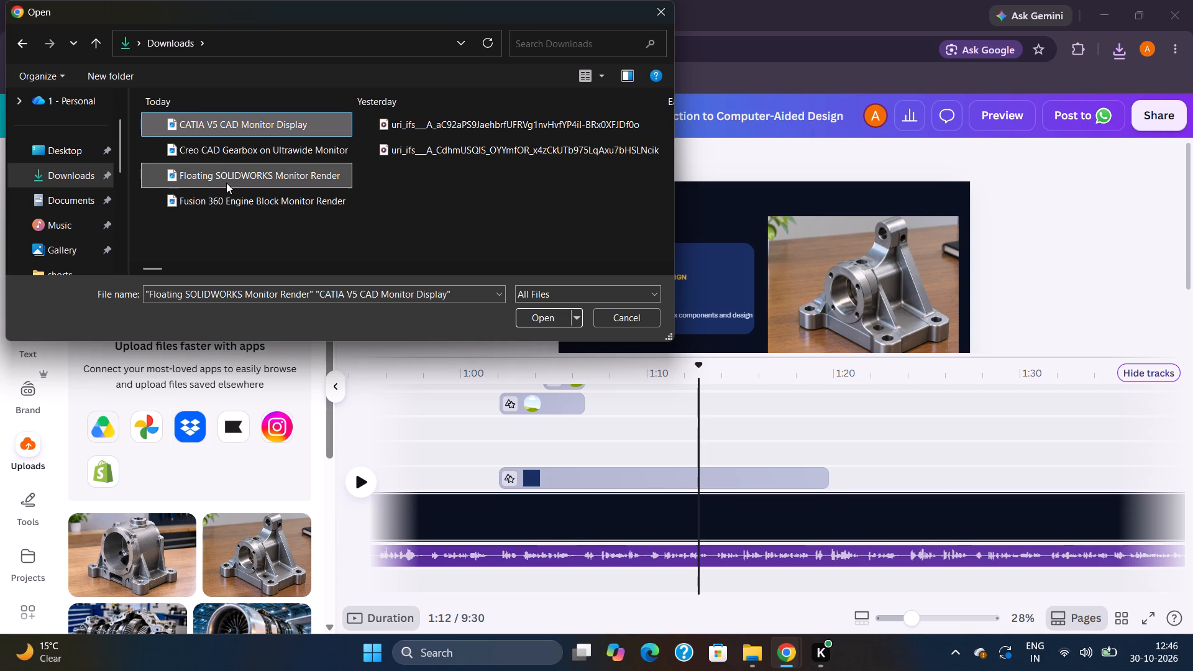
pyautogui.keyDown('ctrl'); pyautogui.click(239, 199); pyautogui.keyUp('ctrl')
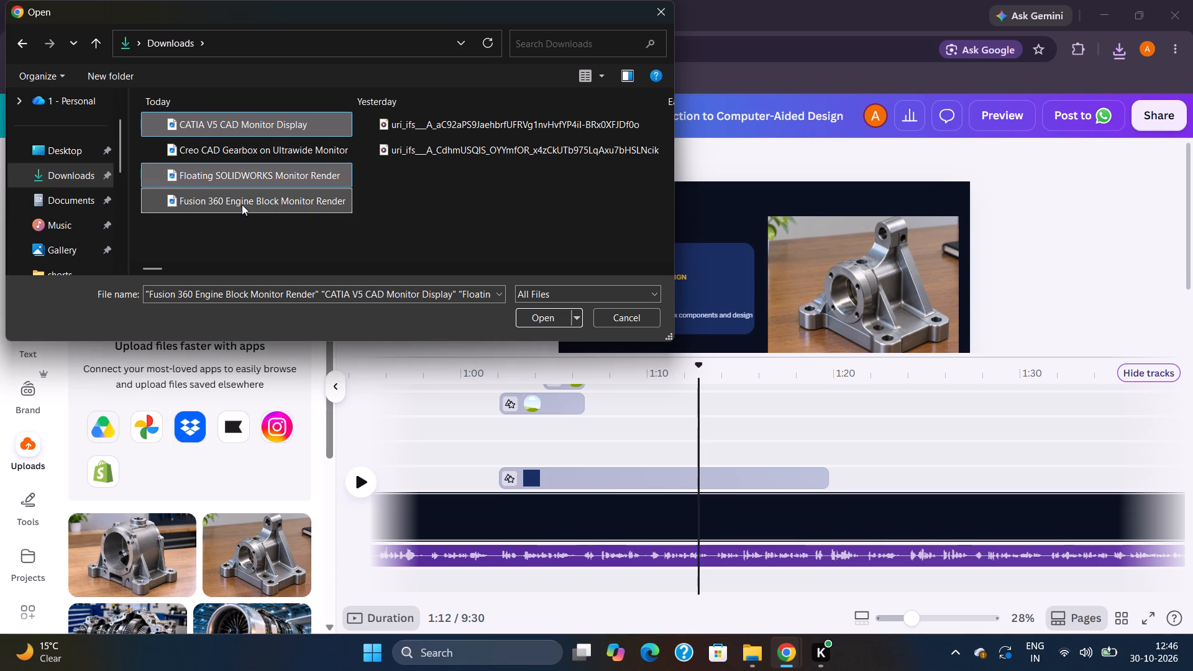
pyautogui.keyDown('ctrl'); pyautogui.click(241, 200); pyautogui.keyUp('ctrl')
pyautogui.keyDown('ctrl'); pyautogui.click(229, 150); pyautogui.keyUp('ctrl')
pyautogui.keyDown('ctrl'); pyautogui.click(240, 193); pyautogui.keyUp('ctrl')
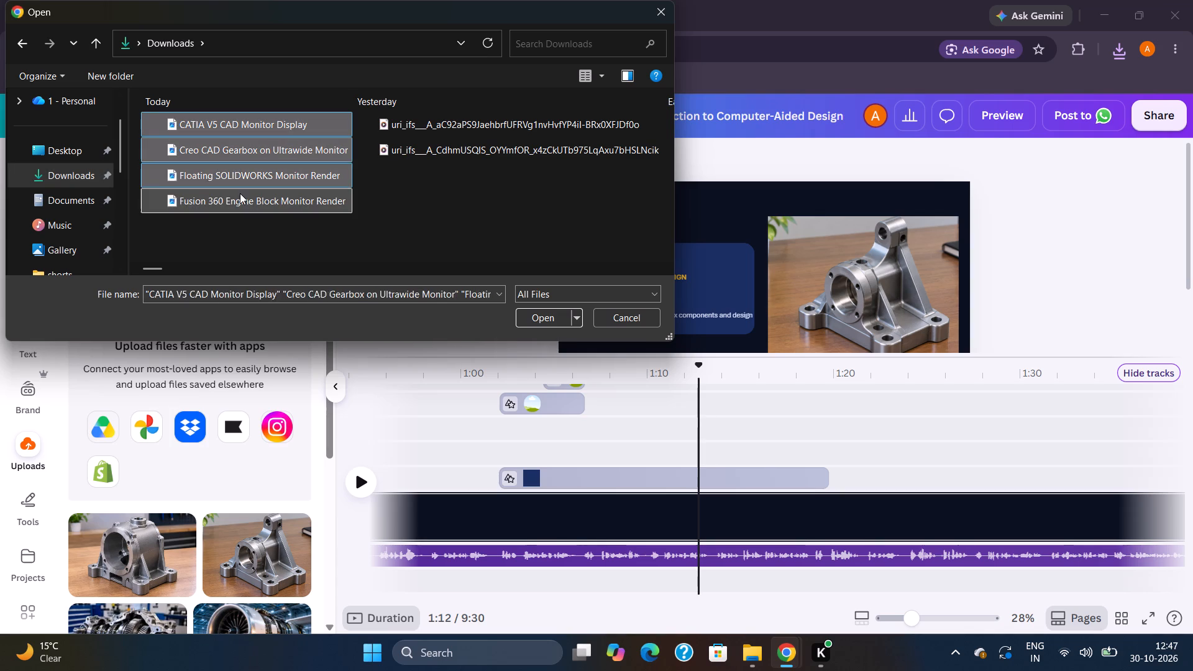
pyautogui.click(539, 308)
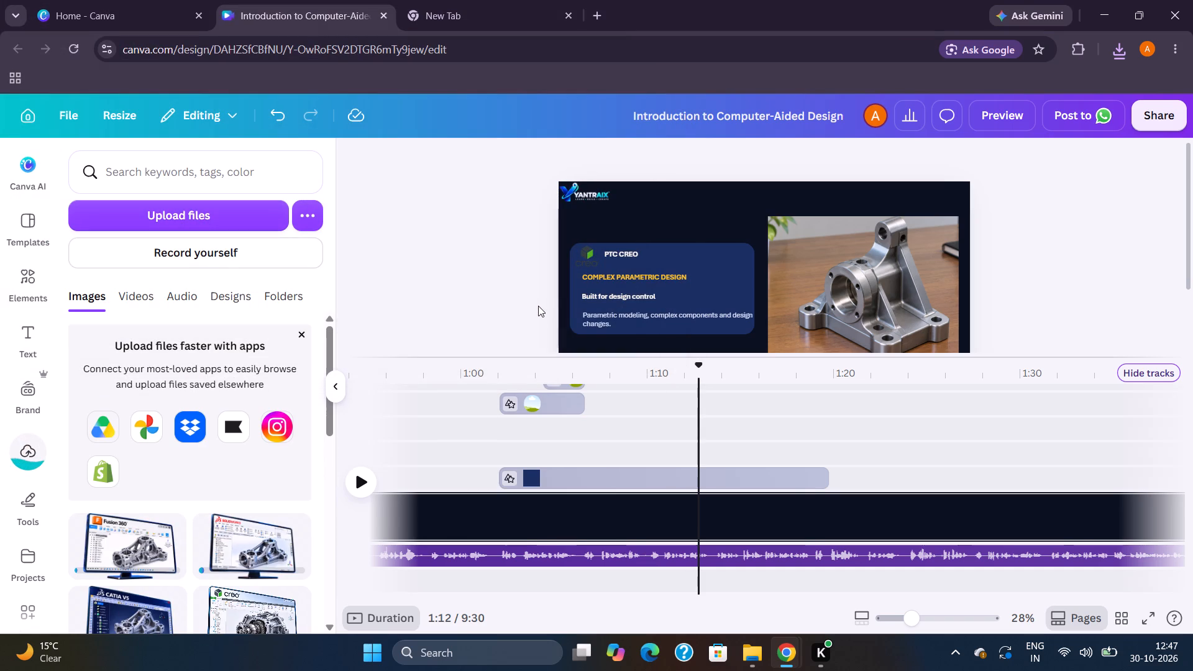
# Play from about 1:12 through "THE MILLION DOLLAR QUESTION" and move the playhead to about 1:22.5, just past it.
pyautogui.click(361, 480)
pyautogui.click(361, 480)
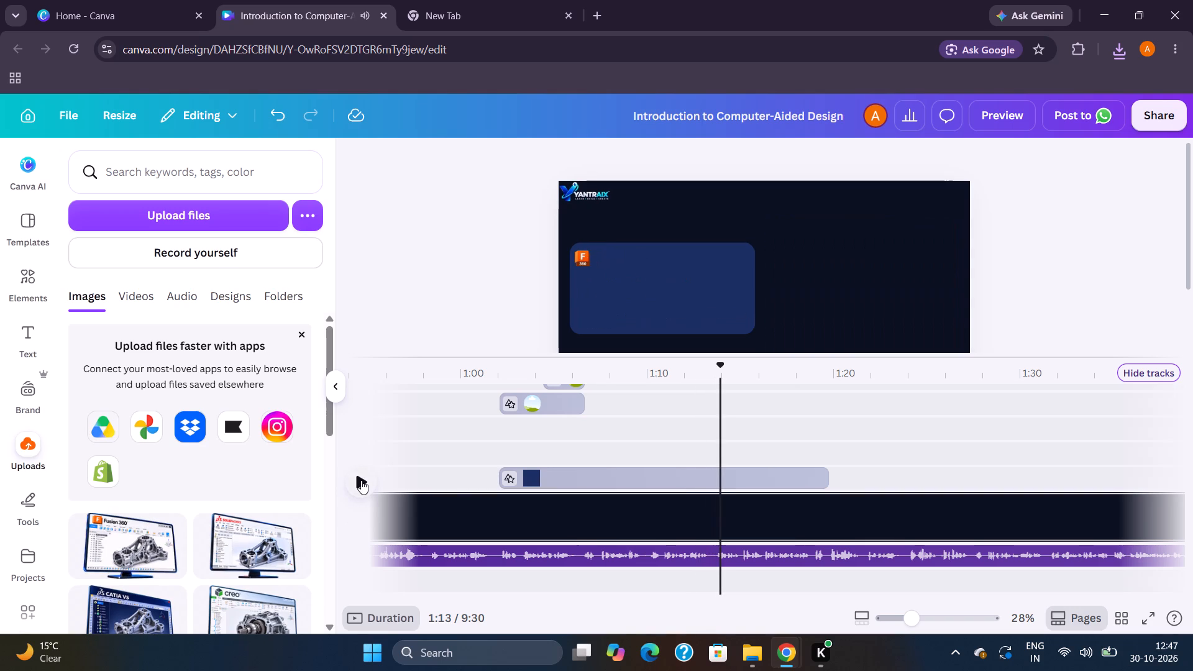
pyautogui.click(361, 480)
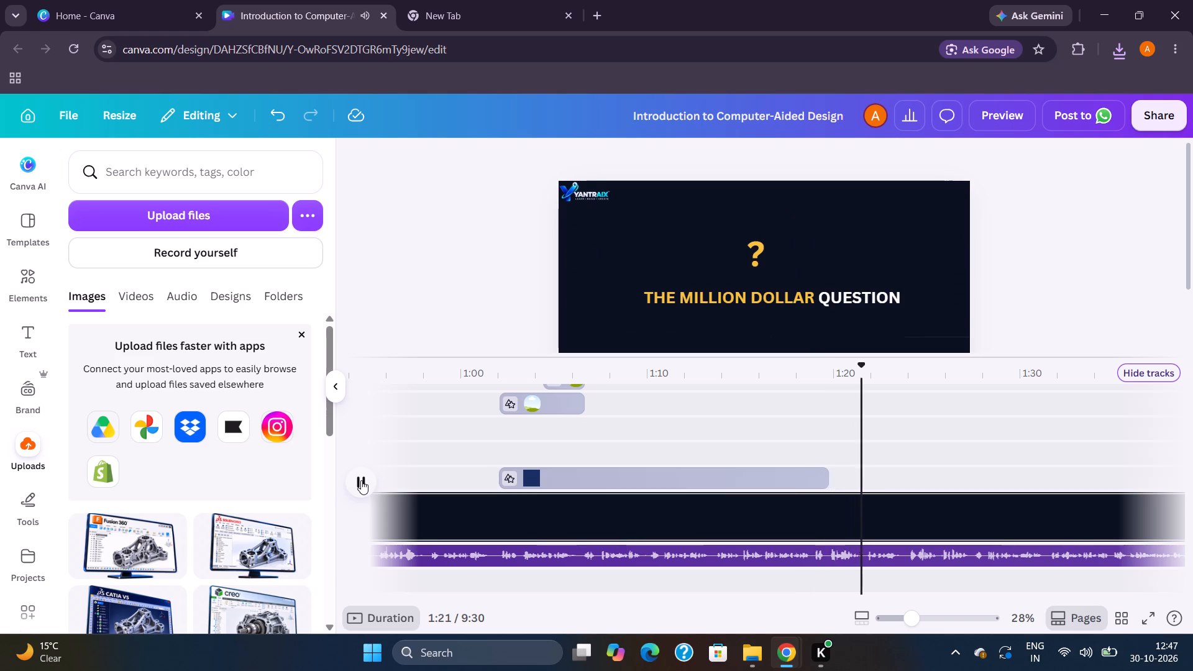
pyautogui.click(361, 480)
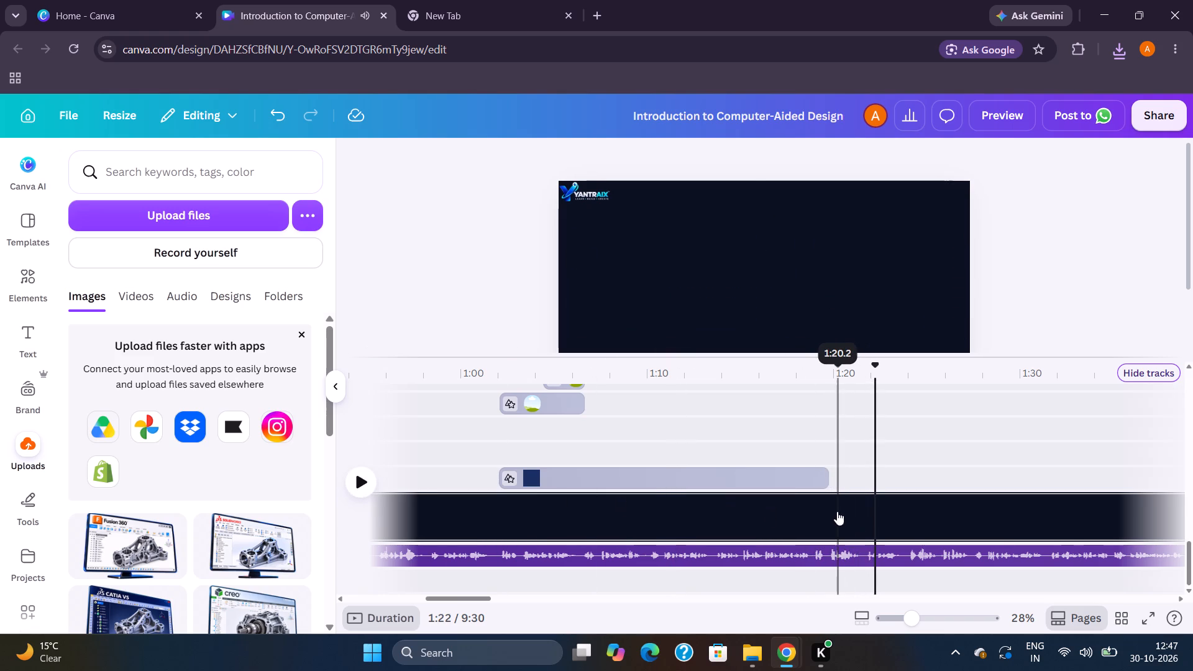
pyautogui.click(837, 511)
pyautogui.click(850, 507)
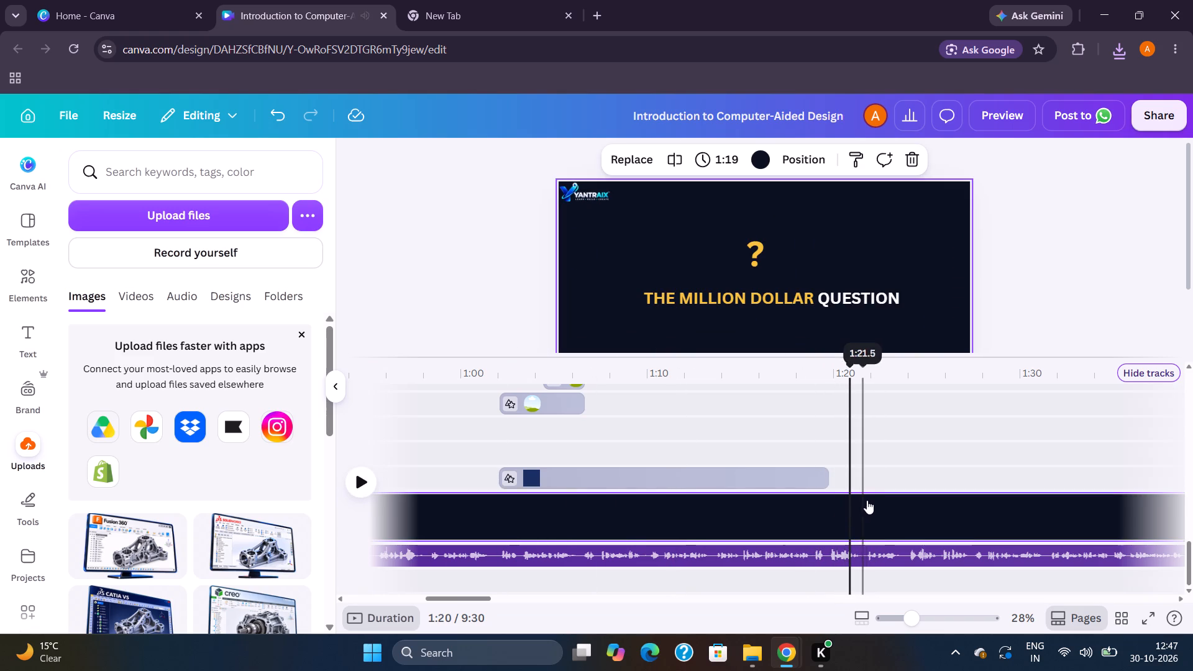
pyautogui.click(870, 499)
pyautogui.click(881, 491)
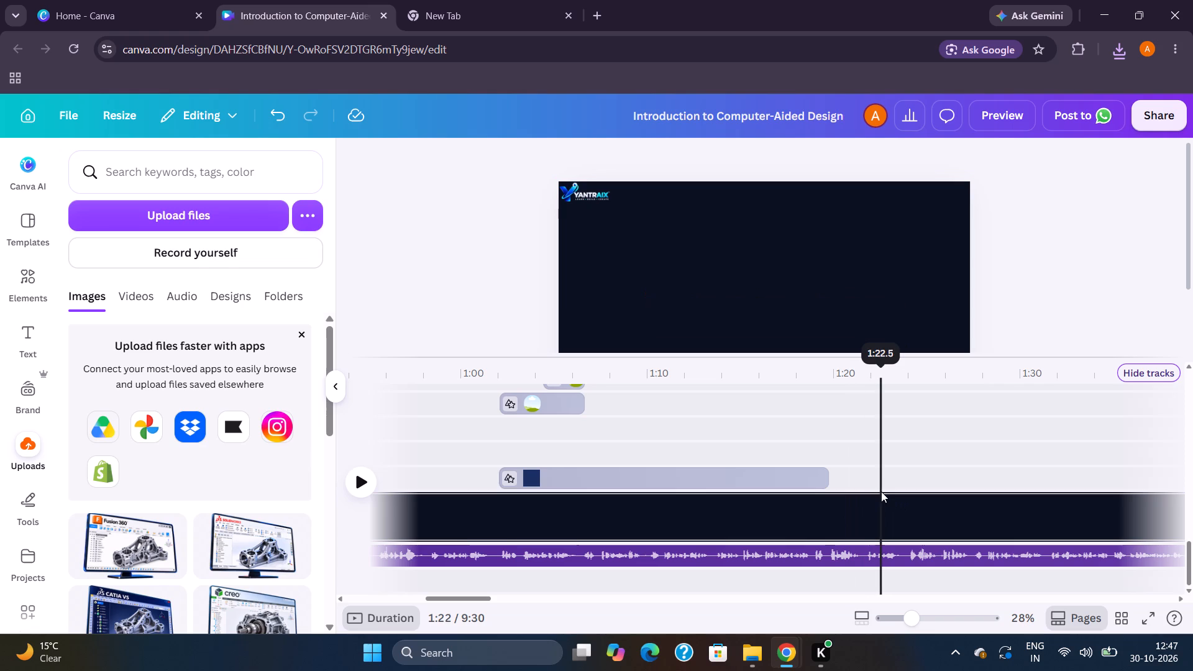
# Play briefly from about 1:21.8 to the end of "THE MILLION DOLLAR QUESTION" and examine the timeline tracks around it.
pyautogui.scroll(7, 876, 488)
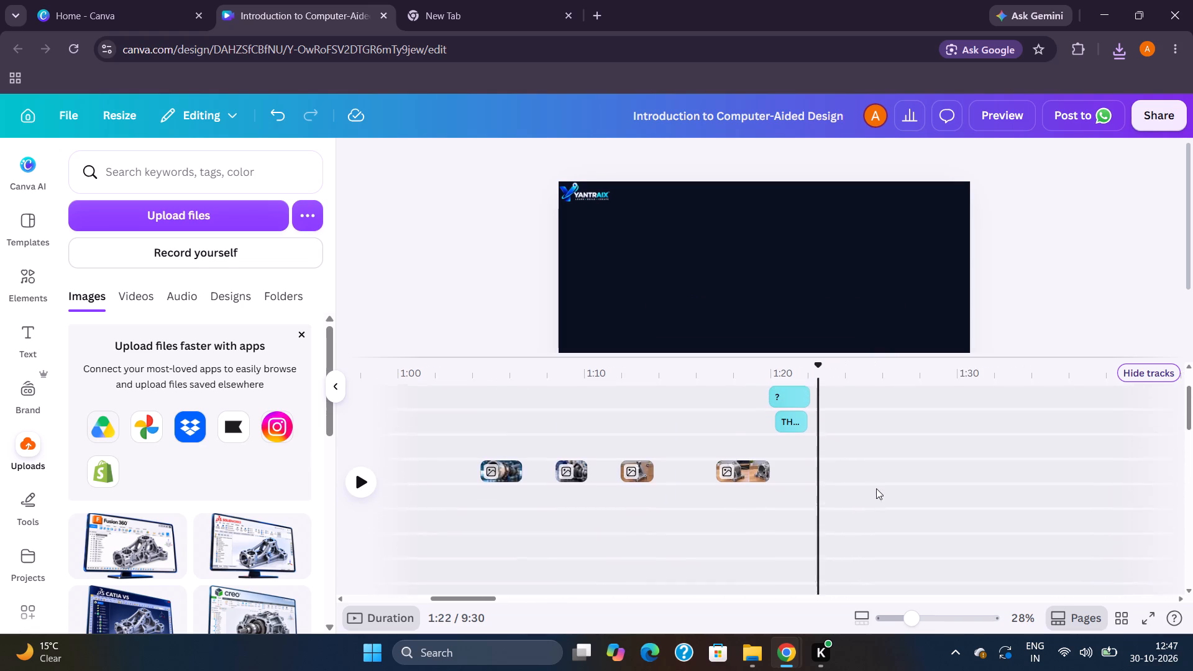
pyautogui.scroll(2, 876, 488)
pyautogui.hscroll(-1, 876, 488)
pyautogui.scroll(-1, 876, 488)
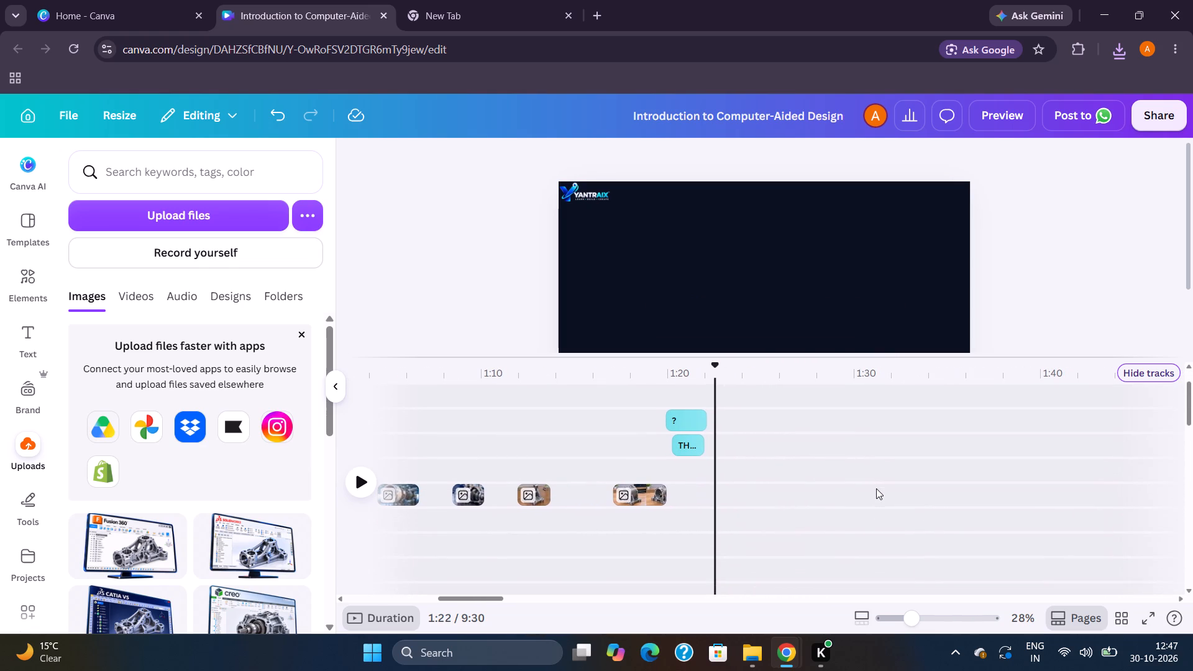
pyautogui.click(703, 478)
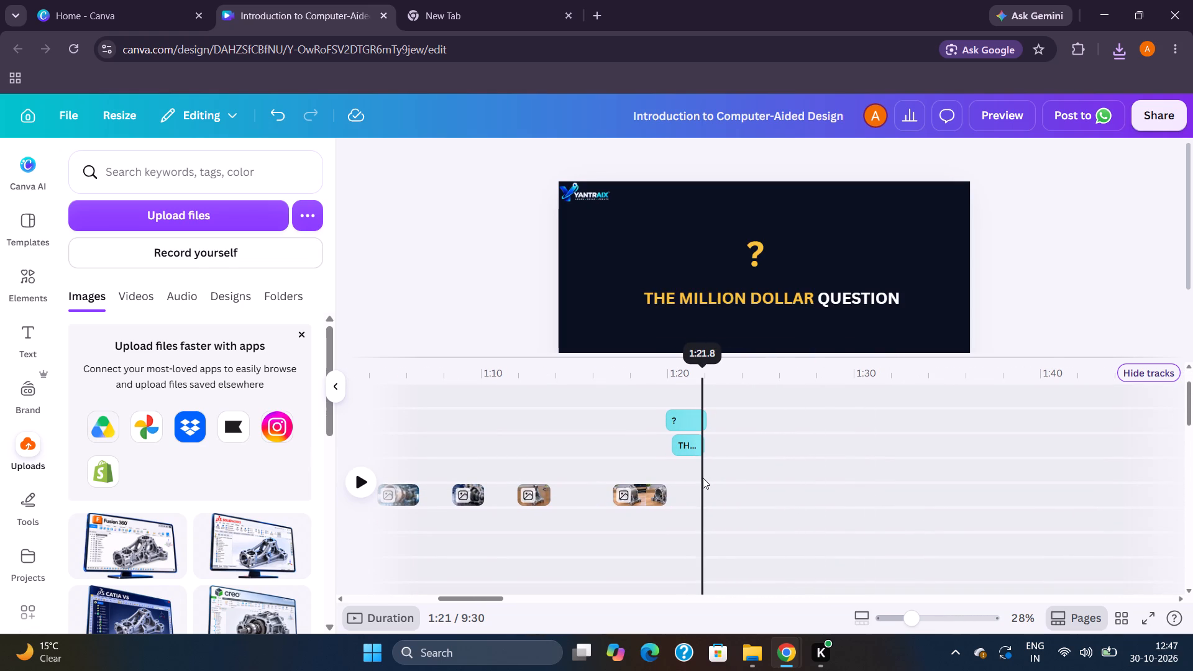
pyautogui.press('space')
pyautogui.press('space')
pyautogui.press('space')
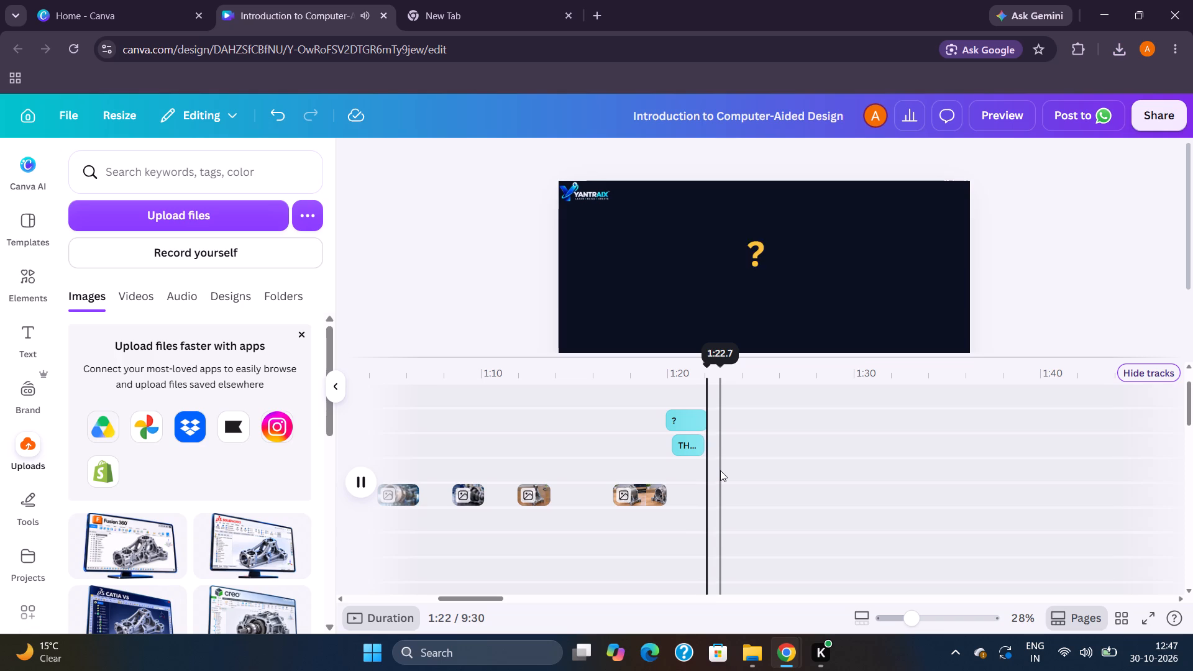
pyautogui.press('space')
pyautogui.scroll(-8, 720, 470)
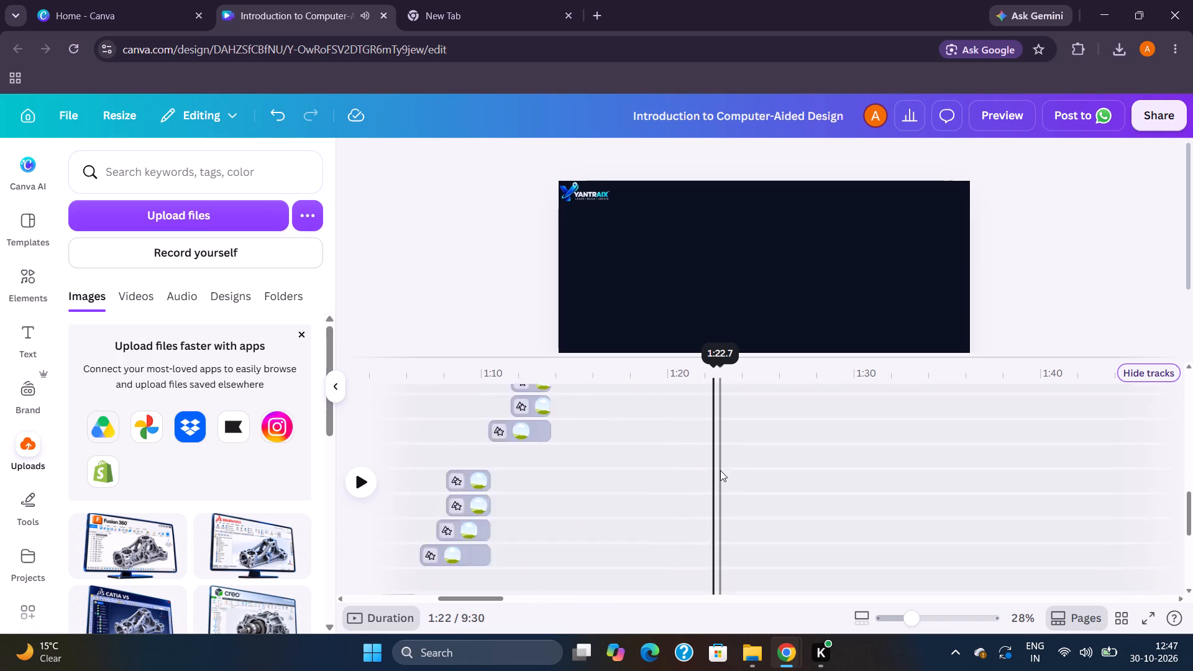
pyautogui.scroll(-1, 720, 470)
pyautogui.scroll(3, 720, 470)
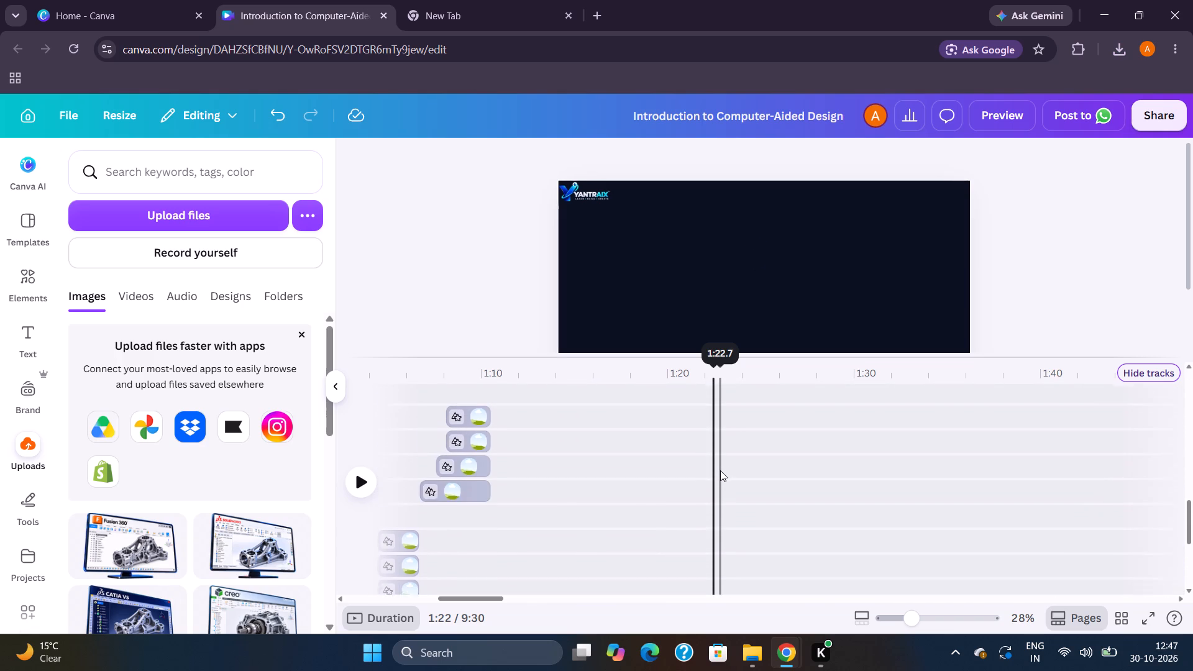
pyautogui.scroll(4, 720, 470)
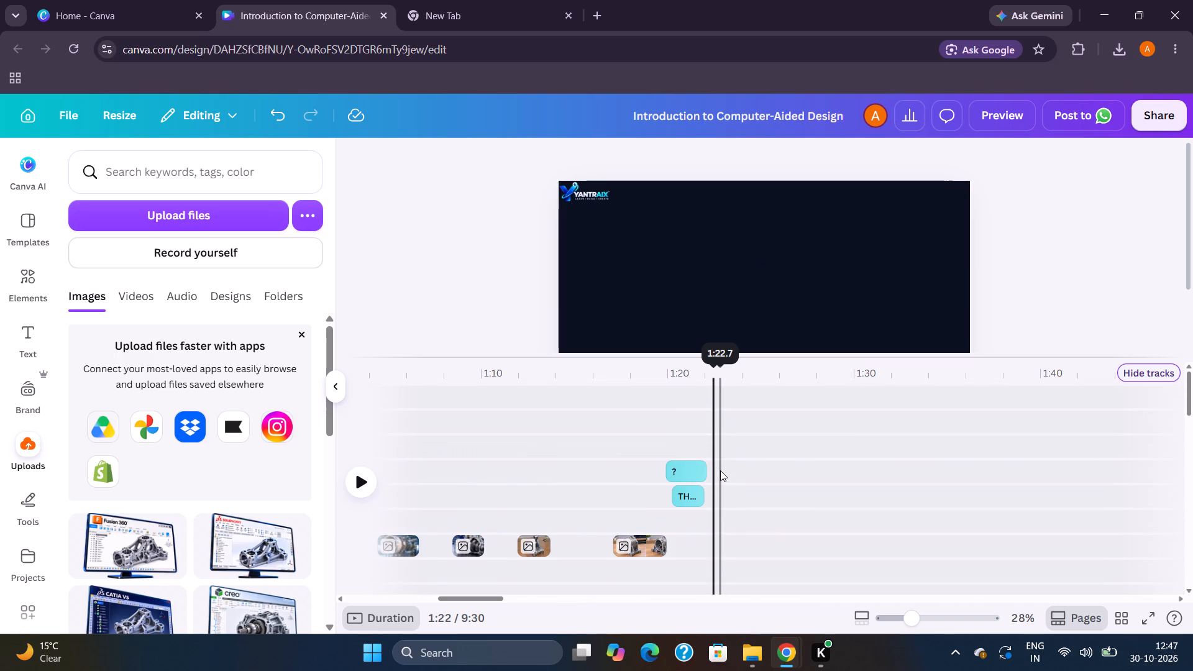
# Play the empty section after "THE MILLION DOLLAR QUESTION" to about 1:30, then replay it and pause at about 1:26.
pyautogui.press('space')
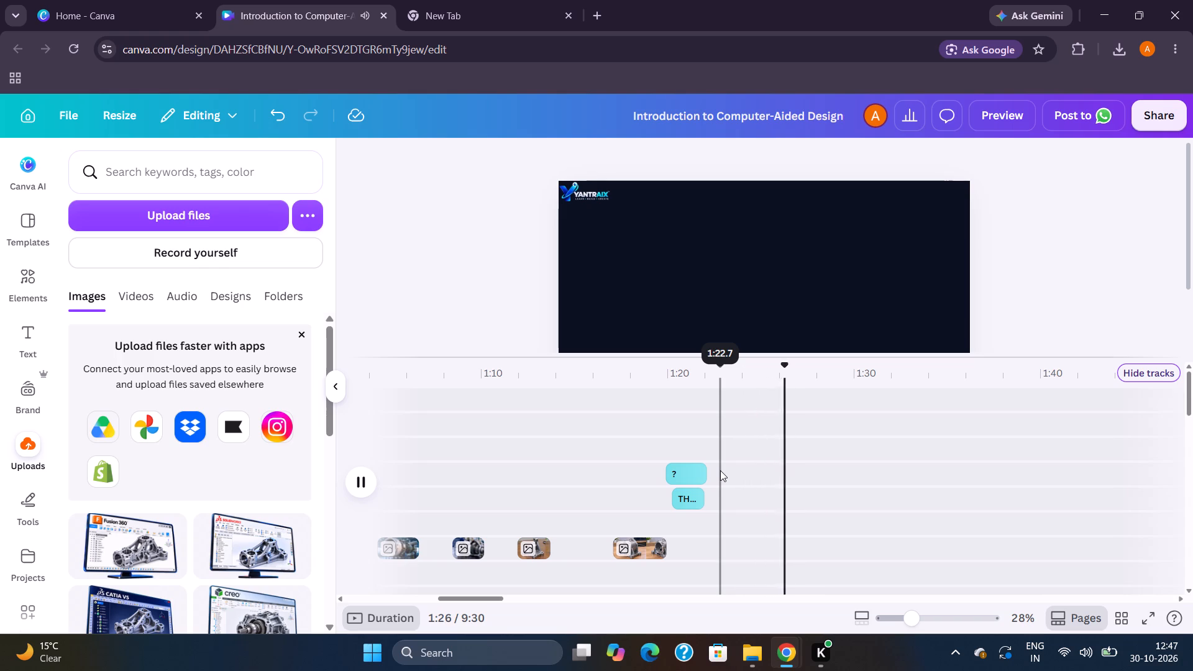
pyautogui.scroll(-1, 720, 470)
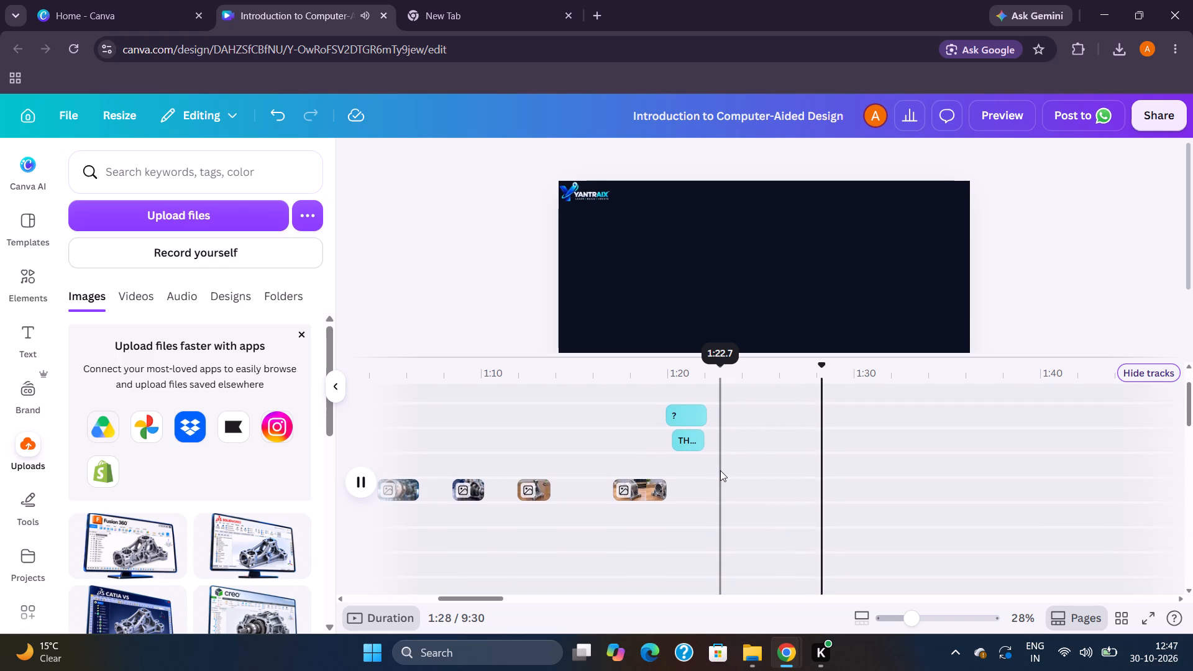
pyautogui.scroll(1, 720, 470)
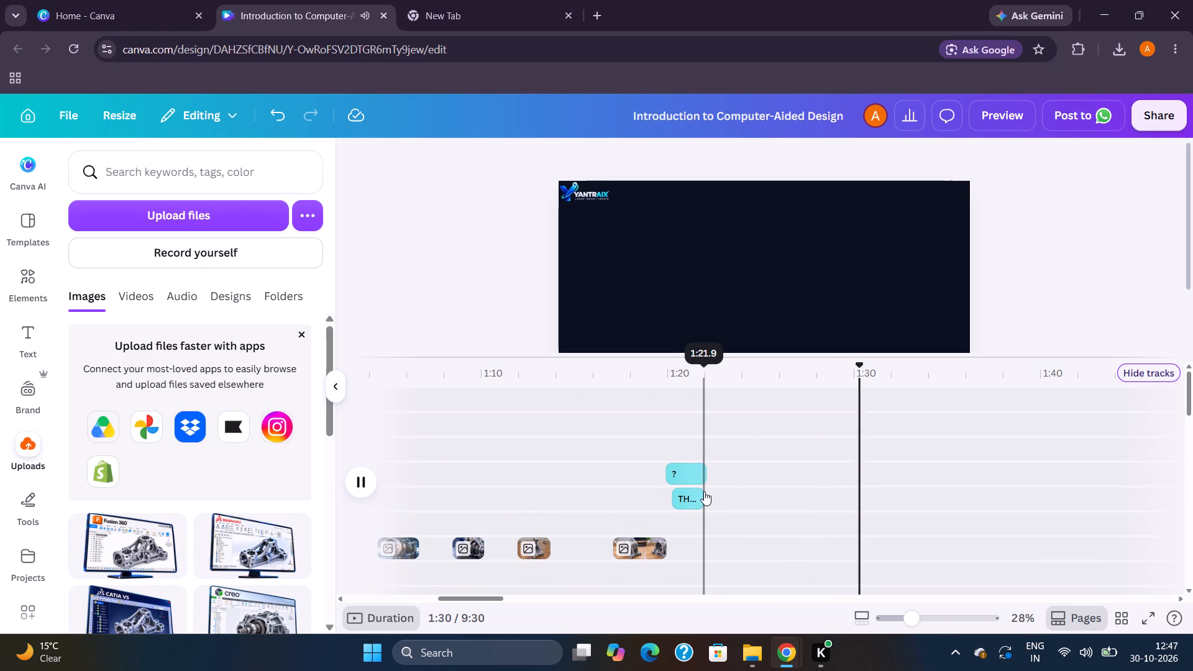
pyautogui.click(704, 491)
pyautogui.press('space')
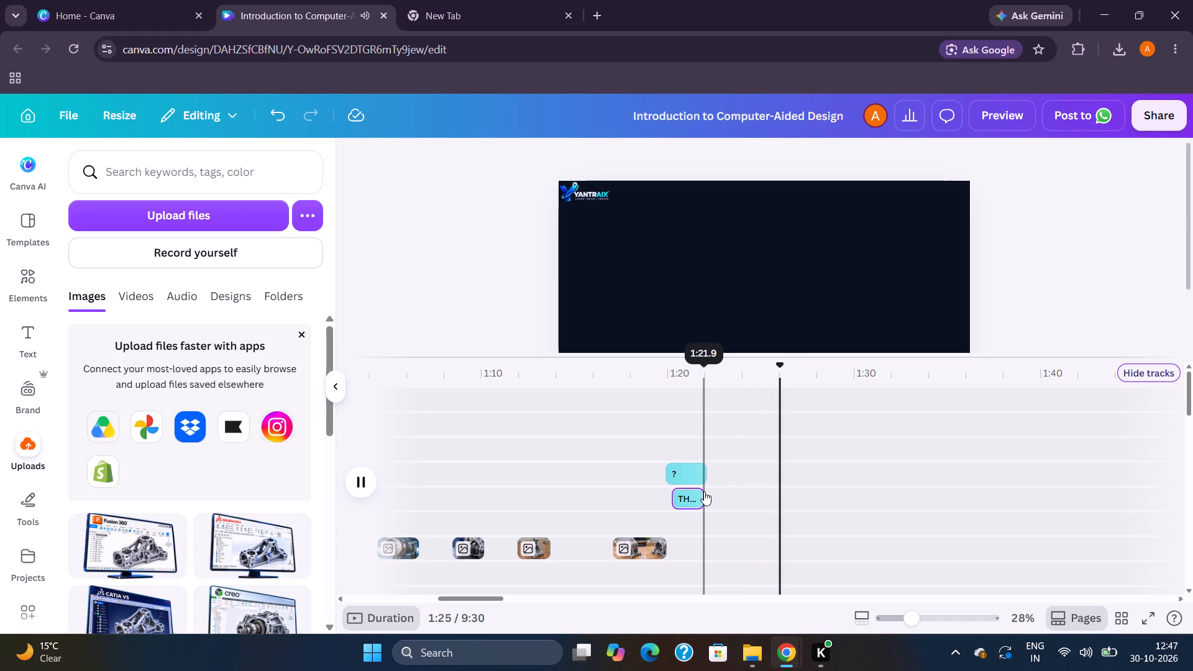
pyautogui.press('space')
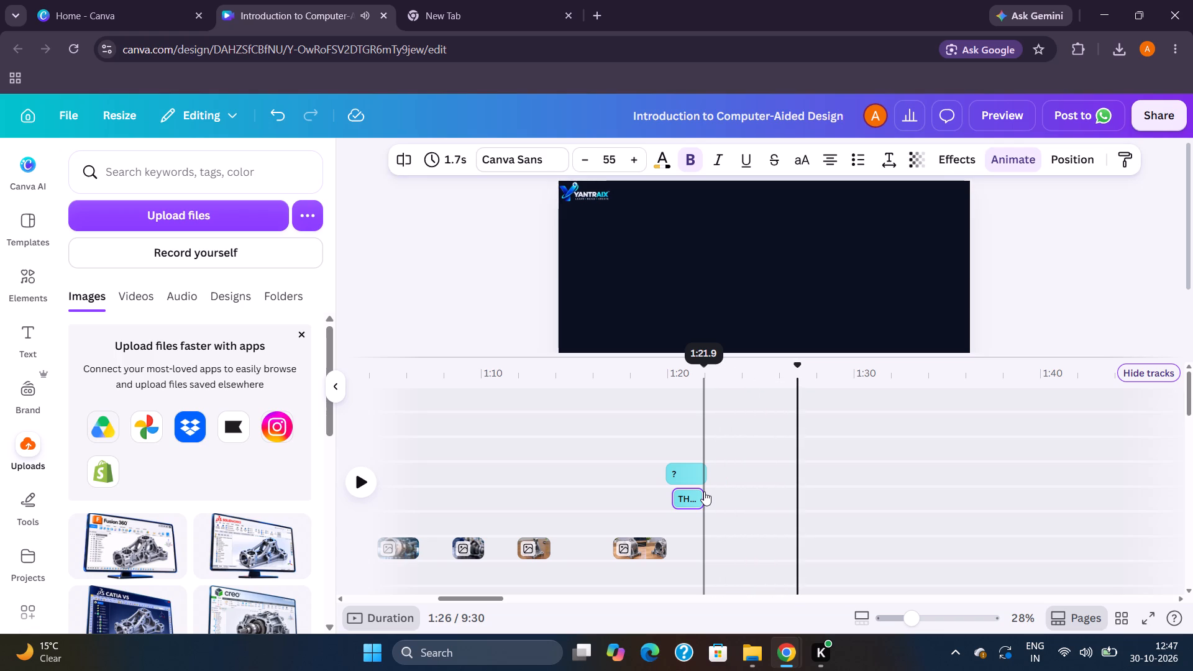
# Examine the timeline tracks between "THE MILLION DOLLAR QUESTION" and the "FROM DRAFTING TO DIGITAL DESIGN" text near 1:50.
pyautogui.hscroll(-5, 704, 491)
pyautogui.scroll(-3, 704, 491)
pyautogui.hscroll(-1, 704, 491)
pyautogui.scroll(-2, 704, 491)
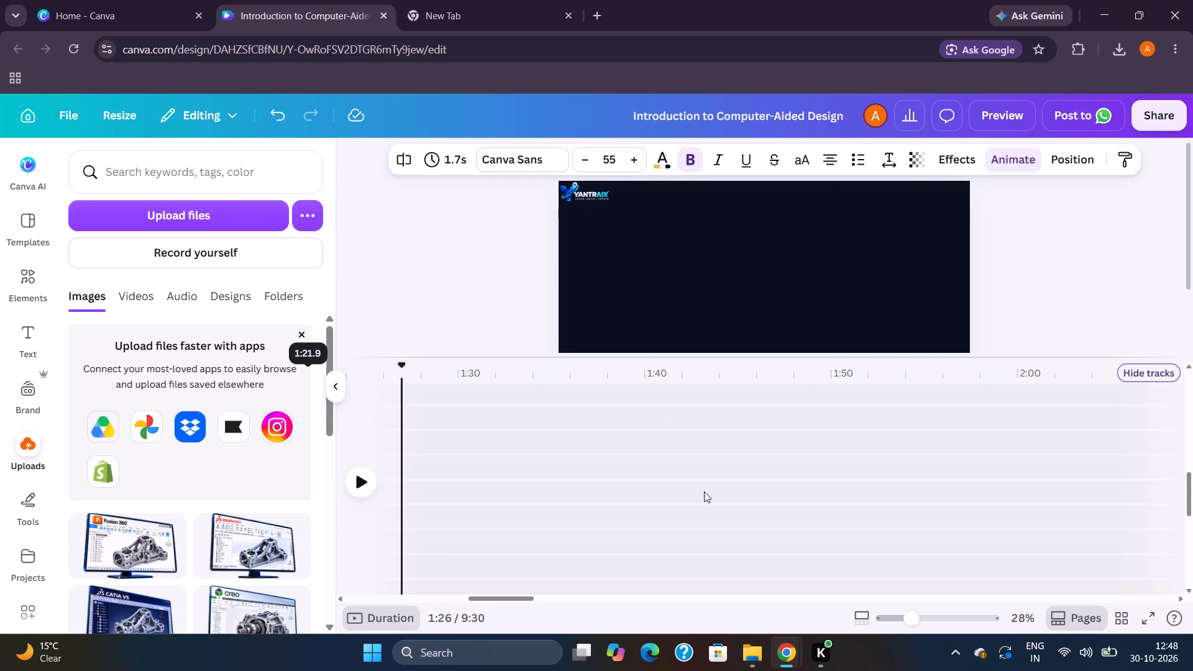
pyautogui.hscroll(-2, 704, 491)
pyautogui.scroll(-1, 704, 491)
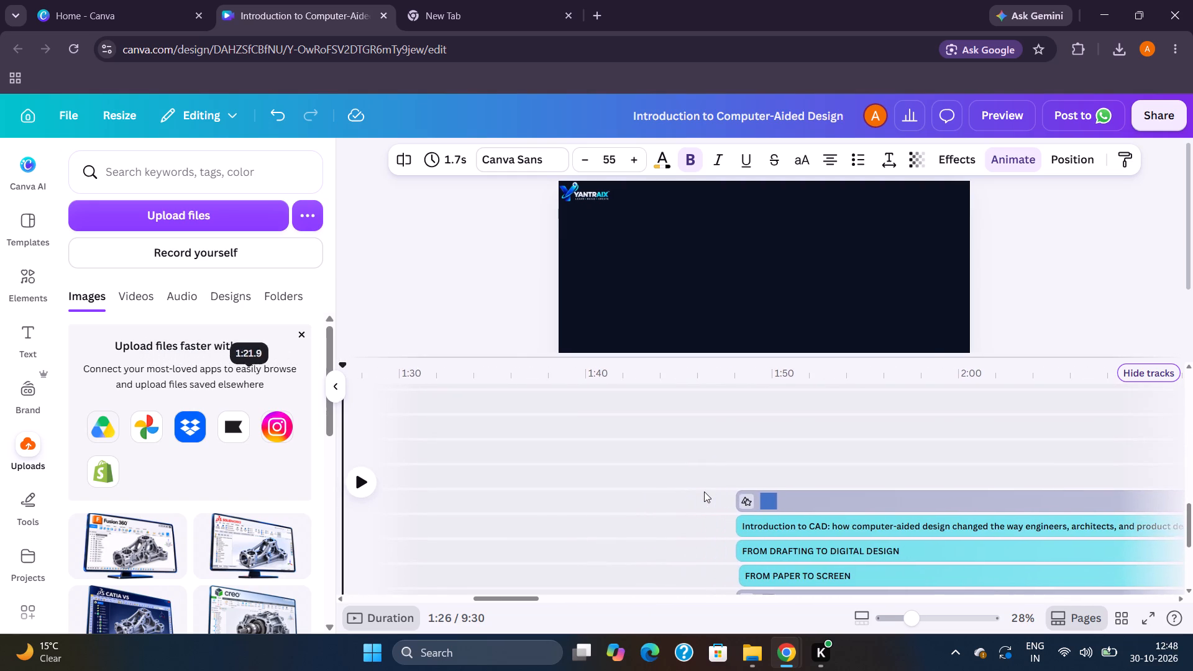
pyautogui.scroll(-1, 704, 491)
pyautogui.scroll(7, 704, 491)
pyautogui.hscroll(-1, 704, 491)
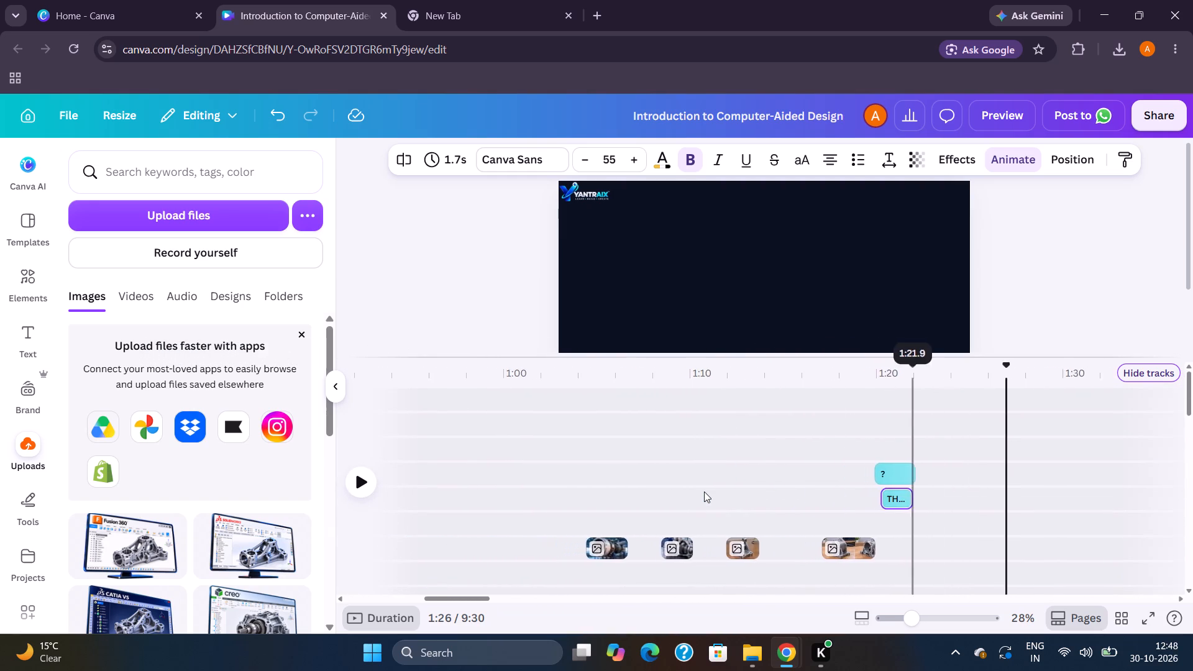
pyautogui.hscroll(-2, 704, 491)
pyautogui.scroll(1, 704, 491)
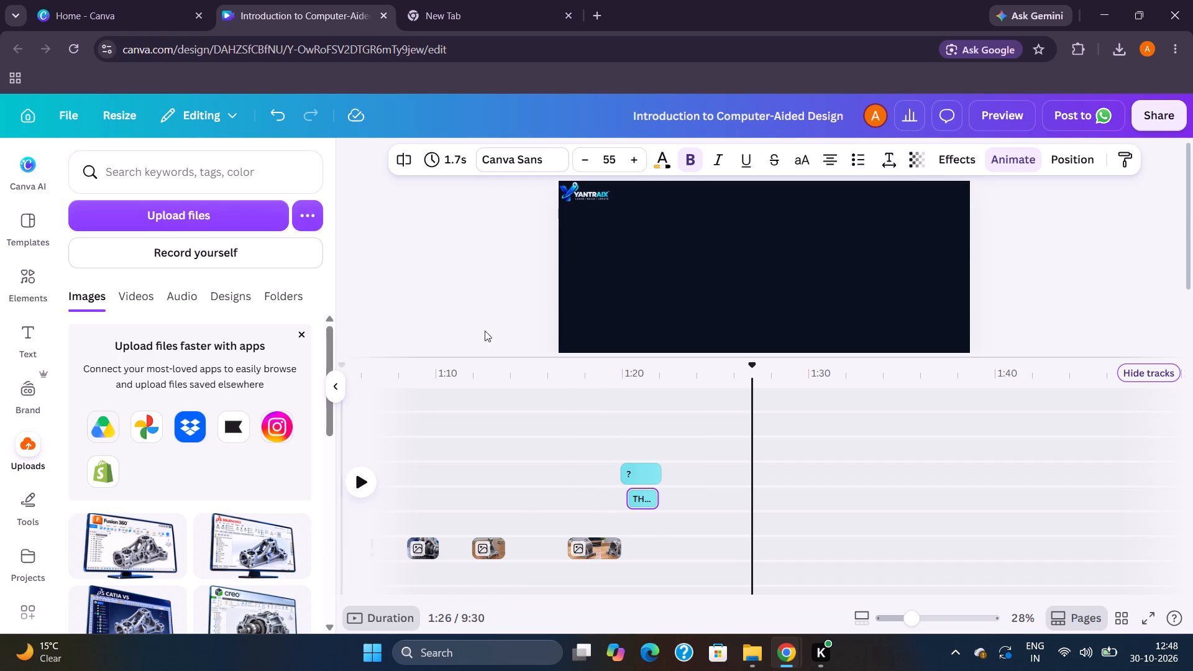
# Switch to the Downloads folder in File Explorer.
pyautogui.click(754, 652)
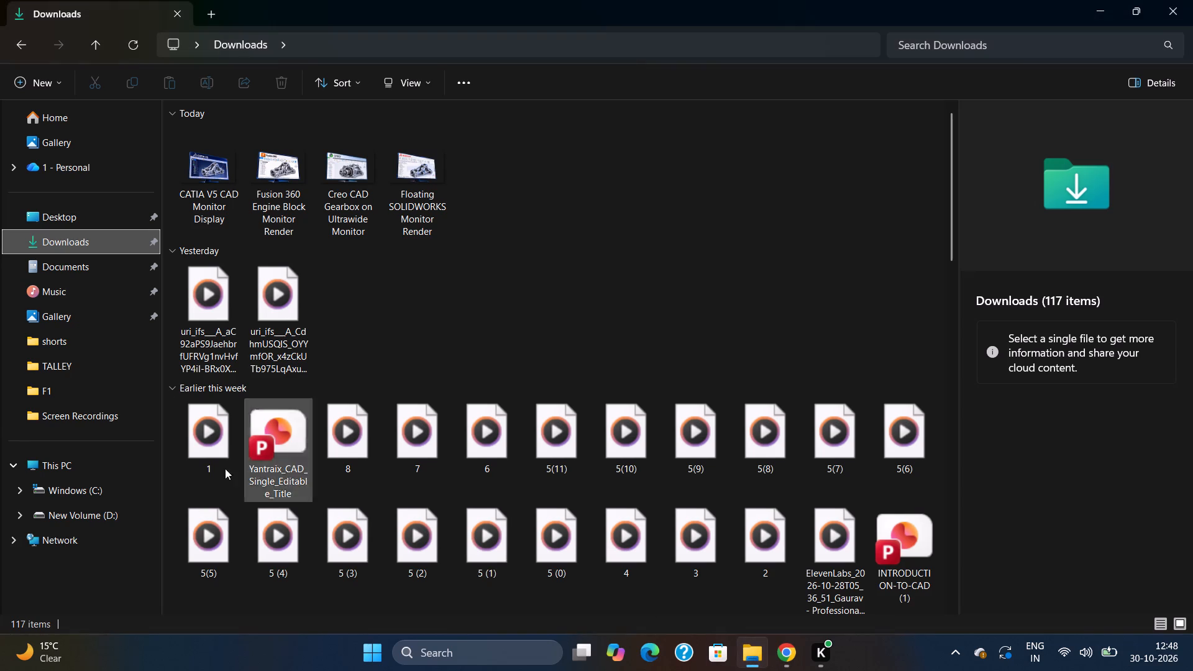